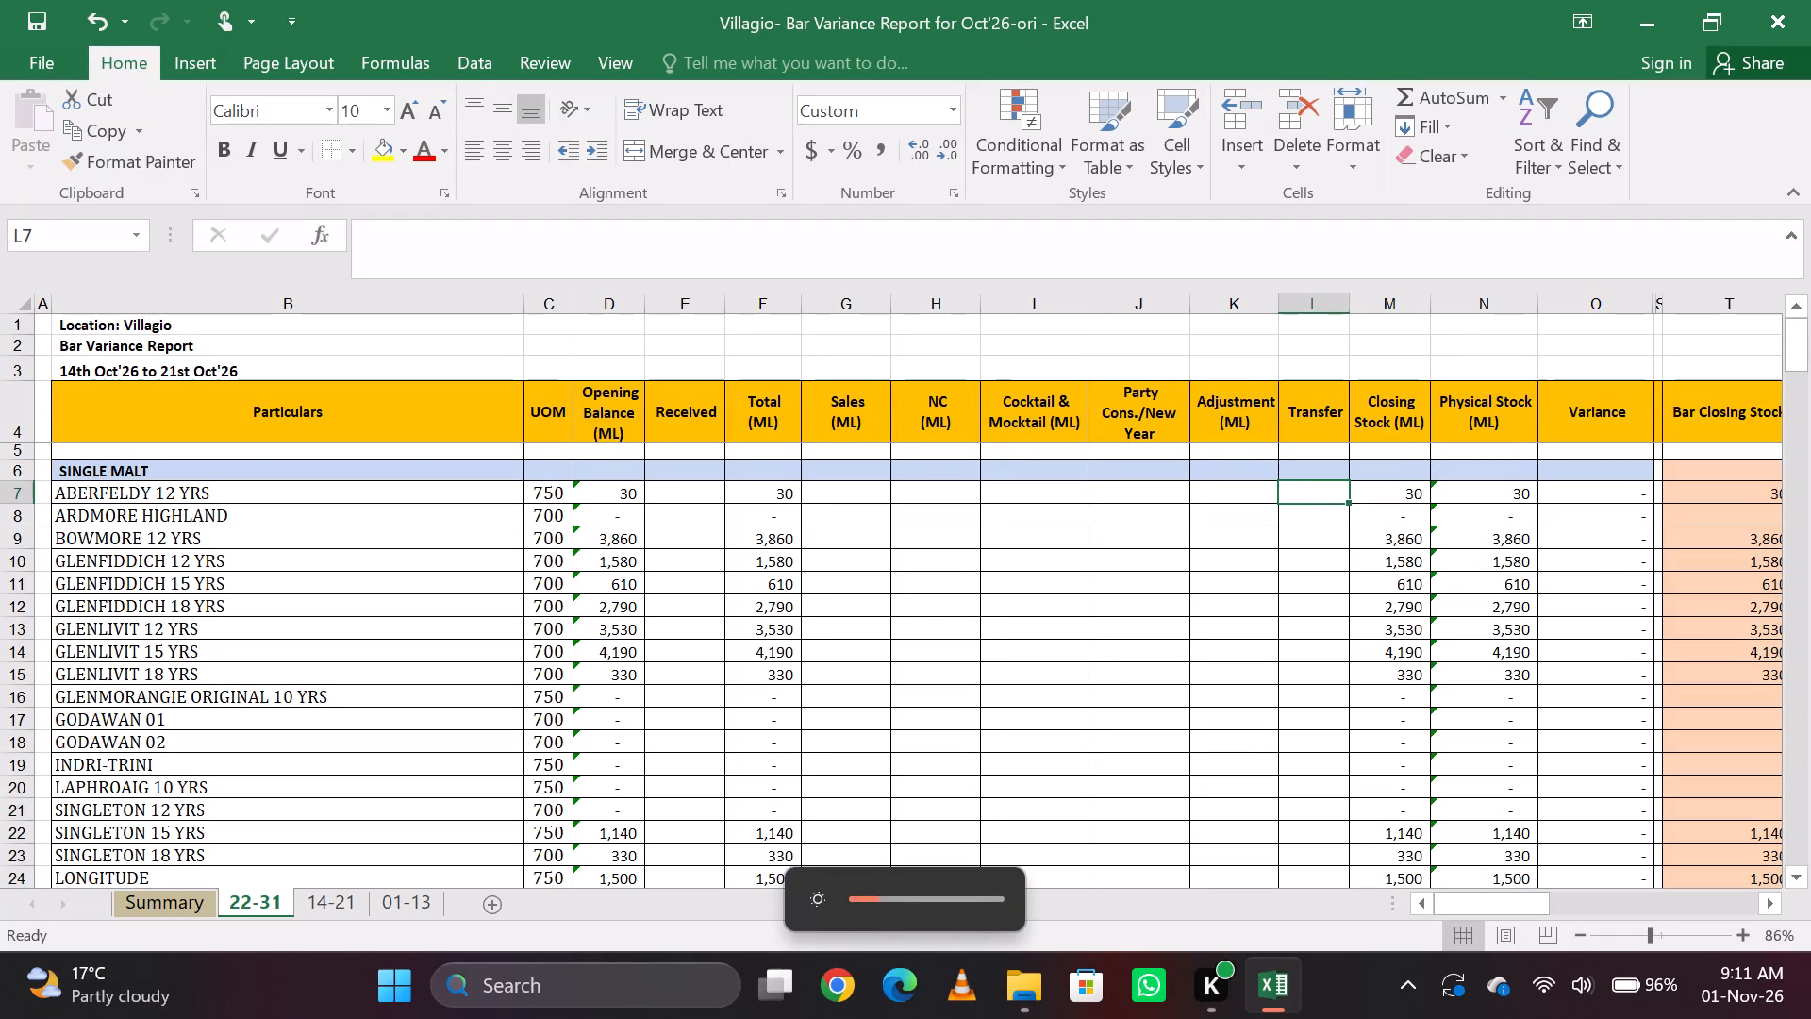
Switch to Edge, search for the petpooja dashboard and open the Petpooja billing dashboard.
{"action": "left_click", "coordinate": [873, 985]}
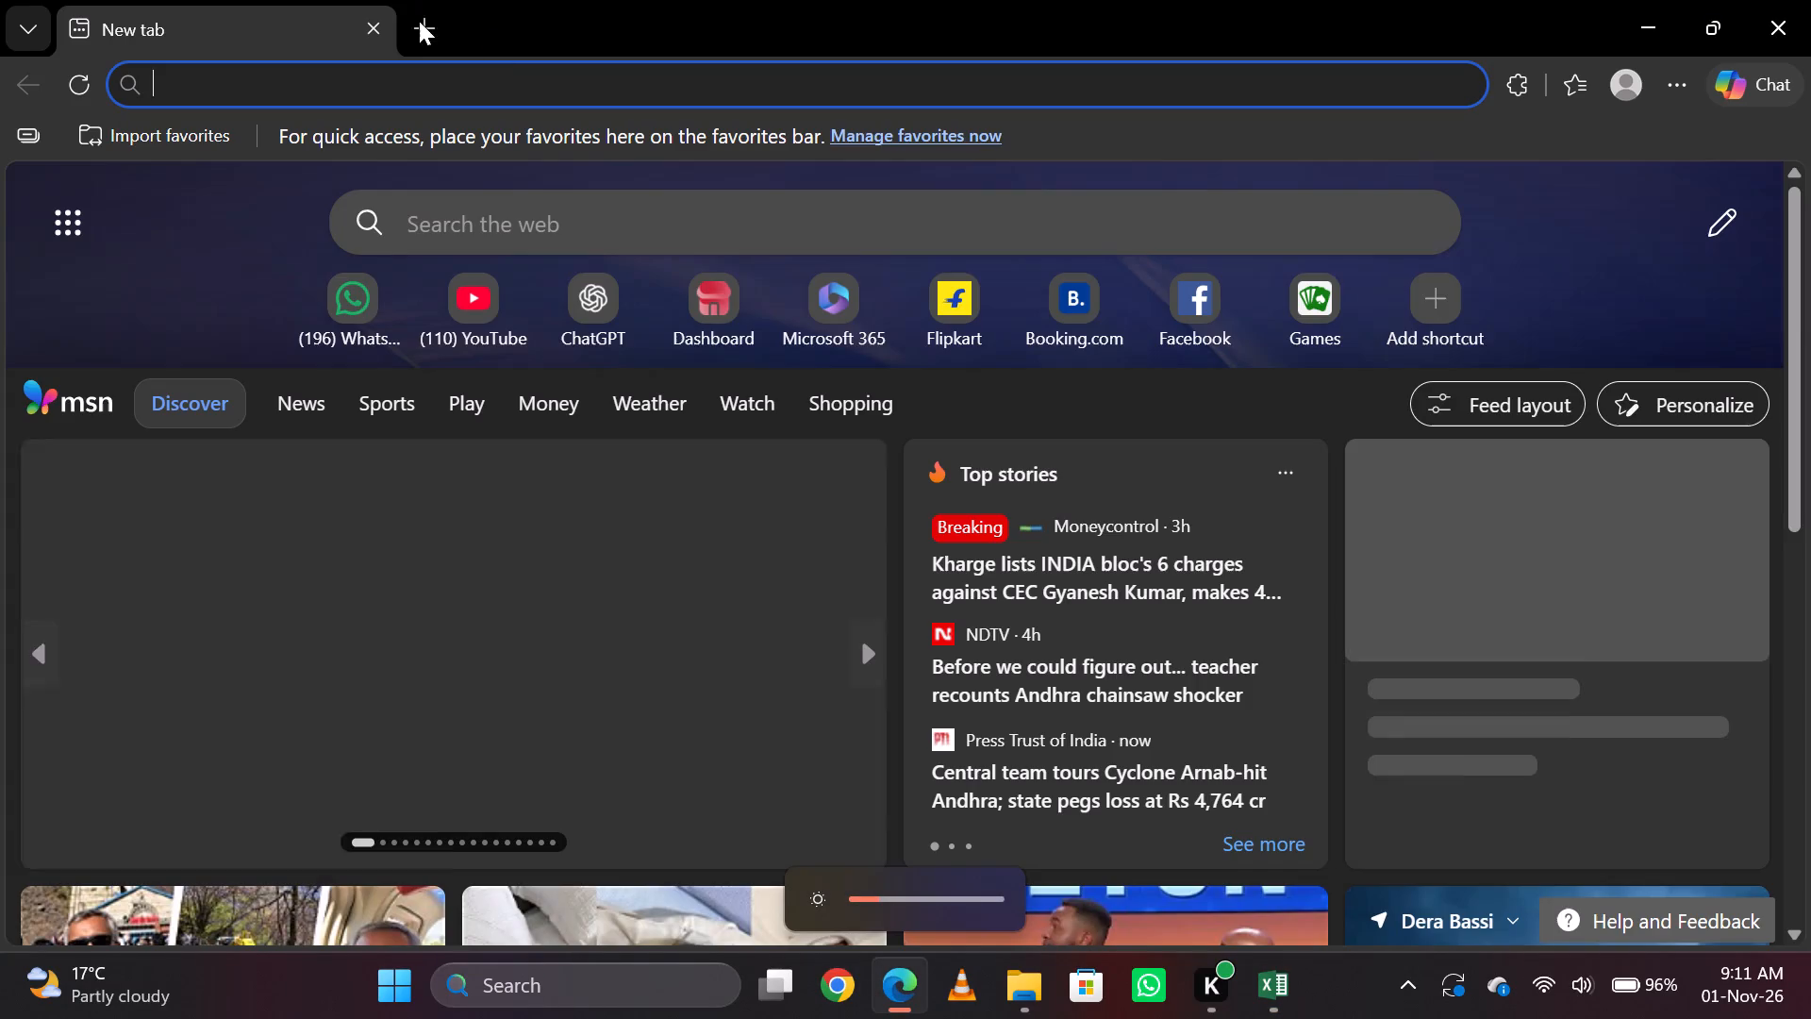
{"action": "left_click", "coordinate": [479, 75]}
{"action": "left_click", "coordinate": [364, 142]}
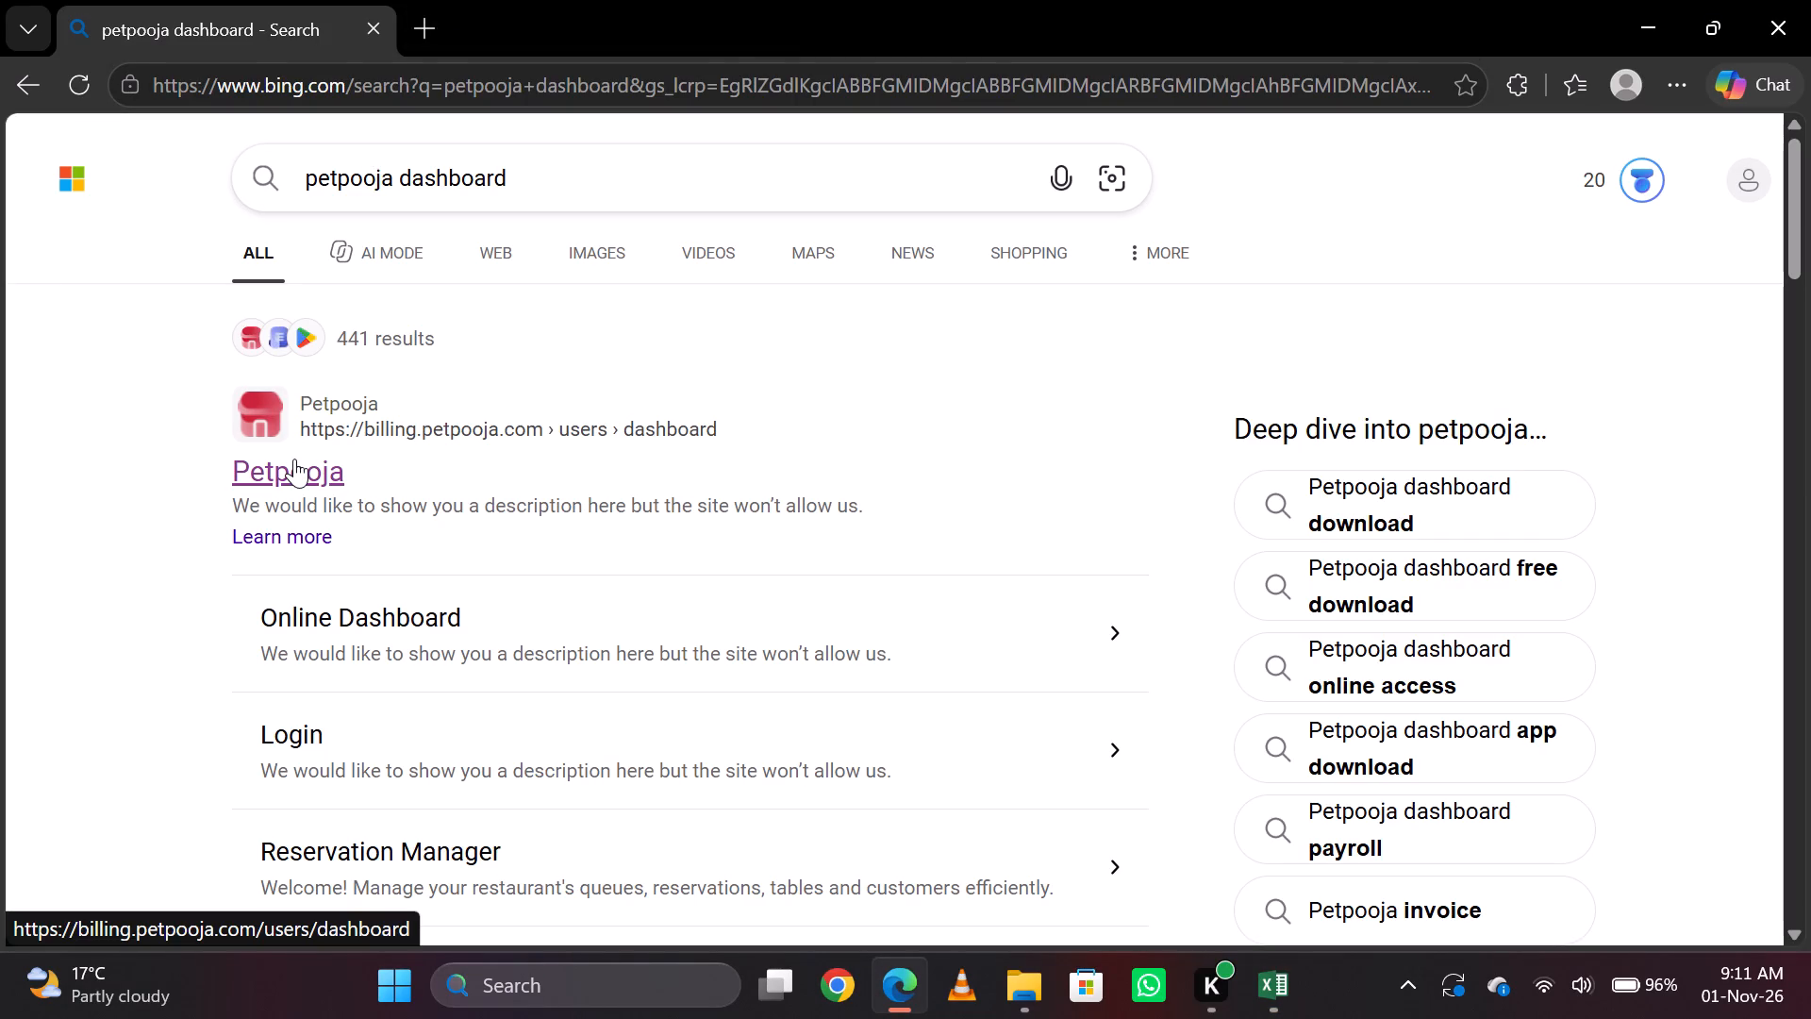
{"action": "left_click", "coordinate": [294, 459]}
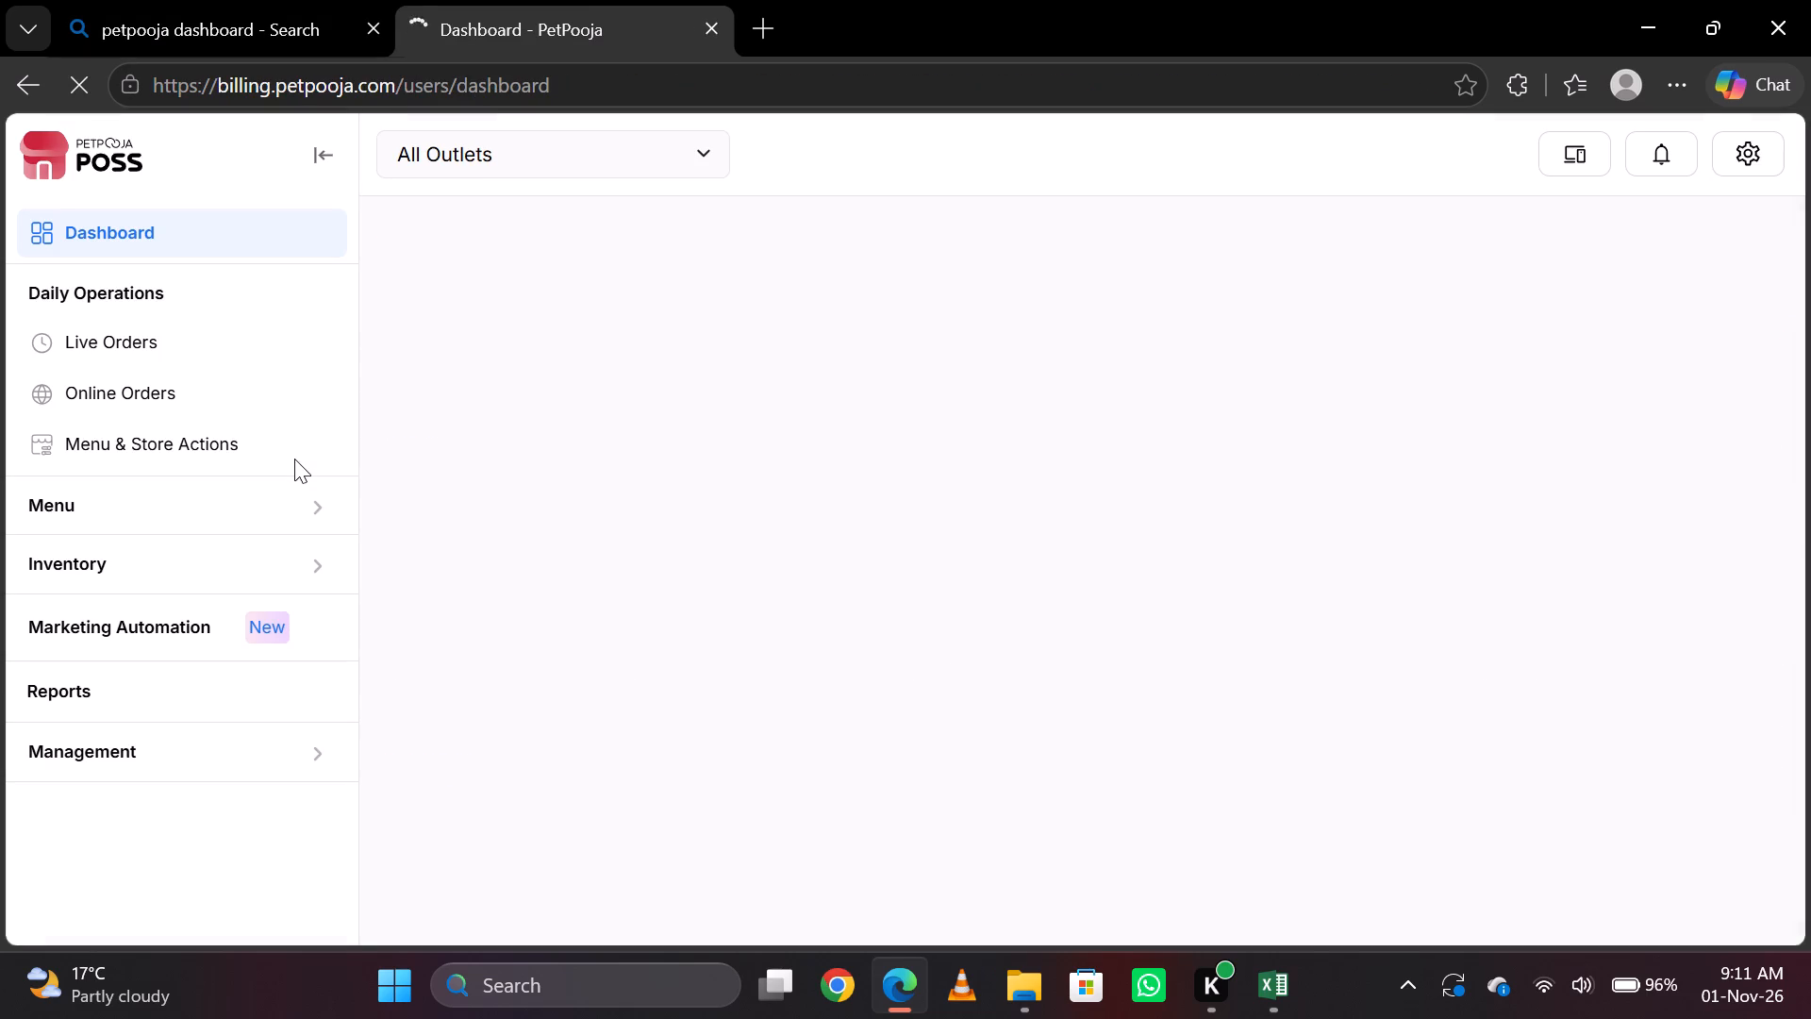
Select the AGR HOSPITALITY PVT LTD outlet and dismiss the daily snapshot.
{"action": "left_click", "coordinate": [592, 164]}
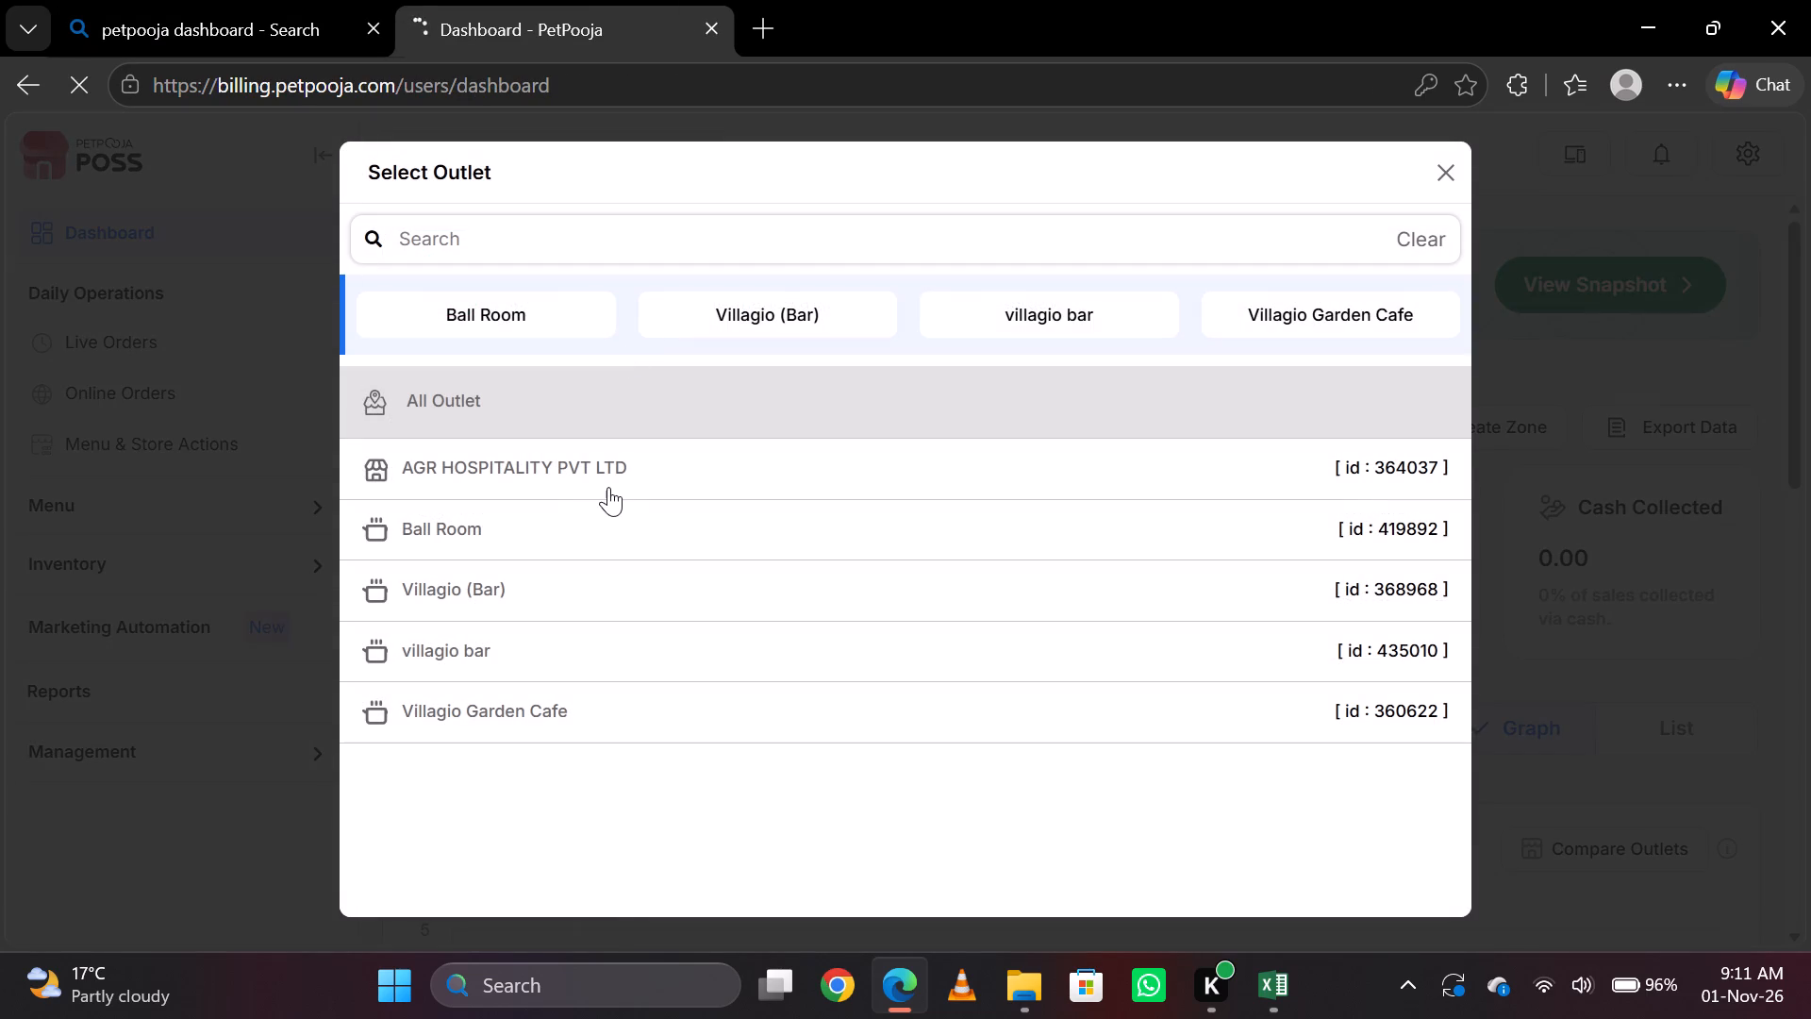
{"action": "left_click", "coordinate": [609, 475]}
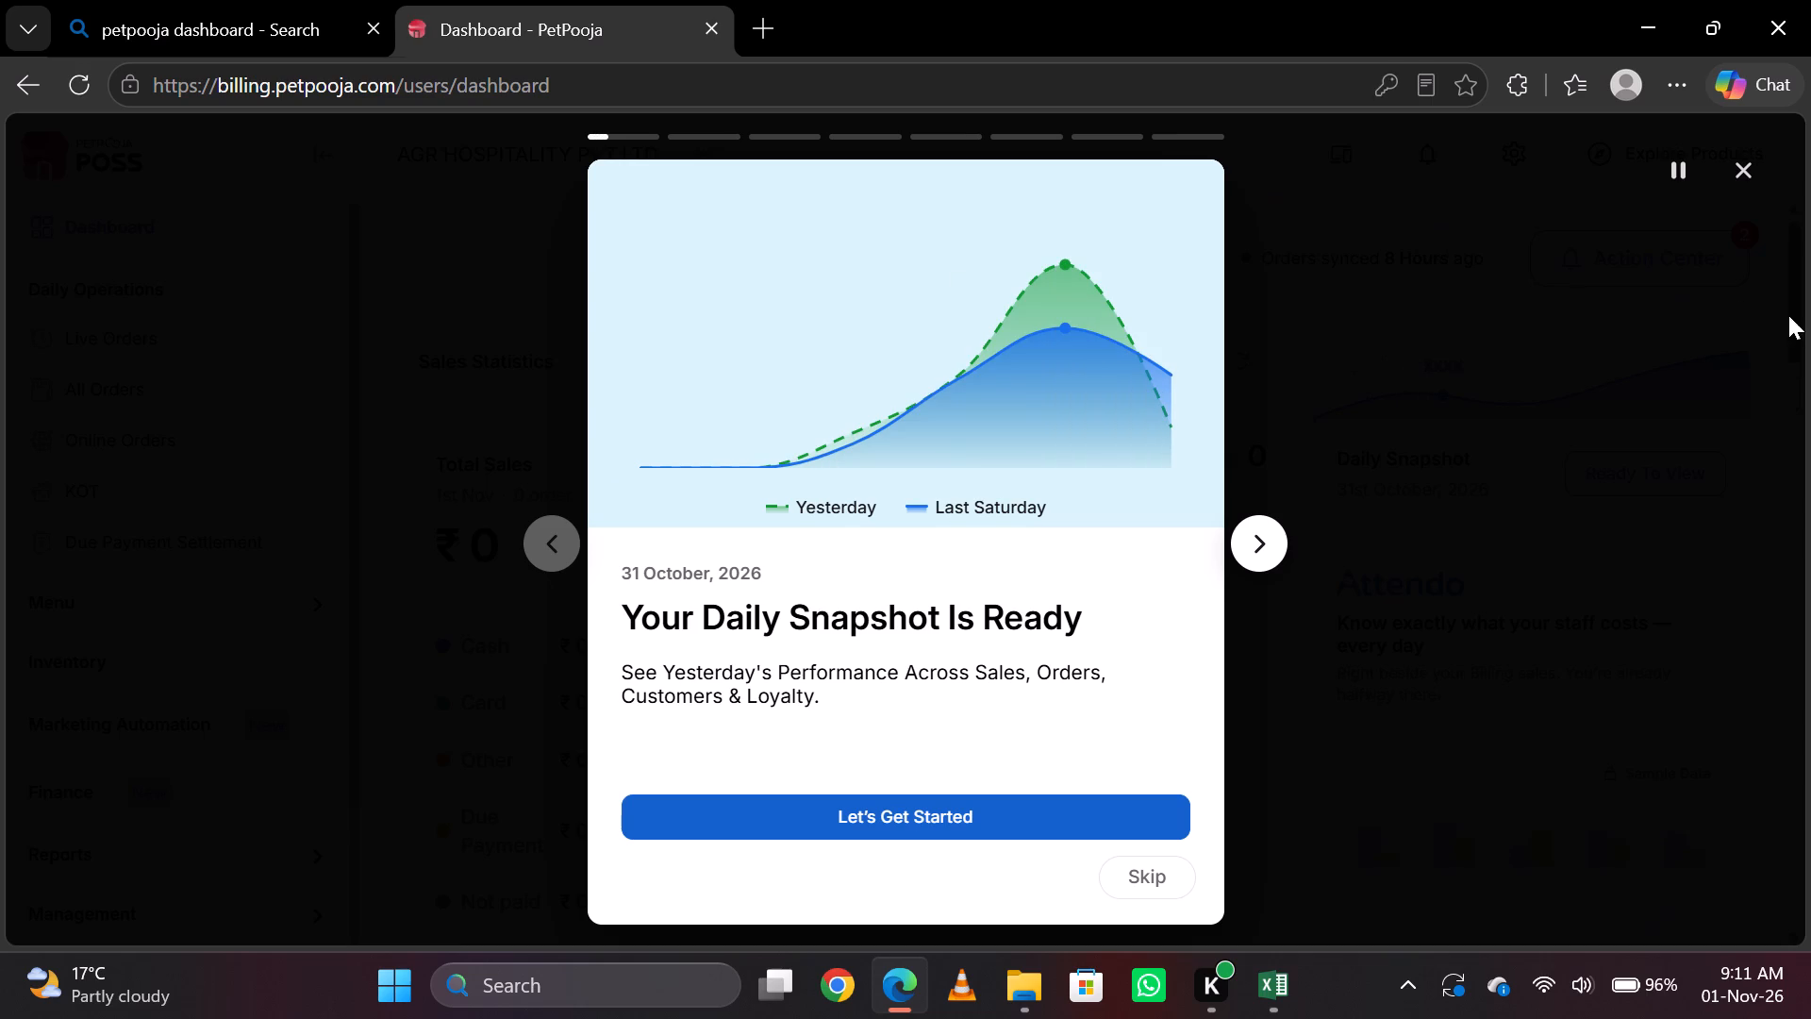
{"action": "left_click", "coordinate": [1739, 174]}
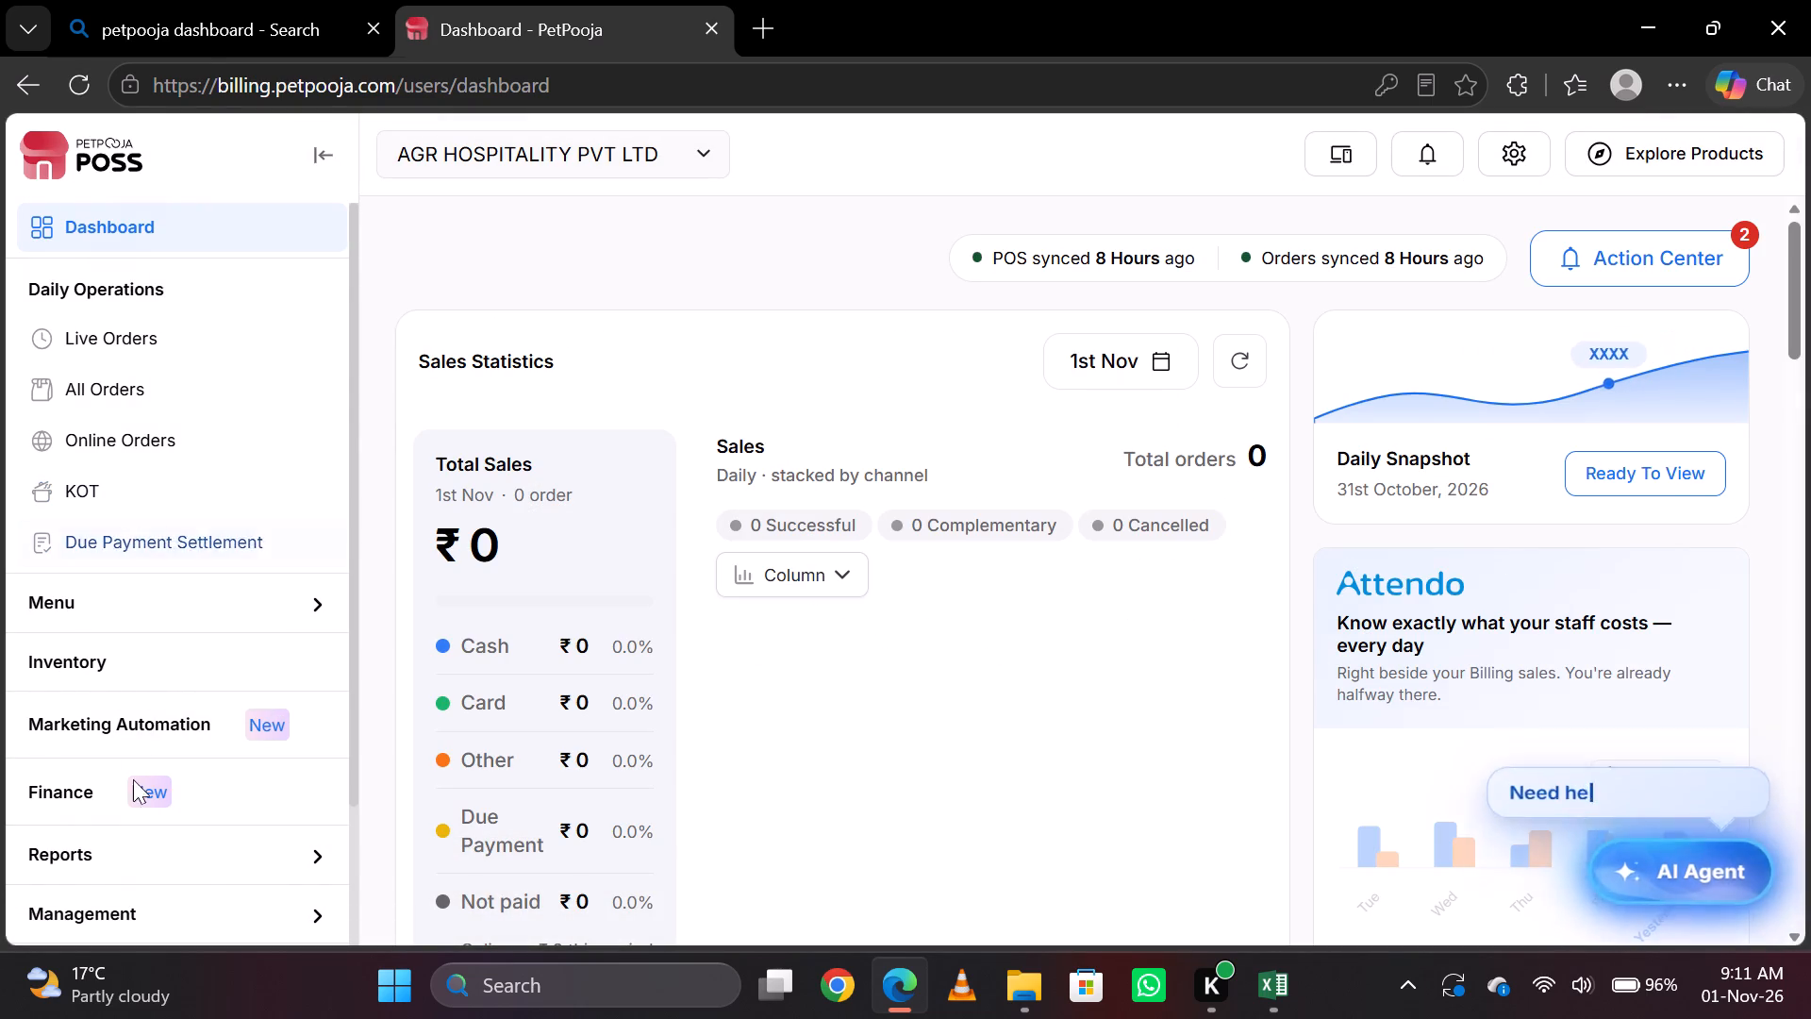
Open the Outlet-Item Wise Report (Row) from the other reports.
{"action": "left_click", "coordinate": [213, 861]}
{"action": "scroll", "coordinate": [213, 861], "scroll_direction": "down", "scroll_amount": 1}
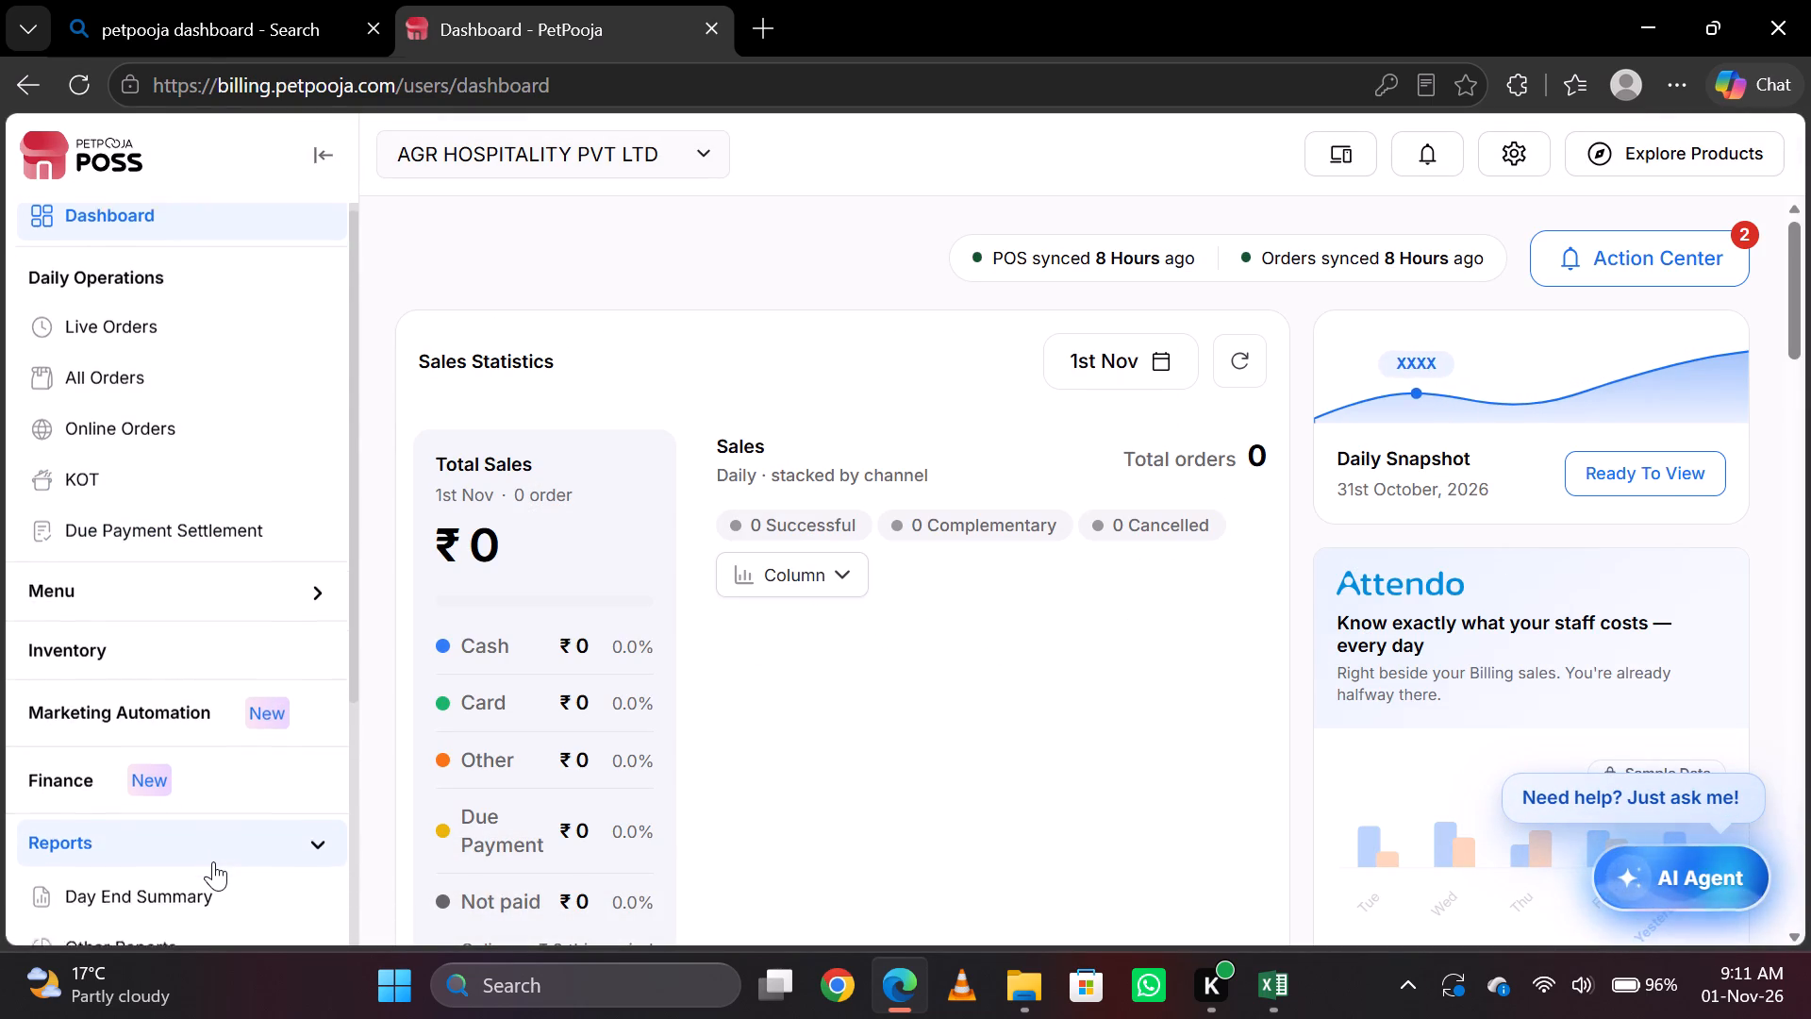
{"action": "left_click", "coordinate": [160, 734]}
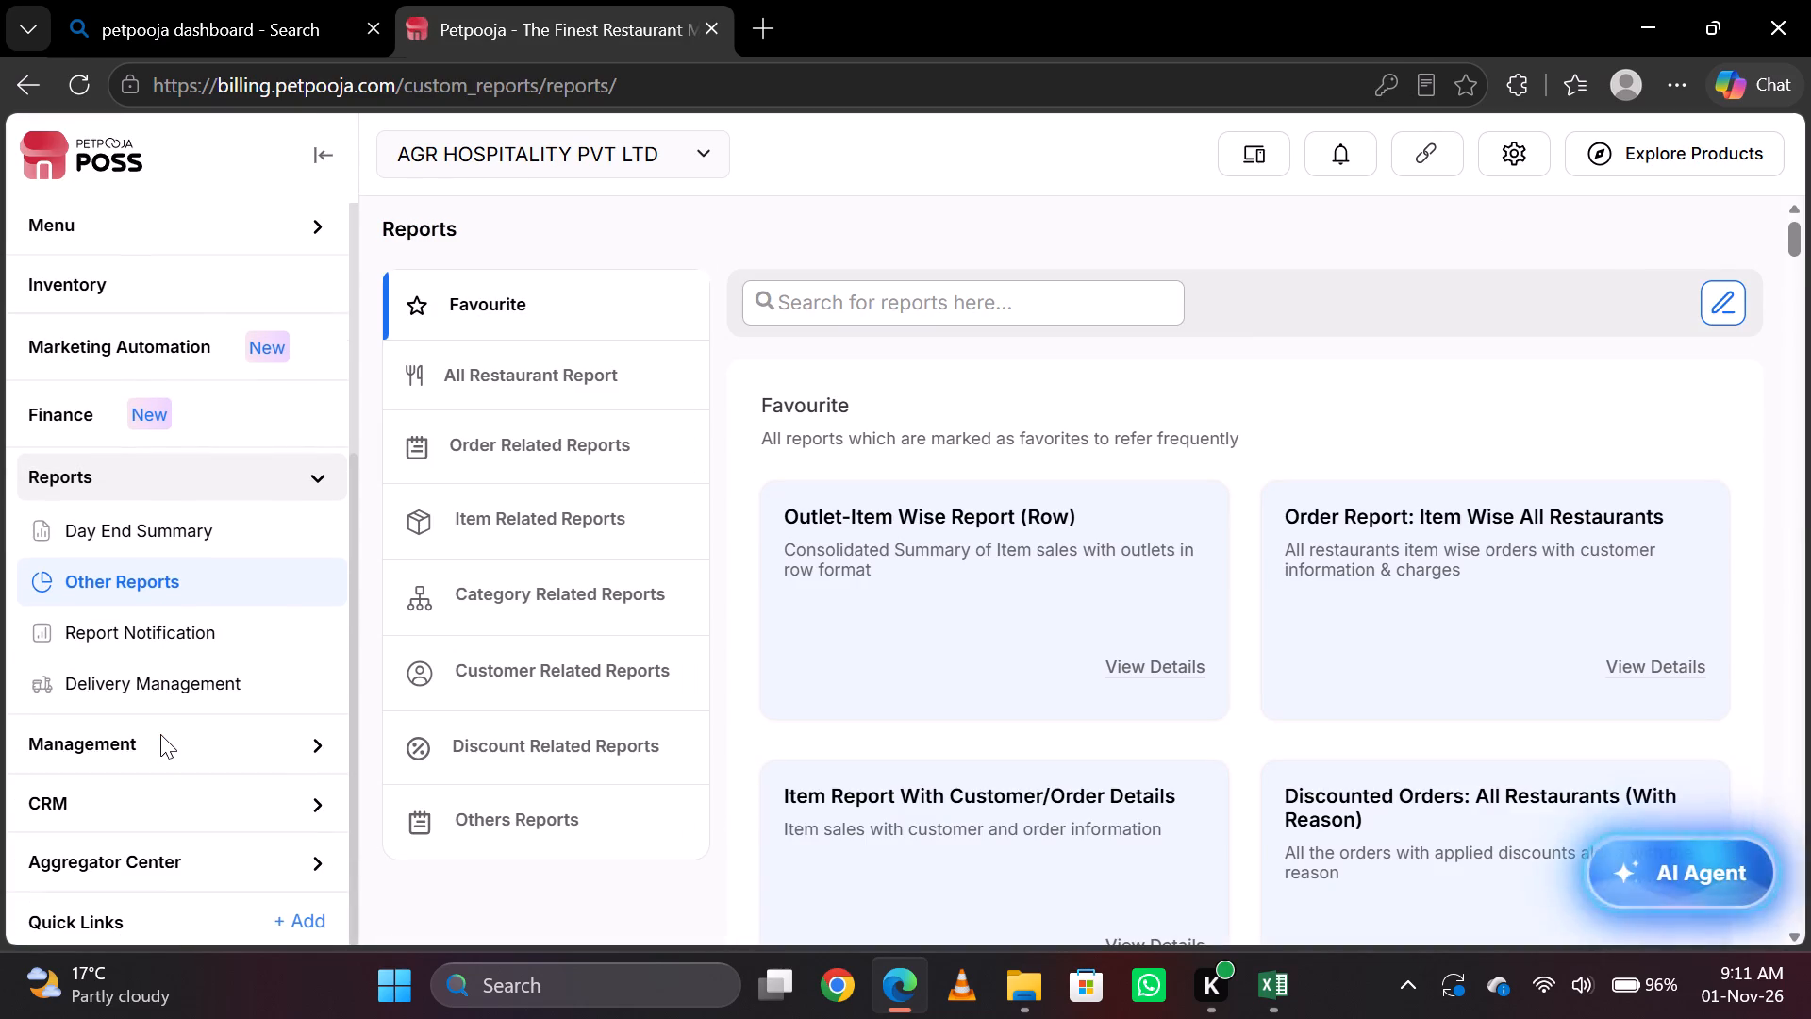
{"action": "left_click", "coordinate": [1013, 541]}
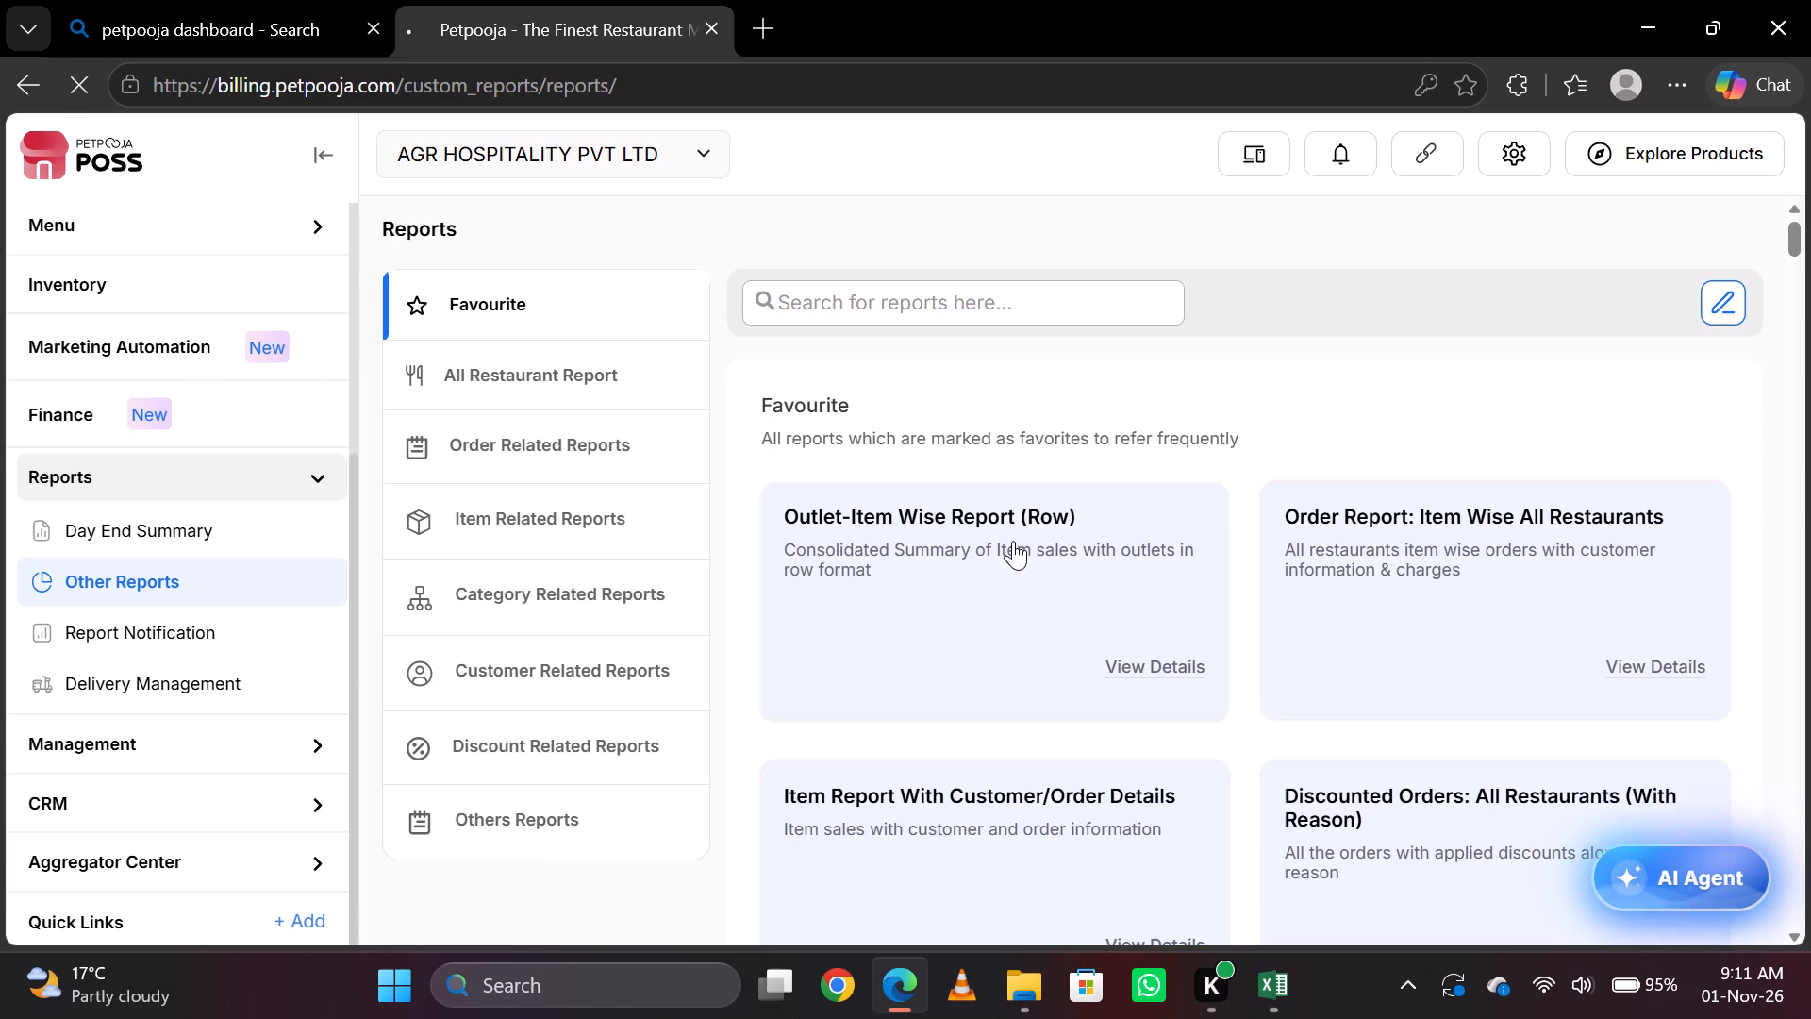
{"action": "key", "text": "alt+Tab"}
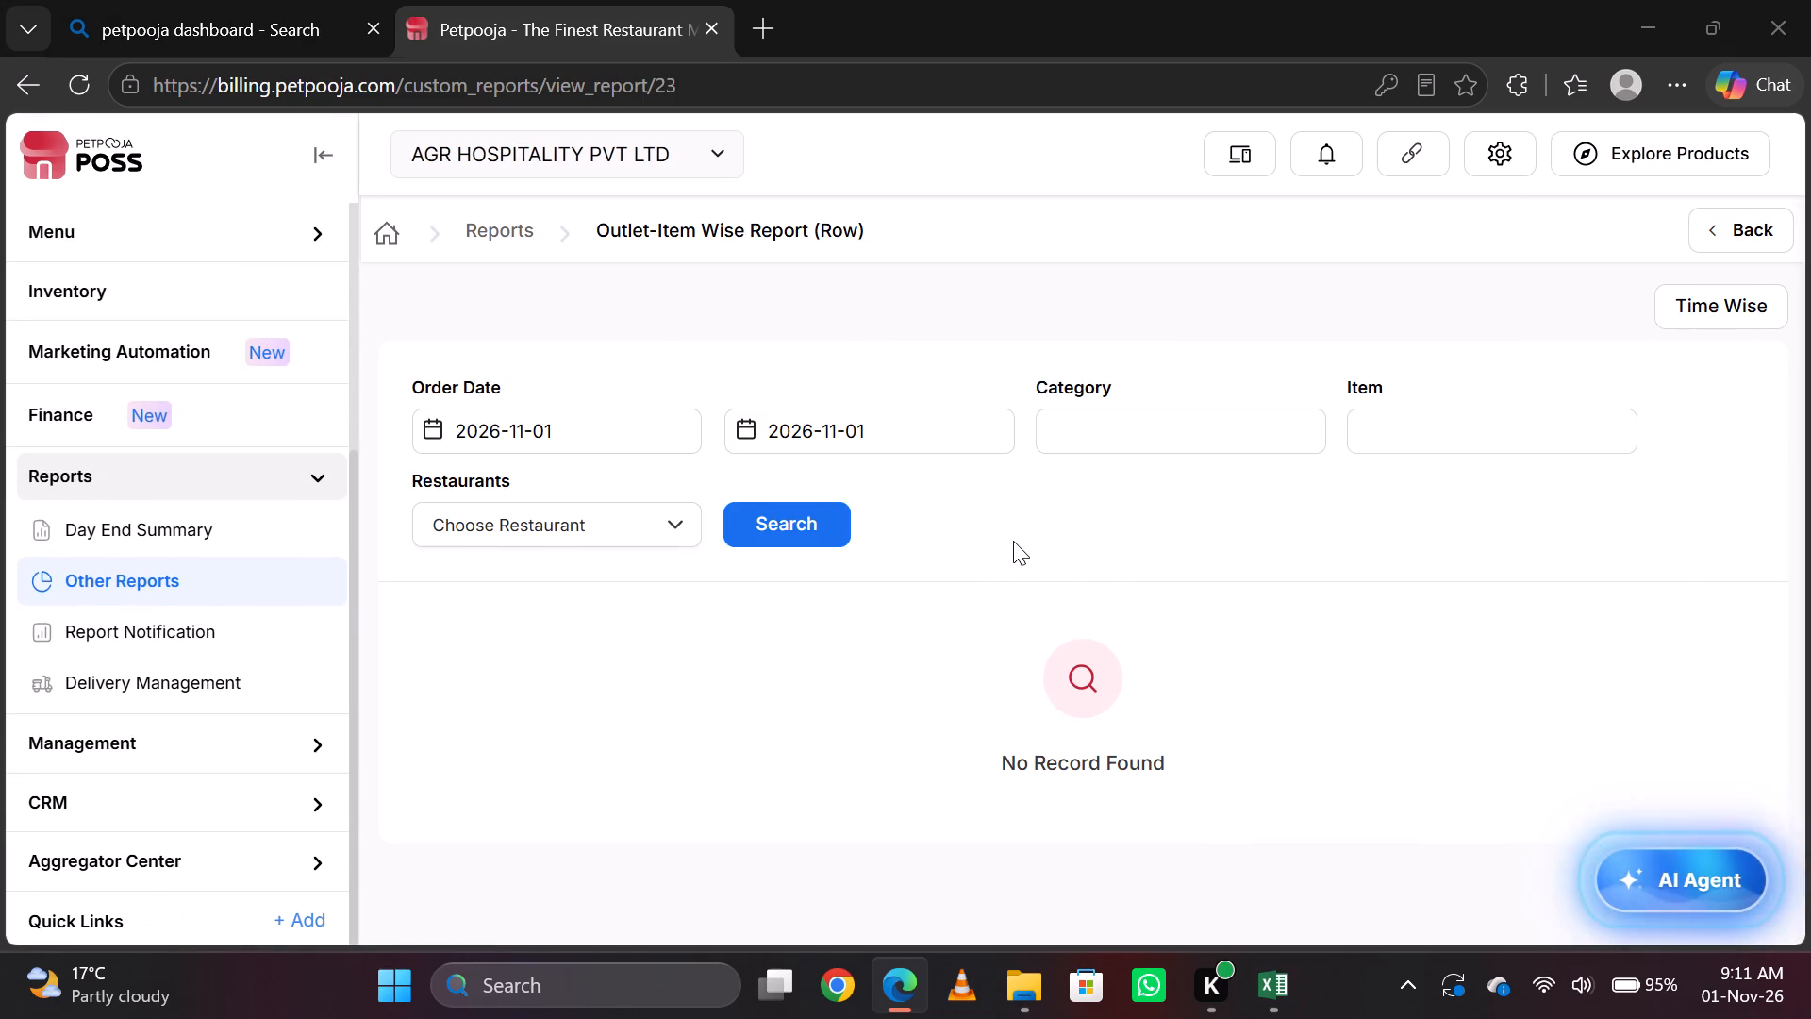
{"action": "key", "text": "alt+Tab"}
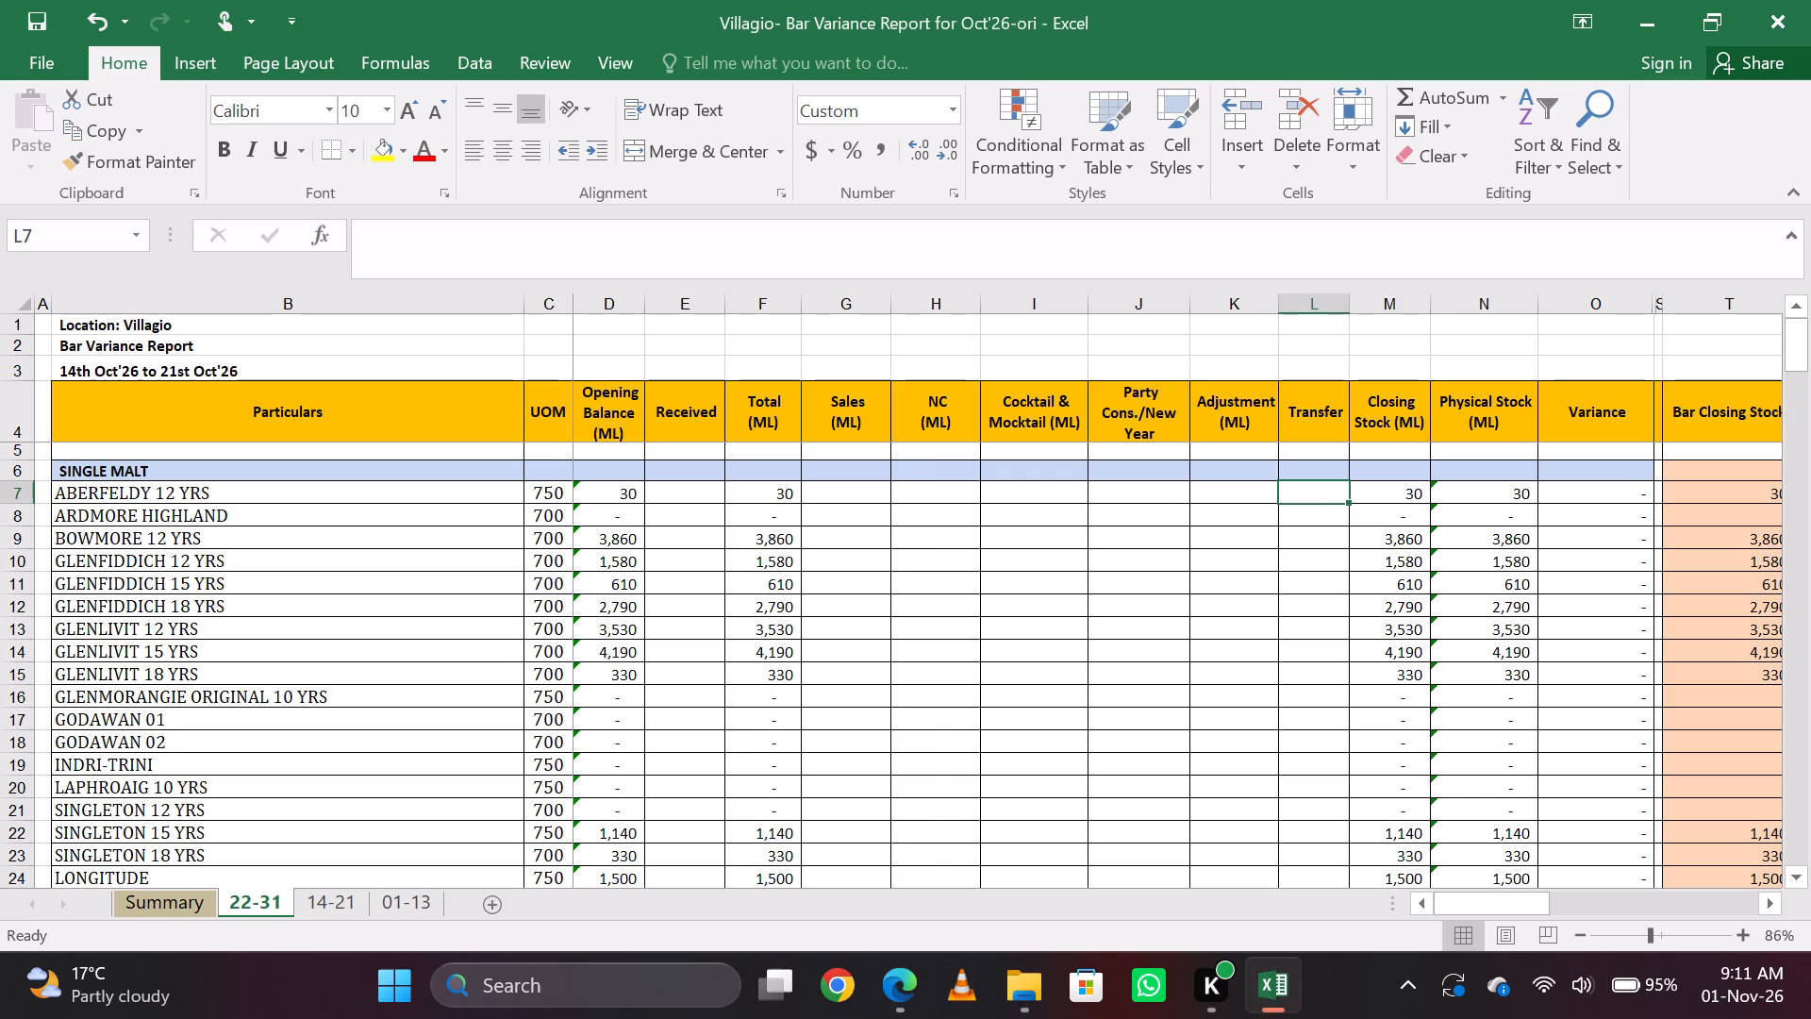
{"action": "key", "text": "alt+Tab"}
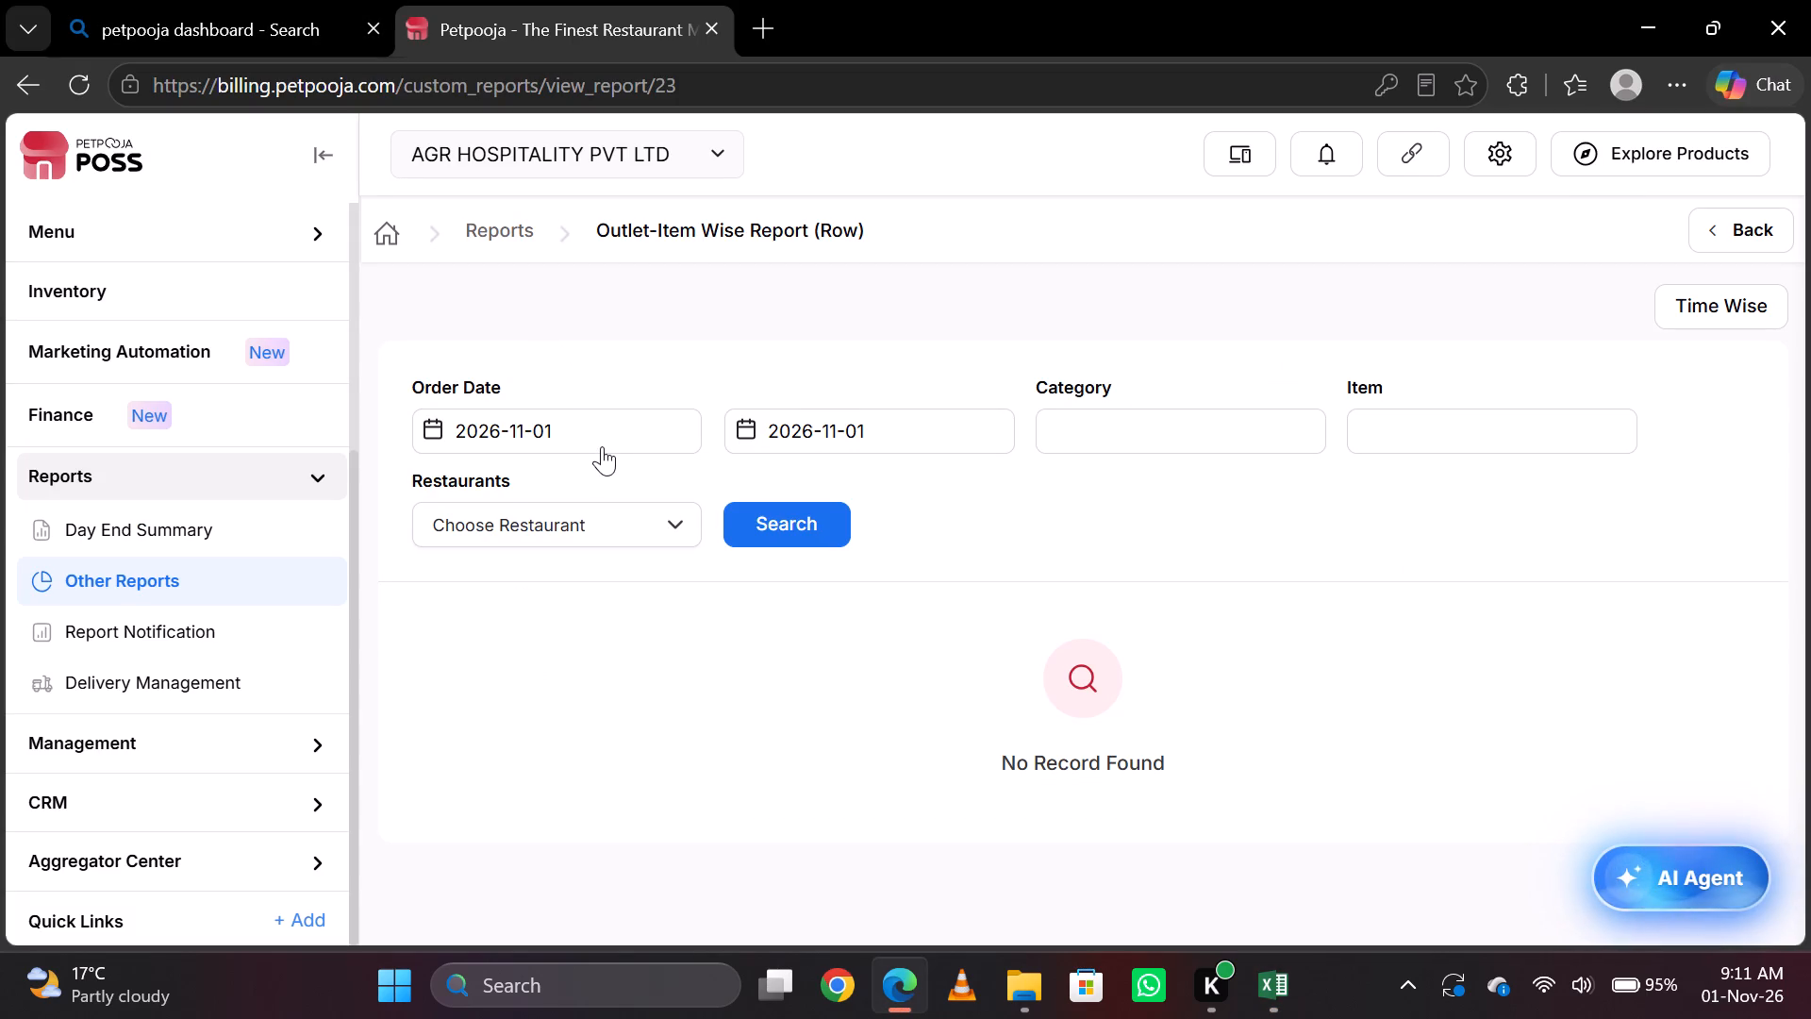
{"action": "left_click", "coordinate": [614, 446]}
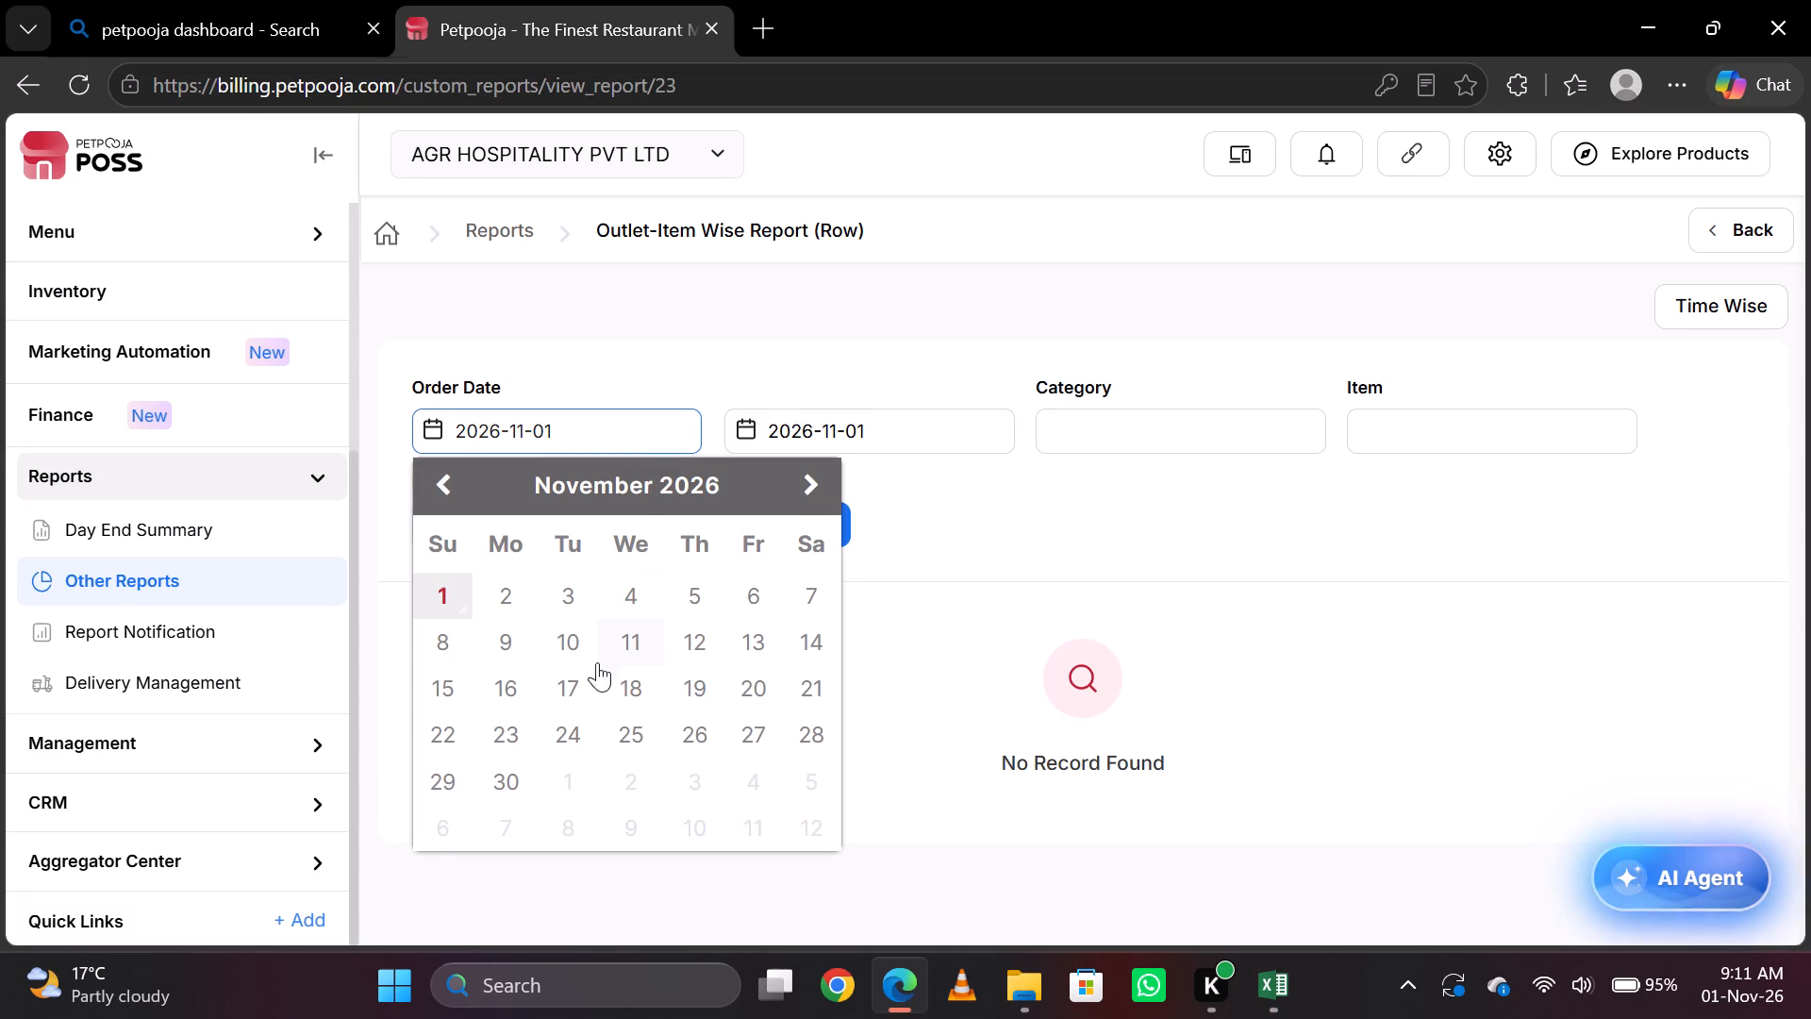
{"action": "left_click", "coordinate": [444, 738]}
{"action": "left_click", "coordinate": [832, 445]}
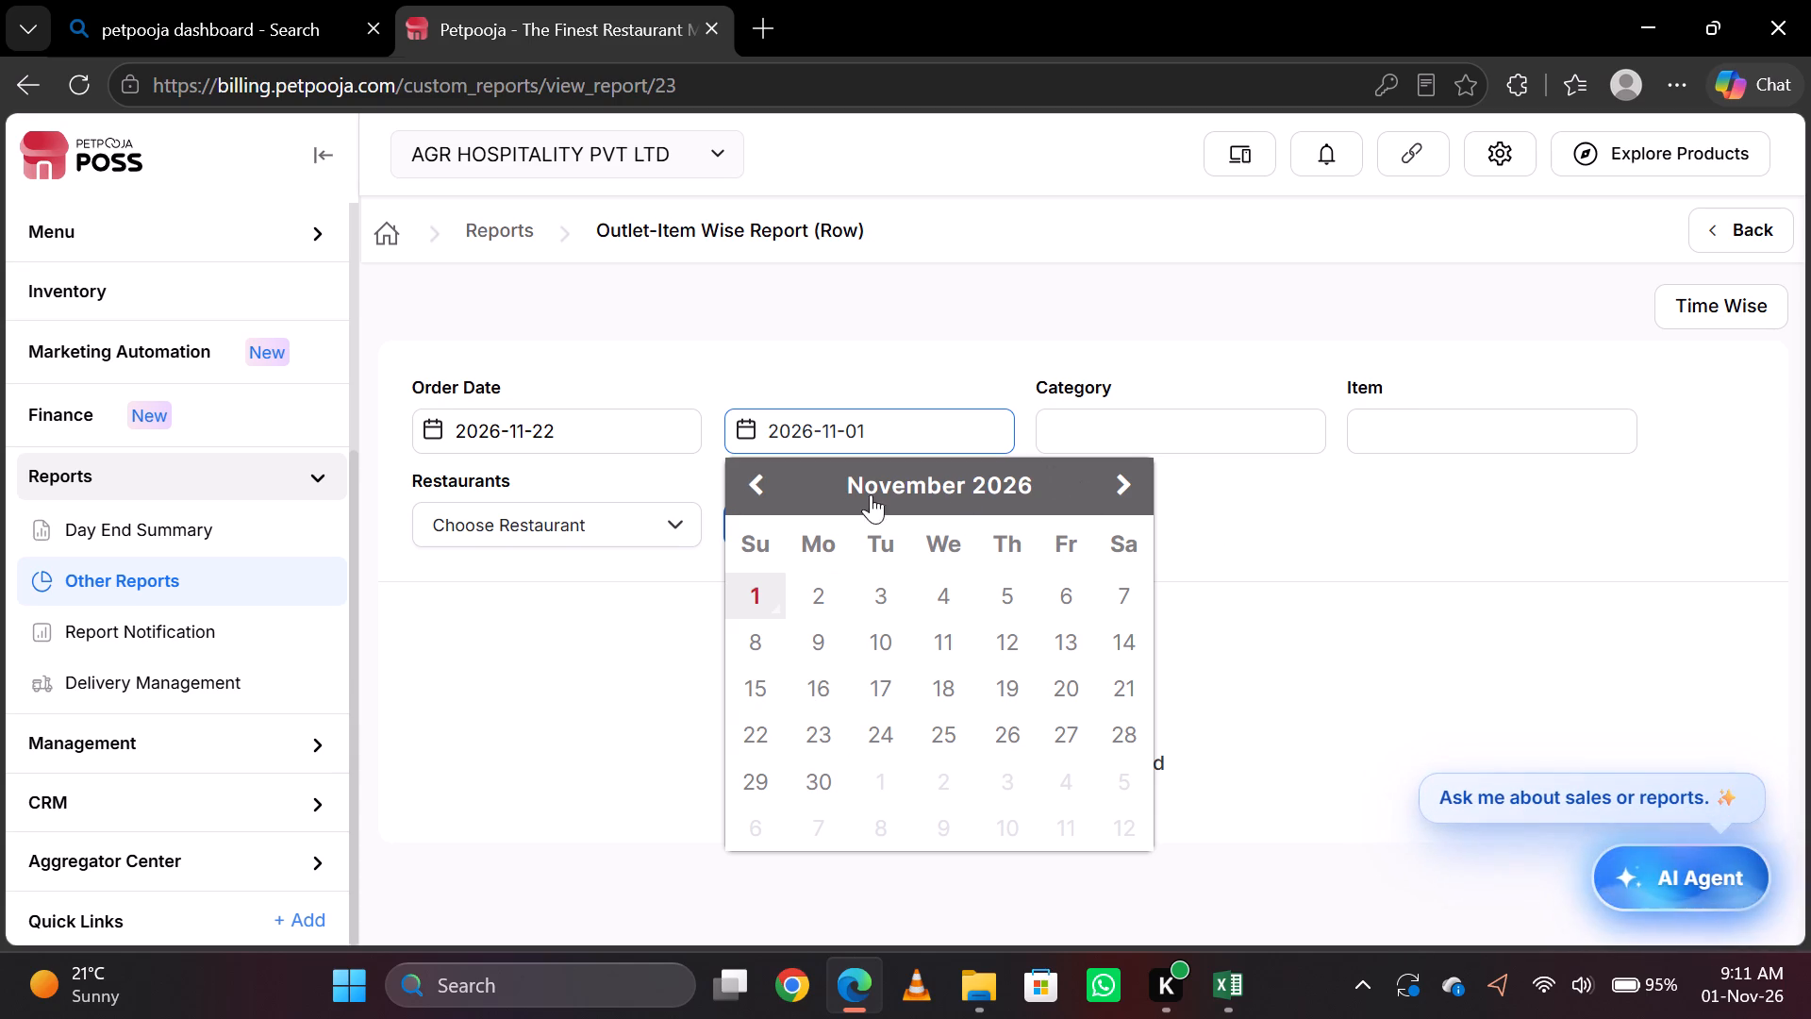
Set the report's order date range from 2026-10-22 to 2026-10-31.
{"action": "left_click", "coordinate": [602, 443]}
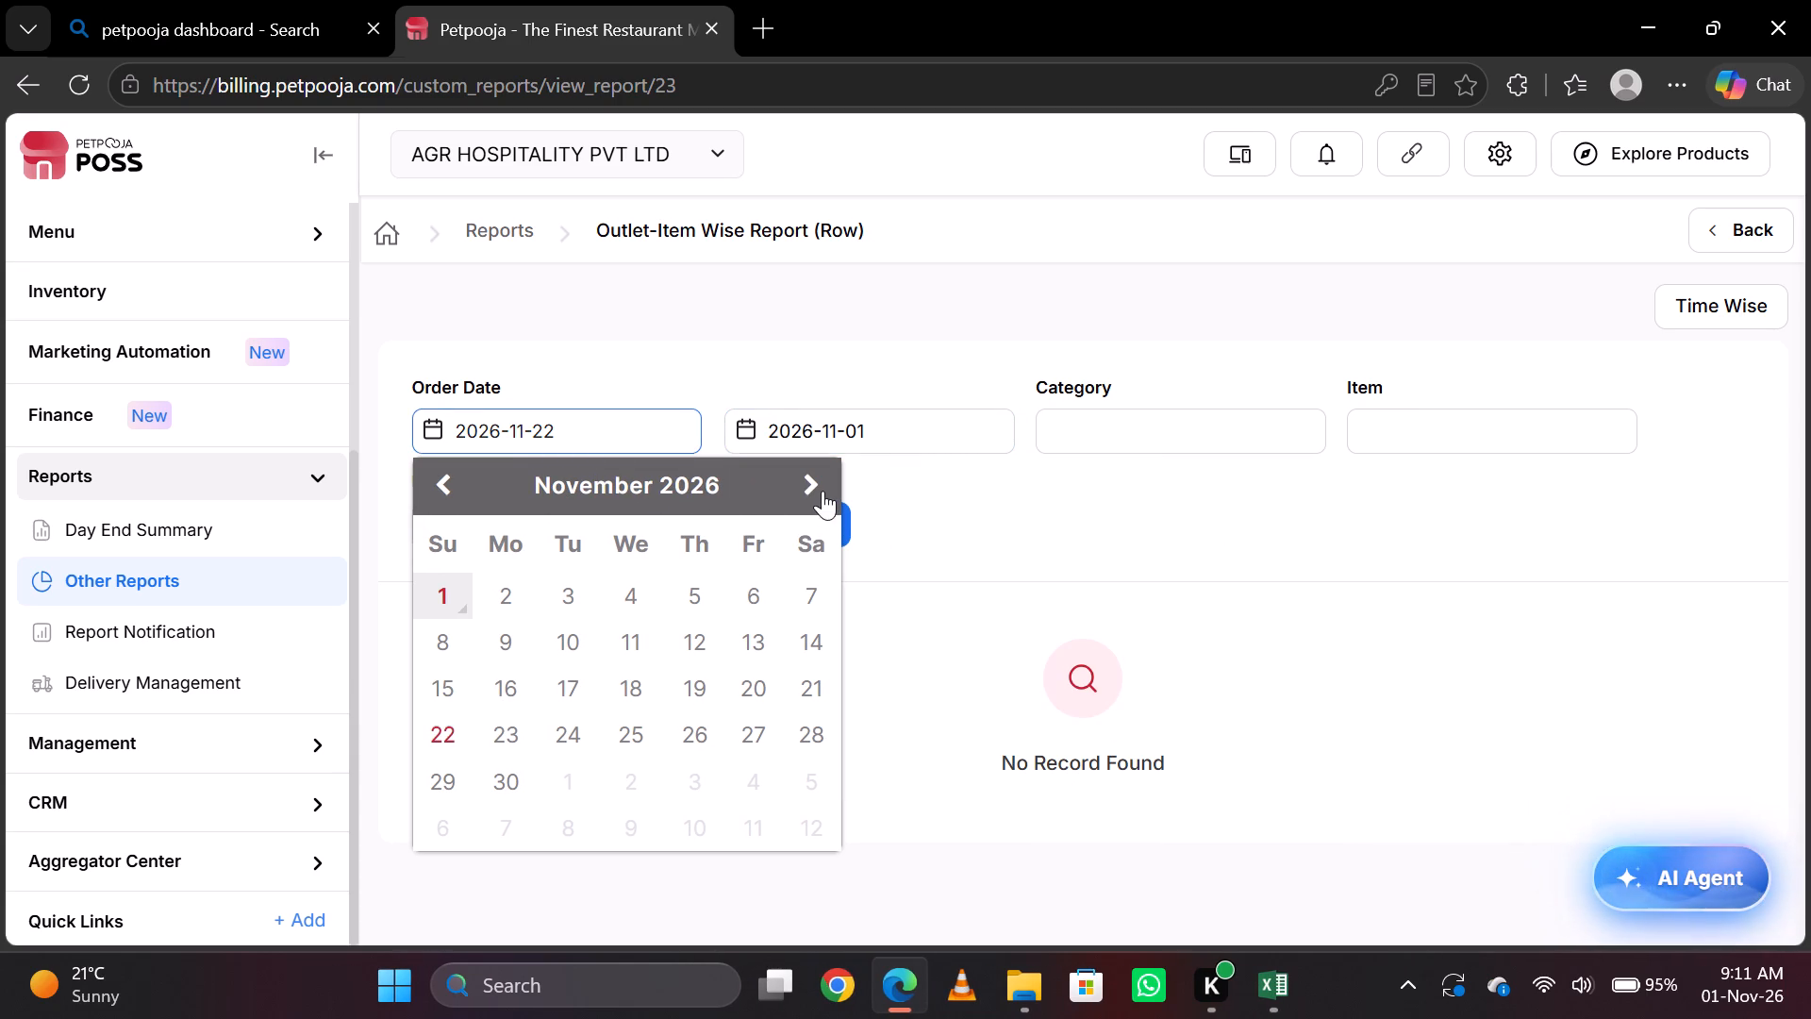
{"action": "left_click", "coordinate": [822, 491]}
{"action": "left_click", "coordinate": [444, 475]}
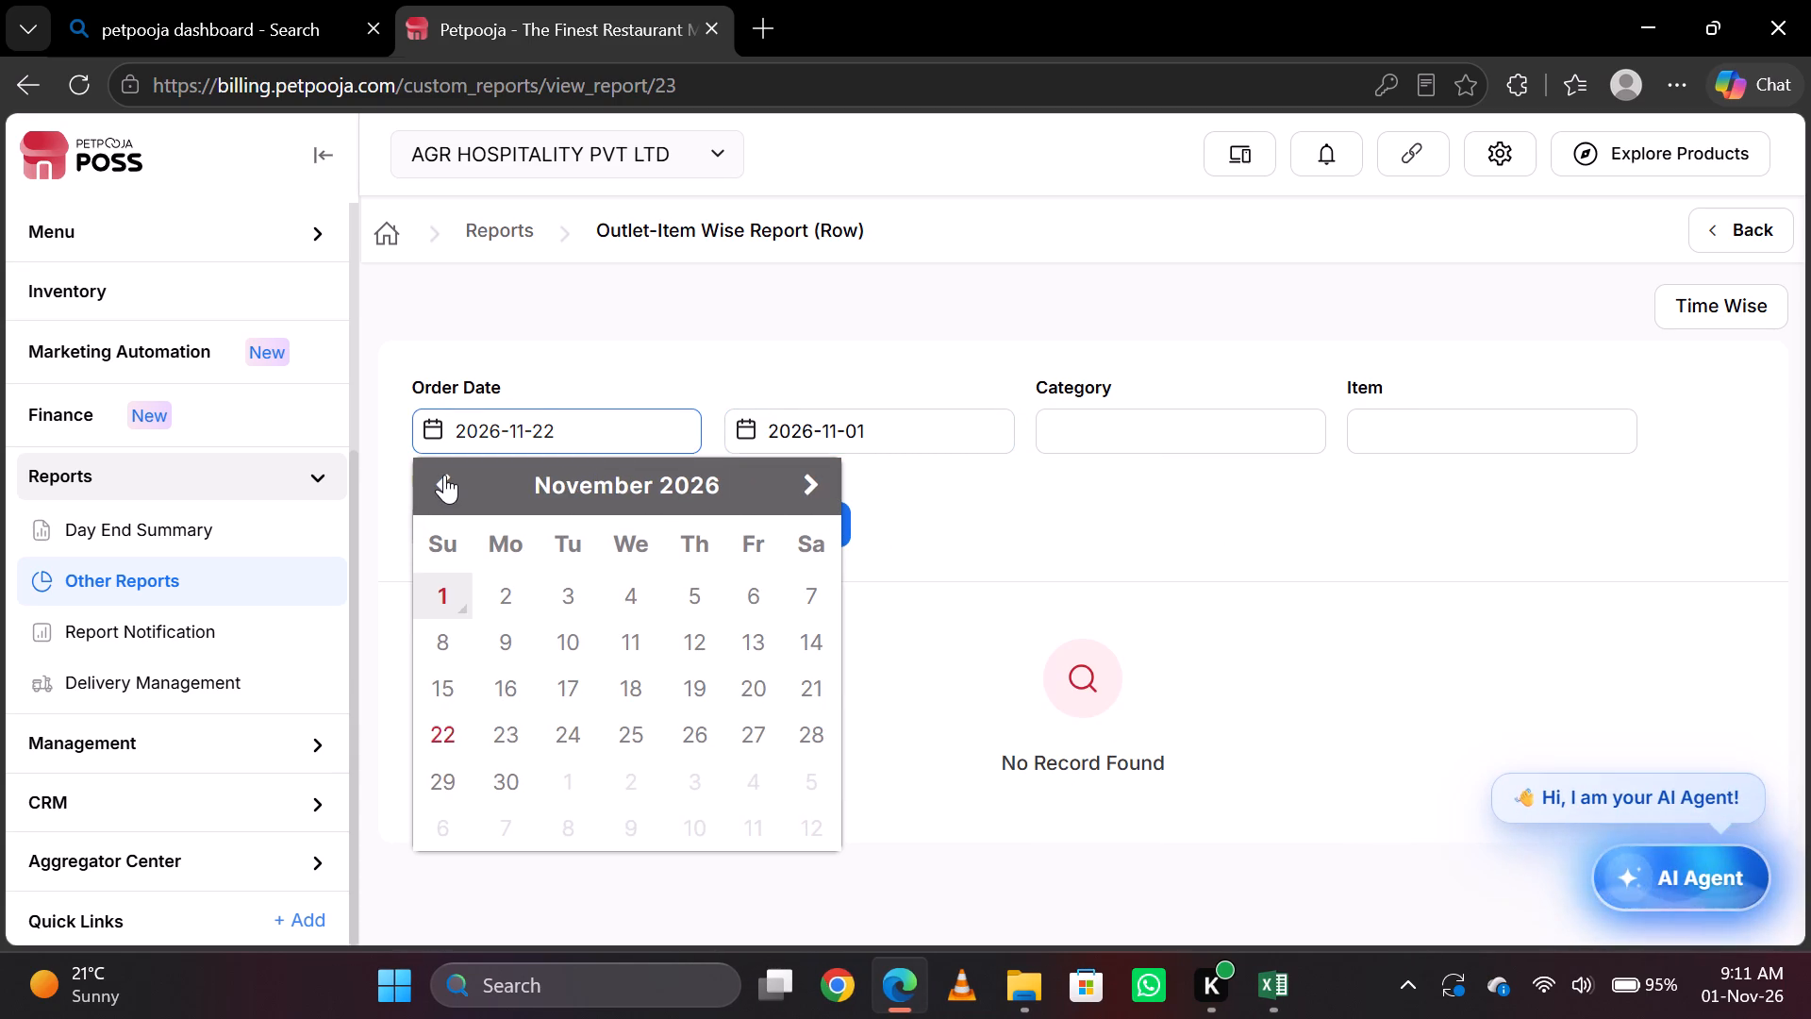
{"action": "left_click", "coordinate": [444, 475]}
{"action": "left_click", "coordinate": [696, 756]}
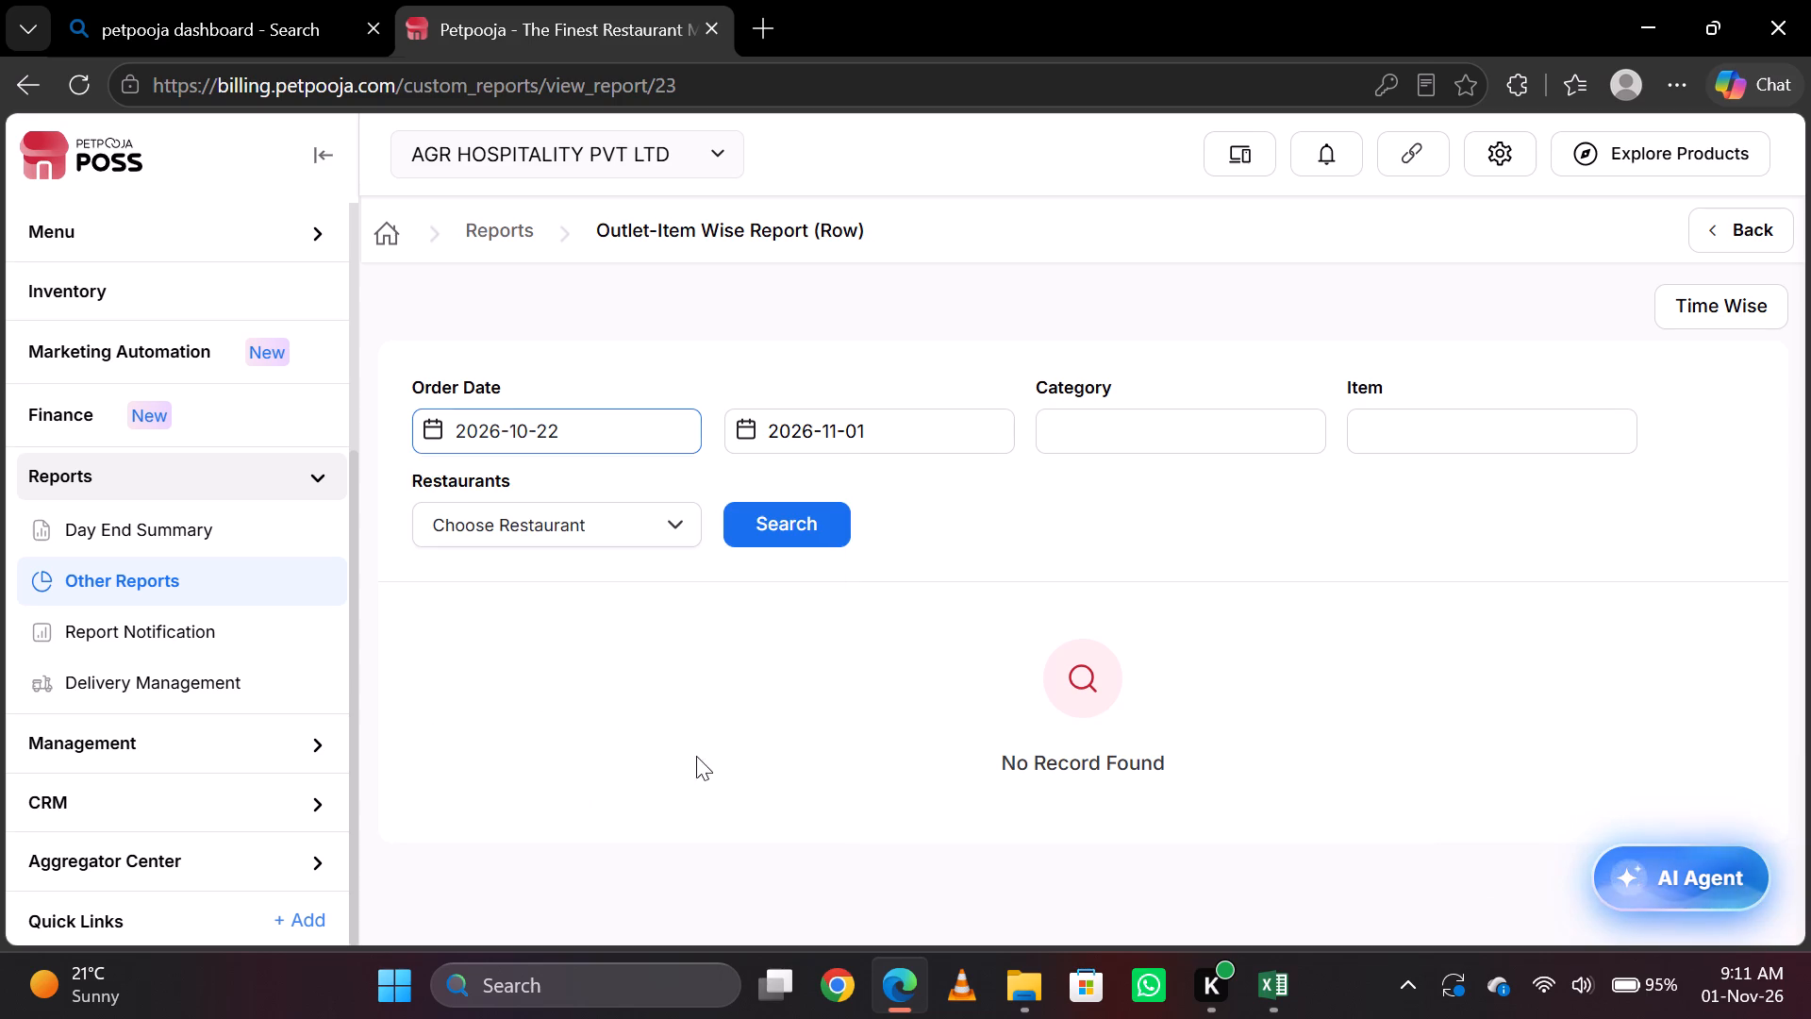
{"action": "left_click", "coordinate": [869, 431]}
{"action": "left_click", "coordinate": [756, 480]}
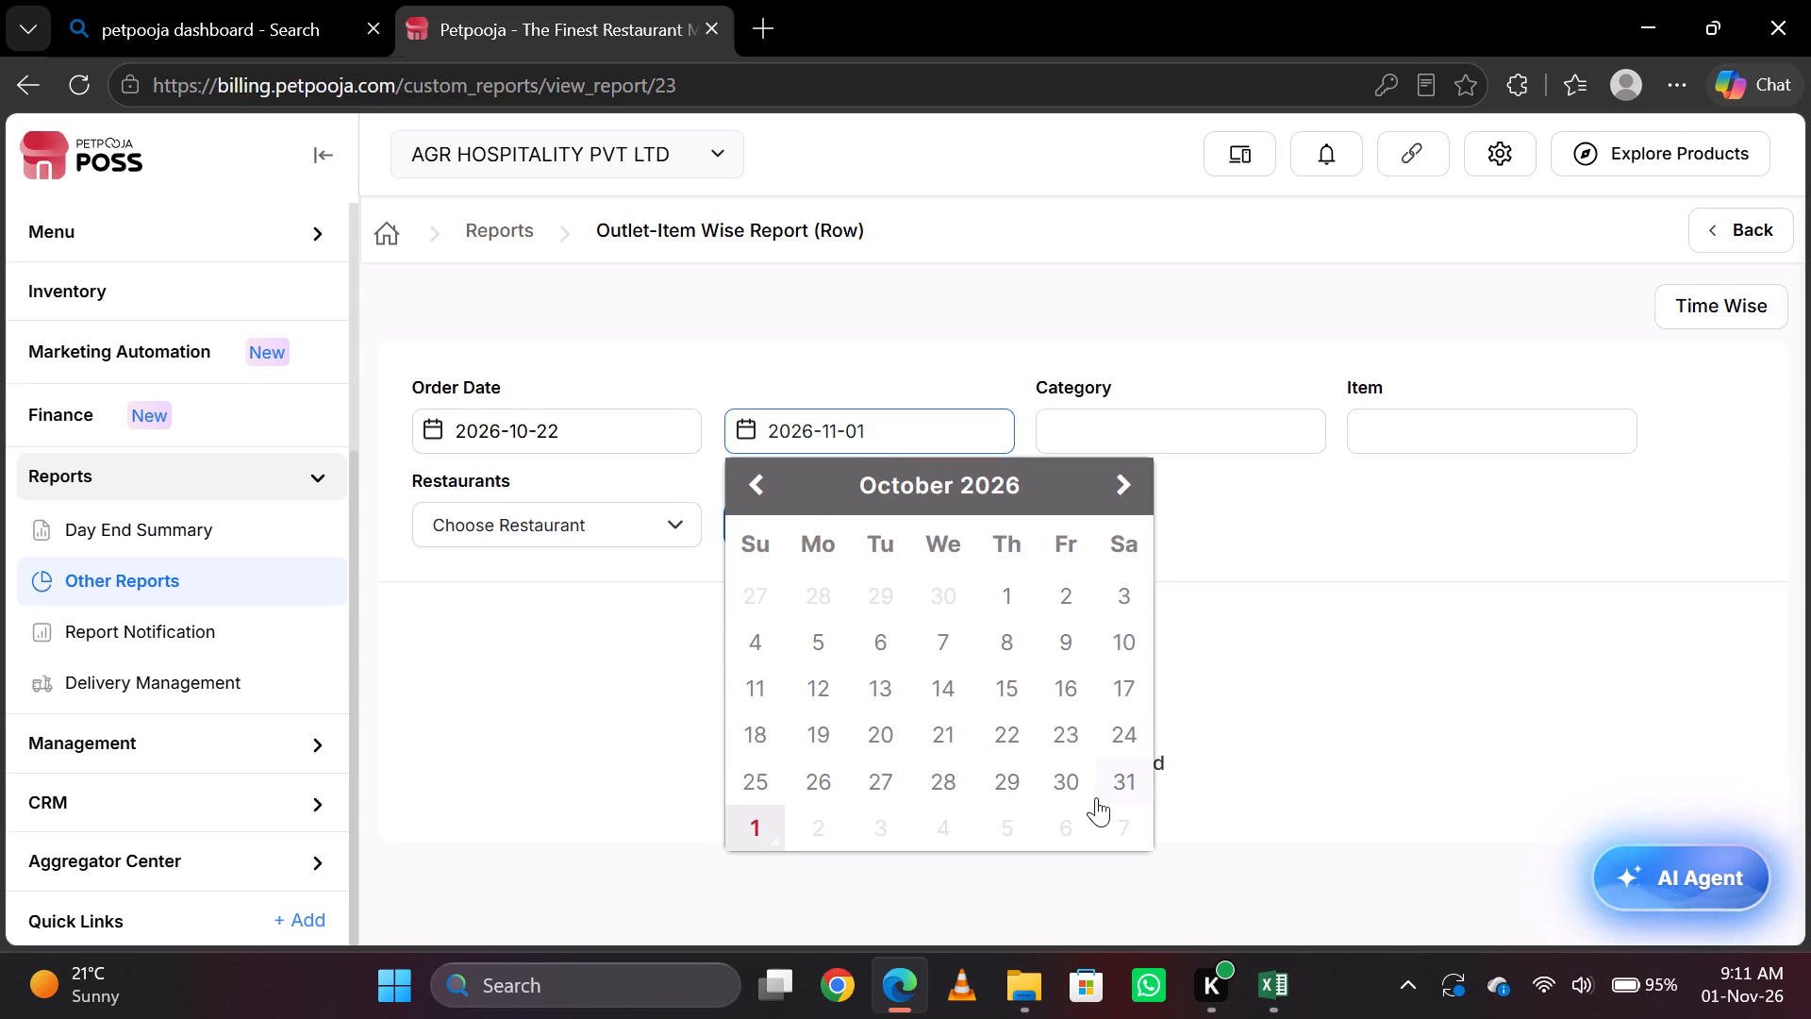
{"action": "left_click", "coordinate": [1128, 786]}
Choose AGR HOSPITALITY PVT LTD as the restaurant and run the report search.
{"action": "left_click", "coordinate": [662, 539]}
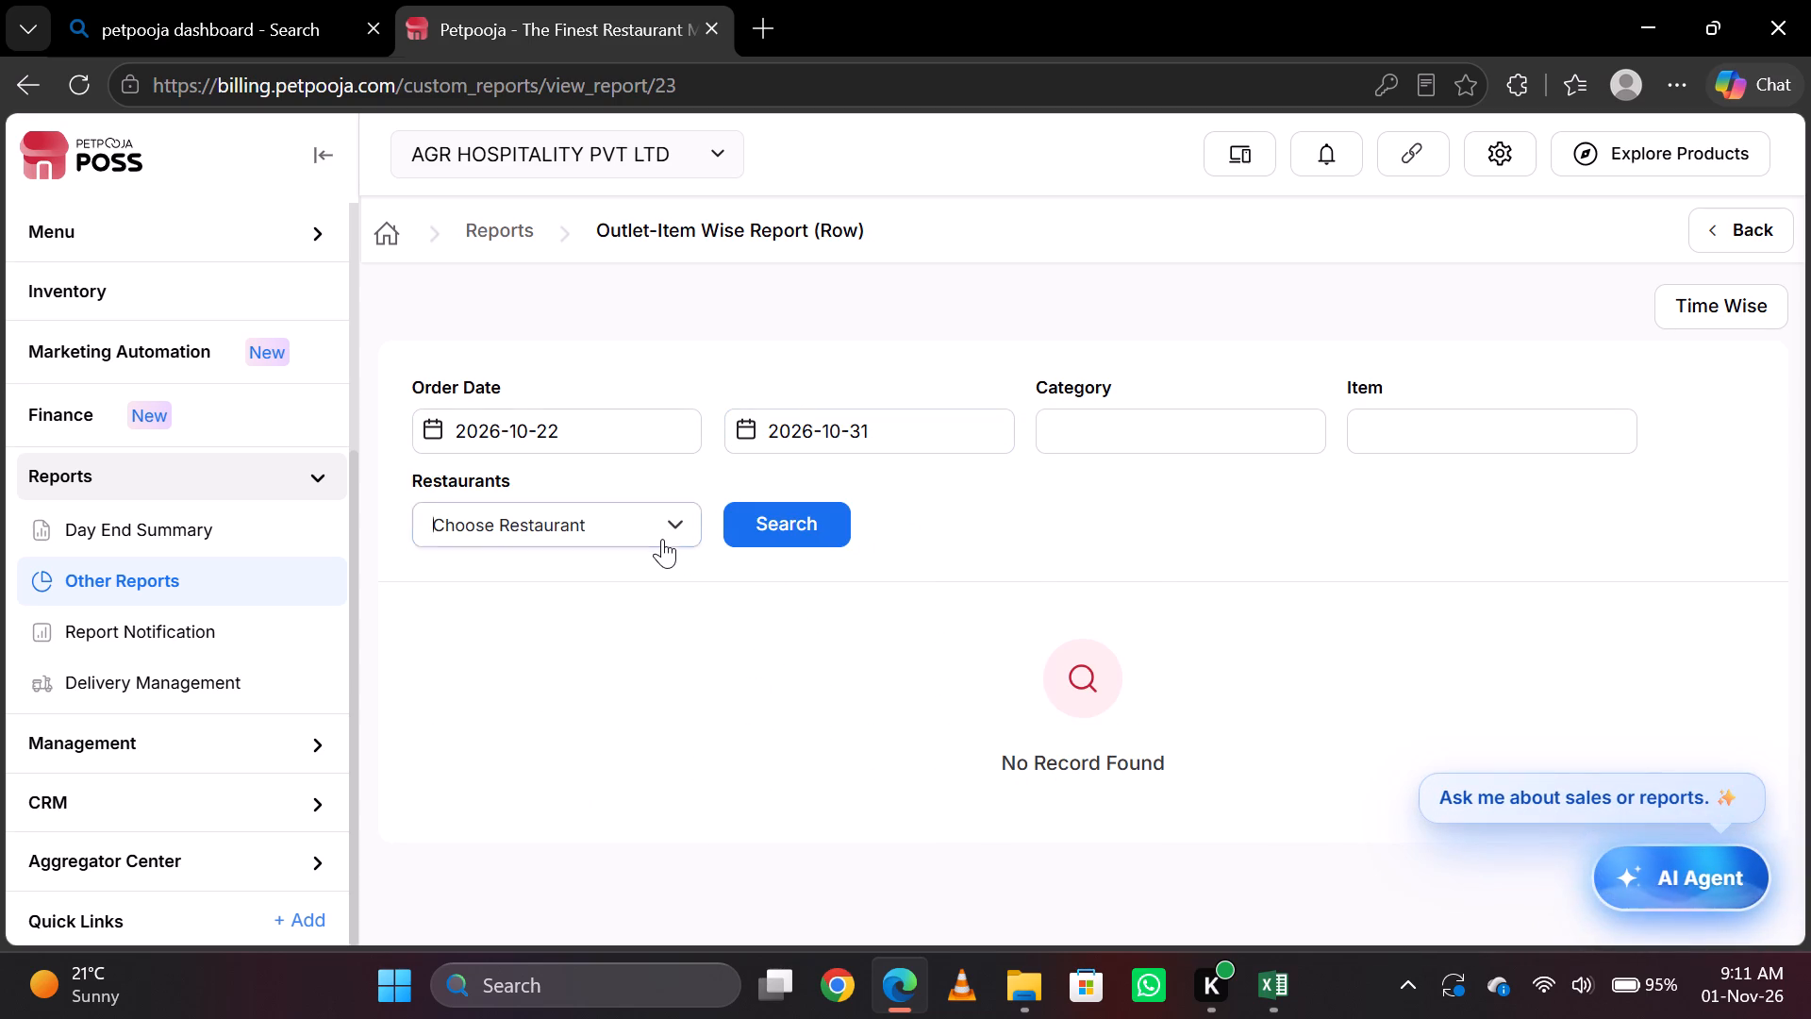
{"action": "left_click", "coordinate": [433, 579]}
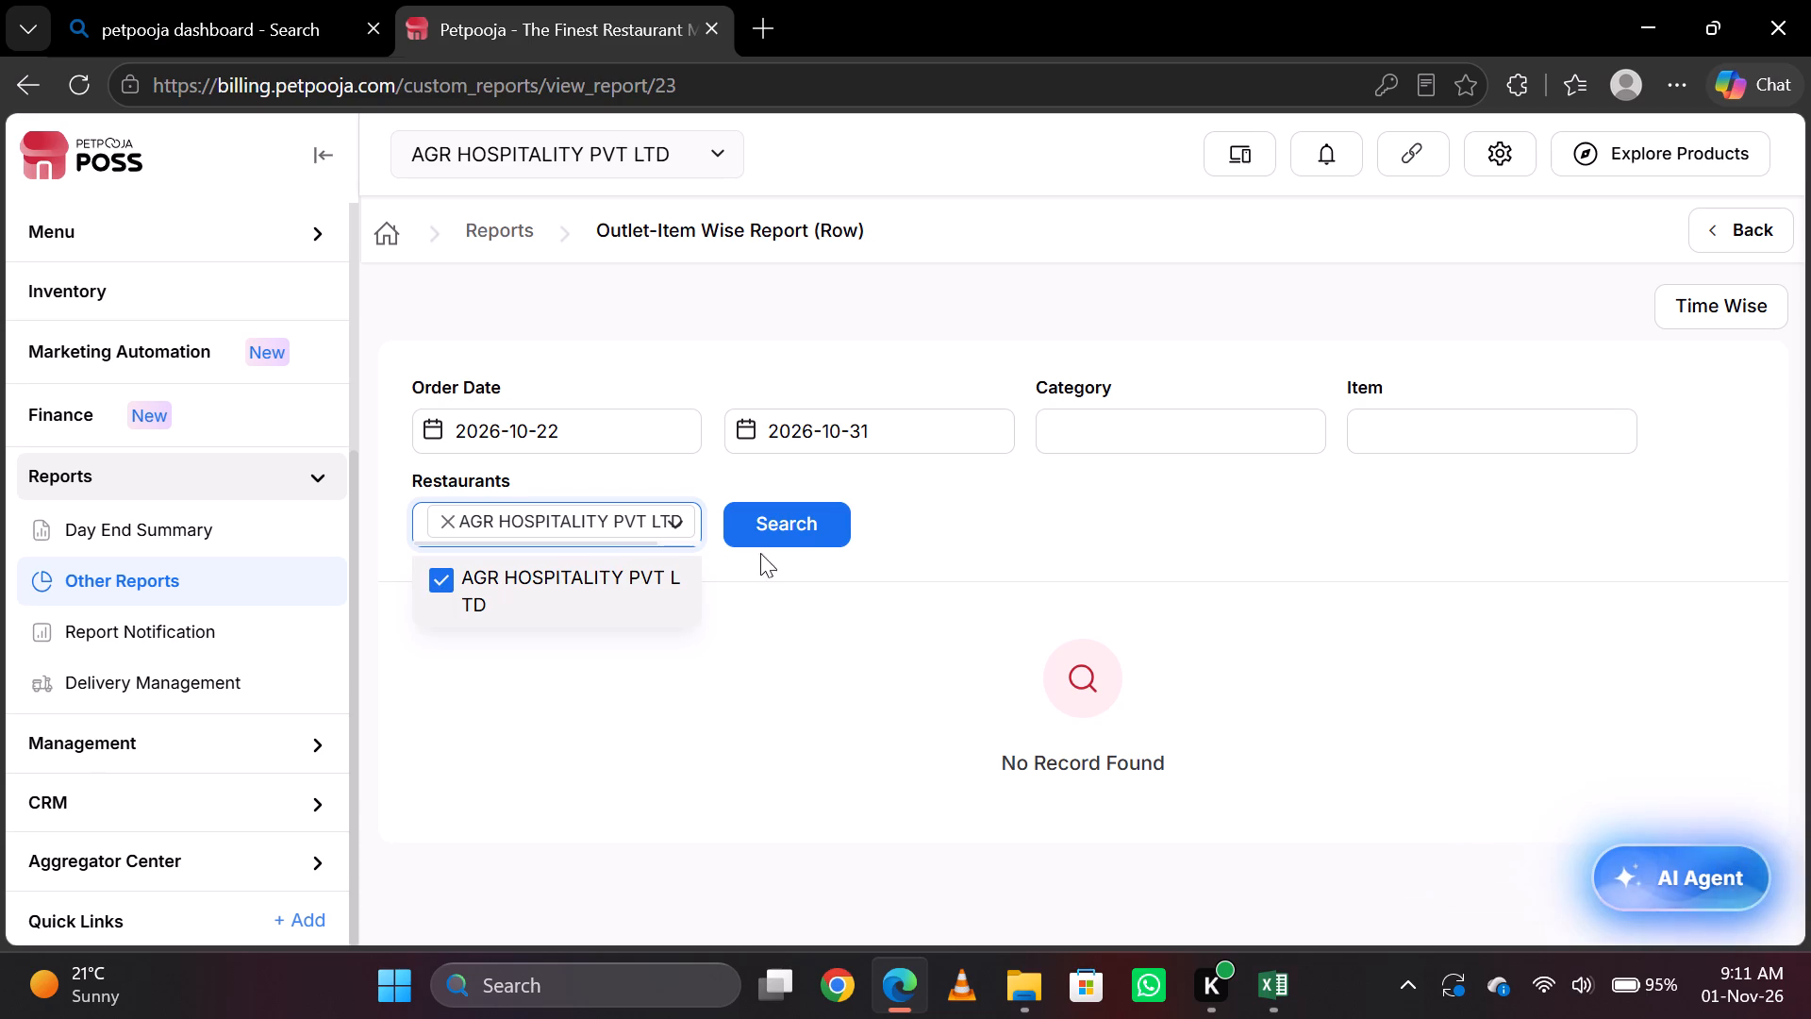
{"action": "left_click", "coordinate": [819, 525]}
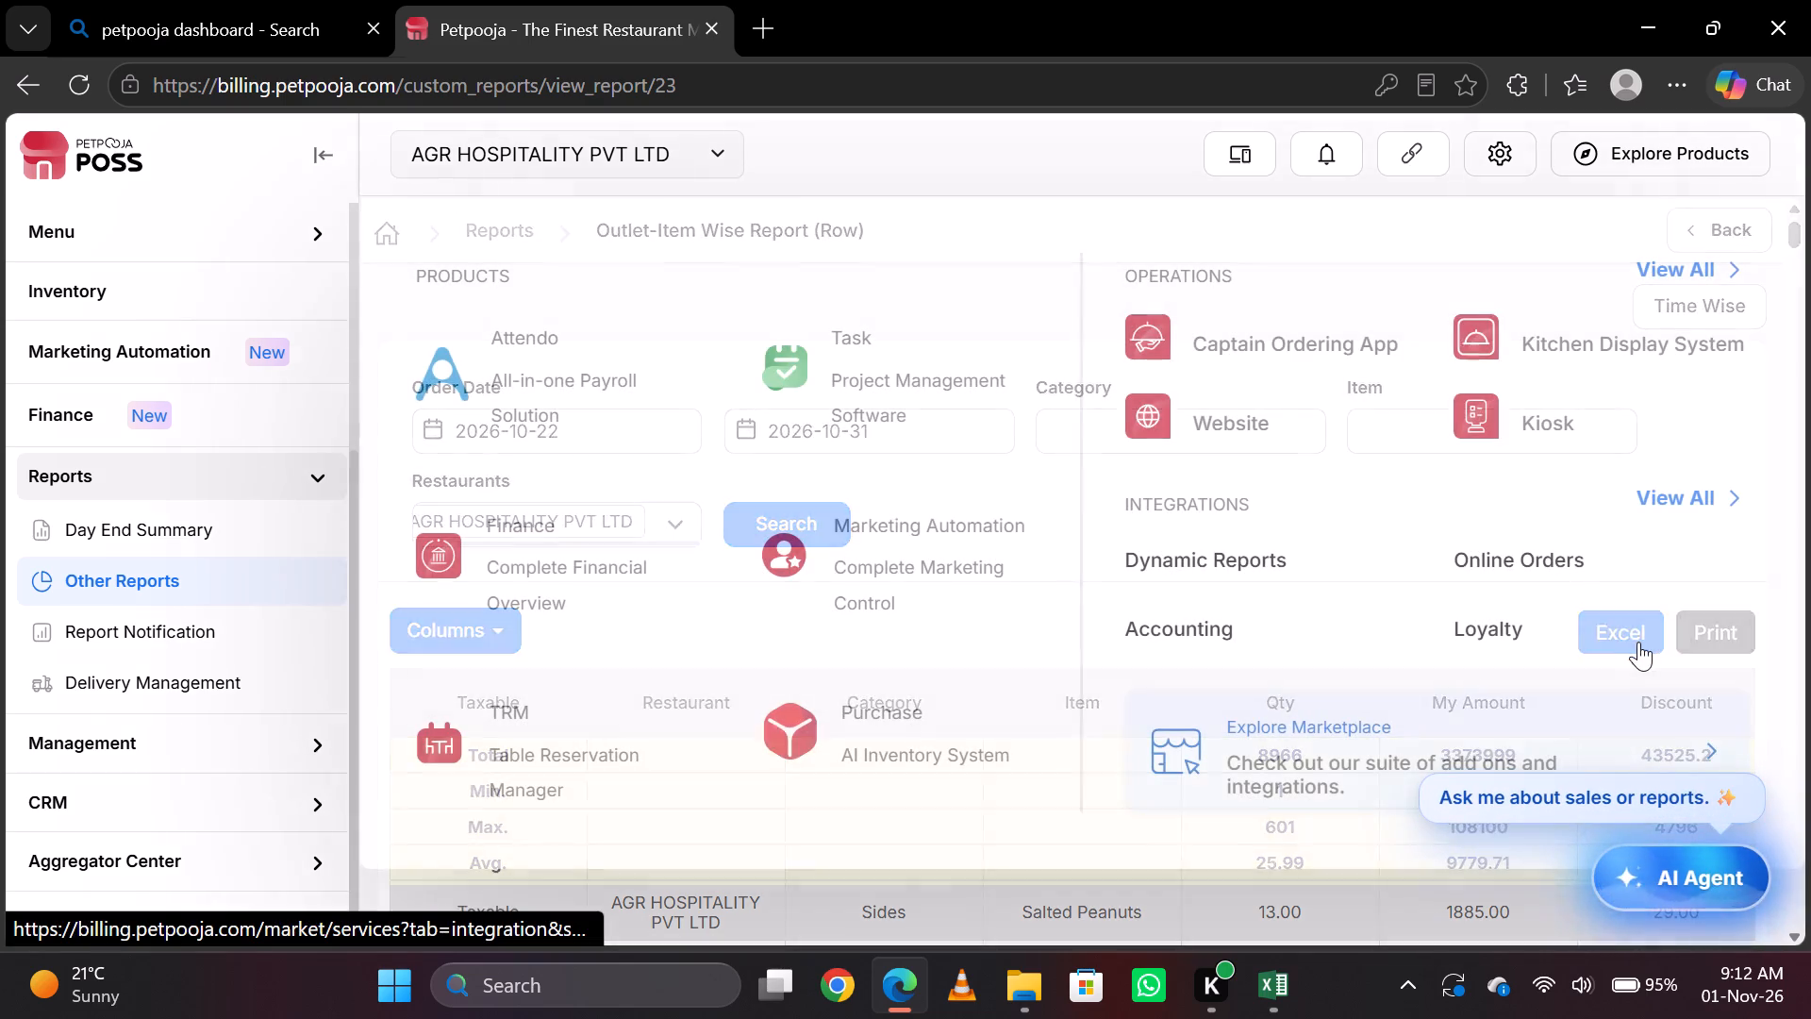
Export the report to Excel, open the downloaded workbook and enable editing.
{"action": "left_click", "coordinate": [1620, 629]}
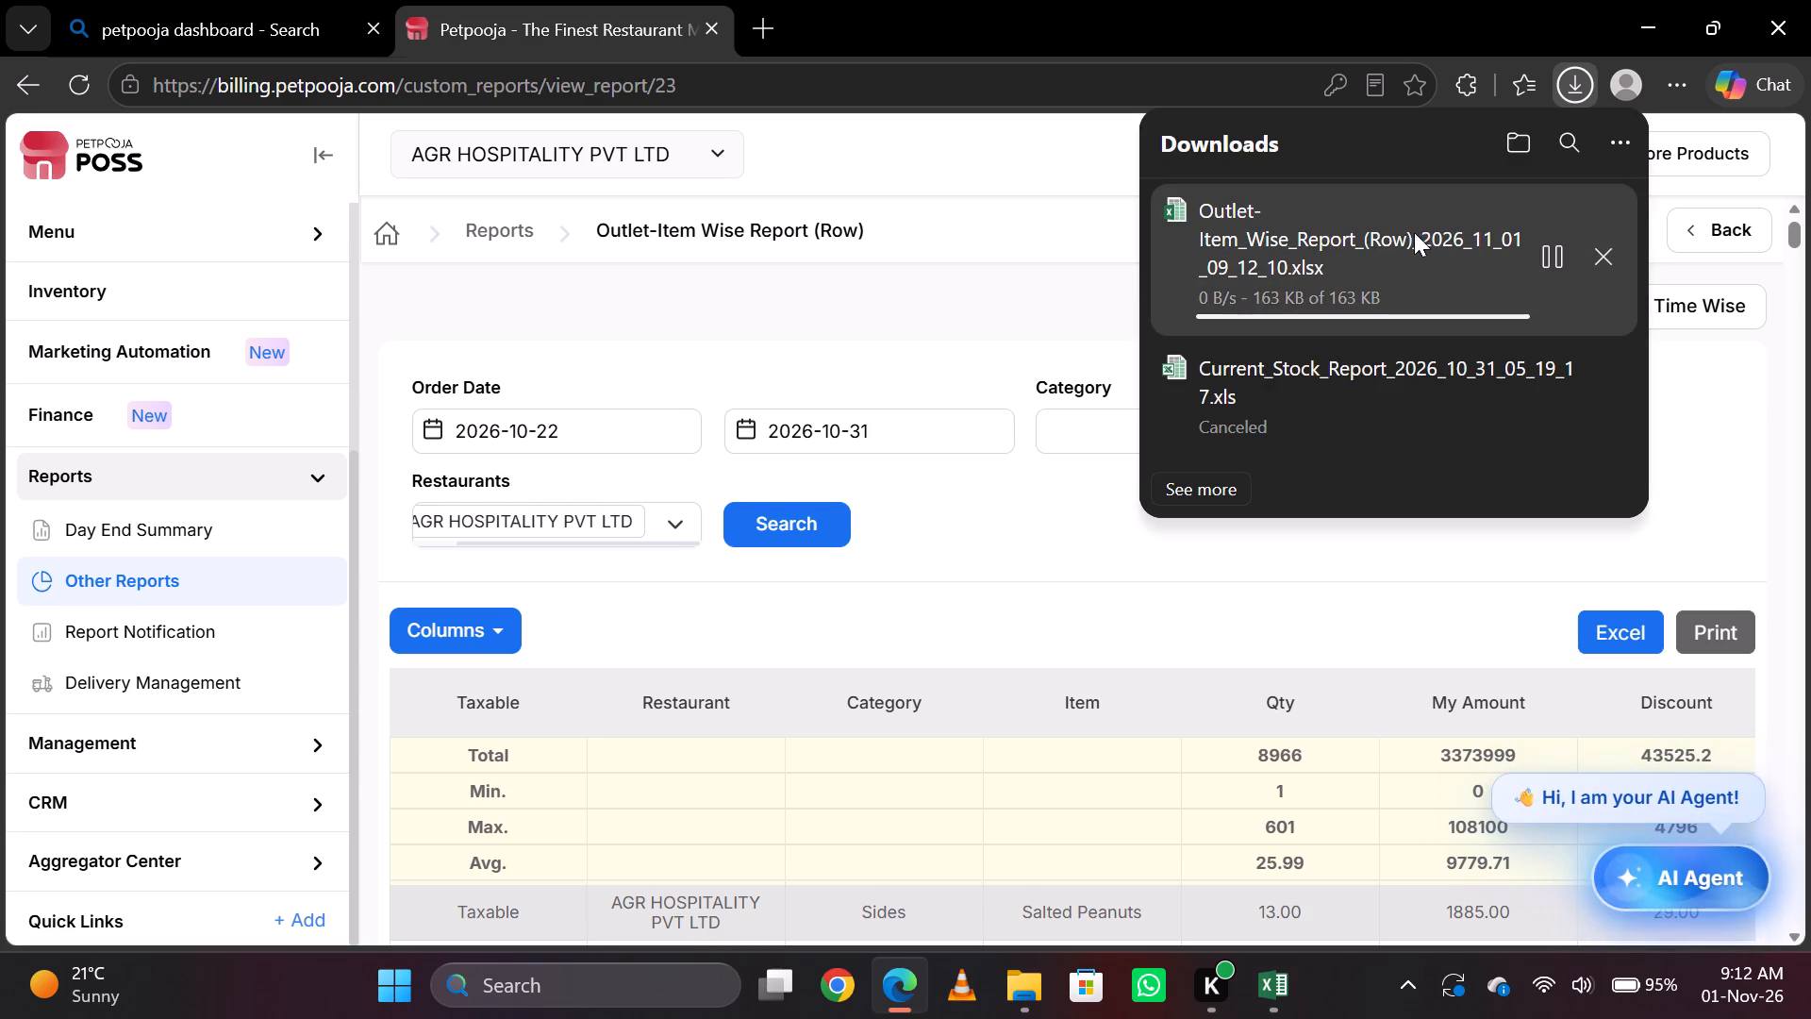
{"action": "left_click", "coordinate": [1375, 235]}
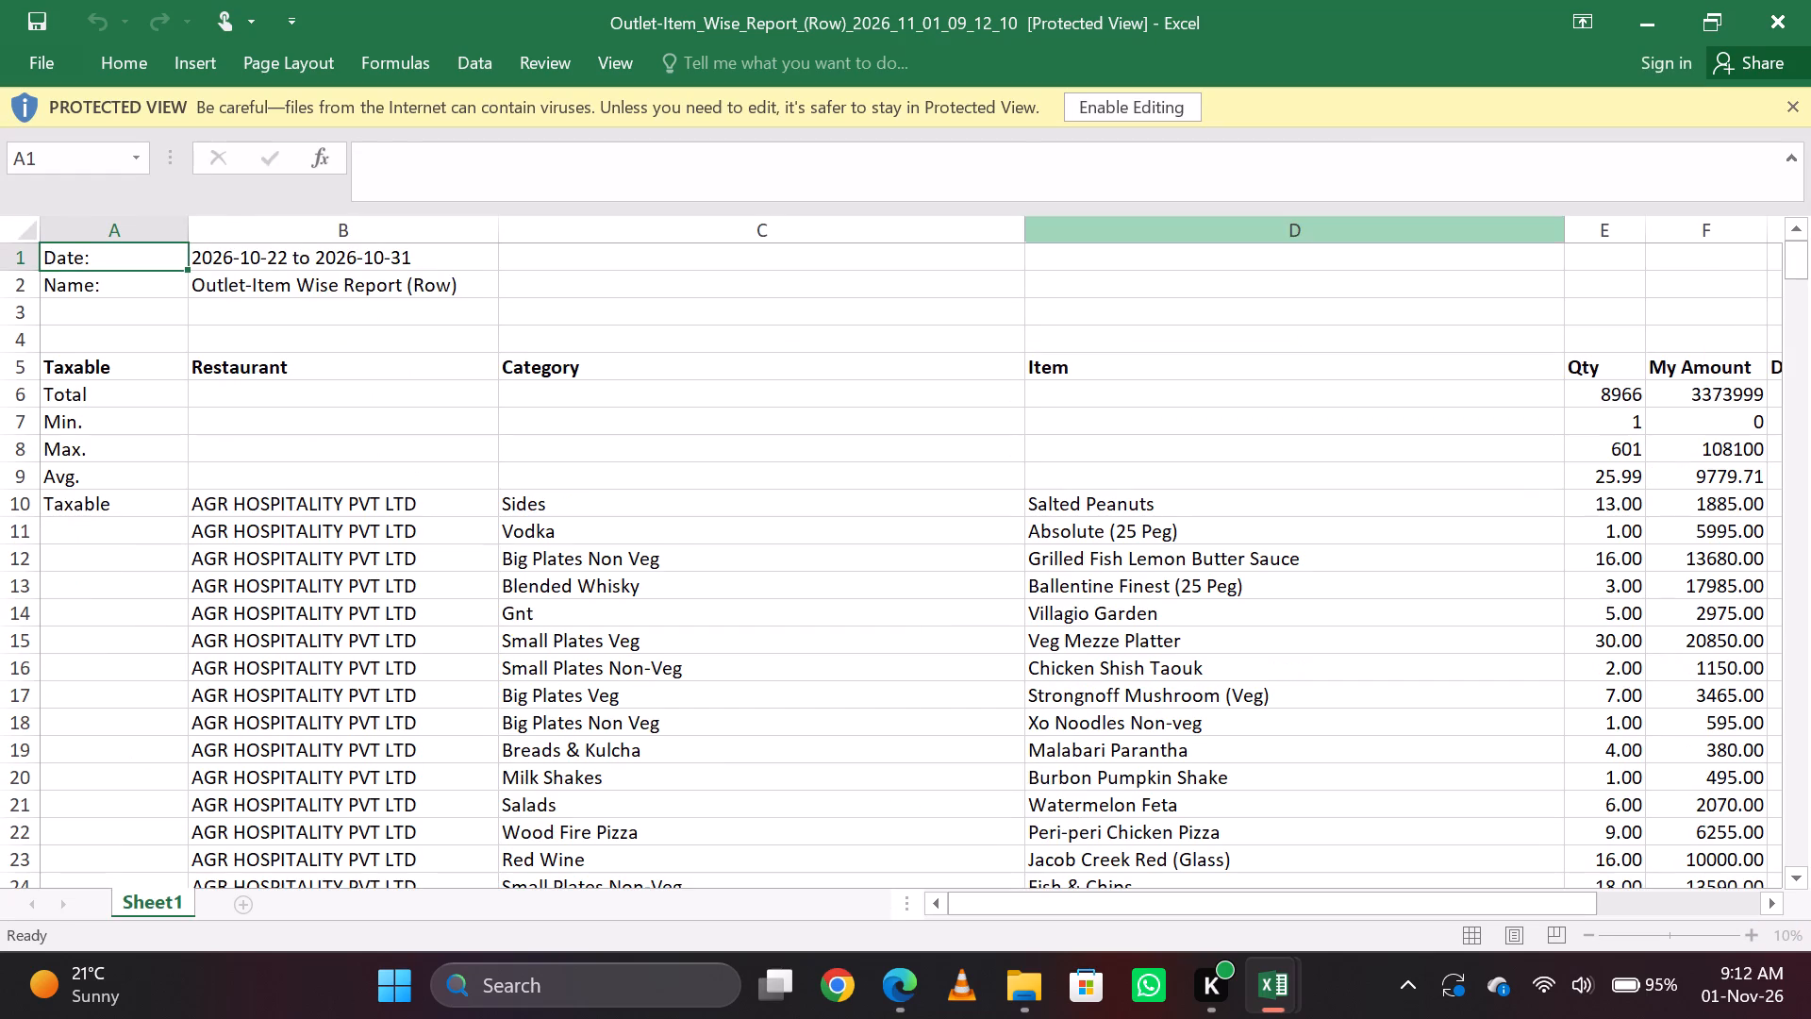
{"action": "left_click", "coordinate": [1145, 122]}
{"action": "left_click", "coordinate": [1131, 111]}
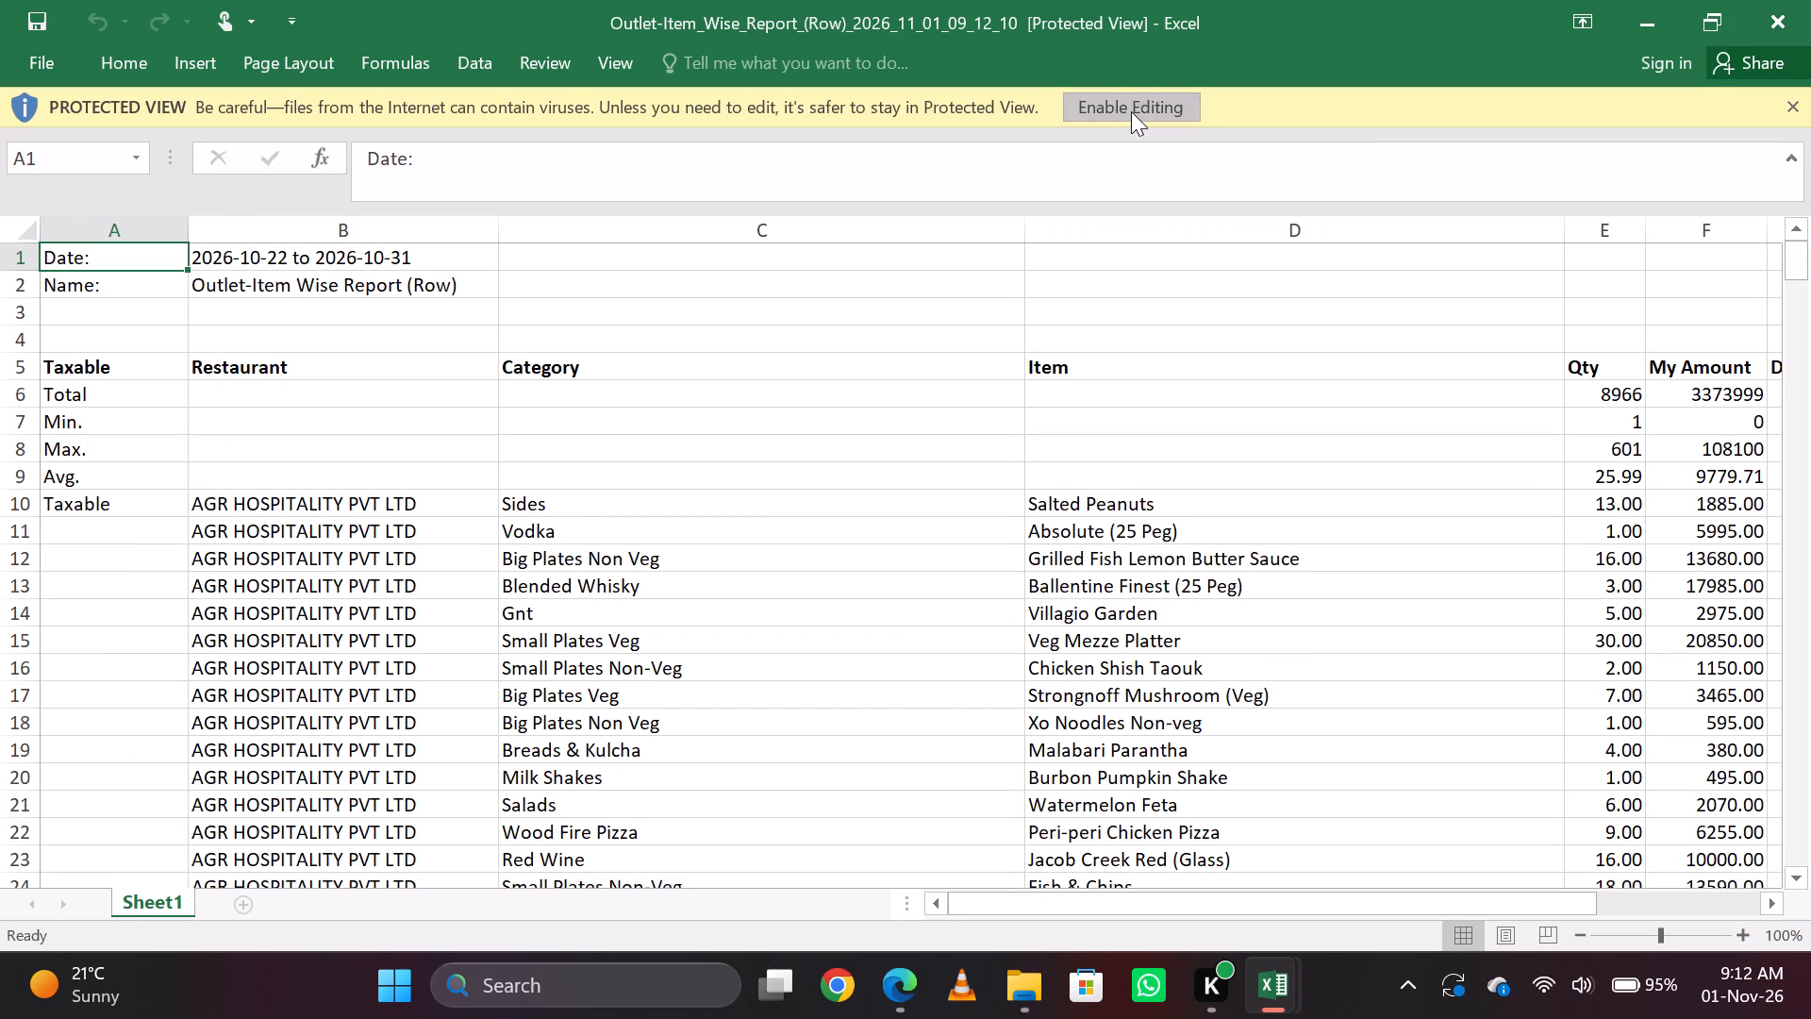
Delete the Total, Min., Max. and Avg. summary rows (rows 6 to 9) below the header.
{"action": "key", "text": "Down"}
{"action": "key", "text": "Down"}
{"action": "key", "text": "Down"}
{"action": "key", "text": "Down"}
{"action": "key", "text": "shift+Down"}
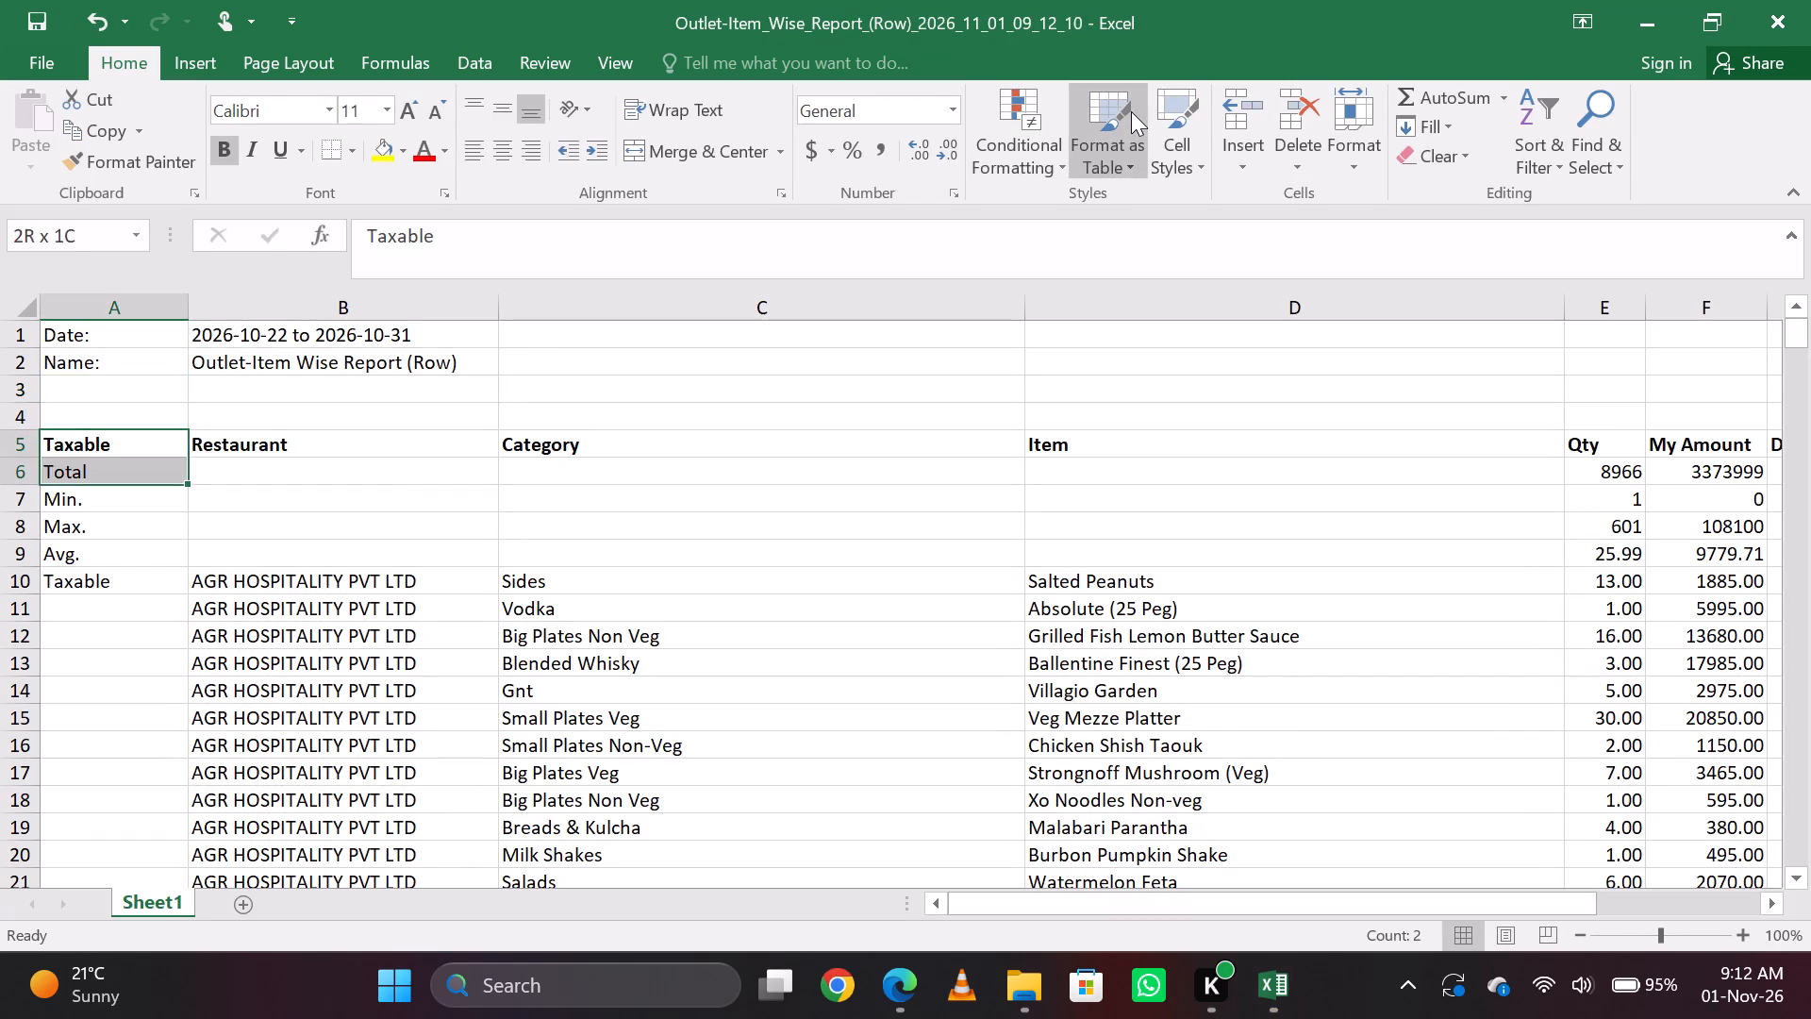
{"action": "key", "text": "Down"}
{"action": "key", "text": "shift+space"}
{"action": "key", "text": "shift+Down"}
{"action": "key", "text": "shift+Down"}
{"action": "key", "text": "shift+Down"}
{"action": "key", "text": "ctrl+0"}
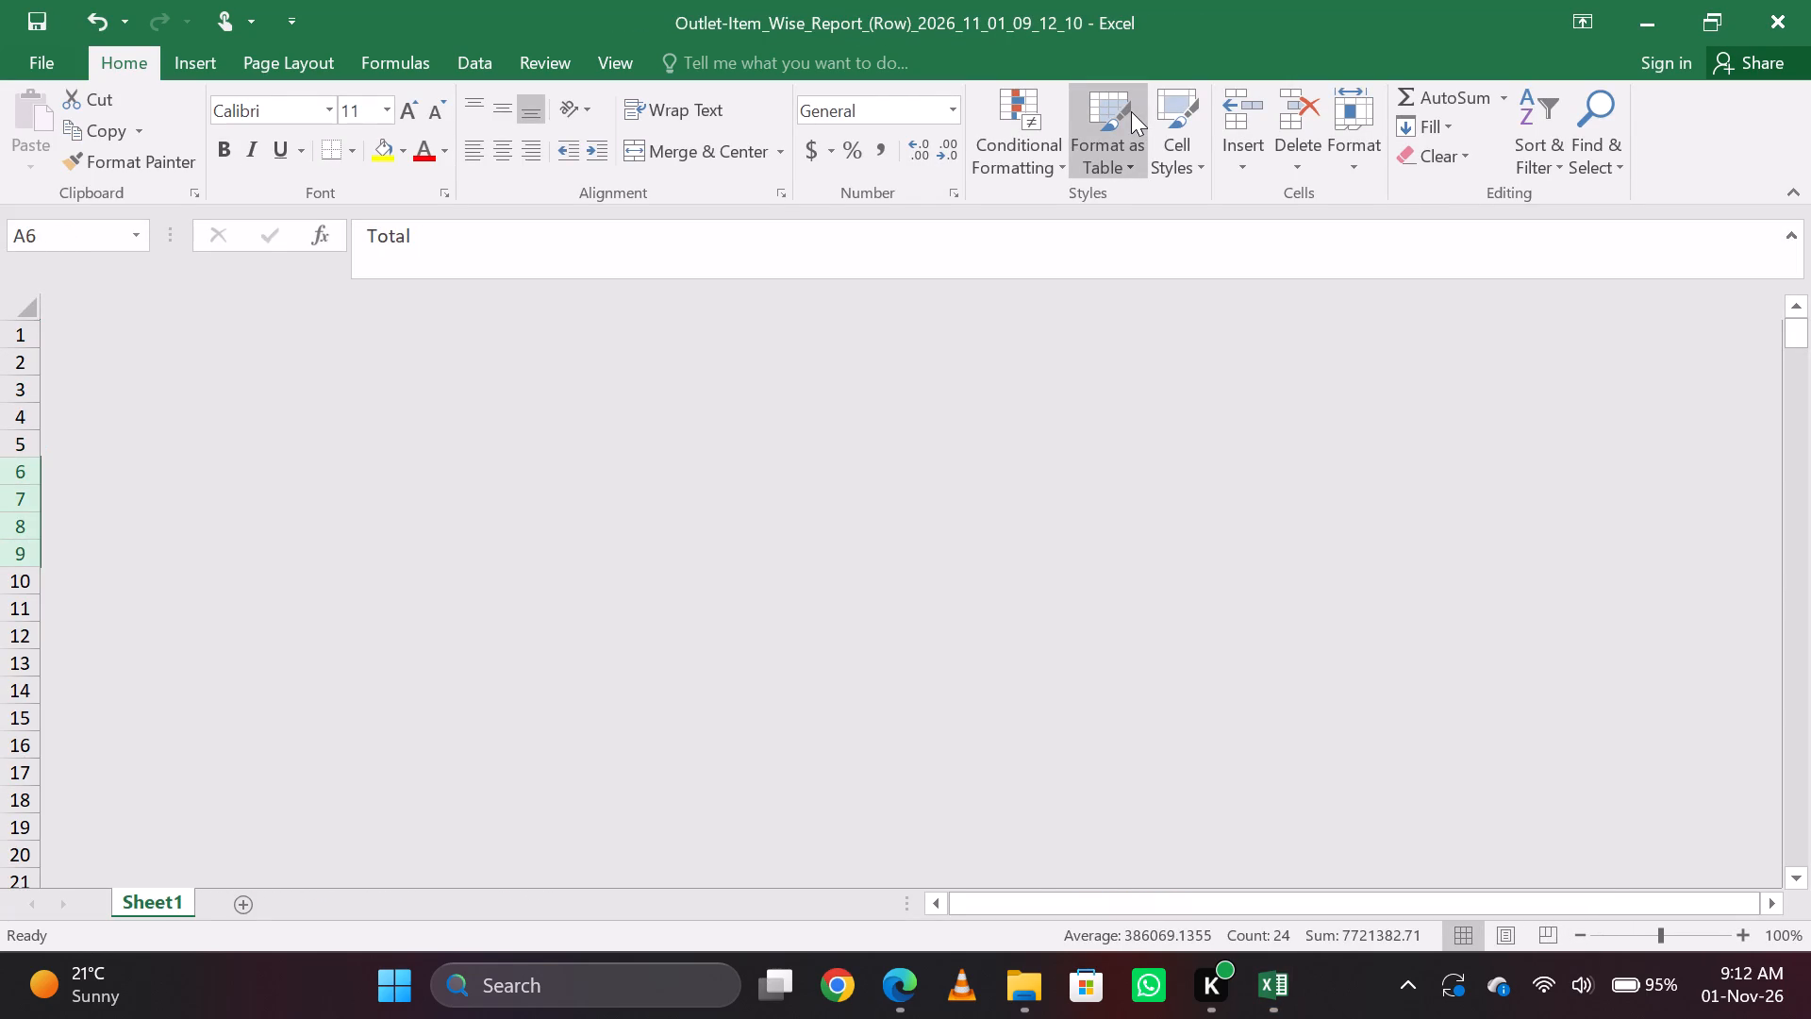
{"action": "key", "text": "ctrl+z"}
{"action": "key", "text": "ctrl+minus"}
Delete the Sub Total row at the end of the non-taxable items, row 352.
{"action": "key", "text": "Down"}
{"action": "key", "text": "Down"}
{"action": "key", "text": "Down"}
{"action": "key", "text": "ctrl+Down"}
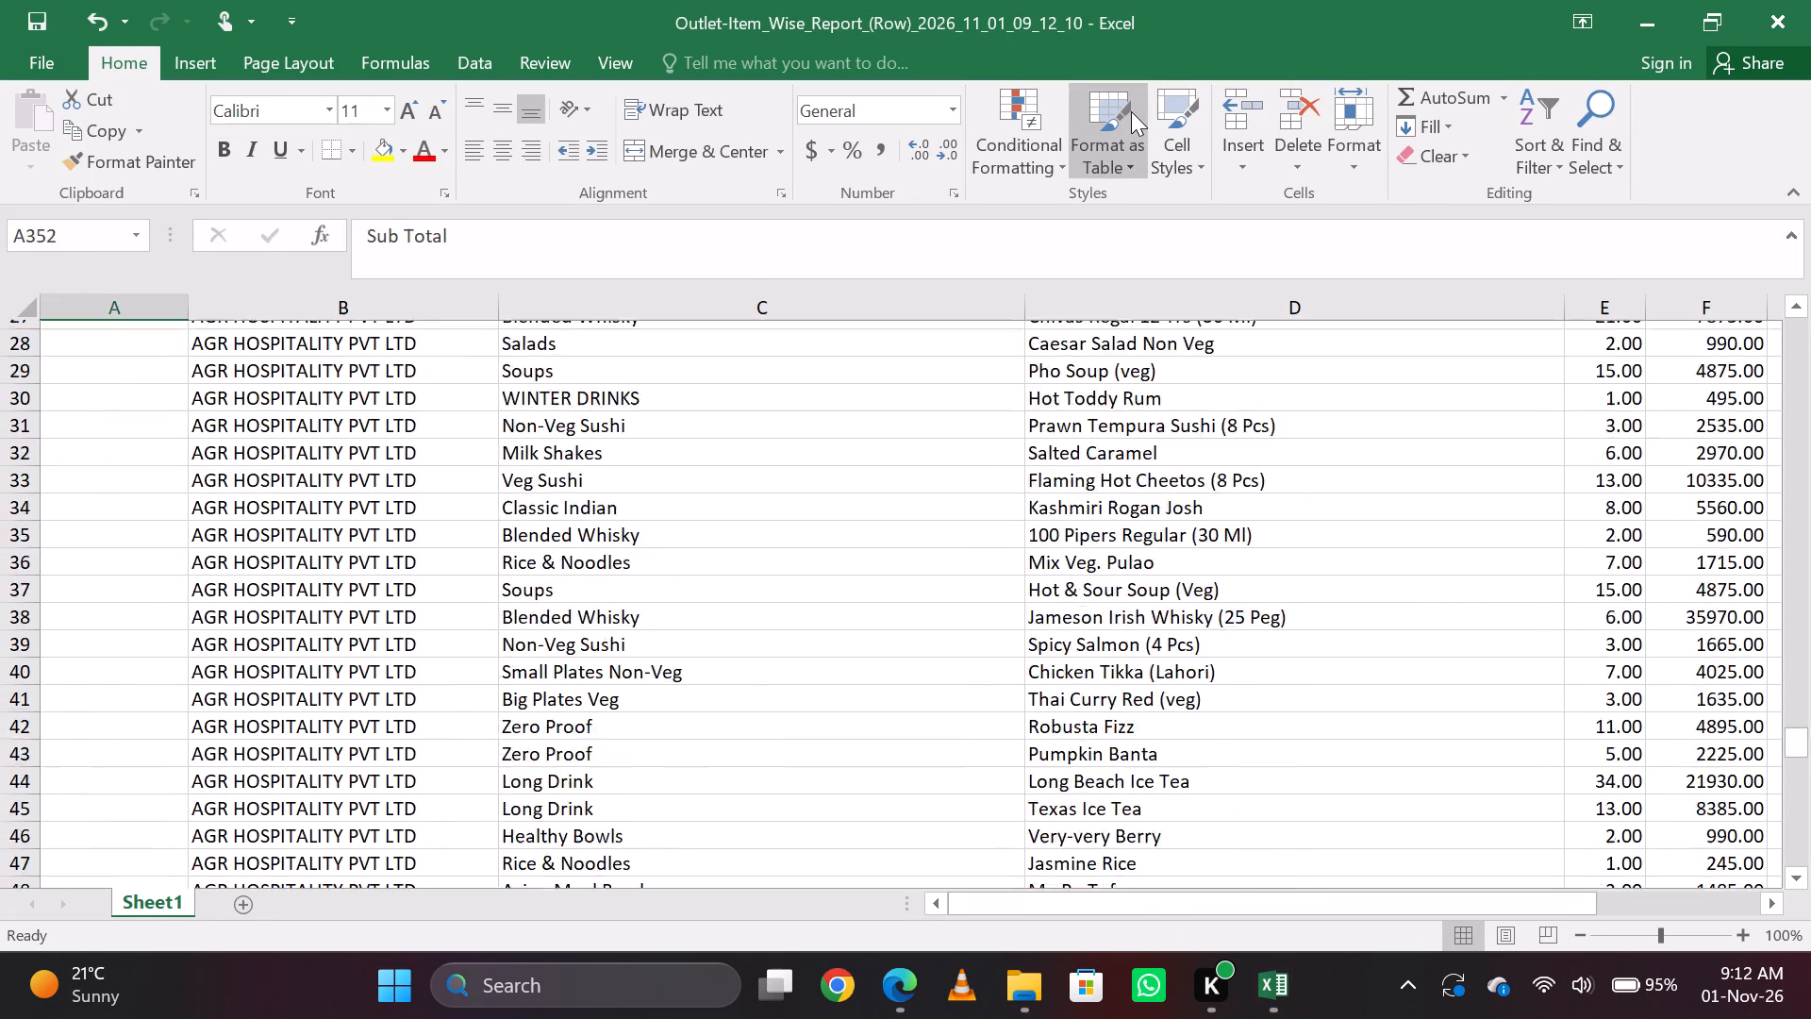
{"action": "key", "text": "shift+space"}
{"action": "key", "text": "ctrl+minus"}
Delete the Sub Total row between the taxable and non-taxable items, row 345.
{"action": "key", "text": "Up"}
{"action": "key", "text": "Up"}
{"action": "key", "text": "Up"}
{"action": "key", "text": "Up"}
{"action": "key", "text": "Up"}
{"action": "key", "text": "Up"}
{"action": "key", "text": "Up"}
{"action": "key", "text": "Up"}
{"action": "key", "text": "Up"}
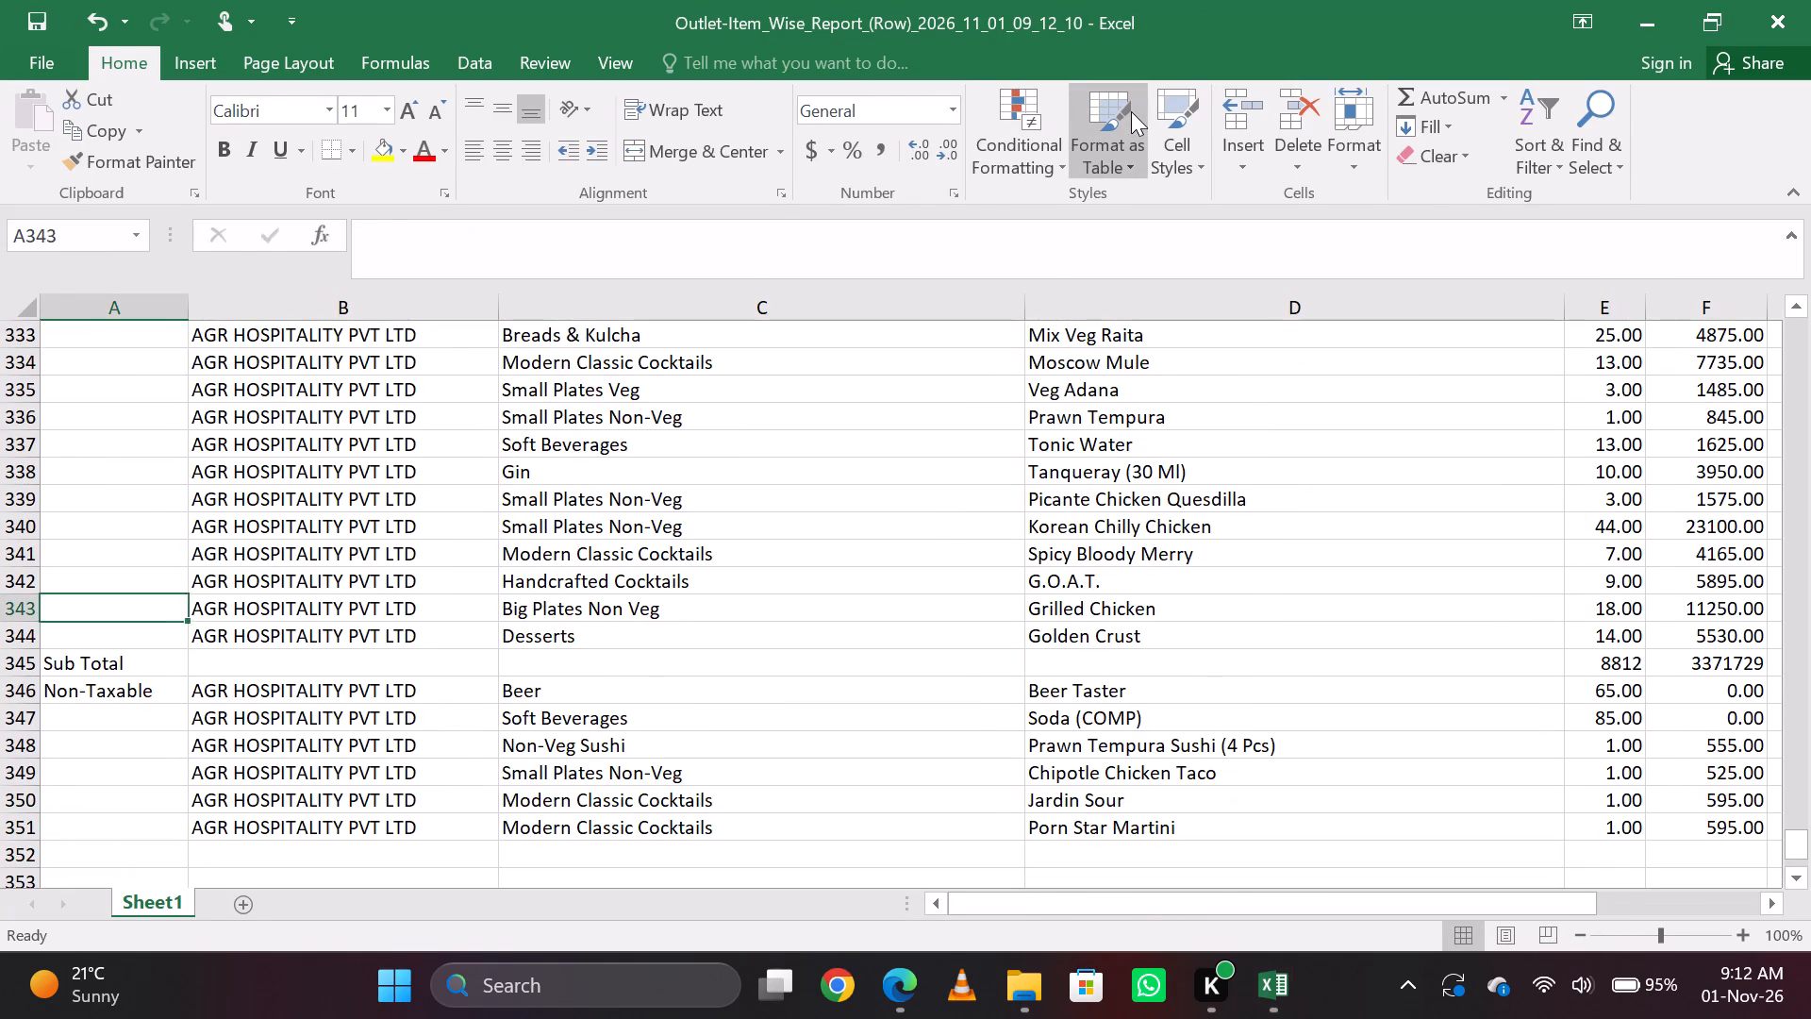
{"action": "key", "text": "Down"}
{"action": "key", "text": "Down"}
{"action": "key", "text": "shift+space"}
{"action": "key", "text": "ctrl+minus"}
Add filters to the header row, row 5, of the item report.
{"action": "key", "text": "ctrl+Up"}
{"action": "key", "text": "ctrl+Up"}
{"action": "key", "text": "ctrl+Up"}
{"action": "key", "text": "Up"}
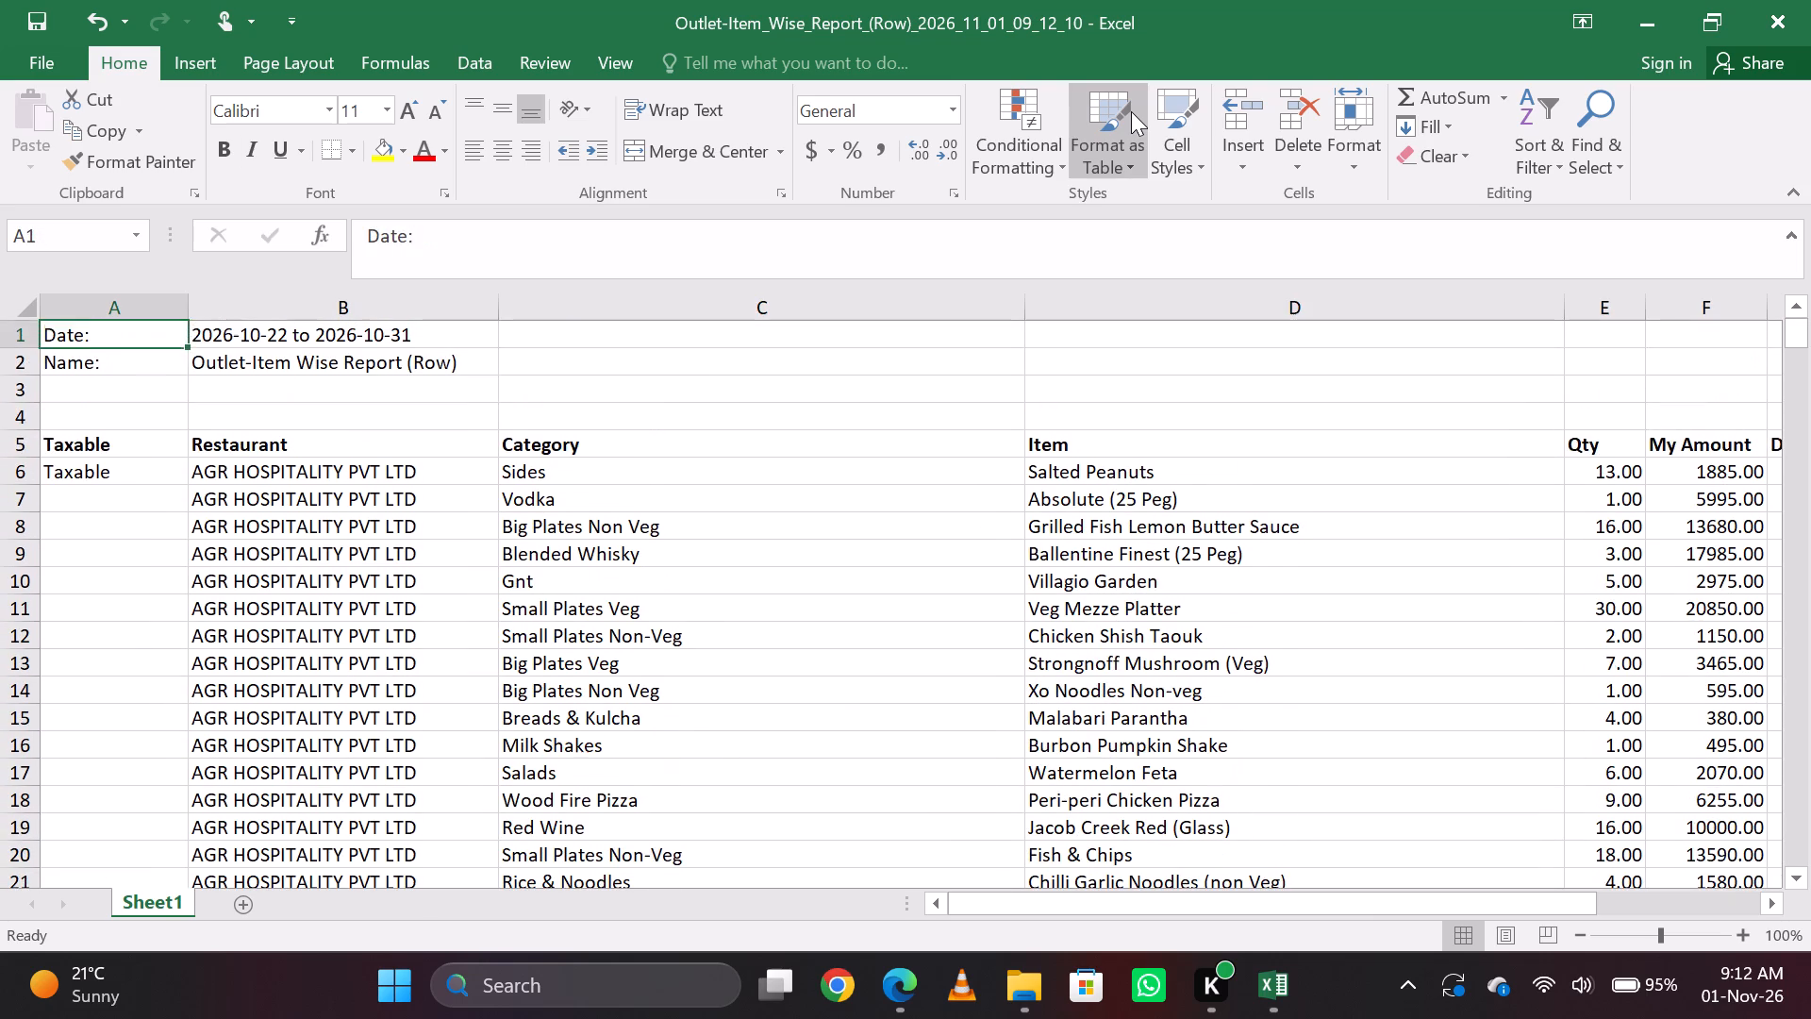
{"action": "key", "text": "Down"}
{"action": "key", "text": "Down"}
{"action": "key", "text": "Down"}
{"action": "key", "text": "Down"}
{"action": "key", "text": "shift+space"}
{"action": "key", "text": "ctrl+shift+l"}
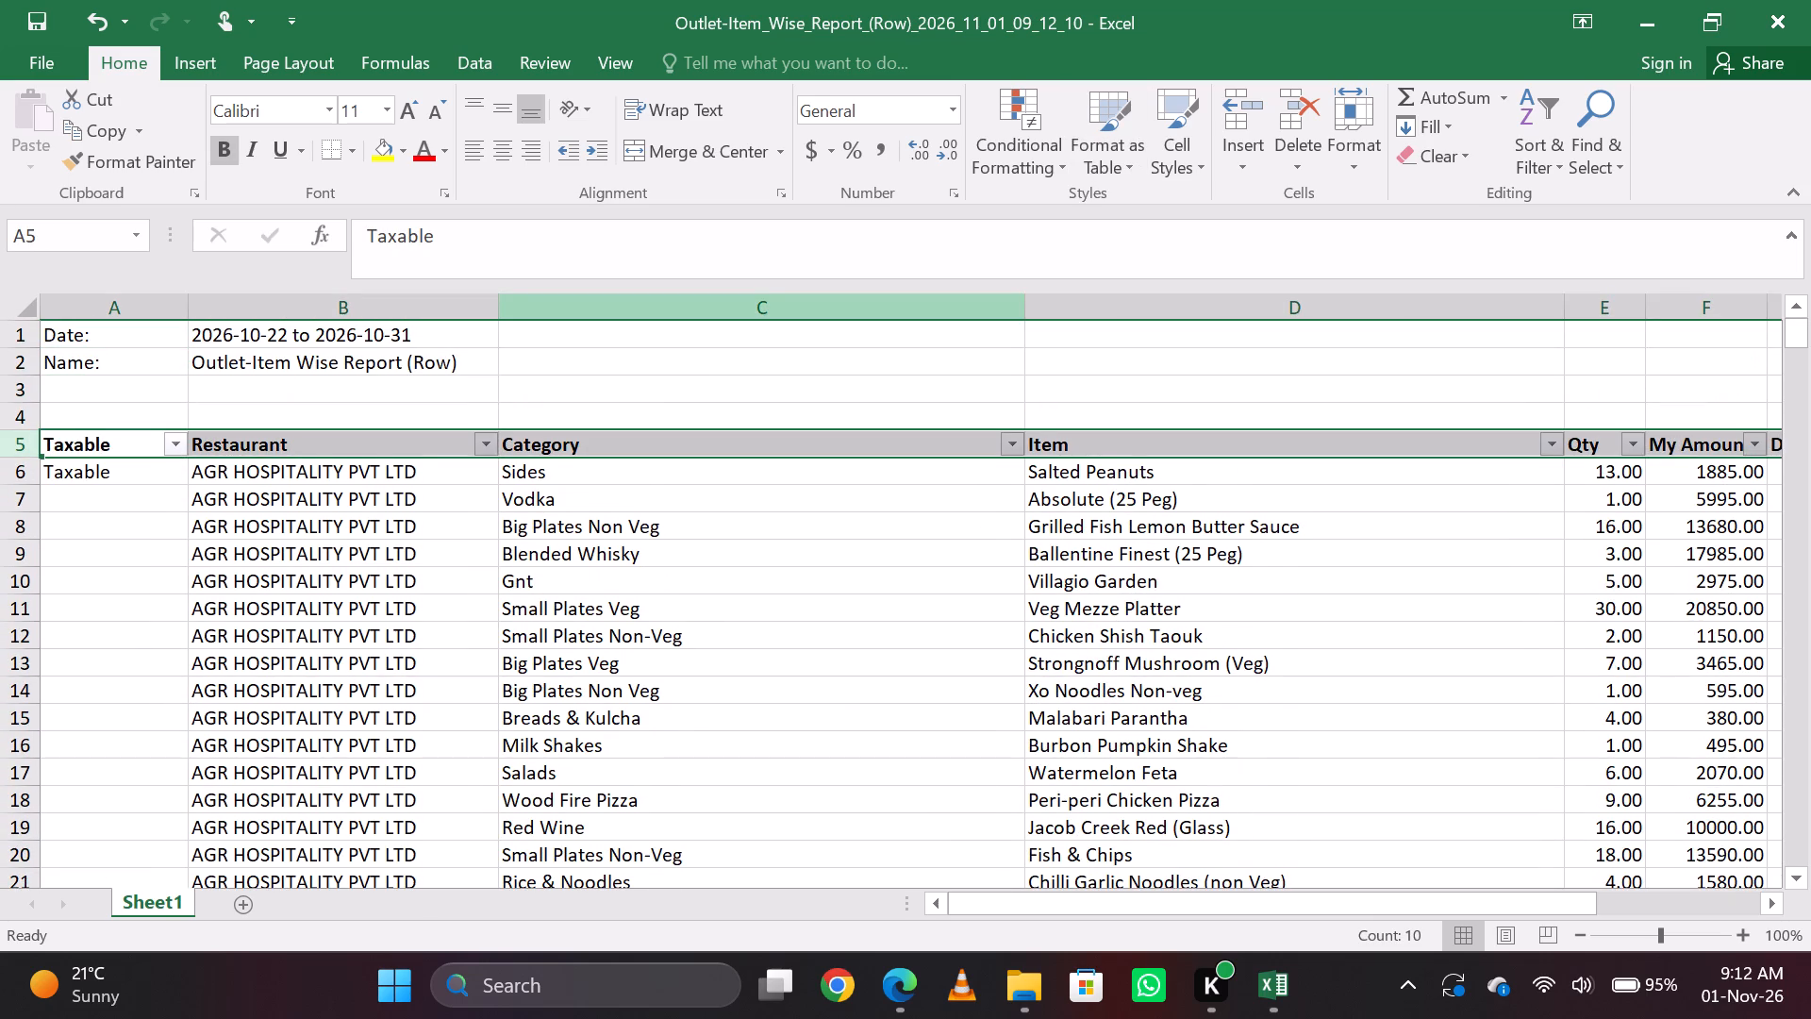
Open the Category column's filter and deselect all categories.
{"action": "left_click", "coordinate": [1014, 440]}
{"action": "key", "text": "Down"}
{"action": "key", "text": "Down"}
{"action": "key", "text": "Down"}
{"action": "key", "text": "Down"}
{"action": "key", "text": "Down"}
{"action": "key", "text": "Down"}
{"action": "key", "text": "Down"}
{"action": "key", "text": "Down"}
{"action": "key", "text": "Down"}
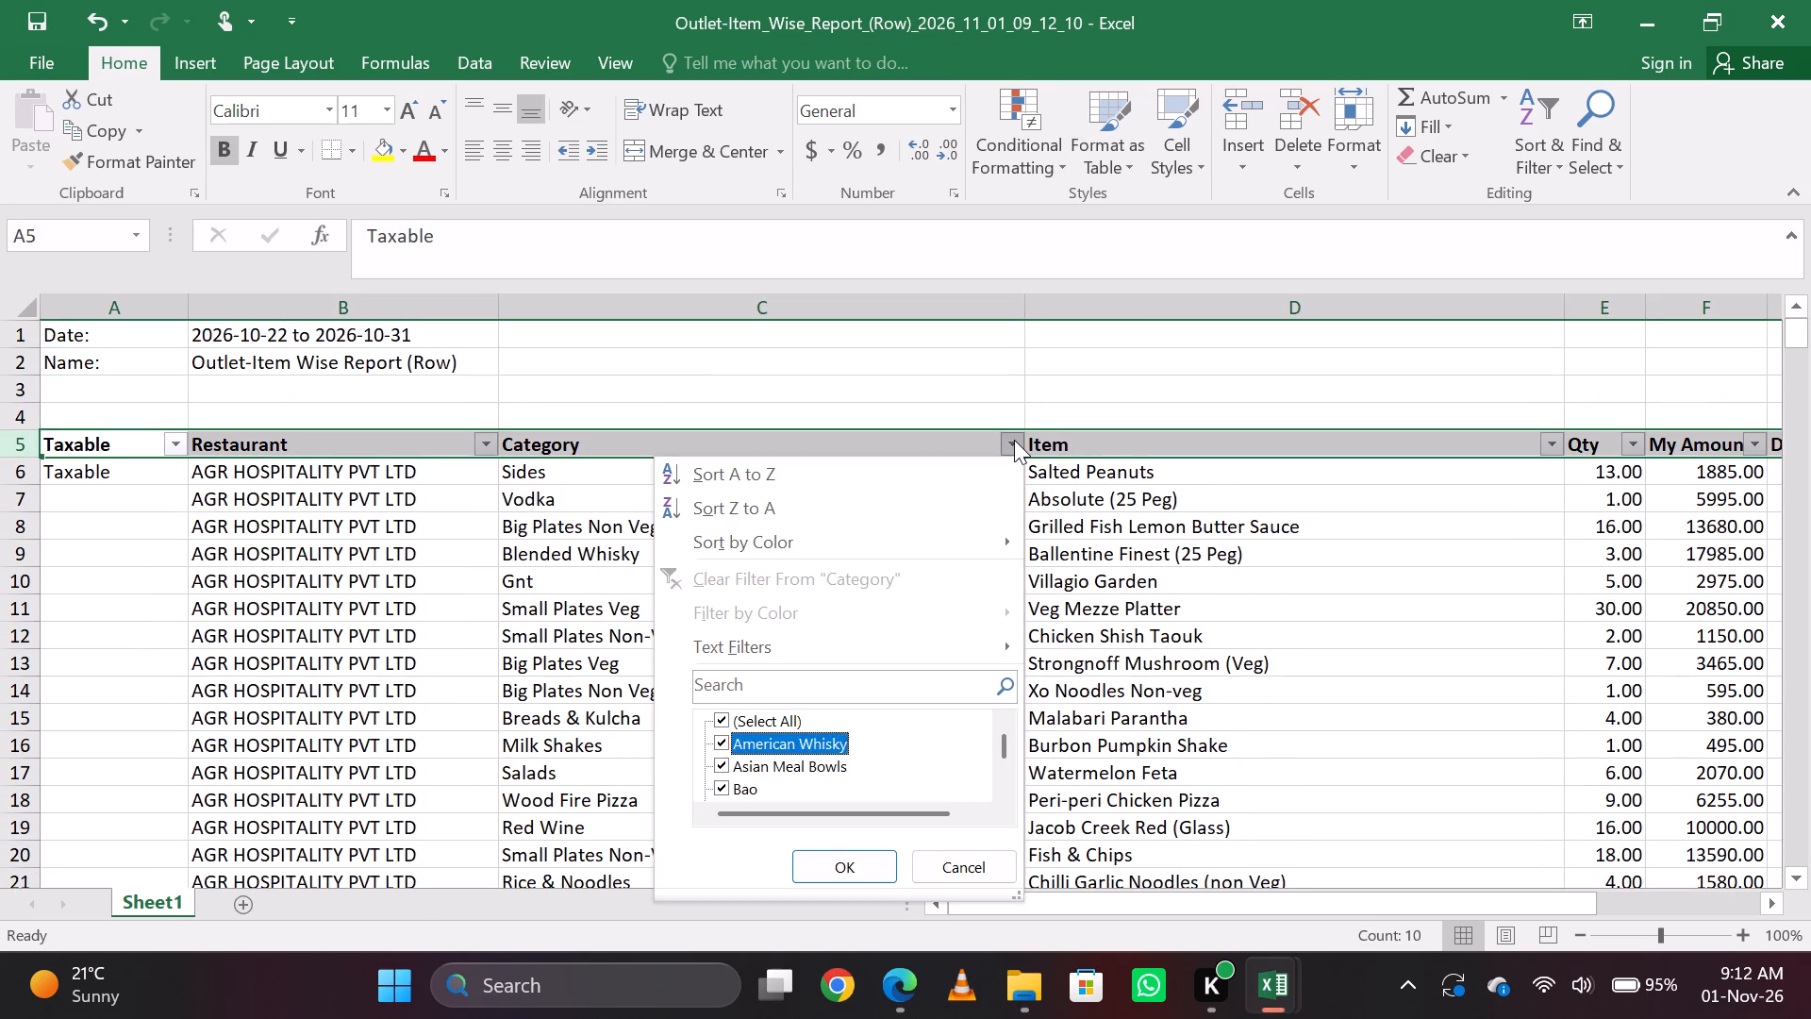
{"action": "key", "text": "Up"}
{"action": "key", "text": "space"}
{"action": "key", "text": "space"}
{"action": "key", "text": "space"}
Include American Whisky and Beer in the Category filter.
{"action": "key", "text": "Down"}
{"action": "key", "text": "space"}
{"action": "key", "text": "Down"}
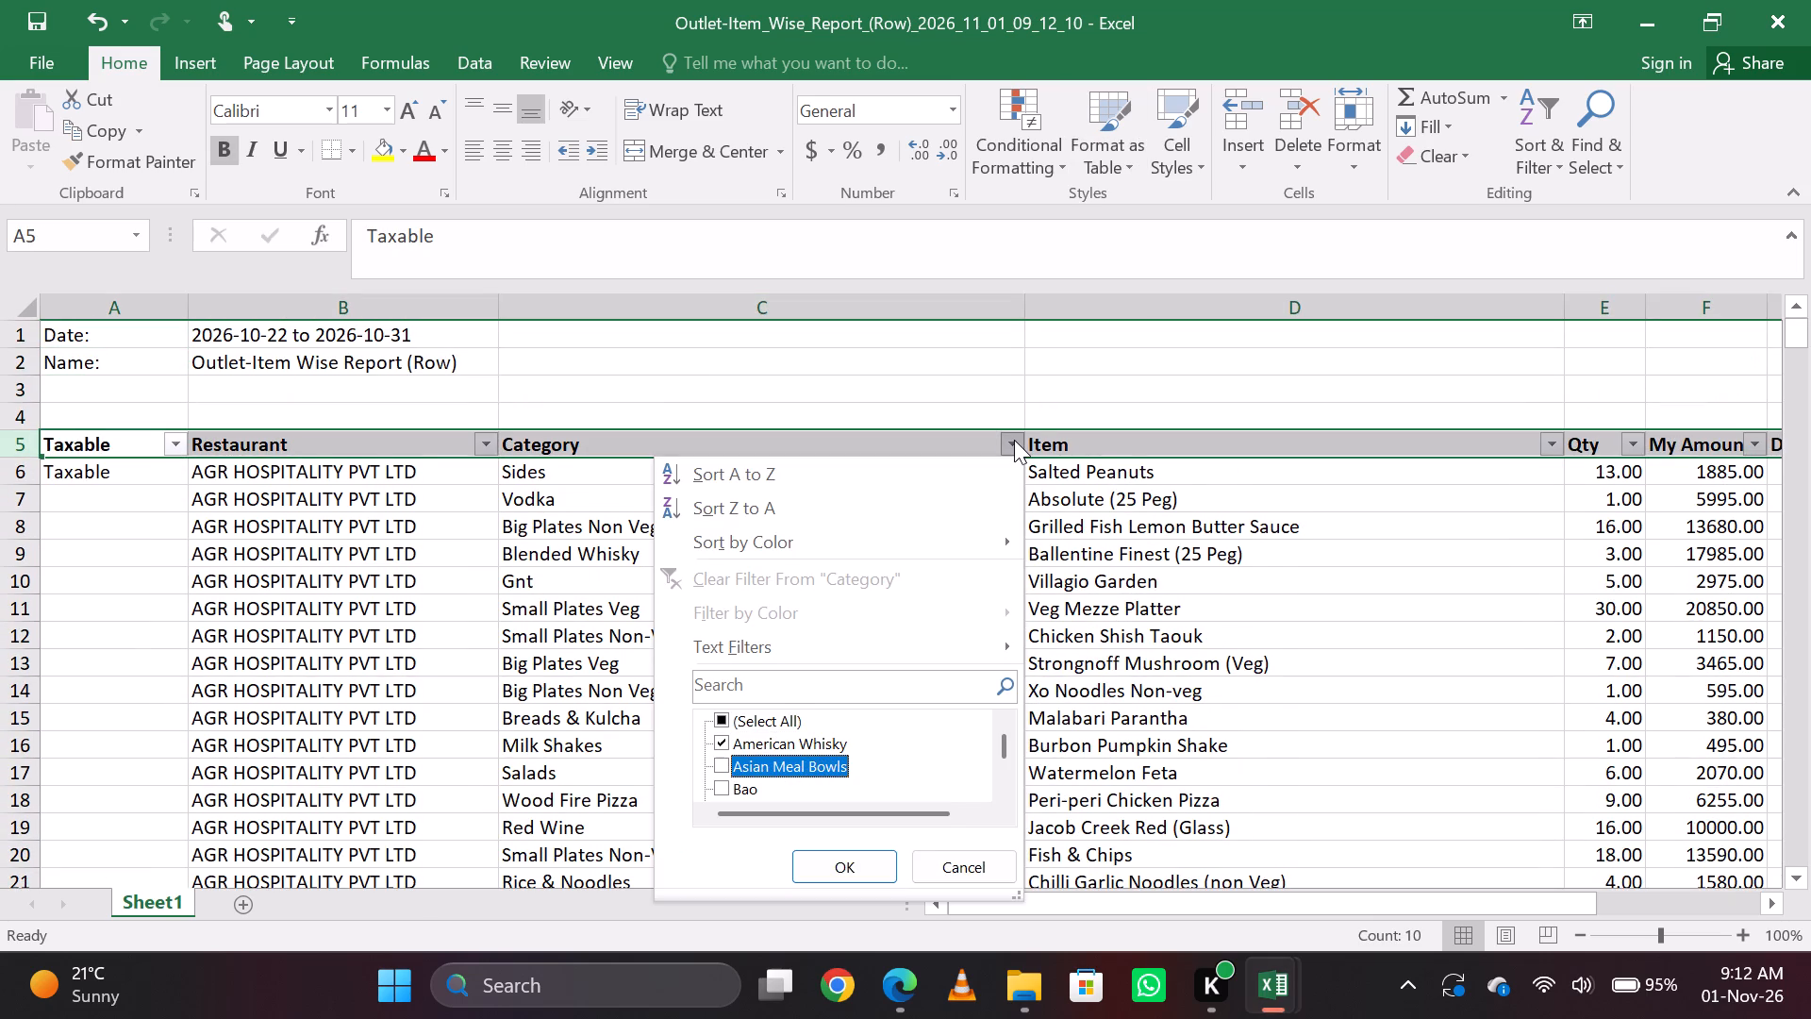
{"action": "key", "text": "Down"}
{"action": "key", "text": "Down"}
{"action": "key", "text": "space"}
{"action": "key", "text": "Down"}
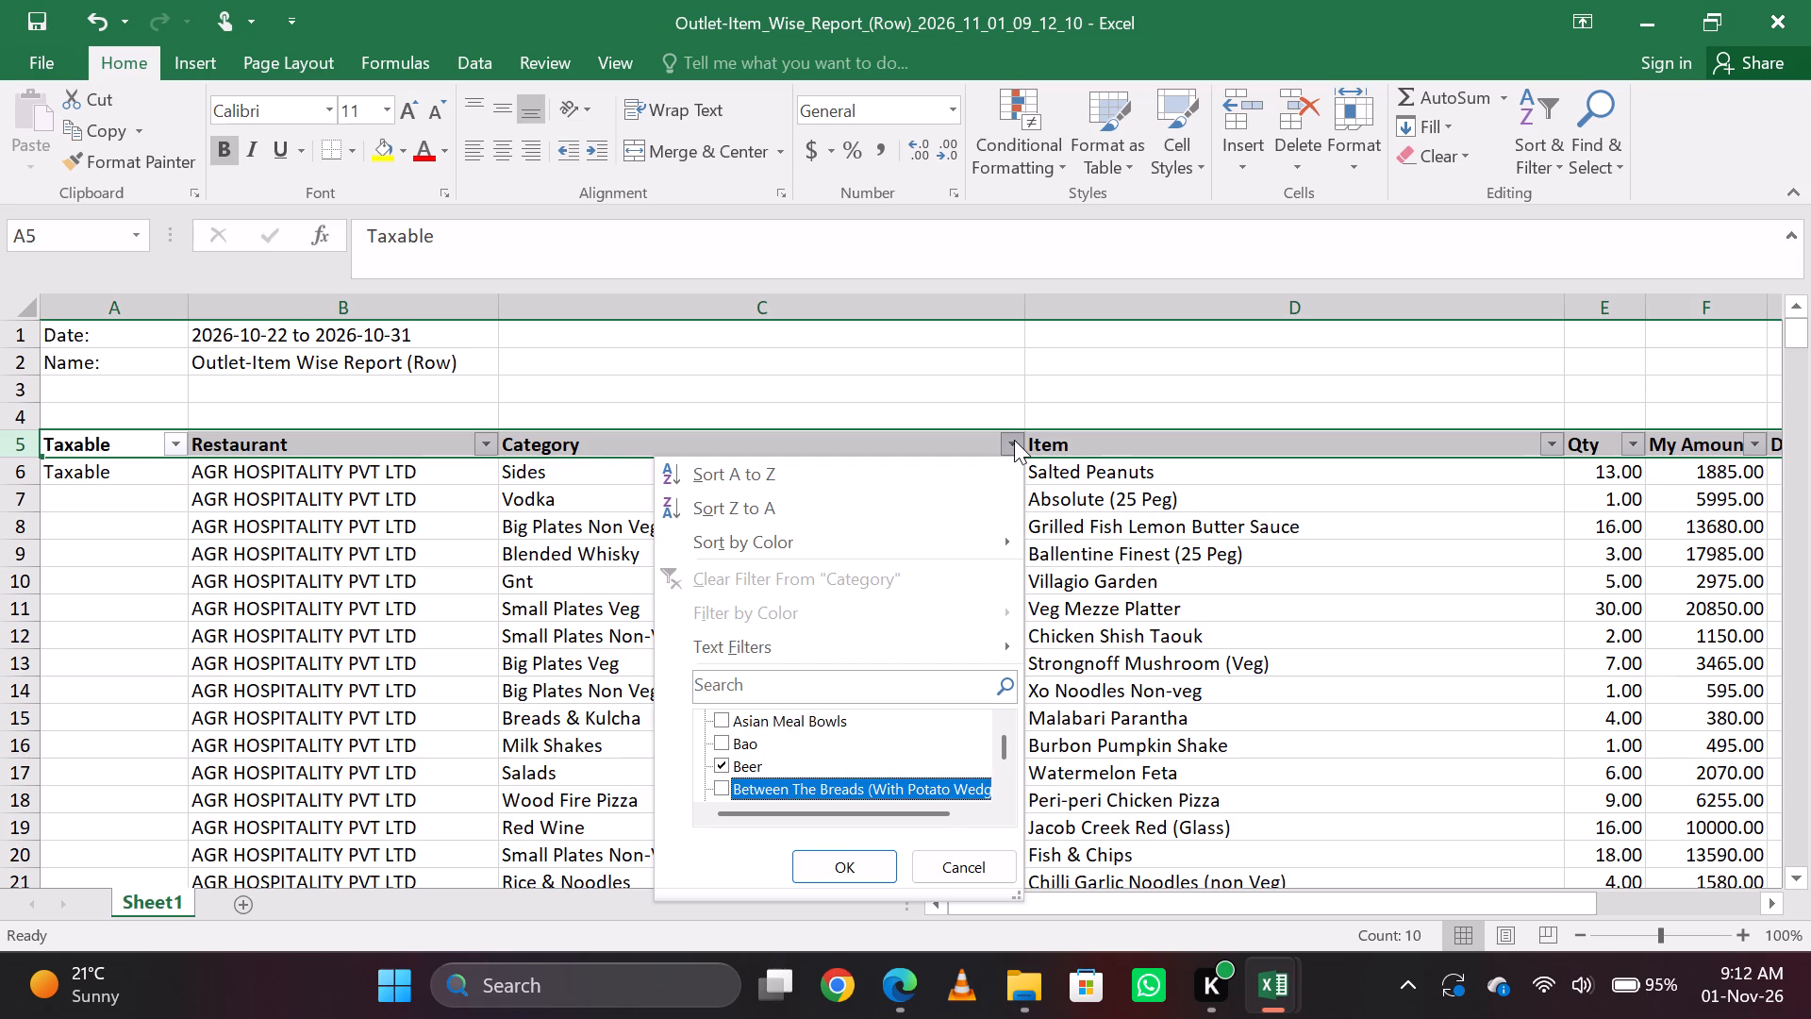
Include Blended Whisky, Bottoms Up and Bubbly & Wine Cocktails in the Category filter.
{"action": "key", "text": "Down"}
{"action": "key", "text": "Down"}
{"action": "key", "text": "Down"}
{"action": "key", "text": "space"}
{"action": "key", "text": "Down"}
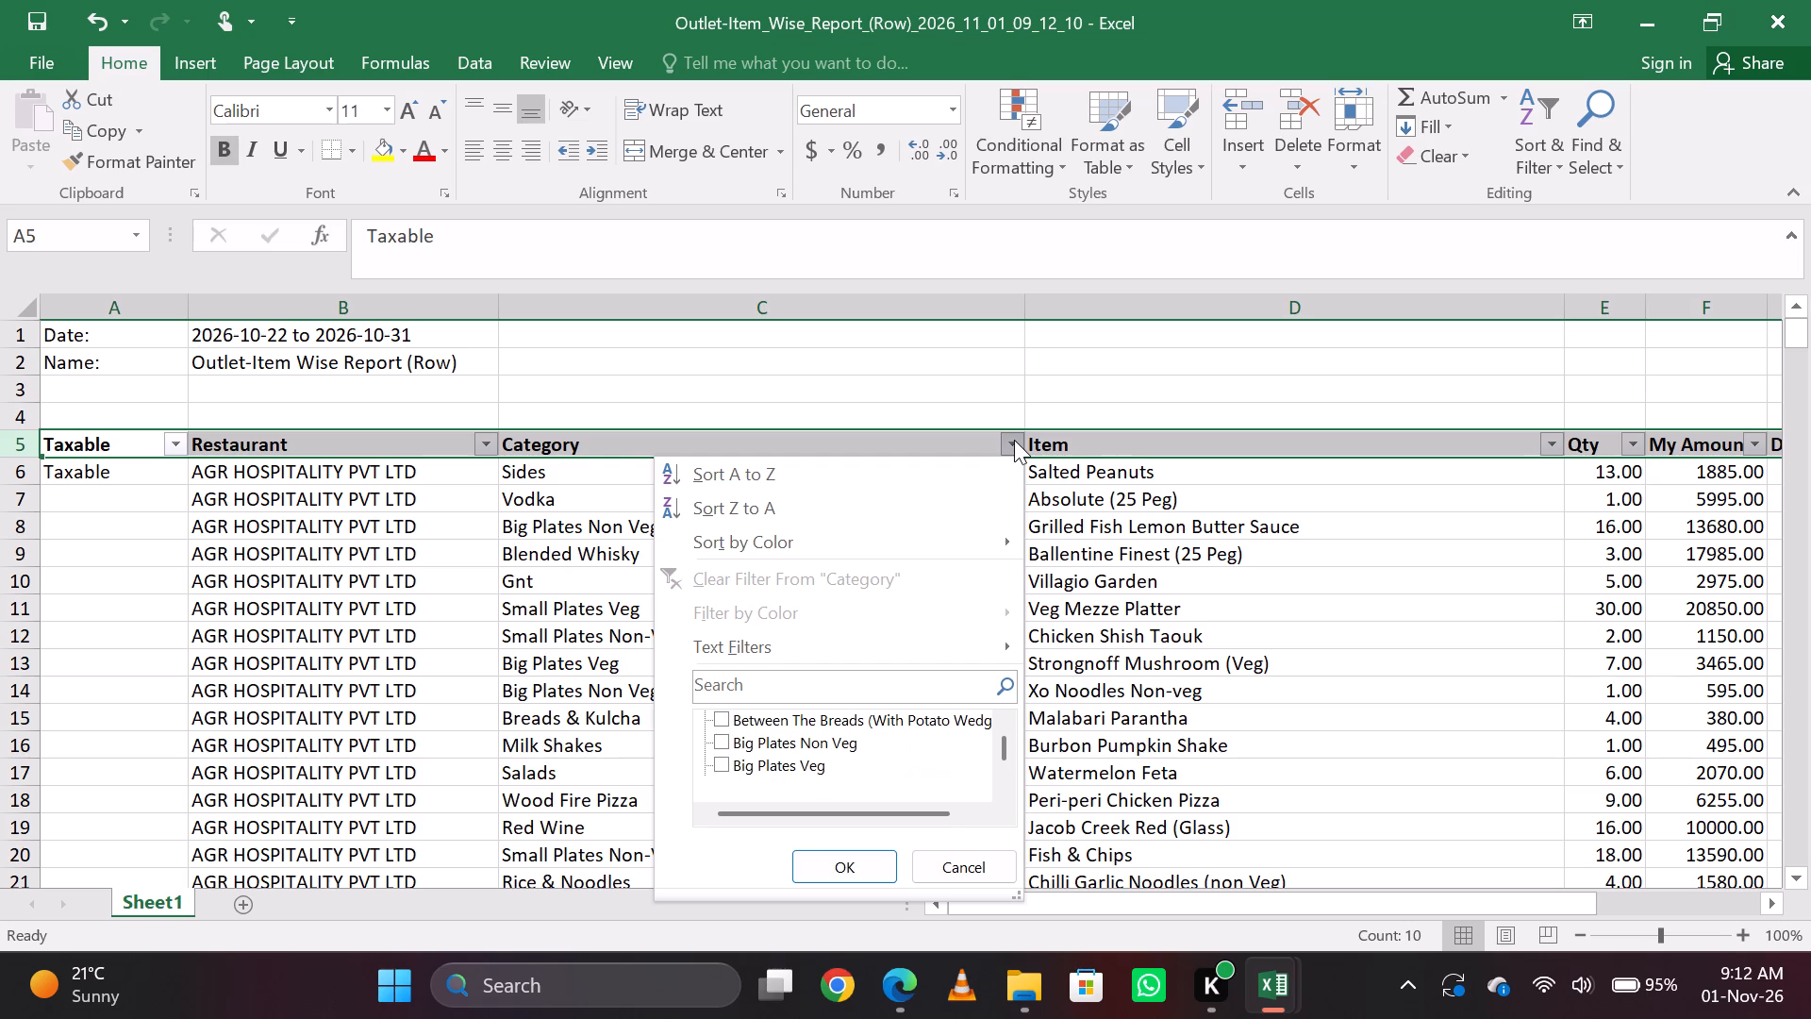
{"action": "key", "text": "space"}
{"action": "key", "text": "Down"}
{"action": "key", "text": "Down"}
{"action": "key", "text": "Down"}
{"action": "key", "text": "Up"}
{"action": "key", "text": "space"}
{"action": "key", "text": "Down"}
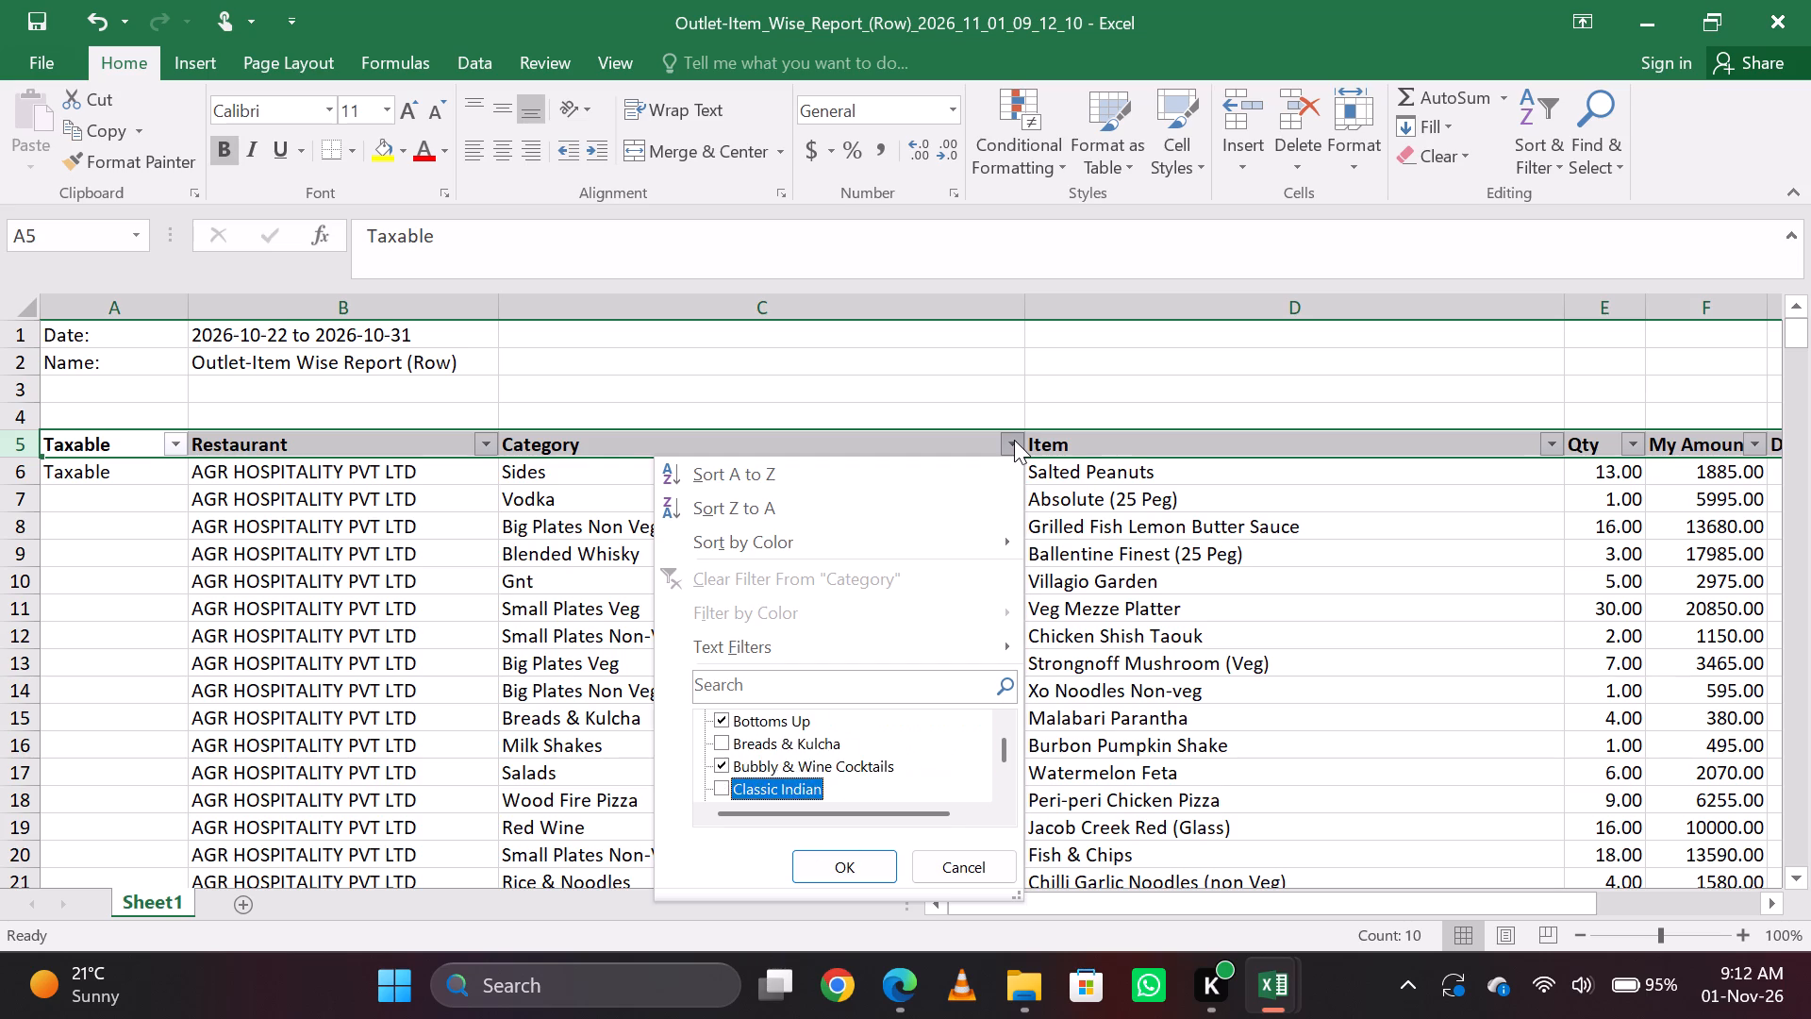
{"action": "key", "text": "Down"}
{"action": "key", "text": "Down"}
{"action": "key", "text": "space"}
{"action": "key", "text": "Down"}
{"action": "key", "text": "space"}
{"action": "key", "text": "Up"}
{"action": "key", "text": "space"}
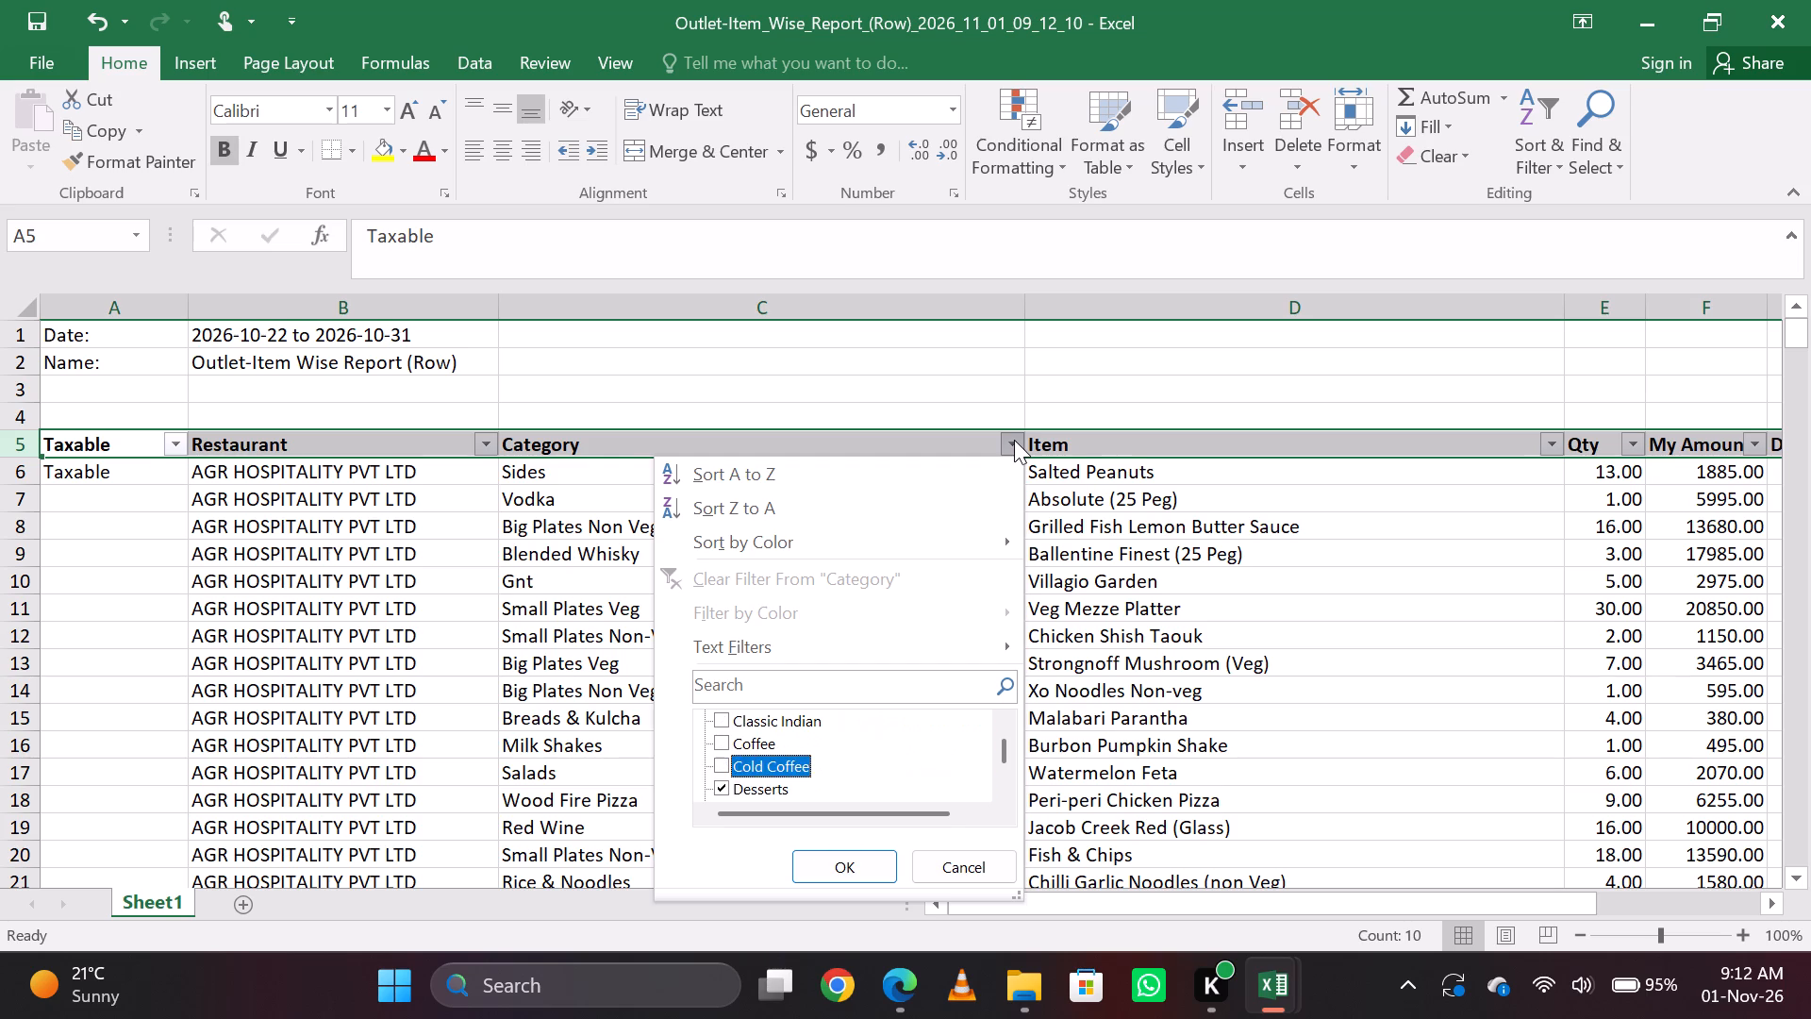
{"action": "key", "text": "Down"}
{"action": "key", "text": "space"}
Include Gin, Gnt and Handcrafted Cocktails in the Category filter, leaving Healthy Bowls out.
{"action": "key", "text": "Down"}
{"action": "key", "text": "Down"}
{"action": "key", "text": "Down"}
{"action": "key", "text": "Down"}
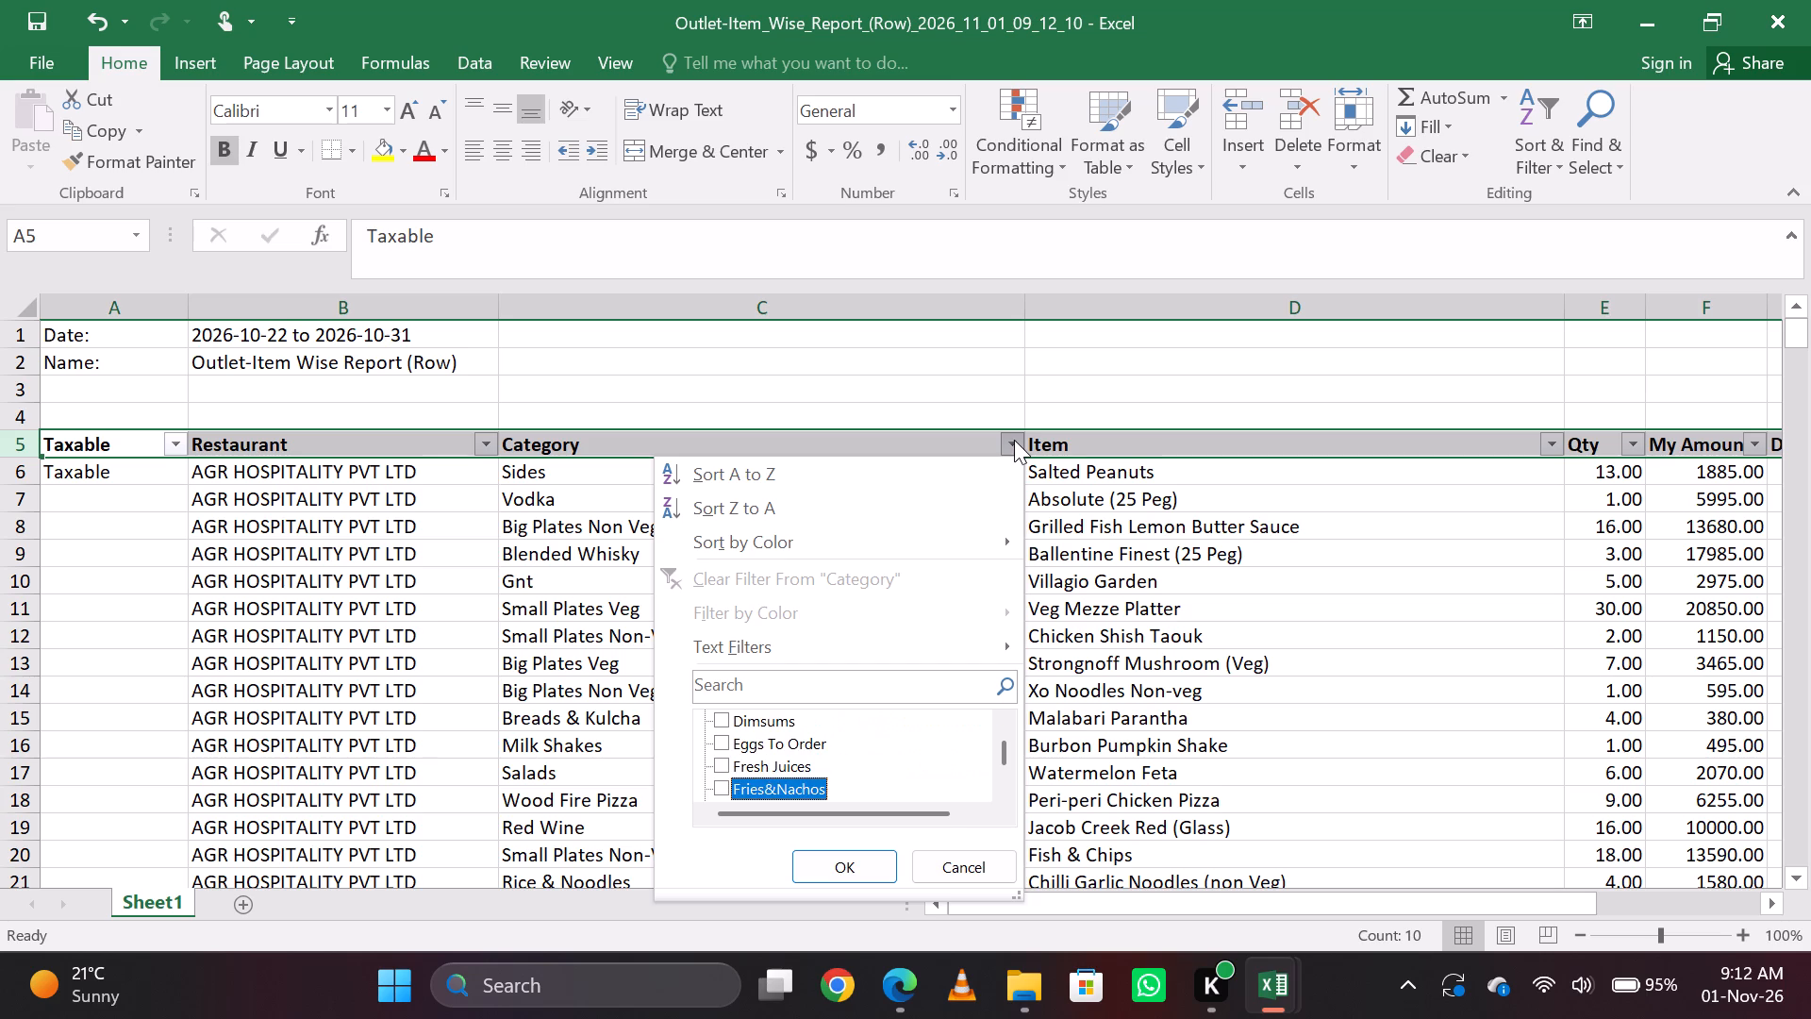
{"action": "key", "text": "Down"}
{"action": "key", "text": "space"}
{"action": "key", "text": "Down"}
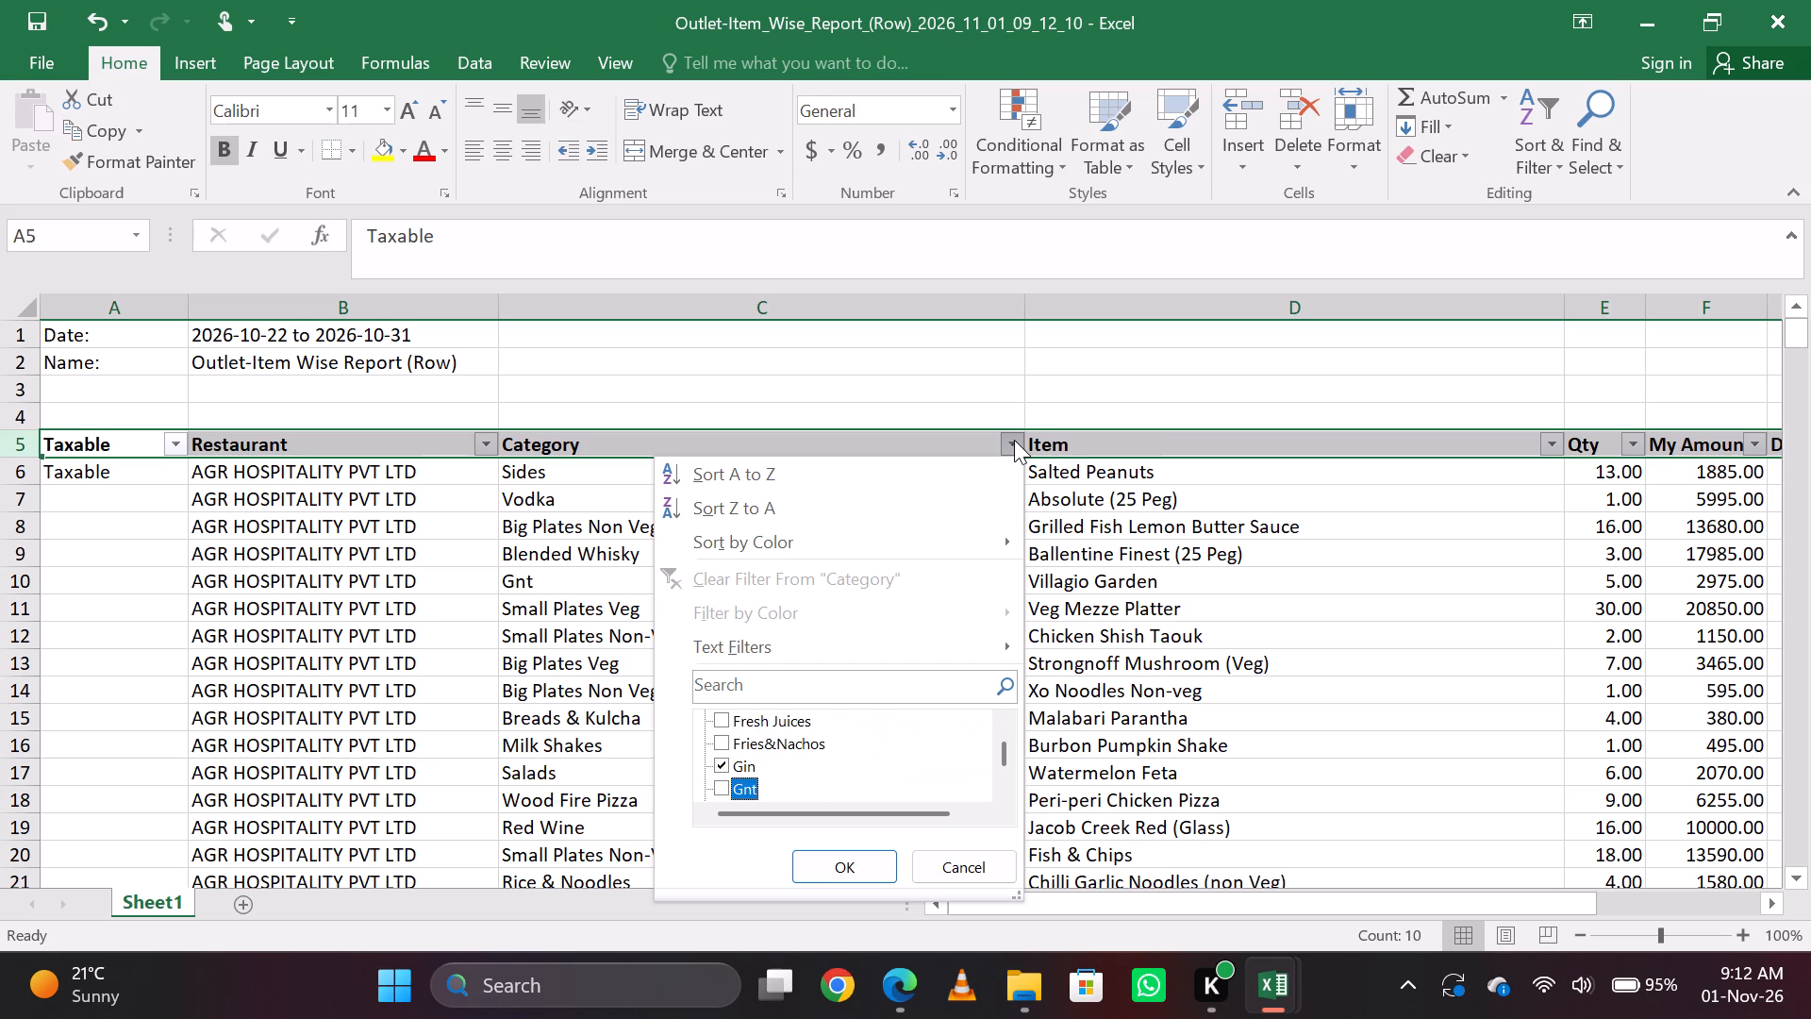
{"action": "key", "text": "space"}
{"action": "key", "text": "Down"}
{"action": "key", "text": "space"}
{"action": "key", "text": "Down"}
{"action": "key", "text": "space"}
{"action": "key", "text": "Down"}
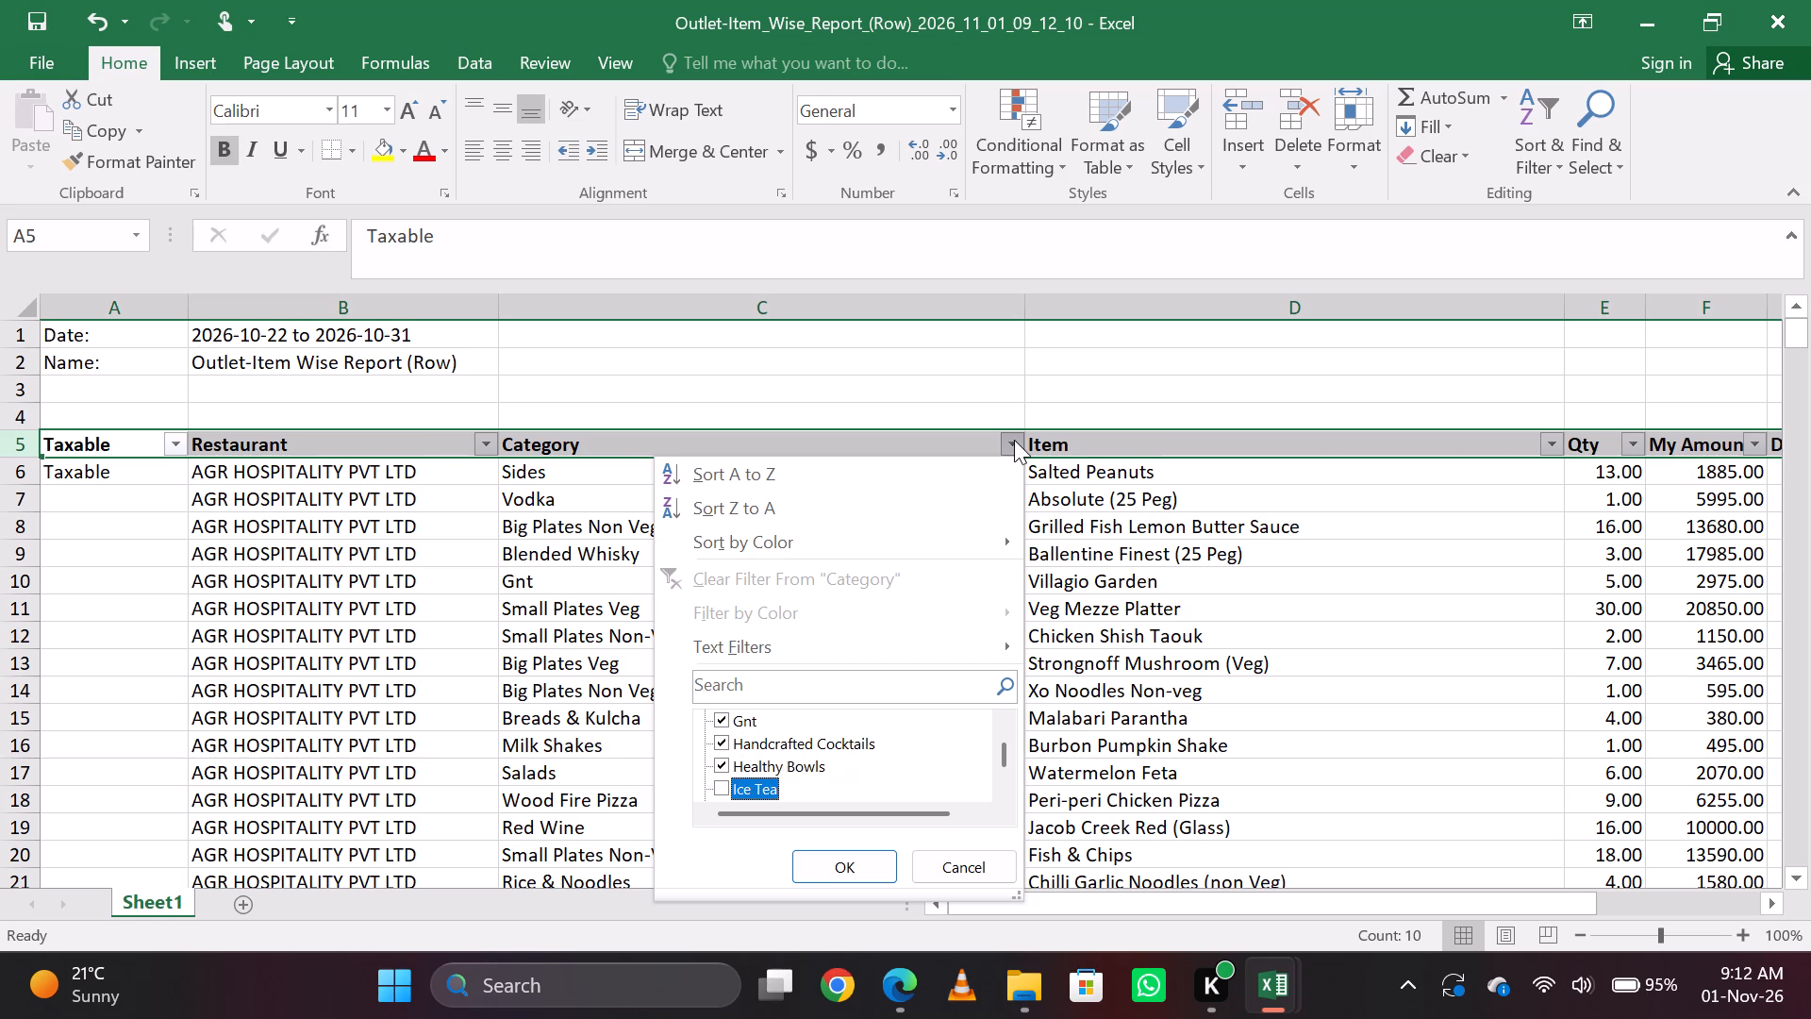
{"action": "key", "text": "Up"}
{"action": "key", "text": "space"}
Include Ice Tea, Liqueur & Aperitif, Long Drink and Modern Classic Cocktails in the Category filter, leaving Milk Shakes out.
{"action": "key", "text": "Down"}
{"action": "key", "text": "space"}
{"action": "key", "text": "Down"}
{"action": "key", "text": "space"}
{"action": "key", "text": "Down"}
{"action": "key", "text": "space"}
{"action": "key", "text": "Down"}
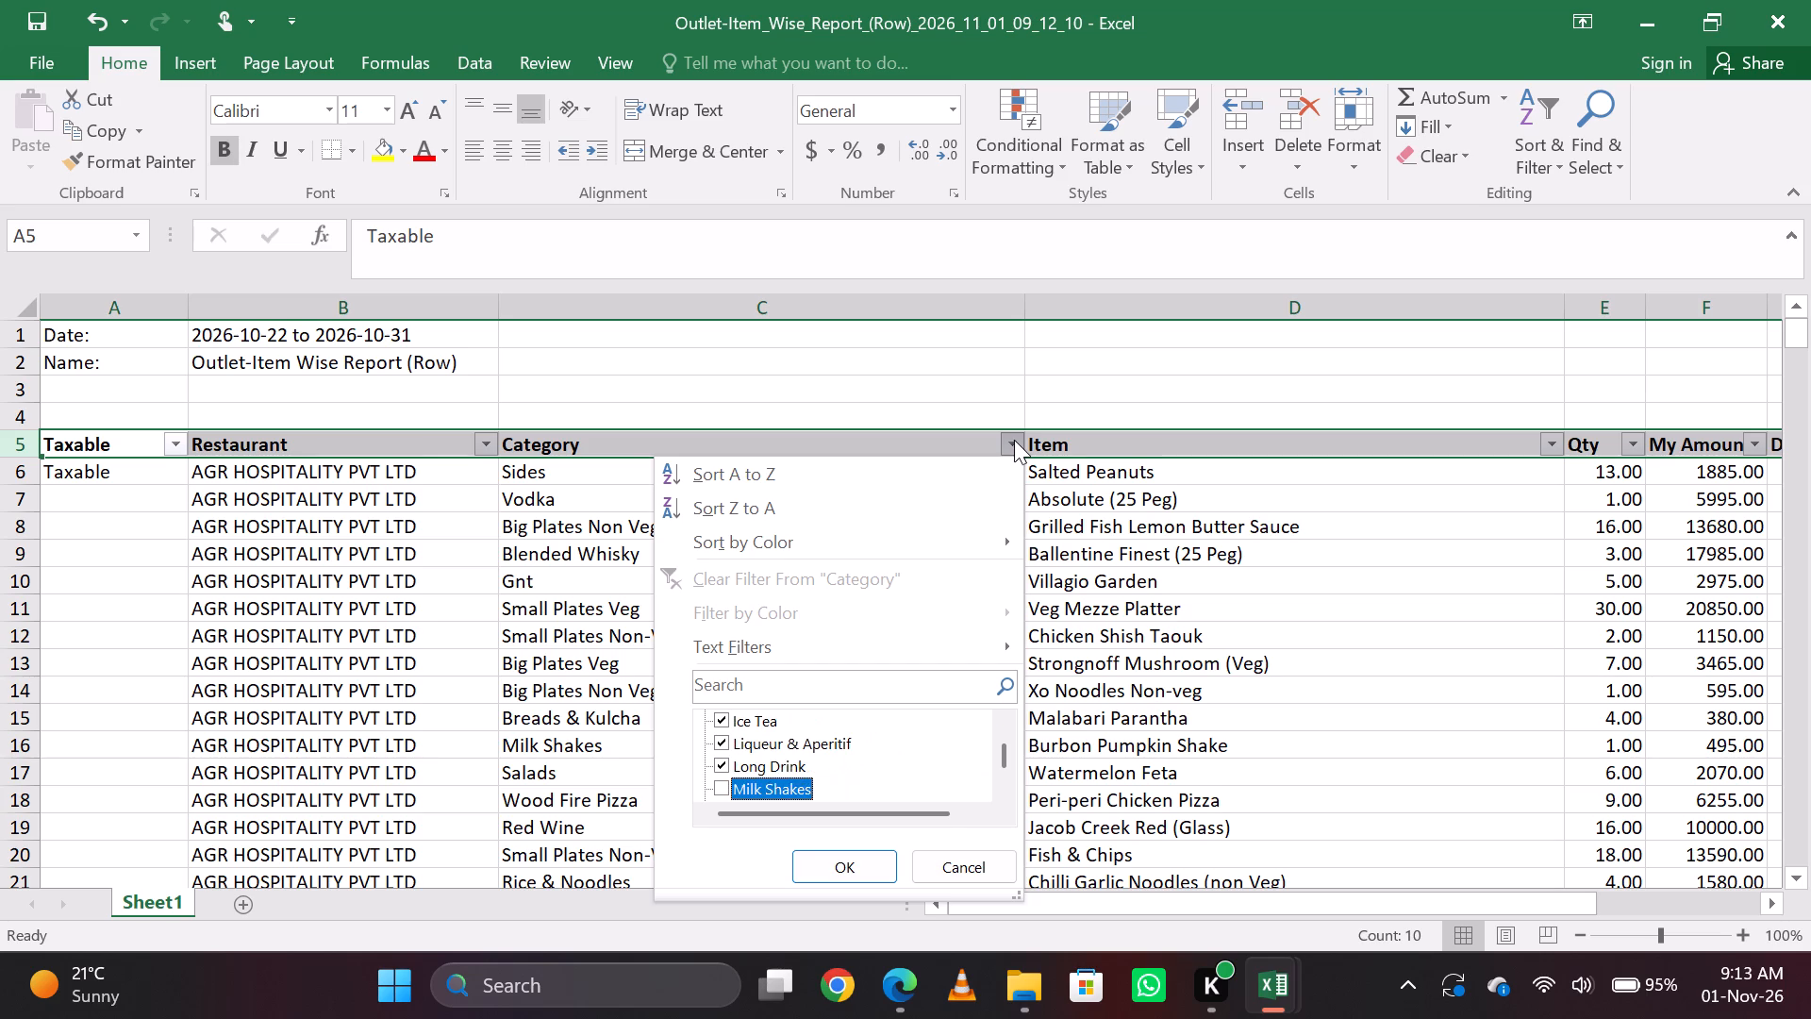
{"action": "key", "text": "space"}
{"action": "key", "text": "Down"}
{"action": "key", "text": "Up"}
{"action": "key", "text": "space"}
{"action": "key", "text": "Down"}
{"action": "key", "text": "space"}
Include Premium Whisky and Red Wine in the Category filter.
{"action": "key", "text": "Down"}
{"action": "key", "text": "Down"}
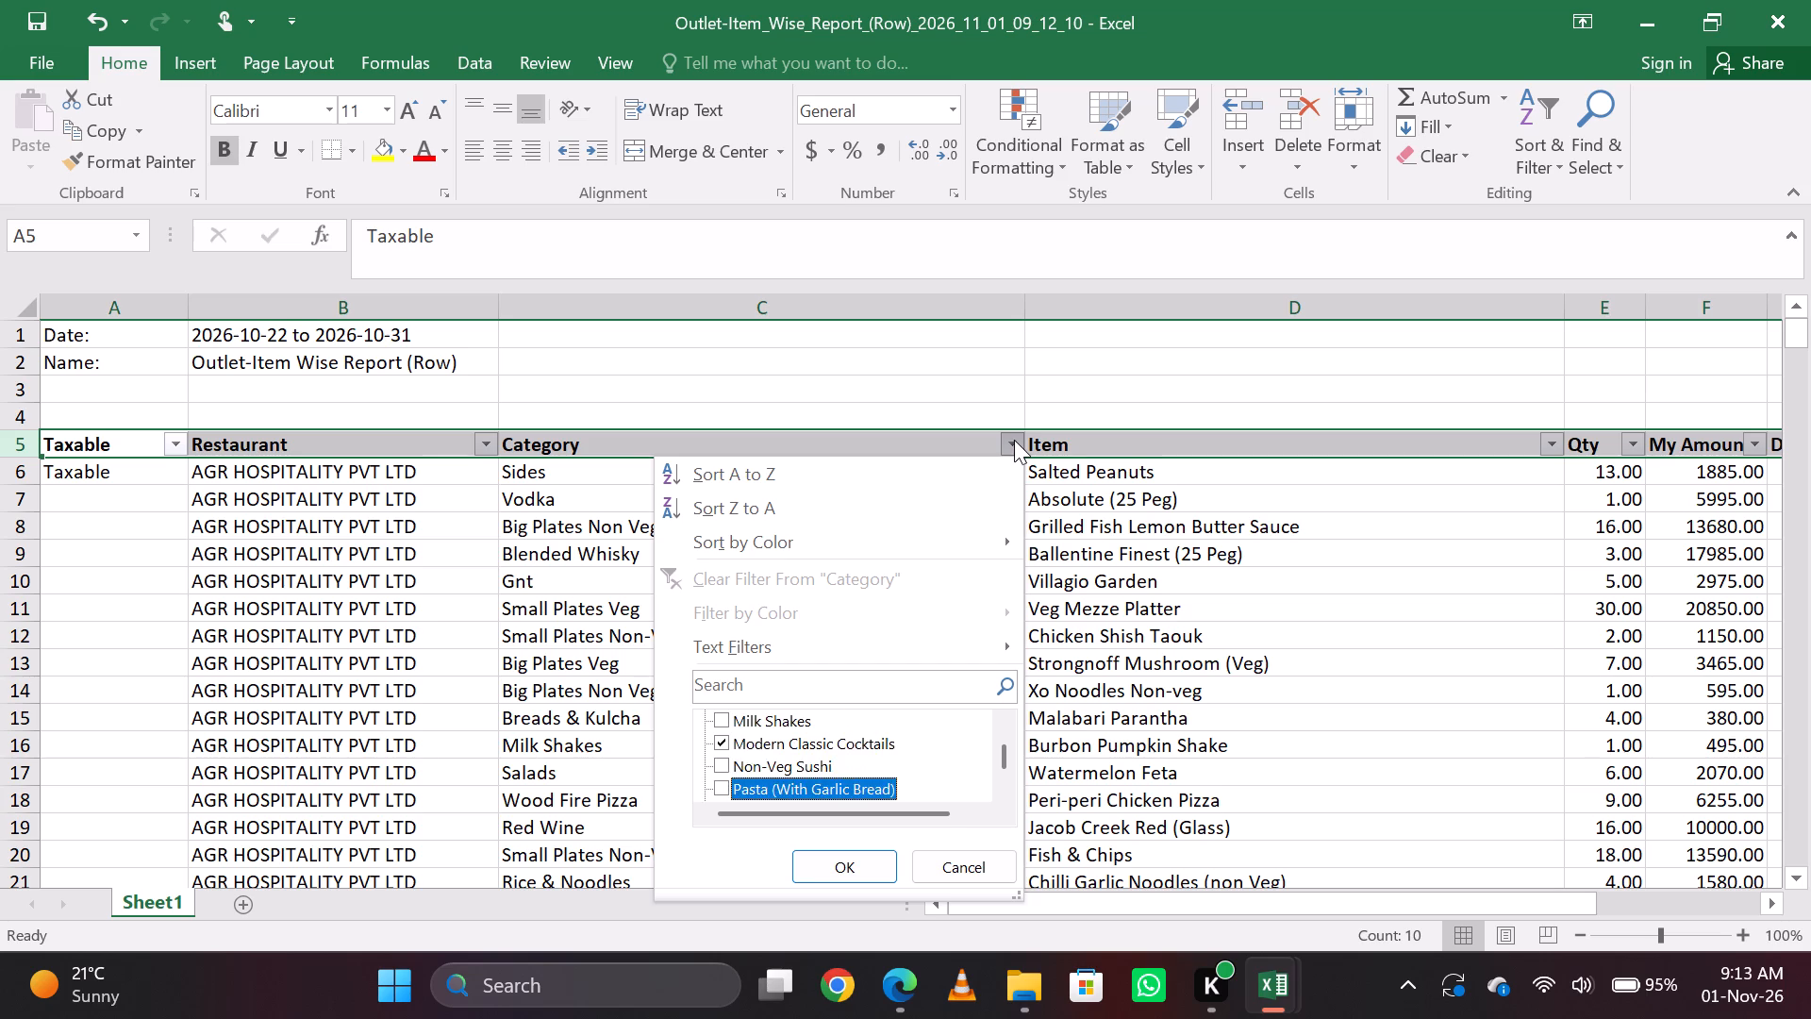
{"action": "key", "text": "Down"}
{"action": "key", "text": "Down"}
{"action": "key", "text": "Up"}
{"action": "key", "text": "space"}
{"action": "key", "text": "Down"}
{"action": "key", "text": "space"}
{"action": "key", "text": "Down"}
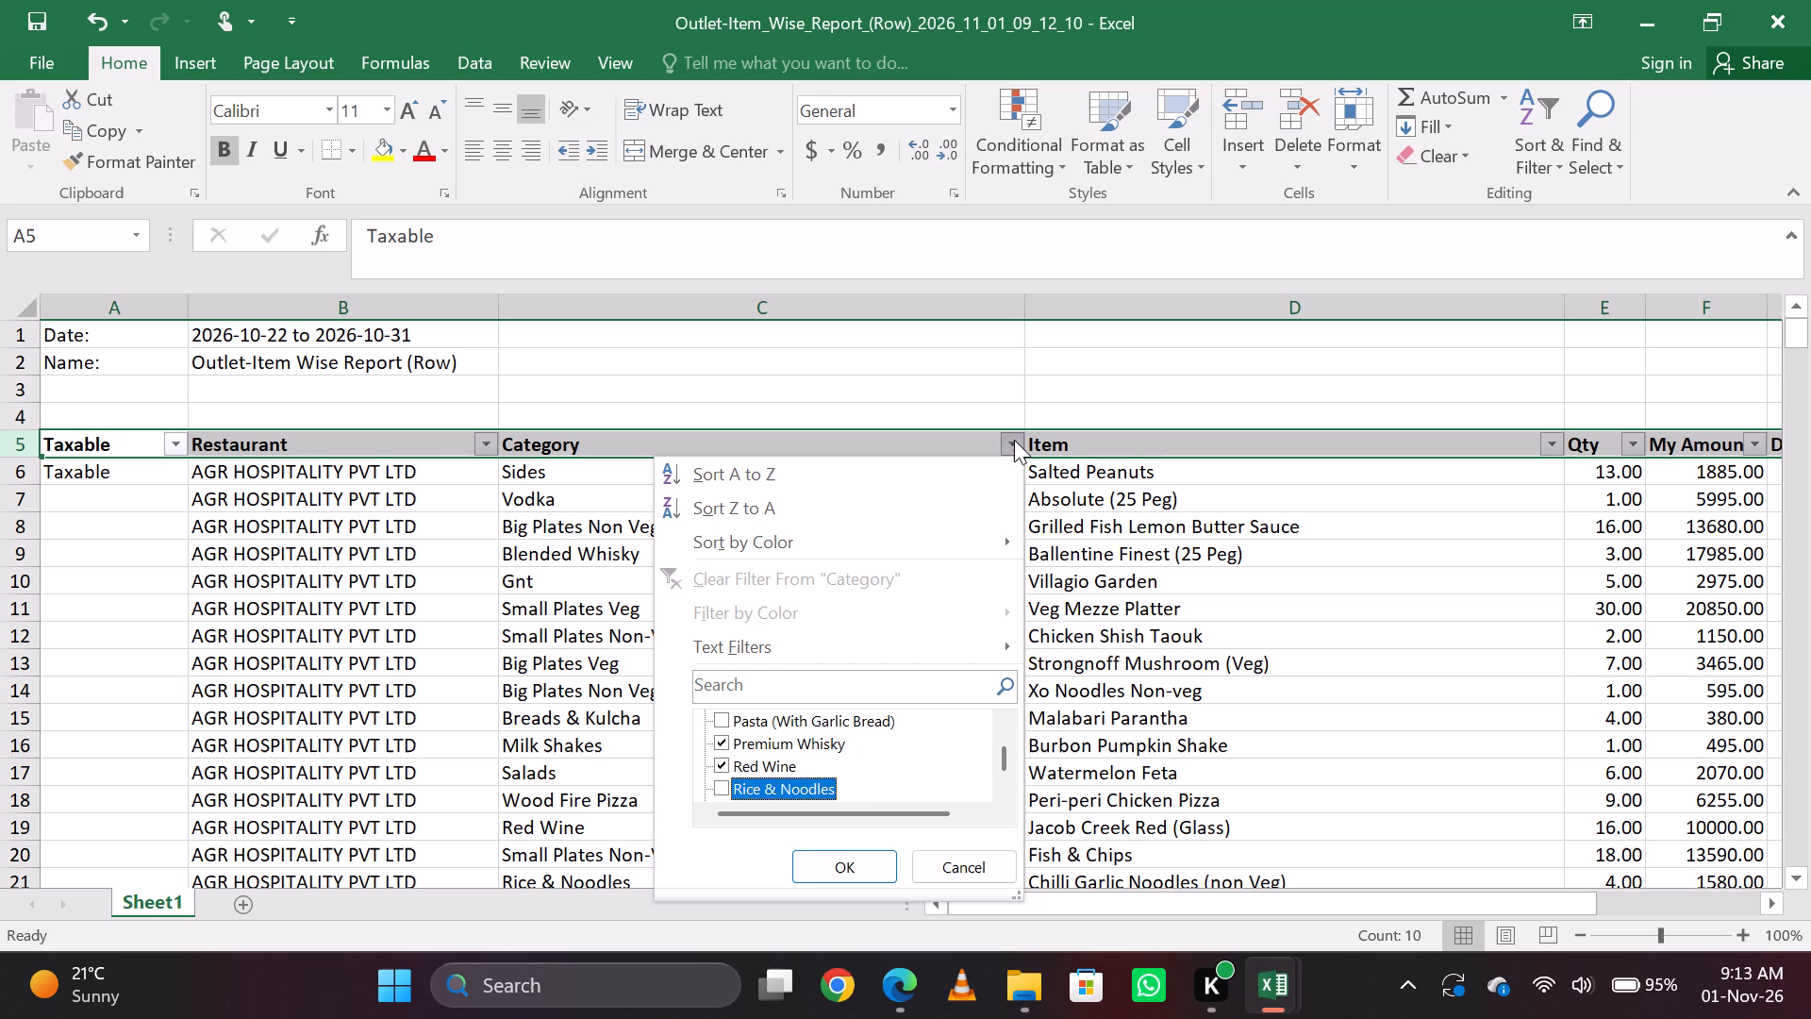
Include Rose Wine, Rum and Single Malt in the Category filter, leaving Salads out.
{"action": "key", "text": "Down"}
{"action": "key", "text": "Down"}
{"action": "key", "text": "Up"}
{"action": "key", "text": "space"}
{"action": "key", "text": "Down"}
{"action": "key", "text": "space"}
{"action": "key", "text": "Down"}
{"action": "key", "text": "space"}
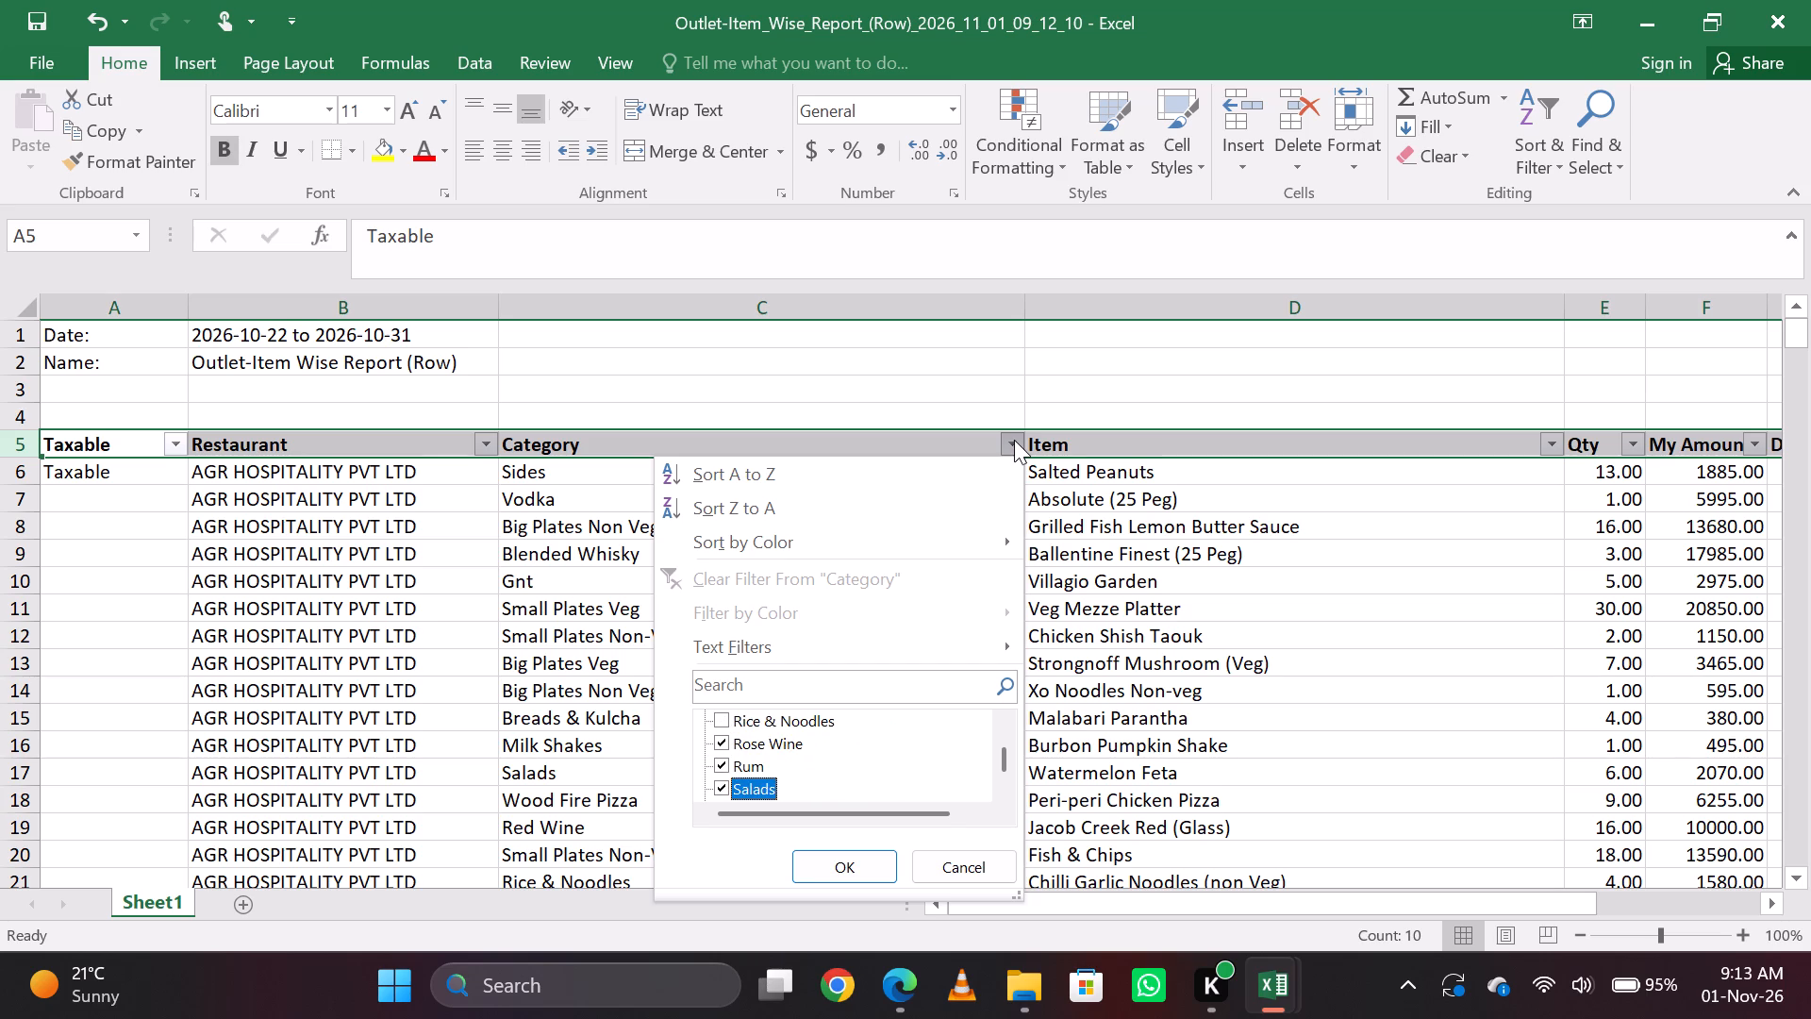
{"action": "key", "text": "space"}
{"action": "key", "text": "Down"}
{"action": "key", "text": "Down"}
{"action": "key", "text": "space"}
Include Soft Beverages, Tequila and Vodka in the Category filter.
{"action": "key", "text": "Down"}
{"action": "key", "text": "Down"}
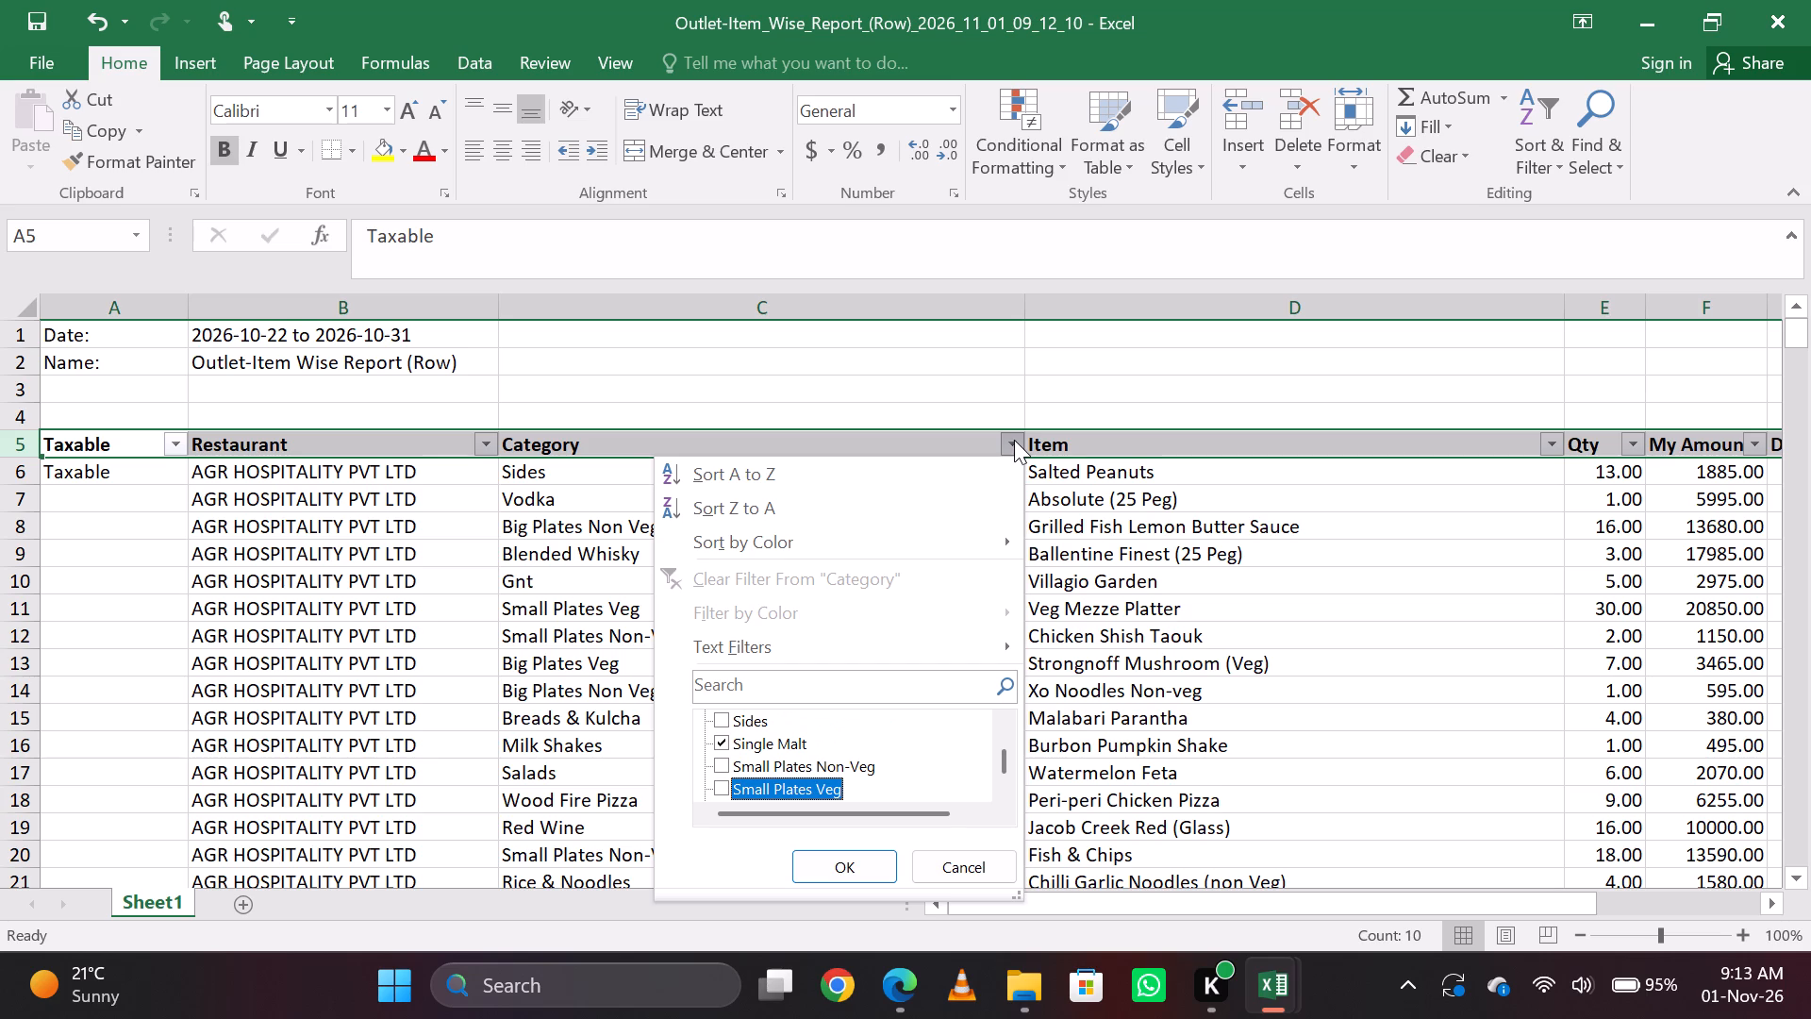
{"action": "key", "text": "Down"}
{"action": "key", "text": "Down"}
{"action": "key", "text": "Up"}
{"action": "key", "text": "space"}
{"action": "key", "text": "Down"}
{"action": "key", "text": "Down"}
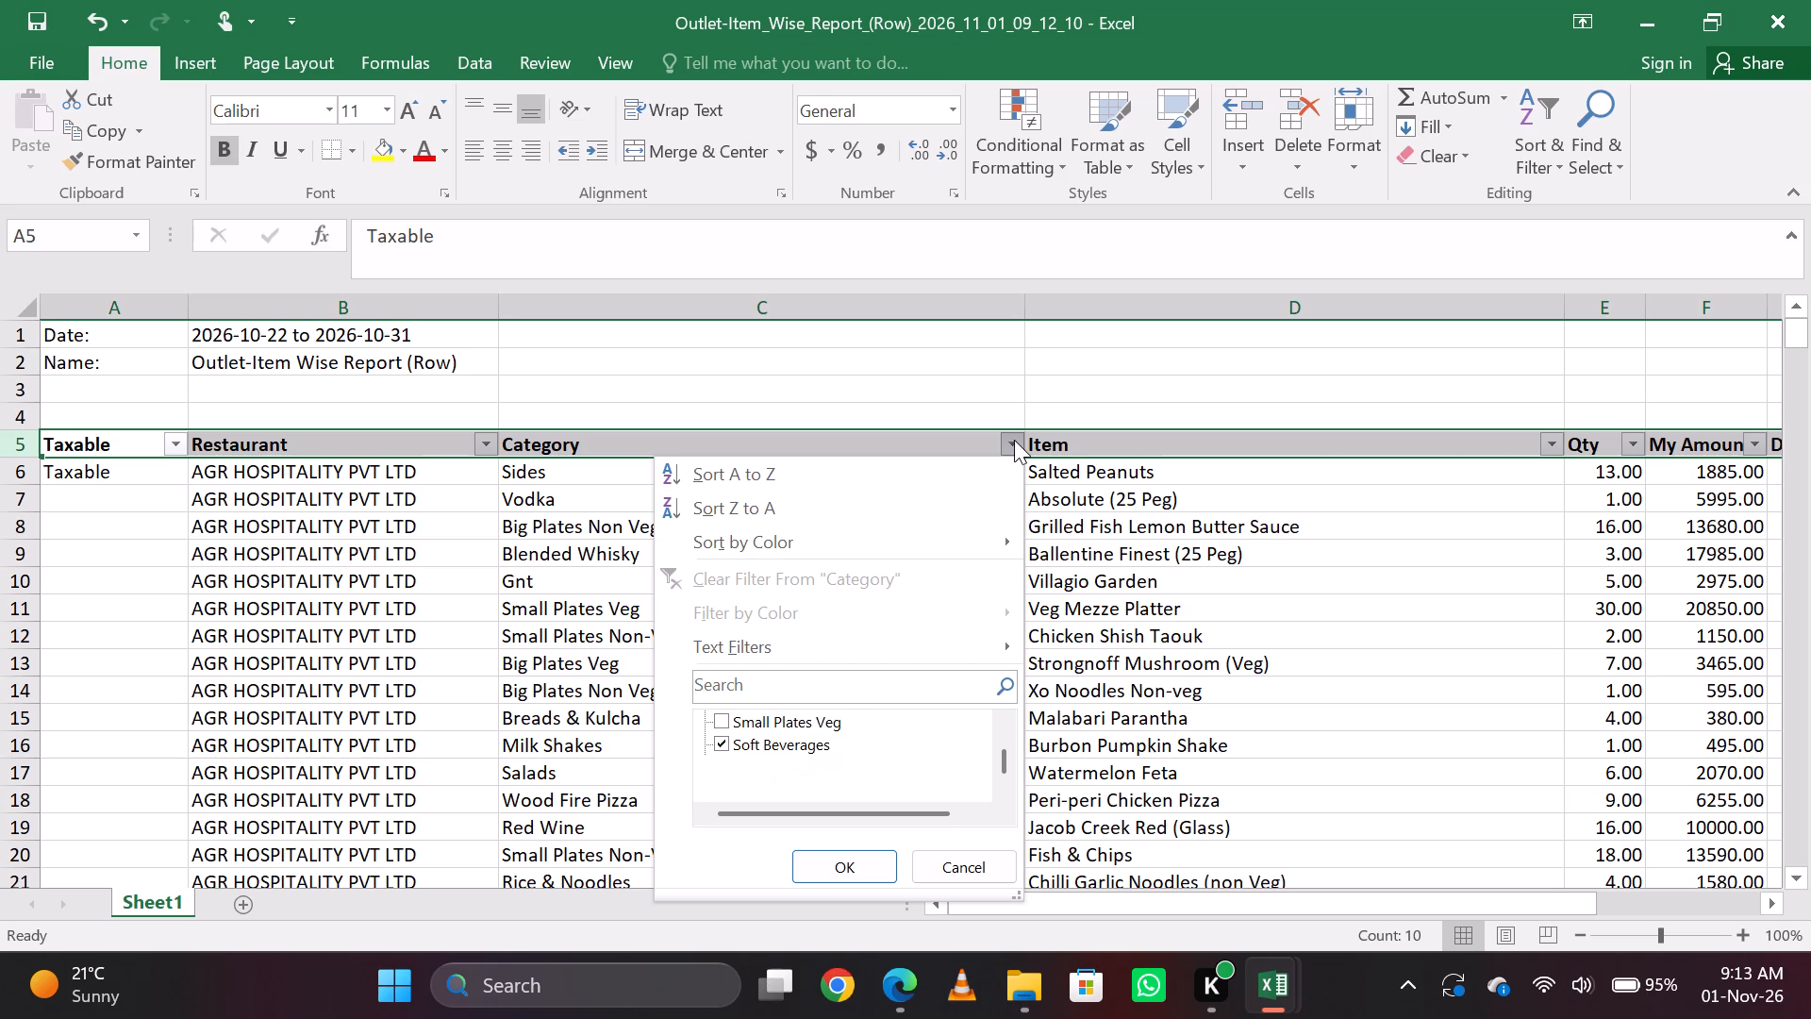
{"action": "key", "text": "space"}
{"action": "key", "text": "Down"}
{"action": "key", "text": "Down"}
{"action": "key", "text": "space"}
Include WINTER DRINKS and Zero Proof in the Category filter, leaving Wood Fire Pizza out, and apply the filter.
{"action": "key", "text": "Down"}
{"action": "key", "text": "Down"}
{"action": "key", "text": "Down"}
{"action": "key", "text": "Up"}
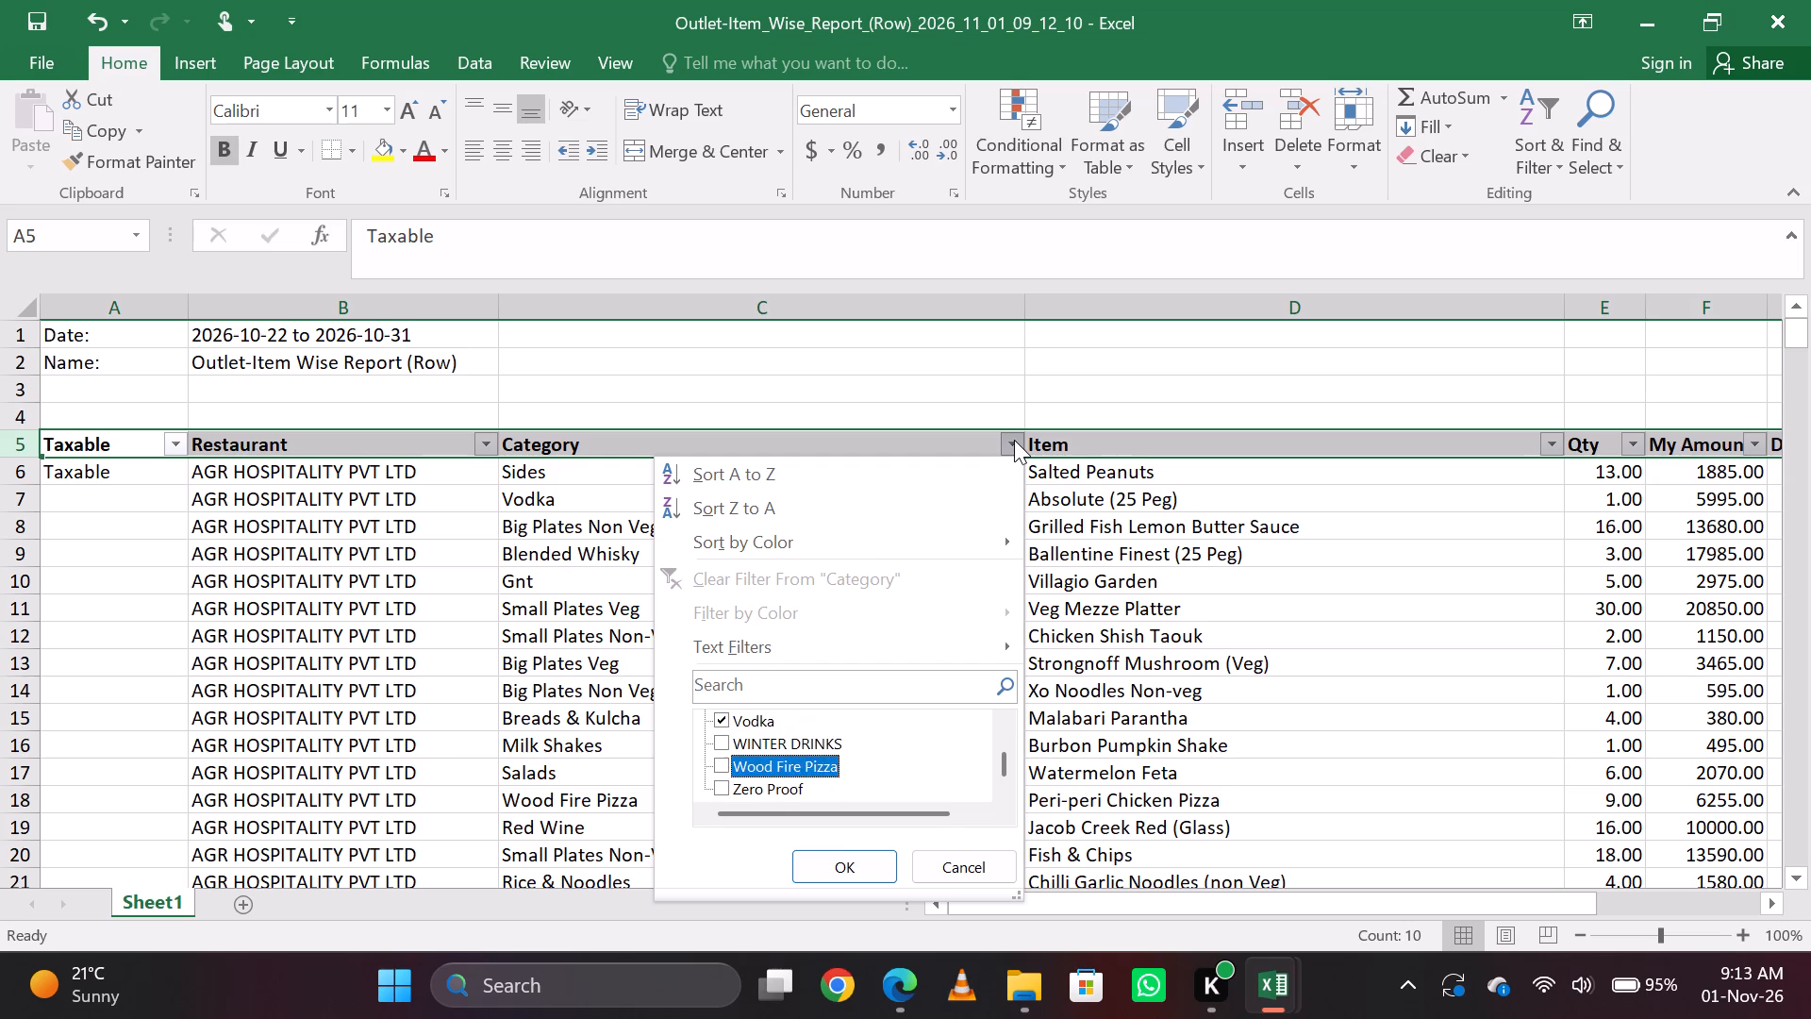
{"action": "key", "text": "Up"}
{"action": "key", "text": "space"}
{"action": "key", "text": "Down"}
{"action": "key", "text": "Down"}
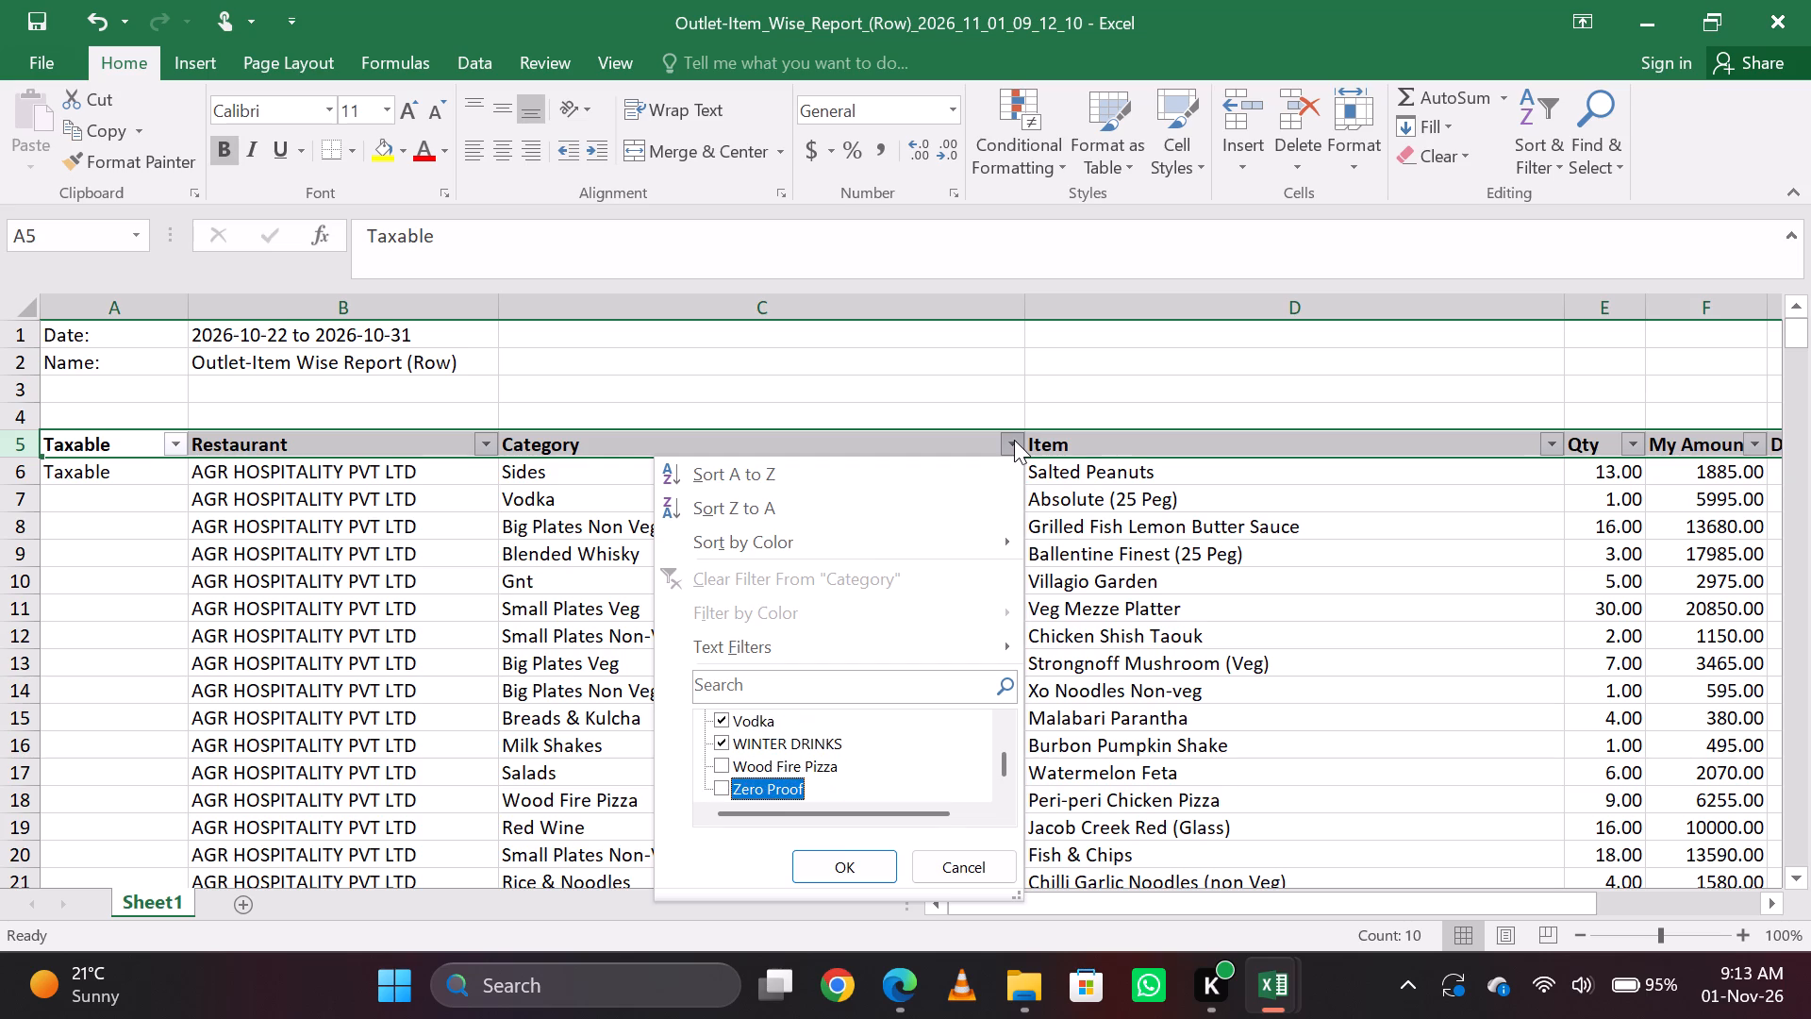
{"action": "key", "text": "Down"}
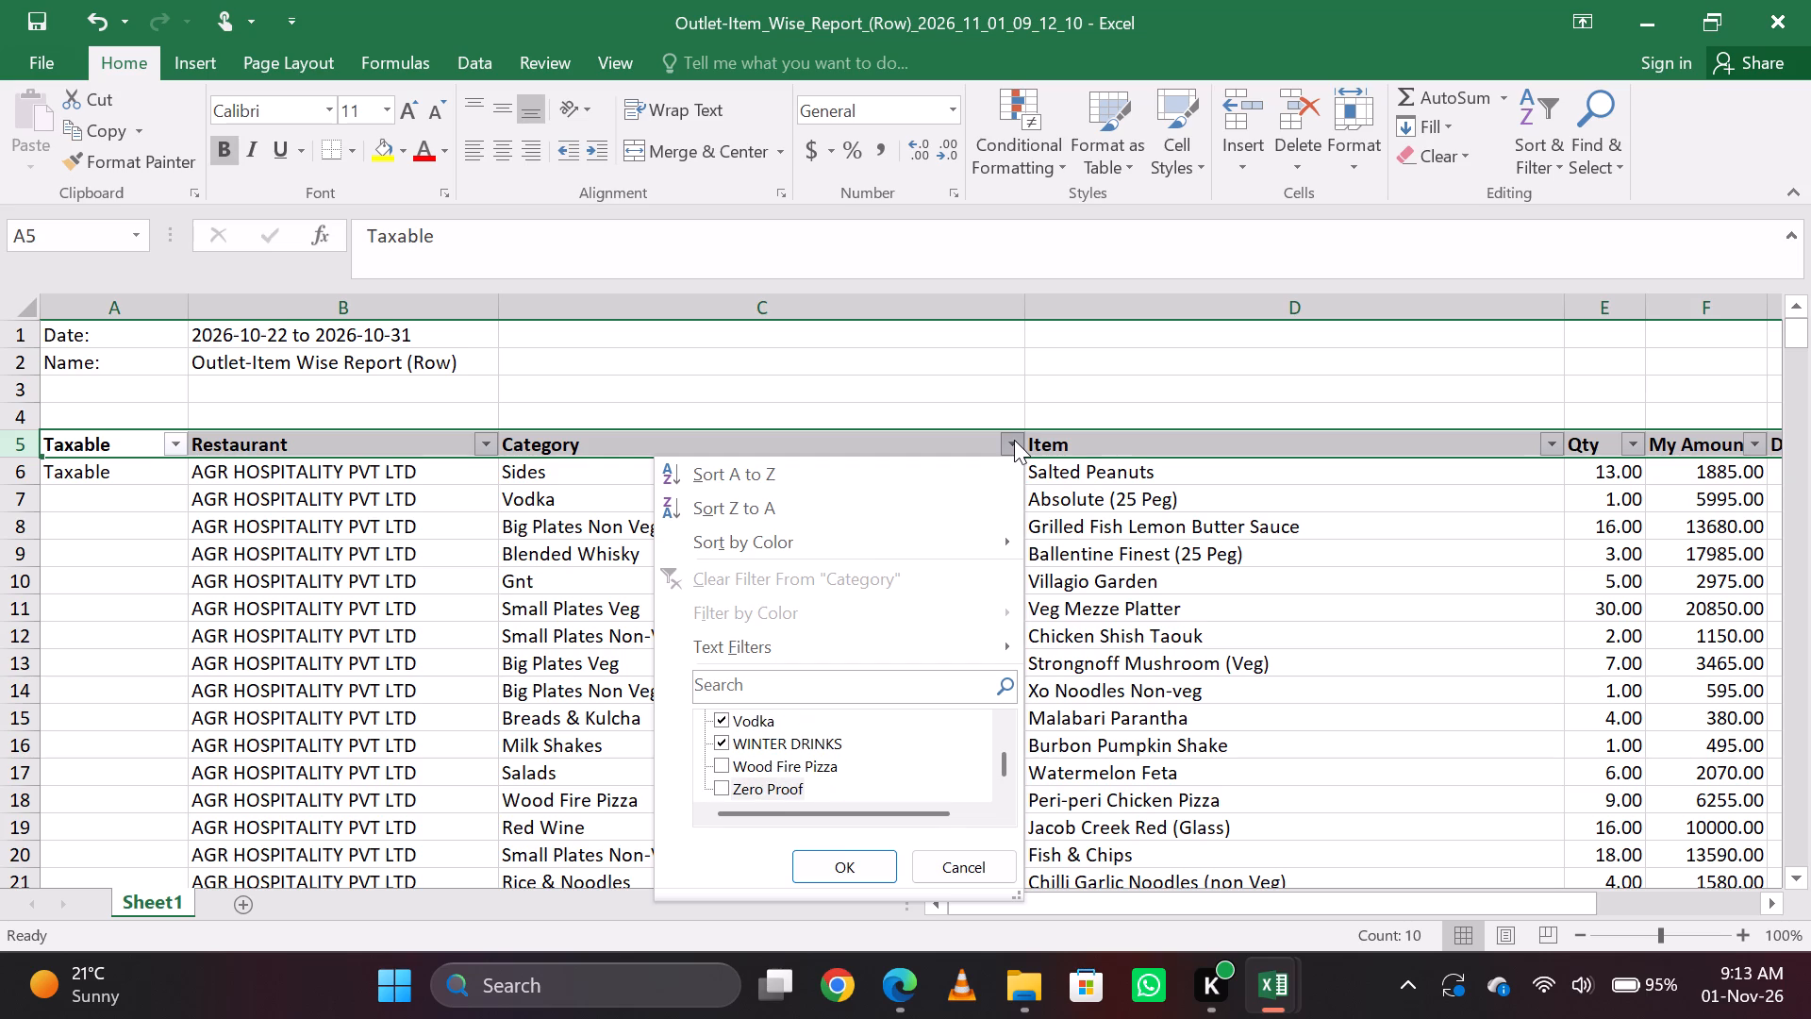
{"action": "key", "text": "Up"}
{"action": "key", "text": "space"}
{"action": "key", "text": "Down"}
{"action": "key", "text": "space"}
Look over the filtered bar item rows of the report, from the header down to the last rows.
{"action": "key", "text": "Up"}
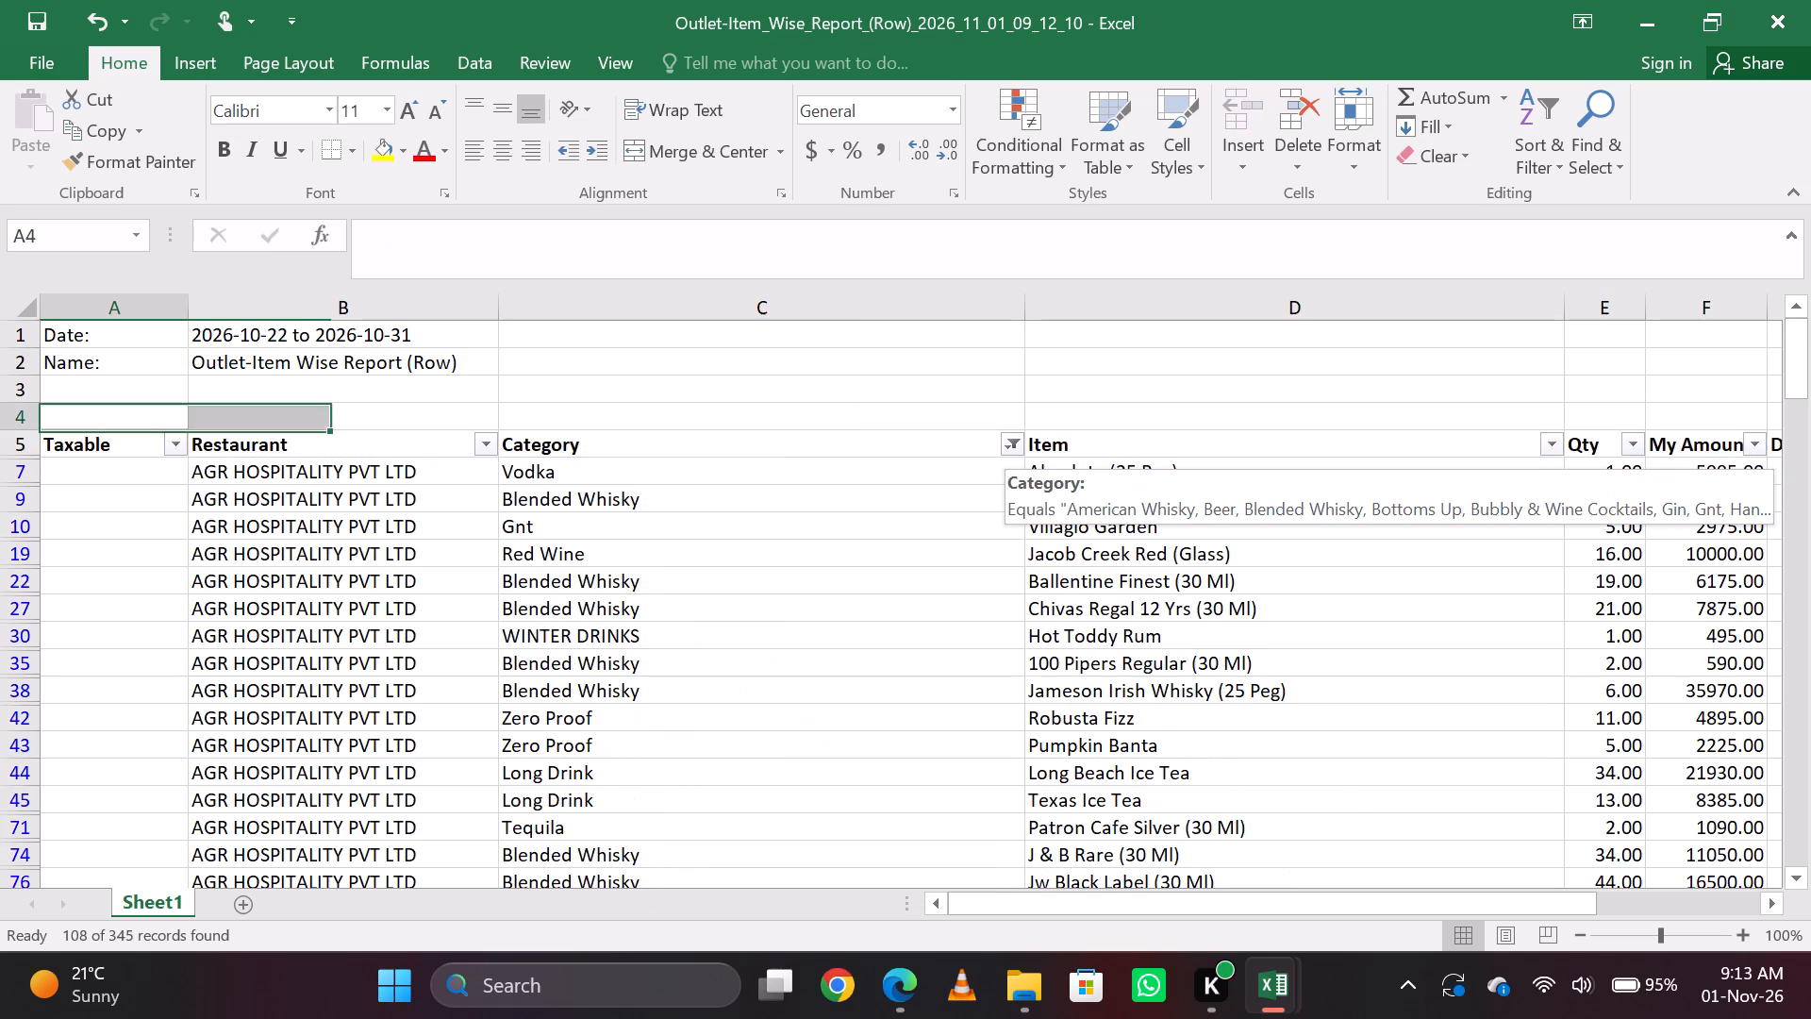
{"action": "key", "text": "Down"}
{"action": "key", "text": "Down"}
{"action": "key", "text": "ctrl+shift+Down"}
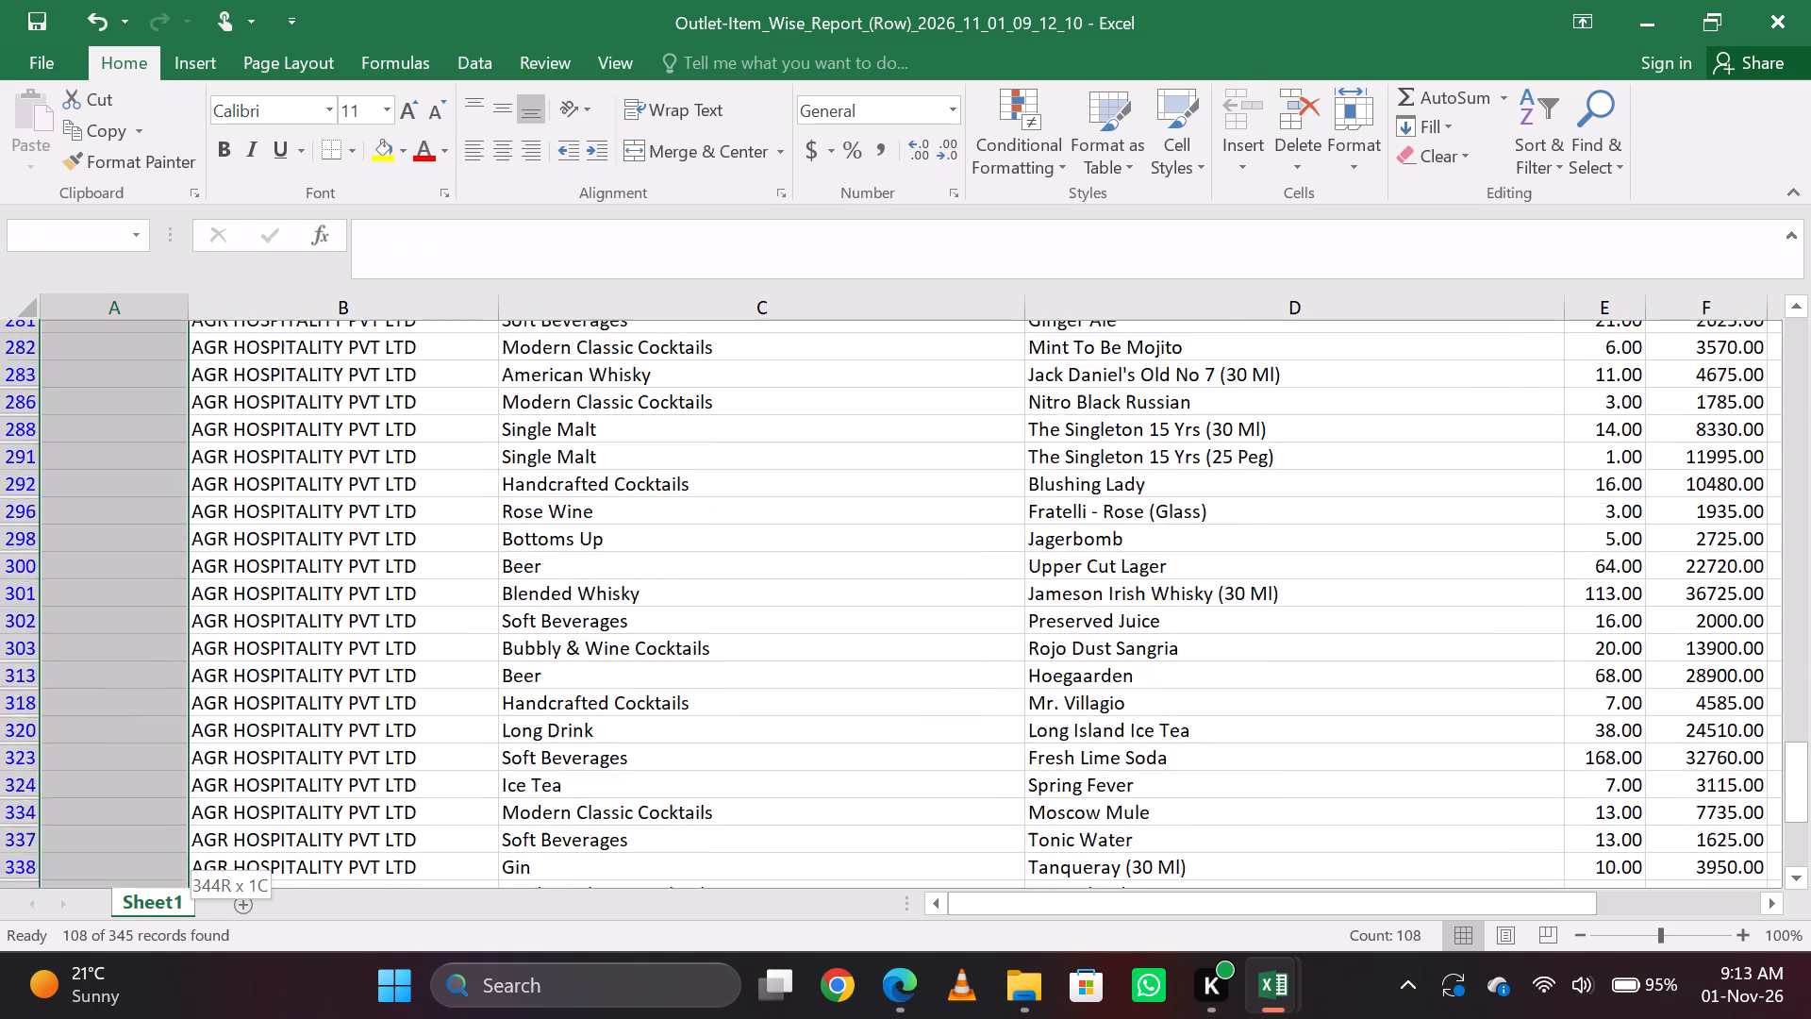
{"action": "key", "text": "Up"}
{"action": "key", "text": "Up"}
{"action": "key", "text": "Right"}
{"action": "key", "text": "Right"}
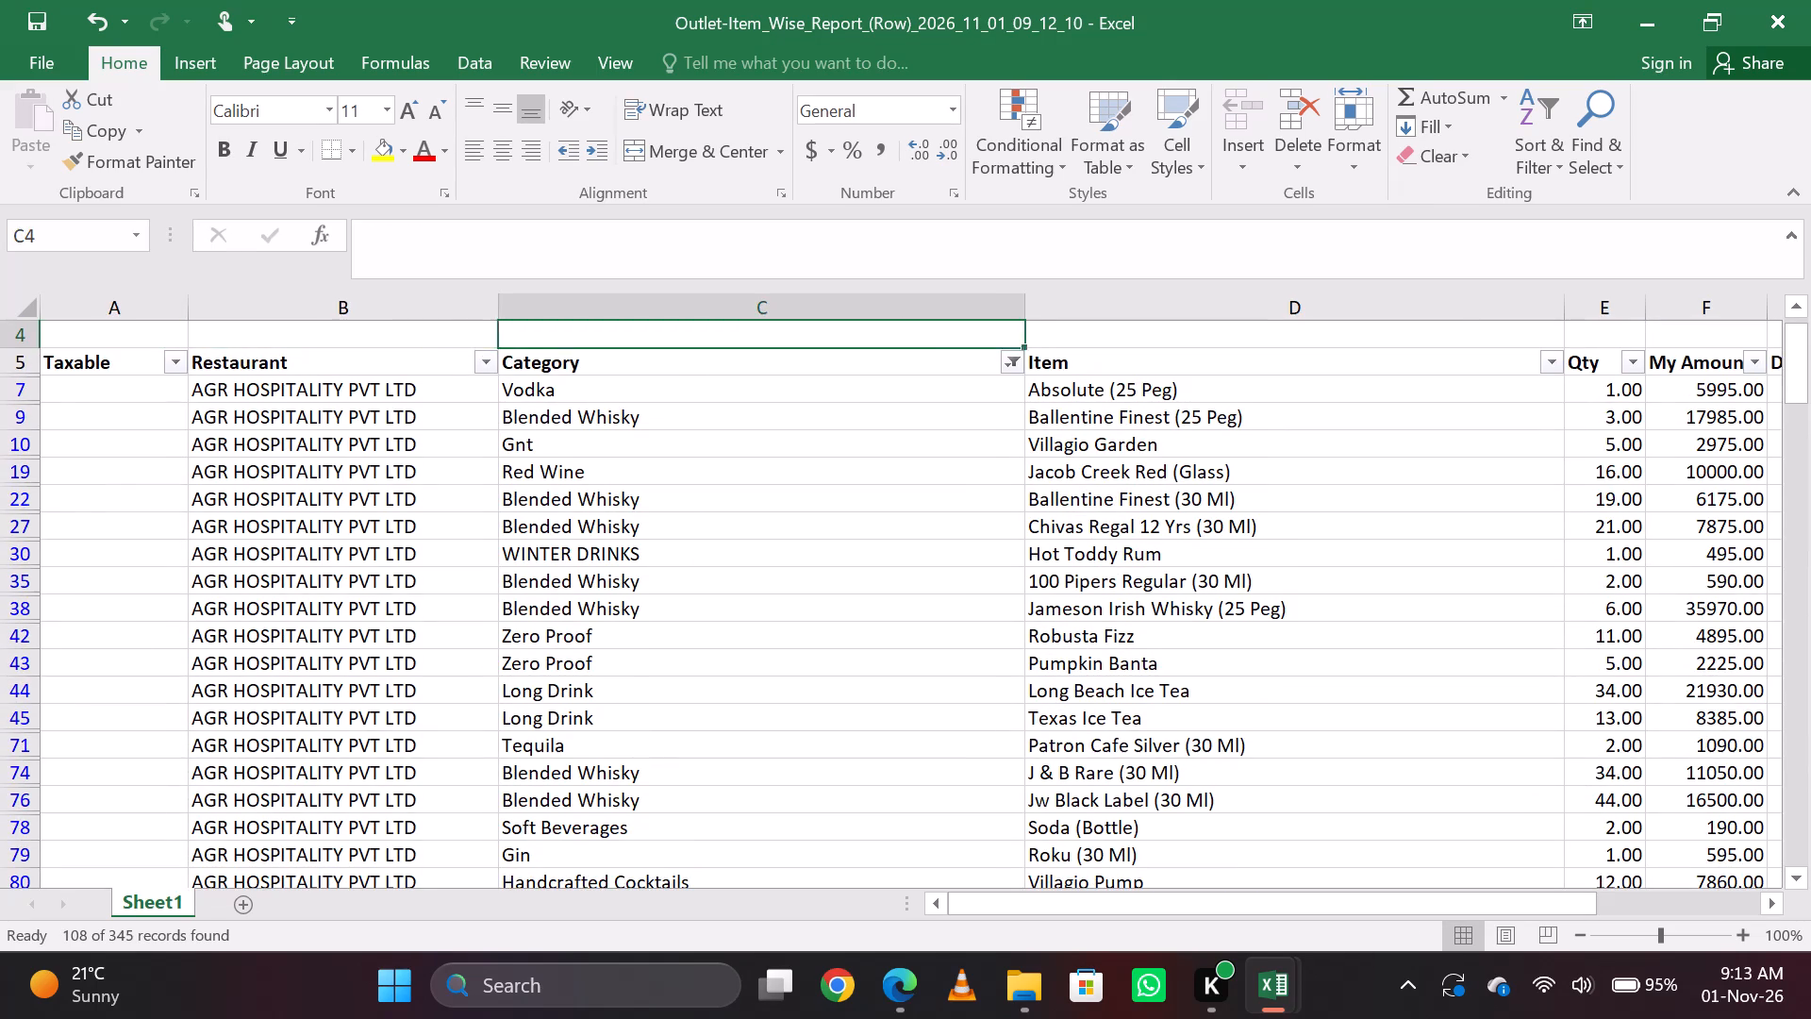
{"action": "key", "text": "Right"}
{"action": "key", "text": "Down"}
{"action": "key", "text": "Left"}
{"action": "key", "text": "Up"}
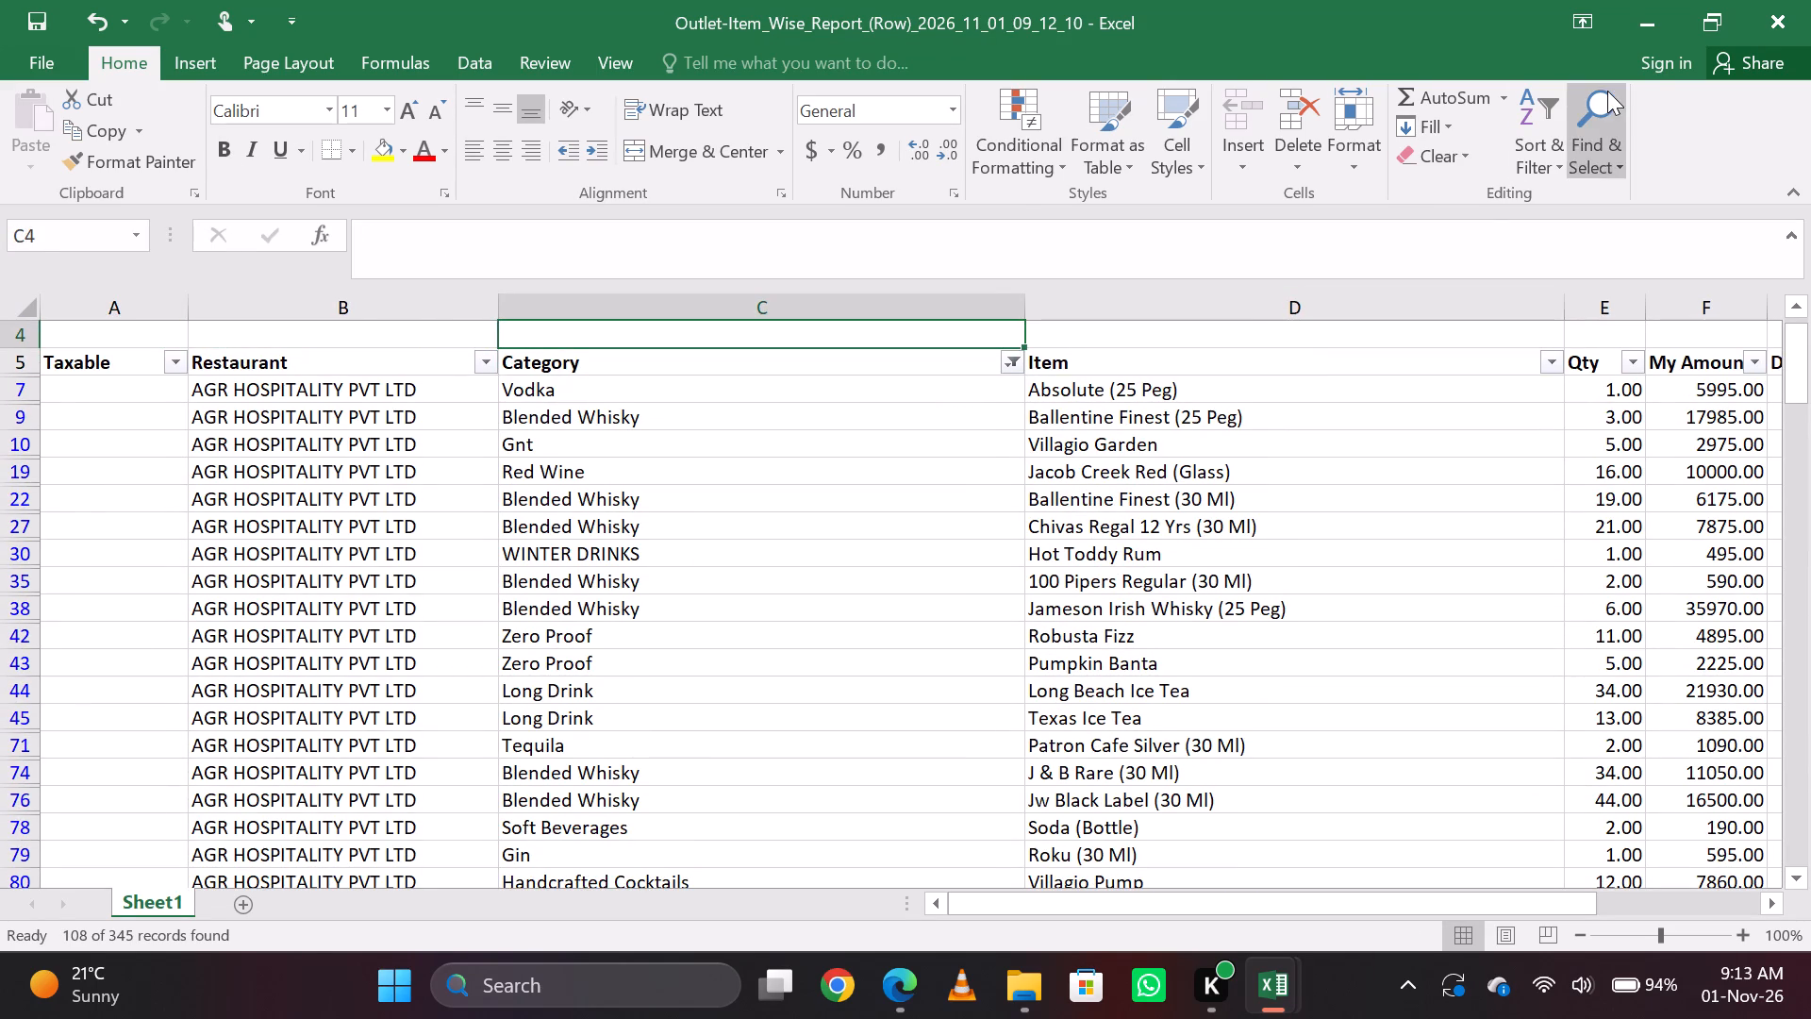
Switch to the VILLAGIO OCT folder in File Explorer and open the workbook "Vilagio - Cocktail ^LL0 Moctail".
{"action": "left_click", "coordinate": [1646, 0]}
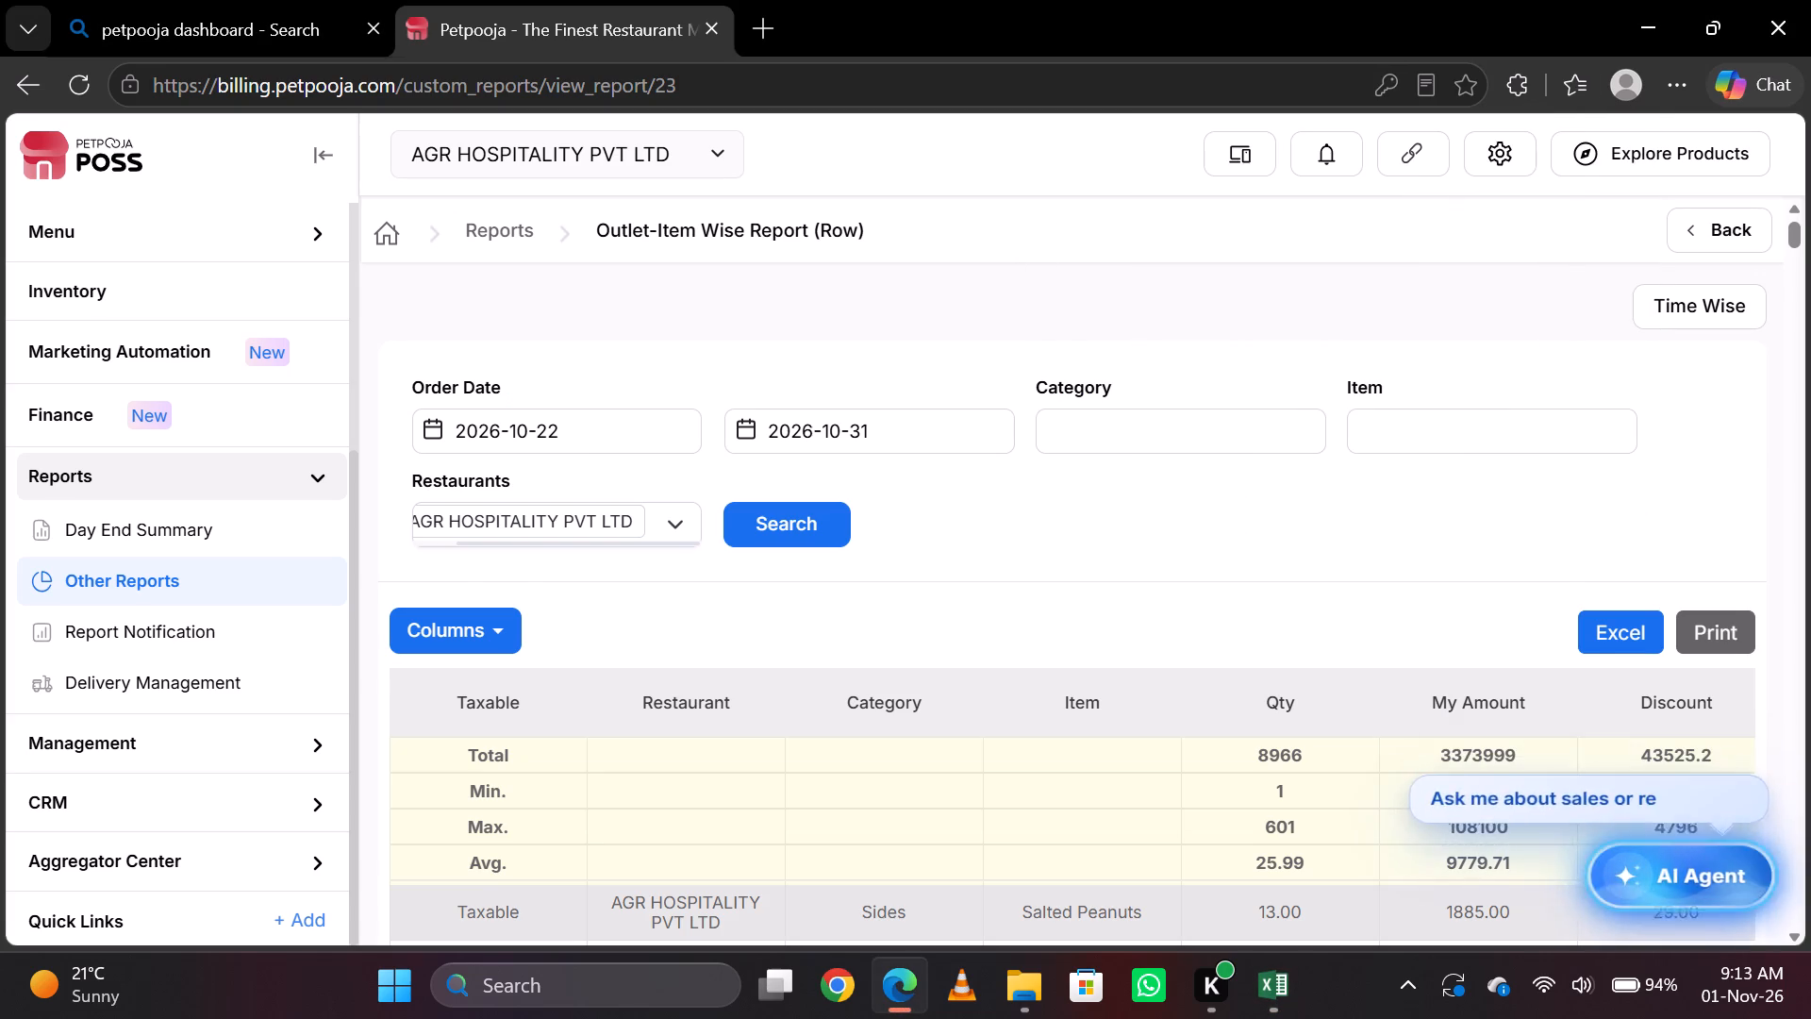
{"action": "key", "text": "alt+Tab"}
{"action": "key", "text": "alt+Tab"}
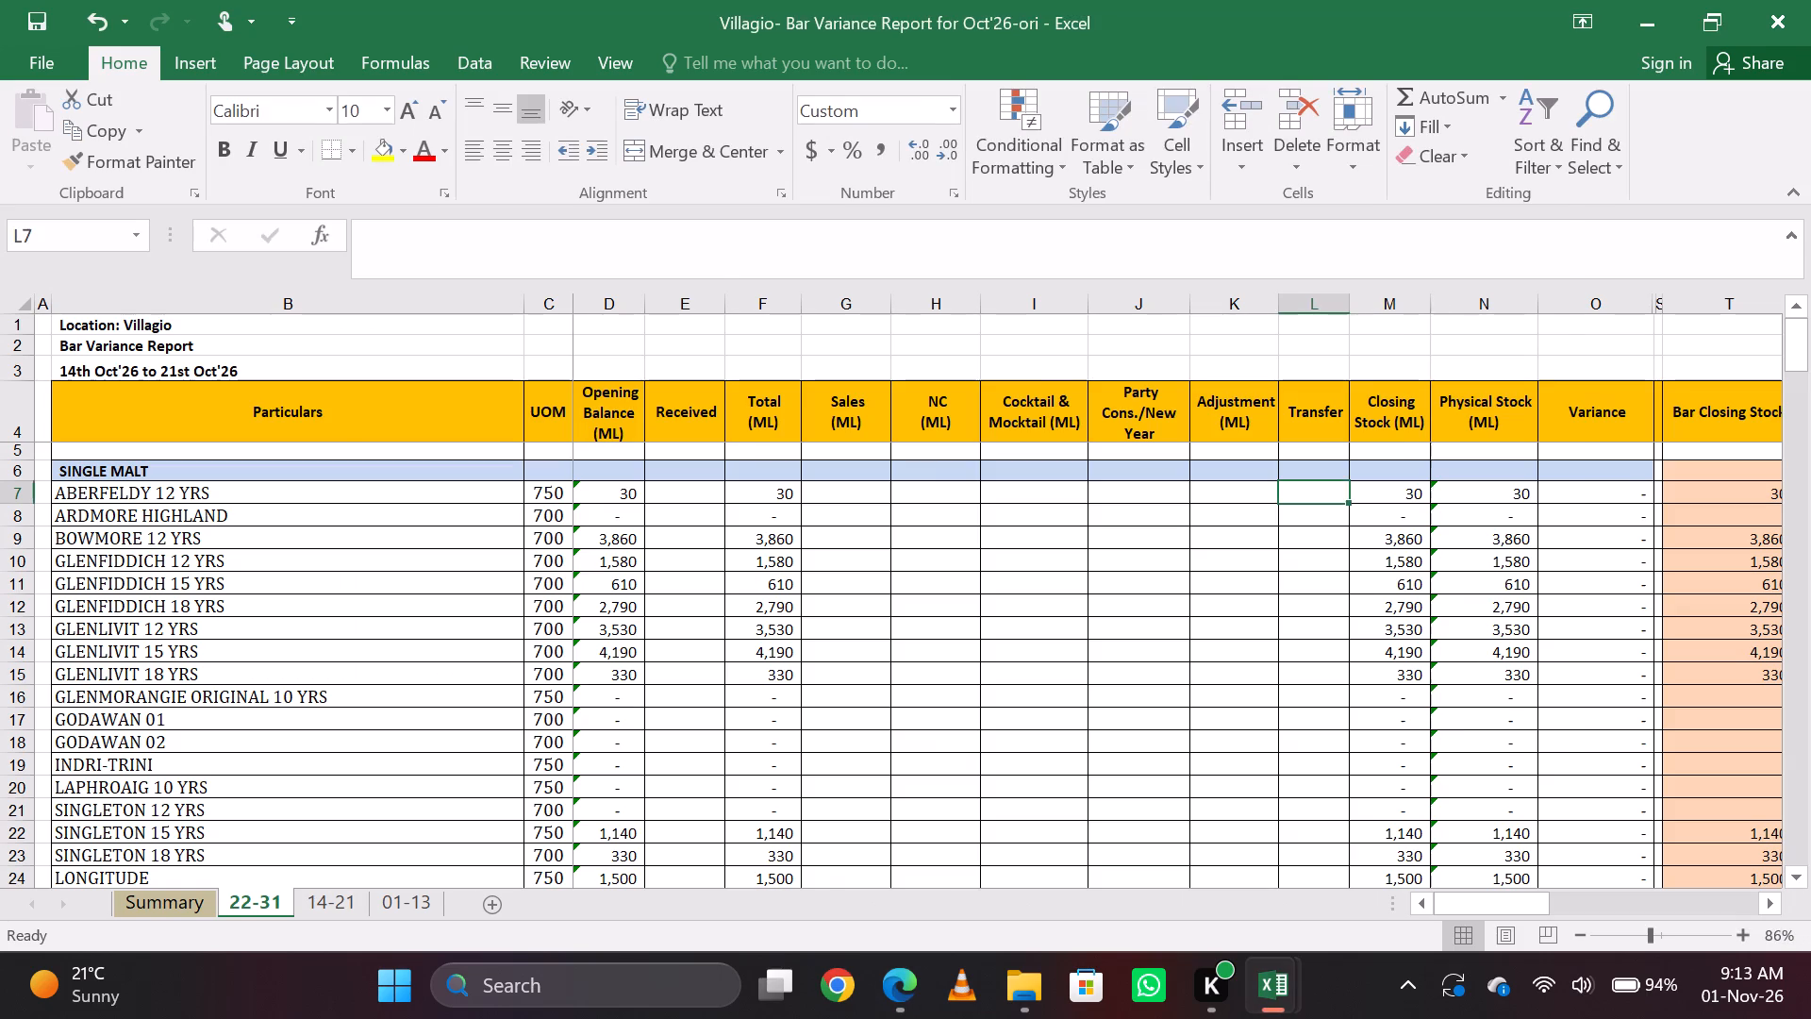
{"action": "key", "text": "alt+Tab"}
{"action": "key", "text": "alt+Tab"}
{"action": "key", "text": "alt+Tab"}
{"action": "key", "text": "alt+Tab"}
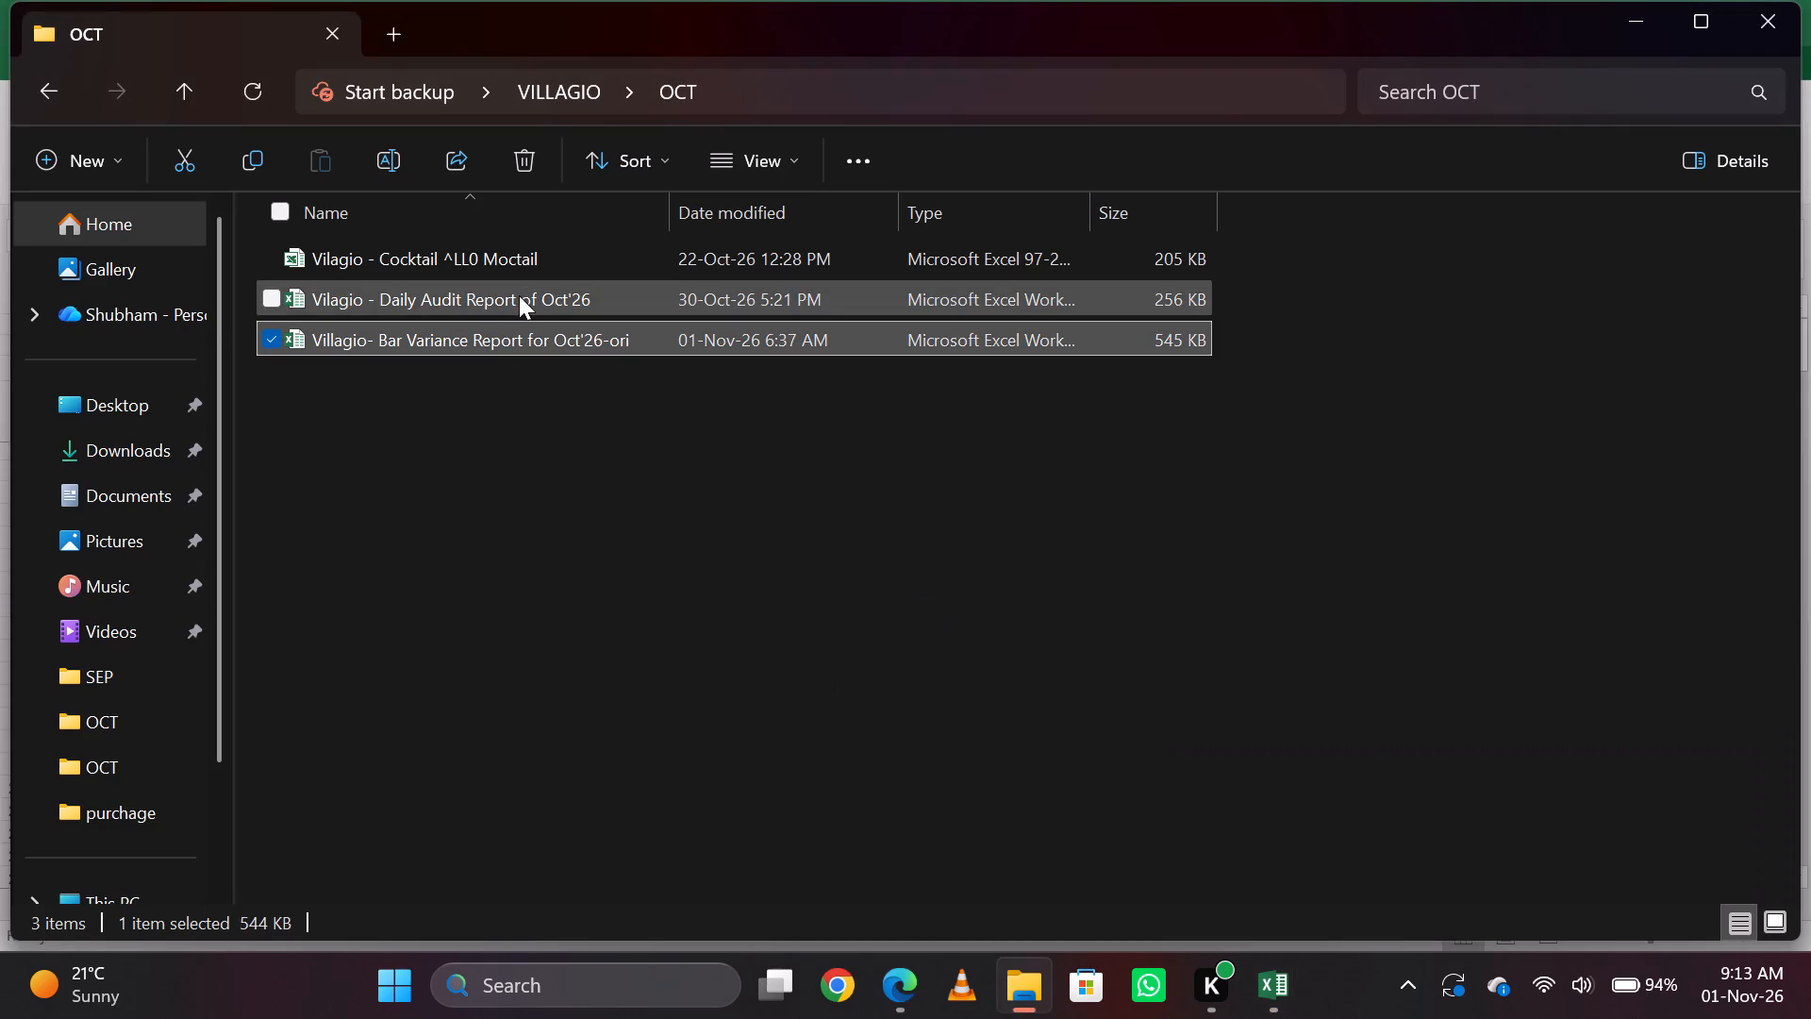
{"action": "double_click", "coordinate": [487, 255]}
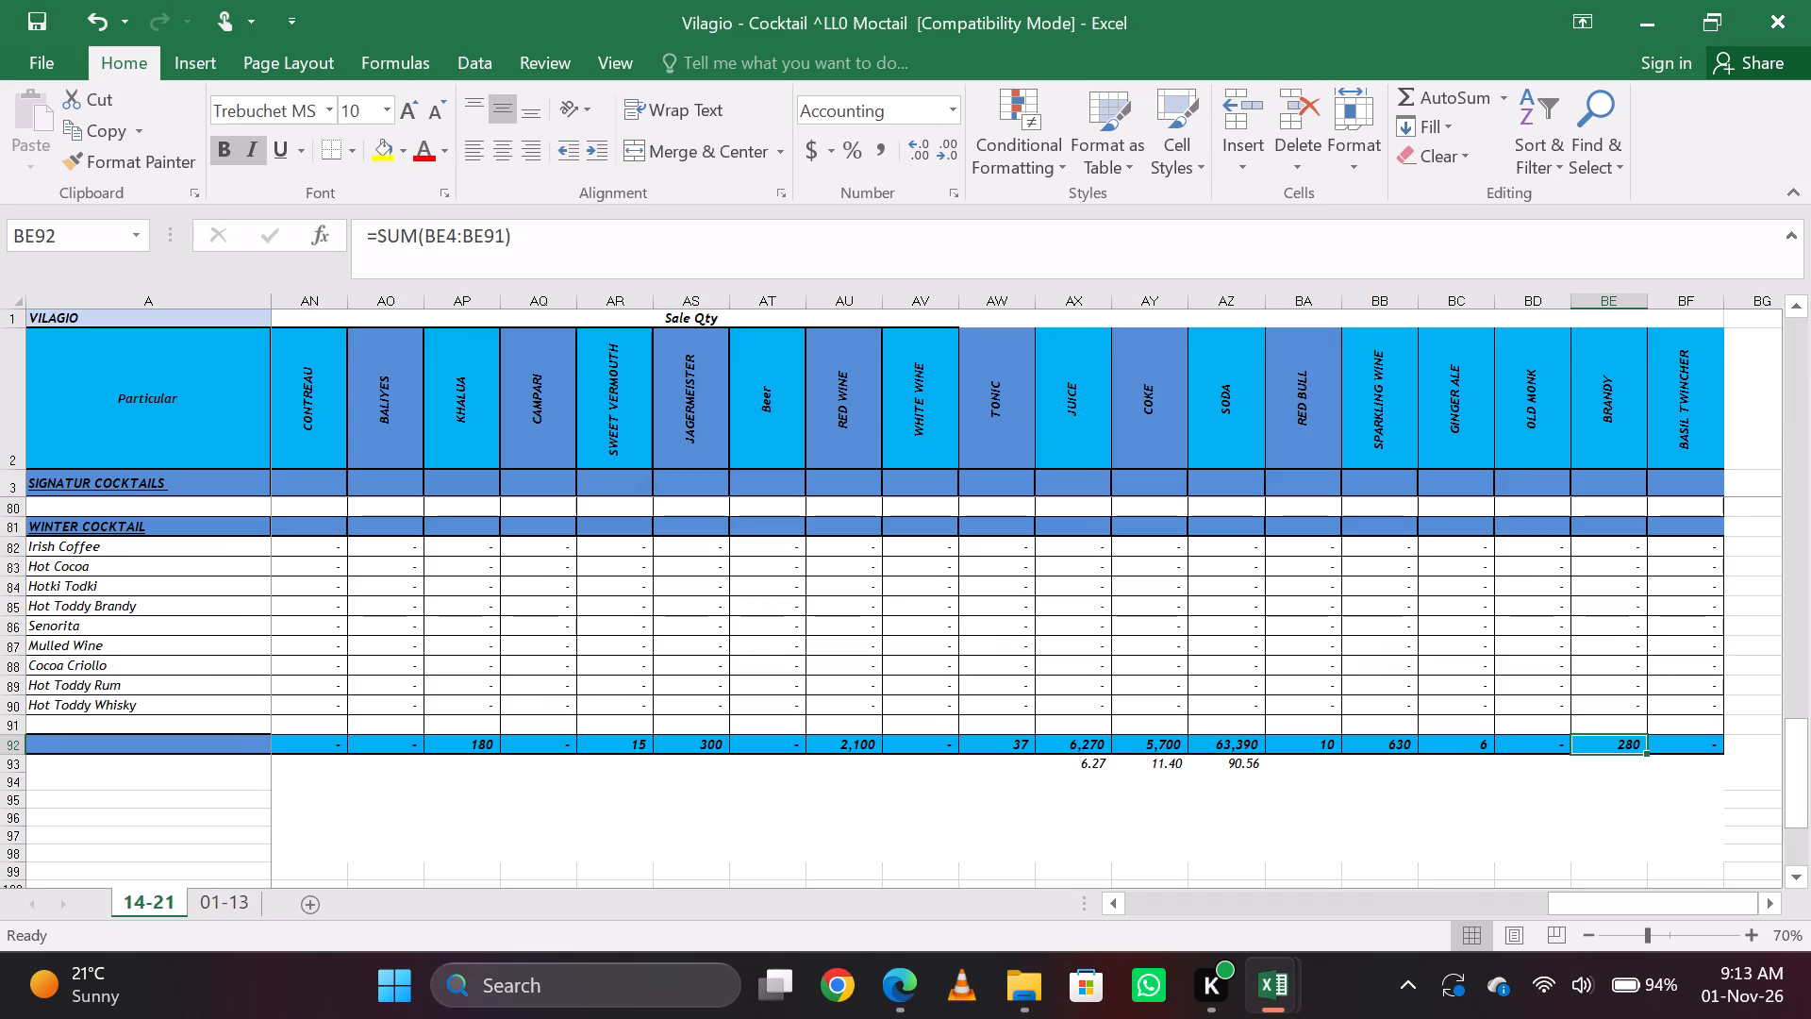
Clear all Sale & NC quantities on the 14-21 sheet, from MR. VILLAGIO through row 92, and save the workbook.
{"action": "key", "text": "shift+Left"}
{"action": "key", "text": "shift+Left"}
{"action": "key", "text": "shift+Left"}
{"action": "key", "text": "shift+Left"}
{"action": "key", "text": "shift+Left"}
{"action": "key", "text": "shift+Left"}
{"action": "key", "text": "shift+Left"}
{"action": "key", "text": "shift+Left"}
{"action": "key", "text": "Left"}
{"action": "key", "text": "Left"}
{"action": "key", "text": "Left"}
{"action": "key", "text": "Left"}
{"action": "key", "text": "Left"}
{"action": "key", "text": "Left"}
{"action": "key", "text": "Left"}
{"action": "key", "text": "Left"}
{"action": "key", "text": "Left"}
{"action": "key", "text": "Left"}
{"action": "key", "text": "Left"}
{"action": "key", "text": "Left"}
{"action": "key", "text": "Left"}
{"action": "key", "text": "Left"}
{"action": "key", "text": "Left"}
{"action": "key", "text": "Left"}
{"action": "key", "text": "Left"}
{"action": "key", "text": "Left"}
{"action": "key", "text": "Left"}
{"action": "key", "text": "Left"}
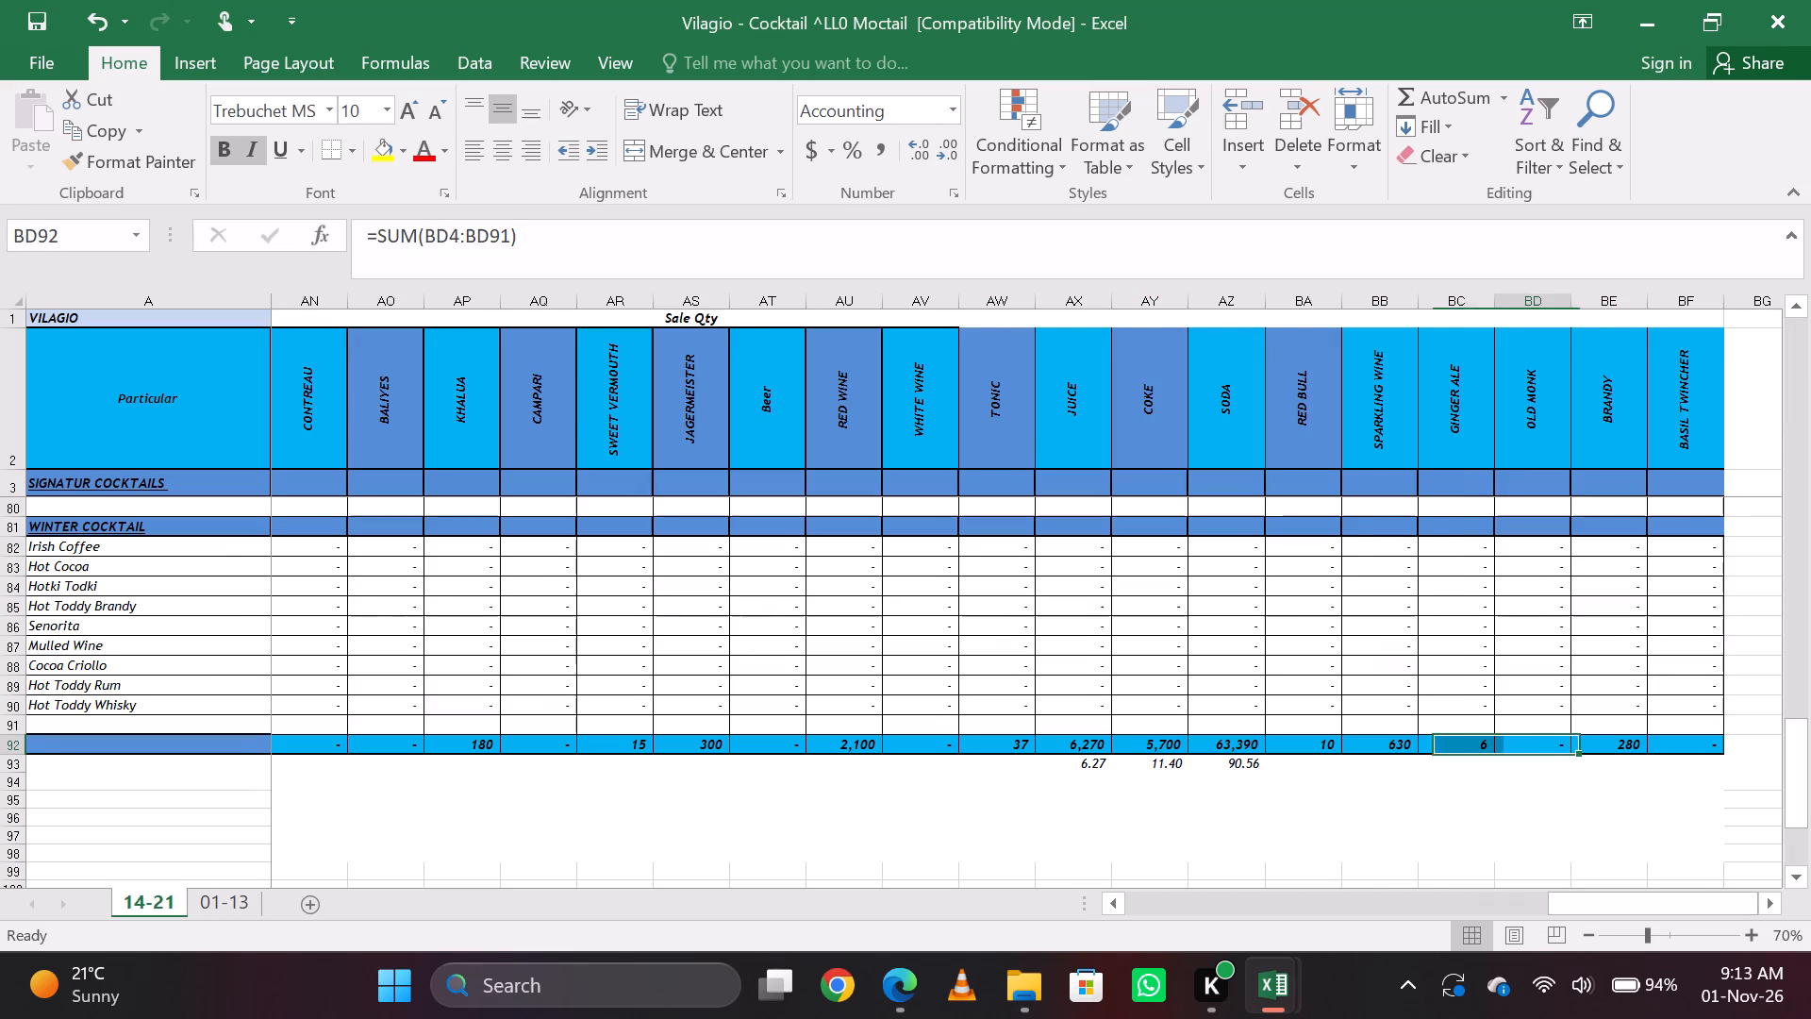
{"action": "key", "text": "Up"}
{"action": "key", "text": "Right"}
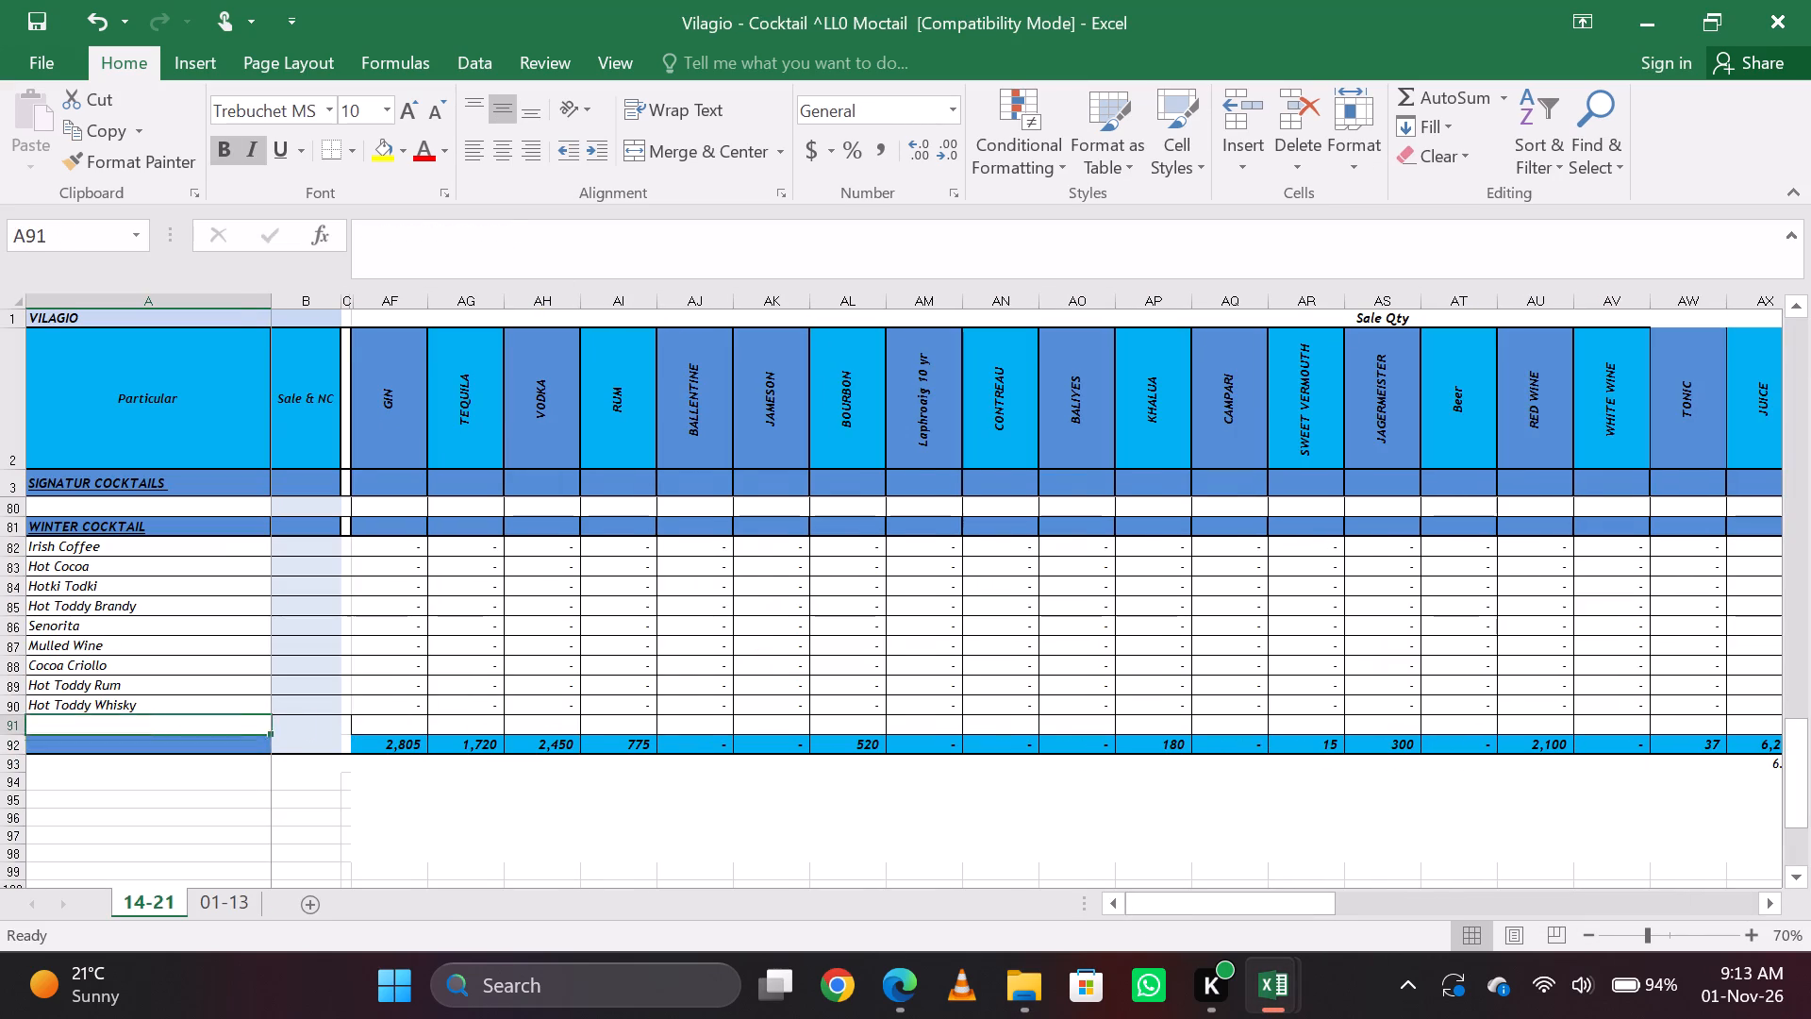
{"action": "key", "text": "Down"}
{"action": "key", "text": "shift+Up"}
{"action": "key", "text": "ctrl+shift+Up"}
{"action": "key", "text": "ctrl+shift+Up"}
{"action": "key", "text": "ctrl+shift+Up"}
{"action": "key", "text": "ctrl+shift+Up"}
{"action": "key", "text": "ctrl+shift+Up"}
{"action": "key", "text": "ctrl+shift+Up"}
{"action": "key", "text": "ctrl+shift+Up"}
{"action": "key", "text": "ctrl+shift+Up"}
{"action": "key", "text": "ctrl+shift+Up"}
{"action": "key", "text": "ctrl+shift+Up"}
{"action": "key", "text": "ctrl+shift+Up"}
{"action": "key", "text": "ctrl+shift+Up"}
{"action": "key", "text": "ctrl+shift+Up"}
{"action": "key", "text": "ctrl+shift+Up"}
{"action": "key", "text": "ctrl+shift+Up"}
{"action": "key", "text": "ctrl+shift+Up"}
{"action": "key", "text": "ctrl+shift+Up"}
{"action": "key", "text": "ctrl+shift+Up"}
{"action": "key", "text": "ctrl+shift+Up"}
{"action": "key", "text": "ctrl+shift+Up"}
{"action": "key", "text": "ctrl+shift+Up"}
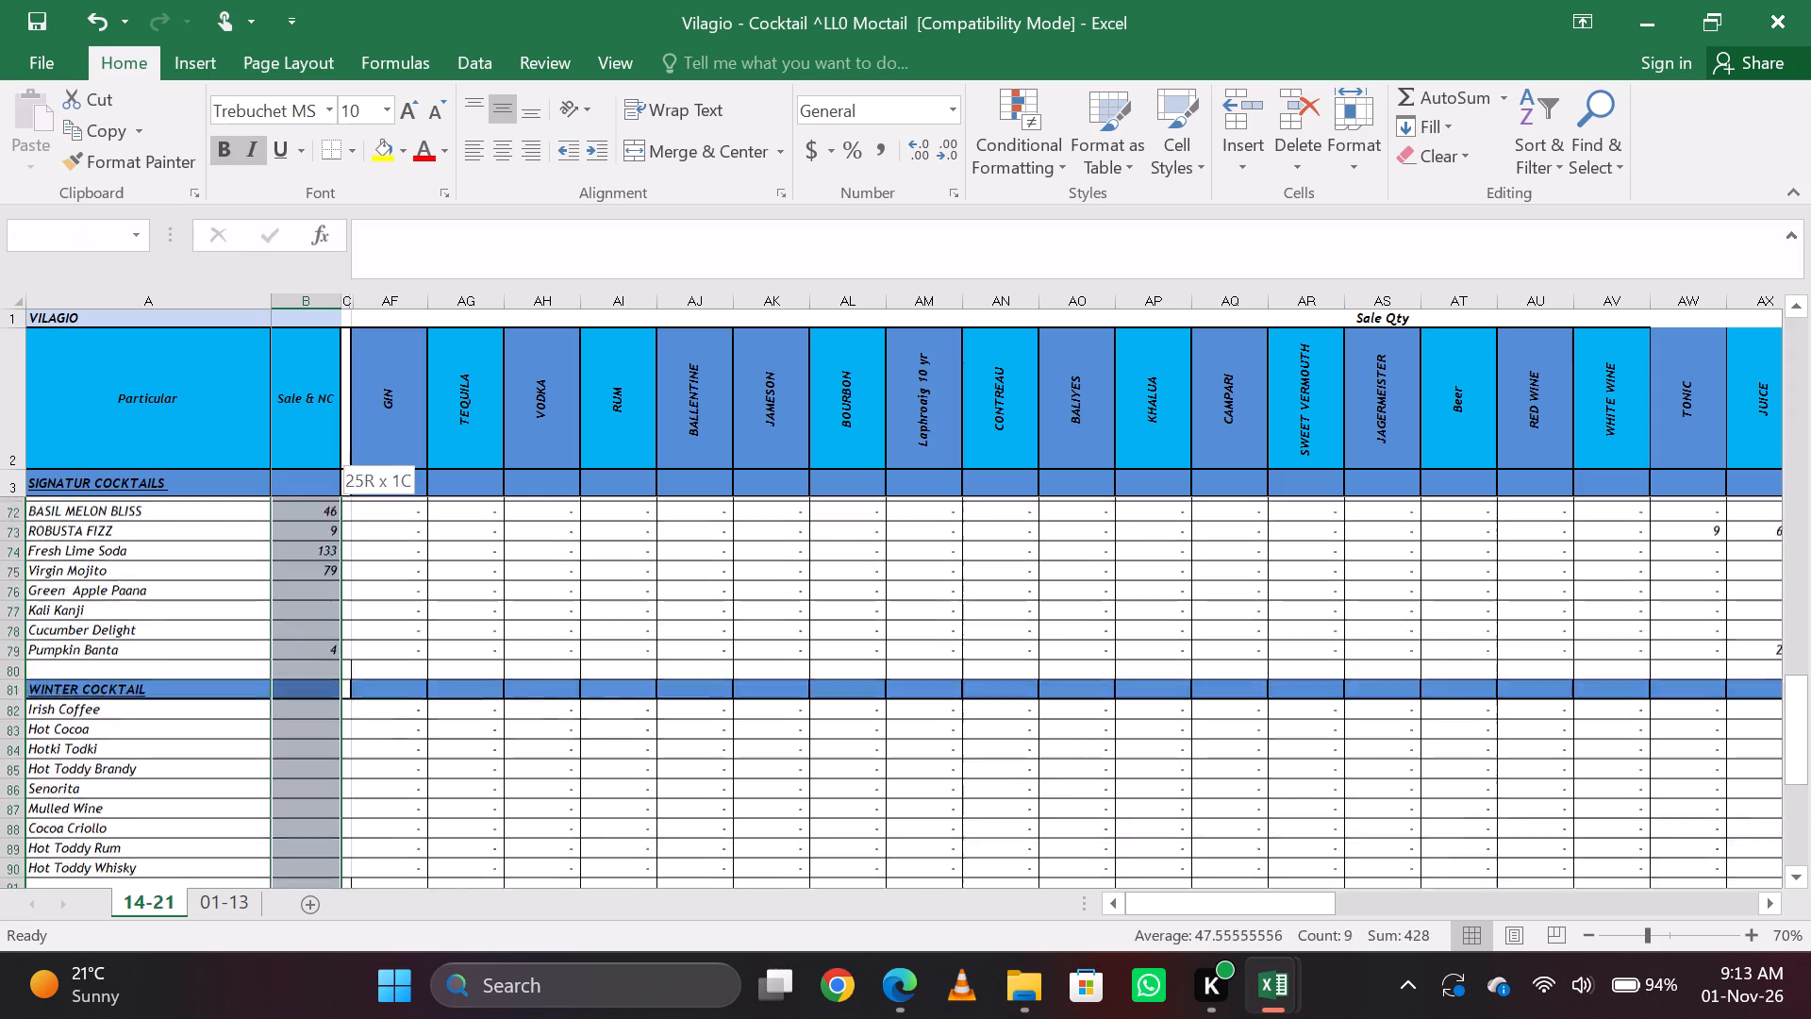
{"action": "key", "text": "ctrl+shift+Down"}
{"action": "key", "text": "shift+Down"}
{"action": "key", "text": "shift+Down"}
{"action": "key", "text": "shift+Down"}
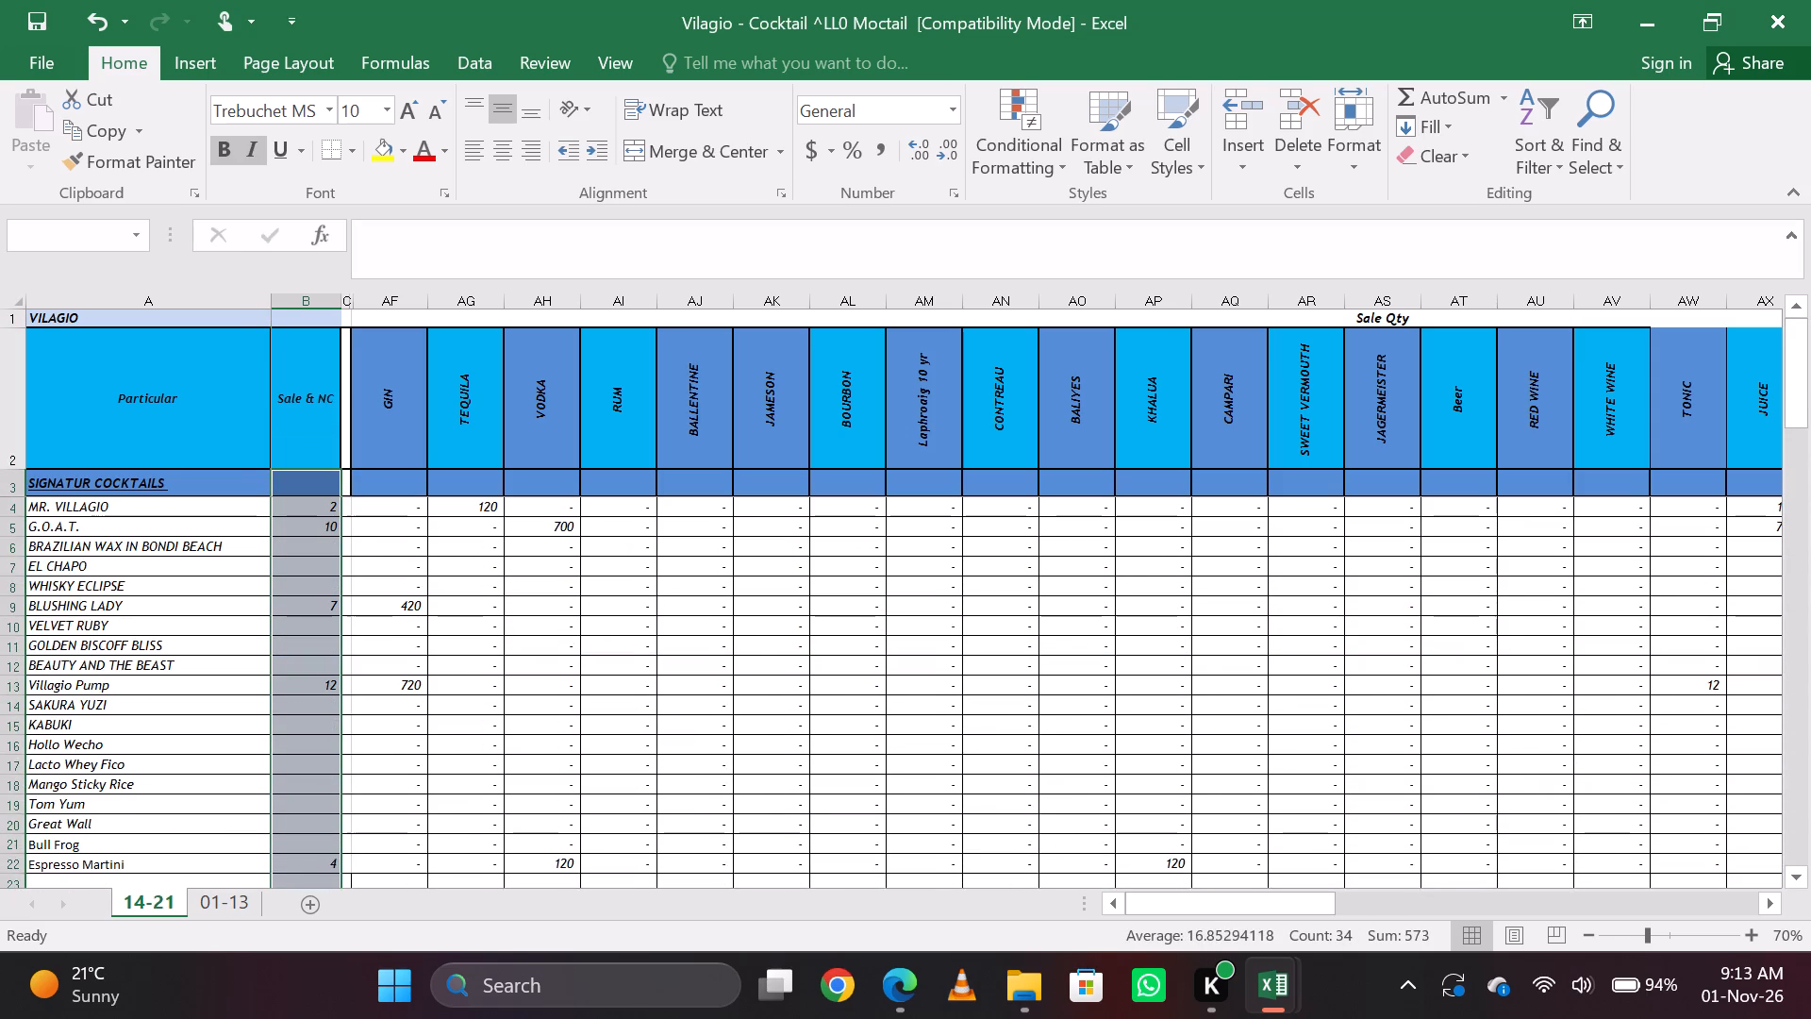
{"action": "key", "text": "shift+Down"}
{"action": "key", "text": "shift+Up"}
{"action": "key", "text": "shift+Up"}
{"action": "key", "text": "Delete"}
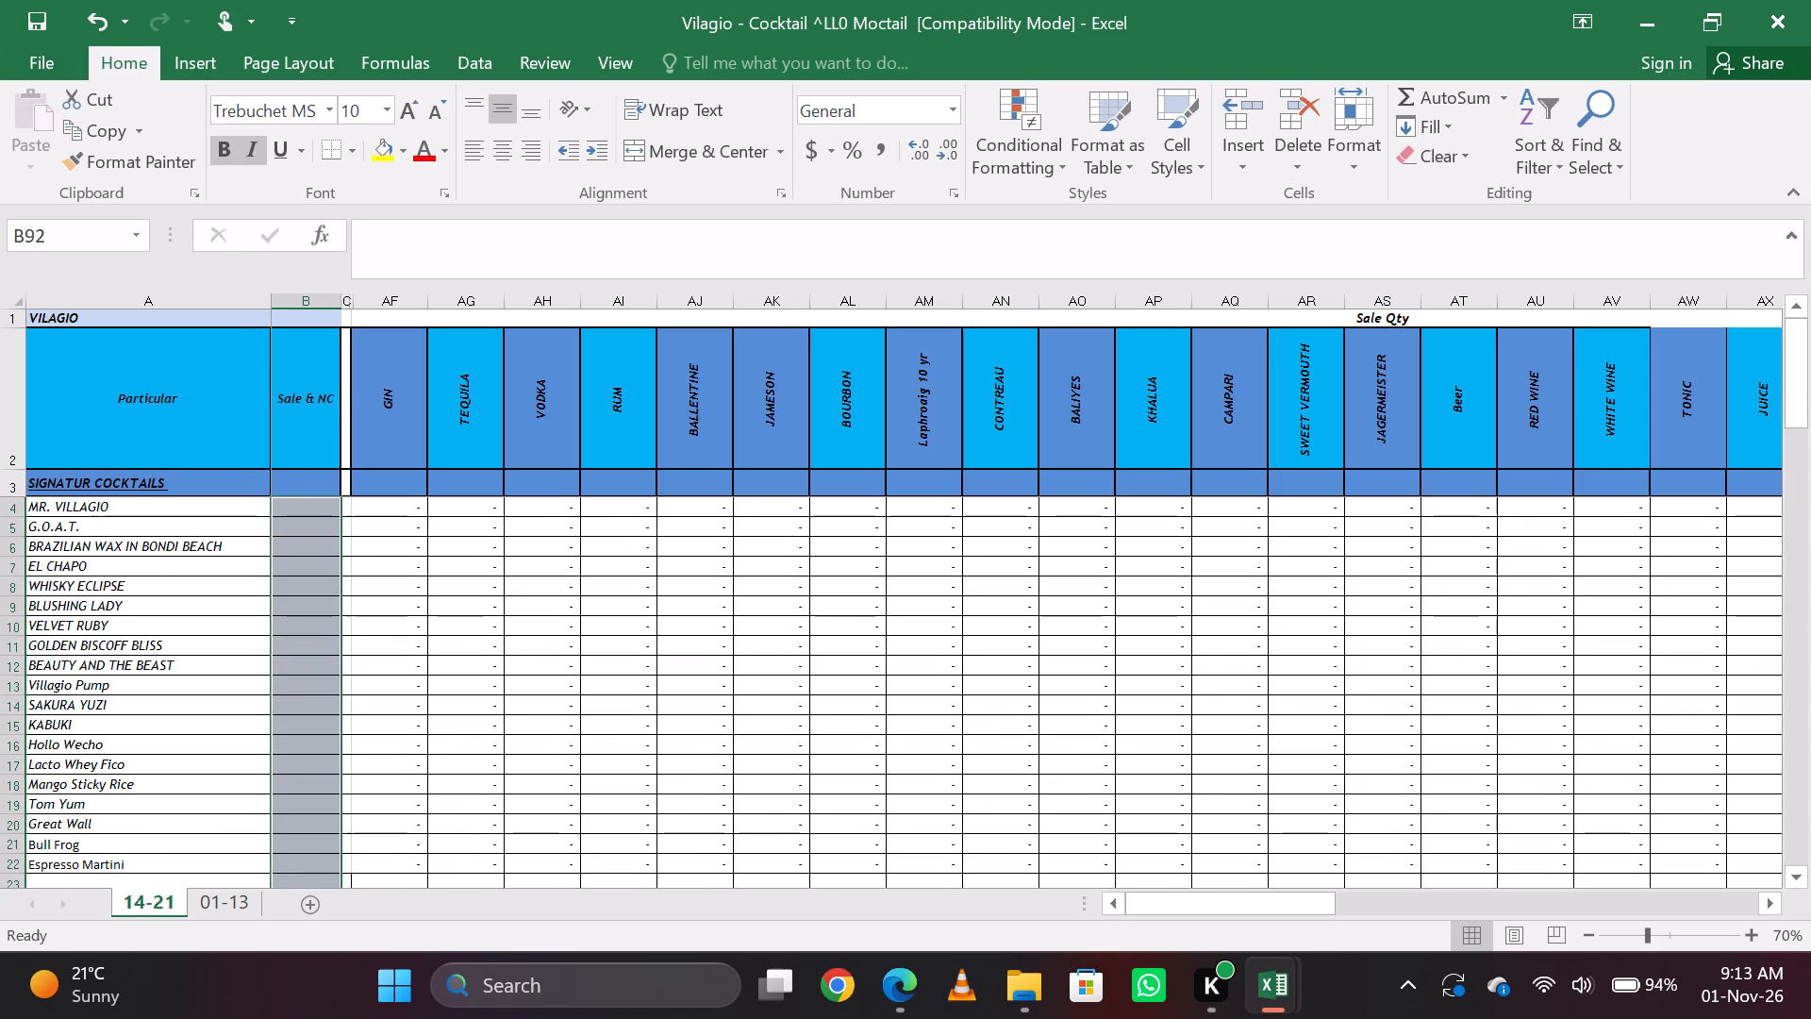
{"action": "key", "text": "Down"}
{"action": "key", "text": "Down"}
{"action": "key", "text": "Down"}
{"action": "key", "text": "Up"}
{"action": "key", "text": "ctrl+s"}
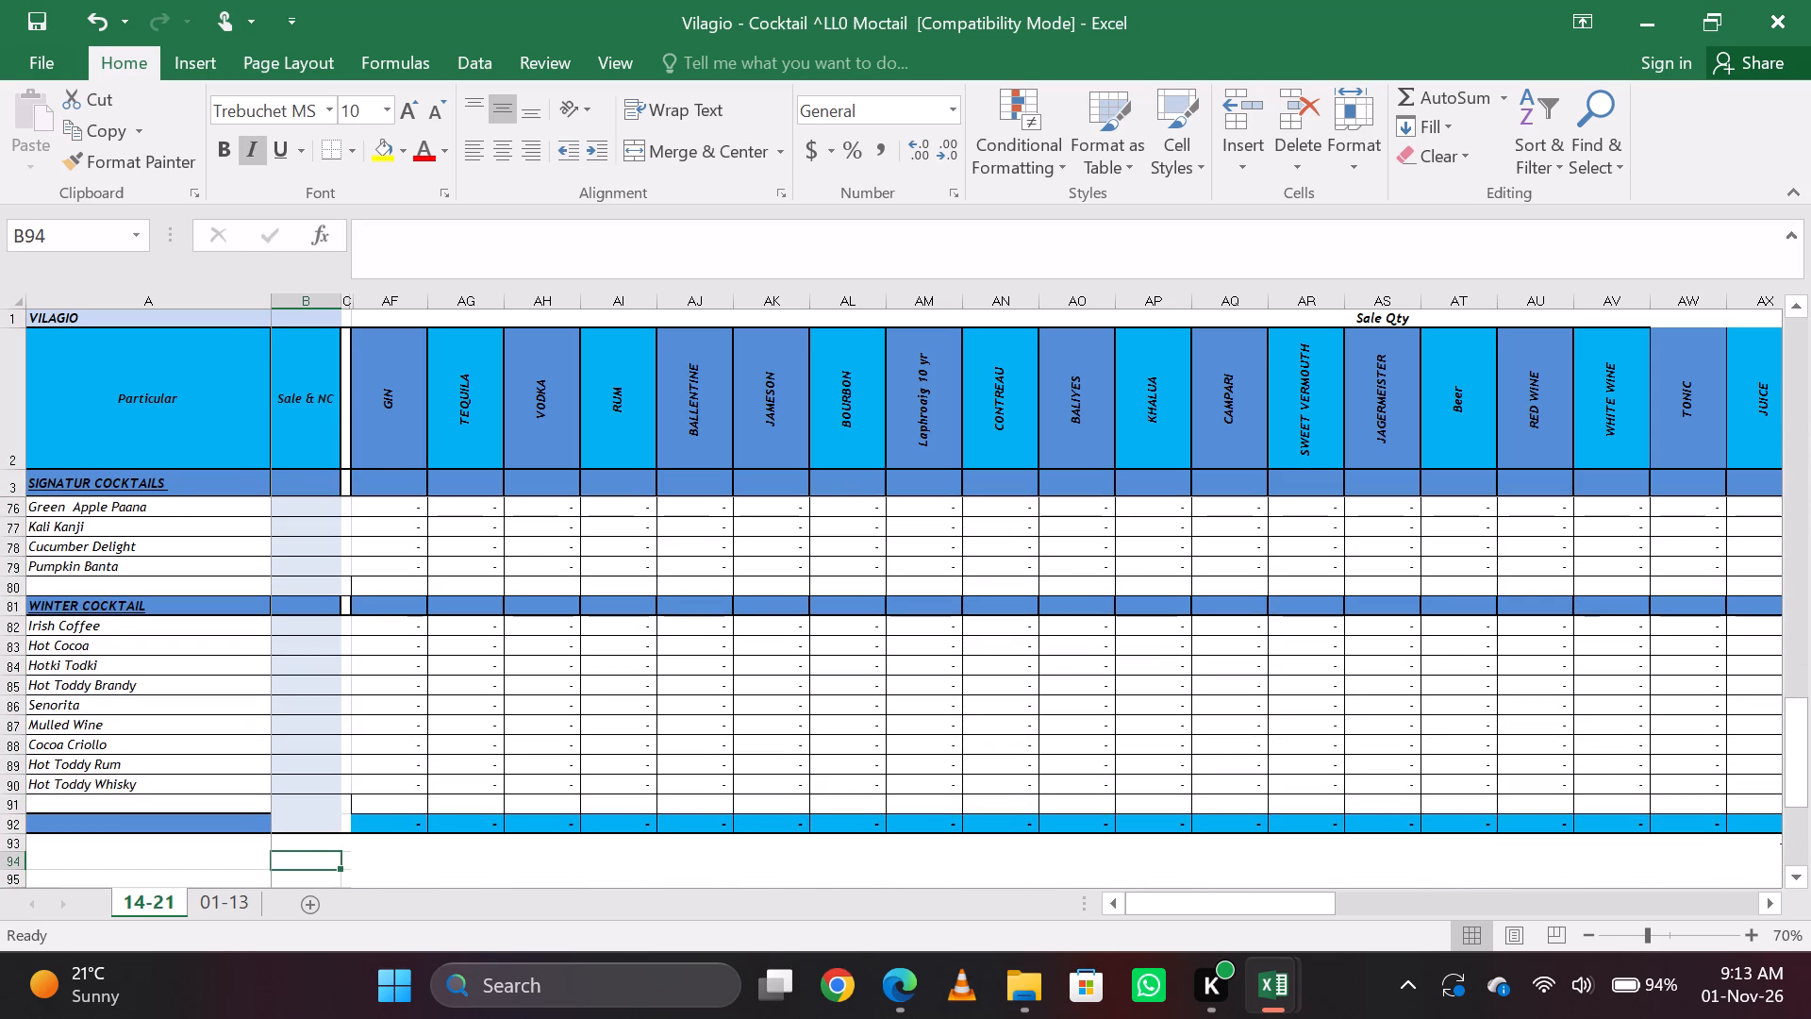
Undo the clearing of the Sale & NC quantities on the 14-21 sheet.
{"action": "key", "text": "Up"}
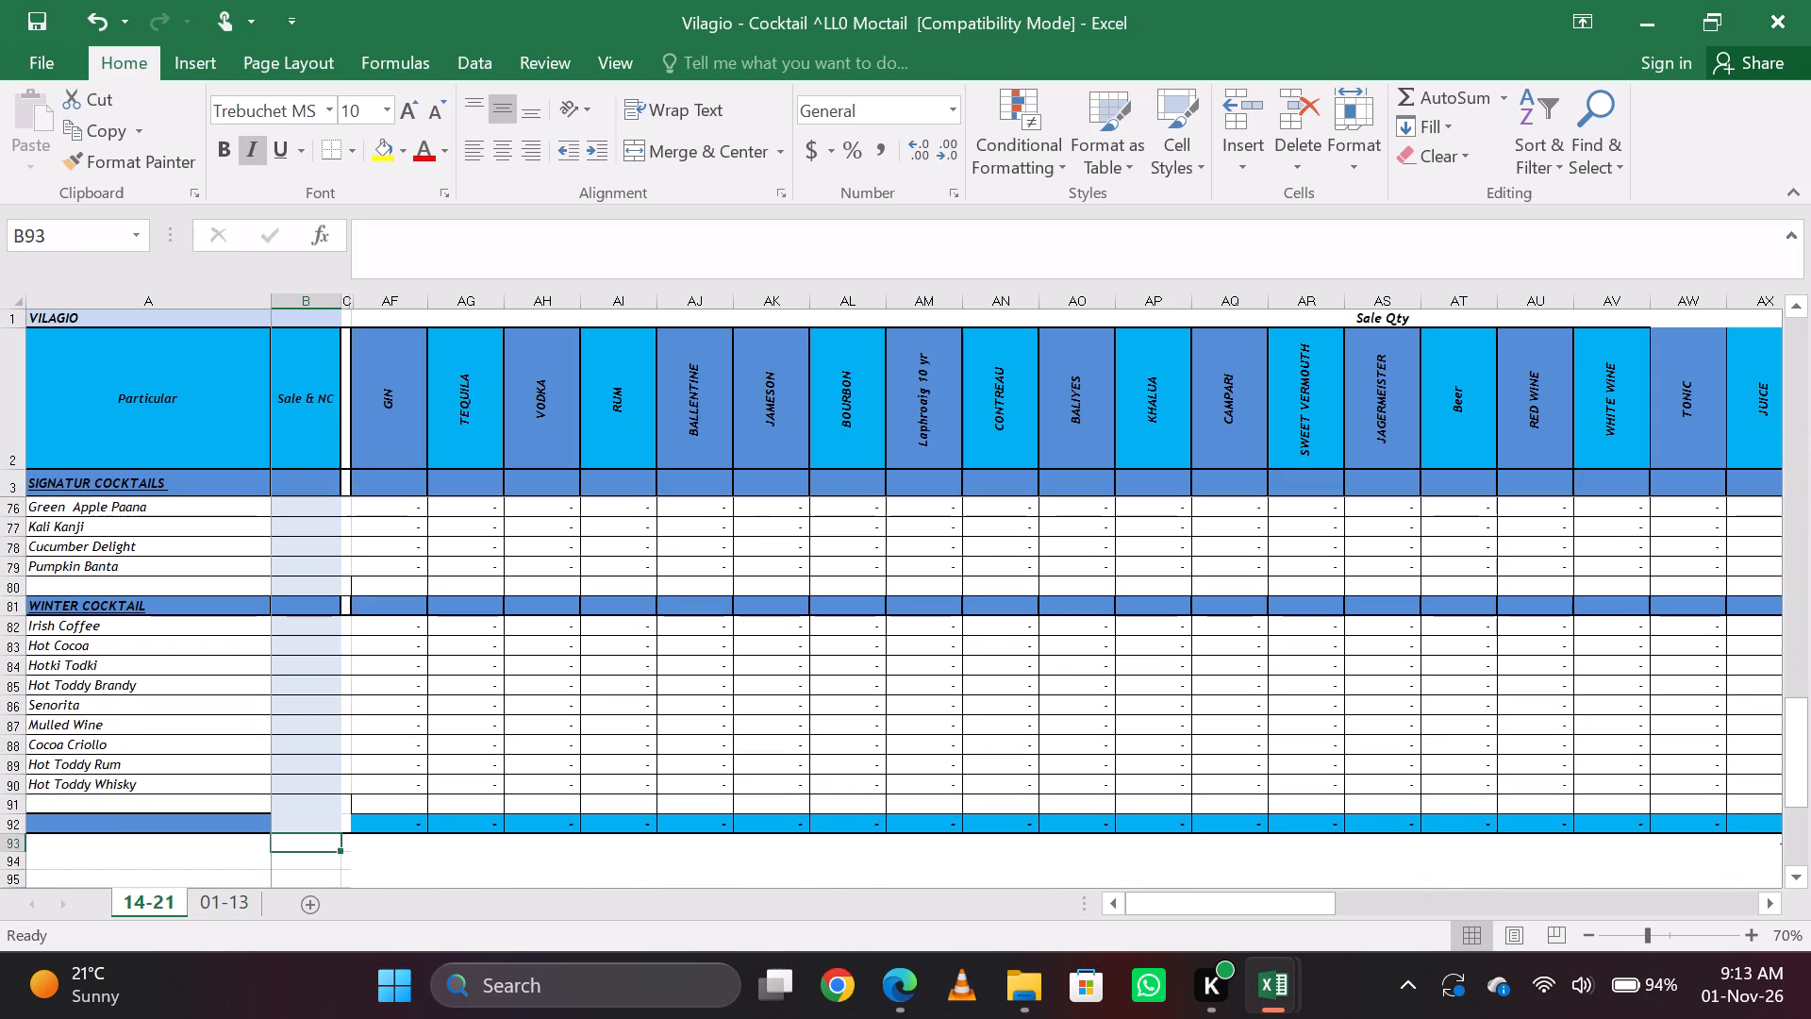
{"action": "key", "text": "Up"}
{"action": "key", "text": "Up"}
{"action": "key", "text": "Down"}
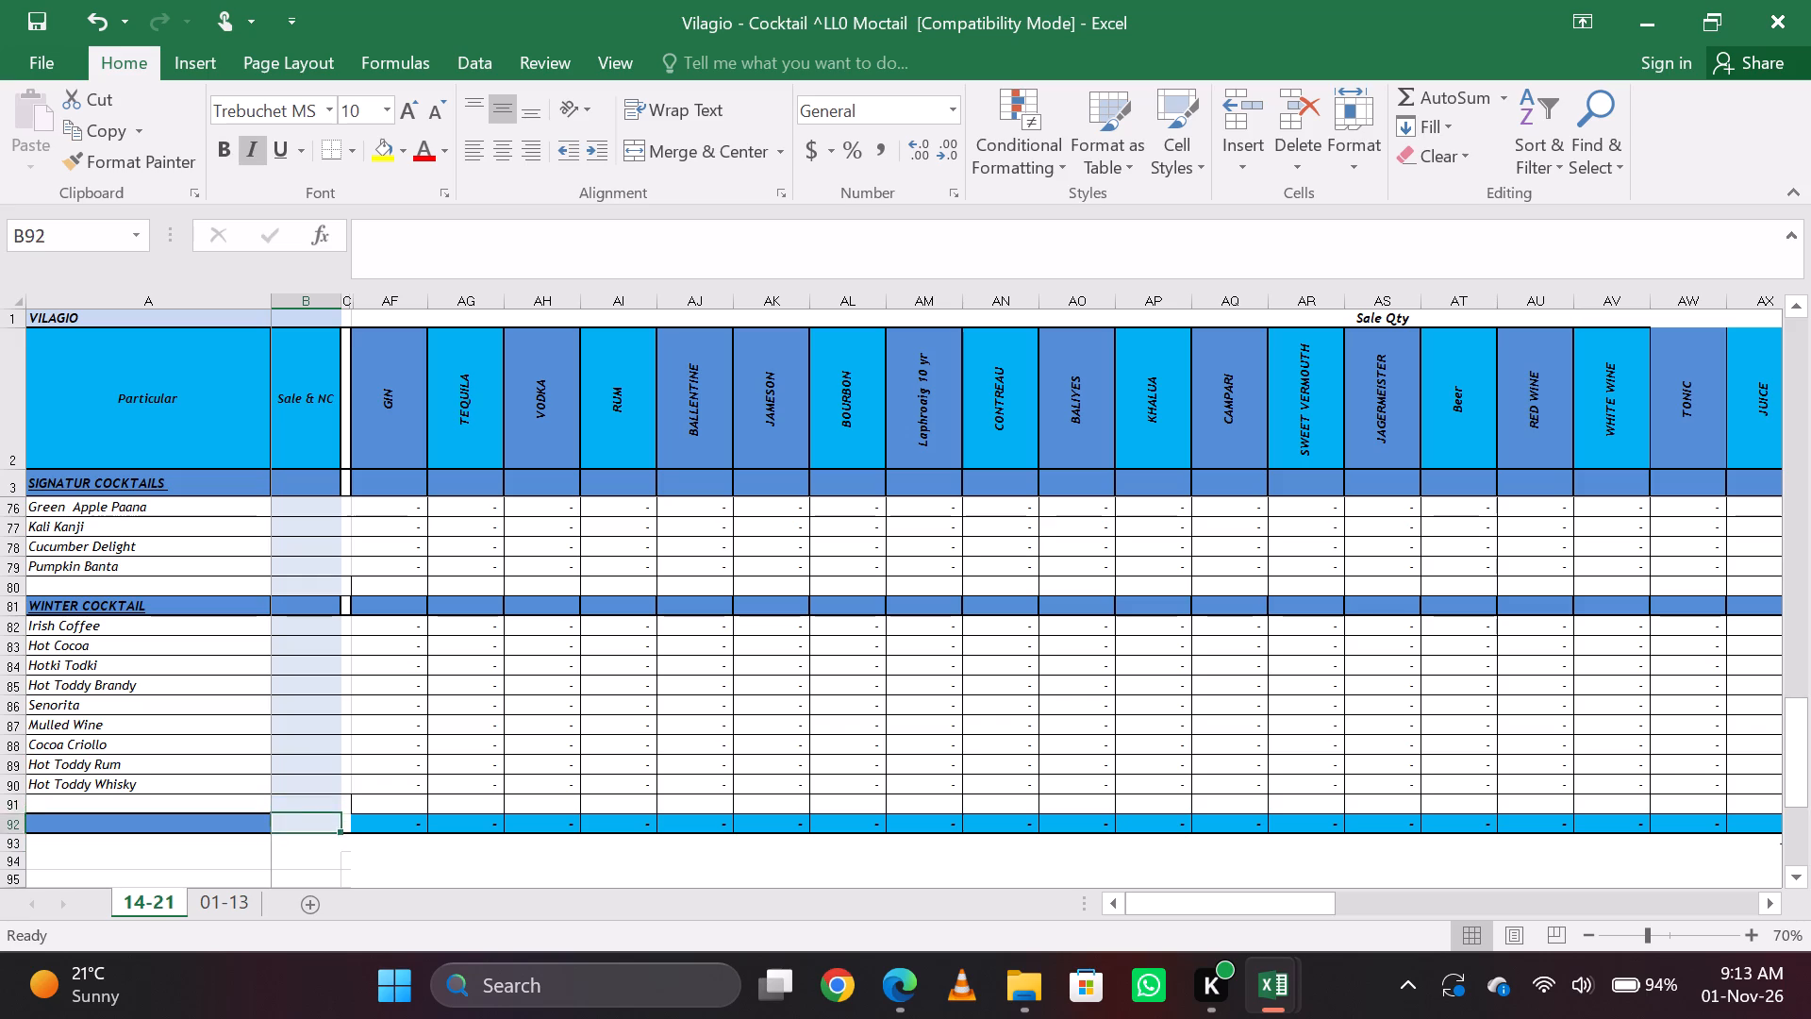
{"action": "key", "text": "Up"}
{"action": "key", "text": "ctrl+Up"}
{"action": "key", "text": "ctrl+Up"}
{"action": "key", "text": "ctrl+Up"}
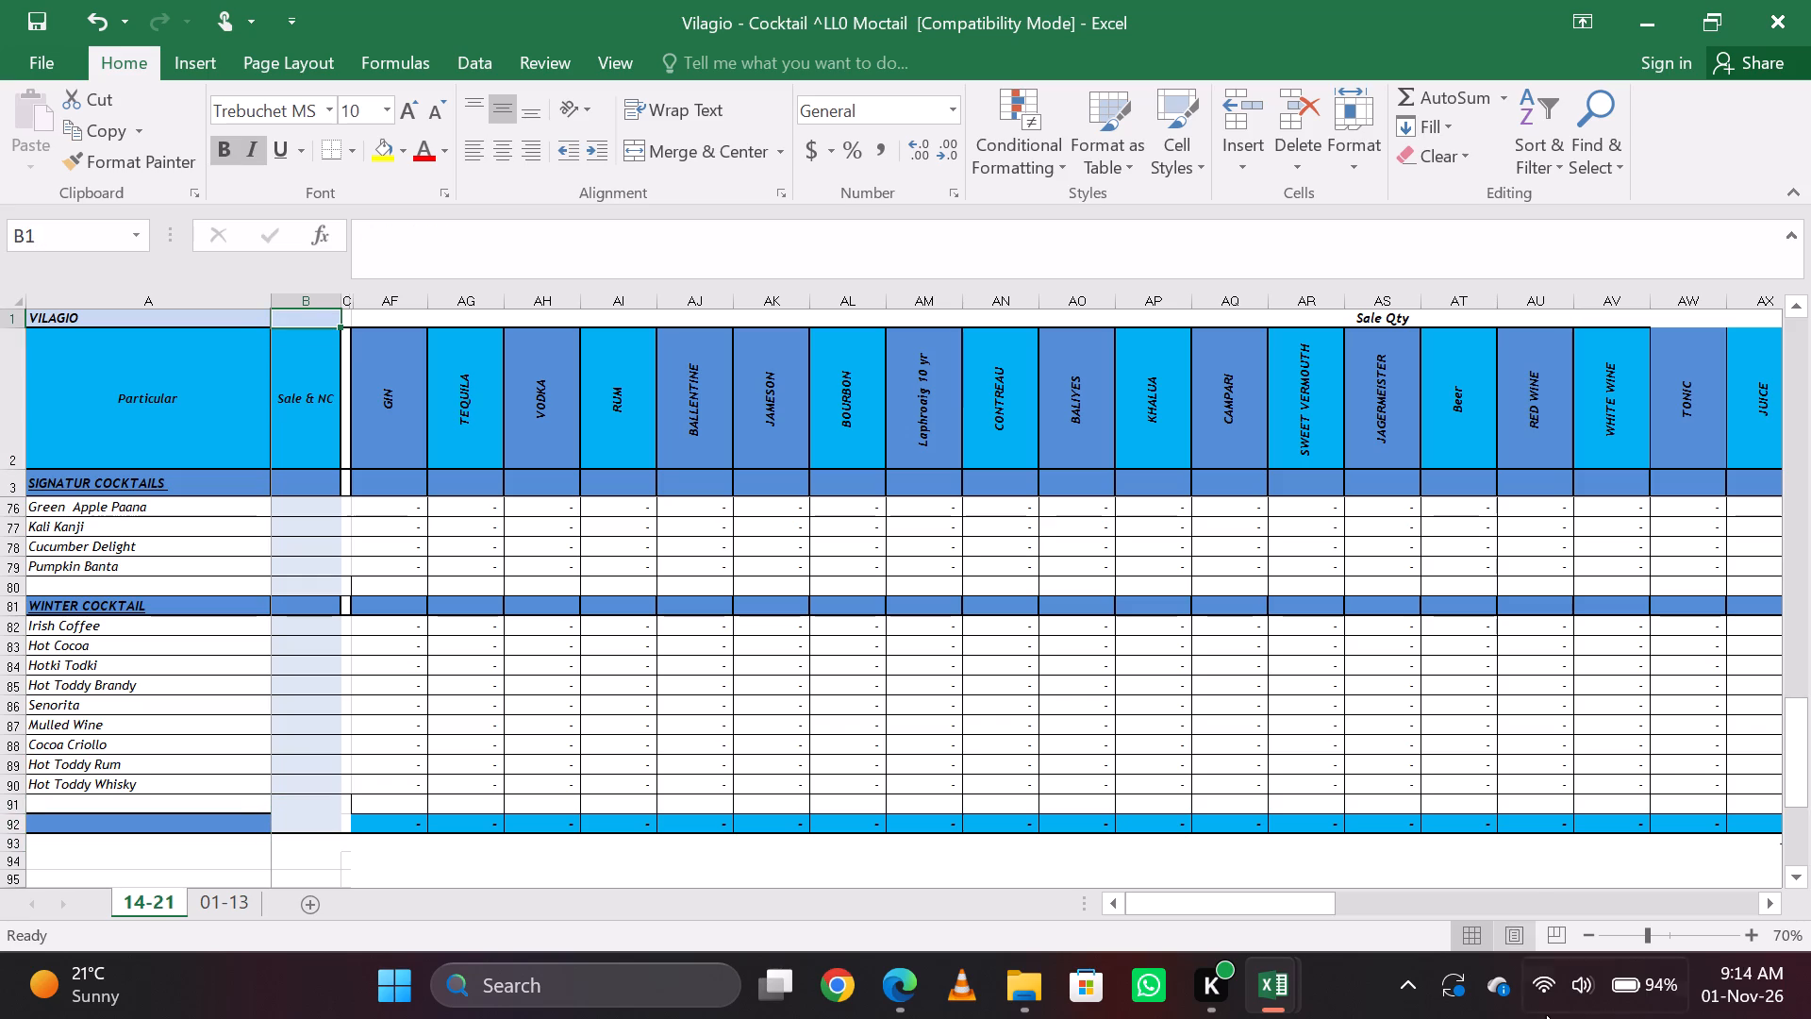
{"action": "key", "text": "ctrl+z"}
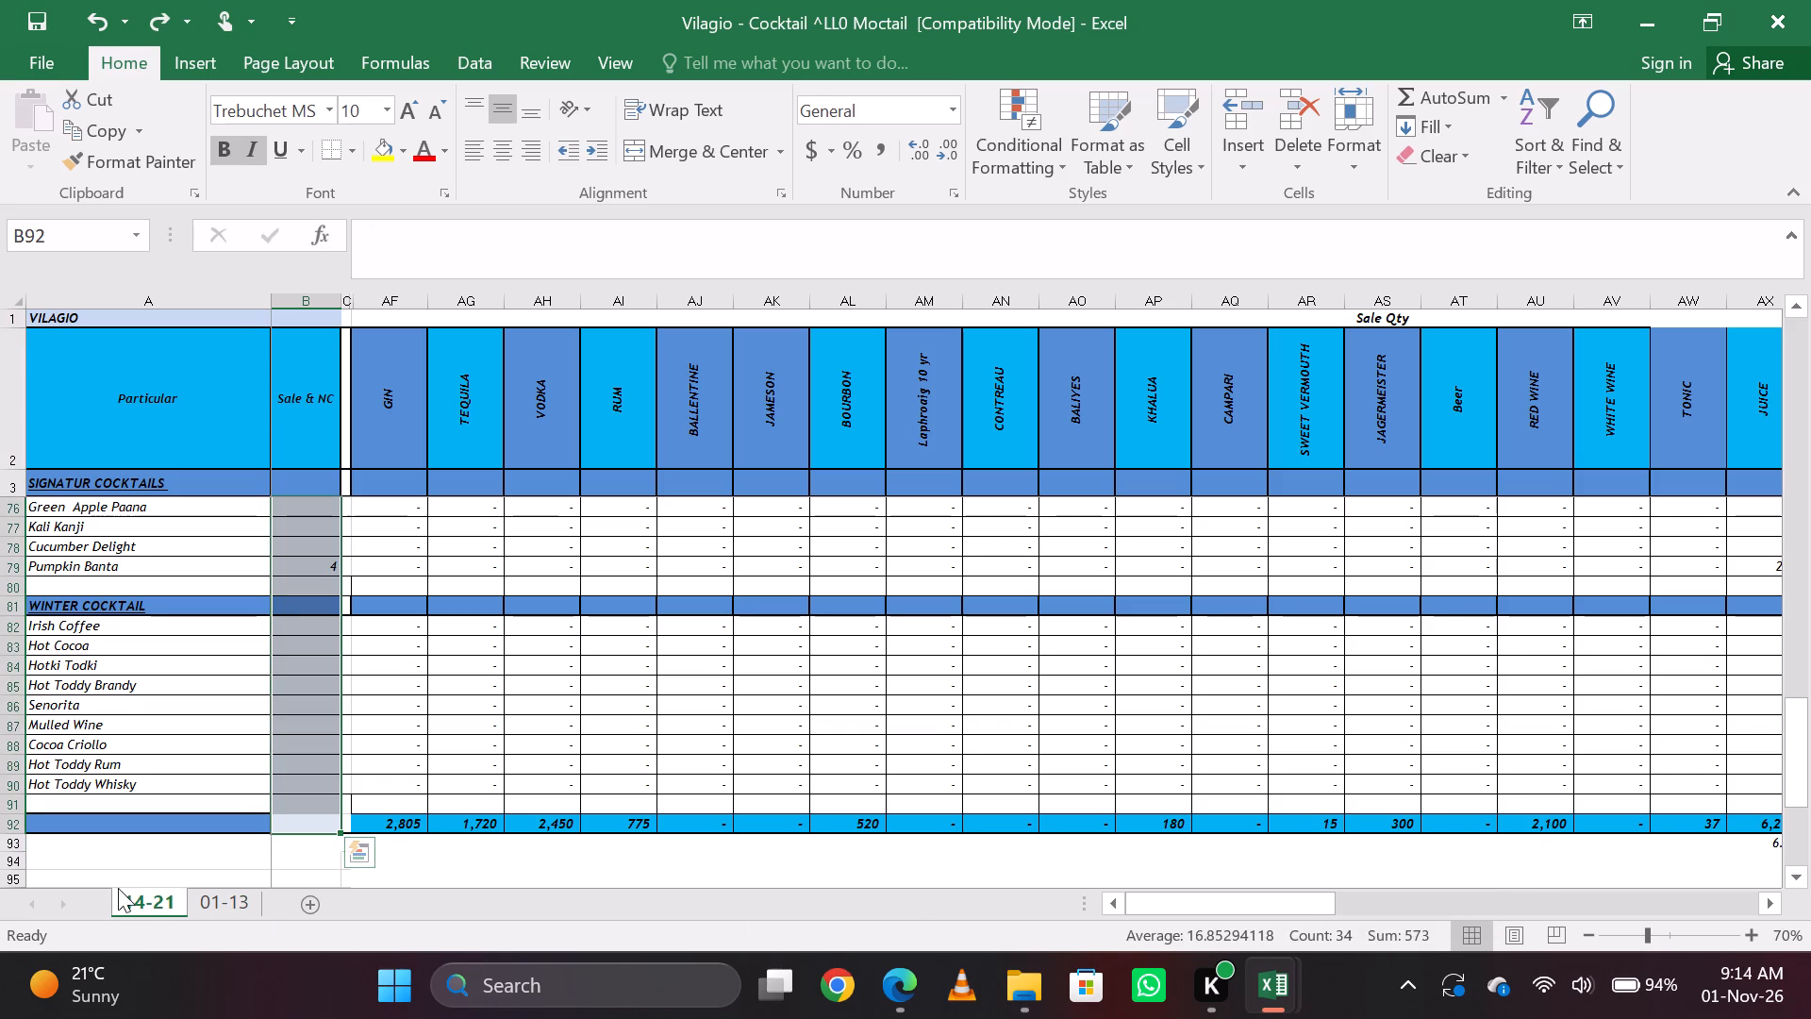
Create a copy of the 14-21 sheet placed before it, and rename the copy 22-31.
{"action": "right_click", "coordinate": [141, 900]}
{"action": "left_click", "coordinate": [271, 679]}
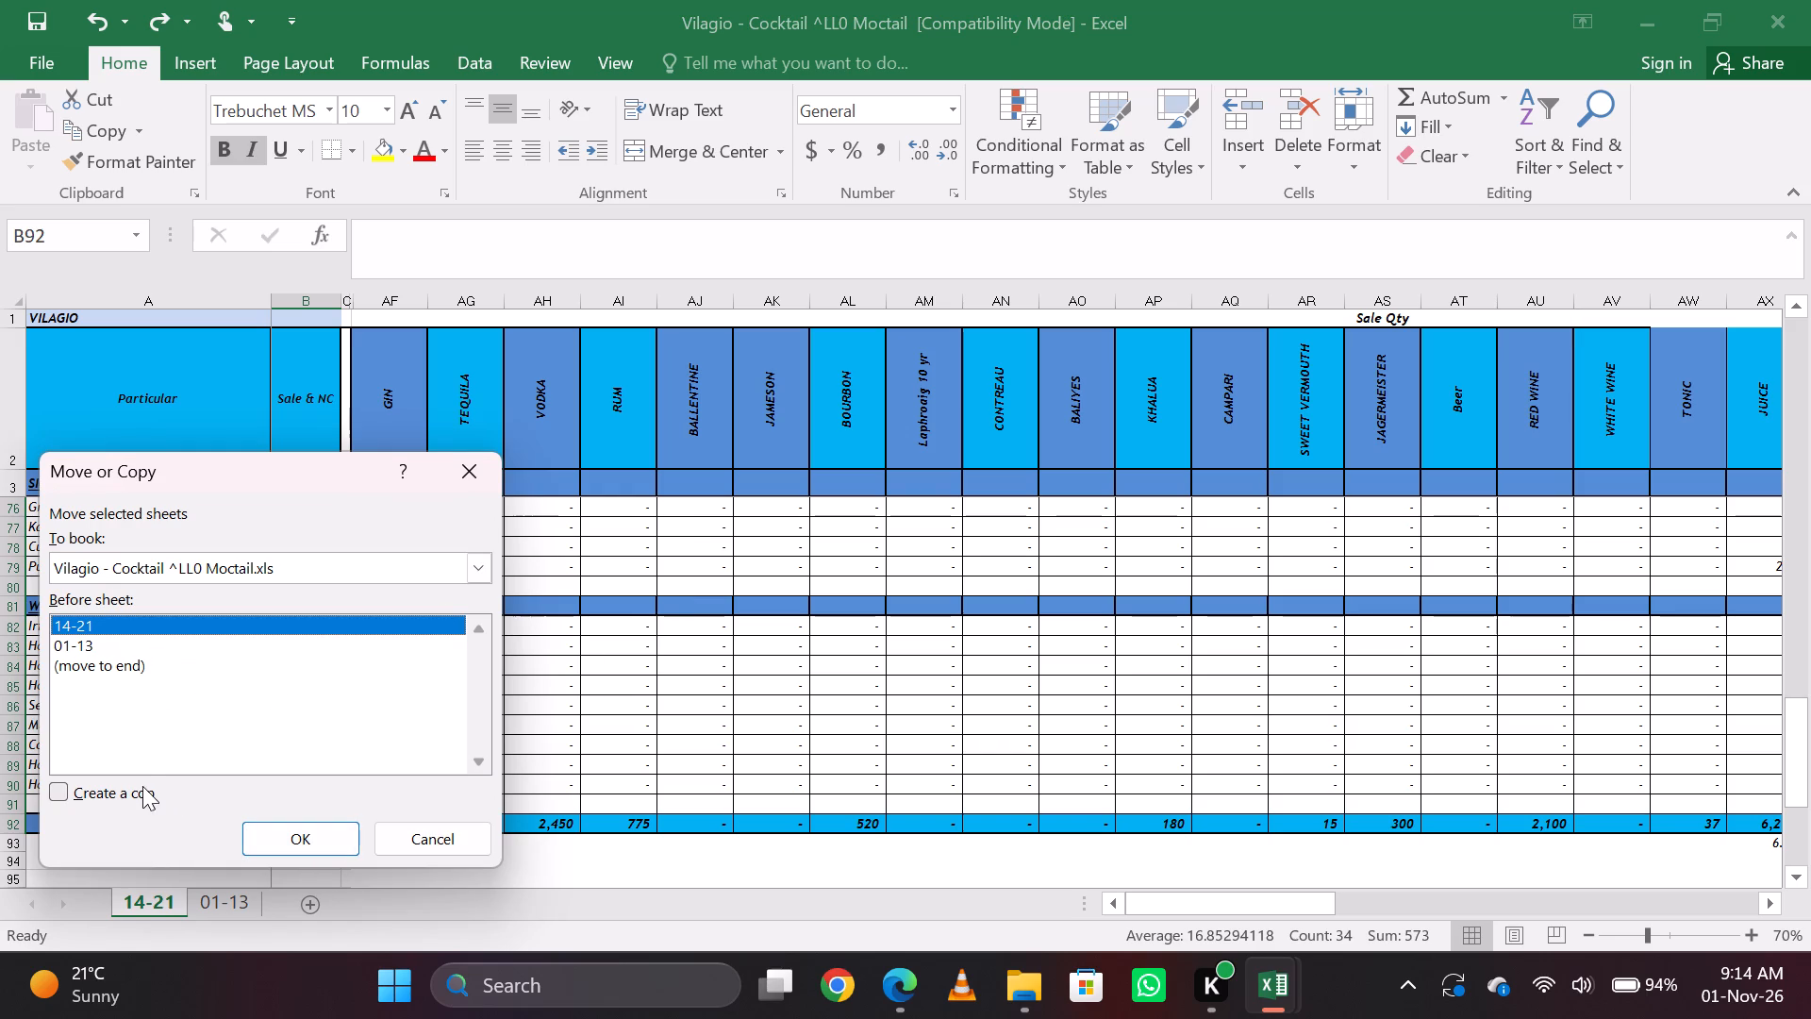
{"action": "left_click", "coordinate": [142, 786]}
{"action": "left_click", "coordinate": [340, 842]}
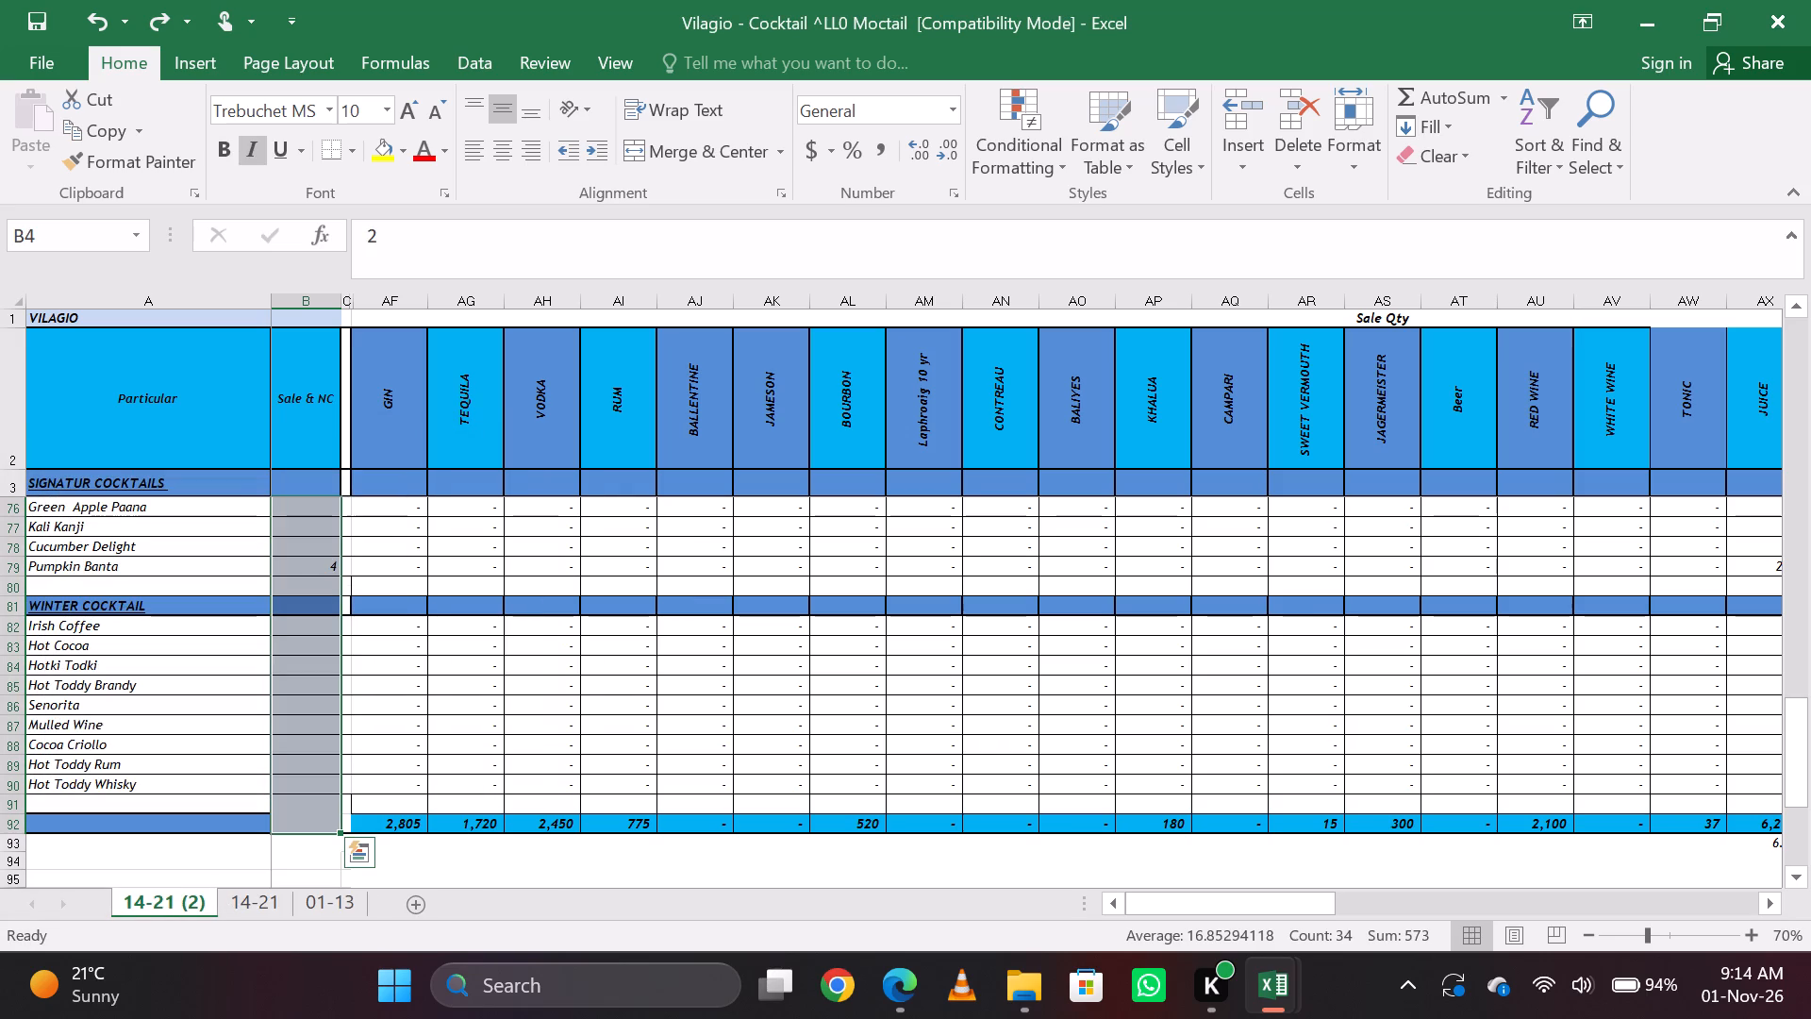
{"action": "double_click", "coordinate": [151, 898]}
{"action": "type", "text": "22-1"}
{"action": "key", "text": "BackSpace"}
{"action": "type", "text": "31"}
{"action": "key", "text": "Return"}
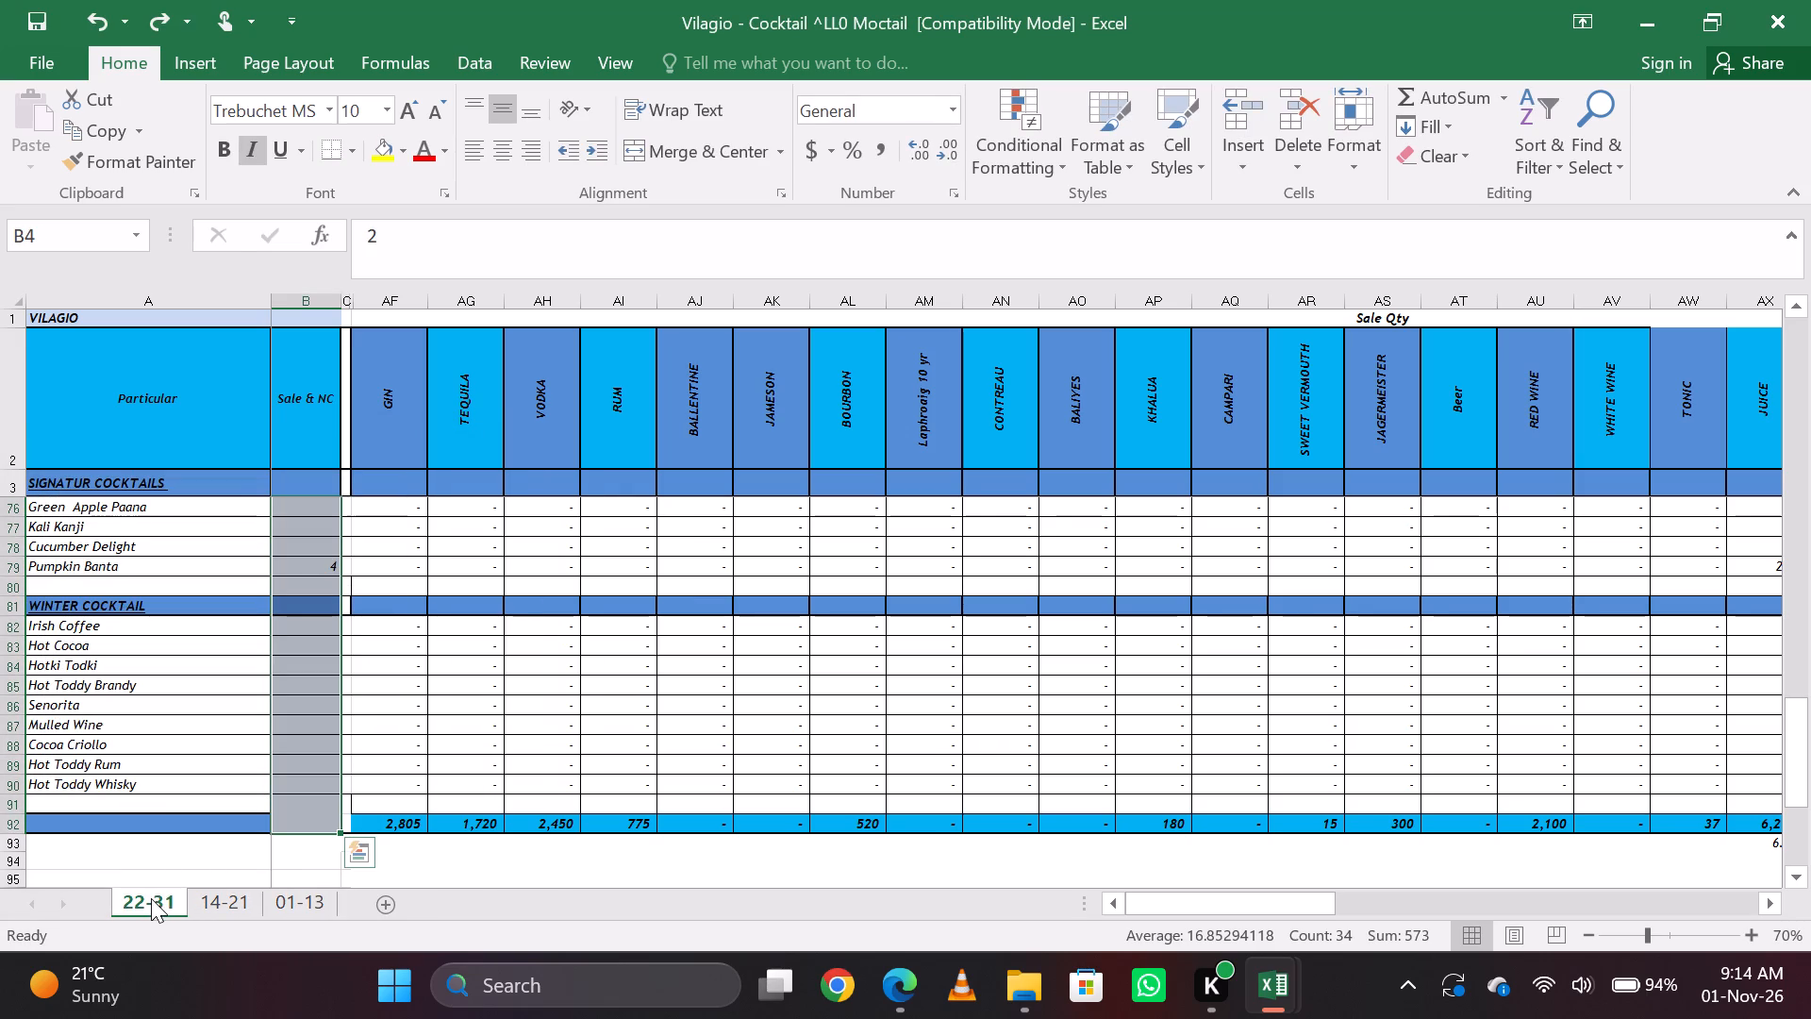
Clear all Sale & NC quantities on the 22-31 sheet, from MR. VILLAGIO through row 92, and save the workbook.
{"action": "left_click", "coordinate": [325, 810]}
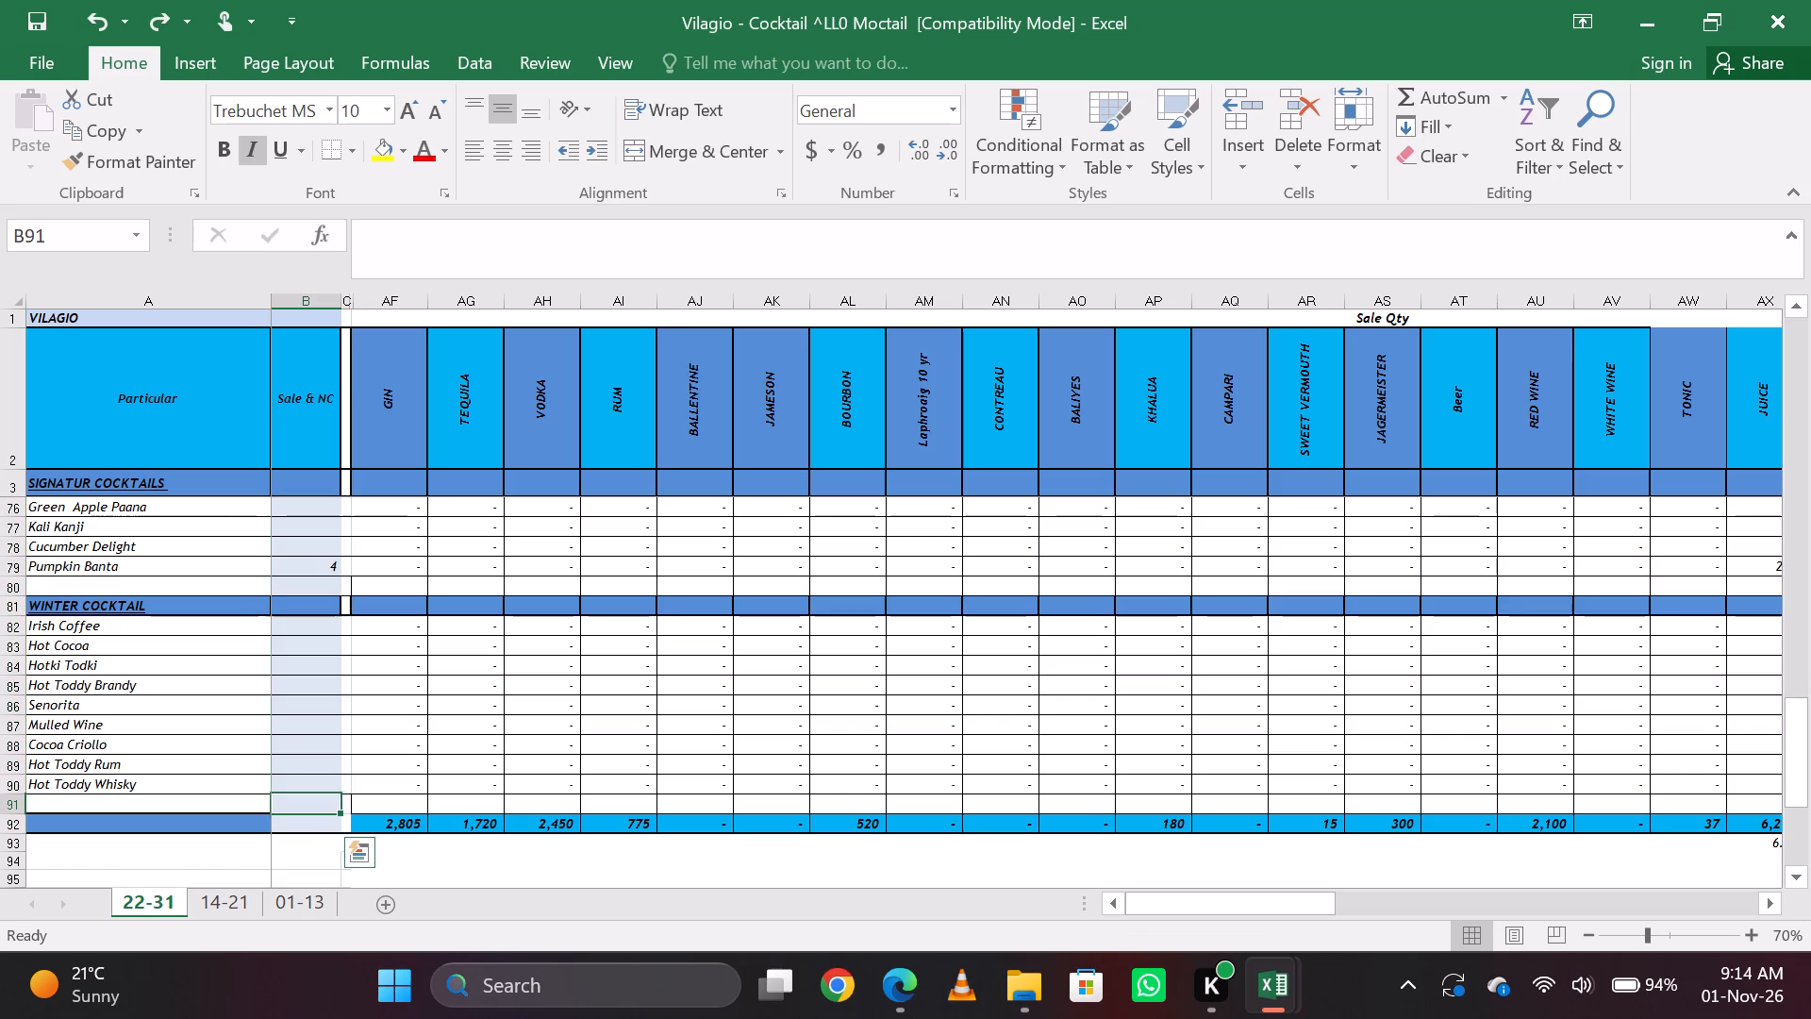
{"action": "key", "text": "Down"}
{"action": "key", "text": "ctrl+shift+Up"}
{"action": "key", "text": "ctrl+shift+Up"}
{"action": "key", "text": "ctrl+shift+Up"}
{"action": "key", "text": "ctrl+shift+Up"}
{"action": "key", "text": "ctrl+shift+Up"}
{"action": "key", "text": "ctrl+shift+Up"}
{"action": "key", "text": "ctrl+shift+Up"}
{"action": "key", "text": "ctrl+shift+Up"}
{"action": "key", "text": "ctrl+shift+Up"}
{"action": "key", "text": "ctrl+shift+Up"}
{"action": "key", "text": "ctrl+shift+Up"}
{"action": "key", "text": "ctrl+shift+Up"}
{"action": "key", "text": "ctrl+shift+Up"}
{"action": "key", "text": "ctrl+shift+Up"}
{"action": "key", "text": "ctrl+shift+Up"}
{"action": "key", "text": "ctrl+shift+Up"}
{"action": "key", "text": "ctrl+shift+Up"}
{"action": "key", "text": "ctrl+shift+Up"}
{"action": "key", "text": "ctrl+shift+Up"}
{"action": "key", "text": "ctrl+shift+Up"}
{"action": "key", "text": "ctrl+shift+Up"}
{"action": "key", "text": "ctrl+shift+Up"}
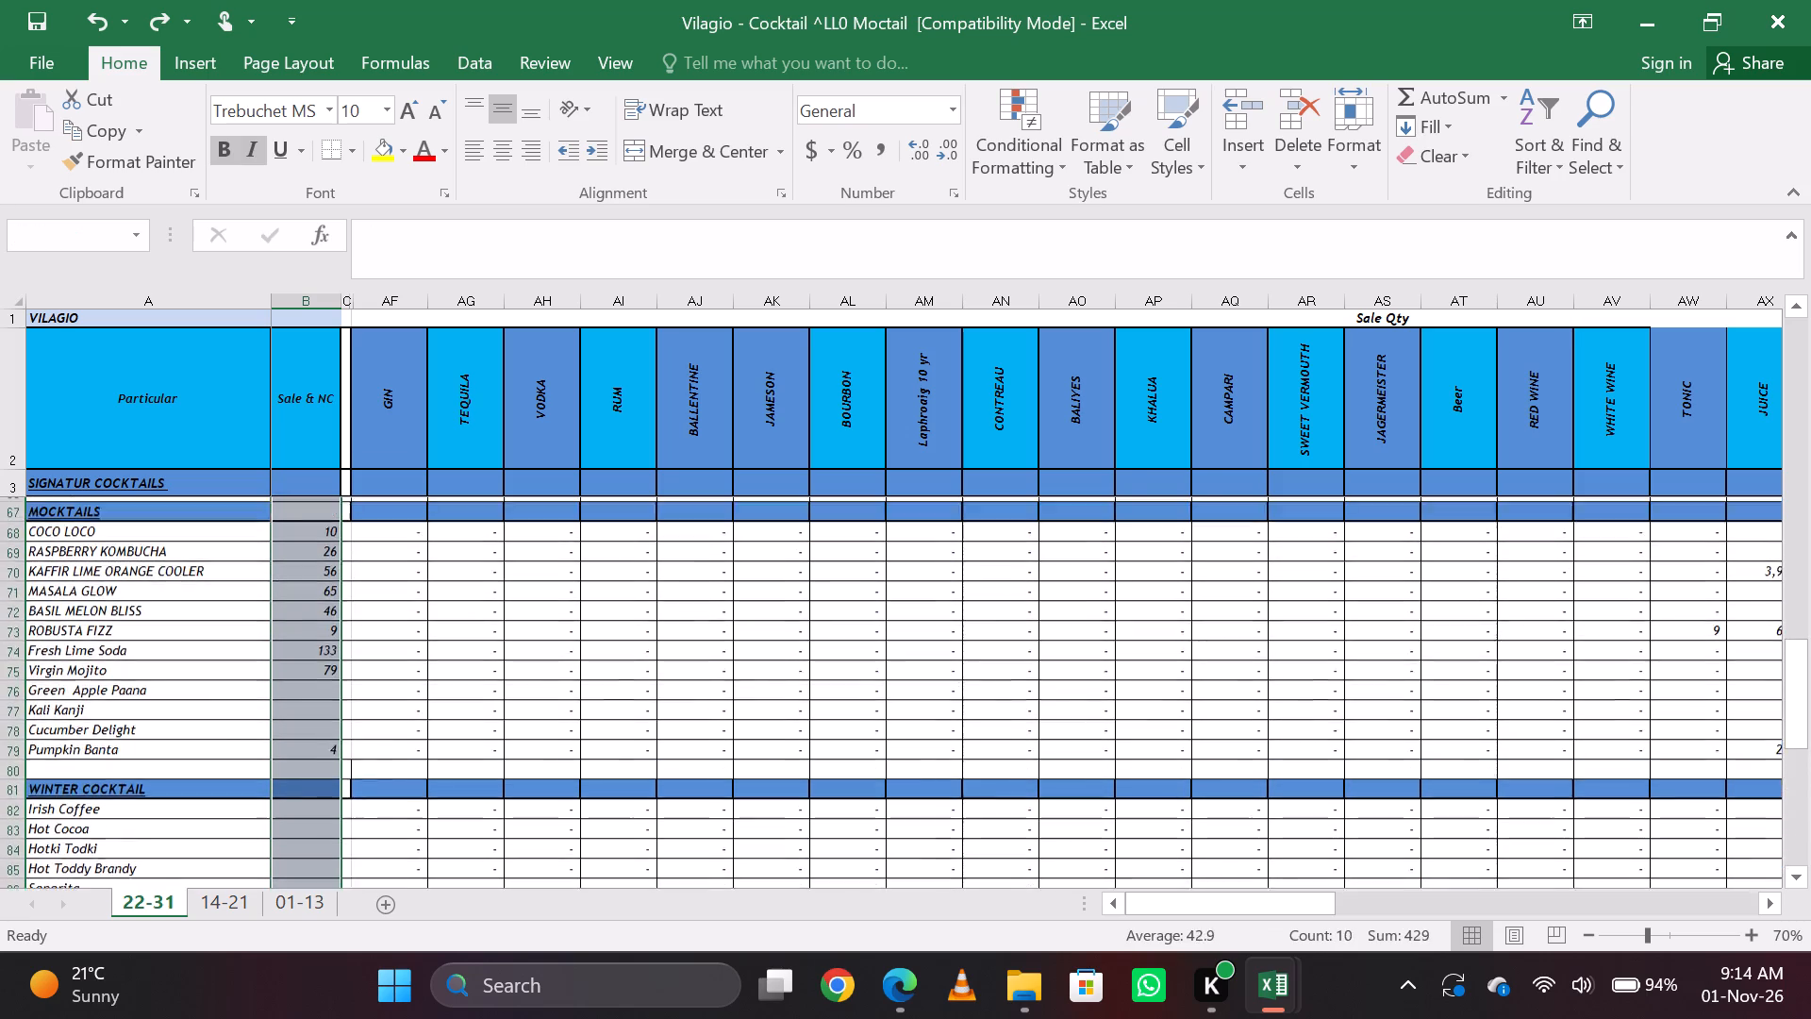
{"action": "key", "text": "ctrl+shift+Down"}
{"action": "key", "text": "shift+Down"}
{"action": "key", "text": "shift+Down"}
{"action": "key", "text": "shift+Down"}
{"action": "key", "text": "shift+Up"}
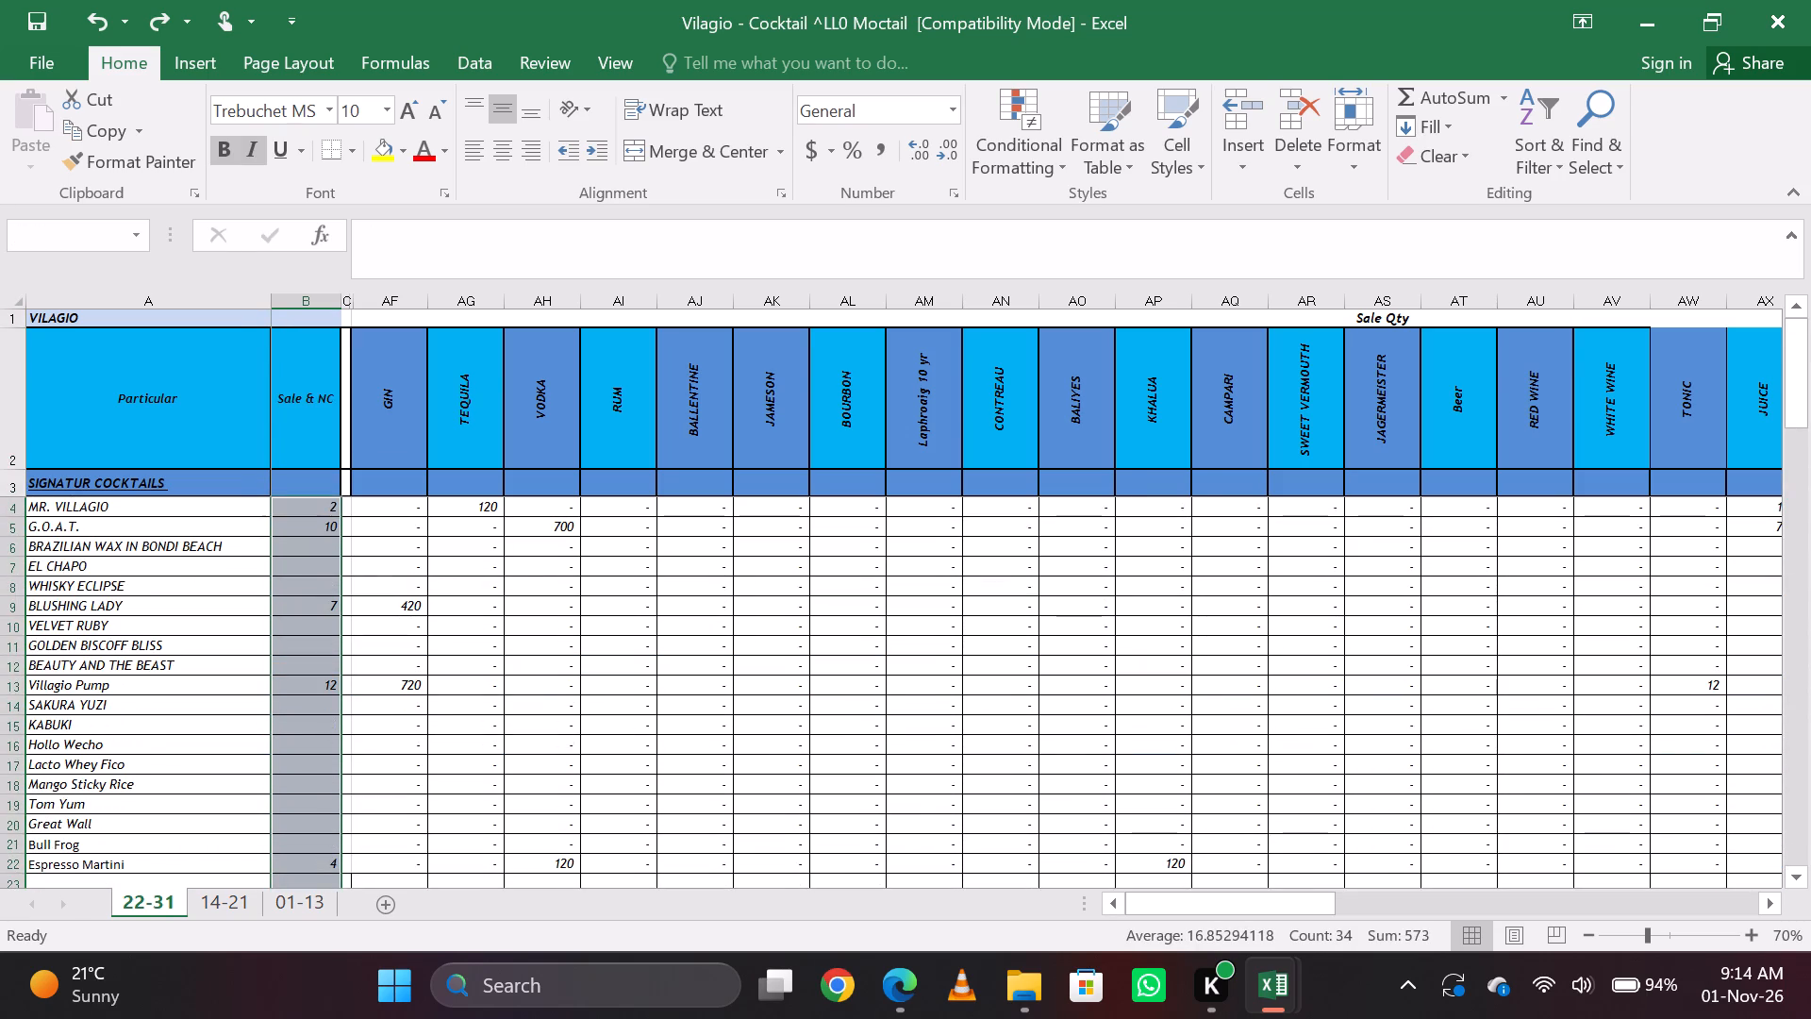
{"action": "key", "text": "Delete"}
{"action": "key", "text": "Down"}
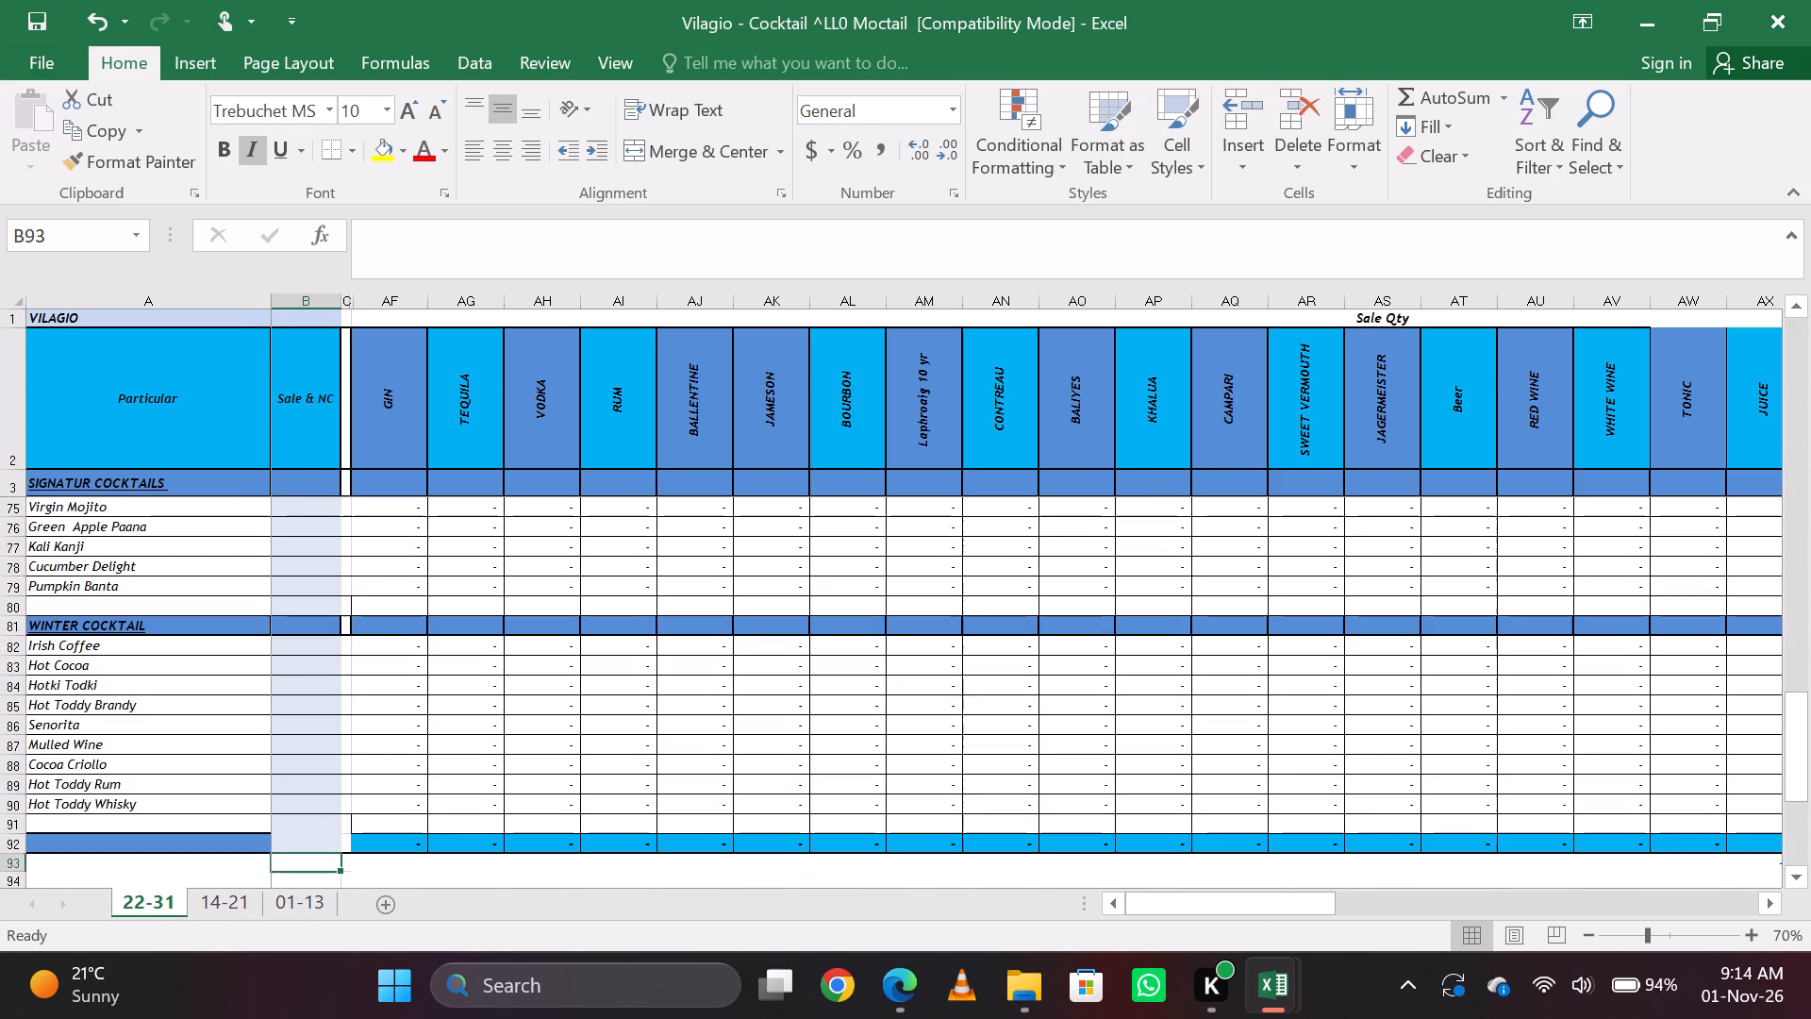
{"action": "key", "text": "ctrl+s"}
Switch to the Outlet-Item_Wise_Report workbook and look over the Category, Item and Qty columns of the filtered rows.
{"action": "key", "text": "alt+Tab"}
{"action": "key", "text": "alt+Tab"}
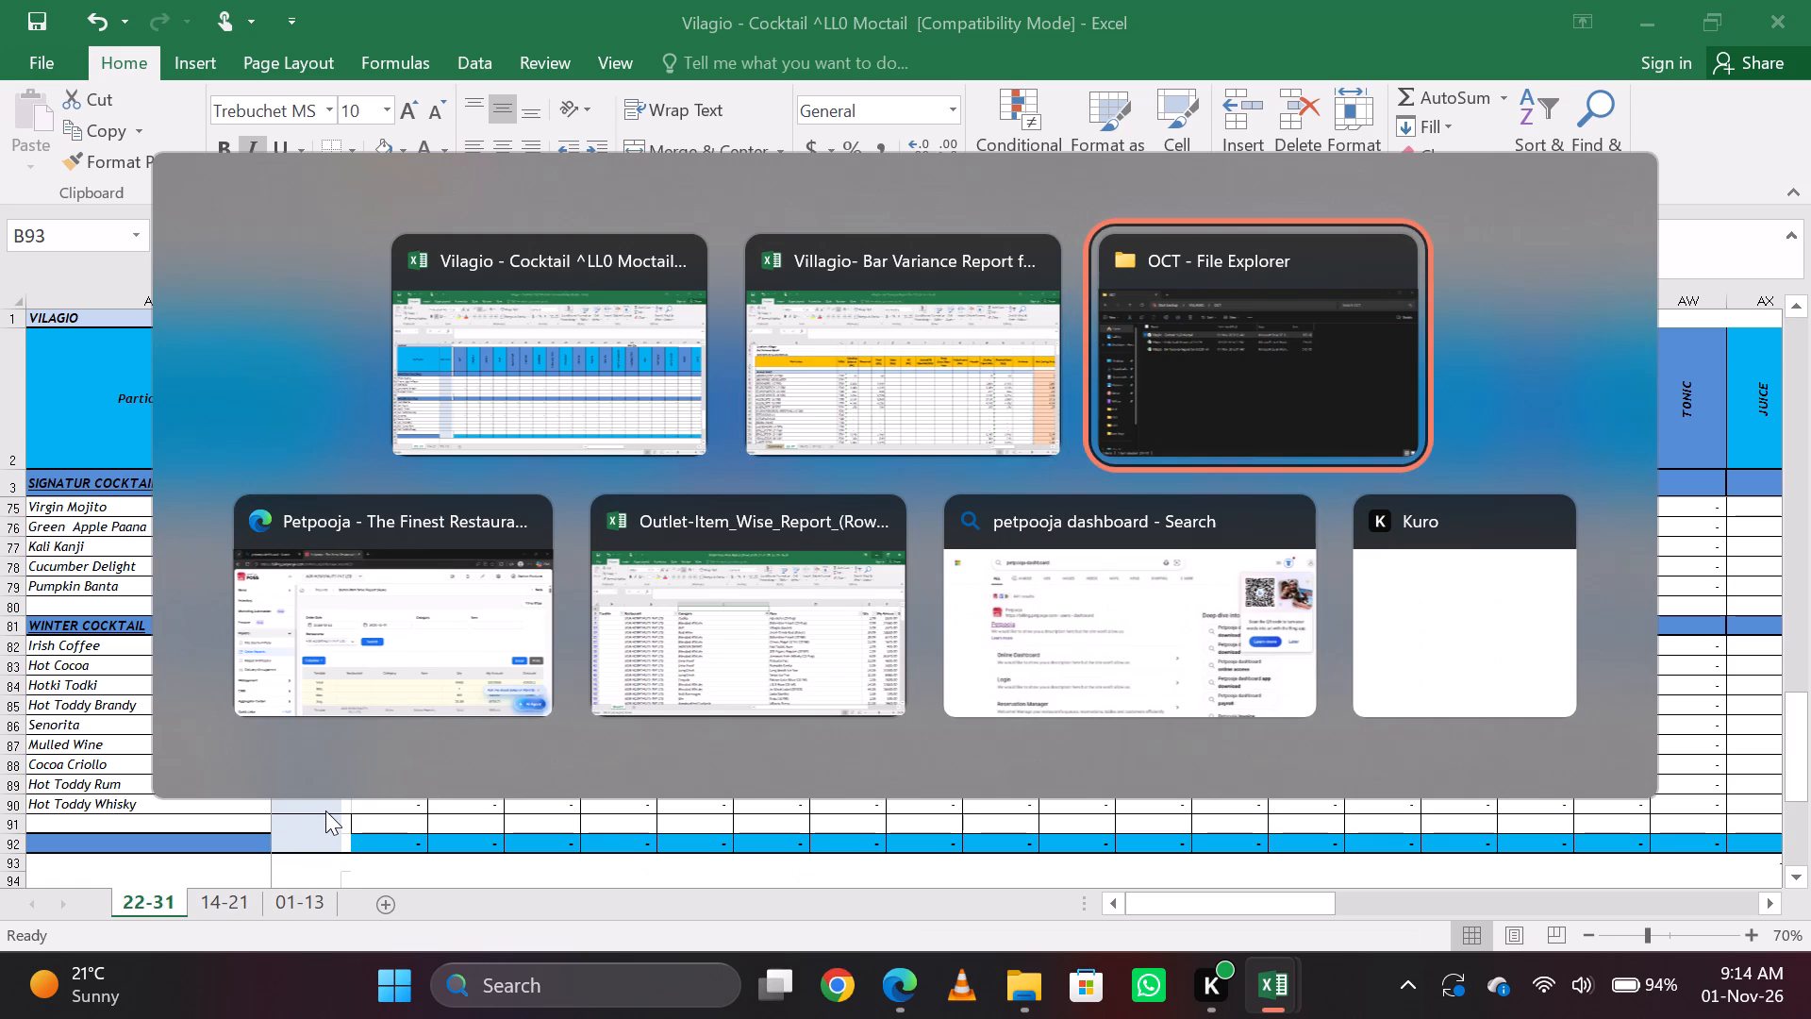
{"action": "key", "text": "alt+Tab"}
{"action": "key", "text": "alt+Tab"}
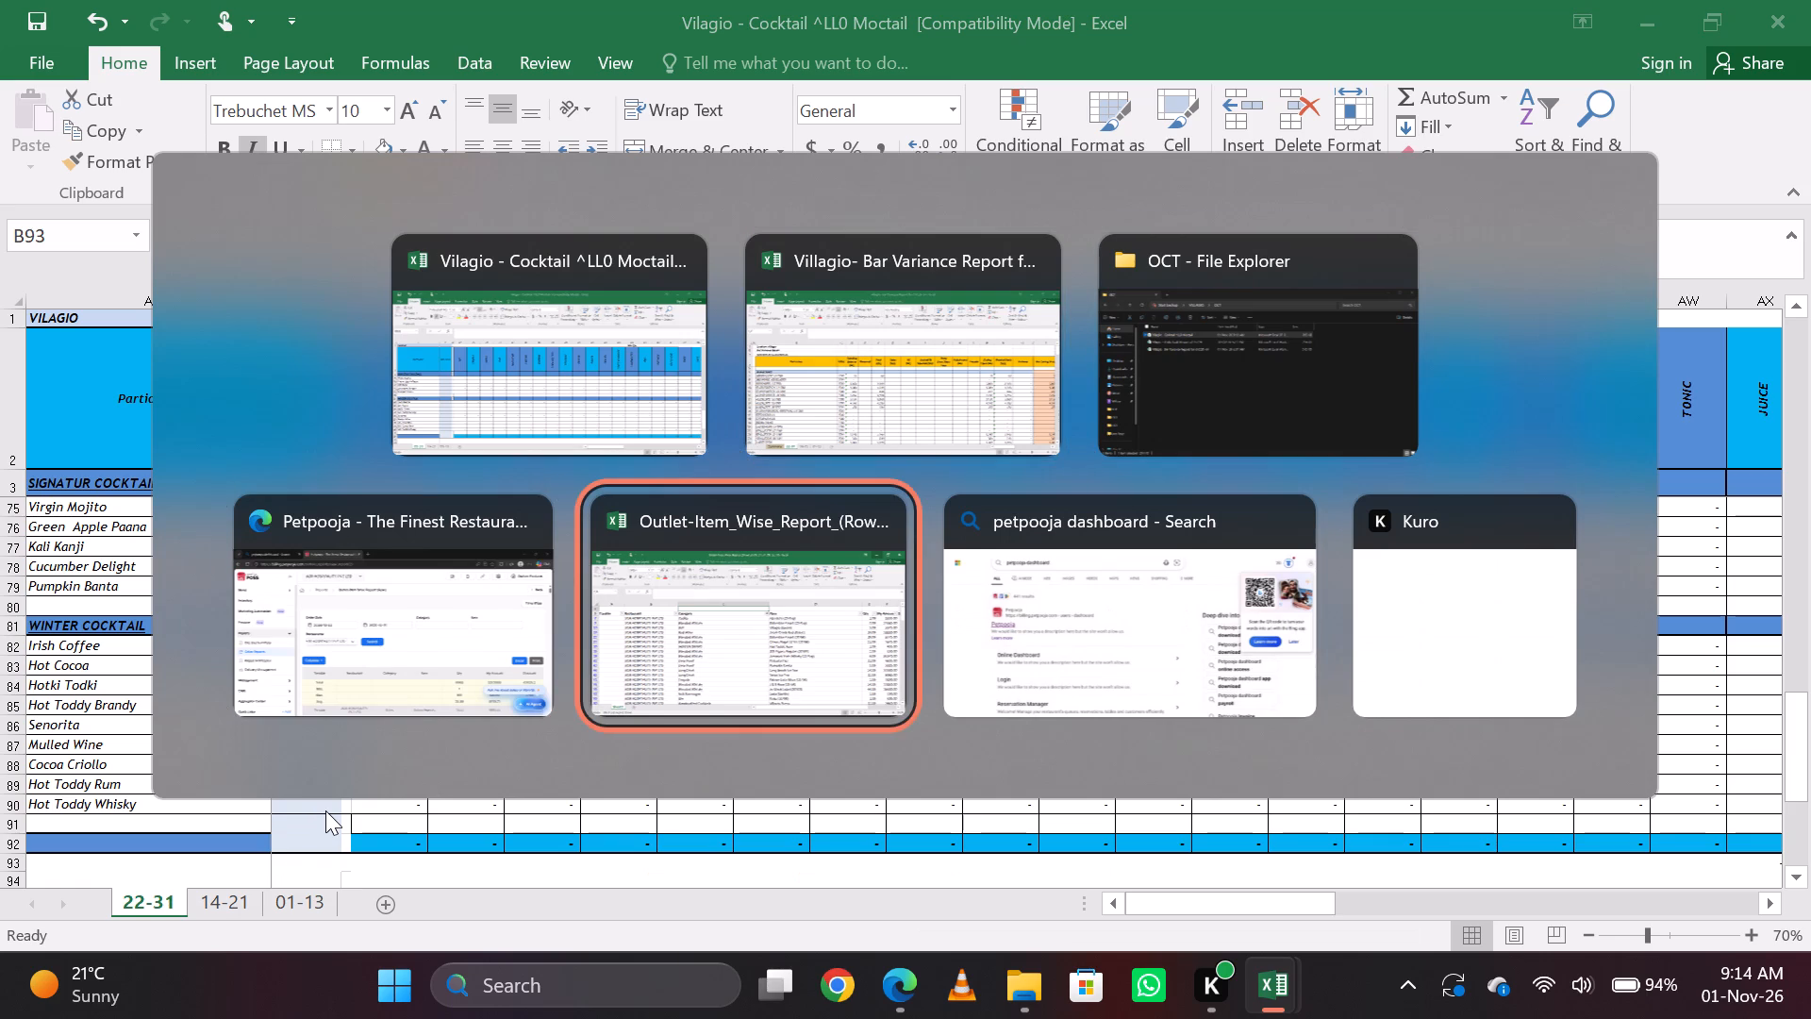
{"action": "key", "text": "Right"}
{"action": "key", "text": "Right"}
{"action": "key", "text": "Left"}
{"action": "key", "text": "Down"}
{"action": "key", "text": "Down"}
{"action": "key", "text": "Left"}
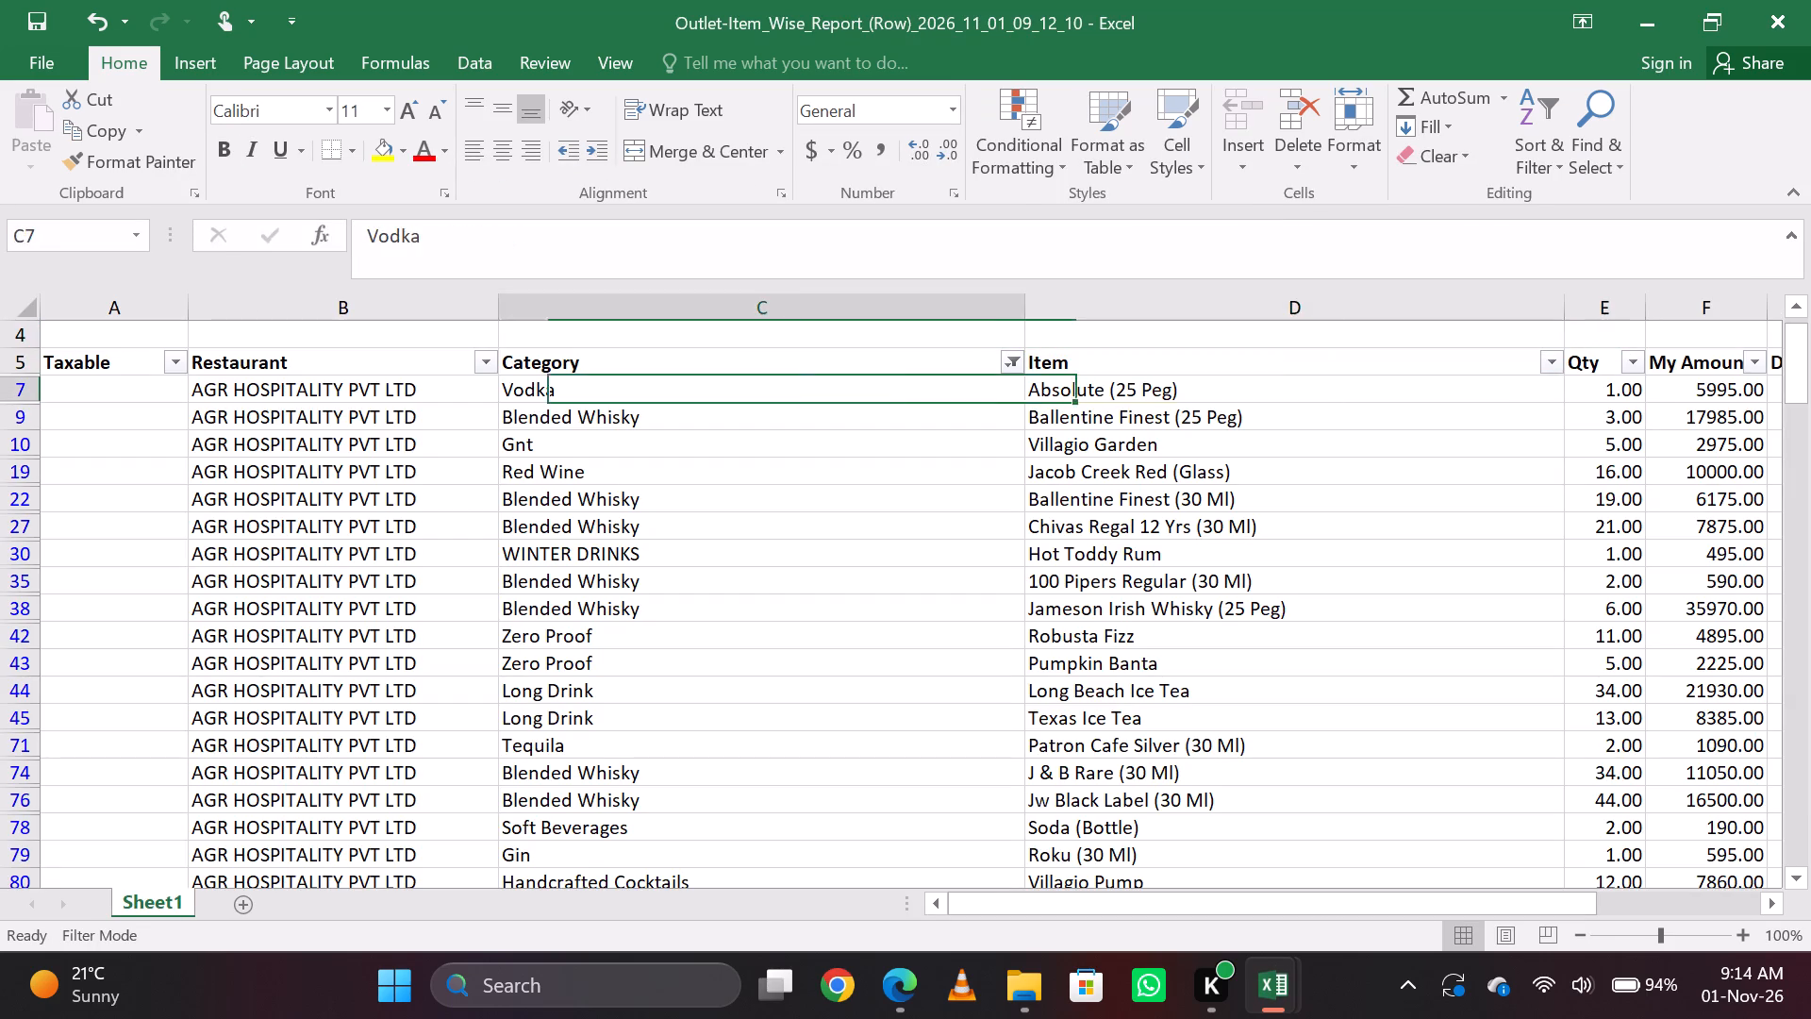
{"action": "key", "text": "Right"}
{"action": "key", "text": "Right"}
{"action": "key", "text": "Right"}
{"action": "key", "text": "Right"}
{"action": "key", "text": "Left"}
{"action": "key", "text": "Left"}
{"action": "key", "text": "Left"}
Switch to the Bar Variance Report workbook and look through the particulars on the 22-31 sheet to locate the vodka section.
{"action": "key", "text": "alt+Tab"}
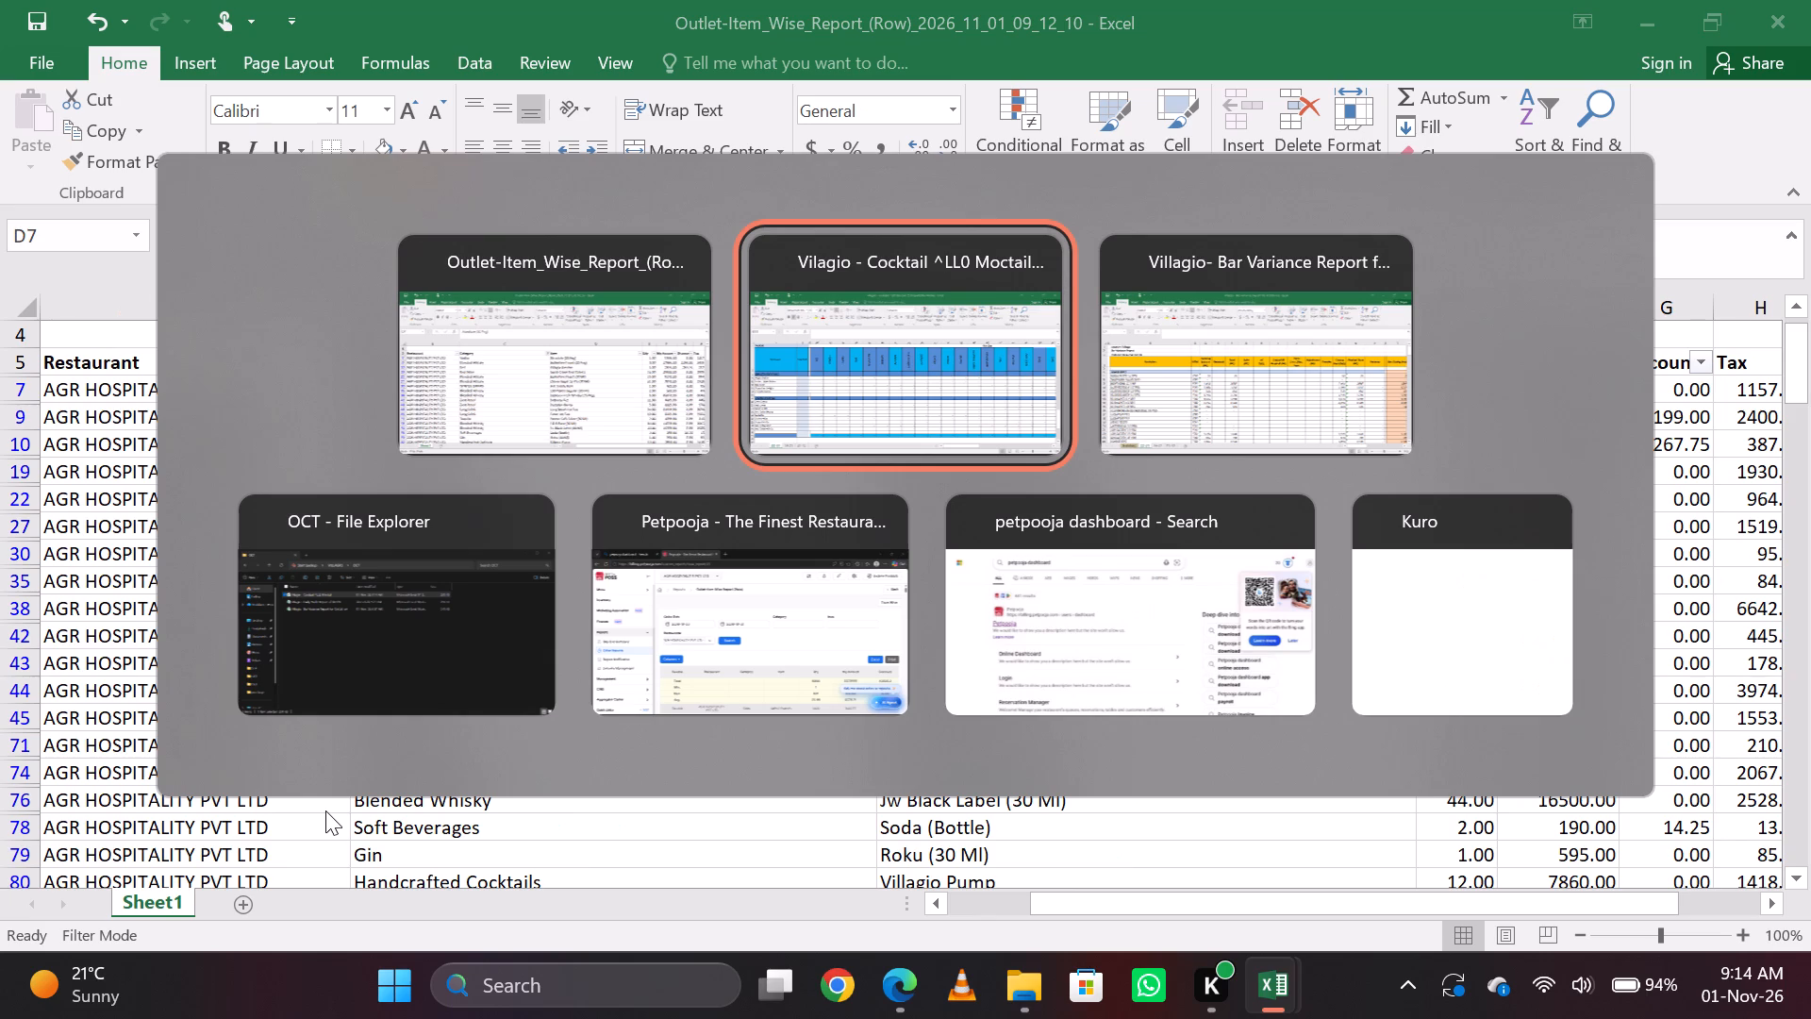
{"action": "key", "text": "alt+Tab"}
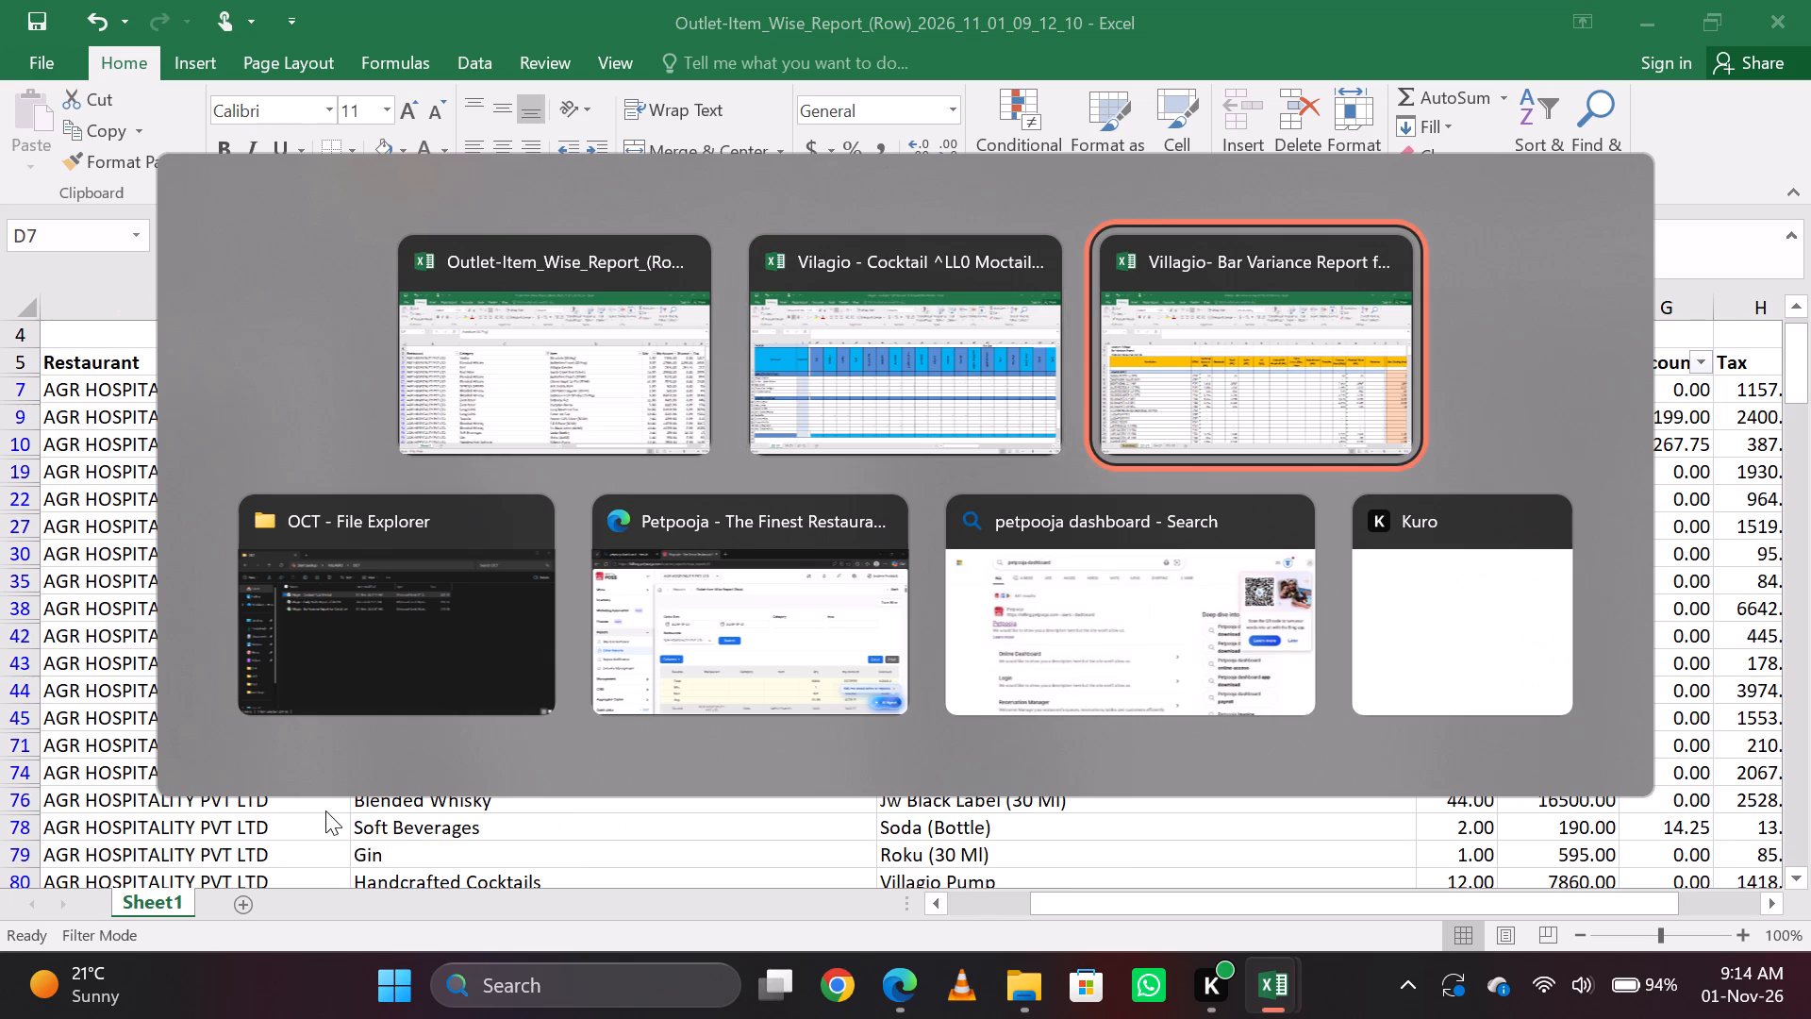
{"action": "key", "text": "alt+Tab"}
{"action": "key", "text": "alt+Tab"}
{"action": "key", "text": "alt+Tab"}
{"action": "key", "text": "alt+Tab"}
{"action": "key", "text": "alt+Tab"}
{"action": "key", "text": "alt+Tab"}
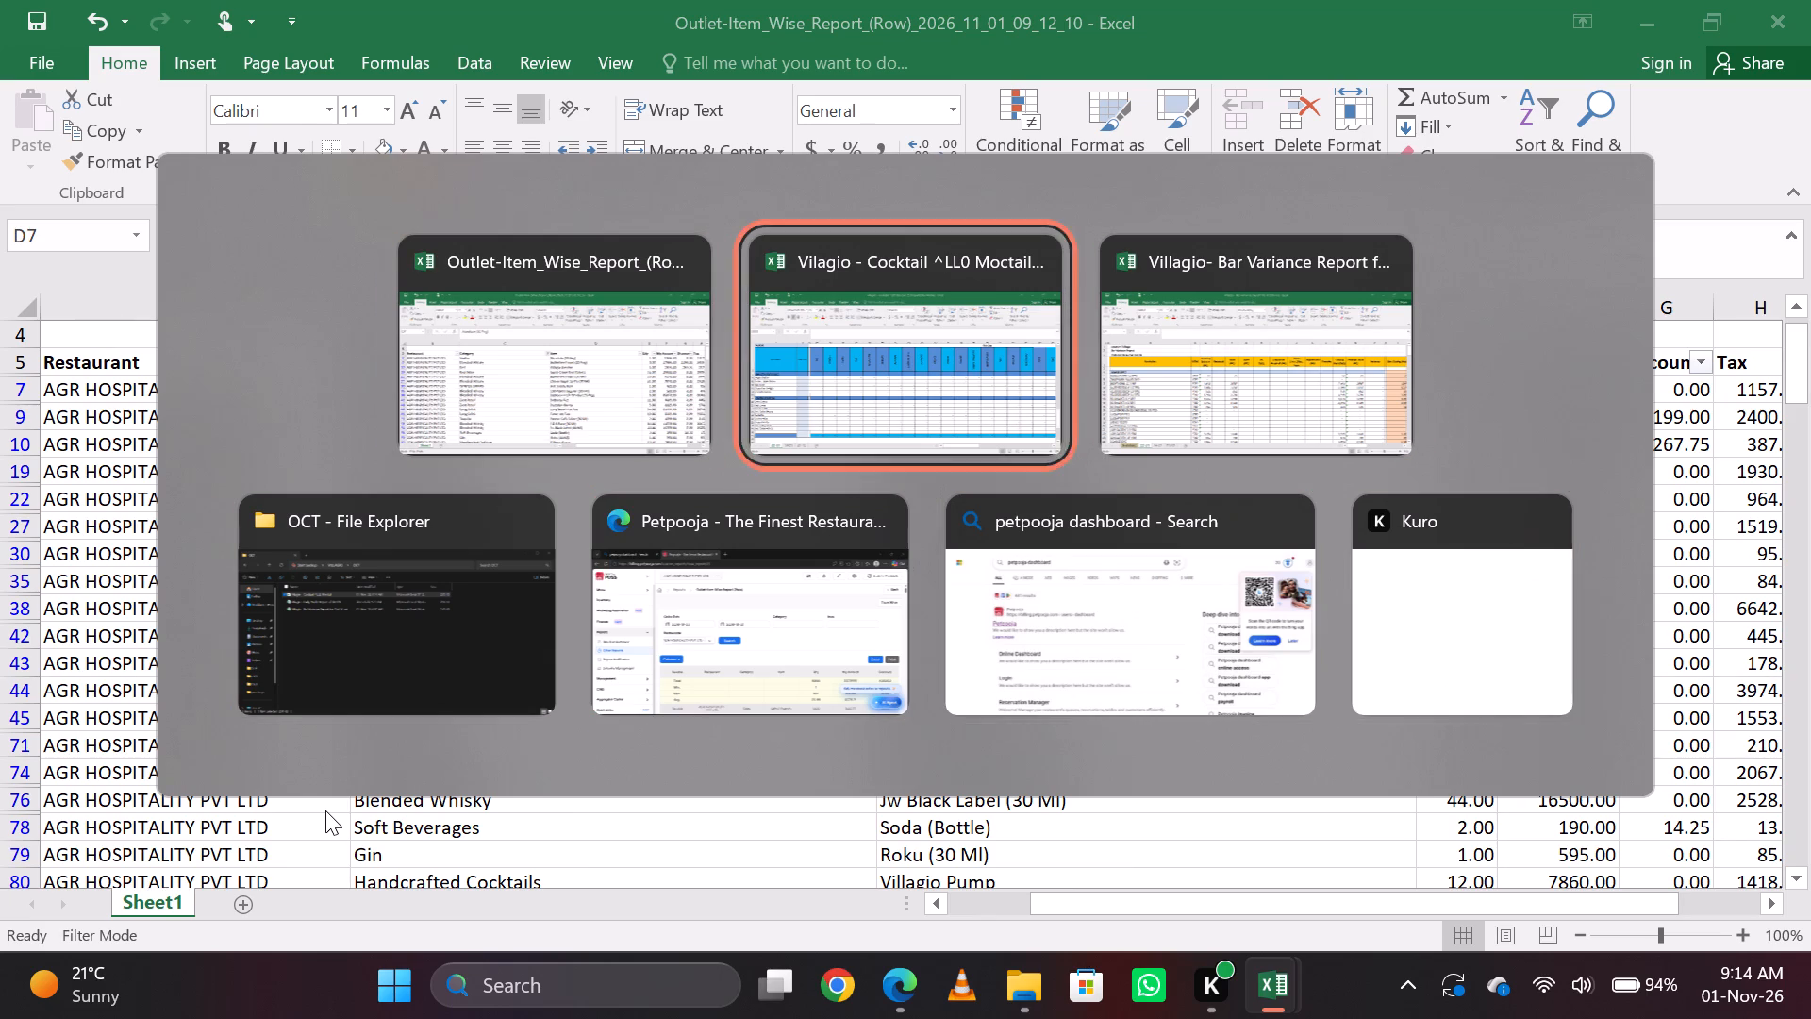
{"action": "key", "text": "alt+Tab"}
{"action": "key", "text": "Right"}
{"action": "key", "text": "Right"}
{"action": "key", "text": "Right"}
{"action": "key", "text": "Right"}
{"action": "key", "text": "Right"}
{"action": "key", "text": "Down"}
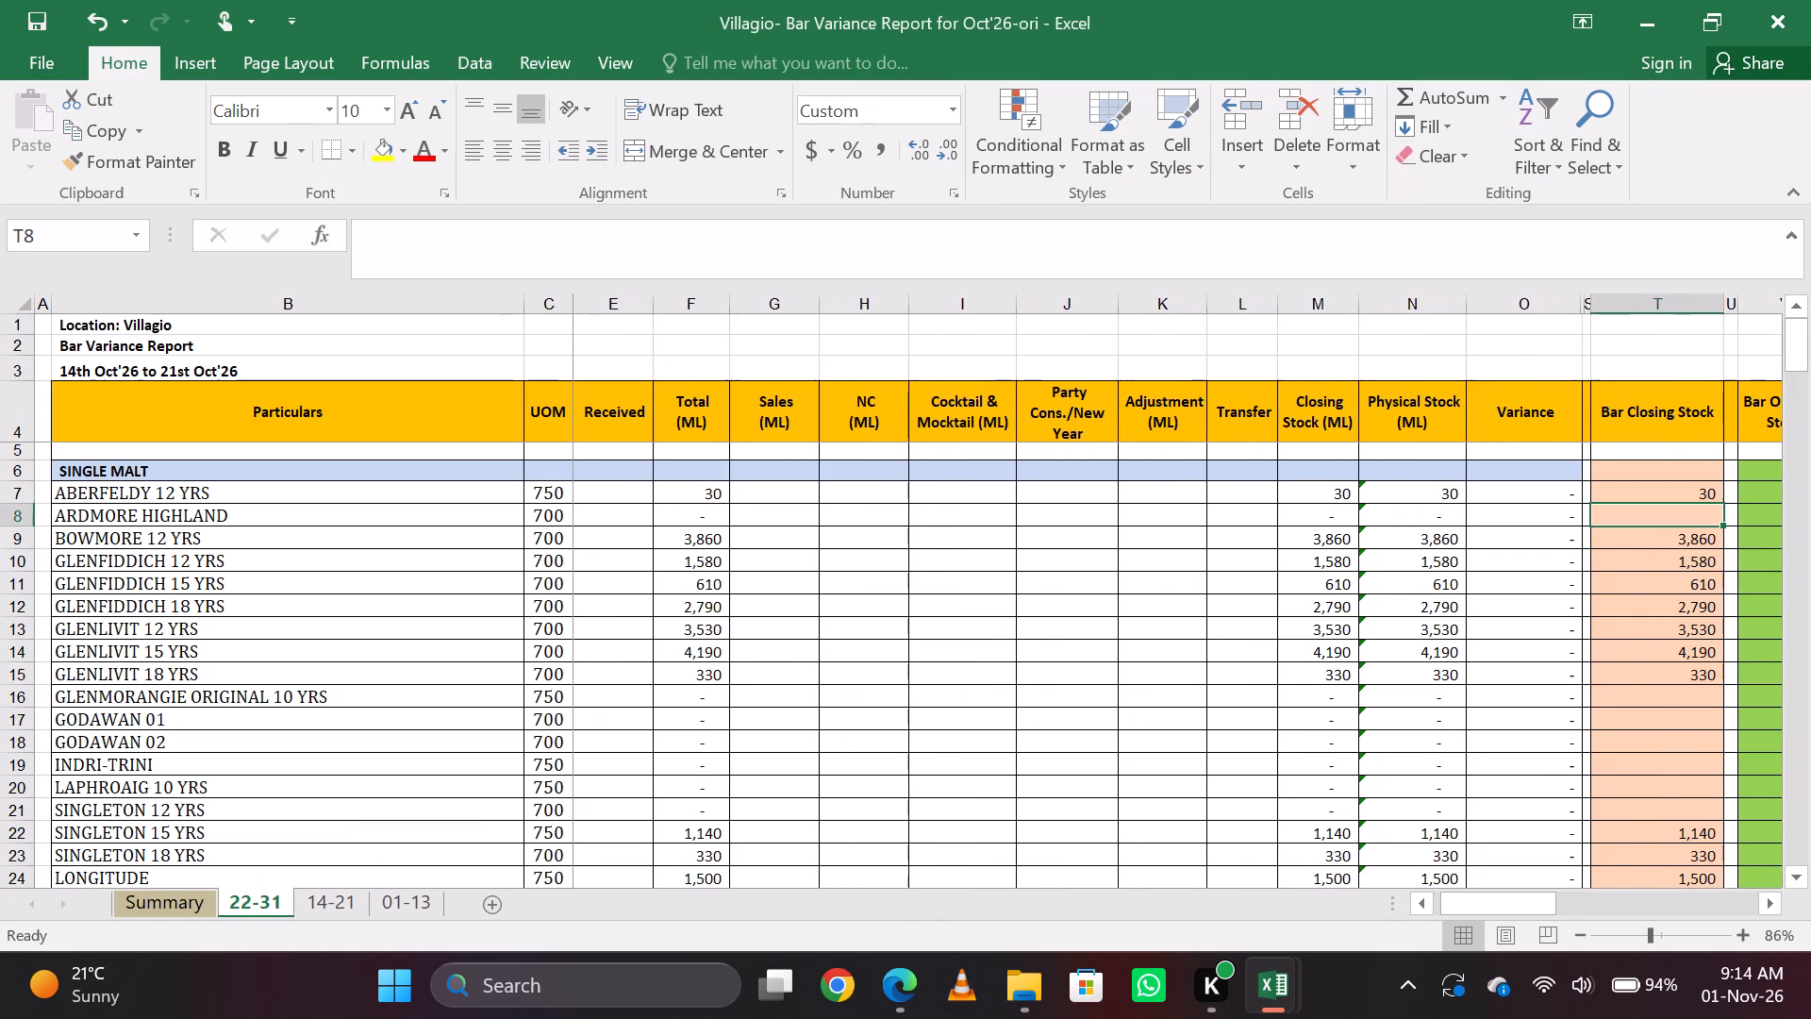
{"action": "key", "text": "Left"}
{"action": "key", "text": "Down"}
{"action": "key", "text": "Right"}
{"action": "key", "text": "Page_Down"}
{"action": "key", "text": "Page_Down"}
{"action": "key", "text": "Page_Down"}
{"action": "key", "text": "Page_Down"}
{"action": "key", "text": "Page_Down"}
{"action": "key", "text": "Page_Down"}
{"action": "key", "text": "Page_Down"}
{"action": "key", "text": "Page_Down"}
{"action": "key", "text": "Page_Up"}
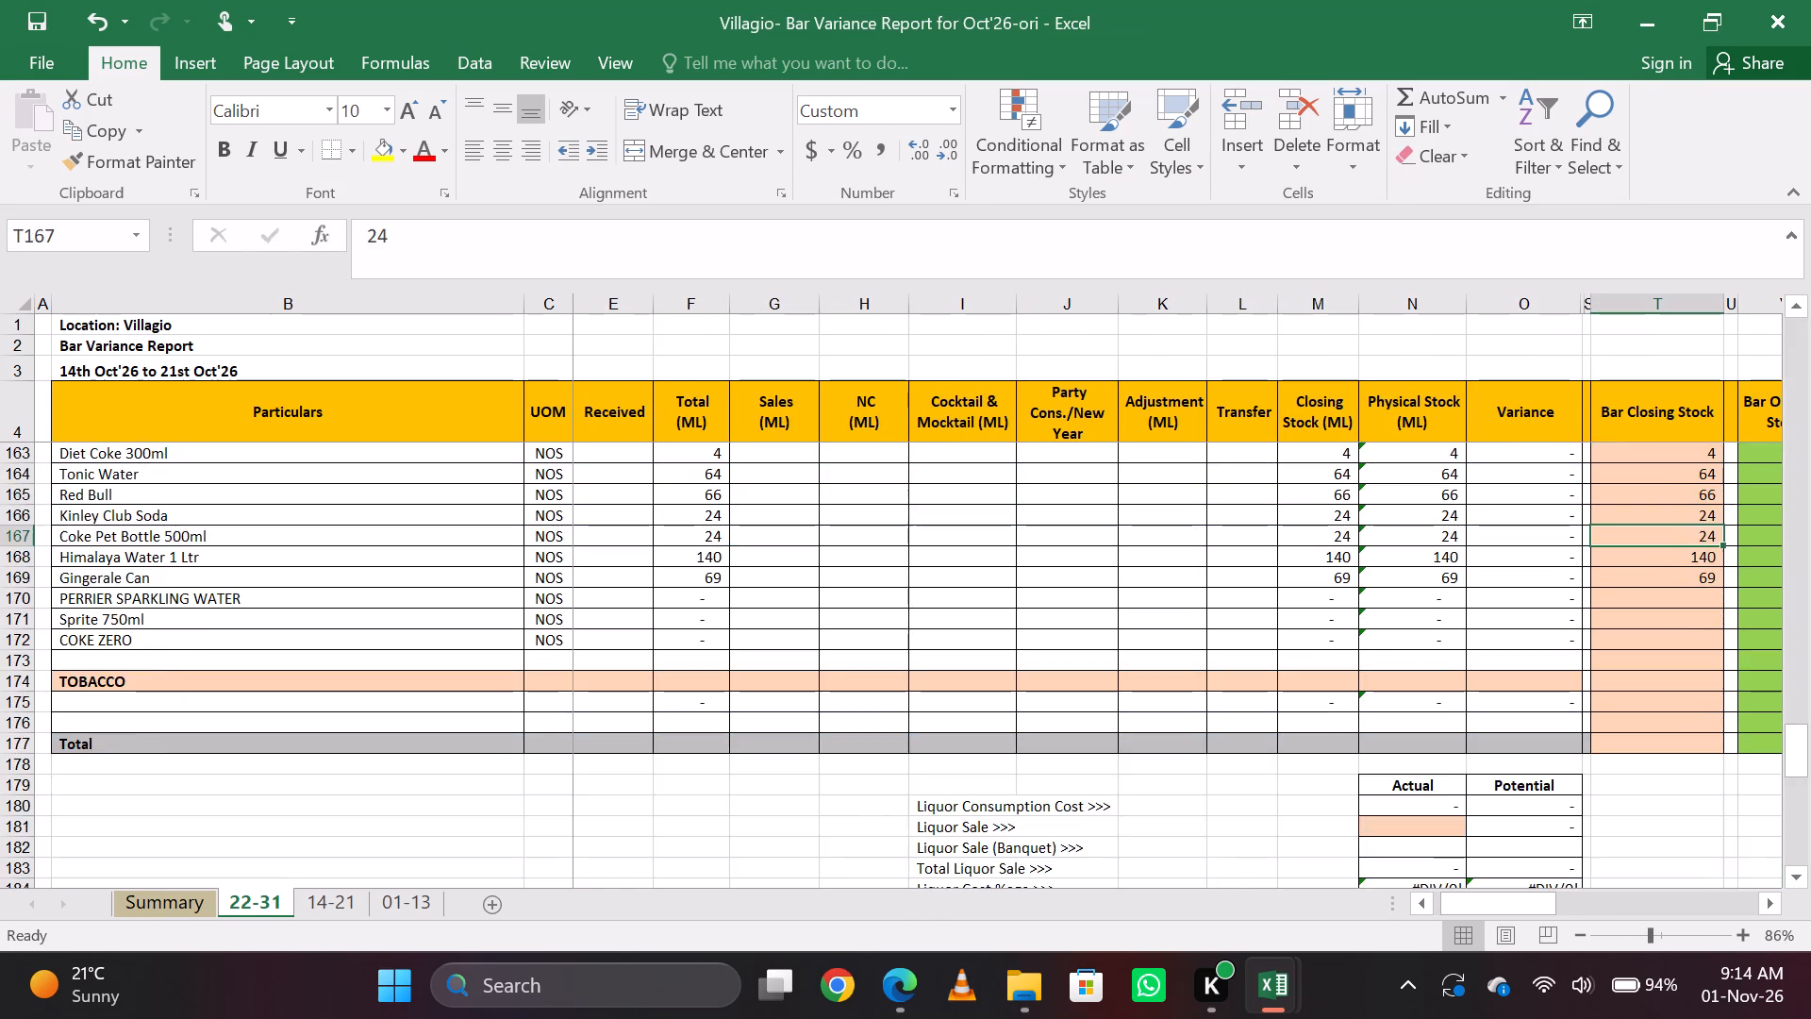
{"action": "key", "text": "Page_Up"}
{"action": "key", "text": "Page_Up"}
{"action": "key", "text": "Page_Up"}
{"action": "key", "text": "Page_Up"}
{"action": "key", "text": "Page_Up"}
{"action": "key", "text": "Page_Up"}
{"action": "key", "text": "Page_Up"}
{"action": "key", "text": "Page_Down"}
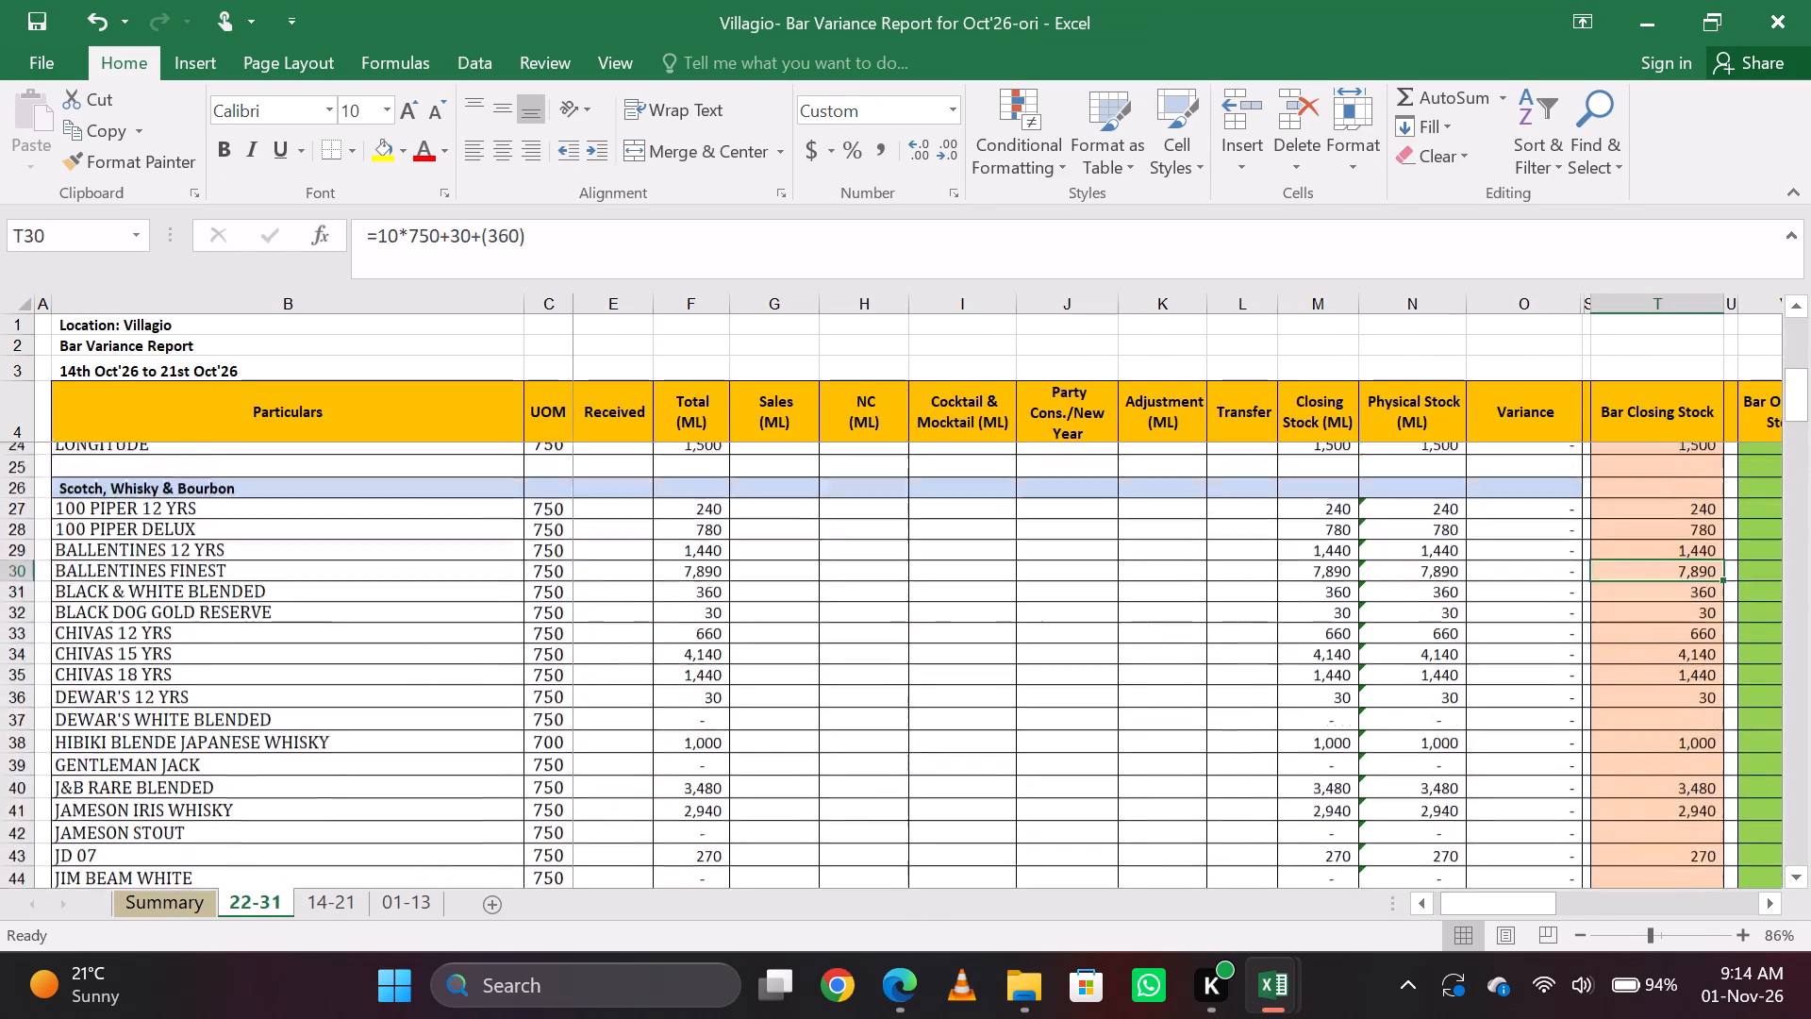
{"action": "key", "text": "Page_Down"}
{"action": "key", "text": "Page_Down"}
{"action": "key", "text": "Page_Up"}
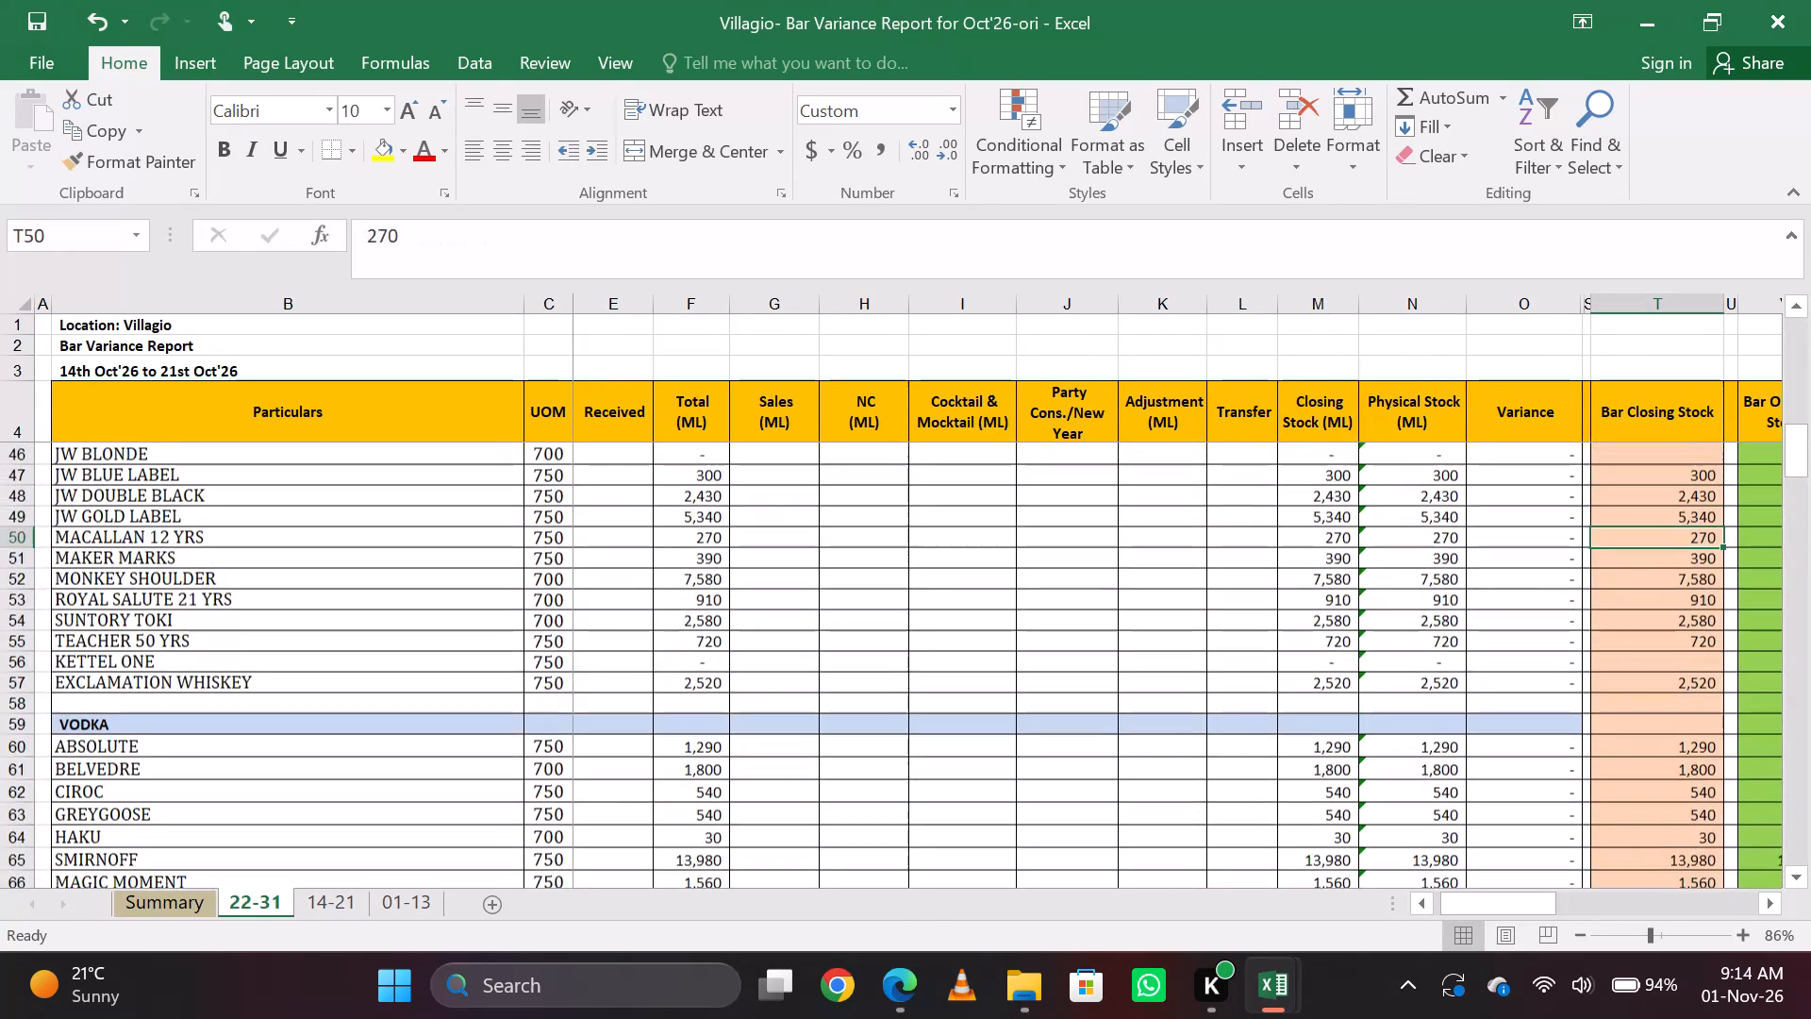
Enter =750*1 as the Sales (ML) value for ABSOLUTE in the VODKA section of the 22-31 sheet.
{"action": "key", "text": "Down"}
{"action": "key", "text": "Down"}
{"action": "key", "text": "Down"}
{"action": "key", "text": "Down"}
{"action": "key", "text": "Down"}
{"action": "key", "text": "Down"}
{"action": "key", "text": "Down"}
{"action": "key", "text": "Down"}
{"action": "key", "text": "Down"}
{"action": "key", "text": "Down"}
{"action": "key", "text": "Left"}
{"action": "key", "text": "Left"}
{"action": "key", "text": "Left"}
{"action": "key", "text": "Left"}
{"action": "key", "text": "Left"}
{"action": "key", "text": "Left"}
{"action": "key", "text": "Left"}
{"action": "key", "text": "Left"}
{"action": "key", "text": "Left"}
{"action": "key", "text": "Left"}
{"action": "key", "text": "Left"}
{"action": "key", "text": "Left"}
{"action": "key", "text": "Left"}
{"action": "key", "text": "Left"}
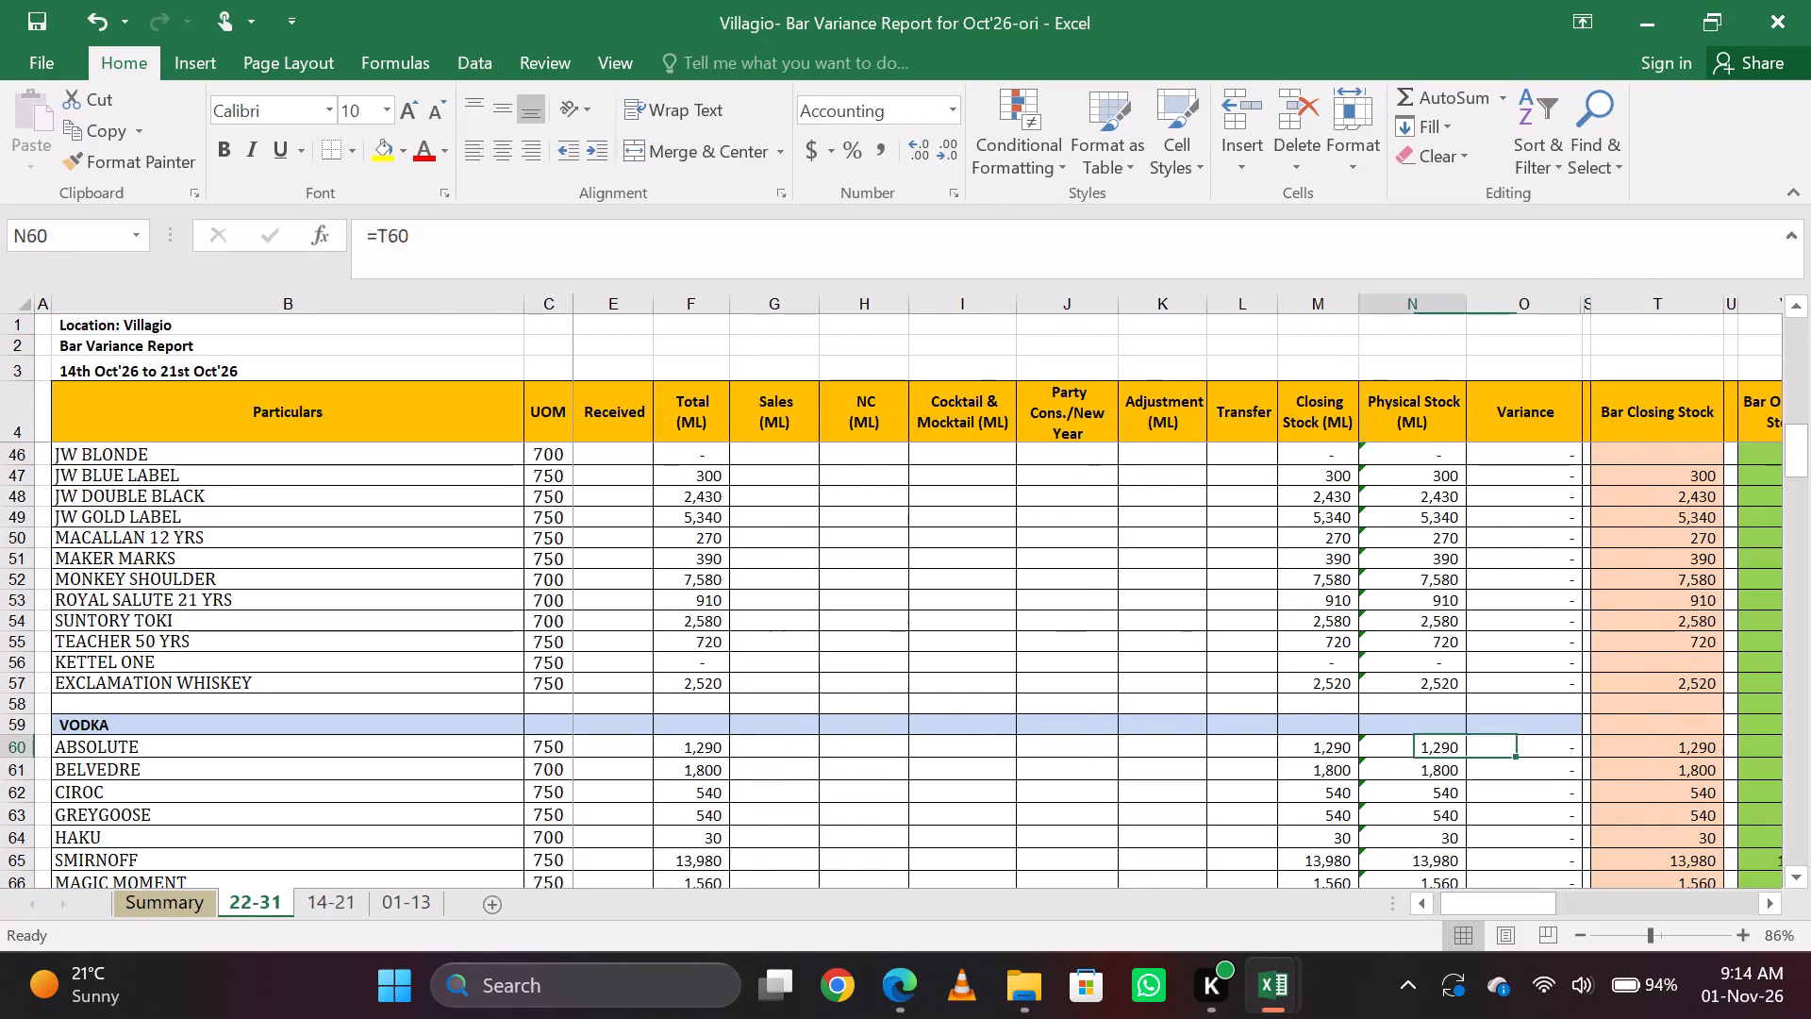
{"action": "key", "text": "Right"}
{"action": "key", "text": "Right"}
{"action": "key", "text": "Right"}
{"action": "key", "text": "Right"}
{"action": "key", "text": "Right"}
{"action": "key", "text": "Right"}
{"action": "key", "text": "Right"}
{"action": "key", "text": "Right"}
{"action": "key", "text": "Right"}
{"action": "key", "text": "Right"}
{"action": "key", "text": "Right"}
{"action": "key", "text": "Right"}
{"action": "key", "text": "Right"}
{"action": "key", "text": "Right"}
{"action": "key", "text": "Left"}
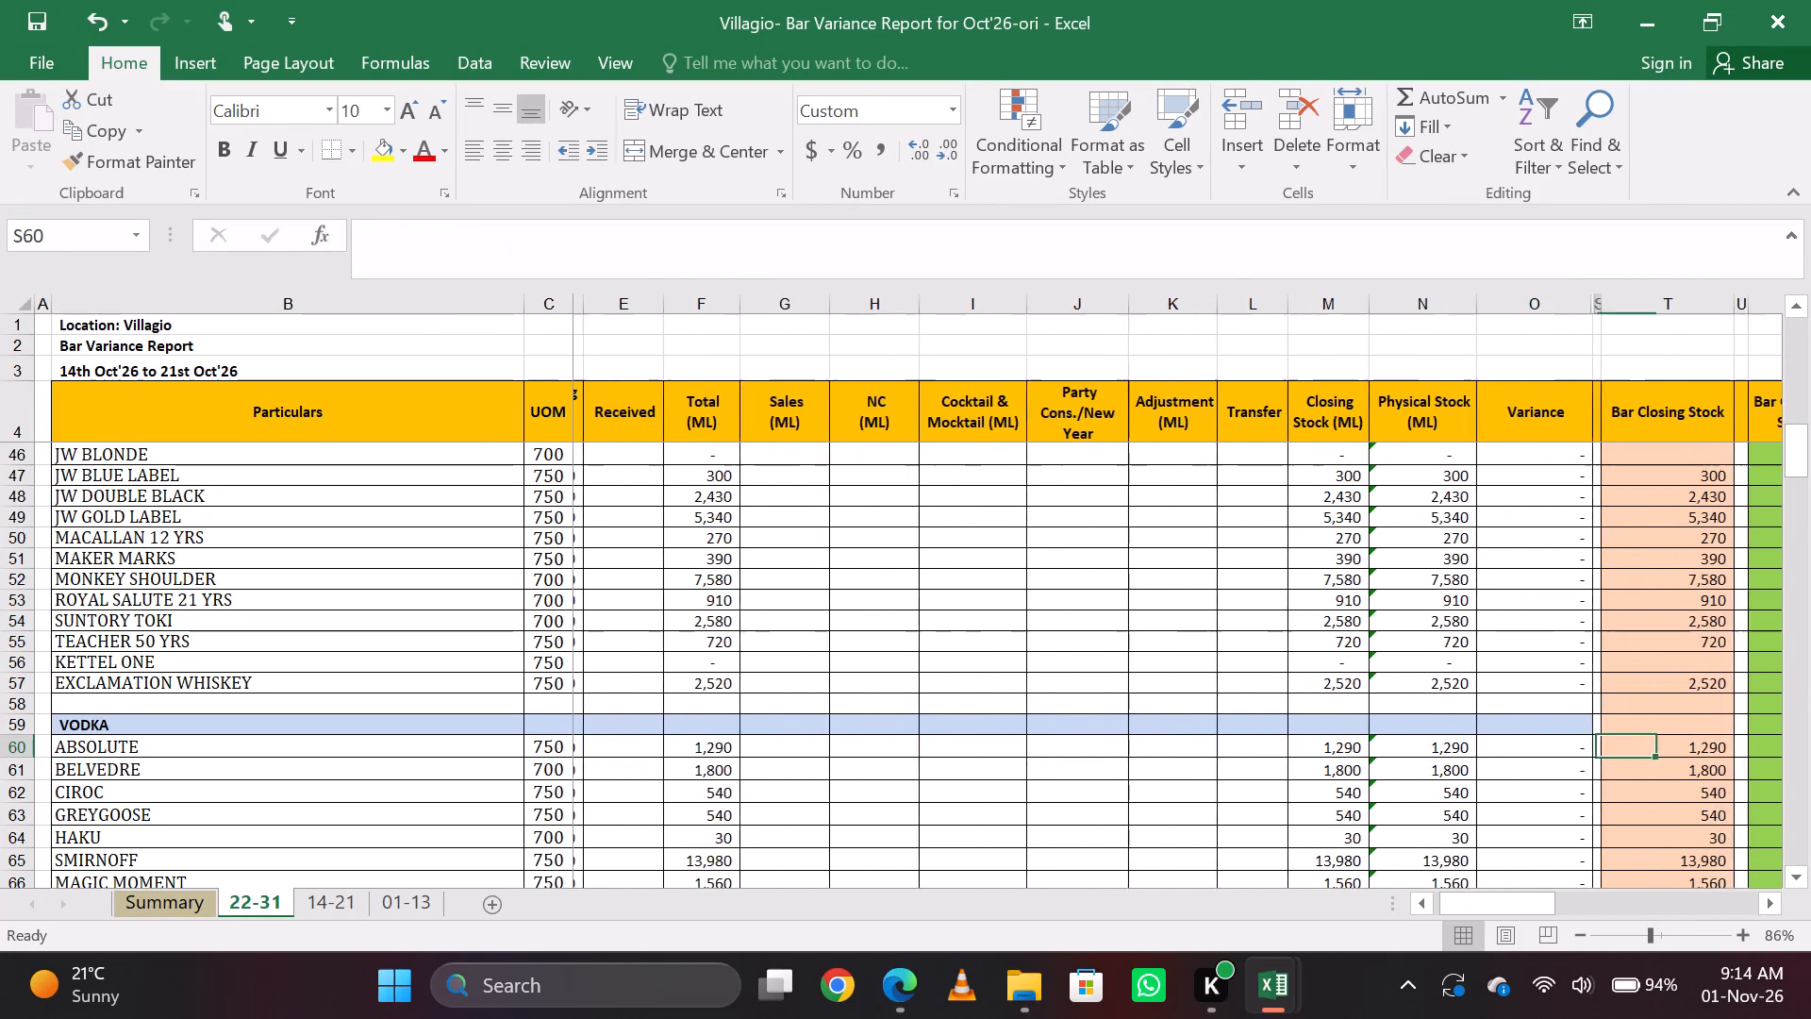
{"action": "key", "text": "Right"}
{"action": "key", "text": "Right"}
{"action": "key", "text": "Right"}
{"action": "key", "text": "Left"}
{"action": "key", "text": "Left"}
{"action": "key", "text": "Left"}
{"action": "key", "text": "Left"}
{"action": "key", "text": "Left"}
{"action": "key", "text": "Left"}
{"action": "key", "text": "Left"}
{"action": "key", "text": "Left"}
{"action": "key", "text": "Left"}
{"action": "key", "text": "Left"}
{"action": "key", "text": "Left"}
{"action": "key", "text": "Left"}
{"action": "key", "text": "Left"}
{"action": "key", "text": "Left"}
{"action": "key", "text": "Left"}
{"action": "key", "text": "Left"}
{"action": "key", "text": "Left"}
{"action": "key", "text": "Left"}
{"action": "key", "text": "Left"}
{"action": "key", "text": "Left"}
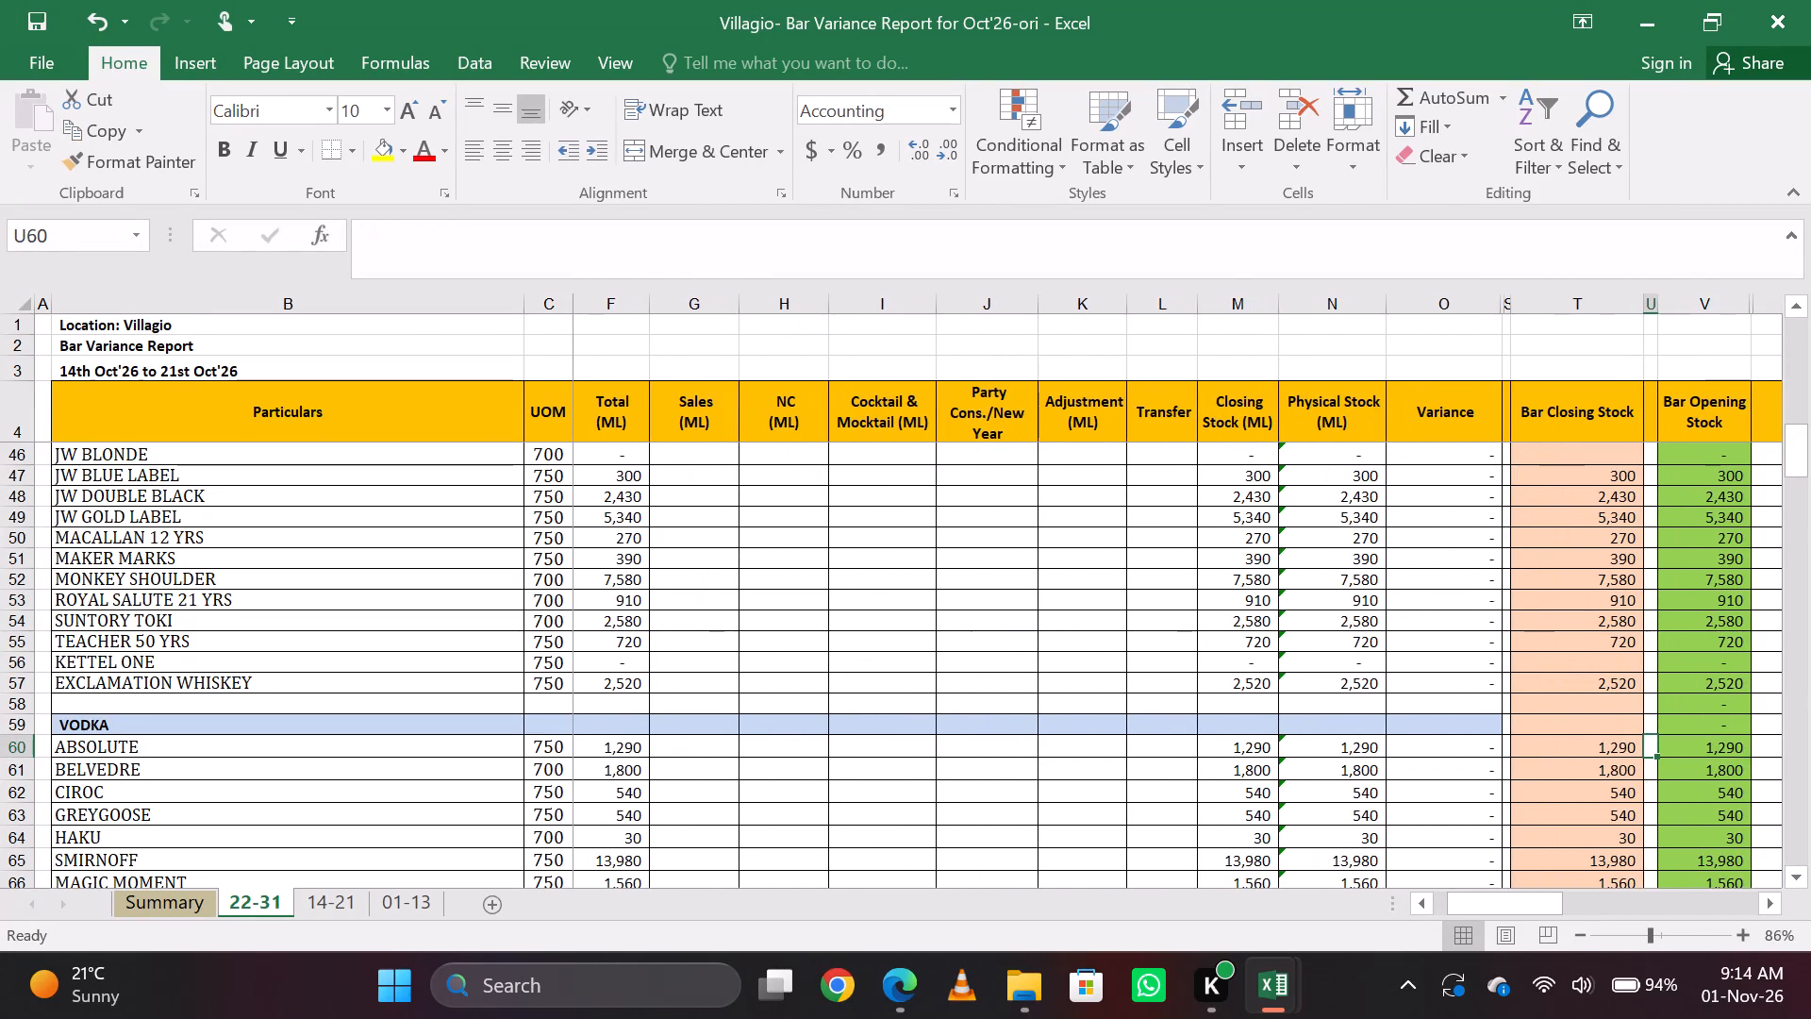
{"action": "key", "text": "Right"}
{"action": "key", "text": "Right"}
{"action": "key", "text": "Right"}
{"action": "key", "text": "Right"}
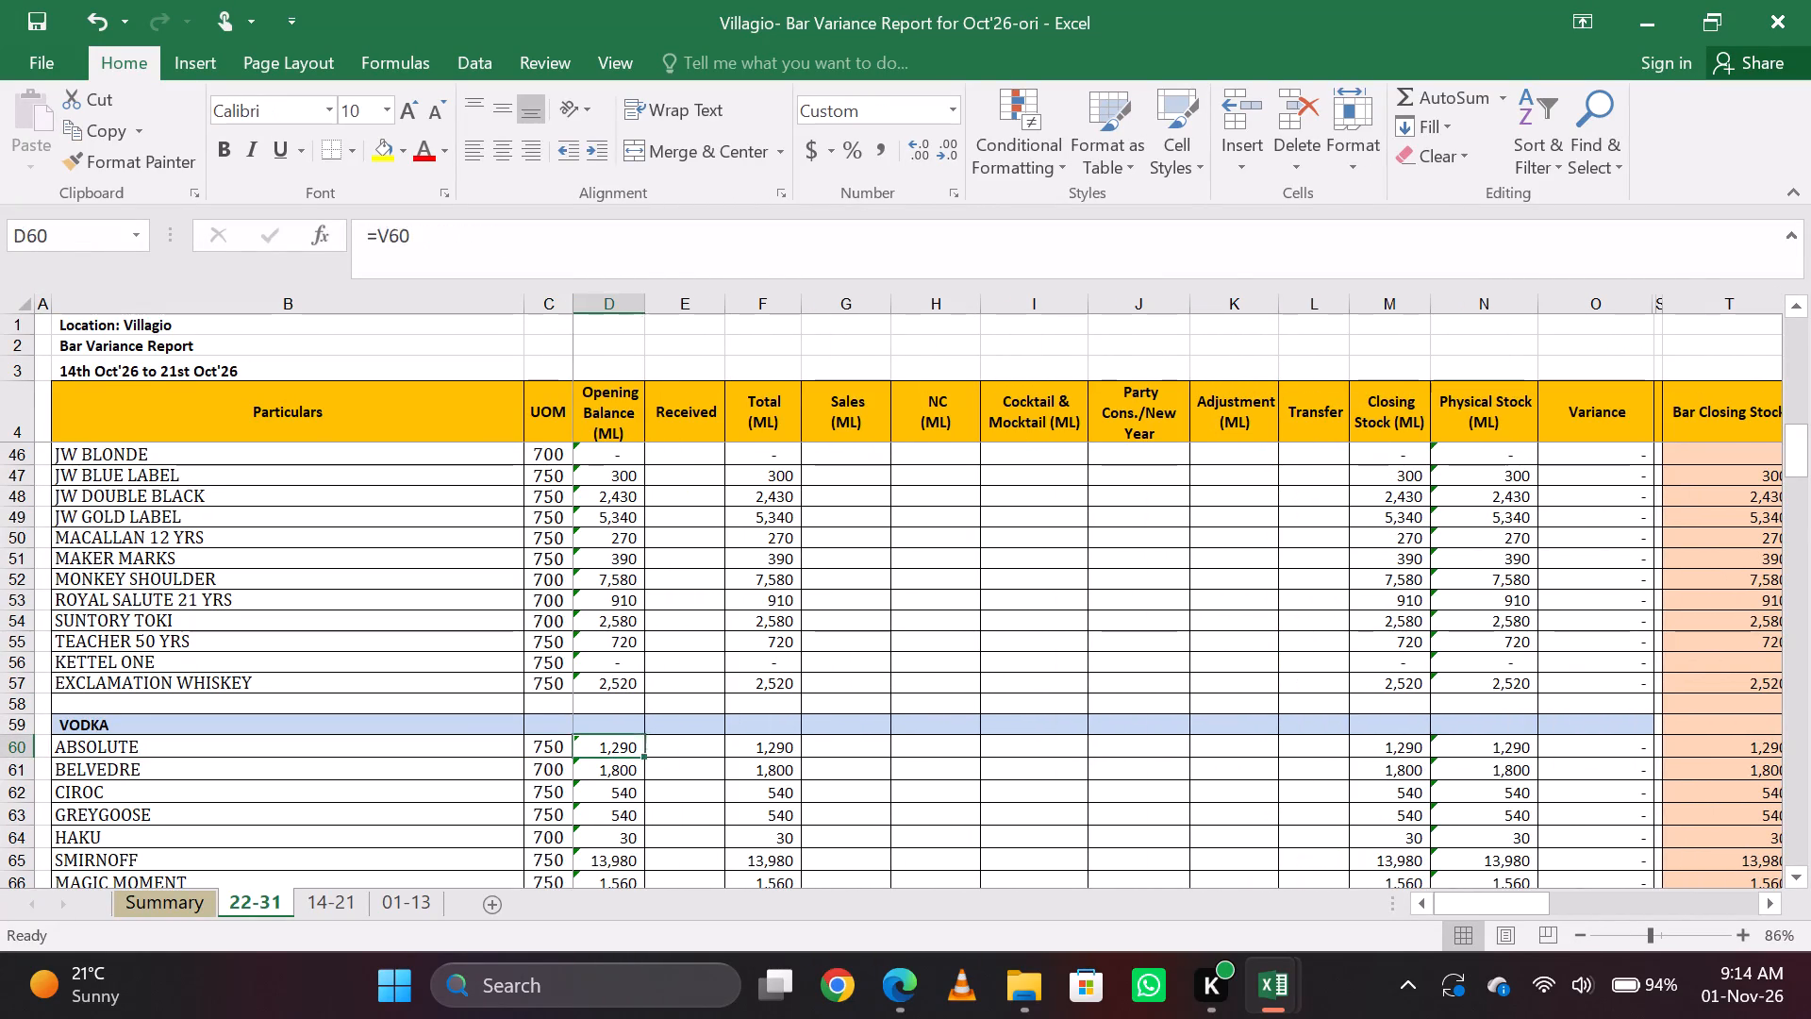
{"action": "key", "text": "Right"}
{"action": "key", "text": "Left"}
{"action": "key", "text": "Right"}
{"action": "key", "text": "Left"}
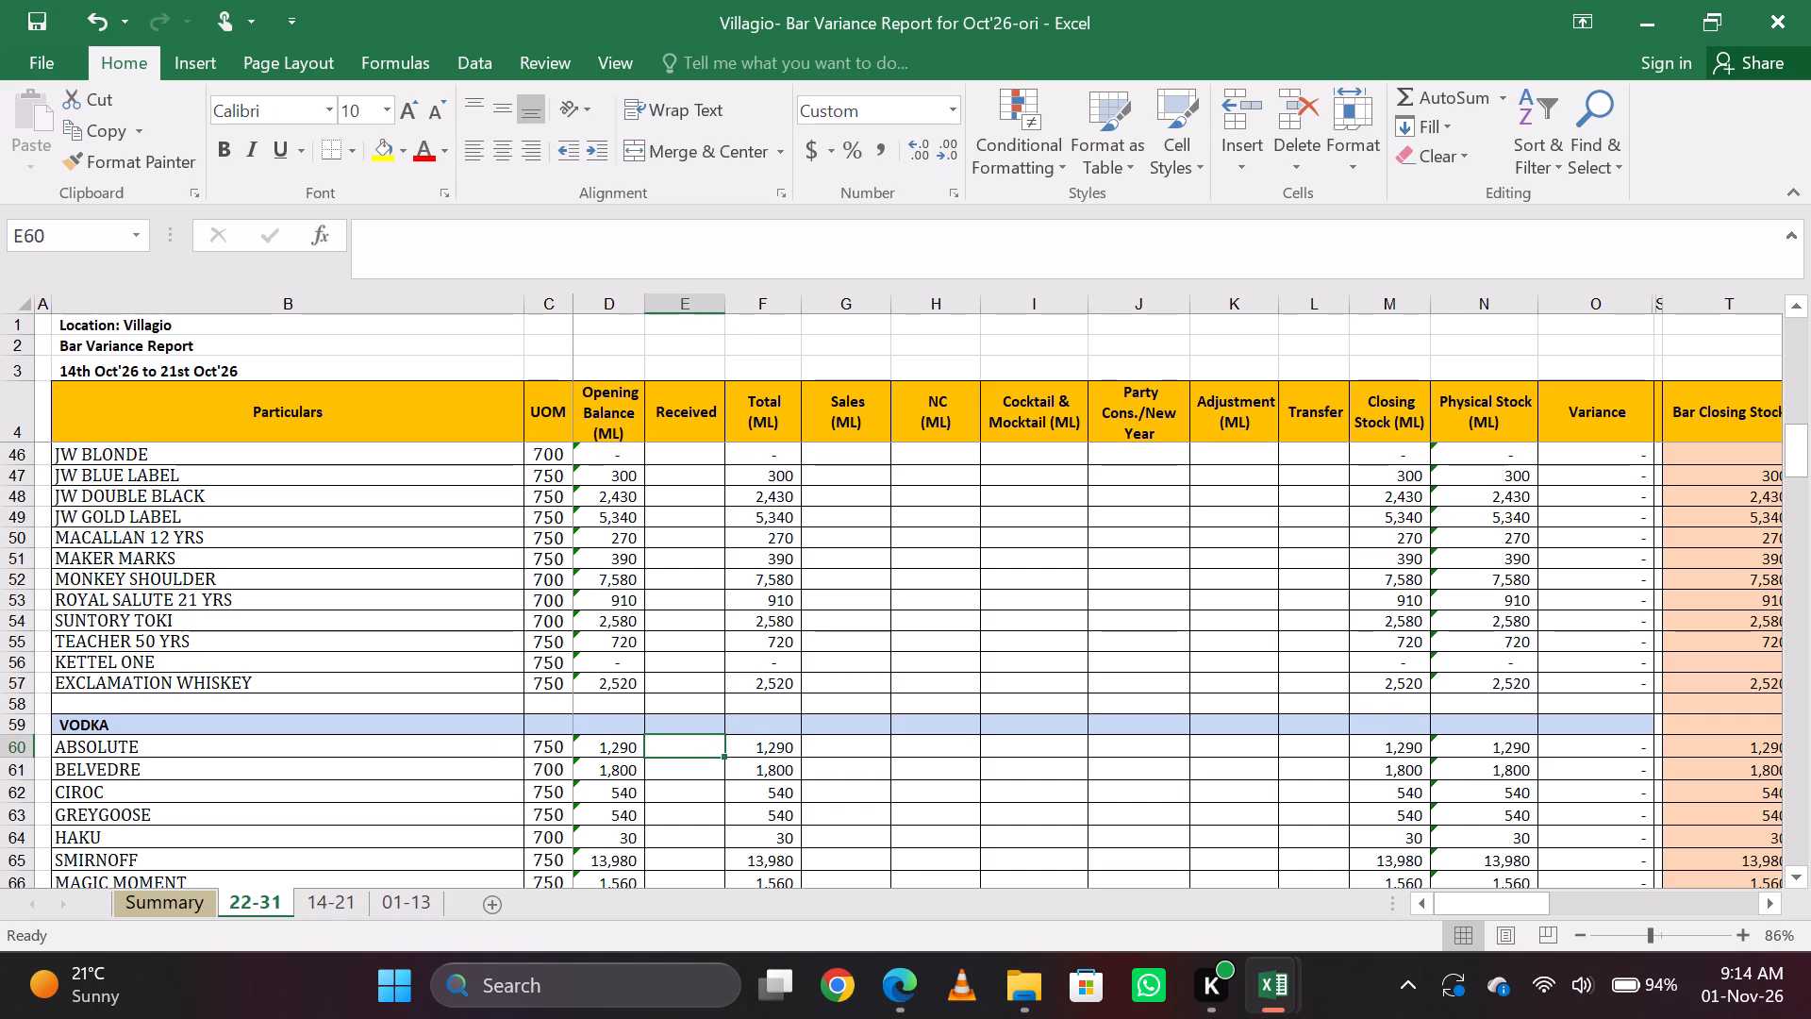
{"action": "key", "text": "Right"}
{"action": "key", "text": "Left"}
{"action": "key", "text": "Right"}
{"action": "key", "text": "Left"}
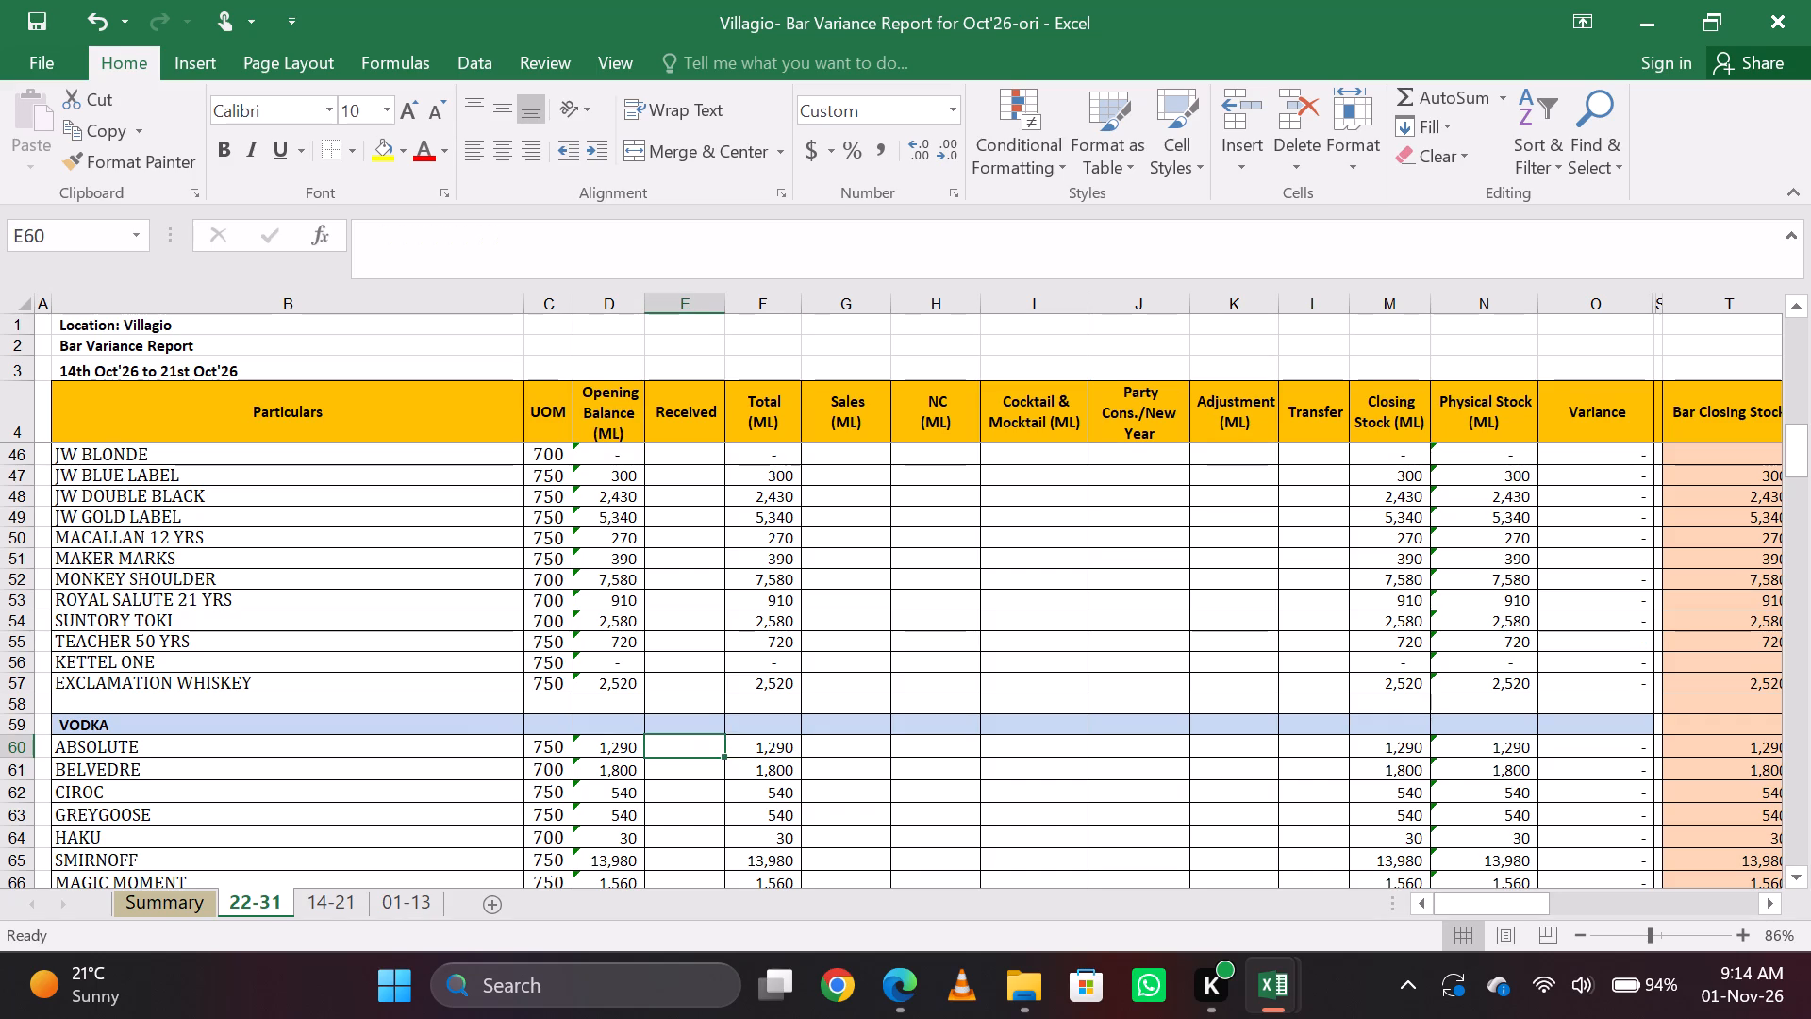
{"action": "key", "text": "Right"}
{"action": "key", "text": "Left"}
{"action": "key", "text": "Right"}
{"action": "key", "text": "Right"}
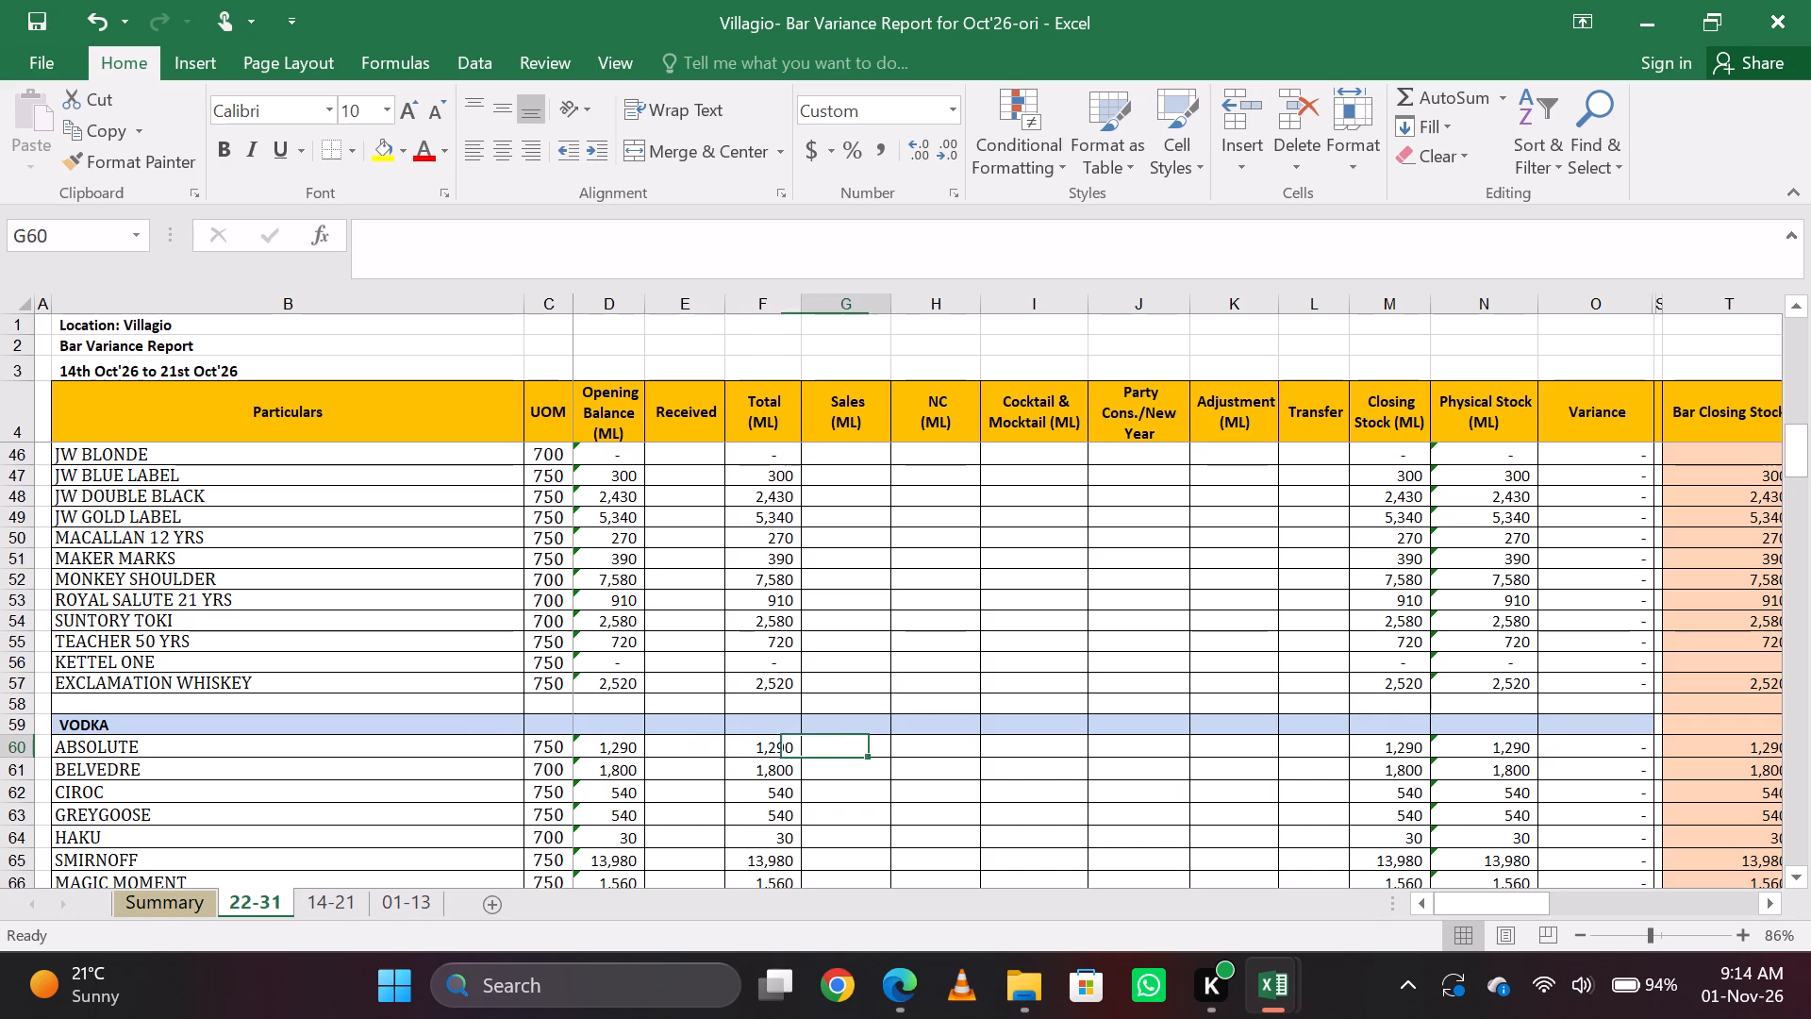
{"action": "key", "text": "alt+Tab"}
{"action": "key", "text": "alt+Tab"}
{"action": "type", "text": "=750"}
{"action": "type", "text": "*1"}
{"action": "key", "text": "Return"}
{"action": "key", "text": "Up"}
Copy the Ballentine Finest (25 Peg) item name from the item-wise report, and enter =3*750 as Sales (ML) for BALLENTINES FINEST in the variance report.
{"action": "key", "text": "alt+Tab"}
{"action": "key", "text": "Down"}
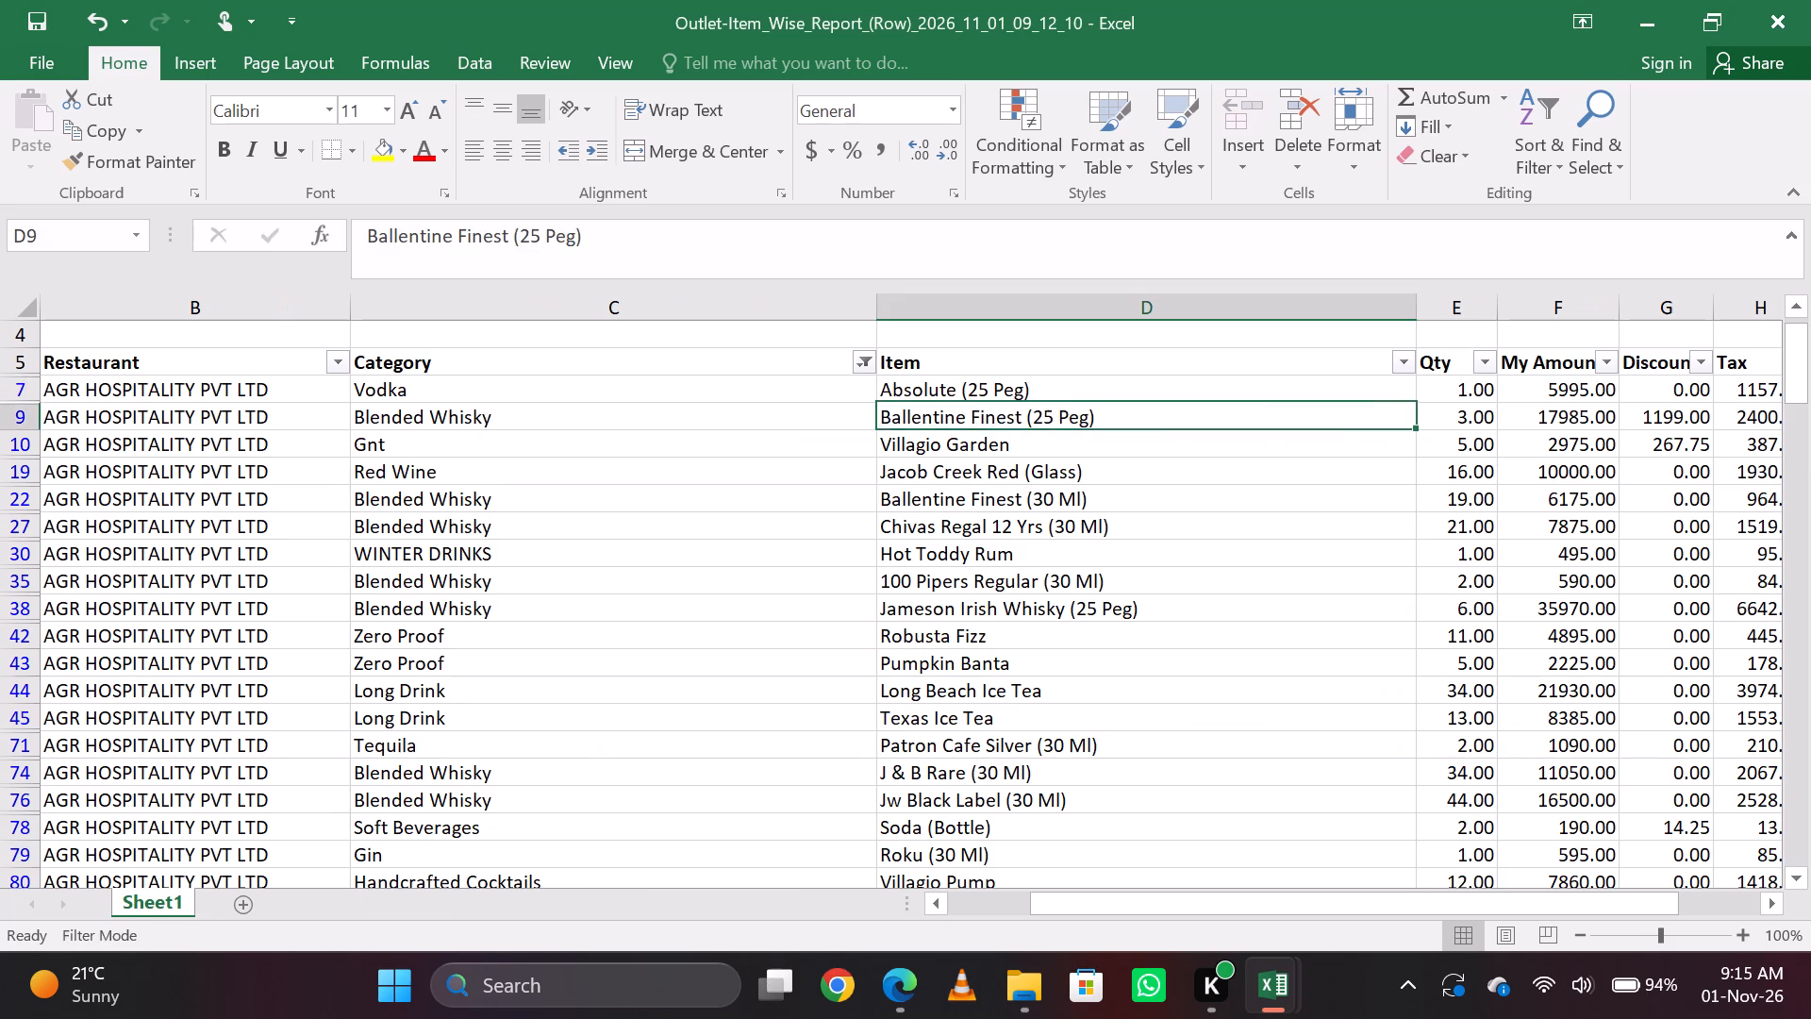
{"action": "key", "text": "ctrl+c"}
{"action": "key", "text": "alt+Tab"}
{"action": "key", "text": "Page_Up"}
{"action": "key", "text": "Page_Up"}
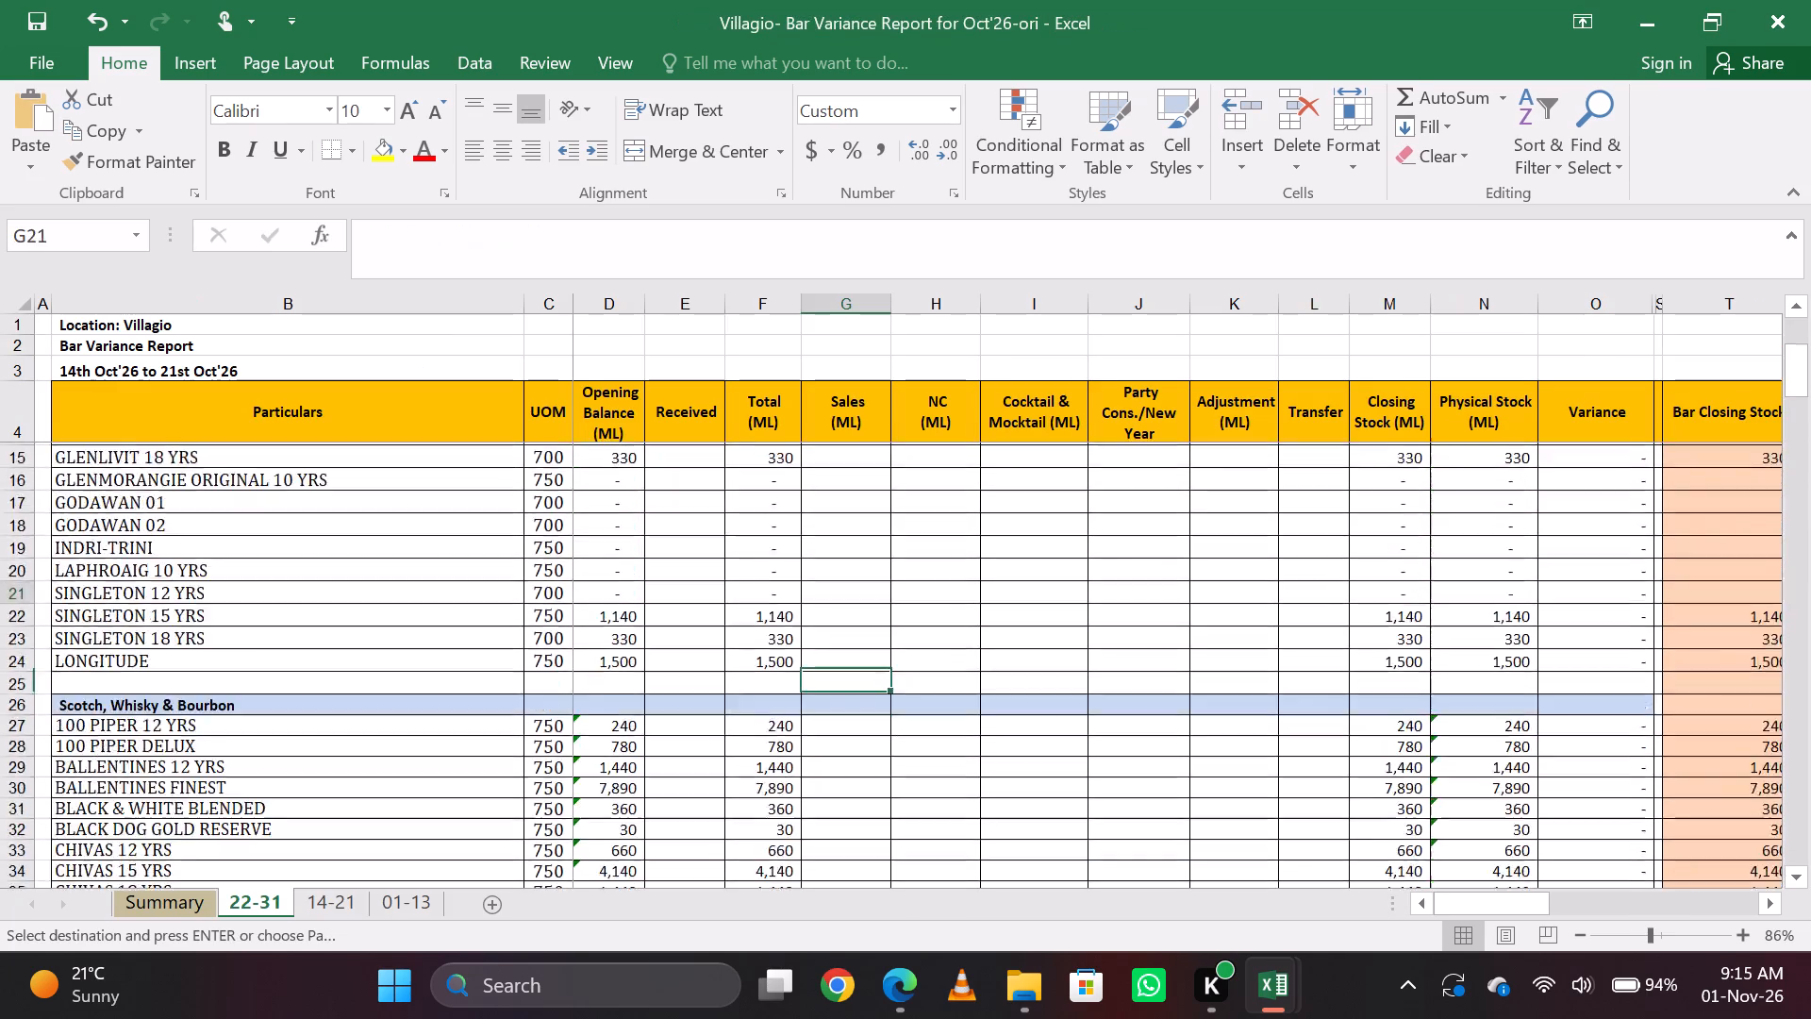
{"action": "key", "text": "Page_Up"}
{"action": "key", "text": "Page_Down"}
{"action": "key", "text": "Down"}
{"action": "key", "text": "Up"}
{"action": "key", "text": "Up"}
{"action": "key", "text": "Up"}
{"action": "key", "text": "Up"}
{"action": "key", "text": "Up"}
{"action": "key", "text": "Up"}
{"action": "key", "text": "Up"}
{"action": "key", "text": "Up"}
{"action": "key", "text": "Up"}
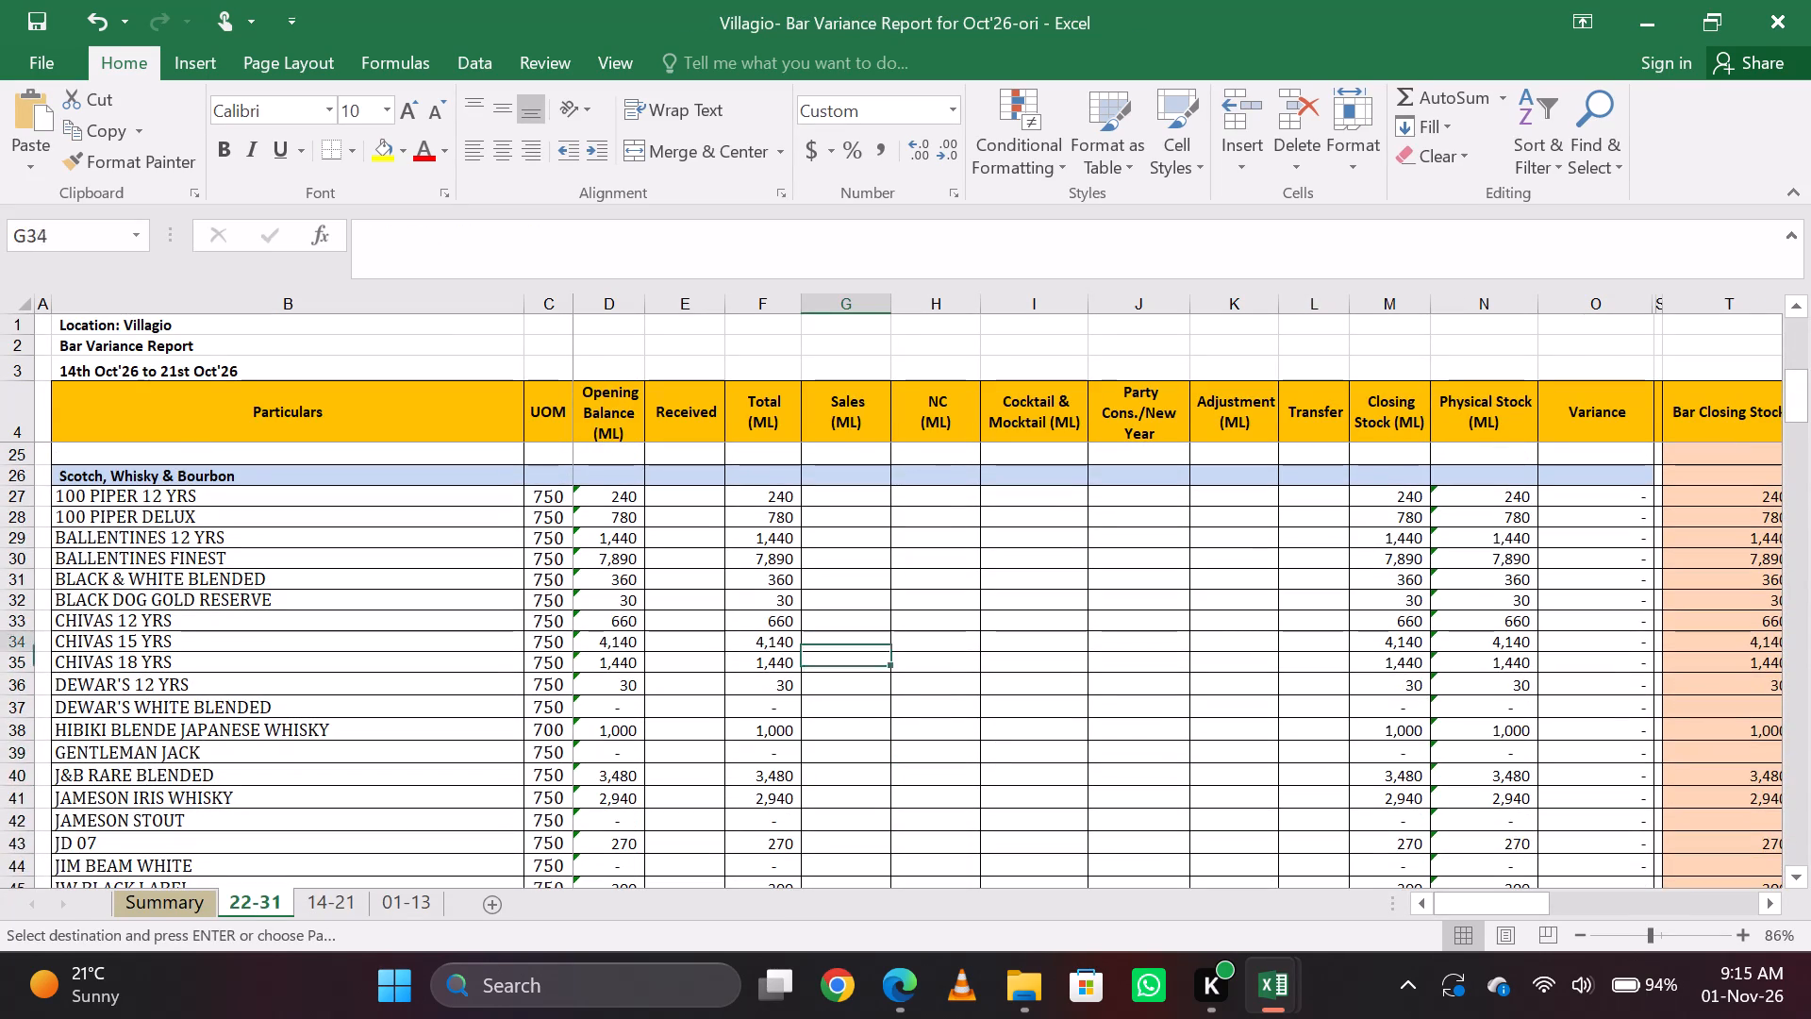
{"action": "key", "text": "Up"}
{"action": "type", "text": "=3*"}
{"action": "type", "text": "750"}
{"action": "key", "text": "Return"}
{"action": "key", "text": "Up"}
Copy the Villagio Garden item name from the item-wise report, find it in the cocktail workbook, and enter 5 as its Sale & NC quantity.
{"action": "key", "text": "alt+Tab"}
{"action": "key", "text": "Down"}
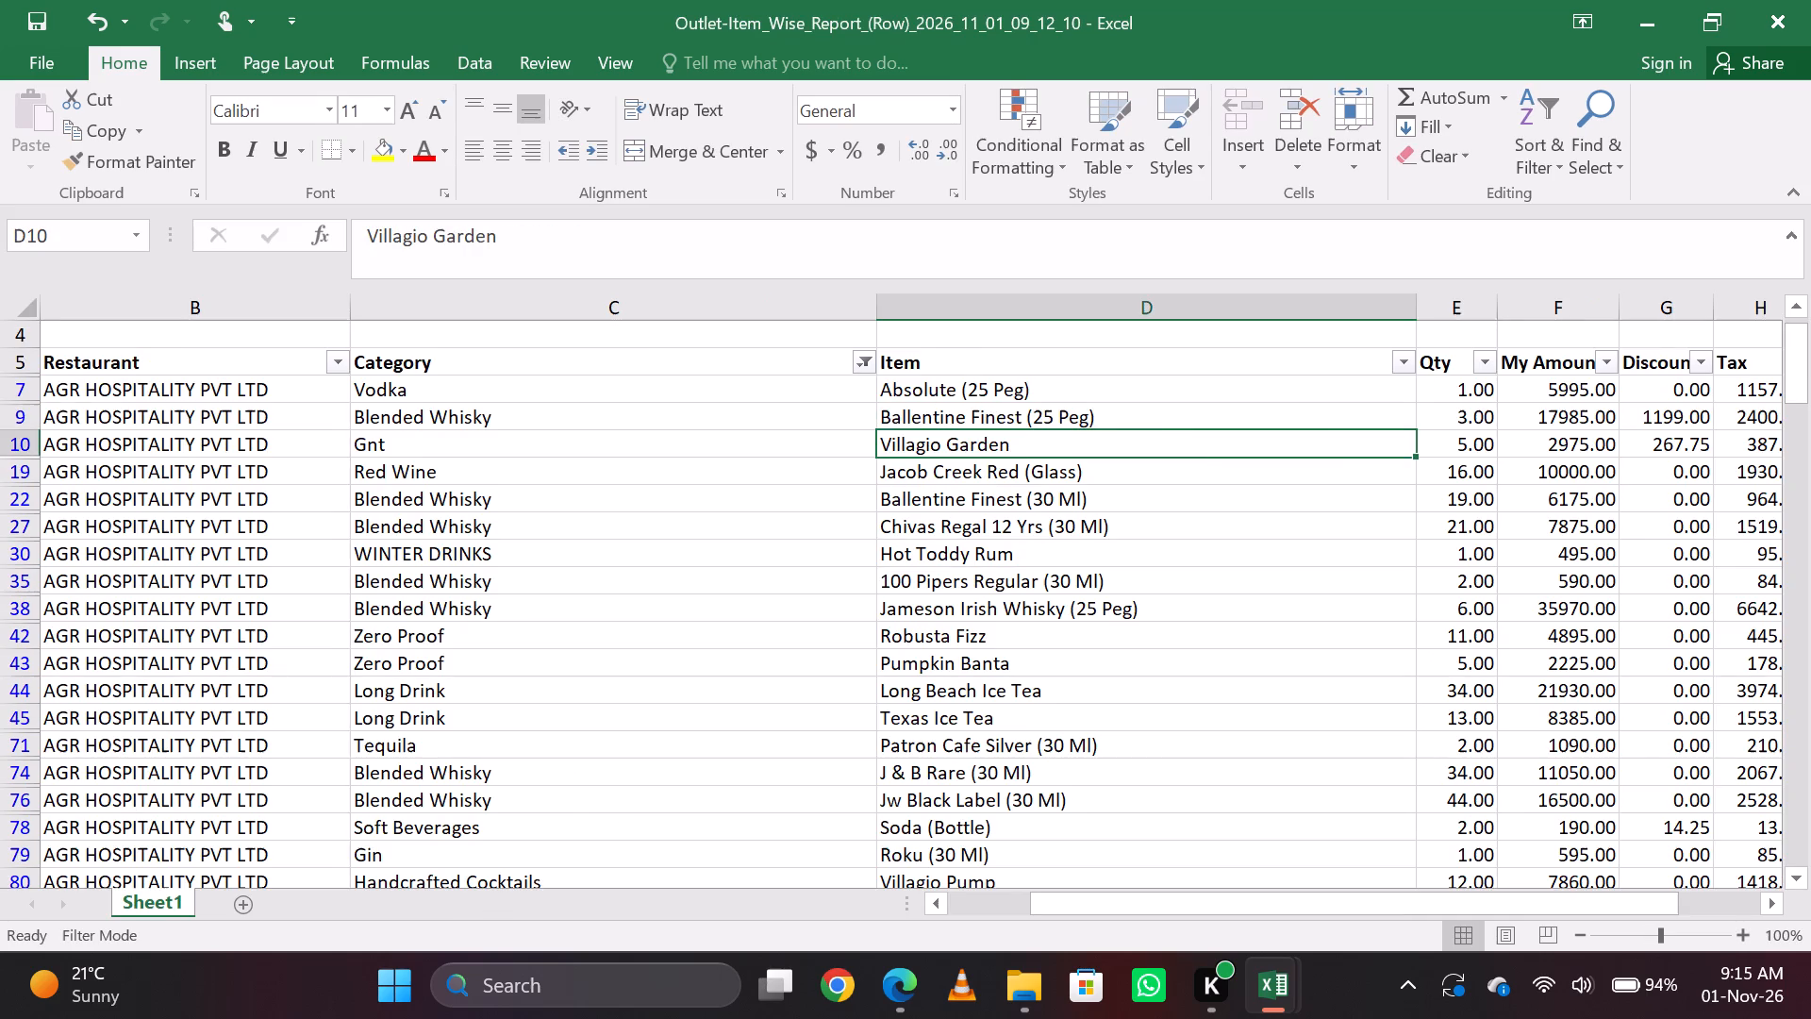
{"action": "key", "text": "ctrl+c"}
{"action": "key", "text": "alt+Tab"}
{"action": "key", "text": "alt+Tab"}
{"action": "key", "text": "alt+Tab"}
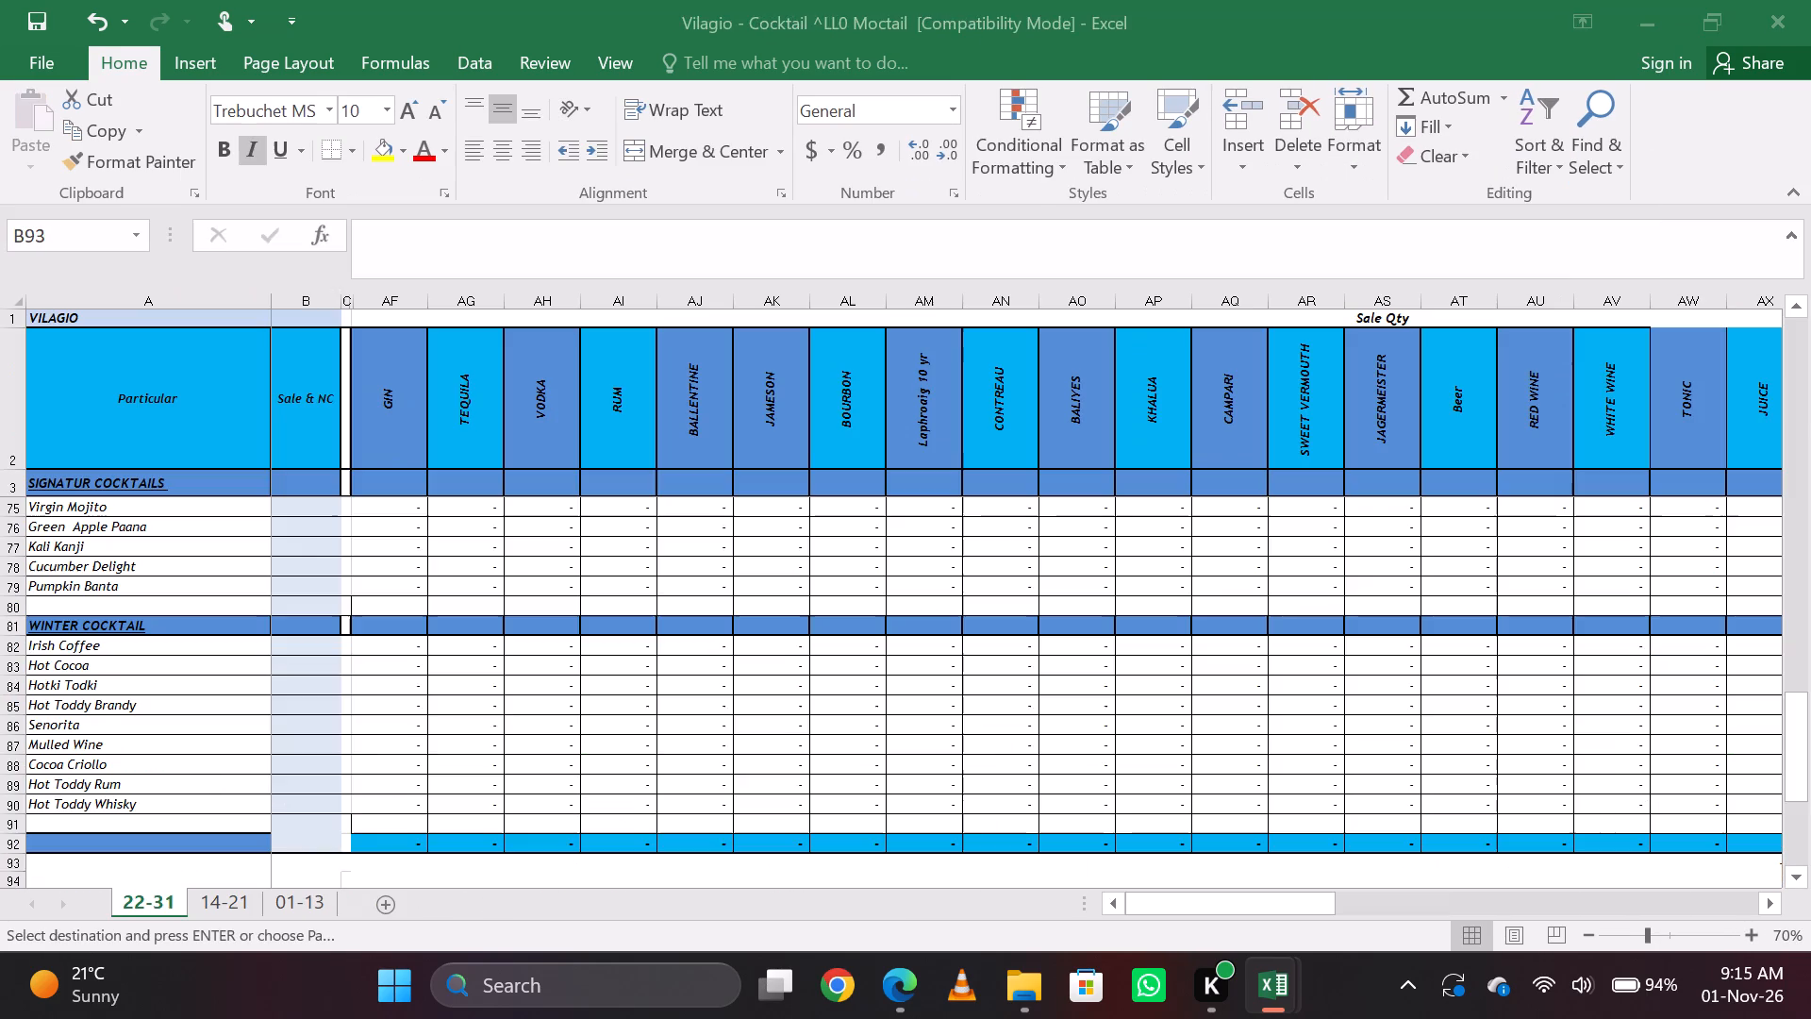
{"action": "key", "text": "ctrl+f"}
{"action": "key", "text": "ctrl+v"}
{"action": "key", "text": "Return"}
{"action": "key", "text": "Escape"}
{"action": "key", "text": "Right"}
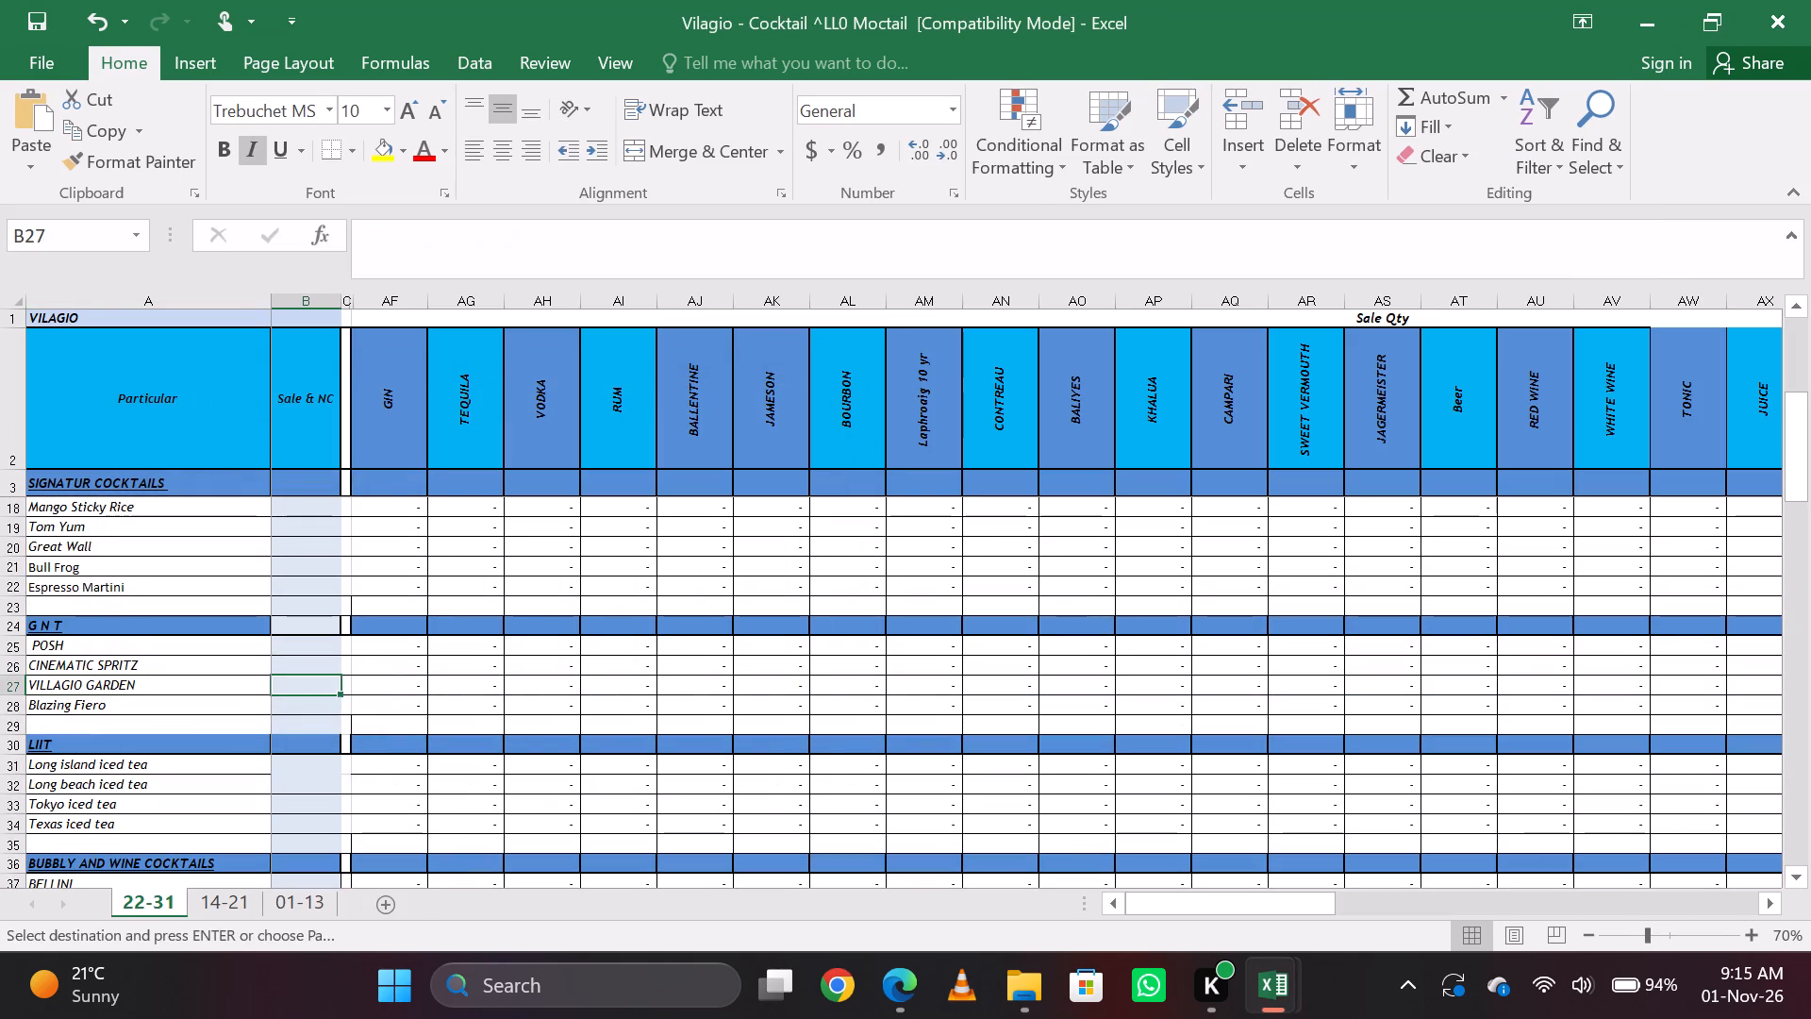
{"action": "key", "text": "5"}
{"action": "key", "text": "Right"}
{"action": "key", "text": "Left"}
Copy the Jacob Creek Red (Glass) item name and enter =16*30 as Sales (ML) for JACOB'S CREEK SHIRAZ CABERNET in the variance report's RED WINE section.
{"action": "key", "text": "alt+Tab"}
{"action": "key", "text": "Down"}
{"action": "key", "text": "Up"}
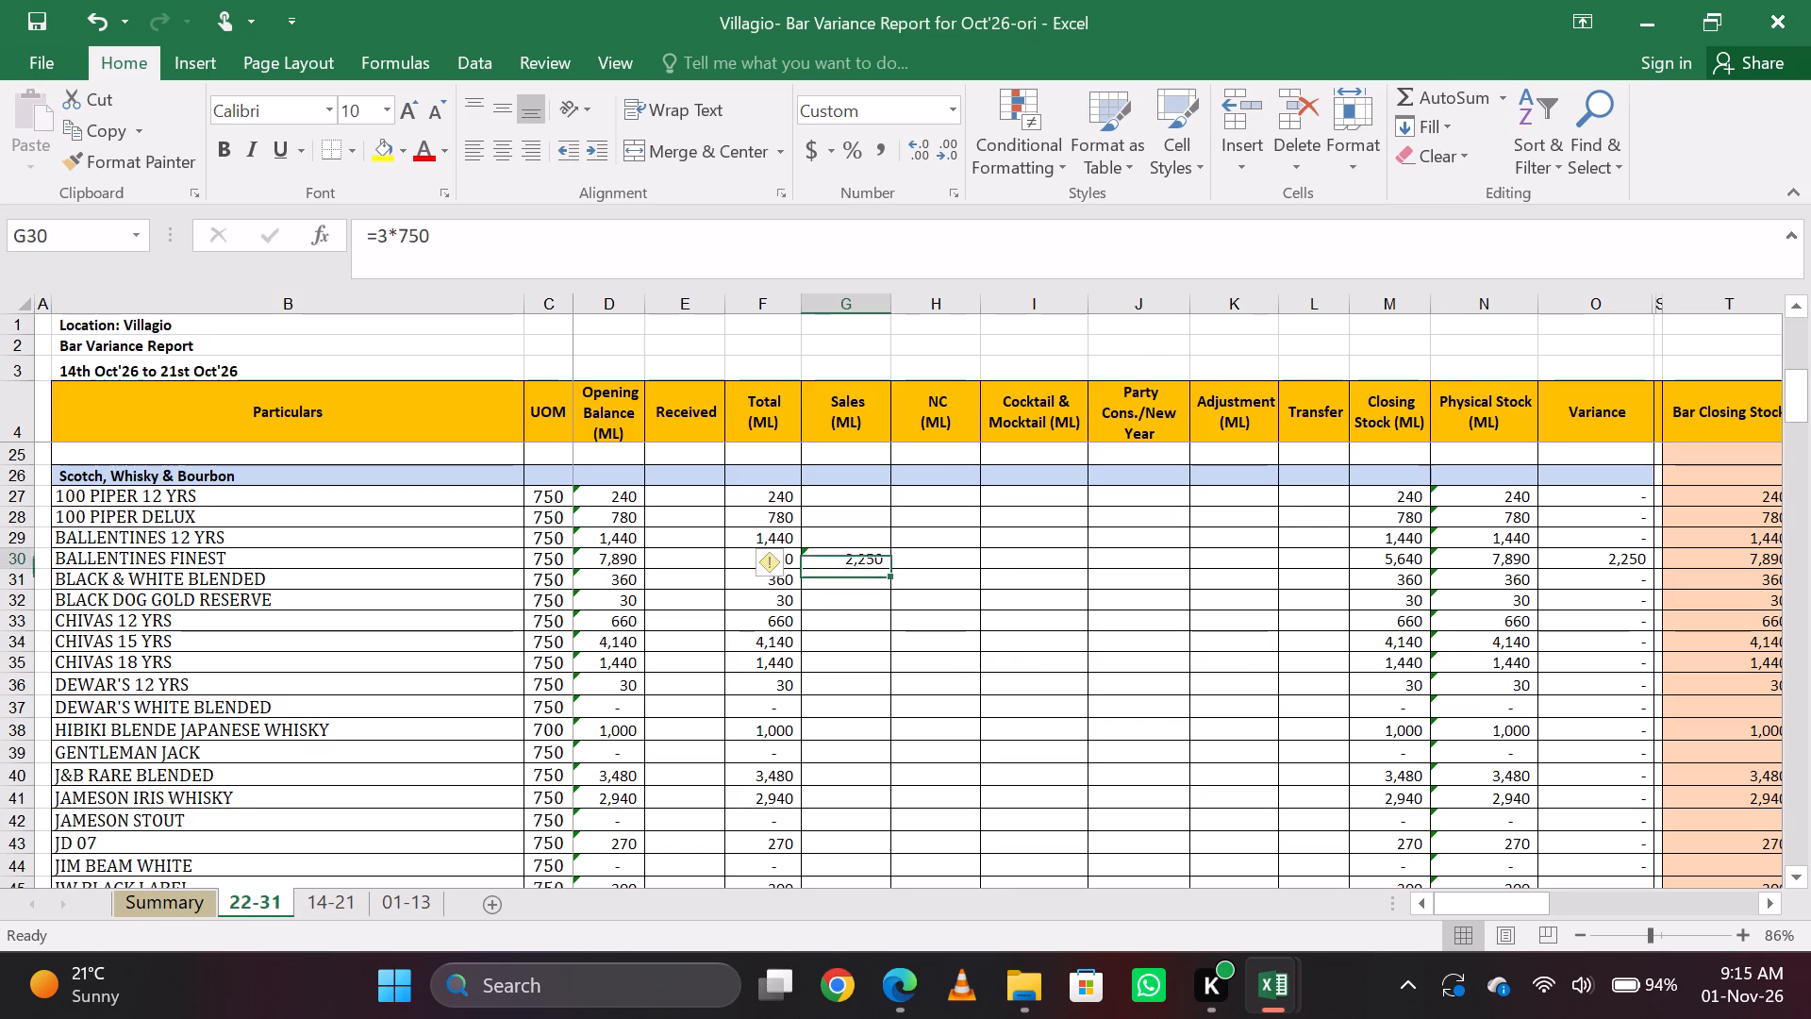
{"action": "key", "text": "alt+Tab"}
{"action": "key", "text": "alt+Tab"}
{"action": "key", "text": "Down"}
{"action": "key", "text": "ctrl+c"}
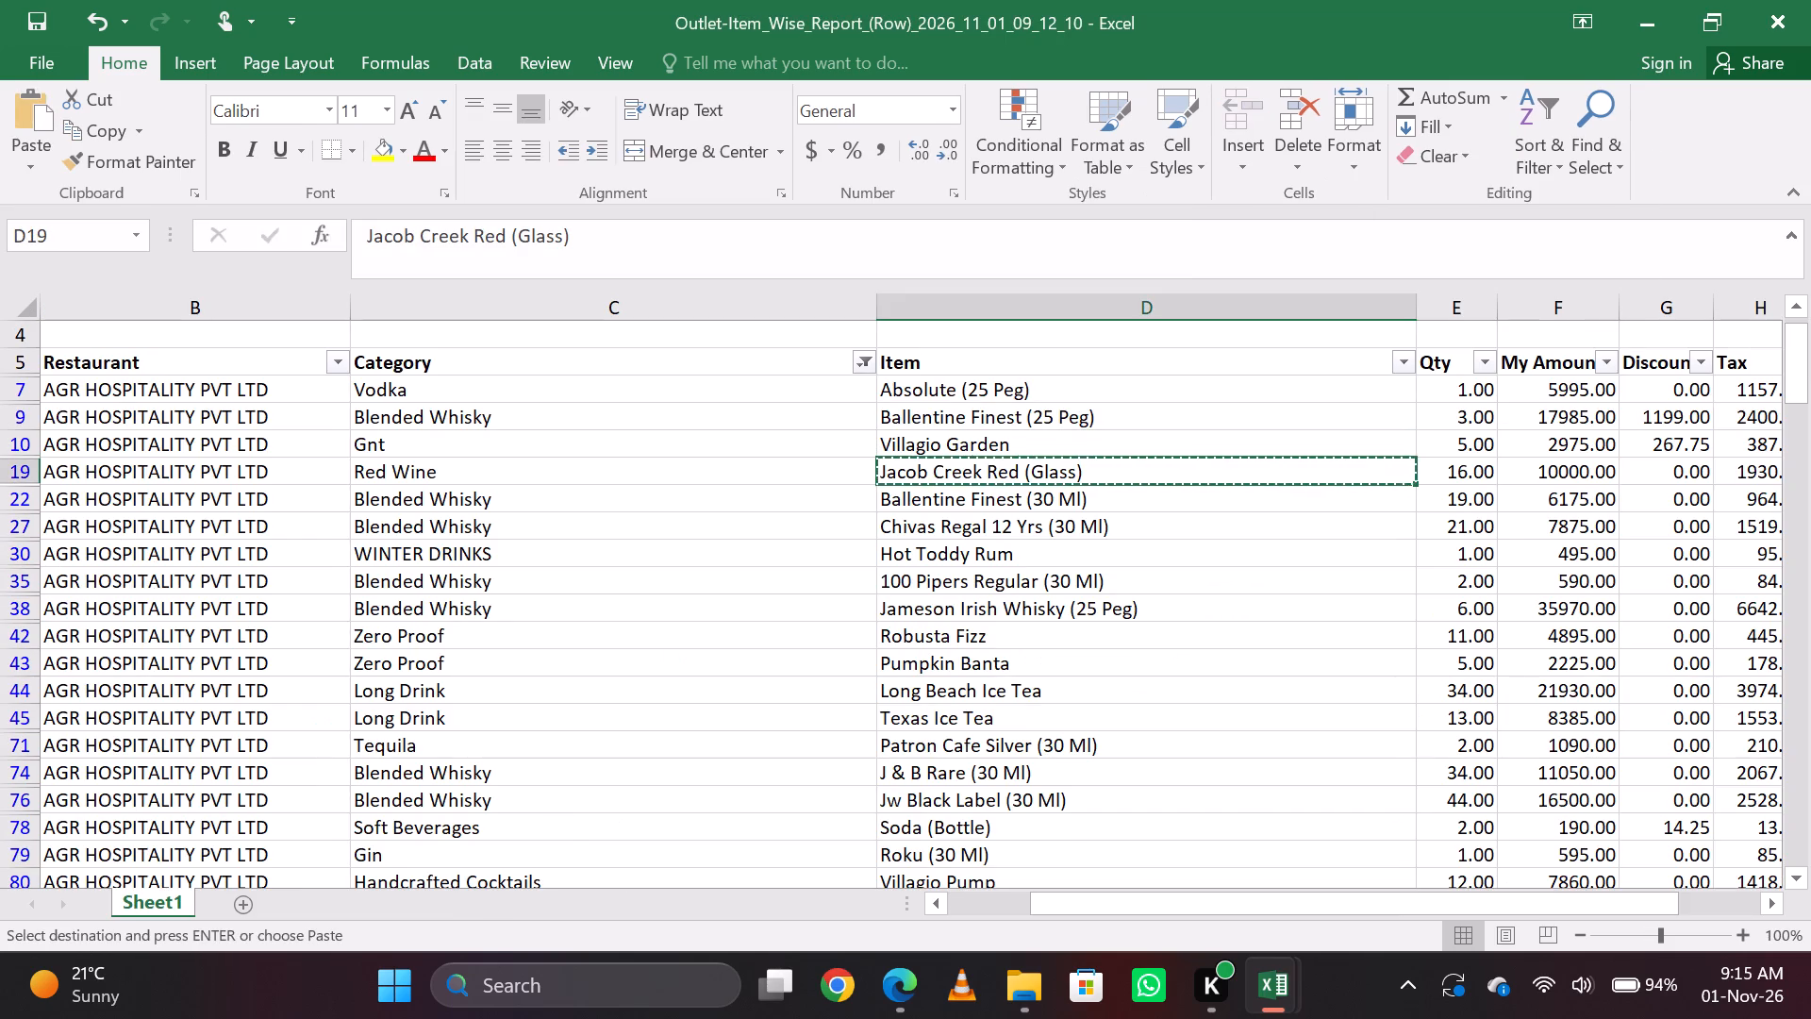
{"action": "key", "text": "alt+Tab"}
{"action": "key", "text": "Page_Down"}
{"action": "key", "text": "Page_Down"}
{"action": "key", "text": "Page_Down"}
{"action": "key", "text": "Page_Down"}
{"action": "key", "text": "Page_Down"}
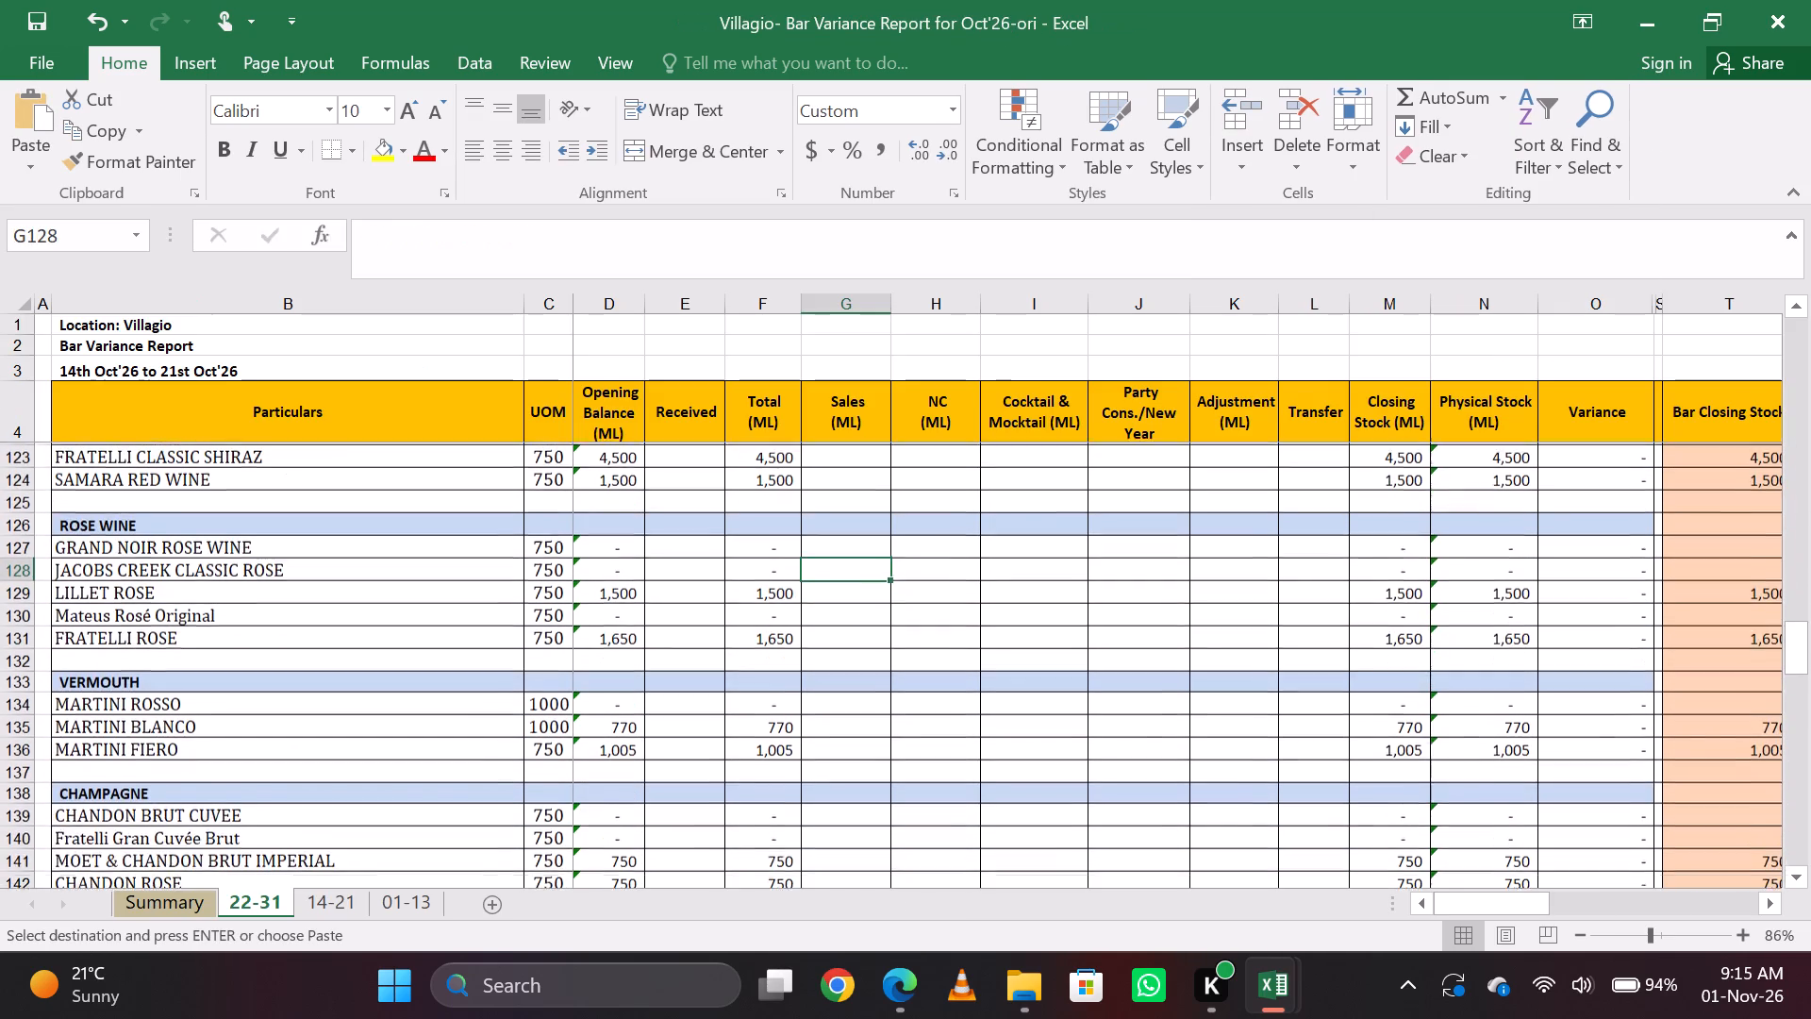
{"action": "key", "text": "Page_Down"}
{"action": "key", "text": "Page_Down"}
{"action": "key", "text": "Page_Up"}
{"action": "key", "text": "Page_Up"}
{"action": "key", "text": "Page_Up"}
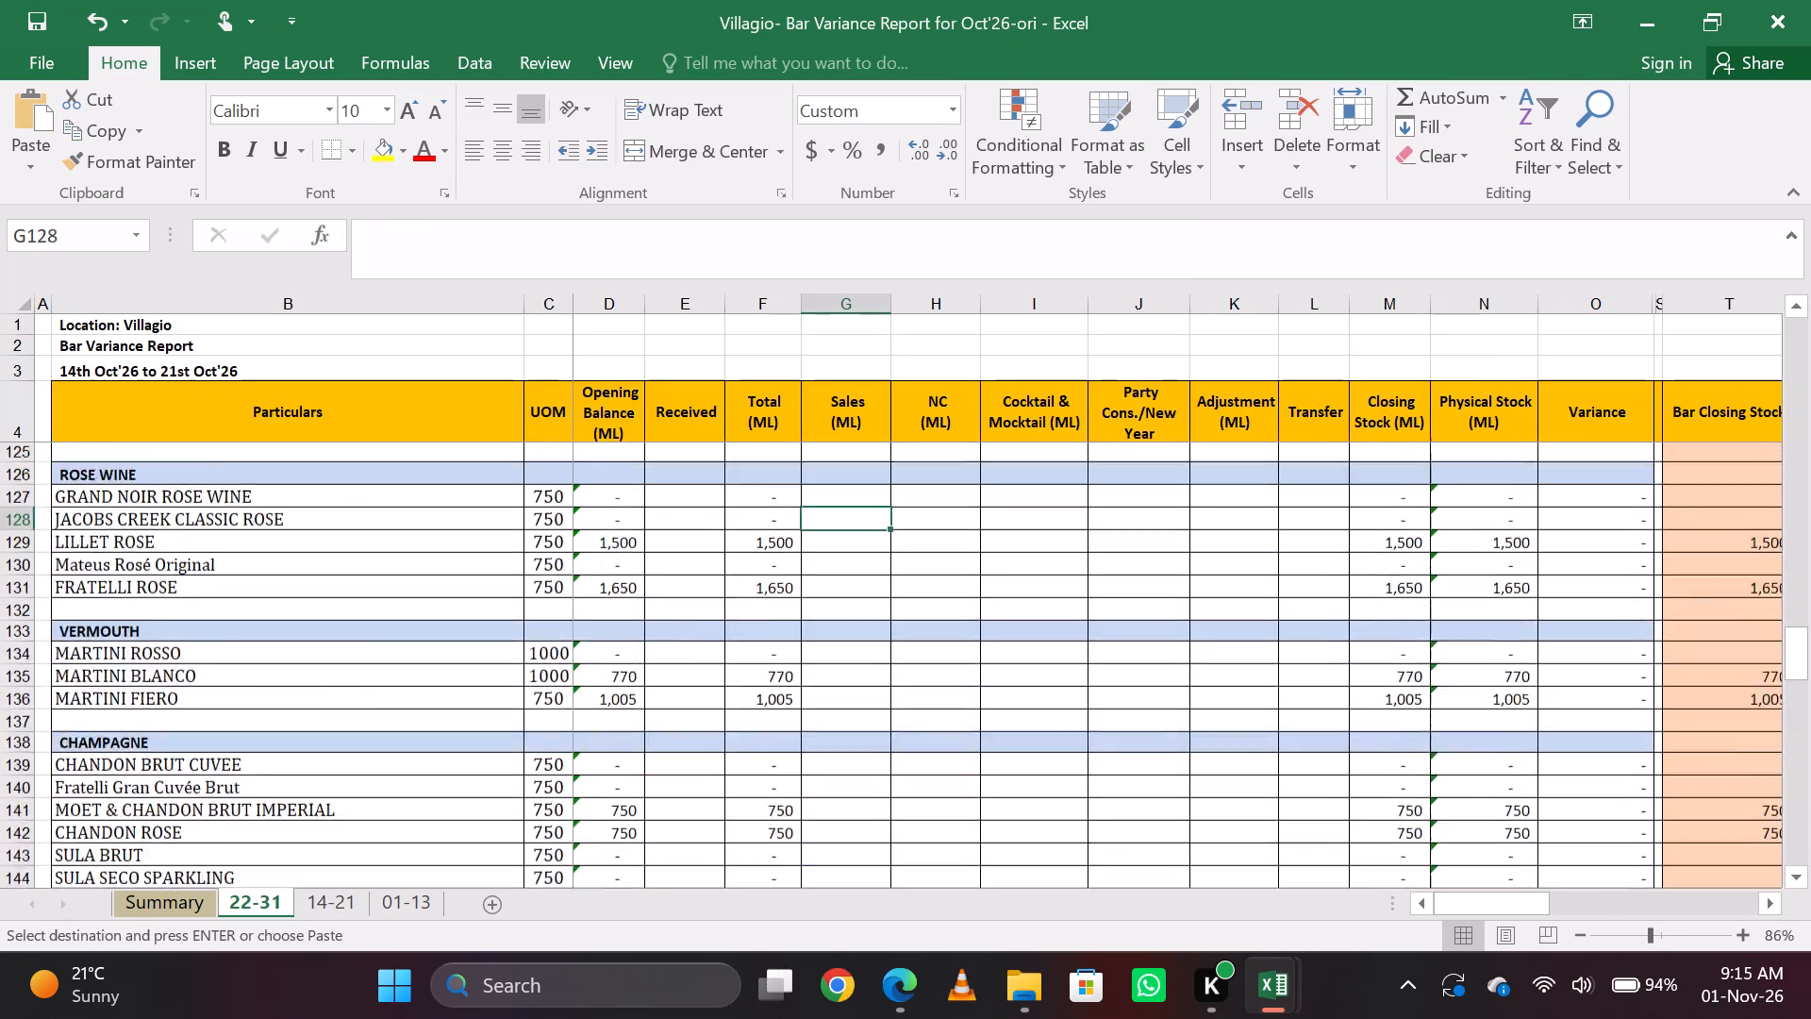
{"action": "key", "text": "Down"}
{"action": "key", "text": "Down"}
{"action": "key", "text": "Down"}
{"action": "key", "text": "Down"}
{"action": "key", "text": "Down"}
{"action": "key", "text": "Down"}
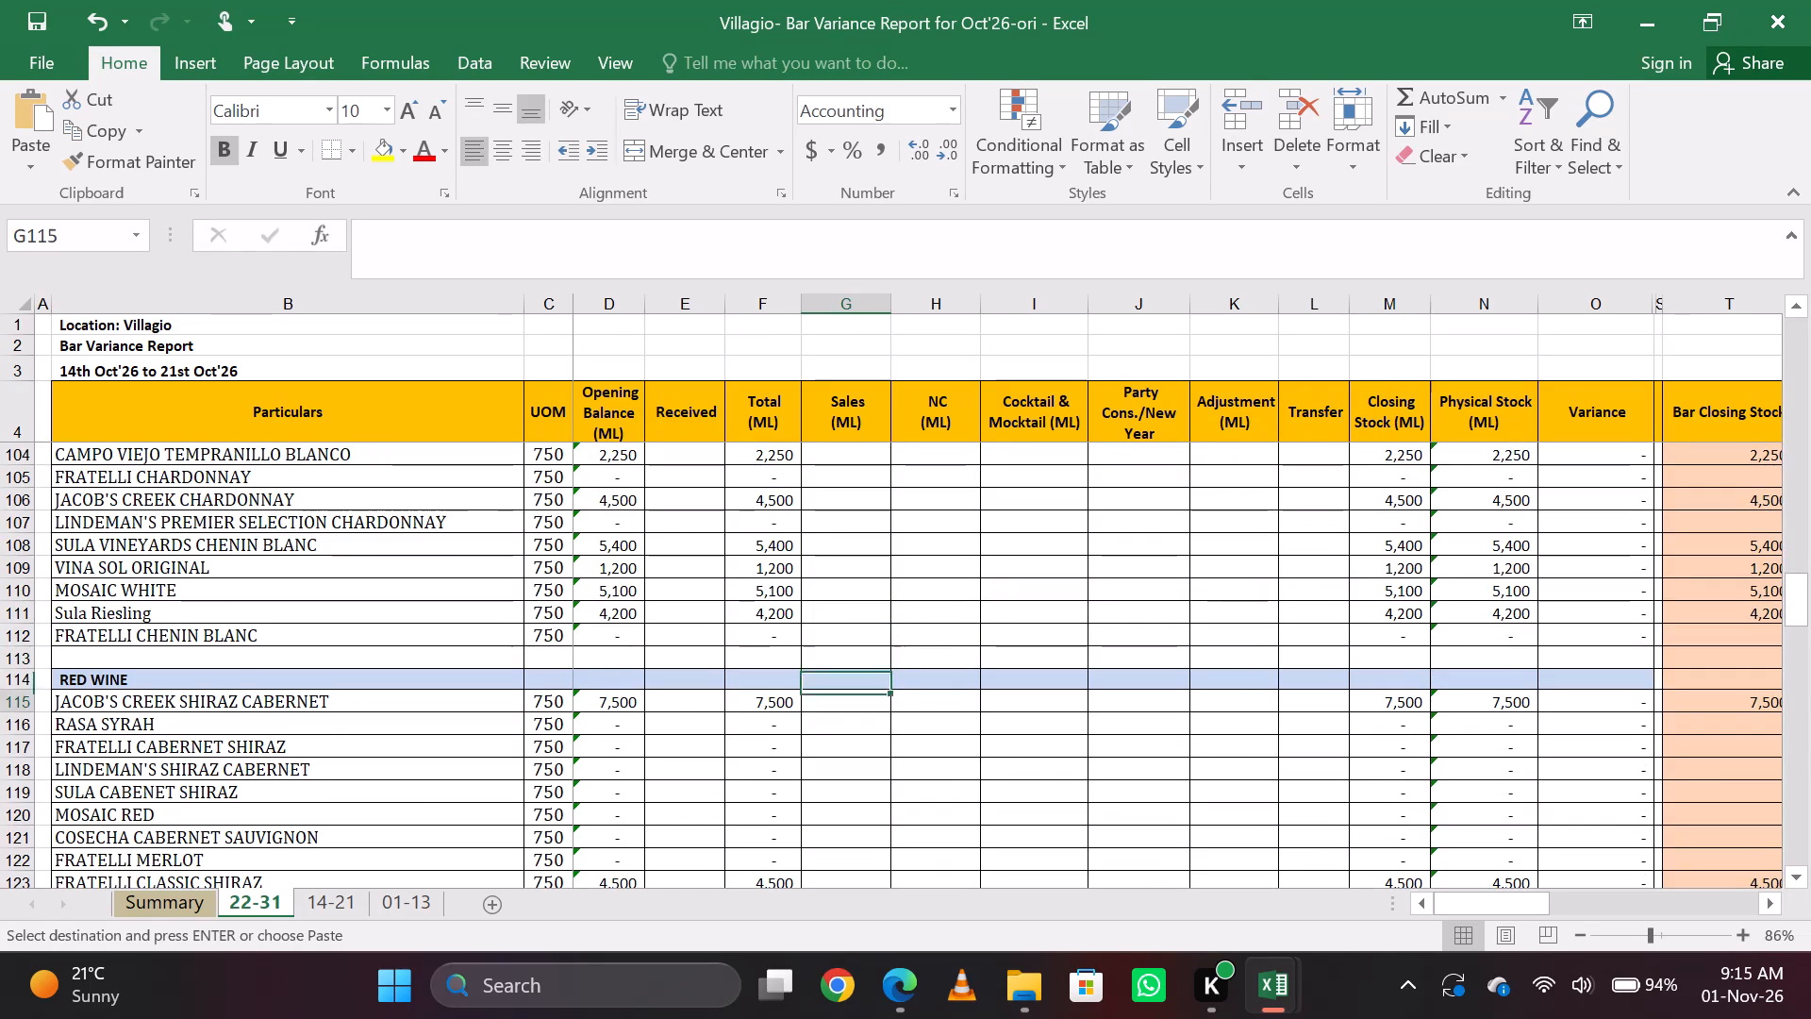
{"action": "key", "text": "alt+Tab"}
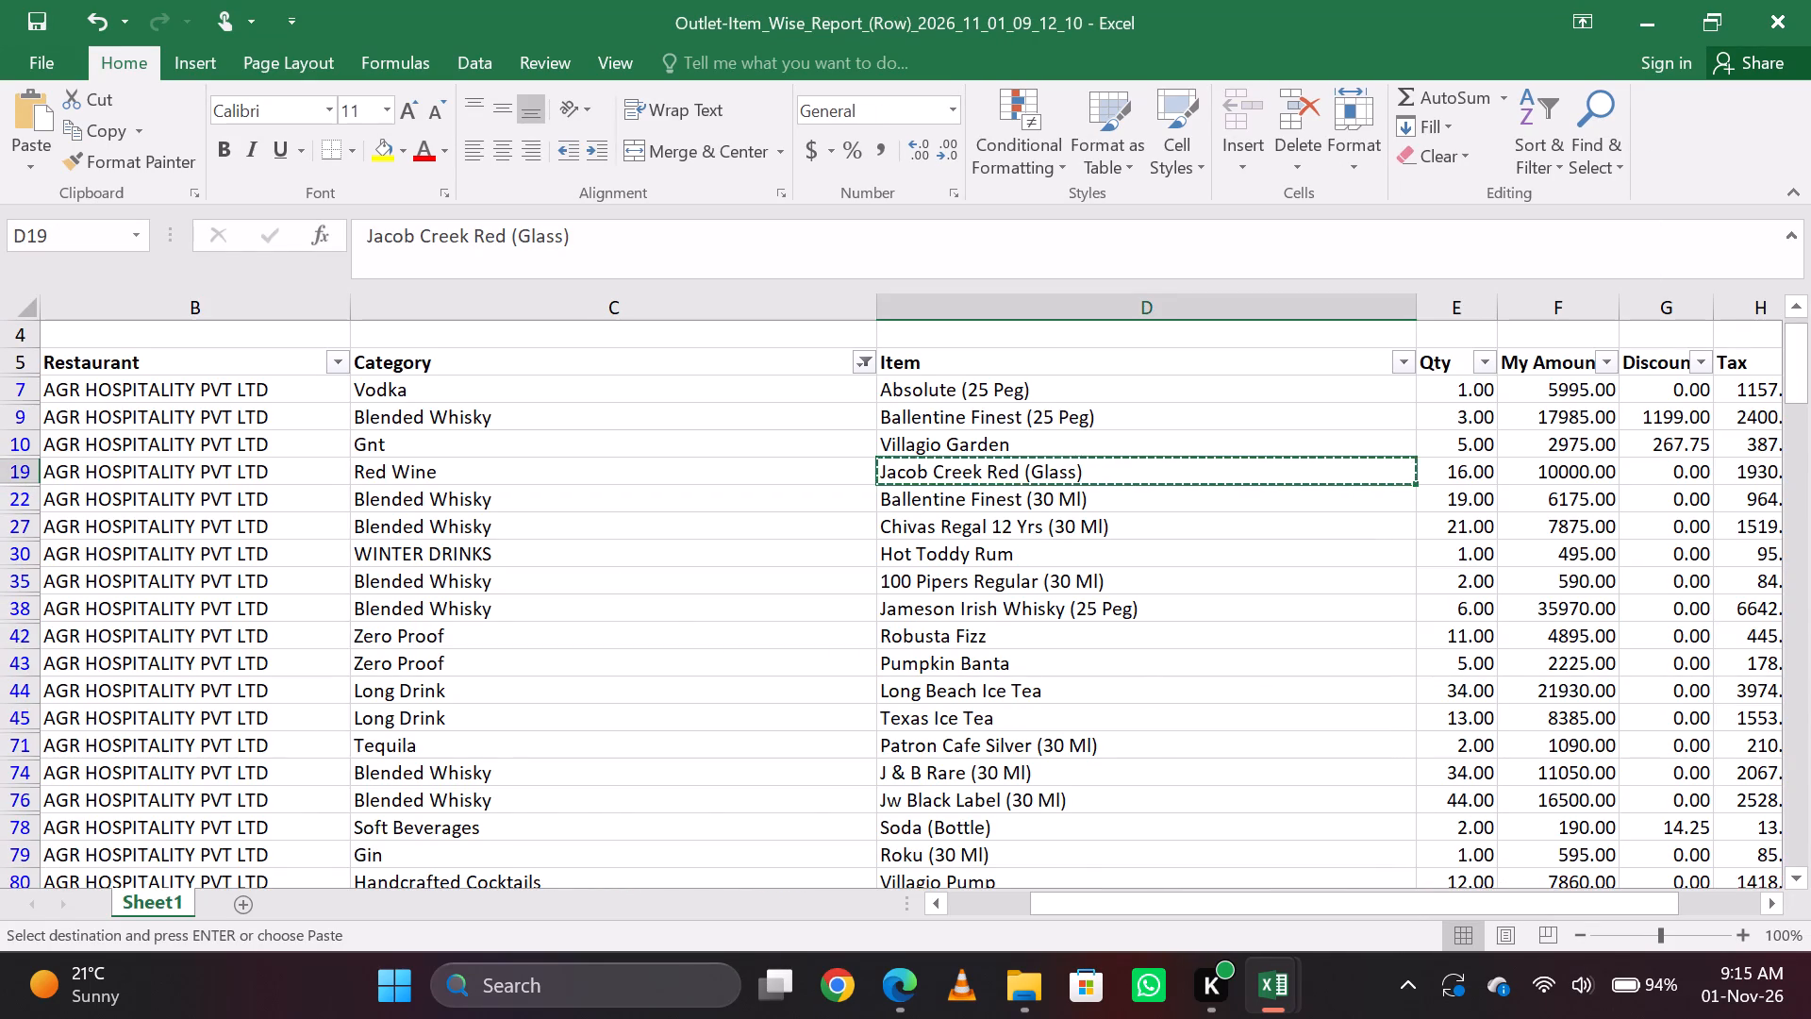
{"action": "key", "text": "alt+Tab"}
{"action": "key", "text": "Down"}
{"action": "key", "text": "Up"}
{"action": "type", "text": "=16*30"}
{"action": "key", "text": "Return"}
{"action": "key", "text": "Up"}
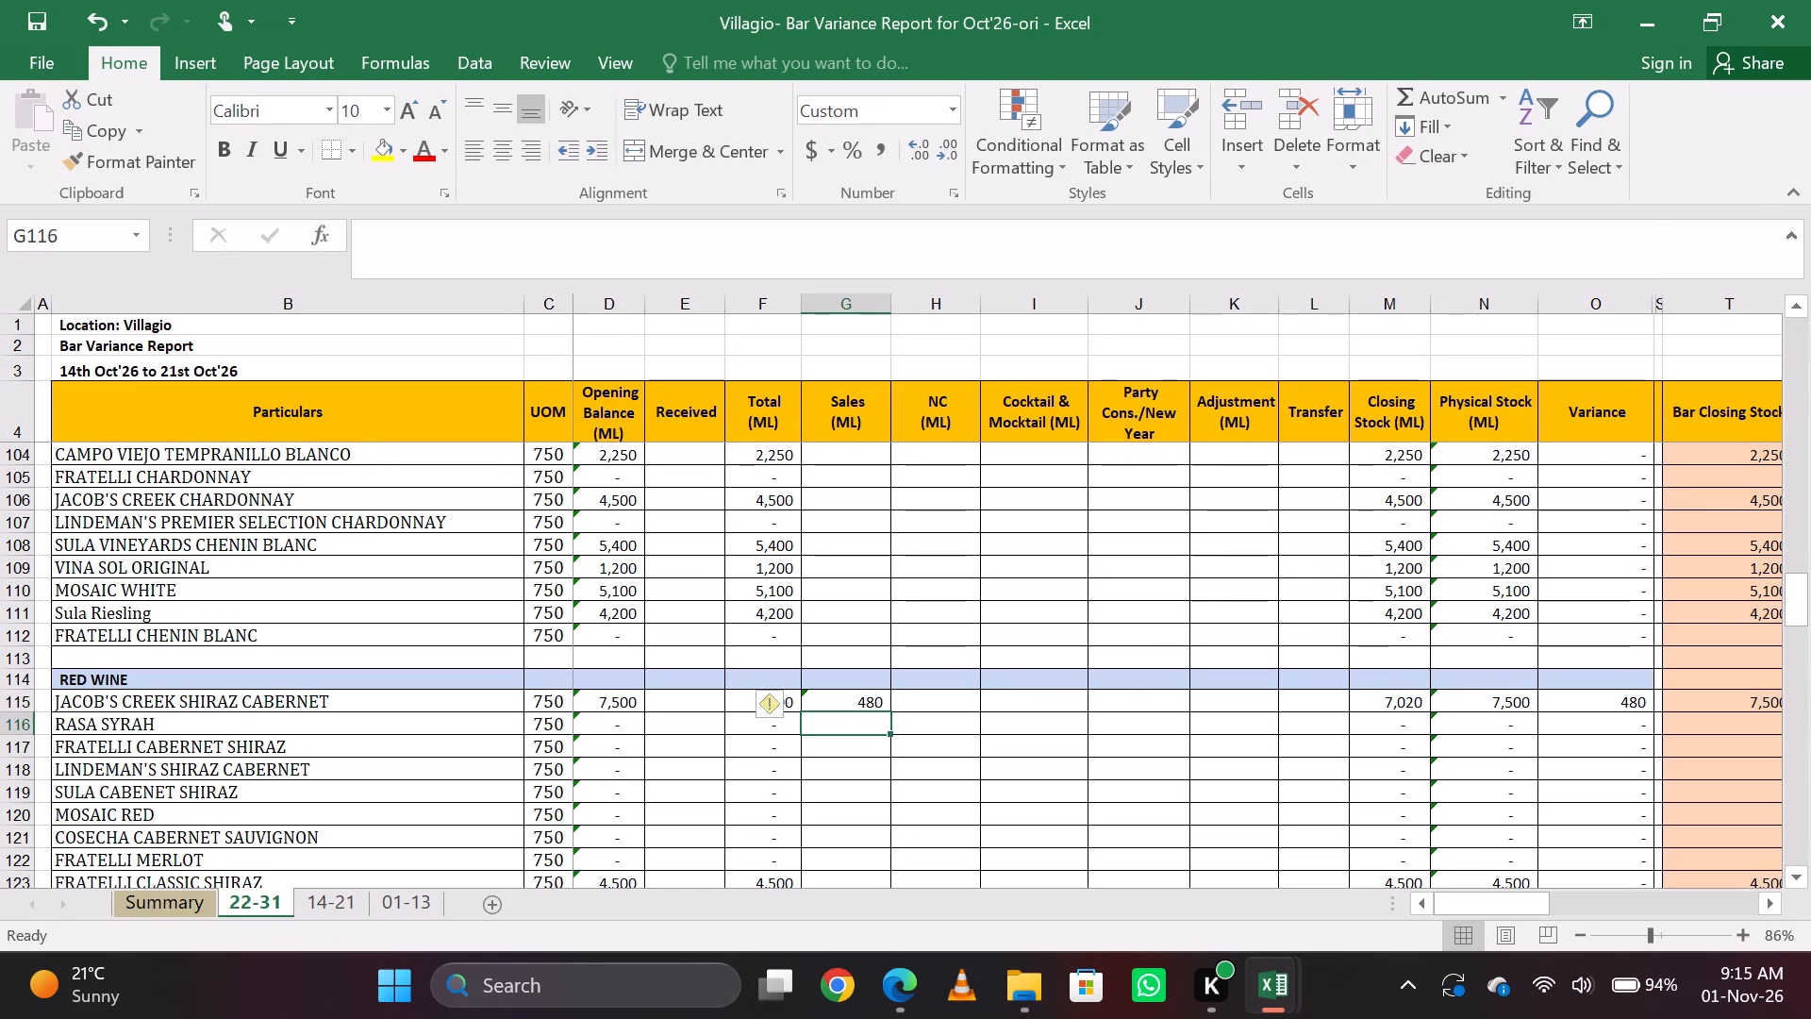
Change the Sales (ML) formula for JACOB'S CREEK SHIRAZ CABERNET to =16*150.
{"action": "left_click", "coordinate": [584, 253]}
{"action": "key", "text": "BackSpace"}
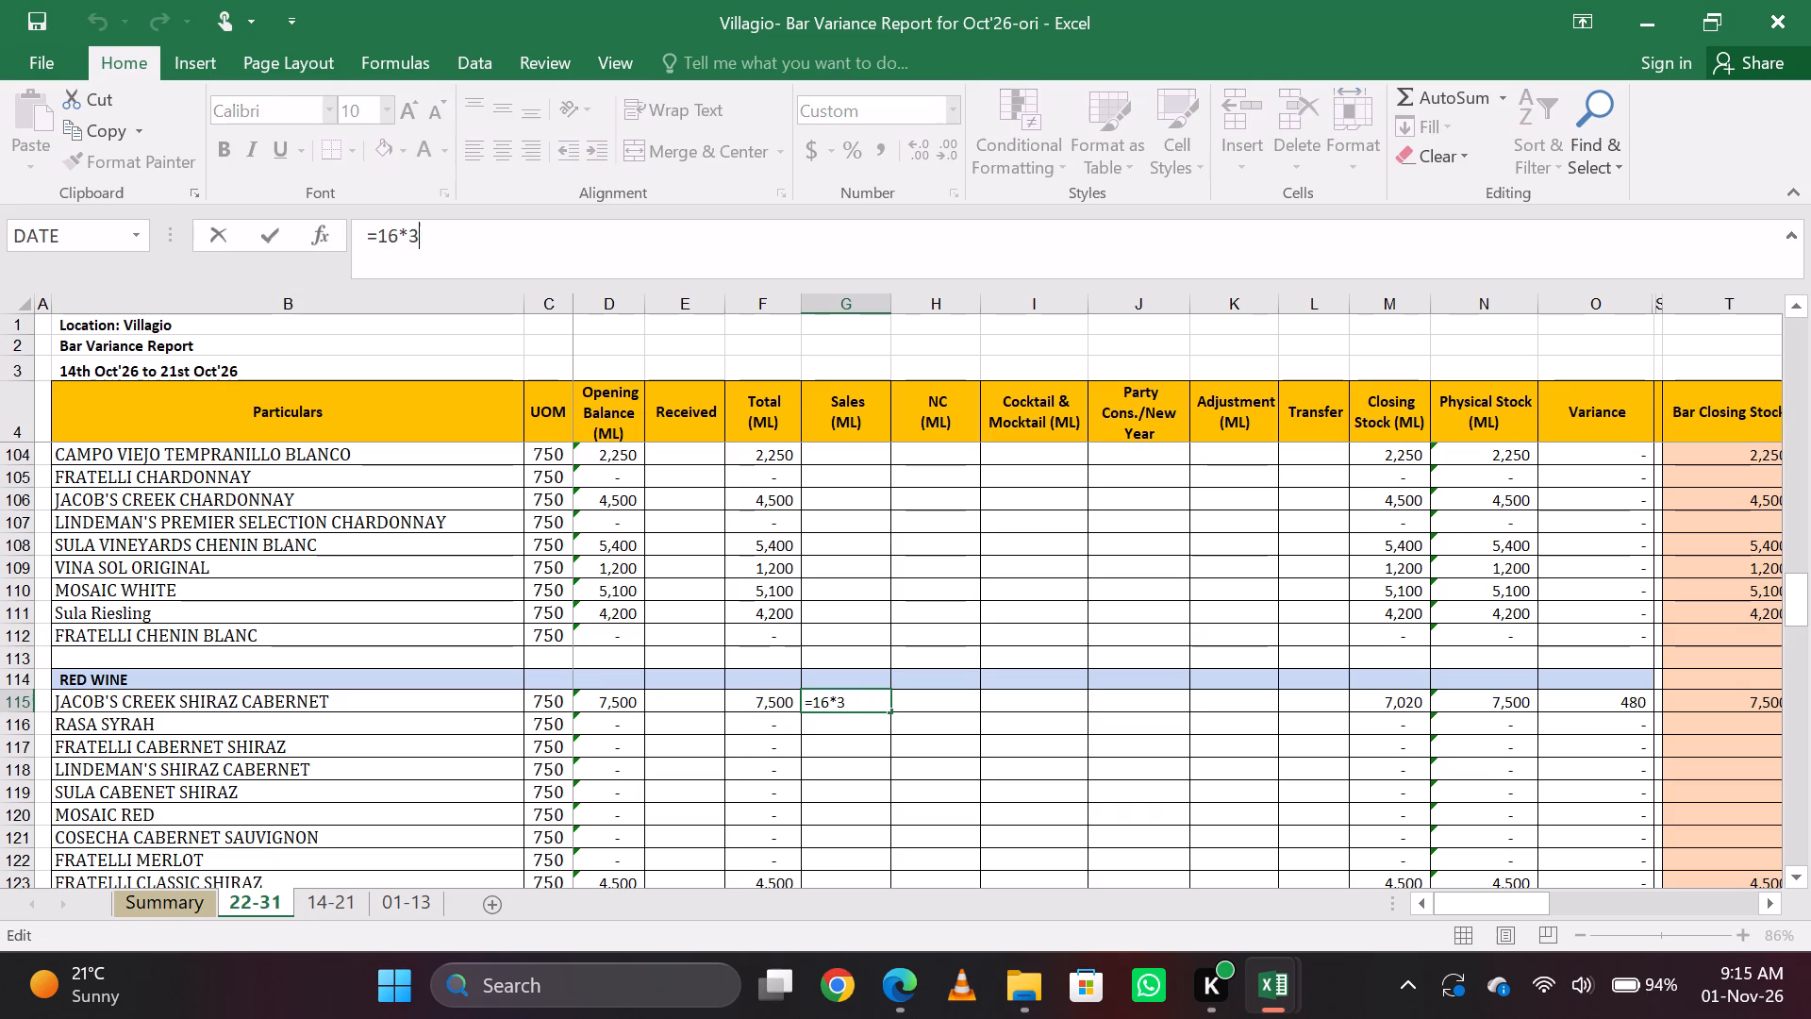
{"action": "key", "text": "BackSpace"}
{"action": "type", "text": "150"}
{"action": "key", "text": "Return"}
{"action": "key", "text": "Up"}
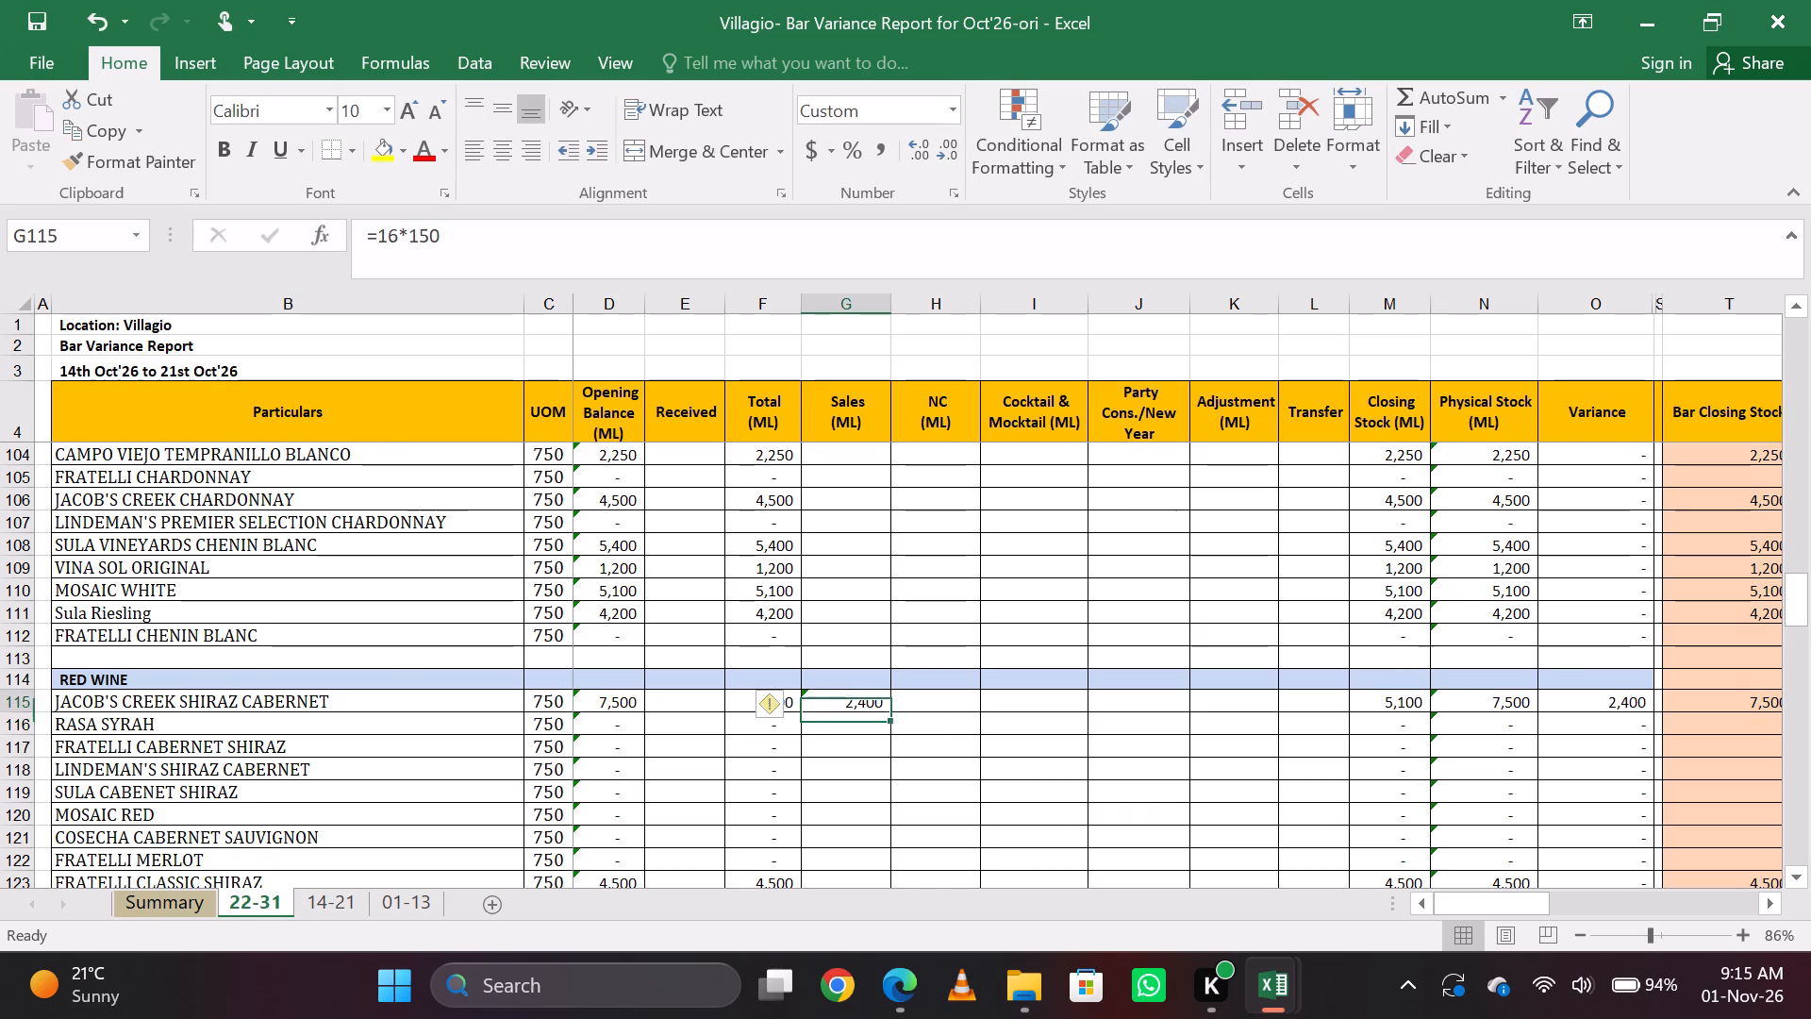
Copy the Ballentine Finest (30 Ml) item name from the item-wise report, and add +19*30 to the Sales (ML) formula for BALLENTINES FINEST.
{"action": "key", "text": "alt+Tab"}
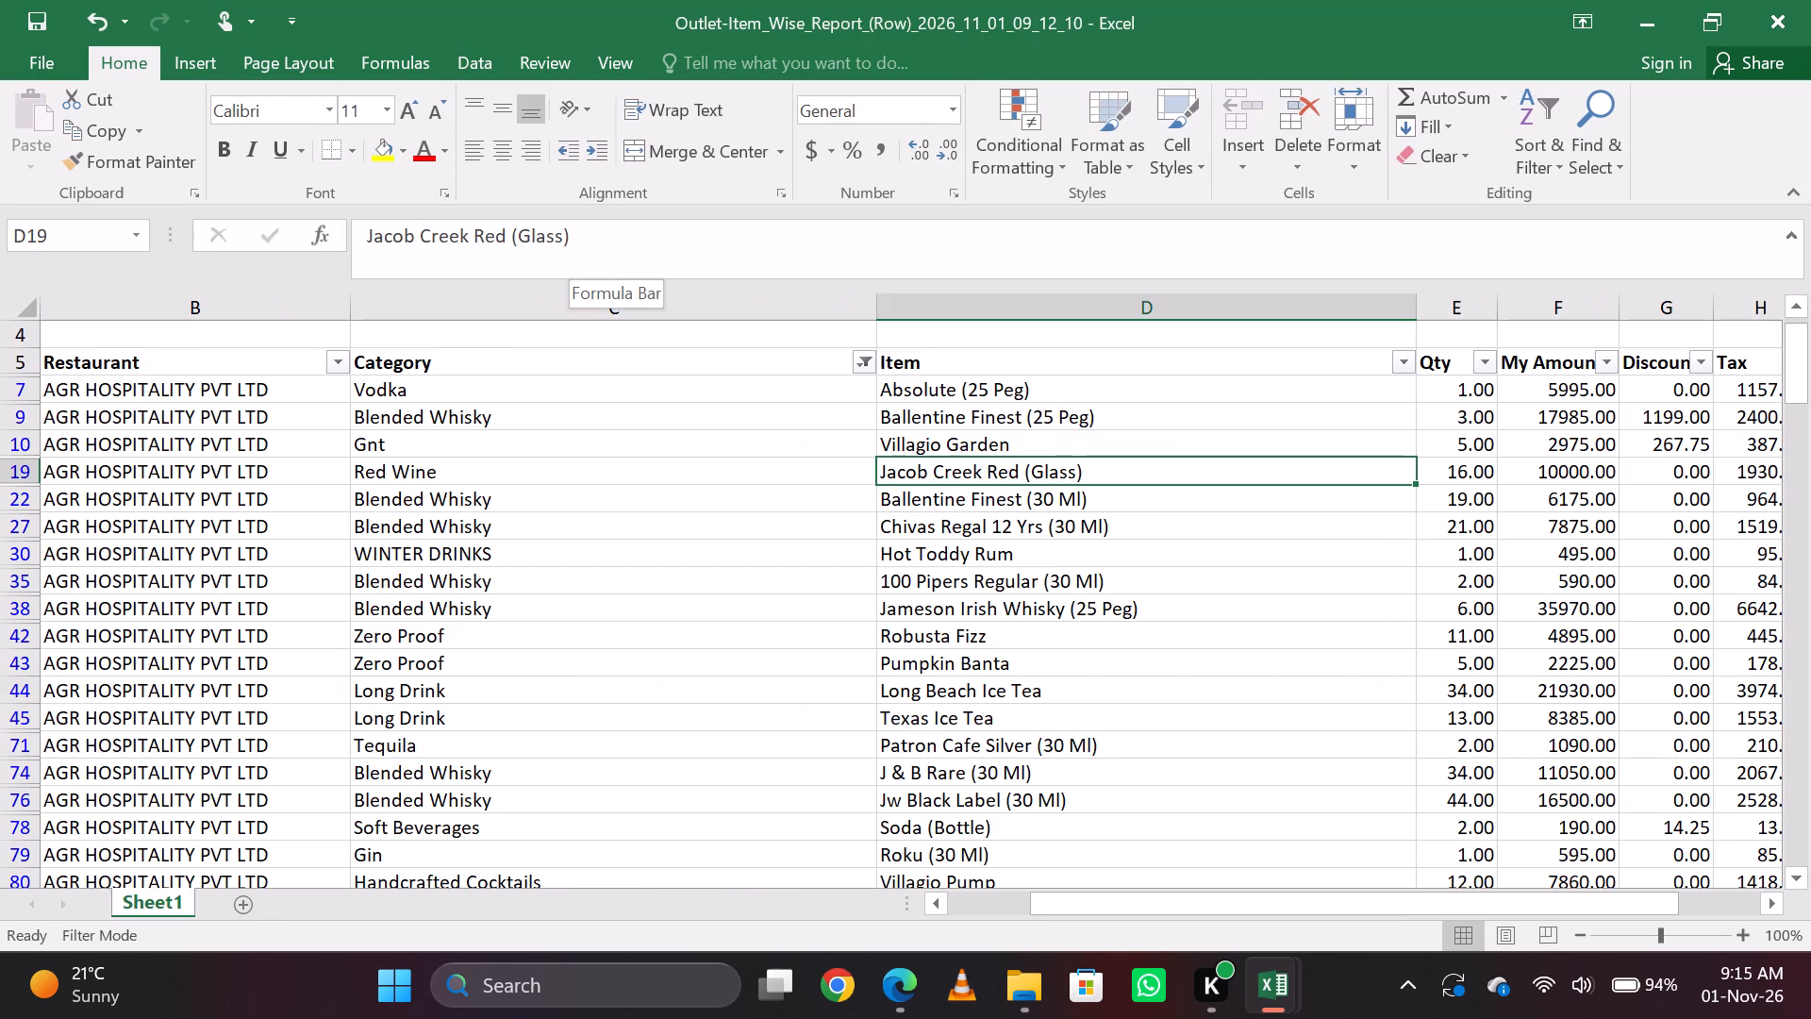
{"action": "key", "text": "Down"}
{"action": "key", "text": "ctrl+c"}
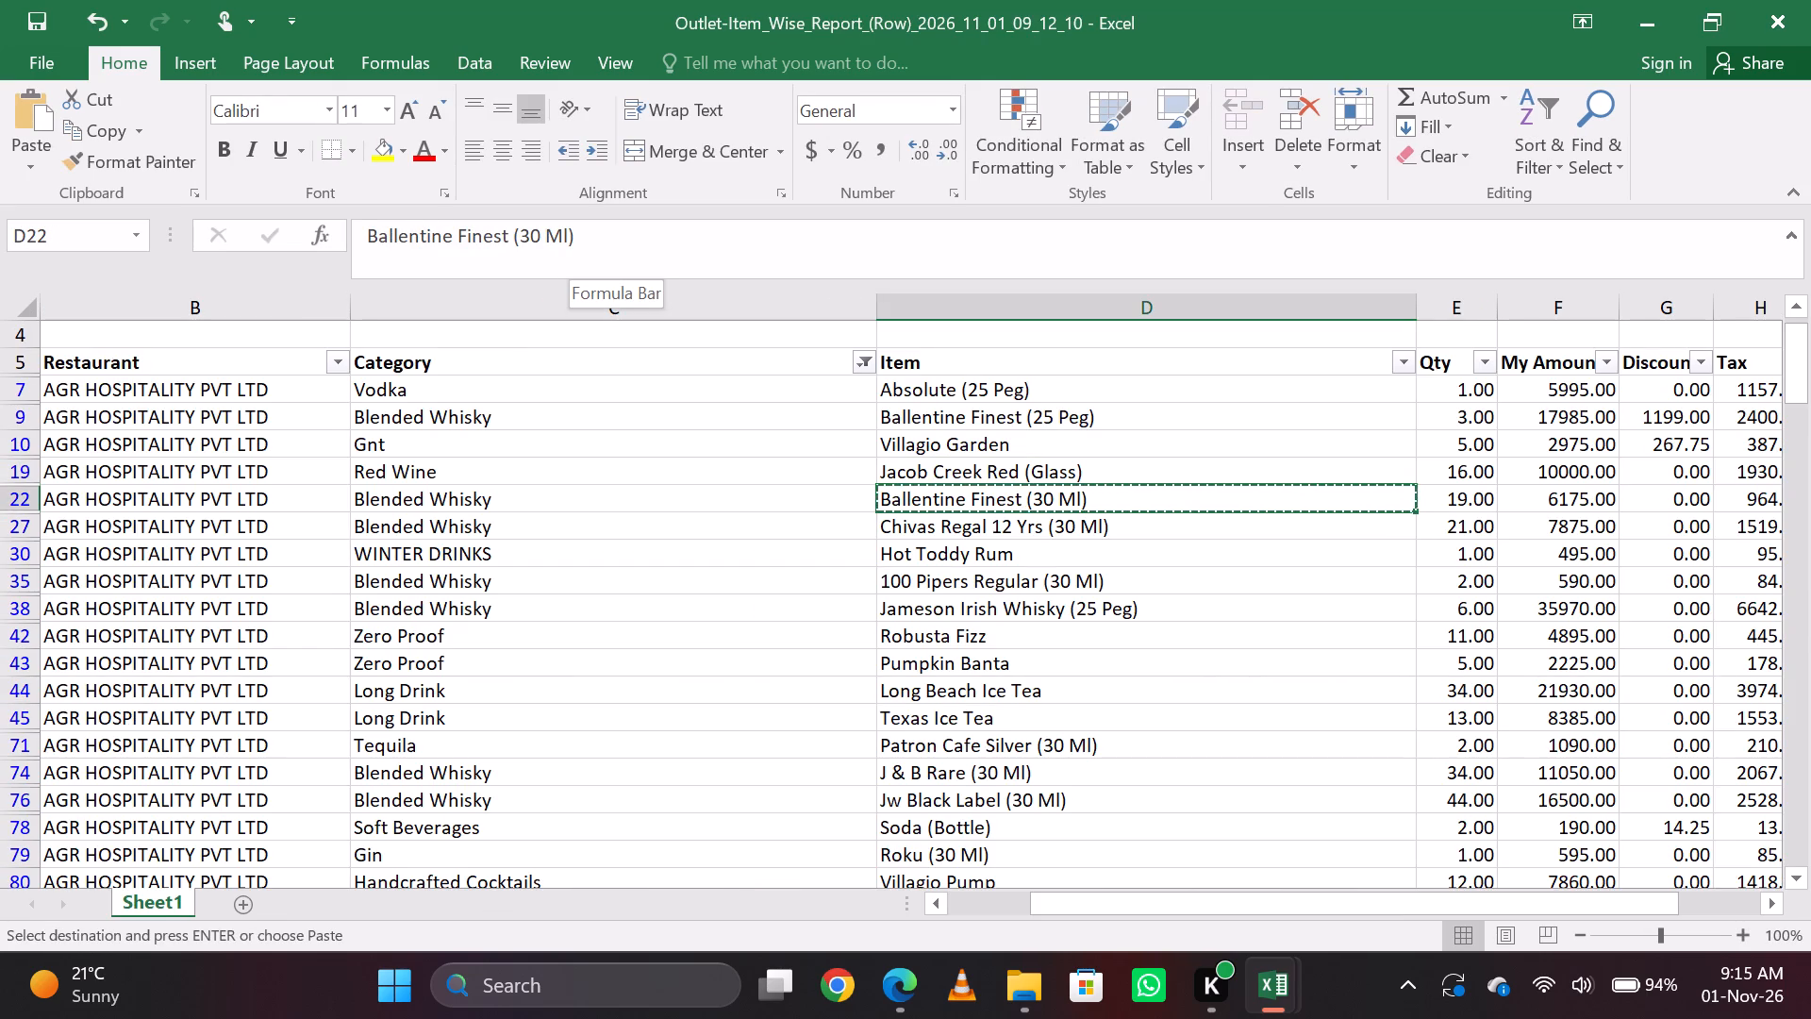
{"action": "key", "text": "alt+Tab"}
{"action": "key", "text": "Page_Up"}
{"action": "key", "text": "Page_Up"}
{"action": "key", "text": "Page_Up"}
{"action": "key", "text": "Page_Up"}
{"action": "key", "text": "Page_Up"}
{"action": "key", "text": "Page_Up"}
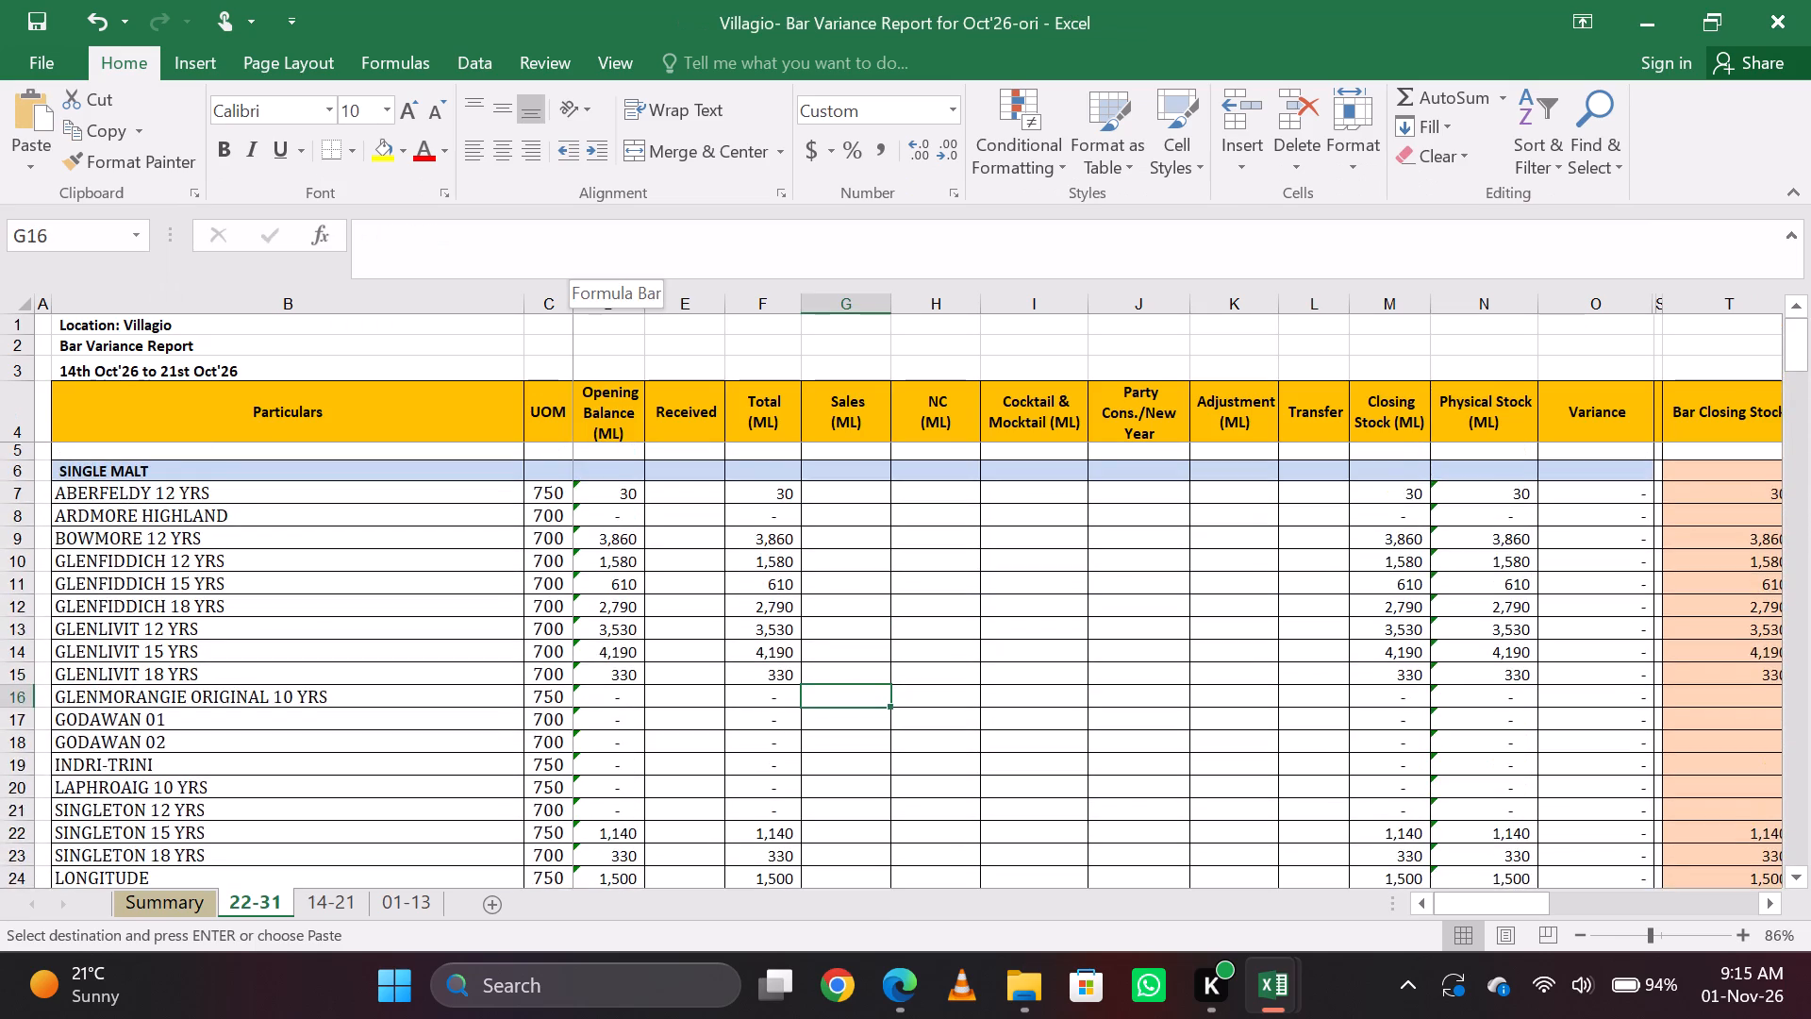
{"action": "key", "text": "Page_Down"}
{"action": "key", "text": "Down"}
{"action": "key", "text": "Down"}
{"action": "key", "text": "Up"}
{"action": "key", "text": "Up"}
{"action": "key", "text": "Up"}
{"action": "key", "text": "Up"}
{"action": "key", "text": "Up"}
{"action": "key", "text": "Up"}
{"action": "key", "text": "Up"}
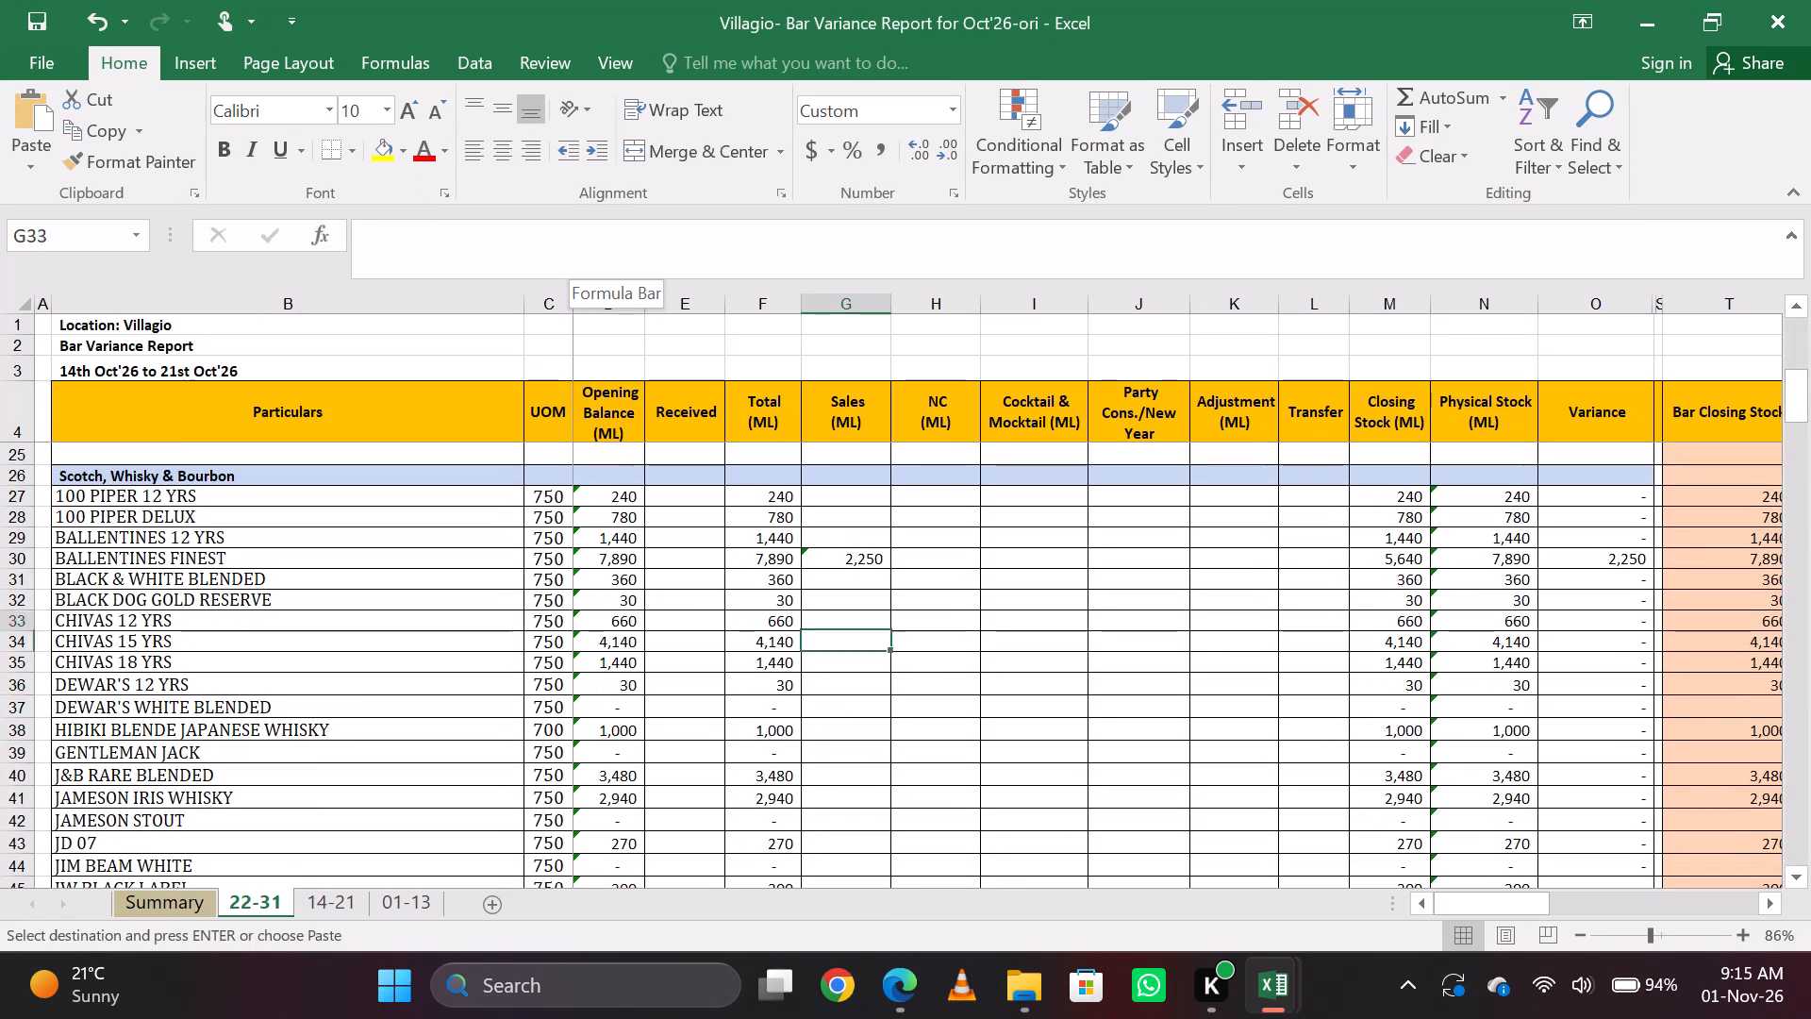
{"action": "key", "text": "Up"}
{"action": "key", "text": "alt+Tab"}
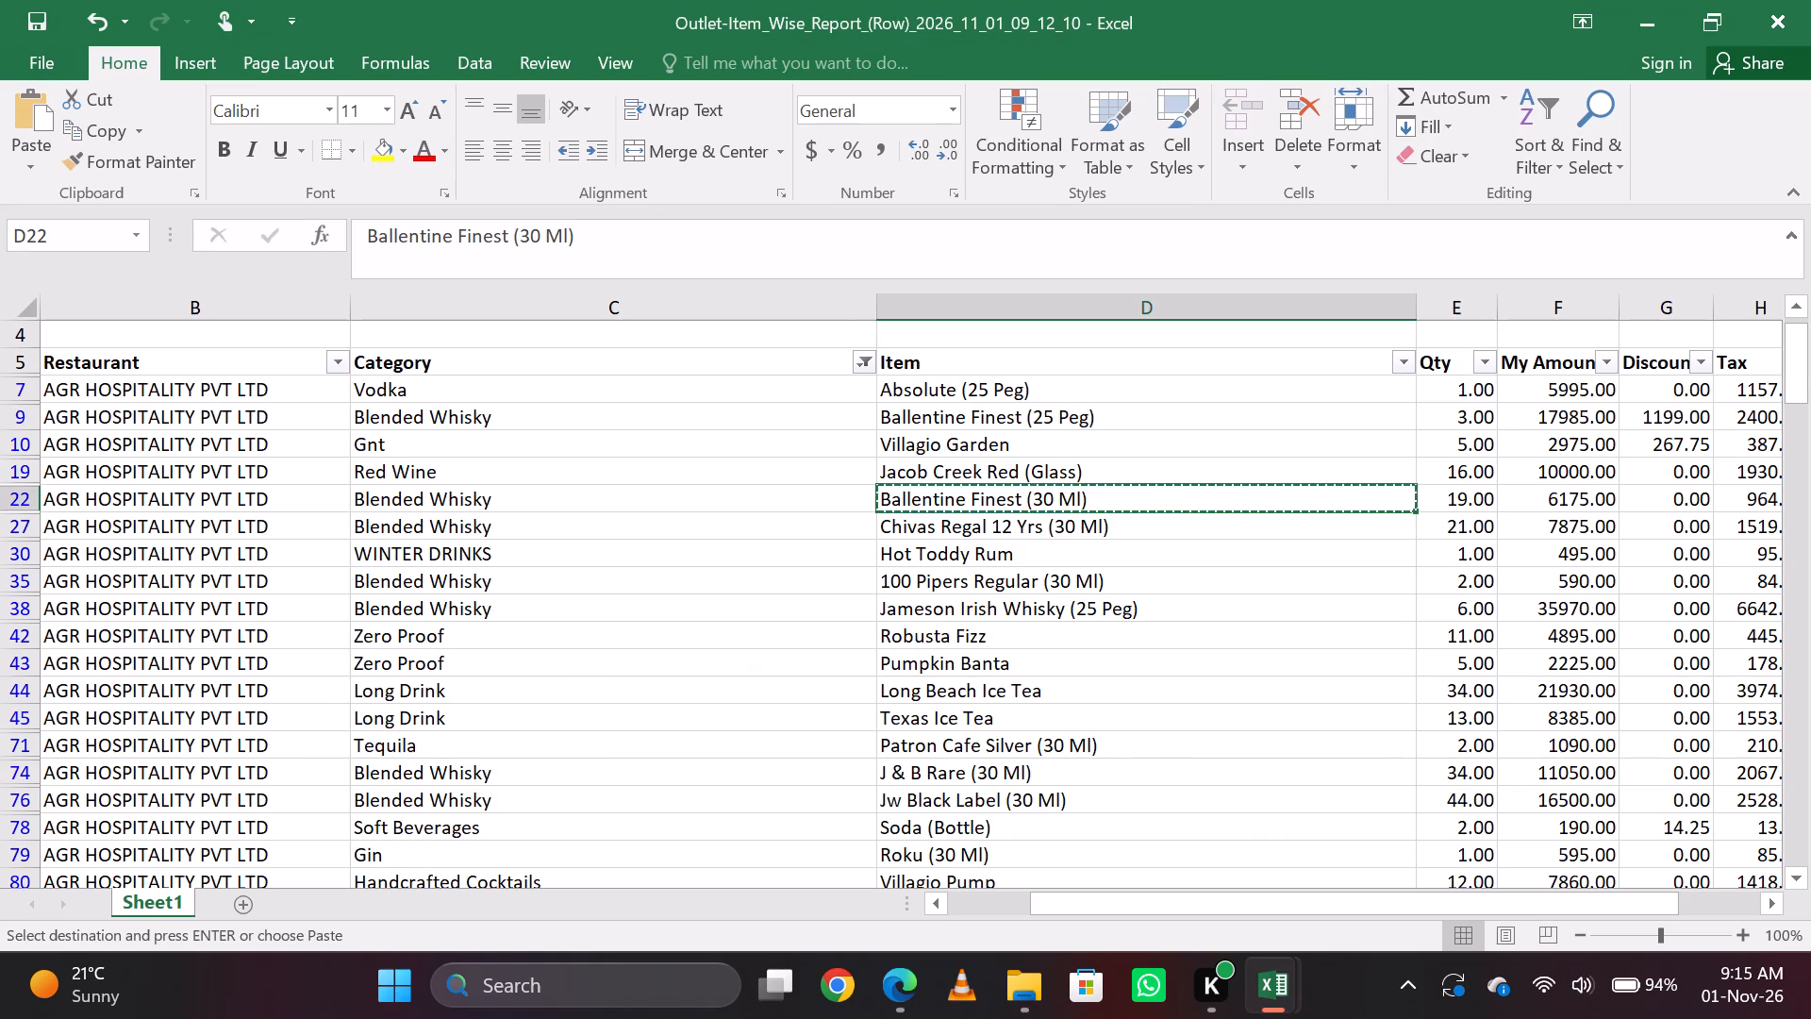
{"action": "key", "text": "alt+Tab"}
{"action": "left_click", "coordinate": [584, 253]}
{"action": "key", "text": "alt+Tab"}
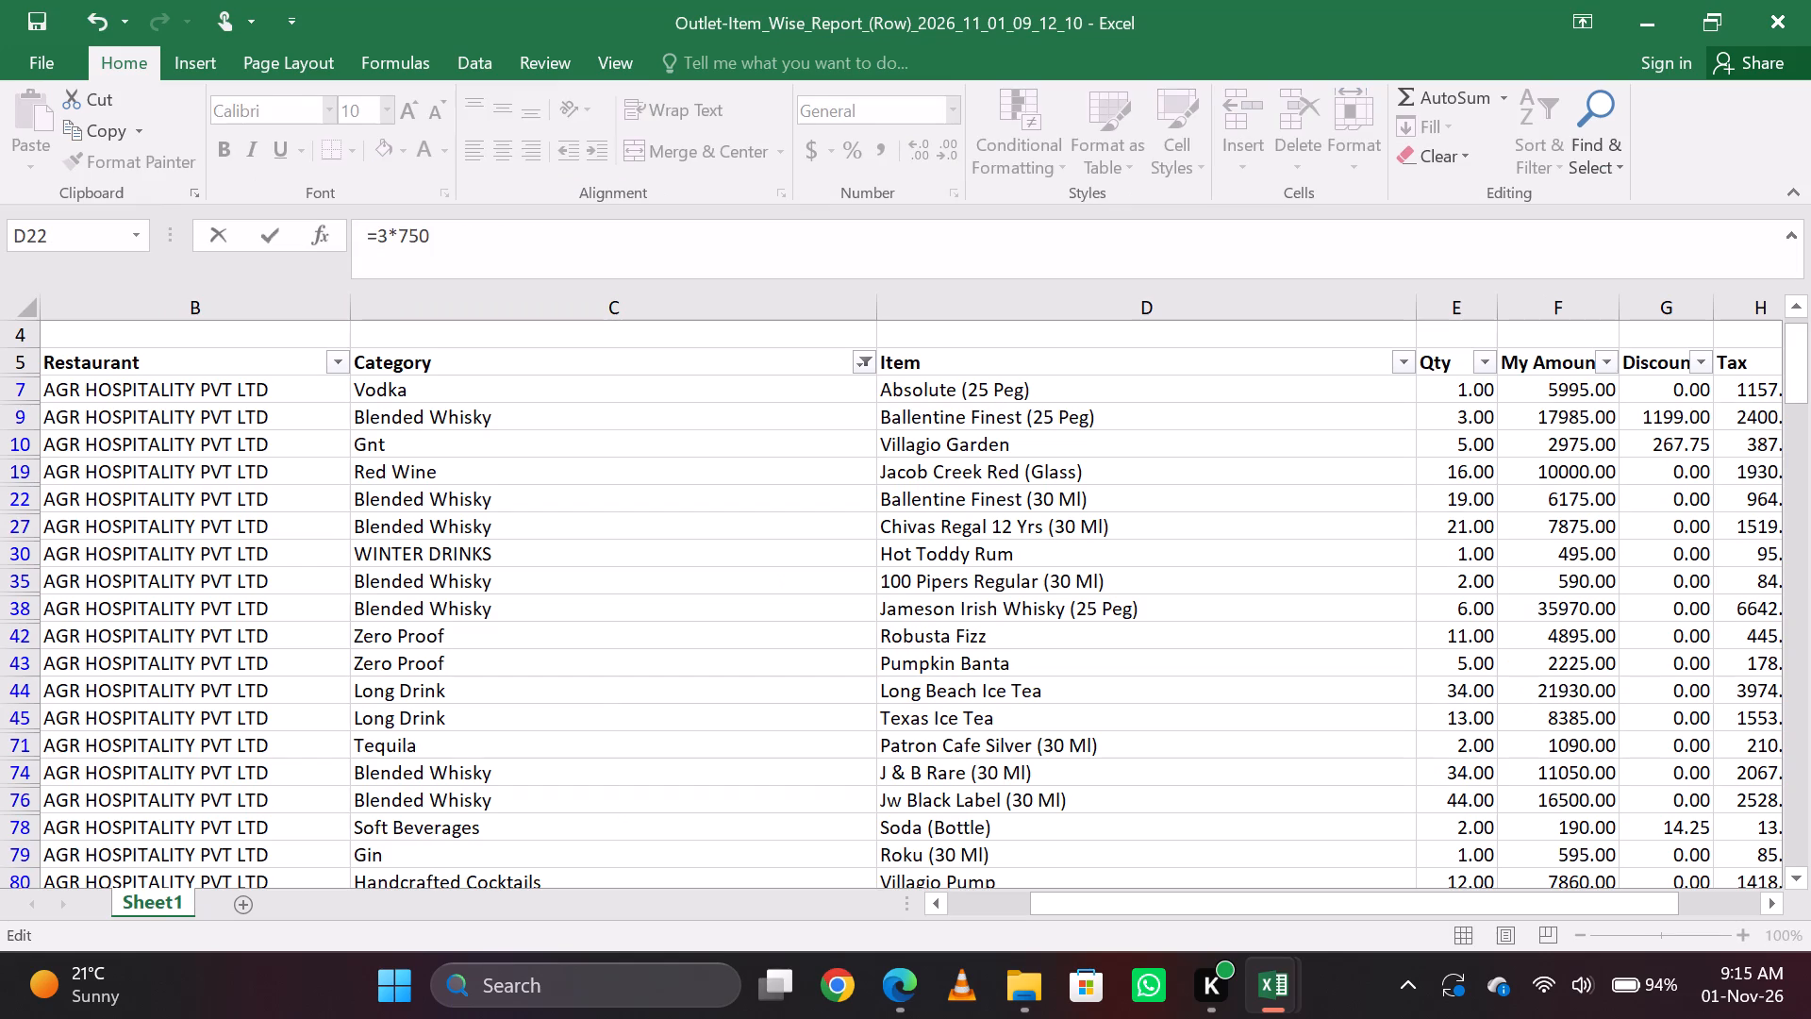
{"action": "key", "text": "alt+Tab"}
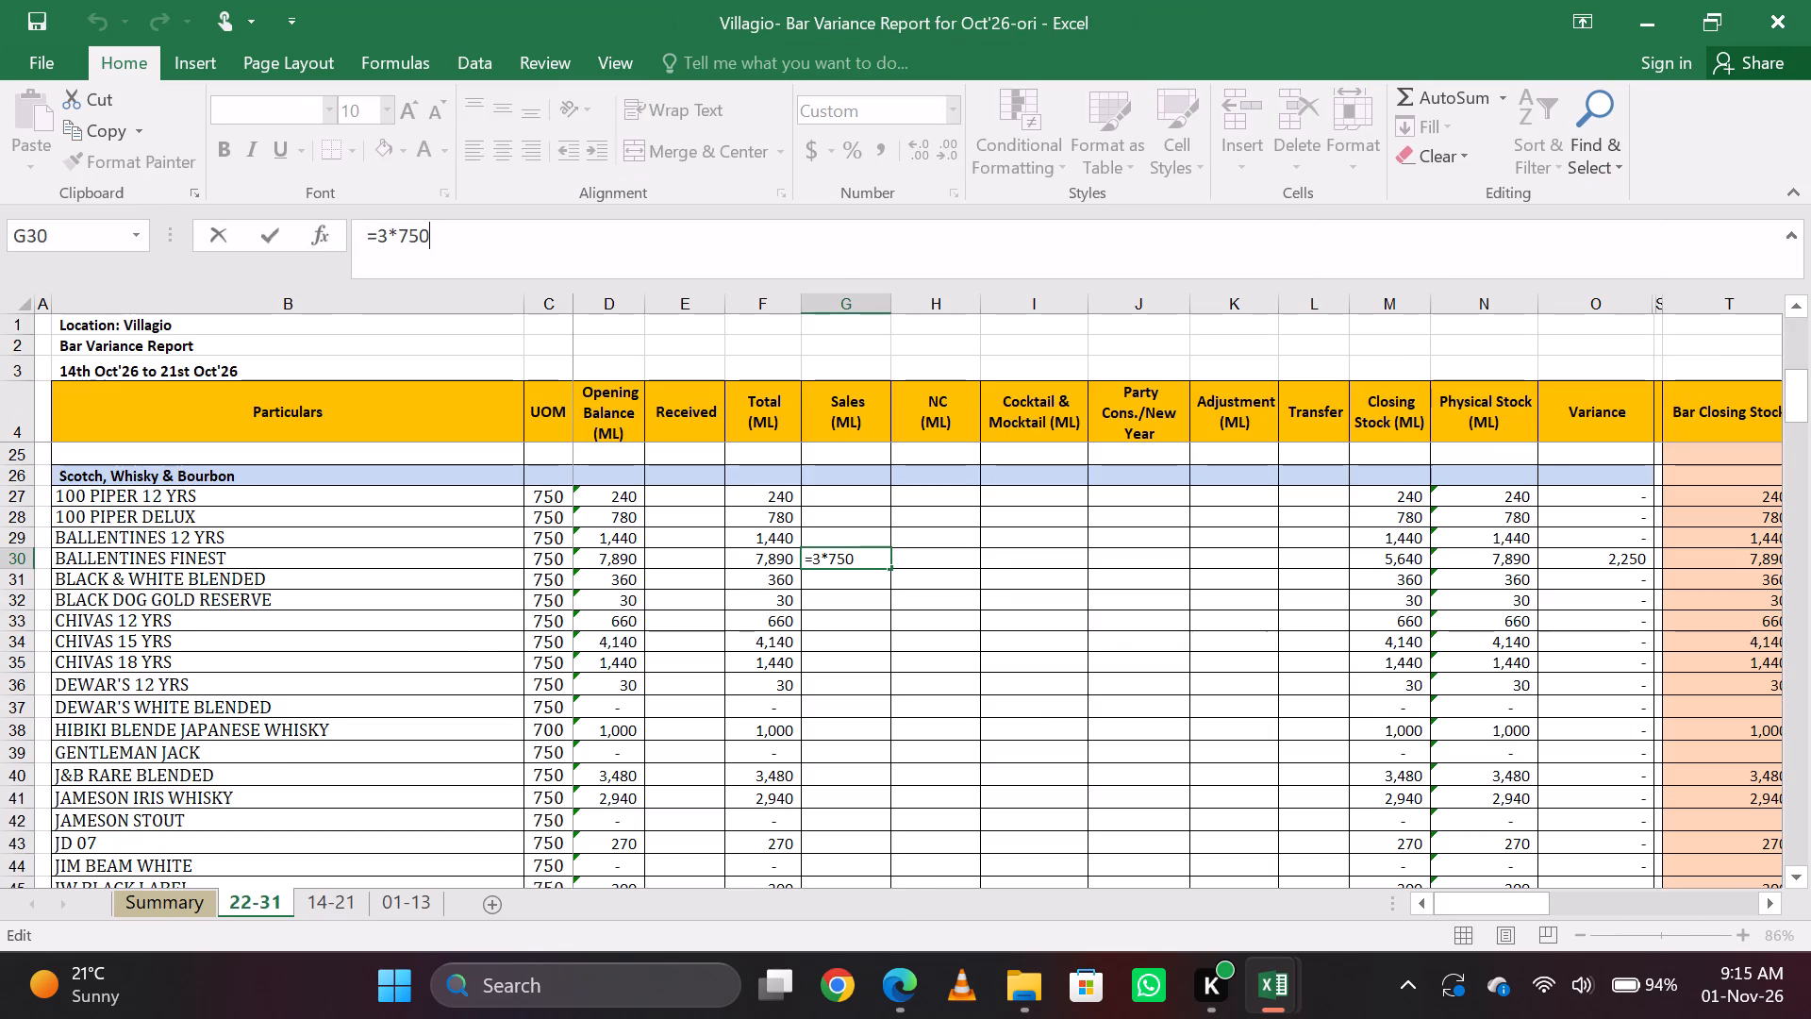
{"action": "type", "text": "+19*30"}
{"action": "key", "text": "Return"}
{"action": "key", "text": "Up"}
Copy the Chivas Regal 12 Yrs (30 Ml) item name, and enter =21*30 as Sales (ML) for CHIVAS 12 YRS in the variance report.
{"action": "key", "text": "alt+Tab"}
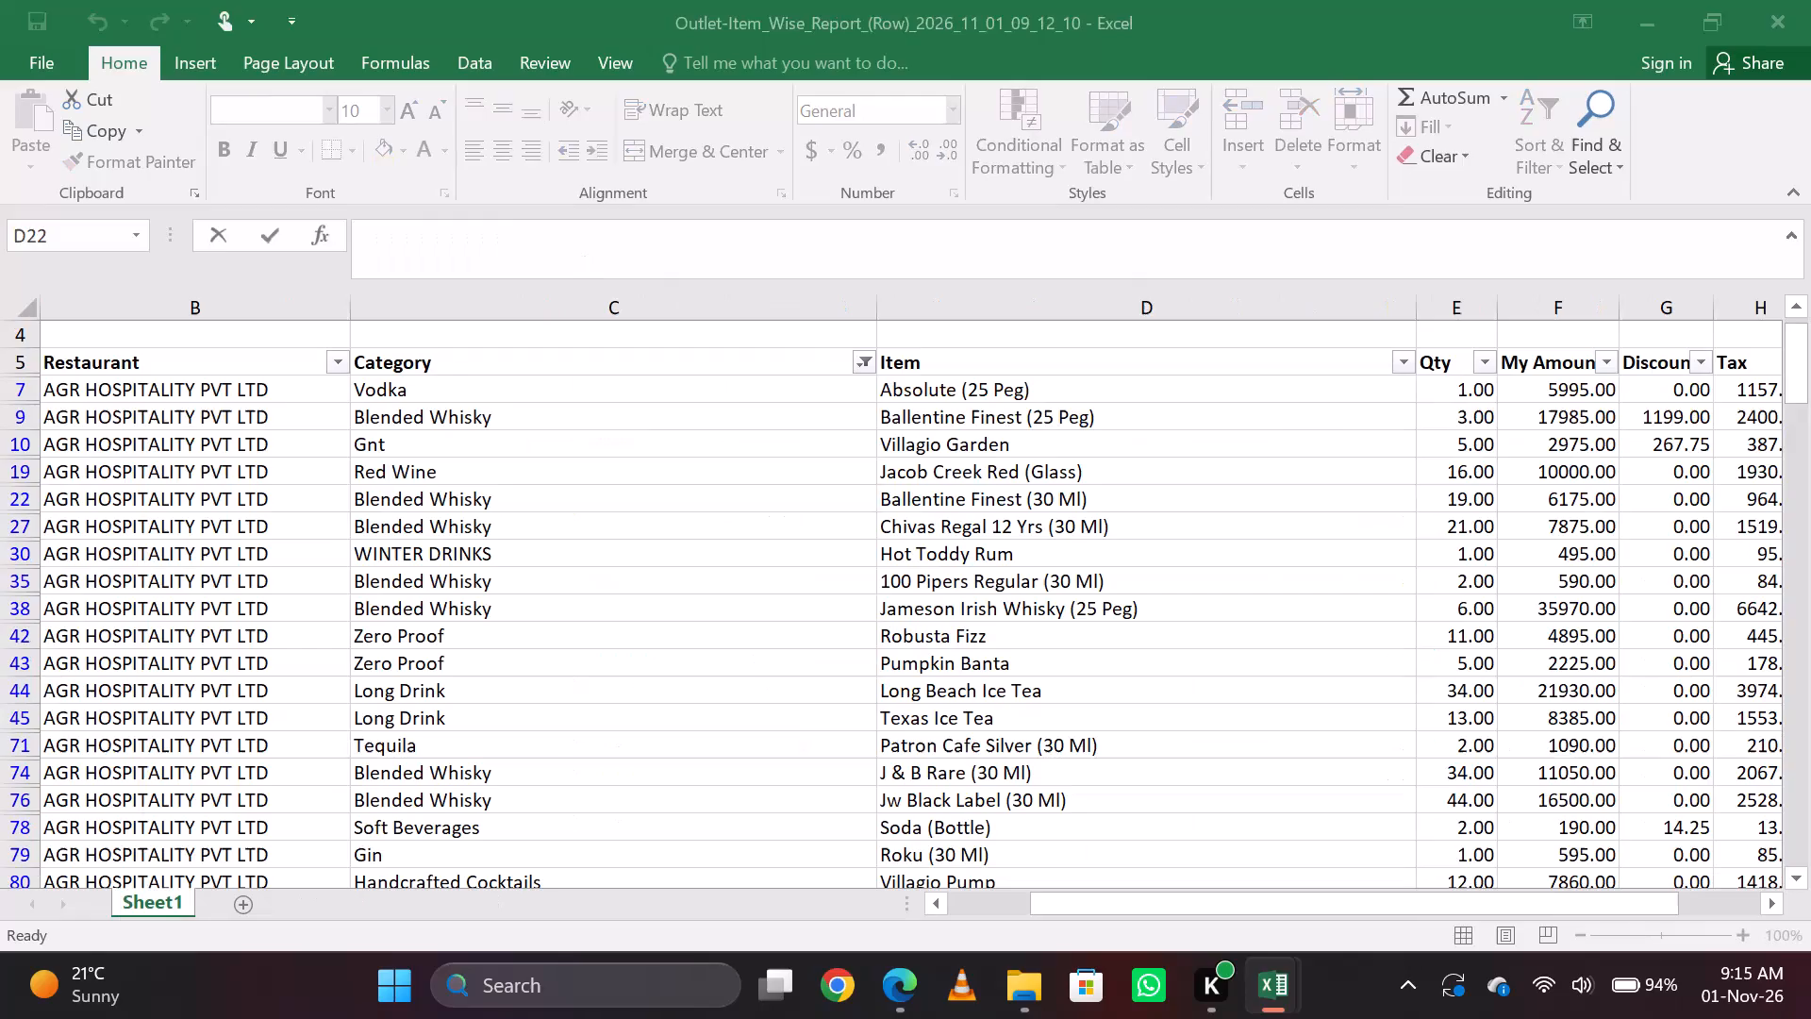
{"action": "key", "text": "Down"}
{"action": "key", "text": "ctrl+c"}
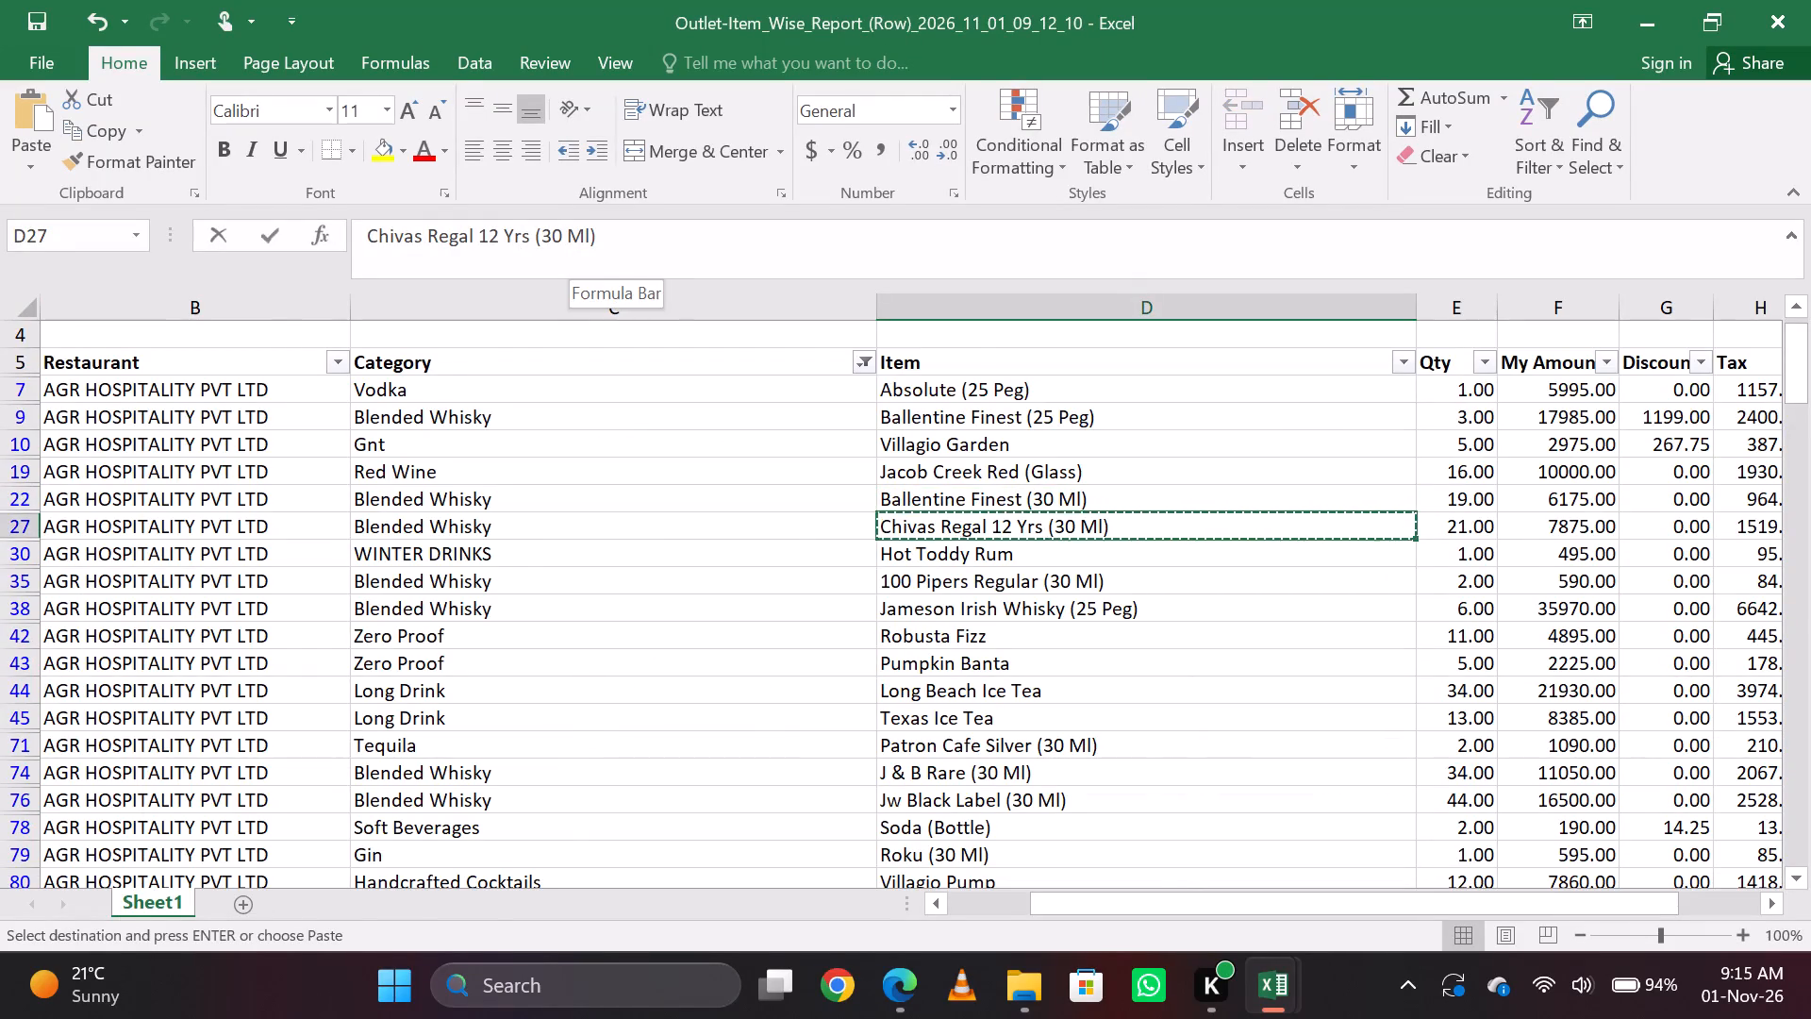
{"action": "key", "text": "alt+Tab"}
{"action": "key", "text": "Down"}
{"action": "key", "text": "Down"}
{"action": "key", "text": "Down"}
{"action": "key", "text": "alt+Tab"}
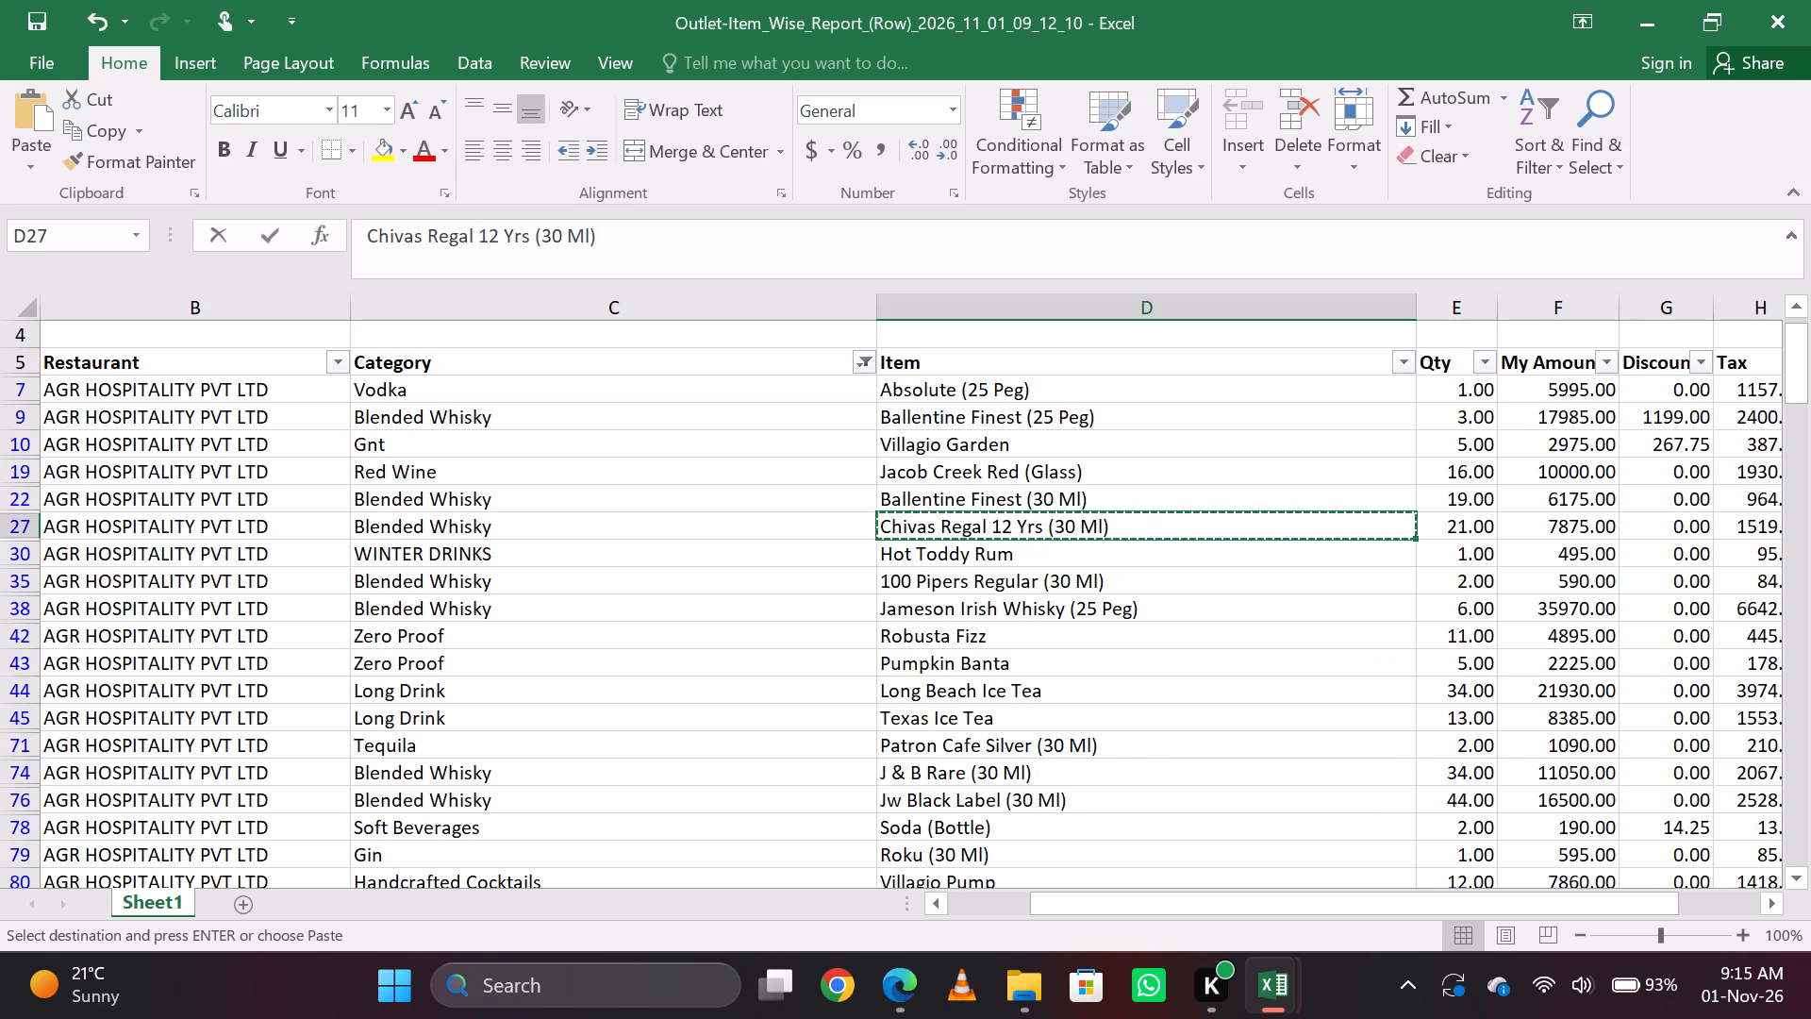
{"action": "key", "text": "alt+Tab"}
{"action": "type", "text": "=21"}
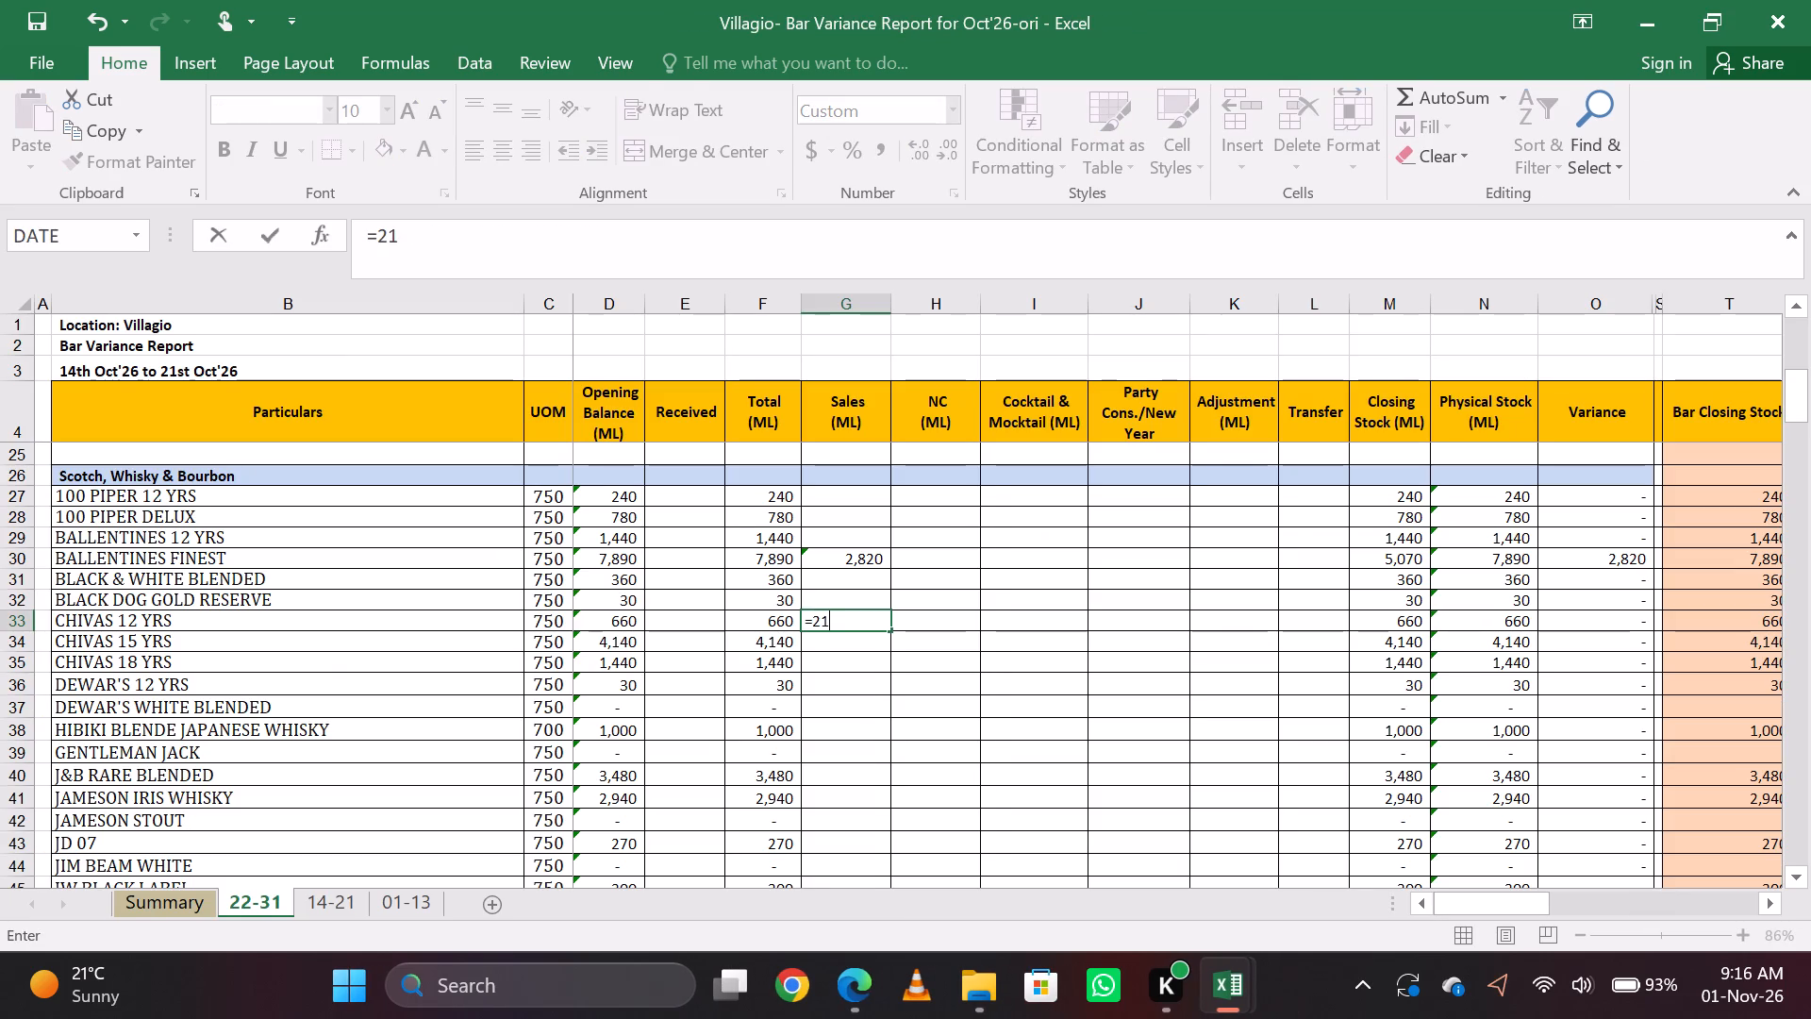
{"action": "type", "text": "*30"}
{"action": "key", "text": "Return"}
{"action": "key", "text": "Up"}
Copy the Hot Toddy Rum item name, find it in the cocktail workbook, and enter 1 as its Sale & NC quantity.
{"action": "key", "text": "alt+Tab"}
{"action": "key", "text": "Down"}
{"action": "key", "text": "ctrl+c"}
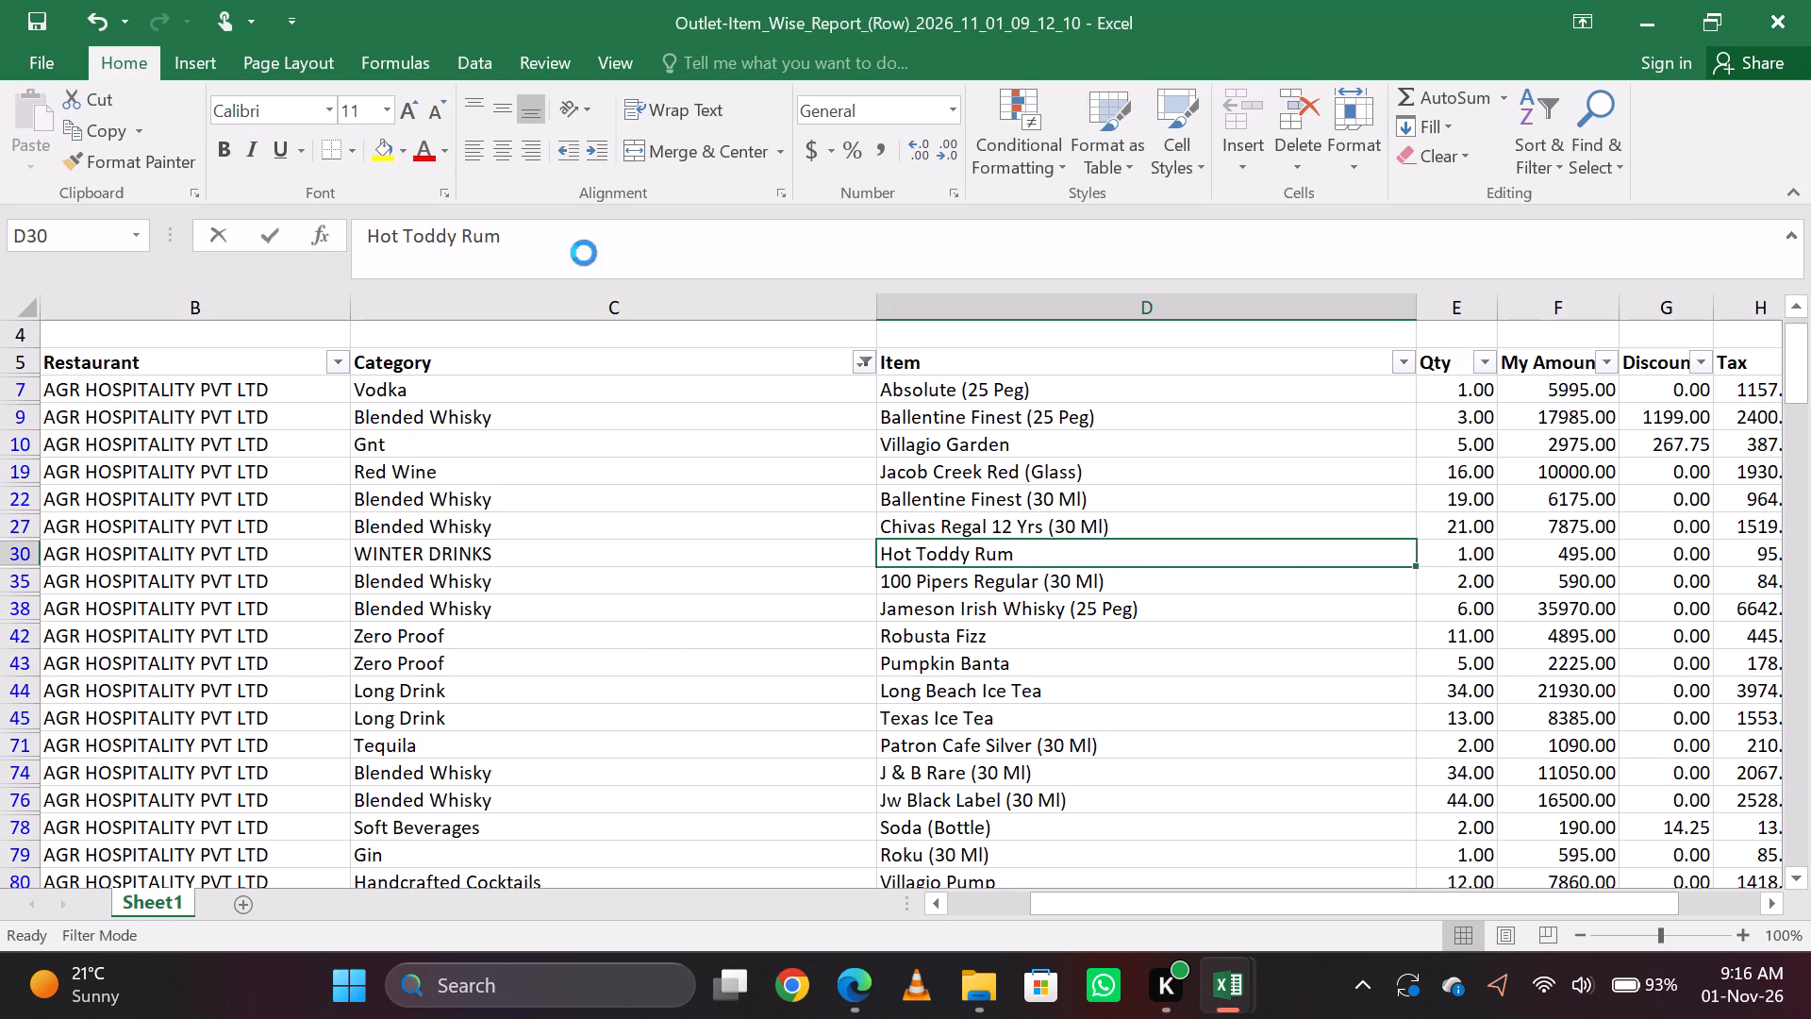
{"action": "key", "text": "alt+Tab"}
{"action": "key", "text": "alt+Tab"}
{"action": "key", "text": "alt+Tab"}
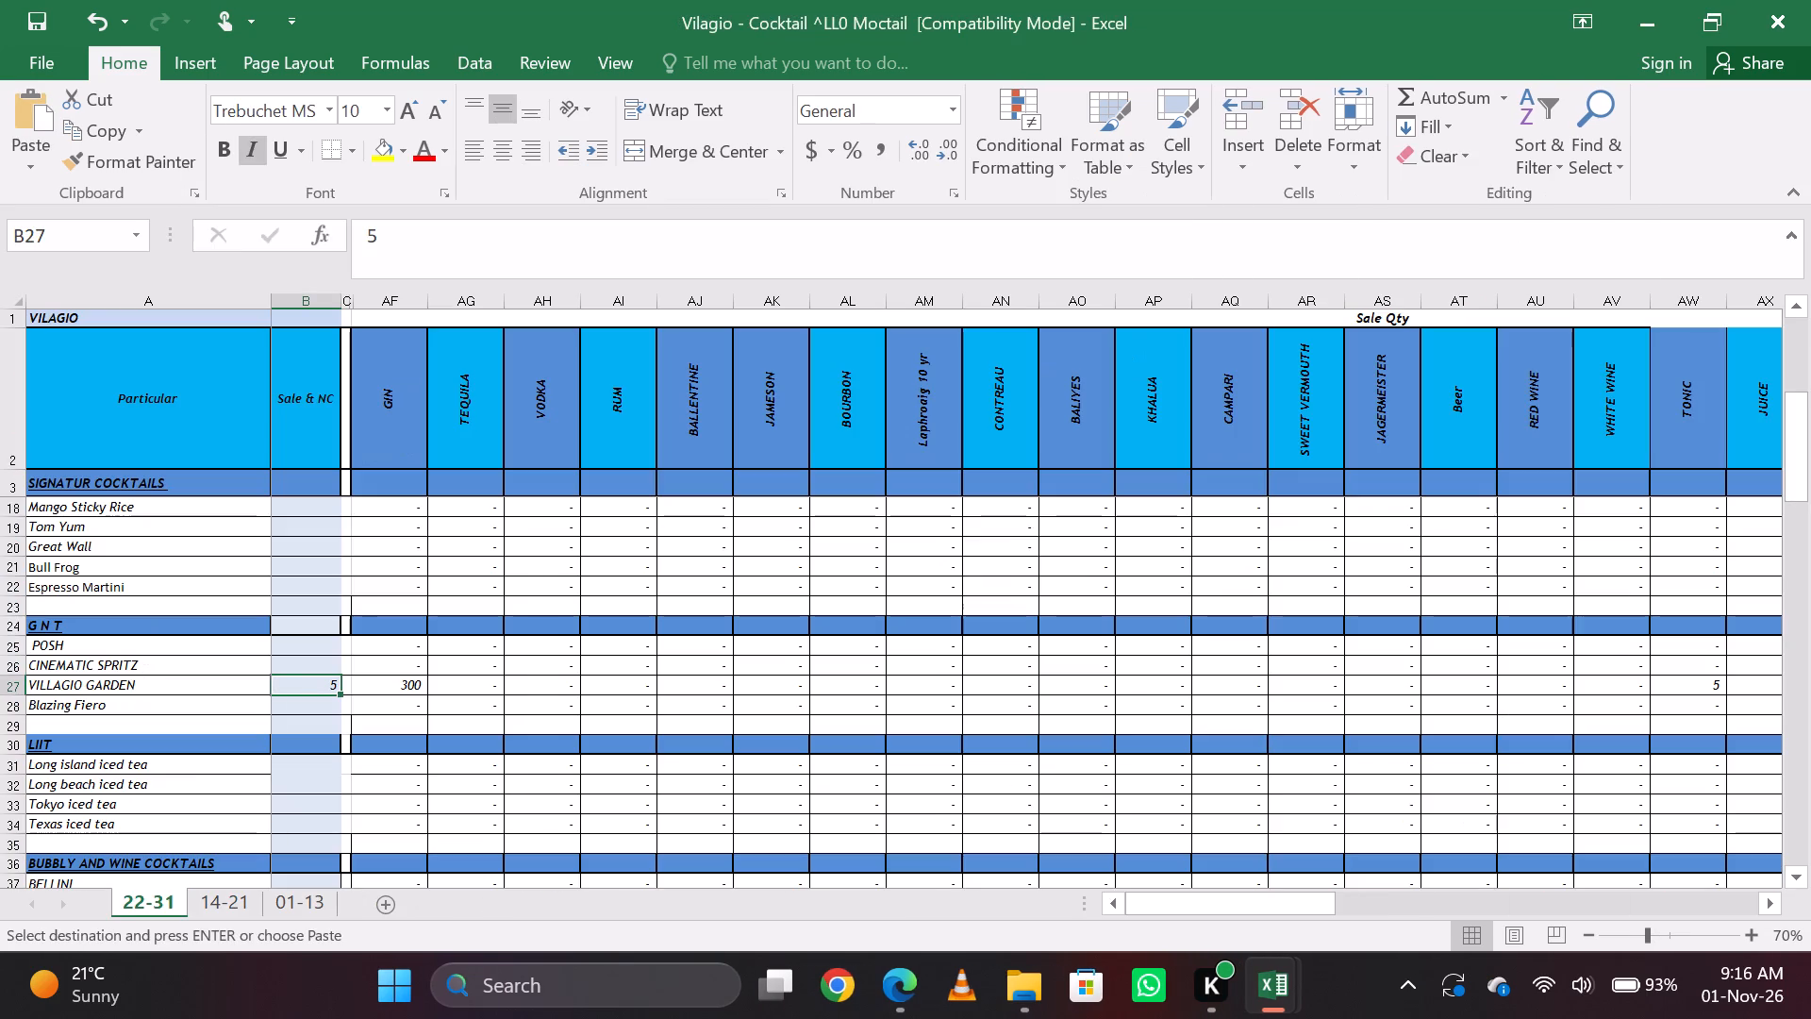
{"action": "key", "text": "ctrl+f"}
{"action": "key", "text": "ctrl+v"}
{"action": "key", "text": "Return"}
{"action": "key", "text": "Escape"}
{"action": "key", "text": "Right"}
{"action": "key", "text": "1"}
{"action": "key", "text": "Right"}
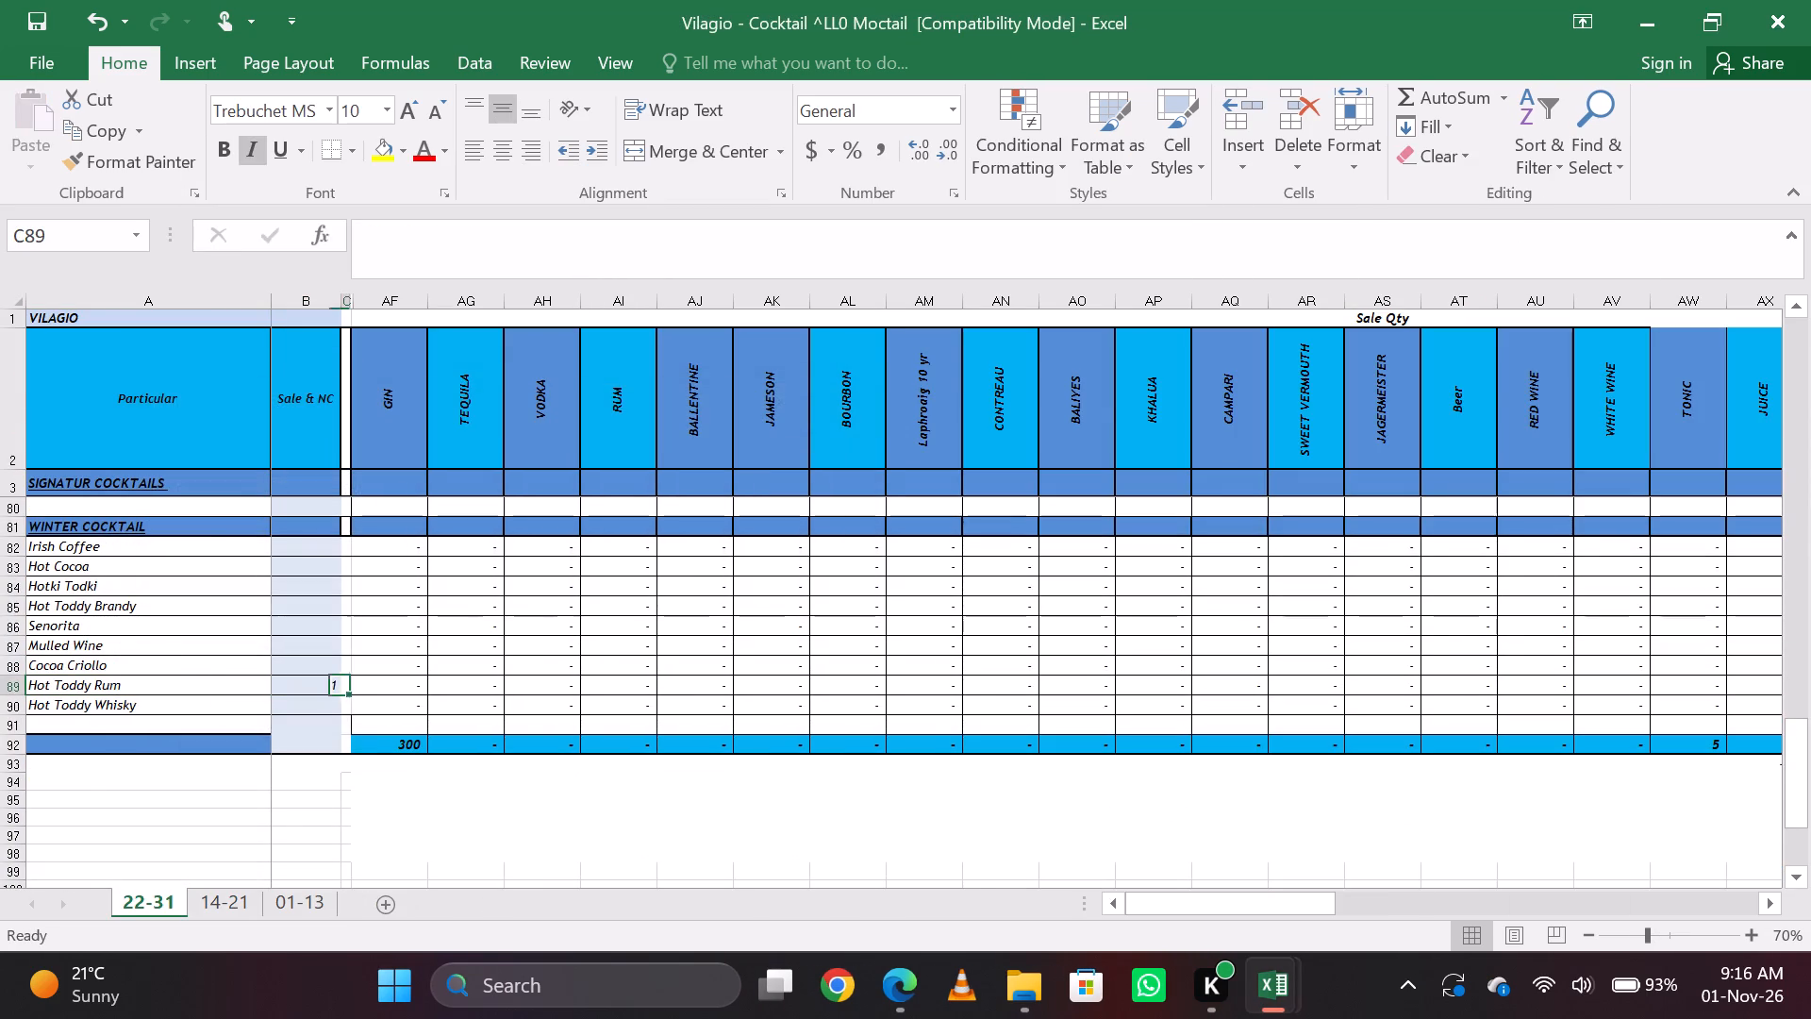
Copy the 100 Pipers Regular (30 Ml) item name, and enter =60 as Sales (ML) for 100 PIPER DELUX in the variance report.
{"action": "key", "text": "alt+Tab"}
{"action": "key", "text": "Down"}
{"action": "key", "text": "alt+Tab"}
{"action": "key", "text": "alt+Tab"}
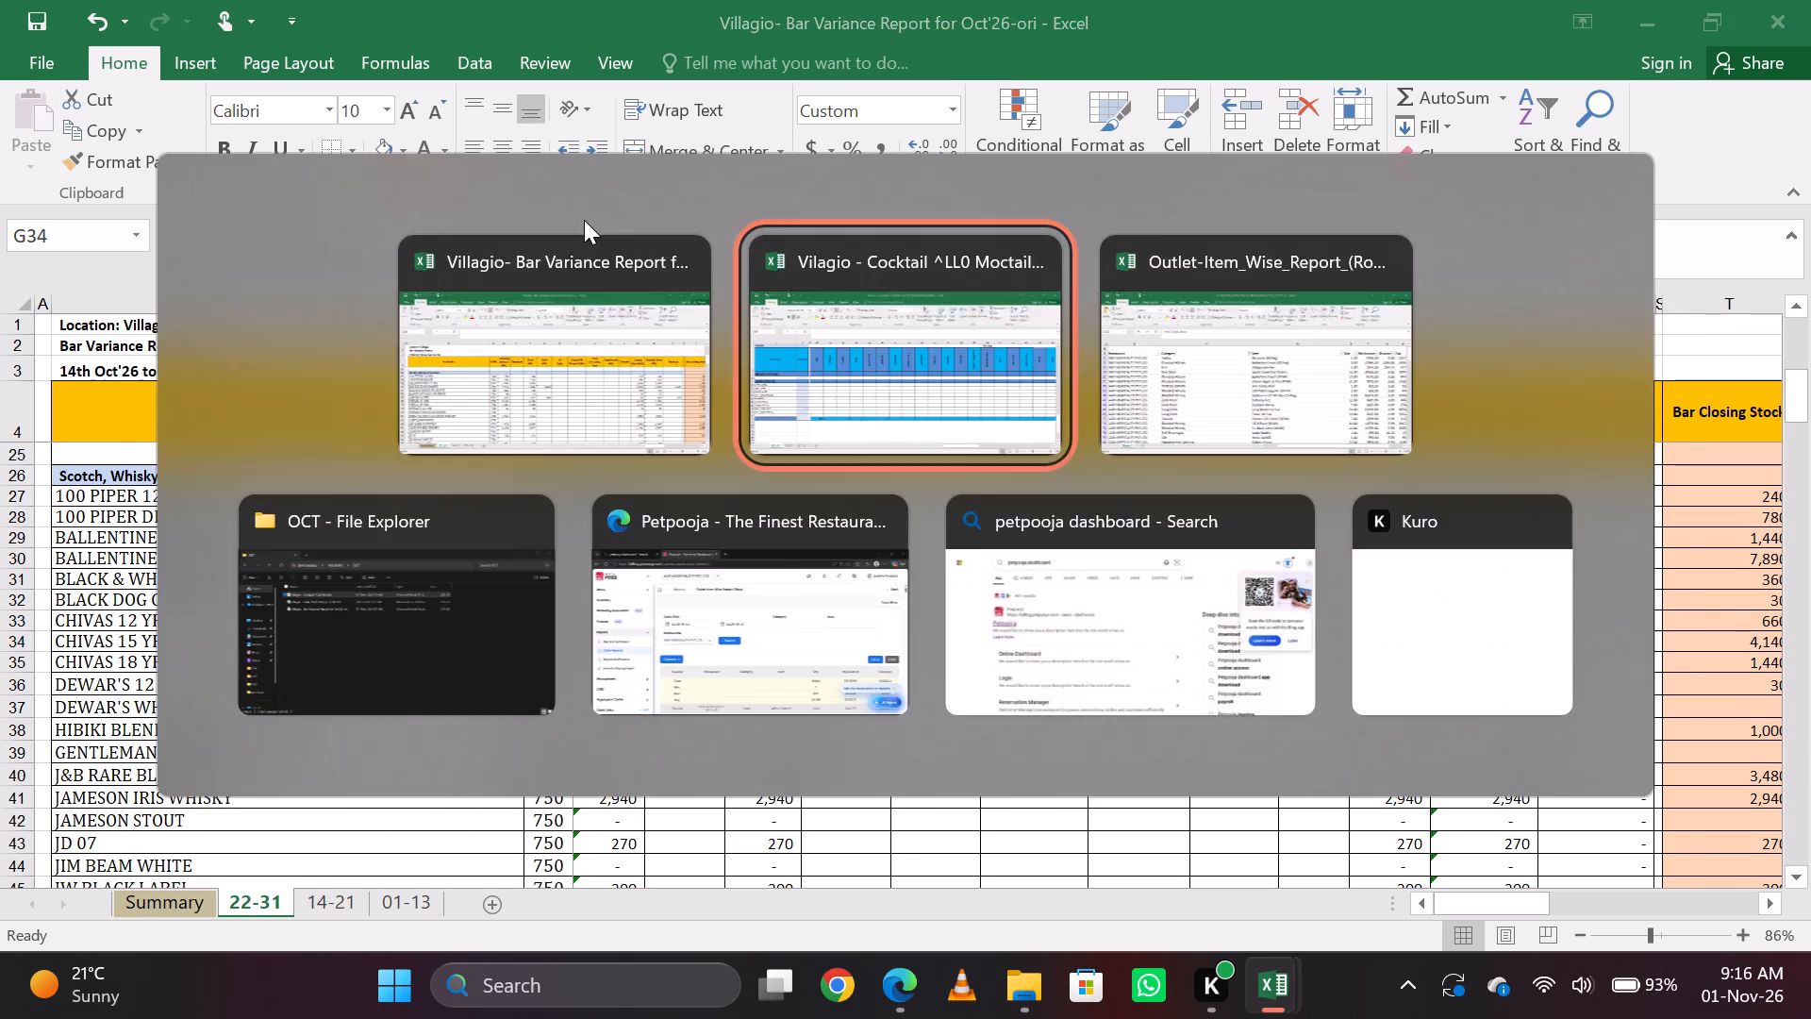
{"action": "key", "text": "Down"}
{"action": "key", "text": "ctrl+c"}
{"action": "key", "text": "alt+Tab"}
{"action": "key", "text": "Up"}
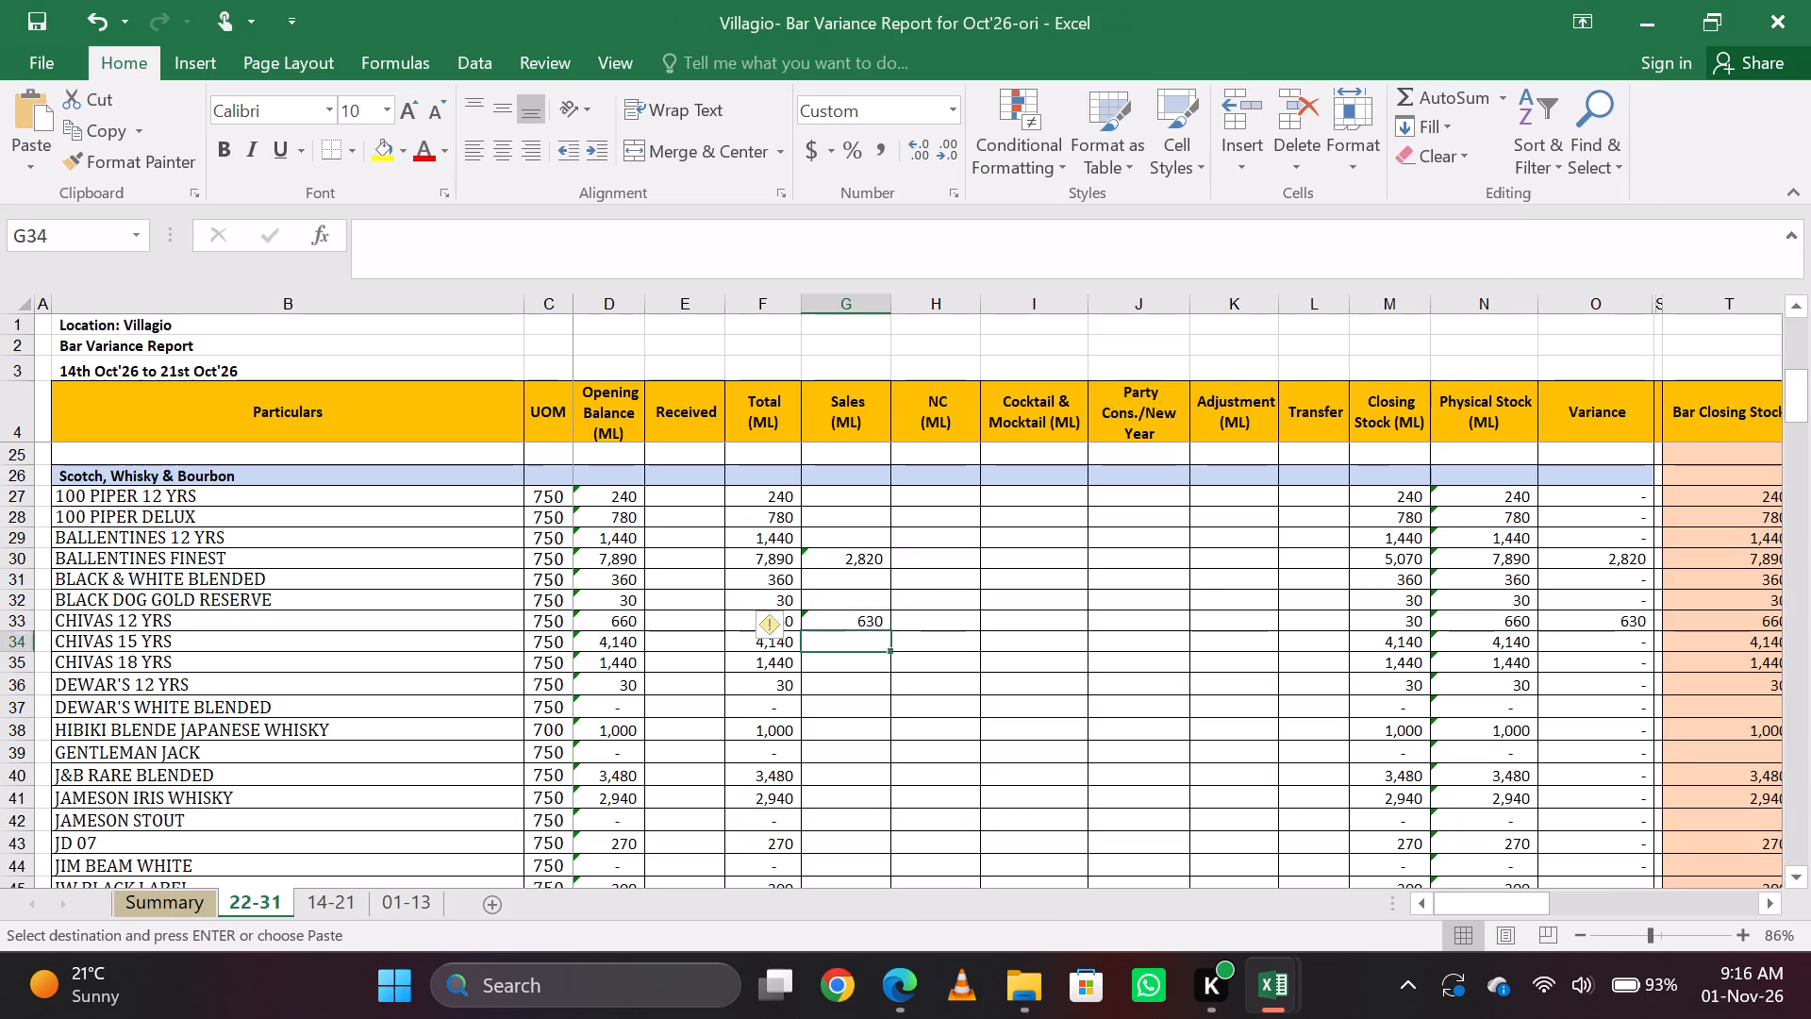
{"action": "key", "text": "Up"}
{"action": "key", "text": "Up"}
{"action": "key", "text": "Up"}
{"action": "key", "text": "Up"}
{"action": "key", "text": "Up"}
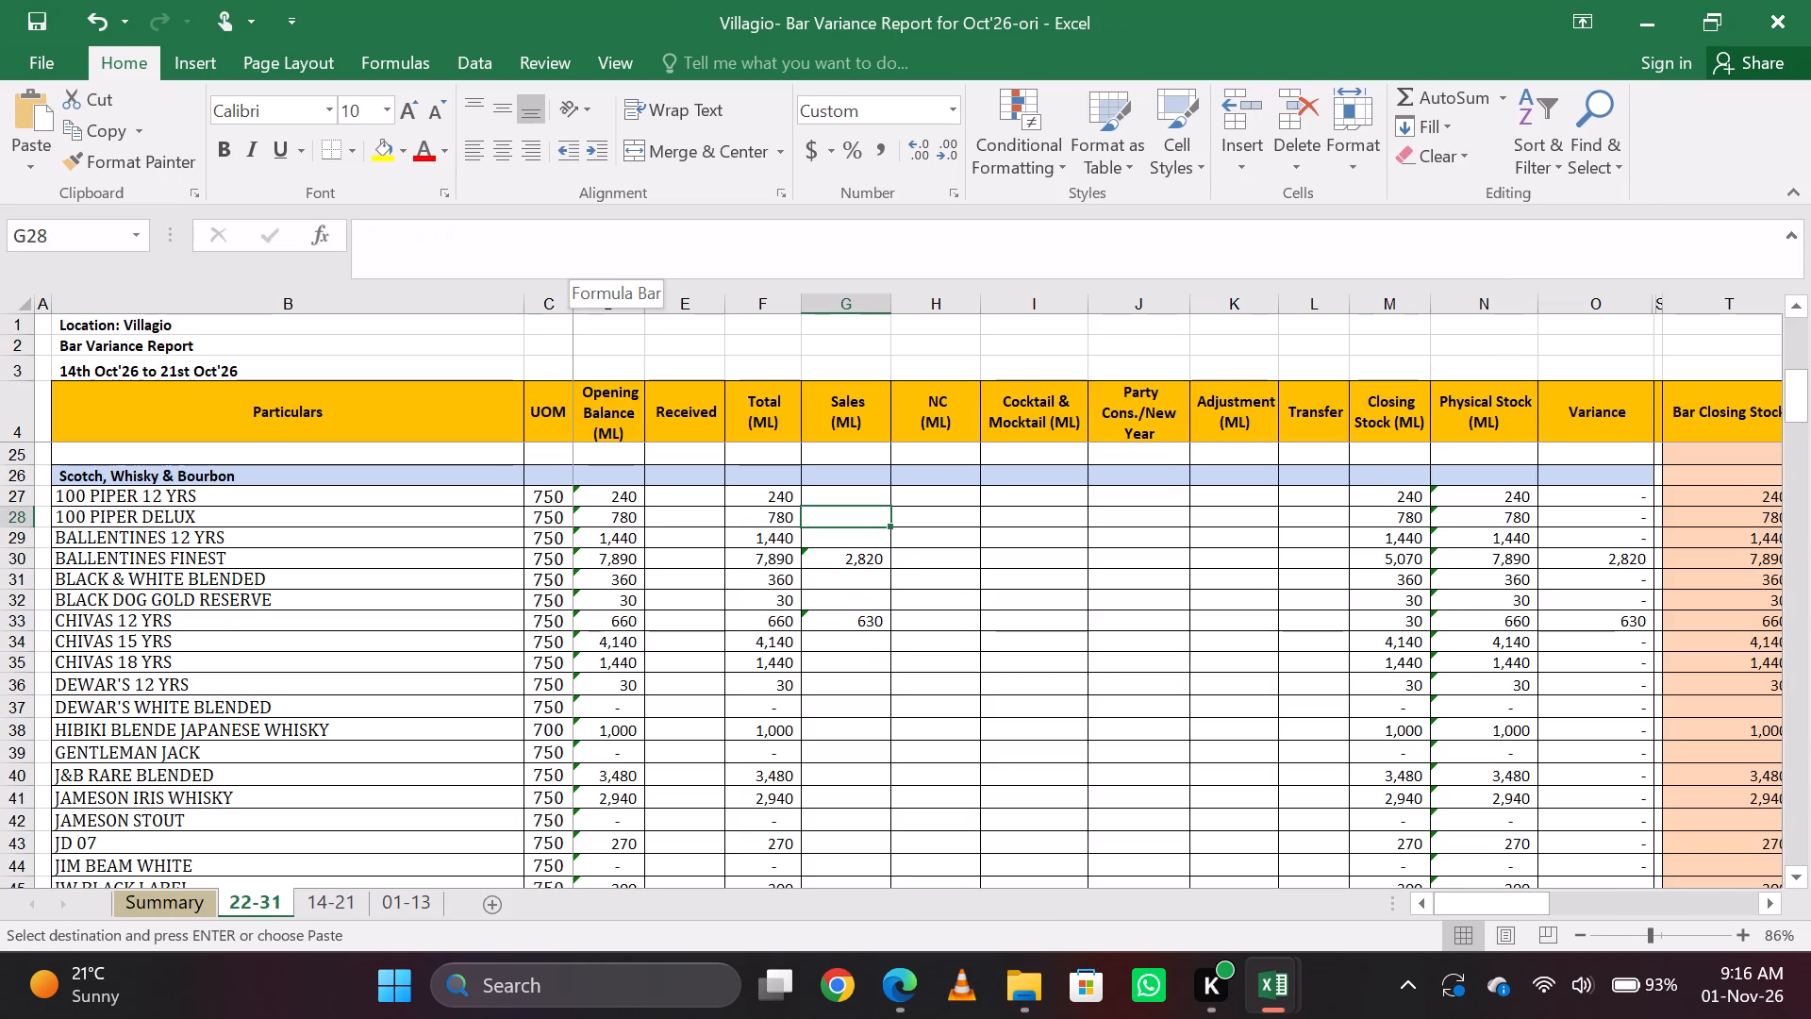
{"action": "key", "text": "Up"}
{"action": "key", "text": "Down"}
{"action": "key", "text": "alt+Tab"}
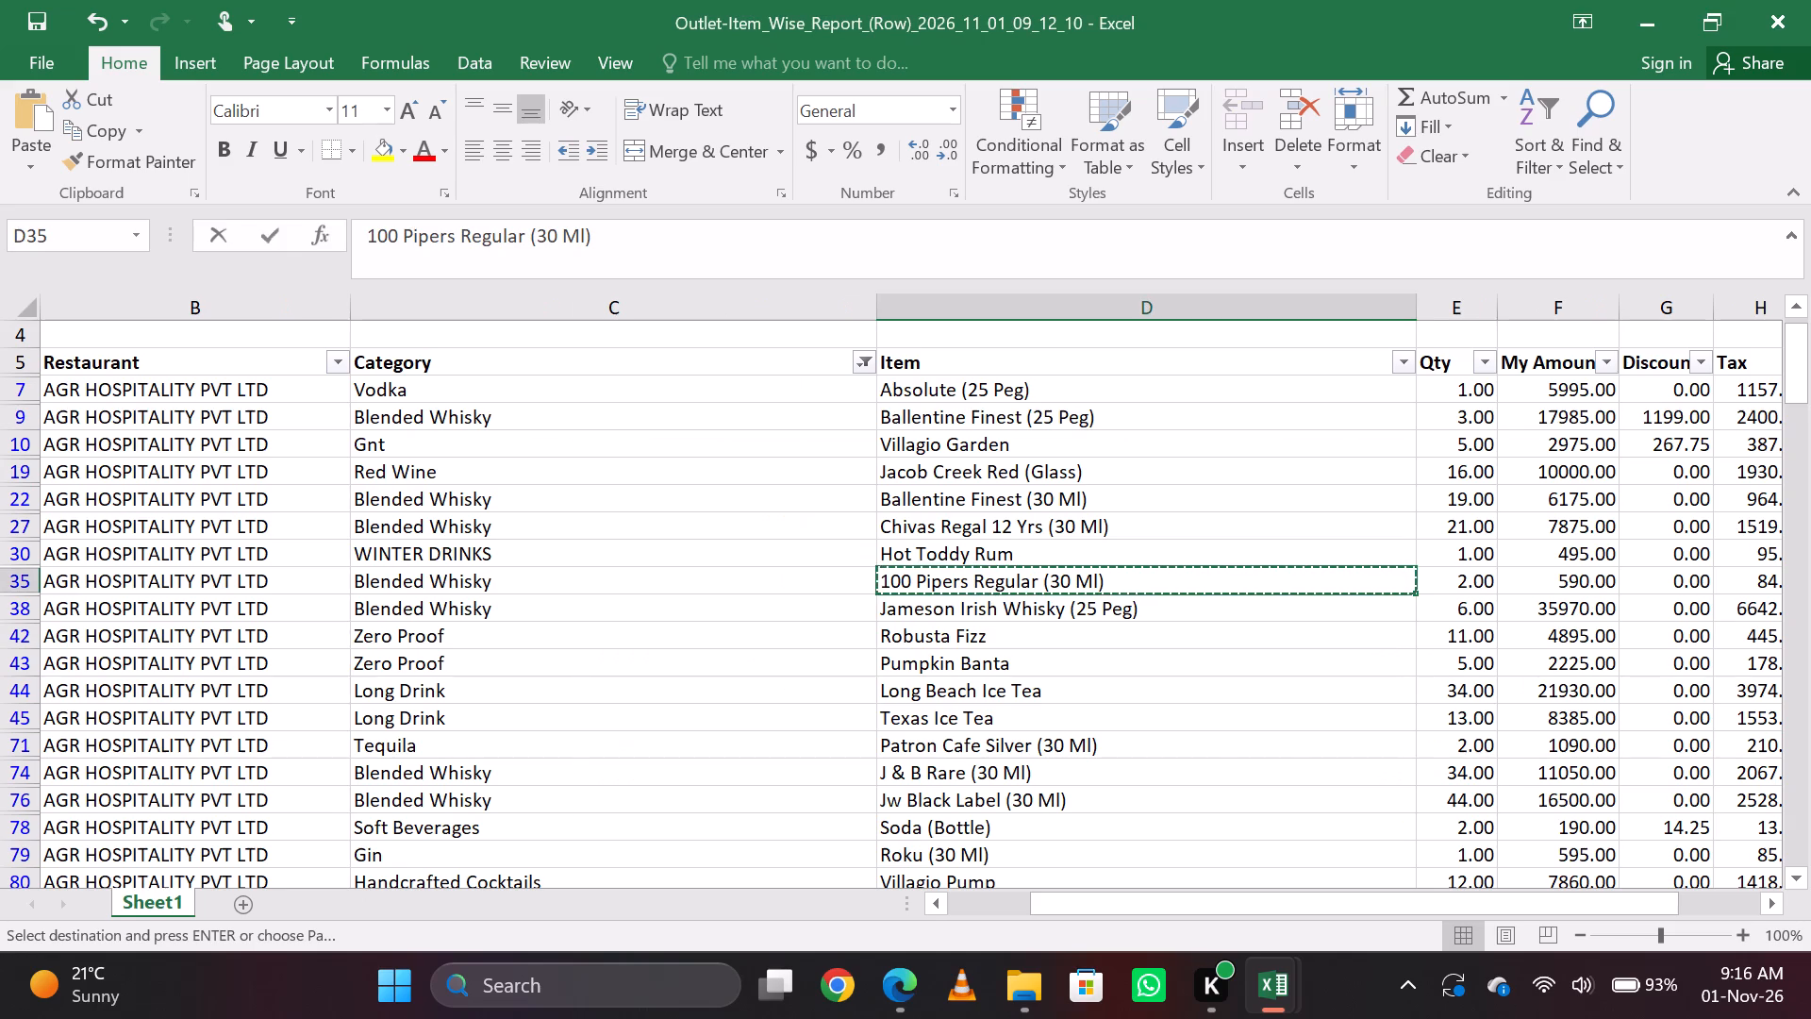
{"action": "key", "text": "alt+Tab"}
{"action": "type", "text": "=60"}
{"action": "key", "text": "Return"}
{"action": "key", "text": "Up"}
Copy the Jameson Irish Whisky (25 Peg) item name, and enter =6*750 as Sales (ML) for JAMESON IRIS WHISKY in the variance report.
{"action": "key", "text": "alt+Tab"}
{"action": "key", "text": "Down"}
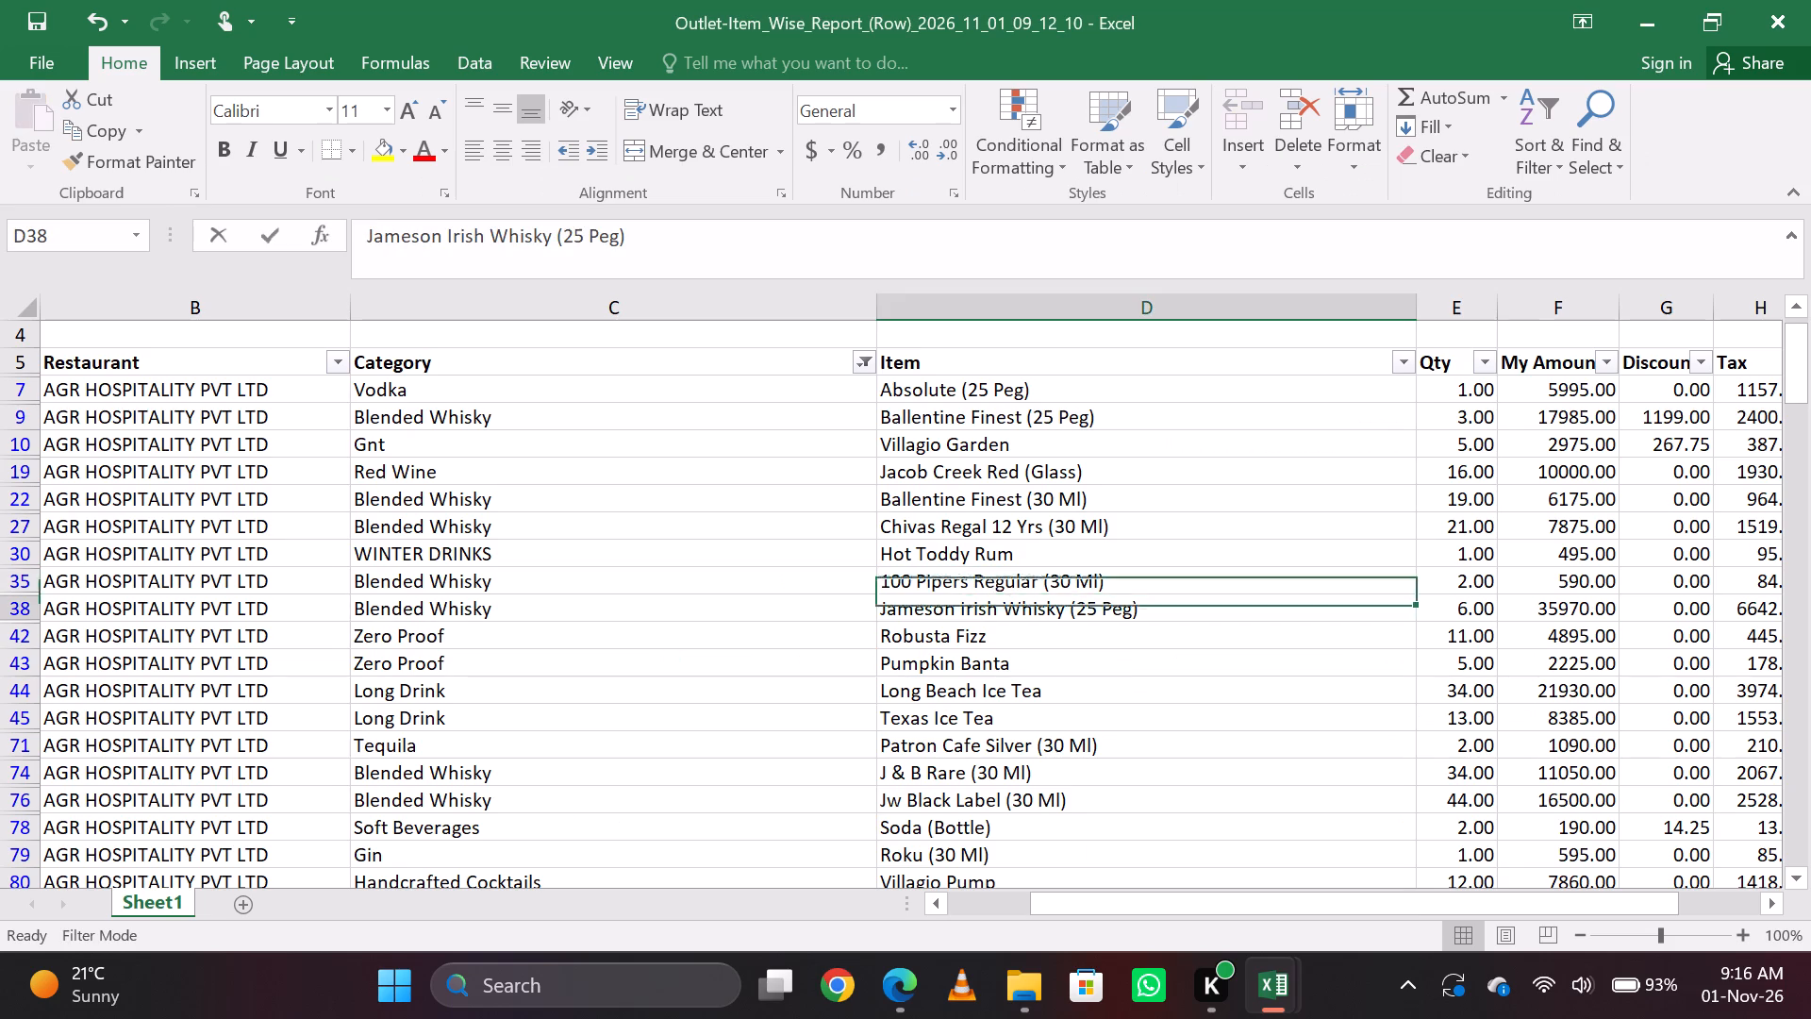
{"action": "key", "text": "ctrl+c"}
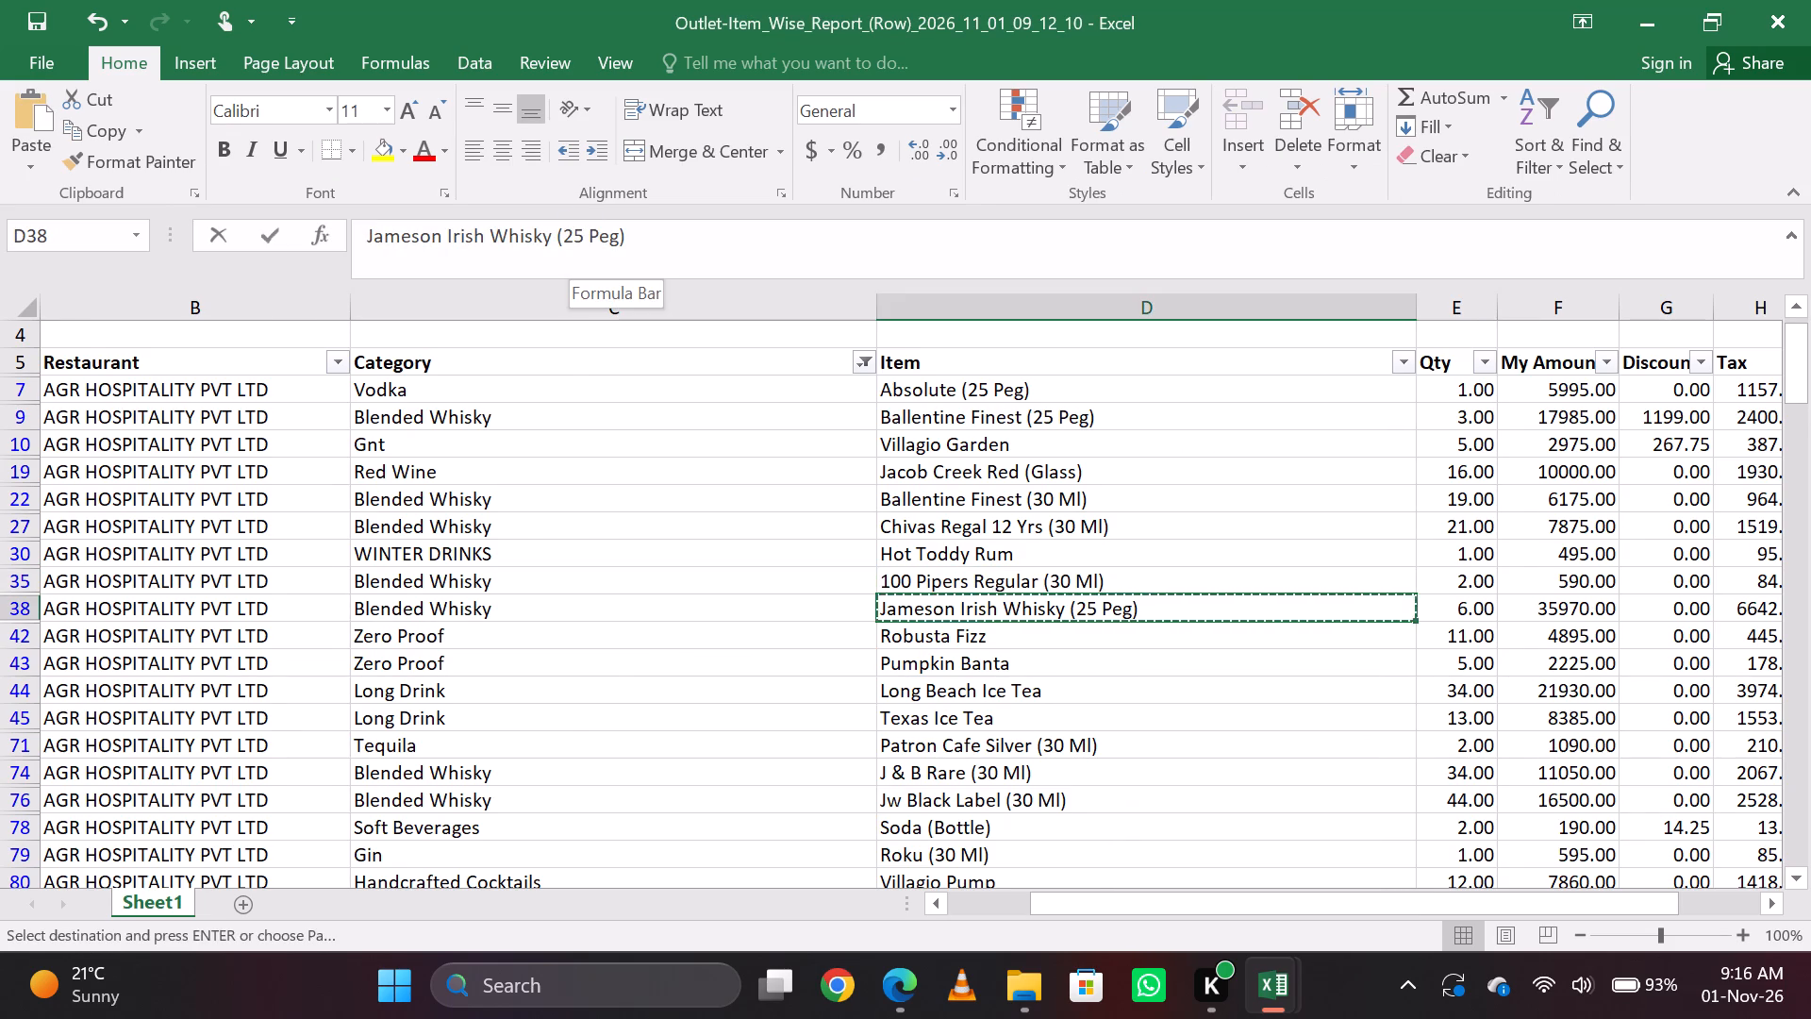
{"action": "key", "text": "alt+Tab"}
{"action": "key", "text": "Down"}
{"action": "key", "text": "Down"}
{"action": "key", "text": "Down"}
{"action": "key", "text": "Down"}
{"action": "key", "text": "Down"}
{"action": "key", "text": "Down"}
{"action": "key", "text": "Down"}
{"action": "key", "text": "Down"}
{"action": "key", "text": "Down"}
{"action": "key", "text": "Down"}
{"action": "key", "text": "Down"}
{"action": "key", "text": "Down"}
{"action": "key", "text": "Down"}
{"action": "key", "text": "alt+Tab"}
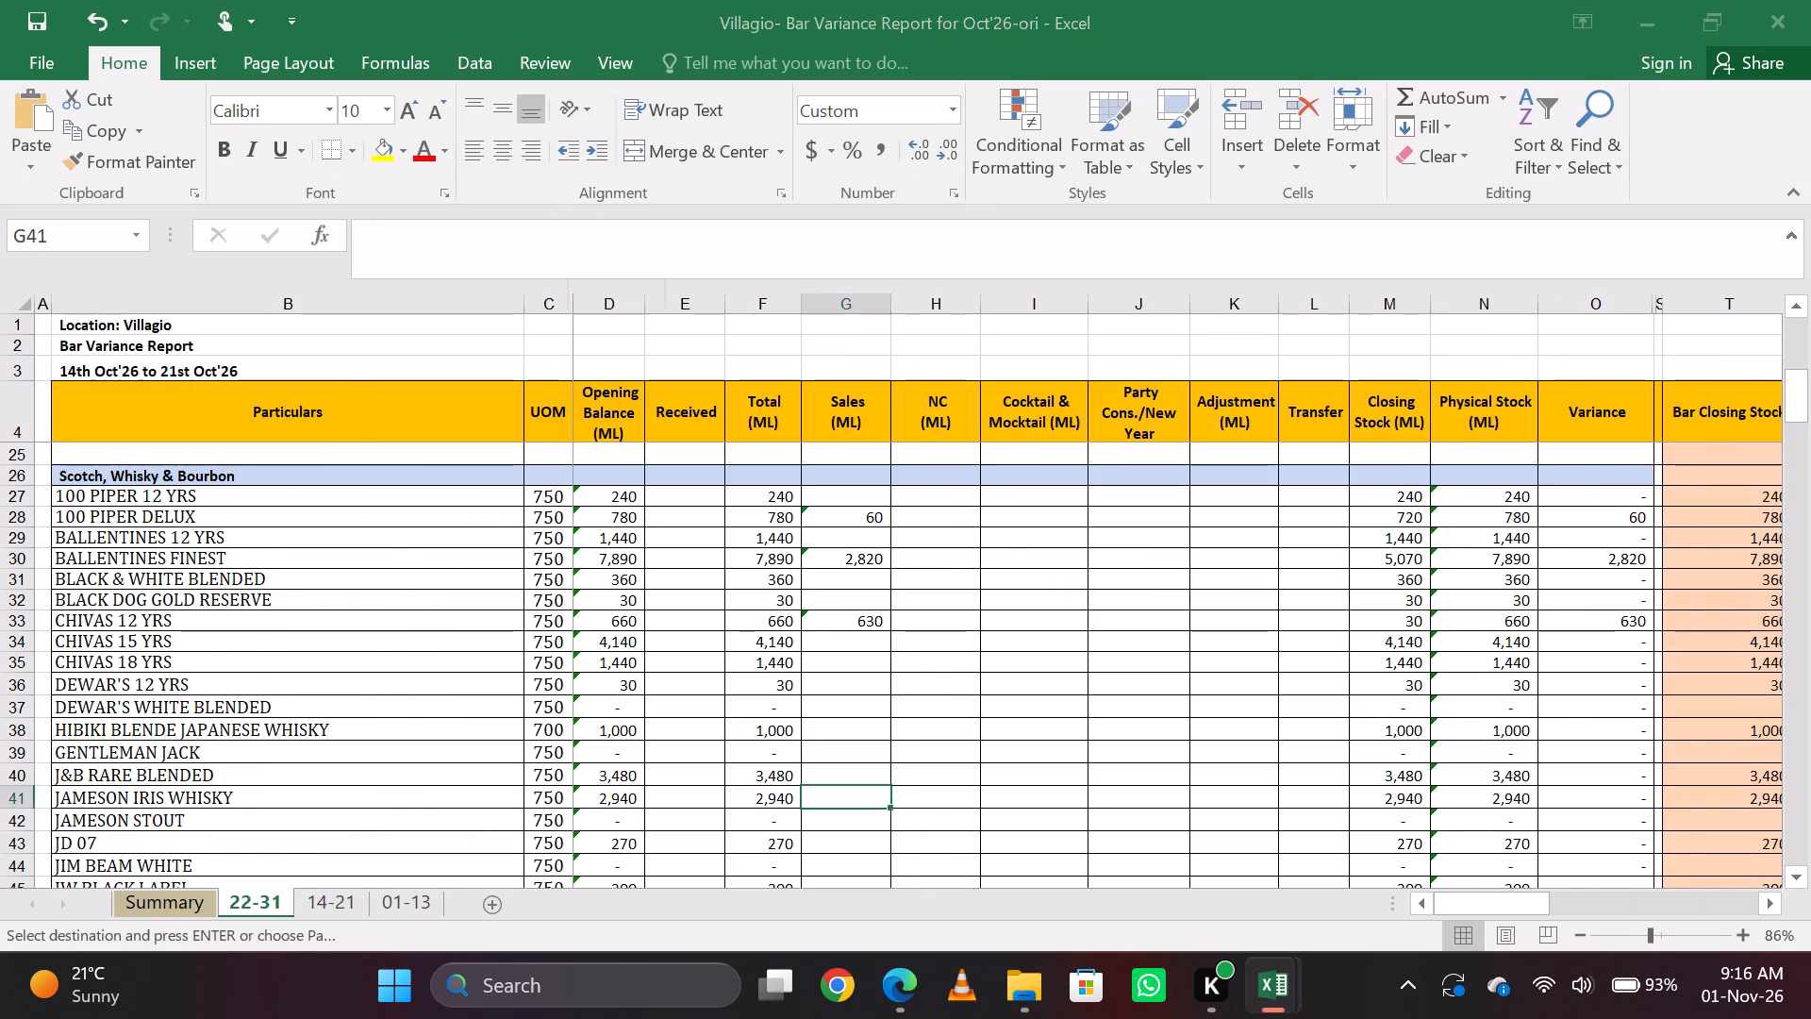
{"action": "key", "text": "alt+Tab"}
{"action": "type", "text": "=6*"}
{"action": "type", "text": "705"}
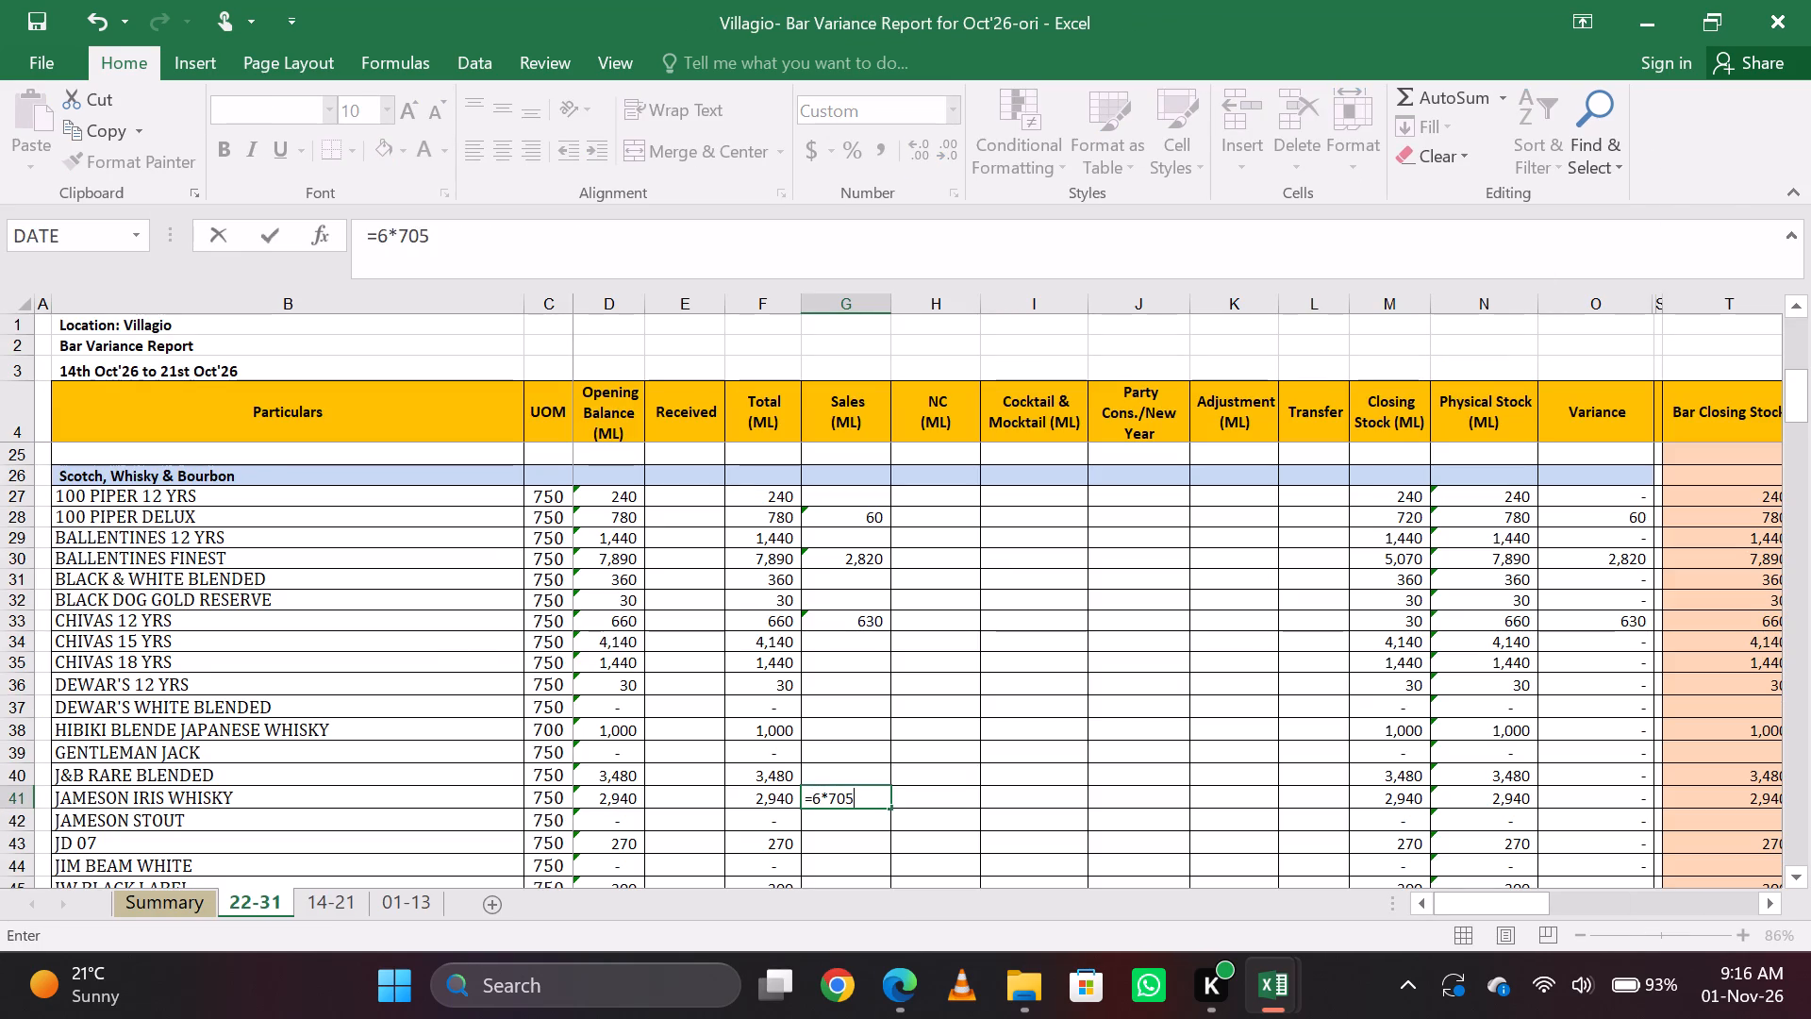
{"action": "key", "text": "Return"}
{"action": "key", "text": "Up"}
{"action": "left_click", "coordinate": [584, 220]}
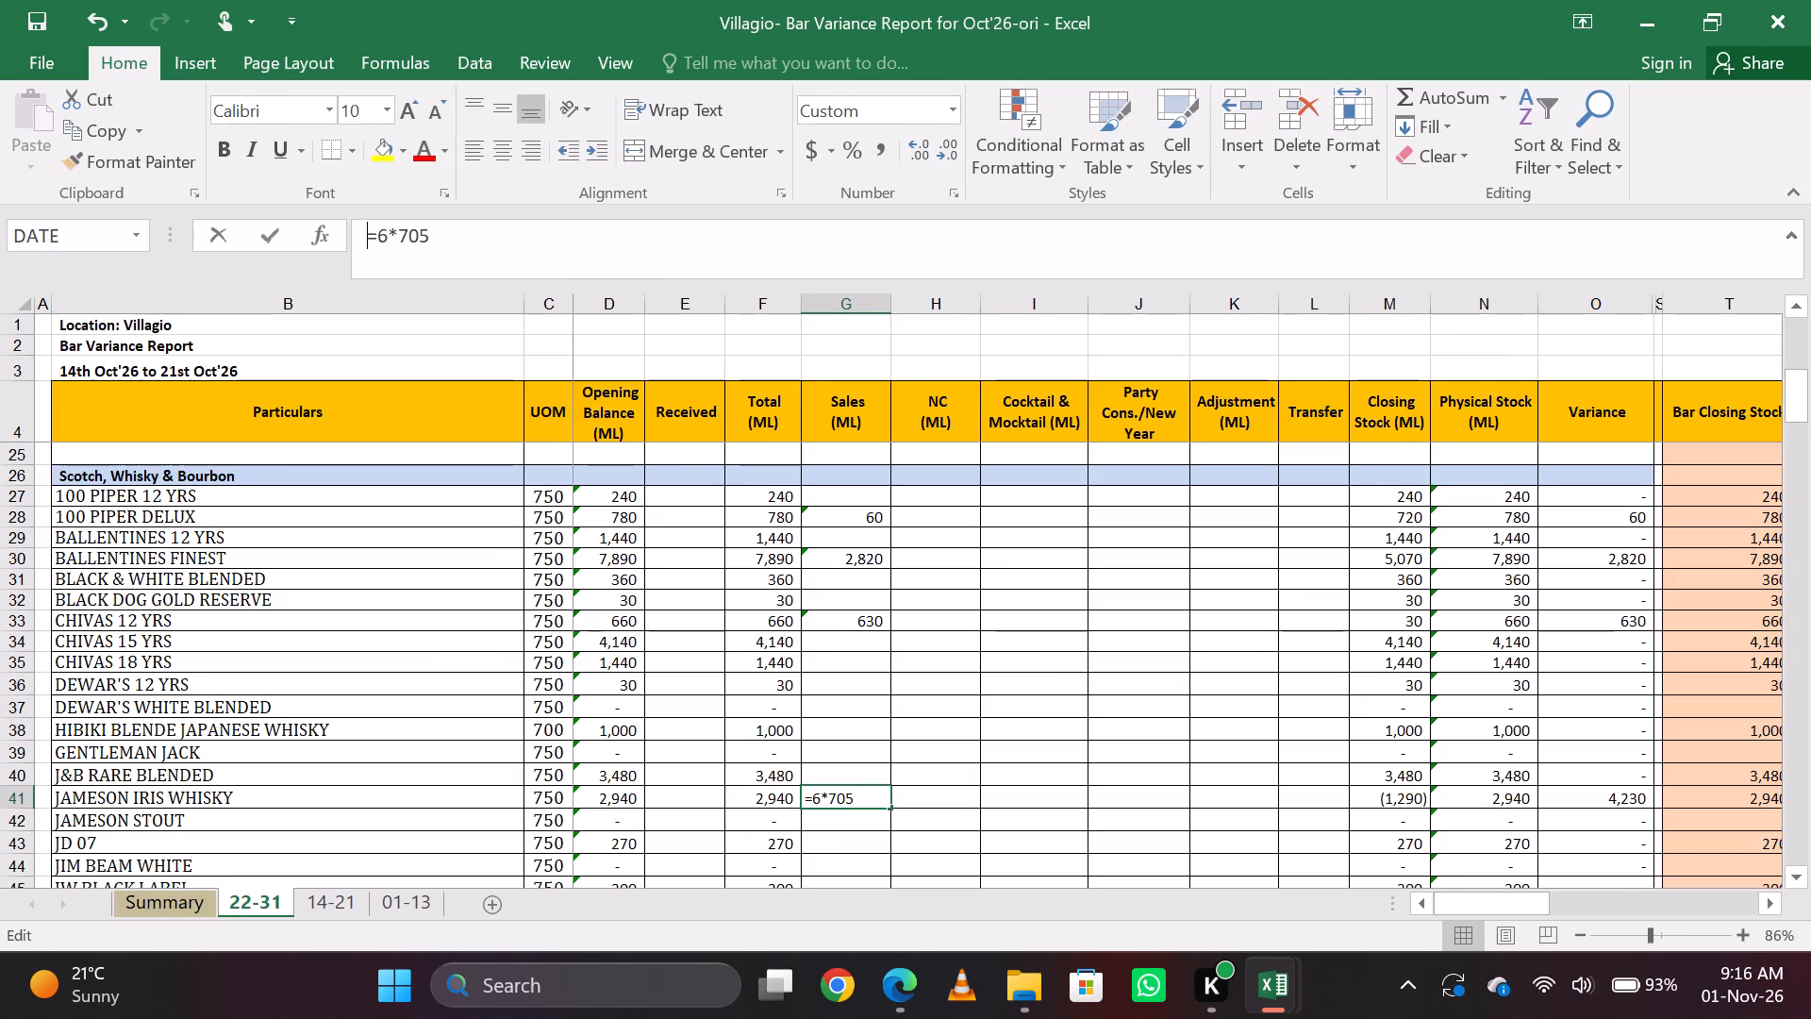
{"action": "key", "text": "BackSpace"}
{"action": "key", "text": "BackSpace"}
{"action": "key", "text": "BackSpace"}
{"action": "left_click", "coordinate": [584, 220]}
{"action": "left_click", "coordinate": [584, 220]}
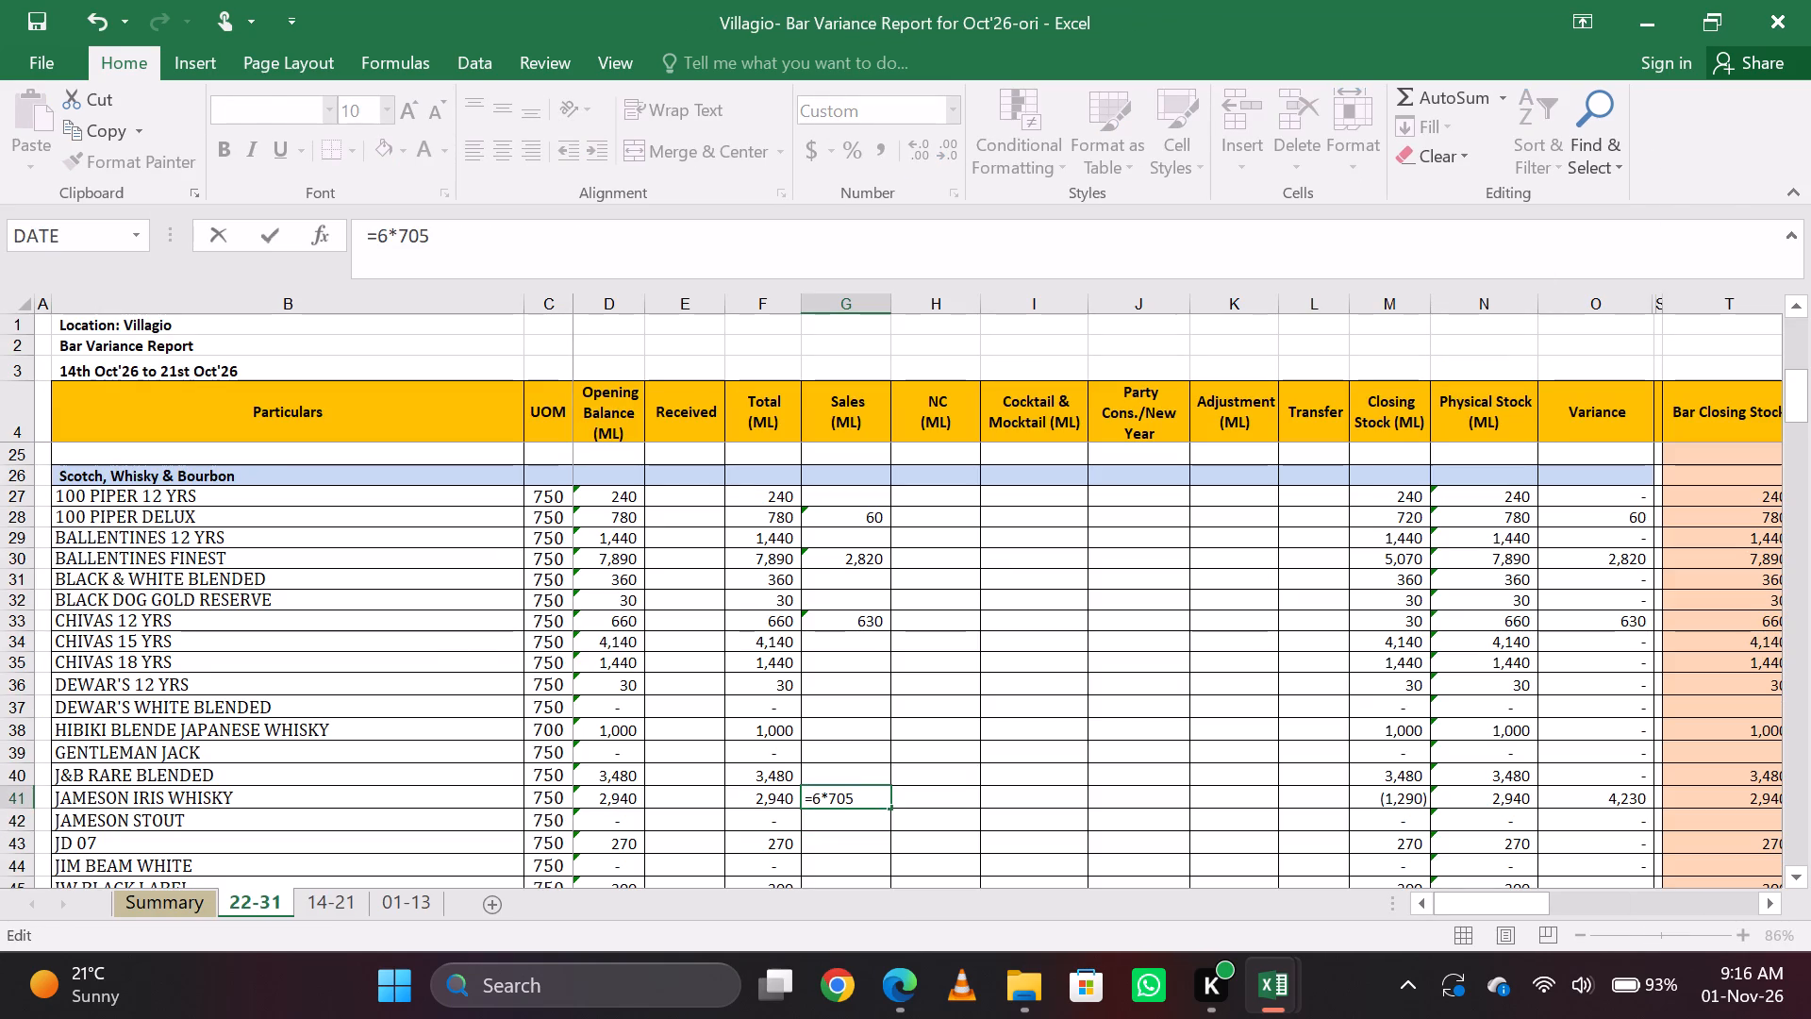
{"action": "left_click", "coordinate": [585, 229]}
{"action": "key", "text": "BackSpace"}
{"action": "key", "text": "BackSpace"}
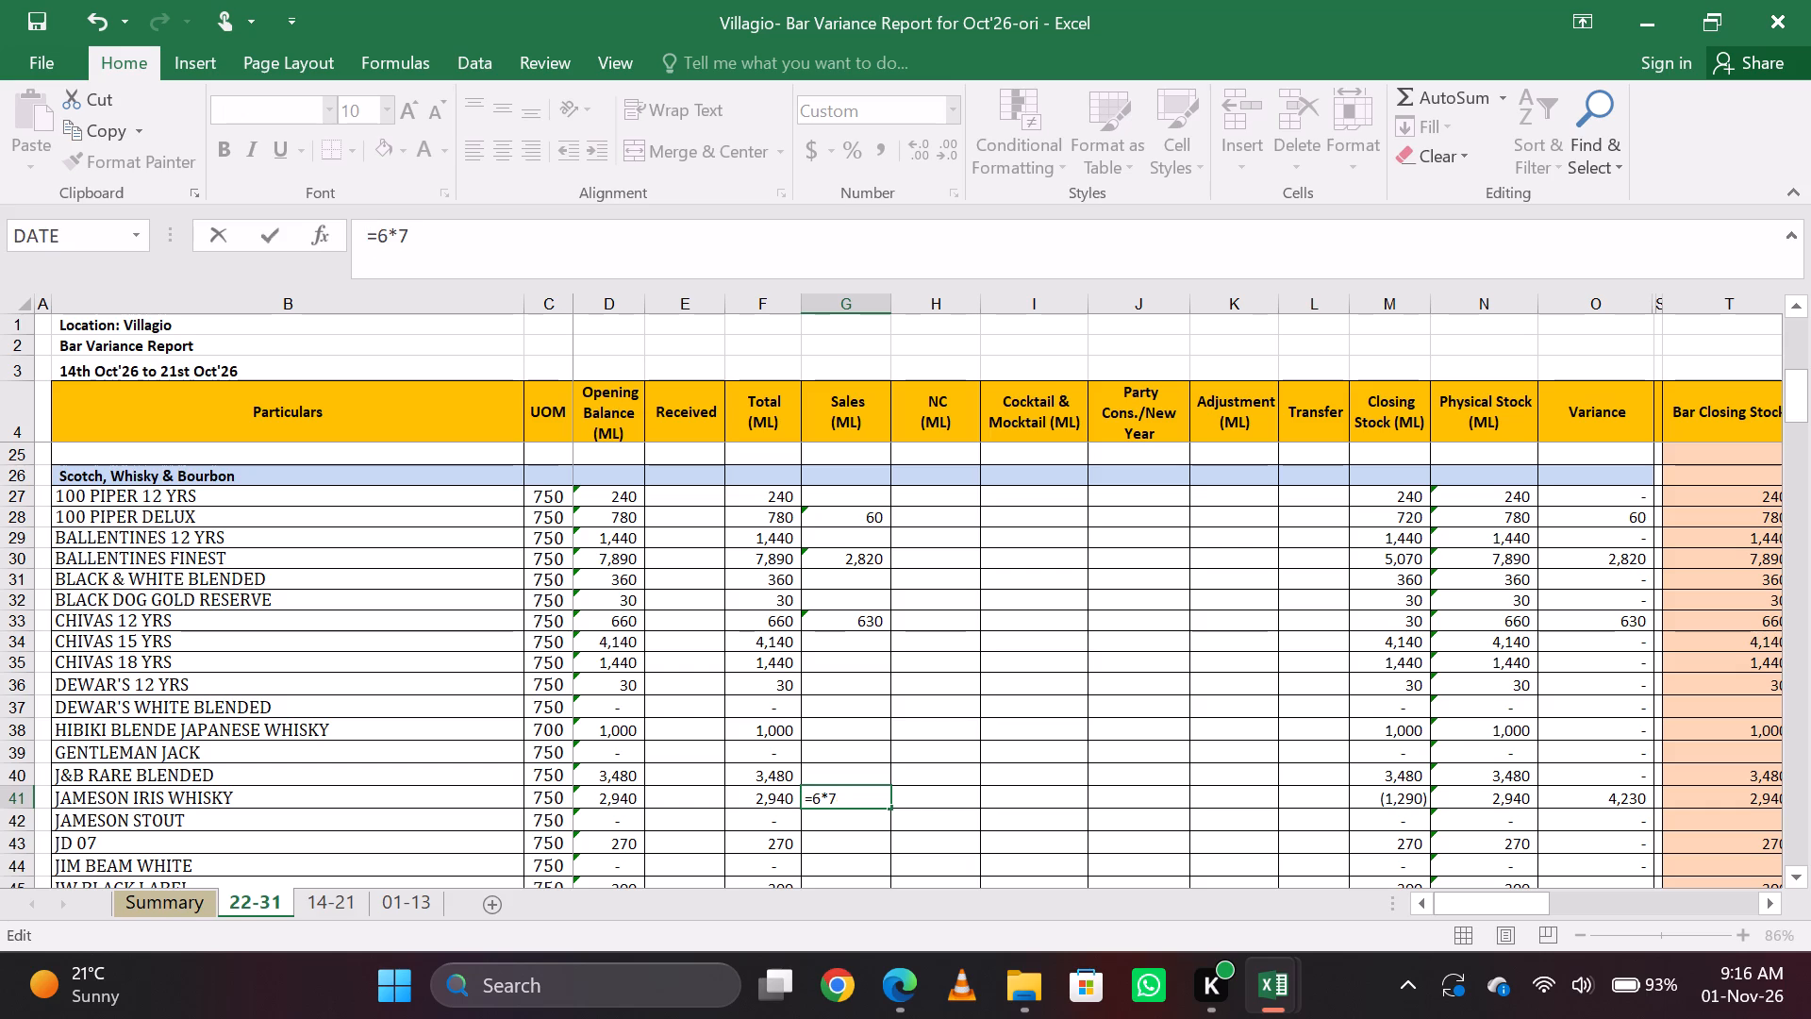
{"action": "type", "text": "50"}
{"action": "key", "text": "Return"}
{"action": "key", "text": "Up"}
Copy the Robusta Fizz item name, find it in the cocktail workbook, and enter 11 as its Sale & NC quantity.
{"action": "key", "text": "alt+Tab"}
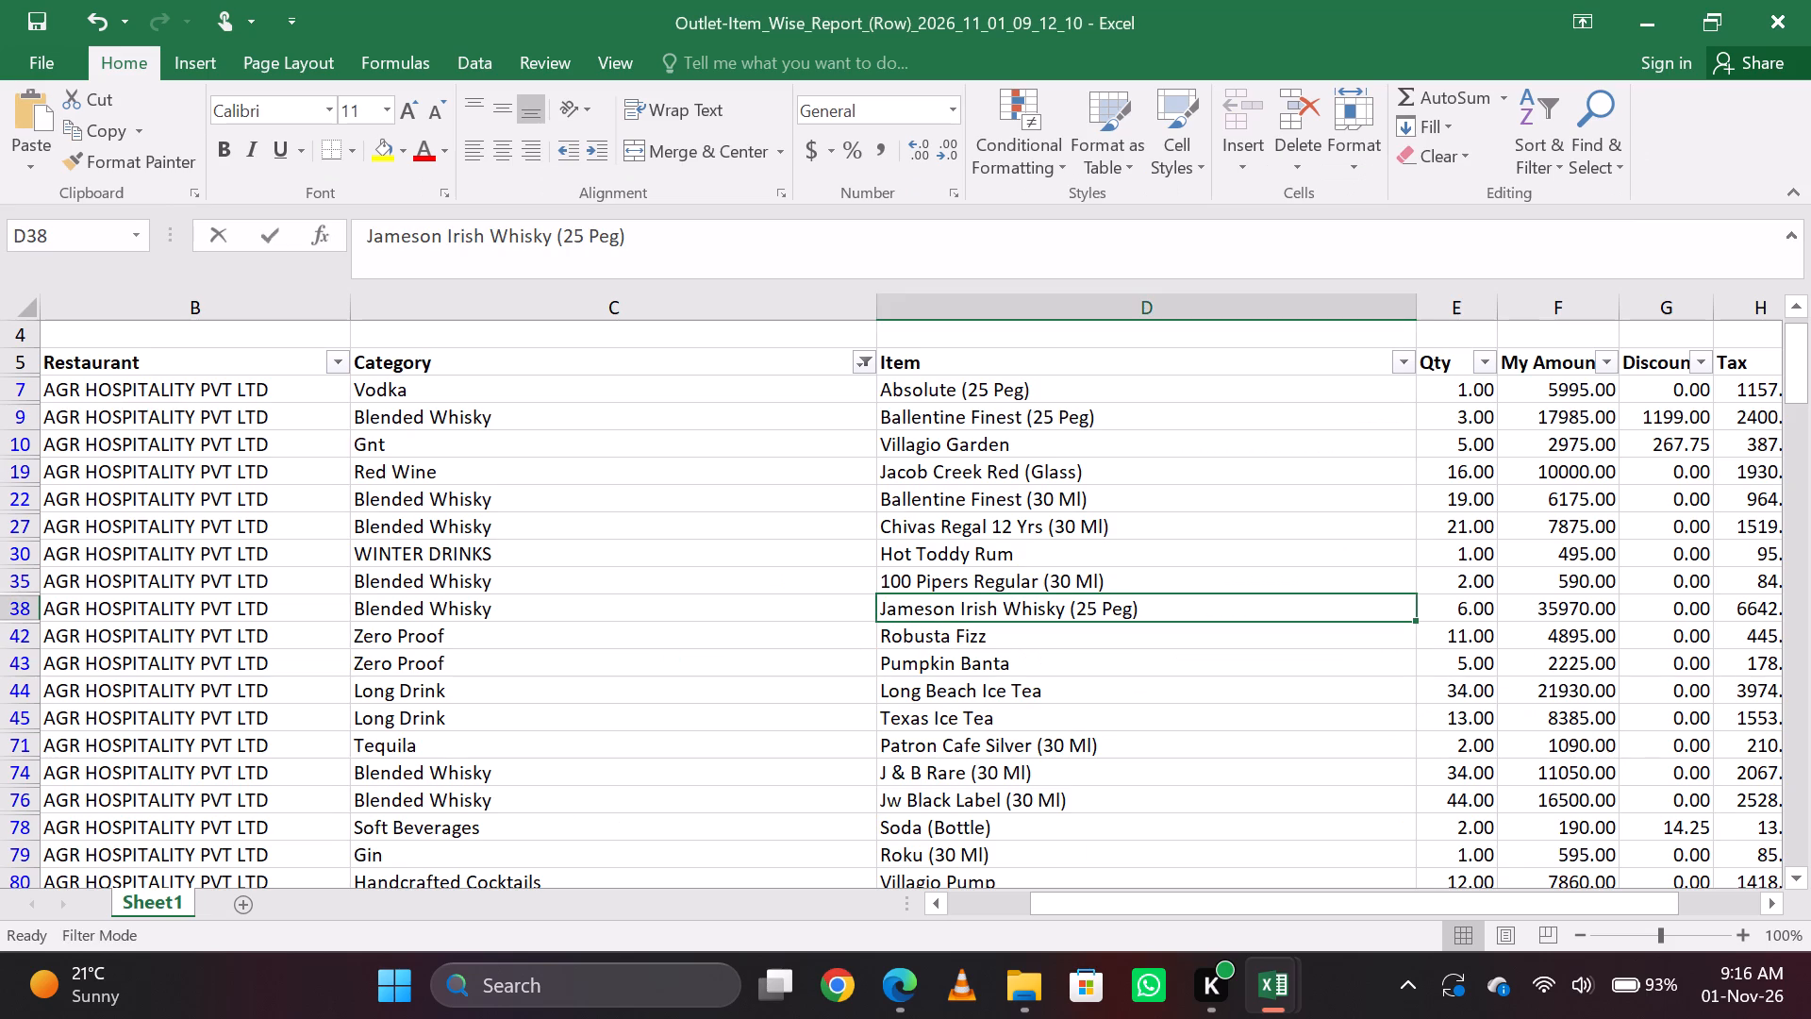
{"action": "key", "text": "Down"}
{"action": "key", "text": "Up"}
{"action": "key", "text": "Down"}
{"action": "key", "text": "ctrl+c"}
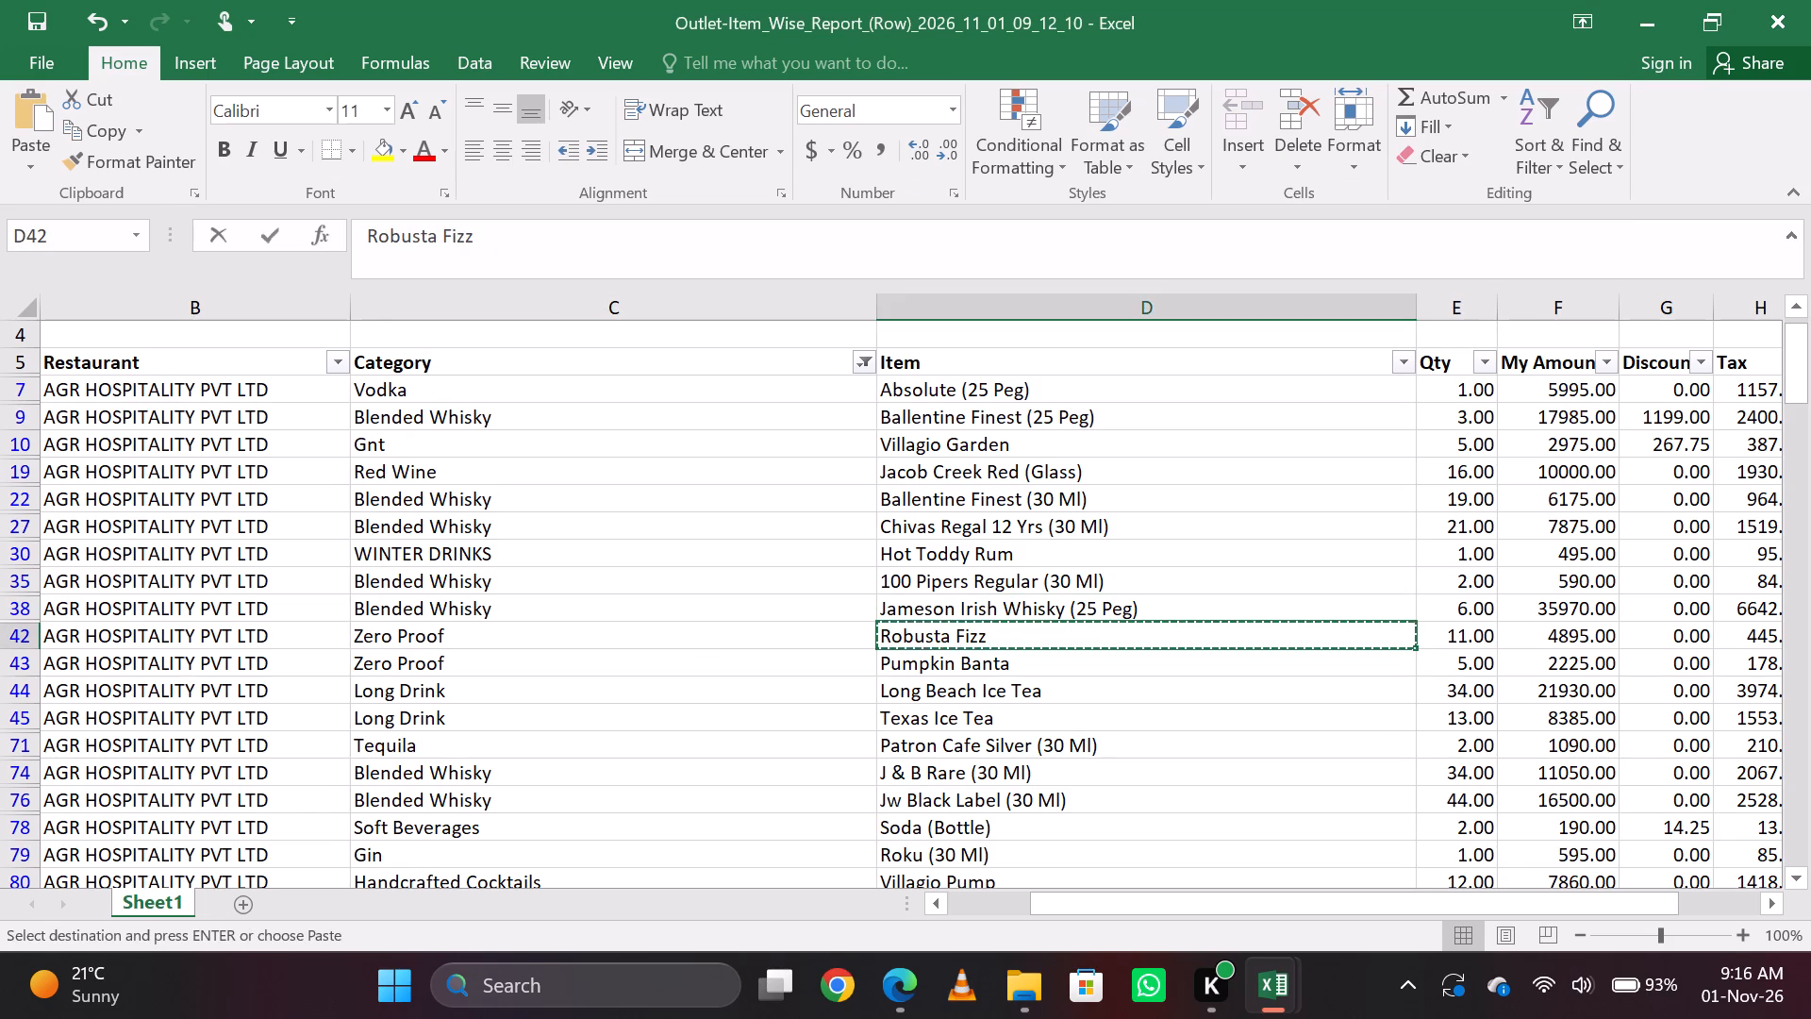
{"action": "key", "text": "alt+Tab"}
{"action": "key", "text": "alt+Tab"}
{"action": "key", "text": "ctrl+f"}
{"action": "key", "text": "ctrl+v"}
{"action": "key", "text": "Return"}
{"action": "key", "text": "Escape"}
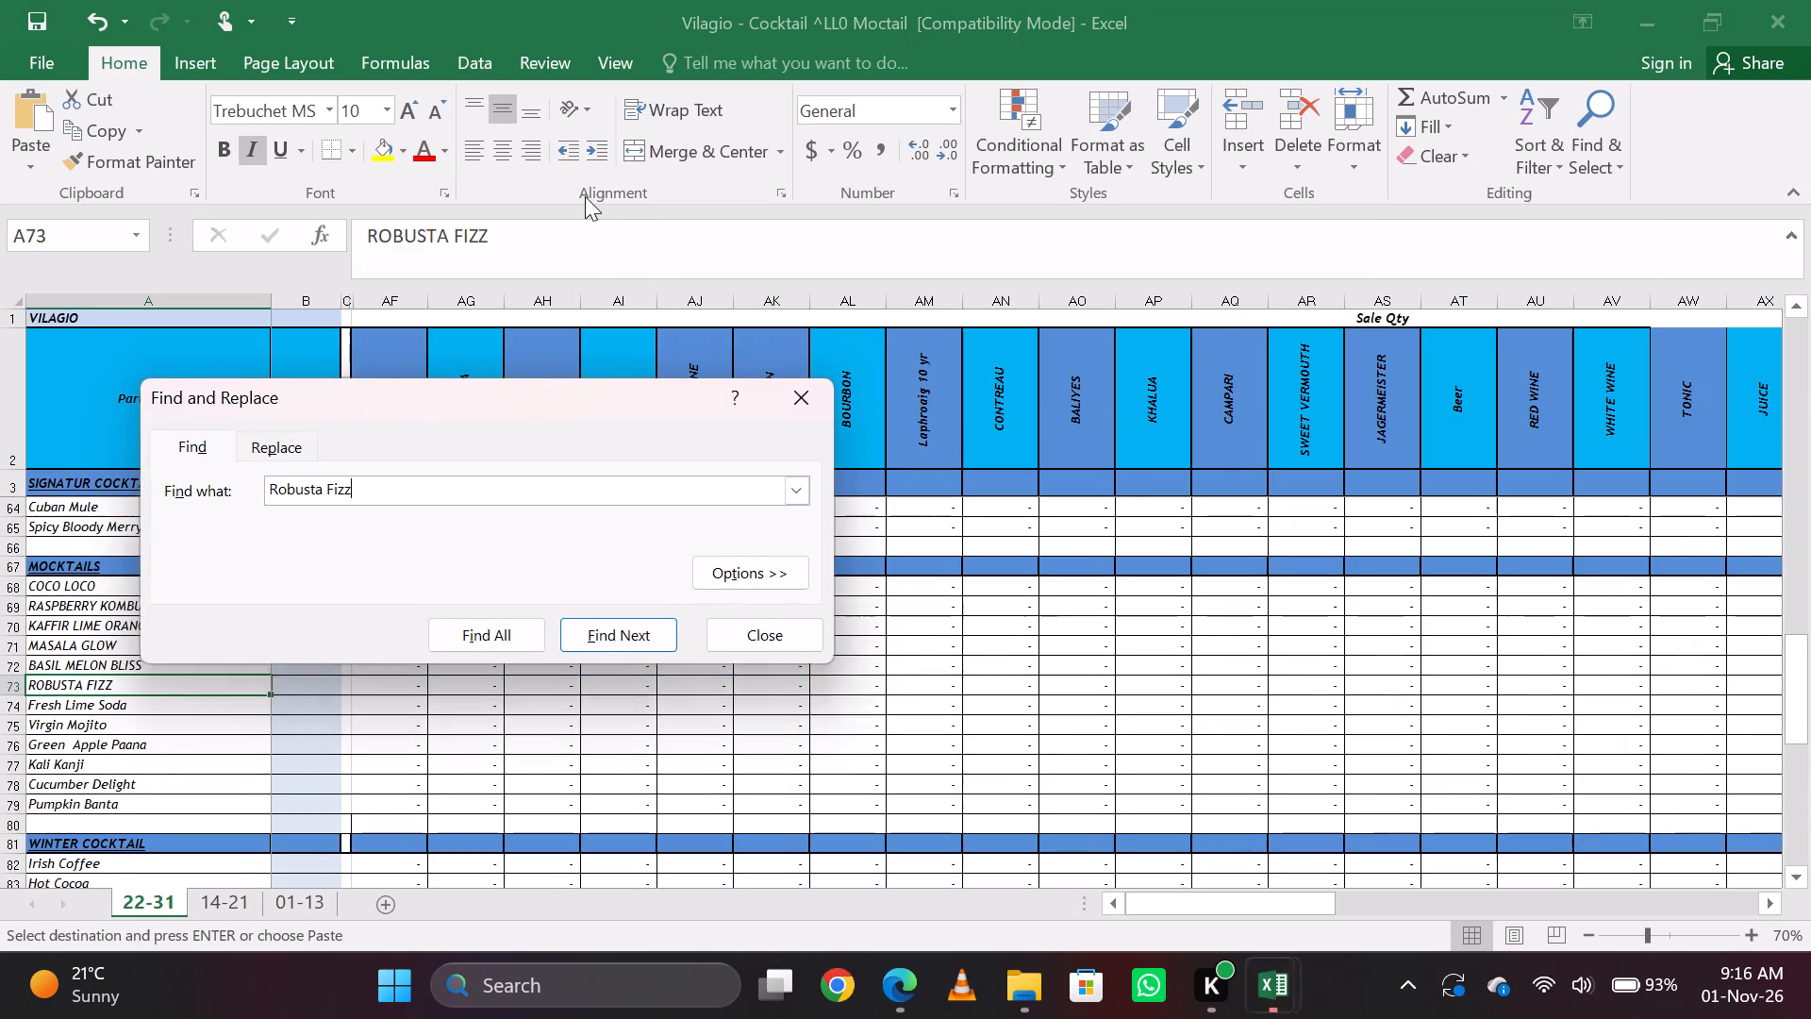
{"action": "key", "text": "Right"}
{"action": "key", "text": "1"}
{"action": "key", "text": "Right"}
{"action": "key", "text": "Left"}
{"action": "key", "text": "alt+Tab"}
{"action": "key", "text": "alt+Tab"}
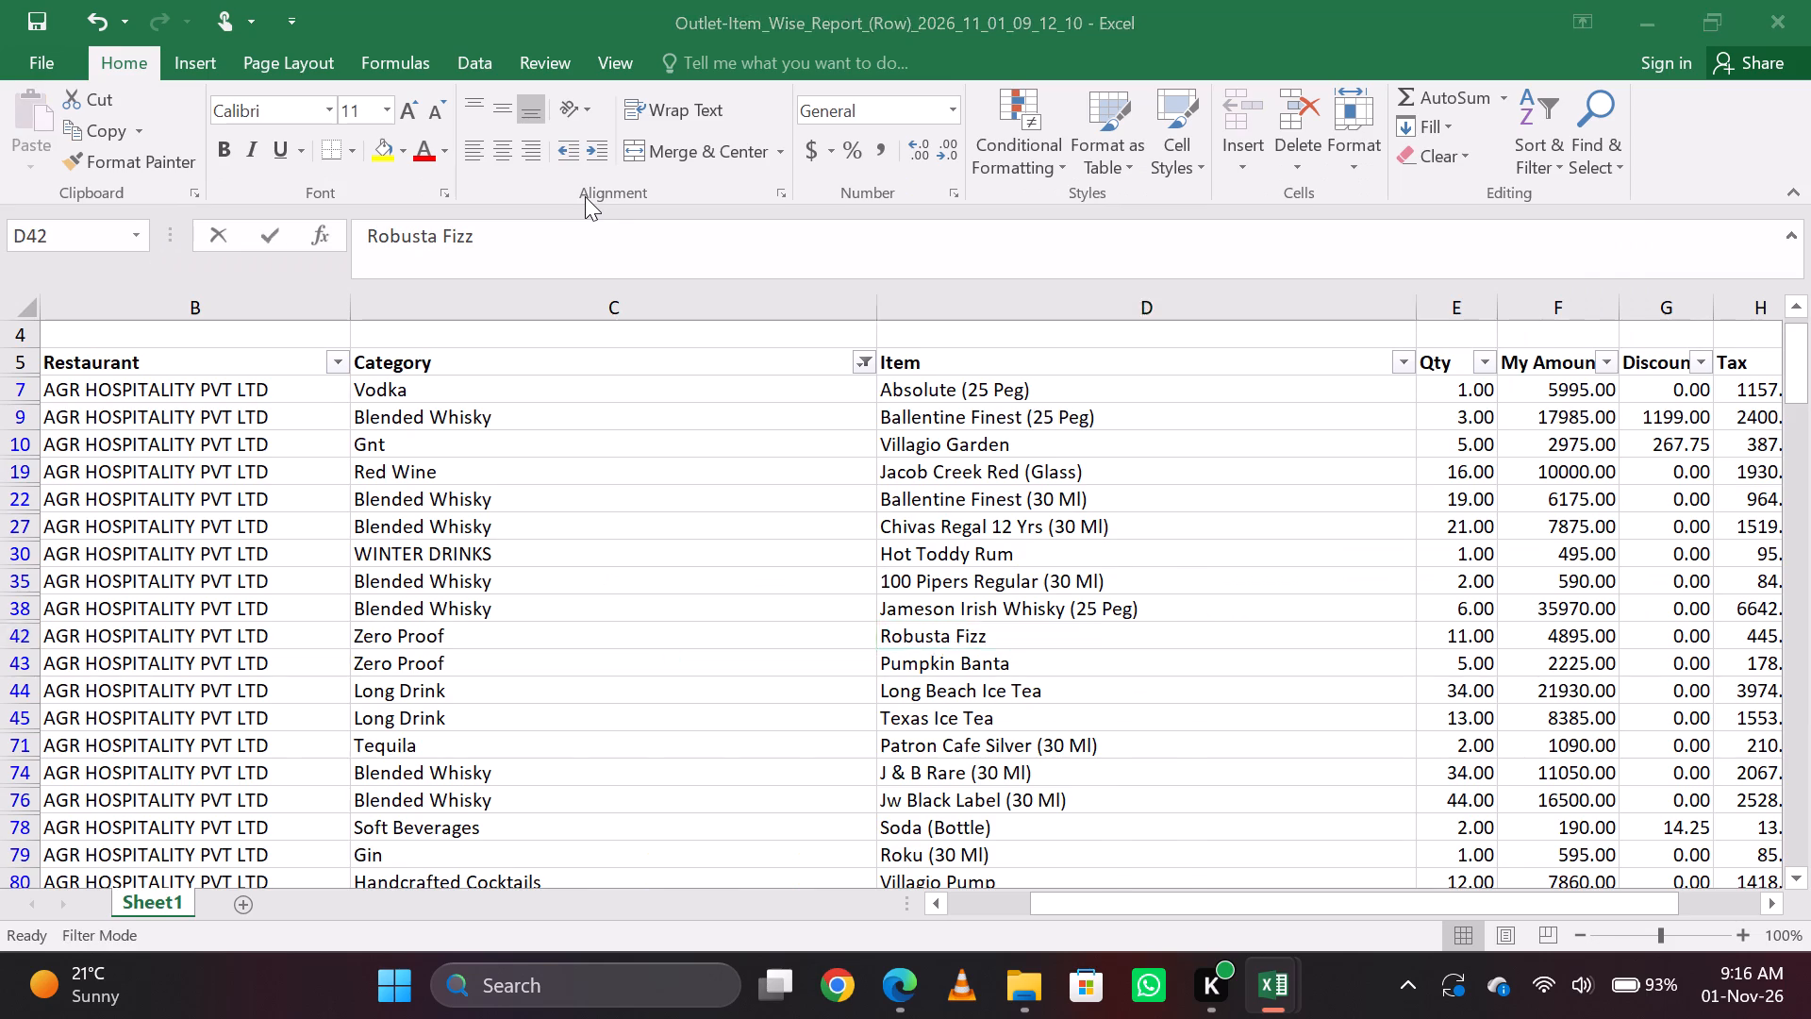
{"action": "key", "text": "Right"}
{"action": "key", "text": "Left"}
{"action": "type", "text": "11"}
{"action": "key", "text": "Right"}
{"action": "key", "text": "Left"}
Copy the Pumpkin Banta item name, find it in the cocktail workbook, and enter 5 as its Sale & NC quantity.
{"action": "key", "text": "alt+Tab"}
{"action": "key", "text": "Down"}
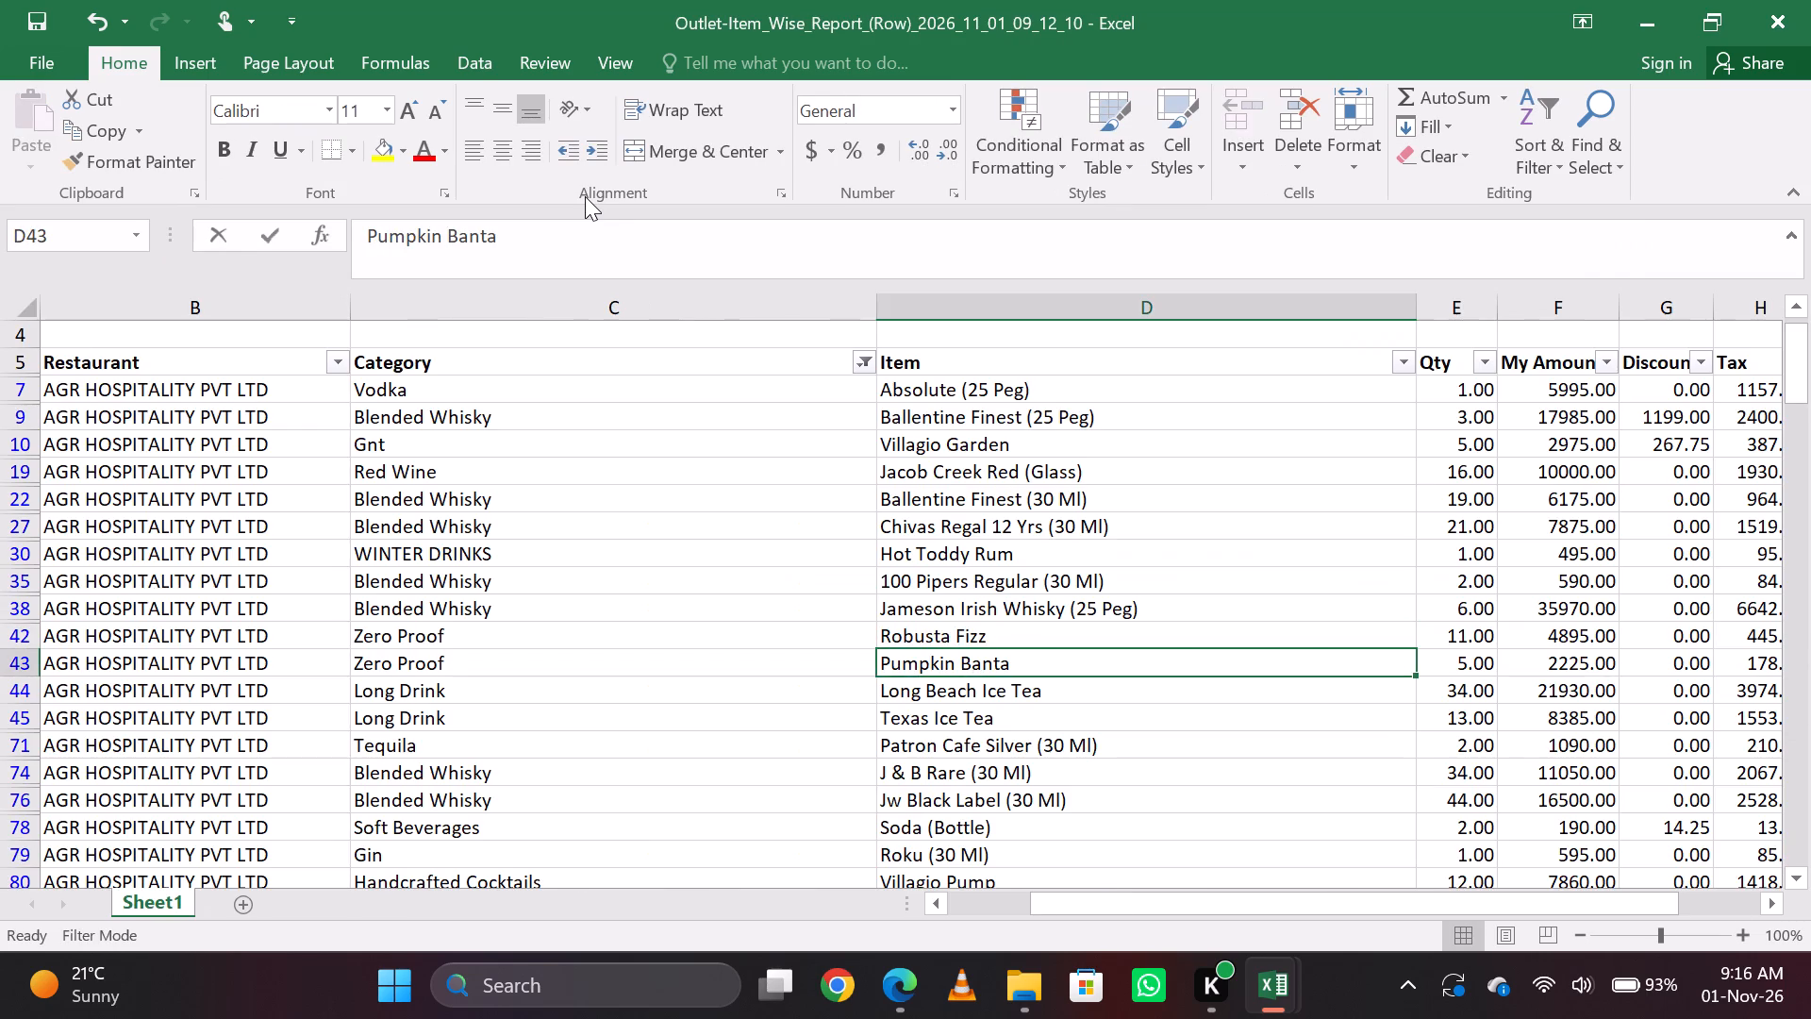
{"action": "key", "text": "ctrl+c"}
{"action": "key", "text": "alt+Tab"}
{"action": "key", "text": "ctrl+f"}
{"action": "key", "text": "ctrl+v"}
{"action": "key", "text": "Return"}
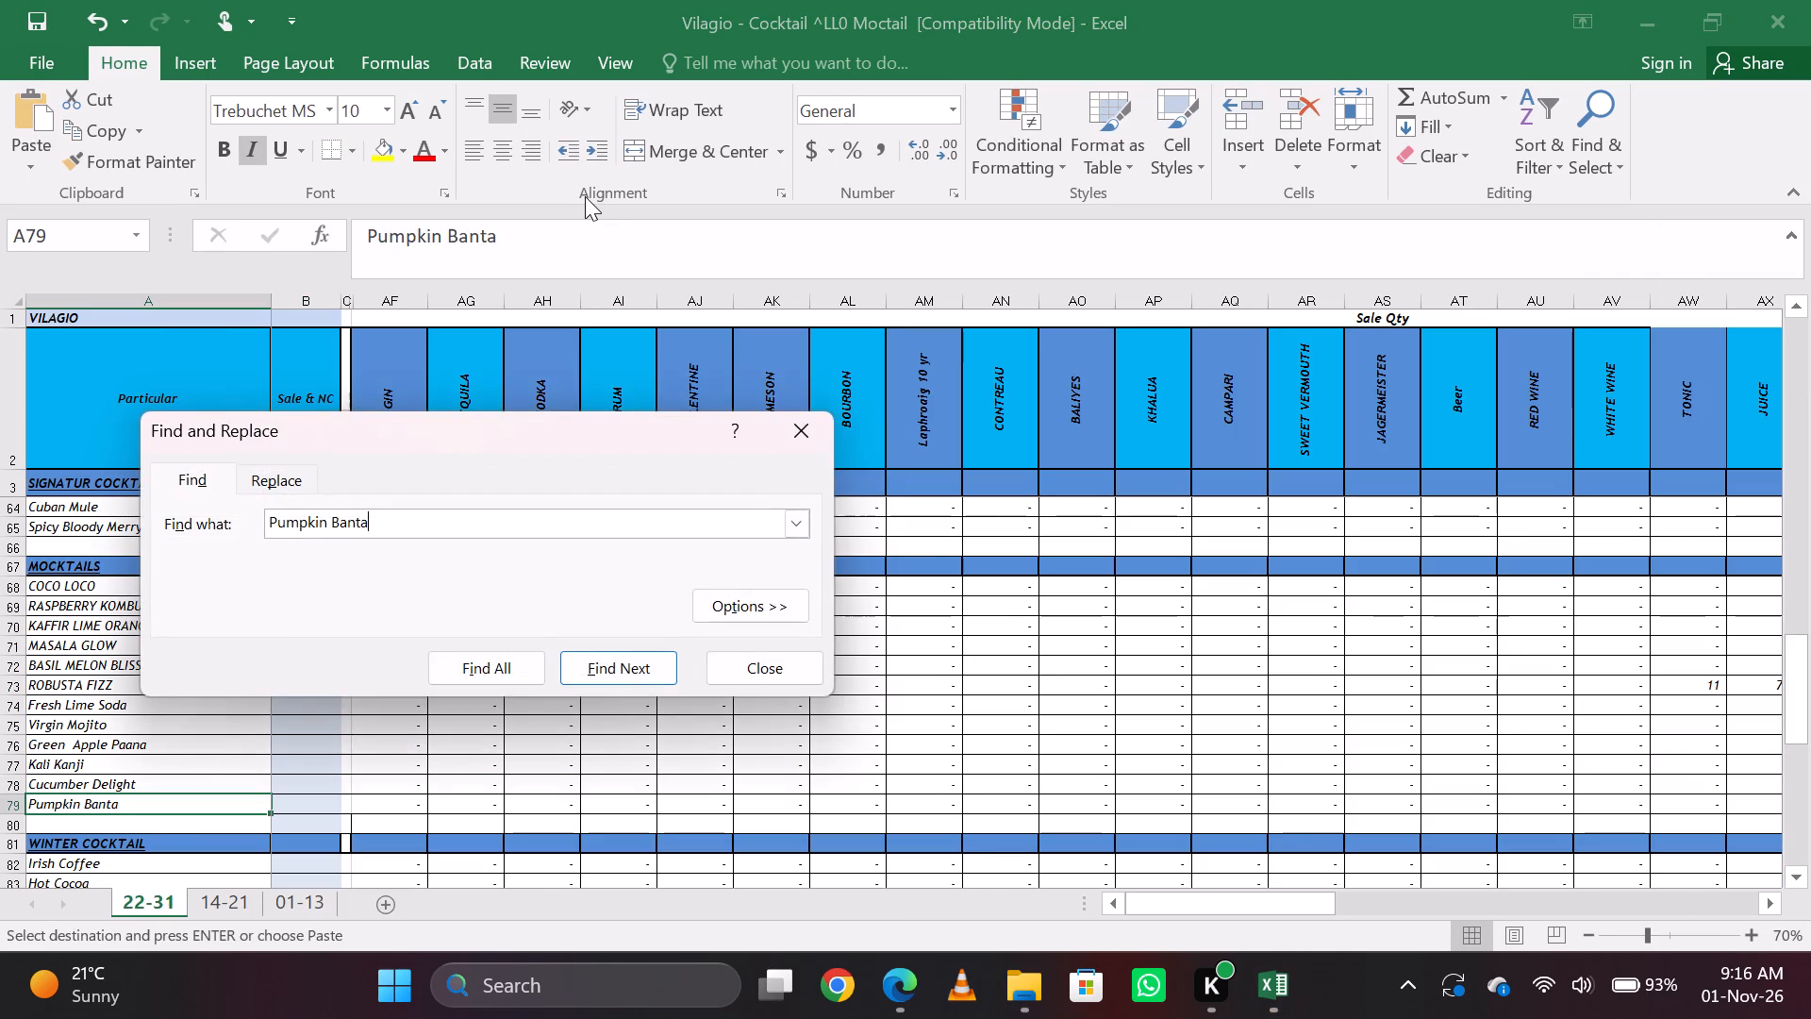
{"action": "key", "text": "Escape"}
{"action": "key", "text": "Right"}
{"action": "key", "text": "5"}
{"action": "key", "text": "Right"}
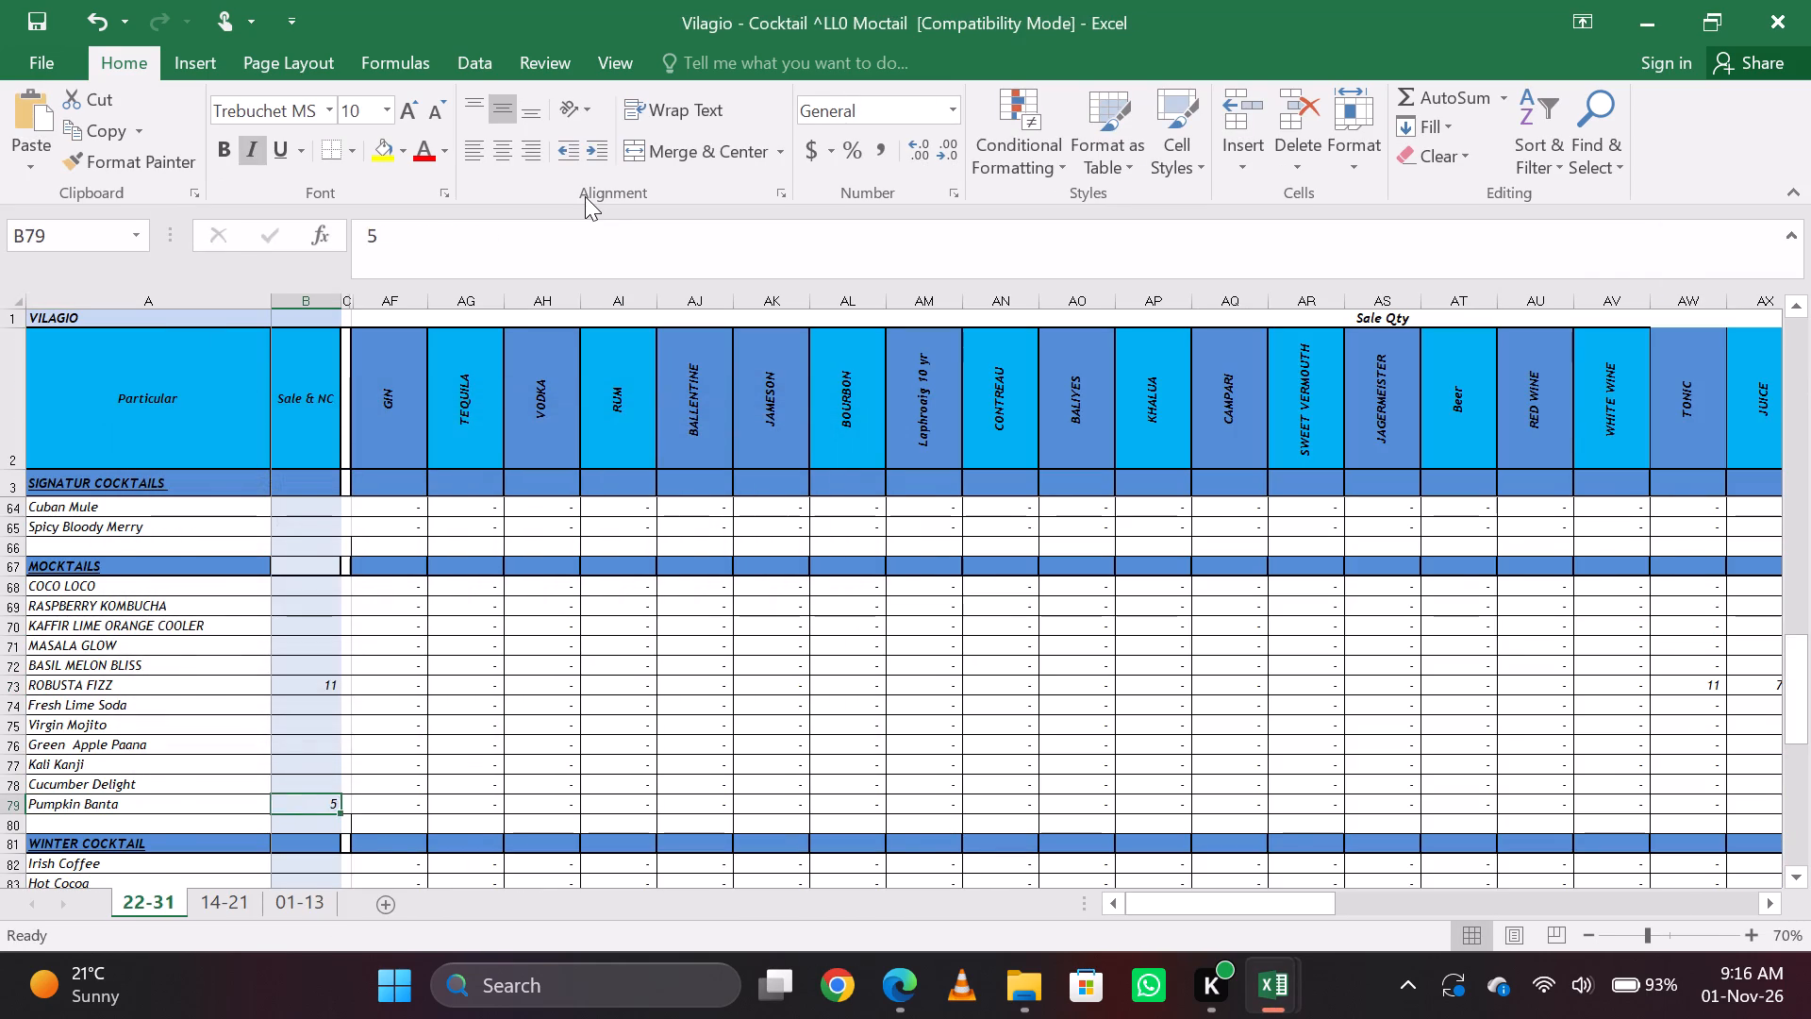
{"action": "key", "text": "Left"}
Copy the Long Beach Ice Tea item name, search the cocktail workbook for Long Beach, and enter 34 as its Sale & NC quantity.
{"action": "key", "text": "alt+Tab"}
{"action": "key", "text": "Down"}
{"action": "key", "text": "ctrl+c"}
{"action": "key", "text": "alt+Tab"}
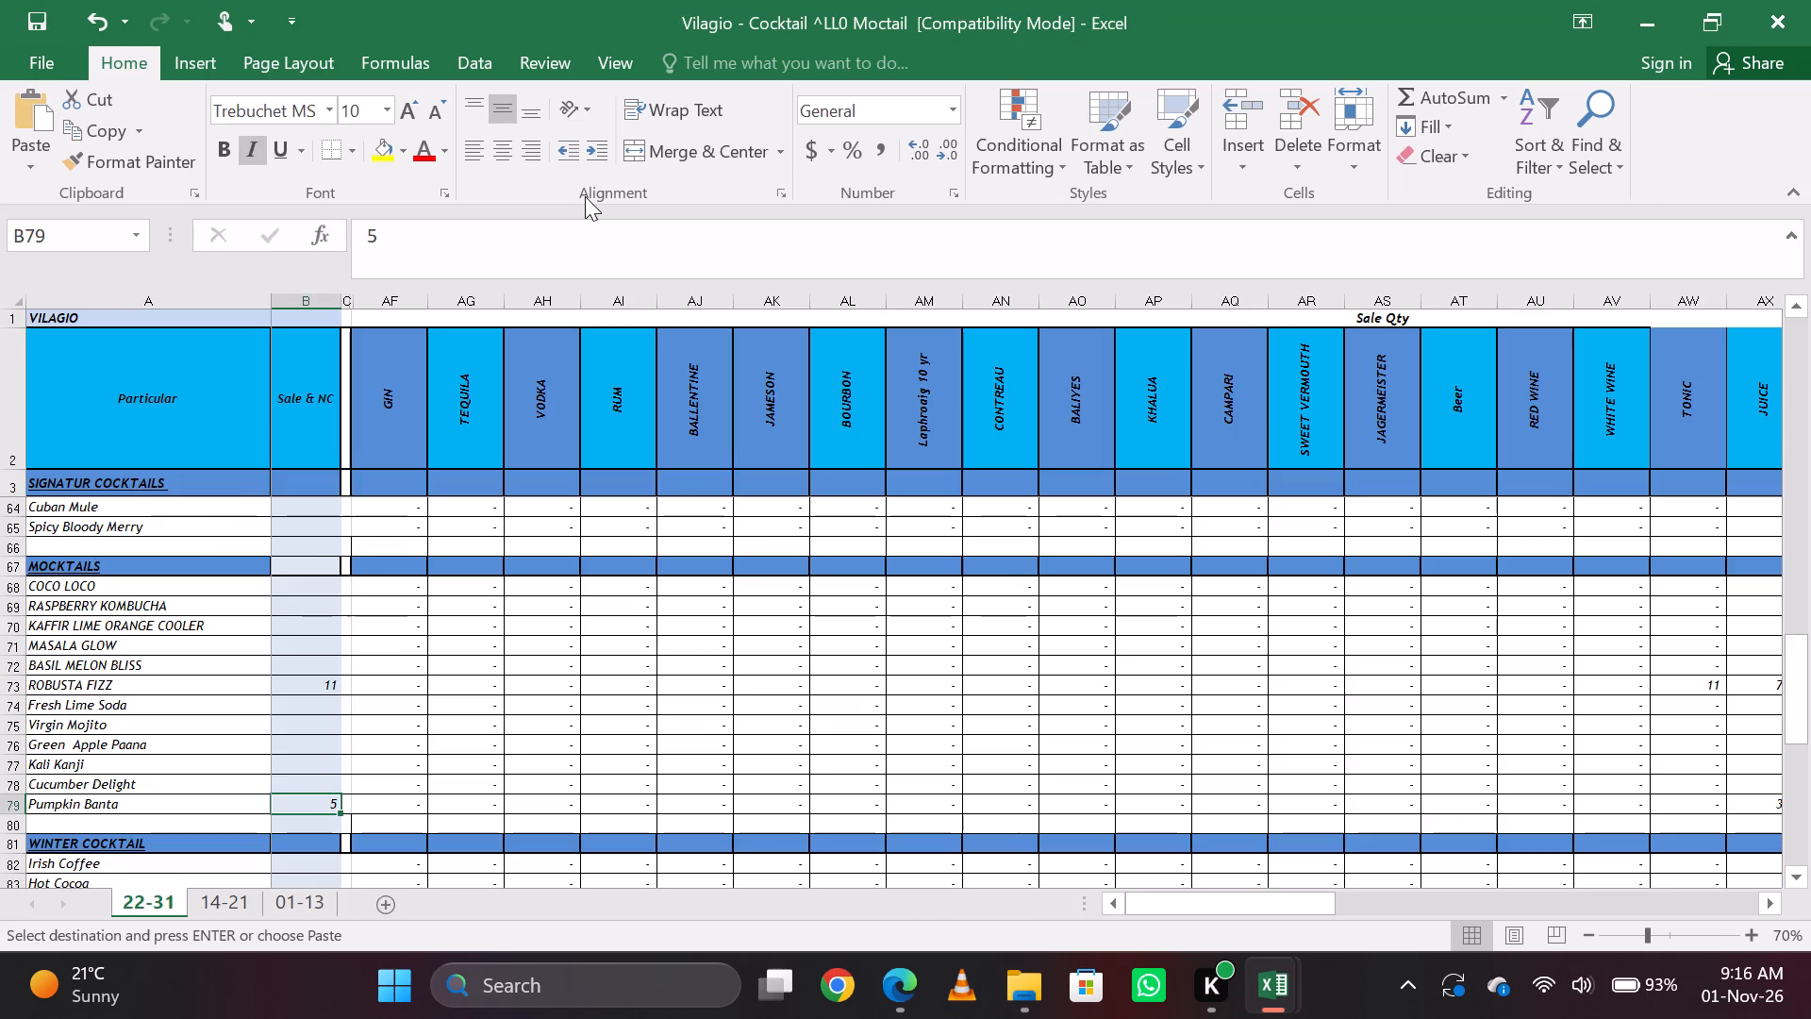
{"action": "key", "text": "ctrl+f"}
{"action": "key", "text": "ctrl+v"}
{"action": "key", "text": "ctrl+Return"}
{"action": "key", "text": "Return"}
{"action": "key", "text": "BackSpace"}
{"action": "key", "text": "BackSpace"}
{"action": "key", "text": "BackSpace"}
{"action": "key", "text": "BackSpace"}
{"action": "key", "text": "BackSpace"}
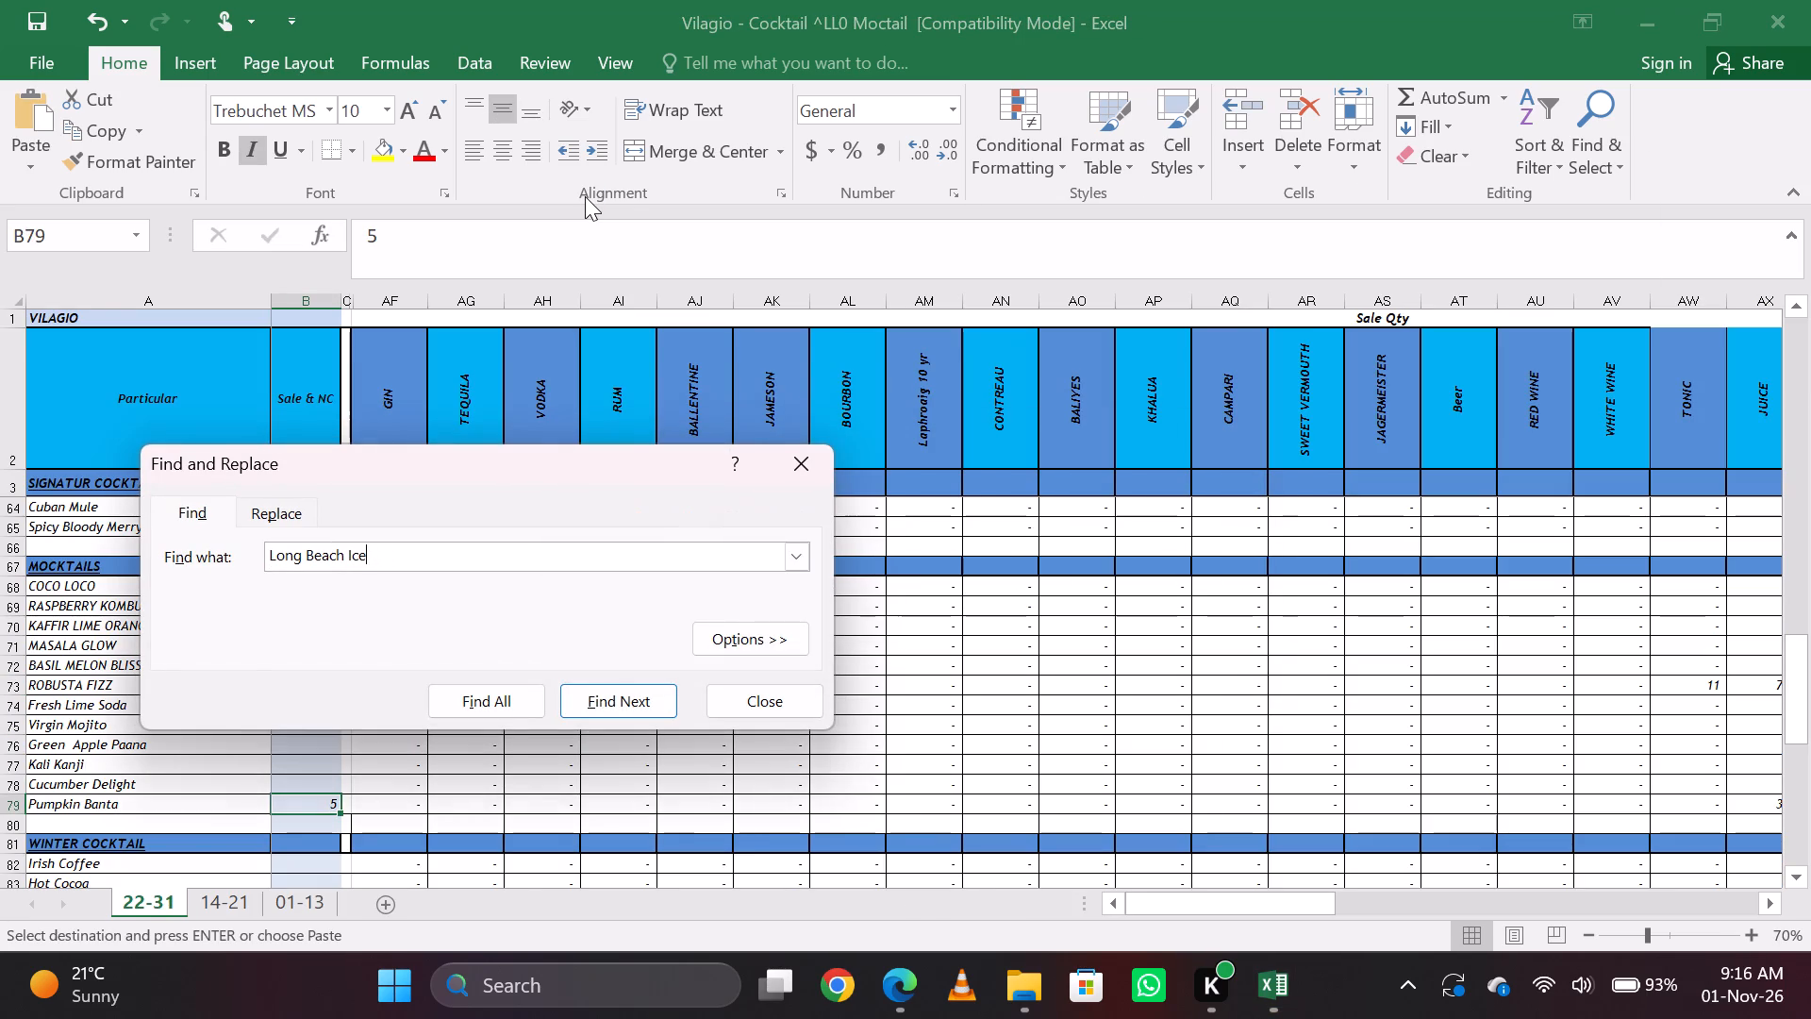
{"action": "key", "text": "BackSpace"}
{"action": "key", "text": "BackSpace"}
{"action": "key", "text": "BackSpace"}
{"action": "key", "text": "BackSpace"}
{"action": "key", "text": "Return"}
{"action": "key", "text": "Escape"}
{"action": "key", "text": "Right"}
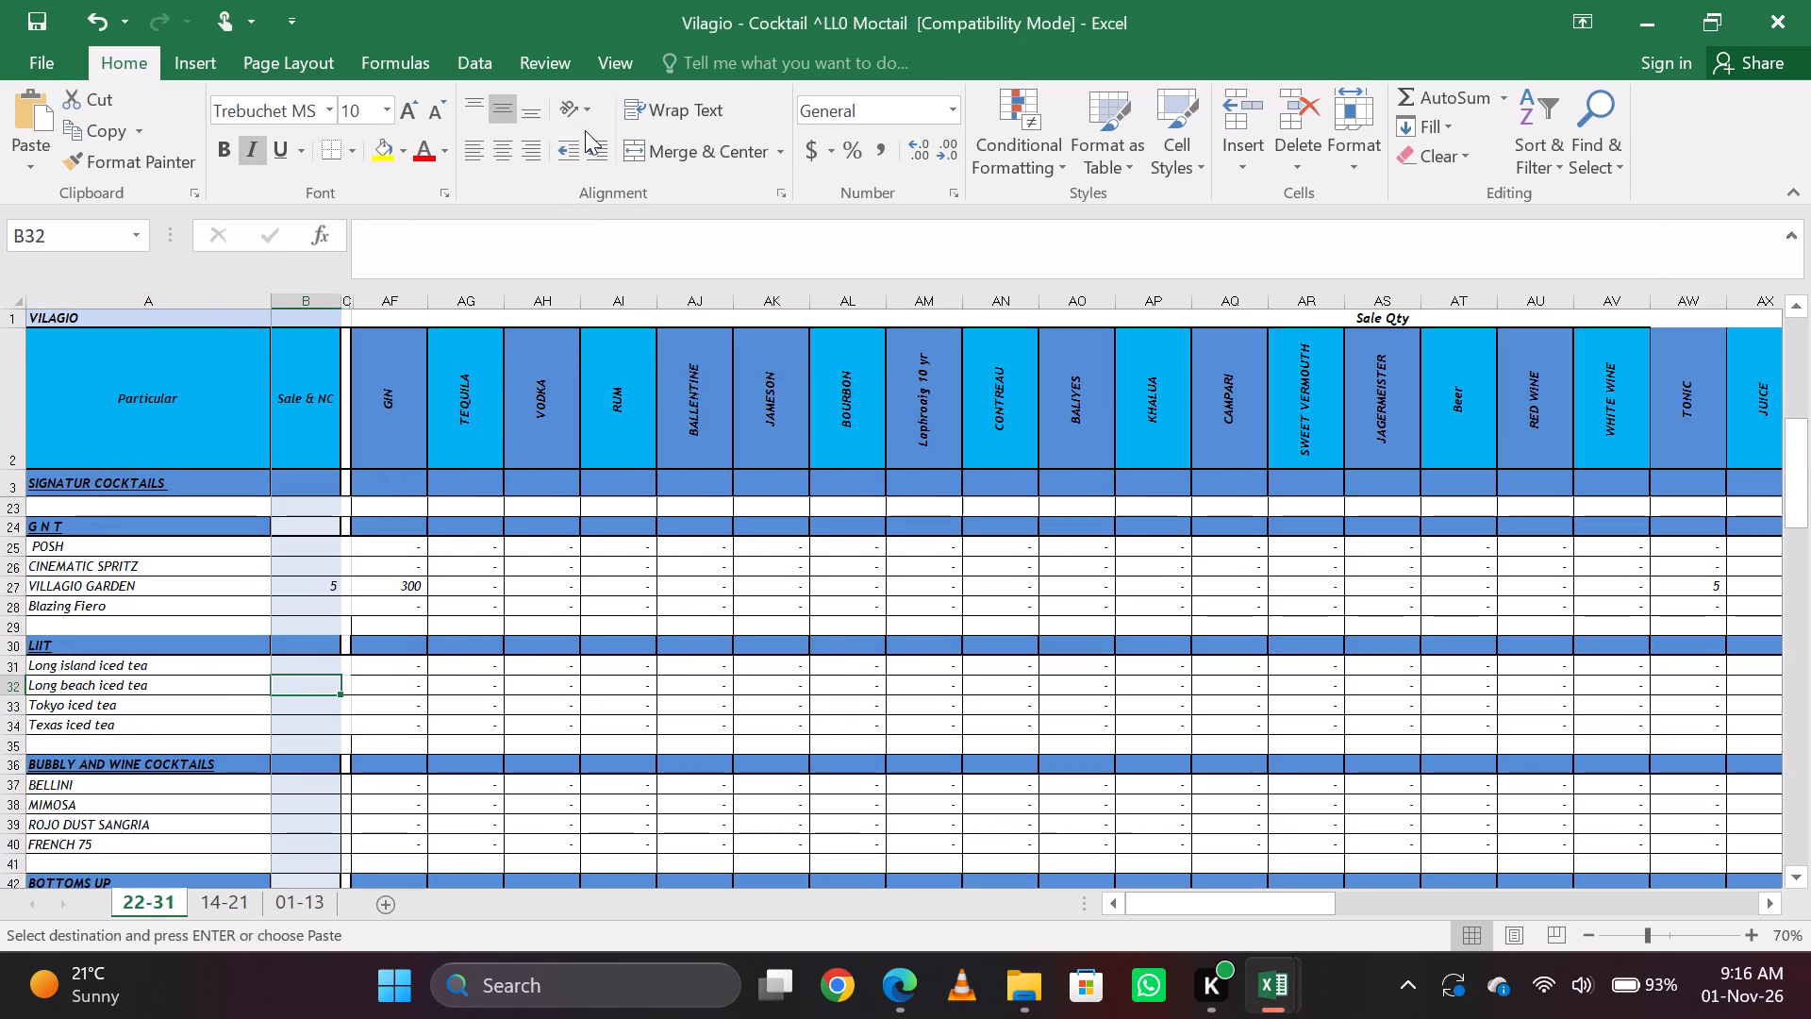
{"action": "type", "text": "35"}
{"action": "key", "text": "Right"}
{"action": "key", "text": "Left"}
{"action": "key", "text": "alt+Tab"}
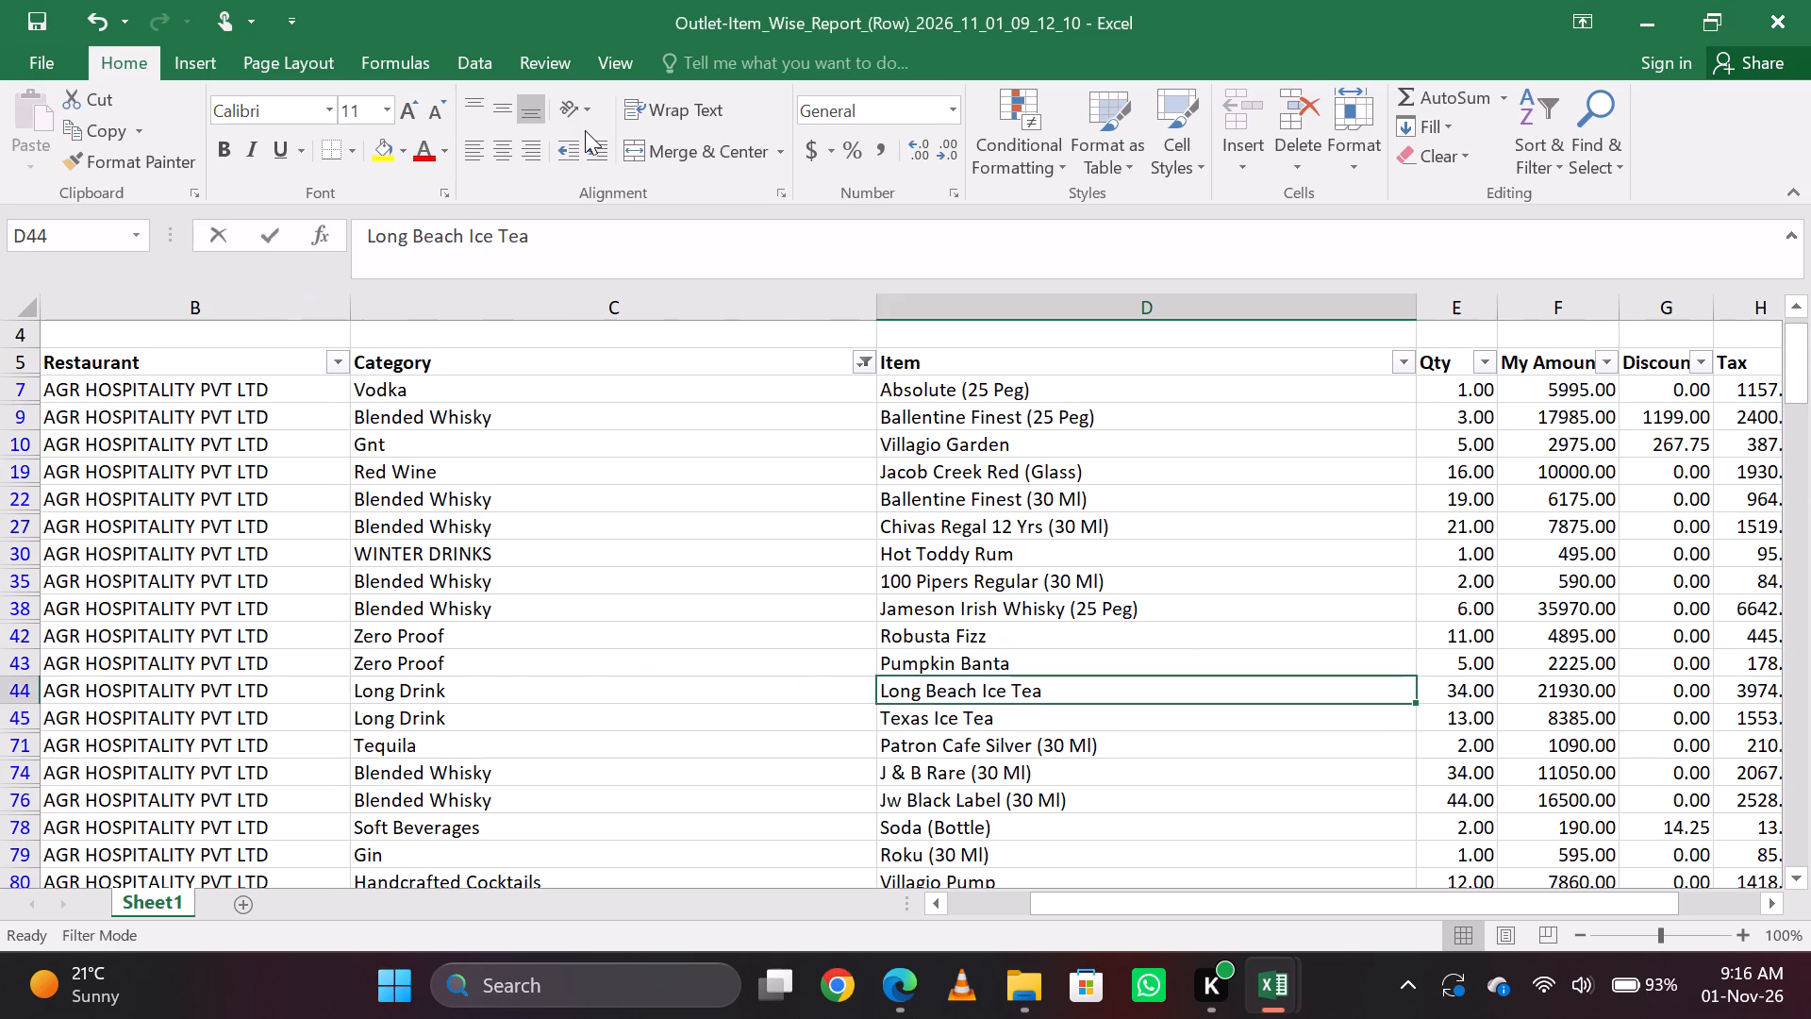
{"action": "key", "text": "alt+Tab"}
{"action": "key", "text": "Right"}
{"action": "key", "text": "Left"}
{"action": "type", "text": "34"}
{"action": "key", "text": "Right"}
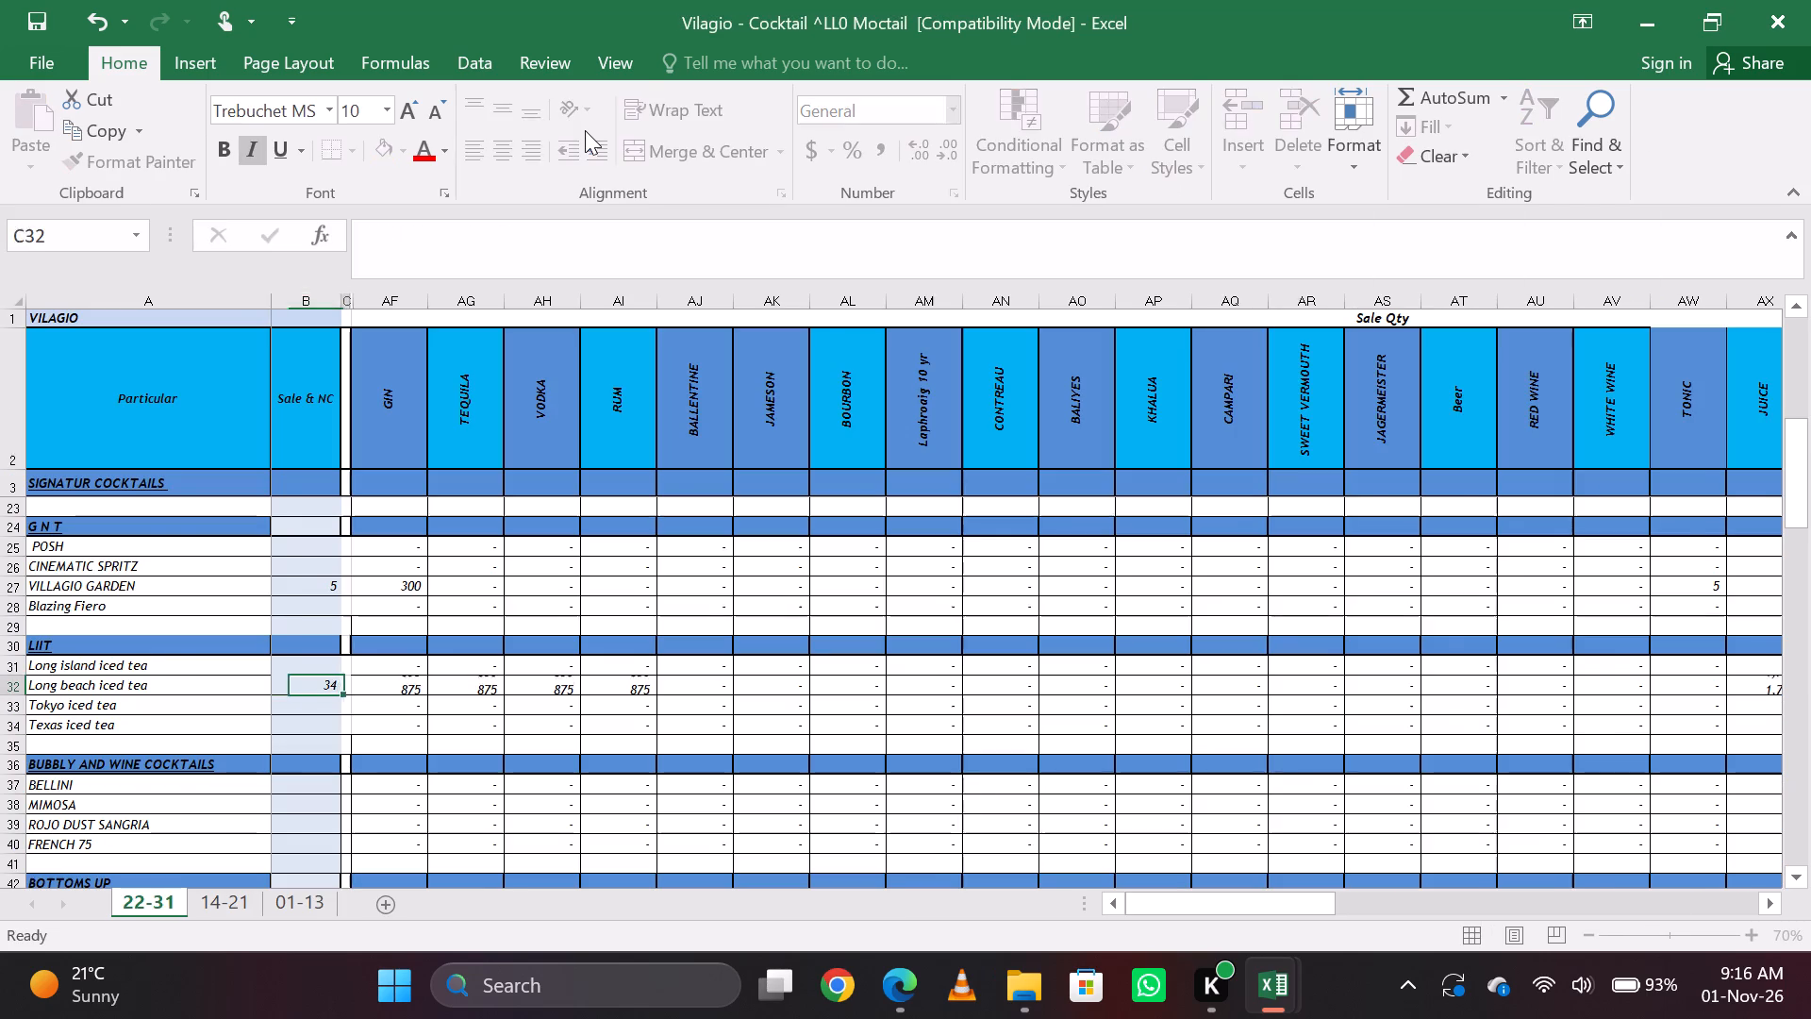
{"action": "key", "text": "Left"}
Copy the Texas Ice Tea item name, and enter 13 as the Sale & NC quantity for Texas iced tea in the cocktail workbook.
{"action": "key", "text": "alt+Tab"}
{"action": "key", "text": "Down"}
{"action": "key", "text": "ctrl+c"}
{"action": "key", "text": "alt+Tab"}
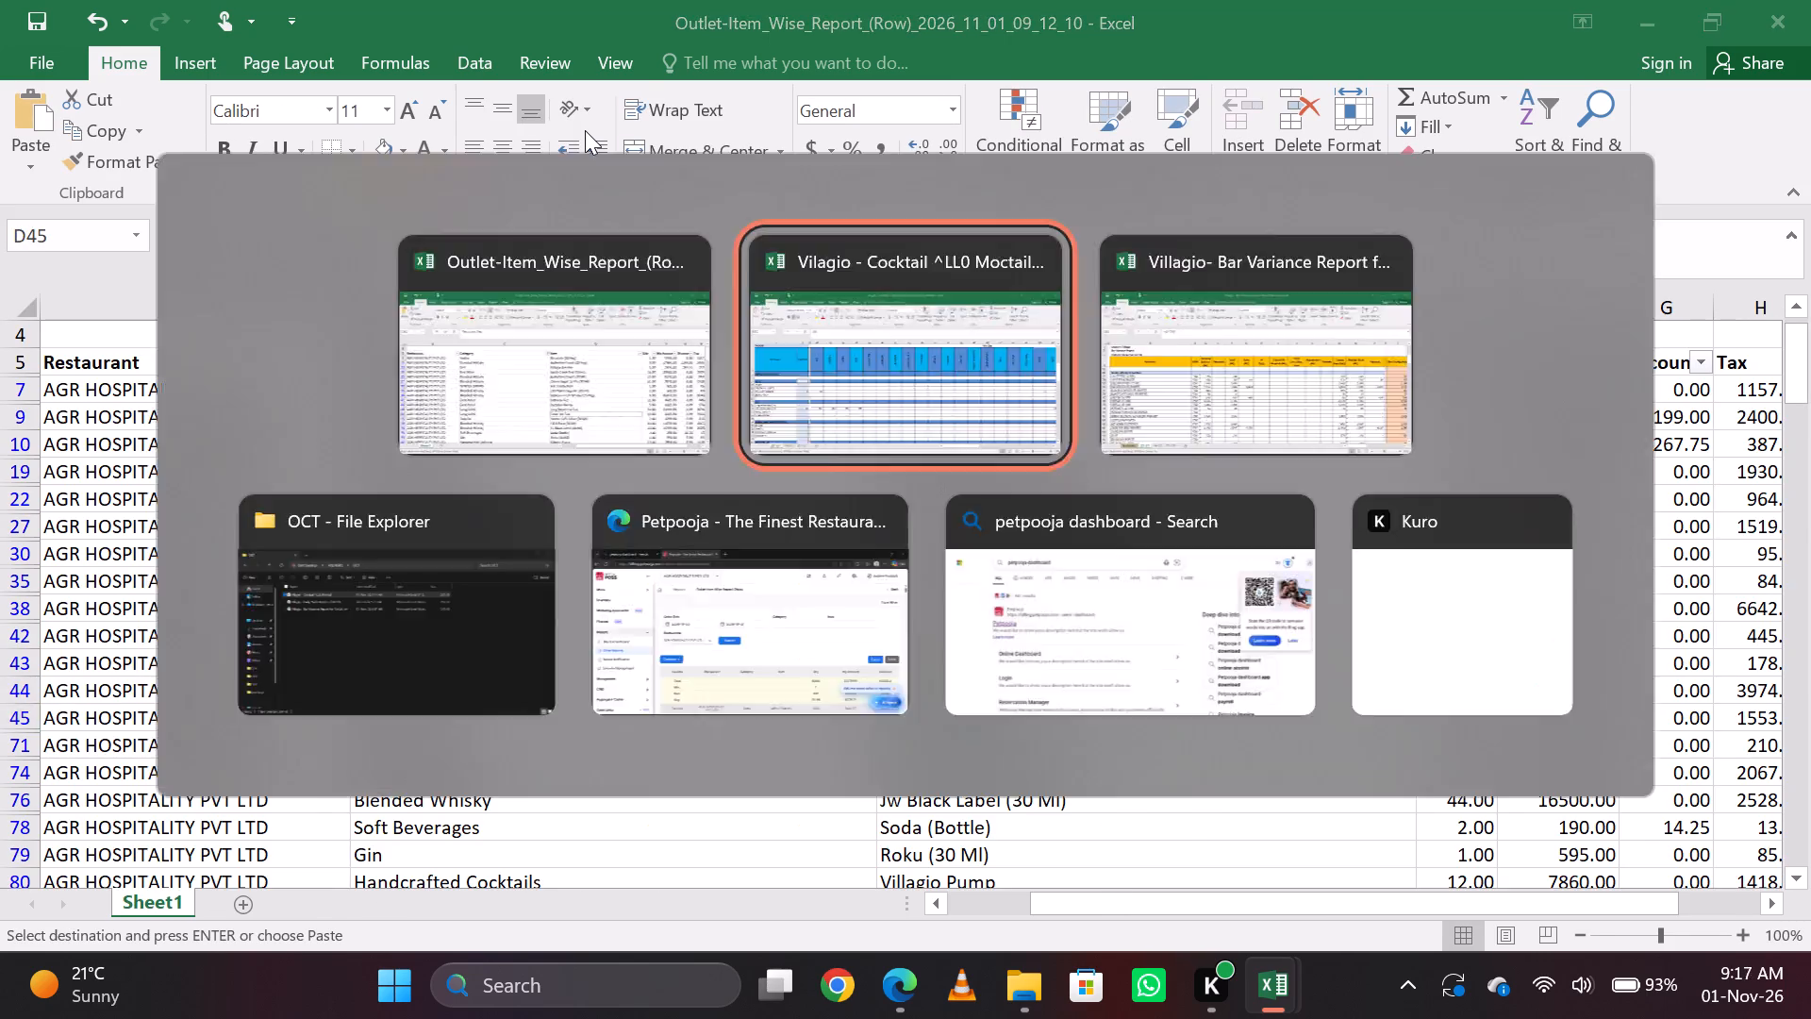
{"action": "key", "text": "Up"}
{"action": "key", "text": "Down"}
{"action": "key", "text": "Down"}
{"action": "key", "text": "Down"}
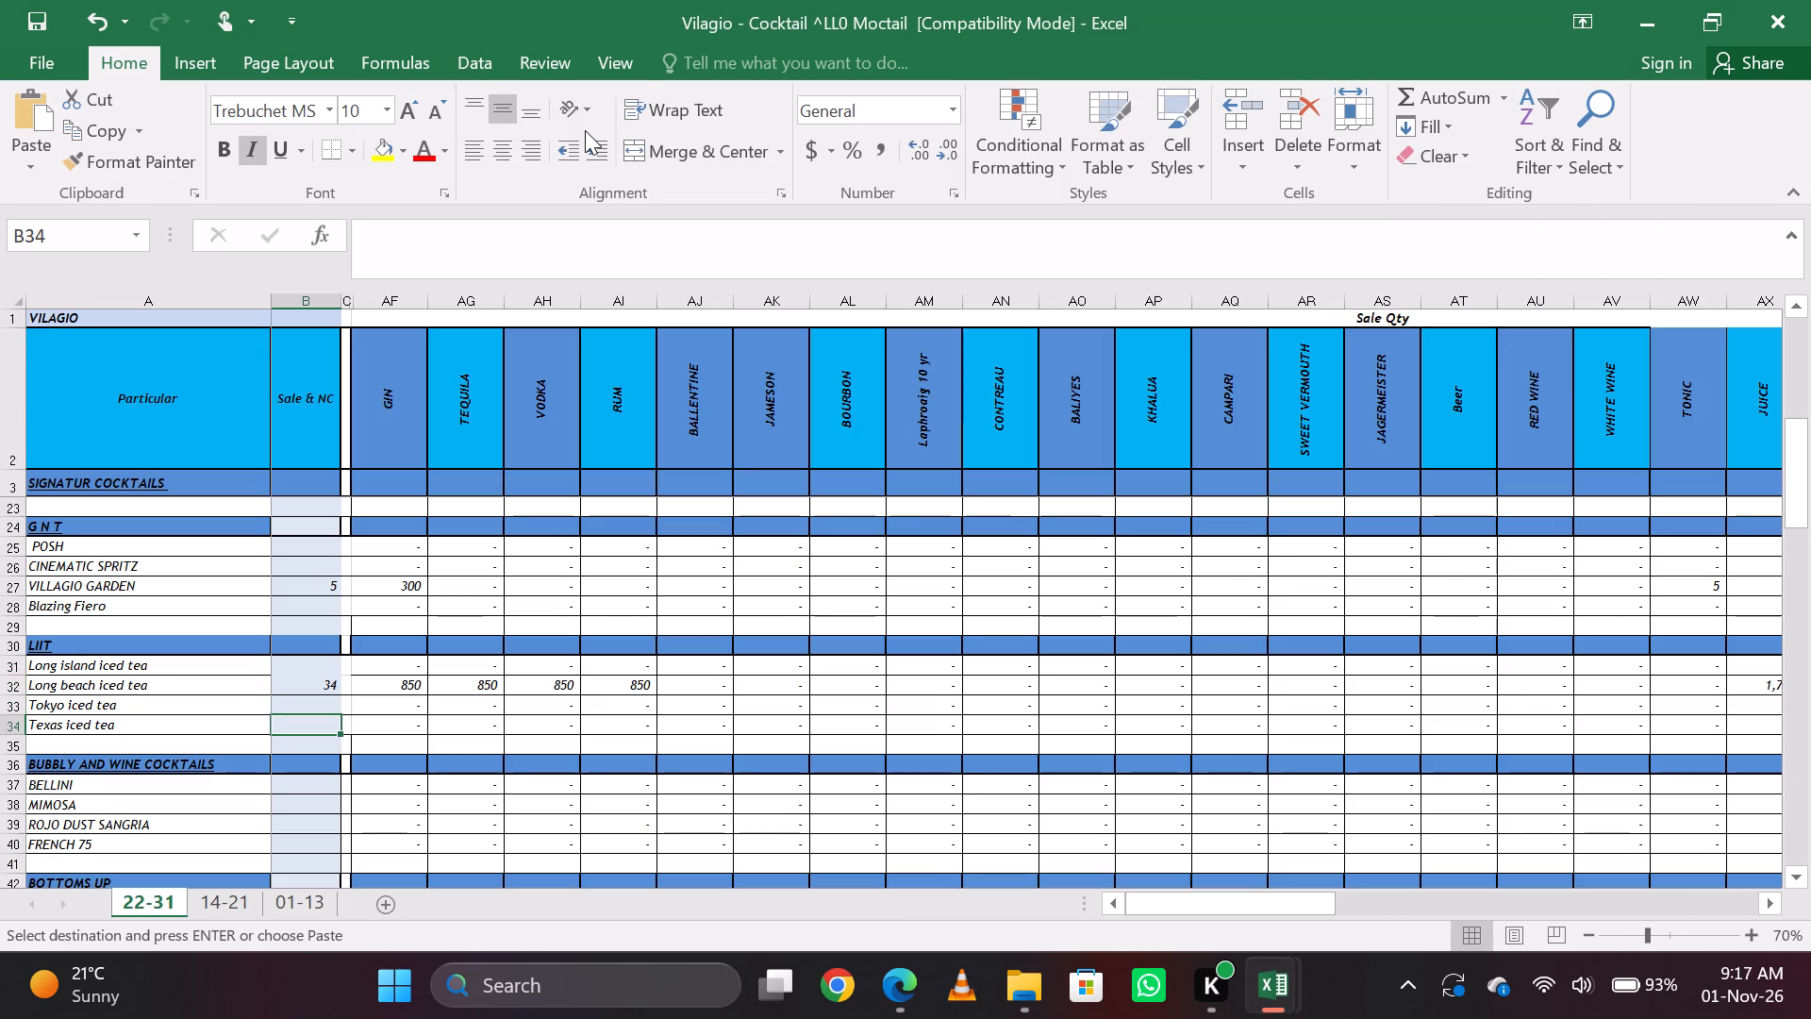
{"action": "type", "text": "13"}
{"action": "key", "text": "Right"}
{"action": "key", "text": "Left"}
Copy the Patron Cafe Silver (30 Ml) item name, and enter =60 as PATRON's Sales (ML) in the bar variance report's Tequila section.
{"action": "key", "text": "alt+Tab"}
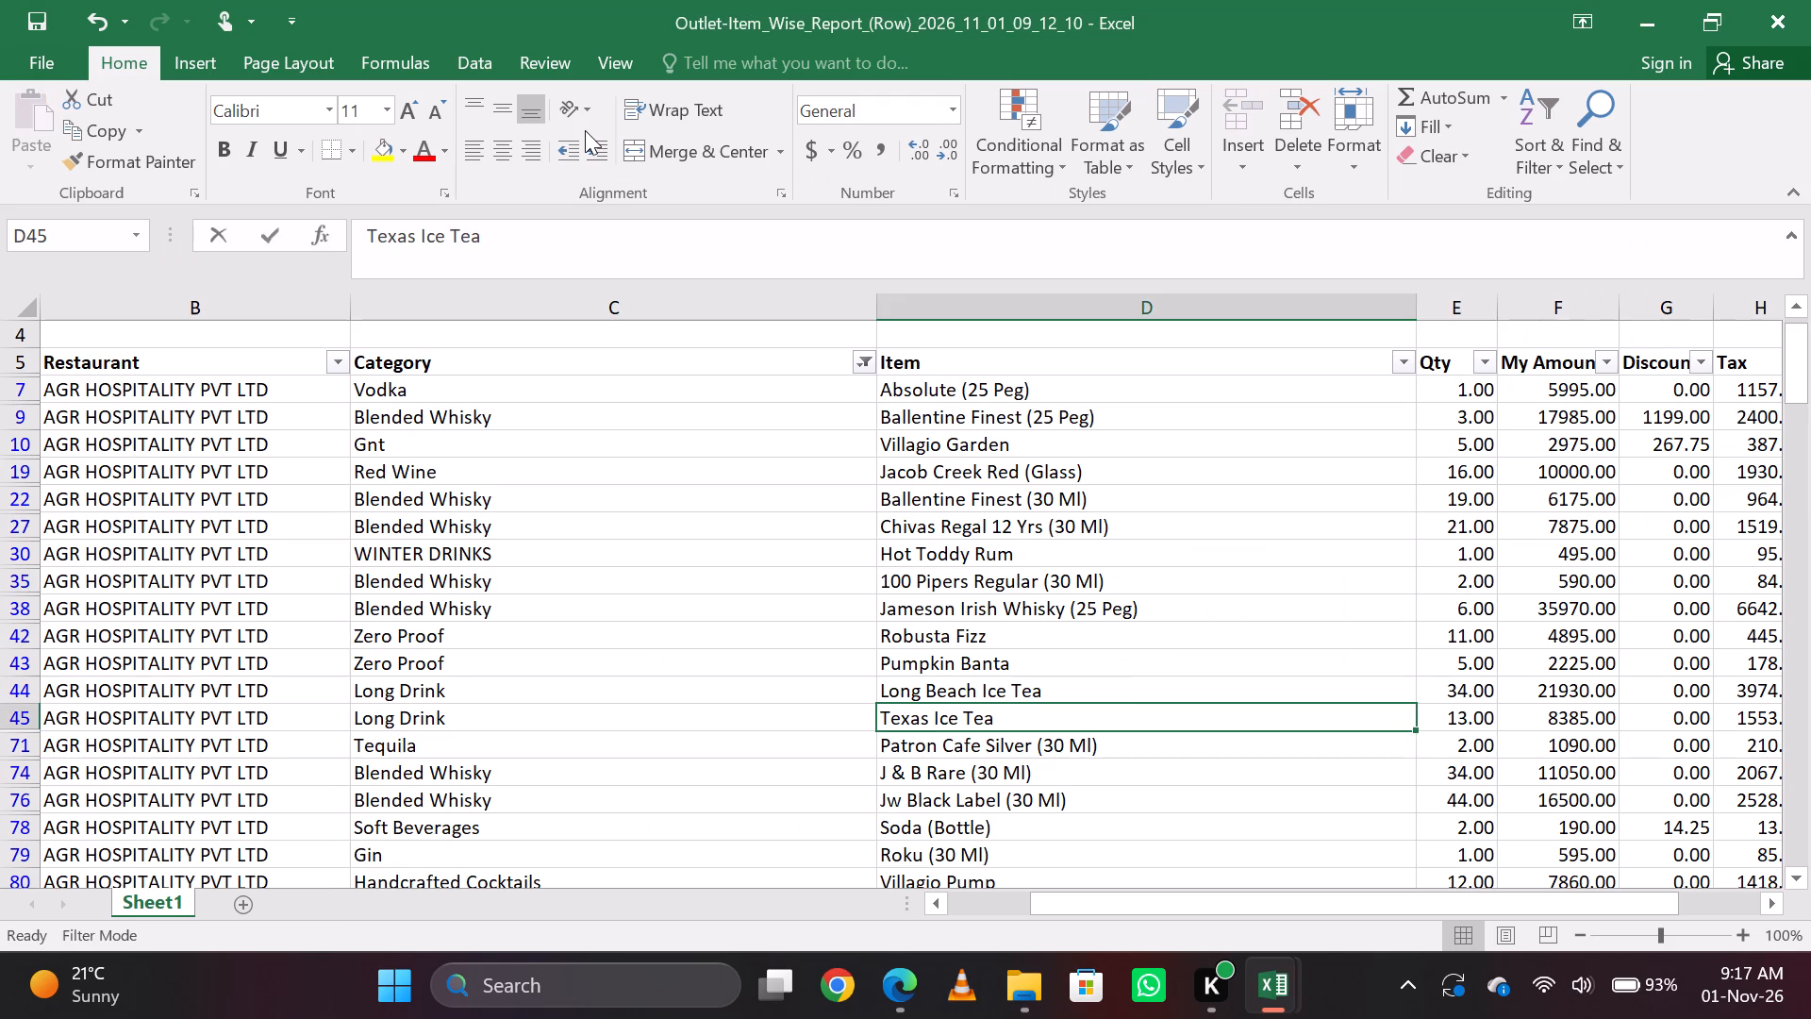
{"action": "key", "text": "Down"}
{"action": "key", "text": "ctrl+c"}
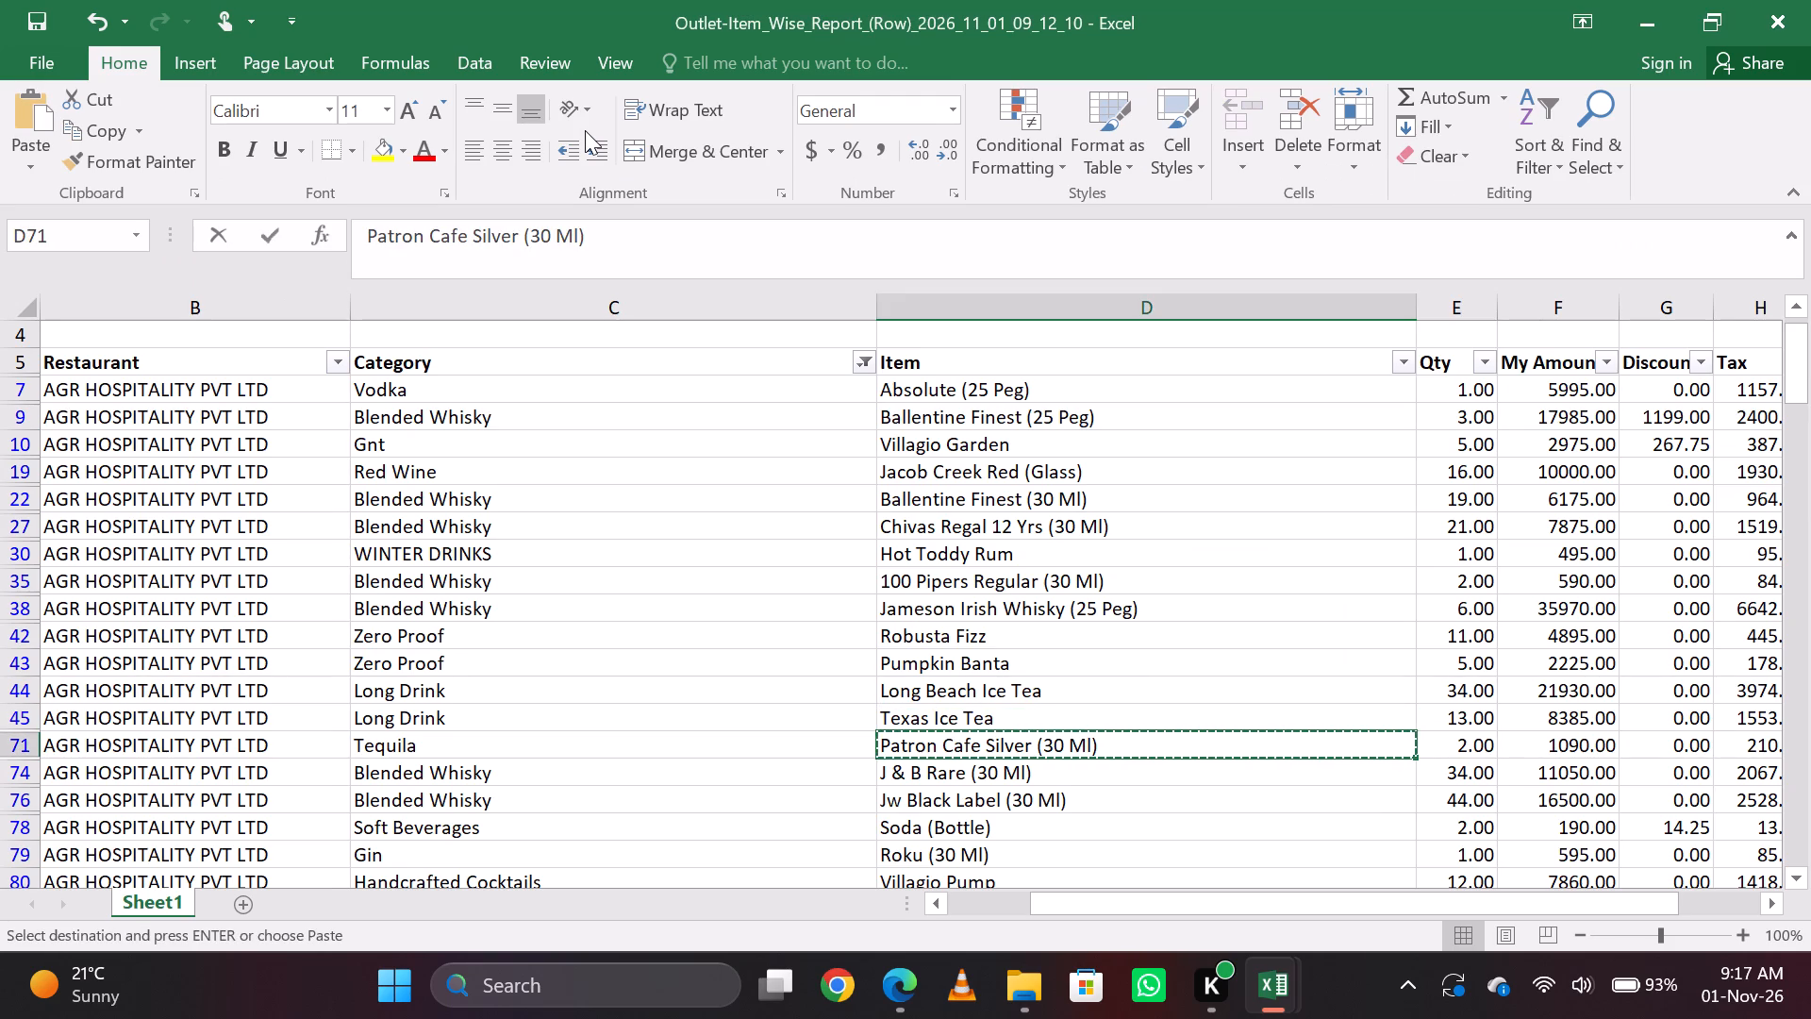
{"action": "key", "text": "alt+Tab"}
{"action": "key", "text": "alt+Tab"}
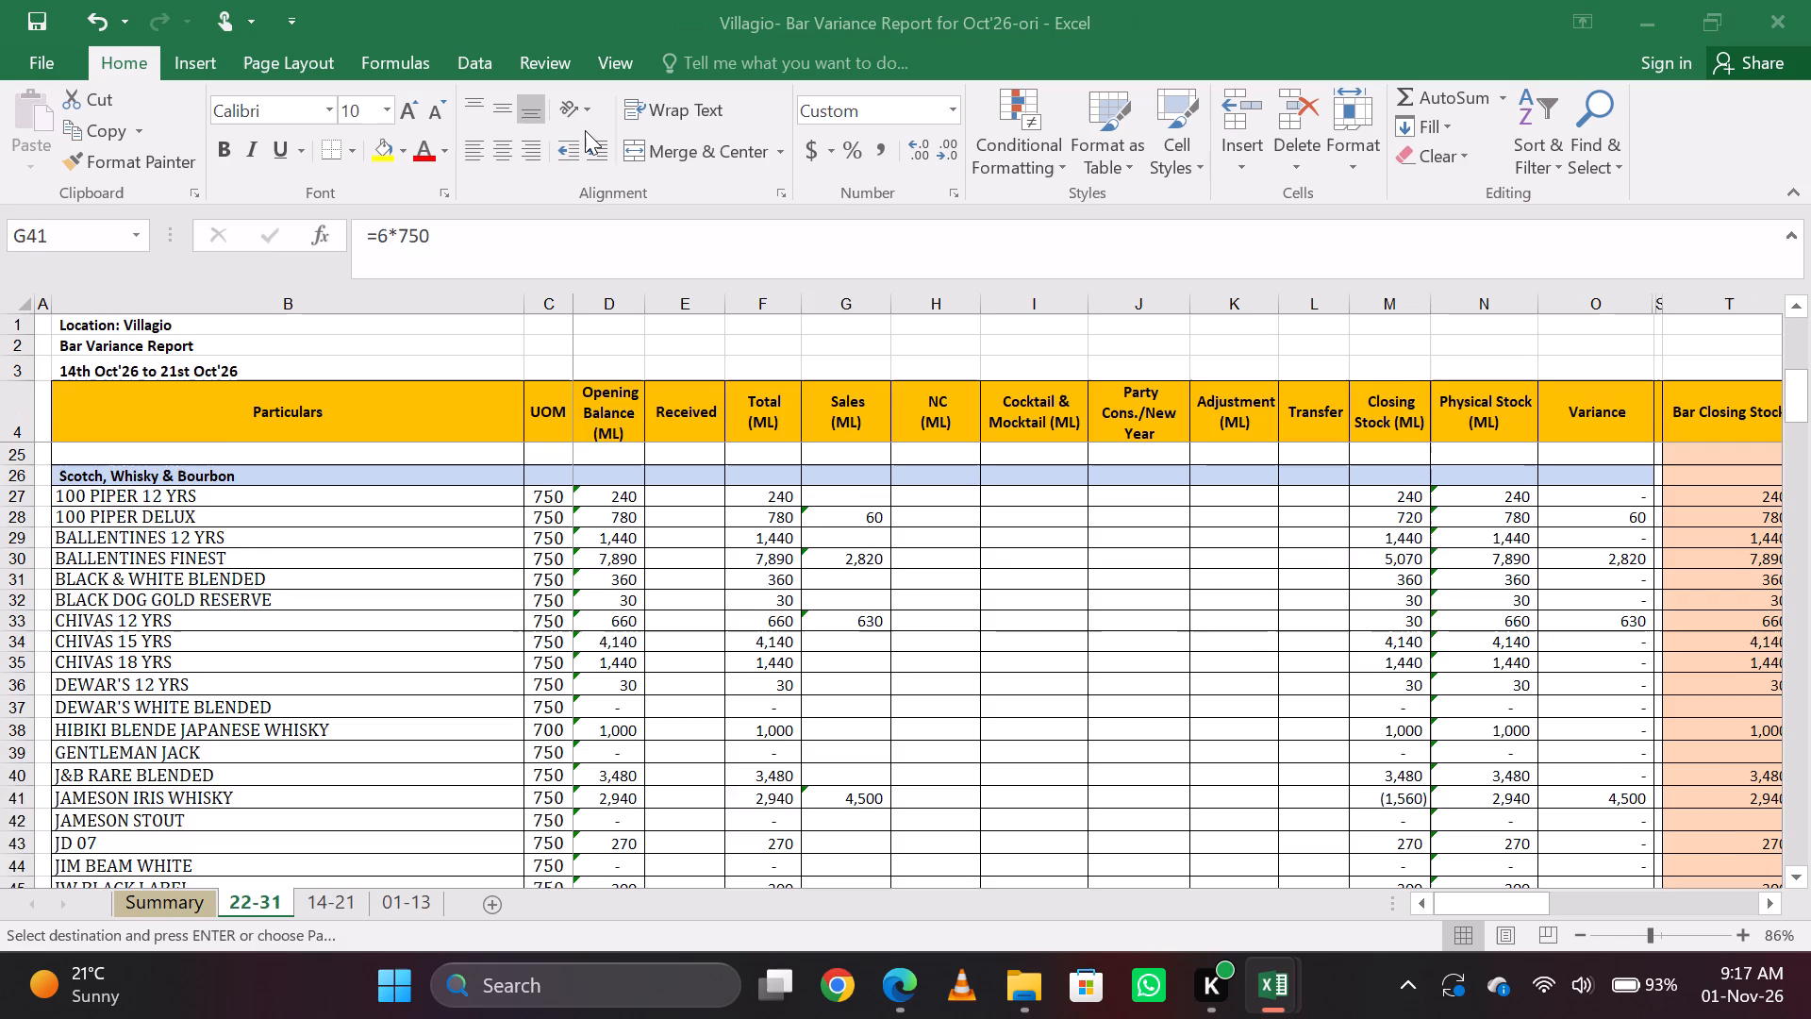
{"action": "key", "text": "Page_Down"}
{"action": "key", "text": "Page_Down"}
{"action": "key", "text": "Page_Down"}
{"action": "key", "text": "Page_Up"}
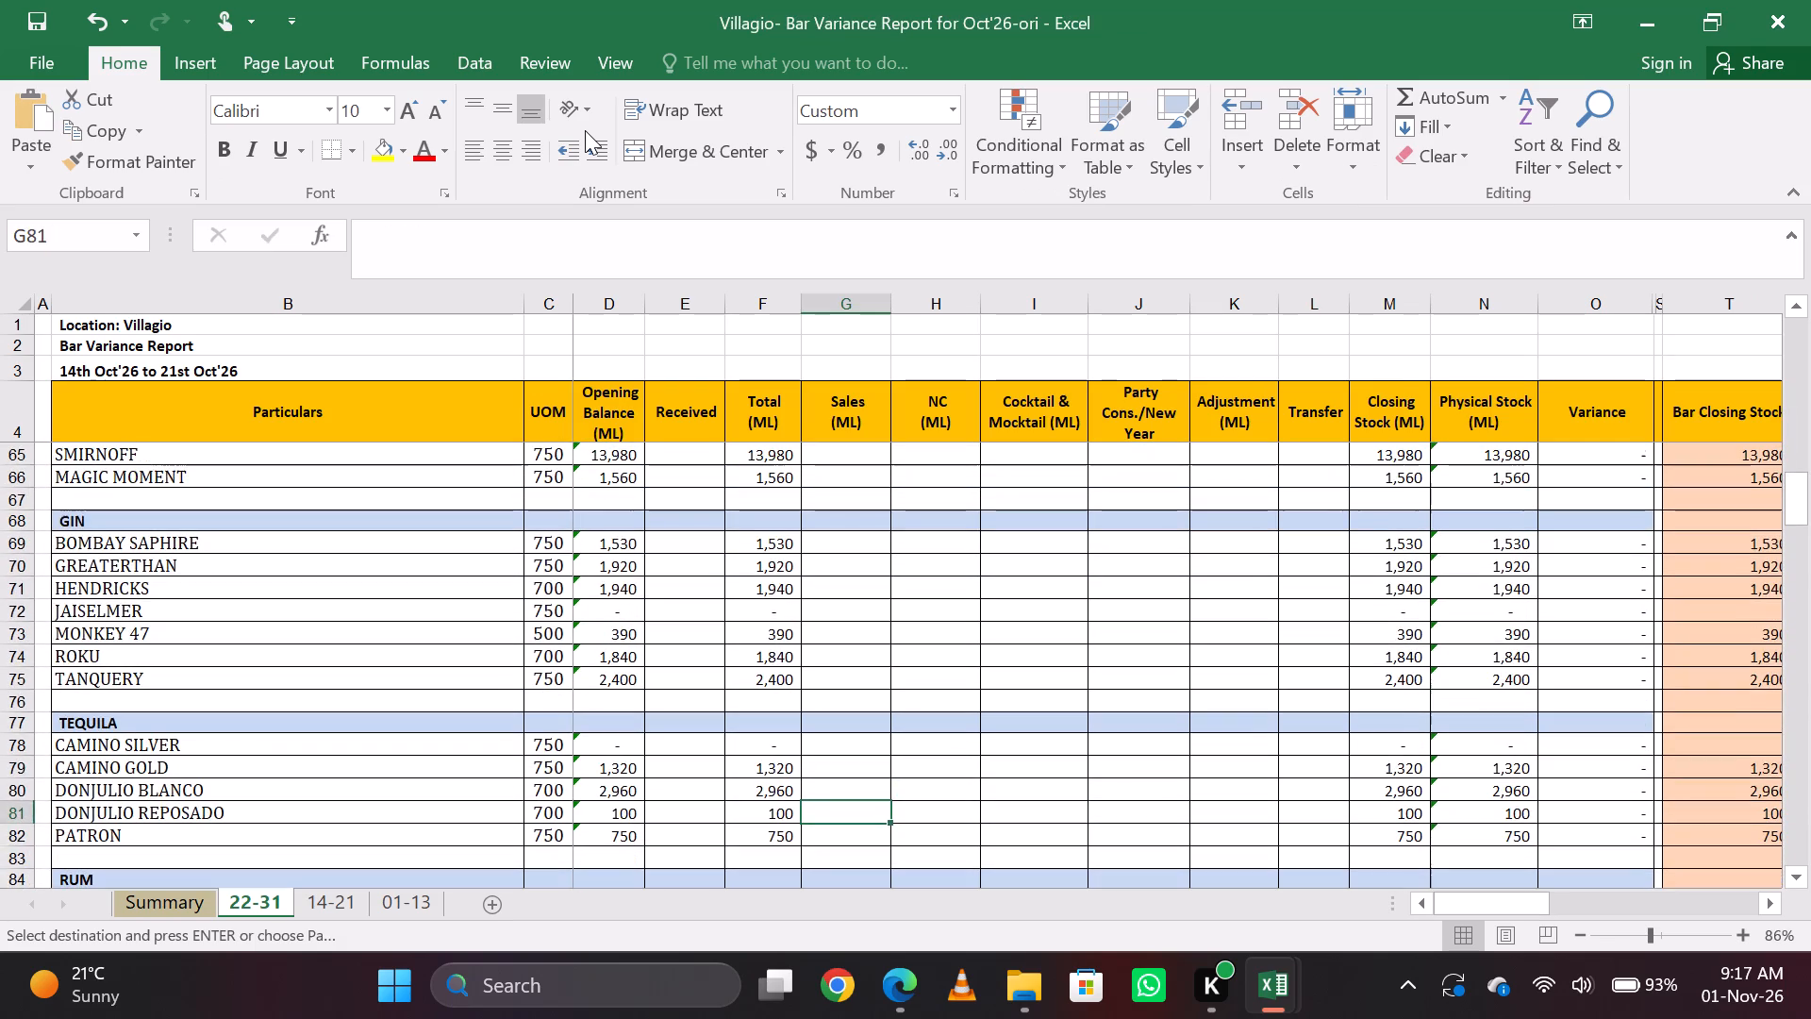
{"action": "key", "text": "Up"}
{"action": "key", "text": "Up"}
{"action": "key", "text": "Up"}
{"action": "key", "text": "Up"}
{"action": "key", "text": "Up"}
{"action": "key", "text": "Up"}
{"action": "key", "text": "Up"}
{"action": "key", "text": "Up"}
{"action": "key", "text": "Up"}
{"action": "key", "text": "Up"}
{"action": "key", "text": "Up"}
{"action": "key", "text": "Up"}
{"action": "key", "text": "Up"}
{"action": "key", "text": "Up"}
{"action": "key", "text": "Up"}
{"action": "key", "text": "Up"}
{"action": "key", "text": "Up"}
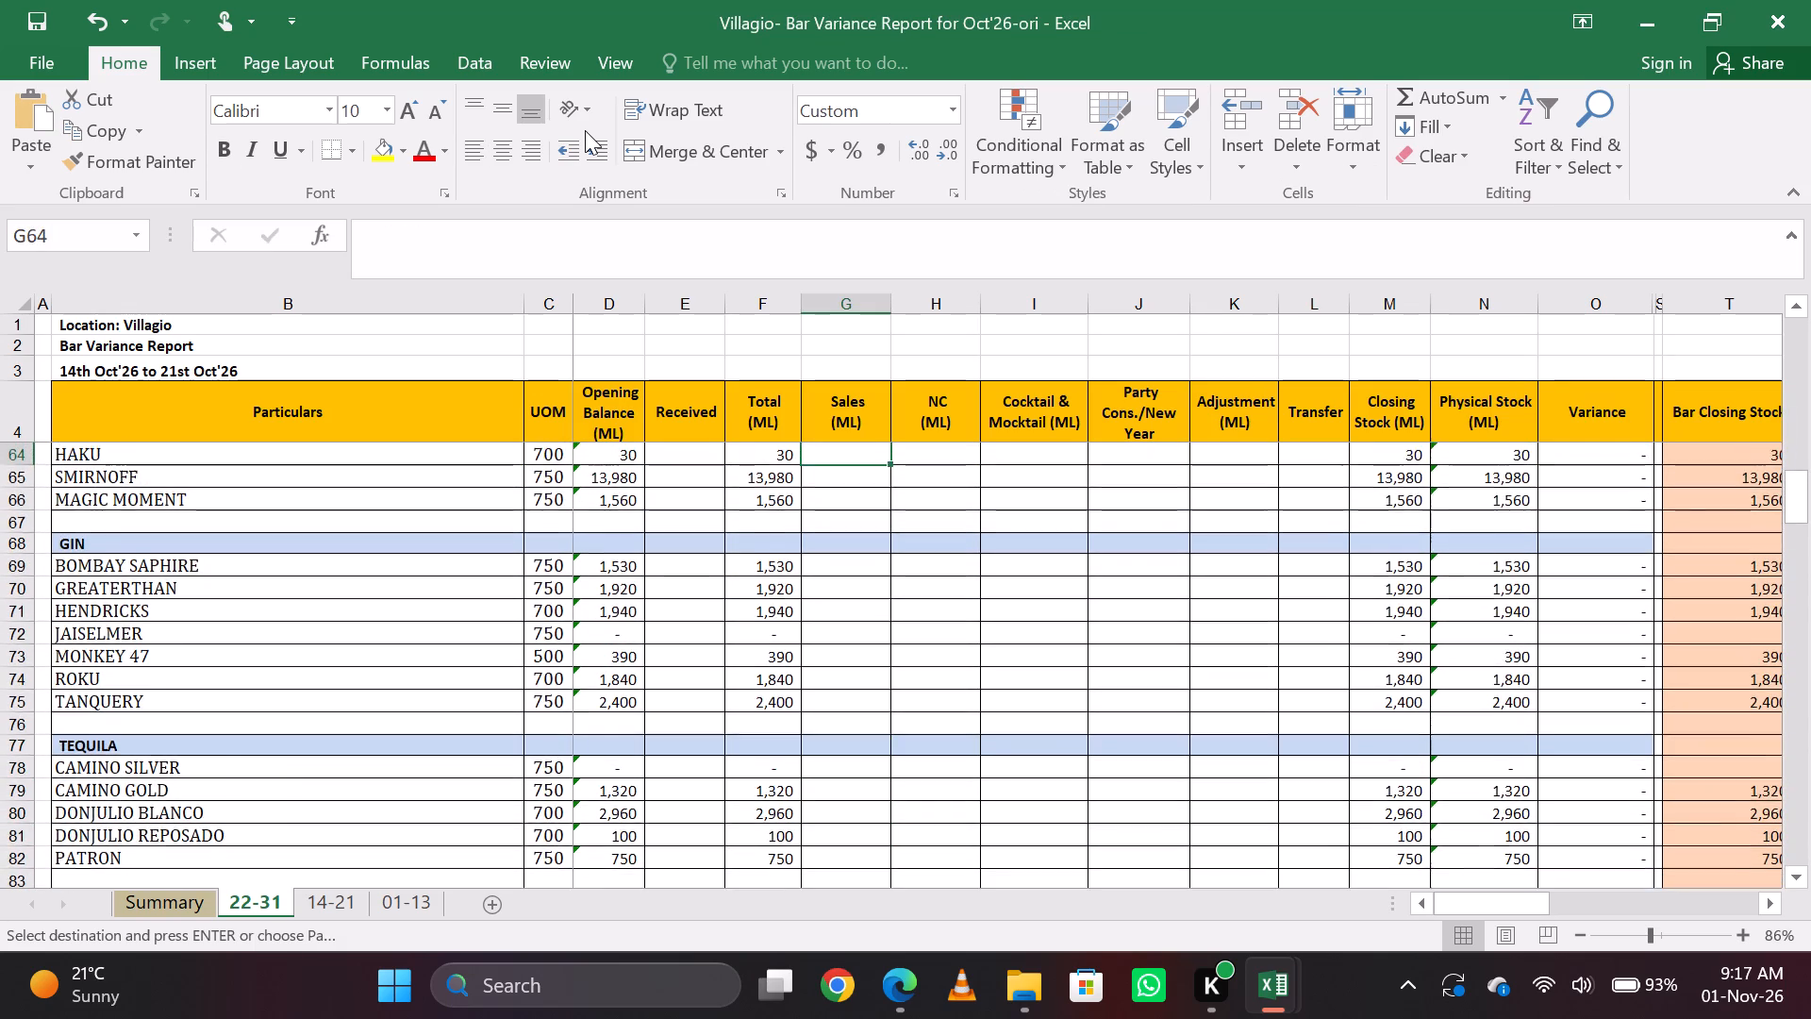
{"action": "key", "text": "Page_Down"}
{"action": "key", "text": "Up"}
{"action": "key", "text": "Up"}
{"action": "key", "text": "Up"}
{"action": "key", "text": "Up"}
{"action": "key", "text": "Up"}
{"action": "key", "text": "Up"}
{"action": "key", "text": "Up"}
{"action": "key", "text": "Down"}
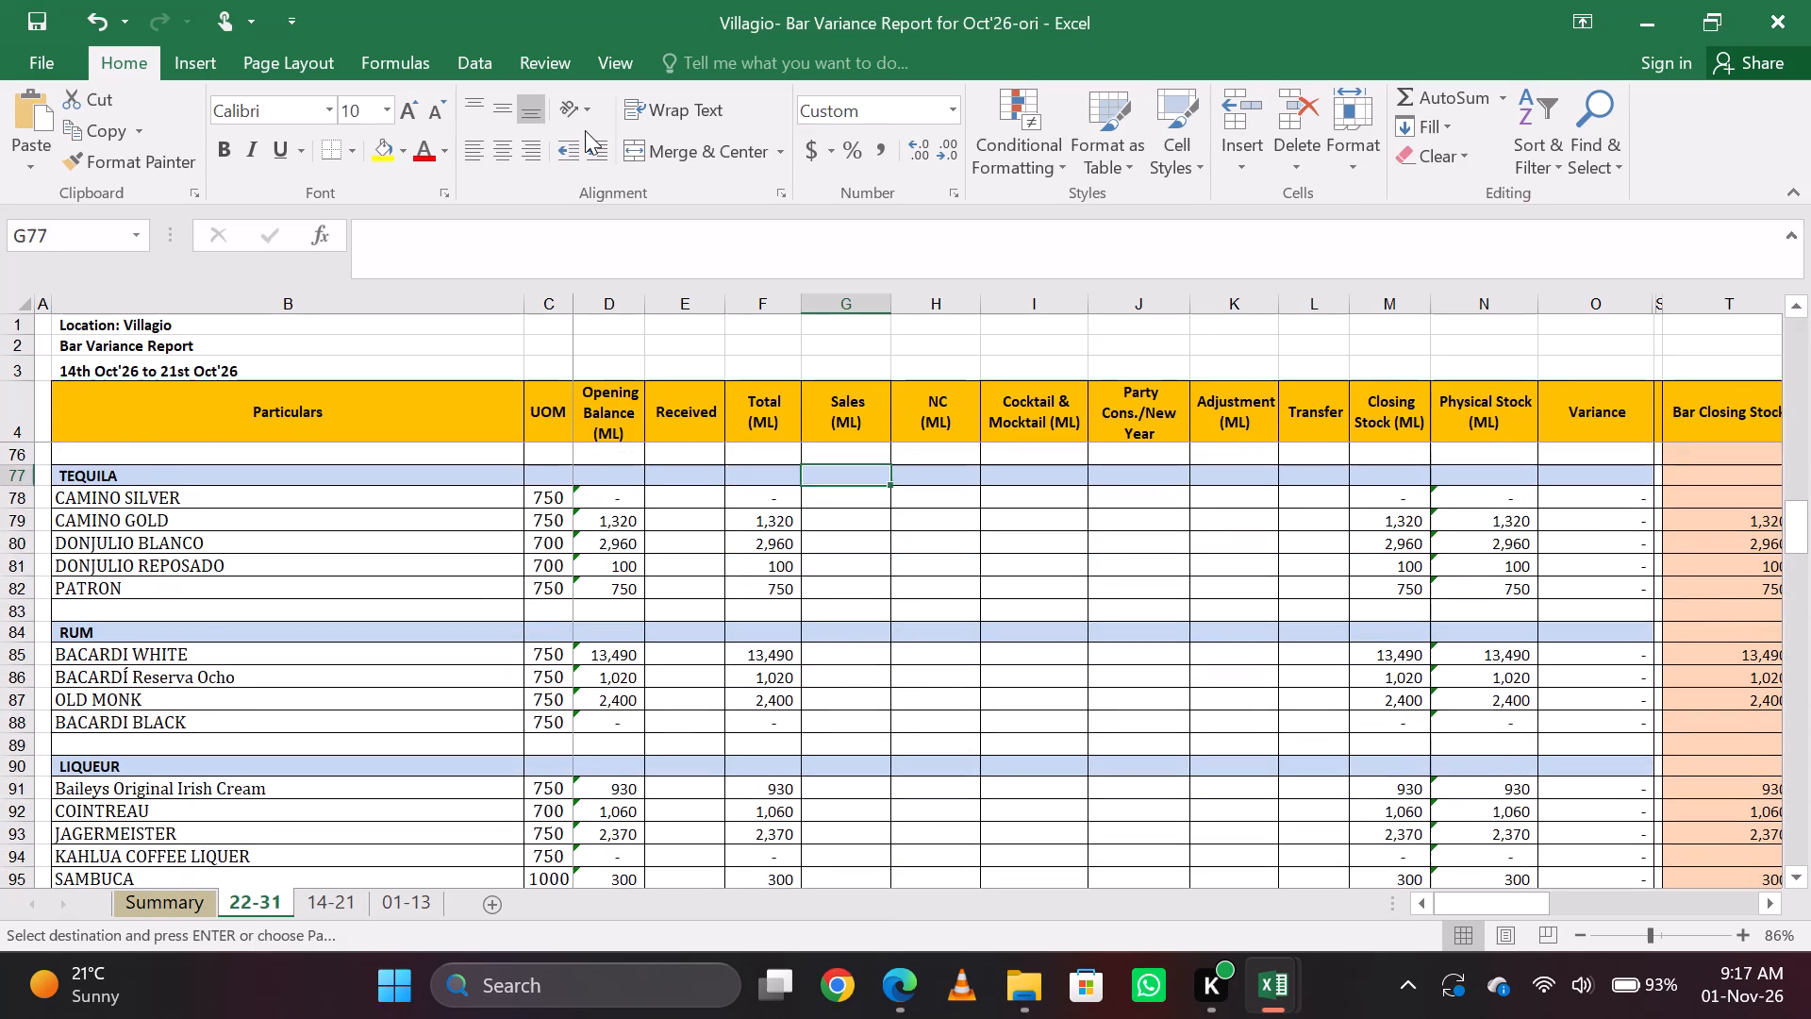
{"action": "key", "text": "Down"}
{"action": "key", "text": "Down"}
{"action": "key", "text": "Down"}
{"action": "key", "text": "Down"}
{"action": "key", "text": "Down"}
{"action": "key", "text": "alt+Tab"}
{"action": "key", "text": "alt+Tab"}
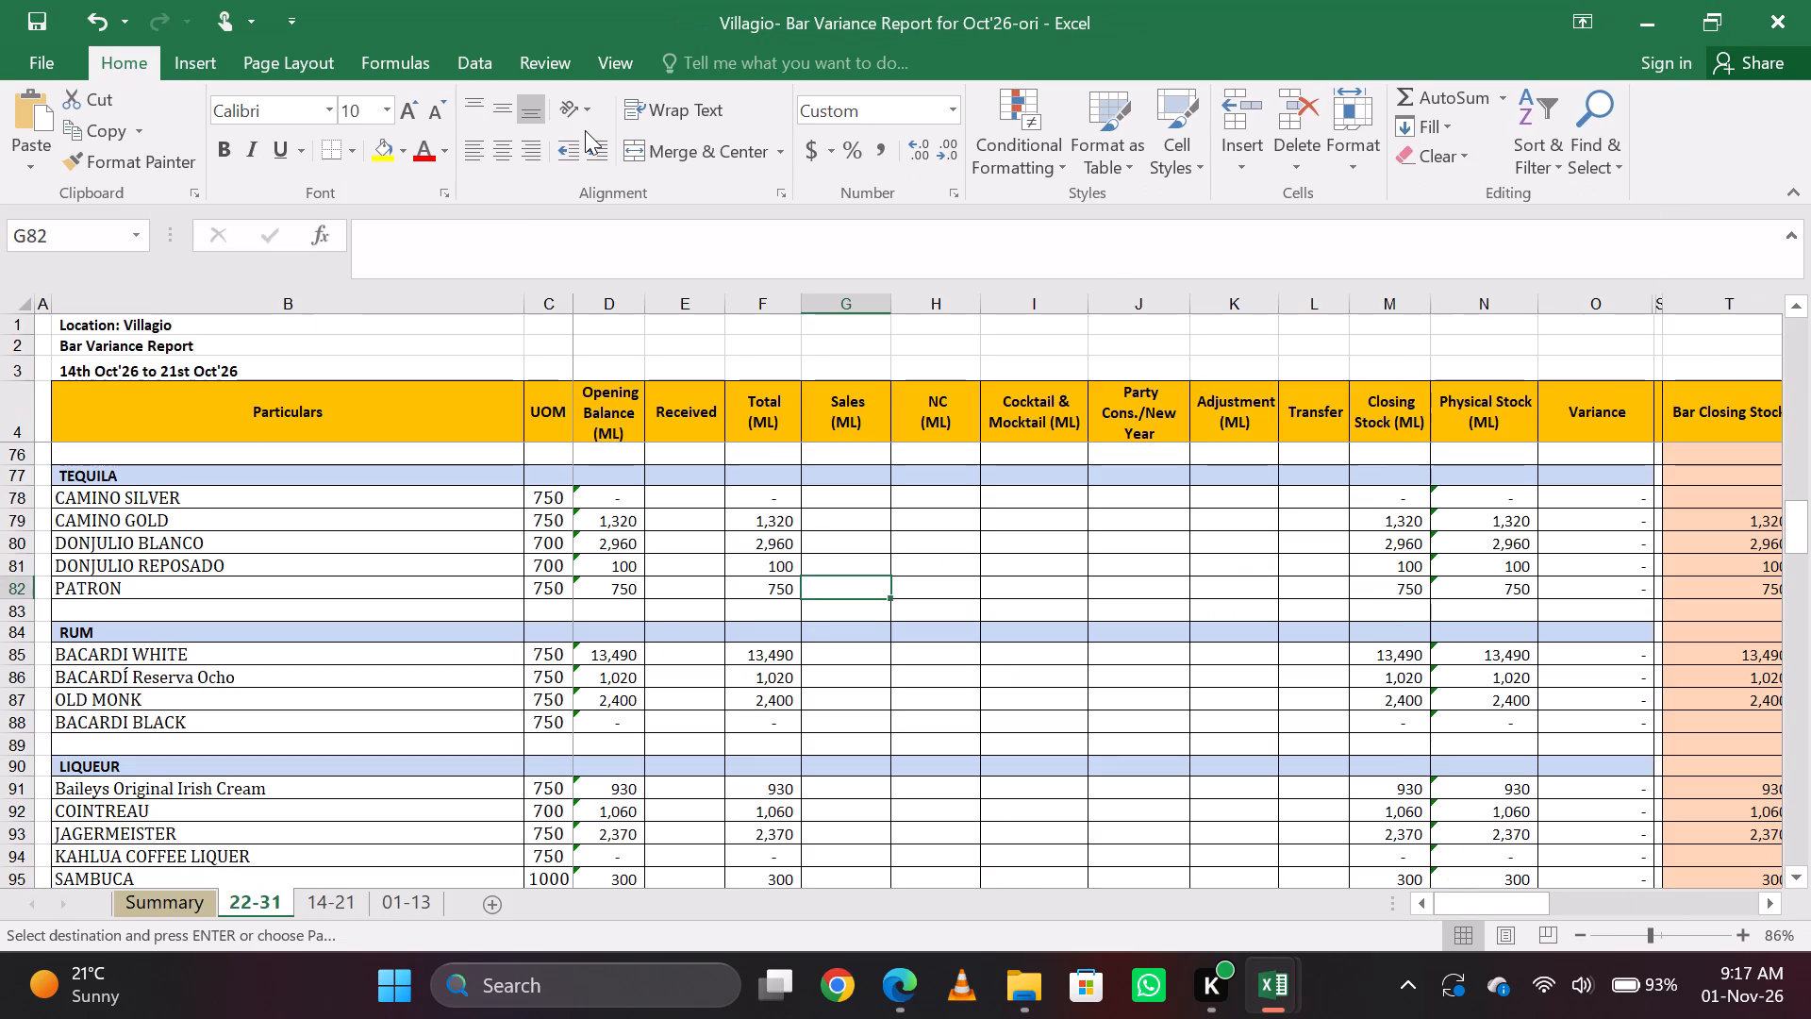
{"action": "type", "text": "=6-"}
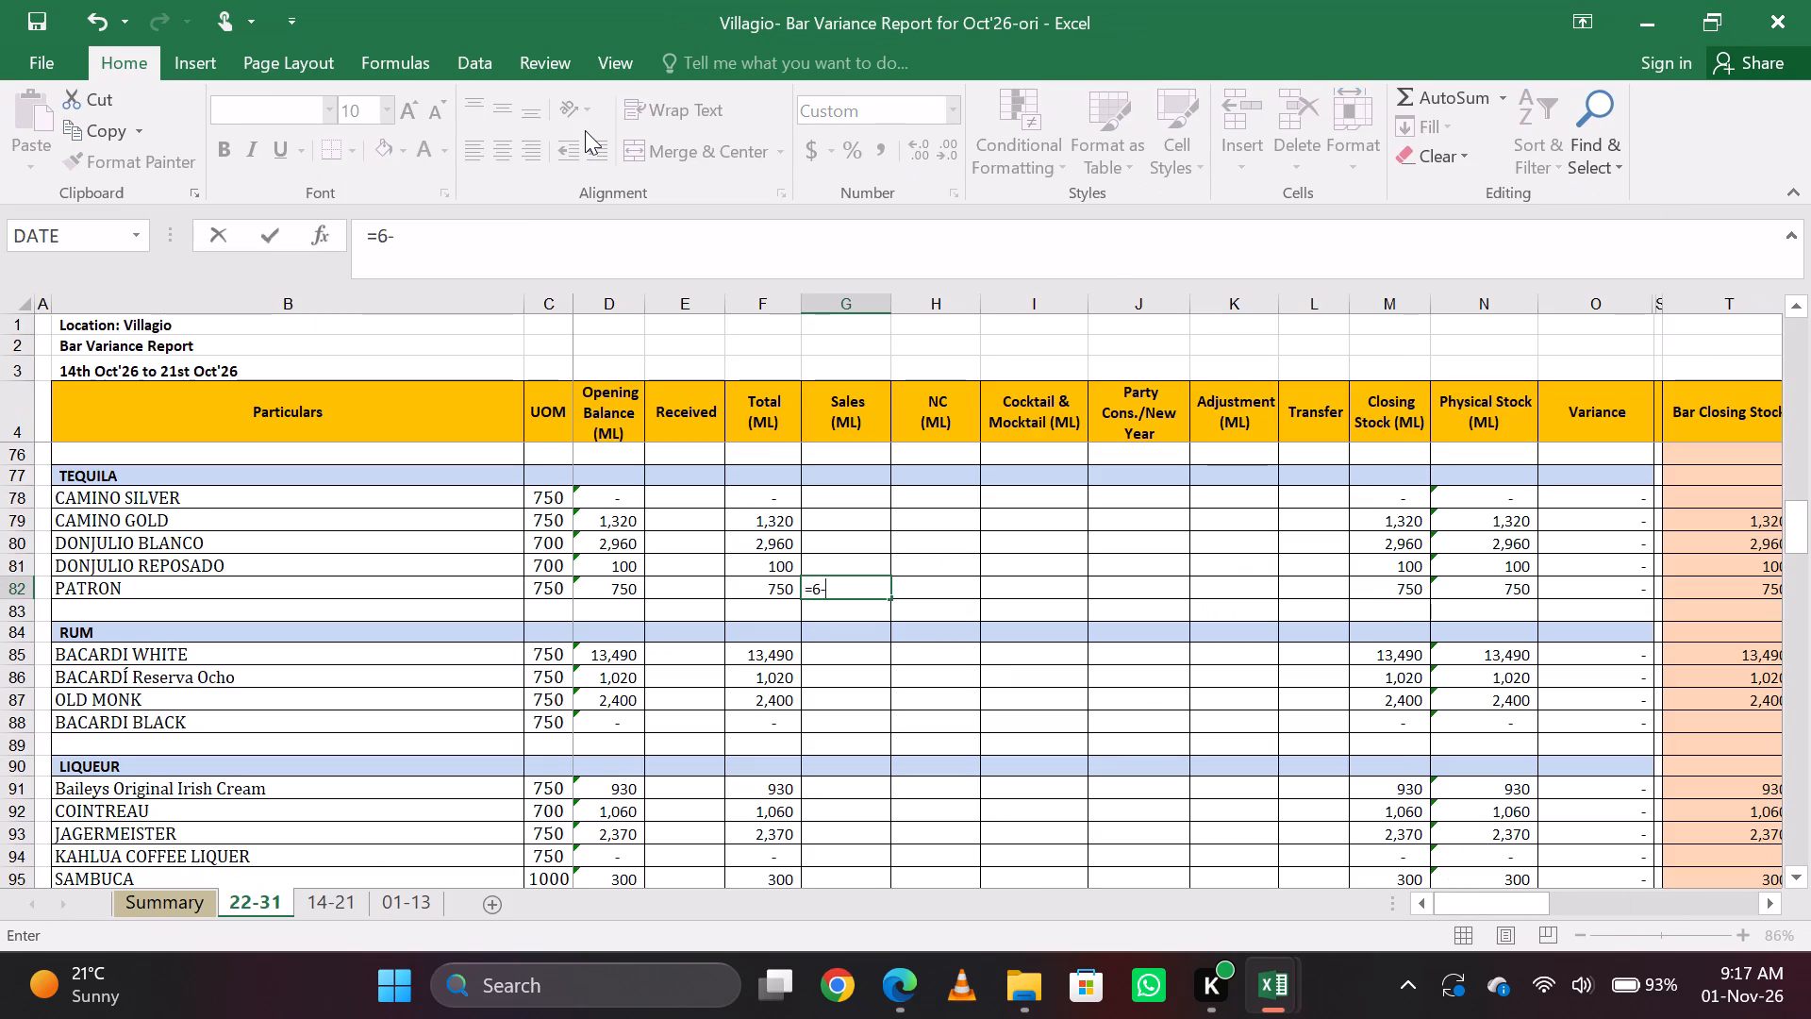
{"action": "key", "text": "BackSpace"}
{"action": "key", "text": "0"}
{"action": "key", "text": "Return"}
{"action": "key", "text": "Up"}
Copy the J & B Rare (30 Ml) item name, and enter =34*30 as J&B RARE BLENDED's Sales (ML) in the bar variance report.
{"action": "key", "text": "alt+Tab"}
{"action": "key", "text": "Down"}
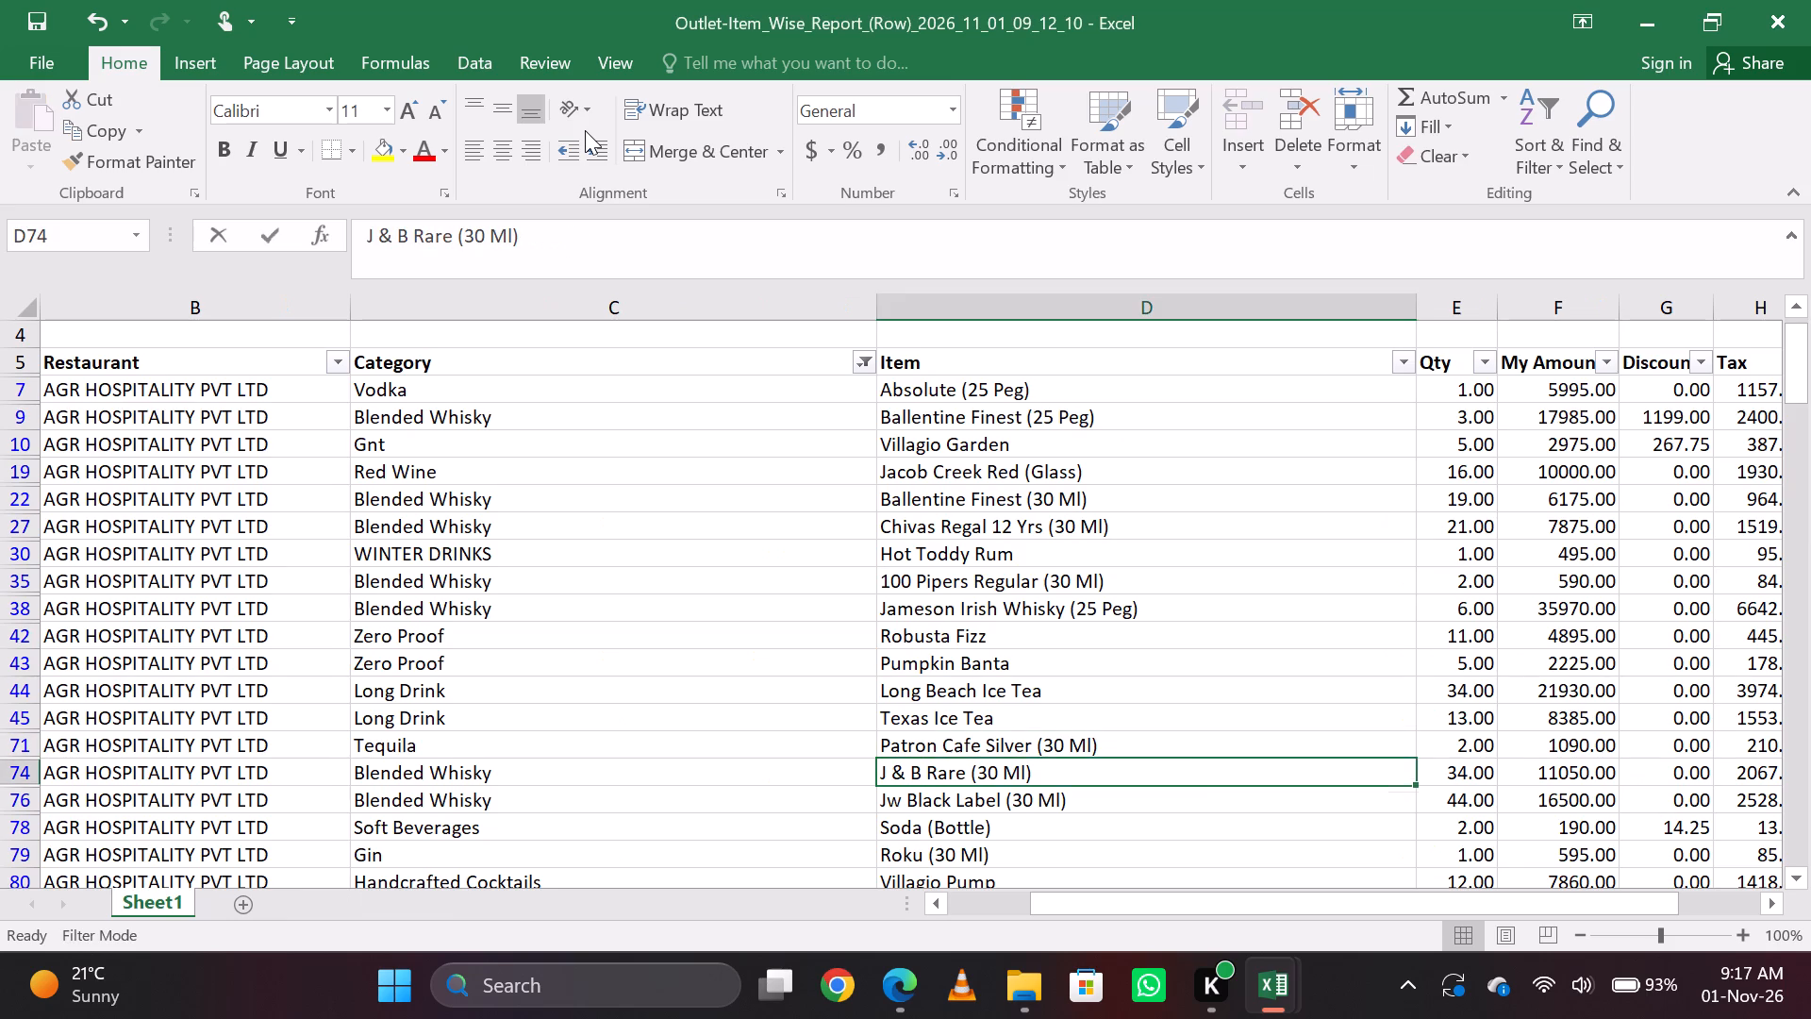
{"action": "key", "text": "ctrl+c"}
{"action": "key", "text": "alt+Tab"}
{"action": "key", "text": "Up"}
{"action": "key", "text": "Up"}
{"action": "key", "text": "Up"}
{"action": "key", "text": "Up"}
{"action": "key", "text": "Up"}
{"action": "key", "text": "Up"}
{"action": "key", "text": "Up"}
{"action": "key", "text": "Up"}
{"action": "key", "text": "Up"}
{"action": "key", "text": "Up"}
{"action": "key", "text": "Up"}
{"action": "key", "text": "Up"}
{"action": "key", "text": "Up"}
{"action": "key", "text": "Up"}
{"action": "key", "text": "Up"}
{"action": "key", "text": "Up"}
{"action": "key", "text": "Up"}
{"action": "key", "text": "Up"}
{"action": "key", "text": "Up"}
{"action": "key", "text": "Up"}
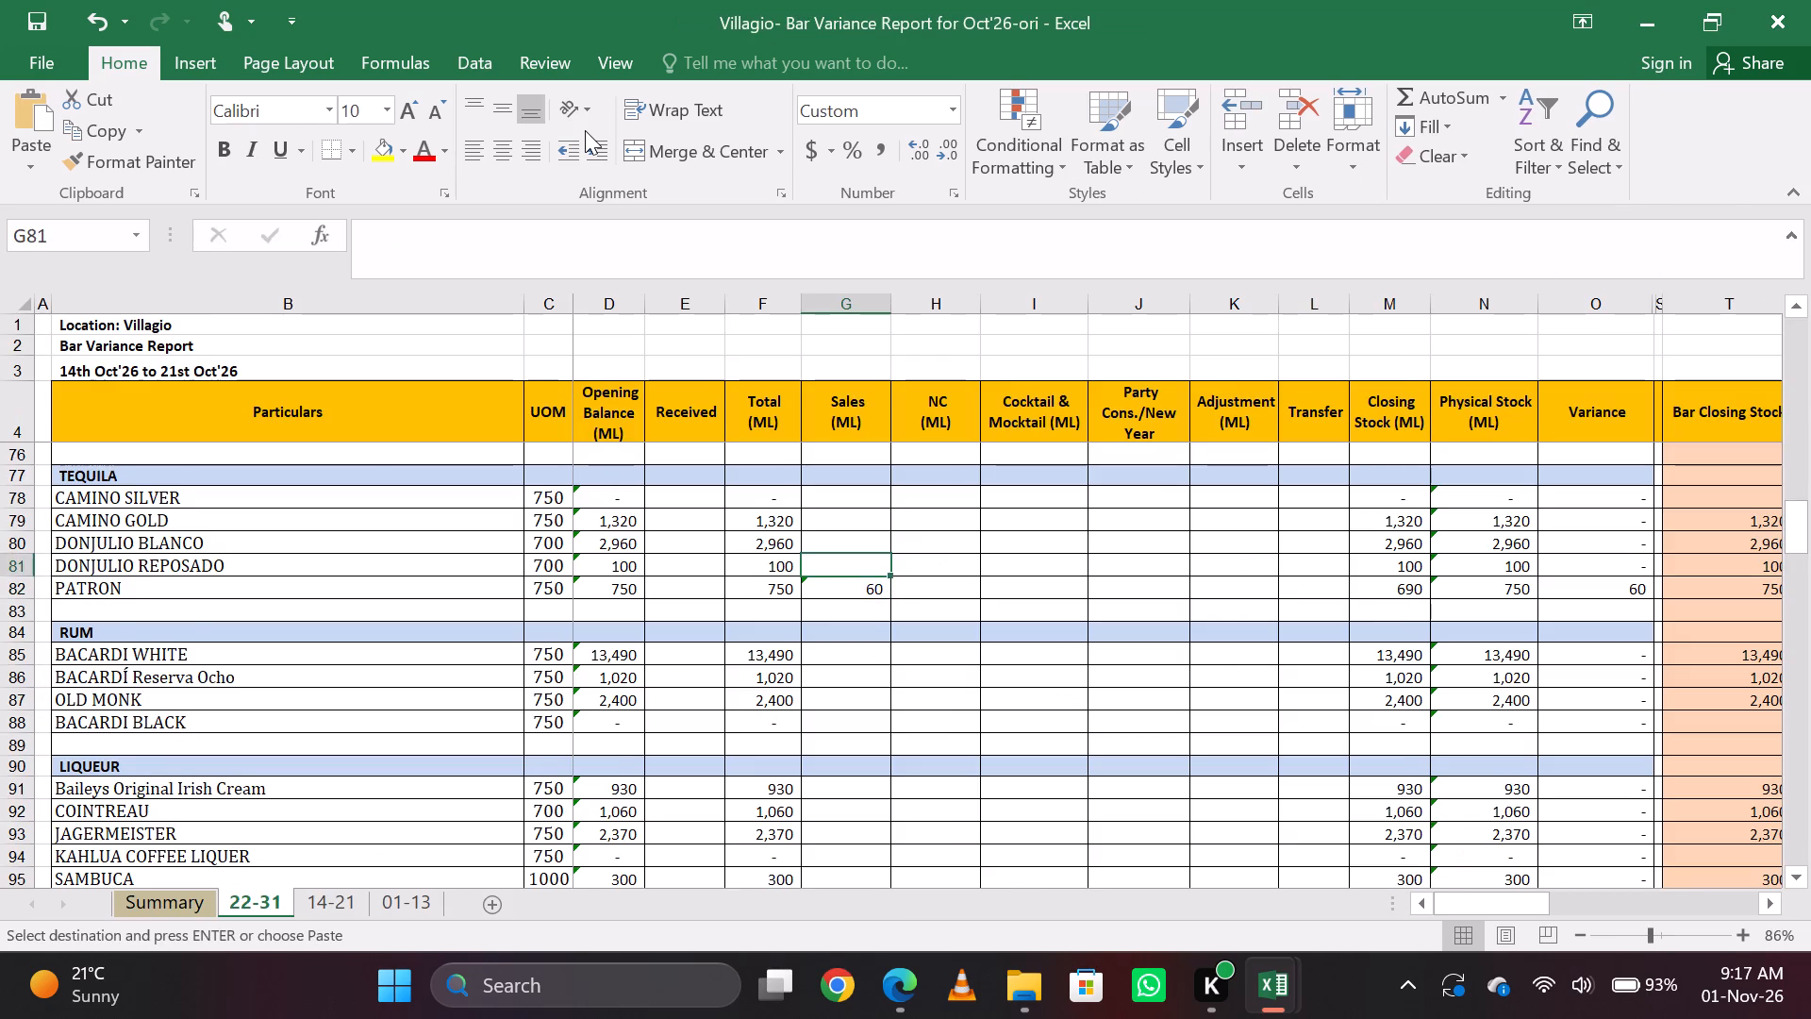
{"action": "key", "text": "Up"}
{"action": "key", "text": "Page_Up"}
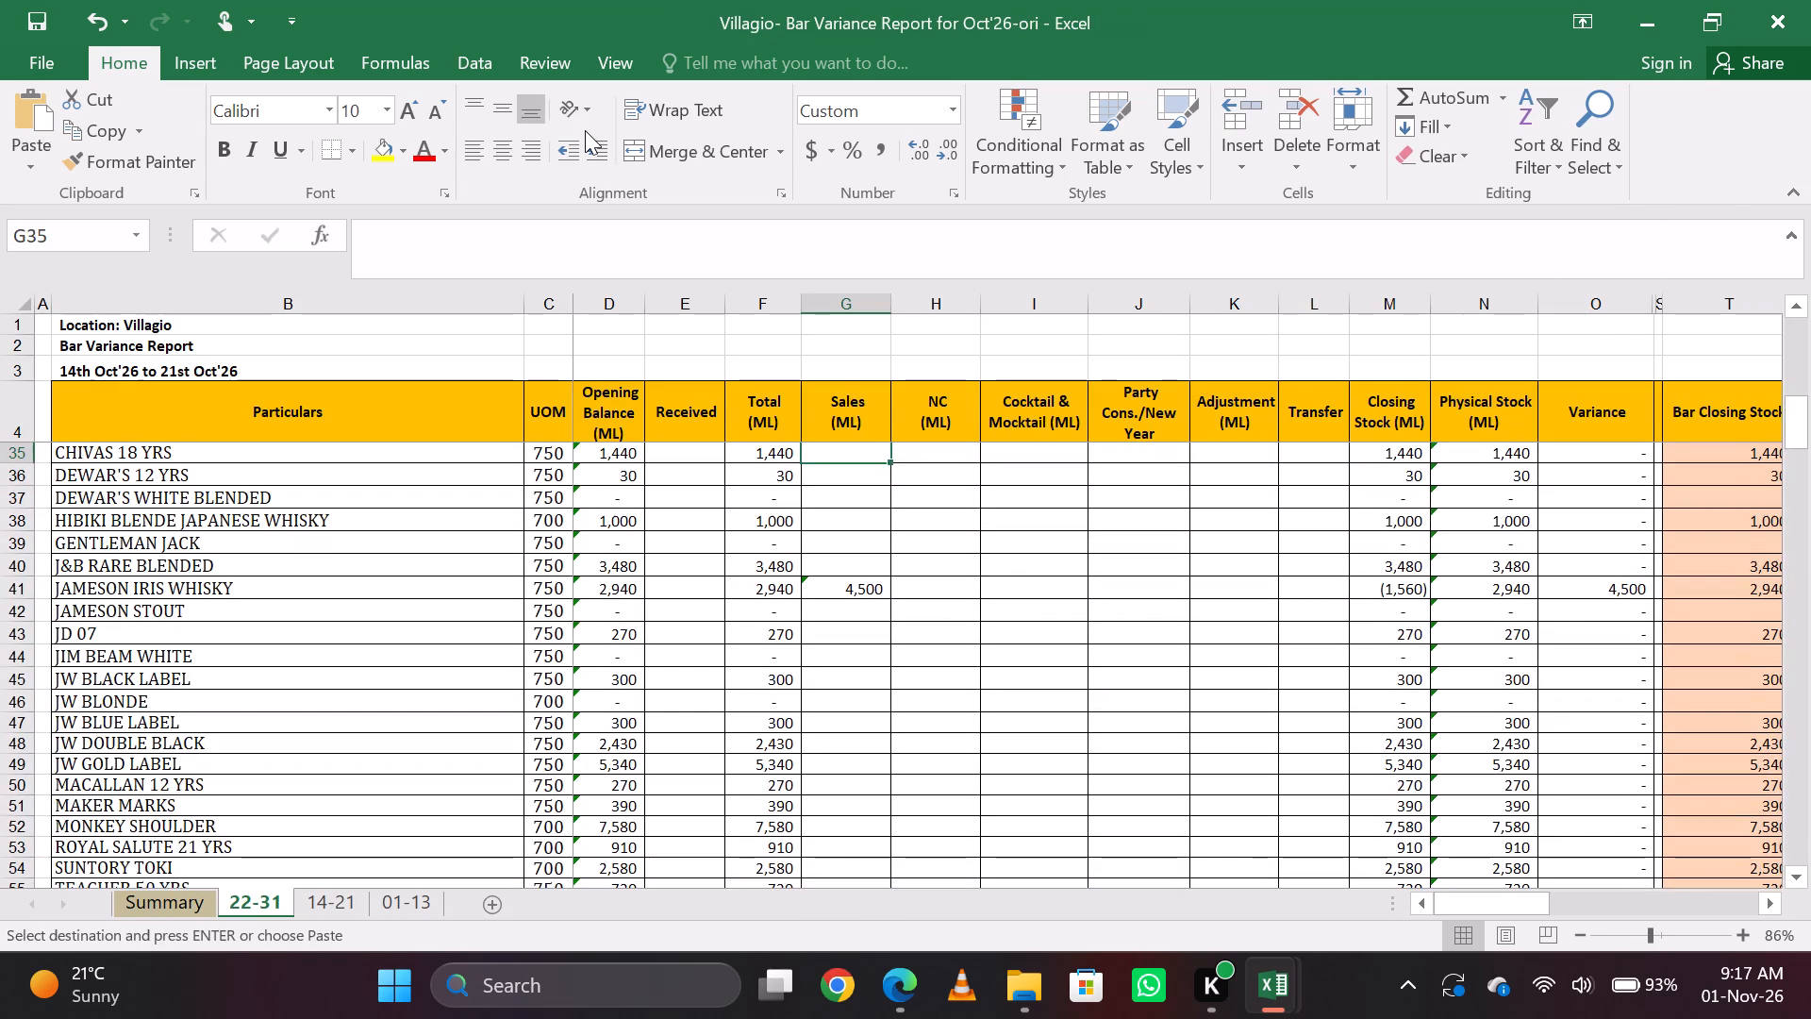
{"action": "key", "text": "Down"}
{"action": "key", "text": "Down"}
{"action": "key", "text": "Down"}
{"action": "key", "text": "Down"}
{"action": "key", "text": "Down"}
{"action": "key", "text": "Down"}
{"action": "key", "text": "Down"}
{"action": "key", "text": "Down"}
{"action": "key", "text": "Down"}
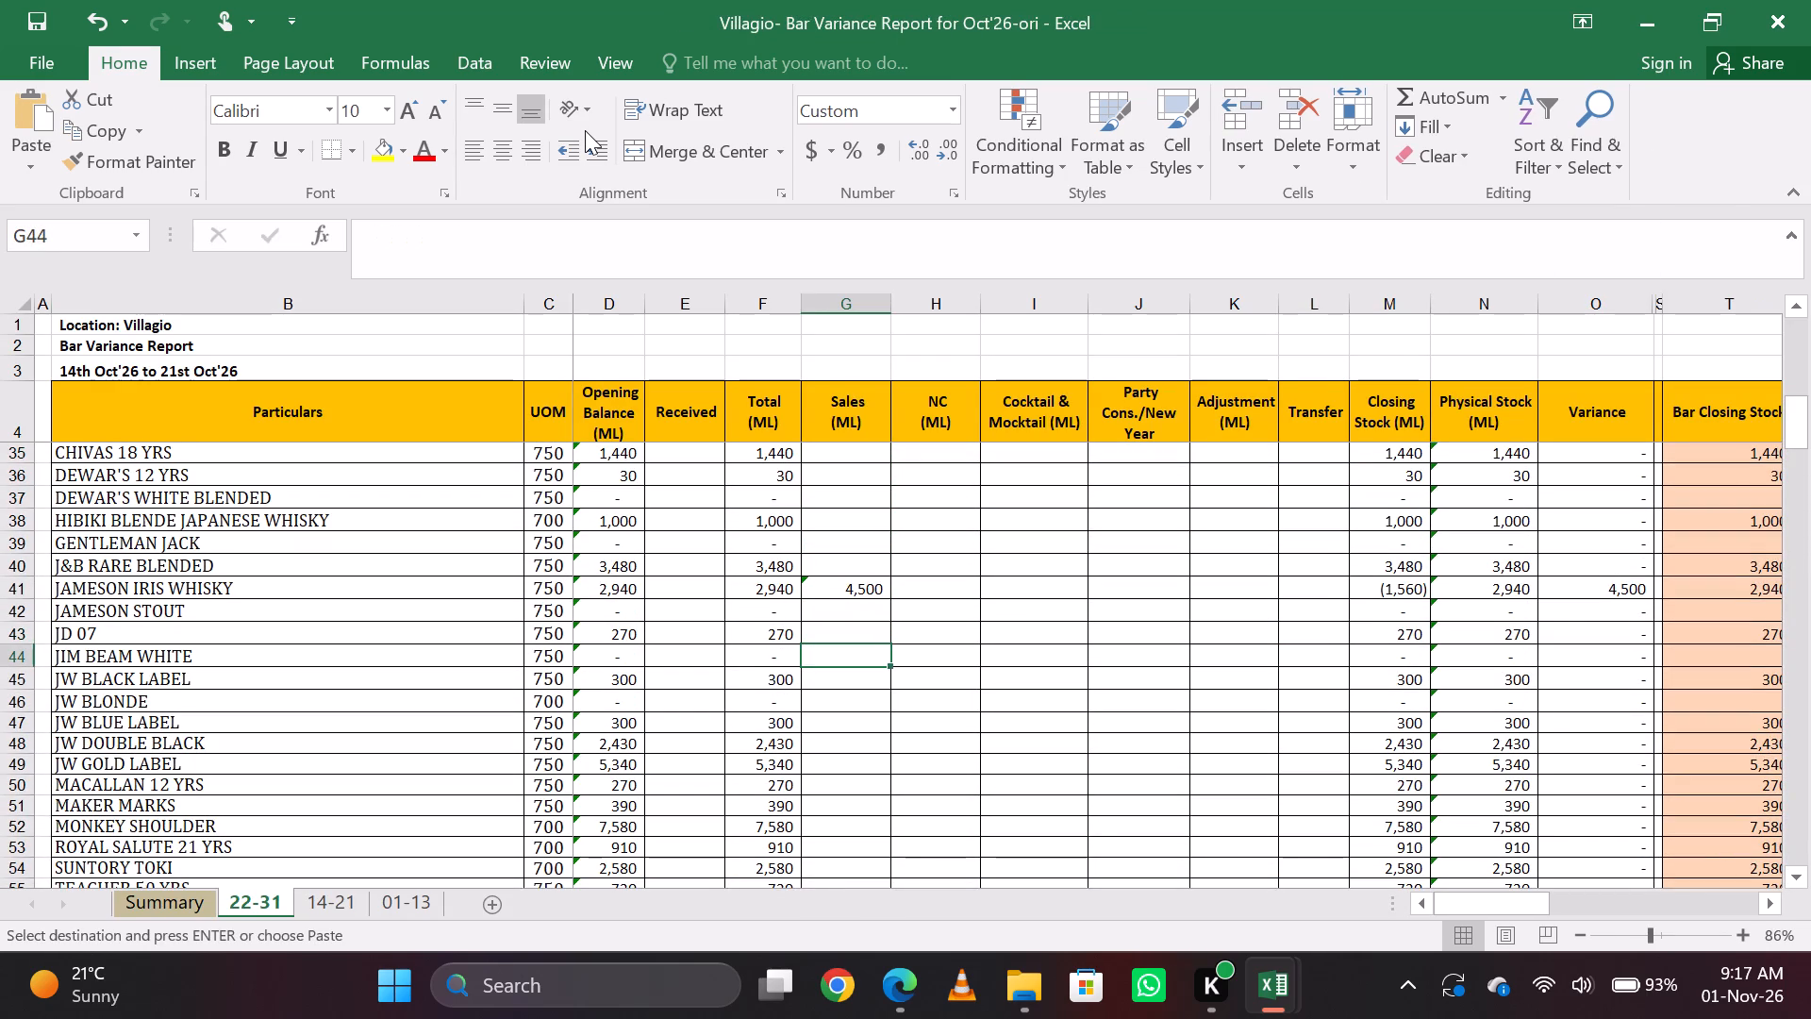
{"action": "key", "text": "Down"}
{"action": "key", "text": "Up"}
{"action": "key", "text": "Up"}
{"action": "key", "text": "Up"}
{"action": "key", "text": "Up"}
{"action": "key", "text": "Up"}
{"action": "key", "text": "alt+Tab"}
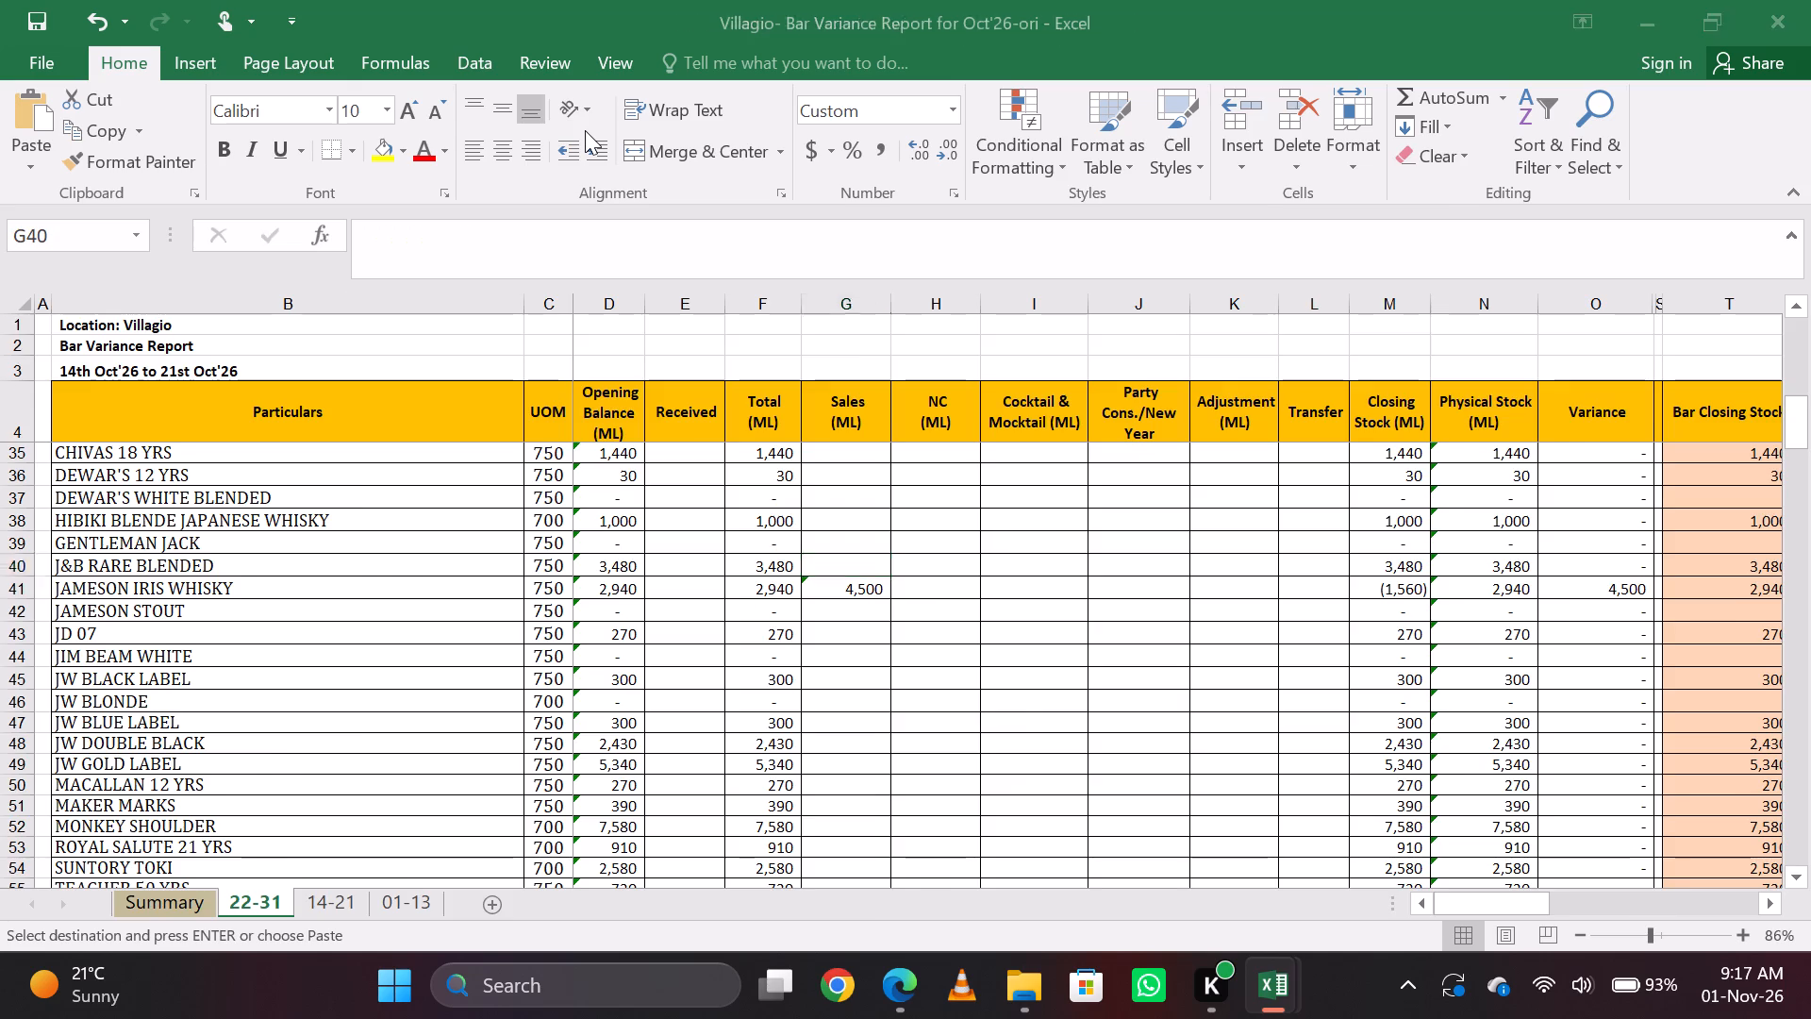
{"action": "key", "text": "alt+Tab"}
{"action": "type", "text": "=34*30"}
{"action": "key", "text": "Return"}
{"action": "key", "text": "Up"}
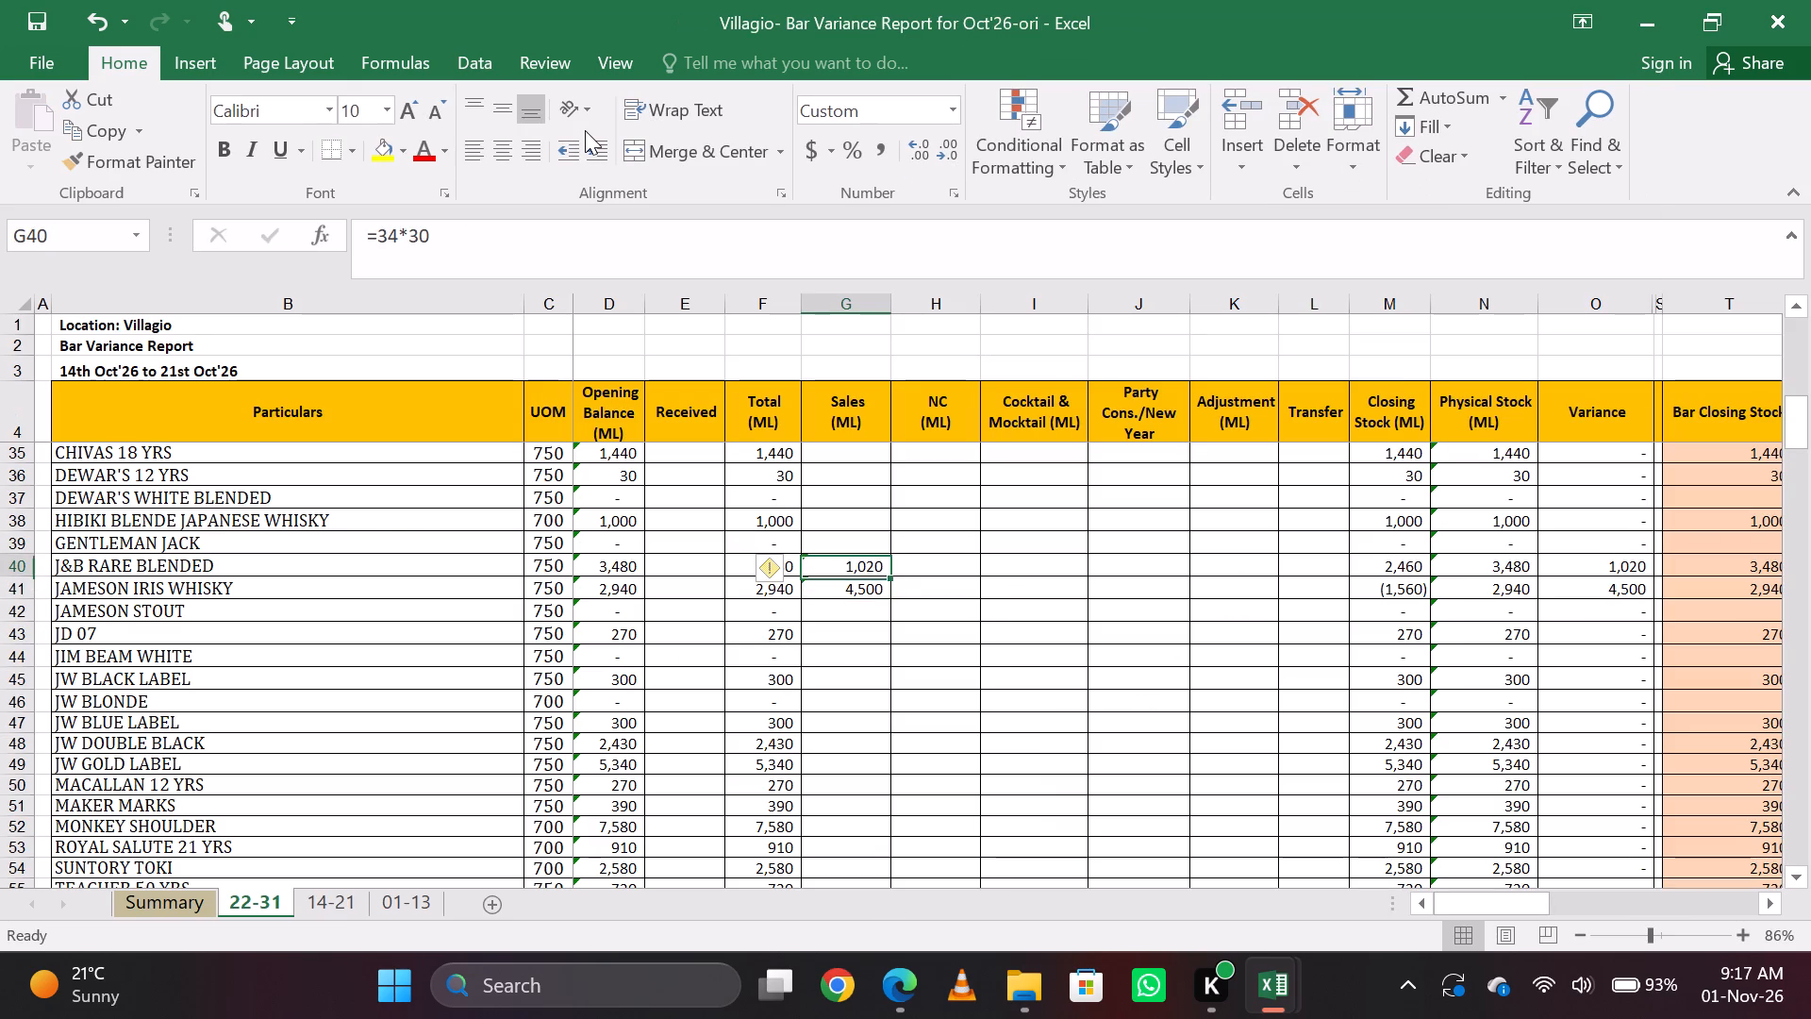
Copy the Jw Black Label (30 Ml) item name, and enter =44*30 as JW BLACK LABEL's Sales (ML) in the bar variance report.
{"action": "key", "text": "alt+Tab"}
{"action": "key", "text": "Down"}
{"action": "key", "text": "ctrl+c"}
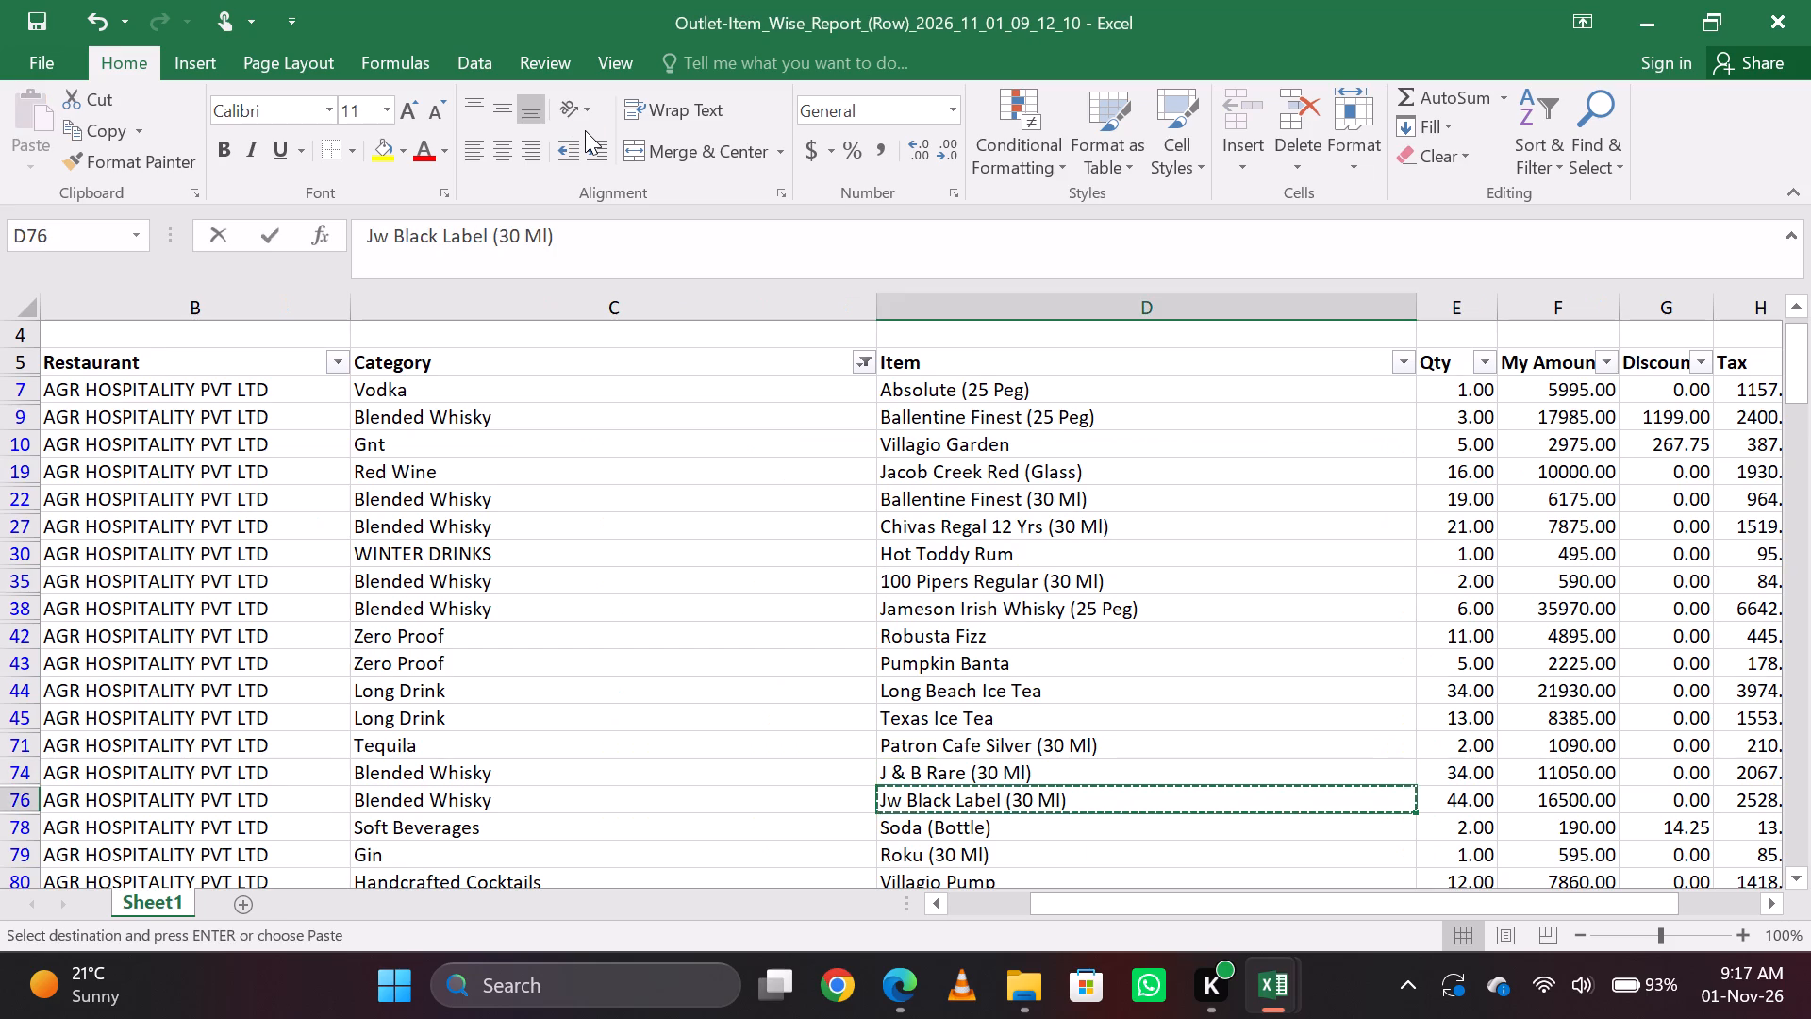
{"action": "key", "text": "alt+Tab"}
{"action": "key", "text": "Down"}
{"action": "key", "text": "Down"}
{"action": "key", "text": "Down"}
{"action": "key", "text": "Down"}
{"action": "key", "text": "Down"}
{"action": "key", "text": "Down"}
{"action": "key", "text": "Down"}
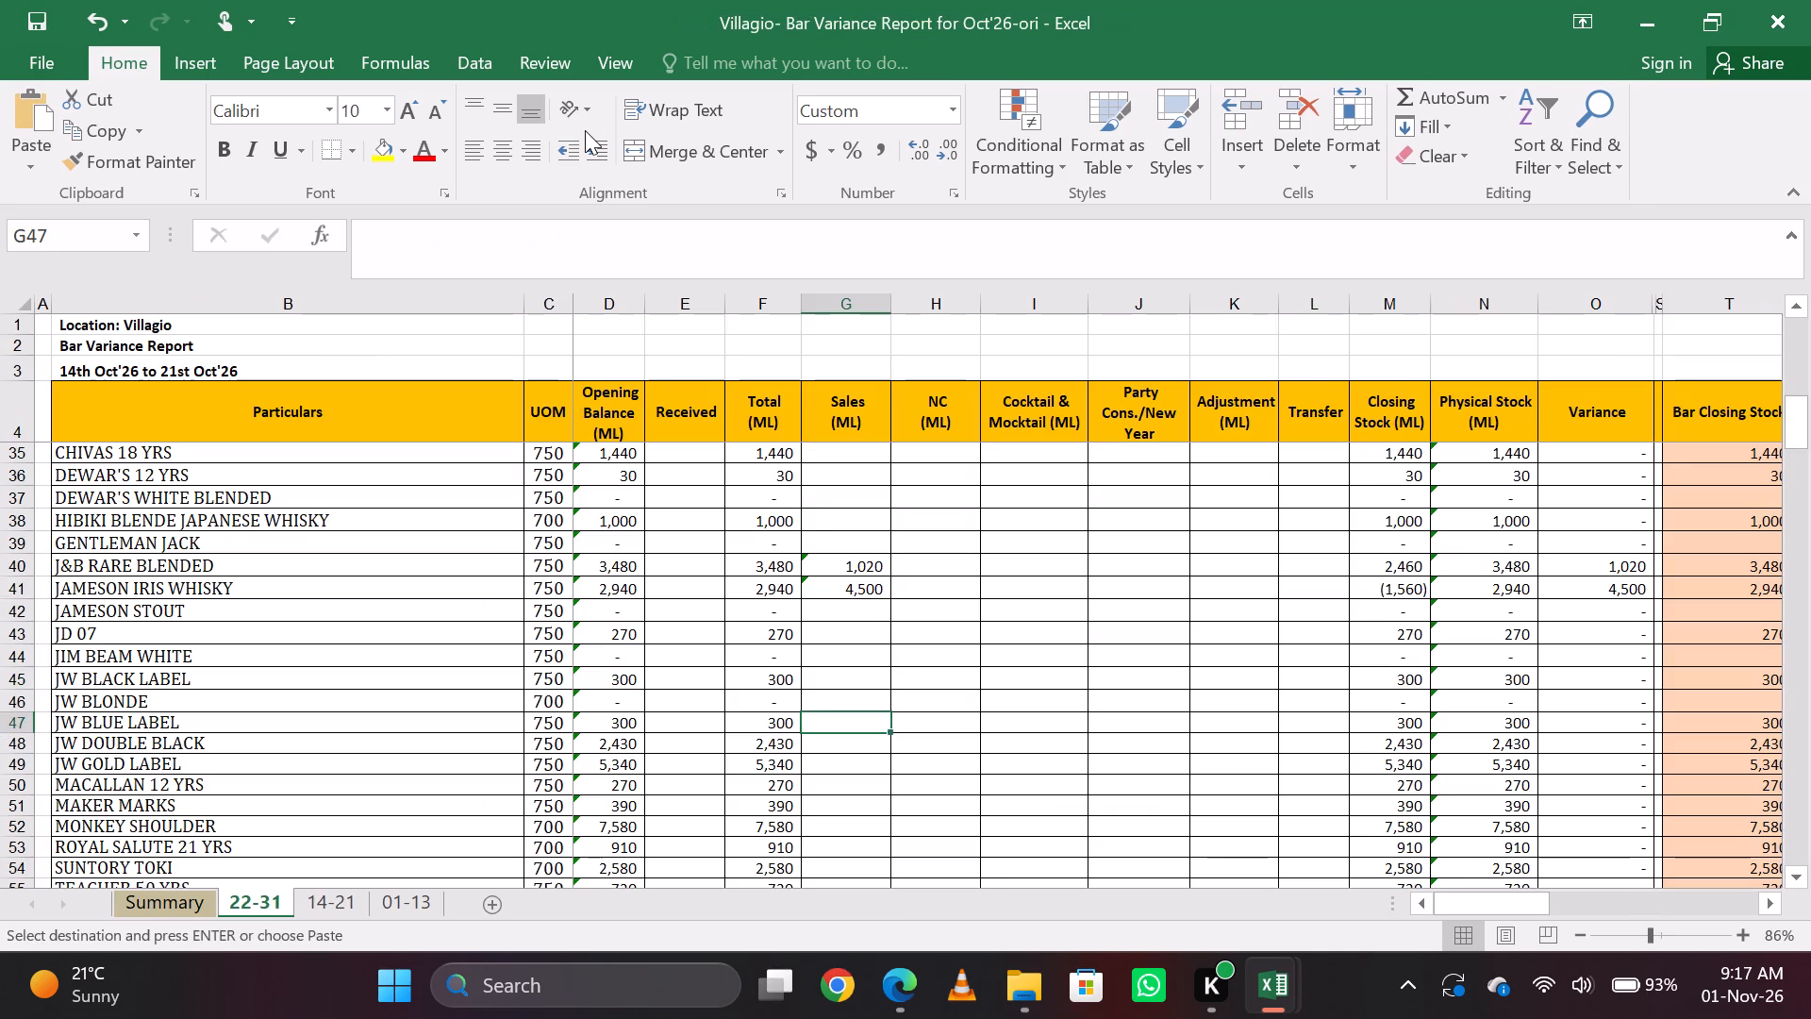
{"action": "key", "text": "Down"}
{"action": "key", "text": "Up"}
{"action": "key", "text": "Up"}
{"action": "key", "text": "Up"}
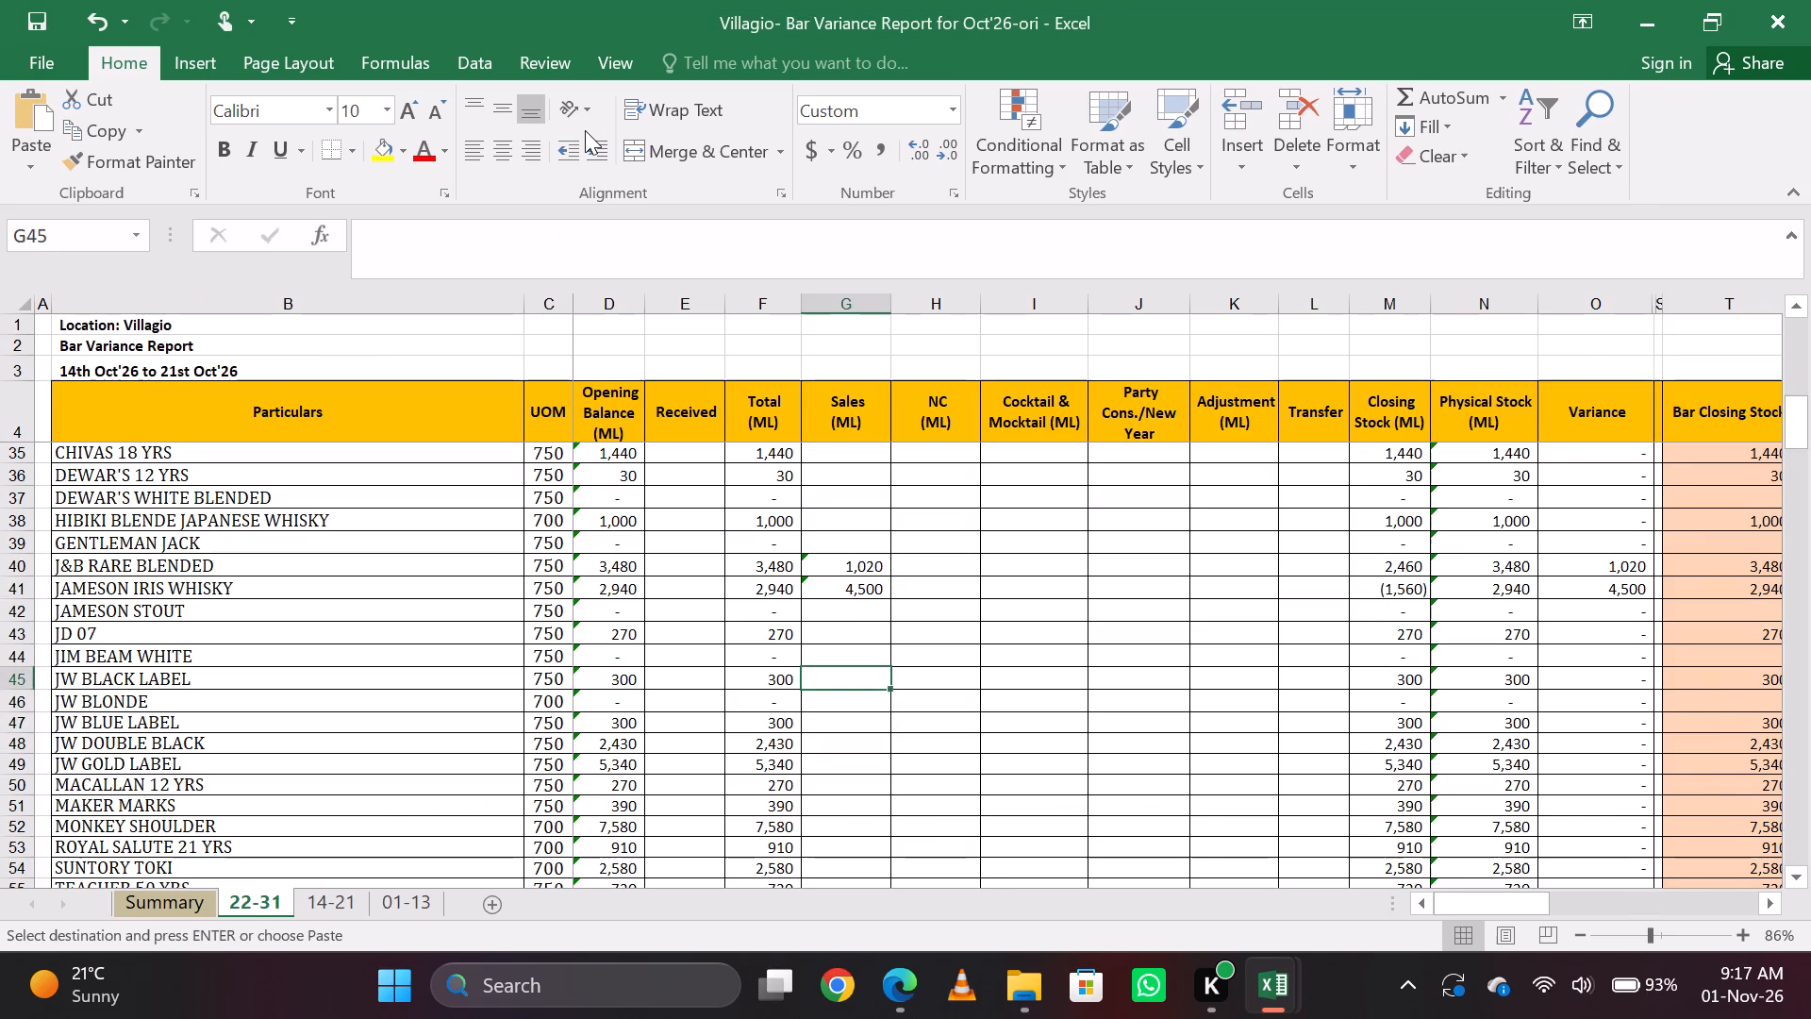
{"action": "key", "text": "alt+Tab"}
{"action": "key", "text": "alt+Tab"}
{"action": "key", "text": "Down"}
{"action": "key", "text": "Up"}
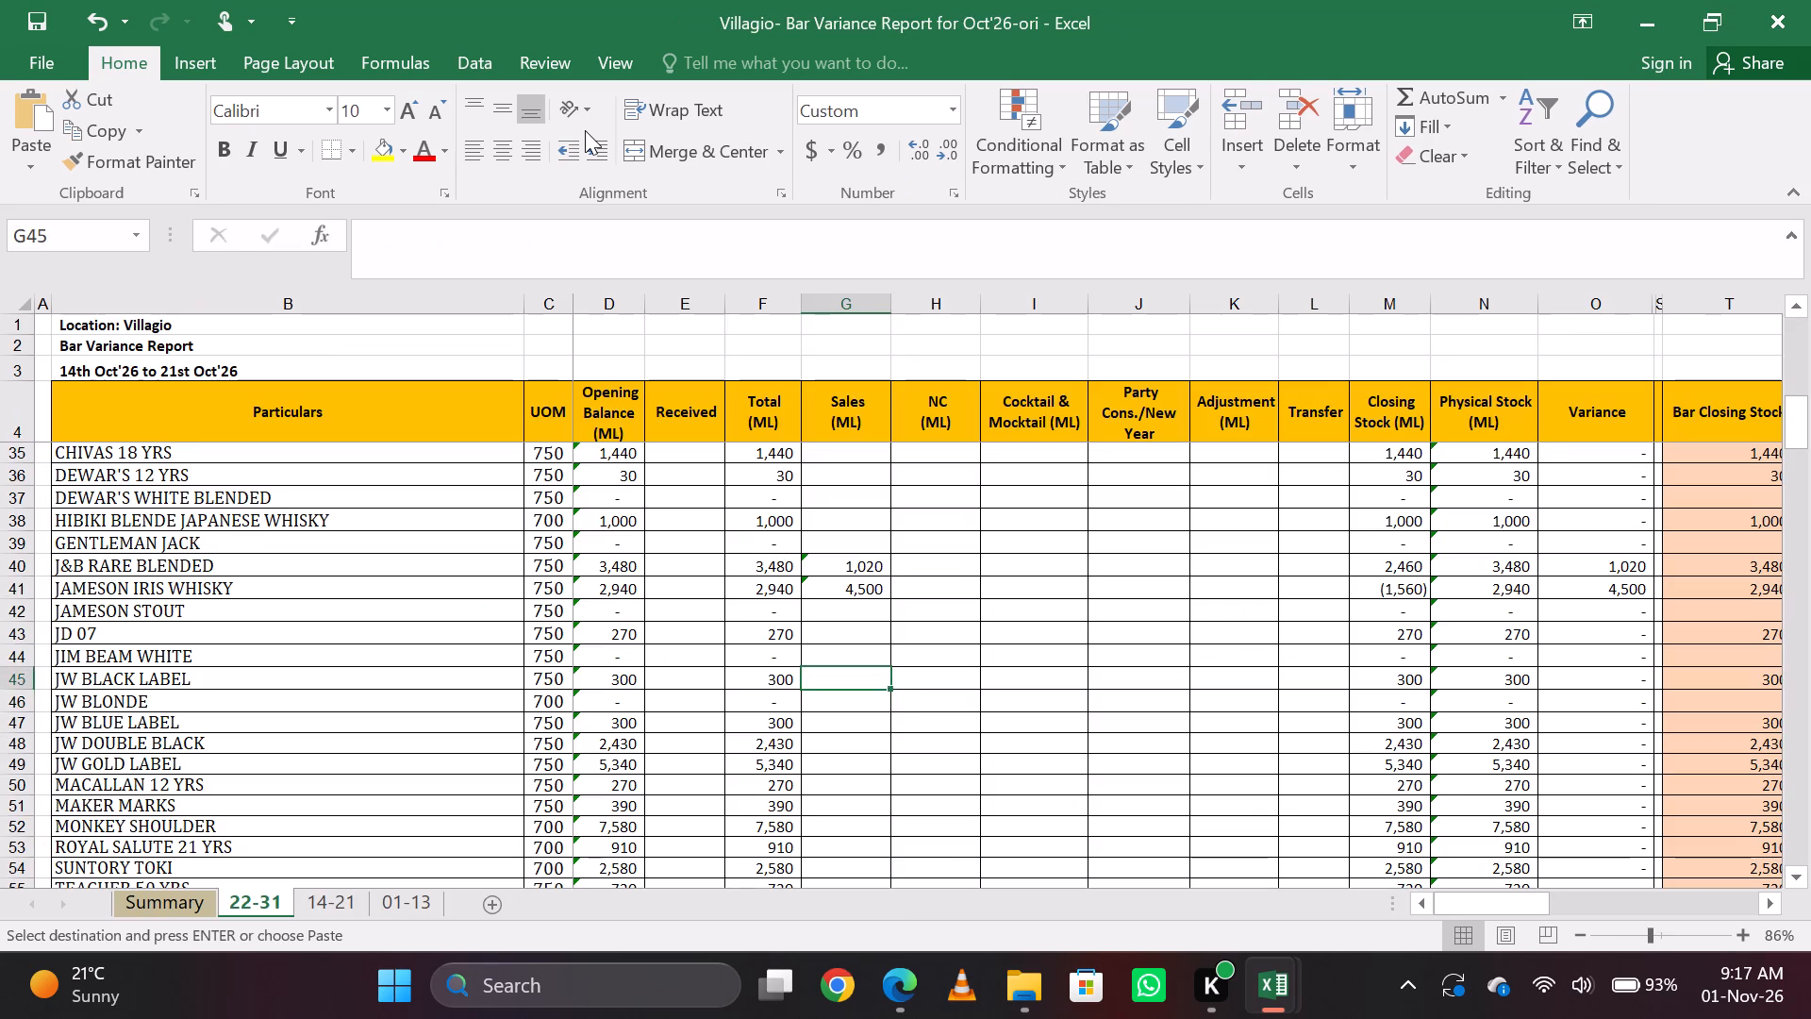
{"action": "type", "text": "=44"}
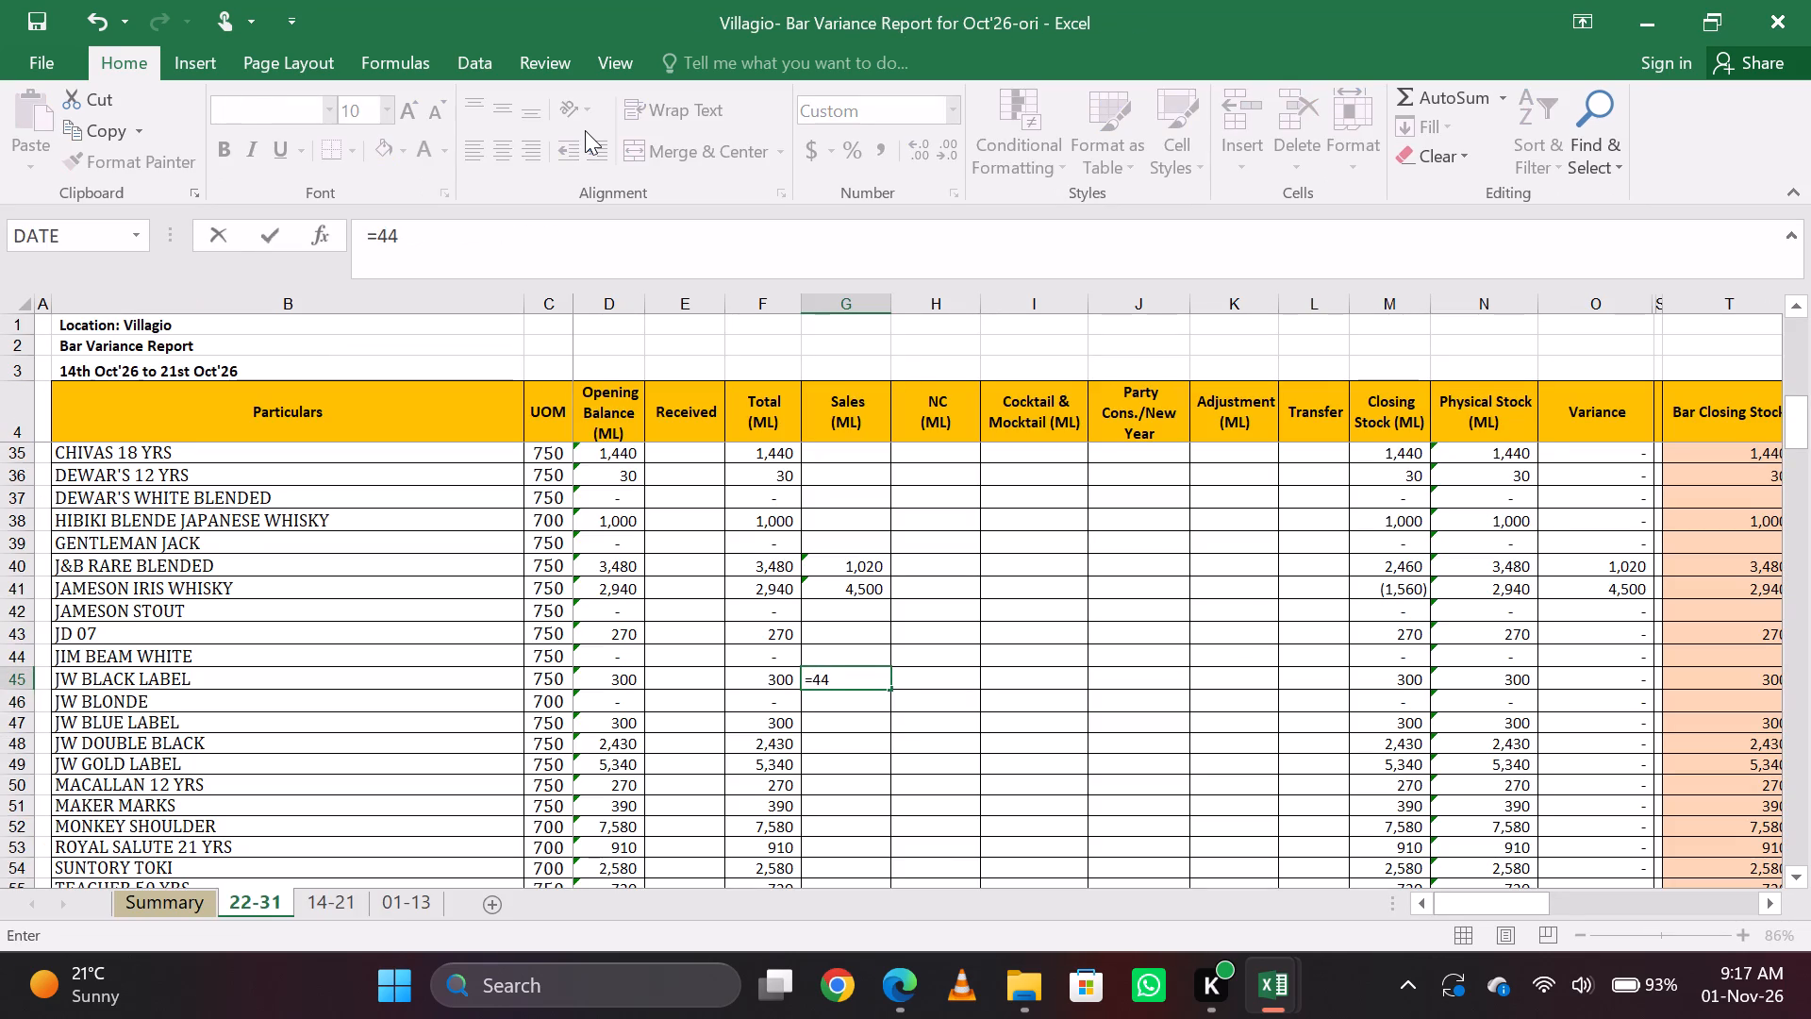
{"action": "key", "text": "shift+parenleft"}
{"action": "key", "text": "BackSpace"}
{"action": "type", "text": "*30"}
{"action": "key", "text": "Return"}
{"action": "key", "text": "Up"}
Review the full Category filter list in the item-wise report to check which categories are ticked, leaving the filter as it is.
{"action": "key", "text": "alt+Tab"}
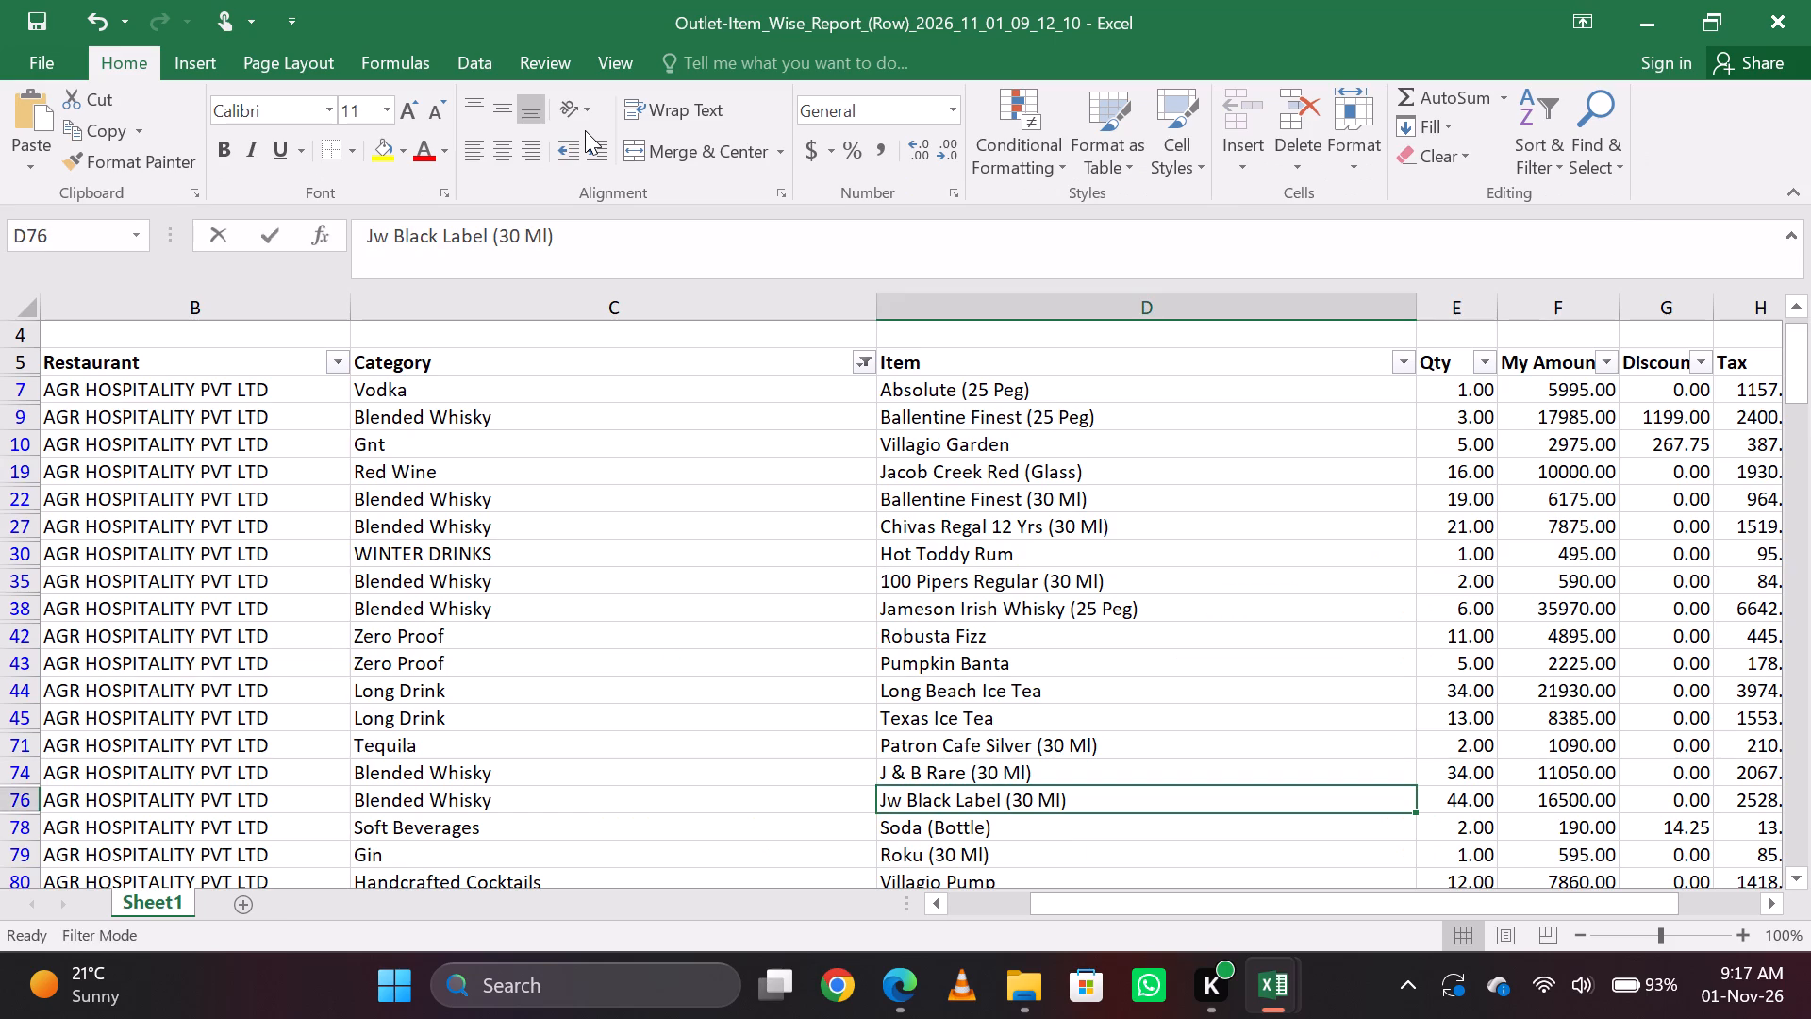
{"action": "scroll", "coordinate": [1140, 466], "scroll_direction": "up", "scroll_amount": 2}
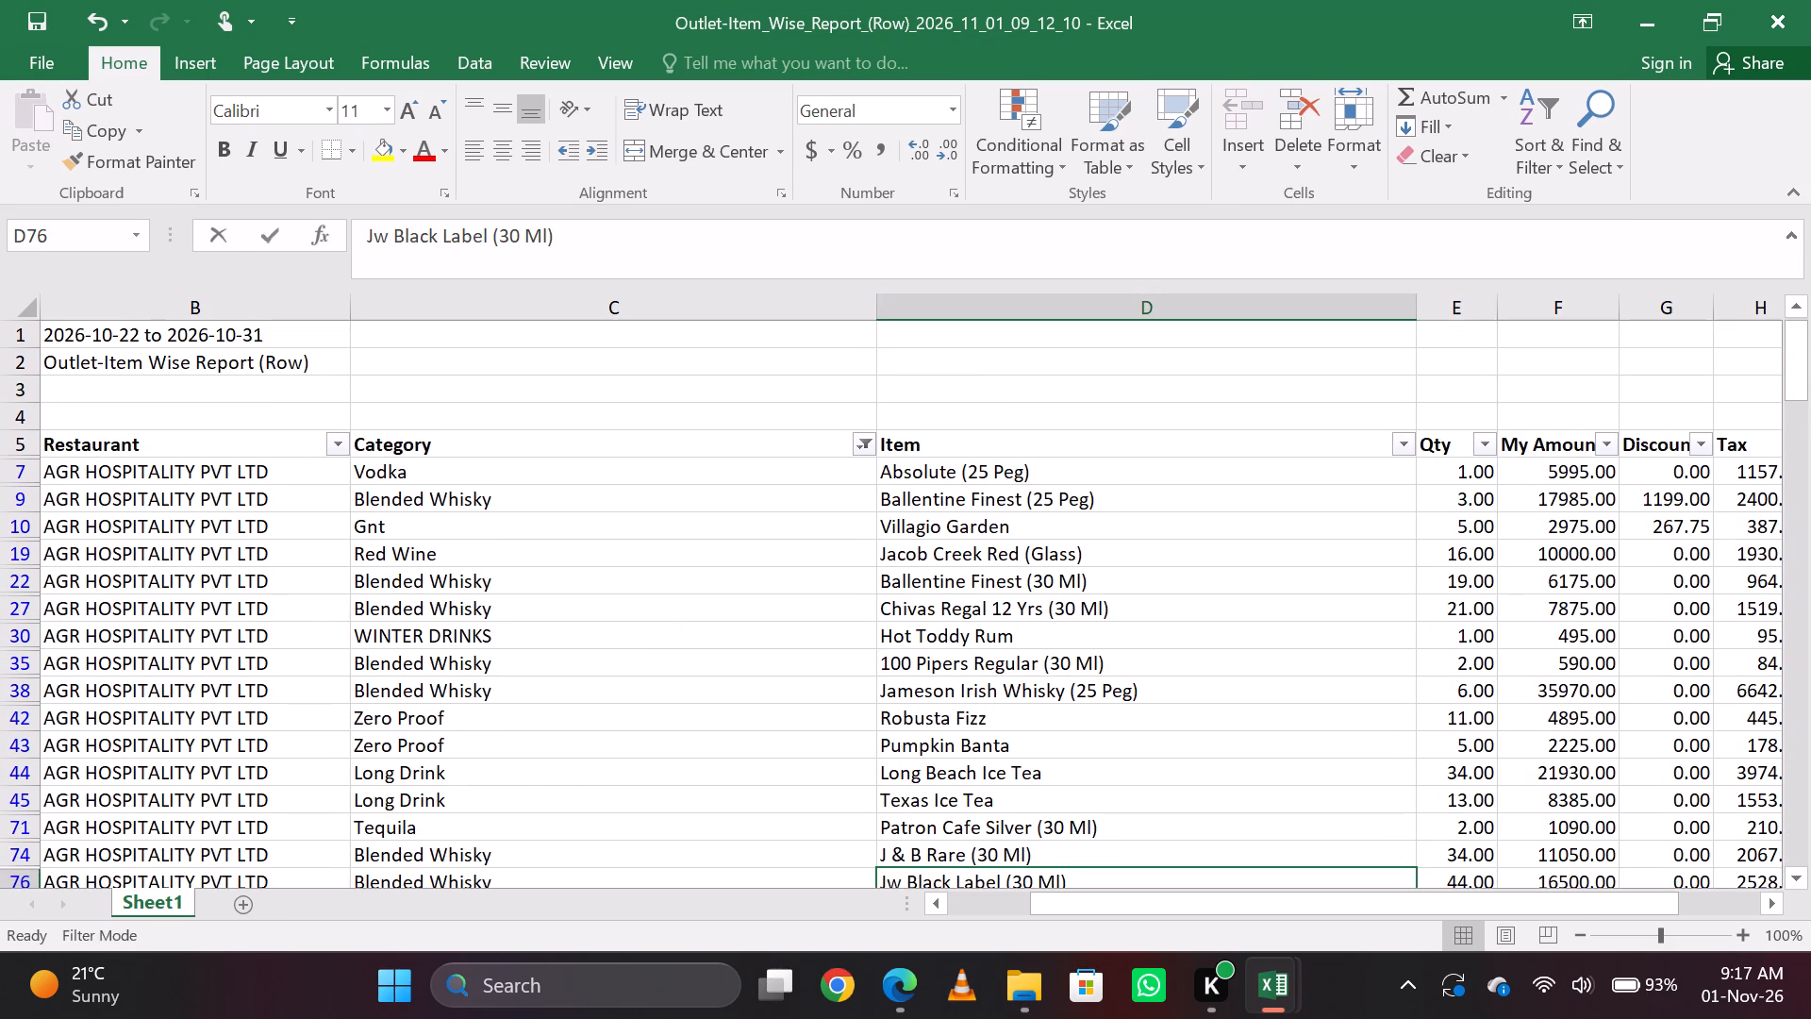
{"action": "left_click", "coordinate": [866, 443]}
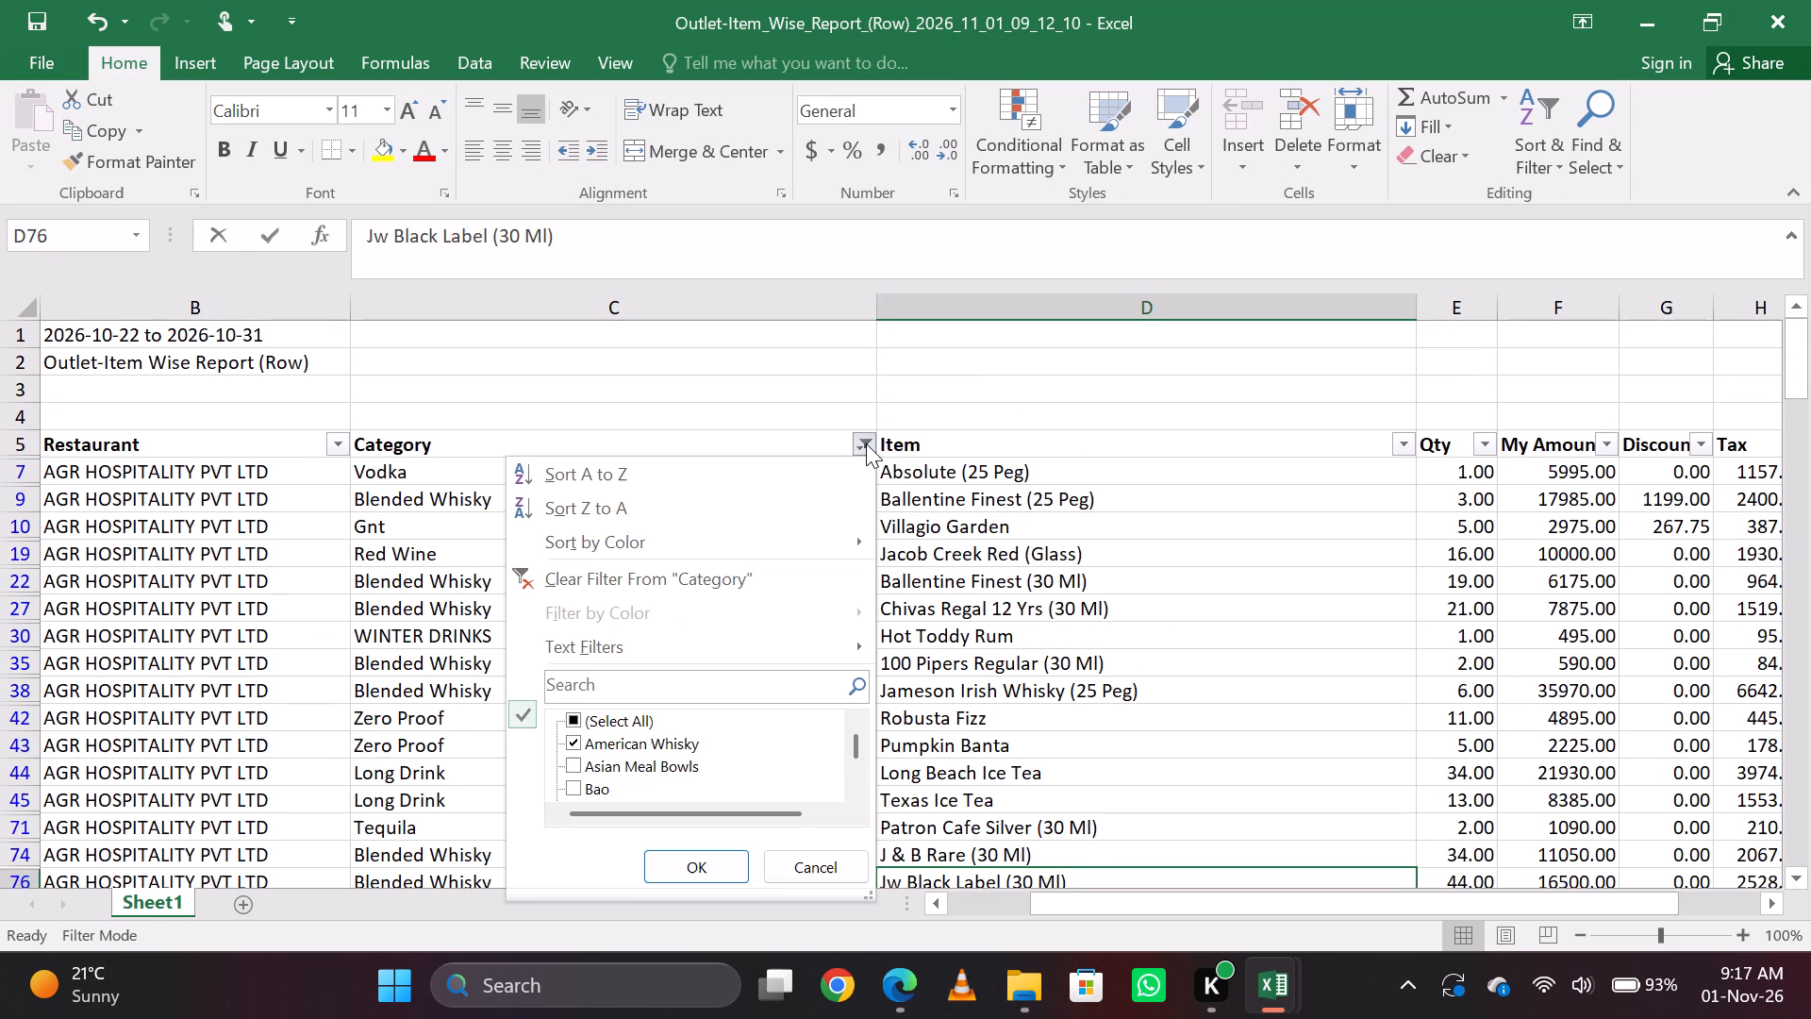
{"action": "left_click", "coordinate": [602, 761]}
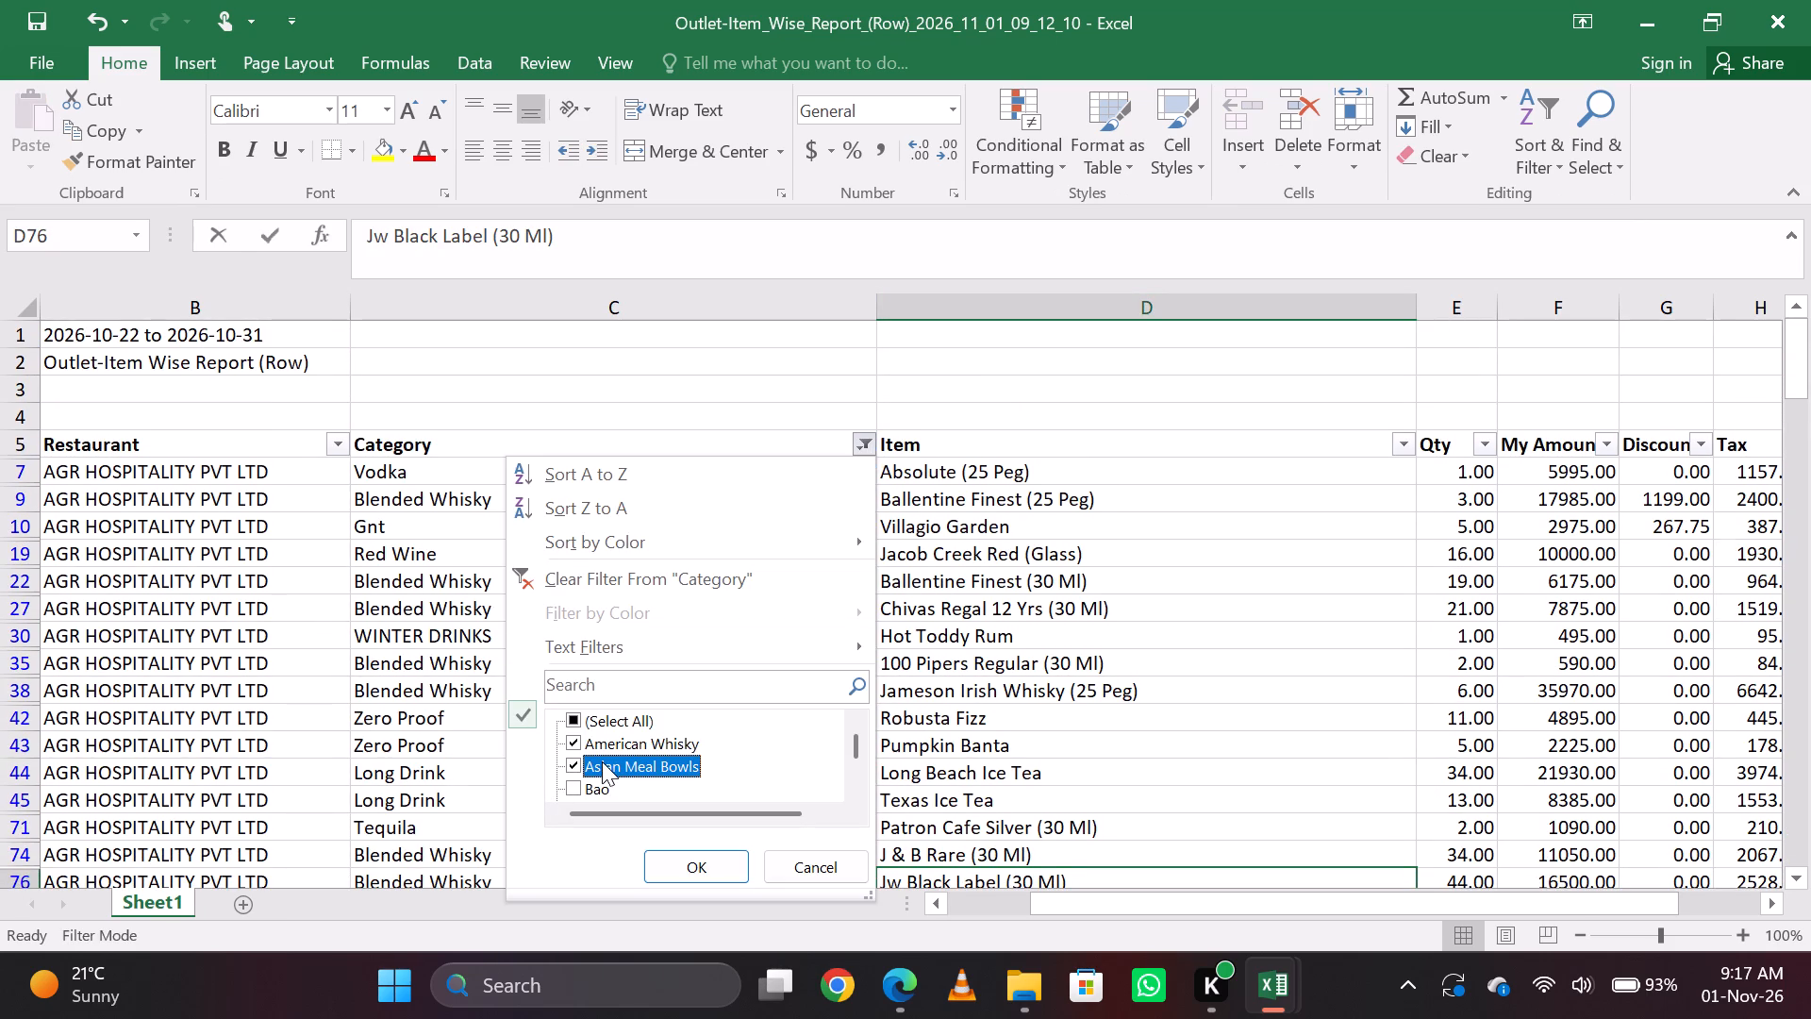
{"action": "left_click", "coordinate": [602, 761]}
{"action": "key", "text": "Down"}
{"action": "key", "text": "Down"}
{"action": "key", "text": "Down"}
{"action": "key", "text": "Down"}
{"action": "key", "text": "Down"}
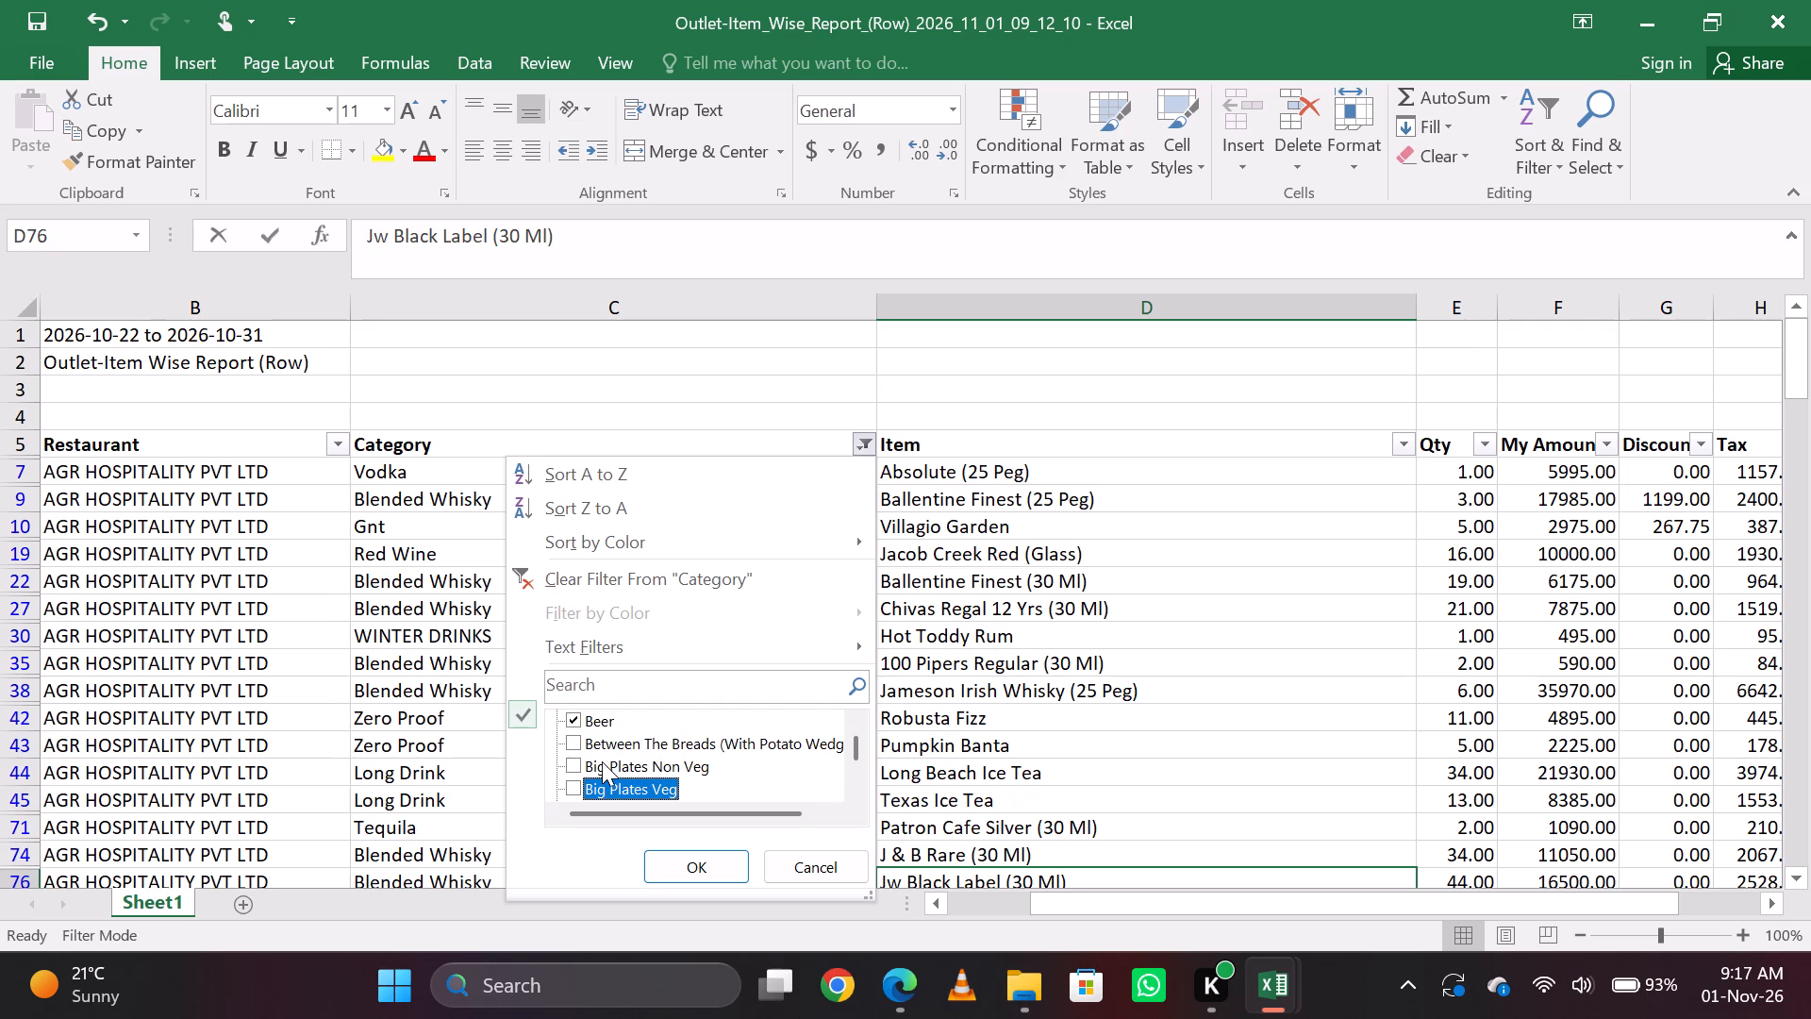
{"action": "key", "text": "Down"}
{"action": "key", "text": "Down"}
{"action": "key", "text": "Down"}
{"action": "key", "text": "Down"}
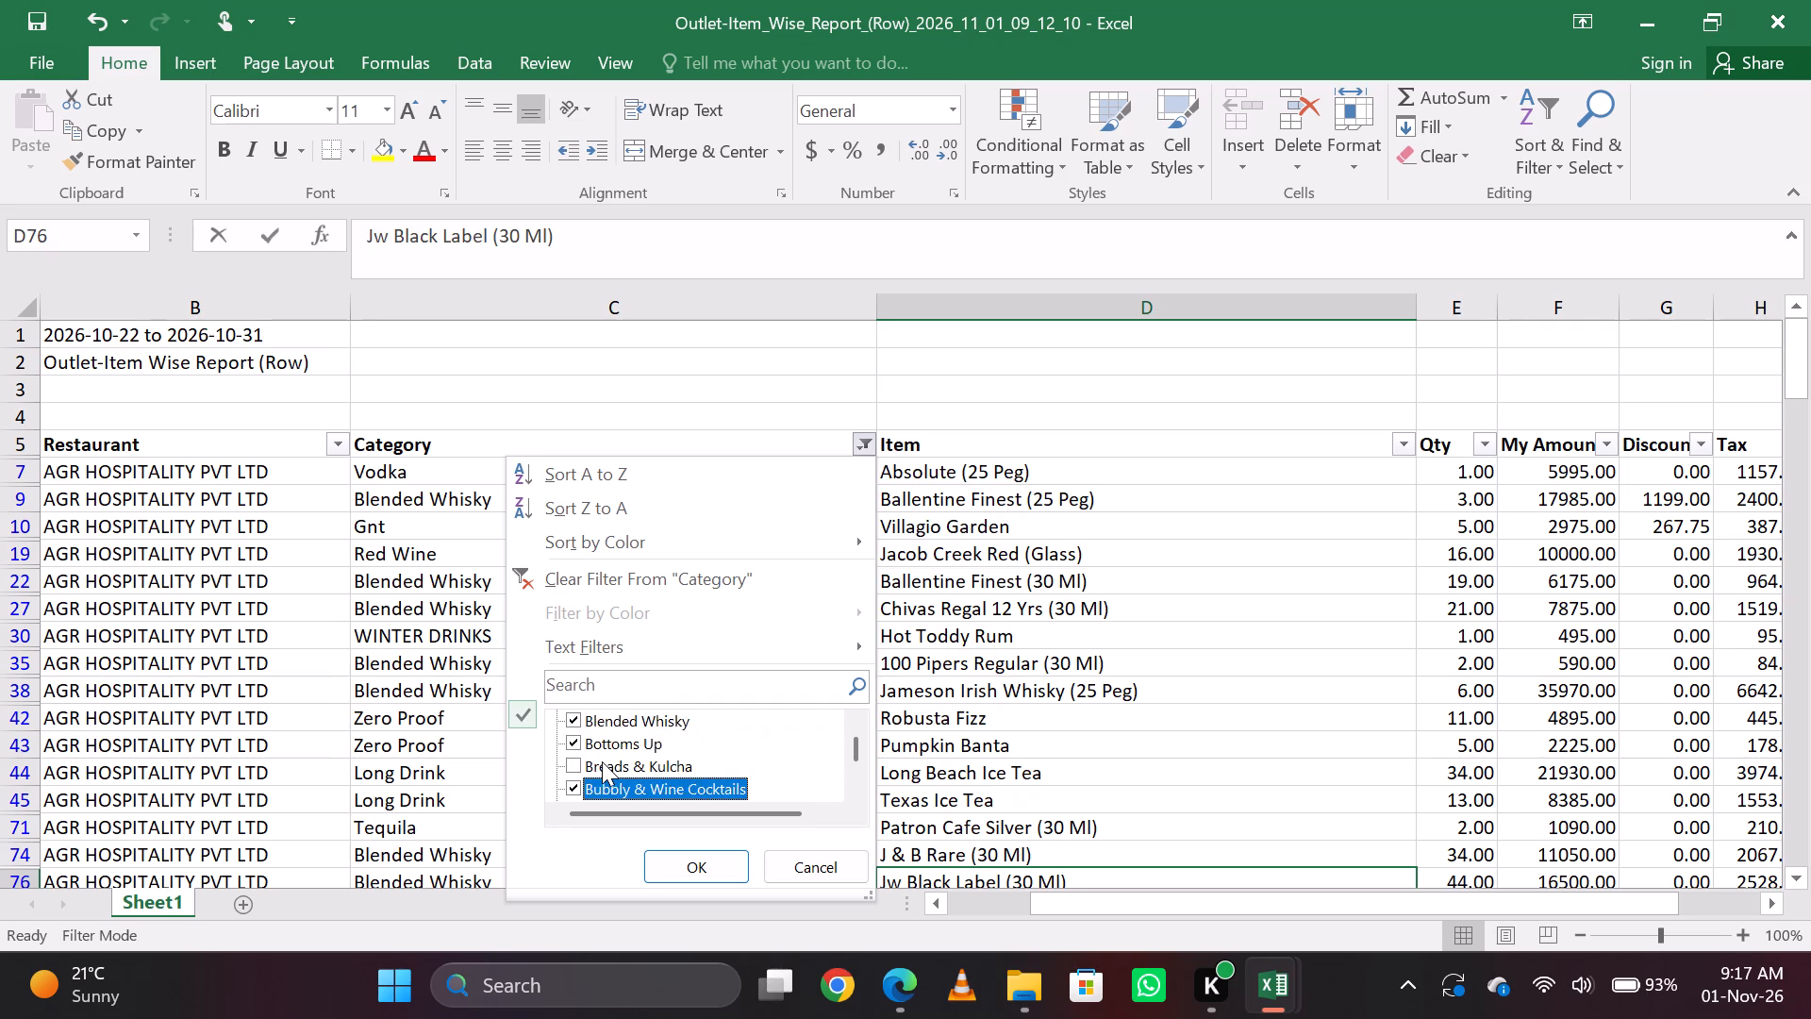
{"action": "key", "text": "Down"}
{"action": "key", "text": "Down"}
{"action": "key", "text": "Down"}
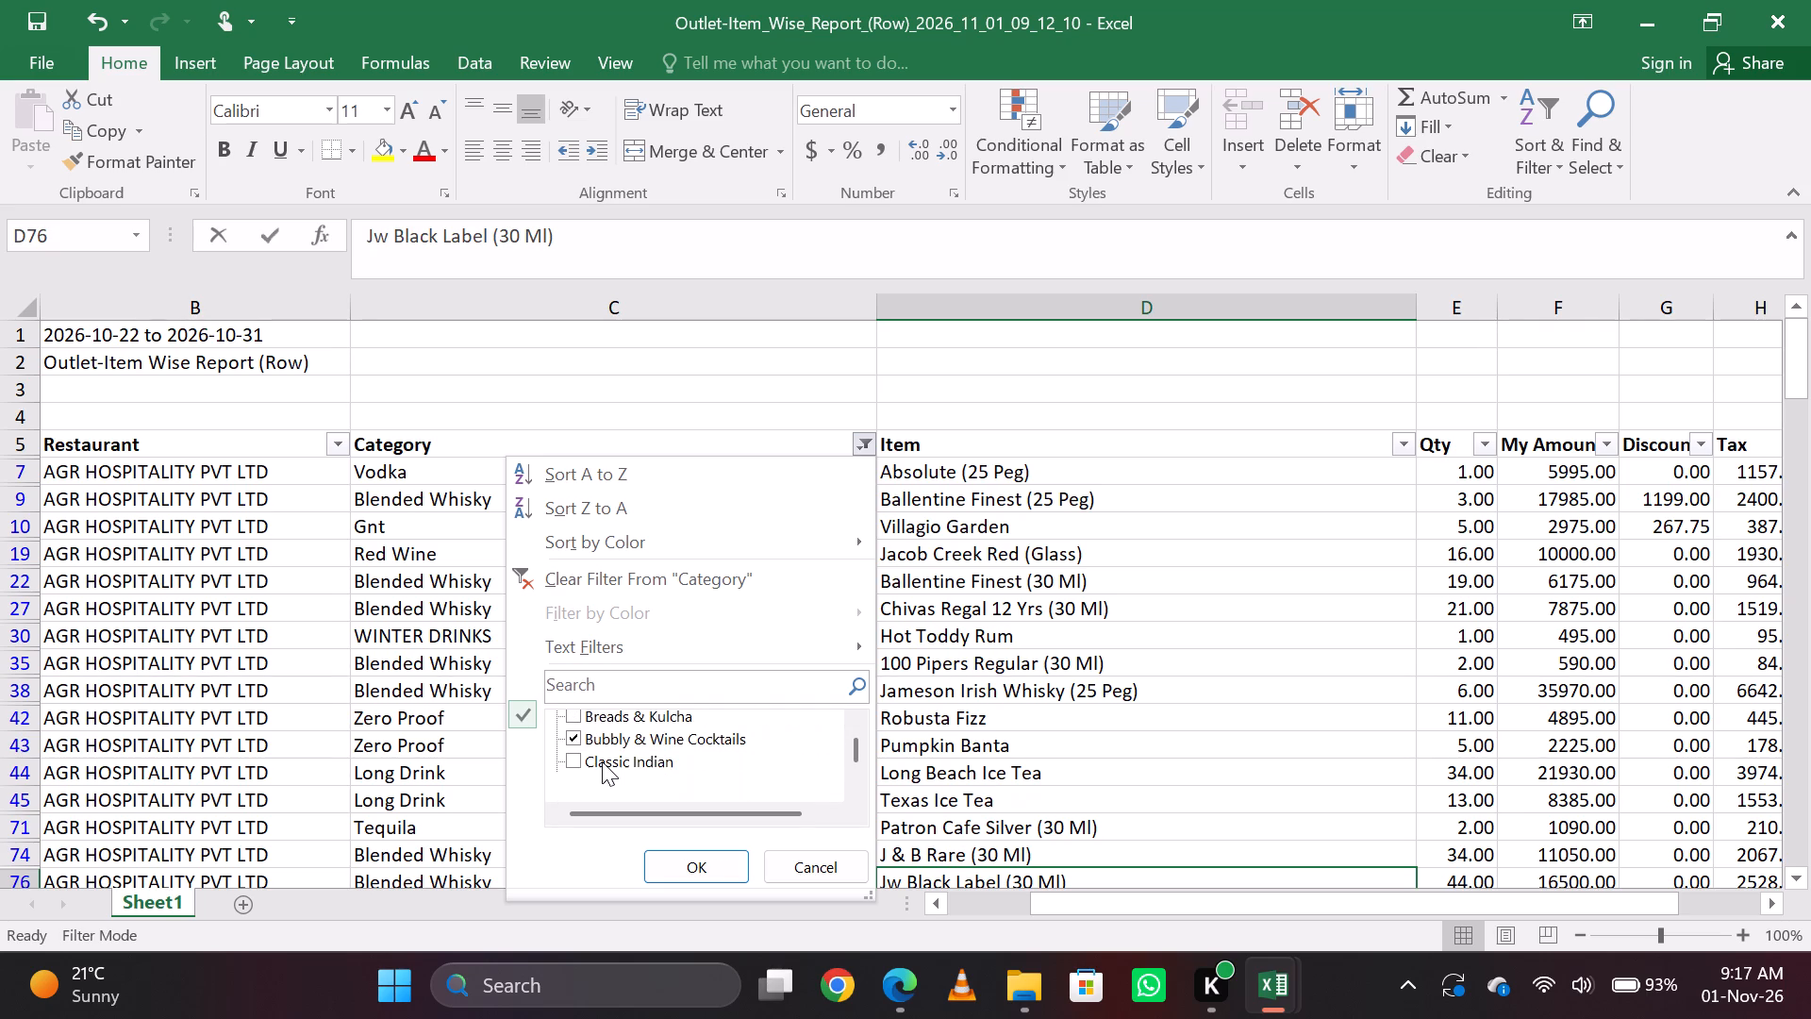
{"action": "key", "text": "Down"}
{"action": "key", "text": "Down"}
{"action": "key", "text": "Down"}
{"action": "key", "text": "Down"}
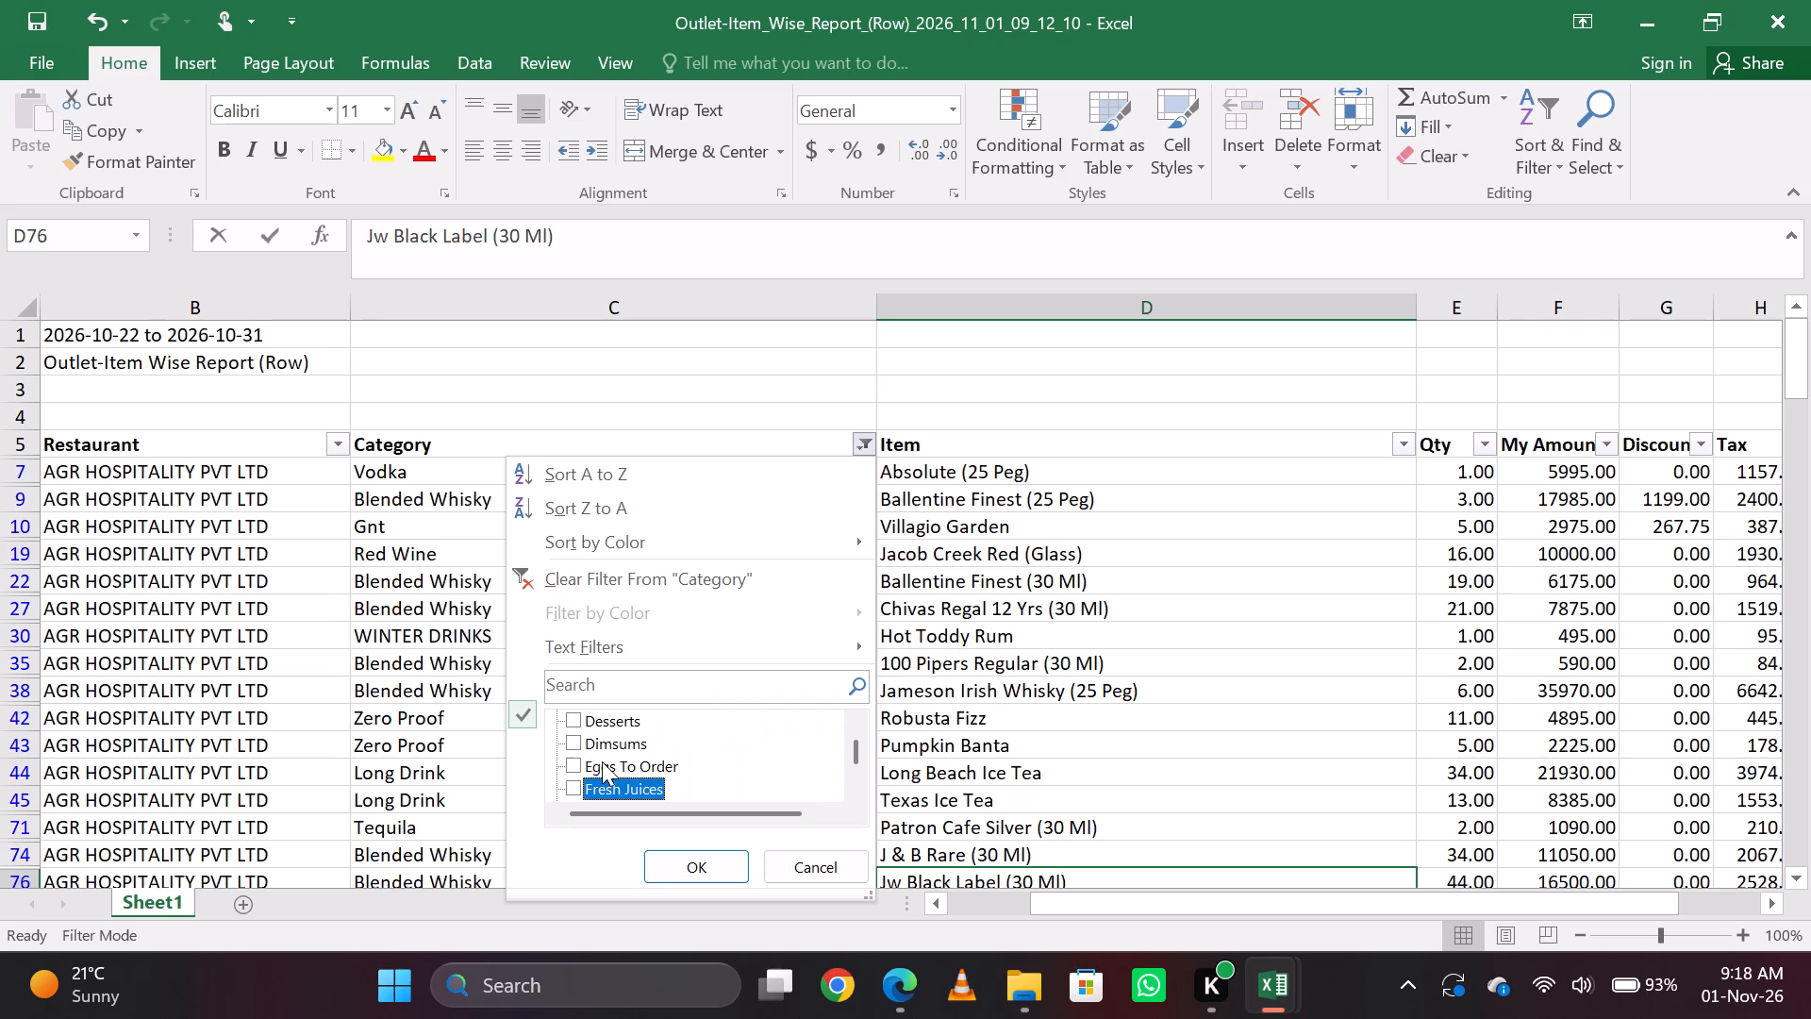
{"action": "key", "text": "Down"}
{"action": "key", "text": "Down"}
{"action": "key", "text": "Down"}
{"action": "key", "text": "Down"}
{"action": "key", "text": "Down"}
{"action": "key", "text": "Down"}
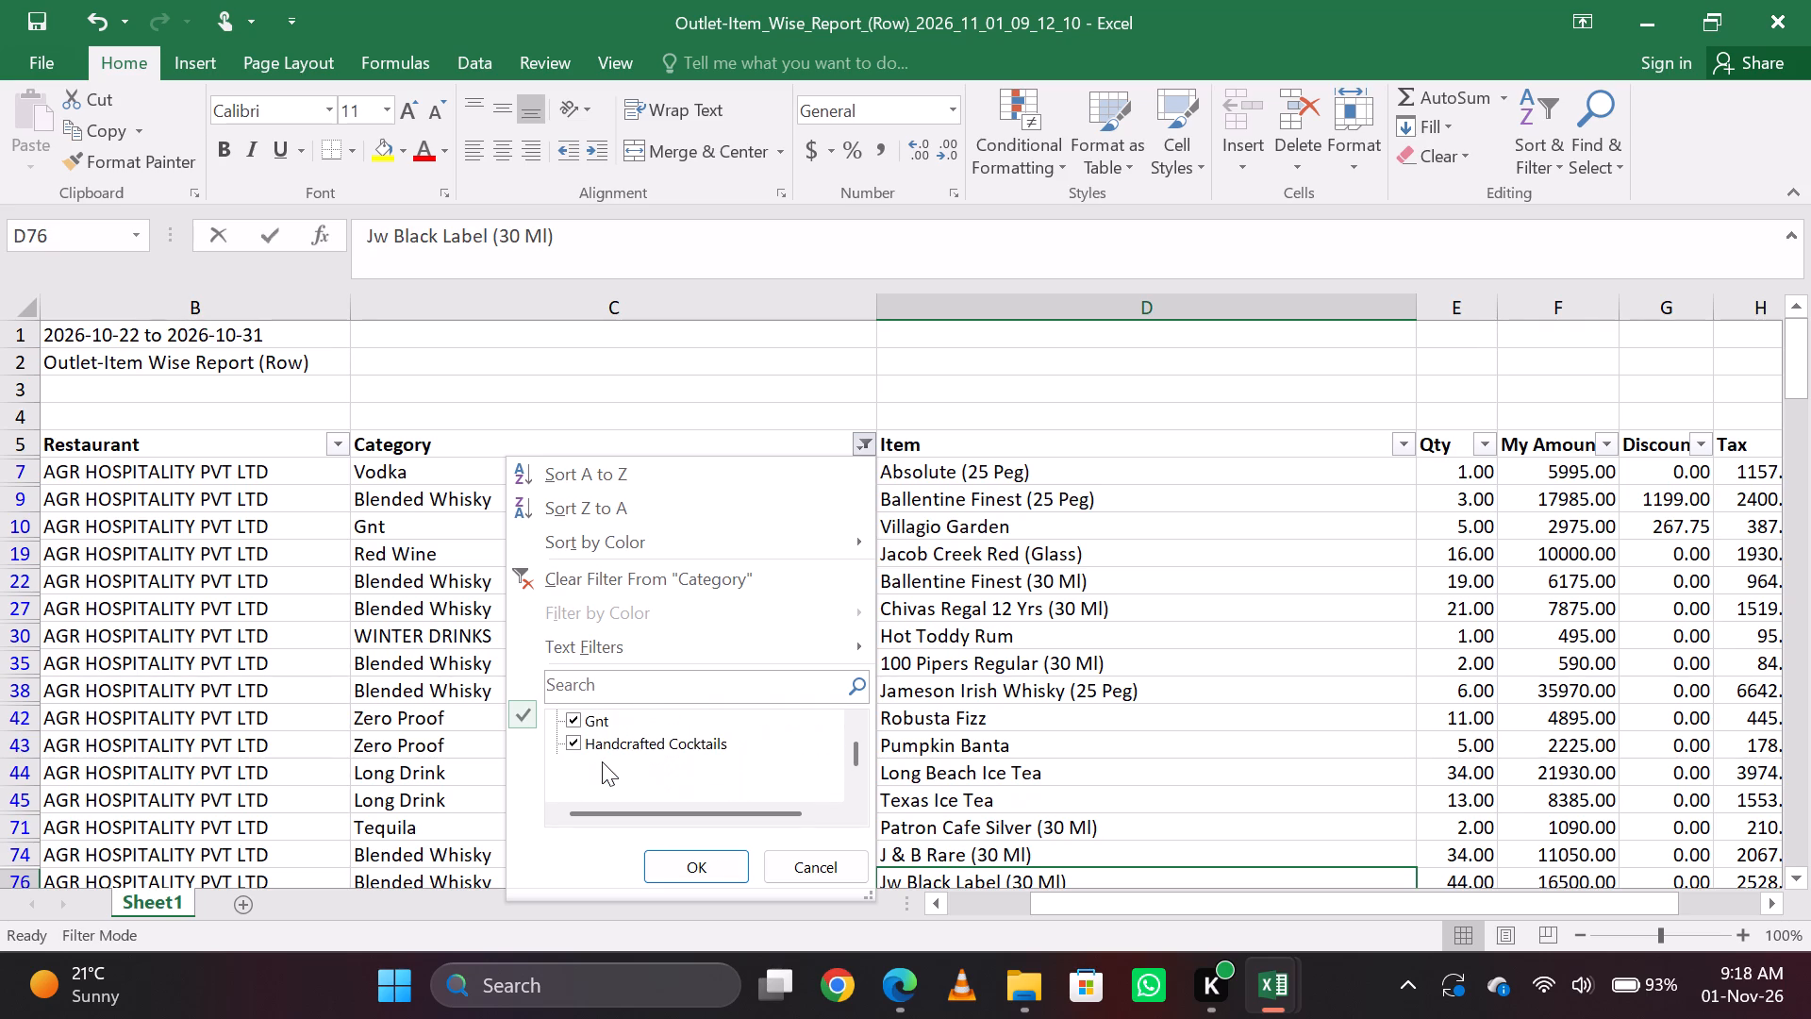
{"action": "key", "text": "Down"}
{"action": "key", "text": "Down"}
{"action": "key", "text": "Down"}
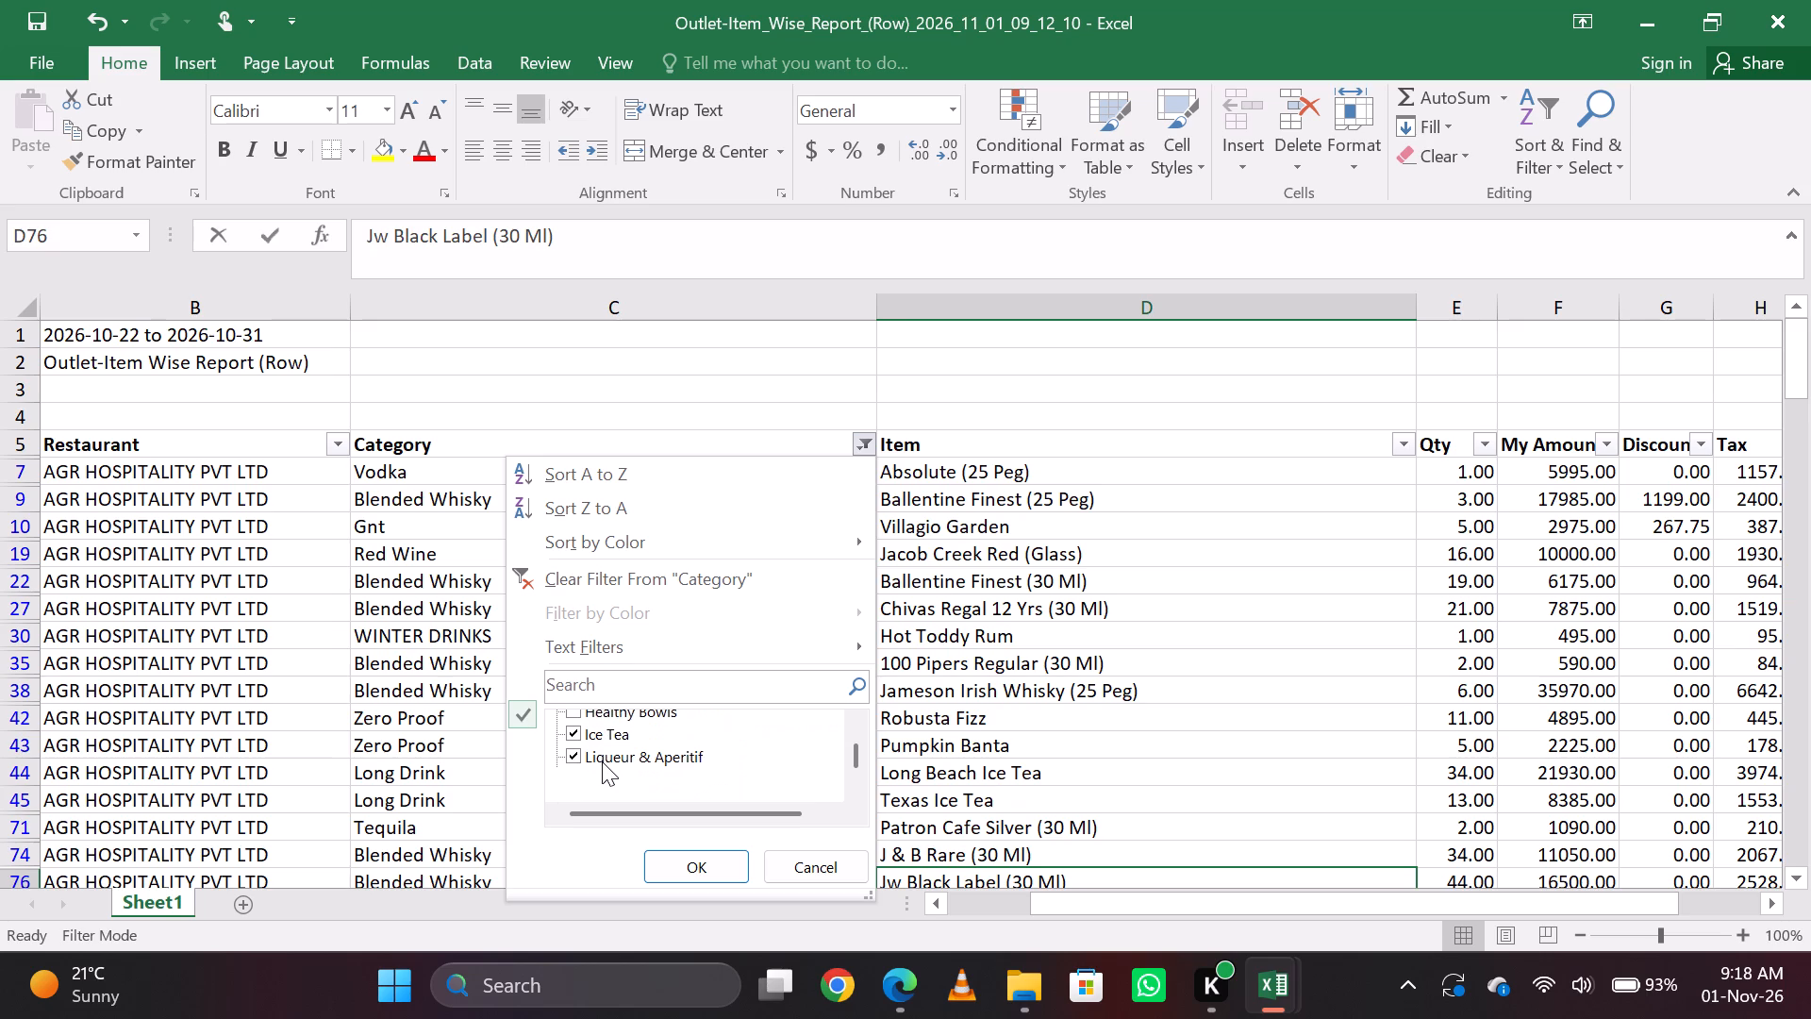
{"action": "key", "text": "Down"}
{"action": "key", "text": "Down"}
{"action": "key", "text": "Down"}
{"action": "key", "text": "Down"}
{"action": "key", "text": "Down"}
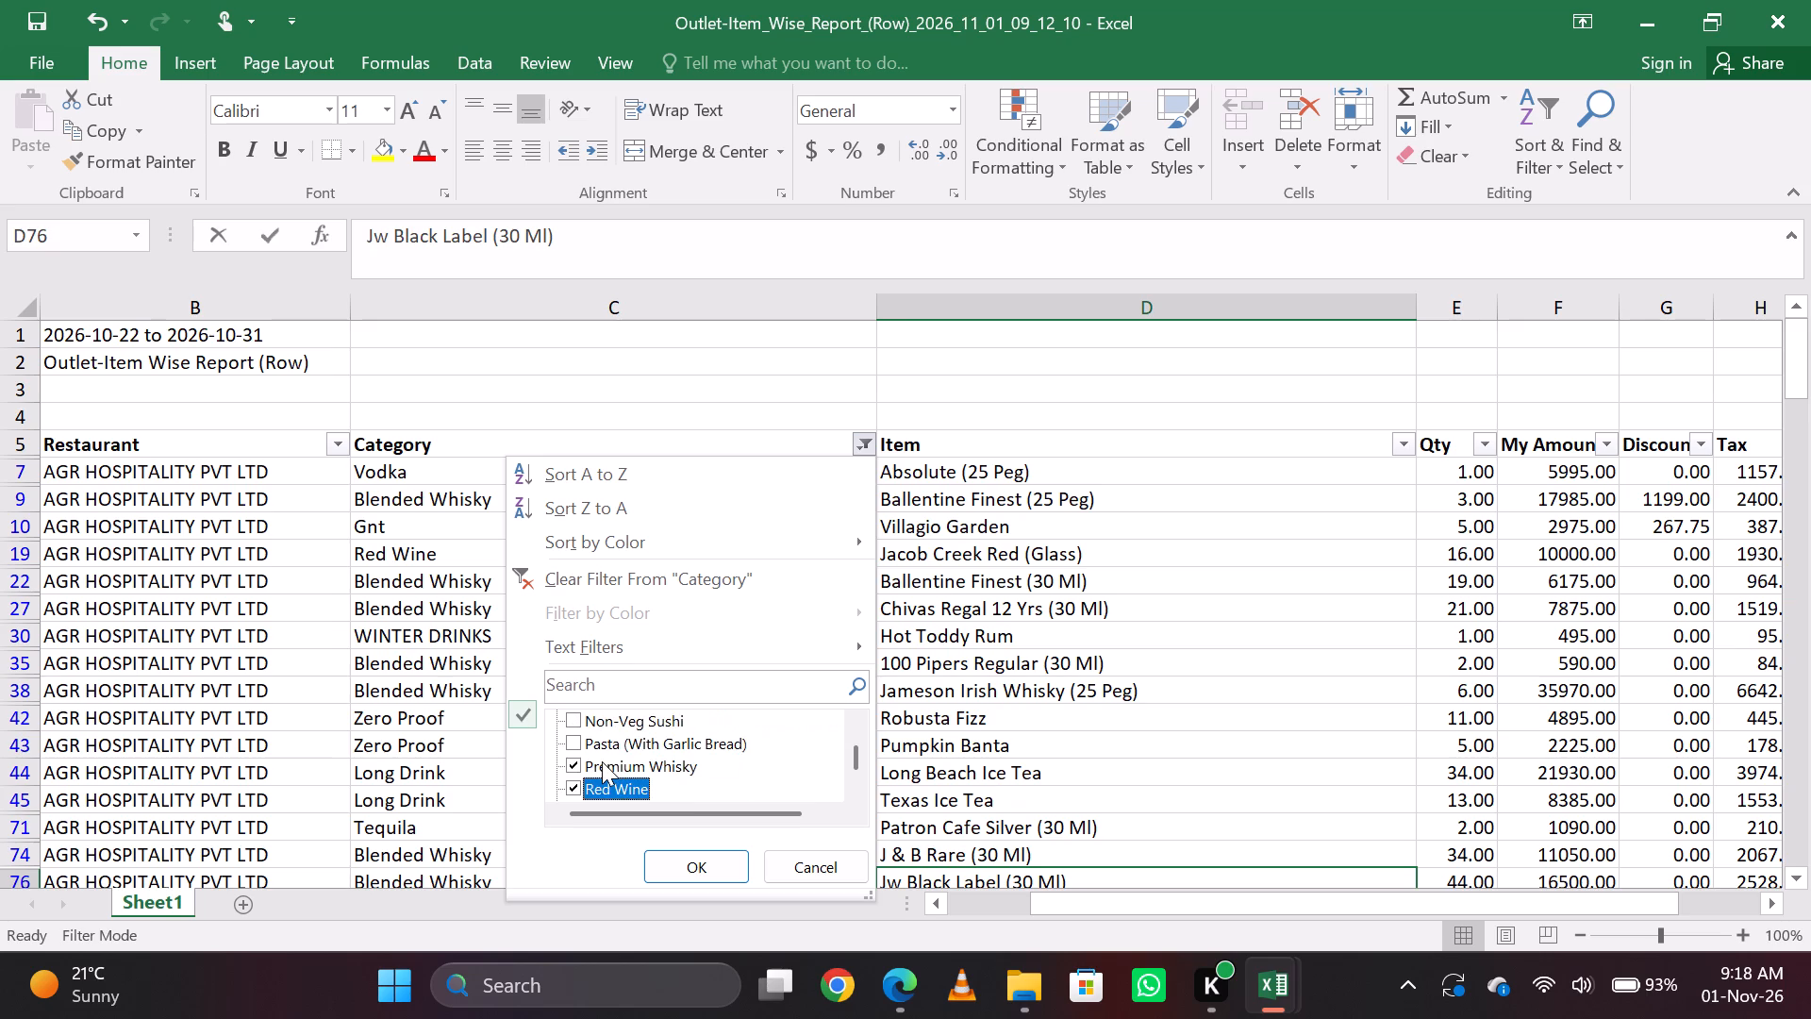
{"action": "key", "text": "Down"}
{"action": "key", "text": "Down"}
{"action": "key", "text": "Down"}
{"action": "key", "text": "Down"}
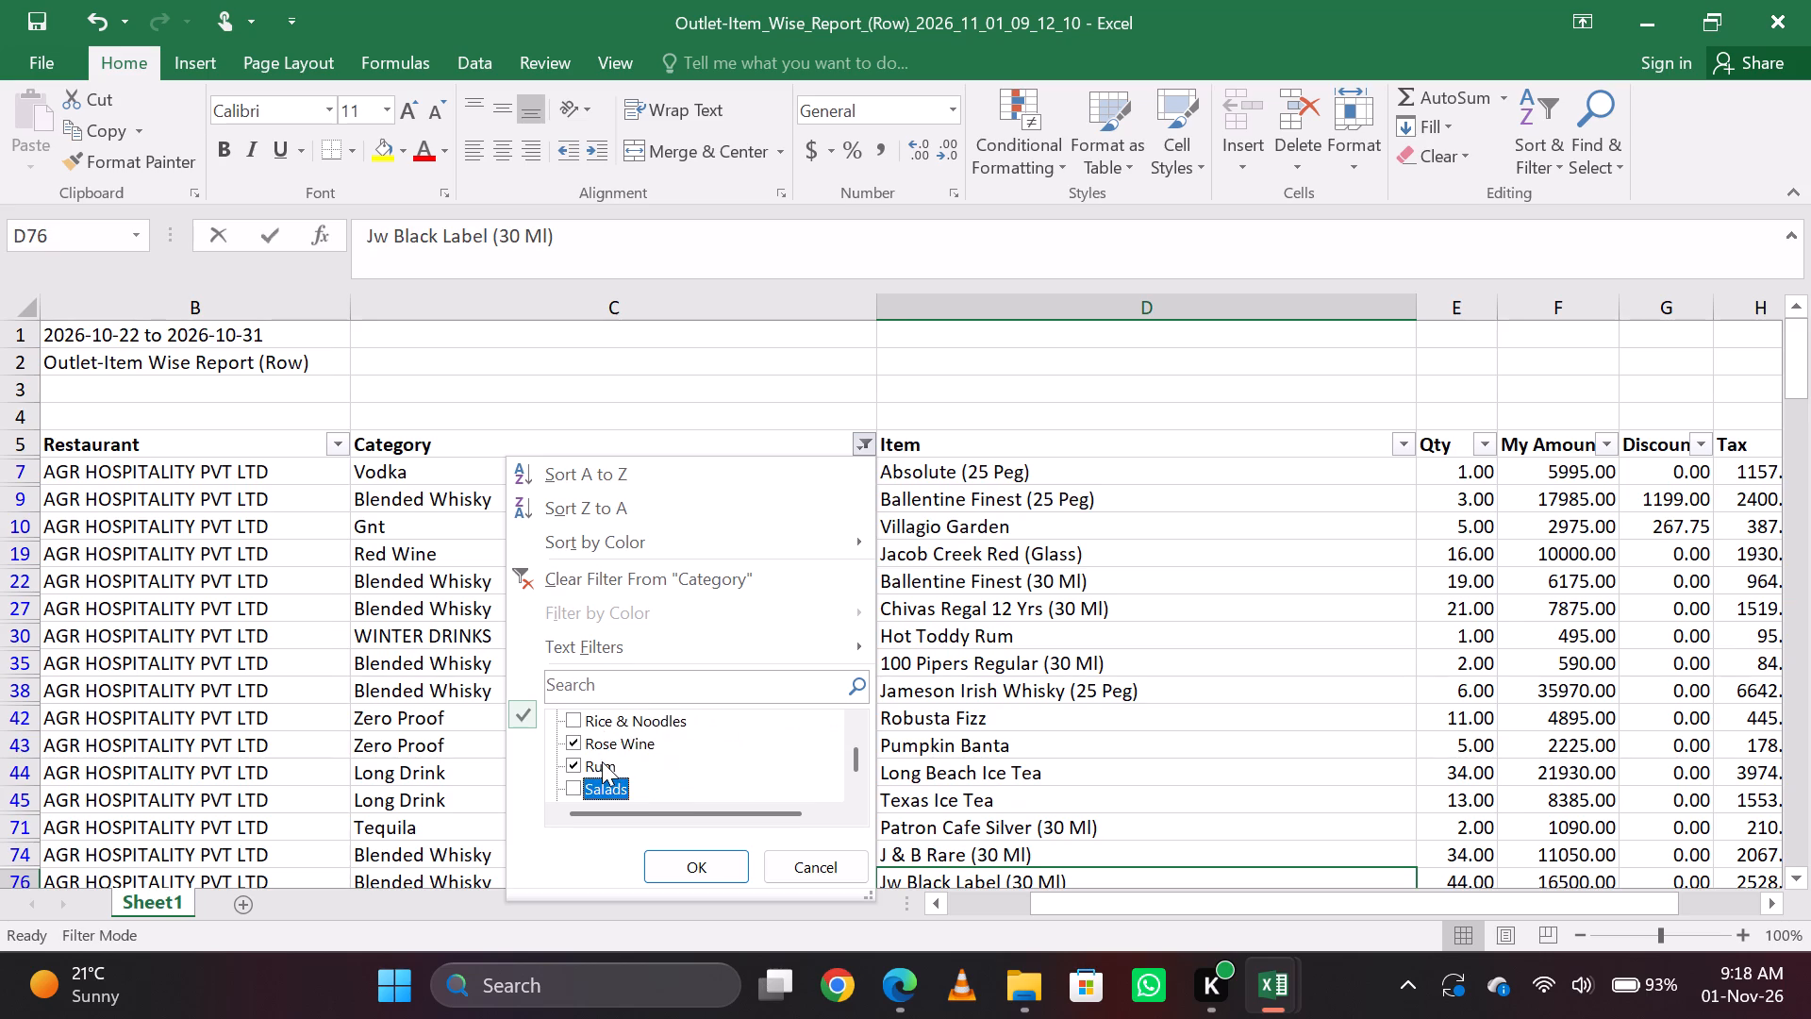
{"action": "key", "text": "Down"}
{"action": "key", "text": "Down"}
{"action": "key", "text": "Down"}
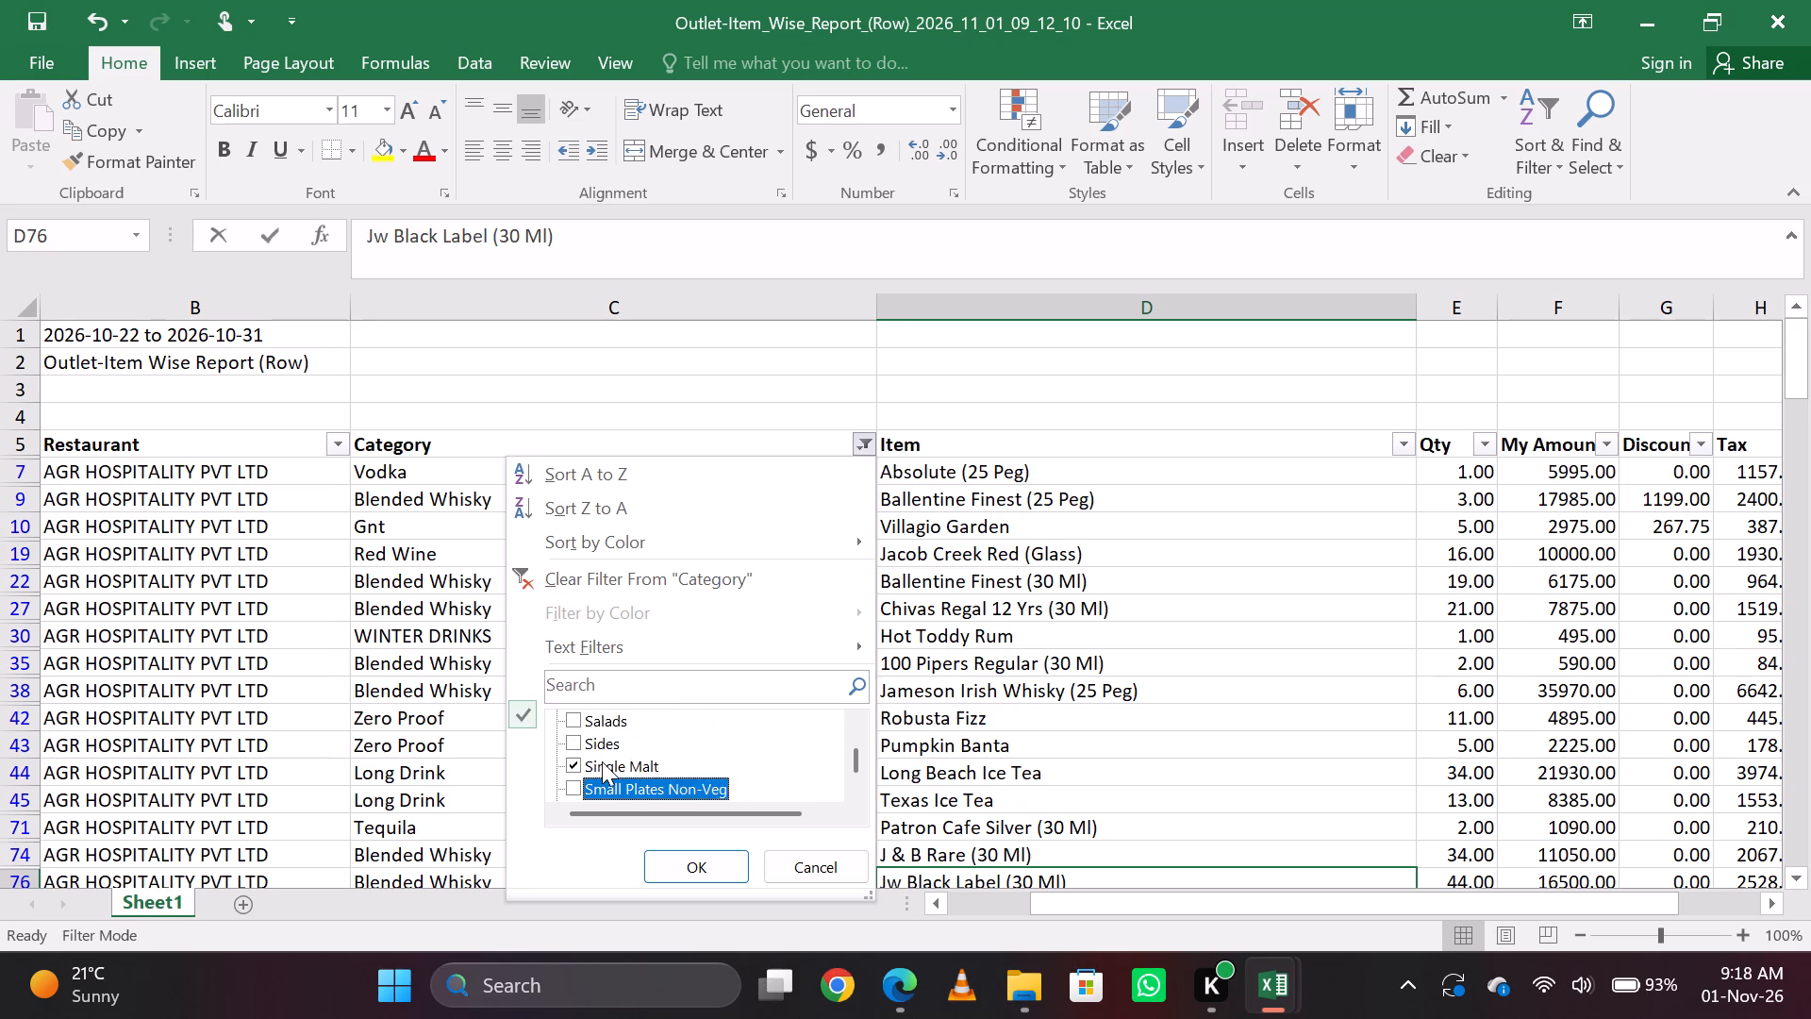
{"action": "key", "text": "Down"}
{"action": "key", "text": "Down"}
{"action": "key", "text": "Down"}
{"action": "key", "text": "Down"}
{"action": "key", "text": "Down"}
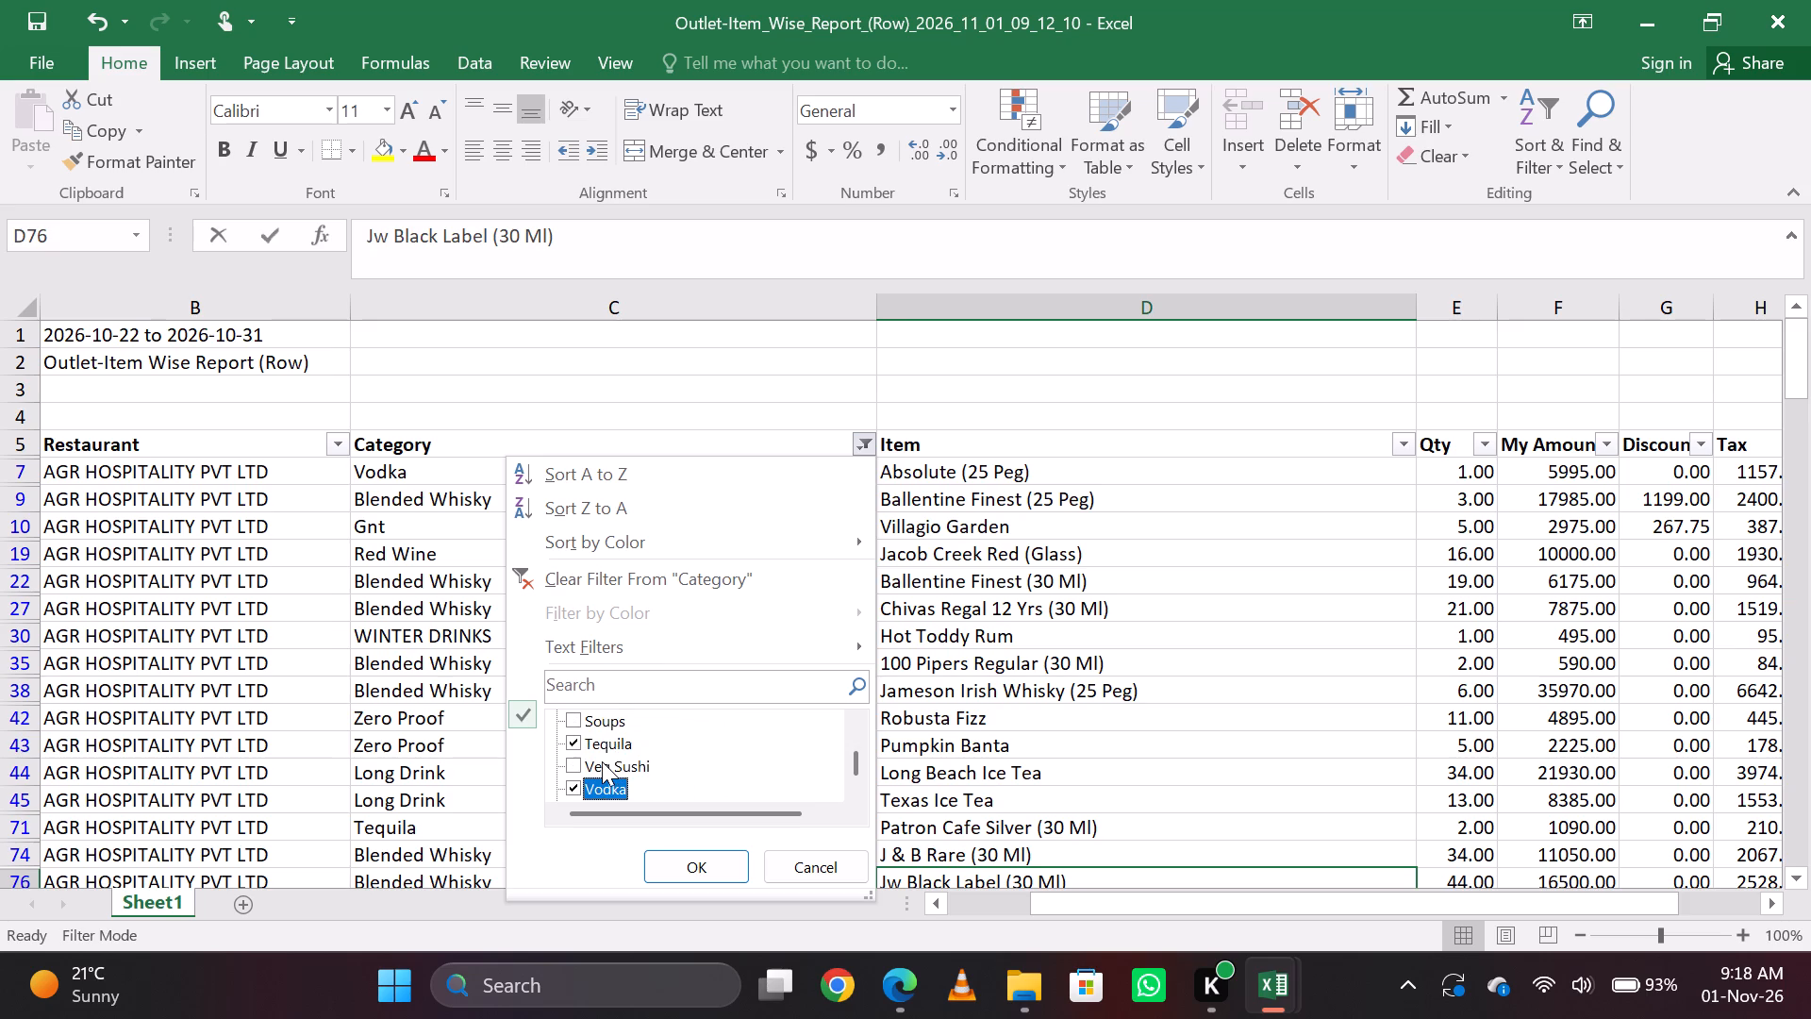
{"action": "key", "text": "Down"}
{"action": "key", "text": "Down"}
{"action": "key", "text": "Down"}
{"action": "key", "text": "Down"}
{"action": "key", "text": "Down"}
{"action": "key", "text": "Down"}
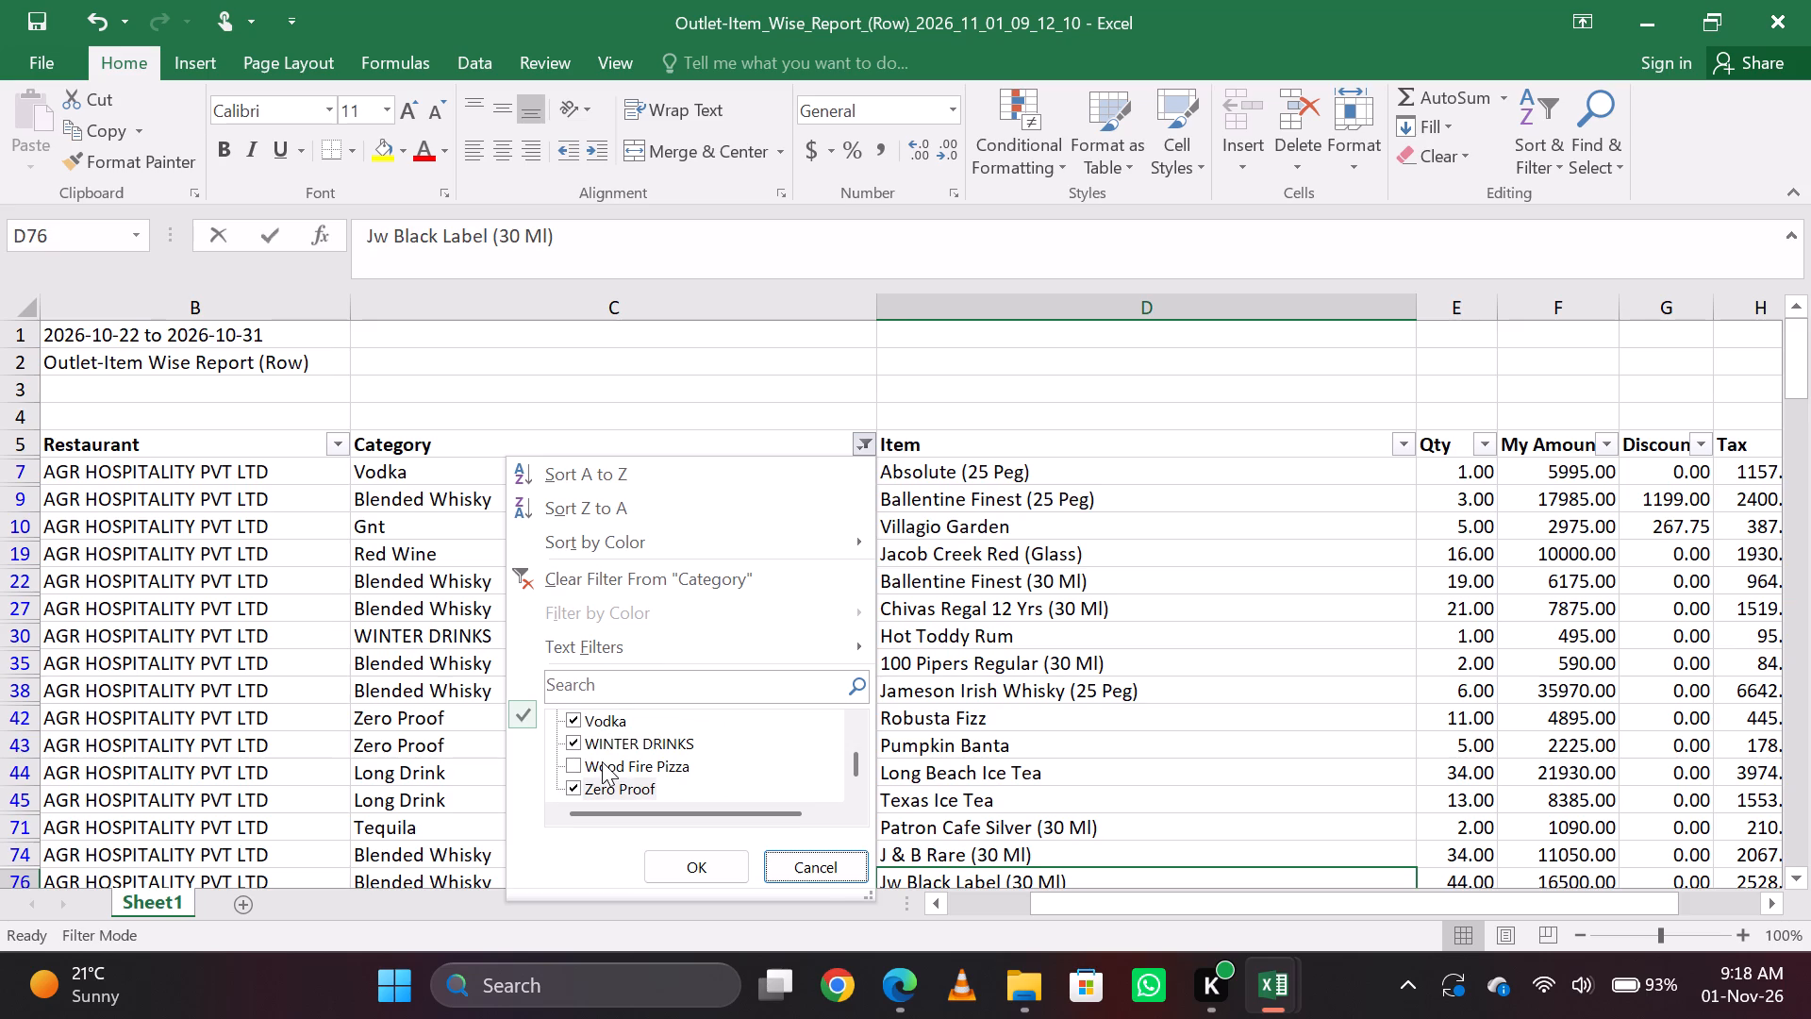
{"action": "left_click", "coordinate": [848, 864]}
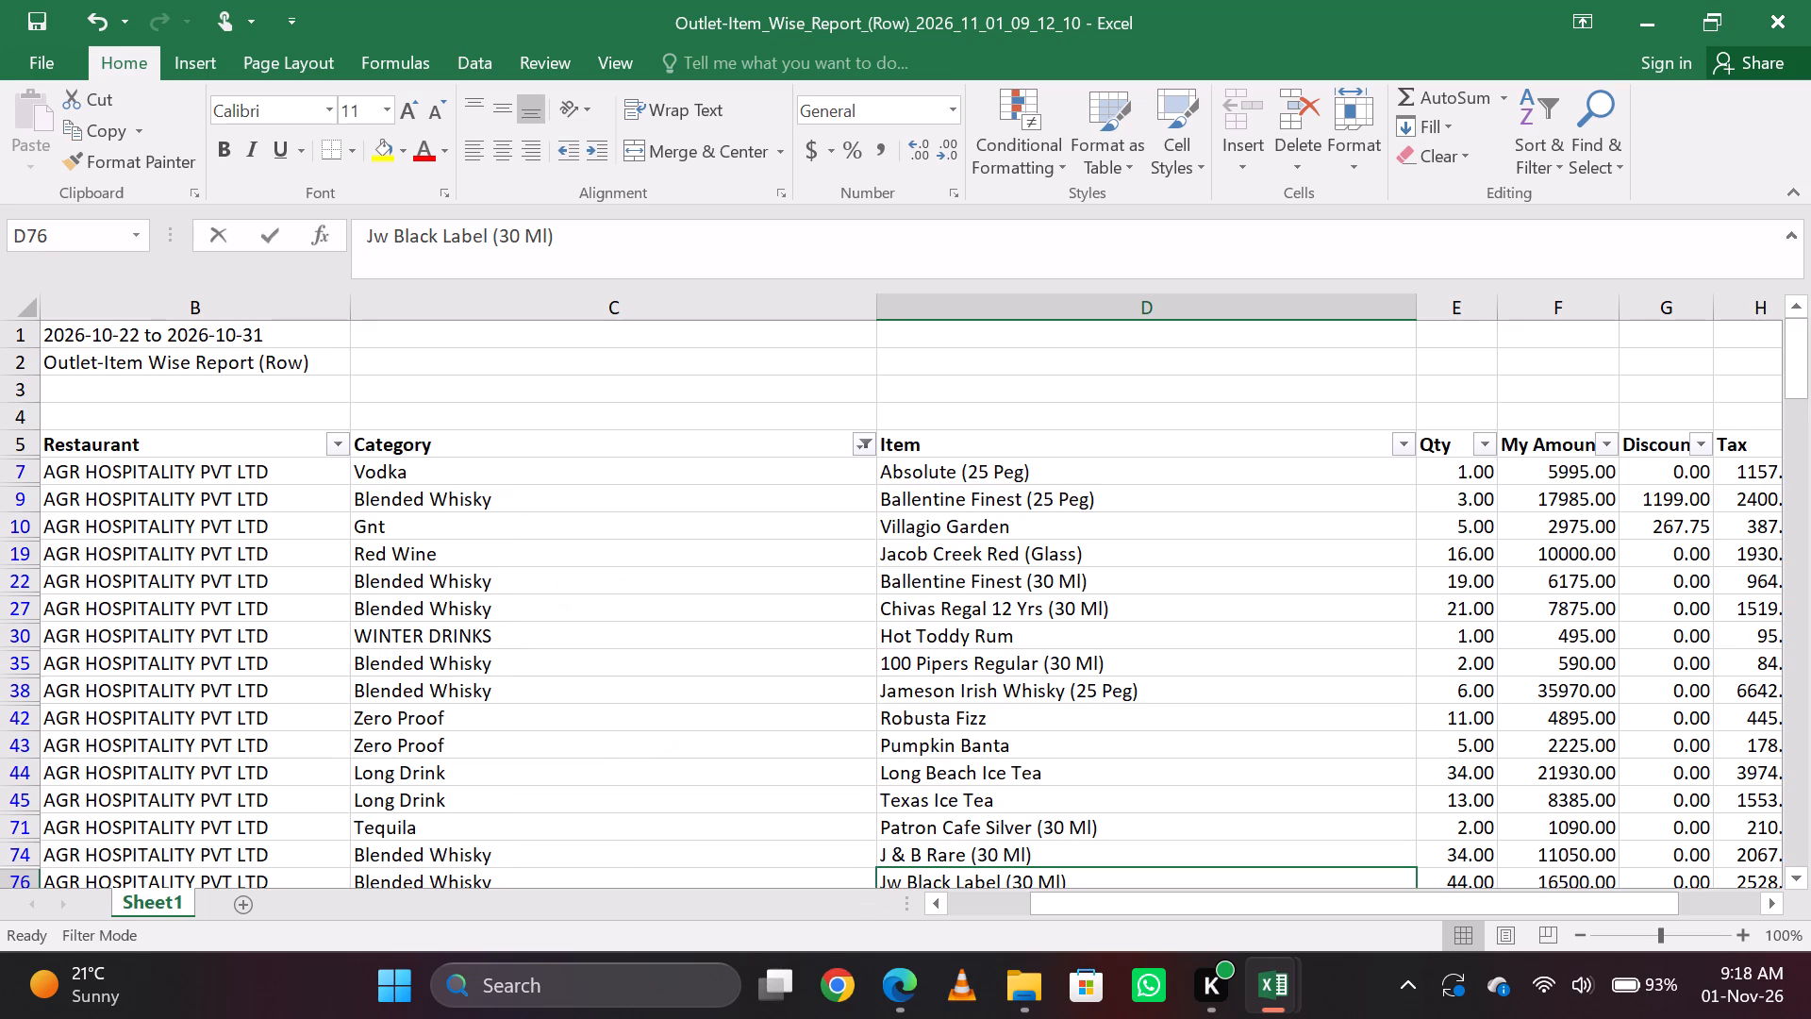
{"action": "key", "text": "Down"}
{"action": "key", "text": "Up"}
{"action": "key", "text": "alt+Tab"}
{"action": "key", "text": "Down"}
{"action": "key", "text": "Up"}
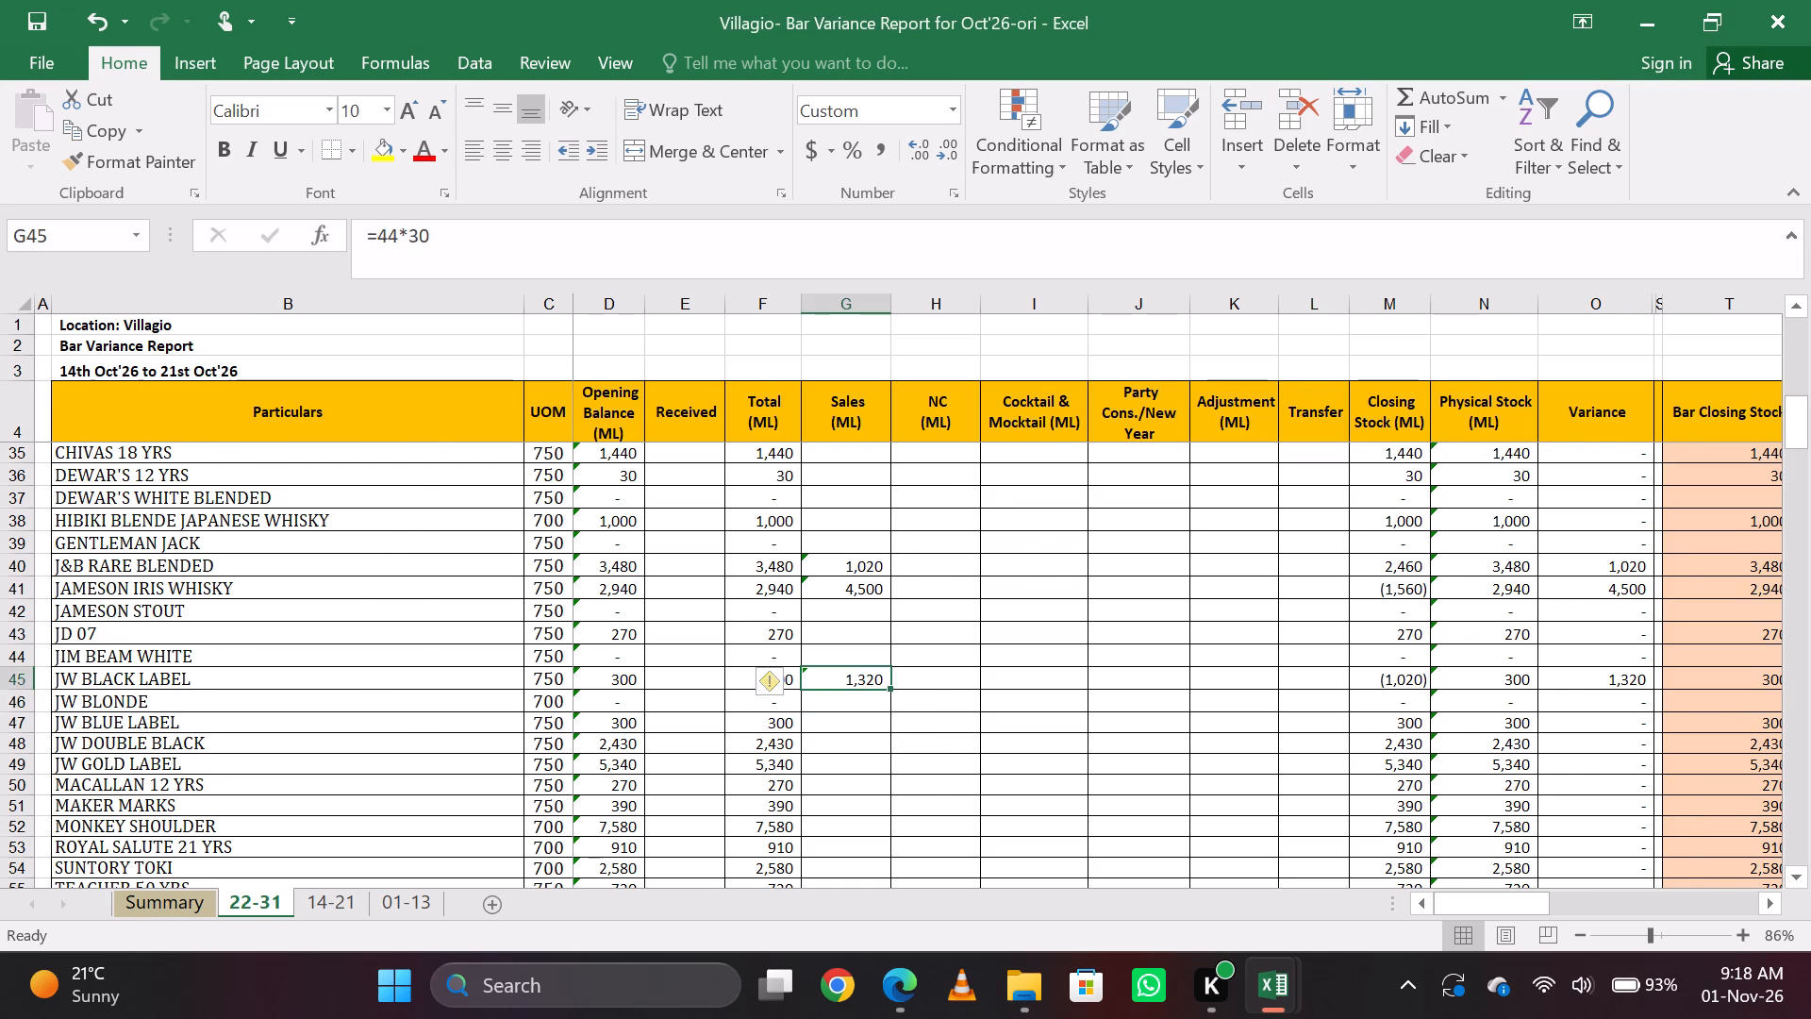
Copy the Soda (Bottle) item name, and enter 2 as Kinley Club Soda's Sales in the bar variance report's Beverage section.
{"action": "key", "text": "alt+Tab"}
{"action": "key", "text": "Down"}
{"action": "key", "text": "ctrl+c"}
{"action": "key", "text": "alt+Tab"}
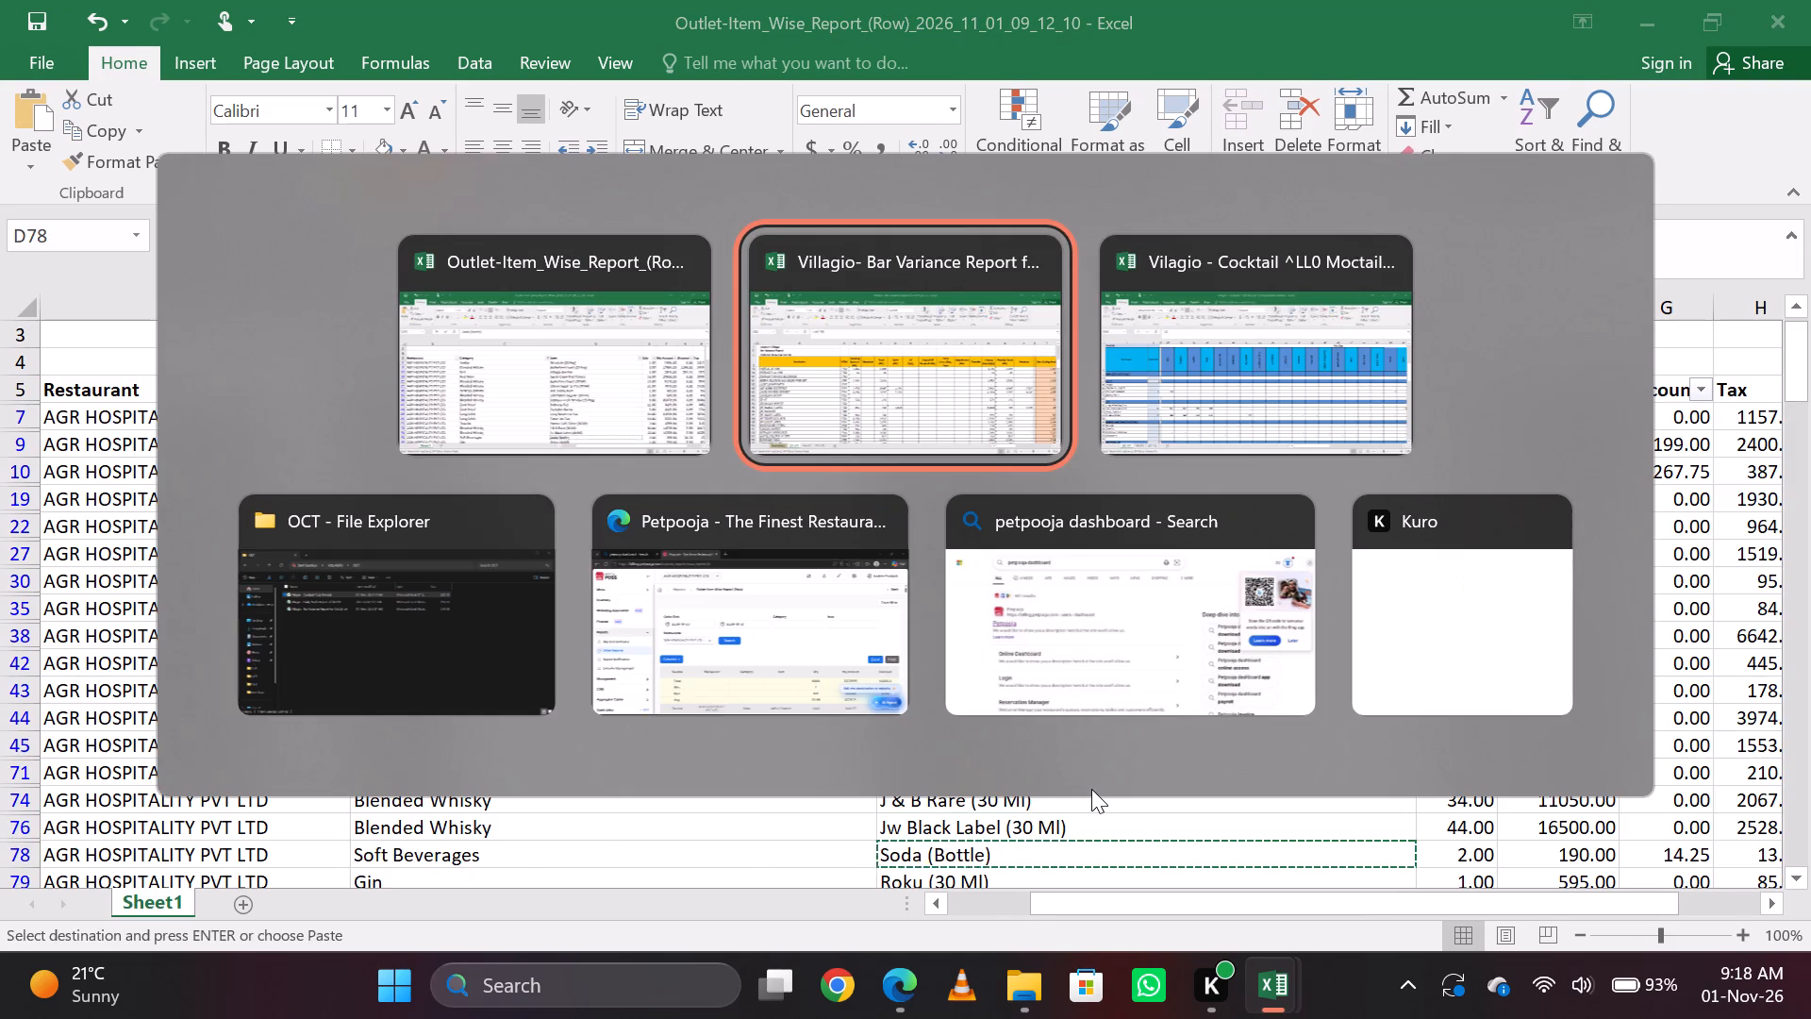
{"action": "key", "text": "Page_Down"}
{"action": "key", "text": "Page_Down"}
{"action": "key", "text": "Page_Down"}
{"action": "key", "text": "Page_Down"}
{"action": "key", "text": "Page_Down"}
{"action": "key", "text": "Page_Down"}
{"action": "key", "text": "Page_Down"}
{"action": "key", "text": "Page_Down"}
{"action": "key", "text": "Page_Down"}
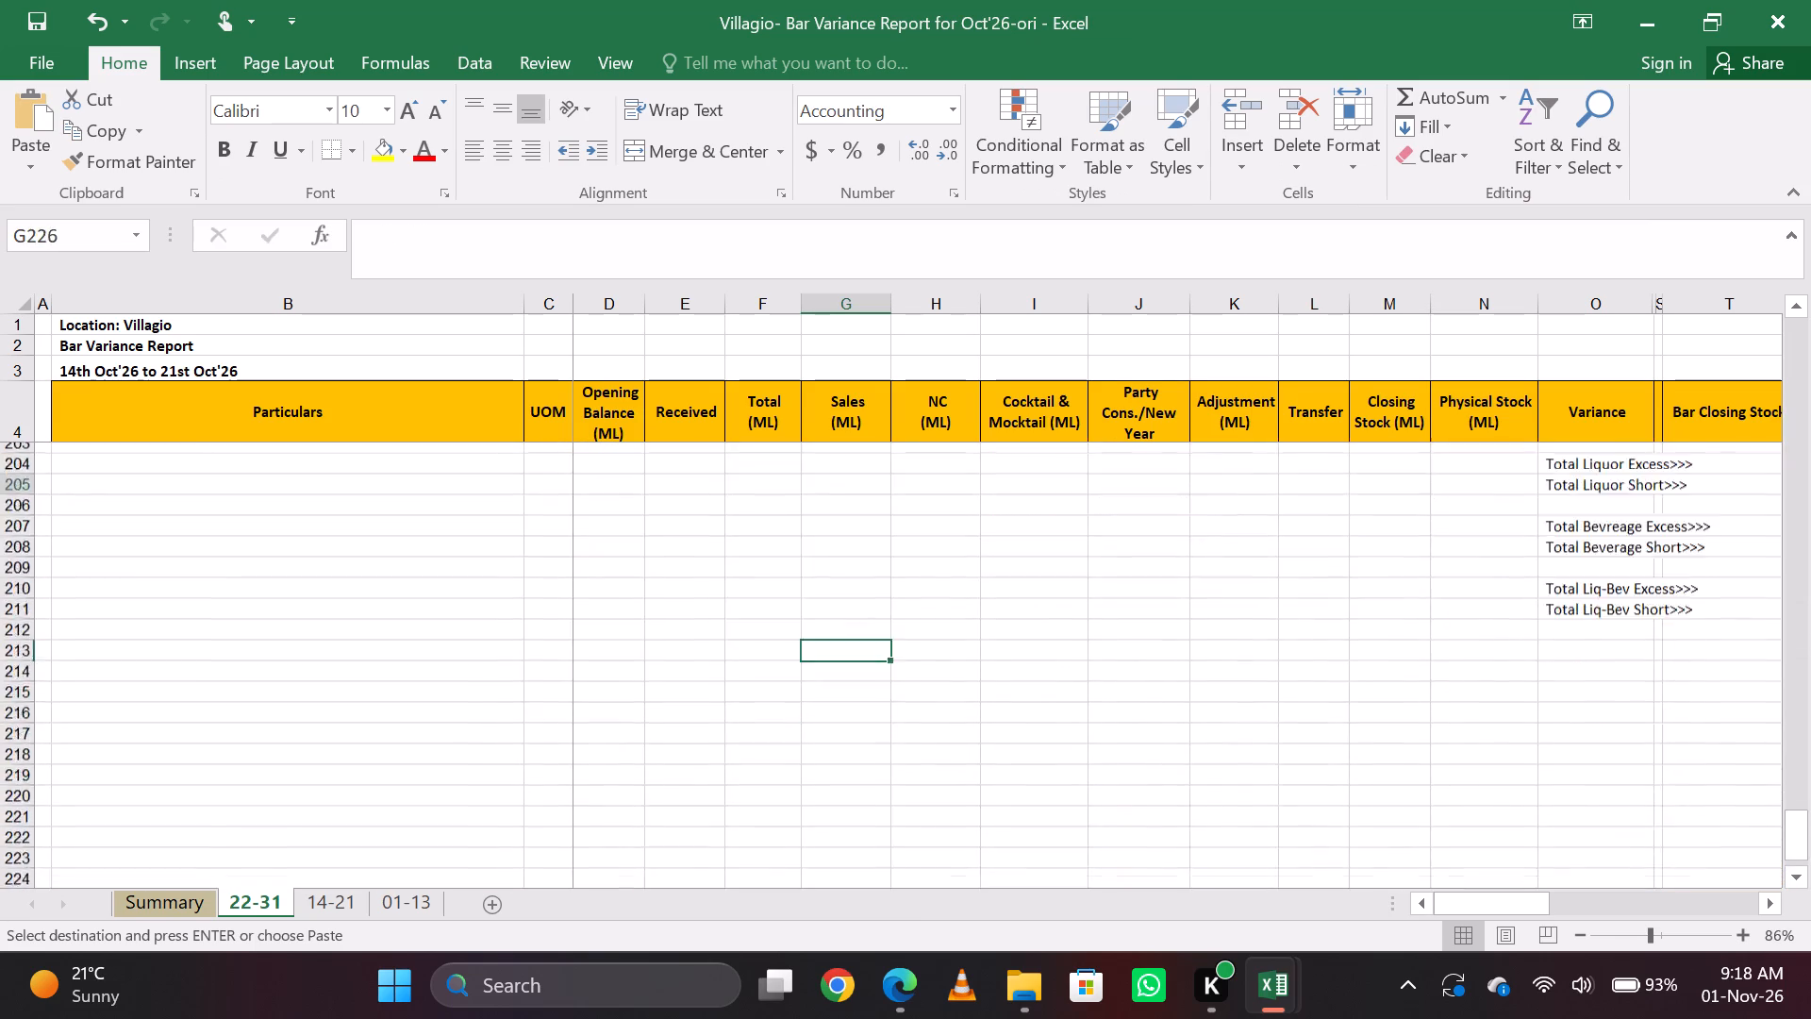
{"action": "key", "text": "Page_Up"}
{"action": "key", "text": "Page_Up"}
{"action": "key", "text": "Page_Up"}
{"action": "key", "text": "Down"}
{"action": "key", "text": "Down"}
{"action": "key", "text": "Down"}
{"action": "key", "text": "Down"}
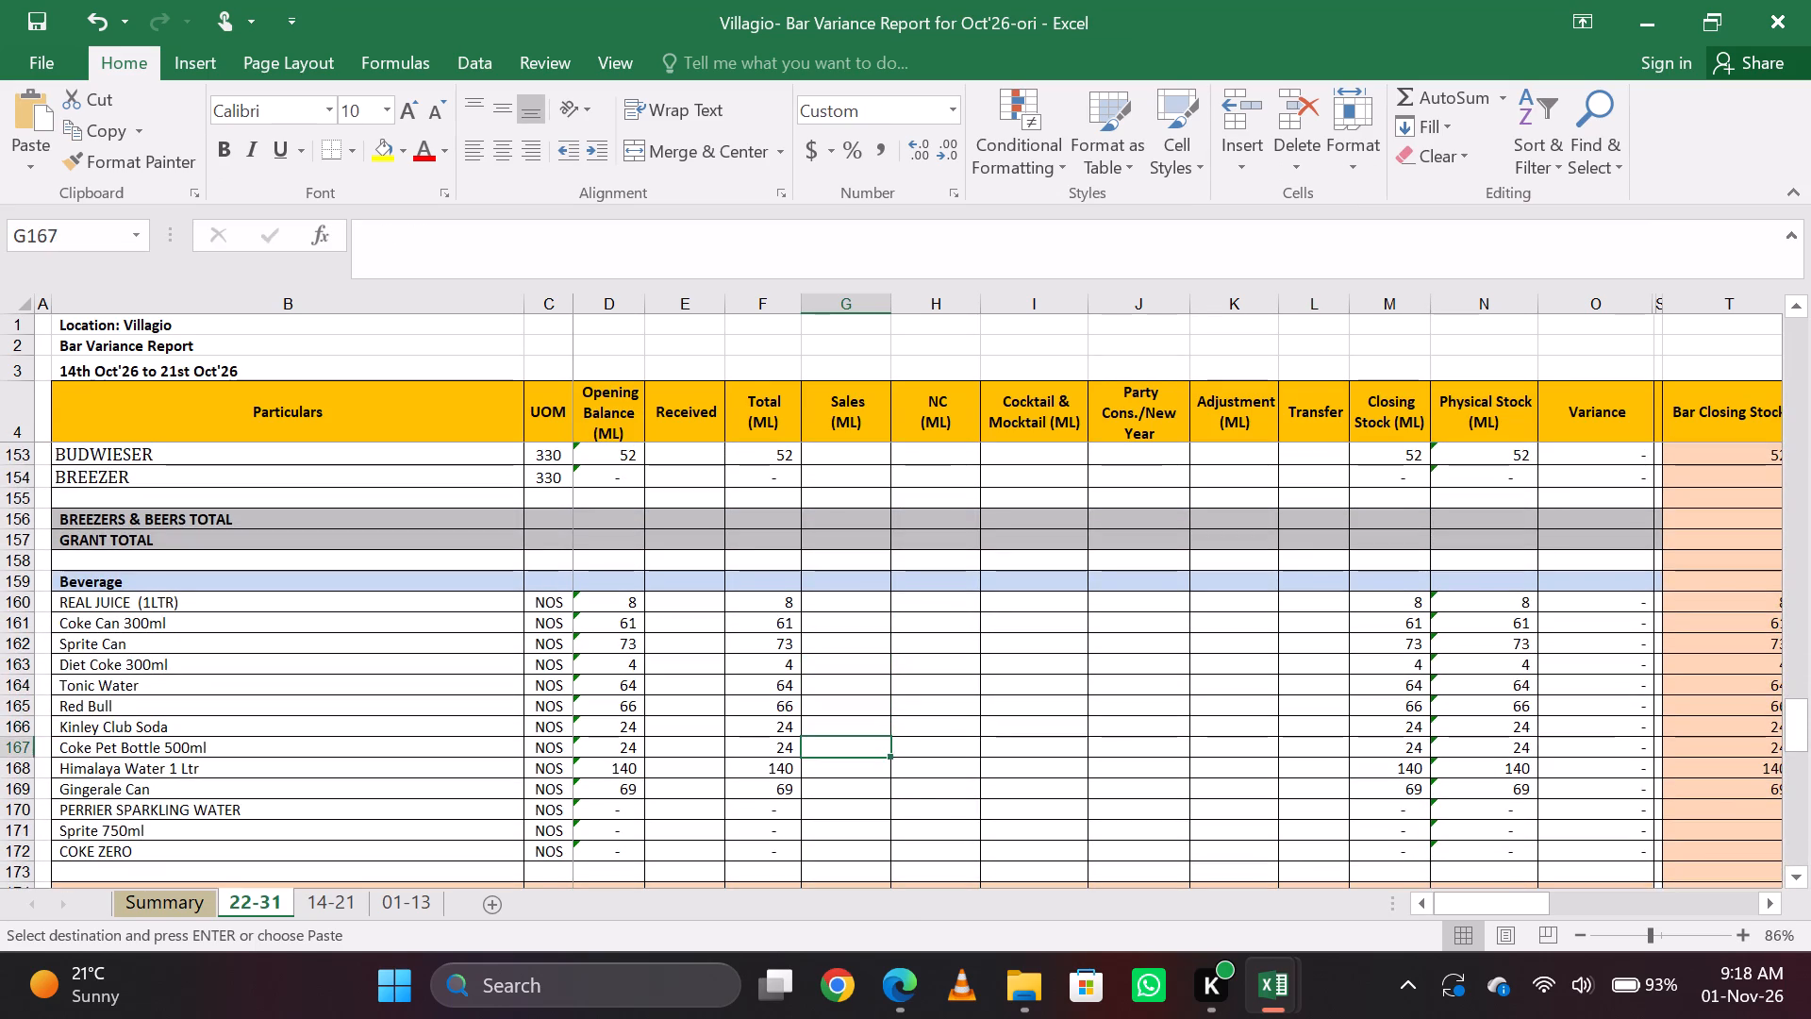
{"action": "key", "text": "Up"}
{"action": "key", "text": "2"}
{"action": "key", "text": "Right"}
{"action": "key", "text": "Left"}
Copy the Roku (30 Ml) item name, and enter =30 as ROKU's Sales (ML) in the bar variance report's Gin section.
{"action": "key", "text": "alt+Tab"}
{"action": "key", "text": "Down"}
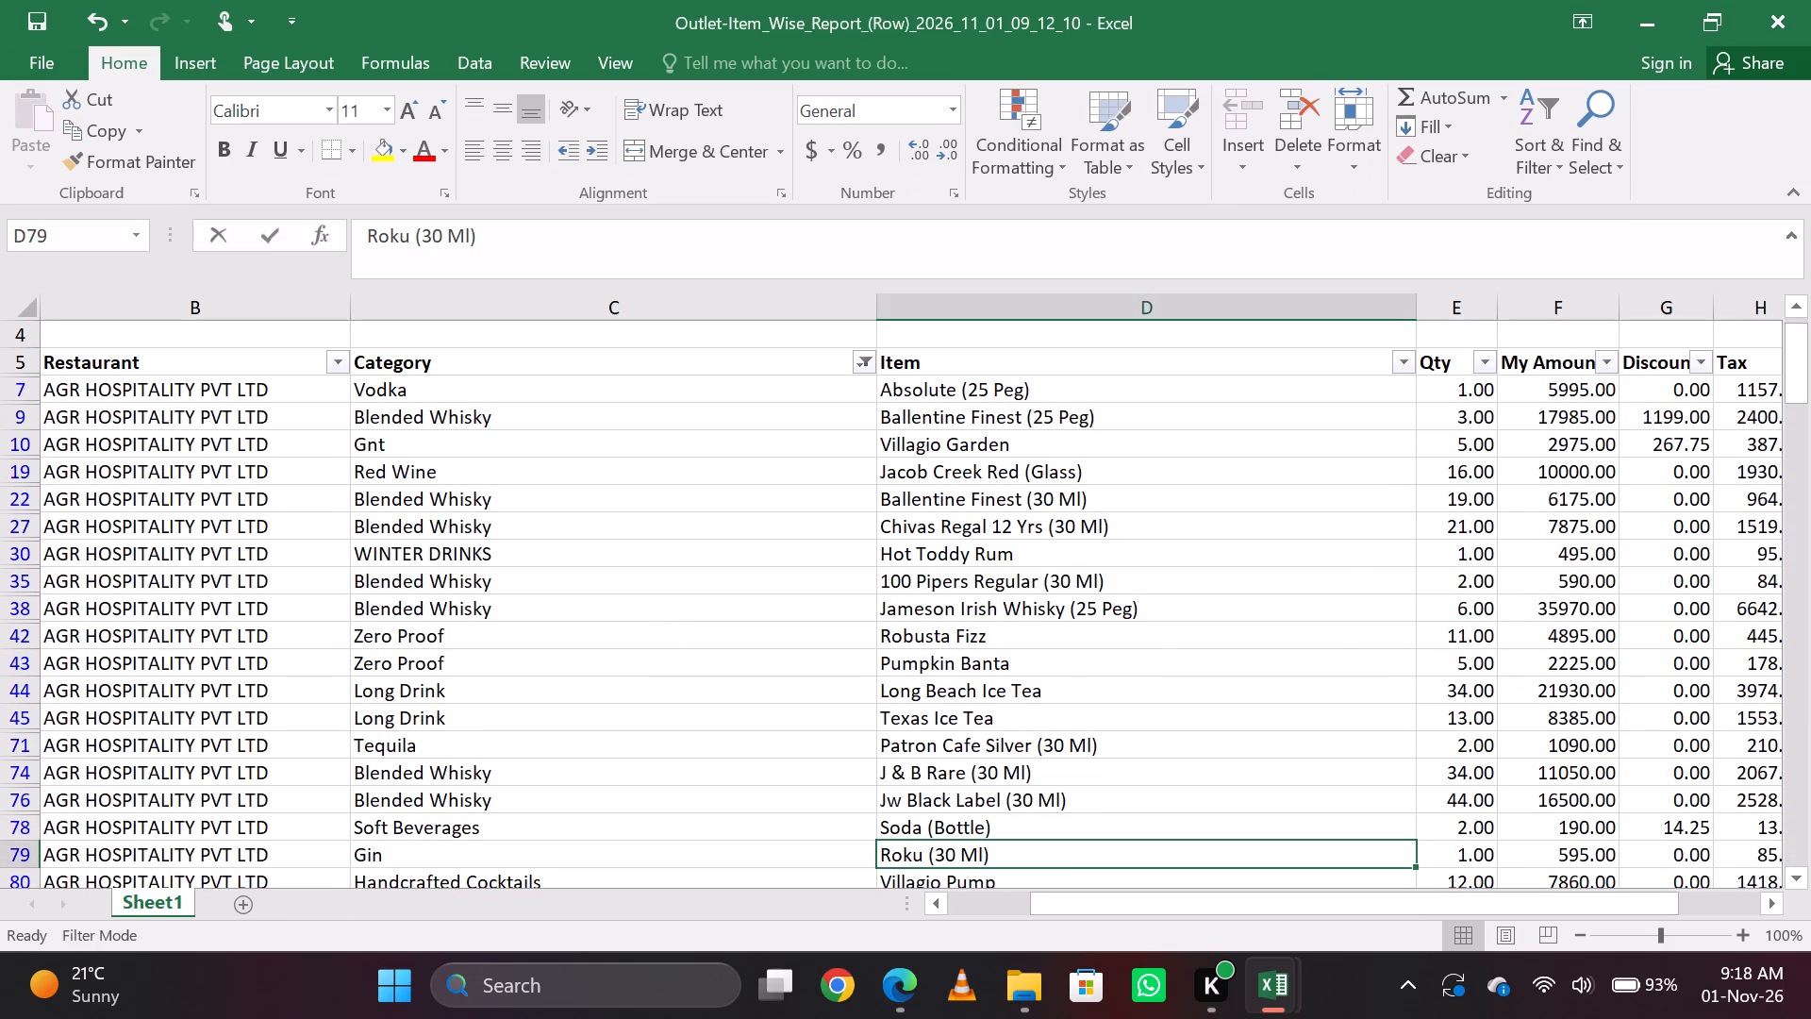
{"action": "key", "text": "ctrl+c"}
{"action": "key", "text": "alt+Tab"}
{"action": "key", "text": "Page_Up"}
{"action": "key", "text": "Page_Up"}
{"action": "key", "text": "Page_Up"}
{"action": "key", "text": "Page_Up"}
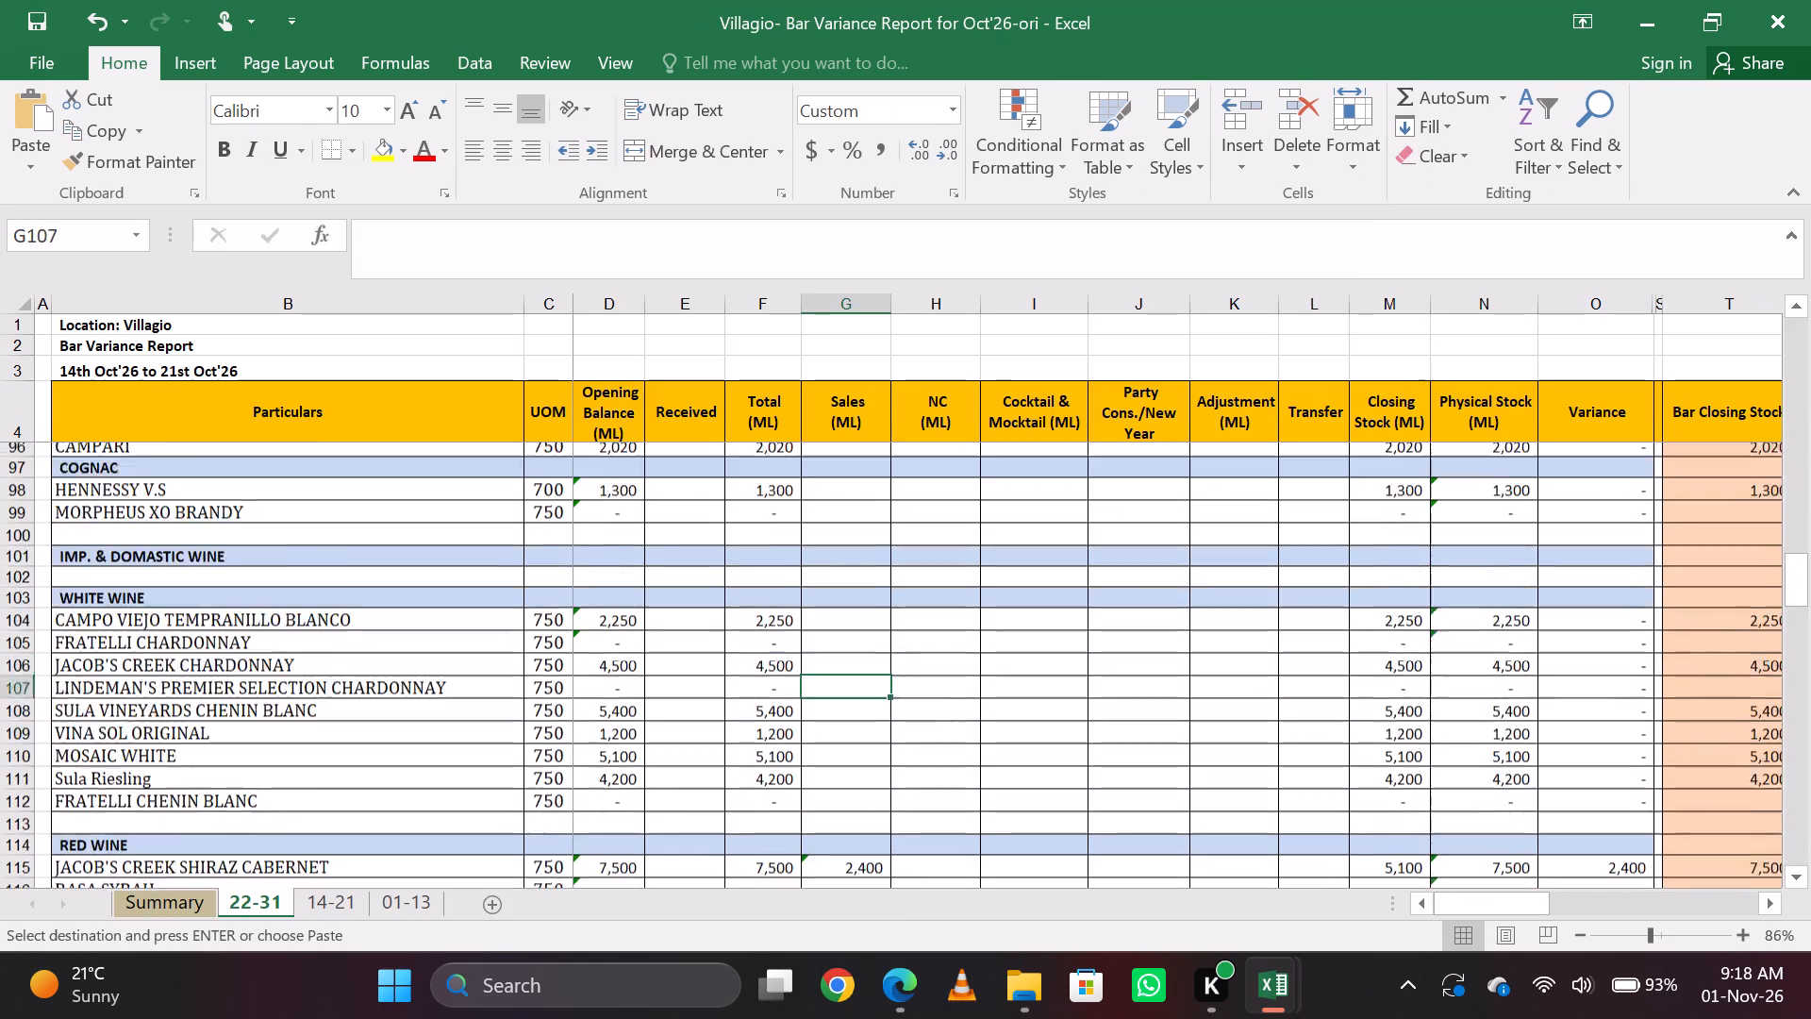
{"action": "key", "text": "Page_Up"}
{"action": "key", "text": "Page_Up"}
{"action": "key", "text": "Page_Down"}
{"action": "key", "text": "Down"}
{"action": "key", "text": "Down"}
{"action": "key", "text": "Down"}
{"action": "key", "text": "Down"}
{"action": "key", "text": "Down"}
{"action": "key", "text": "Down"}
{"action": "key", "text": "Down"}
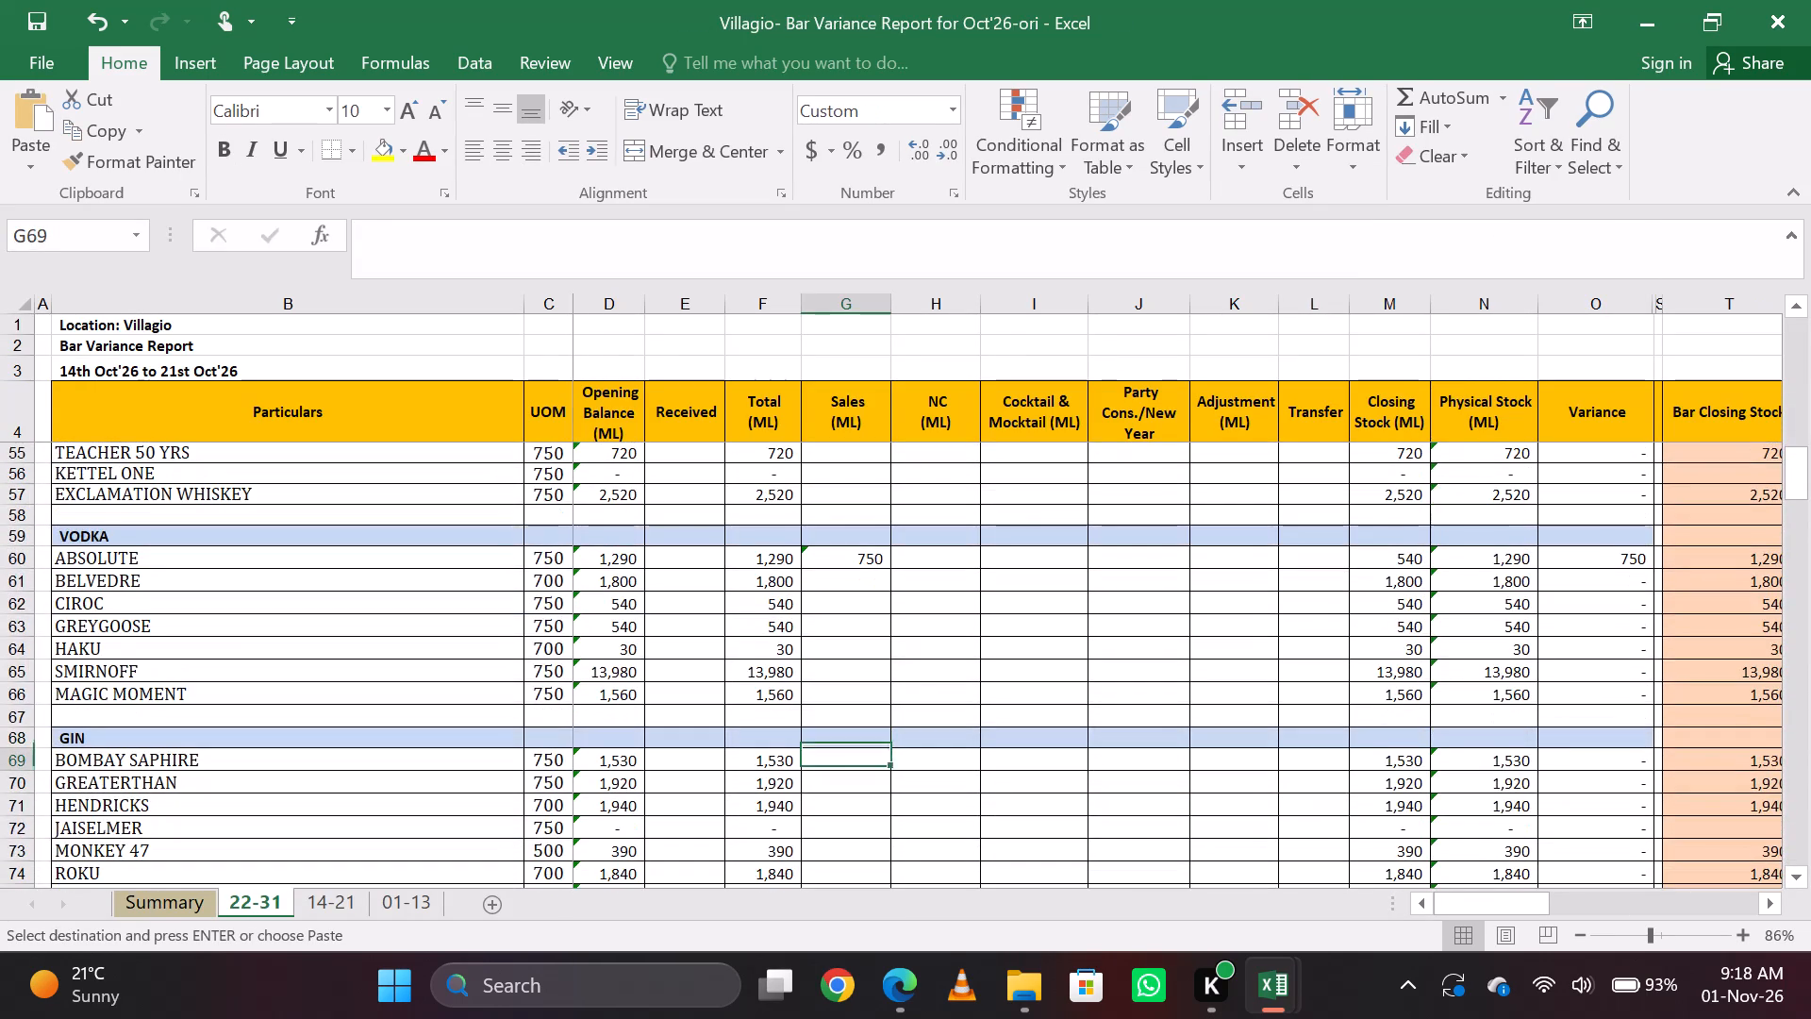
{"action": "key", "text": "Up"}
{"action": "type", "text": "=30"}
{"action": "key", "text": "Return"}
{"action": "key", "text": "Up"}
Copy the Villagio Pump item name, find it in the cocktail workbook, and enter 12 as its Sale & NC quantity.
{"action": "key", "text": "alt+Tab"}
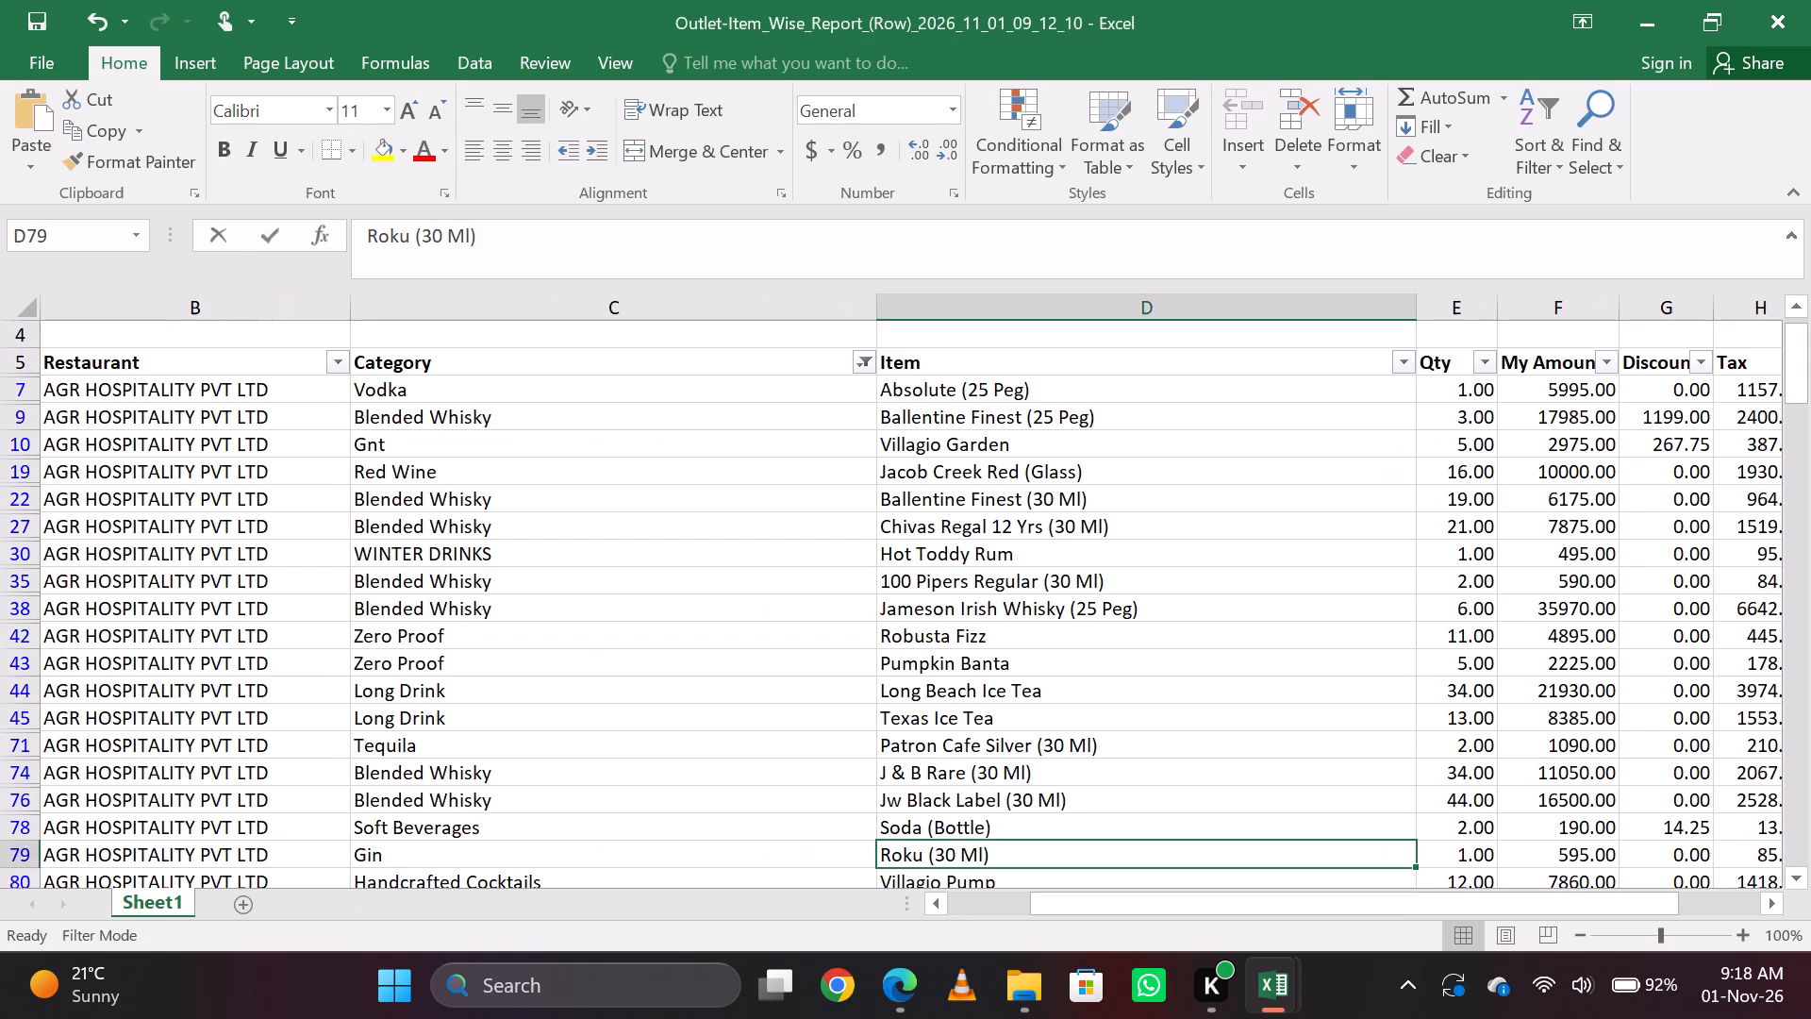
{"action": "key", "text": "Down"}
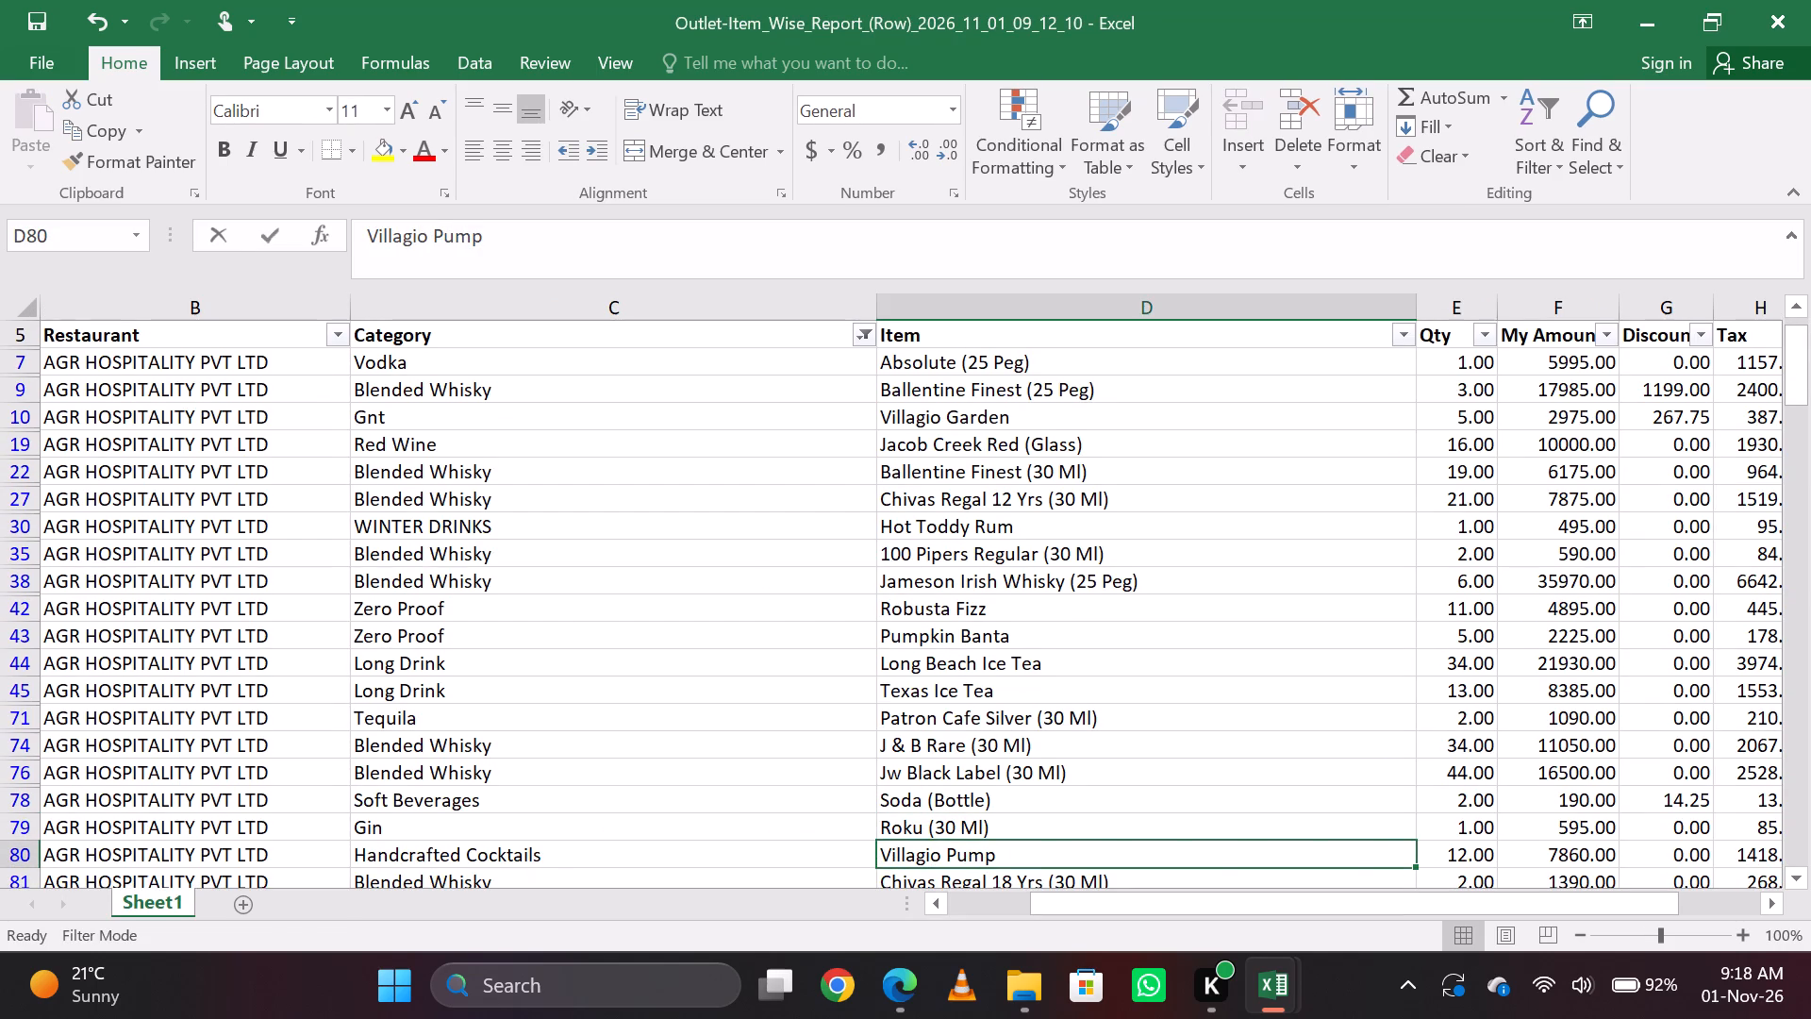
{"action": "key", "text": "ctrl+c"}
{"action": "key", "text": "alt+Tab"}
{"action": "key", "text": "alt+Tab"}
{"action": "key", "text": "ctrl+f"}
{"action": "key", "text": "ctrl+v"}
{"action": "key", "text": "Return"}
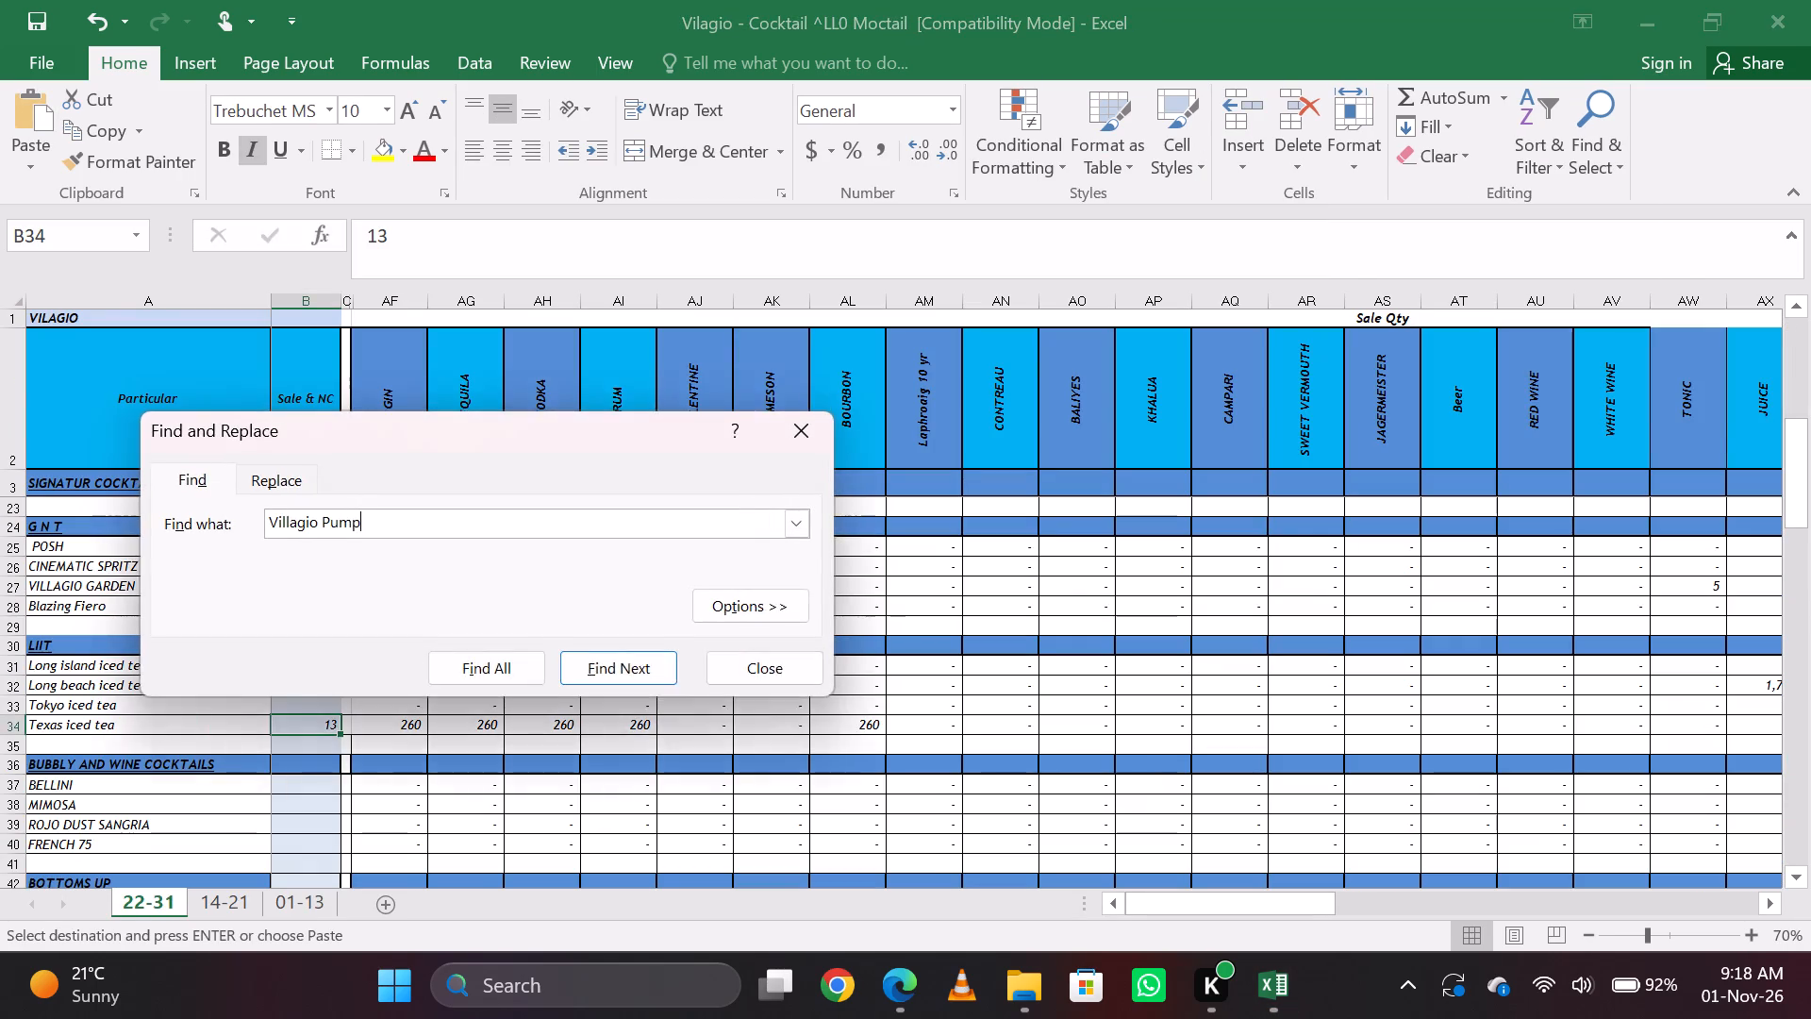
{"action": "key", "text": "Escape"}
{"action": "key", "text": "Right"}
{"action": "type", "text": "12"}
{"action": "key", "text": "Right"}
{"action": "key", "text": "Left"}
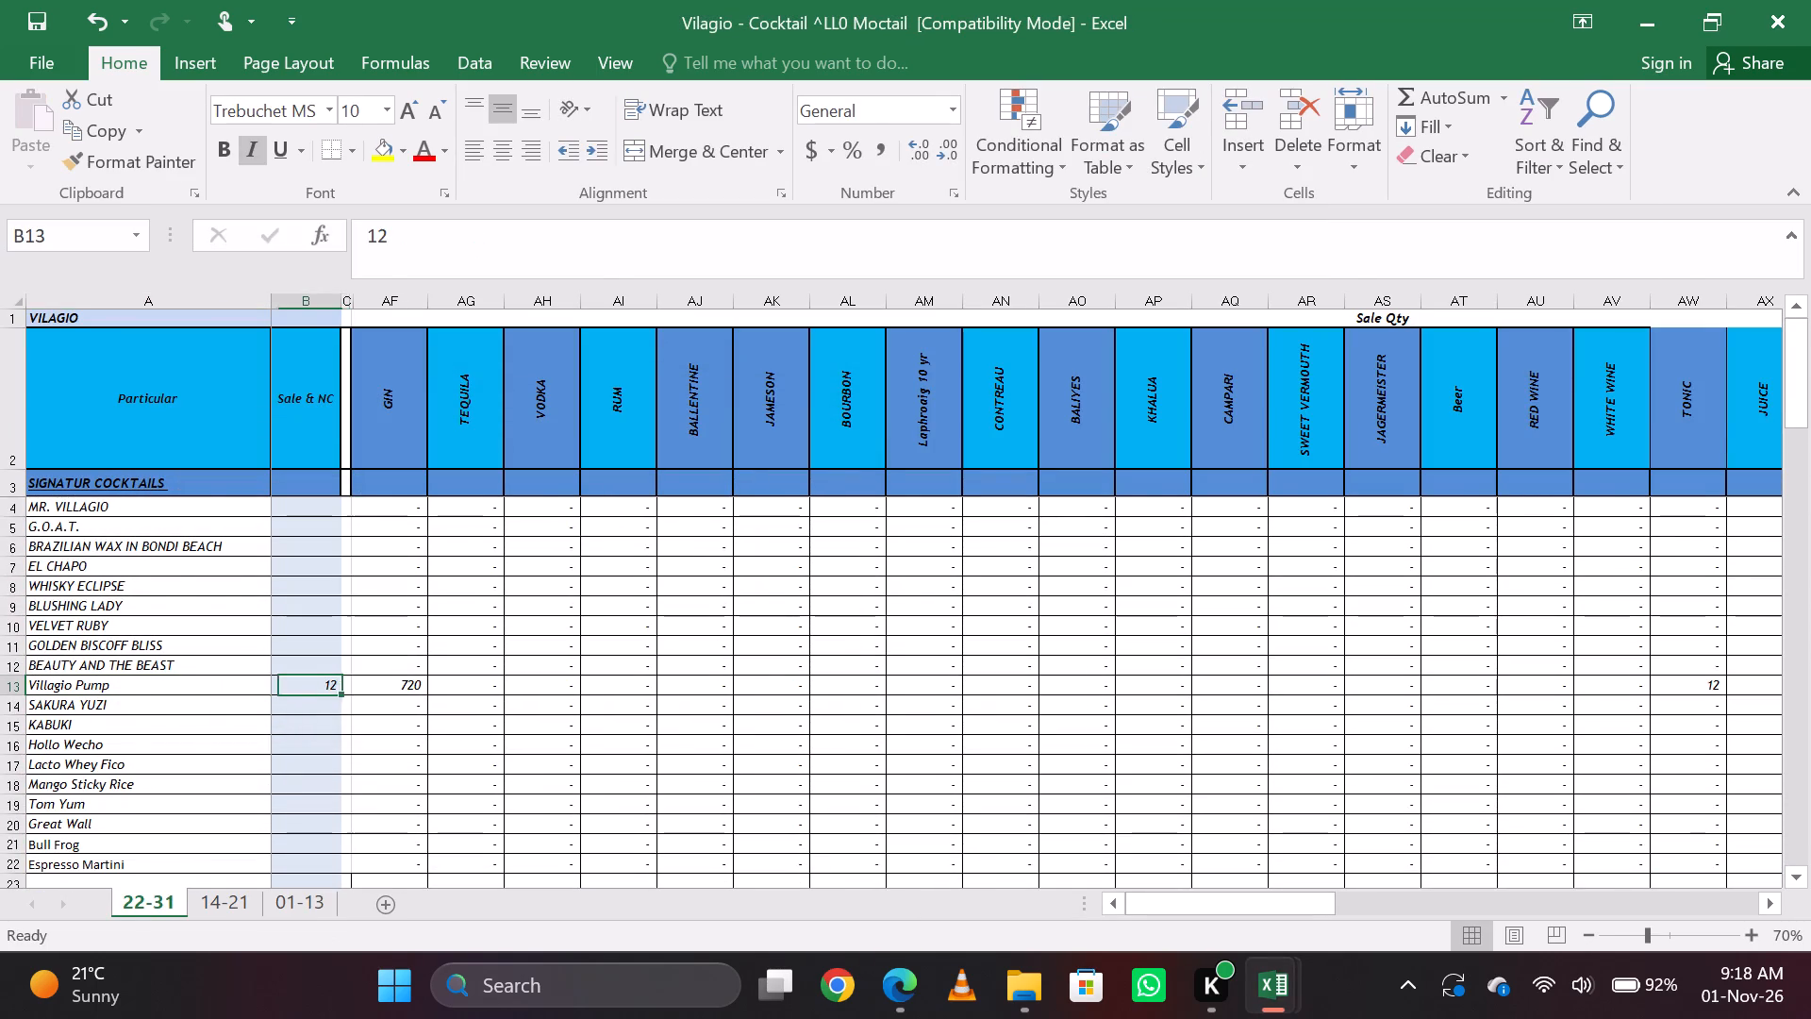
Copy the Chivas Regal 18 Yrs (30 Ml) item name, and enter =60 as CHIVAS 18 YRS's Sales (ML) in the bar variance report.
{"action": "key", "text": "alt+Tab"}
{"action": "key", "text": "Down"}
{"action": "key", "text": "ctrl+c"}
{"action": "key", "text": "alt+Tab"}
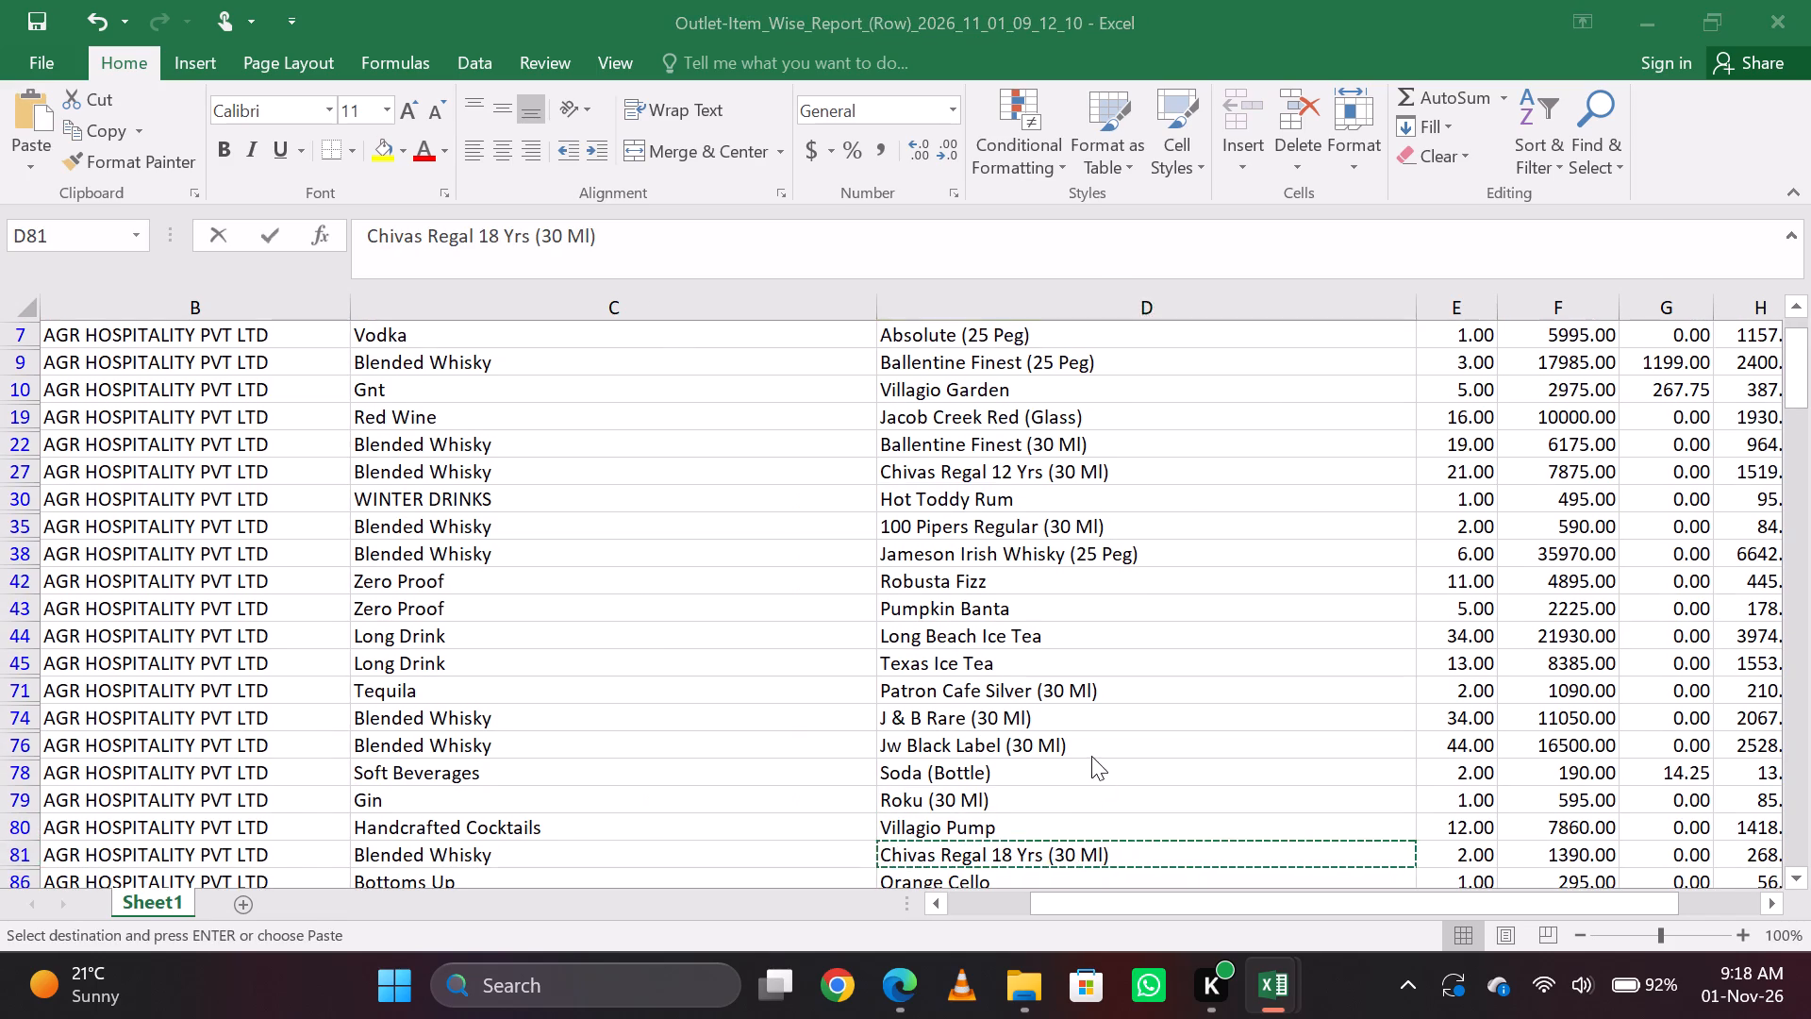
{"action": "key", "text": "Page_Up"}
{"action": "key", "text": "alt+Tab"}
{"action": "key", "text": "alt+Tab"}
{"action": "key", "text": "Page_Up"}
{"action": "key", "text": "Page_Up"}
{"action": "key", "text": "Page_Up"}
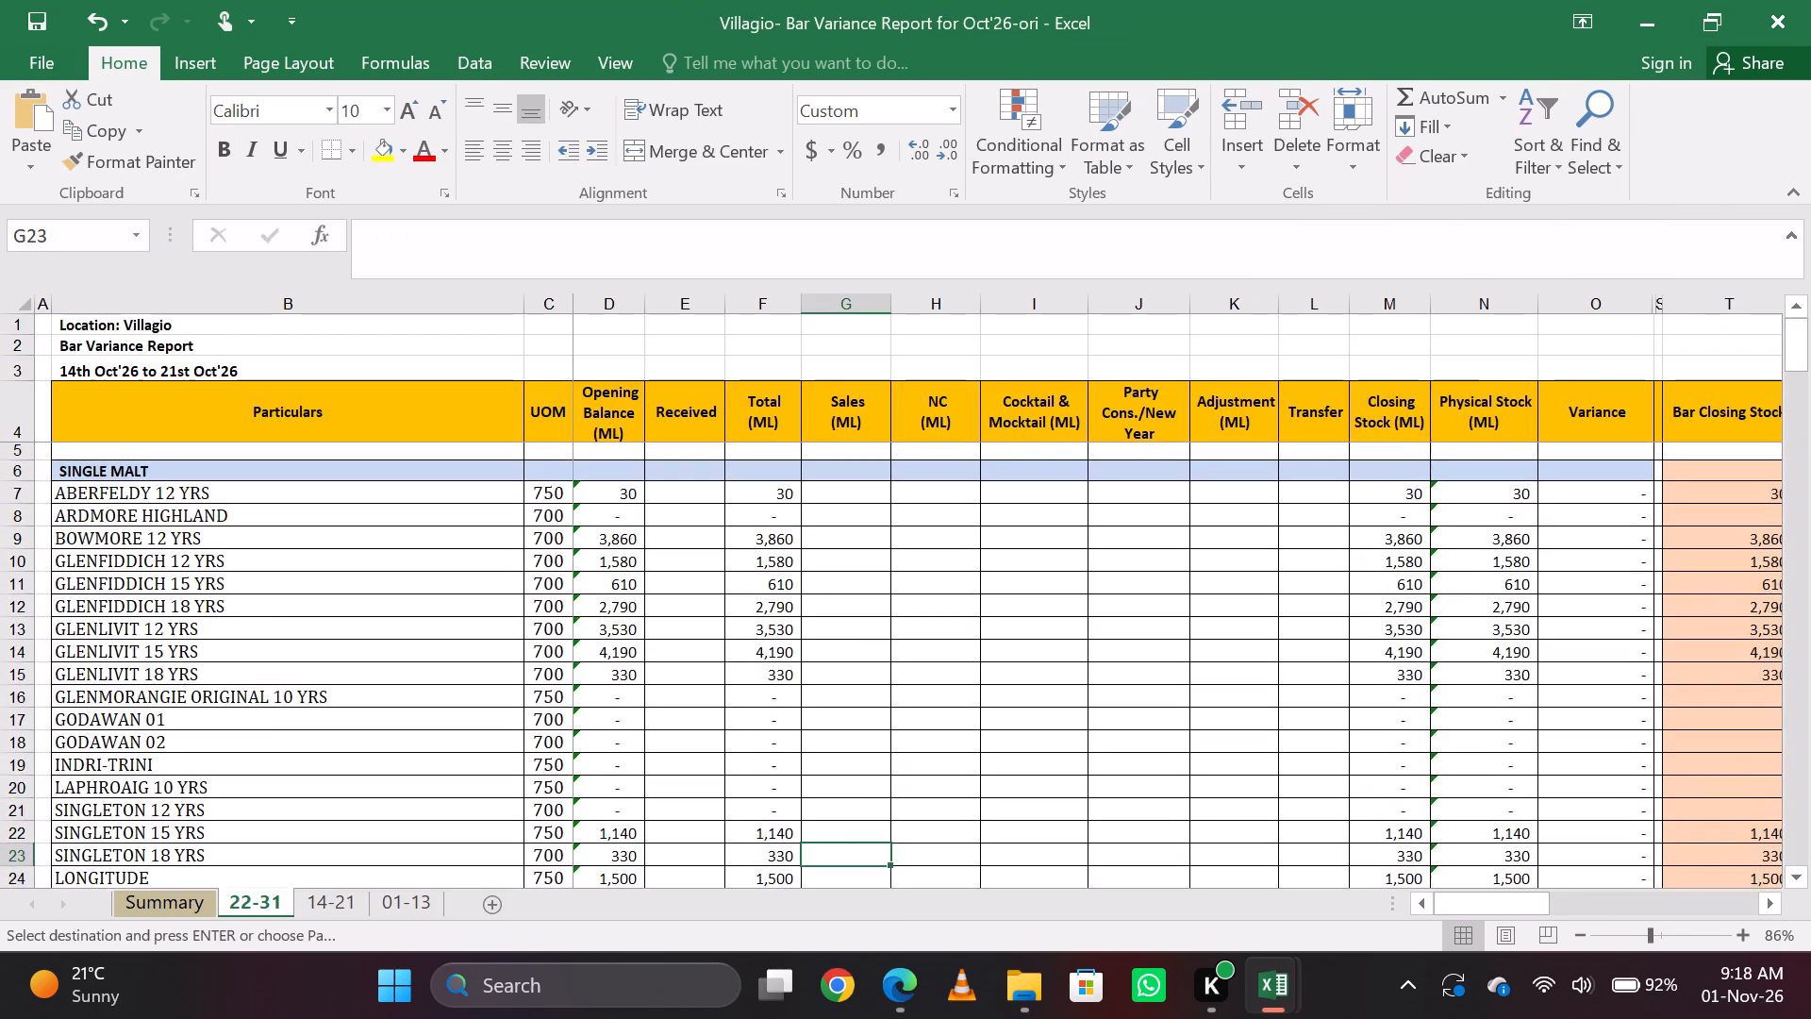
{"action": "key", "text": "Page_Down"}
{"action": "key", "text": "Down"}
{"action": "key", "text": "Down"}
{"action": "key", "text": "Down"}
{"action": "key", "text": "Up"}
{"action": "key", "text": "Up"}
{"action": "key", "text": "Up"}
{"action": "key", "text": "Up"}
{"action": "key", "text": "Up"}
{"action": "key", "text": "Up"}
{"action": "key", "text": "Up"}
{"action": "key", "text": "Up"}
{"action": "key", "text": "Up"}
{"action": "key", "text": "Up"}
{"action": "key", "text": "Up"}
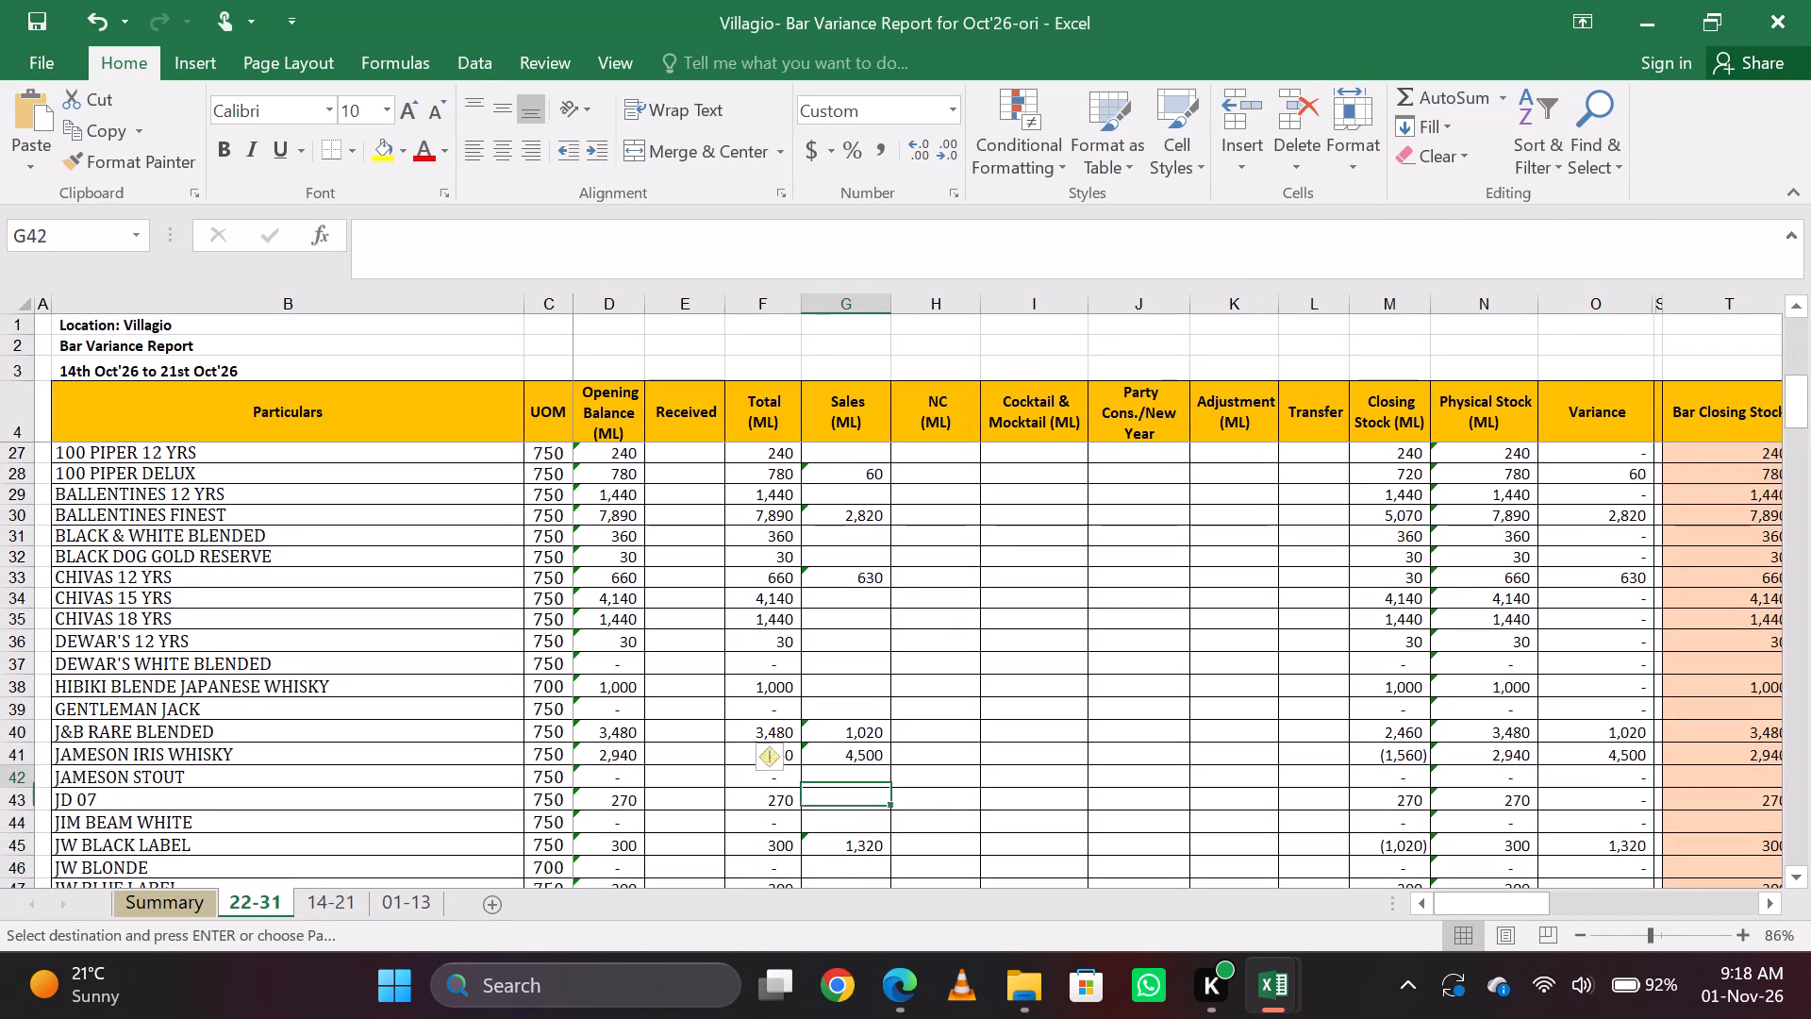
{"action": "key", "text": "alt+Tab"}
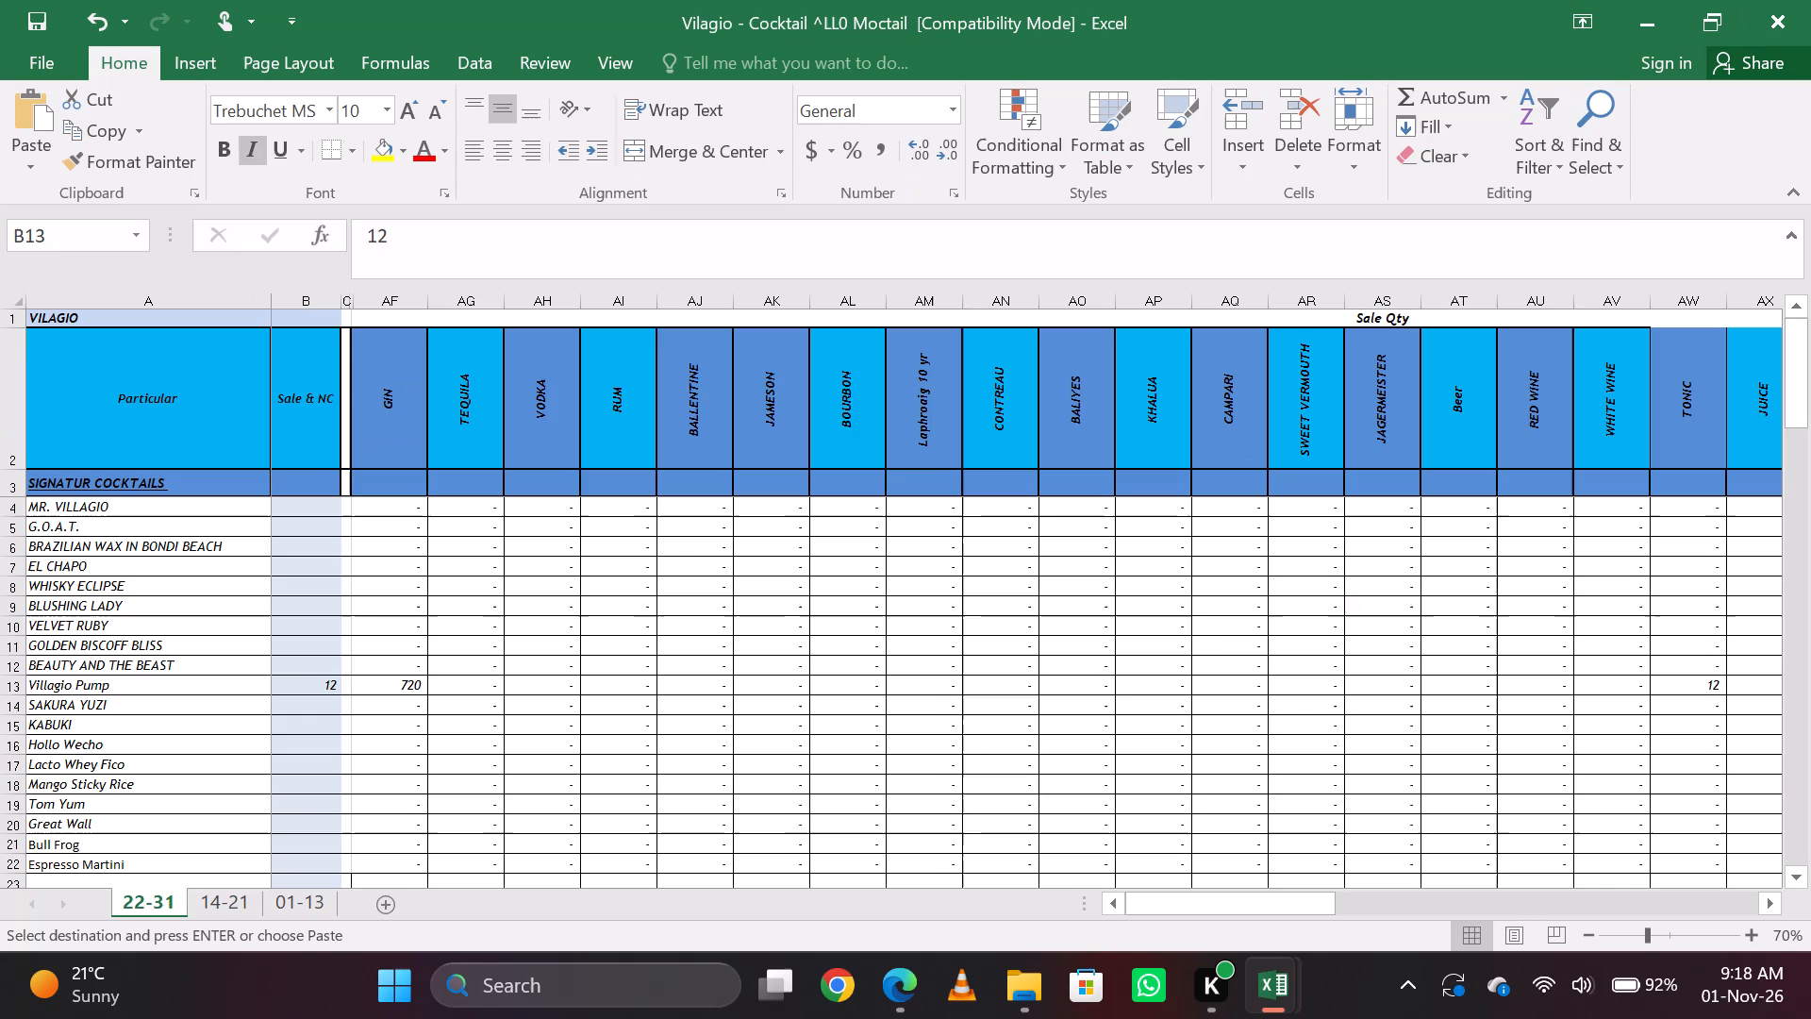
{"action": "key", "text": "alt+Tab"}
{"action": "key", "text": "alt+Tab"}
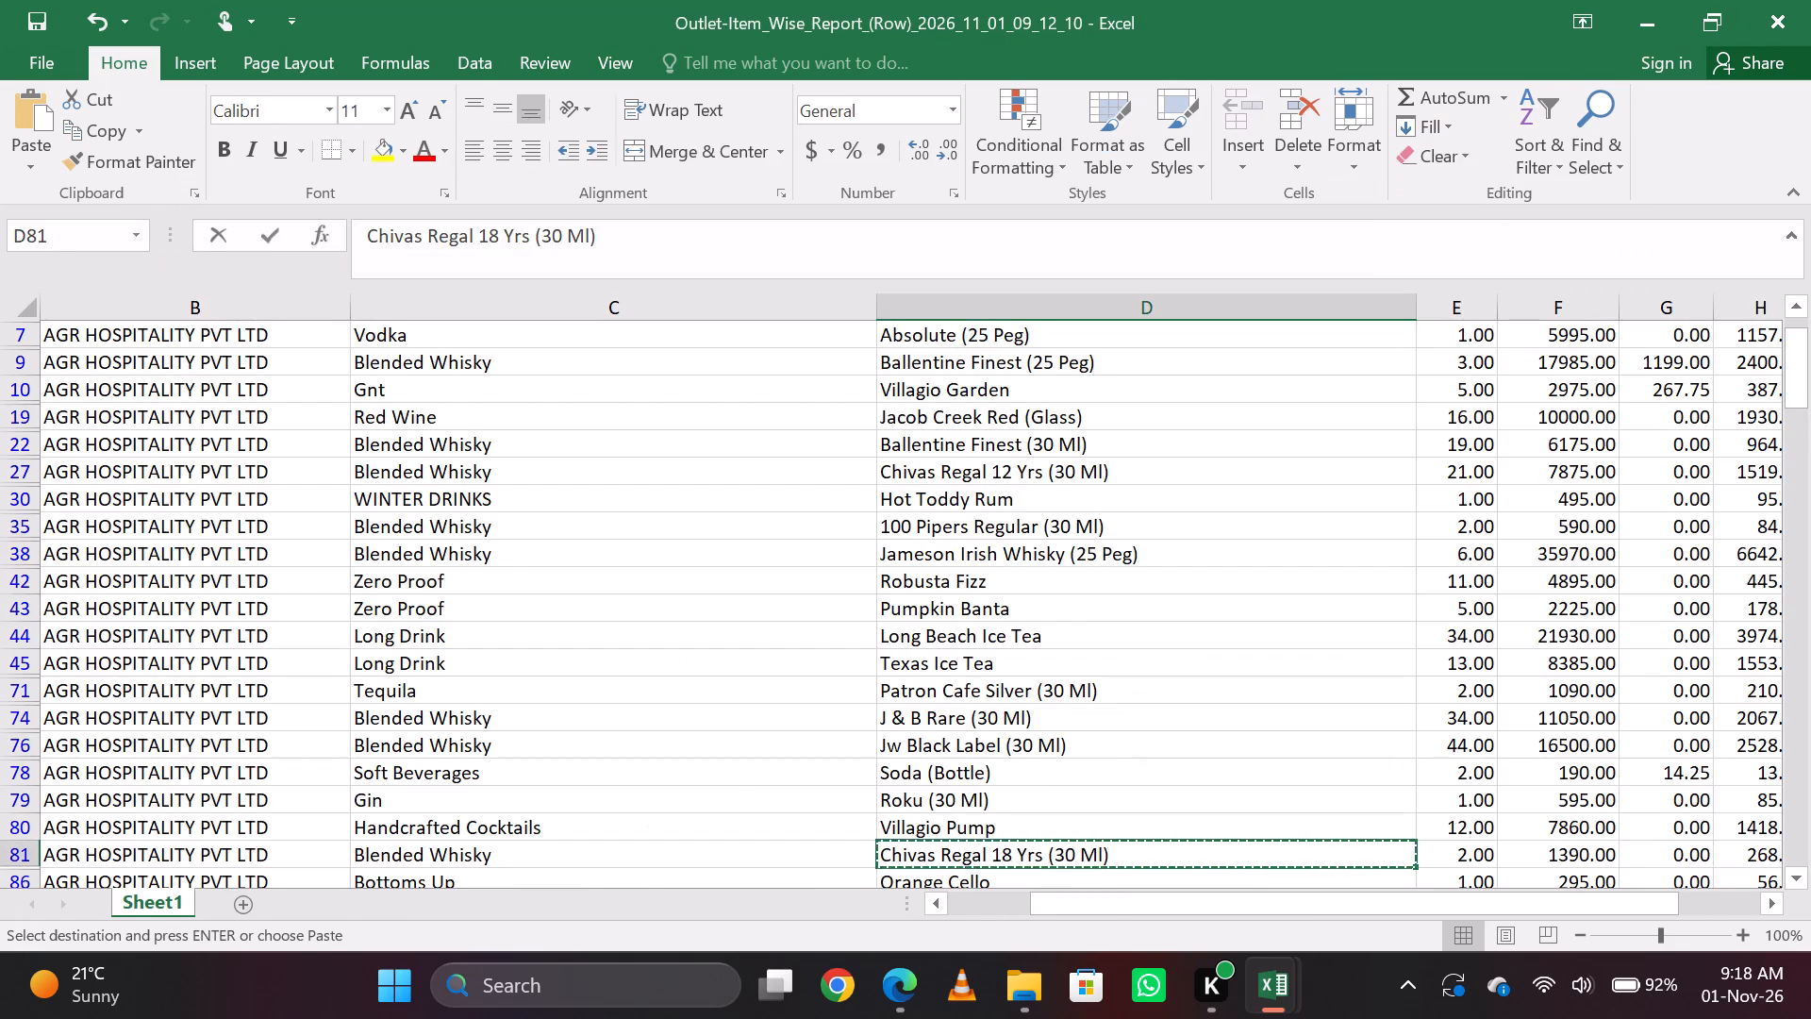
{"action": "key", "text": "alt+Tab"}
{"action": "key", "text": "alt+Tab"}
{"action": "key", "text": "Right"}
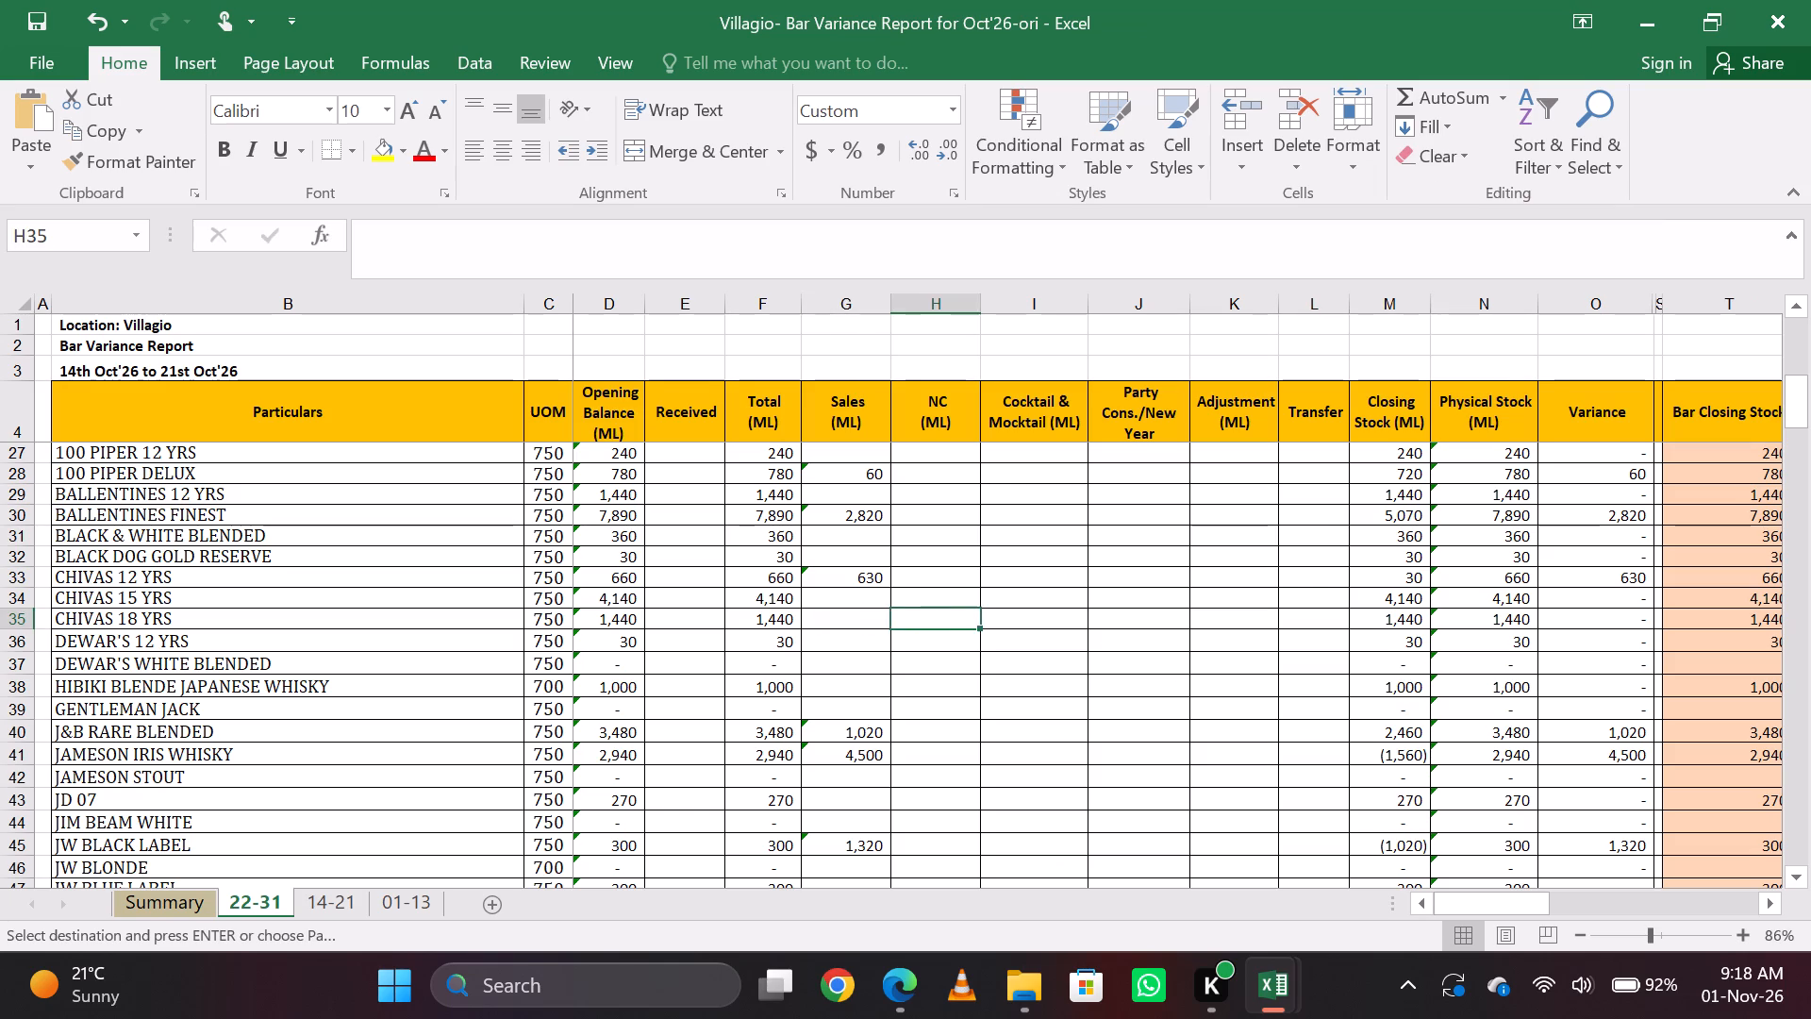
{"action": "key", "text": "Left"}
{"action": "key", "text": "Up"}
{"action": "key", "text": "Down"}
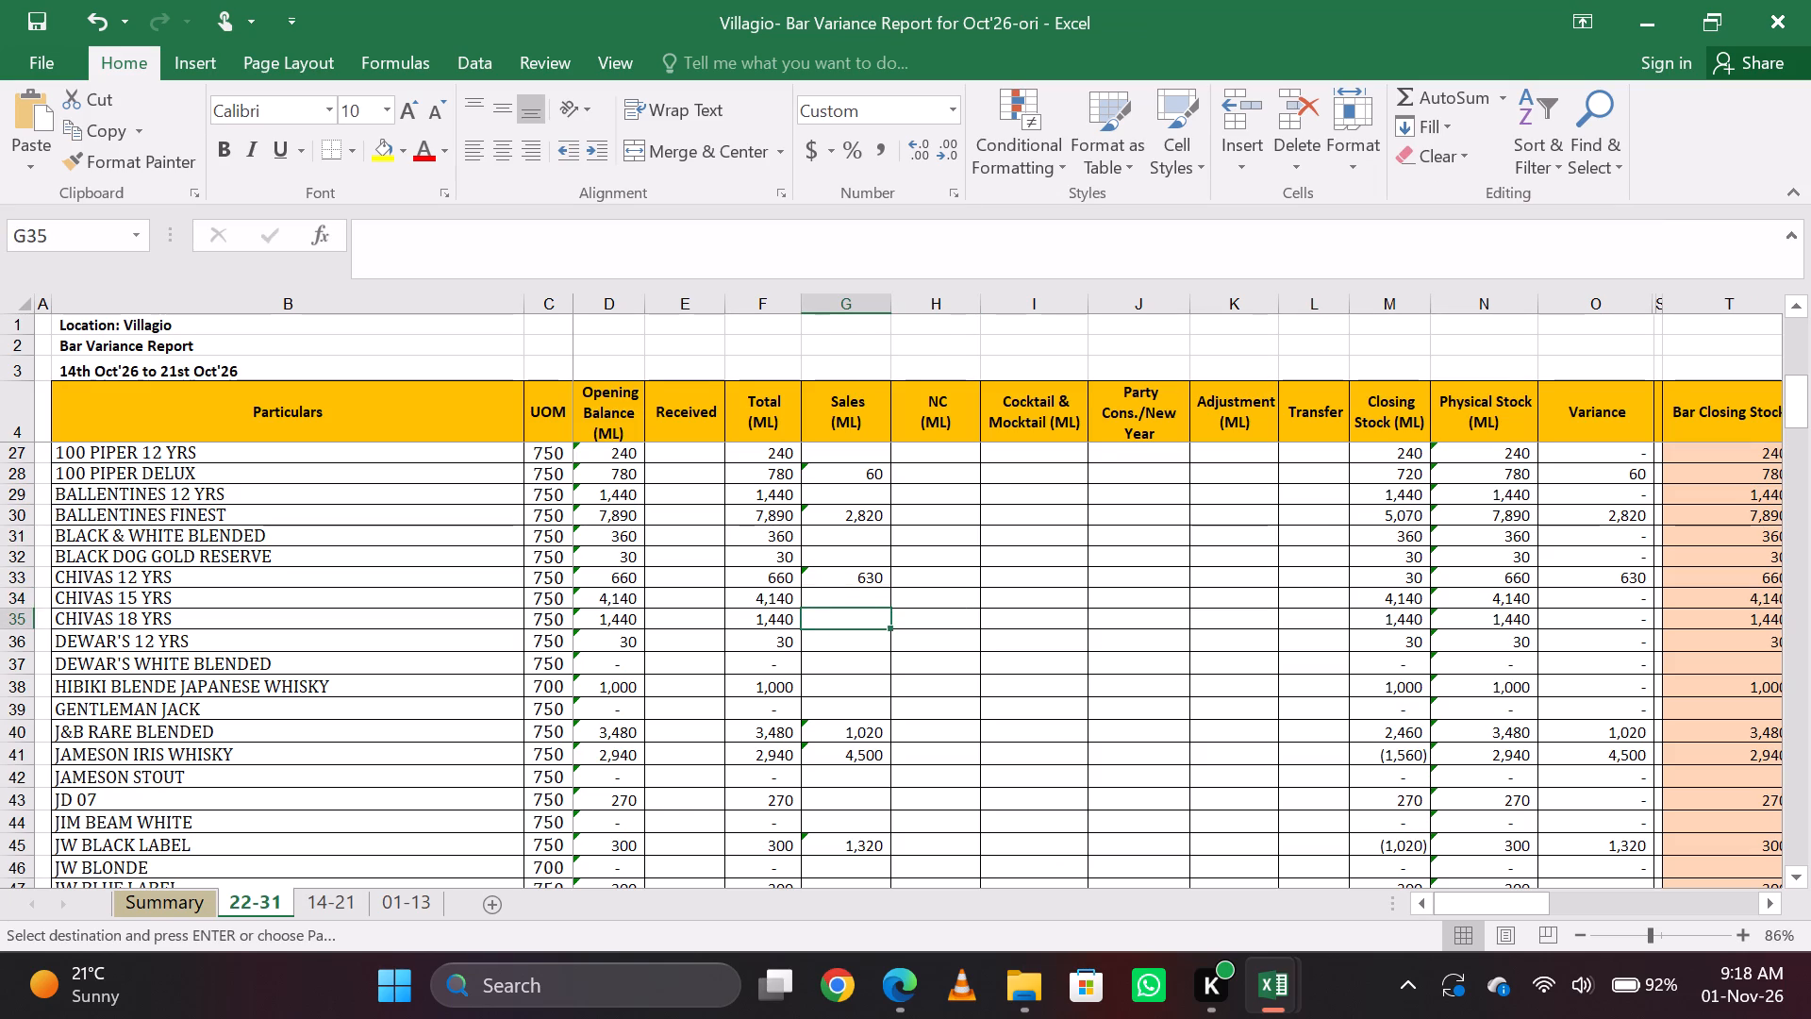
{"action": "key", "text": "alt+Tab"}
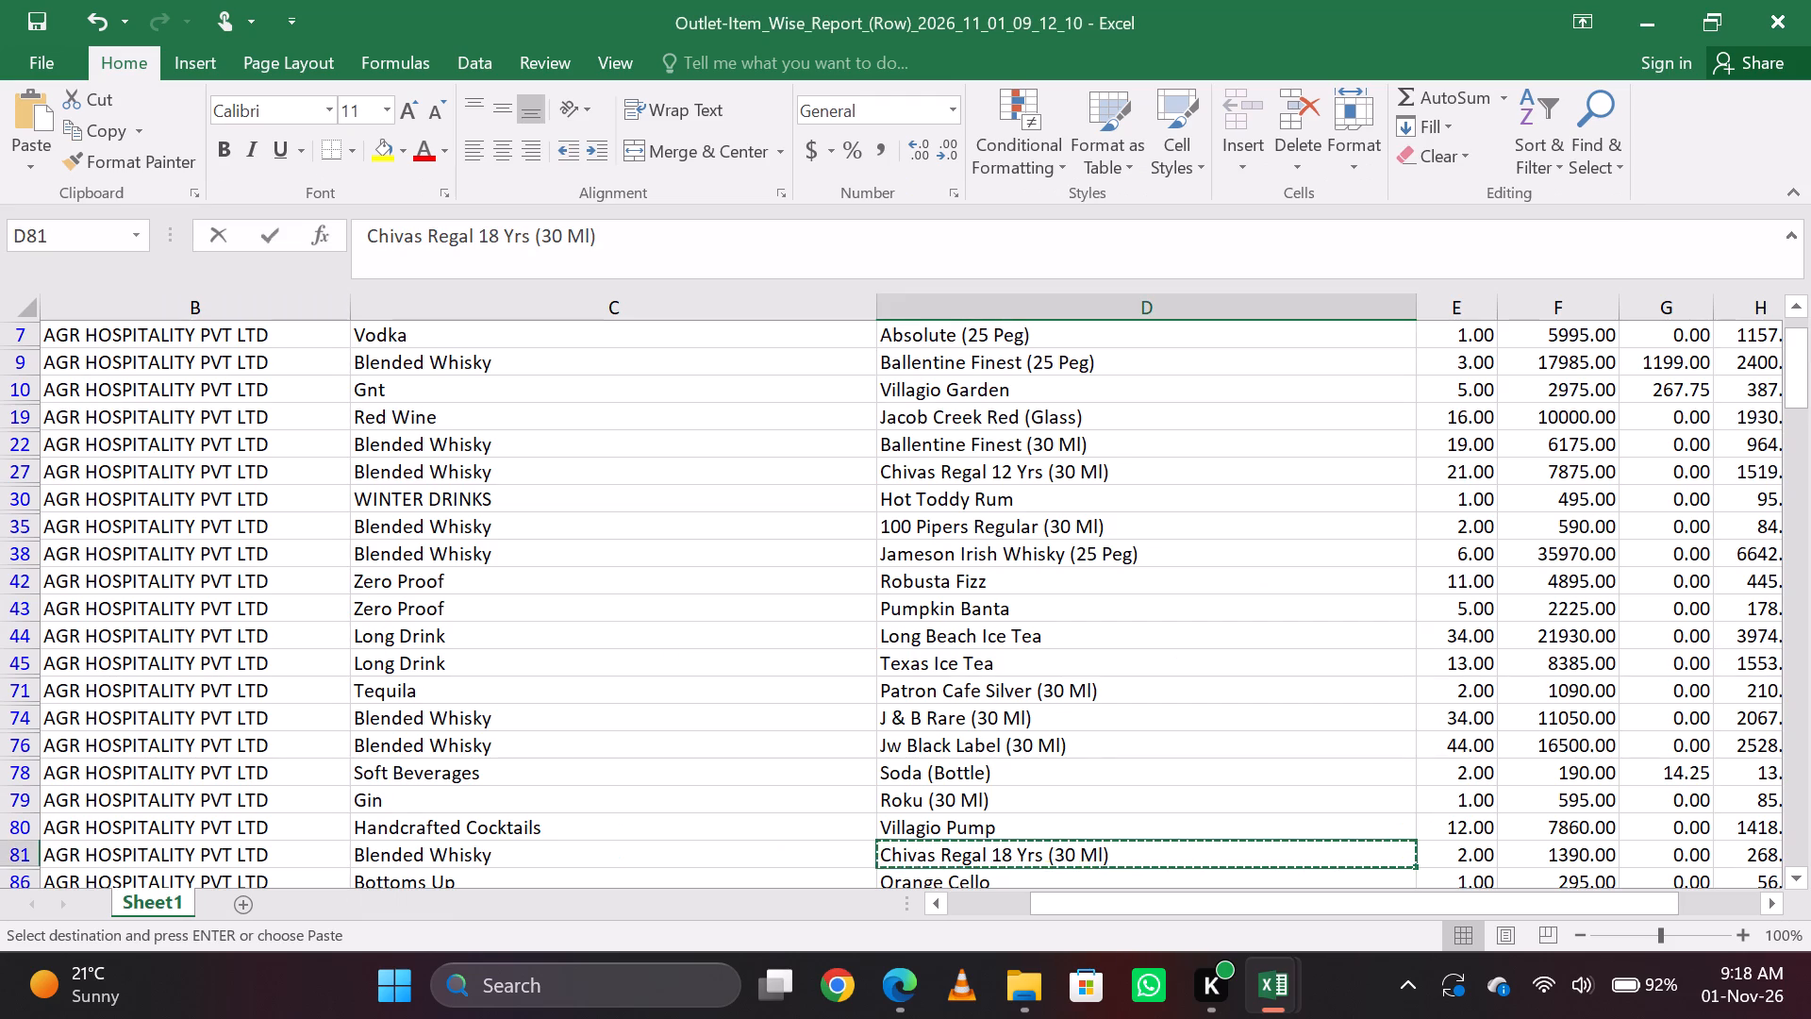
{"action": "key", "text": "alt+Tab"}
{"action": "type", "text": "=60"}
{"action": "key", "text": "Return"}
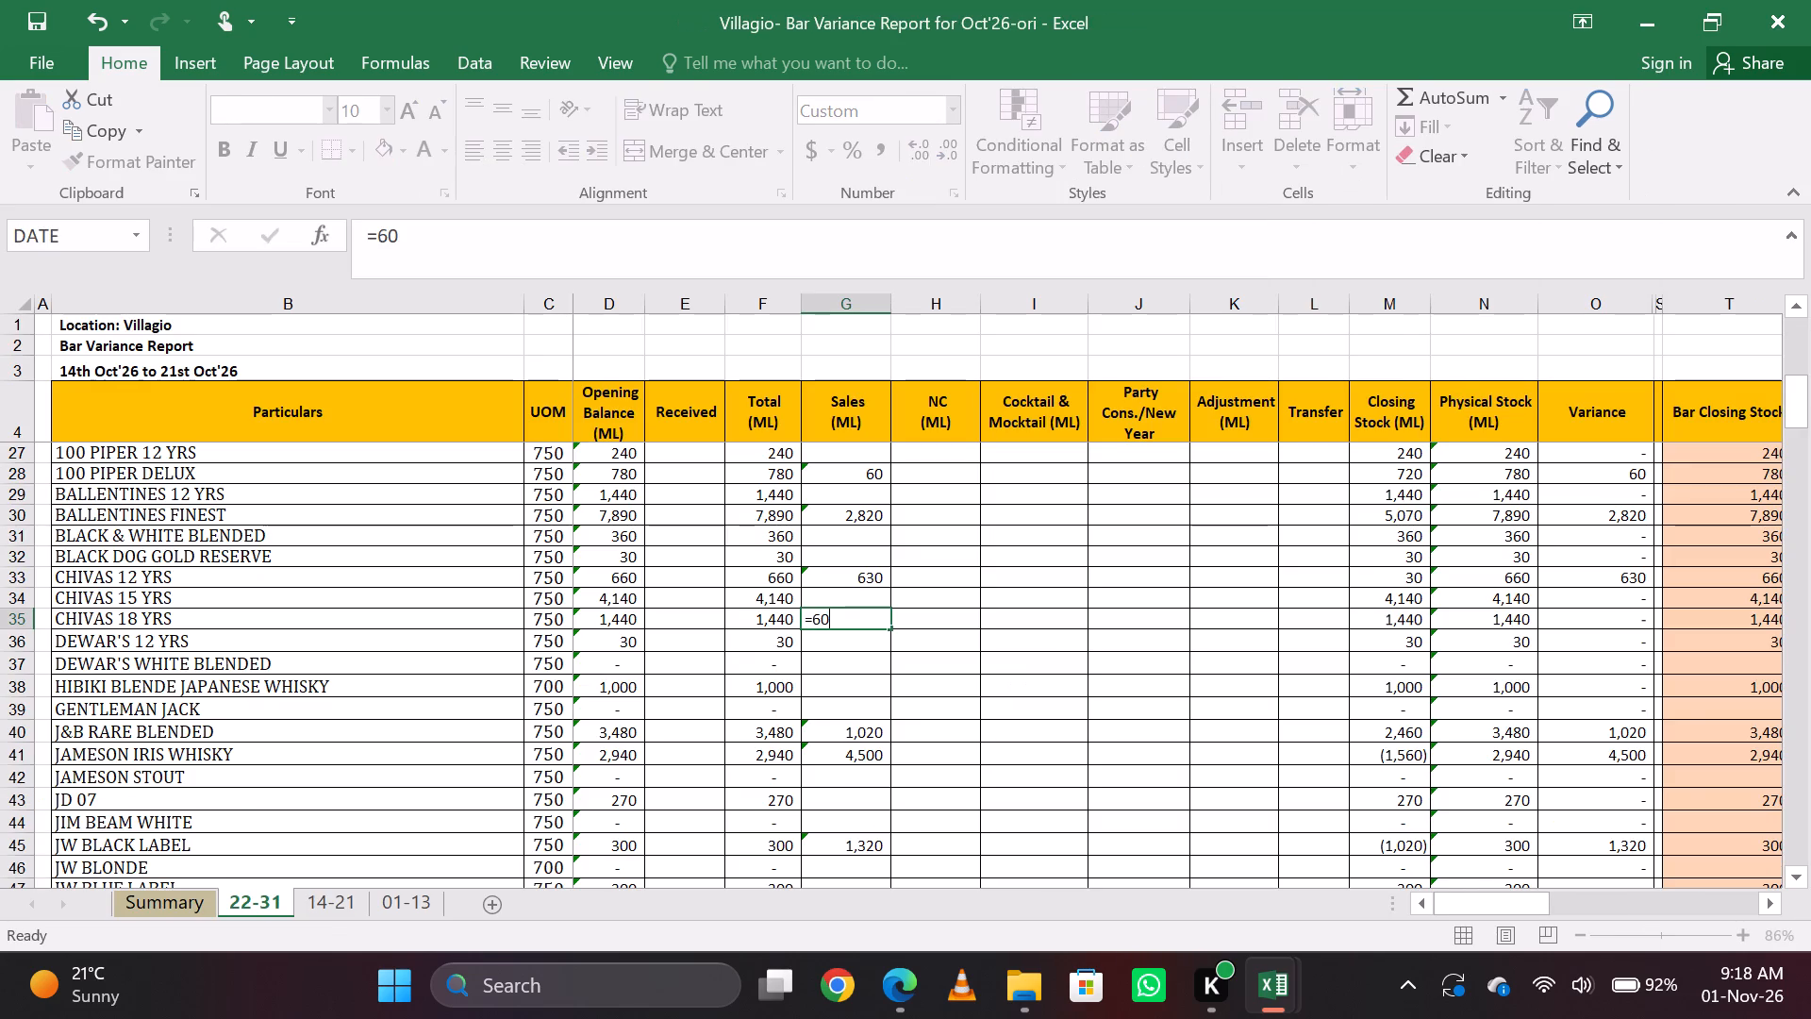
{"action": "key", "text": "Up"}
Copy the Orange Cello item name, find it in the cocktail workbook's Bottoms Up section, and enter 1 as its Sale & NC quantity.
{"action": "key", "text": "alt+Tab"}
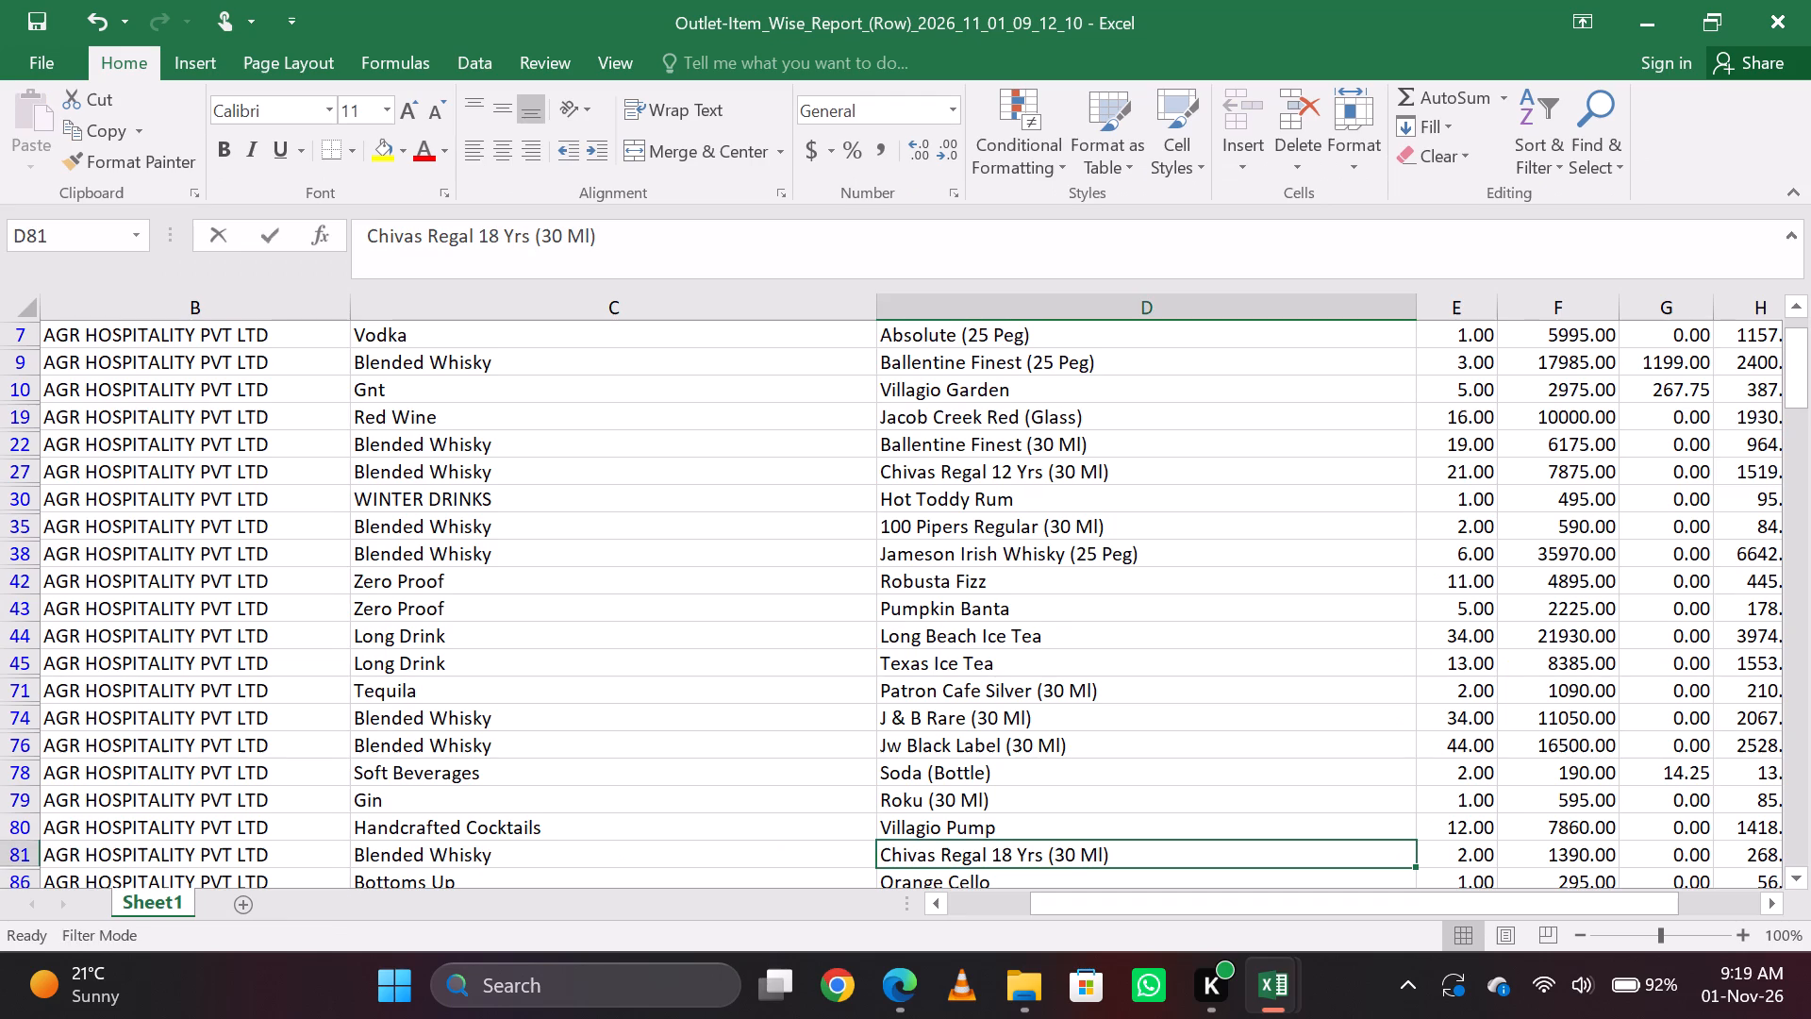
{"action": "key", "text": "Down"}
{"action": "key", "text": "ctrl+c"}
{"action": "key", "text": "alt+Tab"}
{"action": "key", "text": "alt+Tab"}
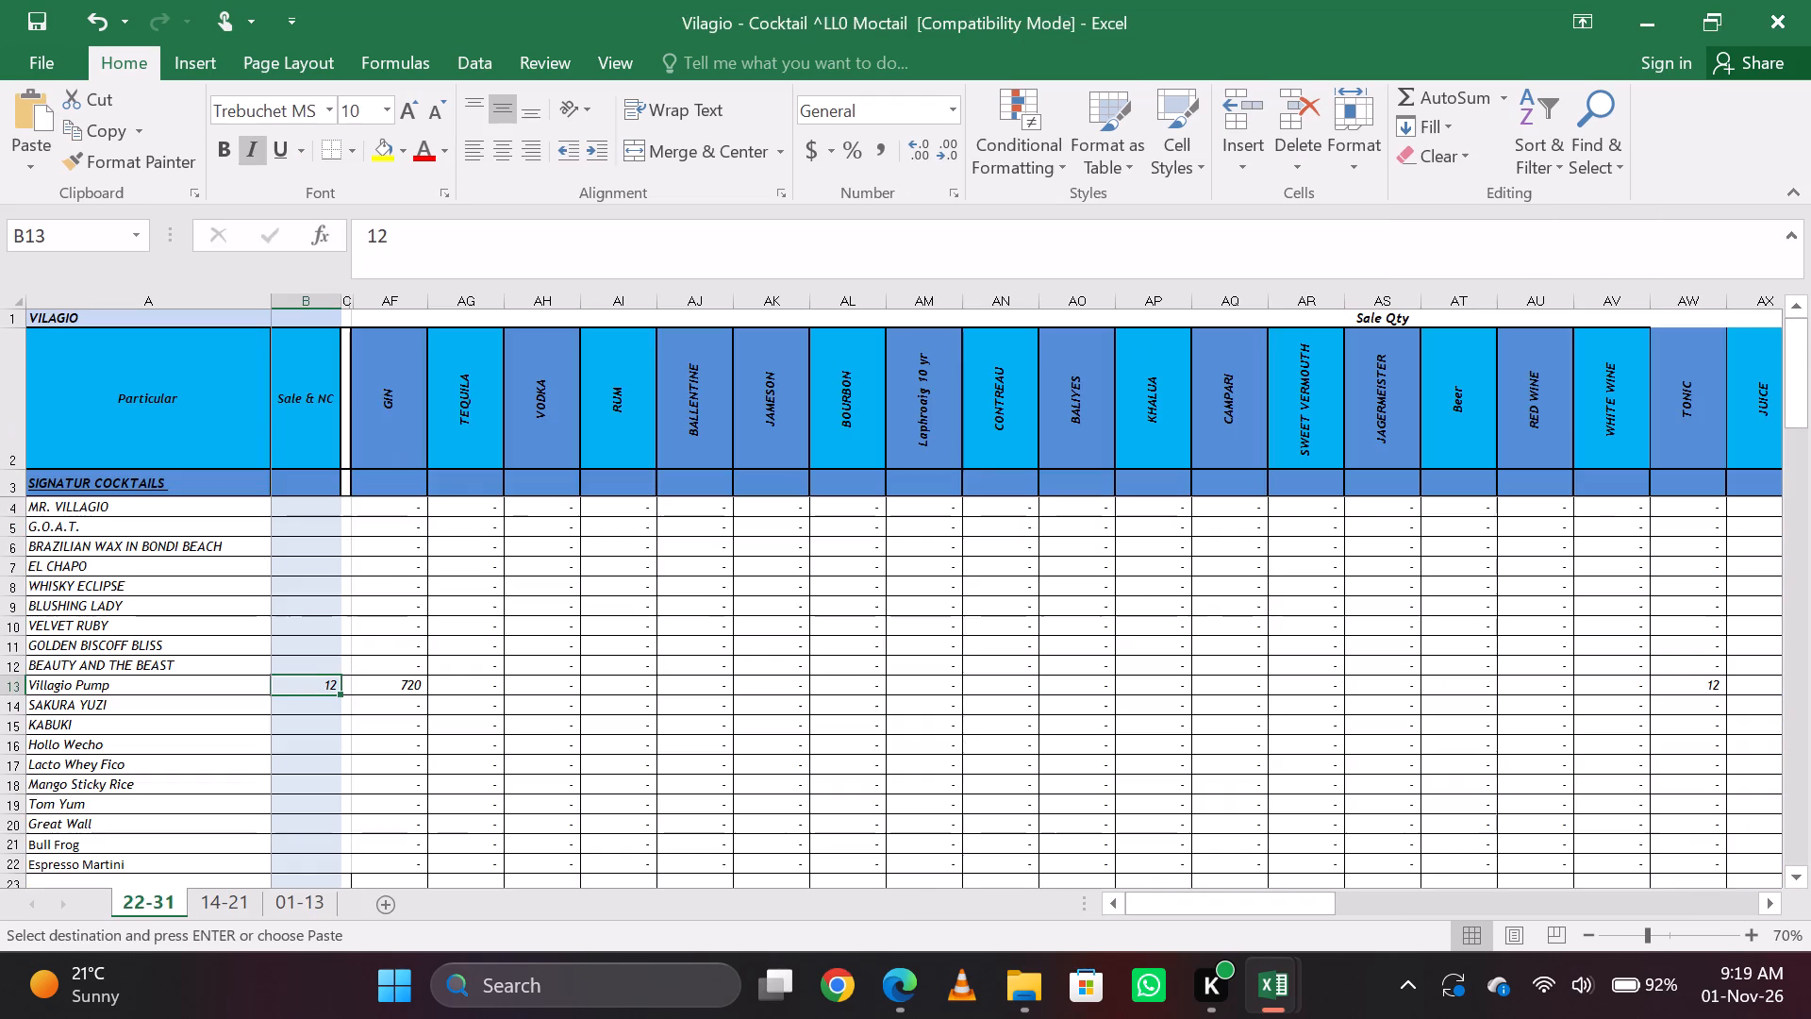
{"action": "key", "text": "ctrl+f"}
{"action": "key", "text": "ctrl+v"}
{"action": "key", "text": "Return"}
{"action": "key", "text": "Escape"}
{"action": "key", "text": "Right"}
{"action": "key", "text": "1"}
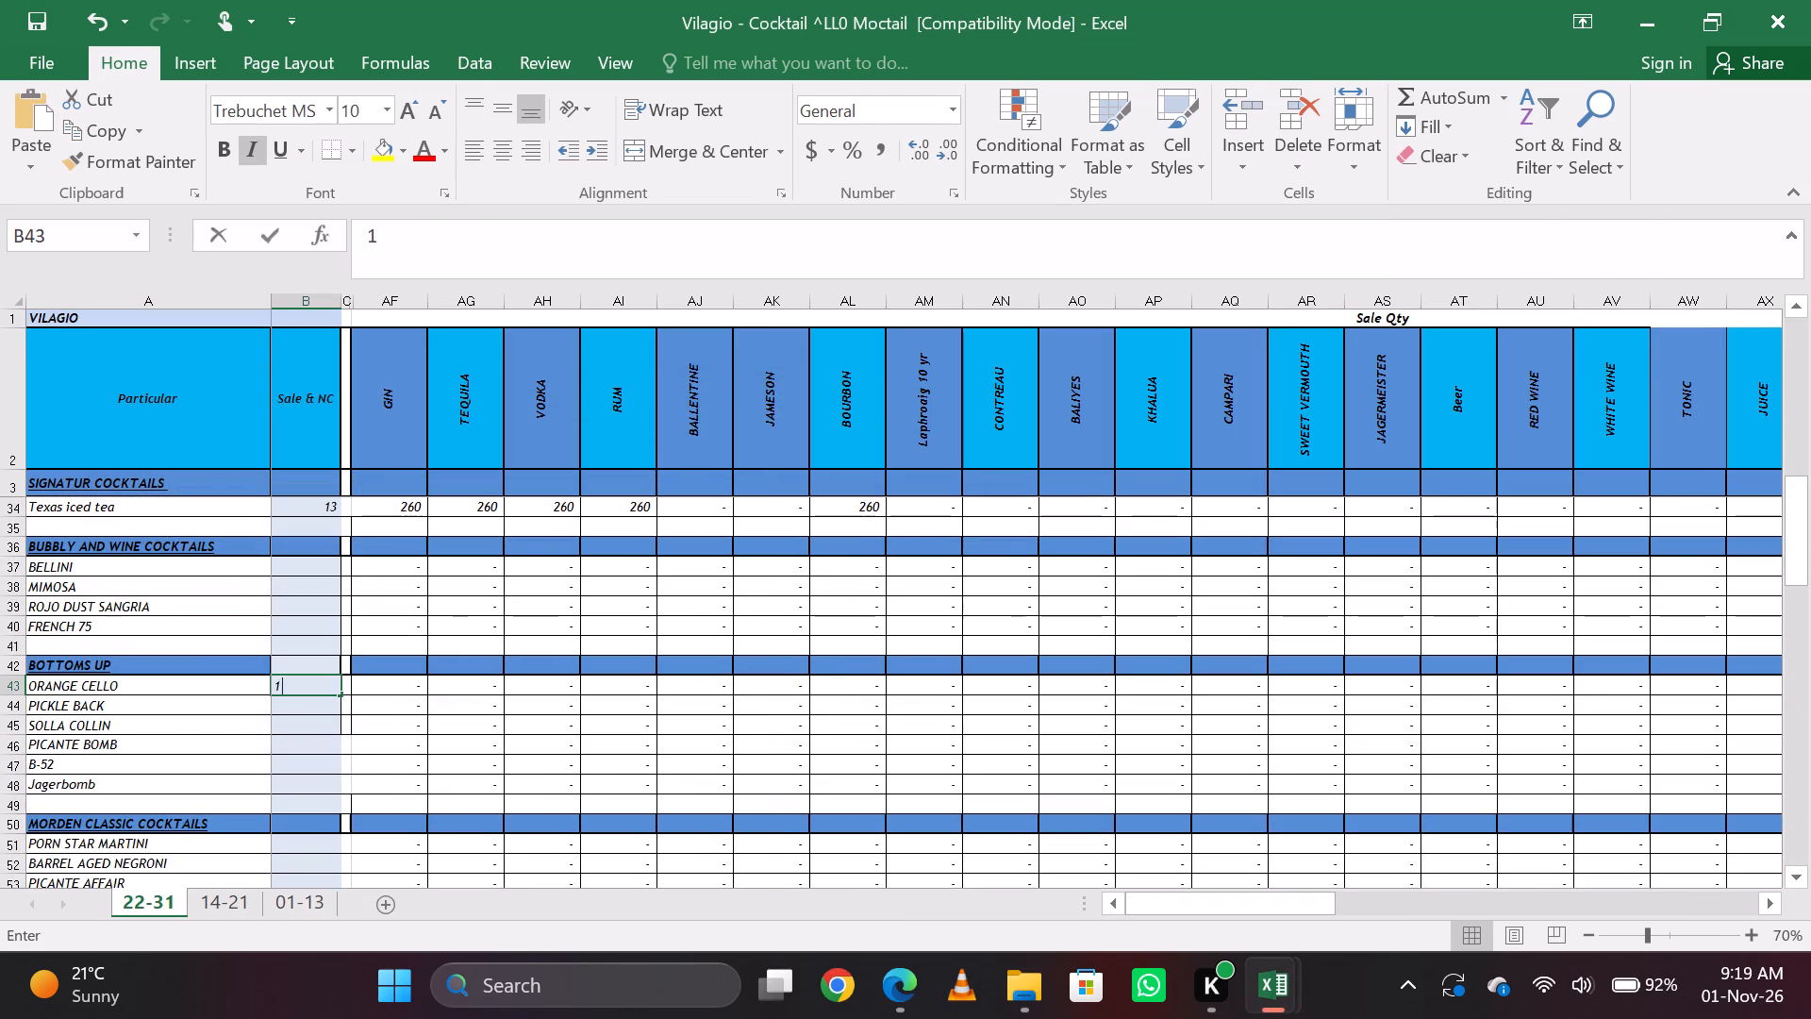
{"action": "key", "text": "Left"}
{"action": "key", "text": "Right"}
Copy the Royal Salute 21 Yrs (30 Ml) item name, and enter =60 as ROYAL SALUTE 21 YRS's Sales (ML) in the bar variance report.
{"action": "key", "text": "alt+Tab"}
{"action": "key", "text": "Down"}
{"action": "key", "text": "ctrl+c"}
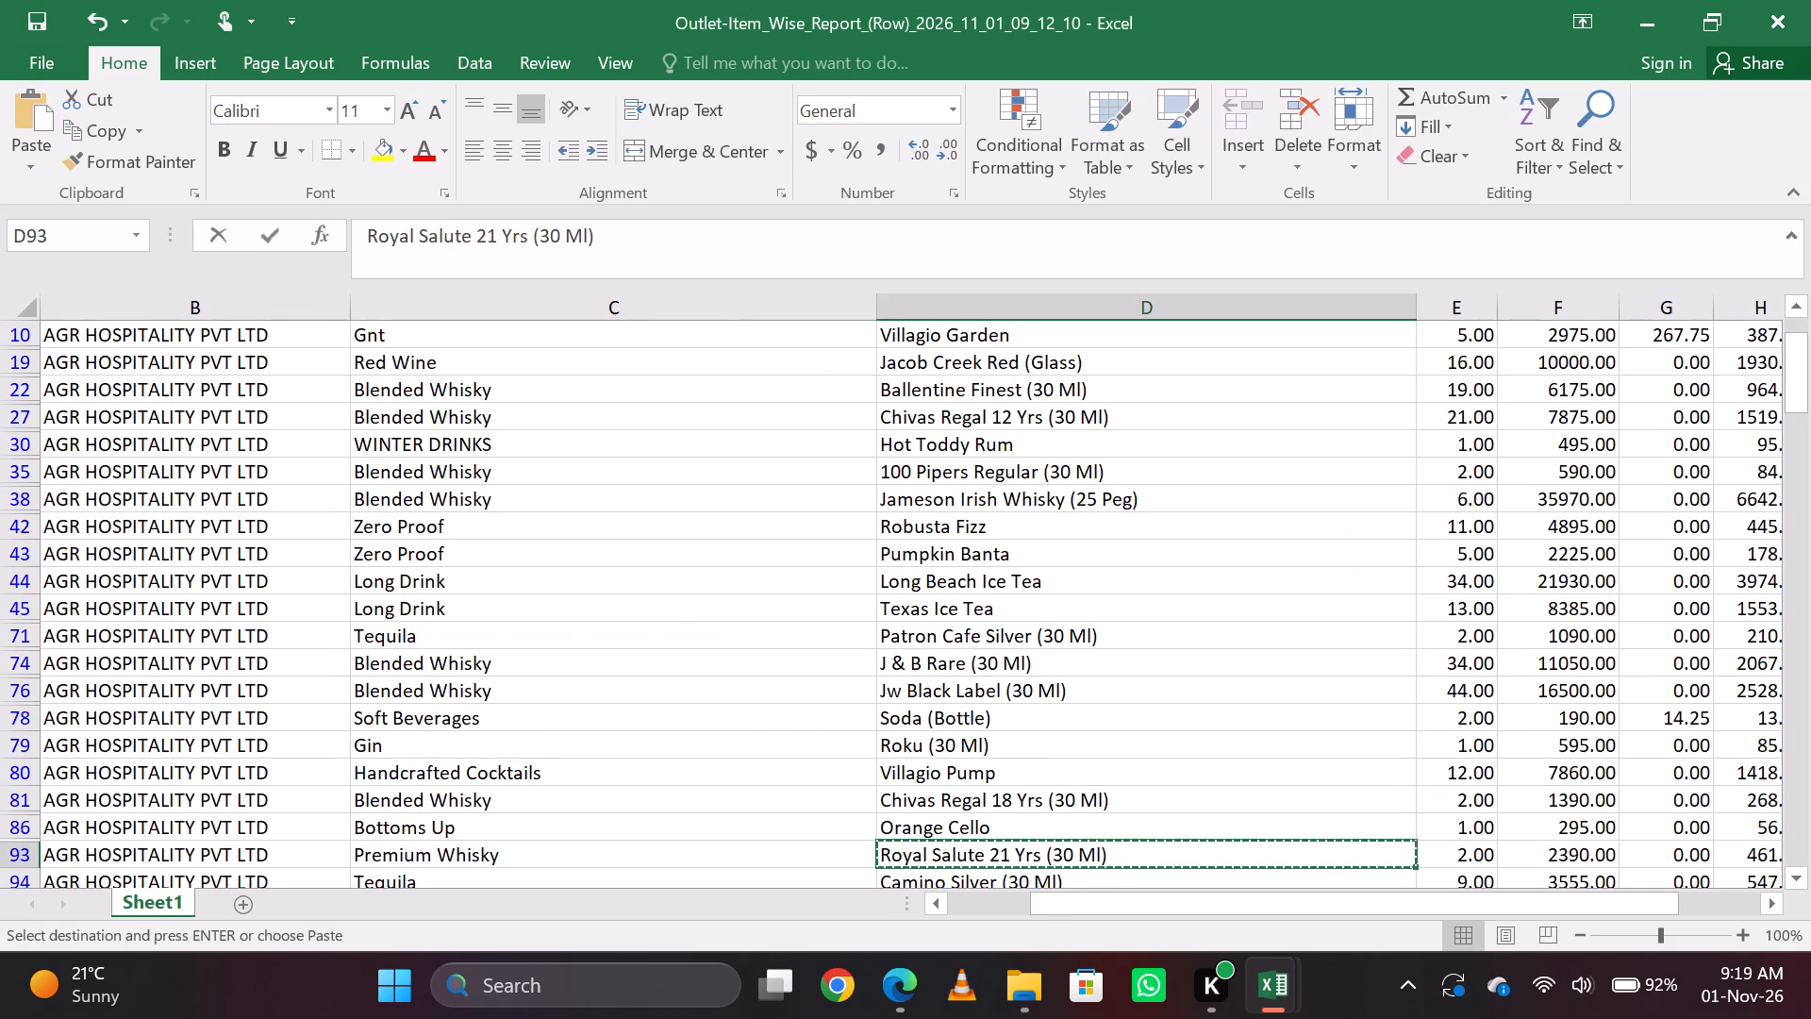
{"action": "key", "text": "alt+Tab"}
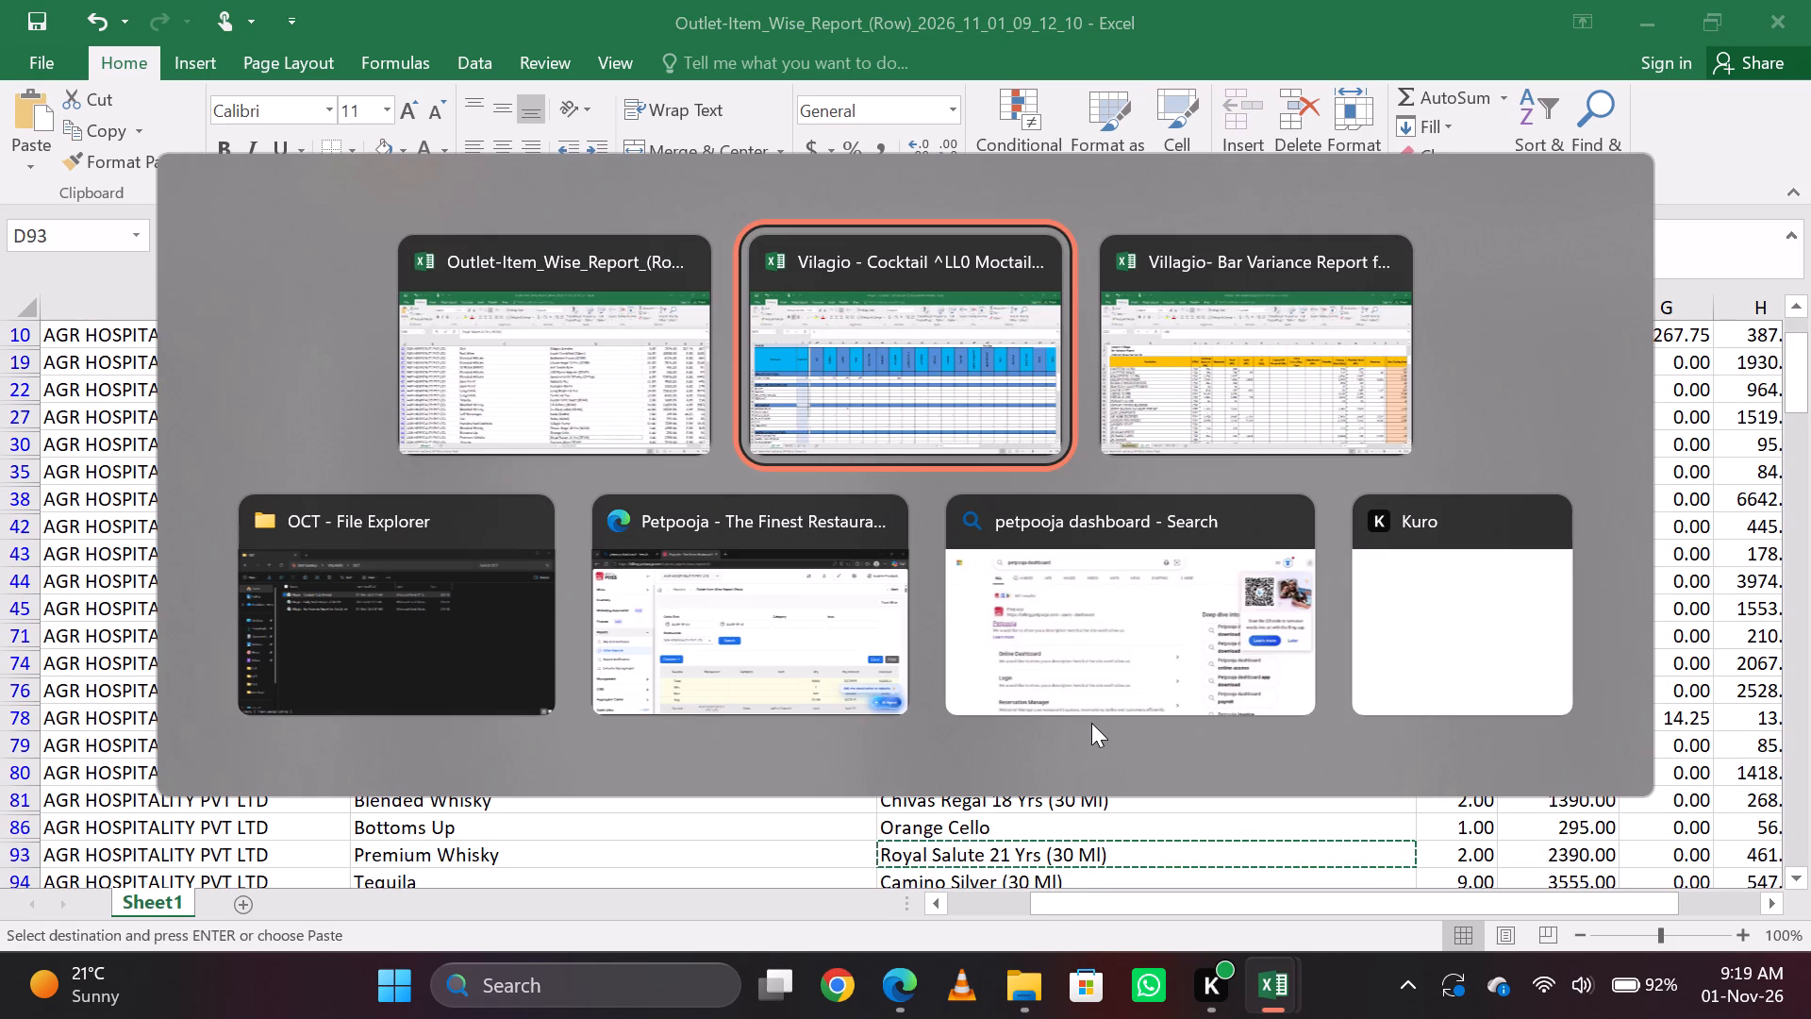
{"action": "key", "text": "alt+Tab"}
{"action": "key", "text": "Page_Up"}
{"action": "key", "text": "Page_Up"}
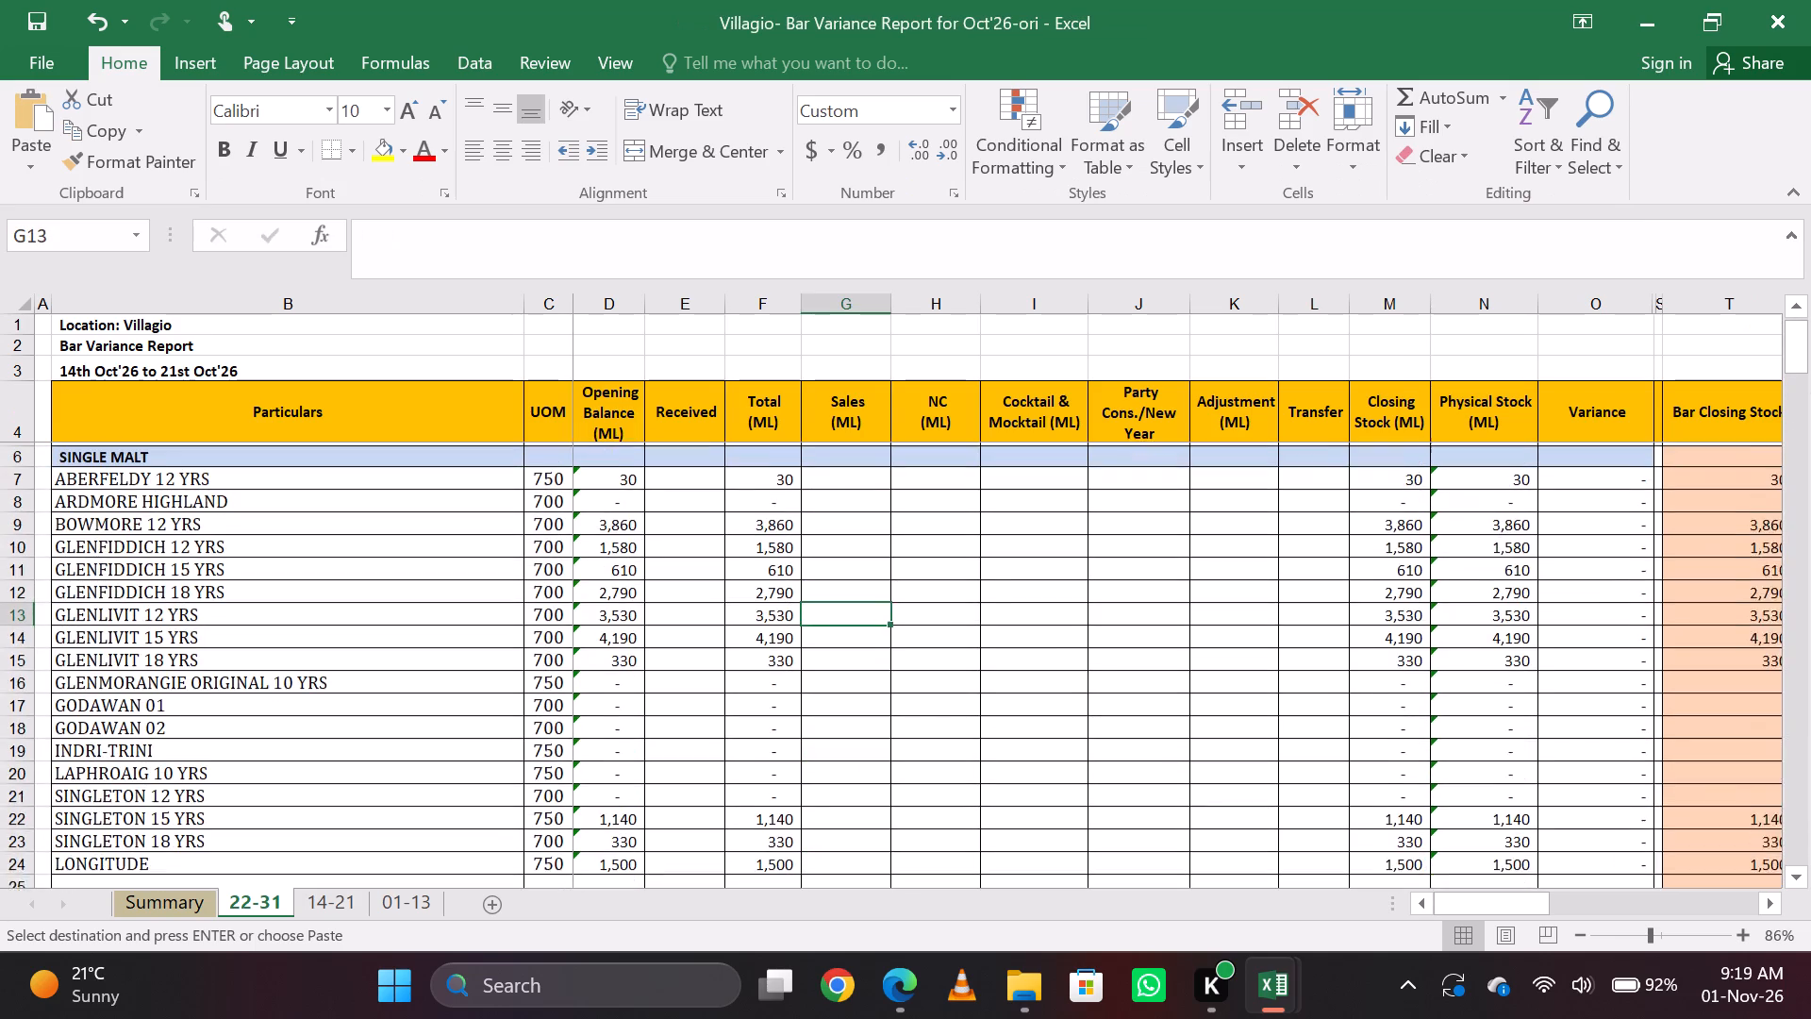
{"action": "key", "text": "Page_Down"}
{"action": "key", "text": "Page_Down"}
{"action": "key", "text": "Down"}
{"action": "key", "text": "Down"}
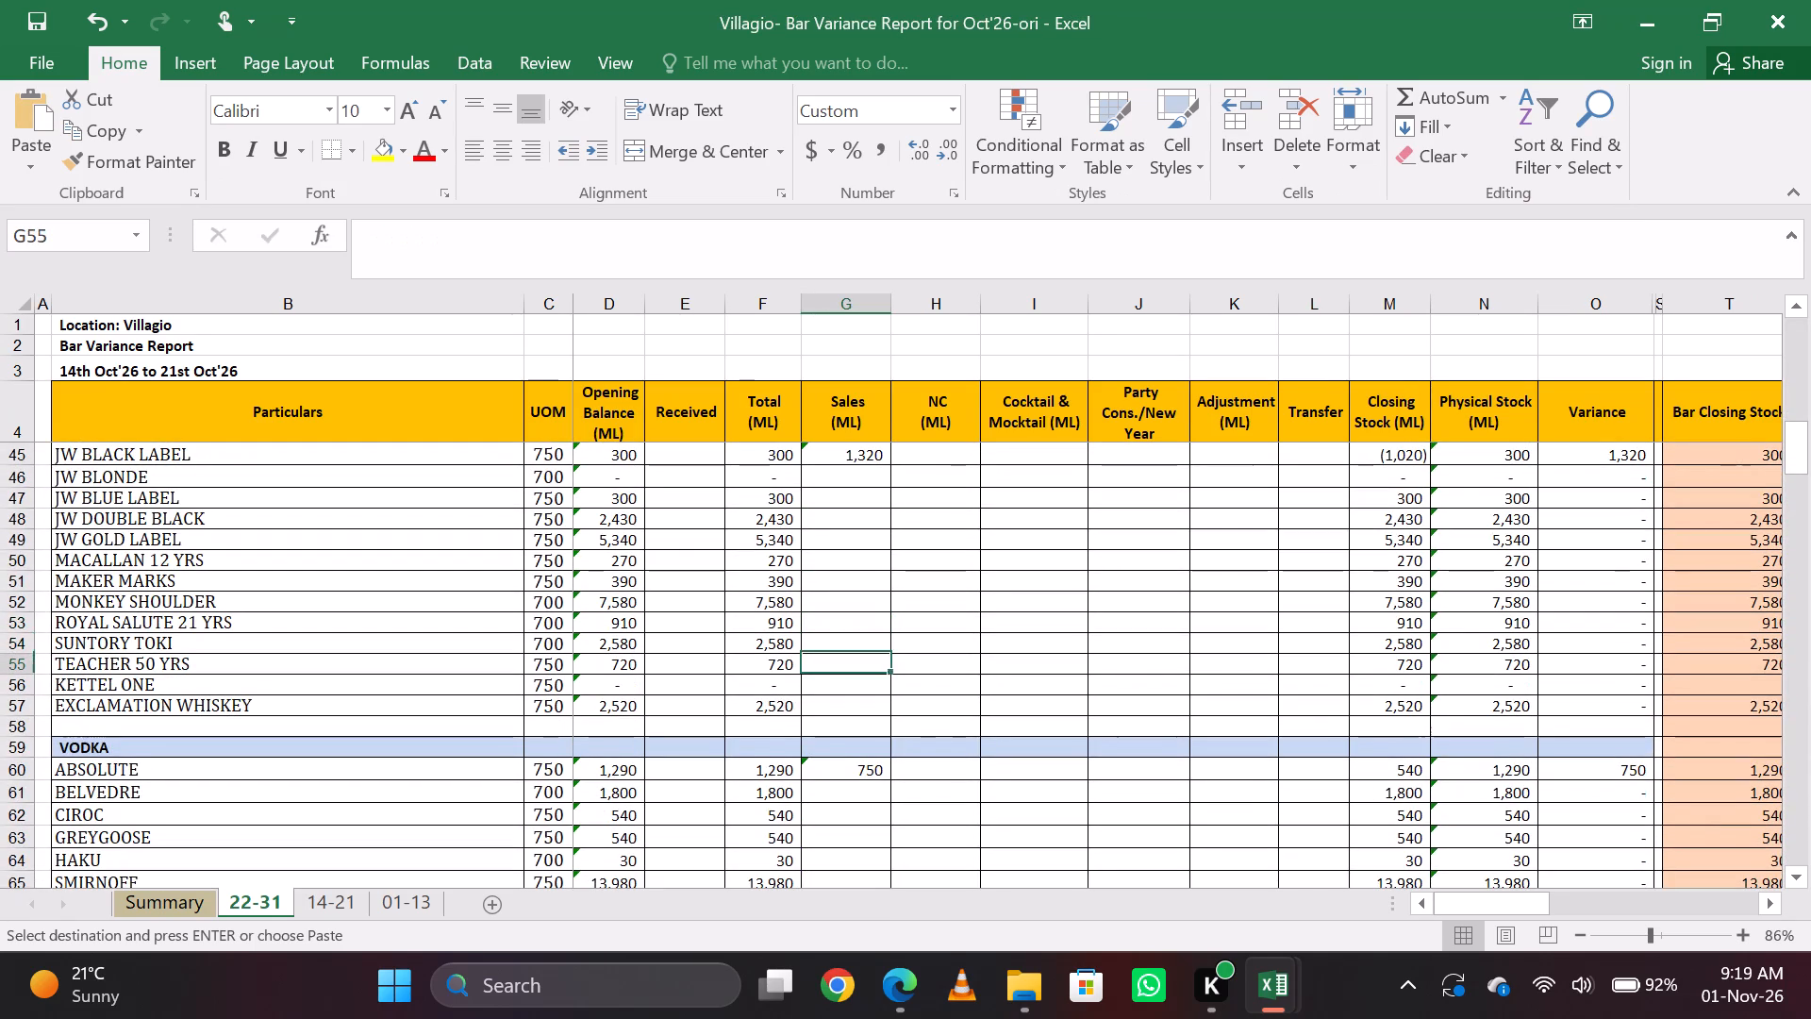
{"action": "key", "text": "Up"}
{"action": "key", "text": "Up"}
{"action": "key", "text": "equal"}
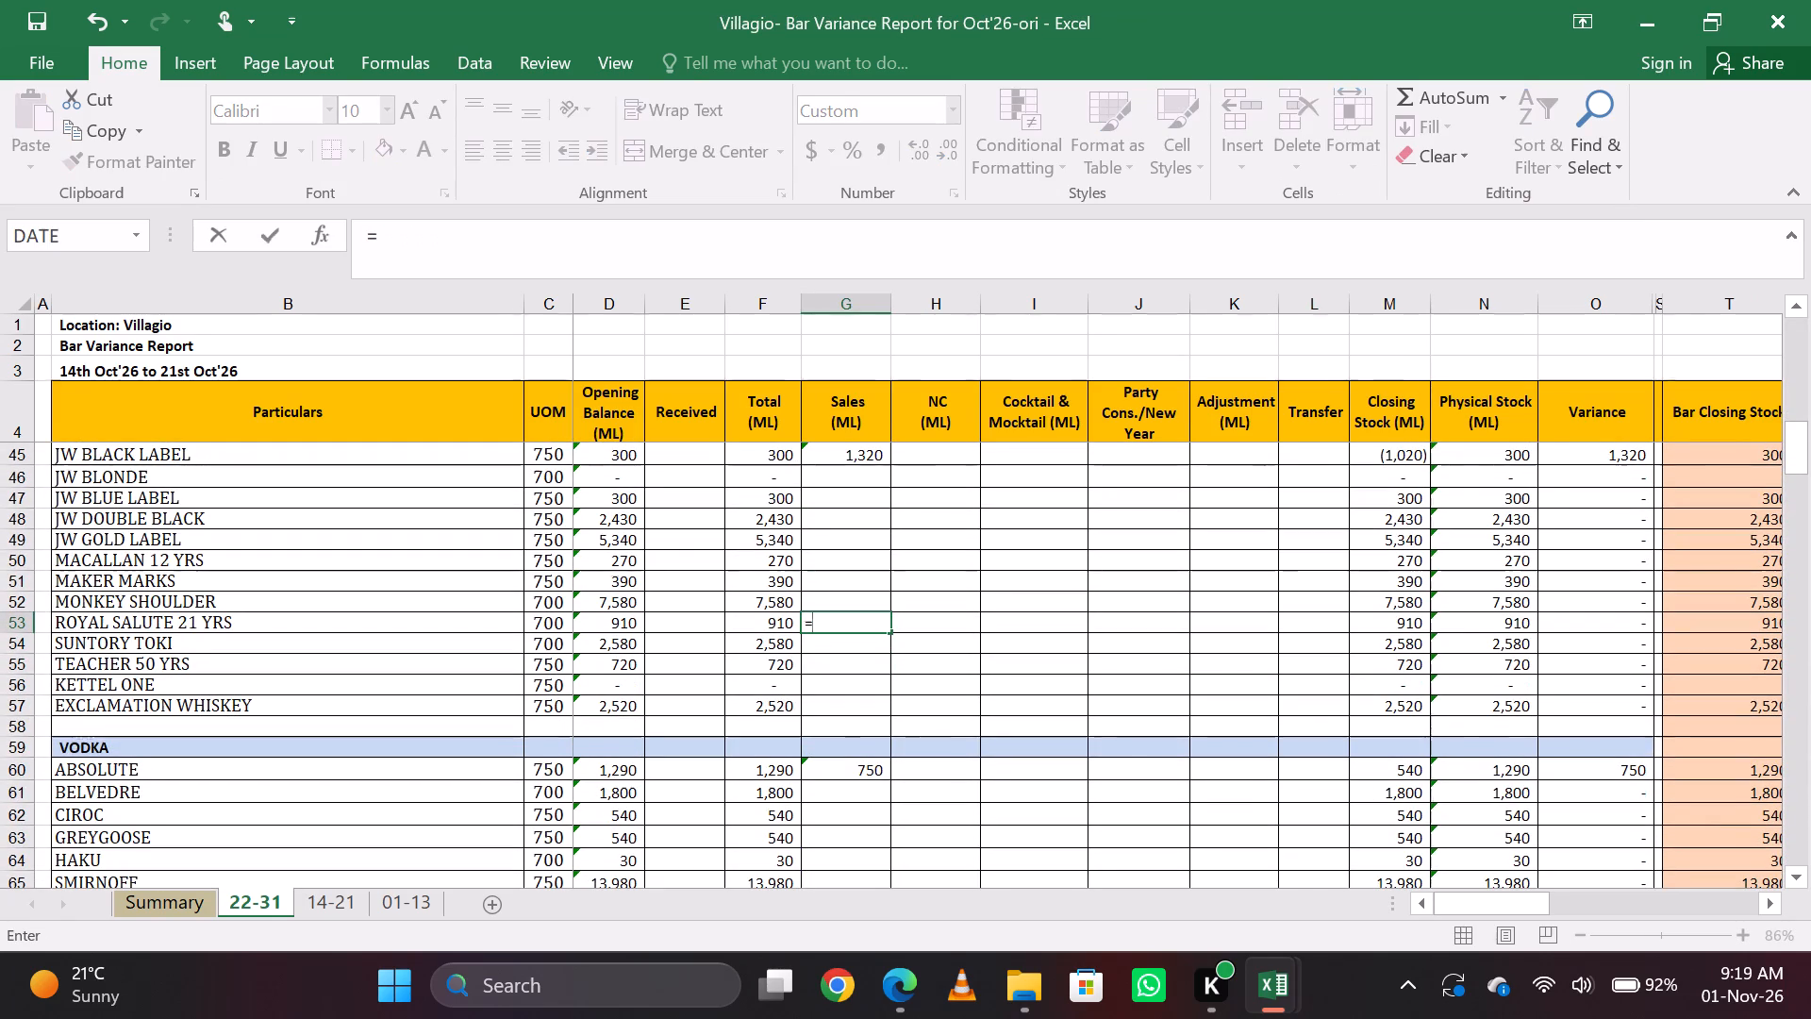
{"action": "type", "text": "60"}
{"action": "key", "text": "Return"}
{"action": "key", "text": "Up"}
Copy the Camino Silver (30 Ml) item name, and enter =9*30 as CAMINO GOLD's Sales (ML) in the bar variance report's Tequila section.
{"action": "key", "text": "alt+Tab"}
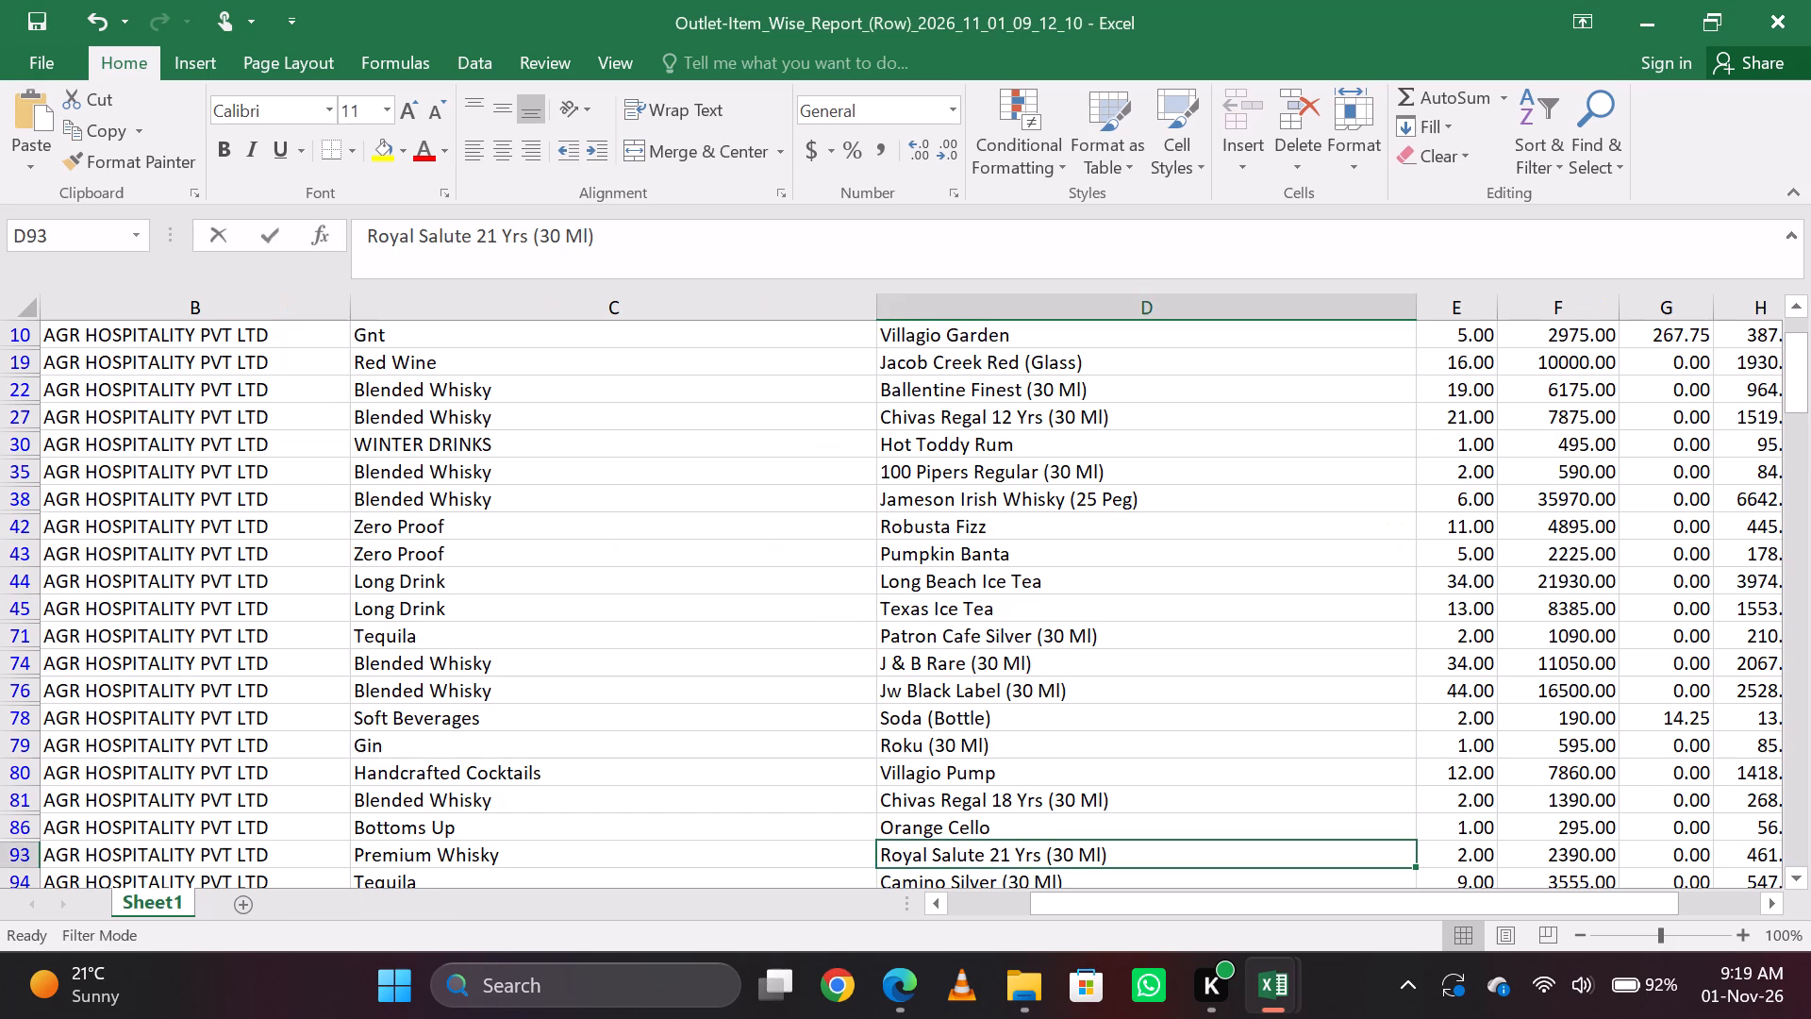
{"action": "key", "text": "Down"}
{"action": "key", "text": "ctrl+c"}
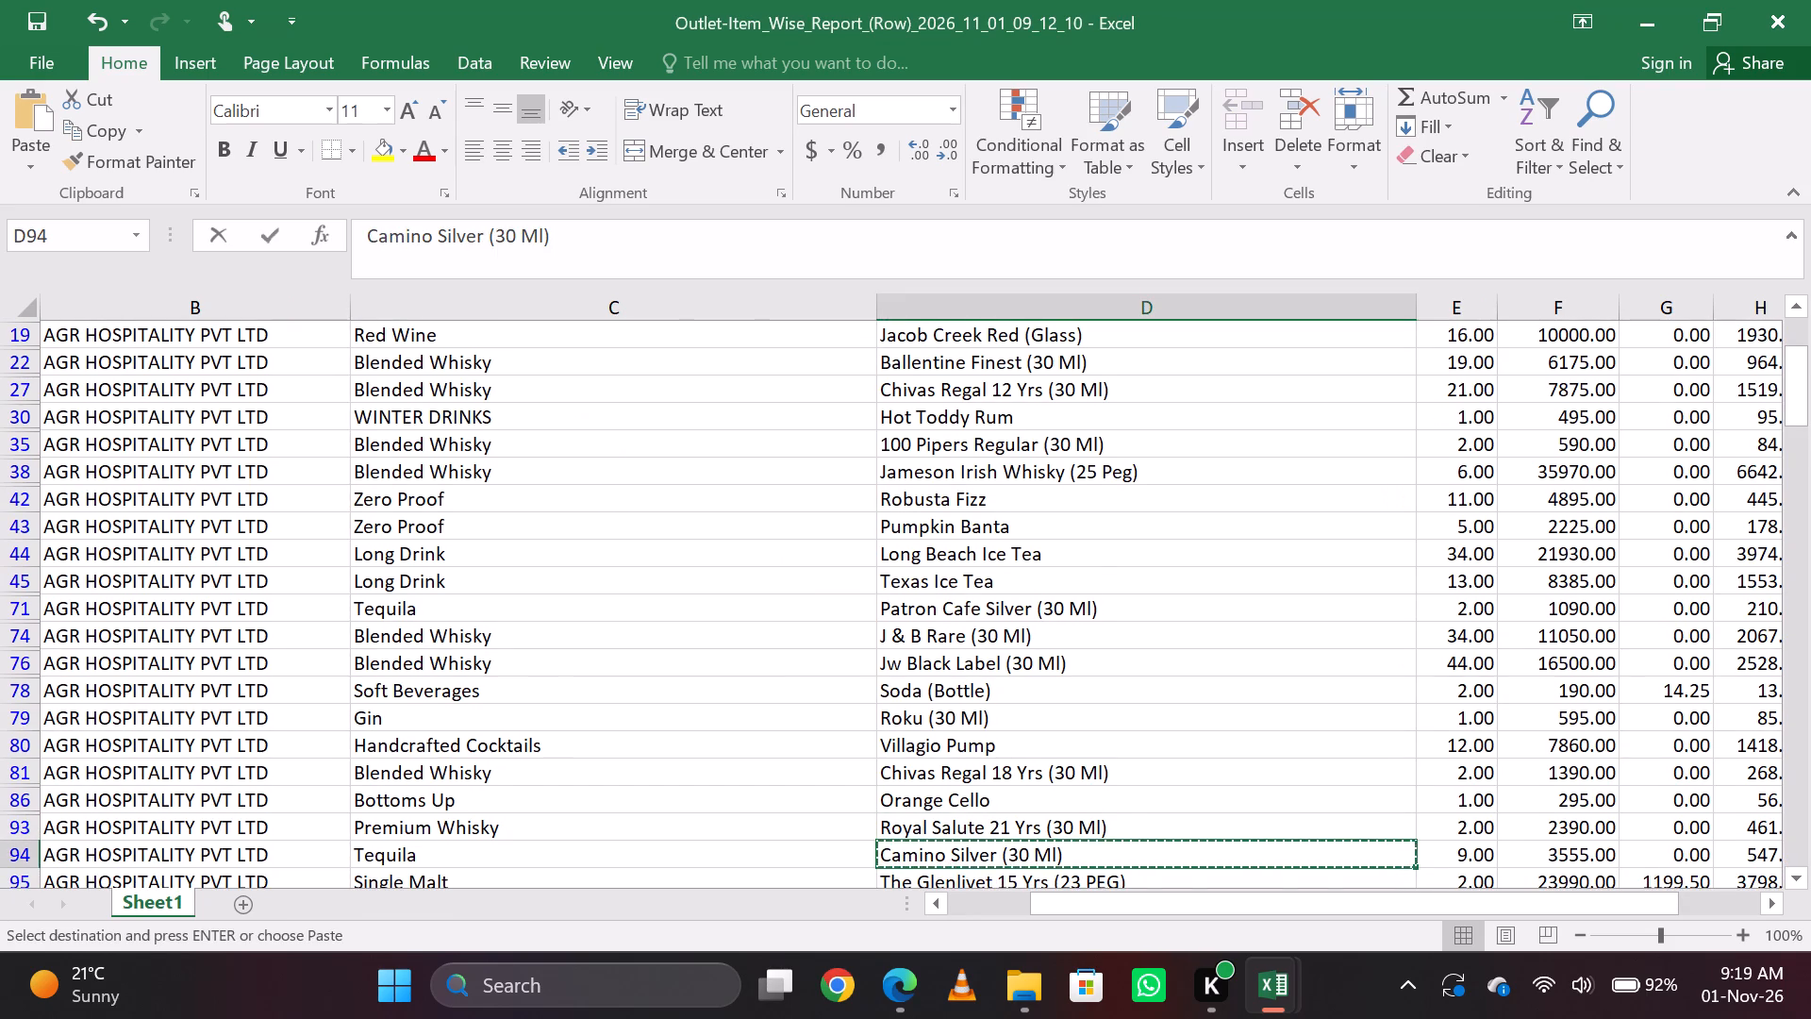
{"action": "key", "text": "alt+Tab"}
{"action": "key", "text": "Page_Down"}
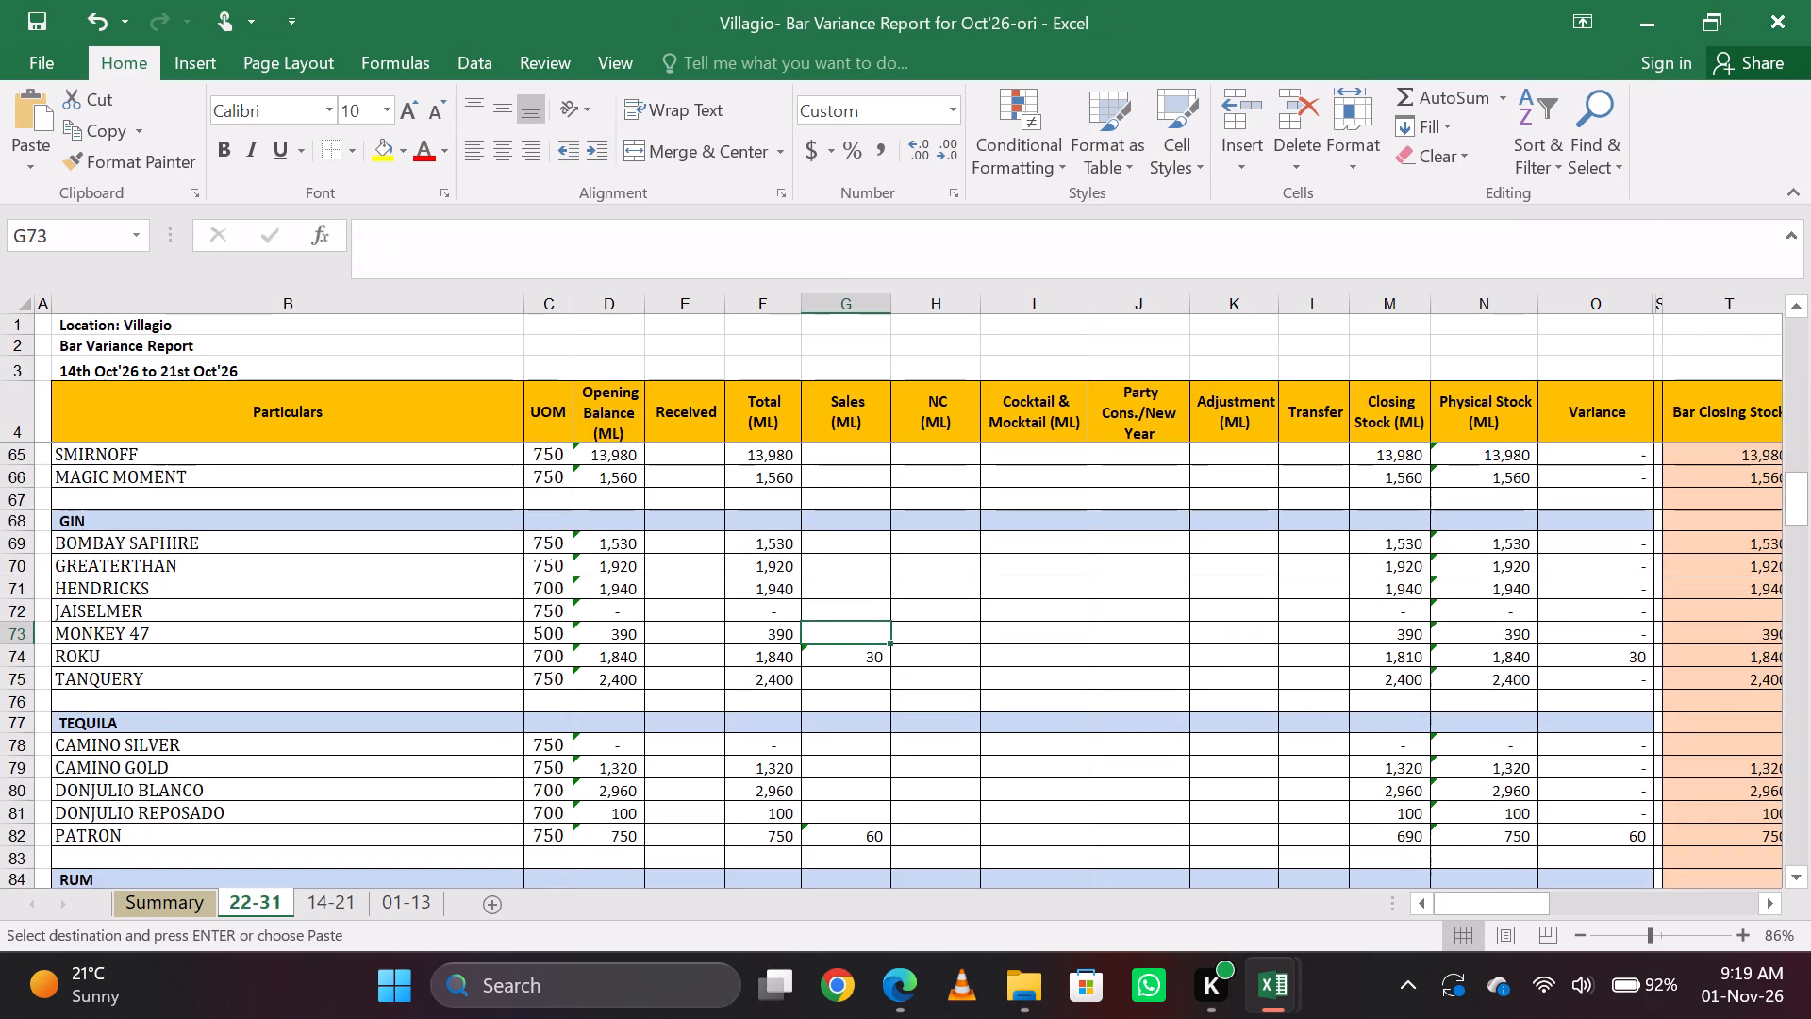
{"action": "key", "text": "Down"}
{"action": "key", "text": "Down"}
{"action": "key", "text": "Down"}
{"action": "key", "text": "Down"}
{"action": "key", "text": "Down"}
{"action": "key", "text": "Down"}
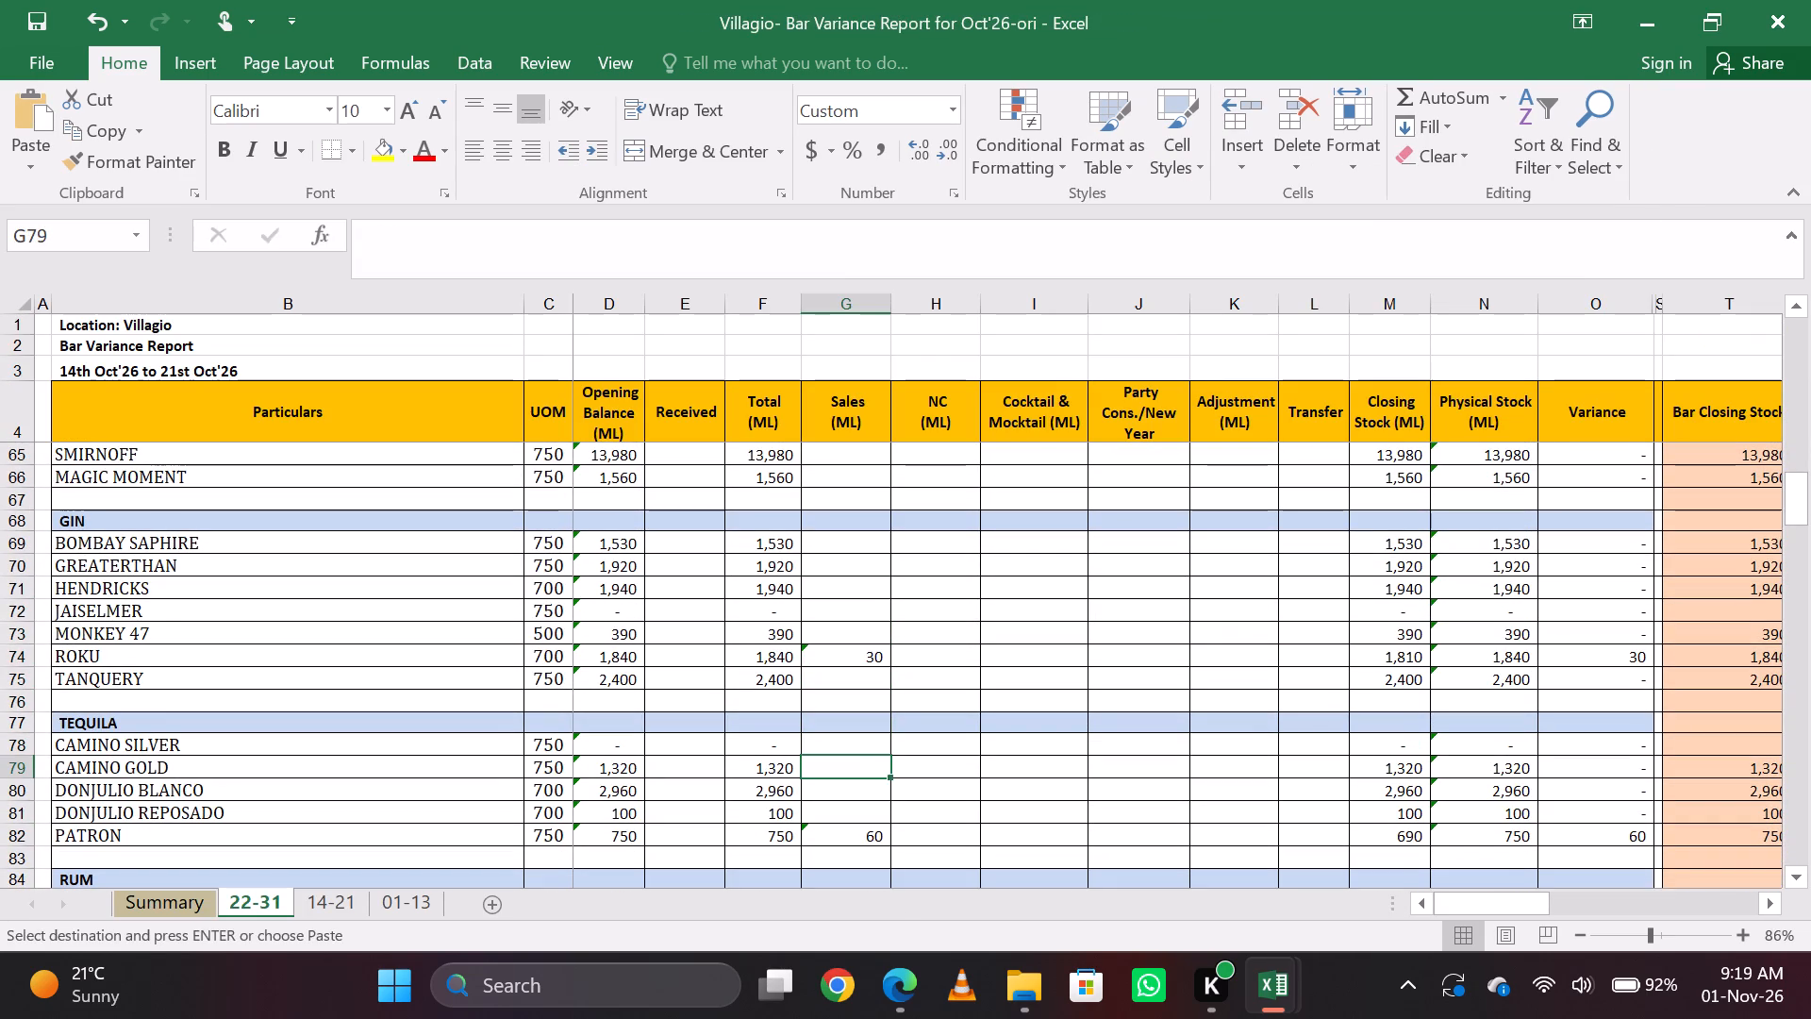
{"action": "key", "text": "equal"}
{"action": "type", "text": "9*30"}
{"action": "key", "text": "Return"}
{"action": "key", "text": "Up"}
Copy The Glenlivet 15 Yrs (23 PEG) item name, and enter =700*2 as GLENLIVIT 15 YRS's Sales (ML) in the bar variance report's Single Malt section.
{"action": "key", "text": "alt+Tab"}
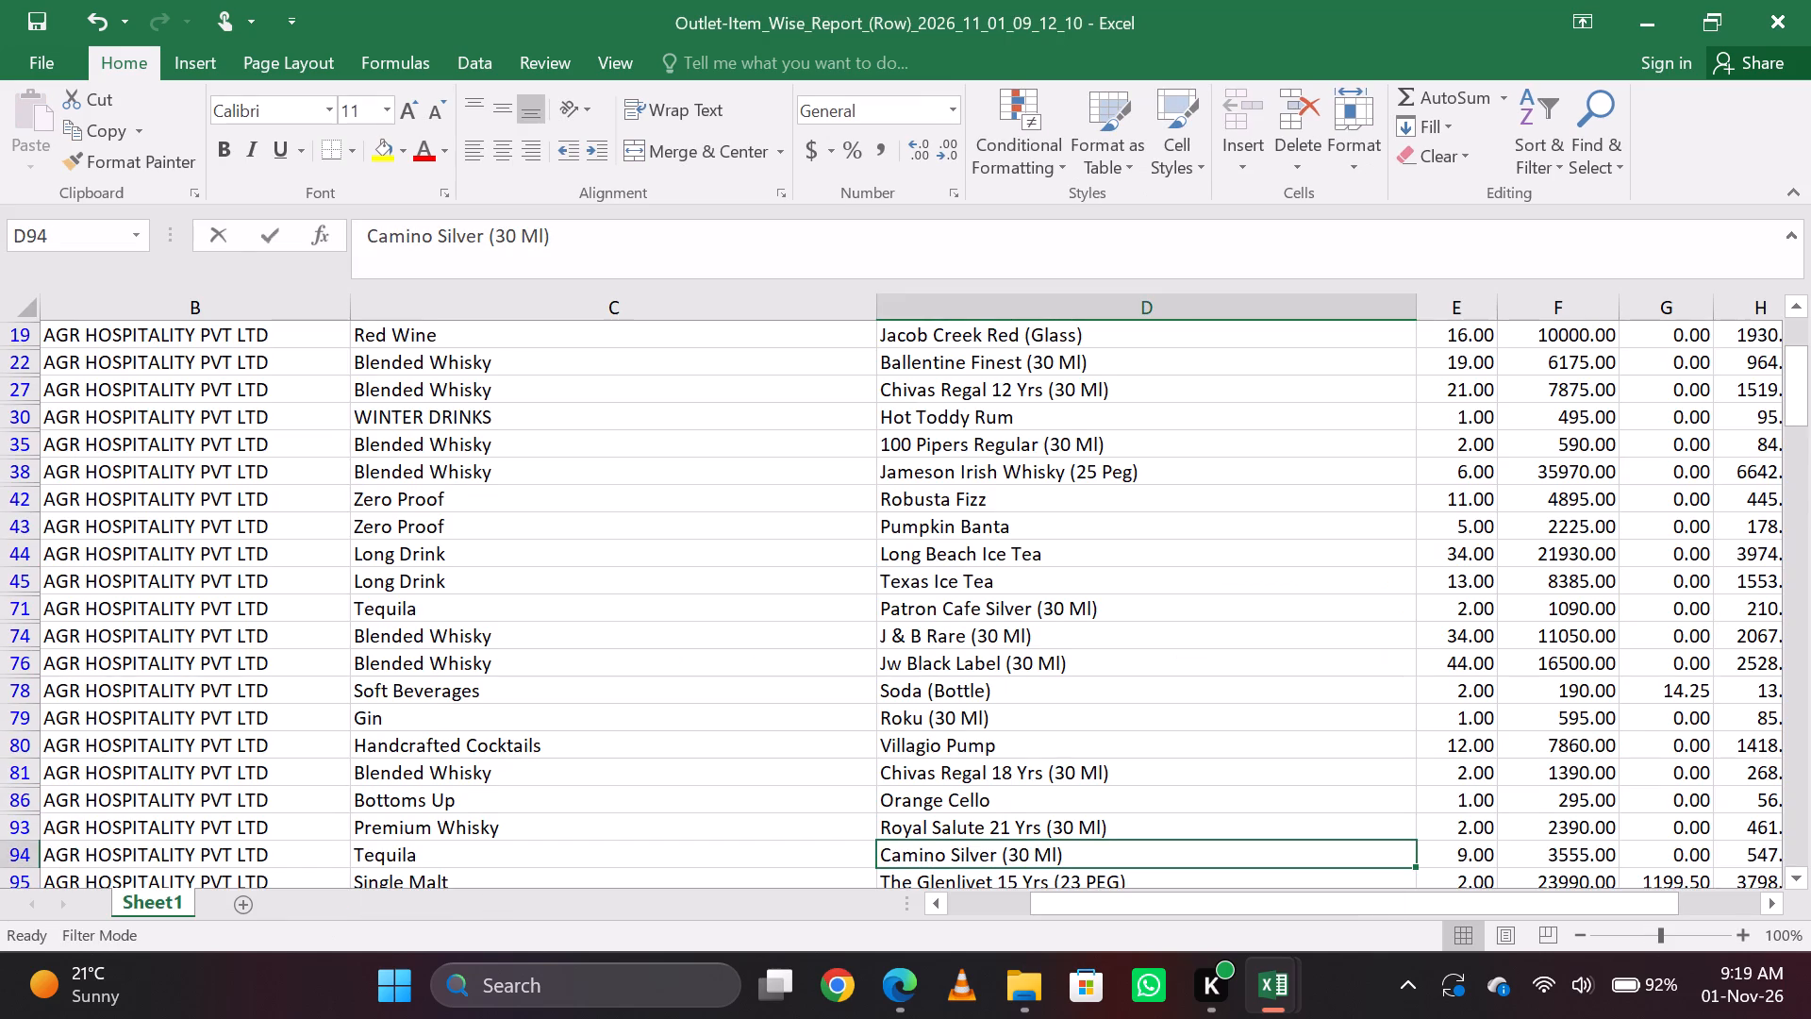
{"action": "key", "text": "Down"}
{"action": "key", "text": "ctrl+c"}
{"action": "key", "text": "alt+Tab"}
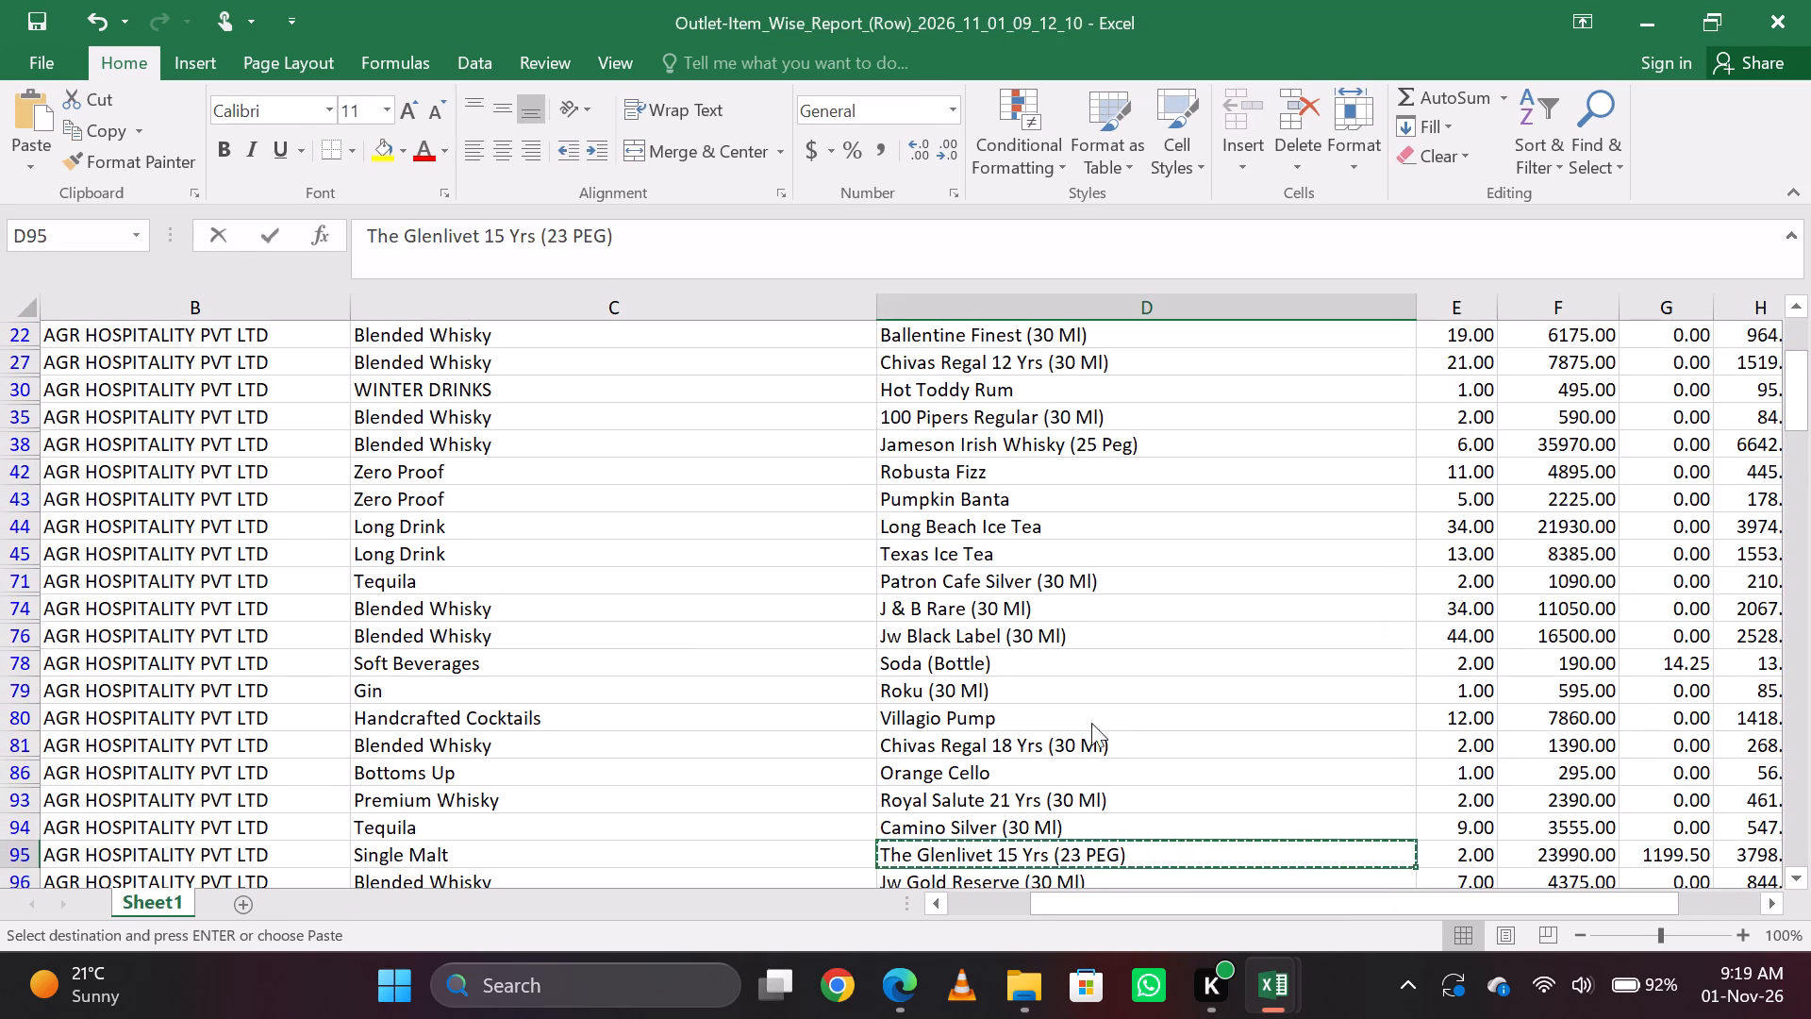
{"action": "key", "text": "Up"}
{"action": "key", "text": "Up"}
{"action": "key", "text": "Up"}
{"action": "key", "text": "Up"}
{"action": "key", "text": "Up"}
{"action": "key", "text": "Up"}
{"action": "key", "text": "Up"}
{"action": "key", "text": "Up"}
{"action": "key", "text": "Up"}
{"action": "key", "text": "Up"}
{"action": "key", "text": "Up"}
{"action": "key", "text": "Up"}
{"action": "key", "text": "Up"}
{"action": "key", "text": "Up"}
{"action": "key", "text": "Up"}
{"action": "key", "text": "Up"}
{"action": "key", "text": "Up"}
{"action": "key", "text": "Up"}
{"action": "key", "text": "Up"}
{"action": "key", "text": "Up"}
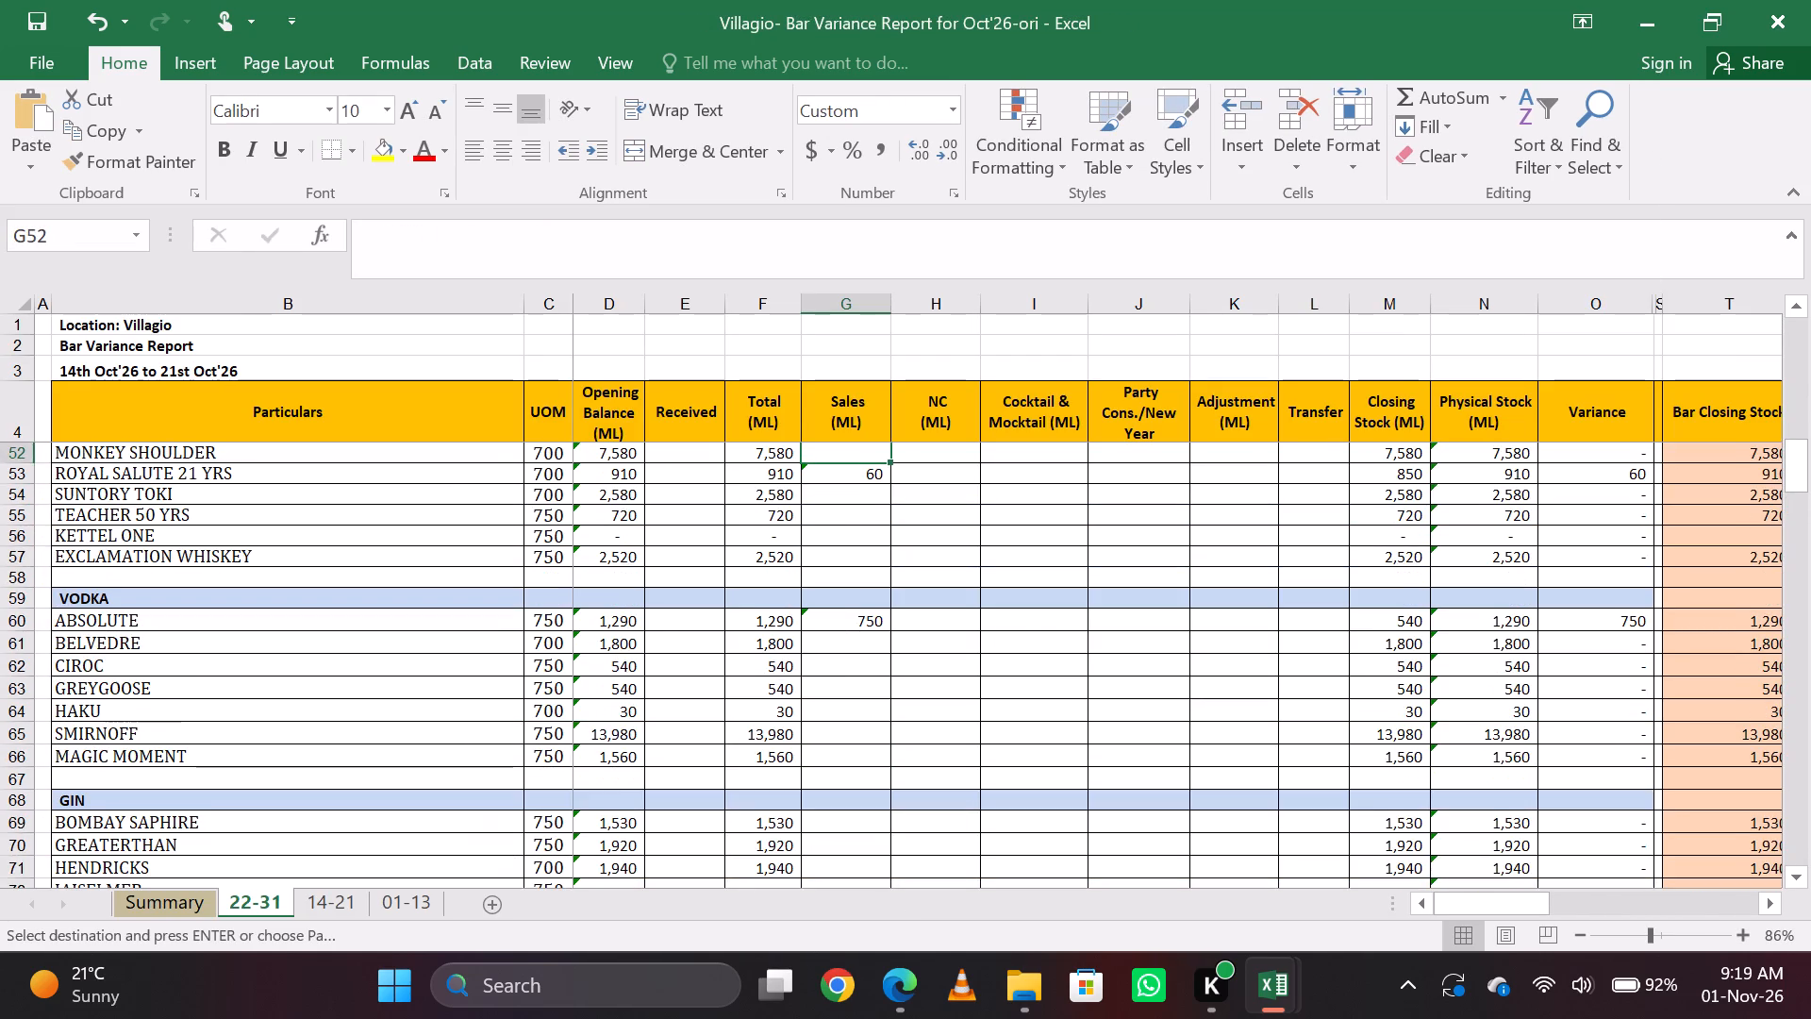
{"action": "key", "text": "Up"}
{"action": "key", "text": "Up"}
{"action": "key", "text": "Up"}
{"action": "key", "text": "Up"}
{"action": "key", "text": "Up"}
{"action": "key", "text": "Up"}
{"action": "key", "text": "Up"}
{"action": "key", "text": "Up"}
{"action": "key", "text": "Up"}
{"action": "key", "text": "Up"}
{"action": "key", "text": "Up"}
{"action": "key", "text": "Up"}
{"action": "key", "text": "Up"}
{"action": "key", "text": "Up"}
{"action": "key", "text": "Up"}
{"action": "key", "text": "Down"}
{"action": "key", "text": "Up"}
{"action": "key", "text": "Up"}
{"action": "key", "text": "Up"}
{"action": "key", "text": "Up"}
{"action": "key", "text": "Up"}
{"action": "key", "text": "Up"}
{"action": "key", "text": "Up"}
{"action": "key", "text": "Up"}
{"action": "key", "text": "Up"}
{"action": "key", "text": "Up"}
{"action": "key", "text": "Up"}
{"action": "key", "text": "Up"}
{"action": "key", "text": "Up"}
{"action": "key", "text": "Up"}
{"action": "key", "text": "Up"}
{"action": "key", "text": "Up"}
{"action": "key", "text": "Up"}
{"action": "key", "text": "Up"}
{"action": "key", "text": "Up"}
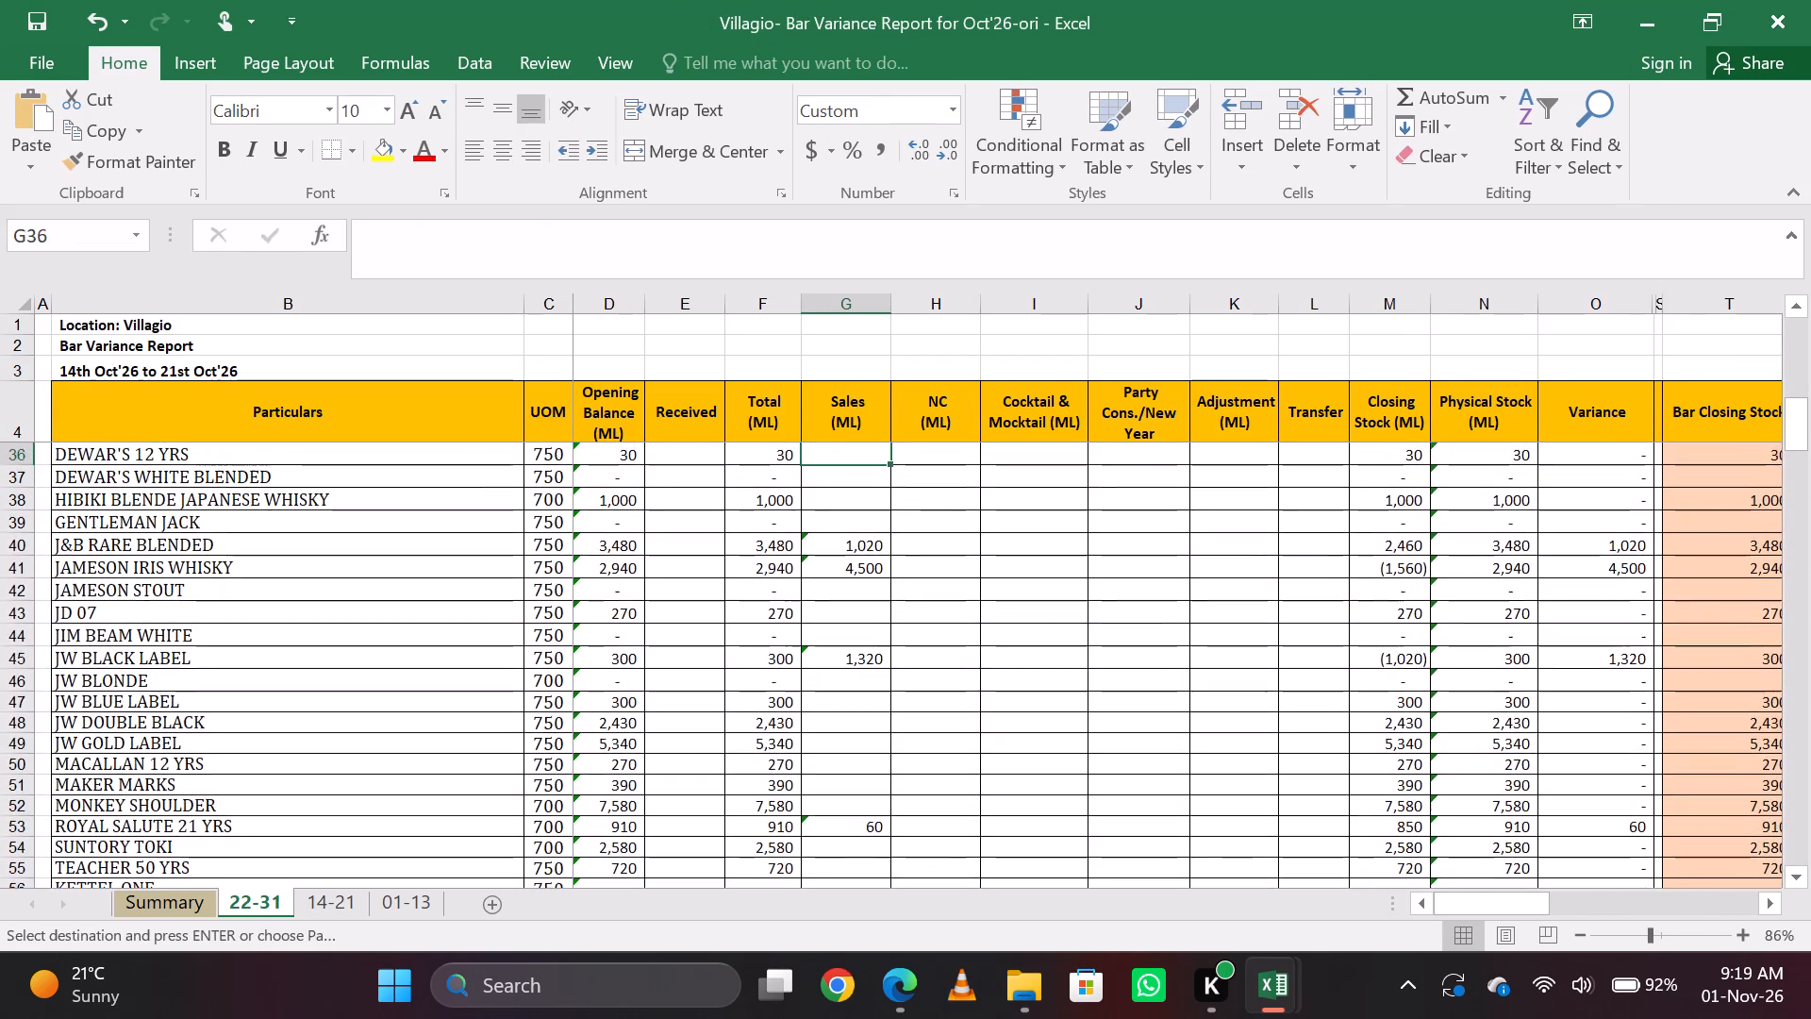
{"action": "key", "text": "Down"}
{"action": "key", "text": "Down"}
{"action": "key", "text": "Down"}
{"action": "key", "text": "Down"}
{"action": "key", "text": "Down"}
{"action": "key", "text": "Down"}
{"action": "key", "text": "Down"}
{"action": "key", "text": "Down"}
{"action": "key", "text": "Down"}
{"action": "key", "text": "Down"}
{"action": "key", "text": "Down"}
{"action": "key", "text": "Down"}
{"action": "key", "text": "Down"}
{"action": "key", "text": "Down"}
{"action": "key", "text": "Down"}
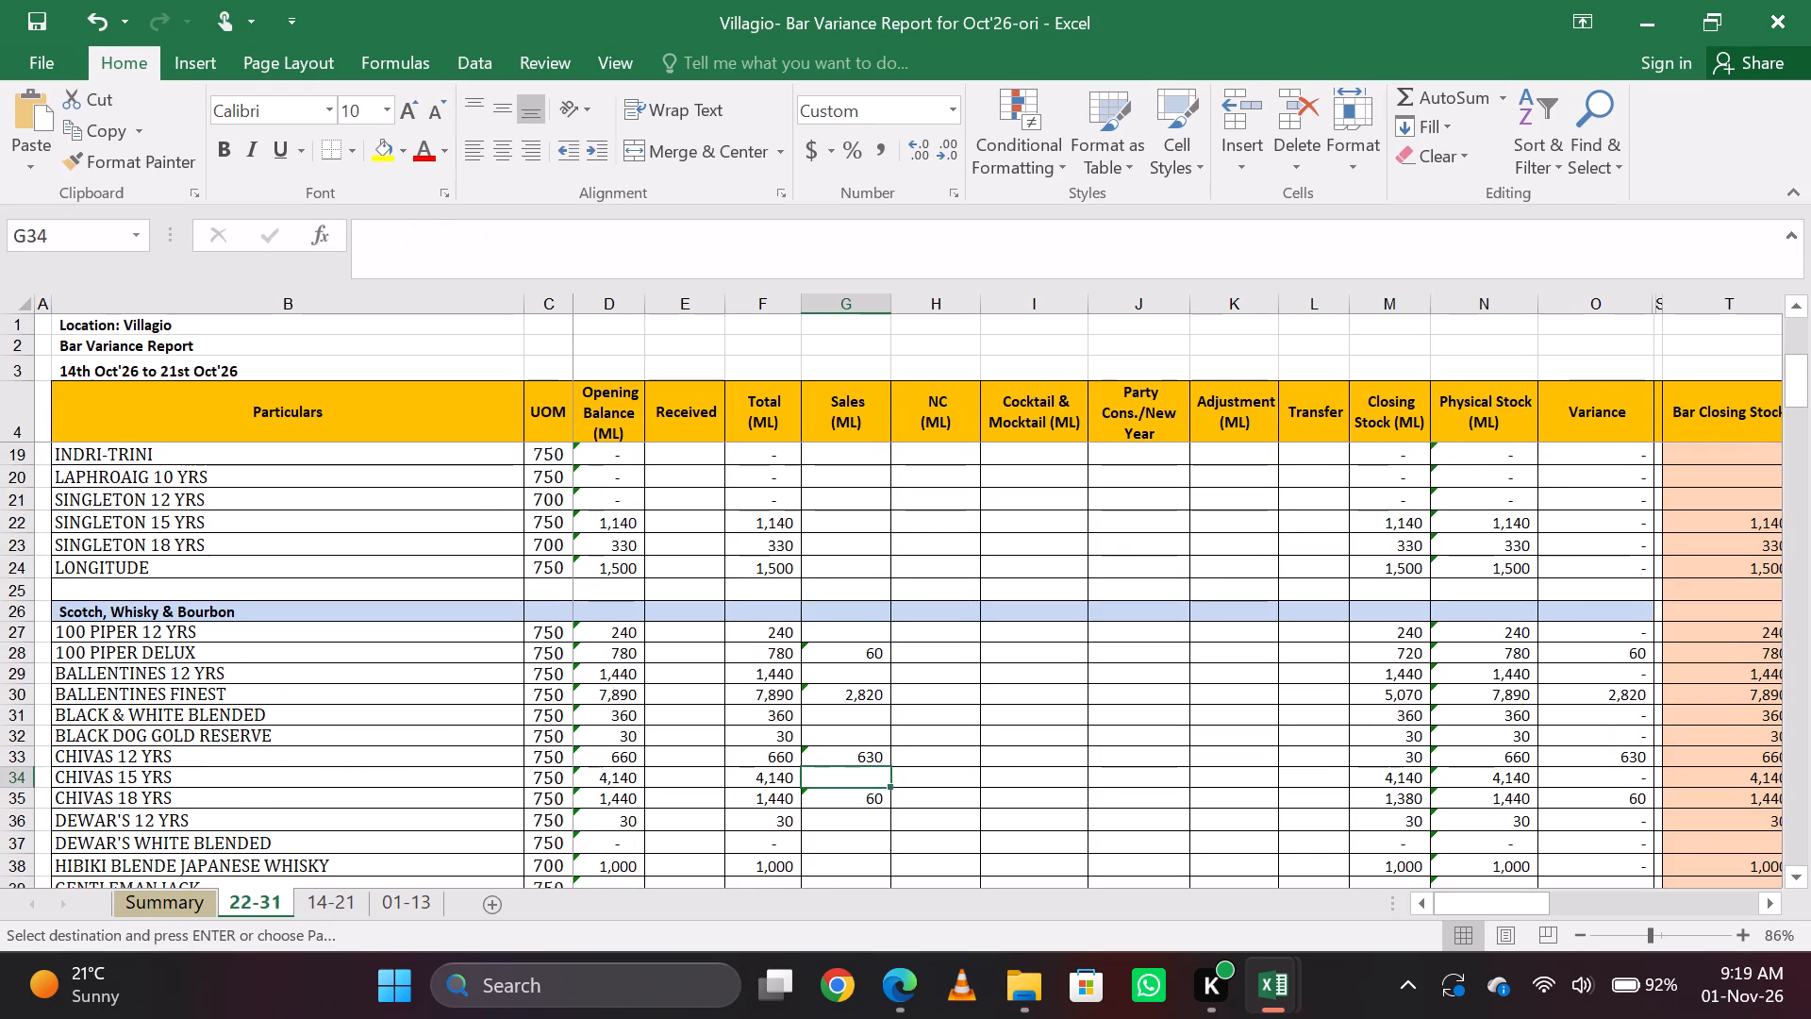
{"action": "key", "text": "Up"}
{"action": "key", "text": "Up"}
{"action": "key", "text": "Up"}
{"action": "key", "text": "Up"}
{"action": "key", "text": "Up"}
{"action": "key", "text": "Up"}
{"action": "key", "text": "Up"}
{"action": "key", "text": "Up"}
{"action": "key", "text": "Up"}
{"action": "key", "text": "Up"}
{"action": "key", "text": "Up"}
{"action": "key", "text": "Up"}
{"action": "key", "text": "Up"}
{"action": "key", "text": "Up"}
{"action": "key", "text": "Up"}
{"action": "key", "text": "Up"}
{"action": "key", "text": "Up"}
{"action": "key", "text": "Up"}
{"action": "key", "text": "Up"}
{"action": "key", "text": "Up"}
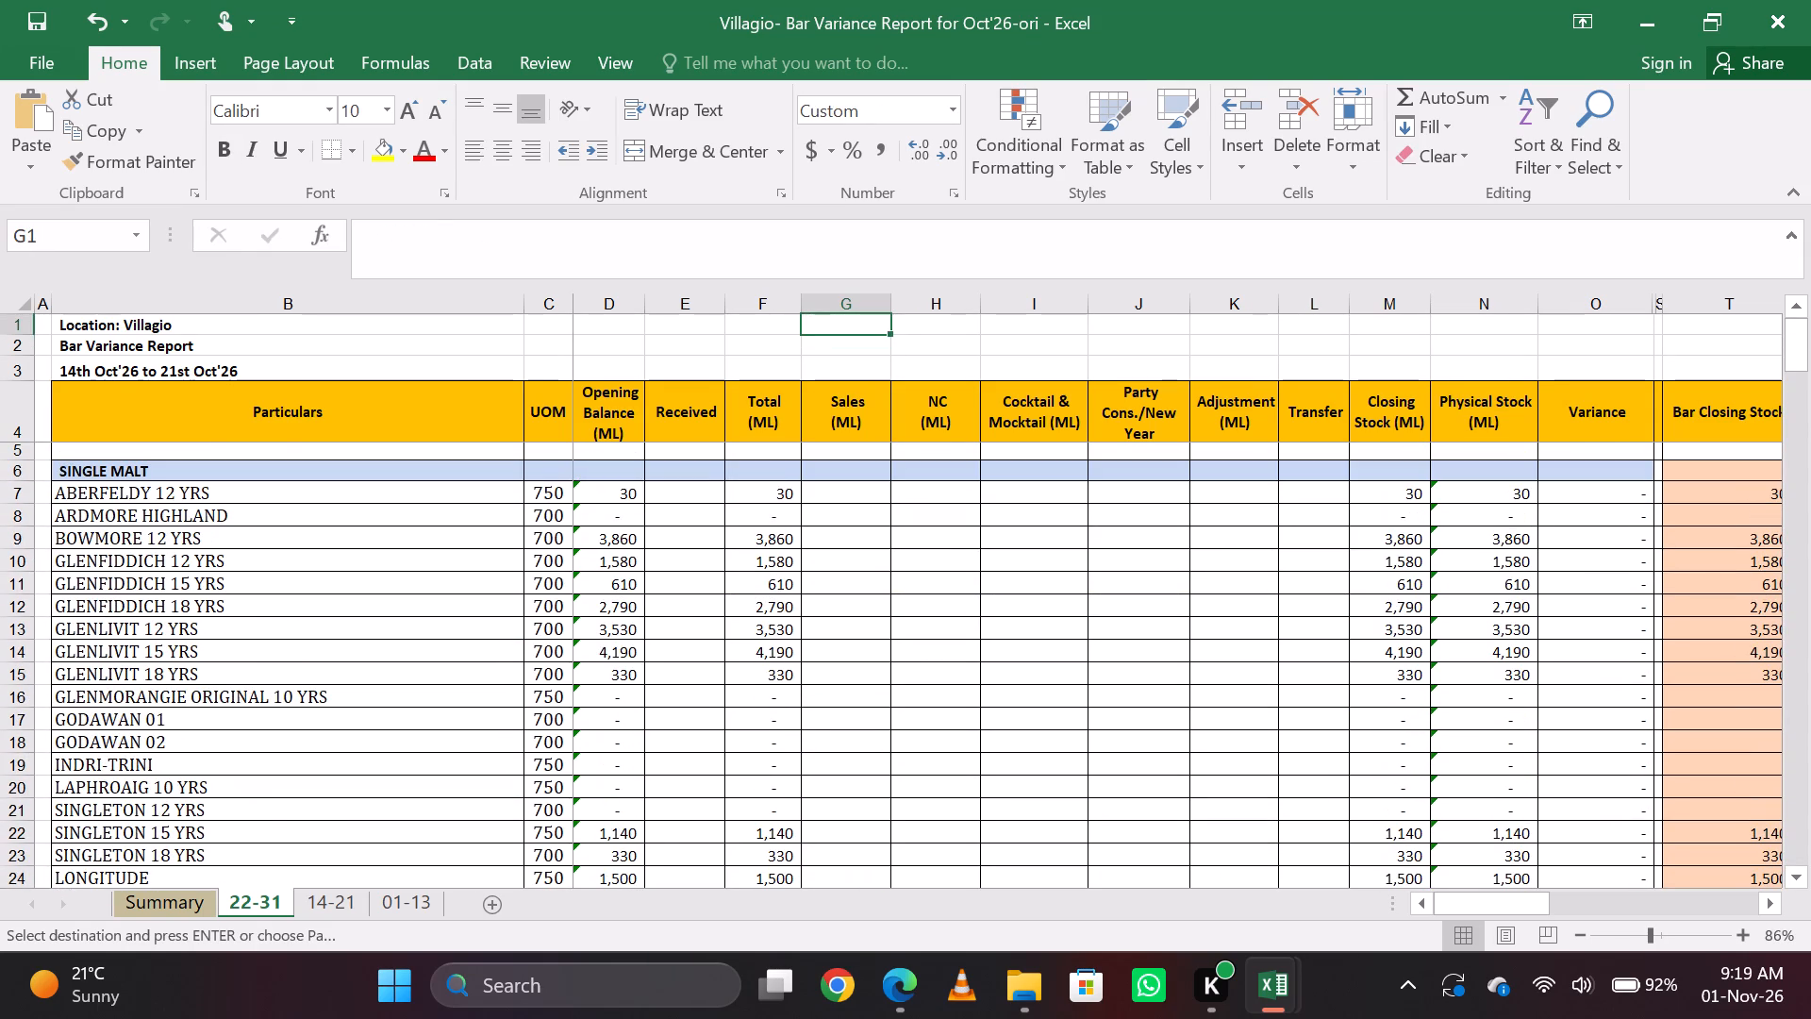
{"action": "key", "text": "Down"}
{"action": "key", "text": "Down"}
{"action": "key", "text": "Down"}
{"action": "key", "text": "Down"}
{"action": "key", "text": "Down"}
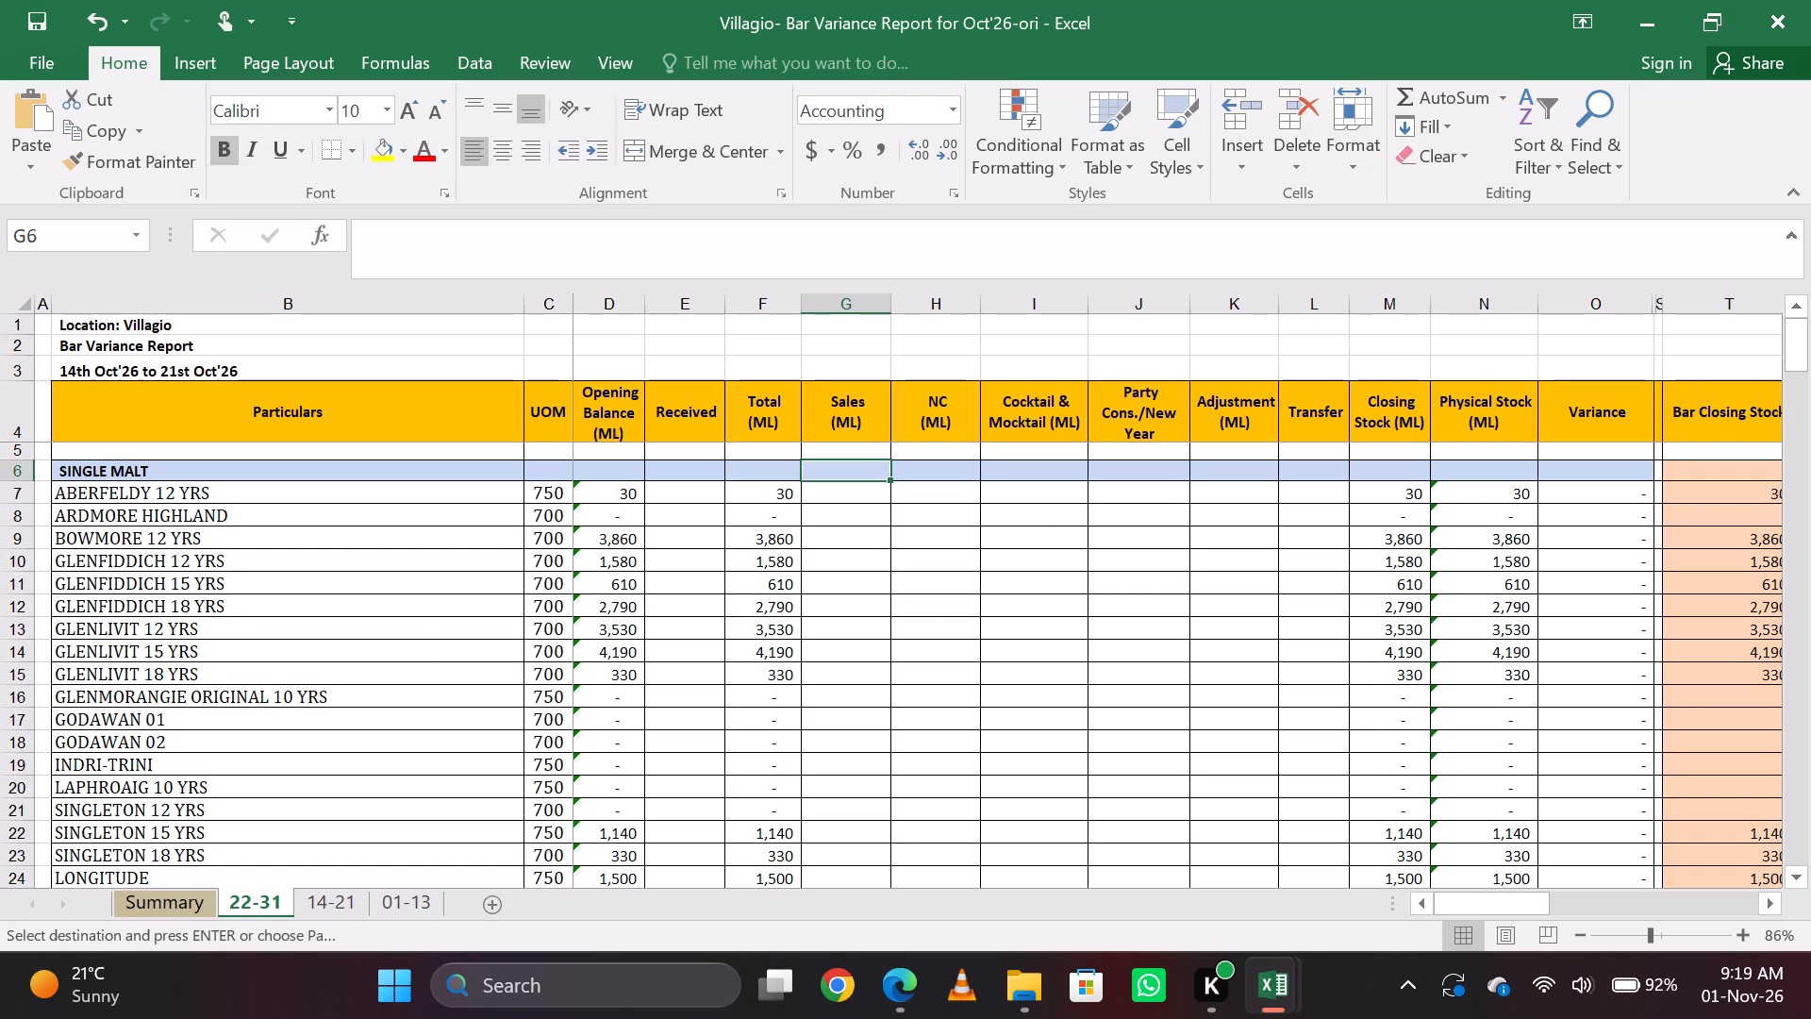
{"action": "key", "text": "Down"}
{"action": "key", "text": "Up"}
{"action": "key", "text": "alt+Tab"}
{"action": "key", "text": "alt+Tab"}
{"action": "key", "text": "Down"}
{"action": "key", "text": "Down"}
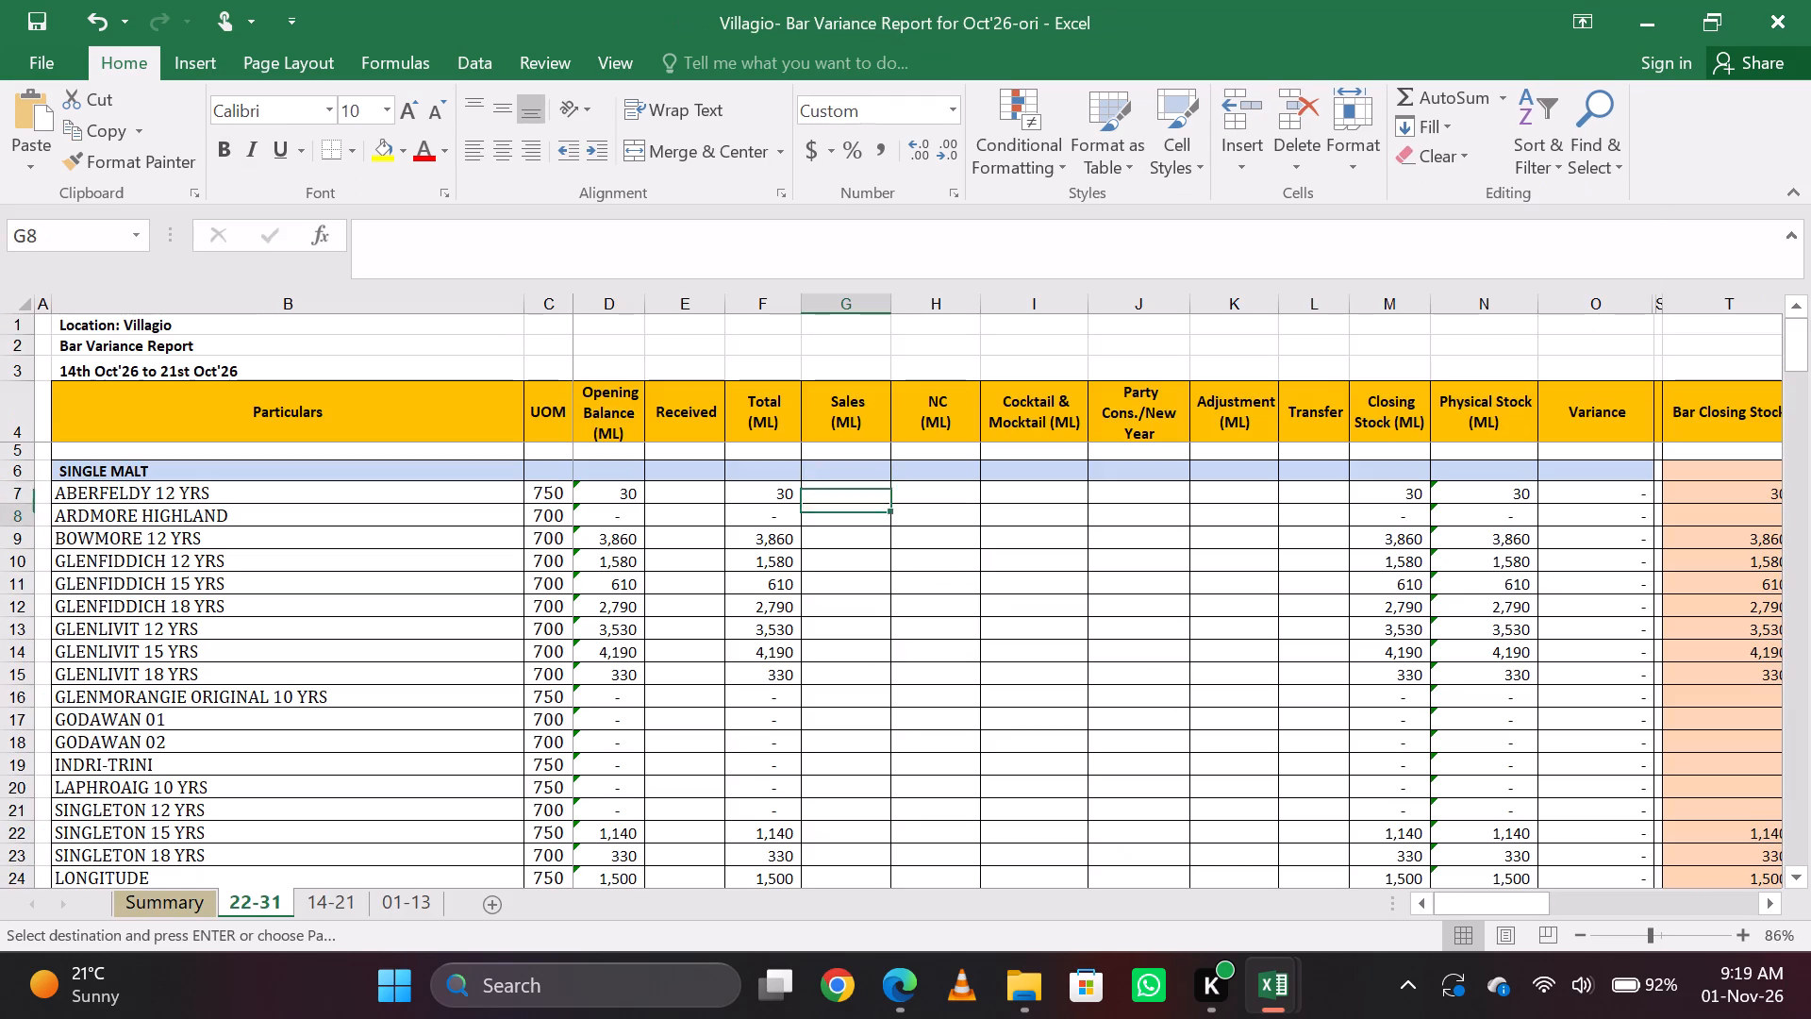
{"action": "key", "text": "Down"}
{"action": "key", "text": "Down"}
{"action": "key", "text": "Down"}
{"action": "key", "text": "Down"}
{"action": "key", "text": "Down"}
{"action": "key", "text": "Down"}
{"action": "key", "text": "alt+Tab"}
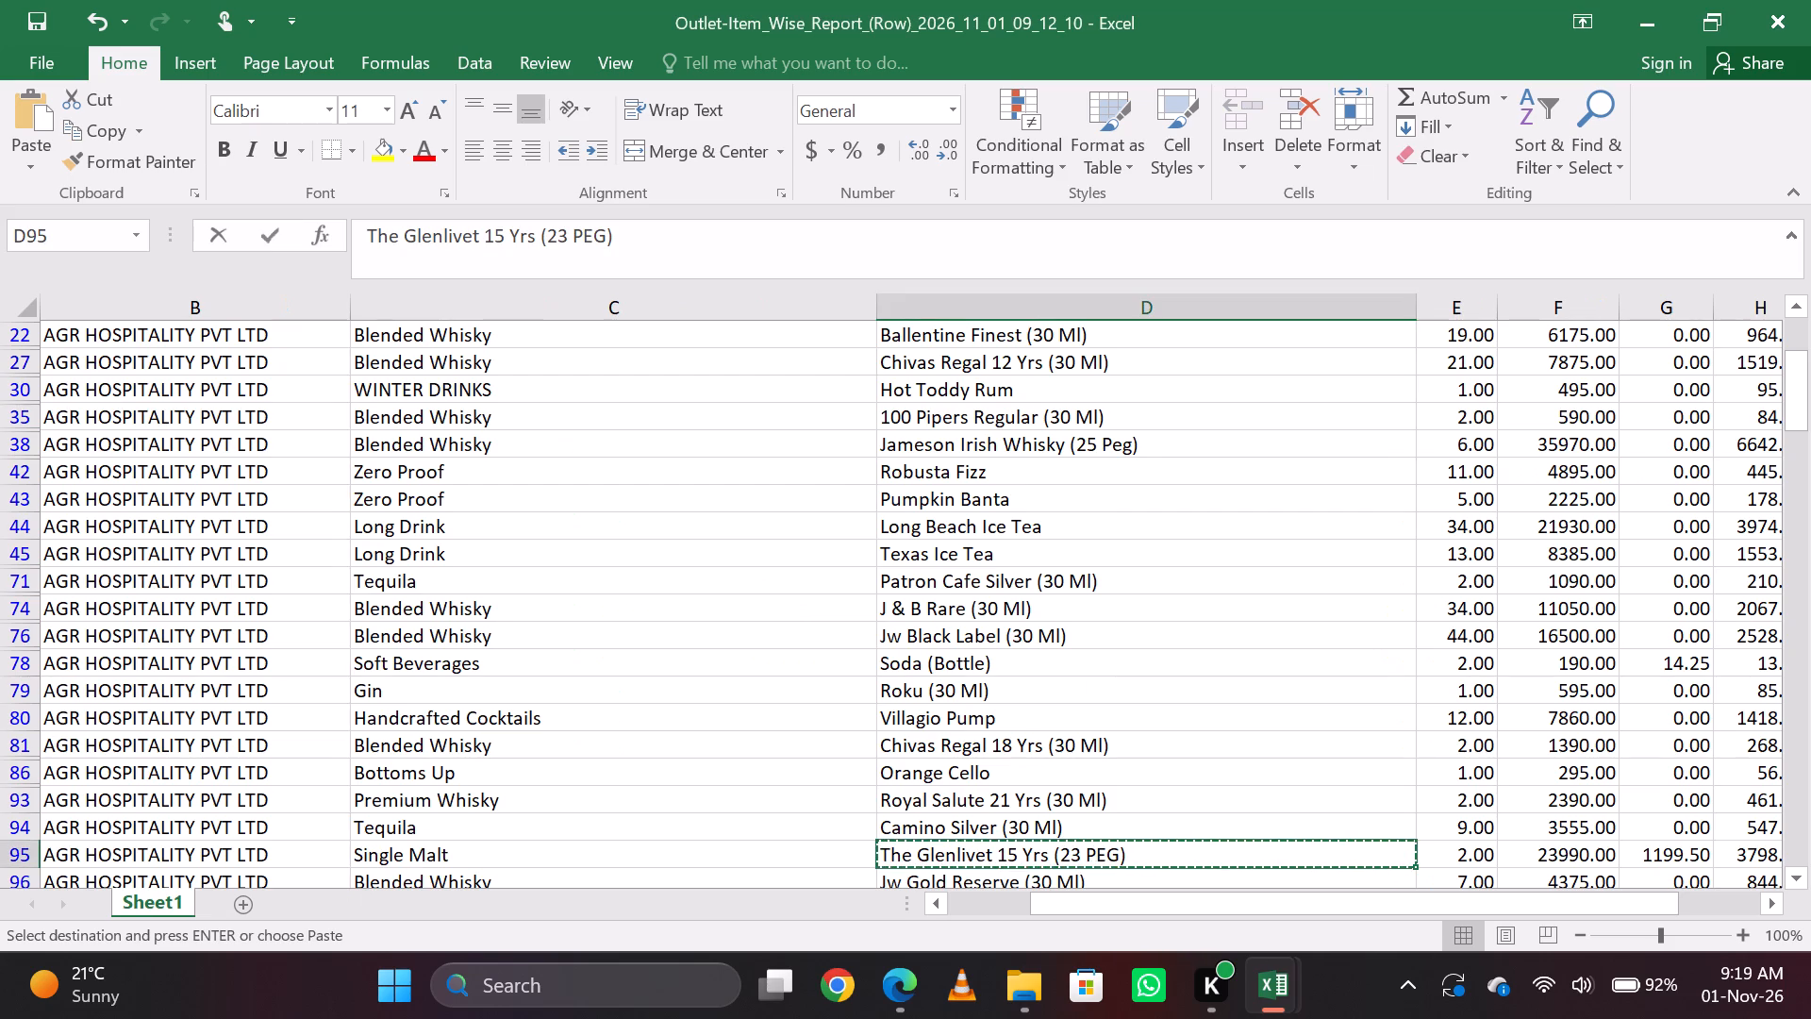
{"action": "key", "text": "alt+Tab"}
{"action": "key", "text": "Down"}
{"action": "key", "text": "Up"}
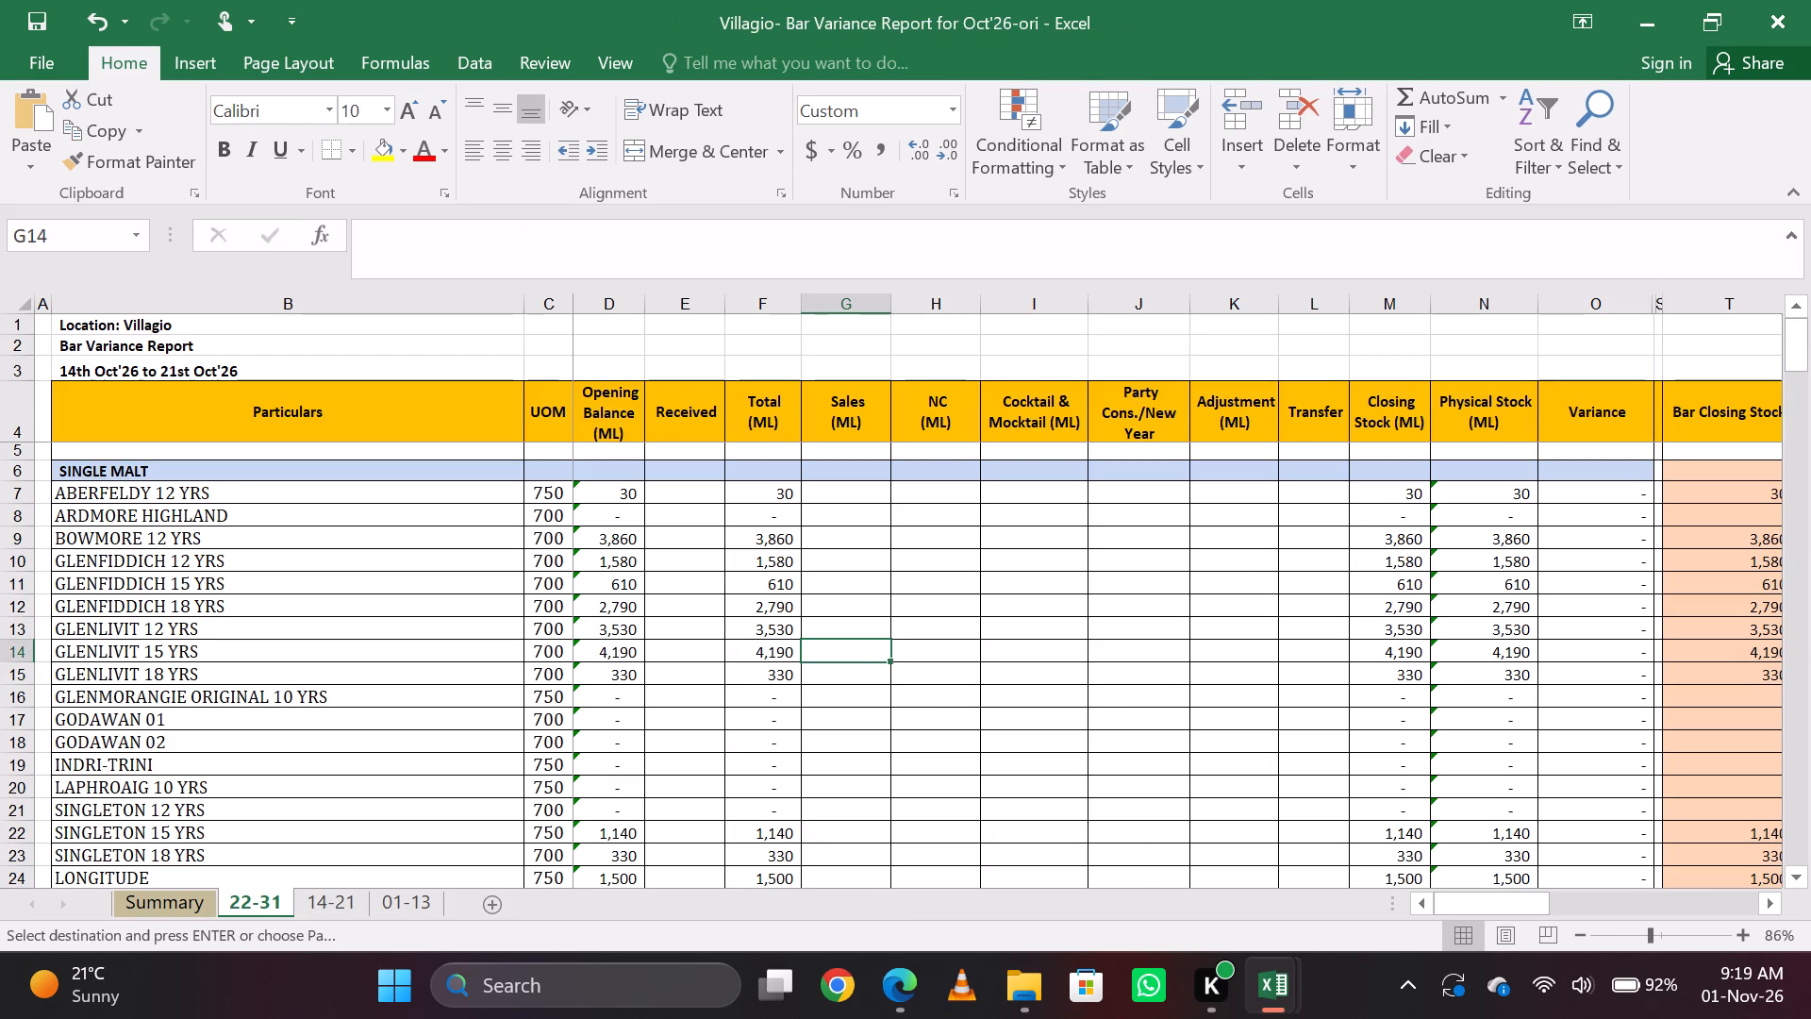
{"action": "key", "text": "equal"}
{"action": "type", "text": "700*2"}
{"action": "key", "text": "Return"}
{"action": "key", "text": "Up"}
Copy the Jw Gold Reserve (30 Ml) item name, and enter =7*30 as JW GOLD LABEL's Sales (ML) in the bar variance report.
{"action": "key", "text": "alt+Tab"}
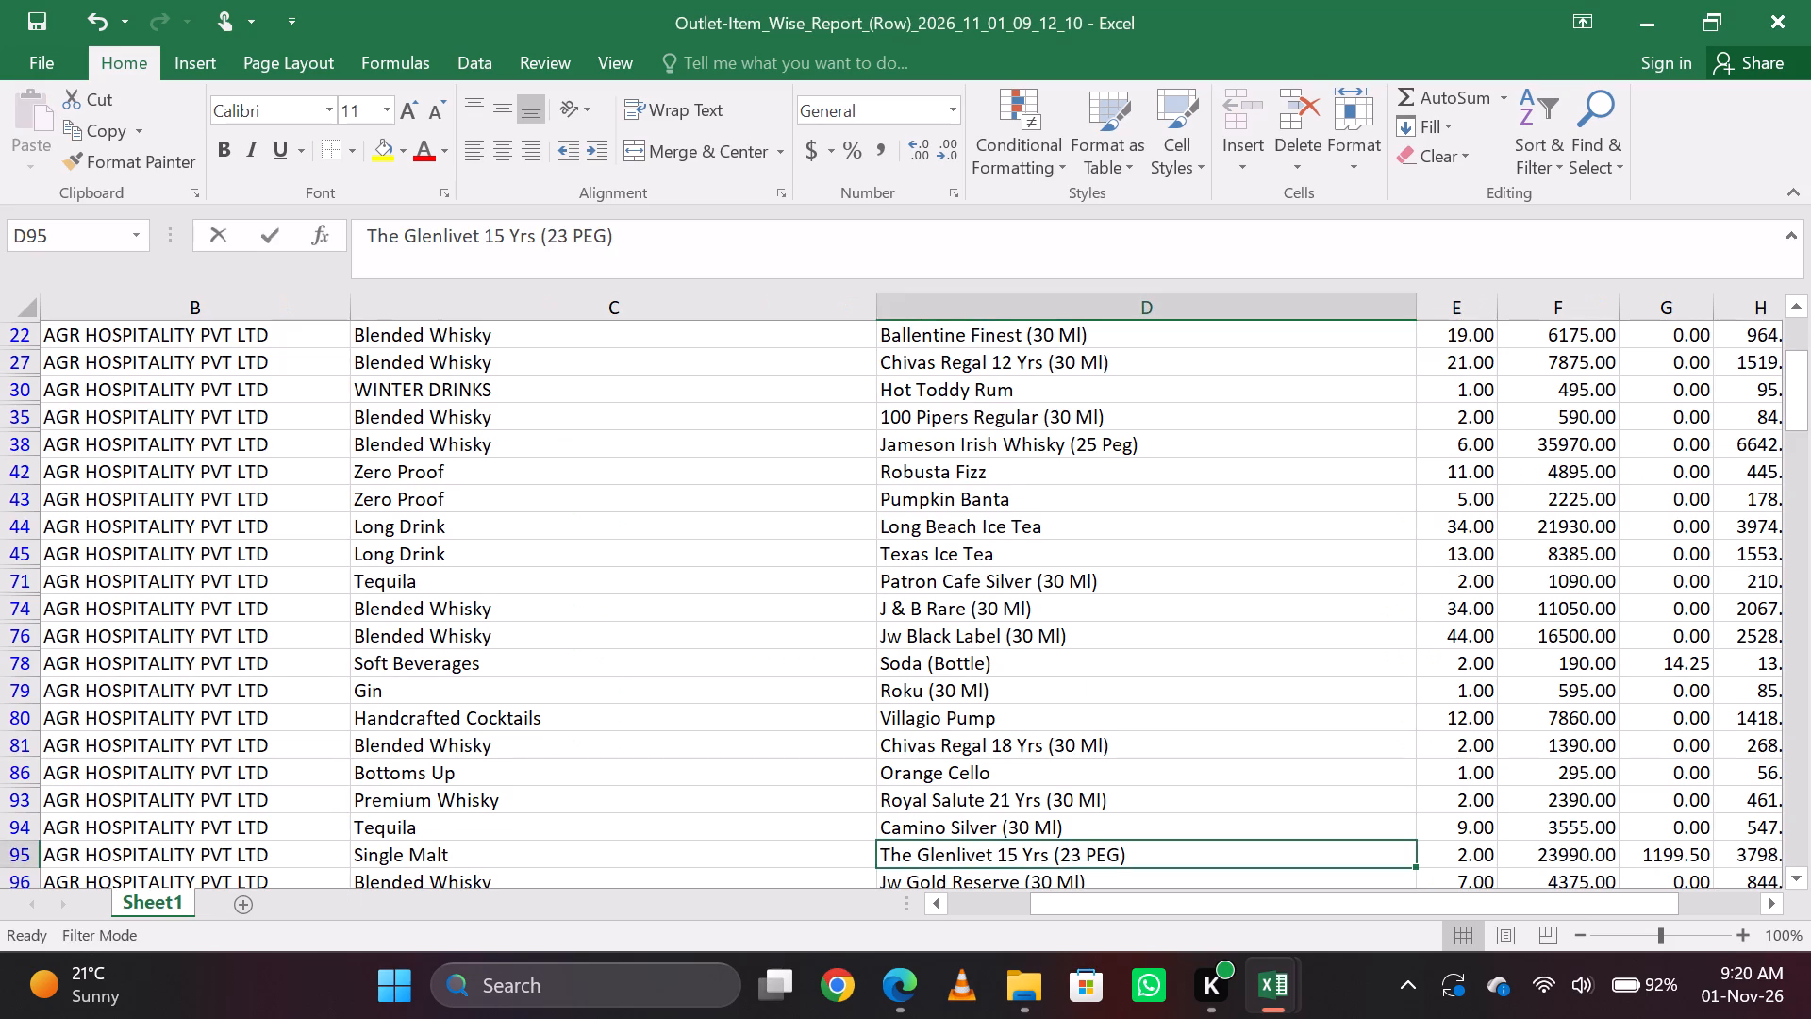
{"action": "key", "text": "Down"}
{"action": "key", "text": "ctrl+c"}
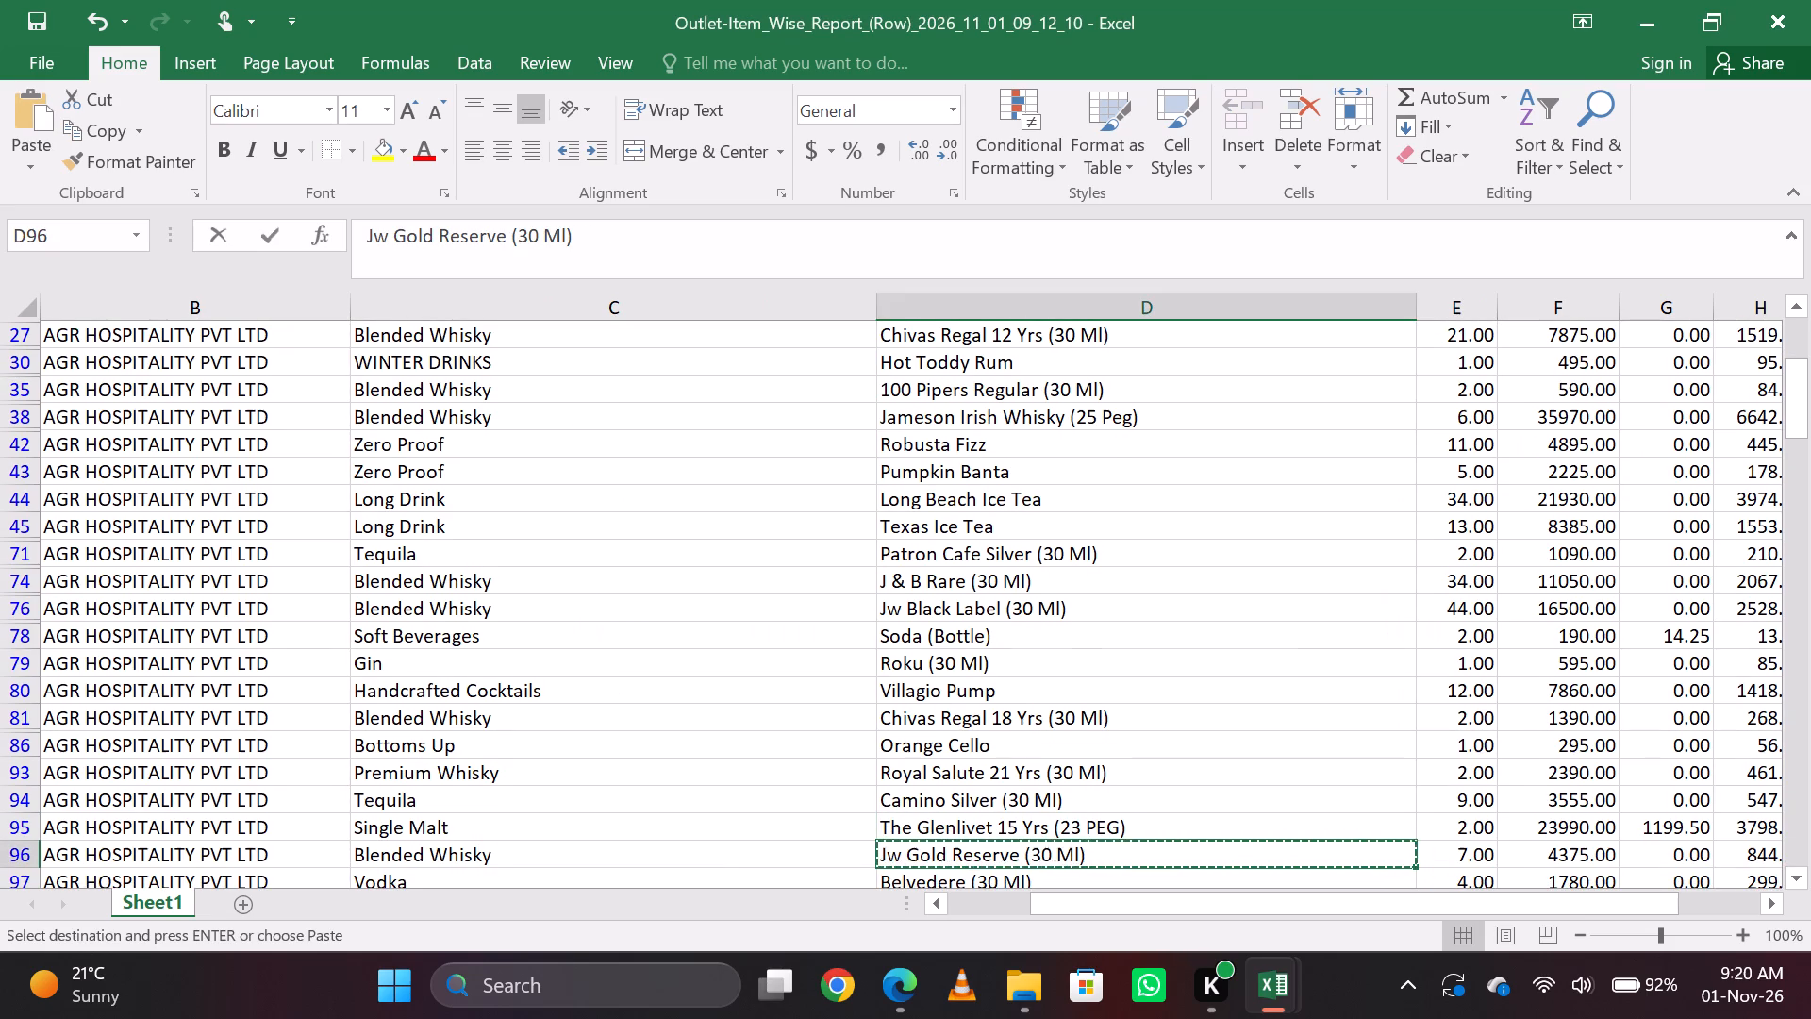
{"action": "key", "text": "alt+Tab"}
{"action": "key", "text": "Page_Down"}
{"action": "key", "text": "Page_Down"}
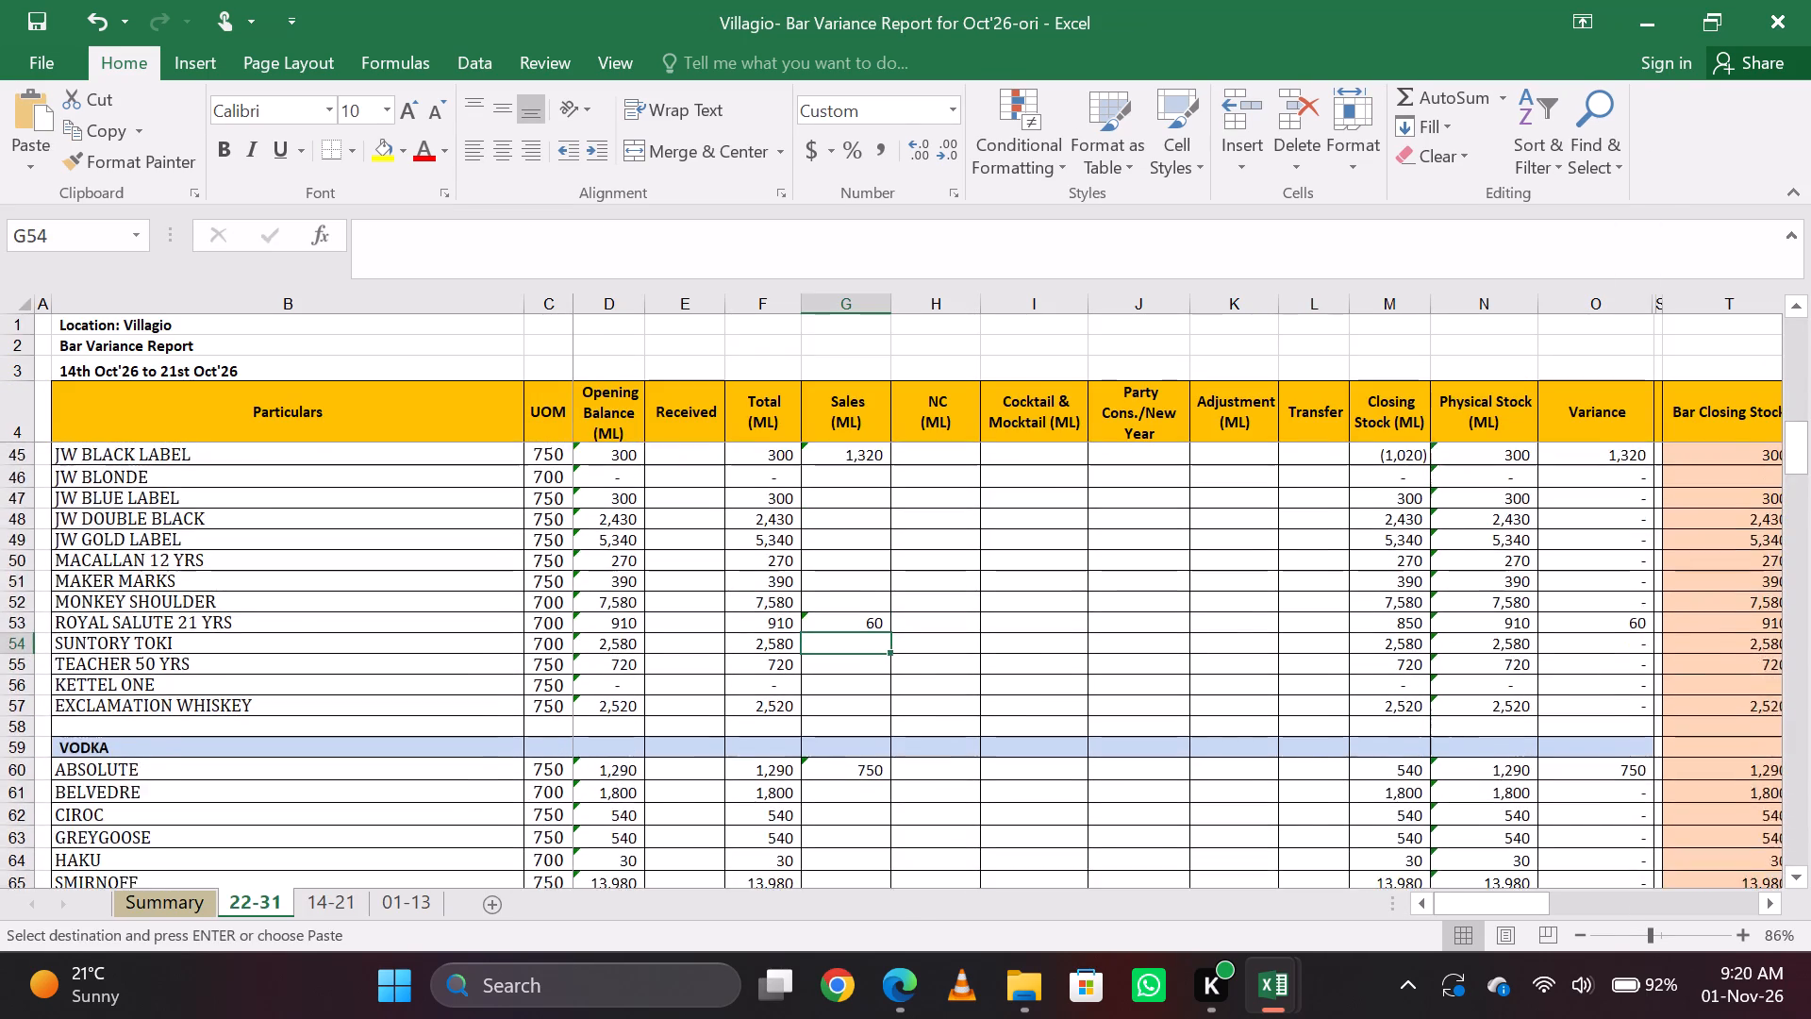
{"action": "key", "text": "Page_Up"}
{"action": "key", "text": "Down"}
{"action": "key", "text": "Down"}
{"action": "key", "text": "Down"}
{"action": "key", "text": "Down"}
{"action": "key", "text": "Down"}
{"action": "key", "text": "Down"}
{"action": "key", "text": "Down"}
{"action": "key", "text": "Down"}
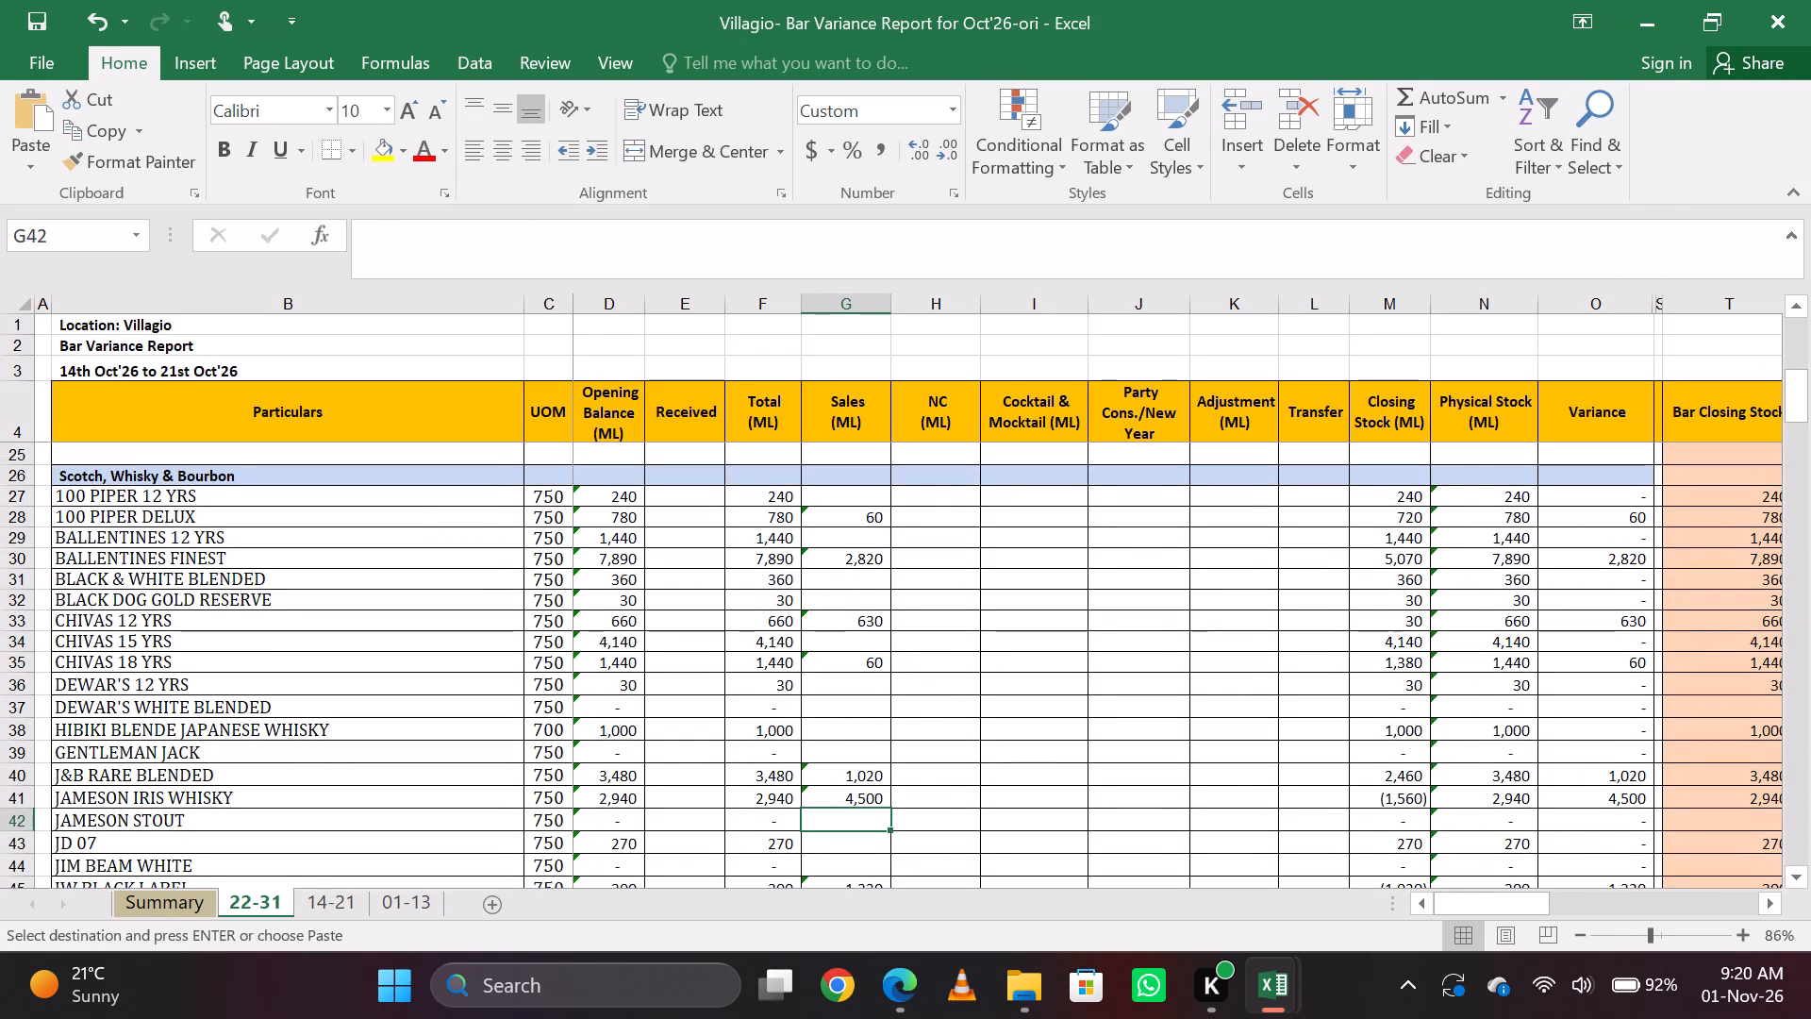
{"action": "key", "text": "Down"}
{"action": "key", "text": "Down"}
{"action": "key", "text": "Down"}
{"action": "key", "text": "Down"}
{"action": "key", "text": "Down"}
{"action": "key", "text": "Down"}
{"action": "key", "text": "Down"}
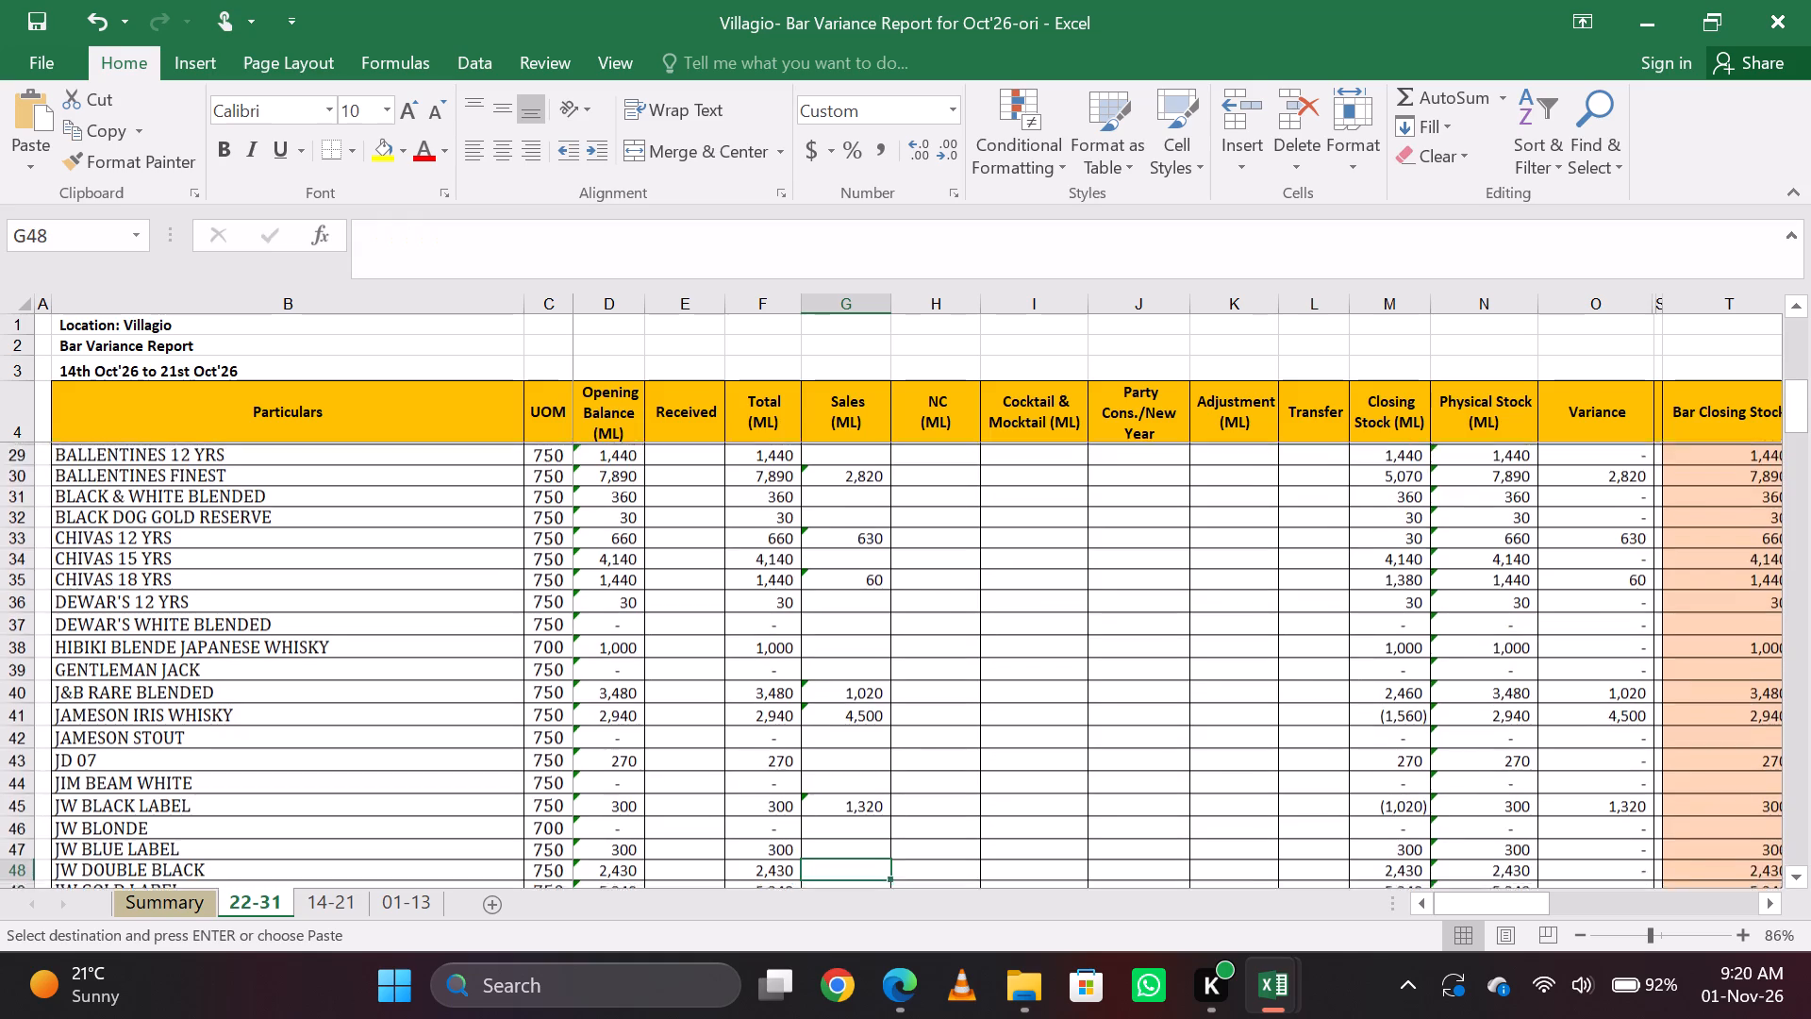
{"action": "key", "text": "Down"}
{"action": "key", "text": "Up"}
{"action": "key", "text": "alt+Tab"}
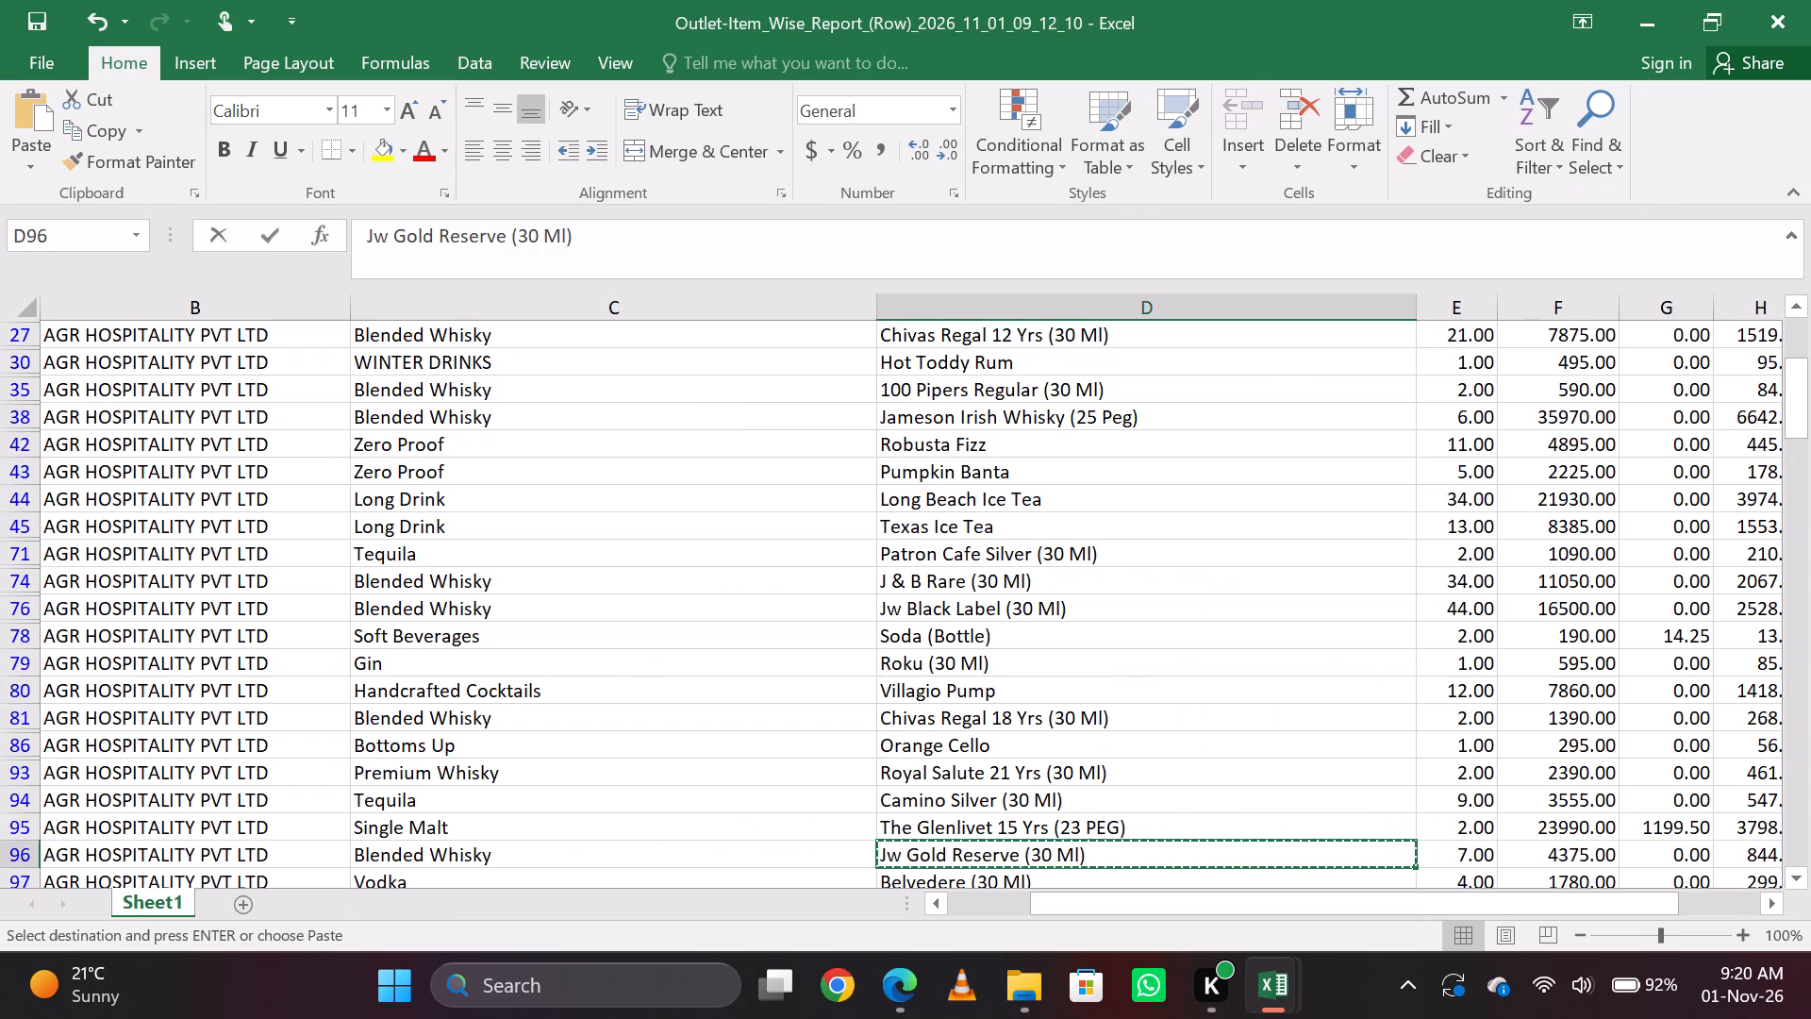
{"action": "key", "text": "alt+Tab"}
{"action": "type", "text": "=7*30"}
{"action": "key", "text": "Return"}
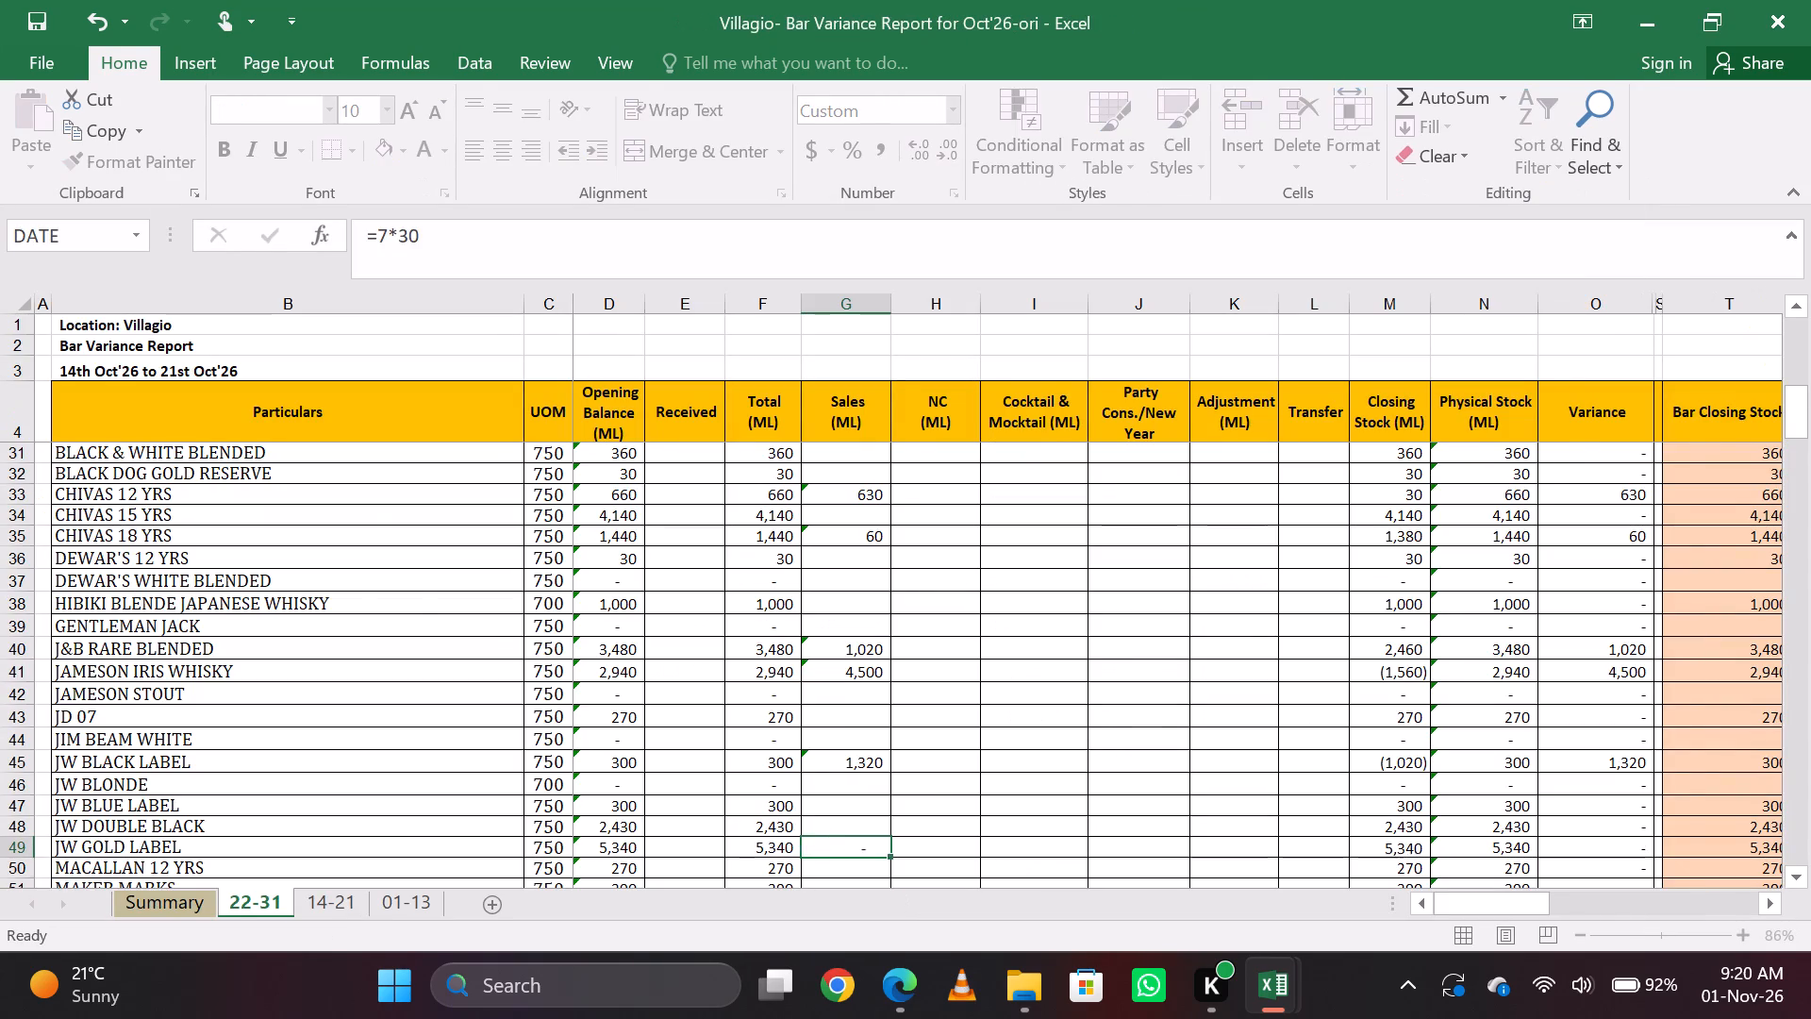
{"action": "key", "text": "Up"}
Copy the Belvedere (30 Ml) item name, and enter =4*30 as BELVEDRE's Sales (ML) in the bar variance report's Vodka section.
{"action": "key", "text": "alt+Tab"}
{"action": "key", "text": "Down"}
{"action": "key", "text": "ctrl+c"}
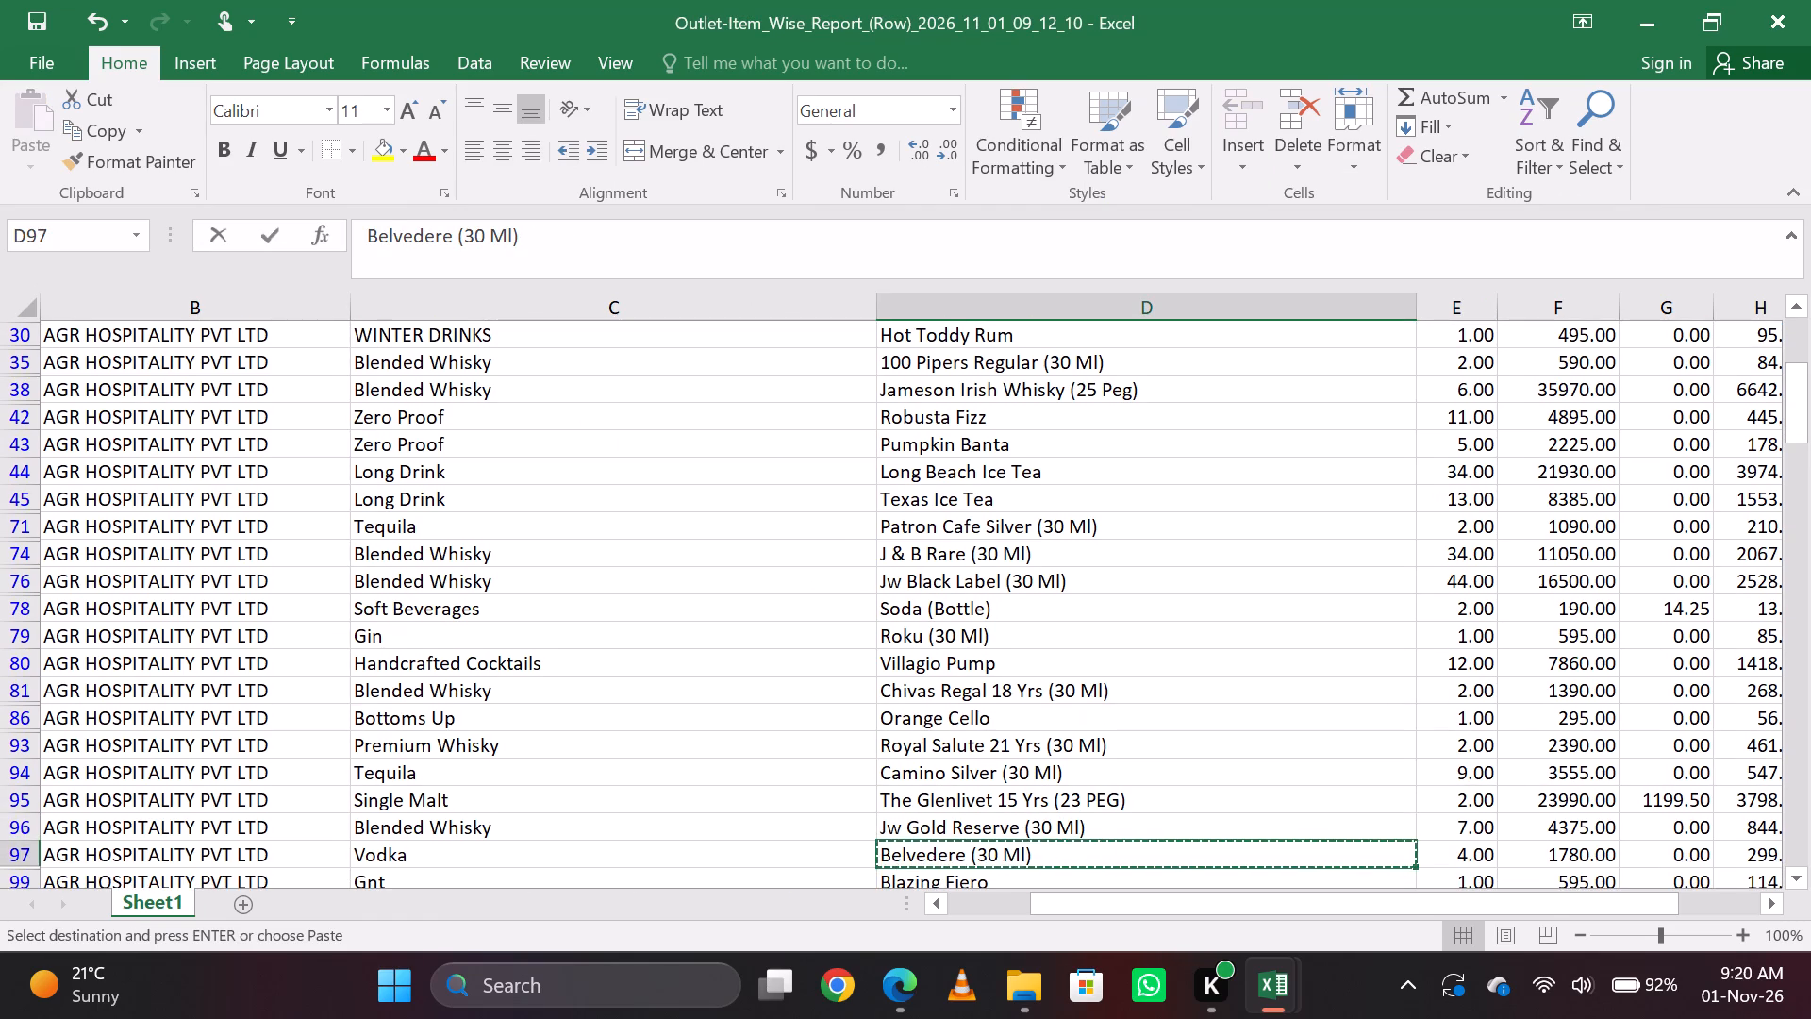
{"action": "key", "text": "alt+Tab"}
{"action": "key", "text": "Page_Down"}
{"action": "key", "text": "Down"}
{"action": "key", "text": "Up"}
{"action": "key", "text": "Up"}
{"action": "key", "text": "Up"}
{"action": "key", "text": "Up"}
{"action": "key", "text": "Up"}
{"action": "key", "text": "Up"}
{"action": "key", "text": "Up"}
{"action": "key", "text": "Up"}
{"action": "key", "text": "Up"}
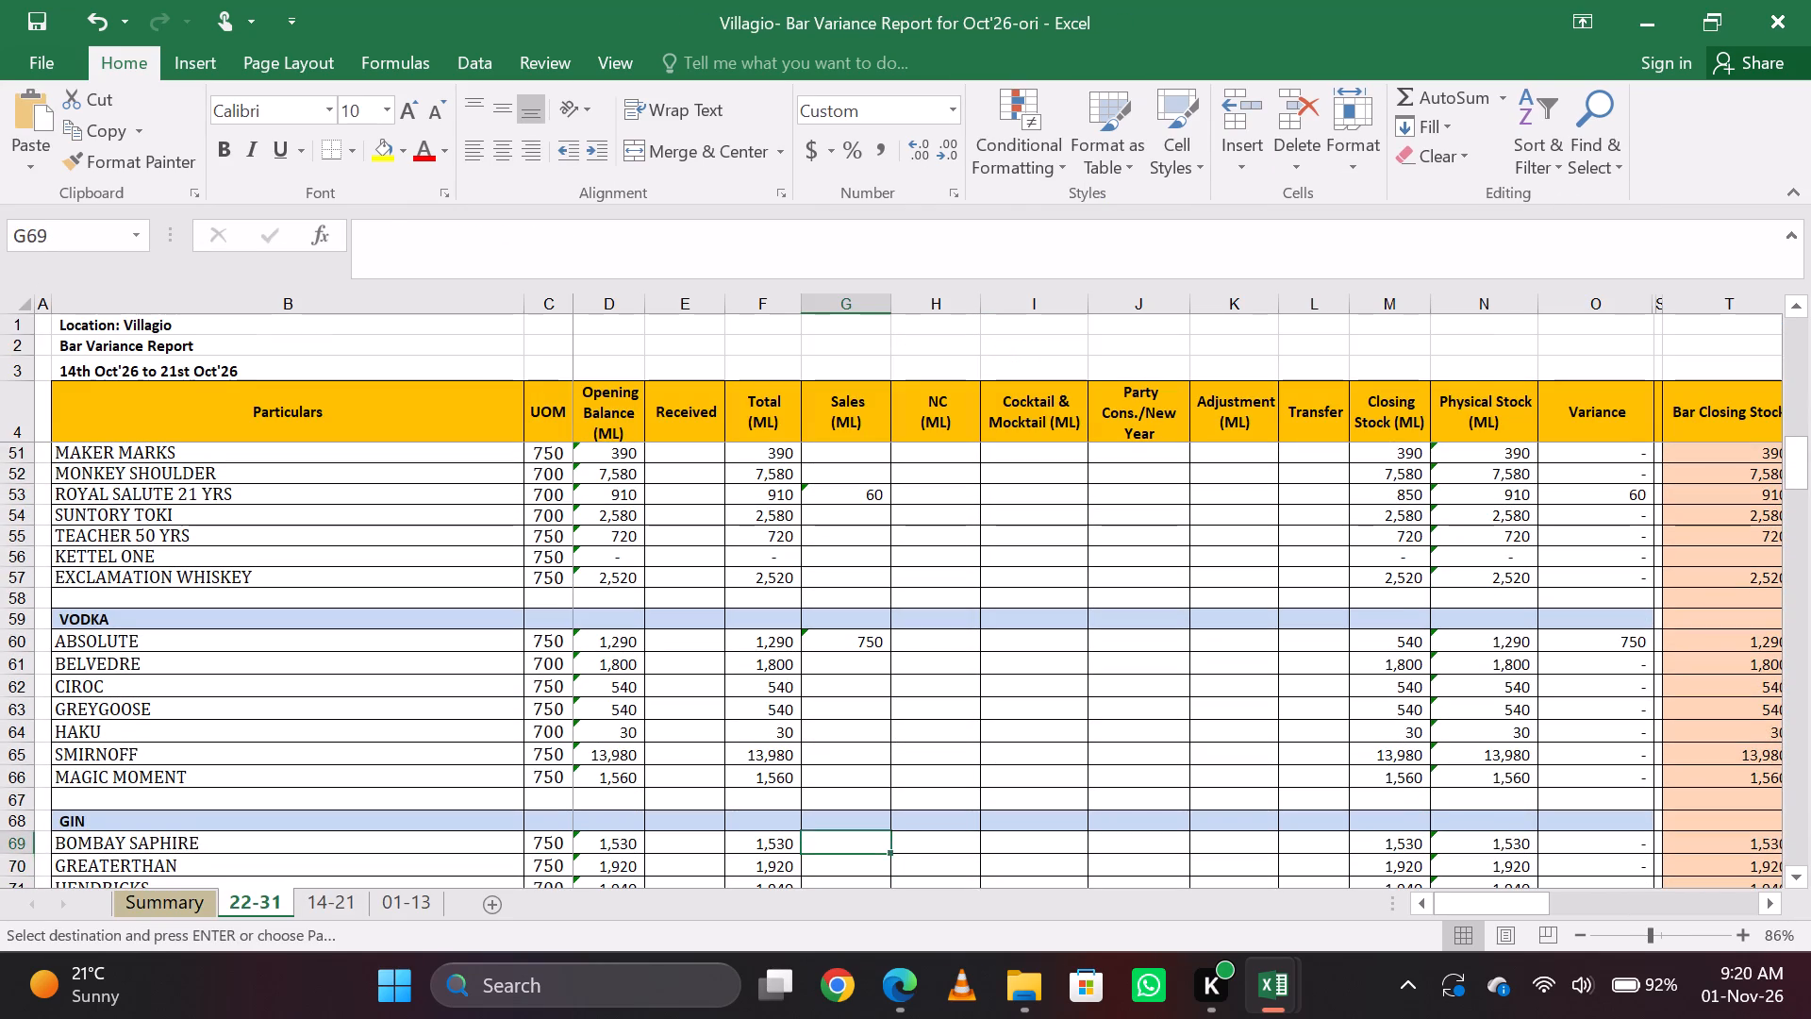
{"action": "key", "text": "Down"}
{"action": "key", "text": "Up"}
{"action": "key", "text": "alt+Tab"}
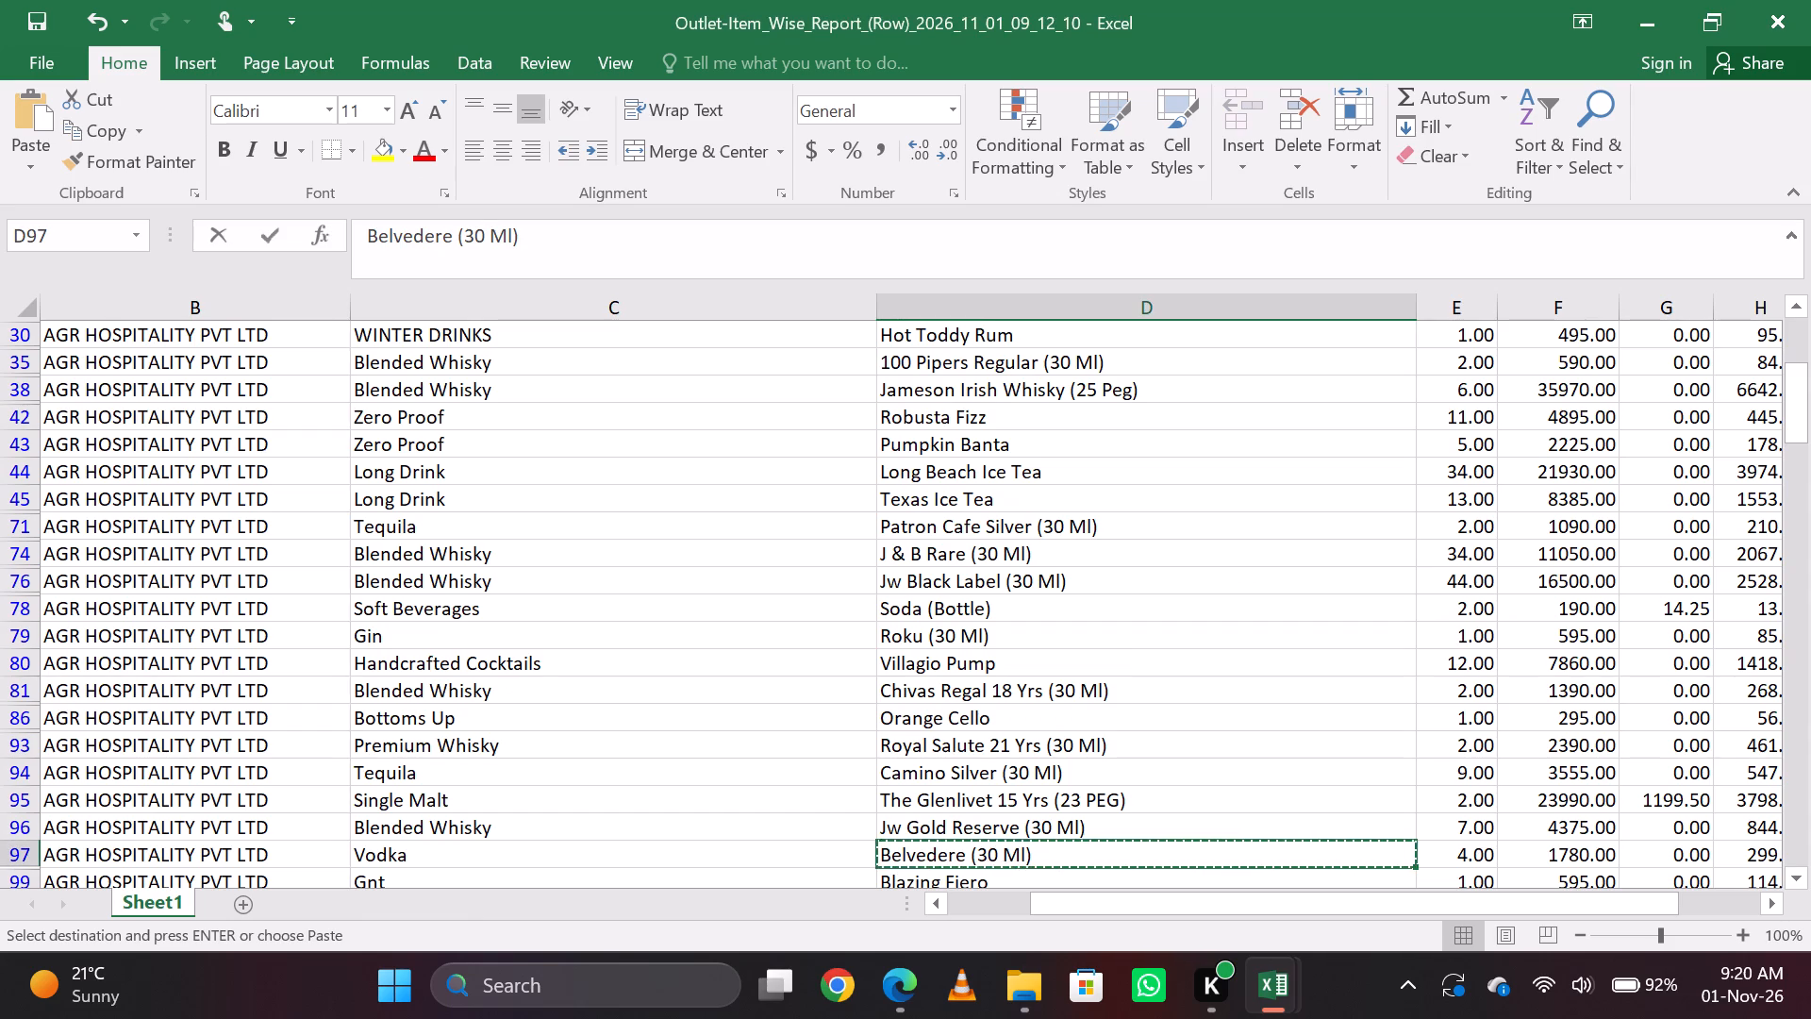
{"action": "key", "text": "alt+Tab"}
{"action": "type", "text": "=5"}
{"action": "key", "text": "BackSpace"}
{"action": "type", "text": "4&"}
{"action": "key", "text": "BackSpace"}
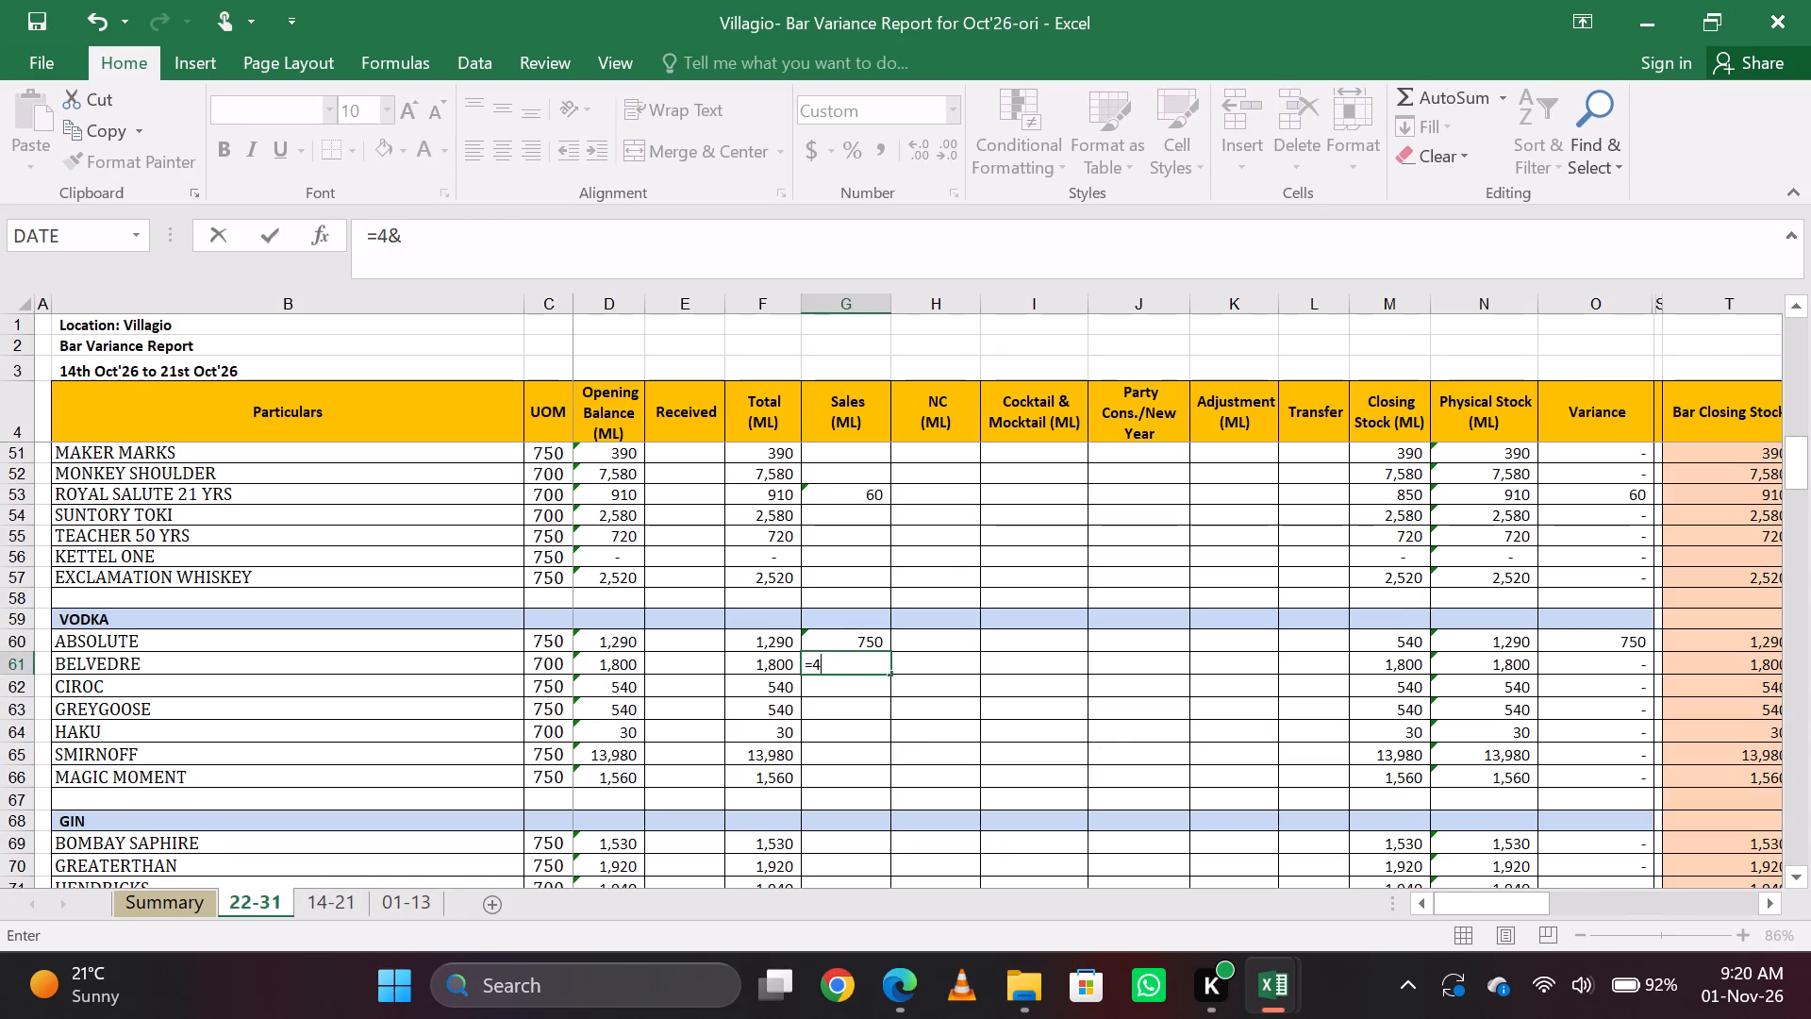
{"action": "type", "text": "*30"}
{"action": "key", "text": "Return"}
{"action": "key", "text": "Up"}
Copy the Blazing Fiero item name, find it in the cocktail/mocktail workbook's 22-31 sheet, and enter 1 as its Sale & NC quantity.
{"action": "key", "text": "alt+Tab"}
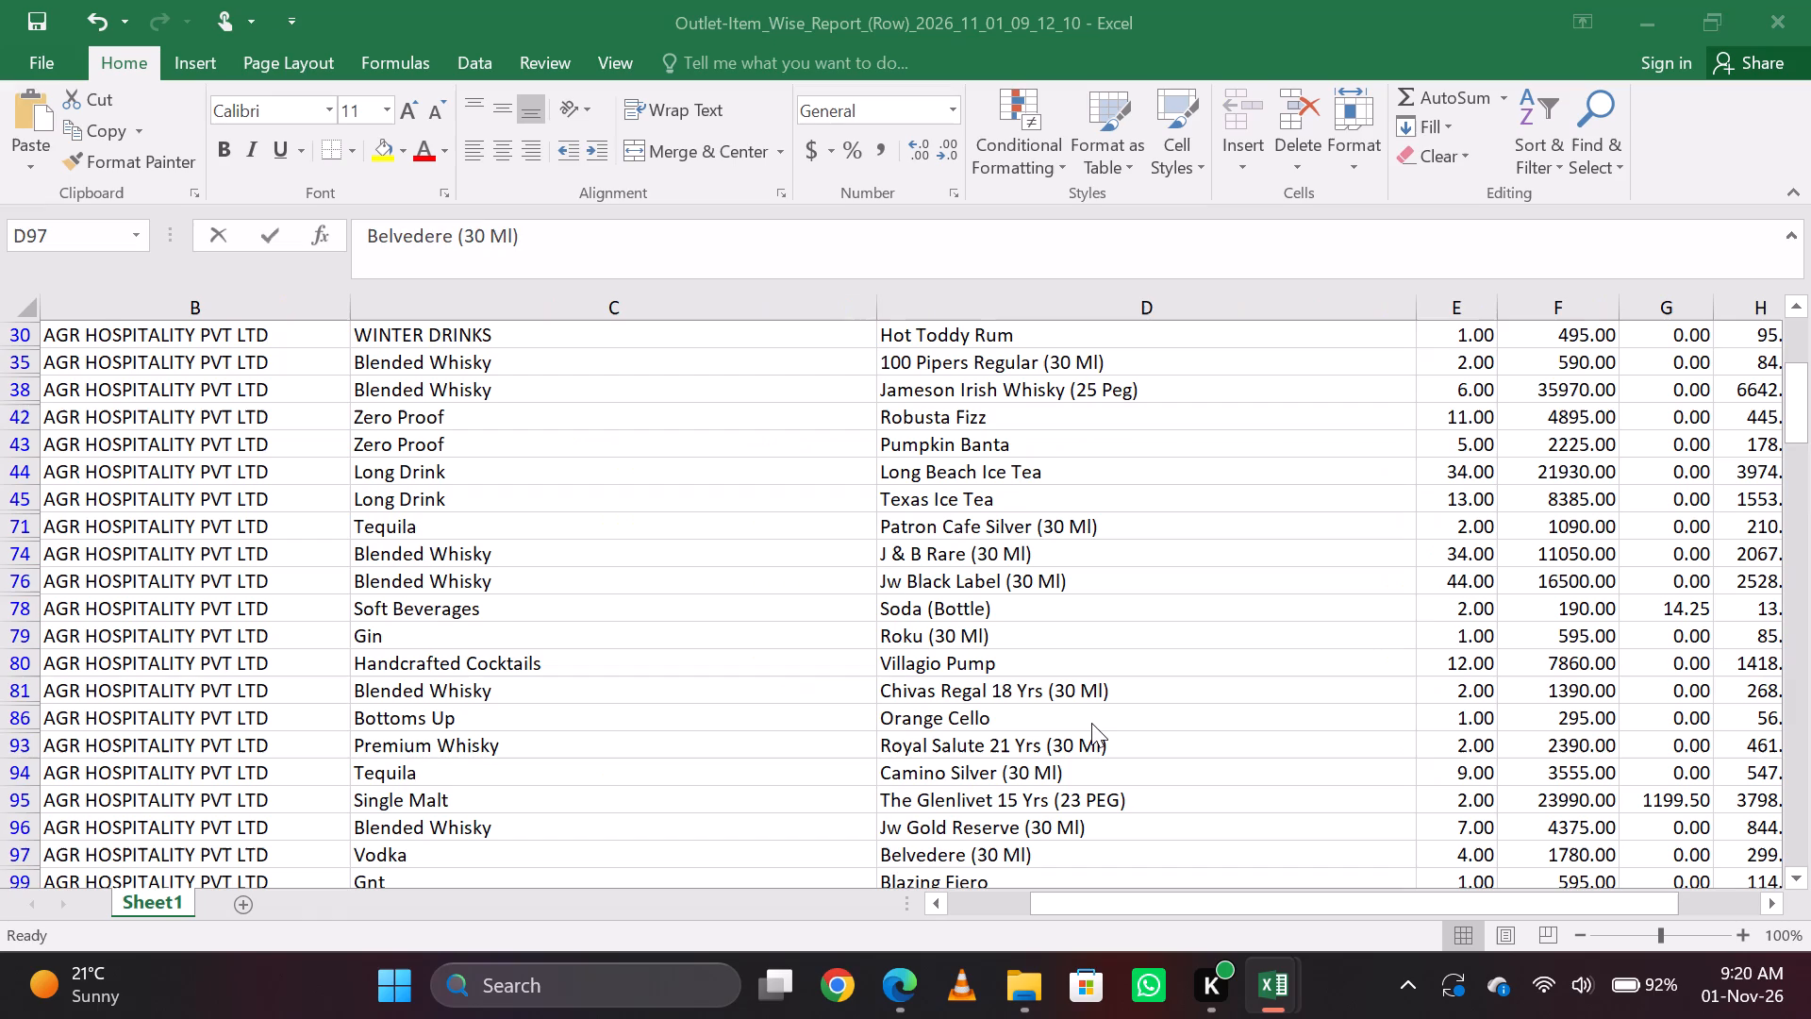
{"action": "key", "text": "Down"}
{"action": "key", "text": "ctrl+c"}
{"action": "key", "text": "alt+Tab"}
{"action": "key", "text": "alt+Tab"}
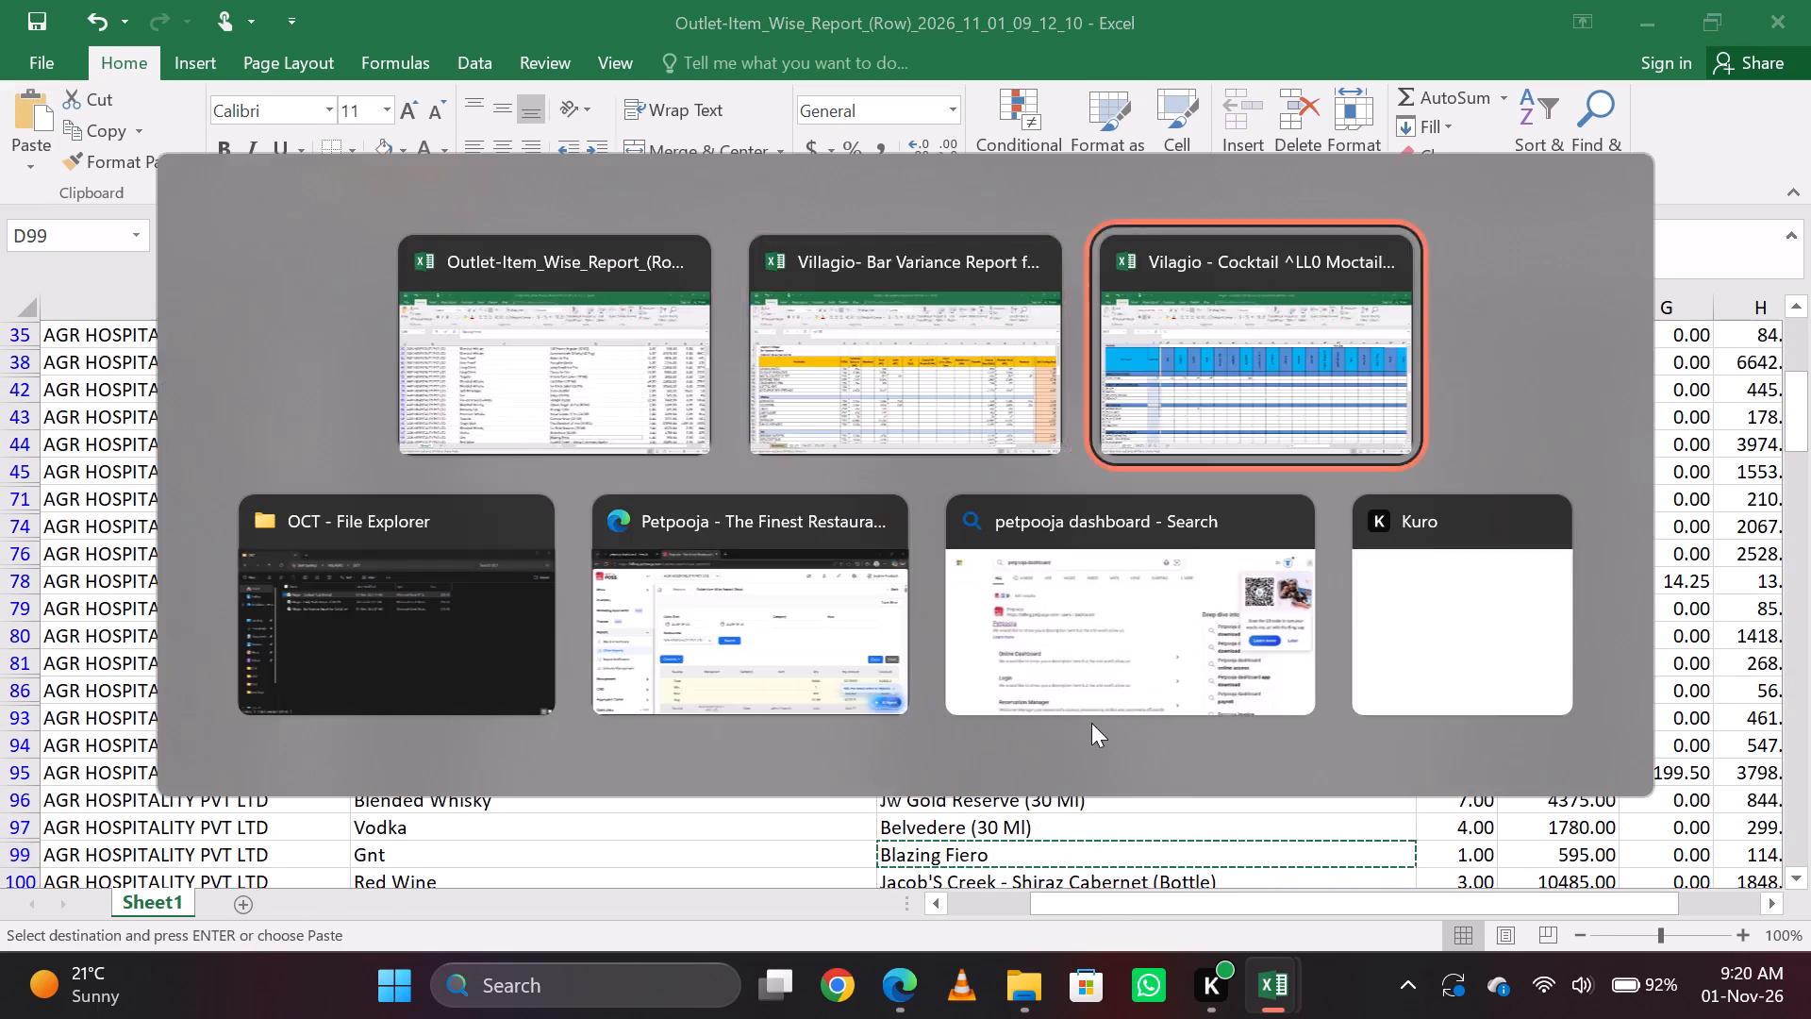
{"action": "key", "text": "ctrl+f"}
{"action": "key", "text": "ctrl+v"}
{"action": "key", "text": "Return"}
{"action": "key", "text": "Escape"}
{"action": "key", "text": "Right"}
{"action": "key", "text": "1"}
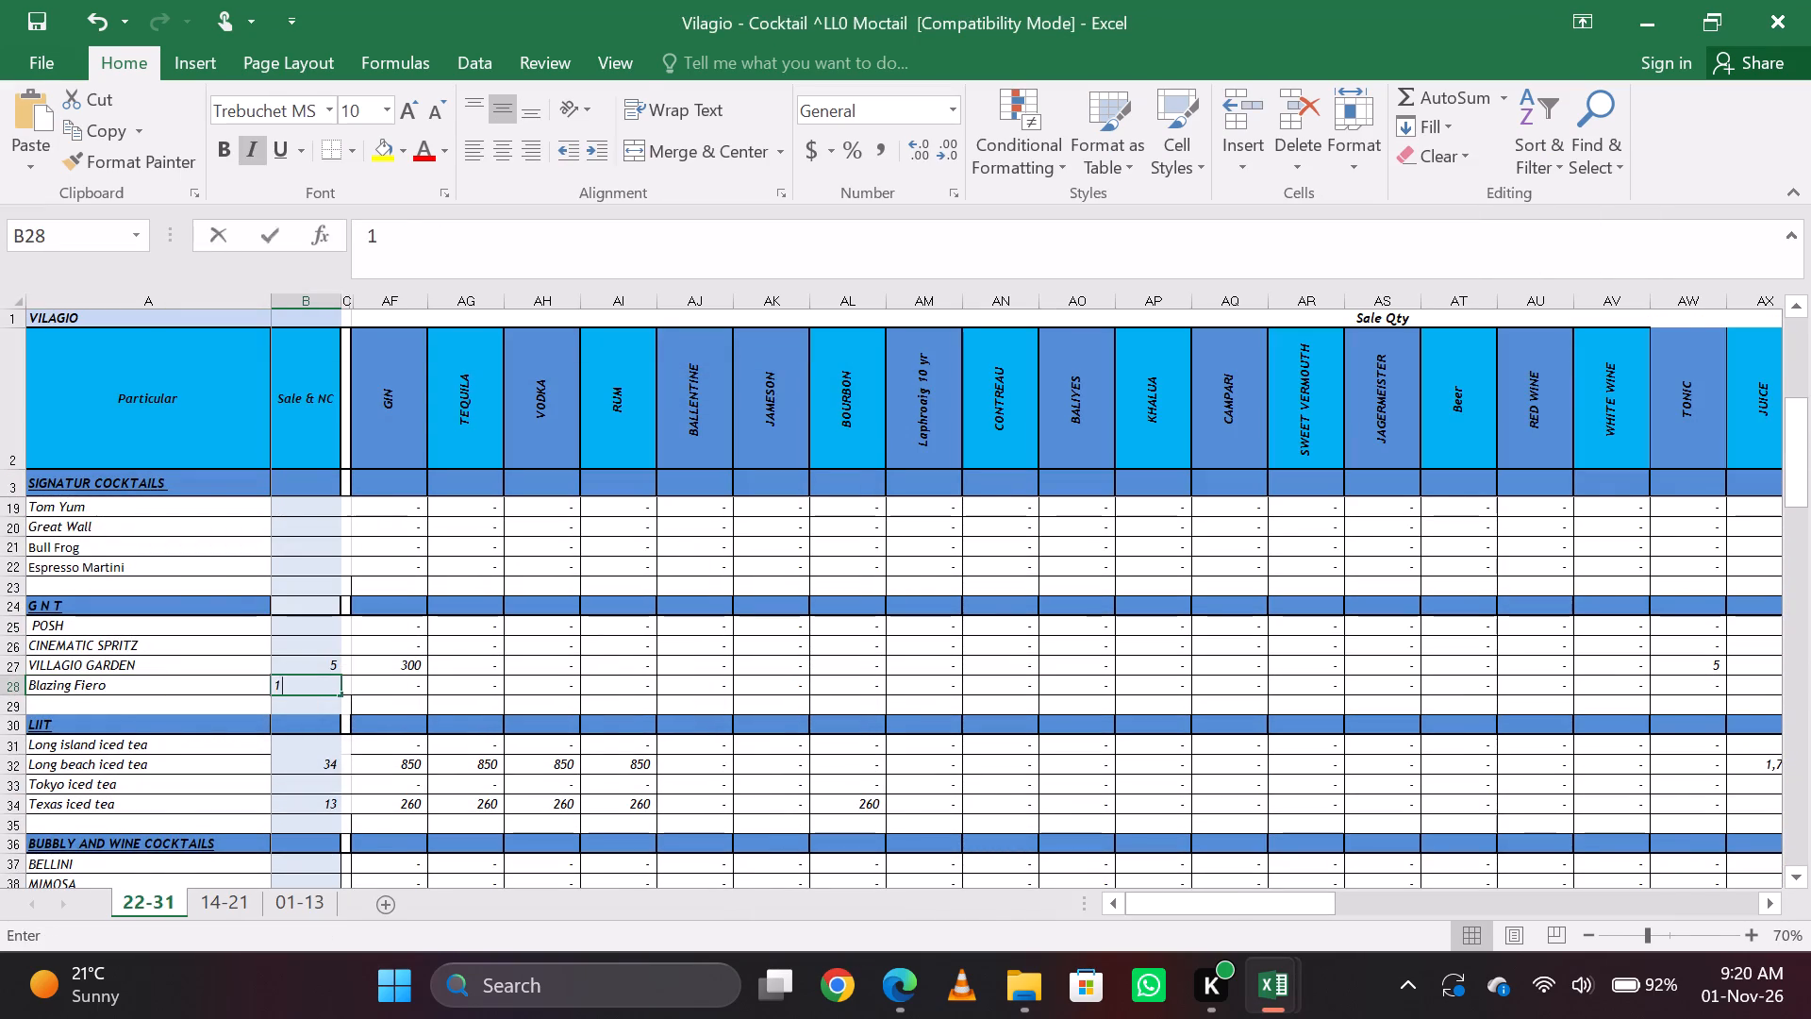
{"action": "key", "text": "Right"}
{"action": "key", "text": "Left"}
Copy the Jacob'S Creek - Shiraz Cabernet (Bottle) item name, and extend JACOB'S CREEK SHIRAZ CABERNET's Sales (ML) formula to =16*150+3*750 in the bar variance report.
{"action": "key", "text": "alt+Tab"}
{"action": "key", "text": "Down"}
{"action": "key", "text": "ctrl+c"}
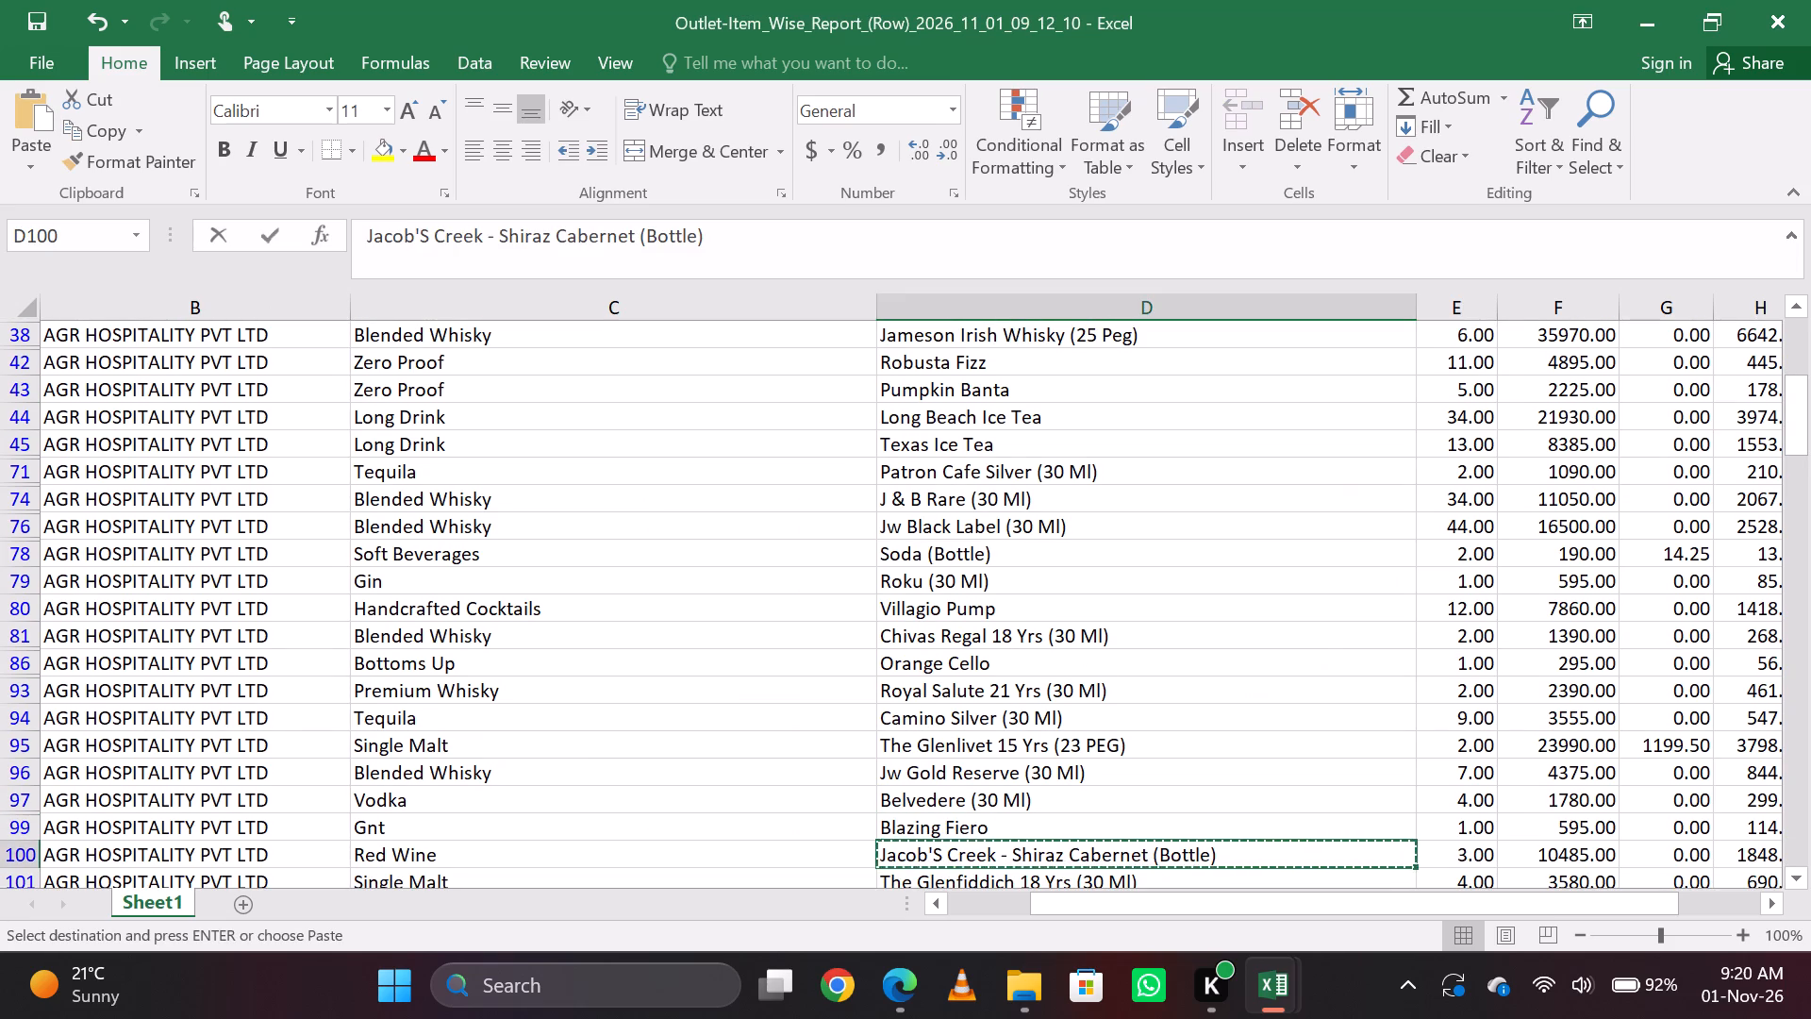
{"action": "key", "text": "alt+Tab"}
{"action": "key", "text": "Page_Down"}
{"action": "key", "text": "Page_Down"}
{"action": "key", "text": "Page_Down"}
{"action": "key", "text": "Page_Down"}
{"action": "key", "text": "Page_Down"}
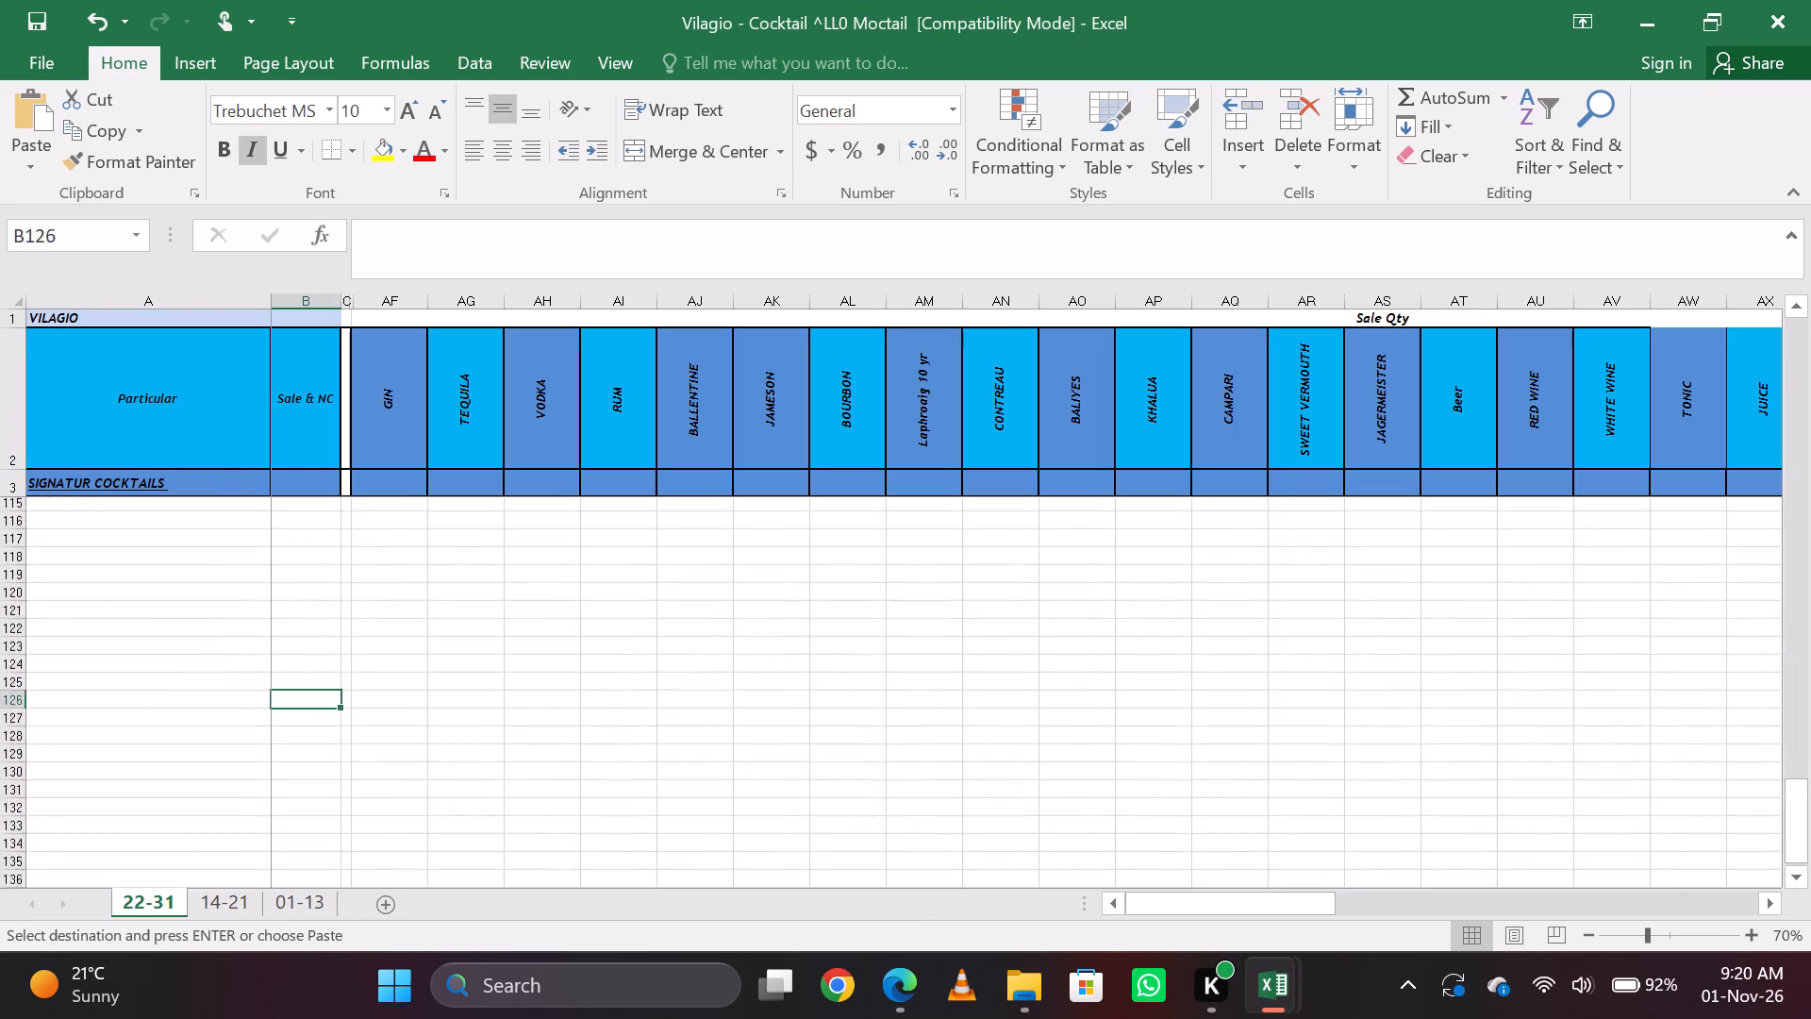
{"action": "key", "text": "alt+Tab"}
{"action": "key", "text": "alt+Tab"}
{"action": "key", "text": "Page_Down"}
{"action": "key", "text": "Page_Down"}
{"action": "key", "text": "Page_Down"}
{"action": "key", "text": "Page_Down"}
{"action": "key", "text": "Page_Down"}
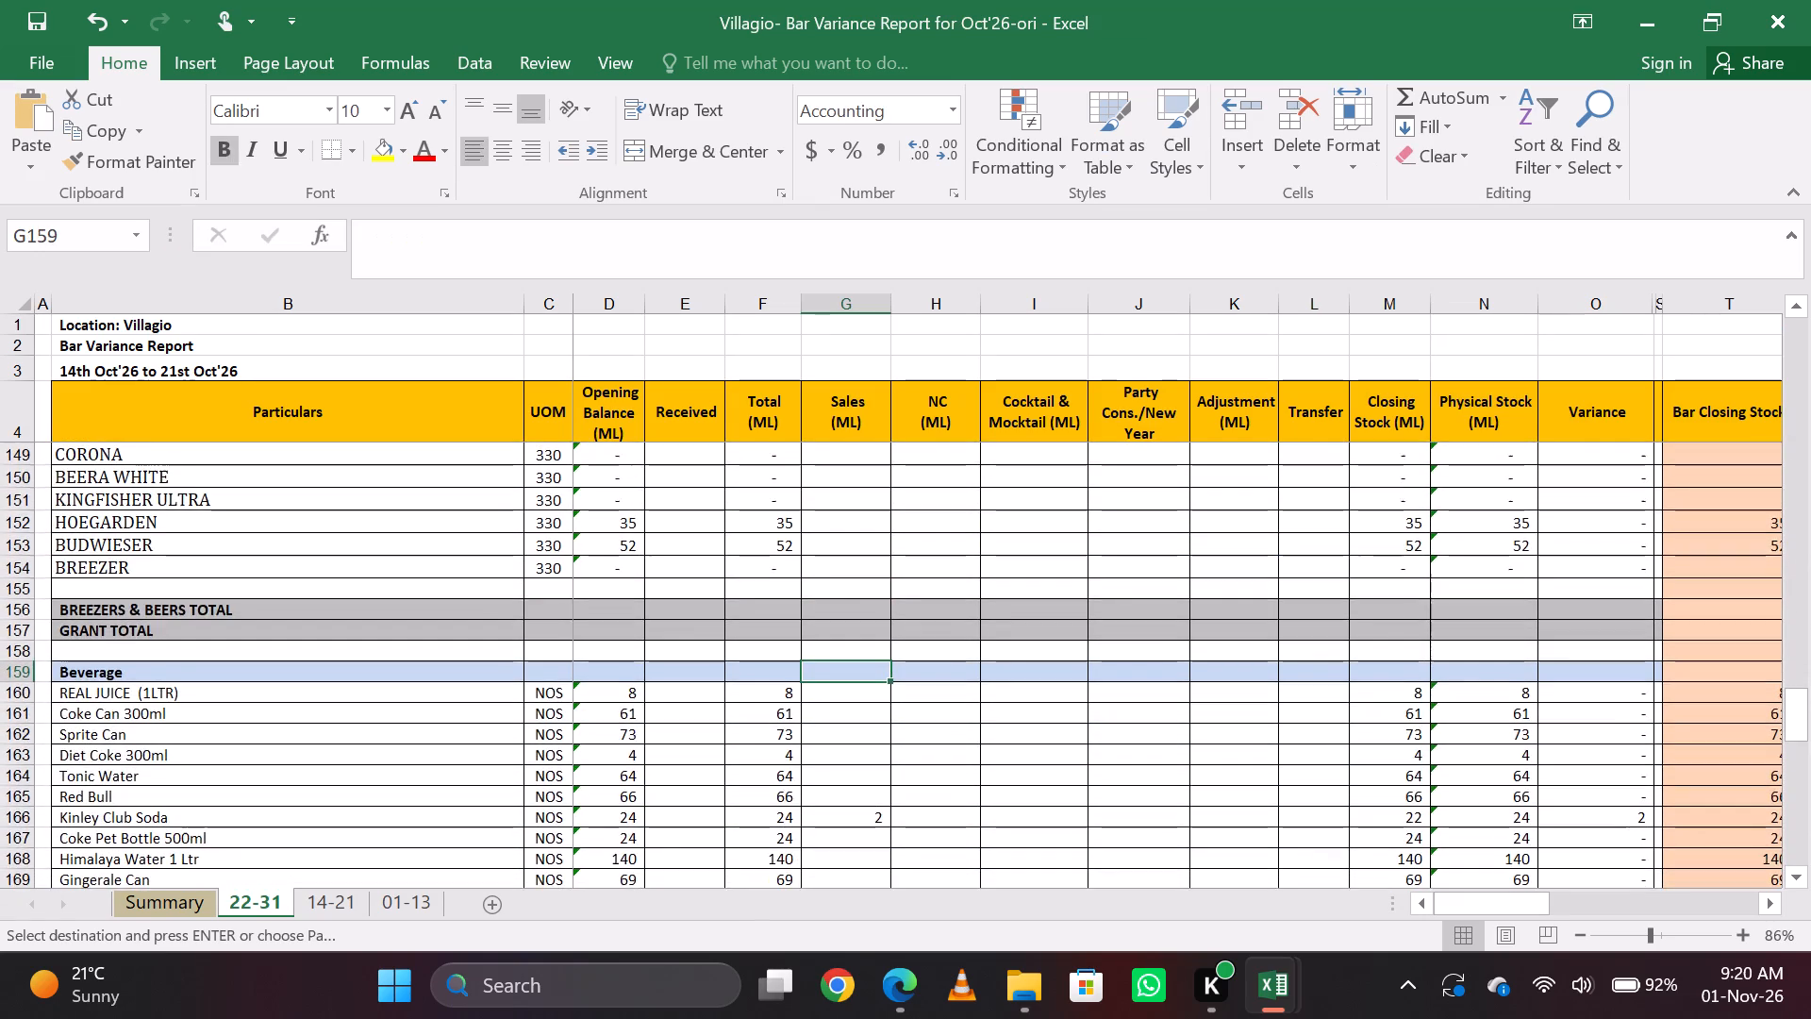
{"action": "key", "text": "Page_Up"}
{"action": "key", "text": "Page_Up"}
{"action": "key", "text": "Up"}
{"action": "key", "text": "Up"}
{"action": "key", "text": "Up"}
{"action": "key", "text": "Up"}
{"action": "key", "text": "Up"}
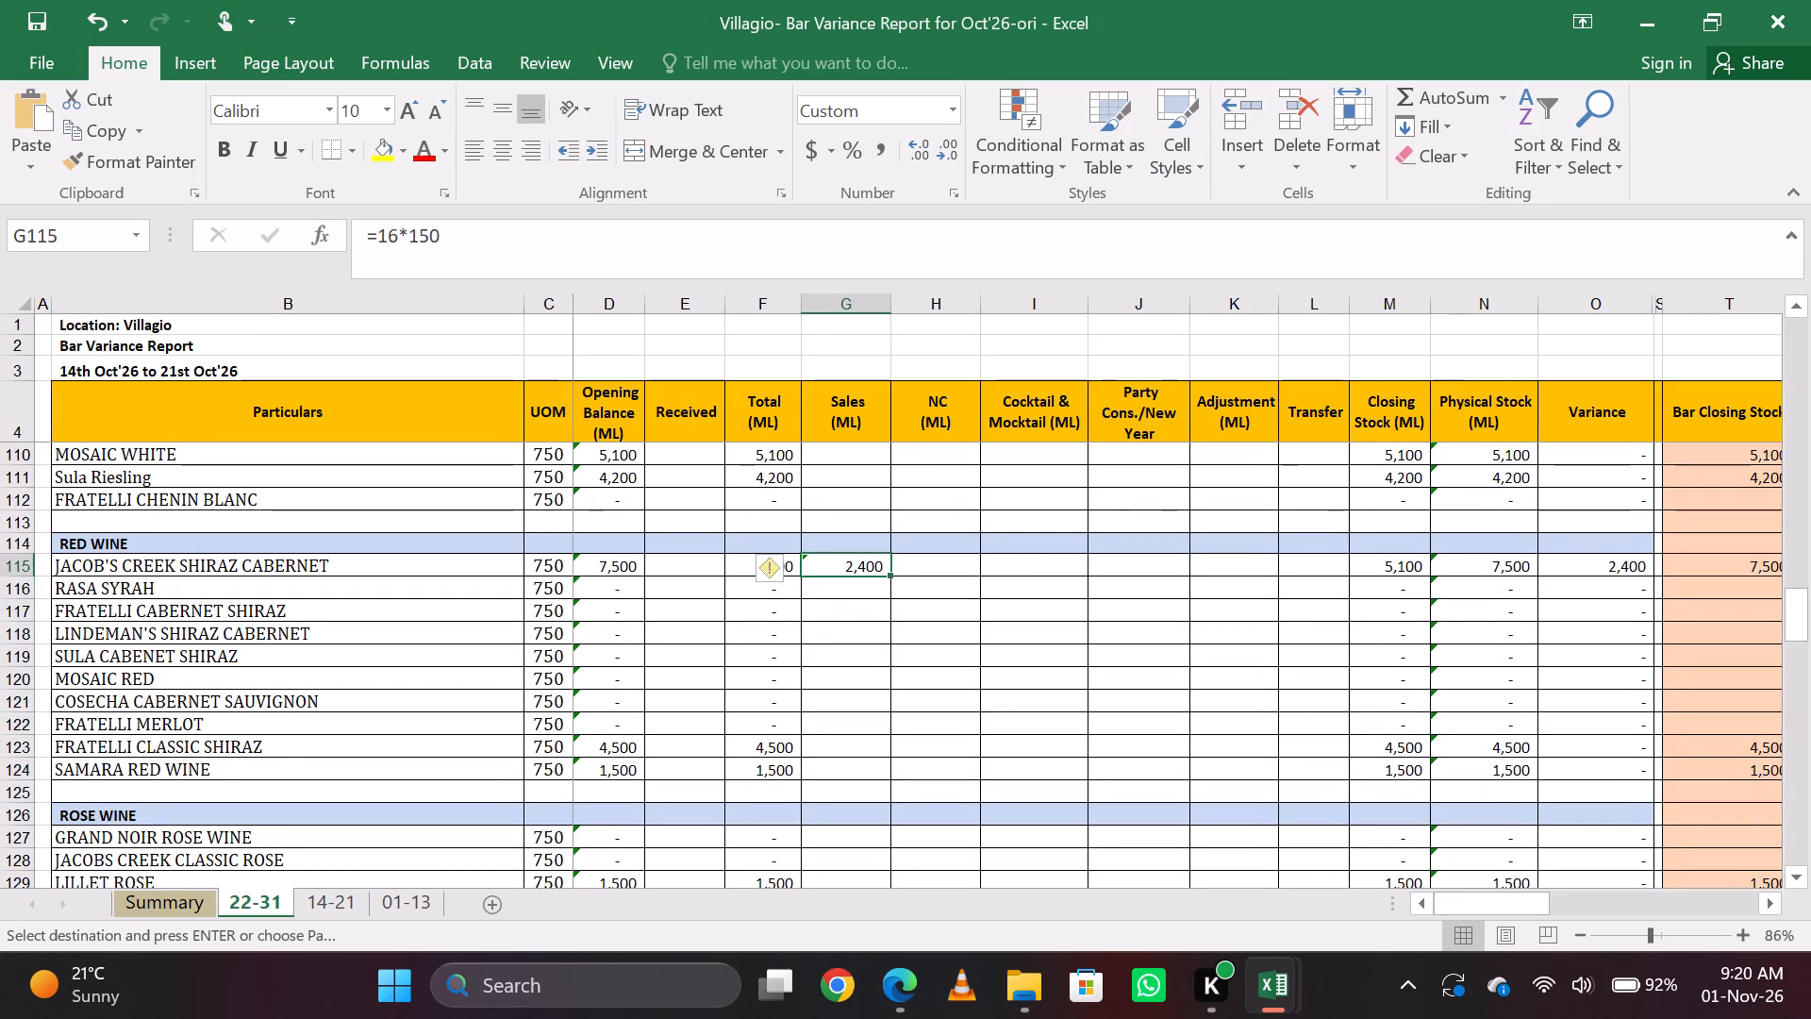
{"action": "key", "text": "Down"}
{"action": "key", "text": "Up"}
{"action": "key", "text": "alt+Tab"}
{"action": "key", "text": "alt+Tab"}
{"action": "key", "text": "alt+Tab"}
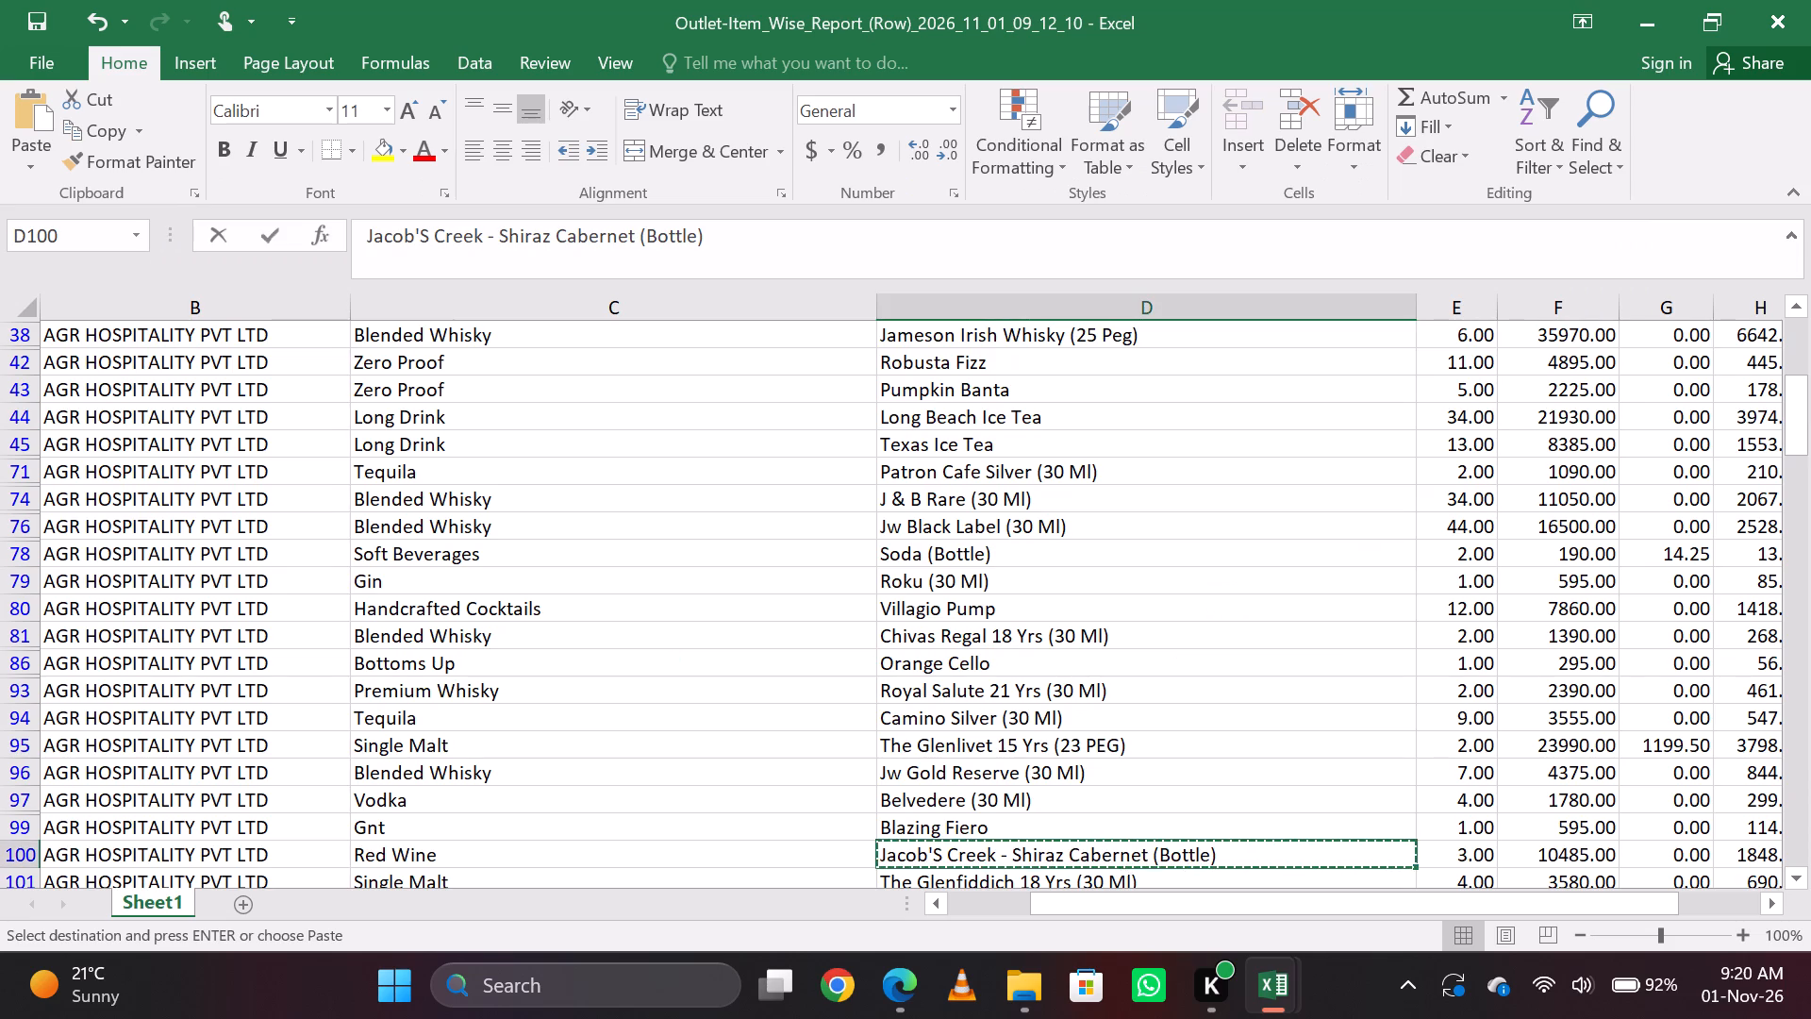
{"action": "key", "text": "alt+Tab"}
{"action": "key", "text": "alt+Tab"}
{"action": "key", "text": "Down"}
{"action": "key", "text": "Up"}
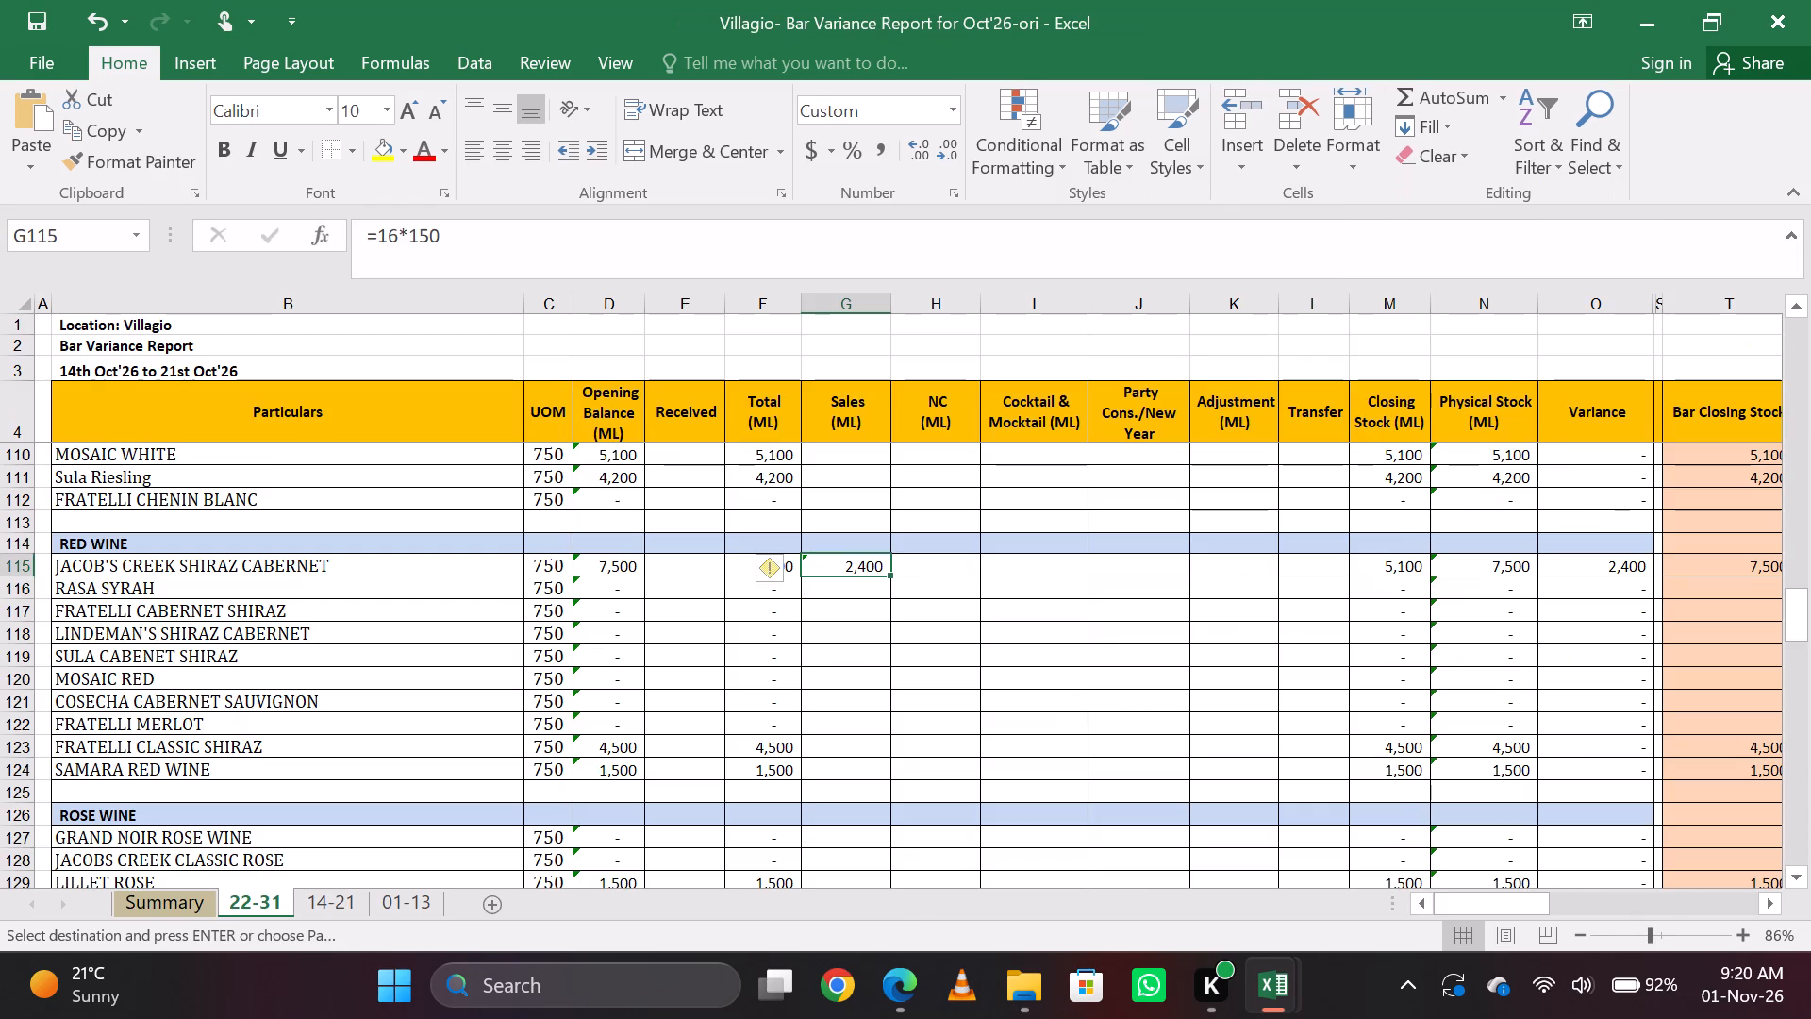
{"action": "left_click", "coordinate": [613, 249]}
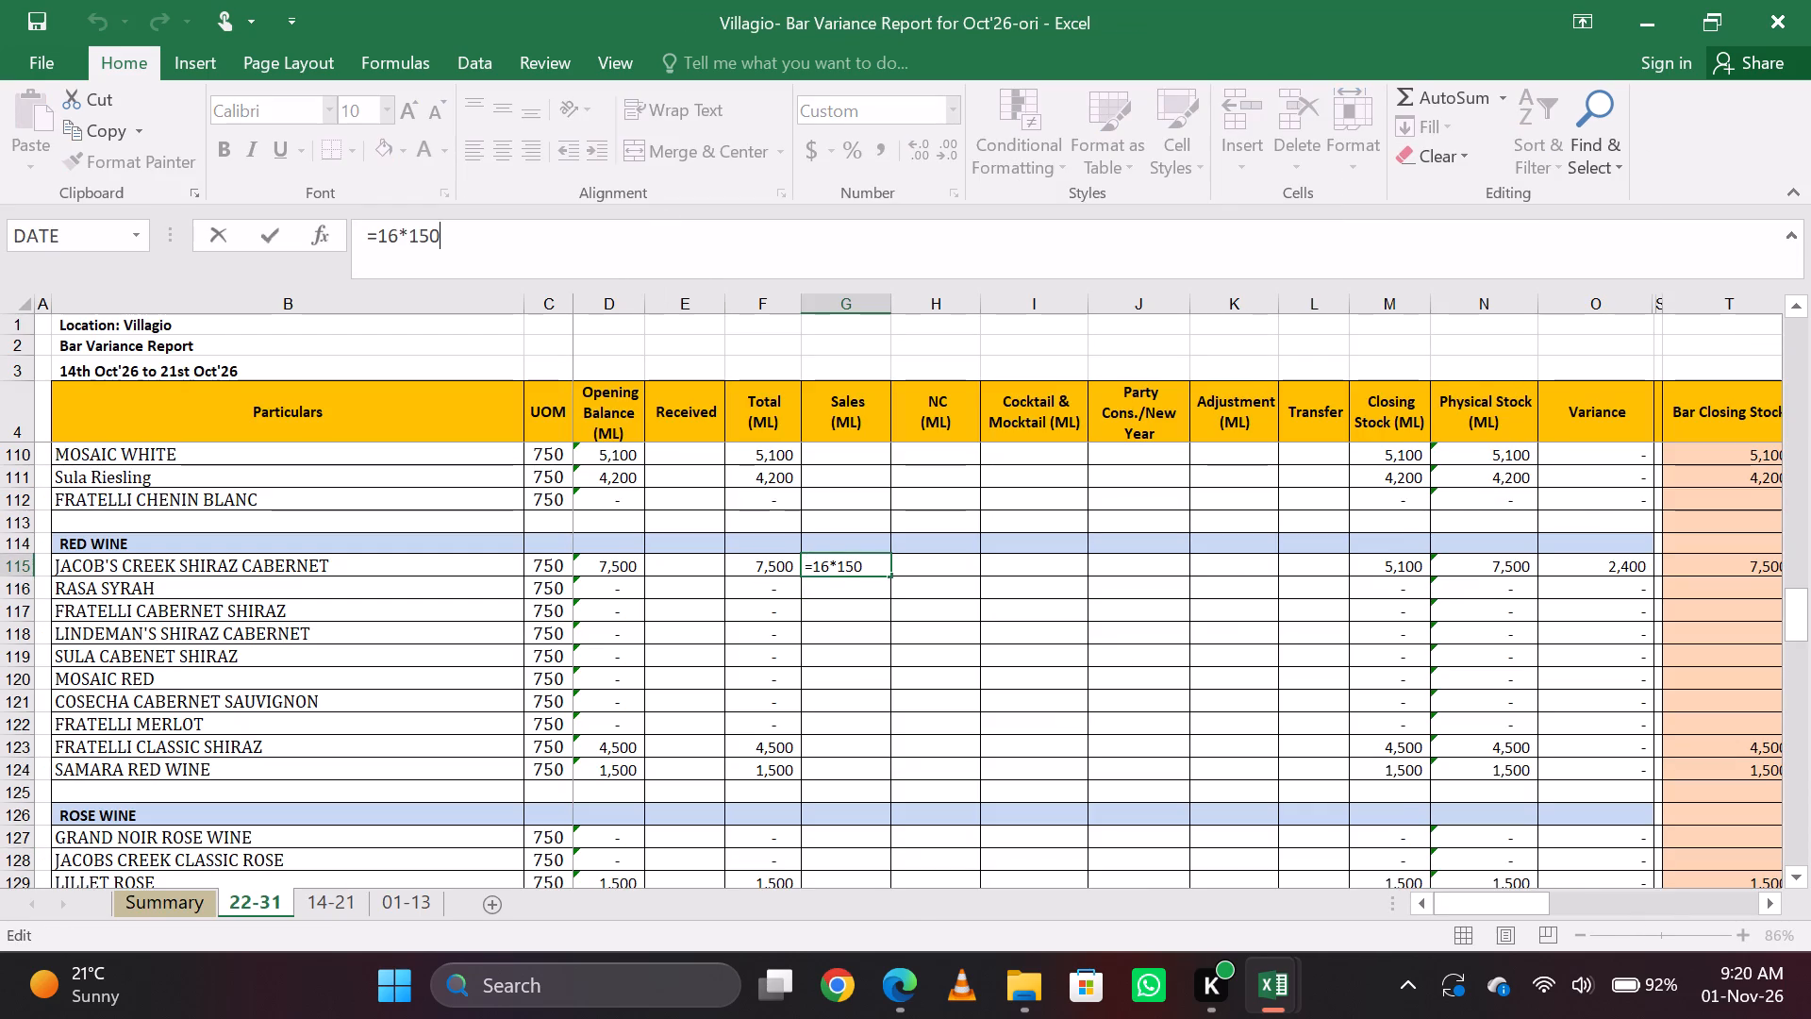
{"action": "key", "text": "shift+plus"}
{"action": "type", "text": "3*"}
{"action": "type", "text": "750"}
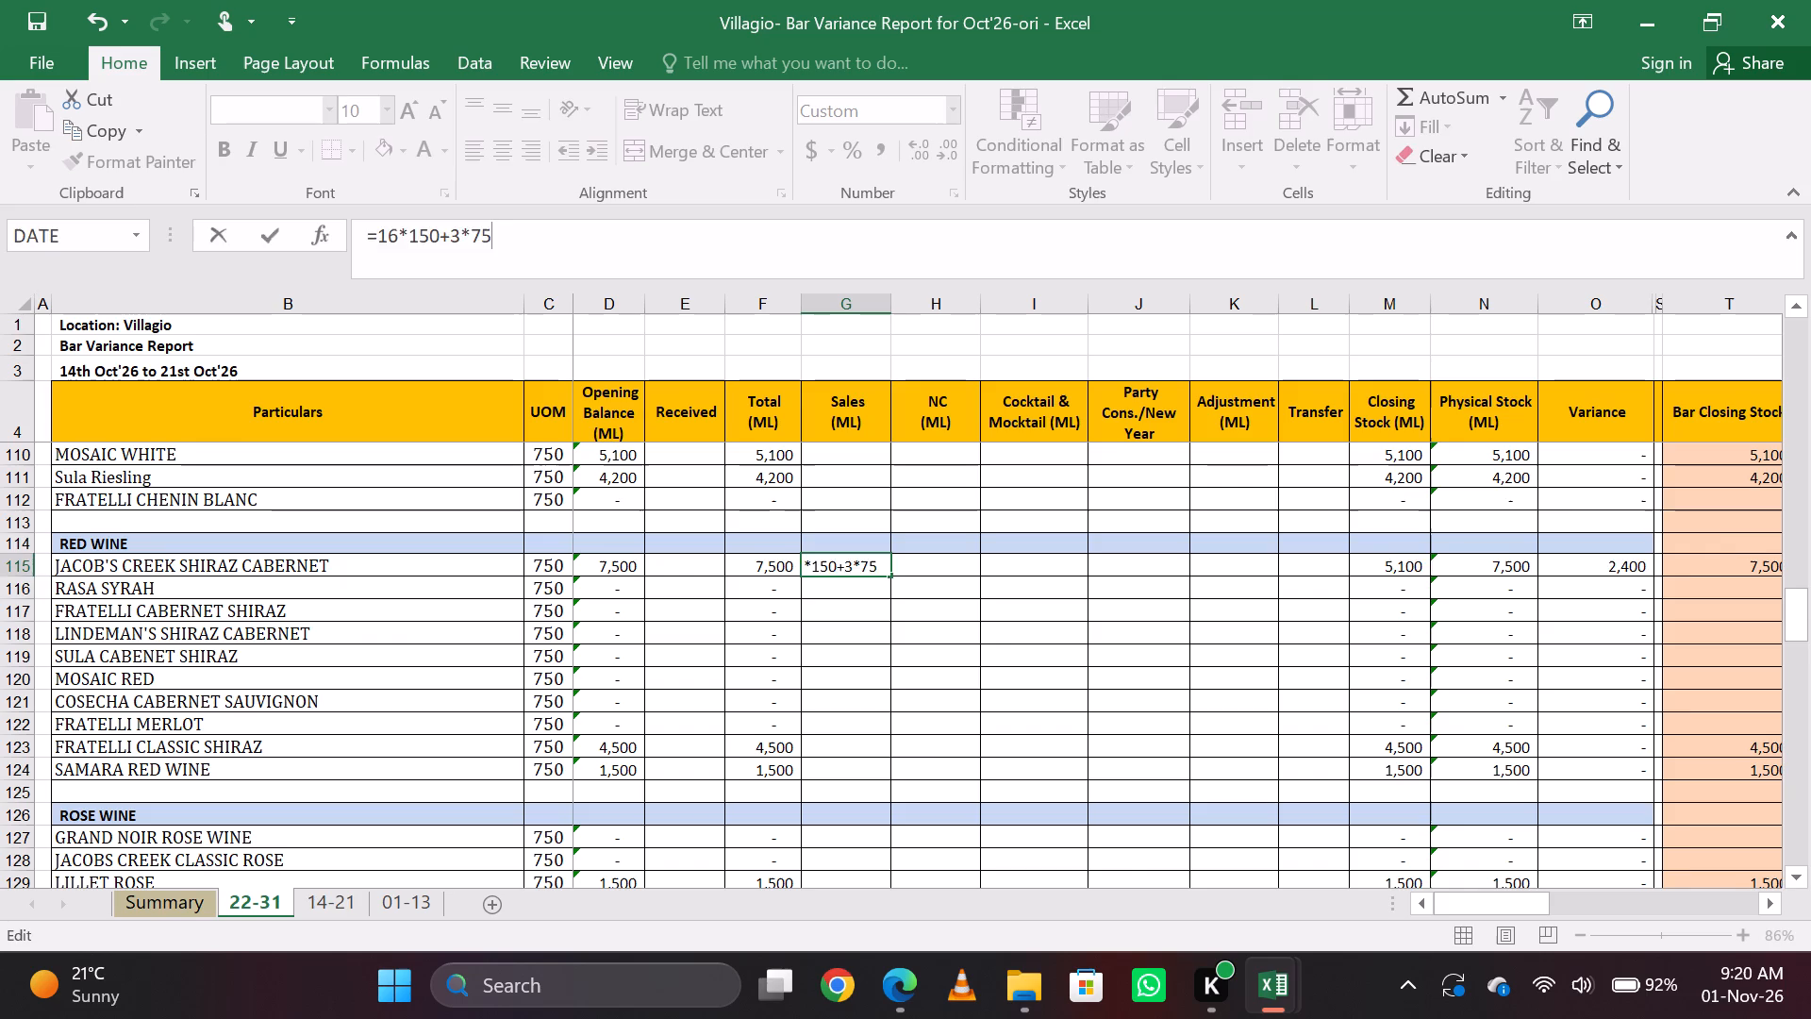
{"action": "key", "text": "Return"}
{"action": "key", "text": "Up"}
Copy The Glenfiddich 18 Yrs (30 Ml) item name, and enter =4*30 as GLENFIDDICH 18 YRS's Sales (ML) in the bar variance report.
{"action": "key", "text": "alt+Tab"}
{"action": "key", "text": "Down"}
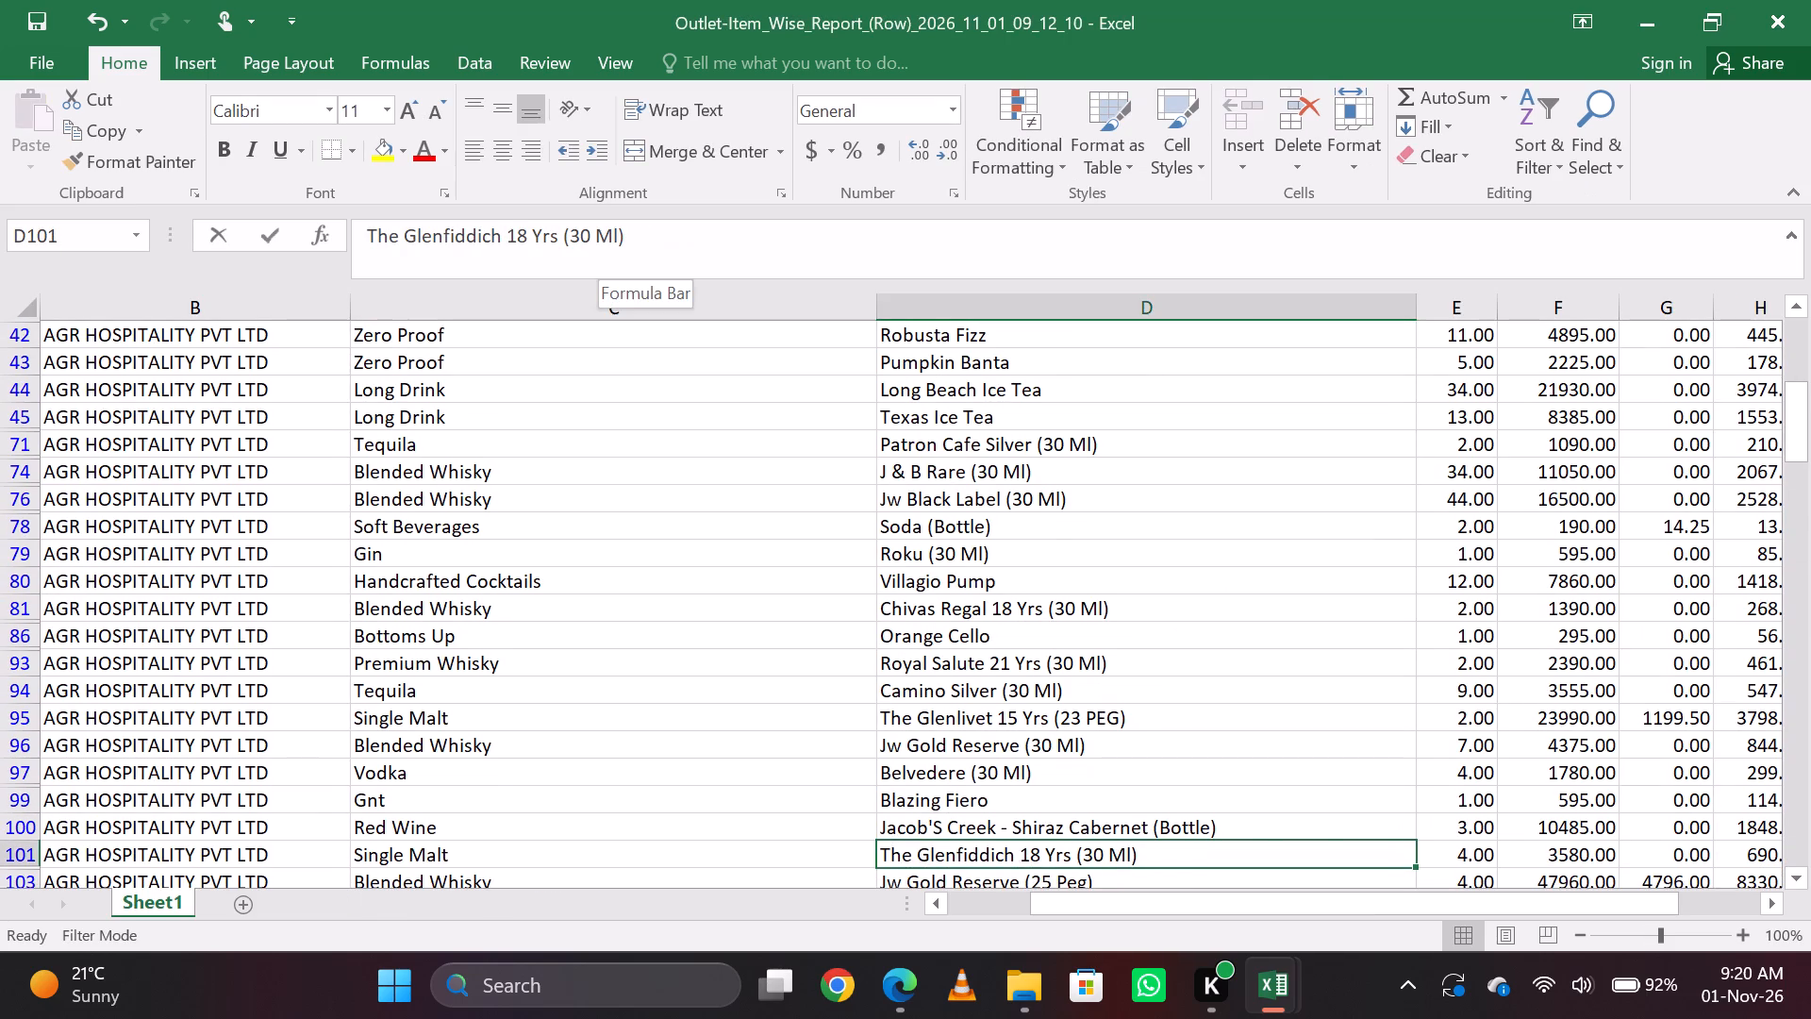
{"action": "key", "text": "ctrl+c"}
{"action": "key", "text": "alt+Tab"}
{"action": "key", "text": "Page_Up"}
{"action": "key", "text": "Page_Up"}
{"action": "key", "text": "Page_Up"}
{"action": "key", "text": "Page_Up"}
{"action": "key", "text": "Page_Up"}
{"action": "key", "text": "Page_Up"}
{"action": "key", "text": "Page_Up"}
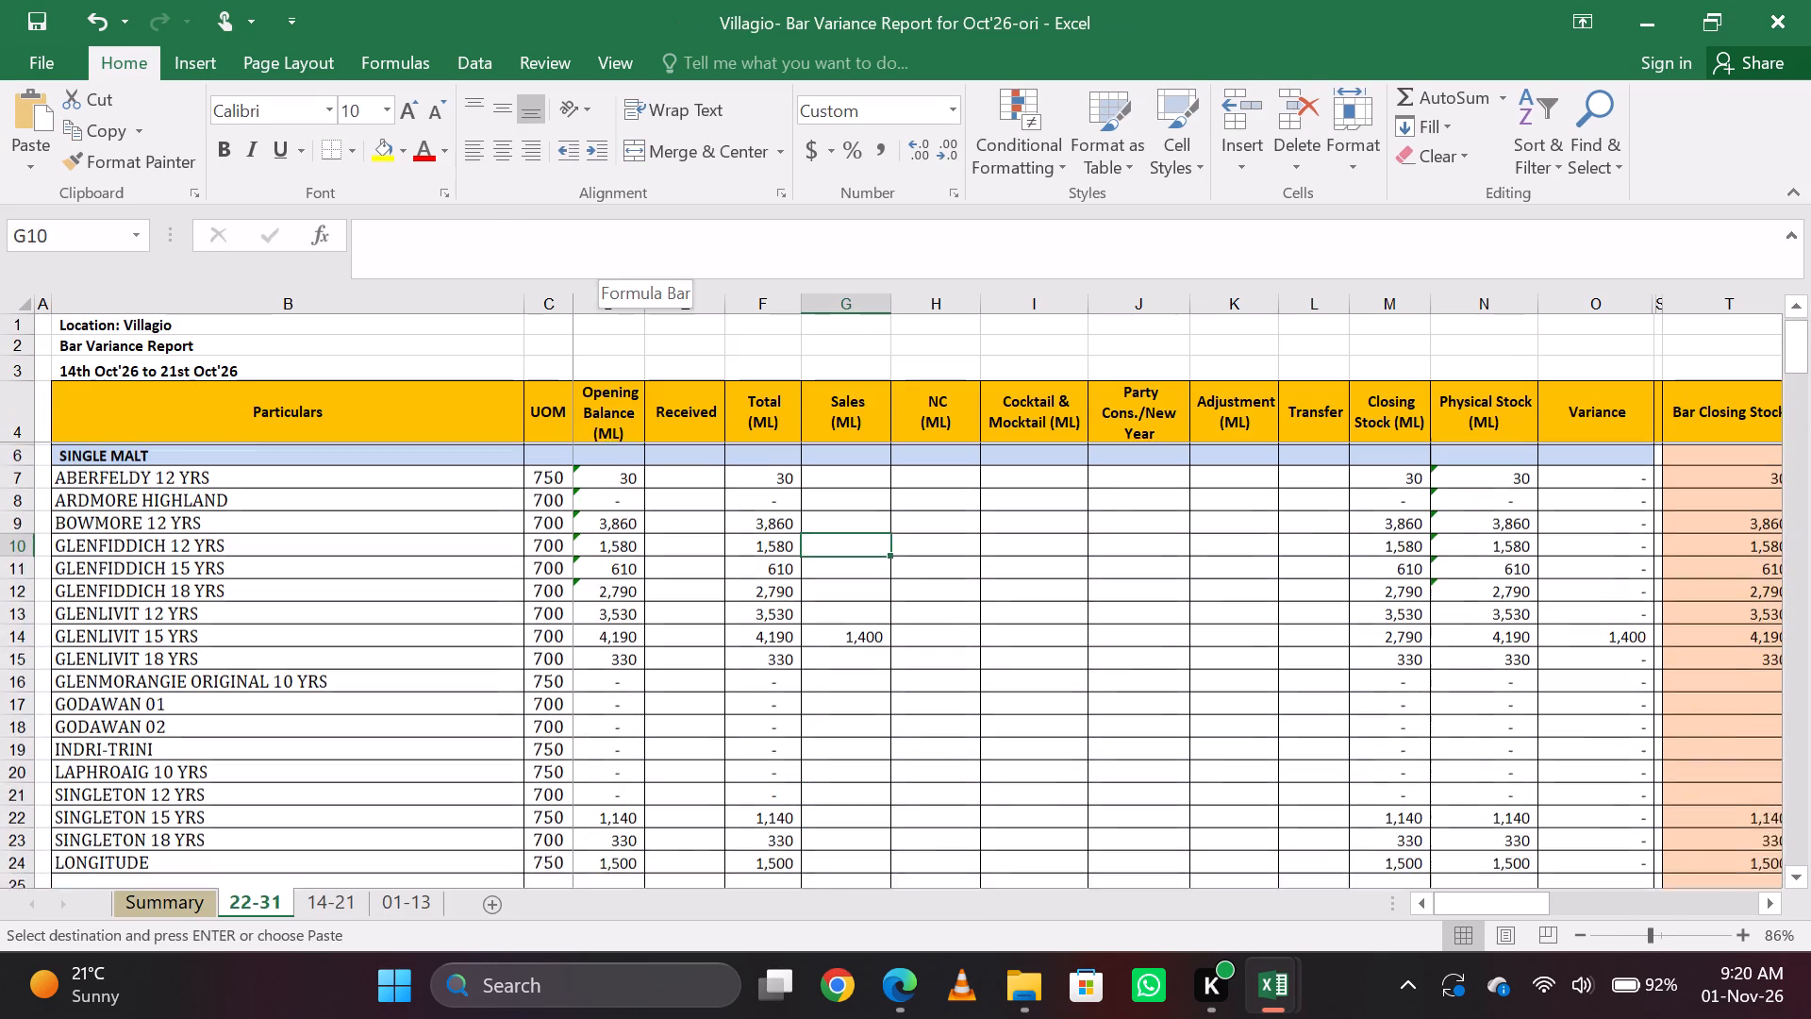
{"action": "key", "text": "Page_Up"}
{"action": "key", "text": "Down"}
{"action": "key", "text": "Down"}
{"action": "key", "text": "Up"}
{"action": "key", "text": "Up"}
{"action": "key", "text": "Down"}
{"action": "key", "text": "Down"}
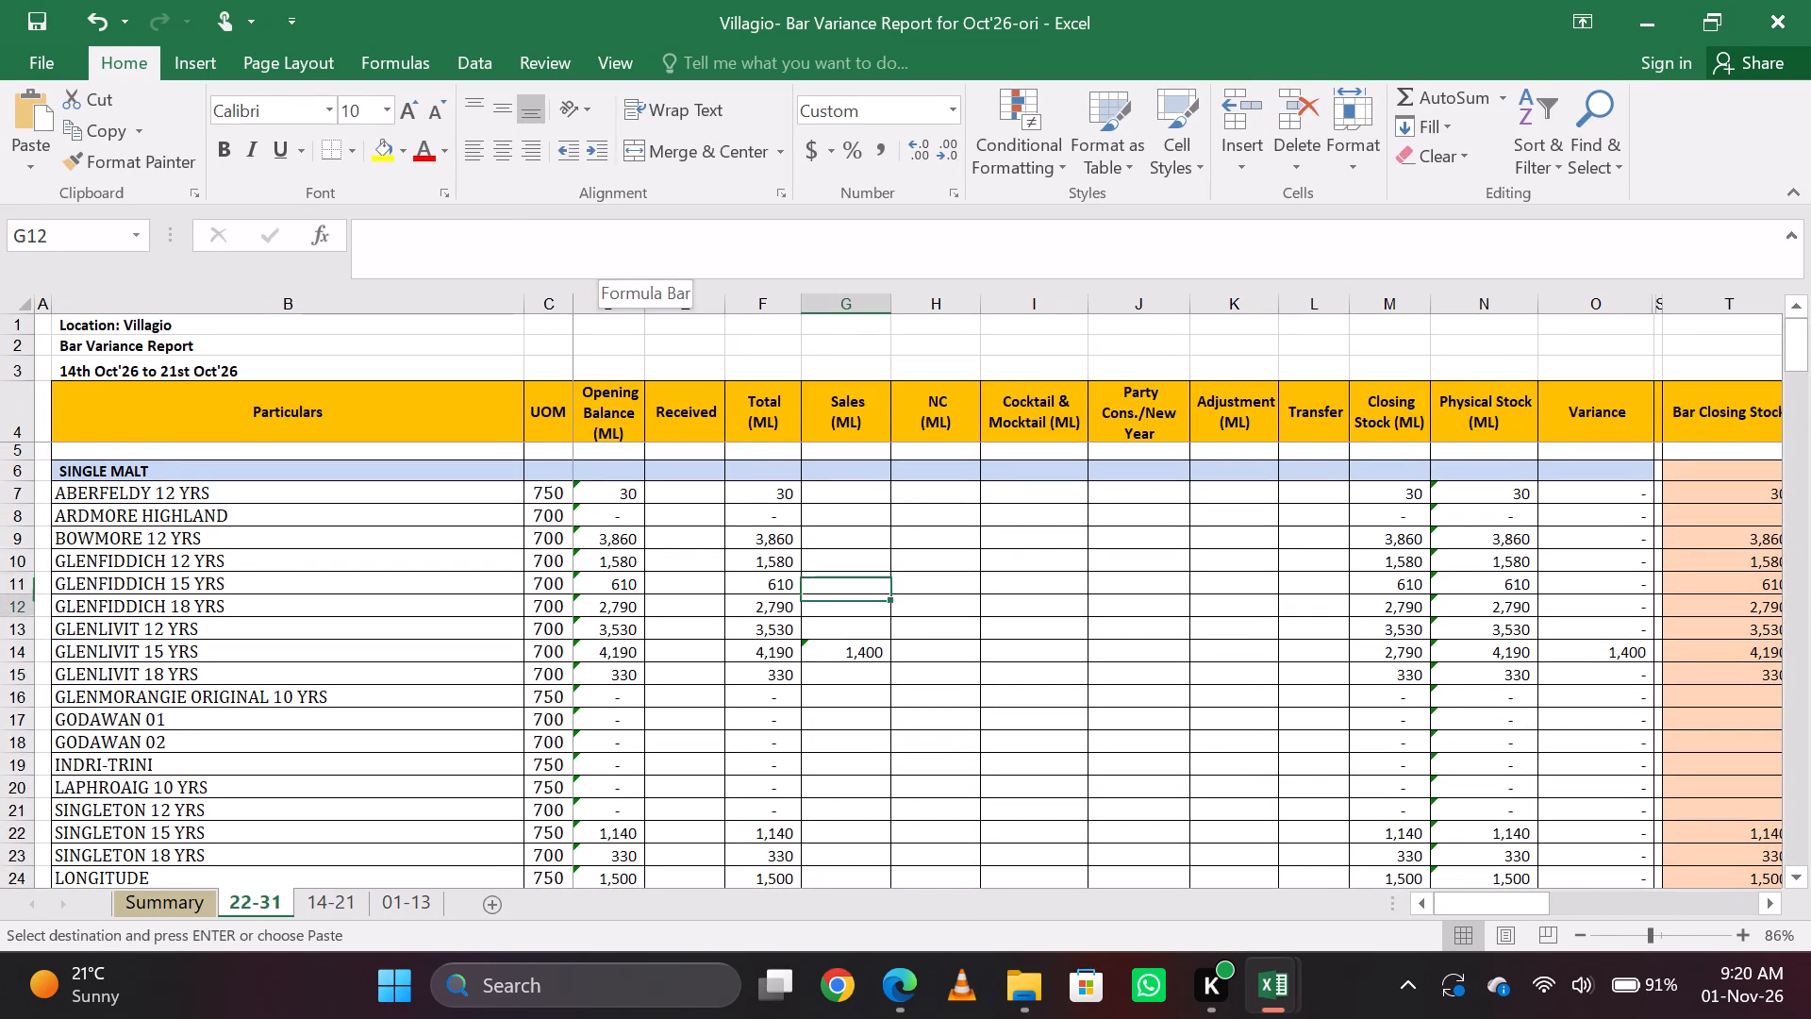
{"action": "key", "text": "Down"}
{"action": "key", "text": "Up"}
{"action": "key", "text": "alt+Tab"}
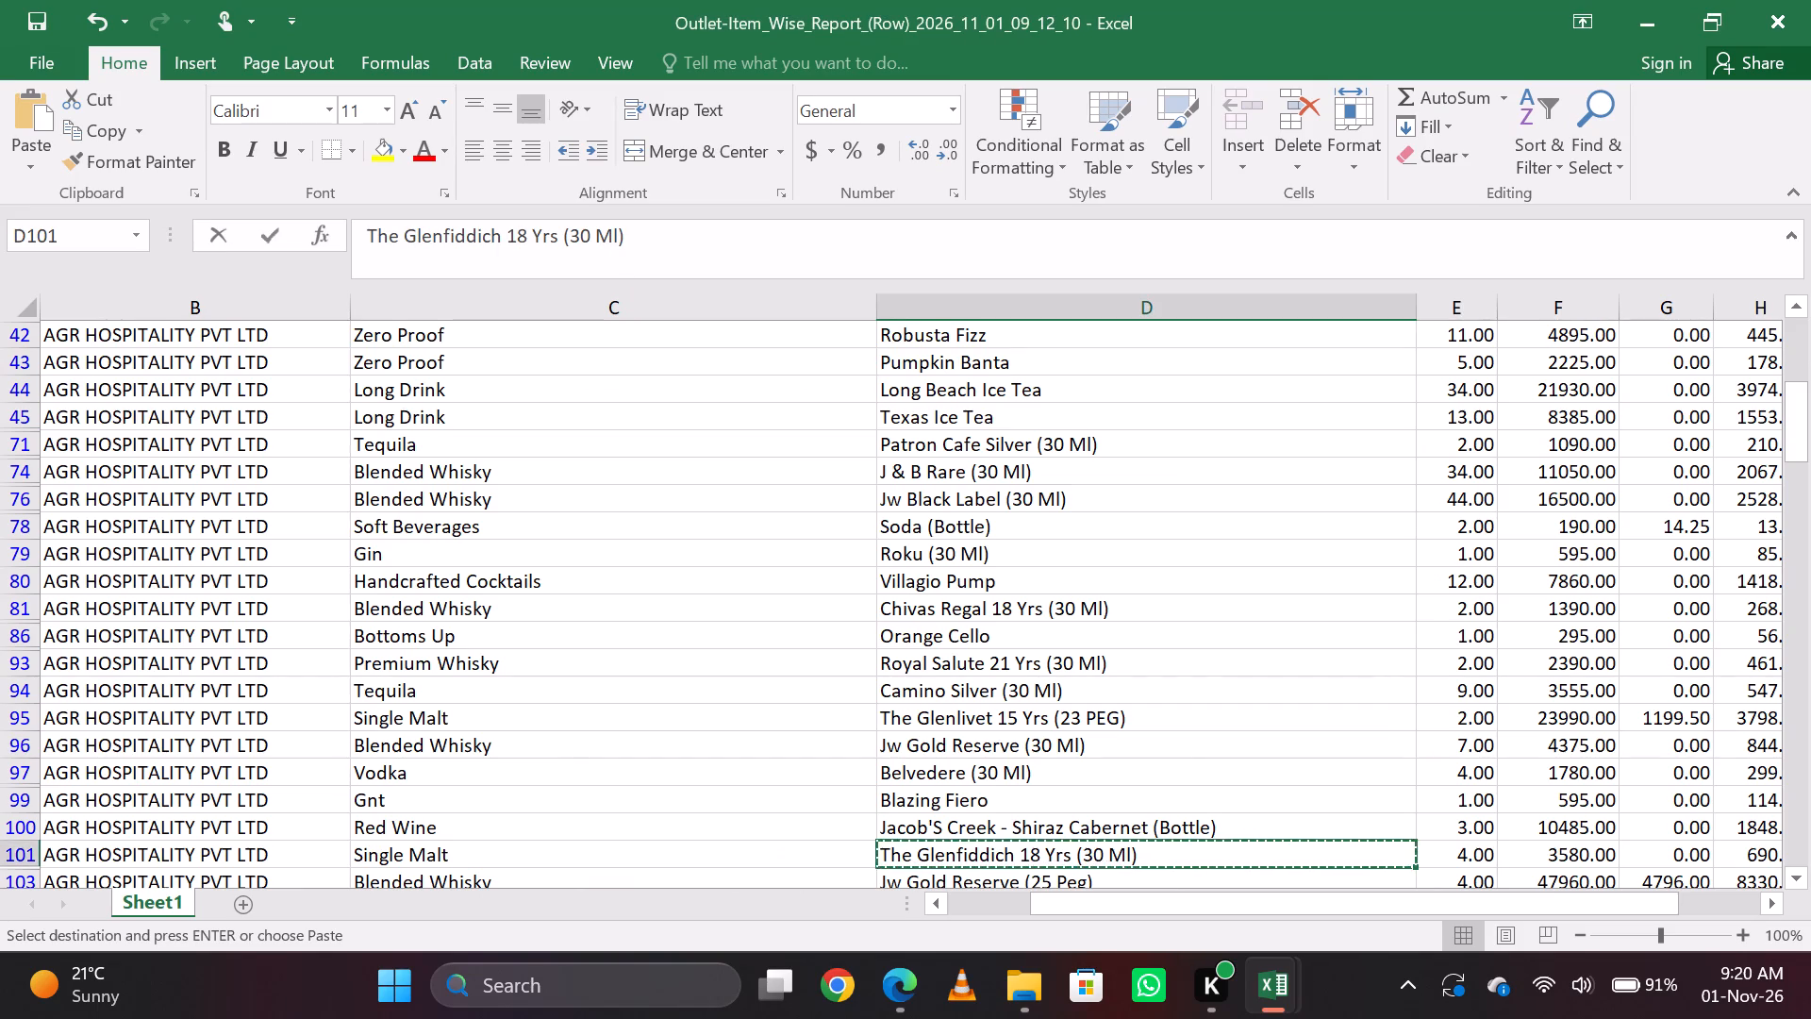
{"action": "key", "text": "alt+Tab"}
{"action": "type", "text": "=4*30"}
{"action": "key", "text": "Return"}
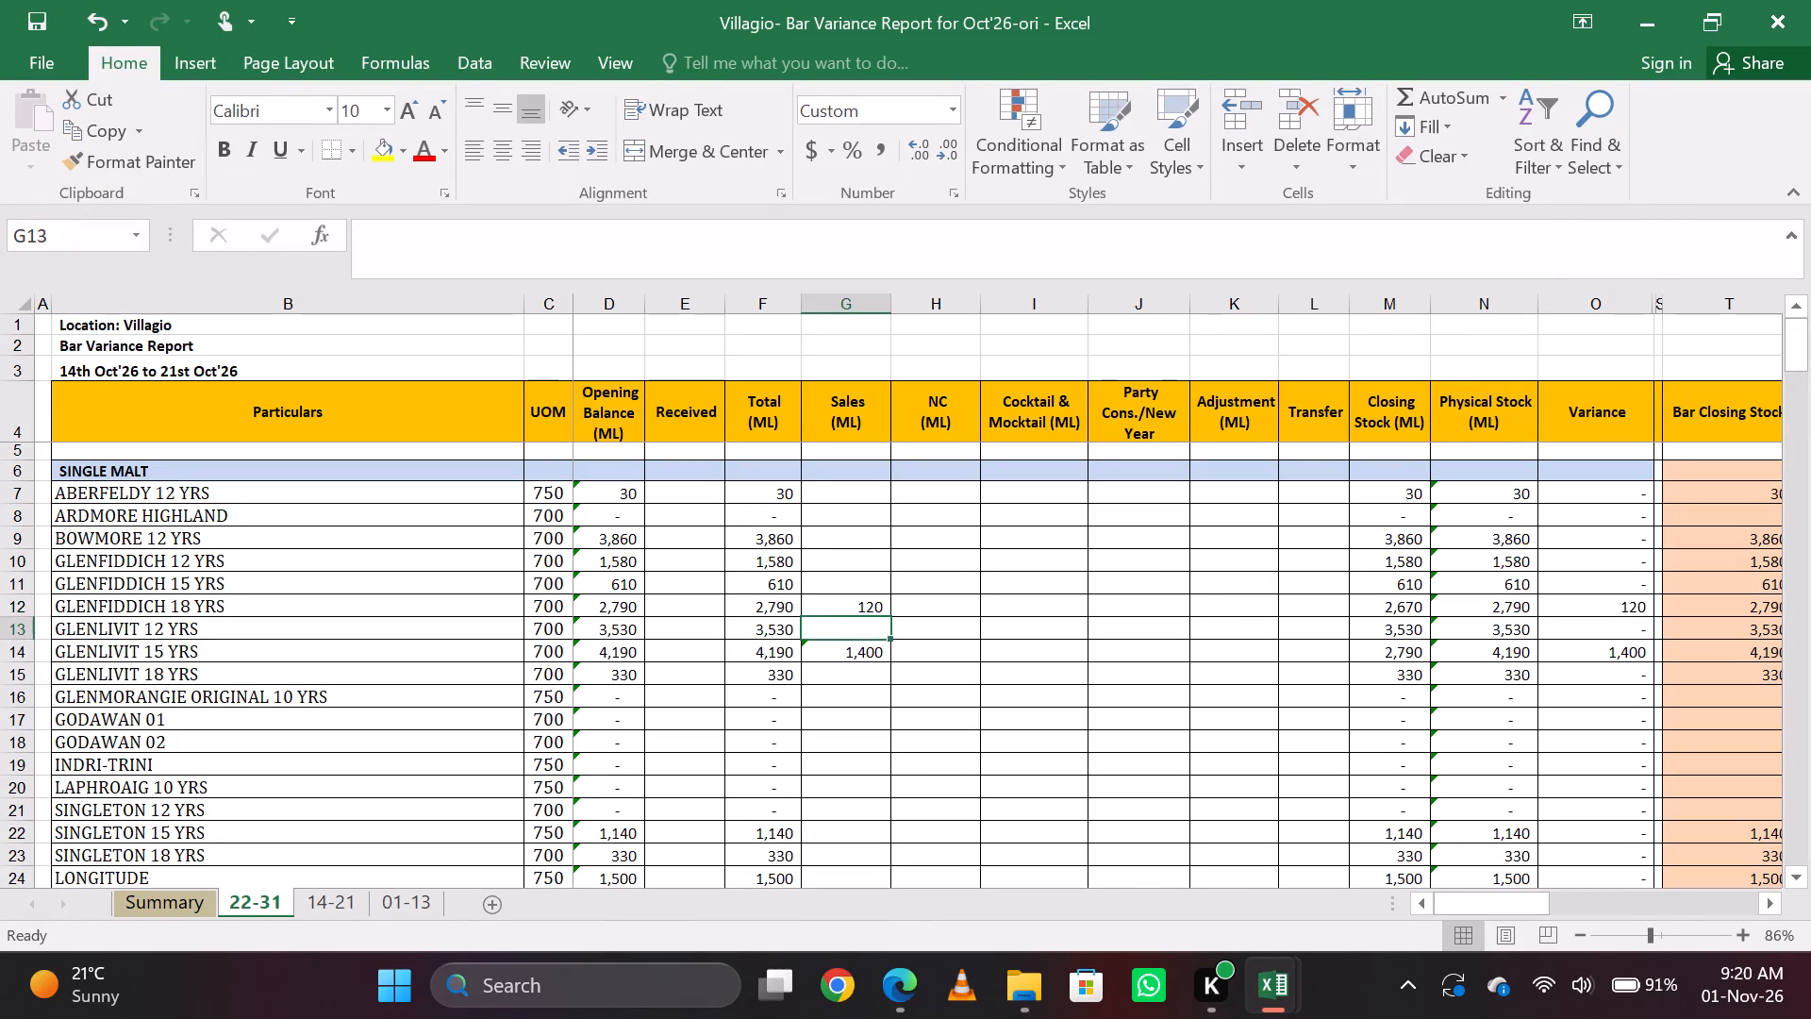
{"action": "key", "text": "Up"}
{"action": "key", "text": "Down"}
{"action": "key", "text": "Up"}
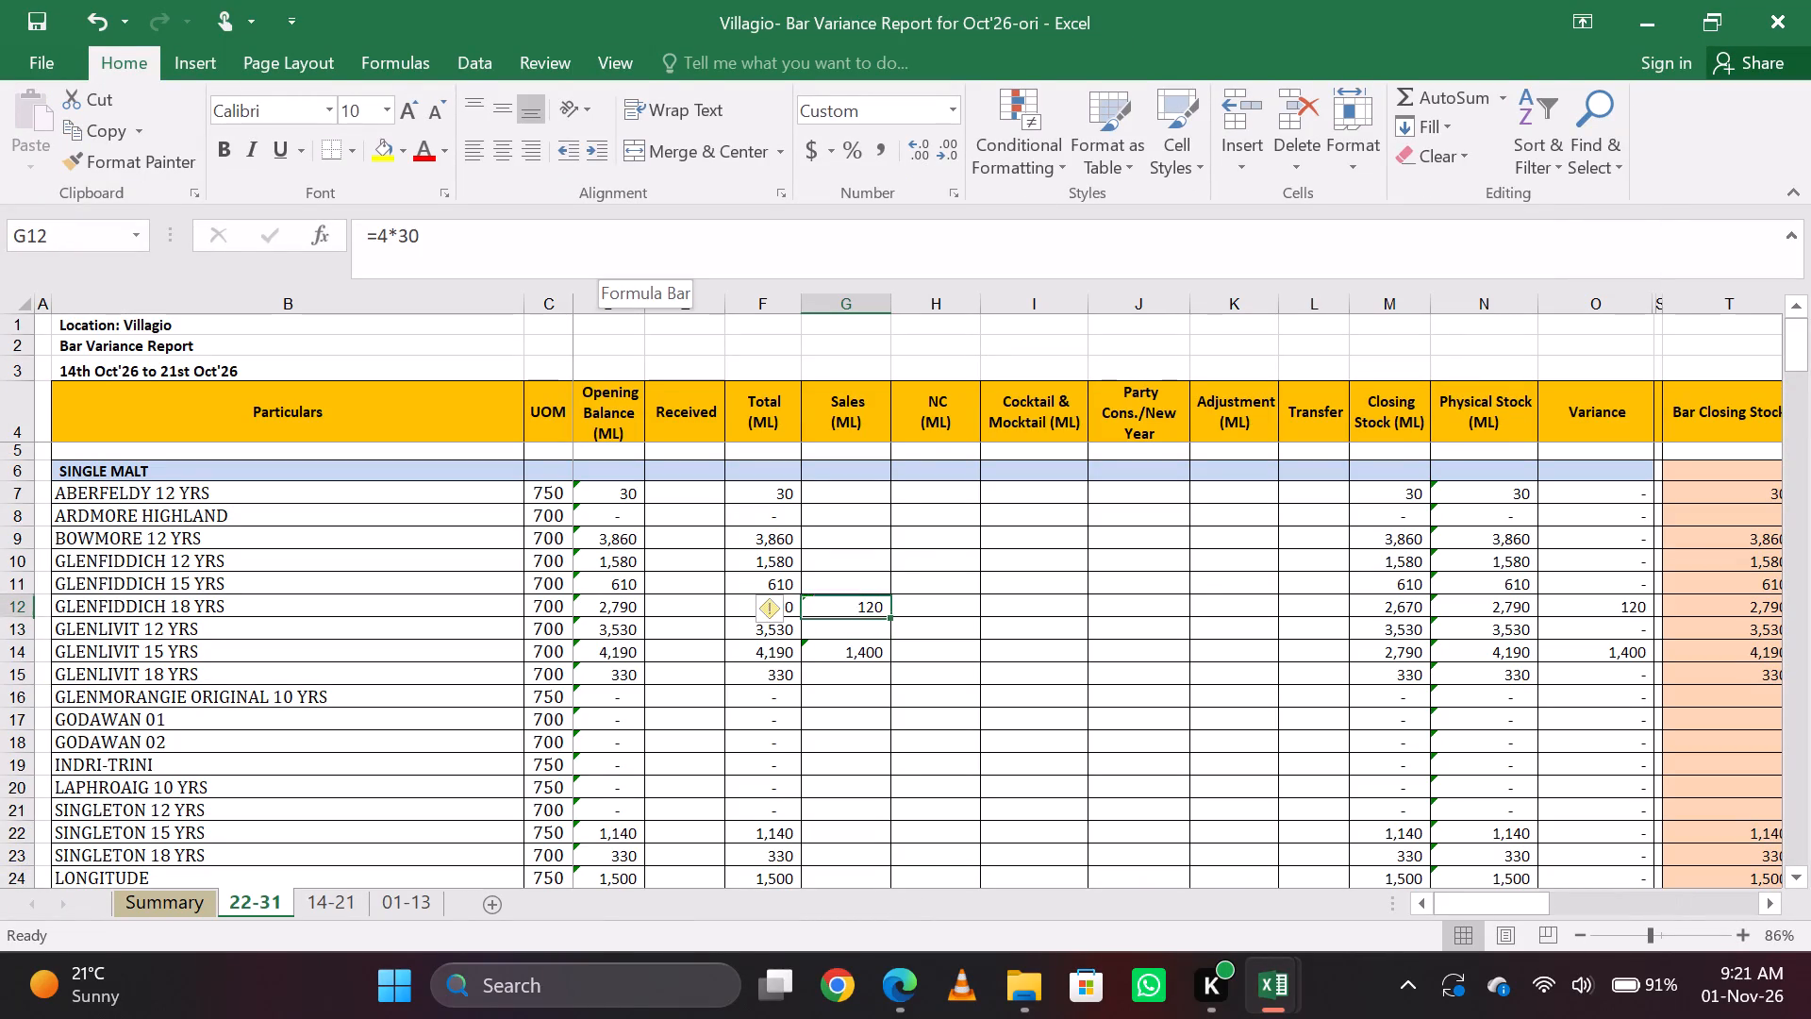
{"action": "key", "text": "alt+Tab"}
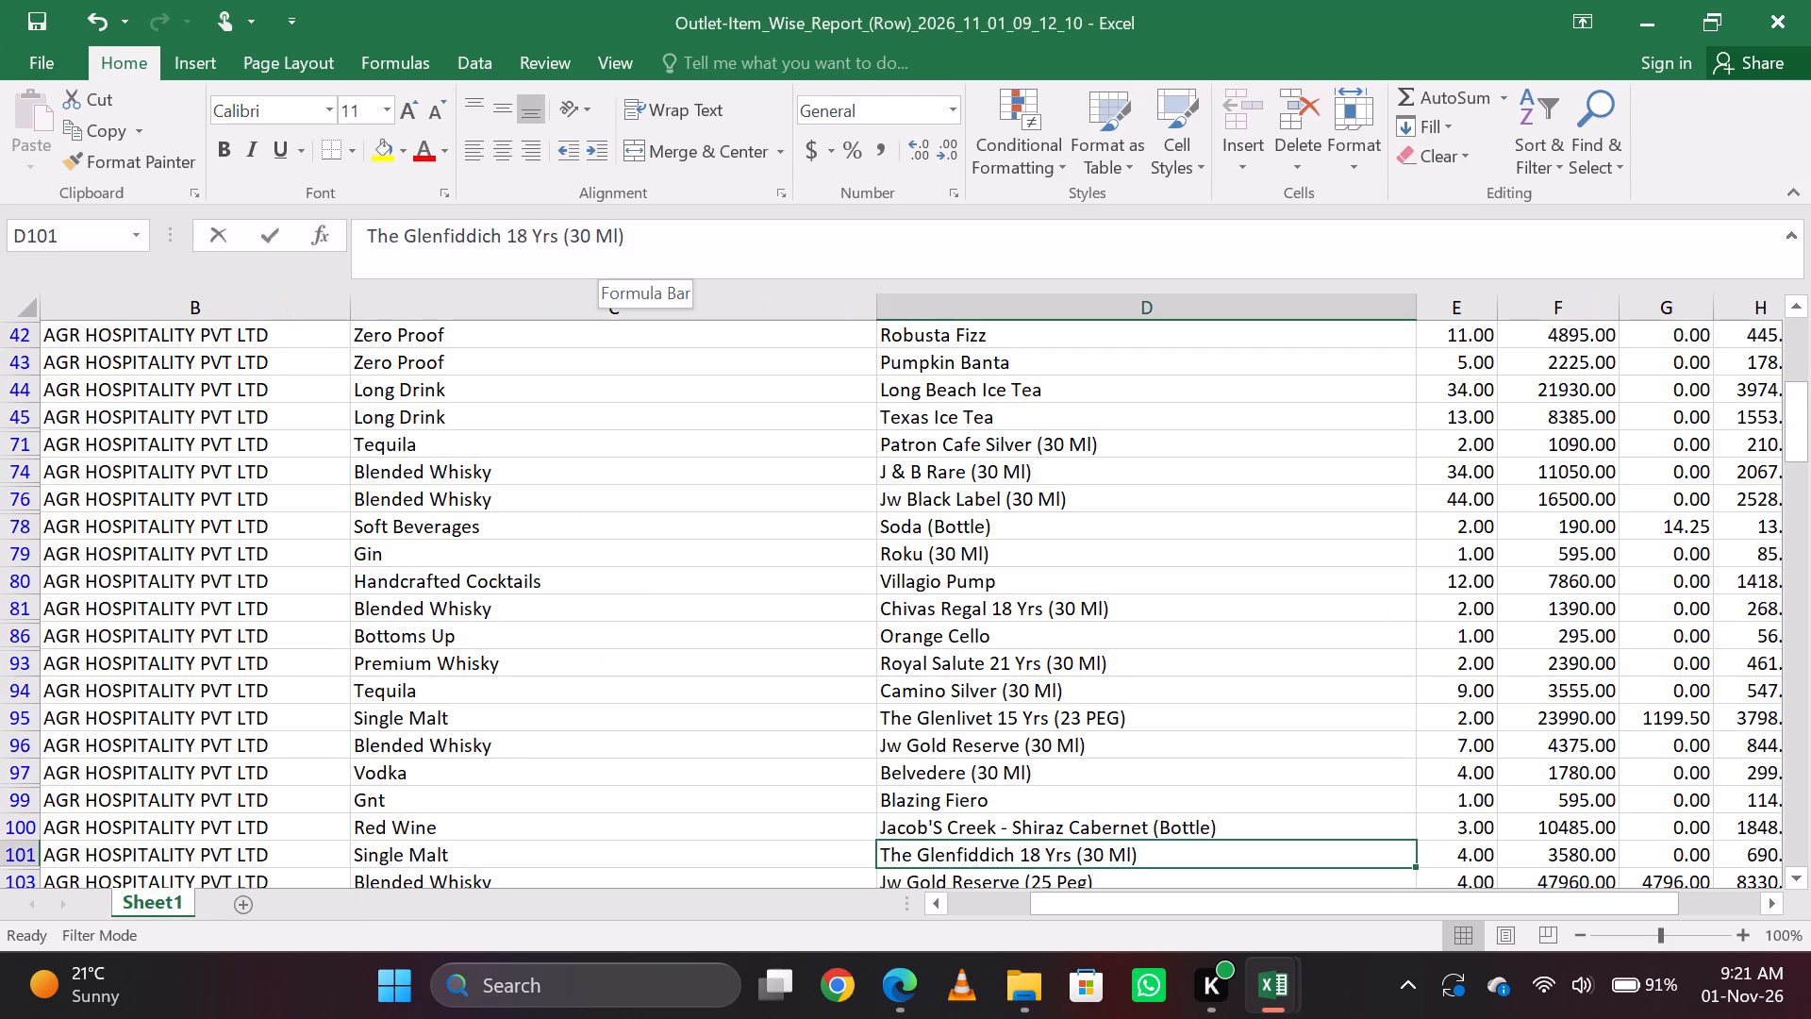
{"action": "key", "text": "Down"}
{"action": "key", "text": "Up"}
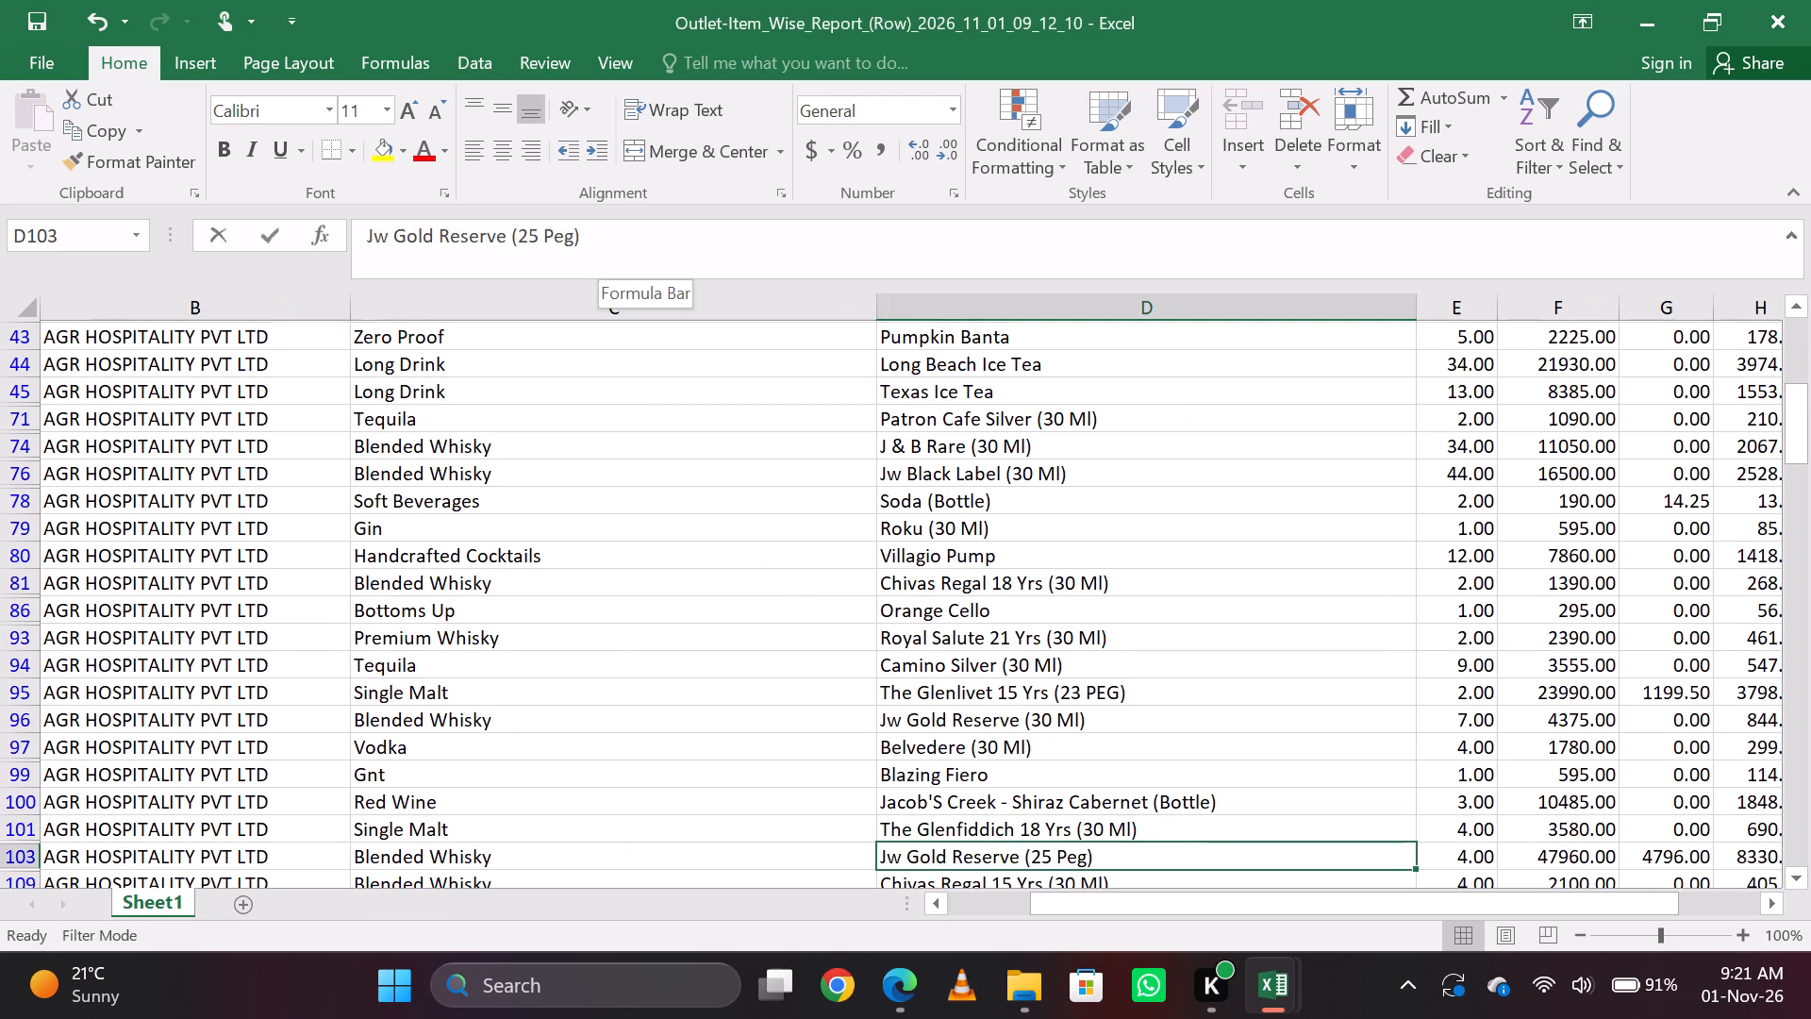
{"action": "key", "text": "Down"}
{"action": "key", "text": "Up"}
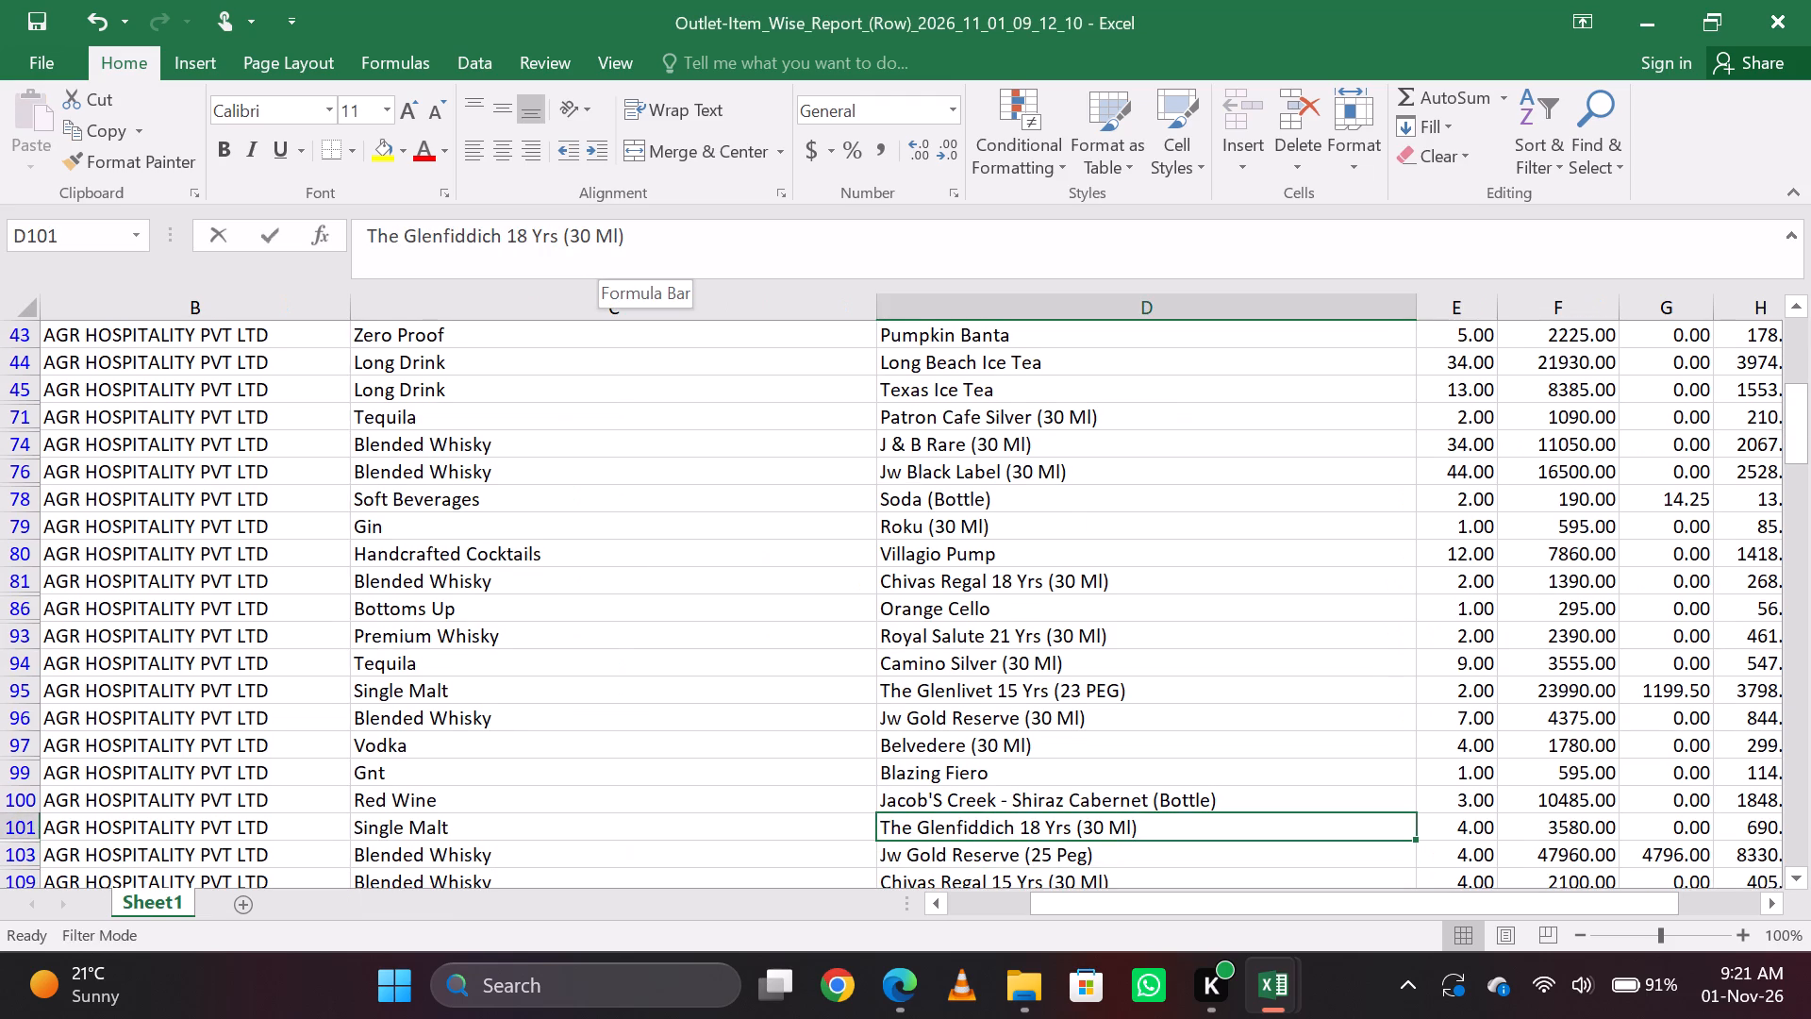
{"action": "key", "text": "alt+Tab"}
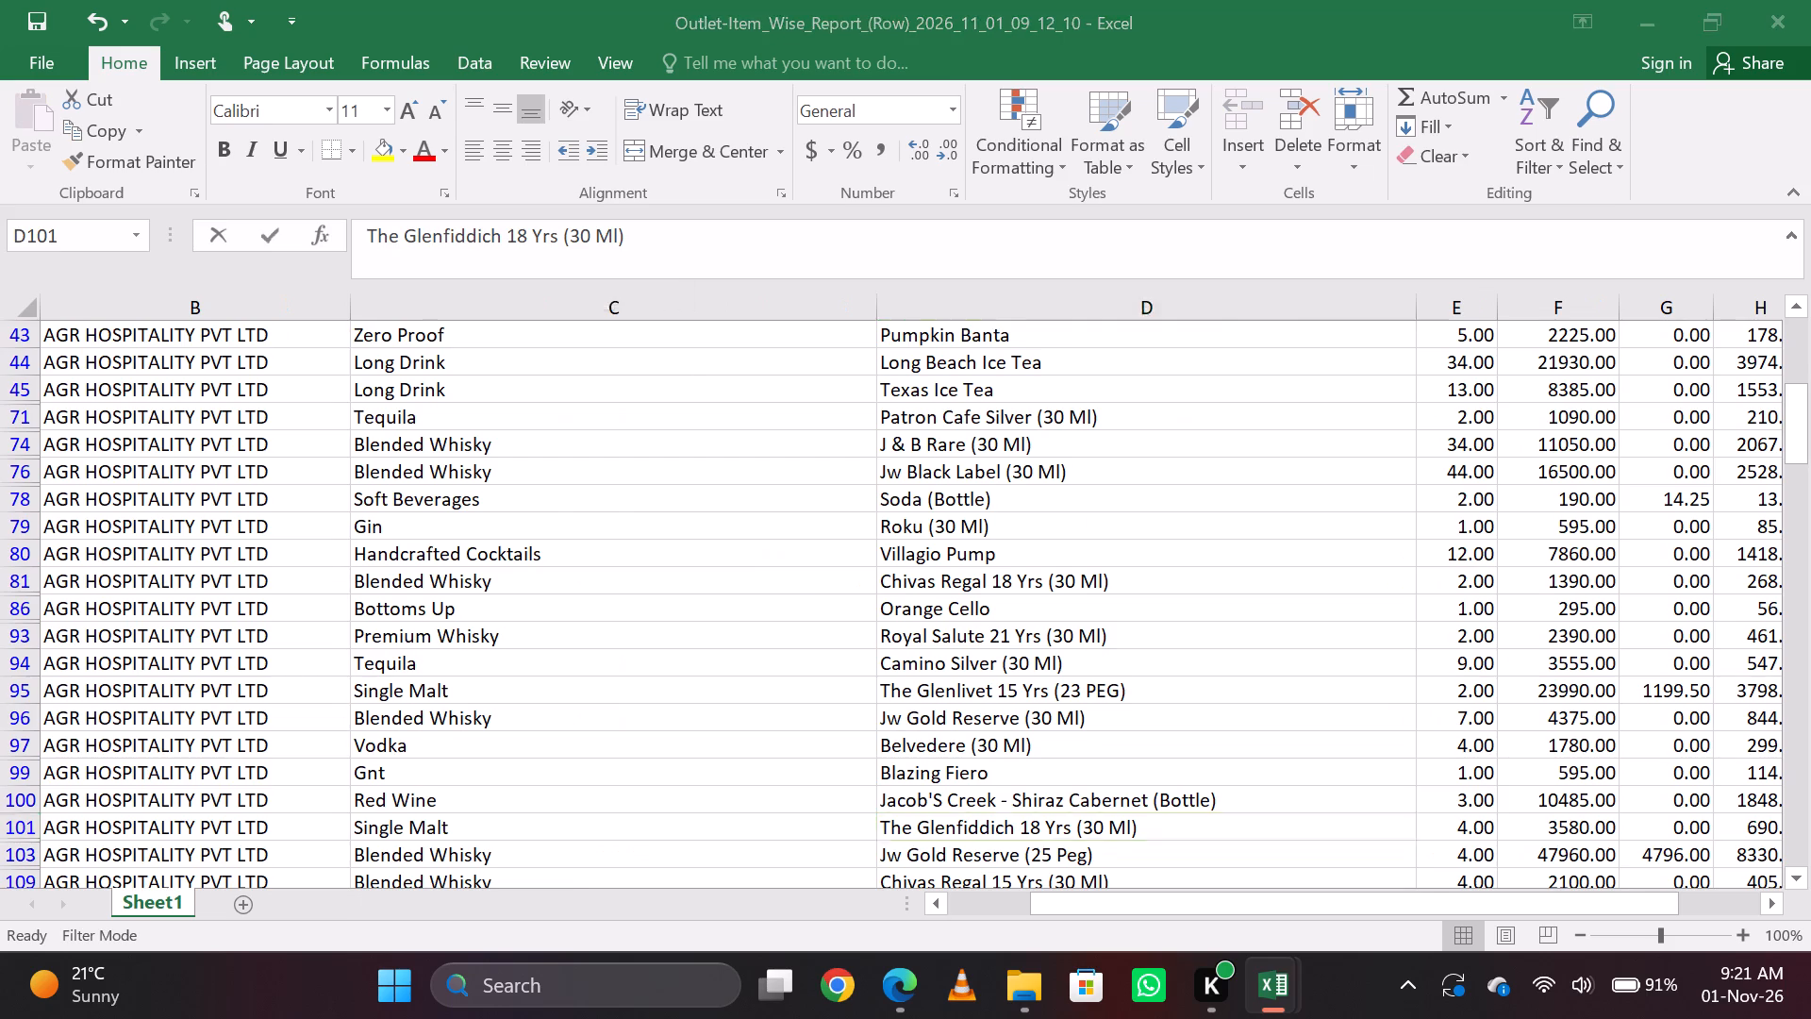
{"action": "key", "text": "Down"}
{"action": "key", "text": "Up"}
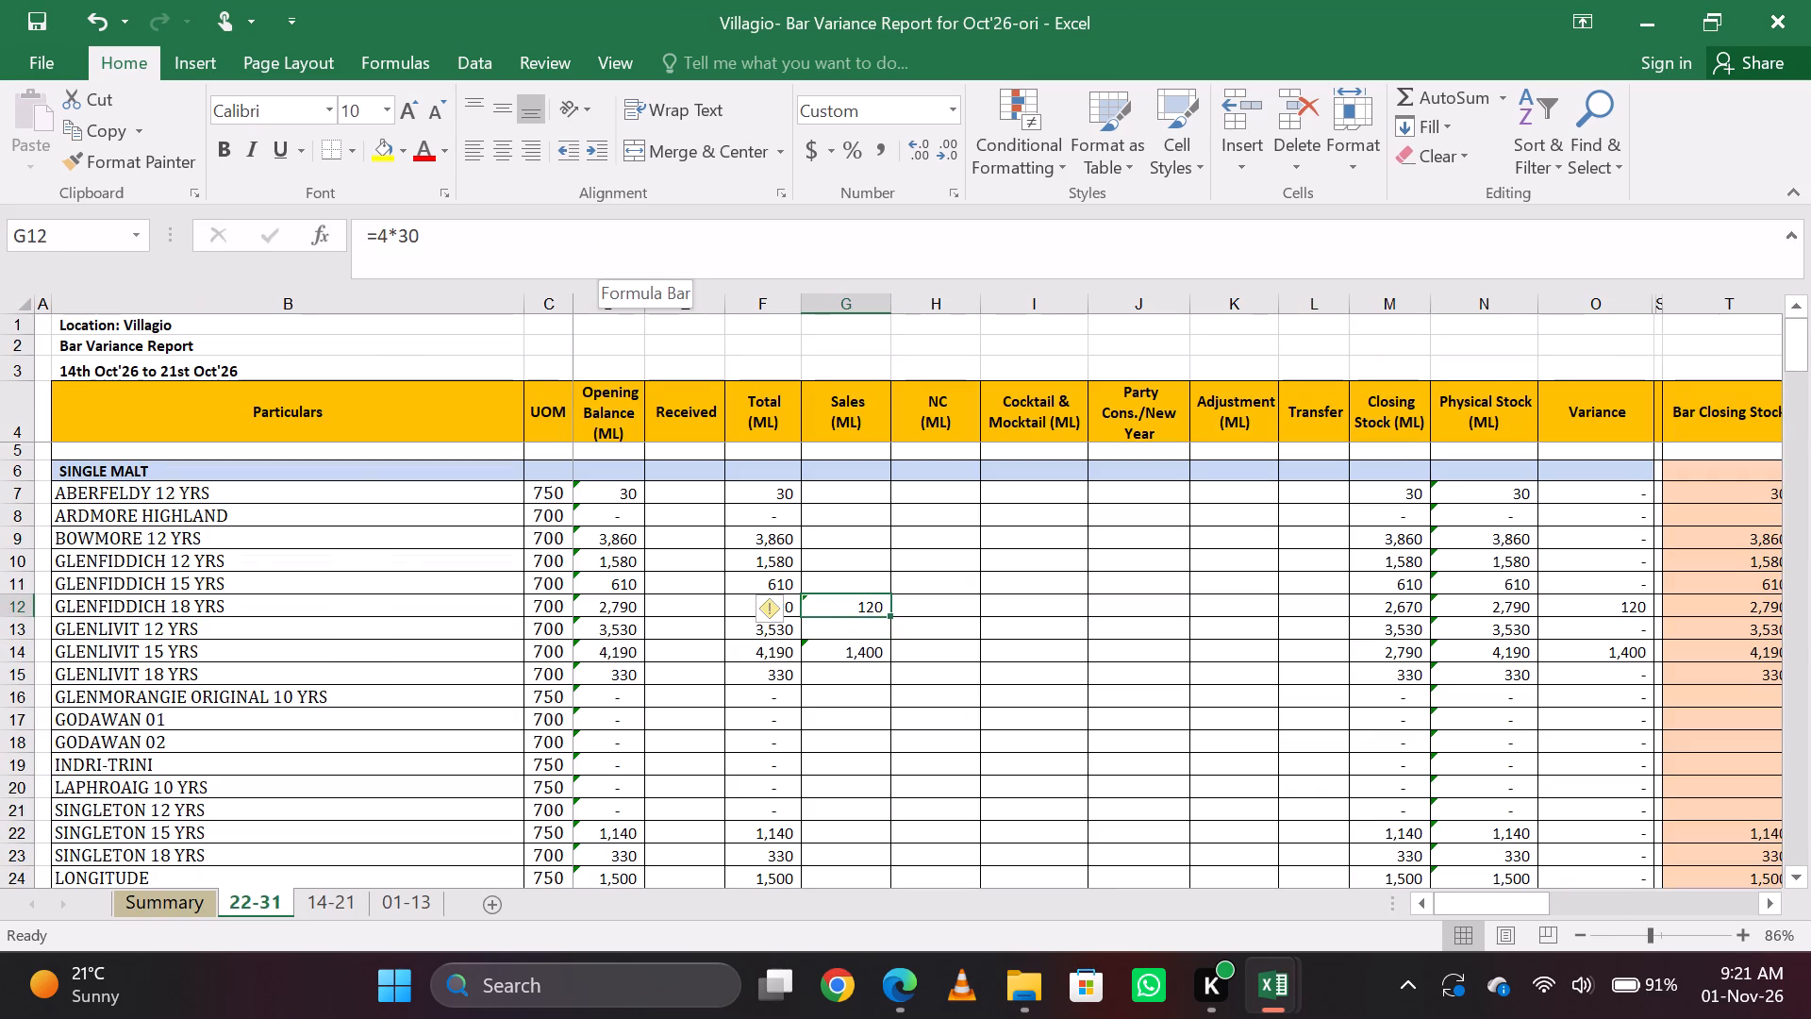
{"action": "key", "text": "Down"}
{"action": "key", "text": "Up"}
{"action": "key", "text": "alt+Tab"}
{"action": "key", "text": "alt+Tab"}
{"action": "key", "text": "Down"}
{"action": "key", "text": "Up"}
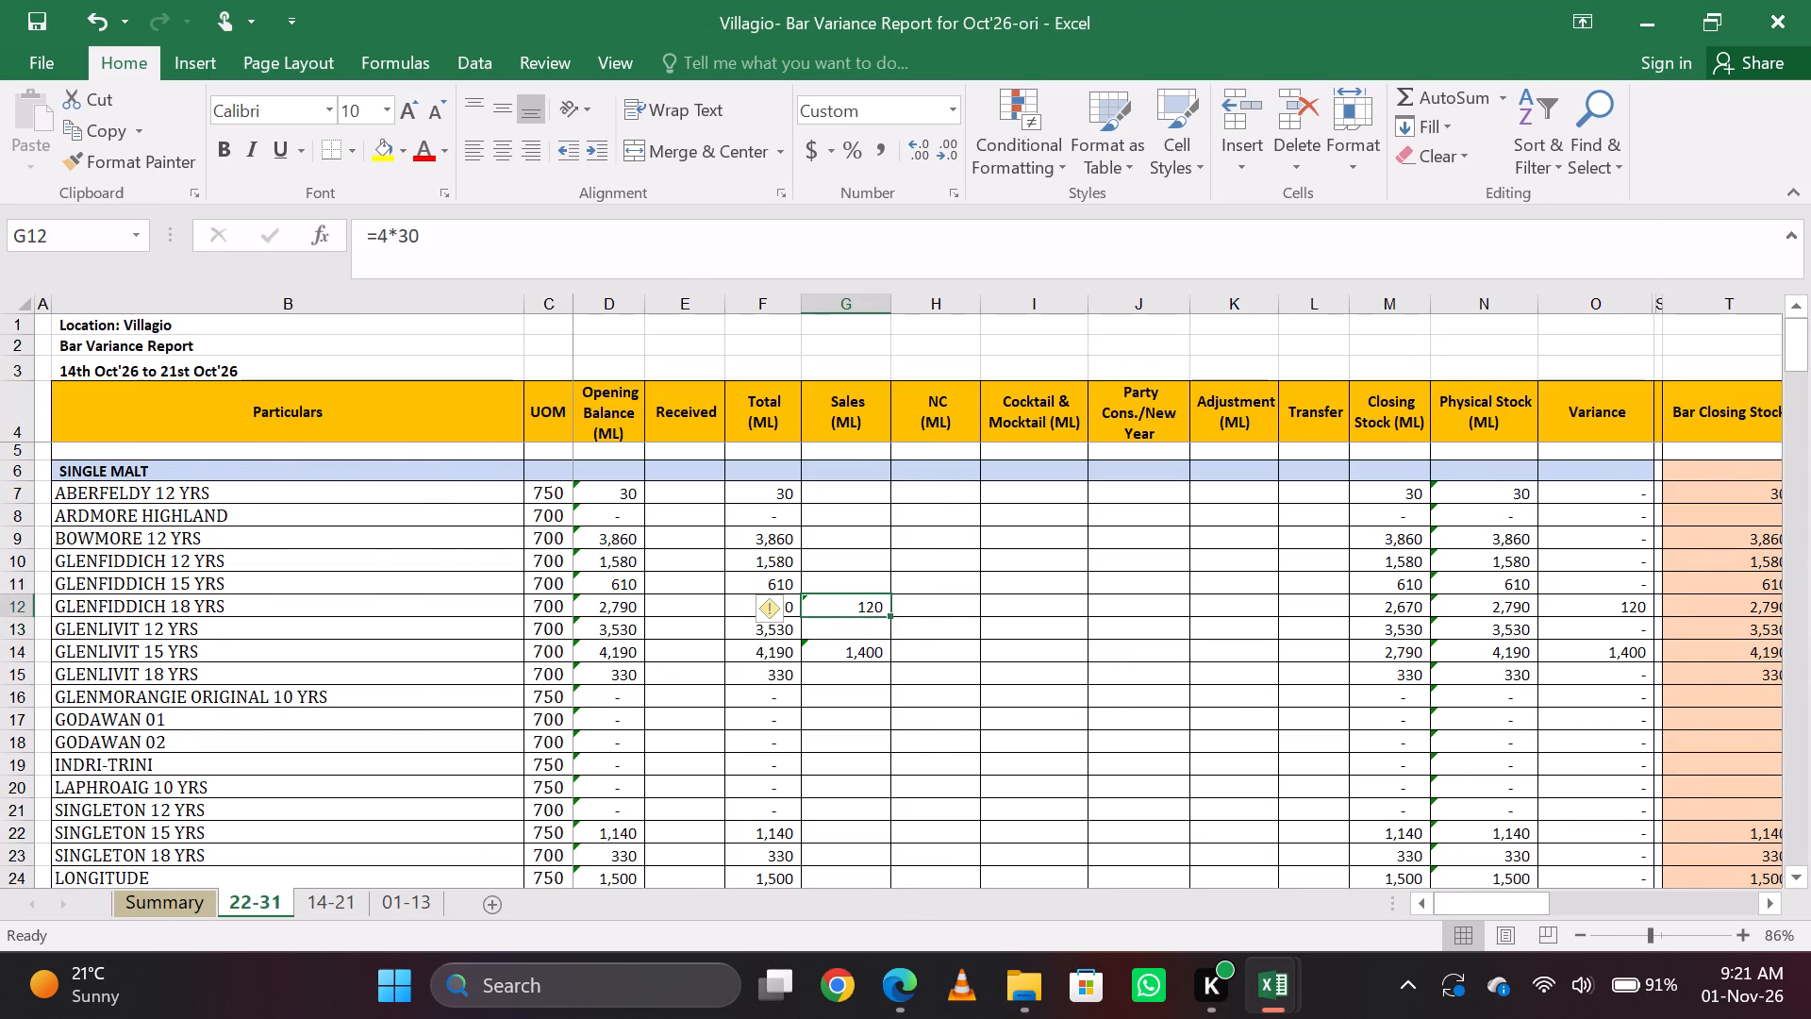
Copy the Jw Gold Reserve (25 Peg) item name, and extend JW GOLD LABEL's Sales (ML) formula to =7*30+4*750 in the bar variance report.
{"action": "key", "text": "alt+Tab"}
{"action": "key", "text": "Down"}
{"action": "key", "text": "ctrl+c"}
{"action": "key", "text": "alt+Tab"}
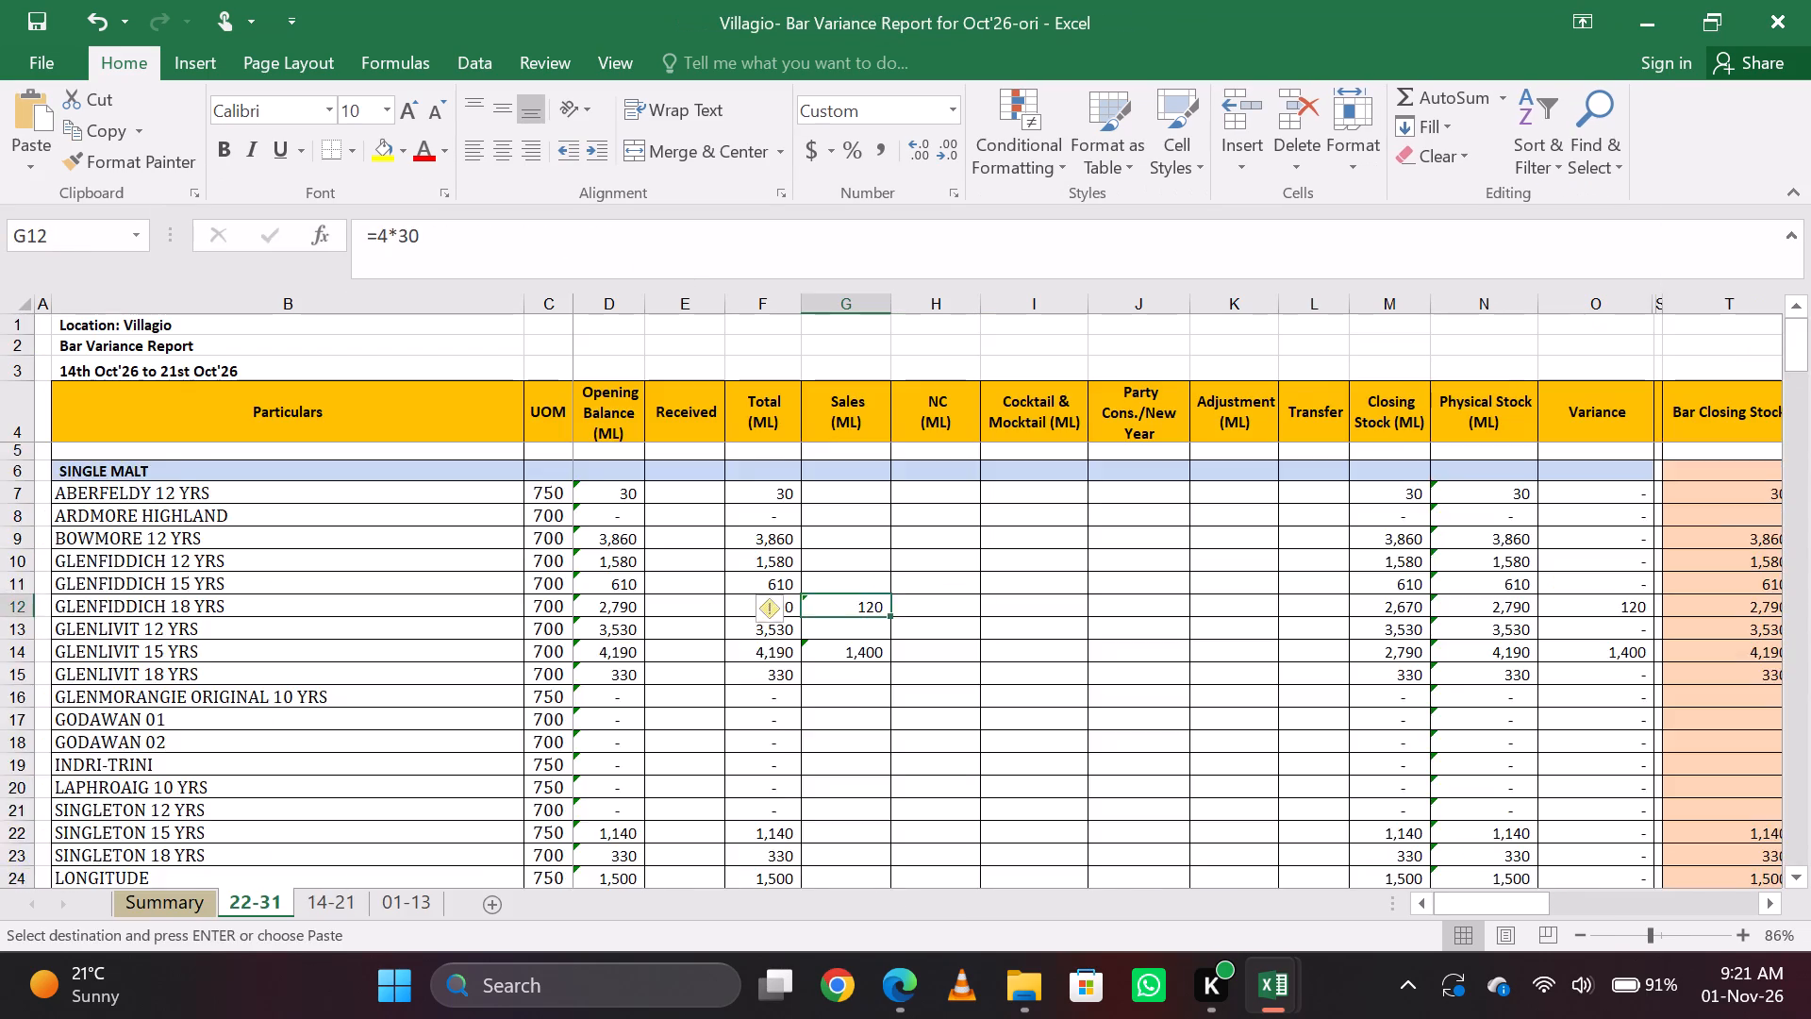
{"action": "key", "text": "Page_Down"}
{"action": "key", "text": "Page_Down"}
{"action": "key", "text": "Up"}
{"action": "key", "text": "Up"}
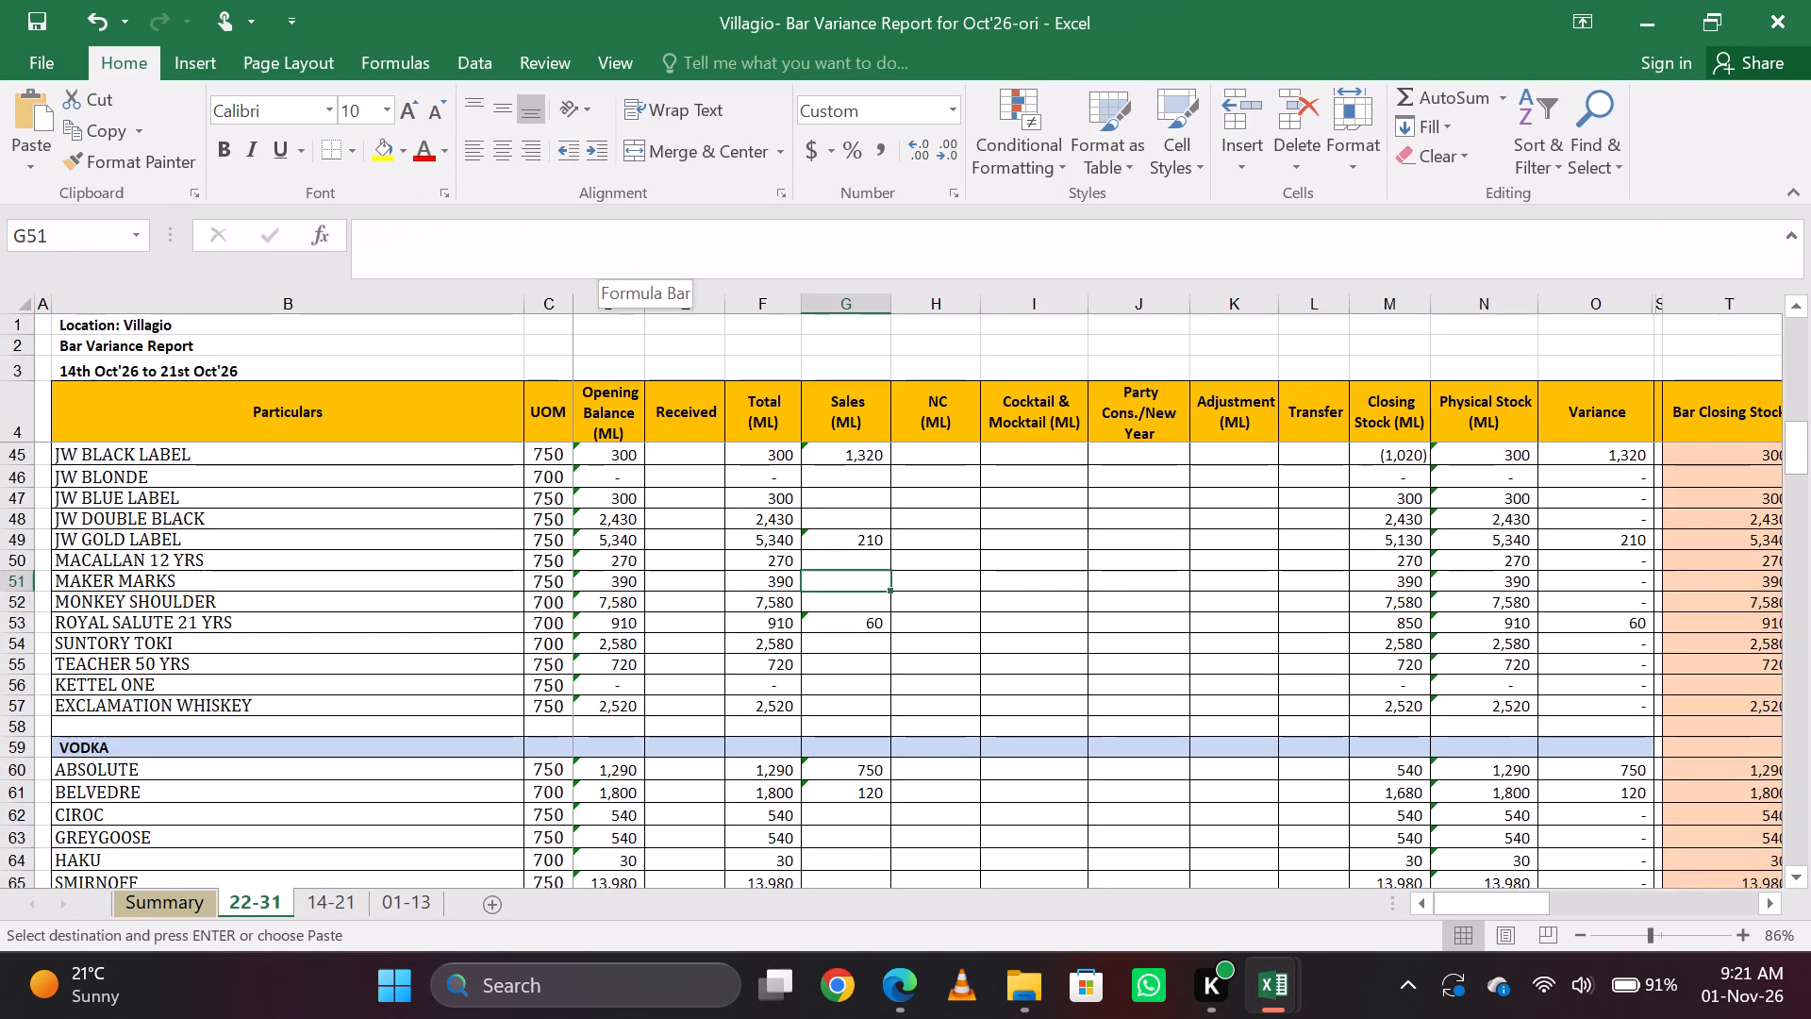
{"action": "key", "text": "Up"}
{"action": "left_click", "coordinate": [613, 249]}
{"action": "type", "text": "+4*750"}
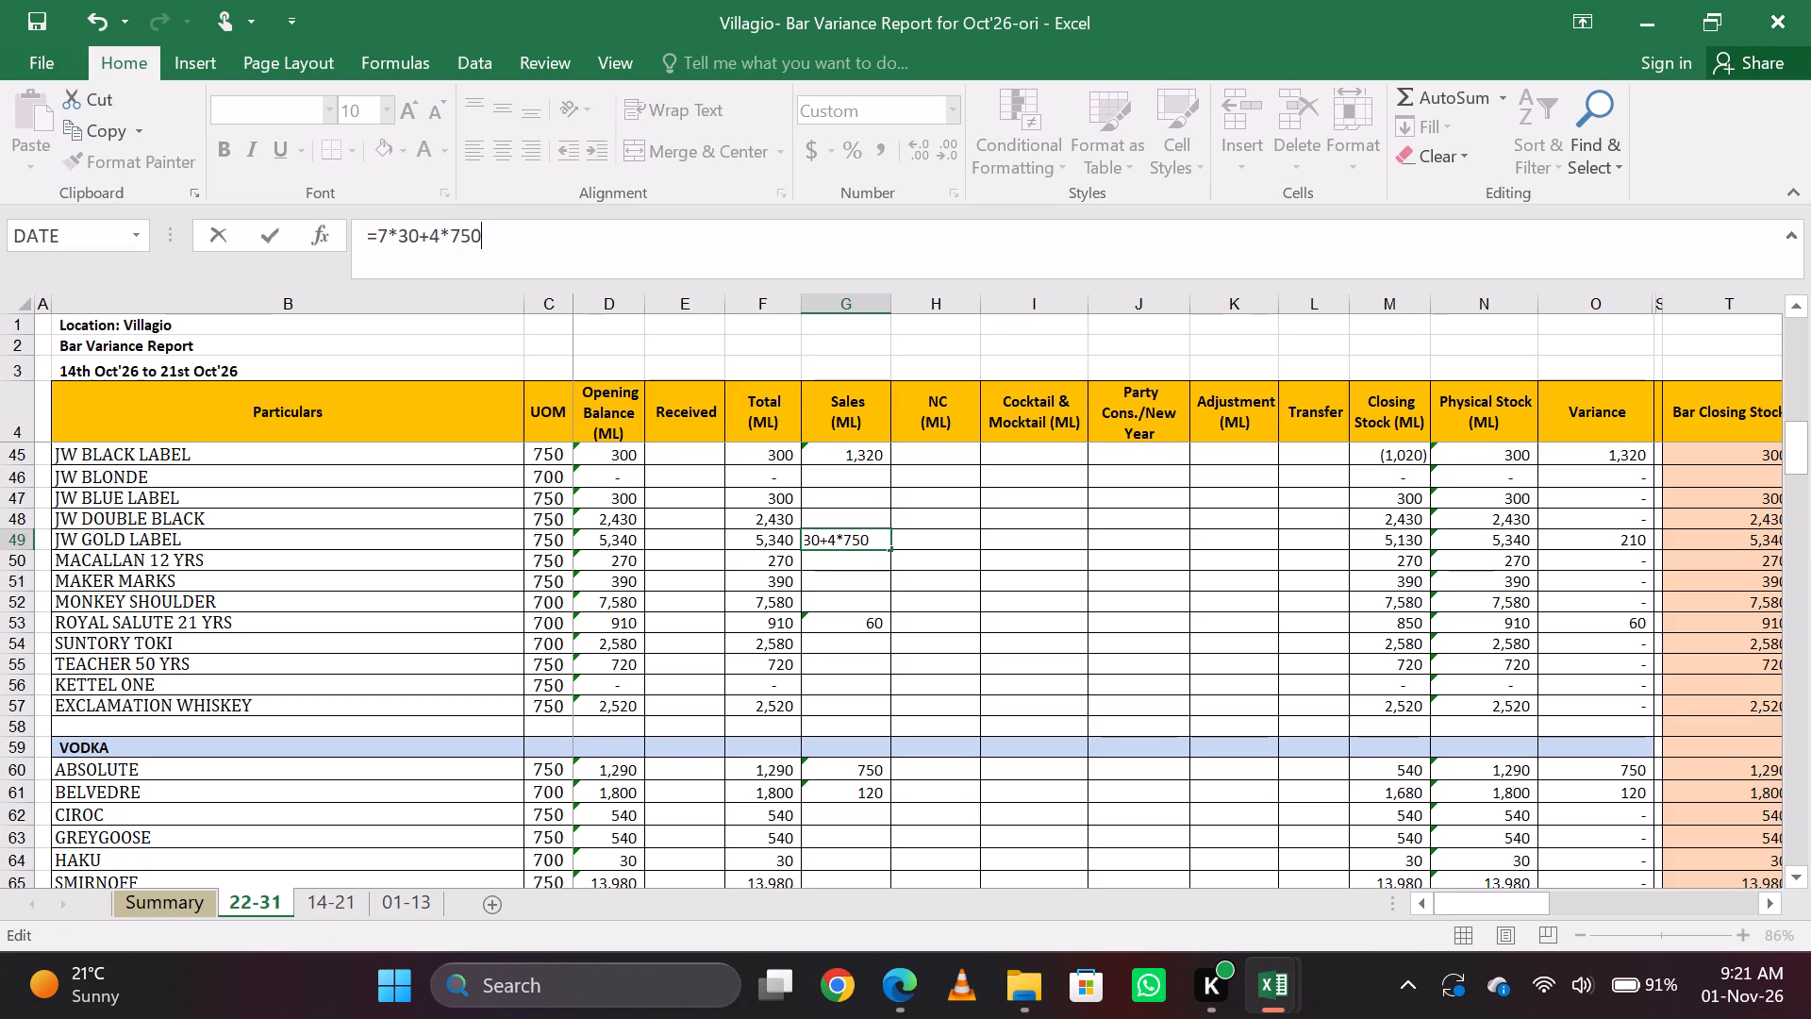
{"action": "key", "text": "Return"}
{"action": "key", "text": "Up"}
Copy the Chivas Regal 15 Yrs (30 Ml) item name, and enter =4*30 as CHIVAS 15 YRS's Sales (ML) in the bar variance report.
{"action": "key", "text": "alt+Tab"}
{"action": "key", "text": "Down"}
{"action": "key", "text": "ctrl+c"}
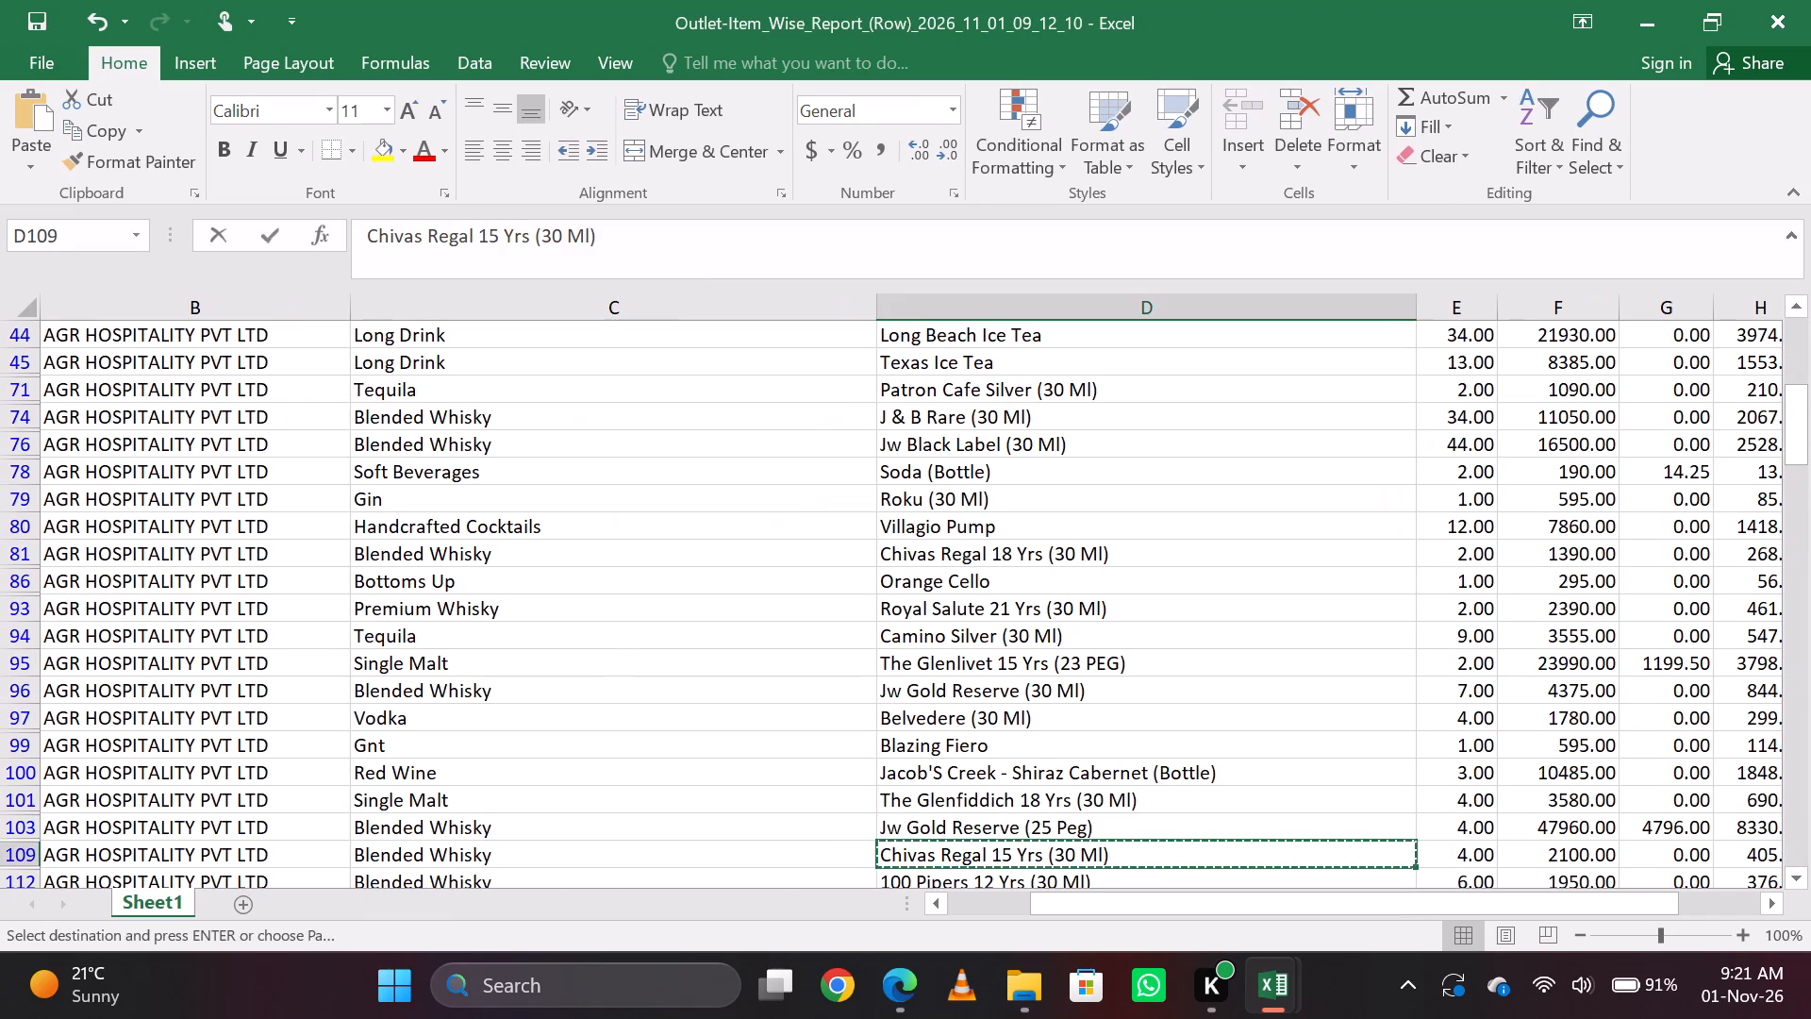
{"action": "key", "text": "alt+Tab"}
{"action": "key", "text": "Up"}
{"action": "key", "text": "Up"}
{"action": "key", "text": "Up"}
{"action": "key", "text": "Up"}
{"action": "key", "text": "Up"}
{"action": "key", "text": "Up"}
{"action": "key", "text": "Up"}
{"action": "key", "text": "Up"}
{"action": "key", "text": "Up"}
{"action": "key", "text": "Up"}
{"action": "key", "text": "Up"}
{"action": "key", "text": "Up"}
{"action": "key", "text": "Up"}
{"action": "key", "text": "Up"}
{"action": "key", "text": "Up"}
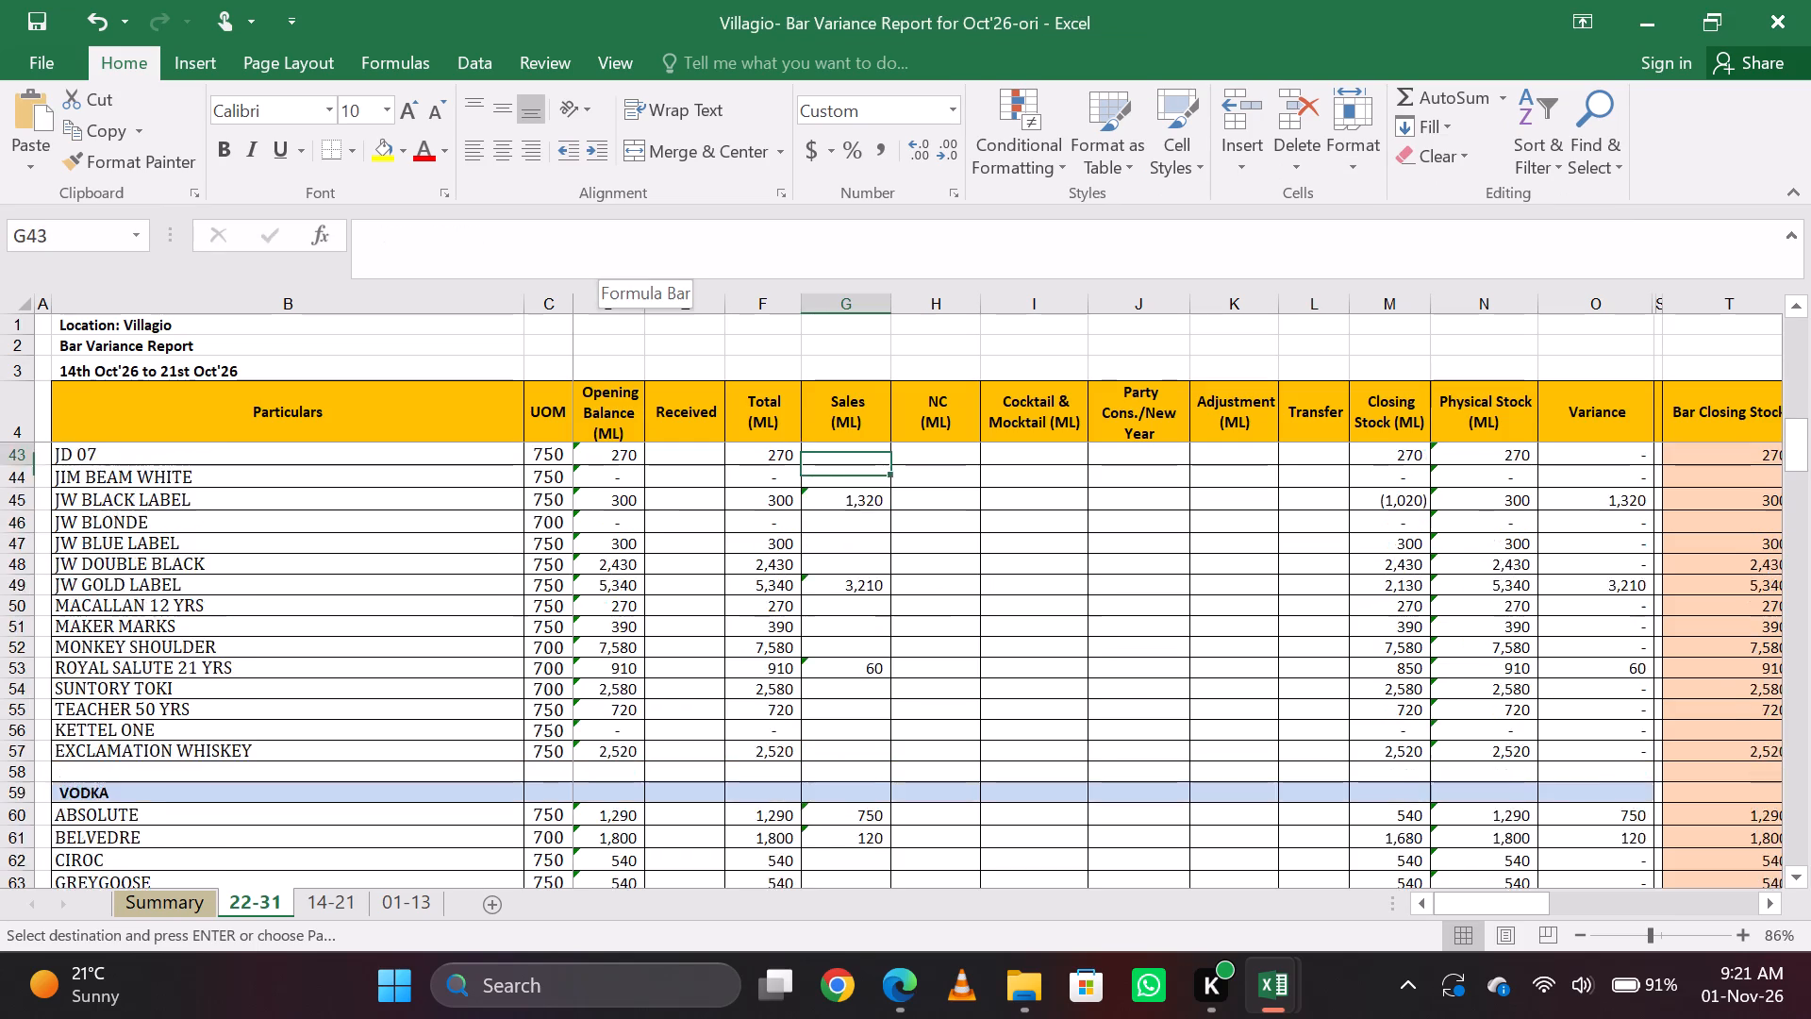
{"action": "key", "text": "Down"}
{"action": "key", "text": "Up"}
{"action": "key", "text": "Up"}
{"action": "key", "text": "Down"}
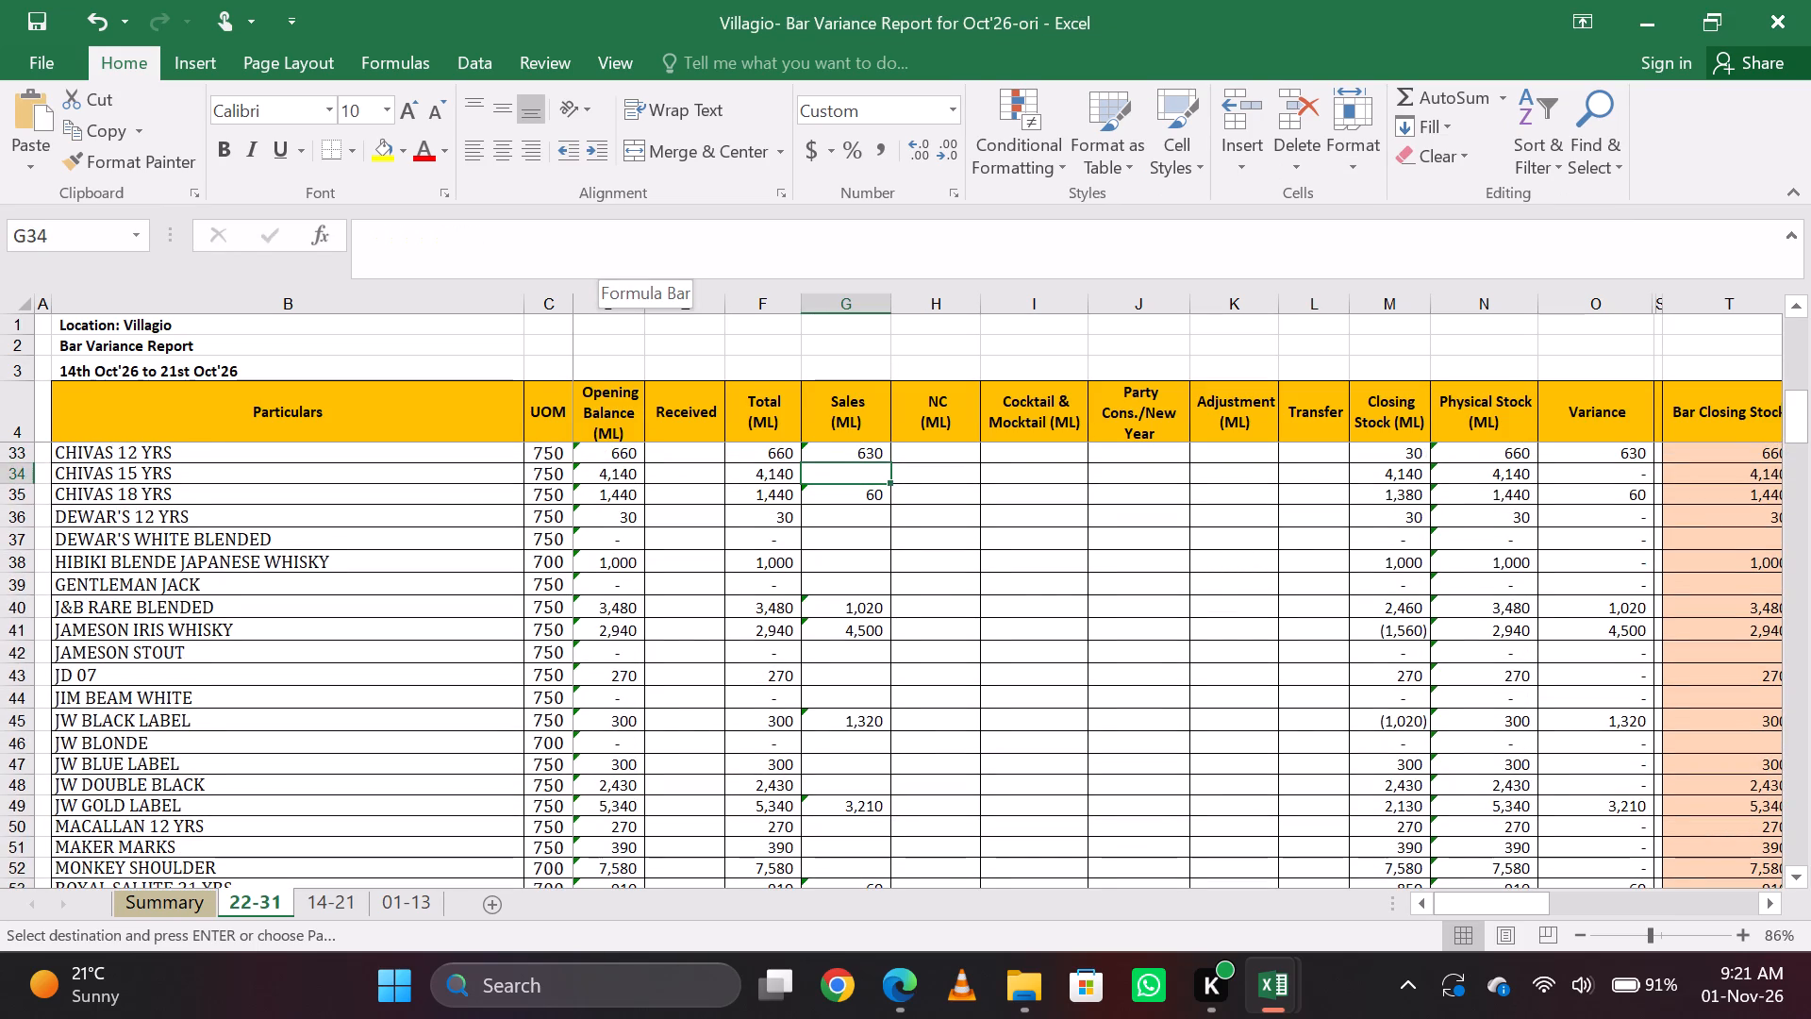
{"action": "type", "text": "=4*30"}
{"action": "key", "text": "Return"}
{"action": "key", "text": "Up"}
Copy the 100 Pipers 12 Yrs (30 Ml) item name, and enter =6*30 as 100 PIPER 12 YRS's Sales (ML) in the bar variance report.
{"action": "key", "text": "alt+Tab"}
{"action": "key", "text": "Down"}
{"action": "key", "text": "ctrl+c"}
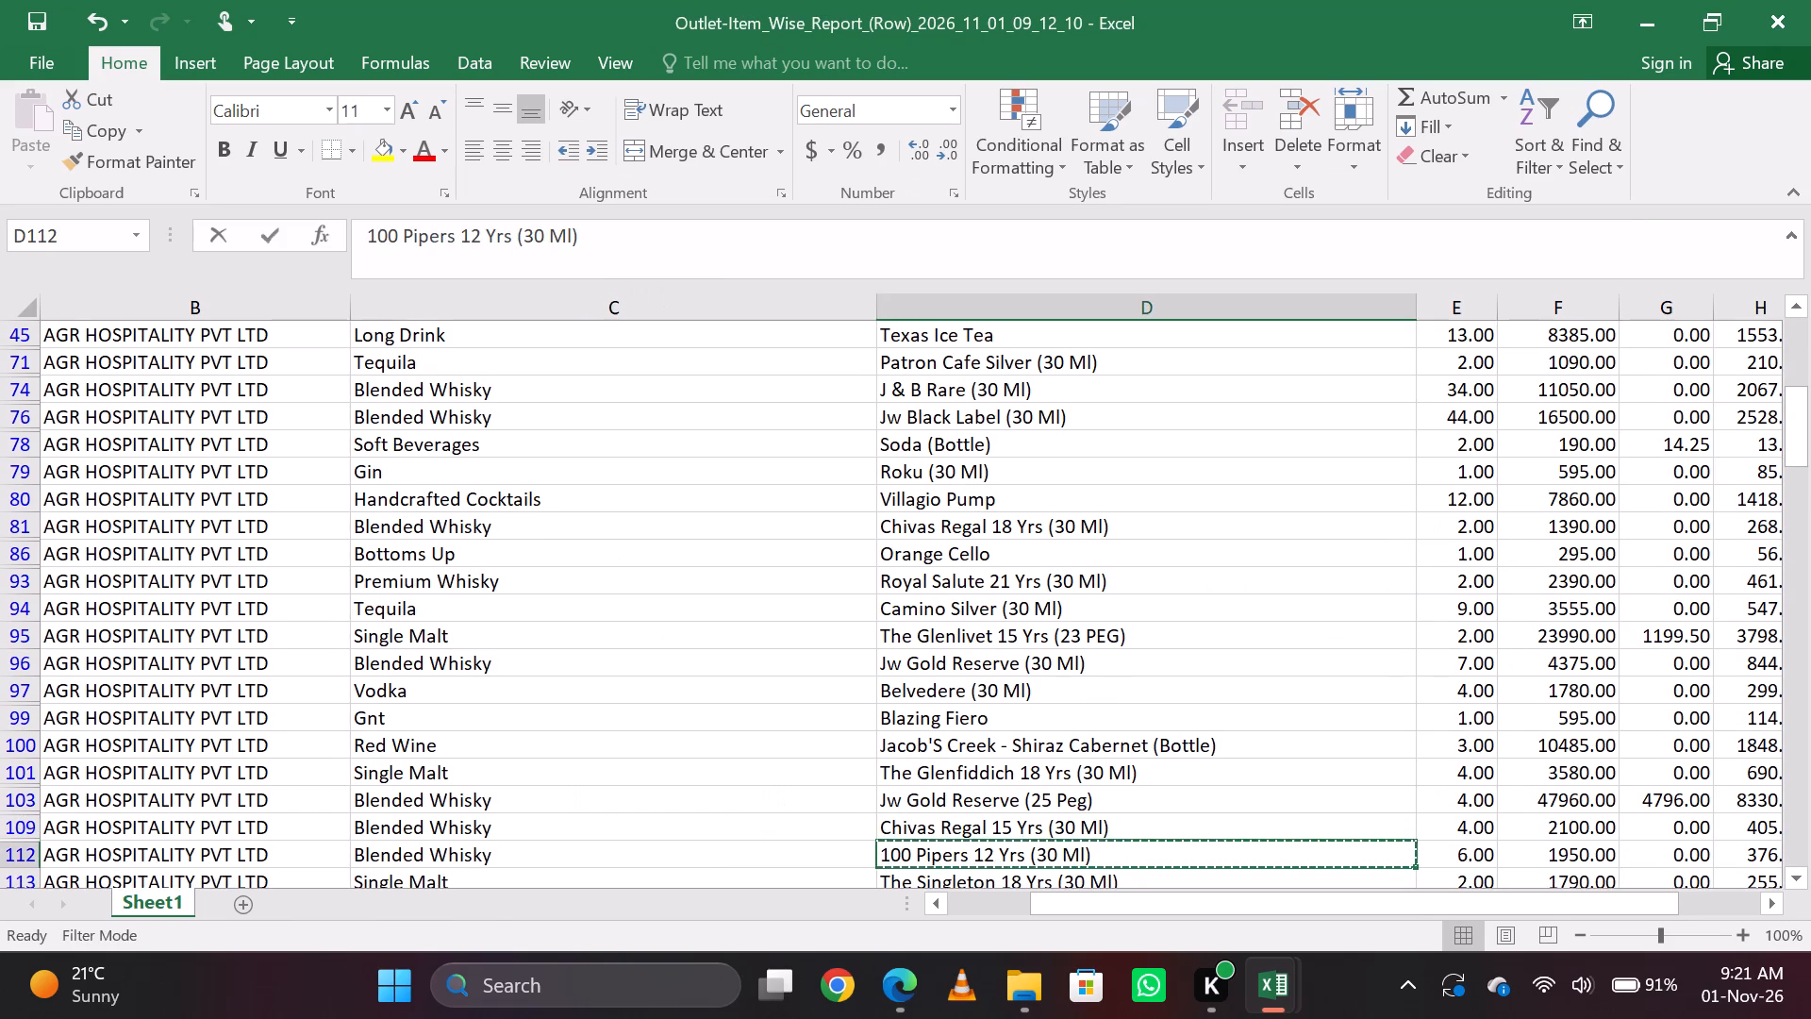
{"action": "key", "text": "alt+Tab"}
{"action": "key", "text": "Up"}
{"action": "key", "text": "Up"}
{"action": "key", "text": "Up"}
{"action": "key", "text": "Up"}
{"action": "key", "text": "Up"}
{"action": "key", "text": "Up"}
{"action": "key", "text": "Up"}
{"action": "key", "text": "Up"}
{"action": "key", "text": "Down"}
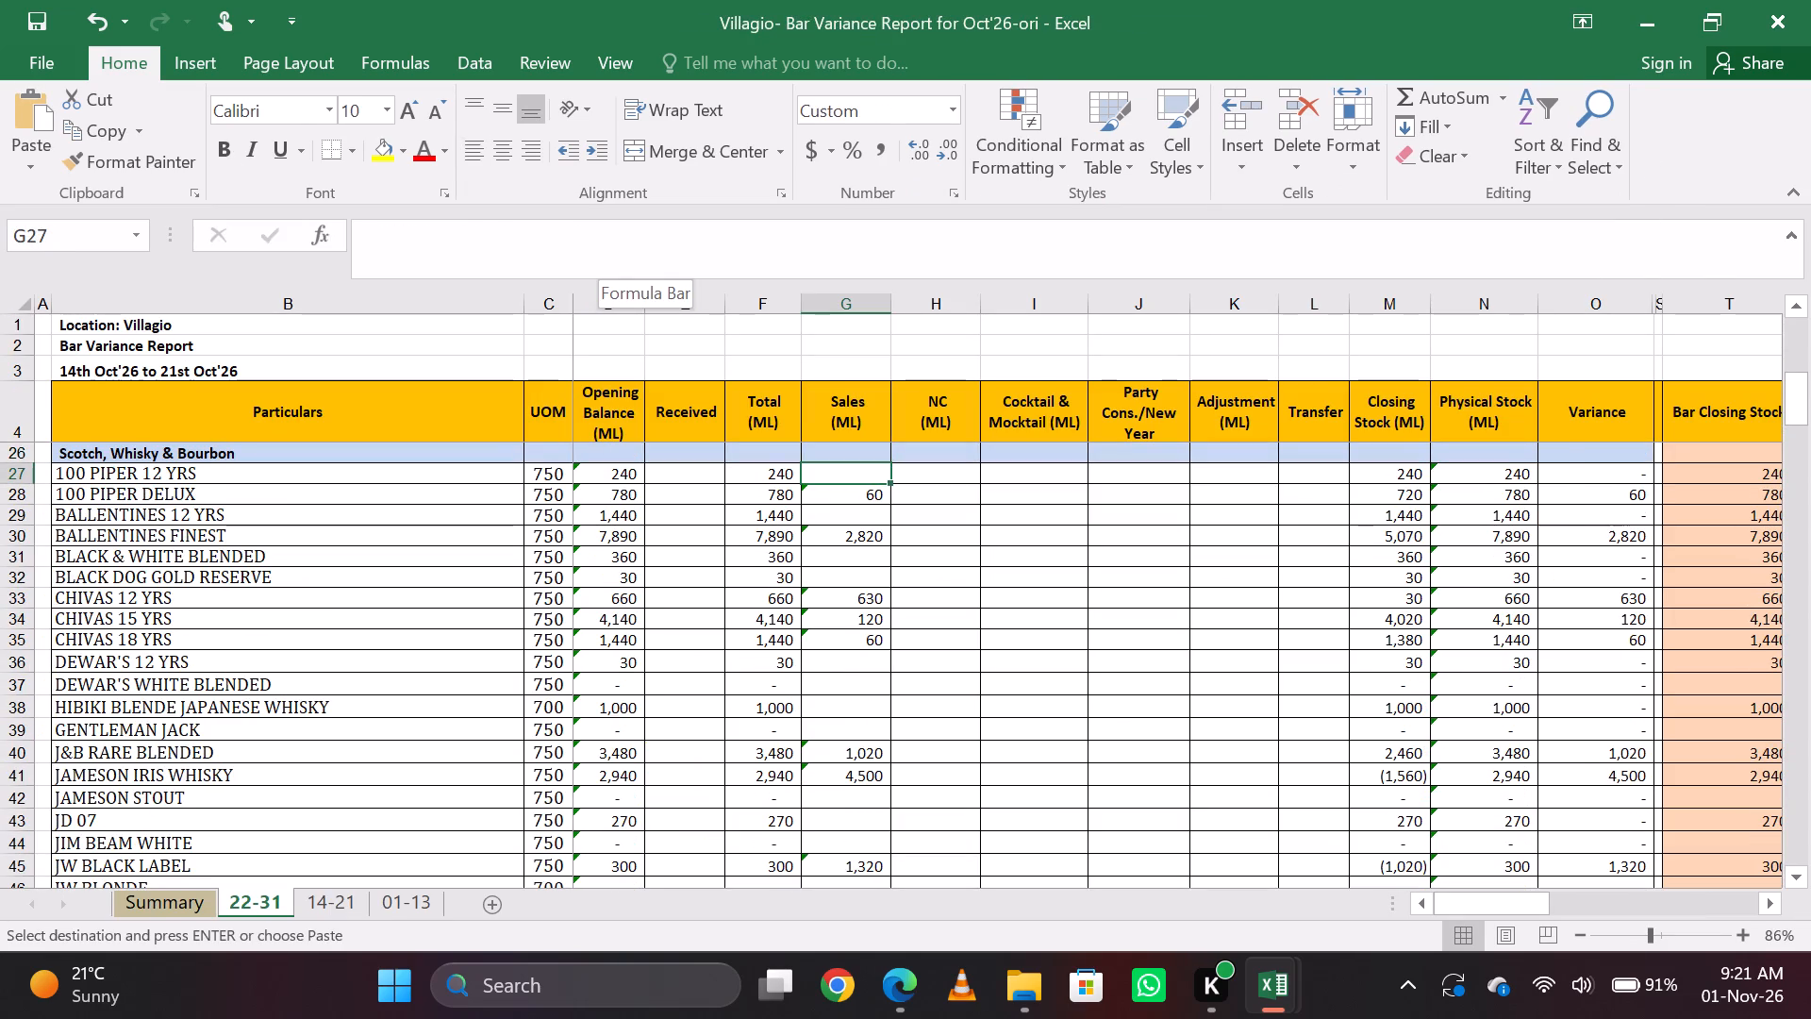
{"action": "key", "text": "Up"}
{"action": "key", "text": "Down"}
{"action": "key", "text": "alt+Tab"}
{"action": "key", "text": "alt+Tab"}
{"action": "type", "text": "=6"}
{"action": "type", "text": "*30"}
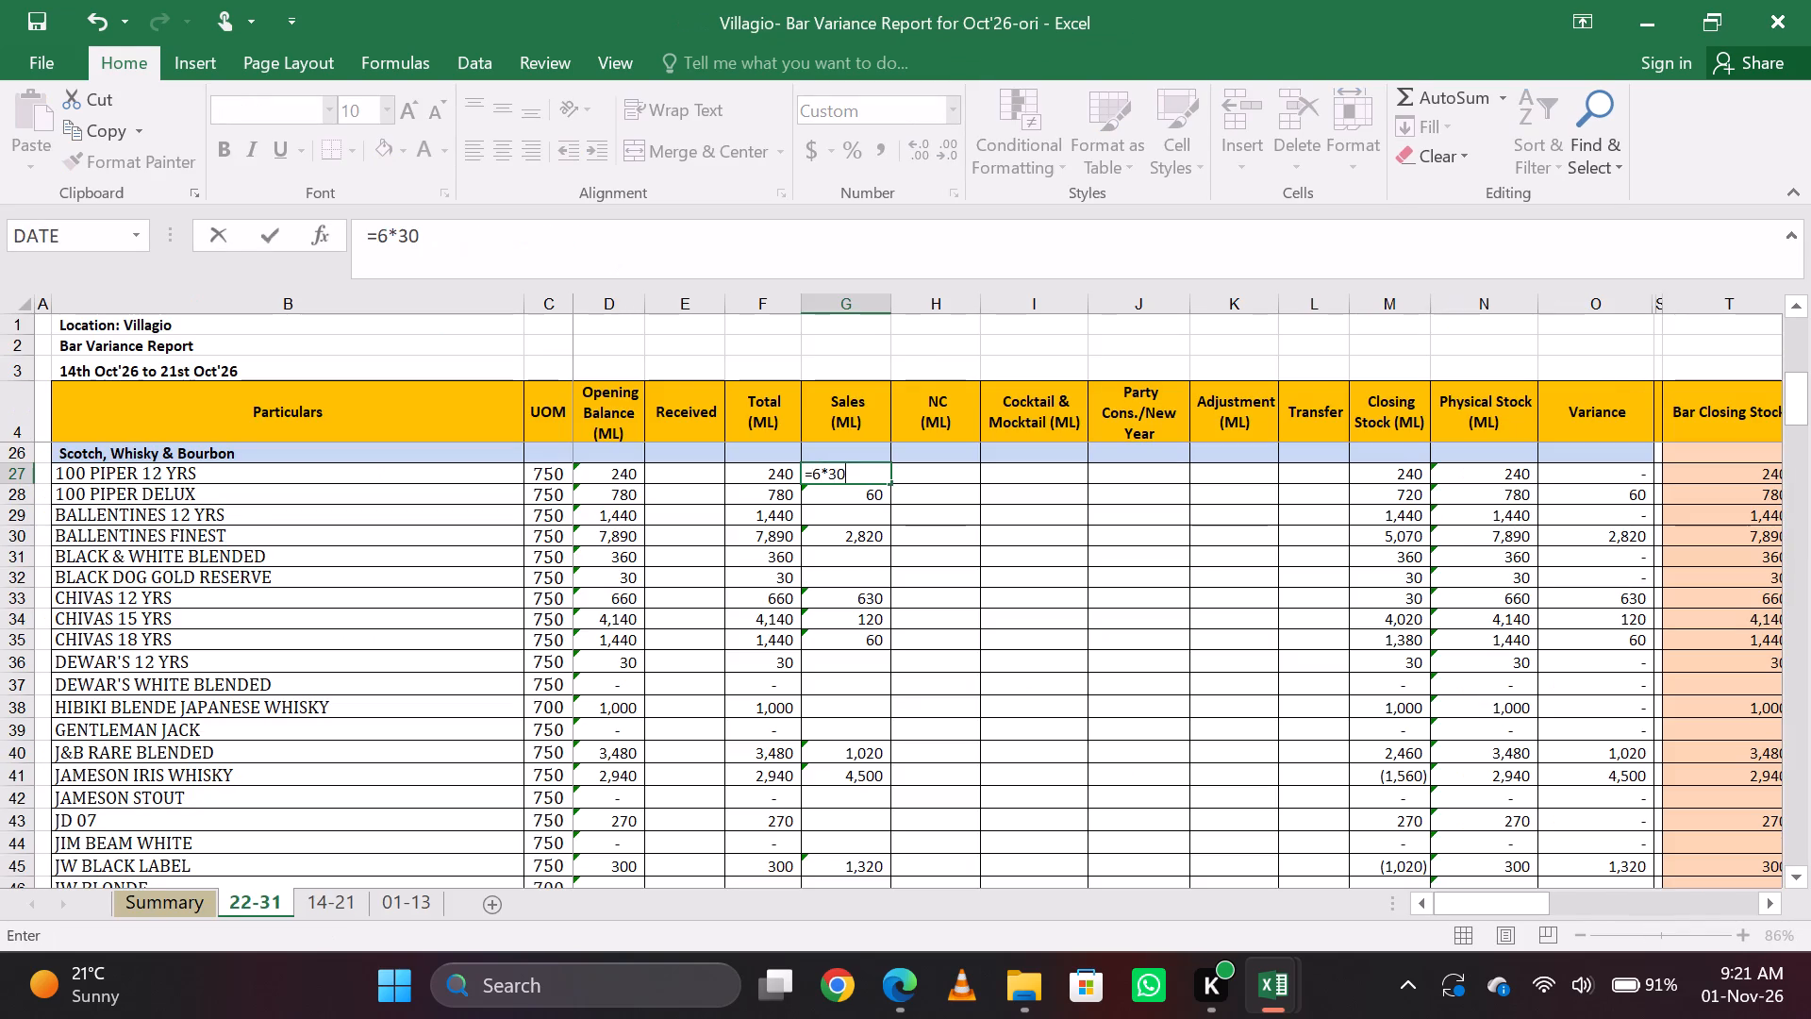
{"action": "key", "text": "Return"}
{"action": "key", "text": "Up"}
Copy The Singleton 18 Yrs (30 Ml) item name, and enter =60 as SINGLETON 18 YRS's Sales (ML) in the bar variance report.
{"action": "key", "text": "alt+Tab"}
{"action": "key", "text": "Down"}
{"action": "key", "text": "ctrl+c"}
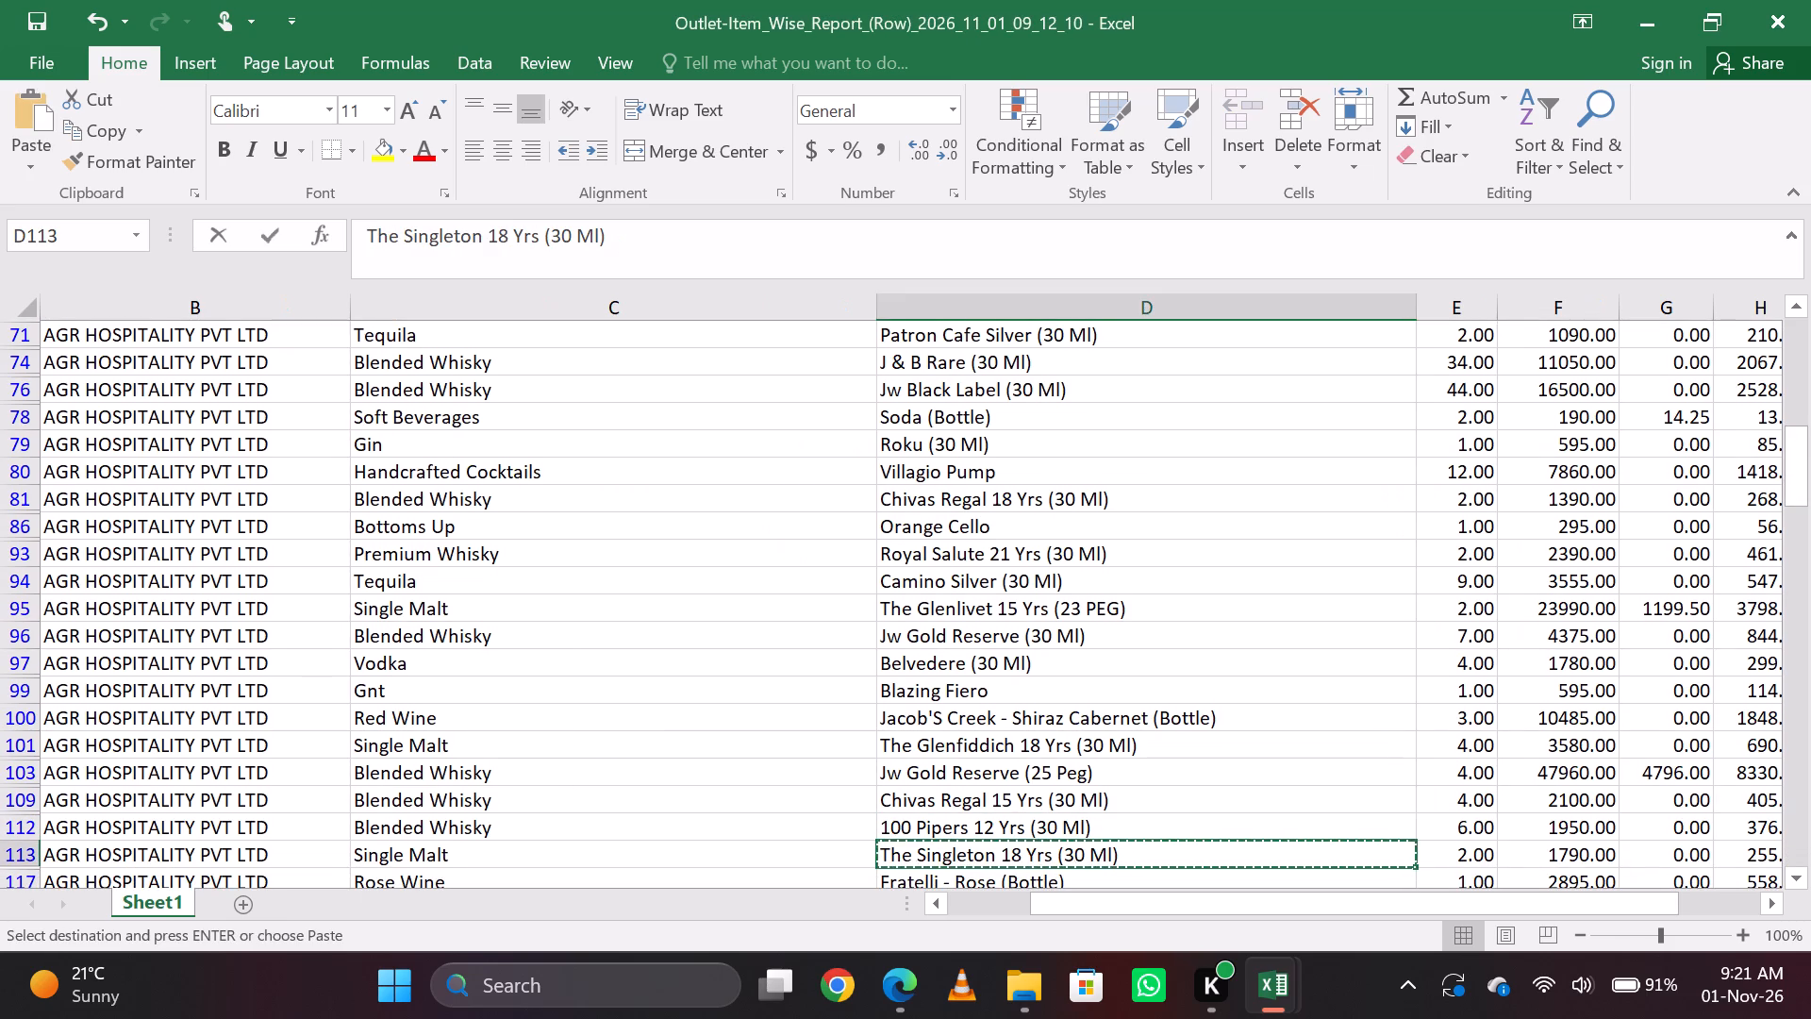
{"action": "key", "text": "alt+Tab"}
{"action": "key", "text": "Down"}
{"action": "key", "text": "Down"}
{"action": "key", "text": "Down"}
{"action": "key", "text": "Down"}
{"action": "key", "text": "Down"}
{"action": "key", "text": "Down"}
{"action": "key", "text": "Down"}
{"action": "key", "text": "Down"}
{"action": "key", "text": "Down"}
{"action": "key", "text": "Up"}
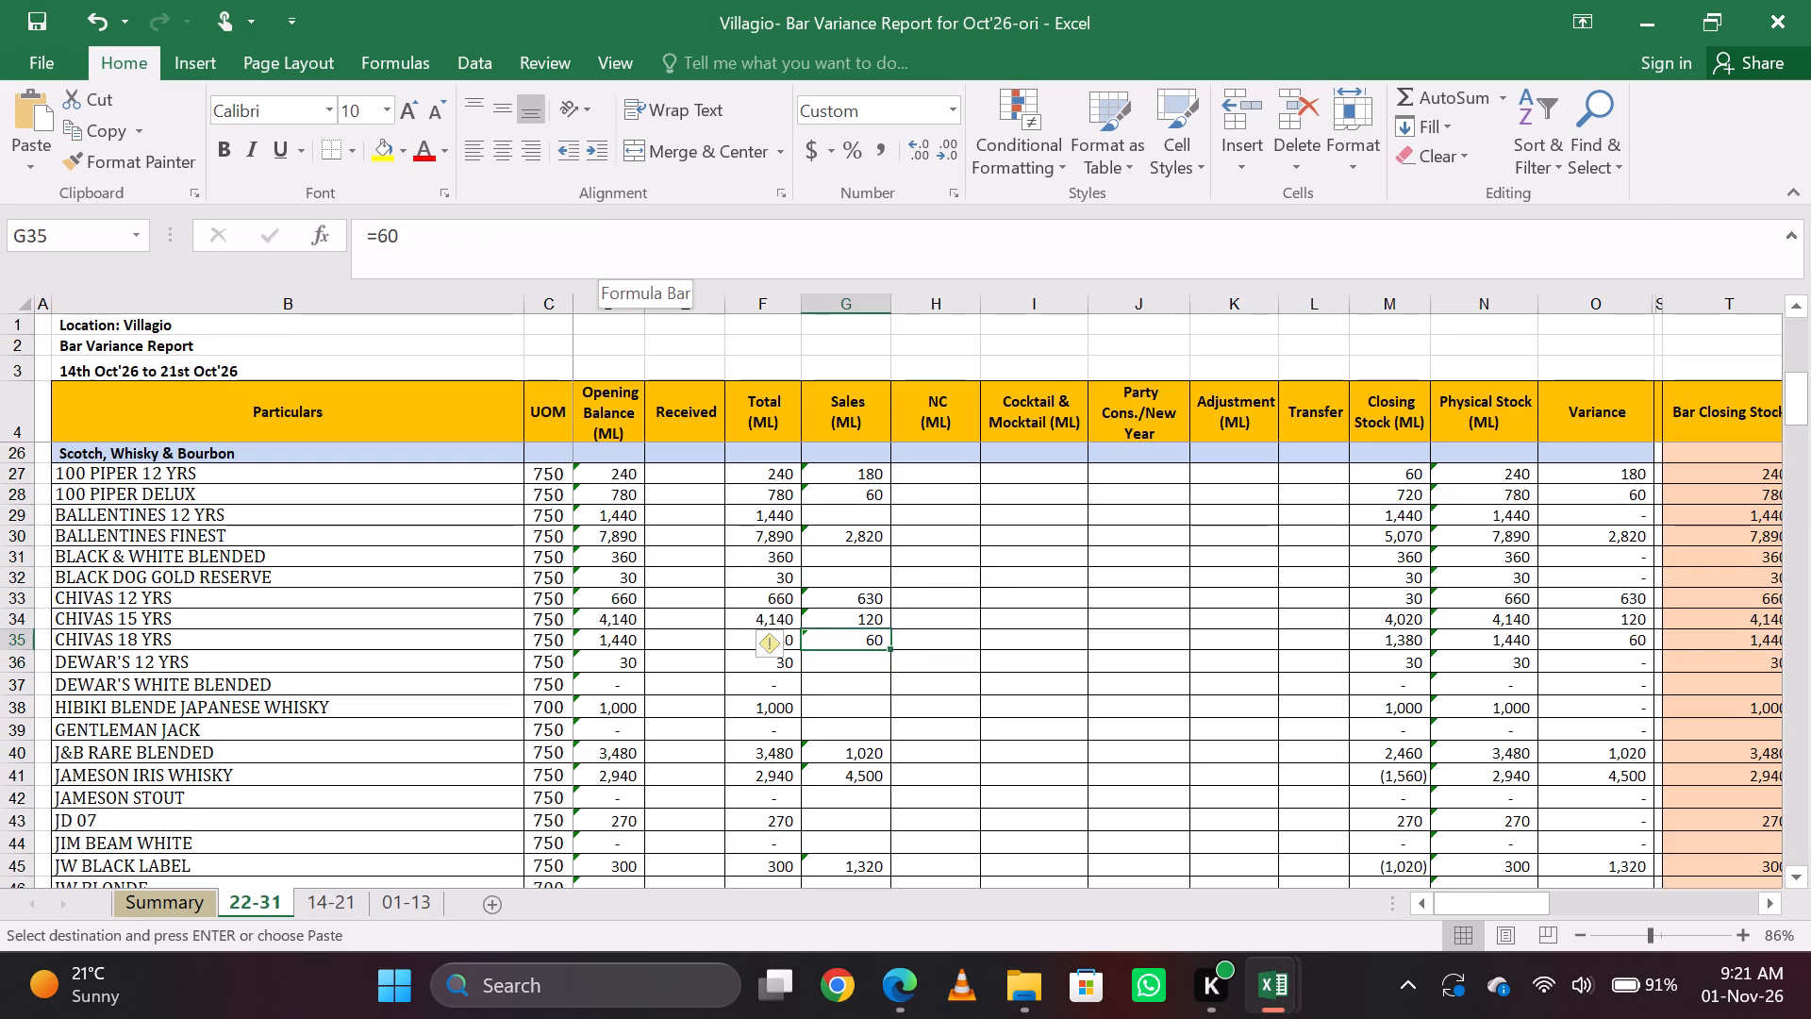
{"action": "key", "text": "Down"}
{"action": "key", "text": "Down"}
{"action": "key", "text": "Down"}
{"action": "key", "text": "Down"}
{"action": "key", "text": "Down"}
{"action": "key", "text": "Down"}
{"action": "key", "text": "Down"}
{"action": "key", "text": "Down"}
{"action": "key", "text": "Down"}
{"action": "key", "text": "Down"}
{"action": "key", "text": "Down"}
{"action": "key", "text": "Down"}
{"action": "key", "text": "Down"}
{"action": "key", "text": "Down"}
{"action": "key", "text": "Down"}
{"action": "key", "text": "Down"}
{"action": "key", "text": "Down"}
{"action": "key", "text": "Down"}
{"action": "key", "text": "Down"}
{"action": "key", "text": "Down"}
{"action": "key", "text": "Down"}
{"action": "key", "text": "Up"}
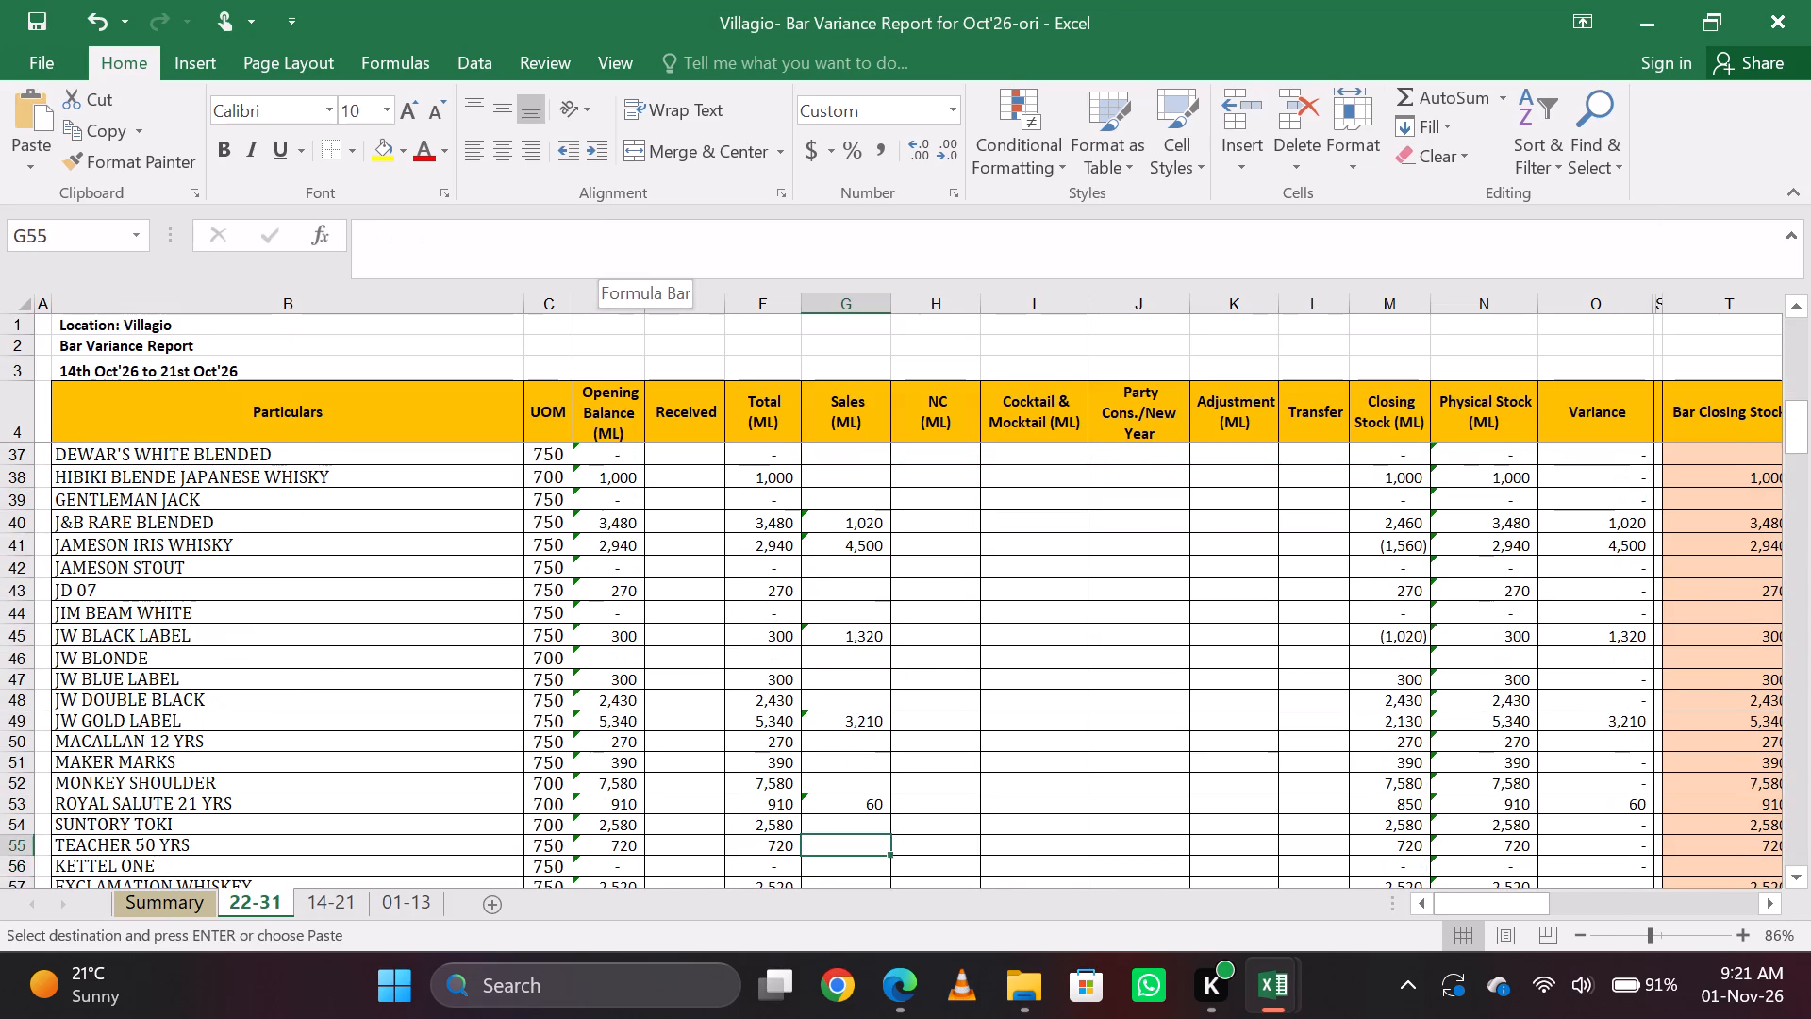
{"action": "key", "text": "Down"}
{"action": "key", "text": "Down"}
{"action": "key", "text": "Down"}
{"action": "key", "text": "Down"}
{"action": "key", "text": "Down"}
{"action": "key", "text": "Down"}
{"action": "key", "text": "Down"}
{"action": "key", "text": "Down"}
{"action": "key", "text": "Down"}
{"action": "key", "text": "Down"}
{"action": "key", "text": "Down"}
{"action": "key", "text": "Down"}
{"action": "key", "text": "Down"}
{"action": "key", "text": "Down"}
{"action": "key", "text": "Down"}
{"action": "key", "text": "Down"}
{"action": "key", "text": "Down"}
{"action": "key", "text": "Down"}
{"action": "key", "text": "Down"}
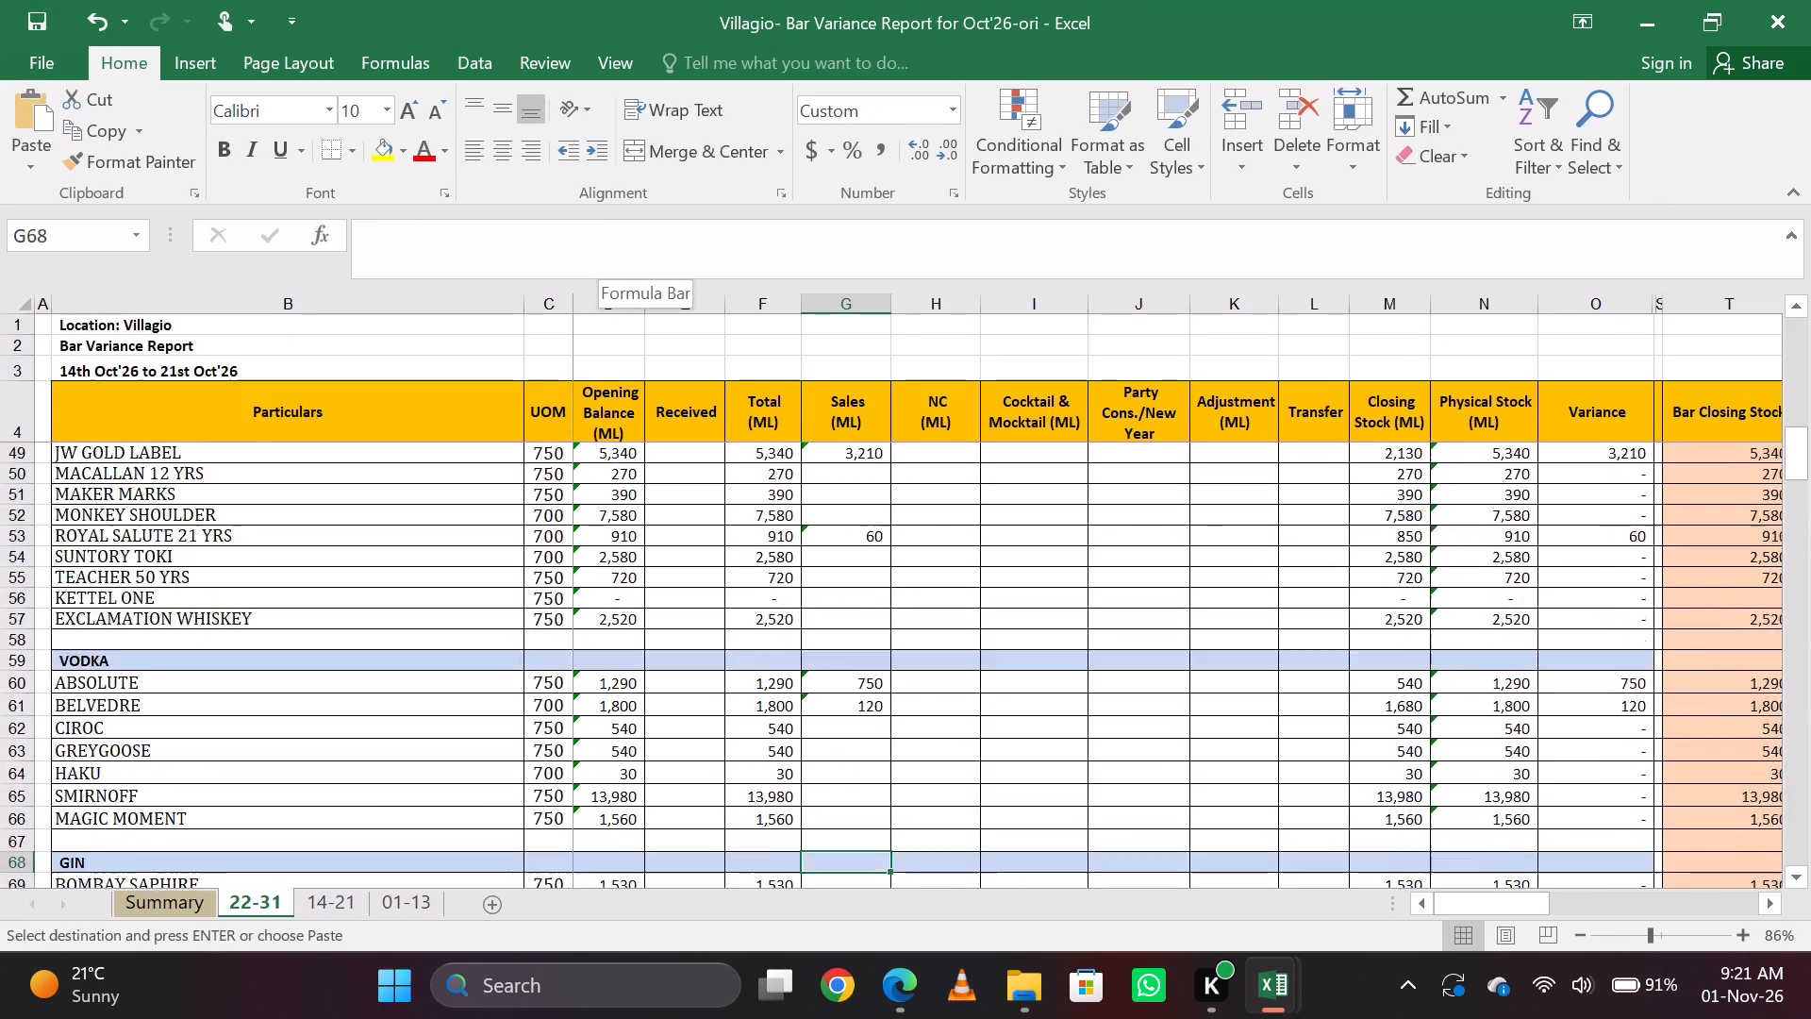
{"action": "key", "text": "Up"}
{"action": "key", "text": "Up"}
{"action": "key", "text": "Up"}
{"action": "key", "text": "Up"}
{"action": "key", "text": "Up"}
{"action": "key", "text": "Up"}
{"action": "key", "text": "Up"}
{"action": "key", "text": "Up"}
{"action": "key", "text": "Up"}
{"action": "key", "text": "Up"}
{"action": "key", "text": "Up"}
{"action": "key", "text": "Up"}
{"action": "key", "text": "Up"}
{"action": "key", "text": "Up"}
{"action": "key", "text": "Up"}
{"action": "key", "text": "Up"}
{"action": "key", "text": "alt+Tab"}
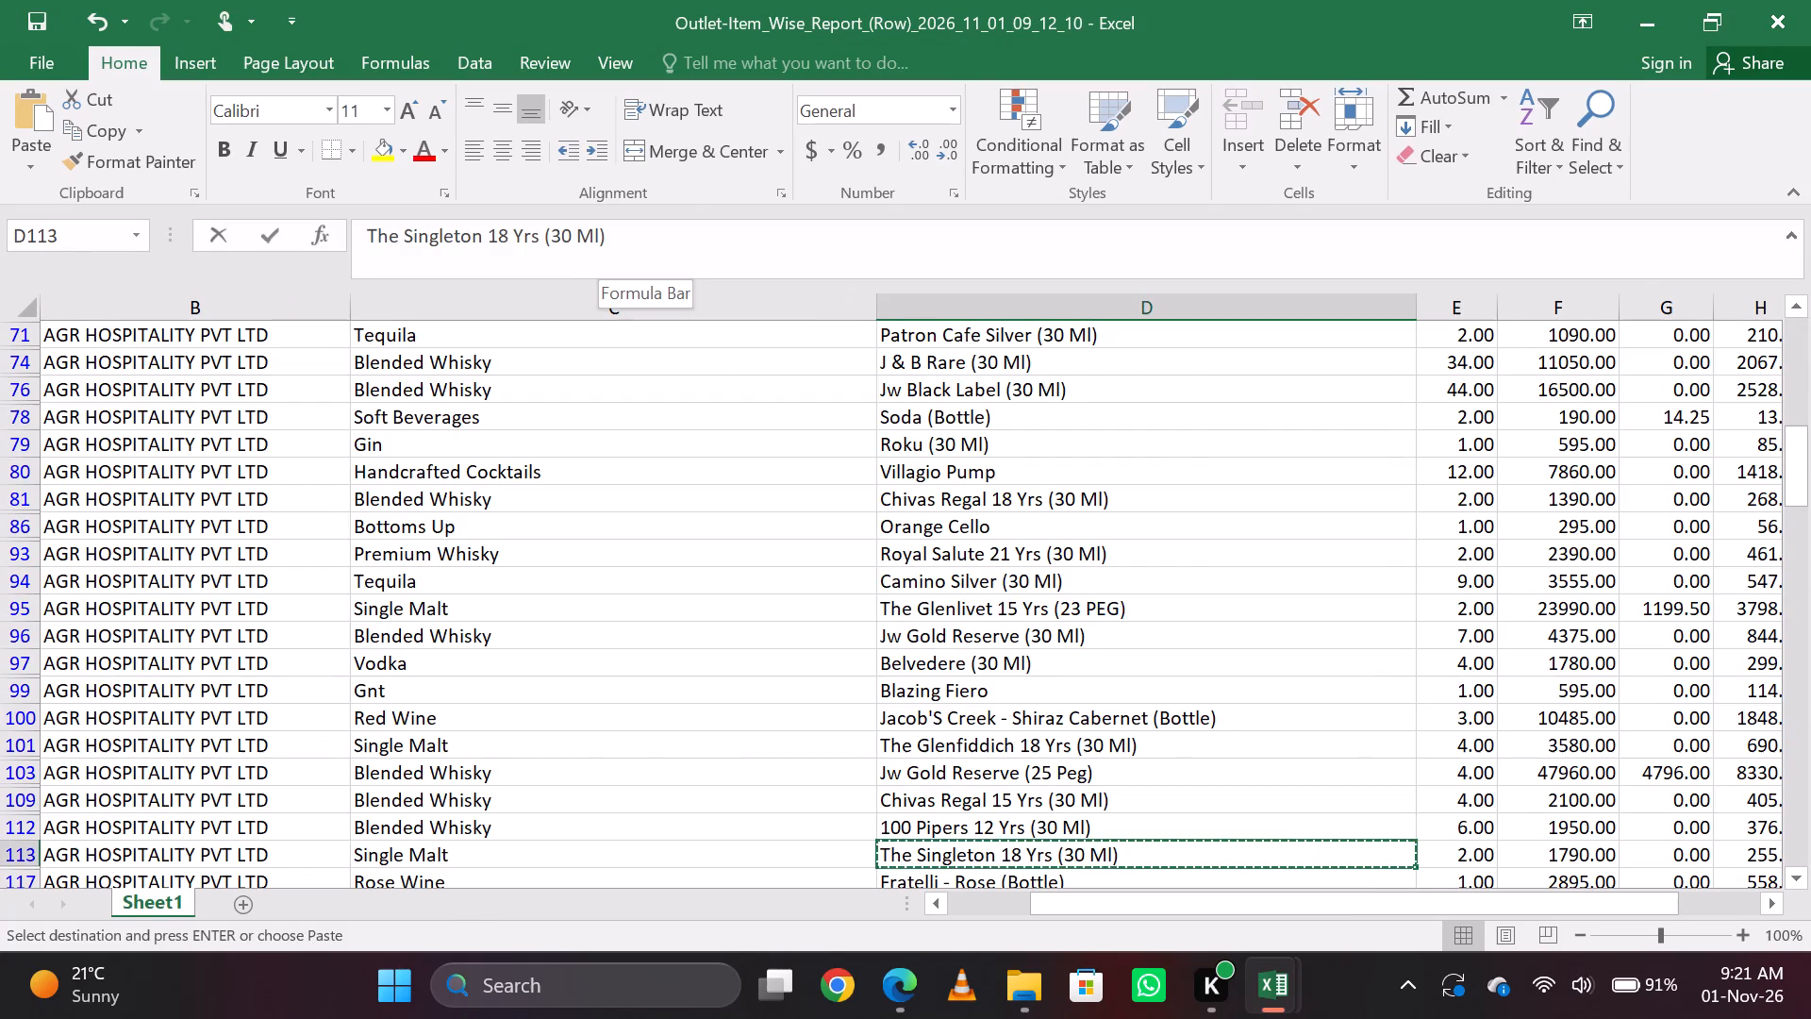
{"action": "key", "text": "alt+Tab"}
{"action": "key", "text": "Up"}
{"action": "key", "text": "Up"}
{"action": "key", "text": "Up"}
{"action": "key", "text": "Up"}
{"action": "key", "text": "Up"}
{"action": "key", "text": "Up"}
{"action": "key", "text": "Up"}
{"action": "key", "text": "Up"}
{"action": "key", "text": "Up"}
{"action": "key", "text": "Up"}
{"action": "key", "text": "Up"}
{"action": "key", "text": "Up"}
{"action": "key", "text": "Up"}
{"action": "key", "text": "Up"}
{"action": "key", "text": "Up"}
{"action": "key", "text": "Up"}
{"action": "key", "text": "Up"}
{"action": "key", "text": "Up"}
{"action": "key", "text": "Up"}
{"action": "key", "text": "Up"}
{"action": "key", "text": "Up"}
{"action": "key", "text": "Up"}
{"action": "key", "text": "Up"}
{"action": "key", "text": "Up"}
{"action": "key", "text": "Up"}
{"action": "key", "text": "Up"}
{"action": "key", "text": "Up"}
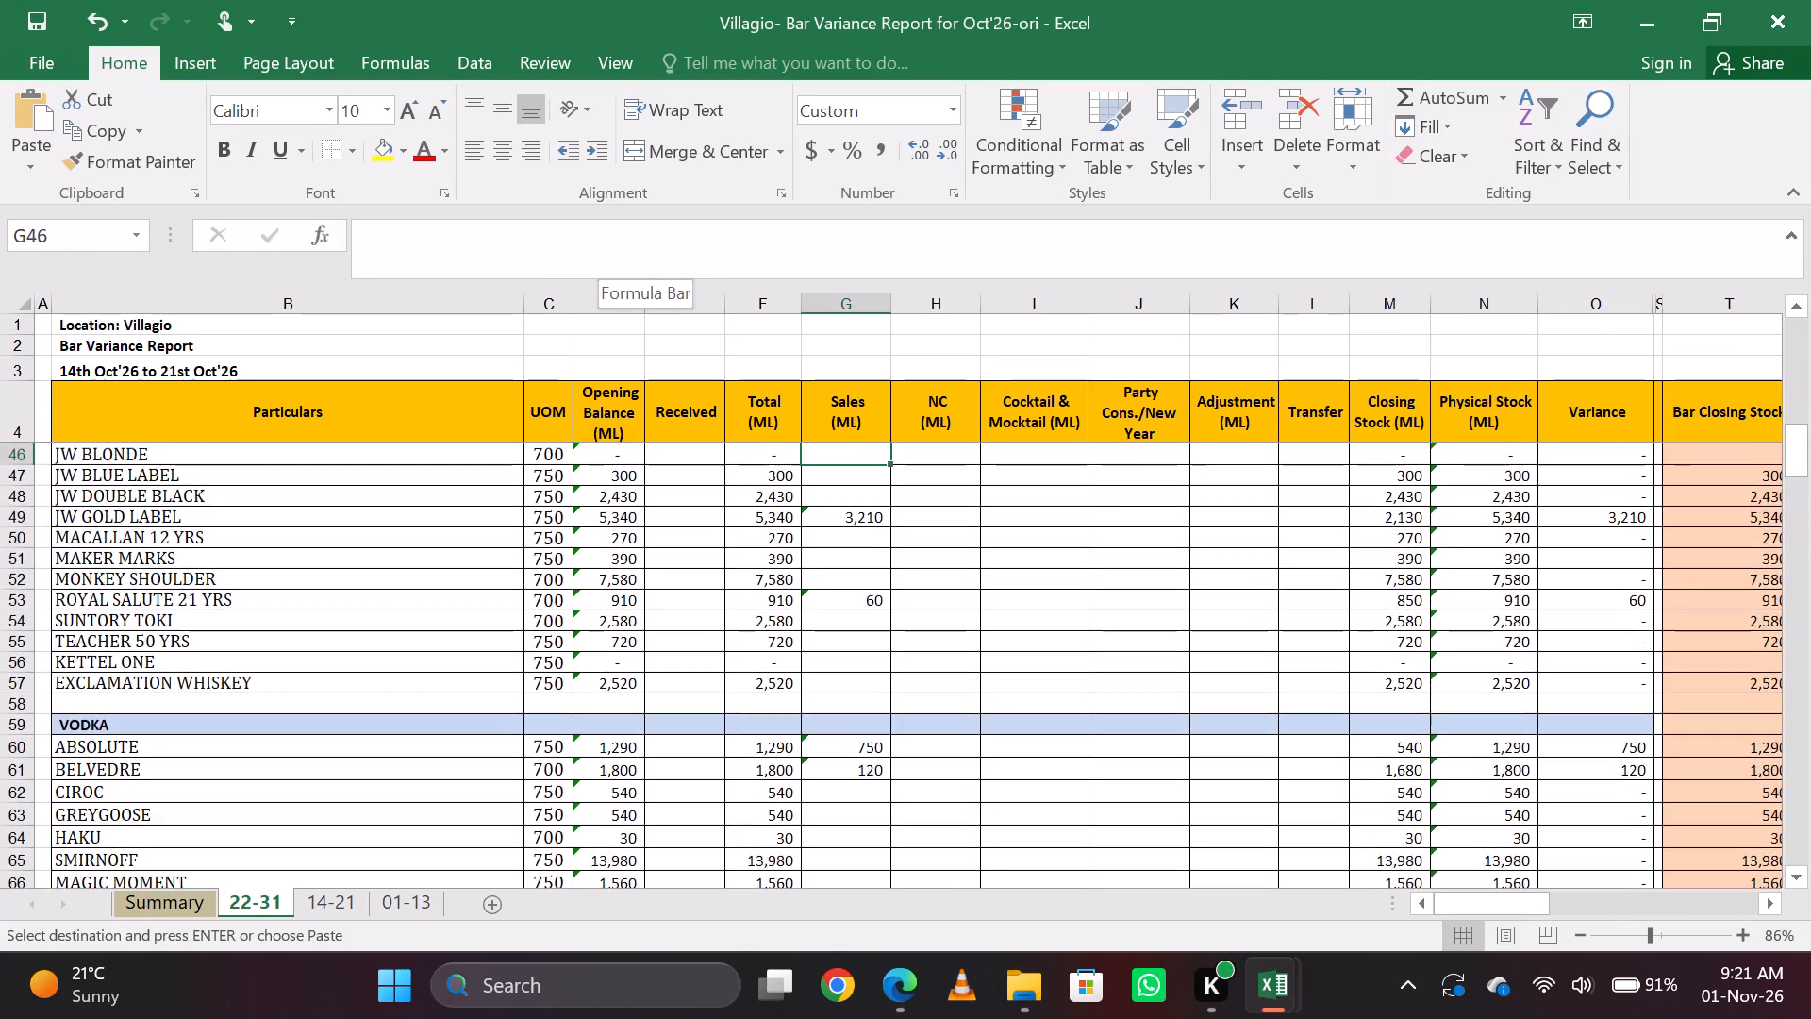
{"action": "key", "text": "Up"}
{"action": "key", "text": "Up"}
{"action": "key", "text": "Up"}
{"action": "key", "text": "Up"}
{"action": "key", "text": "Up"}
{"action": "key", "text": "Up"}
{"action": "key", "text": "Up"}
{"action": "key", "text": "Up"}
{"action": "key", "text": "Up"}
{"action": "key", "text": "Up"}
{"action": "key", "text": "Up"}
{"action": "key", "text": "Up"}
{"action": "key", "text": "Up"}
{"action": "key", "text": "Up"}
{"action": "key", "text": "Up"}
{"action": "key", "text": "Up"}
{"action": "key", "text": "Up"}
{"action": "key", "text": "Up"}
{"action": "key", "text": "Up"}
{"action": "key", "text": "Up"}
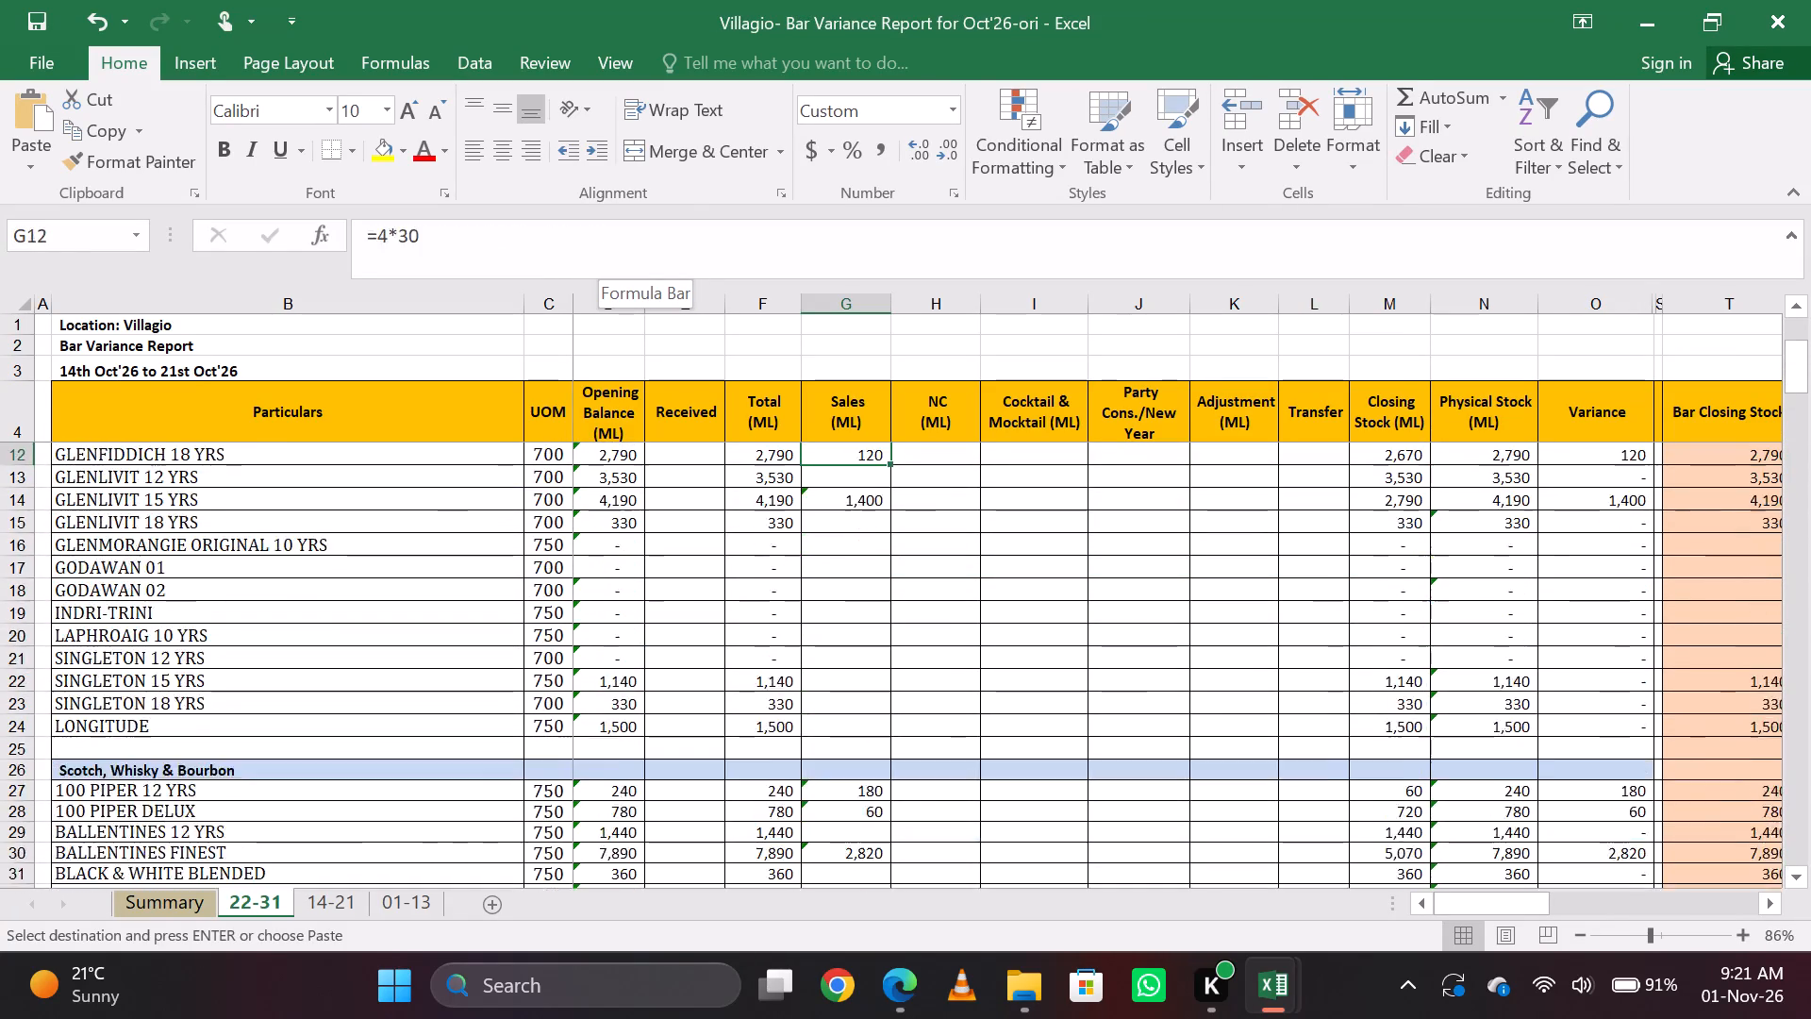
{"action": "key", "text": "Up"}
{"action": "key", "text": "Down"}
{"action": "key", "text": "Down"}
{"action": "key", "text": "Down"}
{"action": "key", "text": "Down"}
{"action": "key", "text": "Down"}
{"action": "key", "text": "Down"}
{"action": "key", "text": "Down"}
{"action": "key", "text": "Down"}
{"action": "key", "text": "Down"}
{"action": "key", "text": "Down"}
{"action": "key", "text": "Down"}
{"action": "key", "text": "Down"}
{"action": "key", "text": "Down"}
{"action": "key", "text": "Down"}
{"action": "key", "text": "Down"}
{"action": "key", "text": "Down"}
{"action": "key", "text": "Up"}
{"action": "key", "text": "Up"}
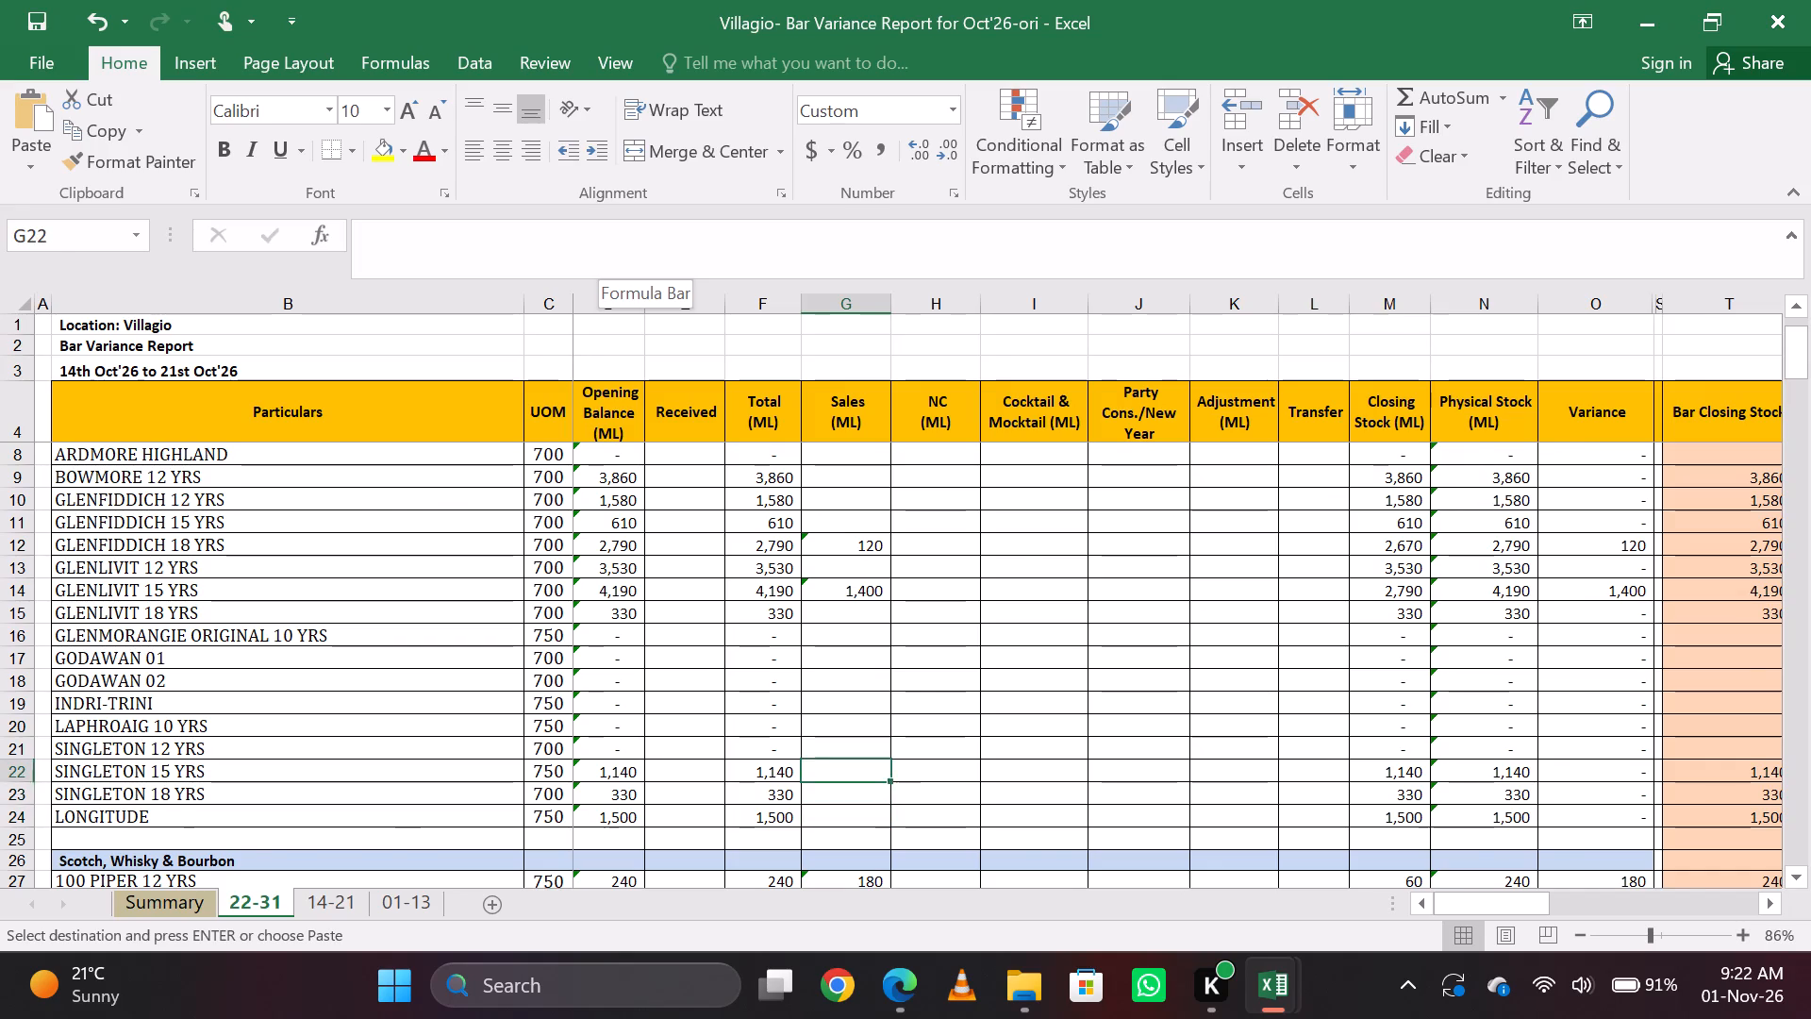
{"action": "key", "text": "Down"}
{"action": "key", "text": "alt+Tab"}
{"action": "key", "text": "alt+Tab"}
{"action": "key", "text": "equal"}
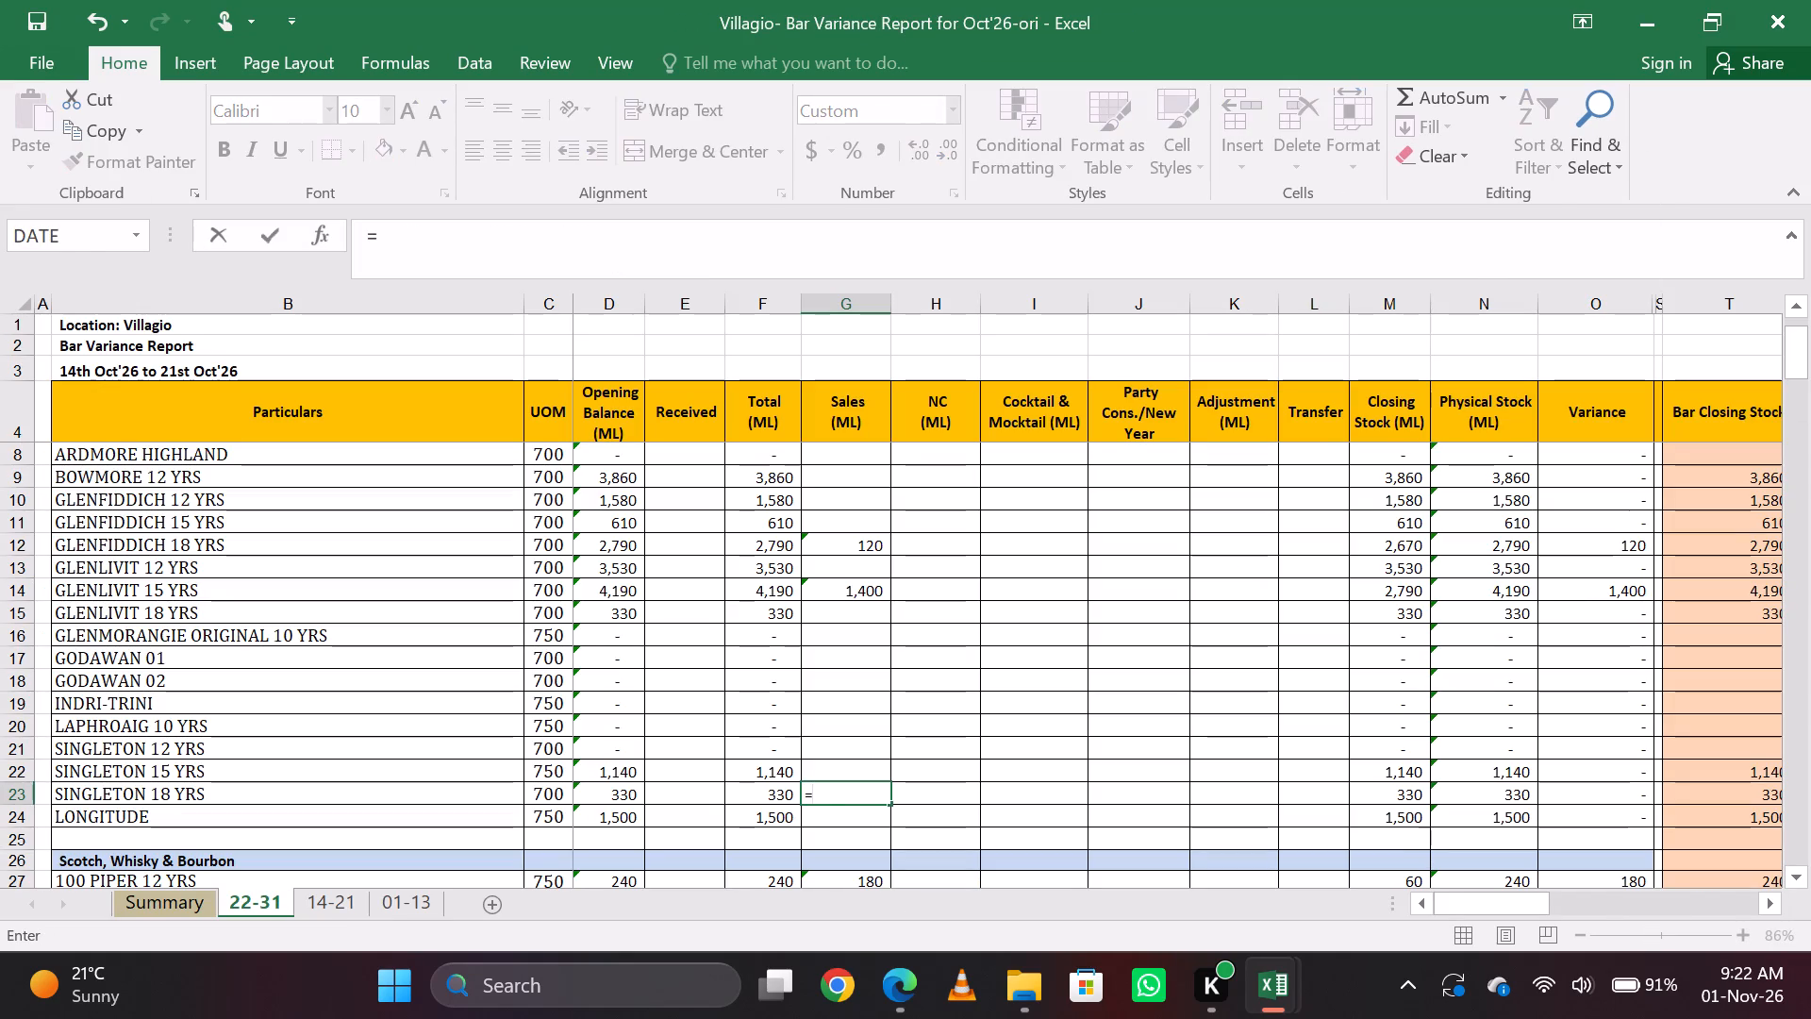
{"action": "type", "text": "60"}
{"action": "key", "text": "Return"}
{"action": "key", "text": "Up"}
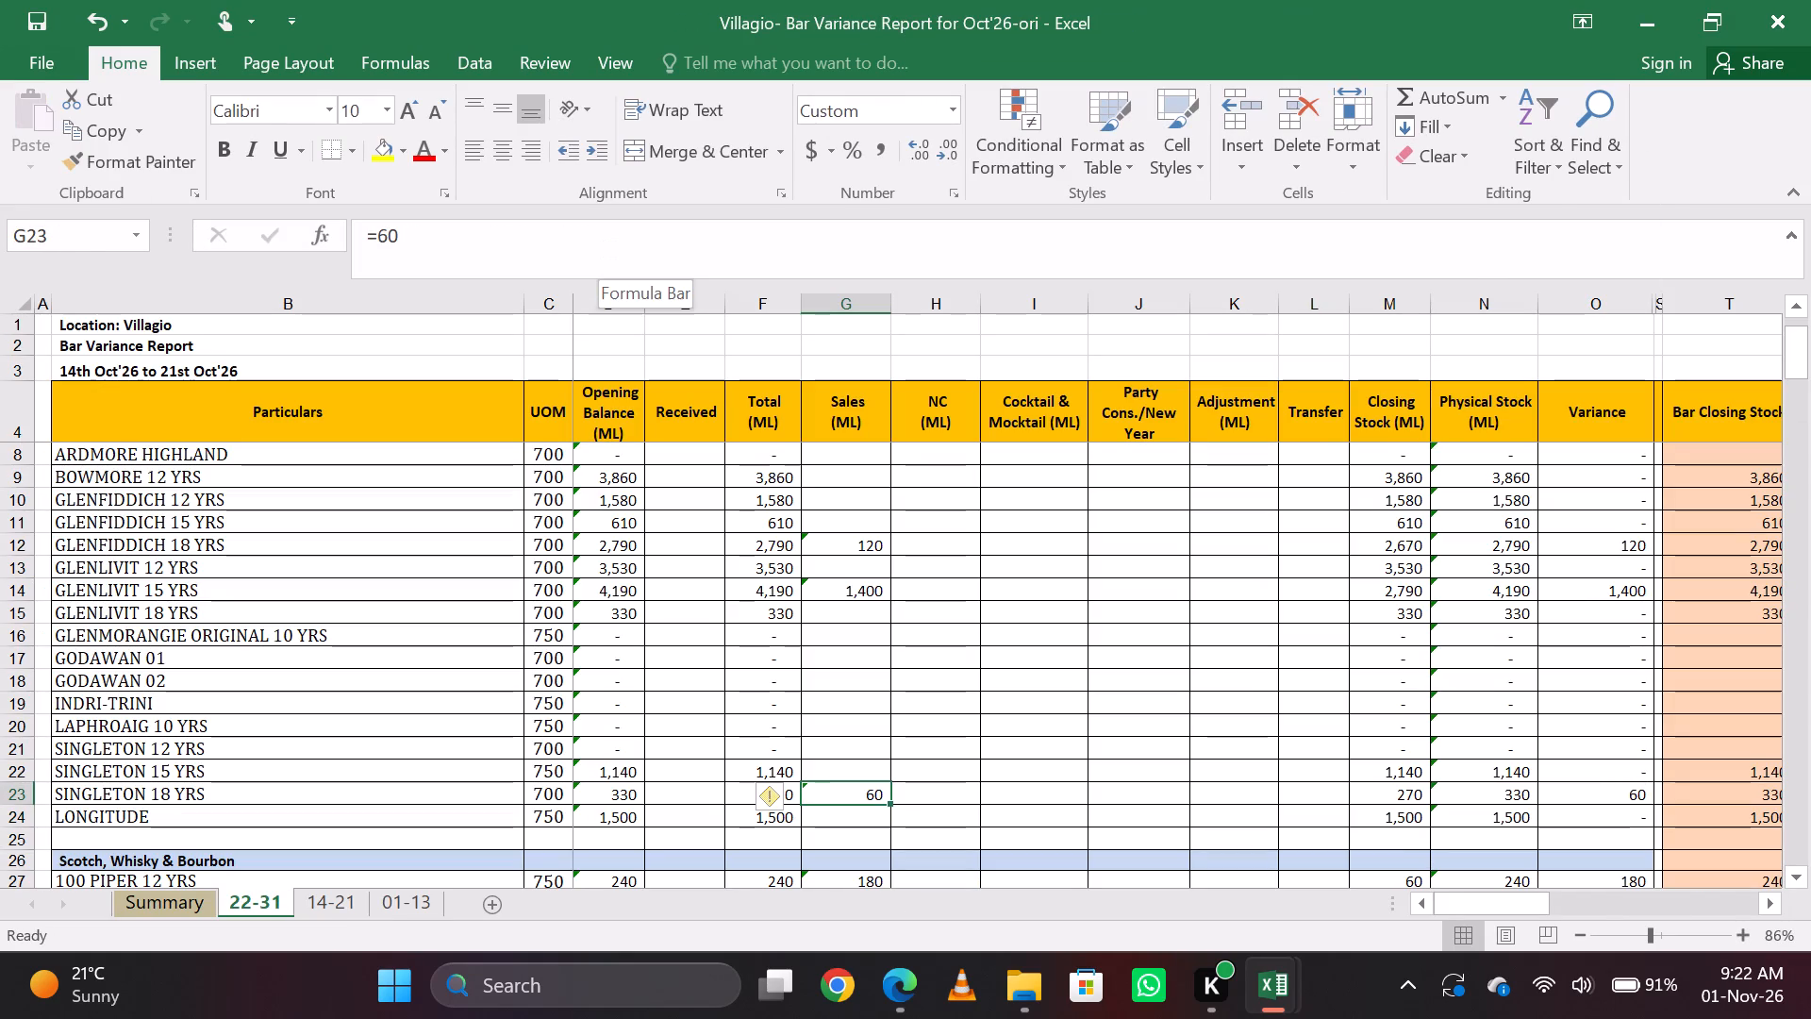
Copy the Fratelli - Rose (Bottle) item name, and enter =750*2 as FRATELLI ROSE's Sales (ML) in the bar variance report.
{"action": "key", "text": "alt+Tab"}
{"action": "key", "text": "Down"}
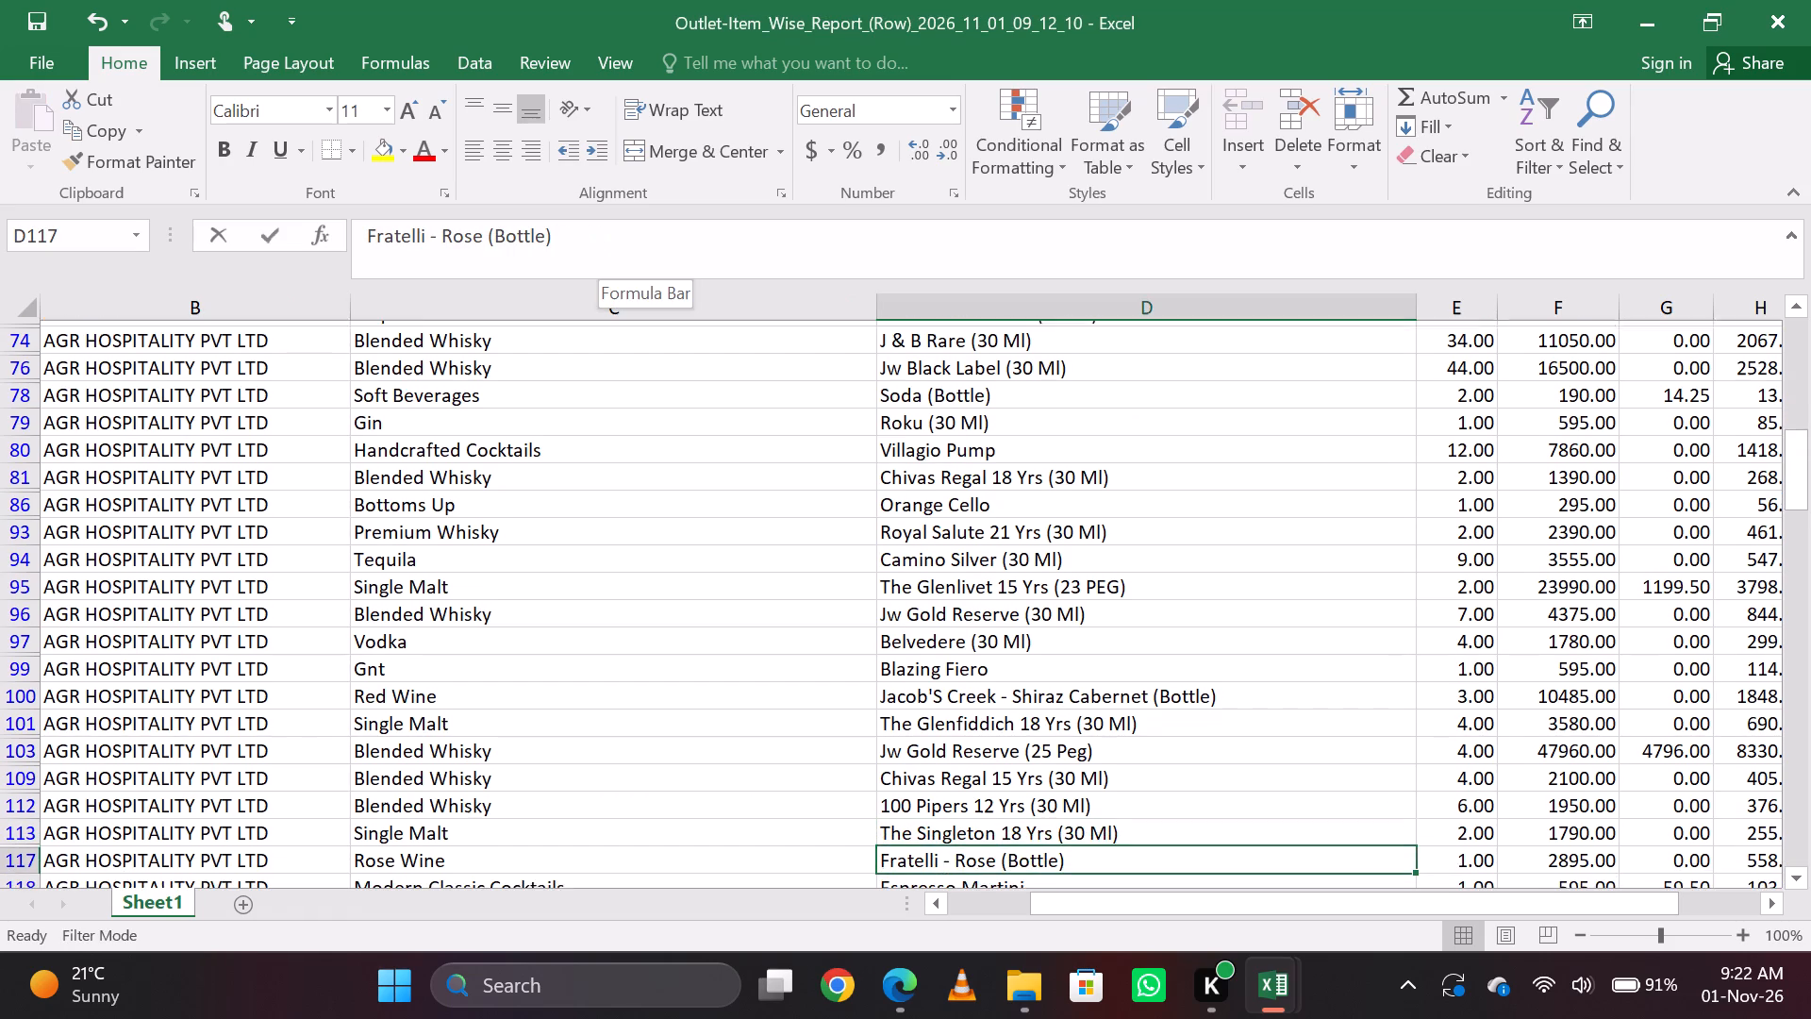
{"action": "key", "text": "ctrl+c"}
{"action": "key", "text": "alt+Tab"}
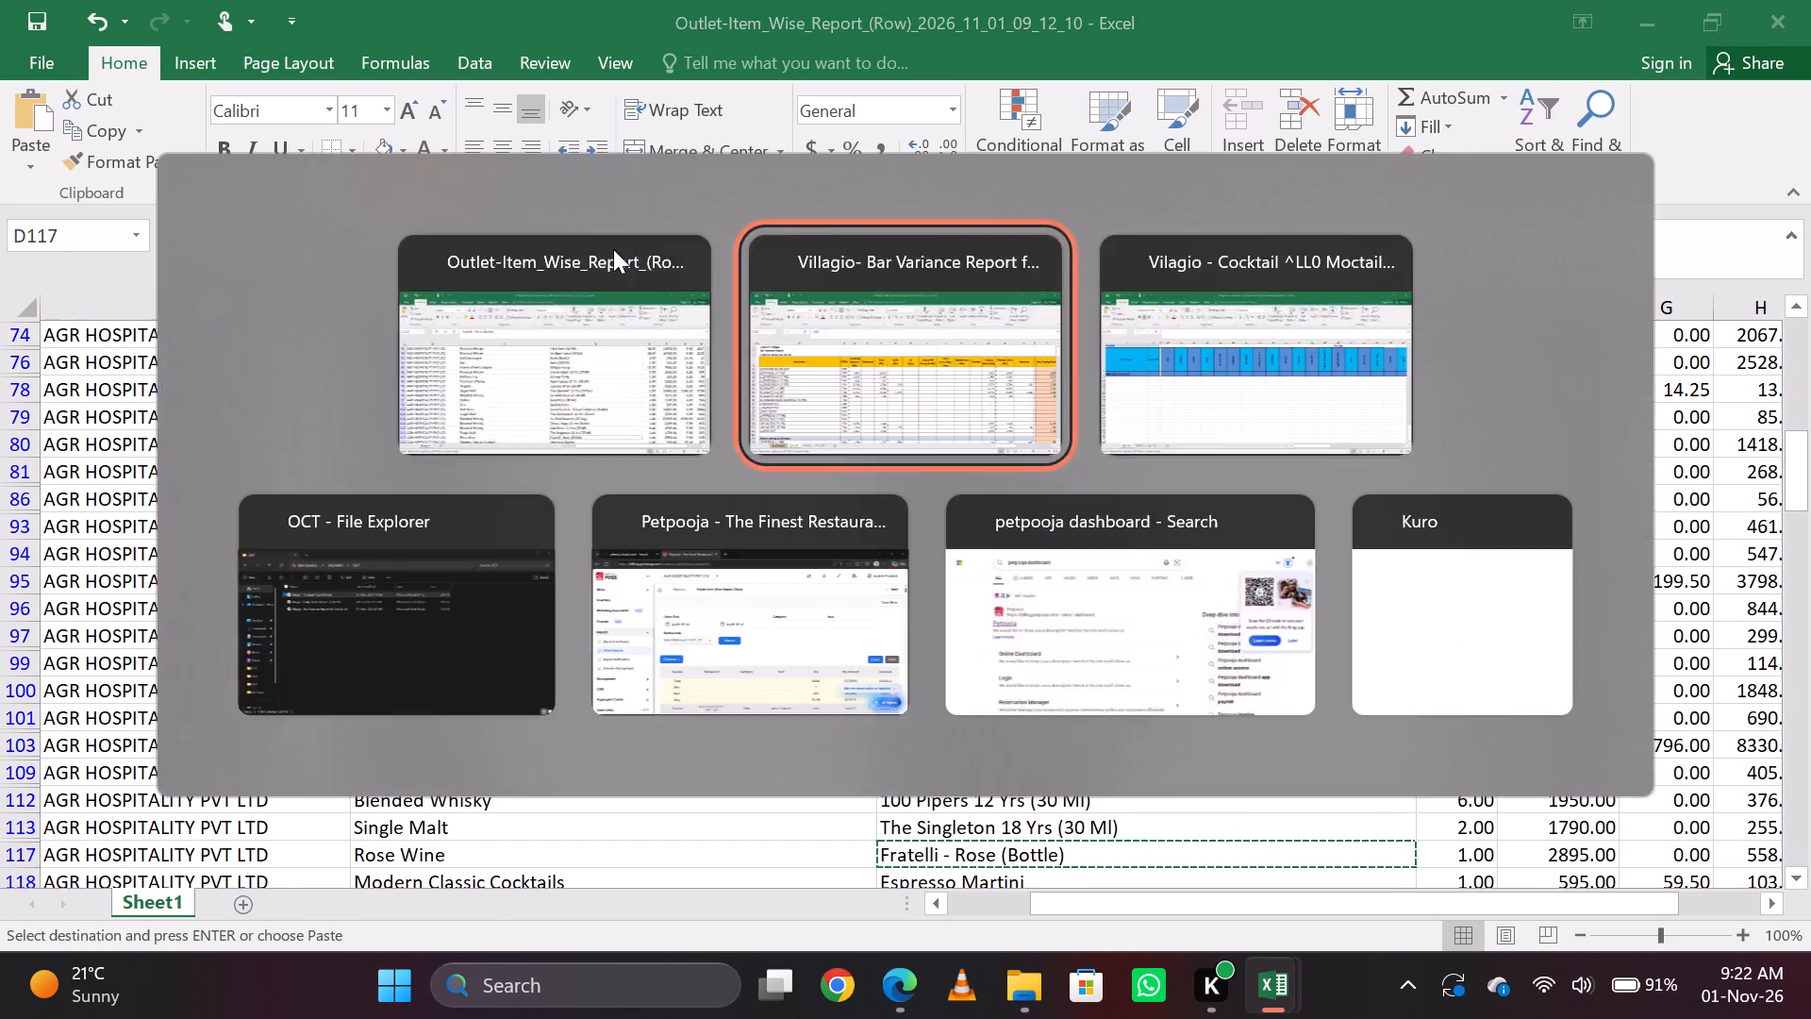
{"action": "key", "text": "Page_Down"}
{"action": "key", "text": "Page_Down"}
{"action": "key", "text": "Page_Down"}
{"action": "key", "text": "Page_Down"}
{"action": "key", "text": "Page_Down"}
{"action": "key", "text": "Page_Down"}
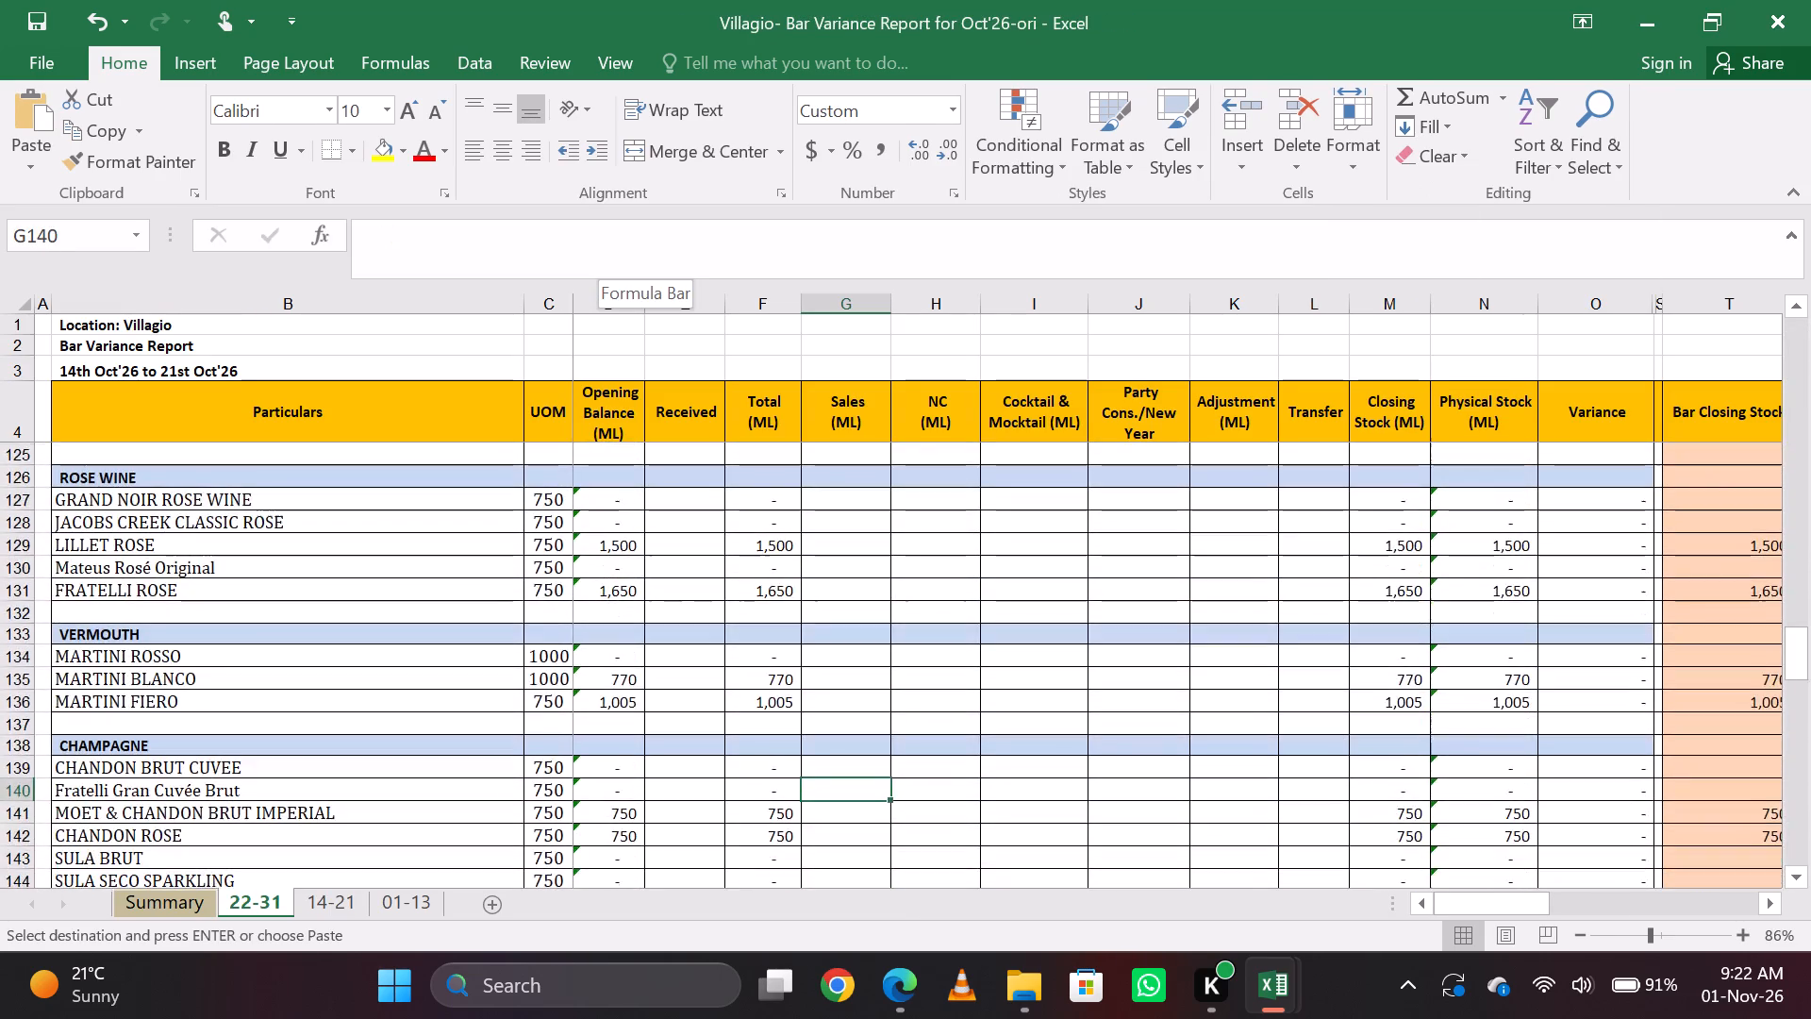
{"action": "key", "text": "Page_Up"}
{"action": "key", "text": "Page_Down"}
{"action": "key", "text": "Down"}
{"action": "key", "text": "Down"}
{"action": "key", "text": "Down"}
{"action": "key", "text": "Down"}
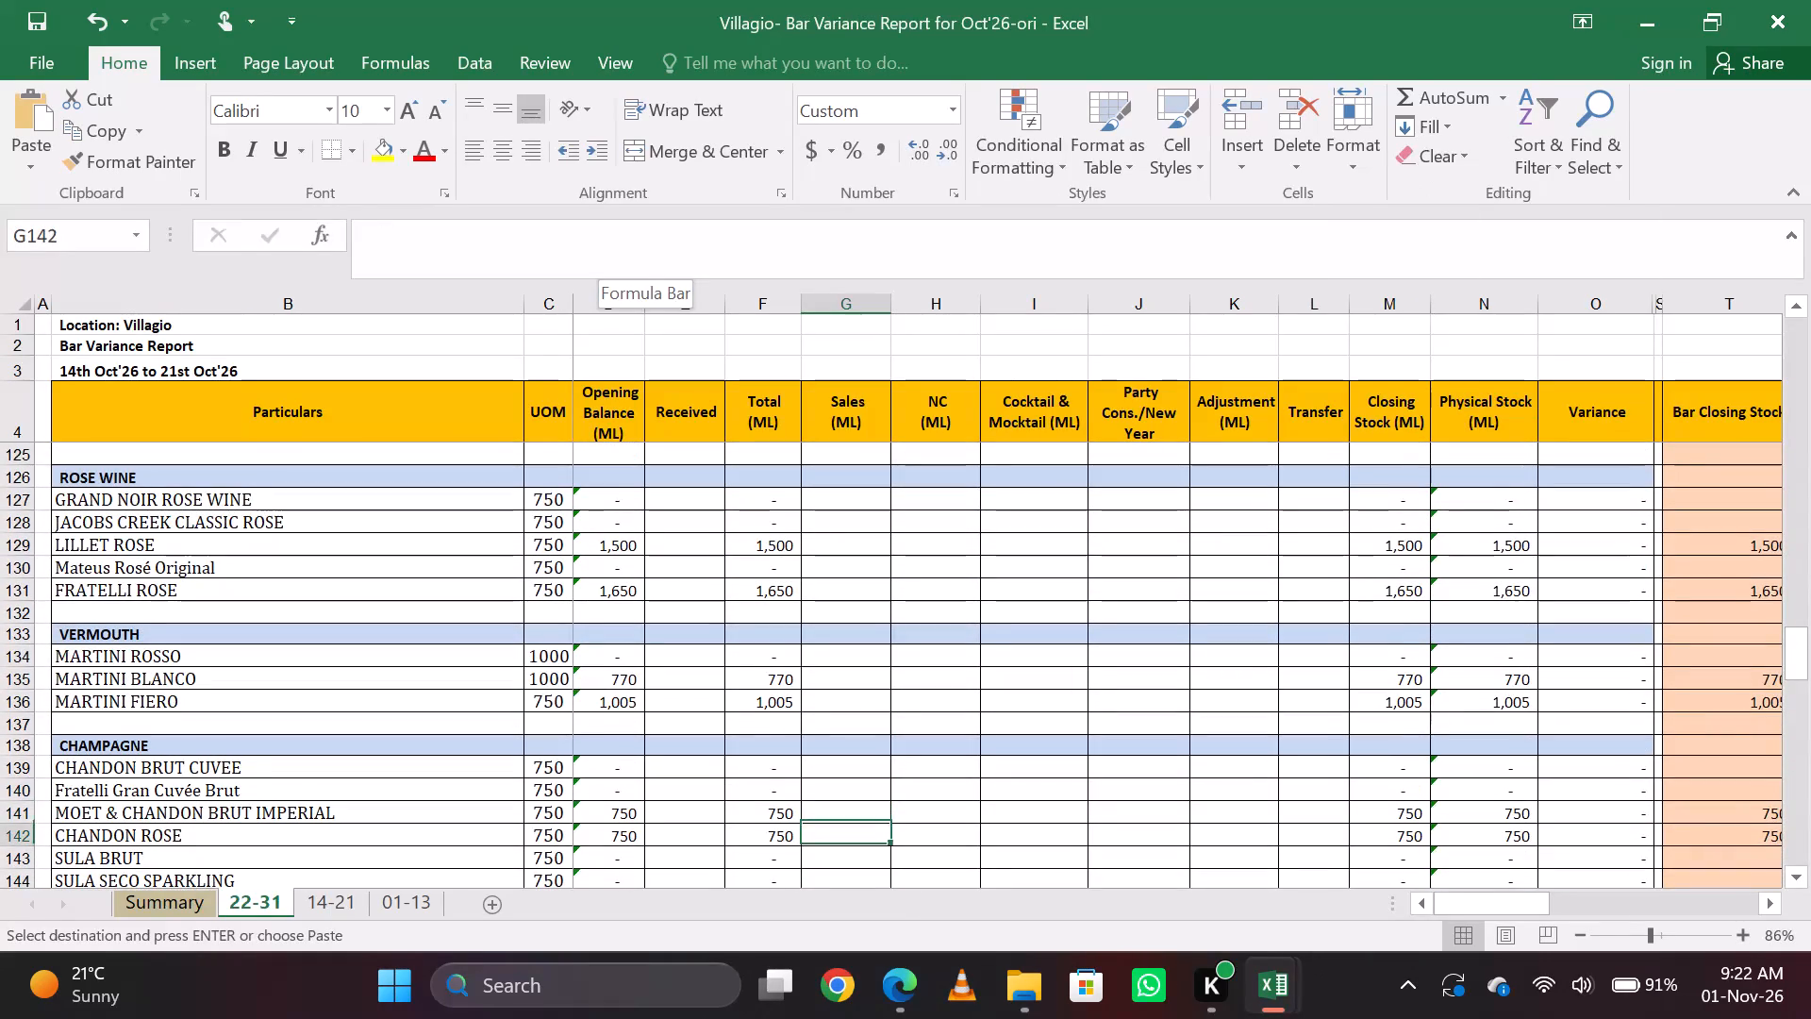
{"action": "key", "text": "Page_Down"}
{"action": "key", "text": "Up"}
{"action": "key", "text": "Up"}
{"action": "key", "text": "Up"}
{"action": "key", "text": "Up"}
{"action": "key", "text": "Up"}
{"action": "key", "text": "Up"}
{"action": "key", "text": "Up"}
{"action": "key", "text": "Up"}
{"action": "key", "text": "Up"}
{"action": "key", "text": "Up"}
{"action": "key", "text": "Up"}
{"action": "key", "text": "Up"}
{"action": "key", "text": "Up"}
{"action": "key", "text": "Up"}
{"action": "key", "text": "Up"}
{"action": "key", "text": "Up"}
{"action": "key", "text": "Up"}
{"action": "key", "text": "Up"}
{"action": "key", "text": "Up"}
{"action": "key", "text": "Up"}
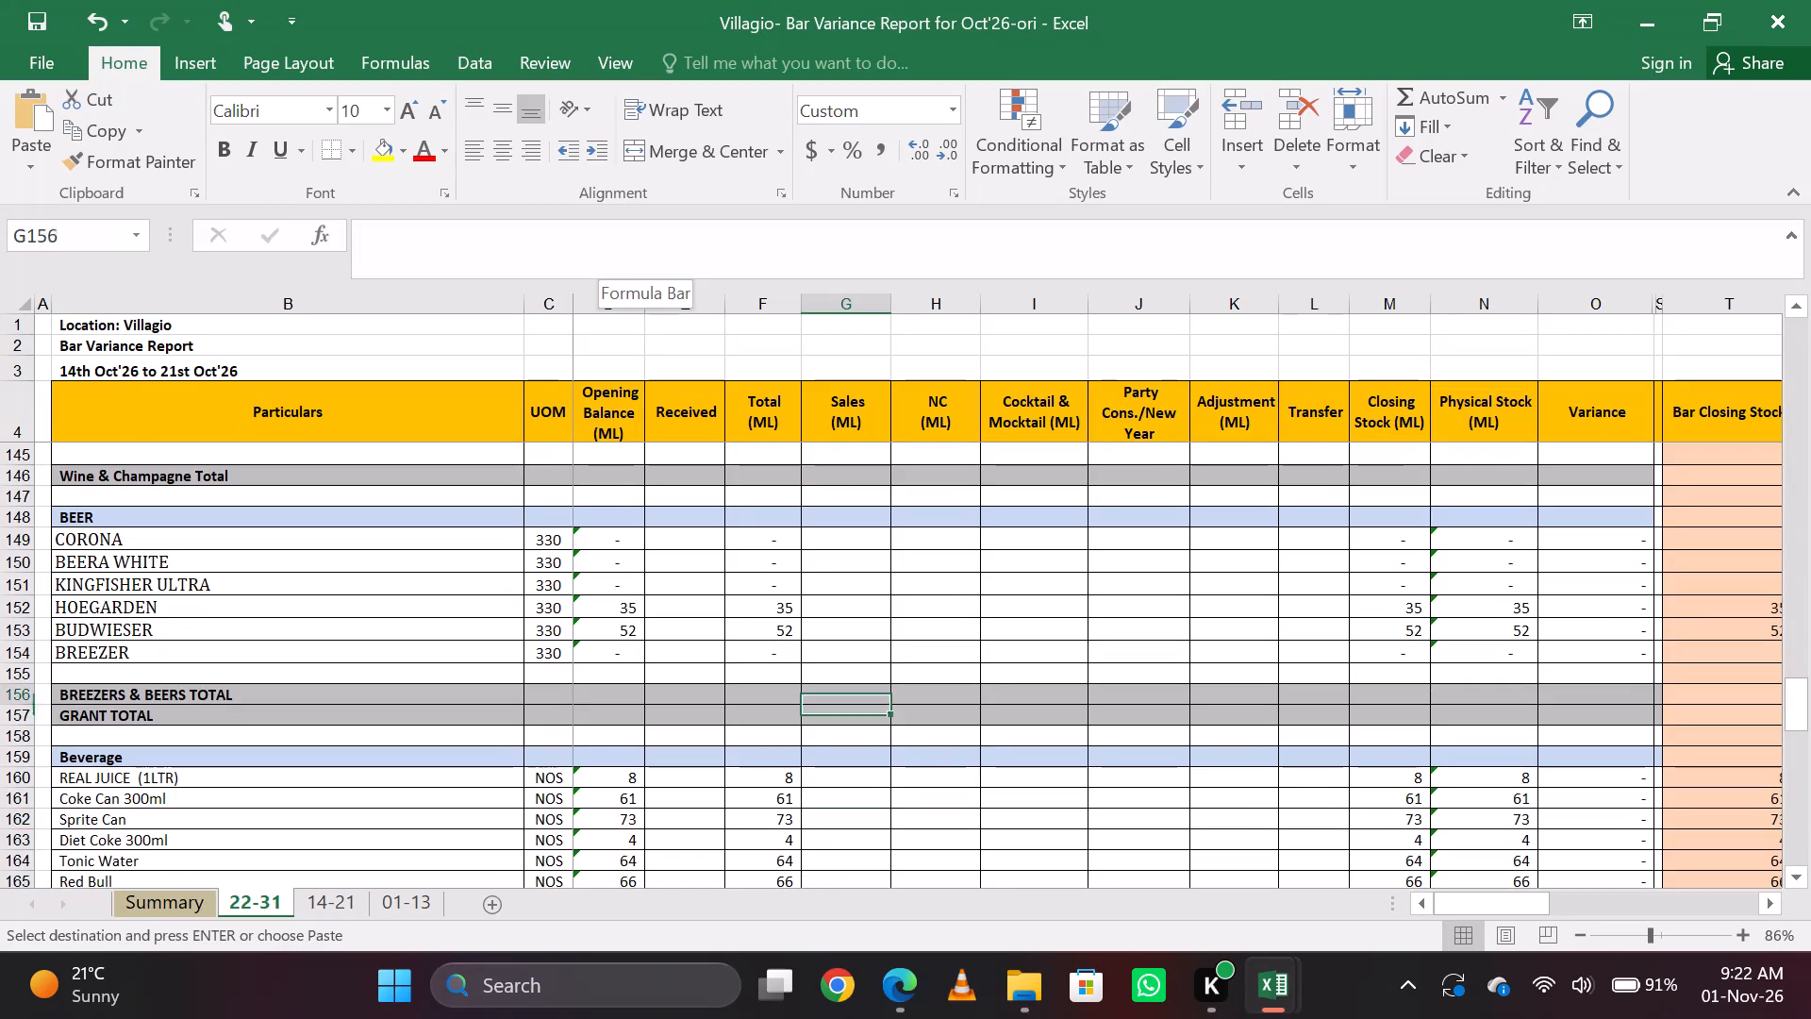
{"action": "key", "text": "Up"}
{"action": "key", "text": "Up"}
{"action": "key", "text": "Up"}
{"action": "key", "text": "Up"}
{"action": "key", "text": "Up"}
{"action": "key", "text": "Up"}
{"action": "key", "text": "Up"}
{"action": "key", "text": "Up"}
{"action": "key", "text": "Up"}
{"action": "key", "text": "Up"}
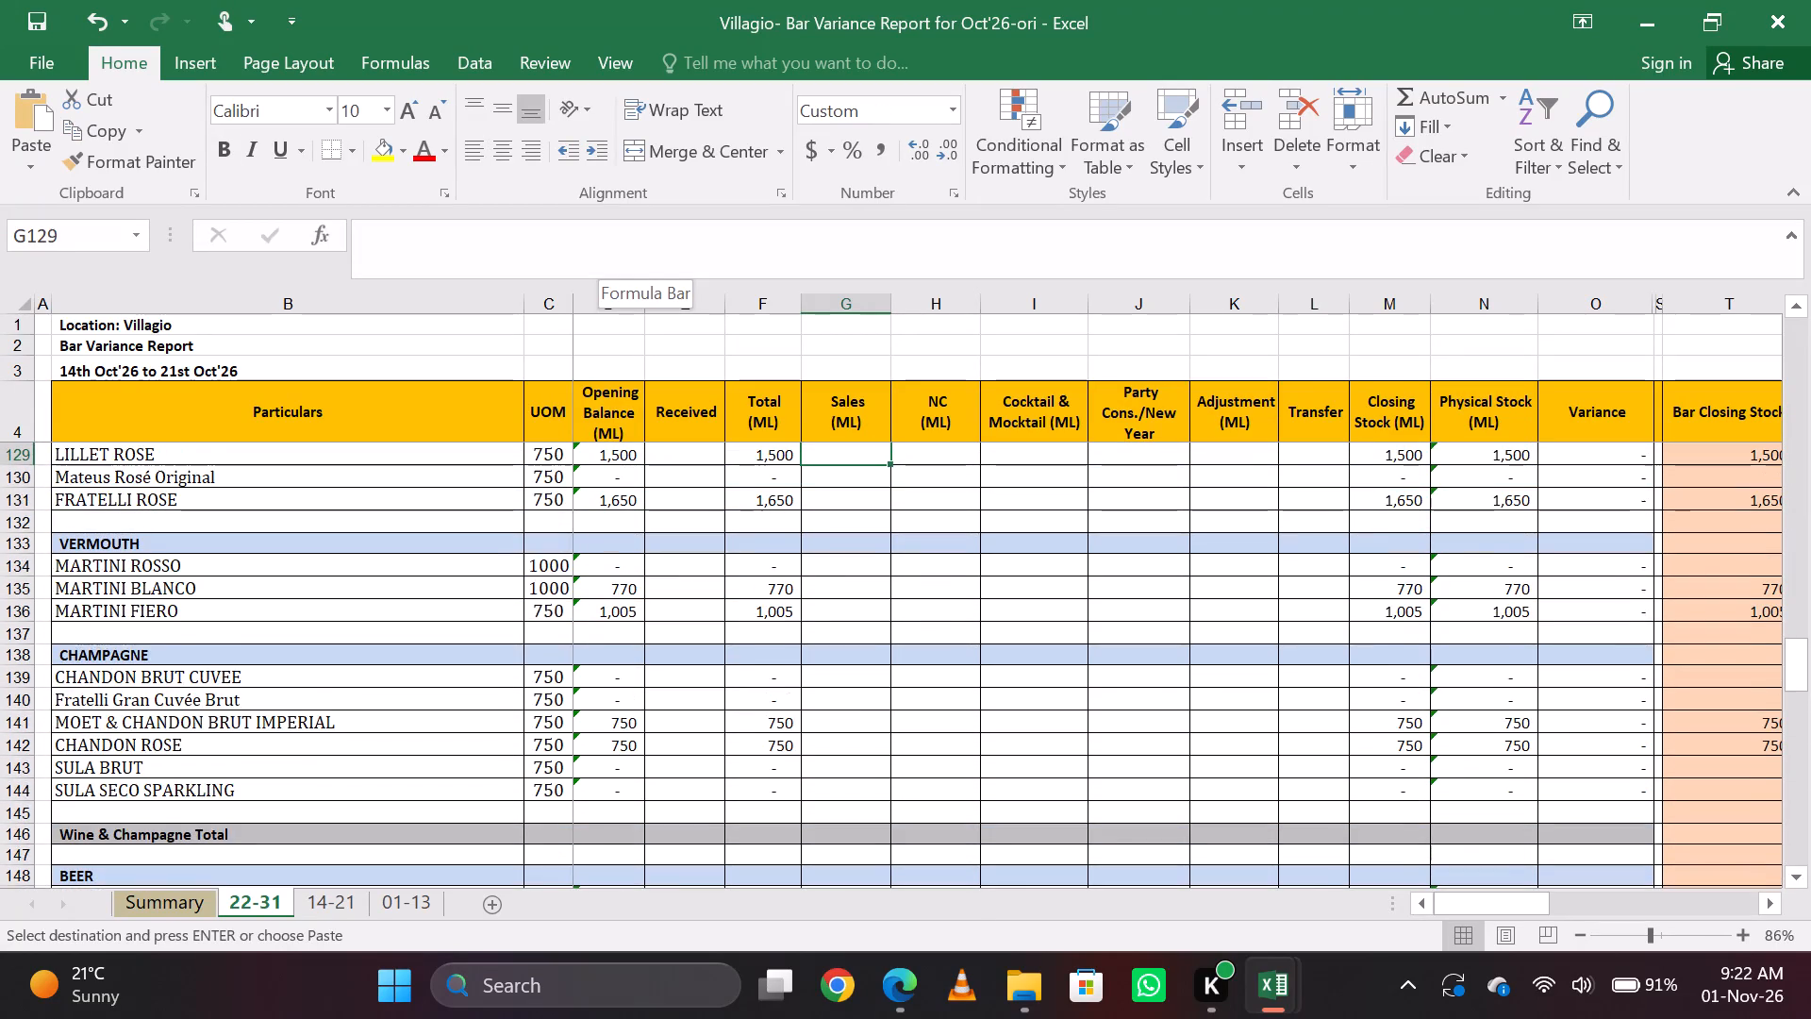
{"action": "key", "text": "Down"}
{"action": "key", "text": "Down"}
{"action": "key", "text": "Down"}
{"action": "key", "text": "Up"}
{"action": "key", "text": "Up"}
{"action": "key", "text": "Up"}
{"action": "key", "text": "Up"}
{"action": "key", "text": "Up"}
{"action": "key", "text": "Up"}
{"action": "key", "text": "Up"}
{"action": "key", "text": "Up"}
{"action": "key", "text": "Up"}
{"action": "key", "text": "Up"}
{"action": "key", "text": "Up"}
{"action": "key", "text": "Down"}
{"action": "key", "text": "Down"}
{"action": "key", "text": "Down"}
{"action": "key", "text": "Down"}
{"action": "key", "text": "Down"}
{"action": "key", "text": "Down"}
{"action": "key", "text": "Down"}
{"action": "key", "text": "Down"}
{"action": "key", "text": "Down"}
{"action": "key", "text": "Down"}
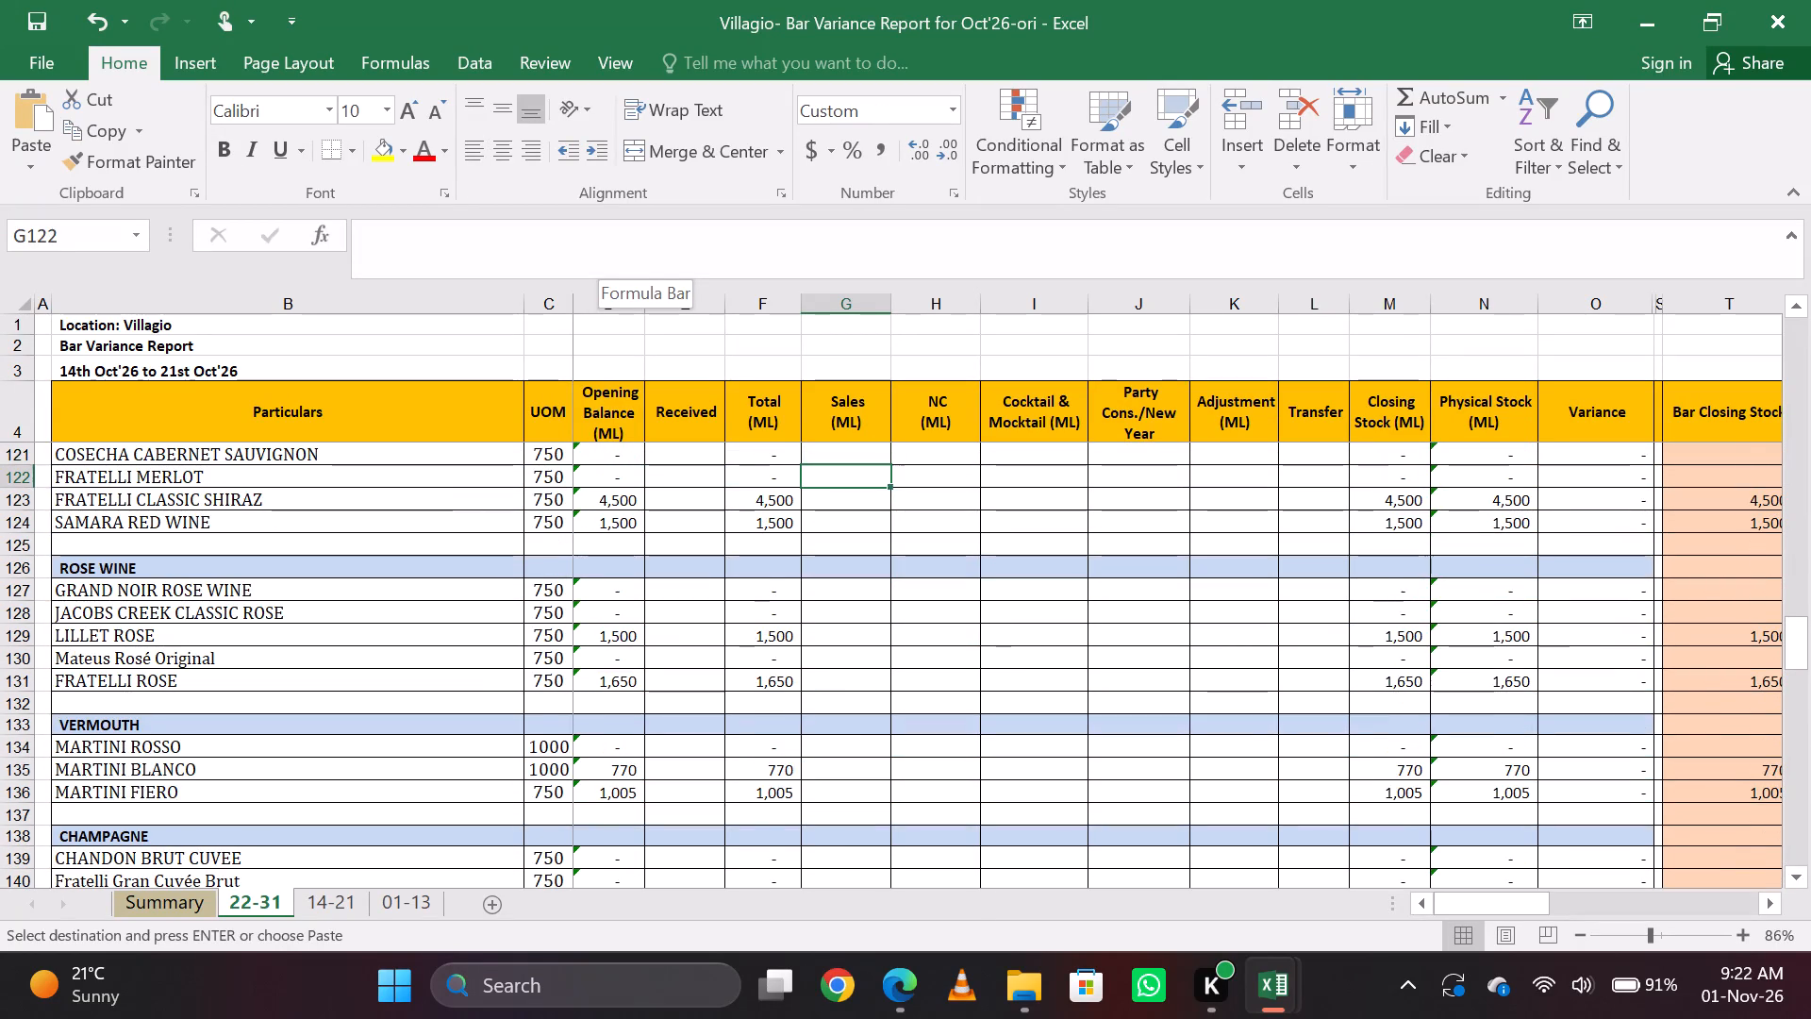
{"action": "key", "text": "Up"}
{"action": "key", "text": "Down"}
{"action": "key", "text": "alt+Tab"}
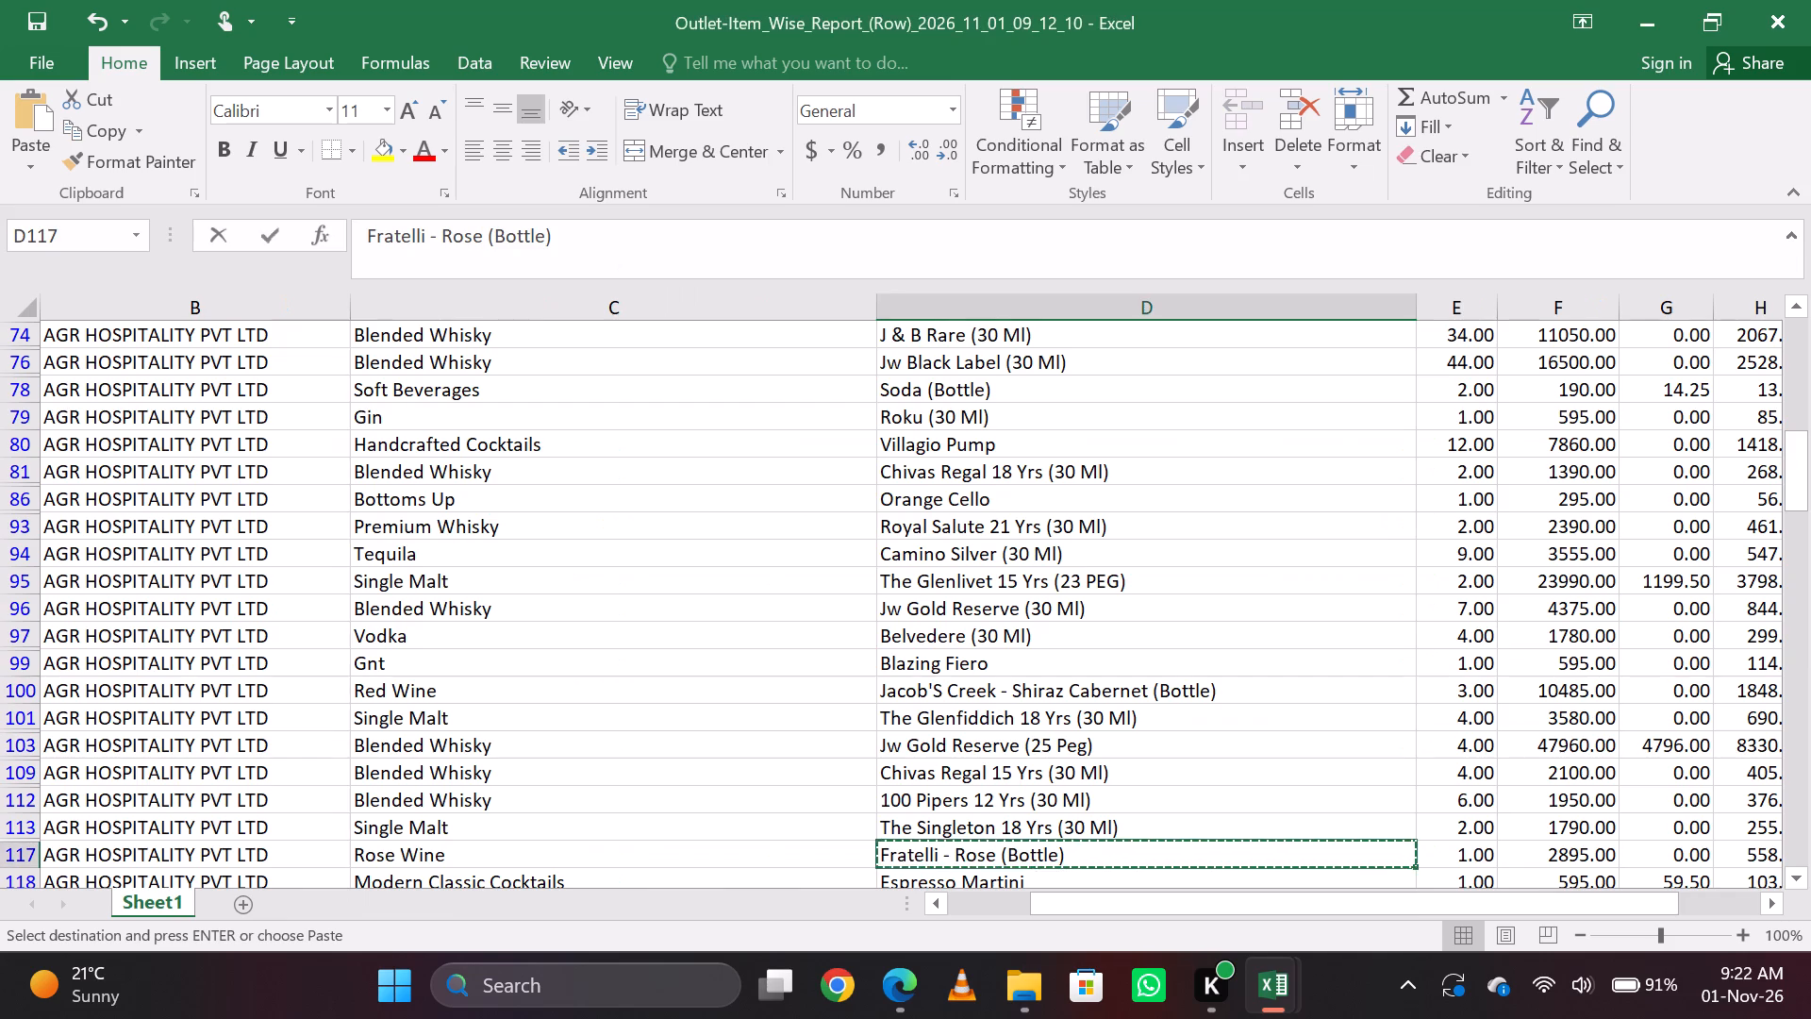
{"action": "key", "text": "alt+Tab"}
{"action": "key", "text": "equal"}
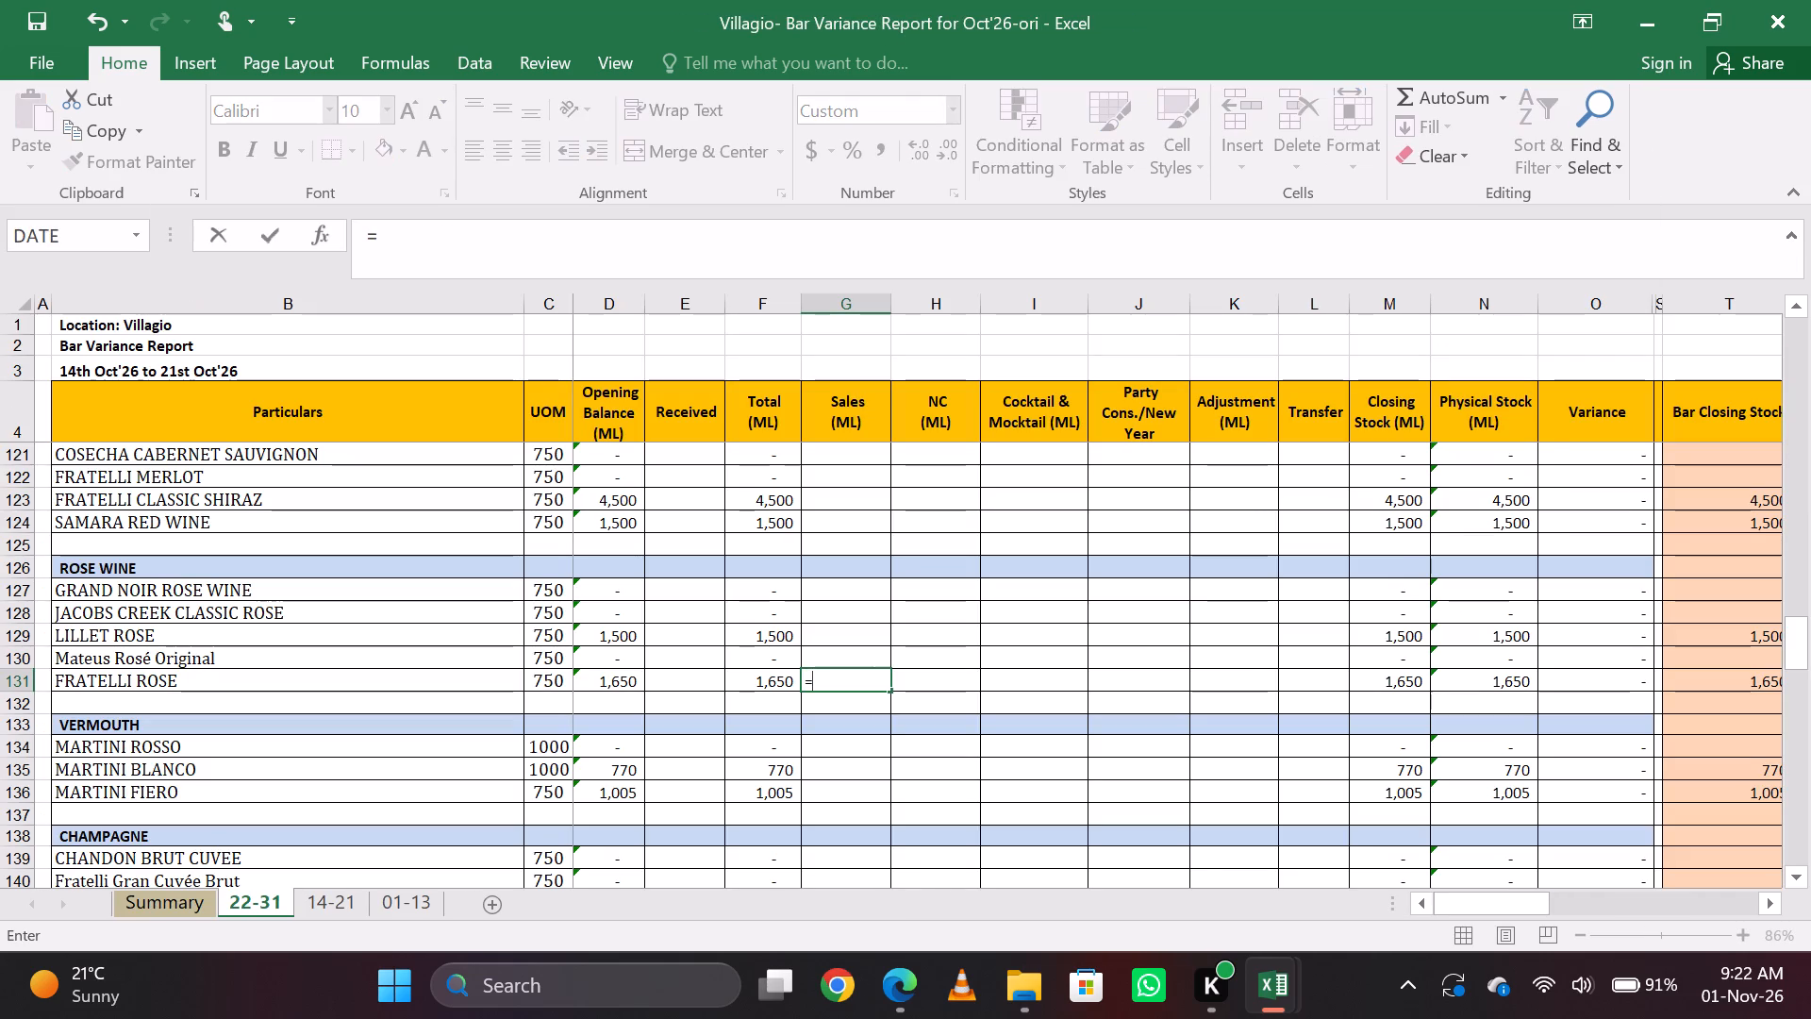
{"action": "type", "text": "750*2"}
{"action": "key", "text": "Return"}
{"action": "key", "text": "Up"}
Check the Fratelli - Rose (Bottle) quantity in the item-wise report, and set FRATELLI ROSE's Sales (ML) to =750 in the bar variance report.
{"action": "key", "text": "alt+Tab"}
{"action": "key", "text": "alt+Tab"}
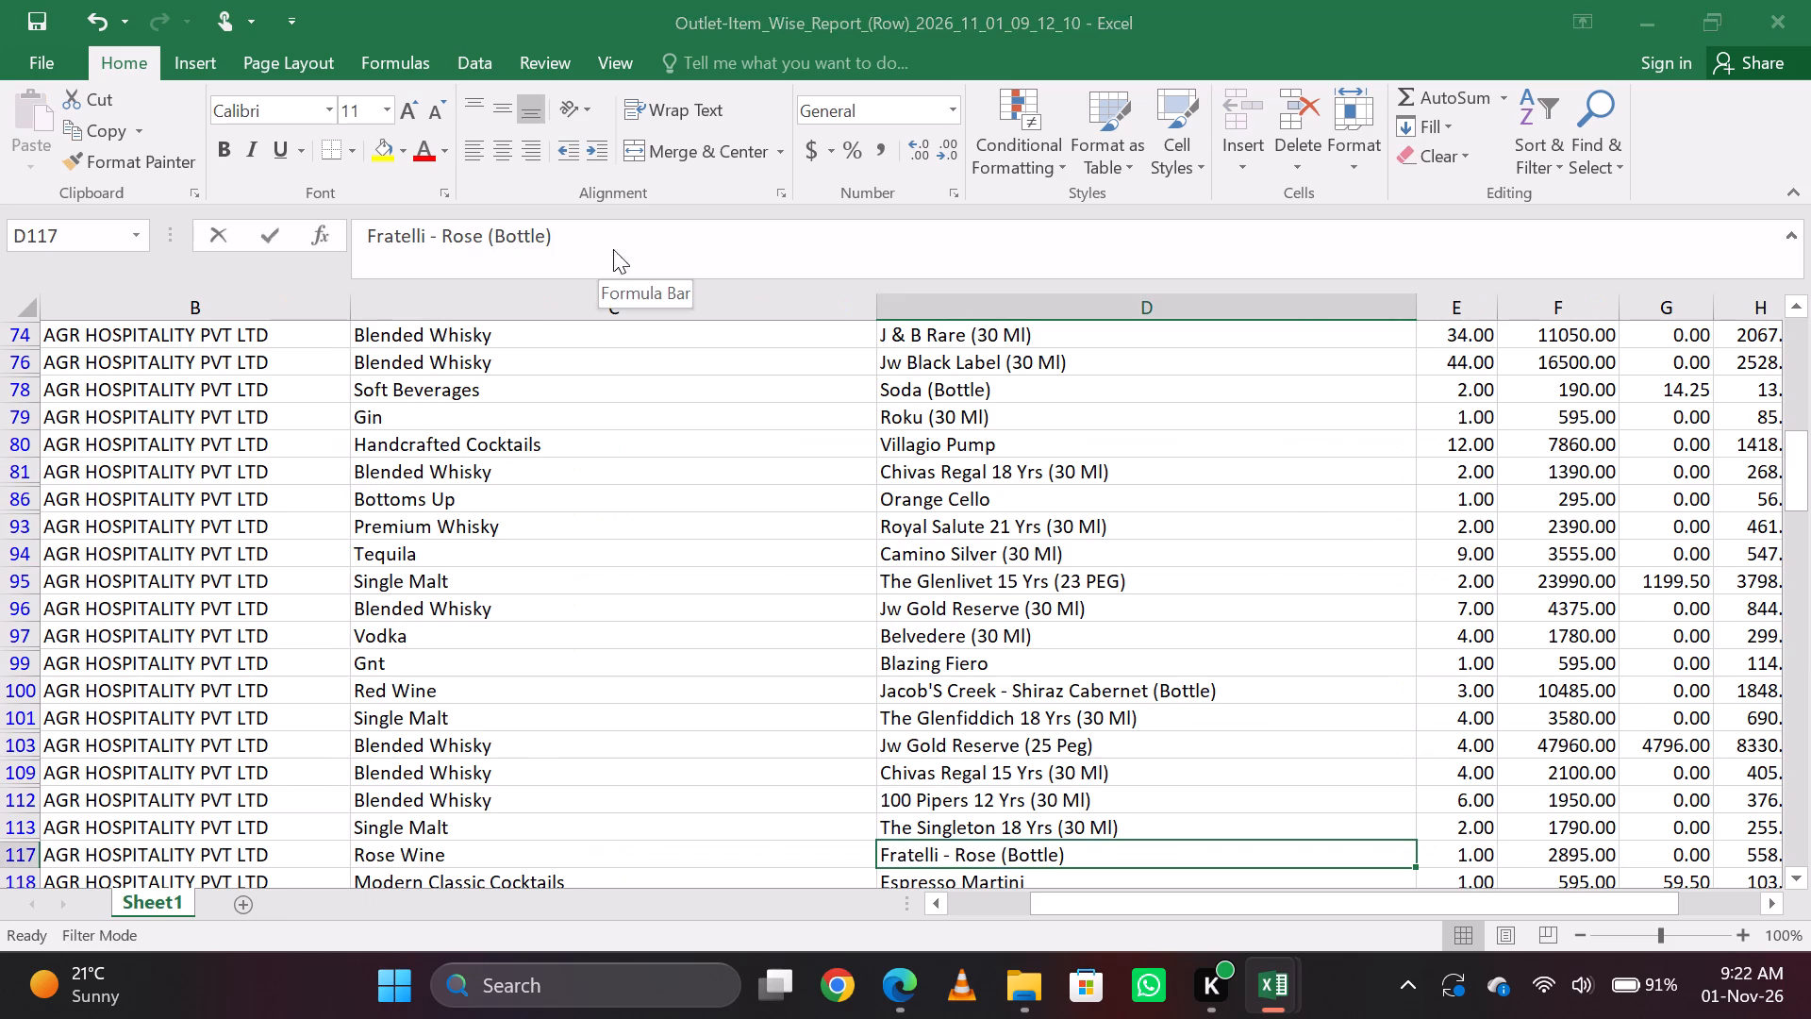
{"action": "key", "text": "Down"}
{"action": "key", "text": "Up"}
{"action": "type", "text": "=750"}
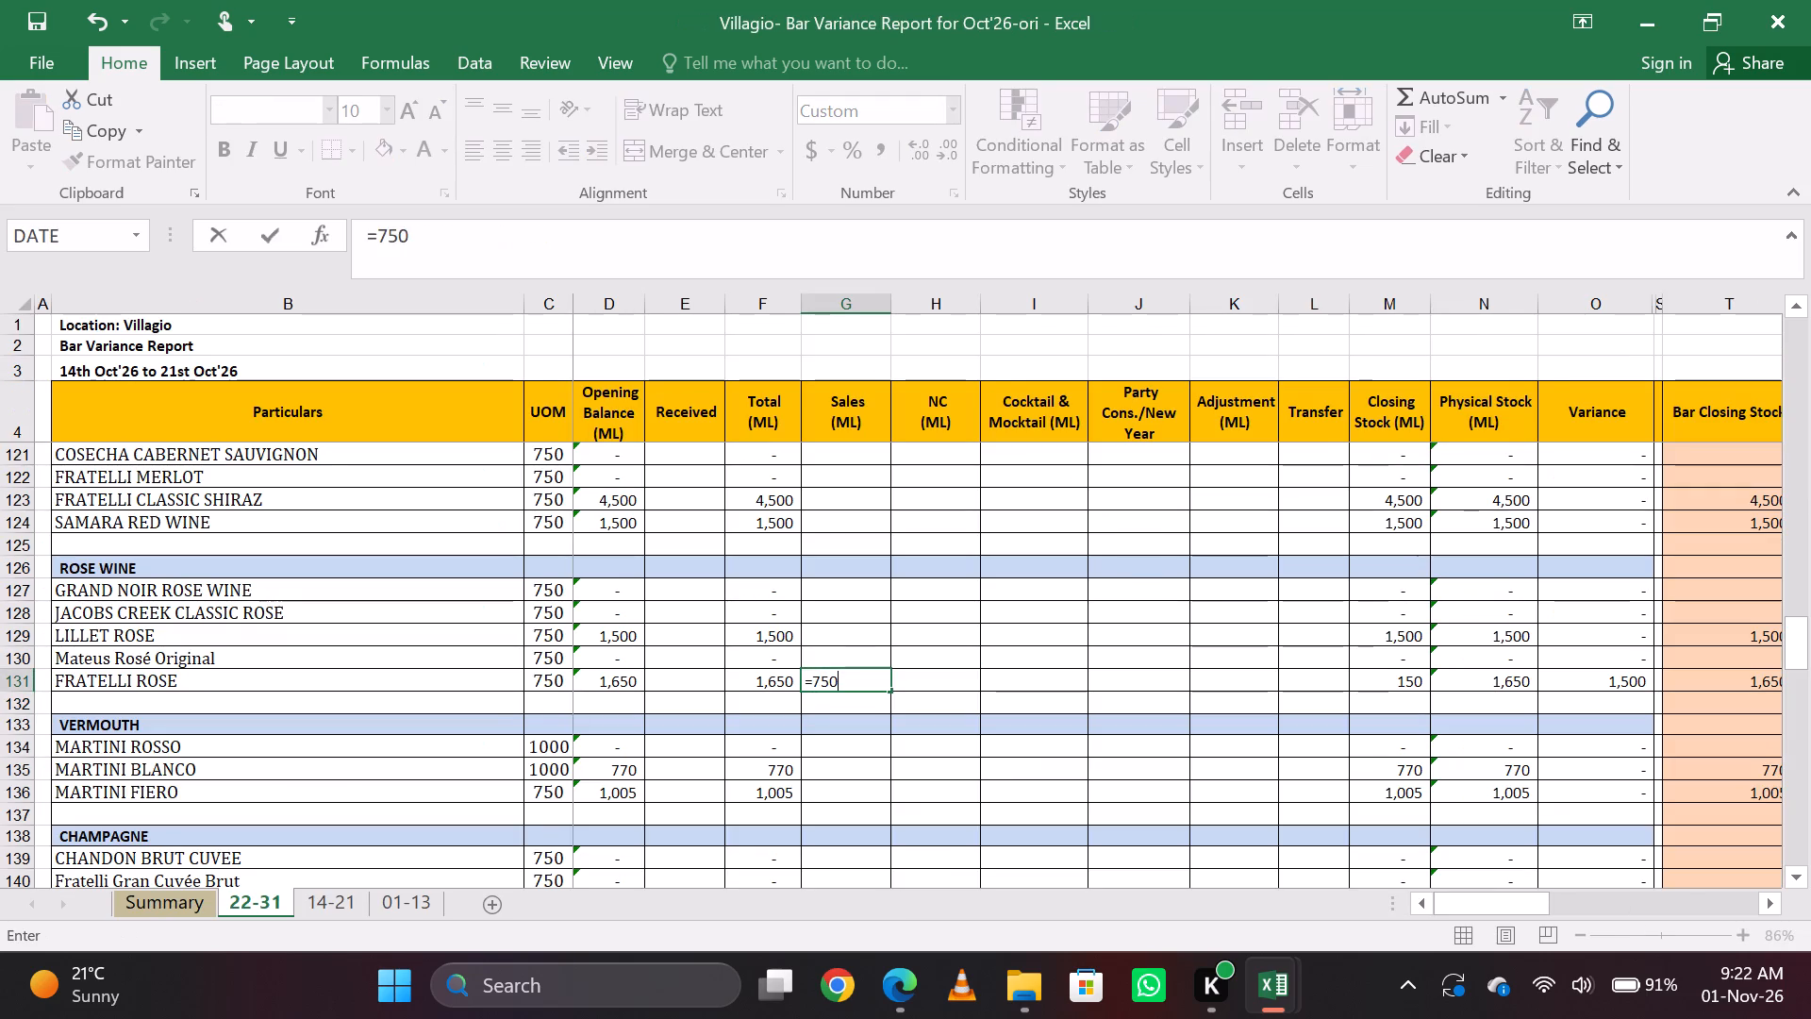
{"action": "key", "text": "Return"}
{"action": "key", "text": "Up"}
{"action": "key", "text": "alt+Tab"}
{"action": "key", "text": "alt+Tab"}
{"action": "key", "text": "Down"}
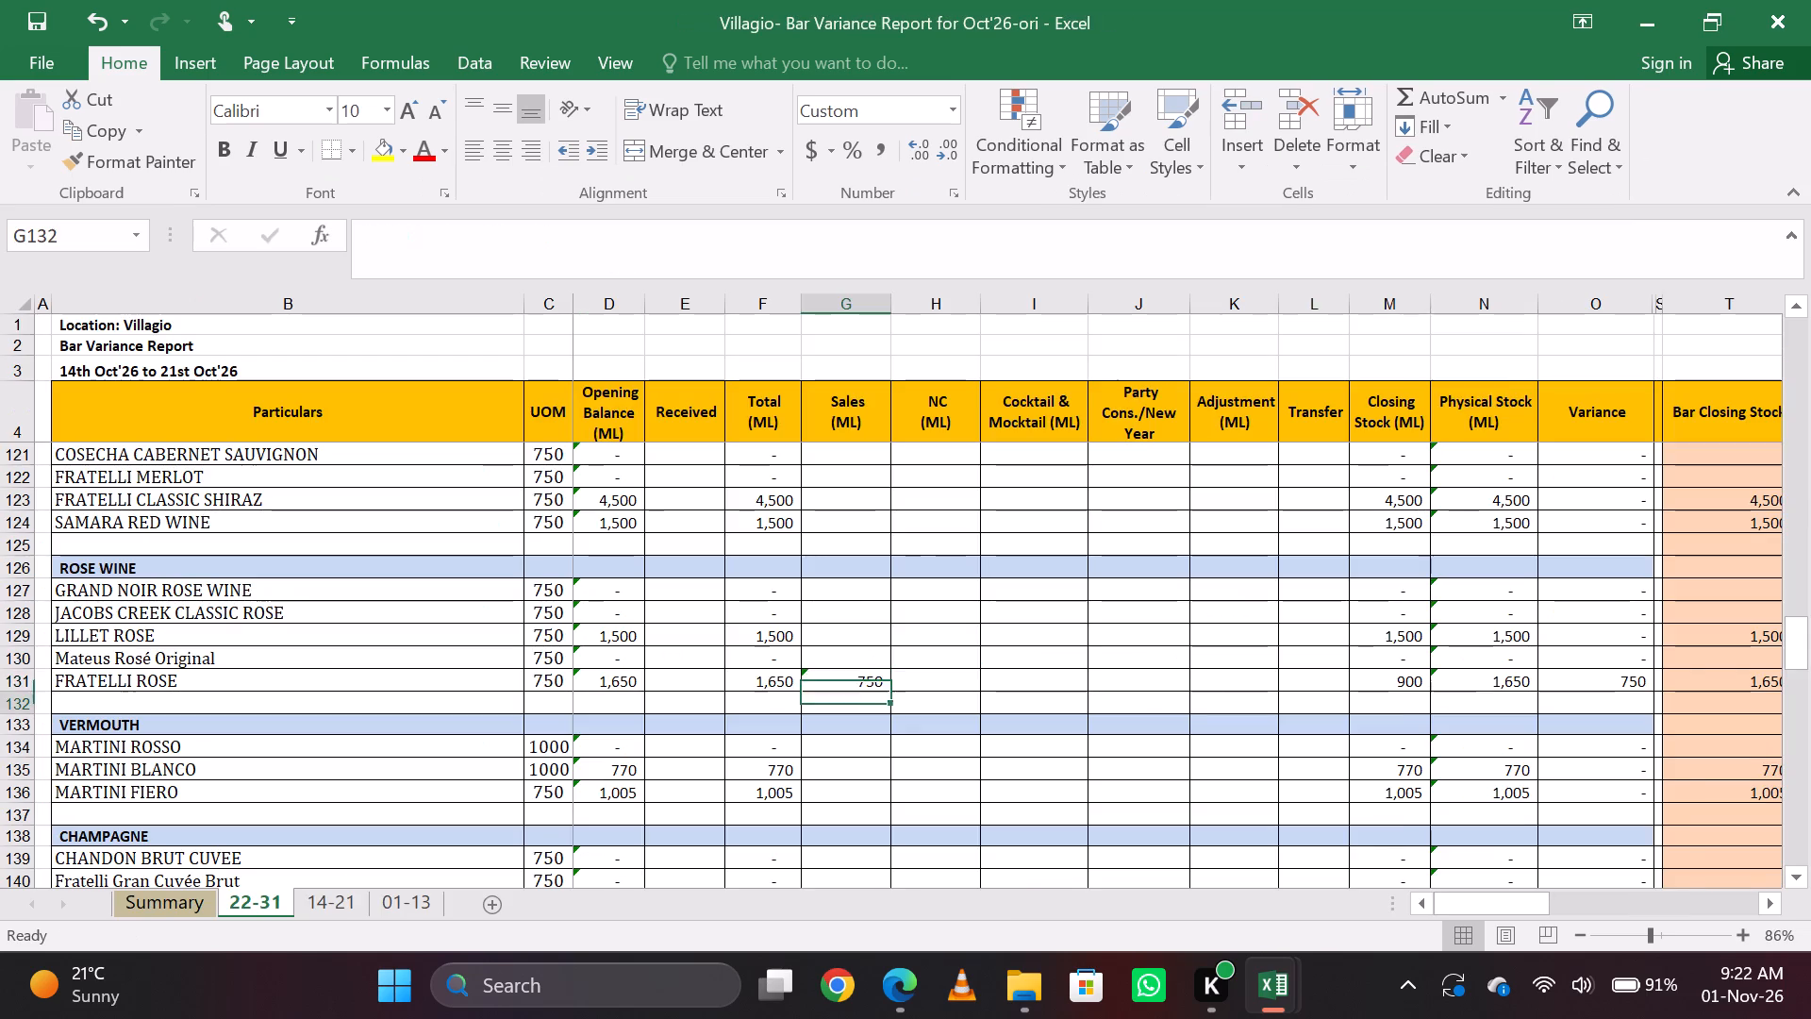
{"action": "key", "text": "Up"}
Copy the Espresso Martini item name, find it in the cocktail/mocktail workbook, and enter 1 as its Sale & NC quantity.
{"action": "key", "text": "alt+Tab"}
{"action": "key", "text": "Down"}
{"action": "key", "text": "ctrl+c"}
{"action": "key", "text": "alt+Tab"}
{"action": "key", "text": "alt+Tab"}
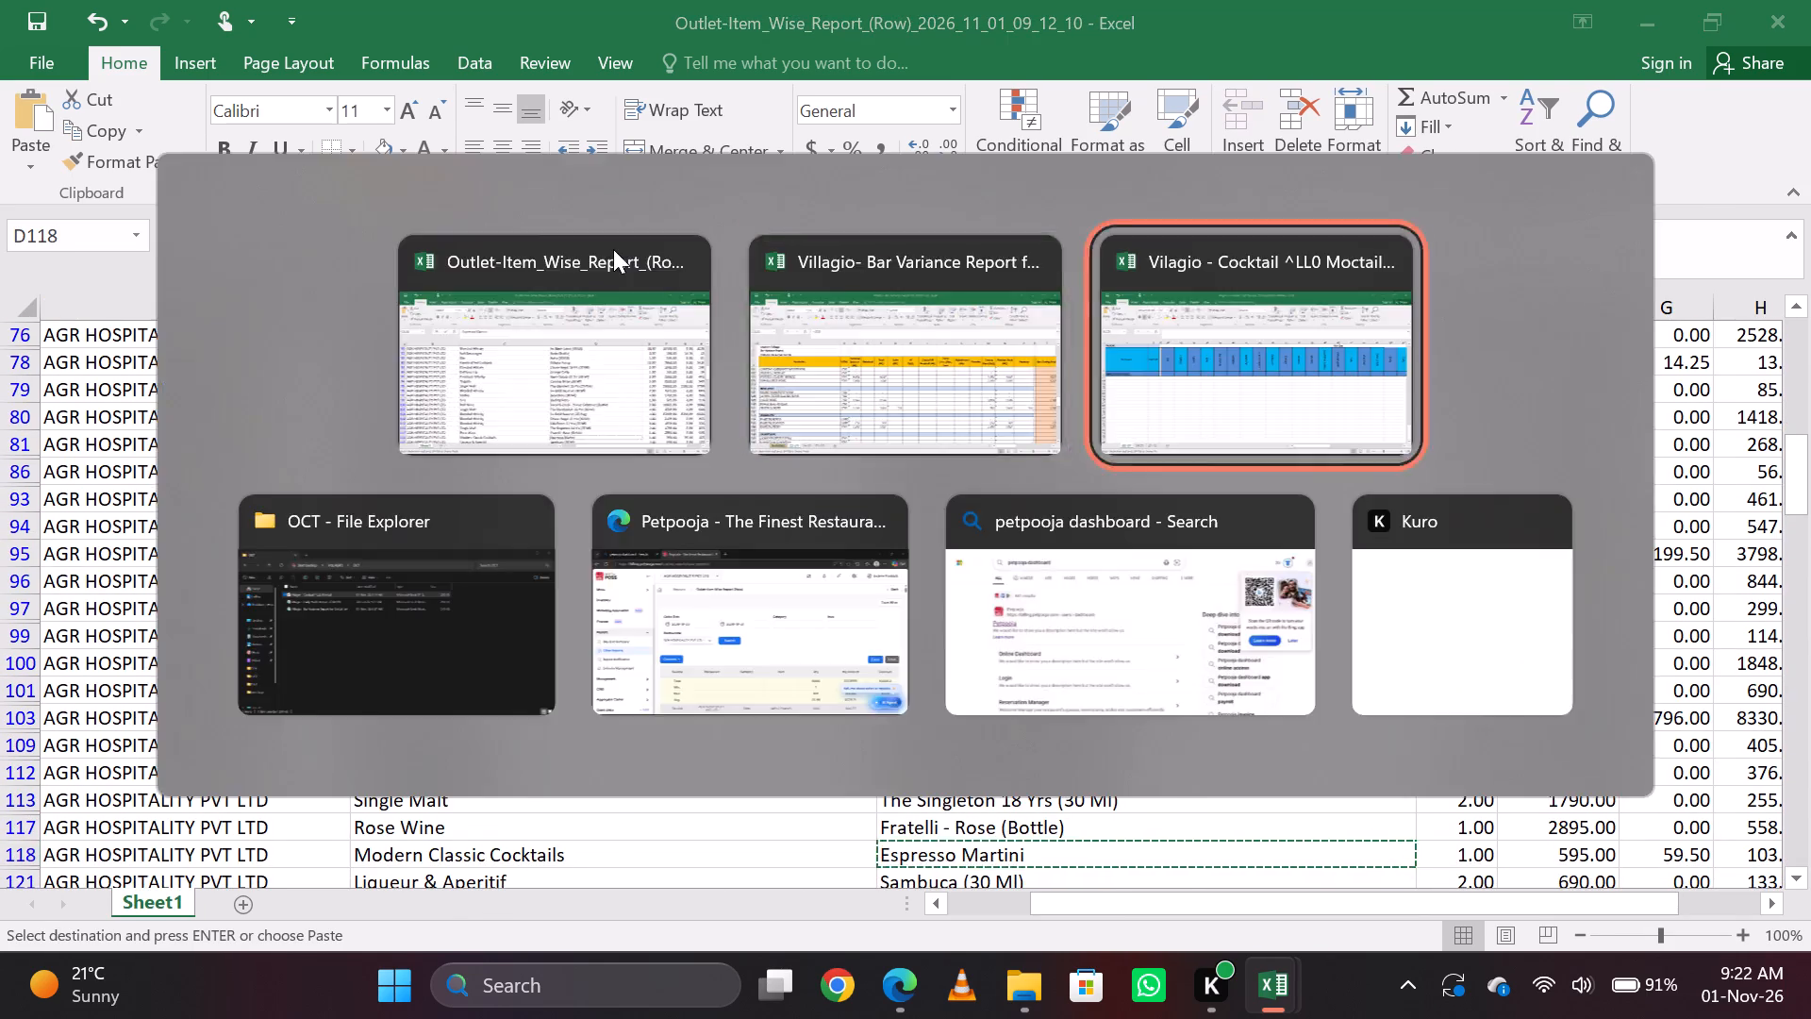
{"action": "key", "text": "ctrl+f"}
{"action": "key", "text": "ctrl+v"}
{"action": "key", "text": "Return"}
{"action": "key", "text": "Escape"}
{"action": "key", "text": "Right"}
{"action": "key", "text": "1"}
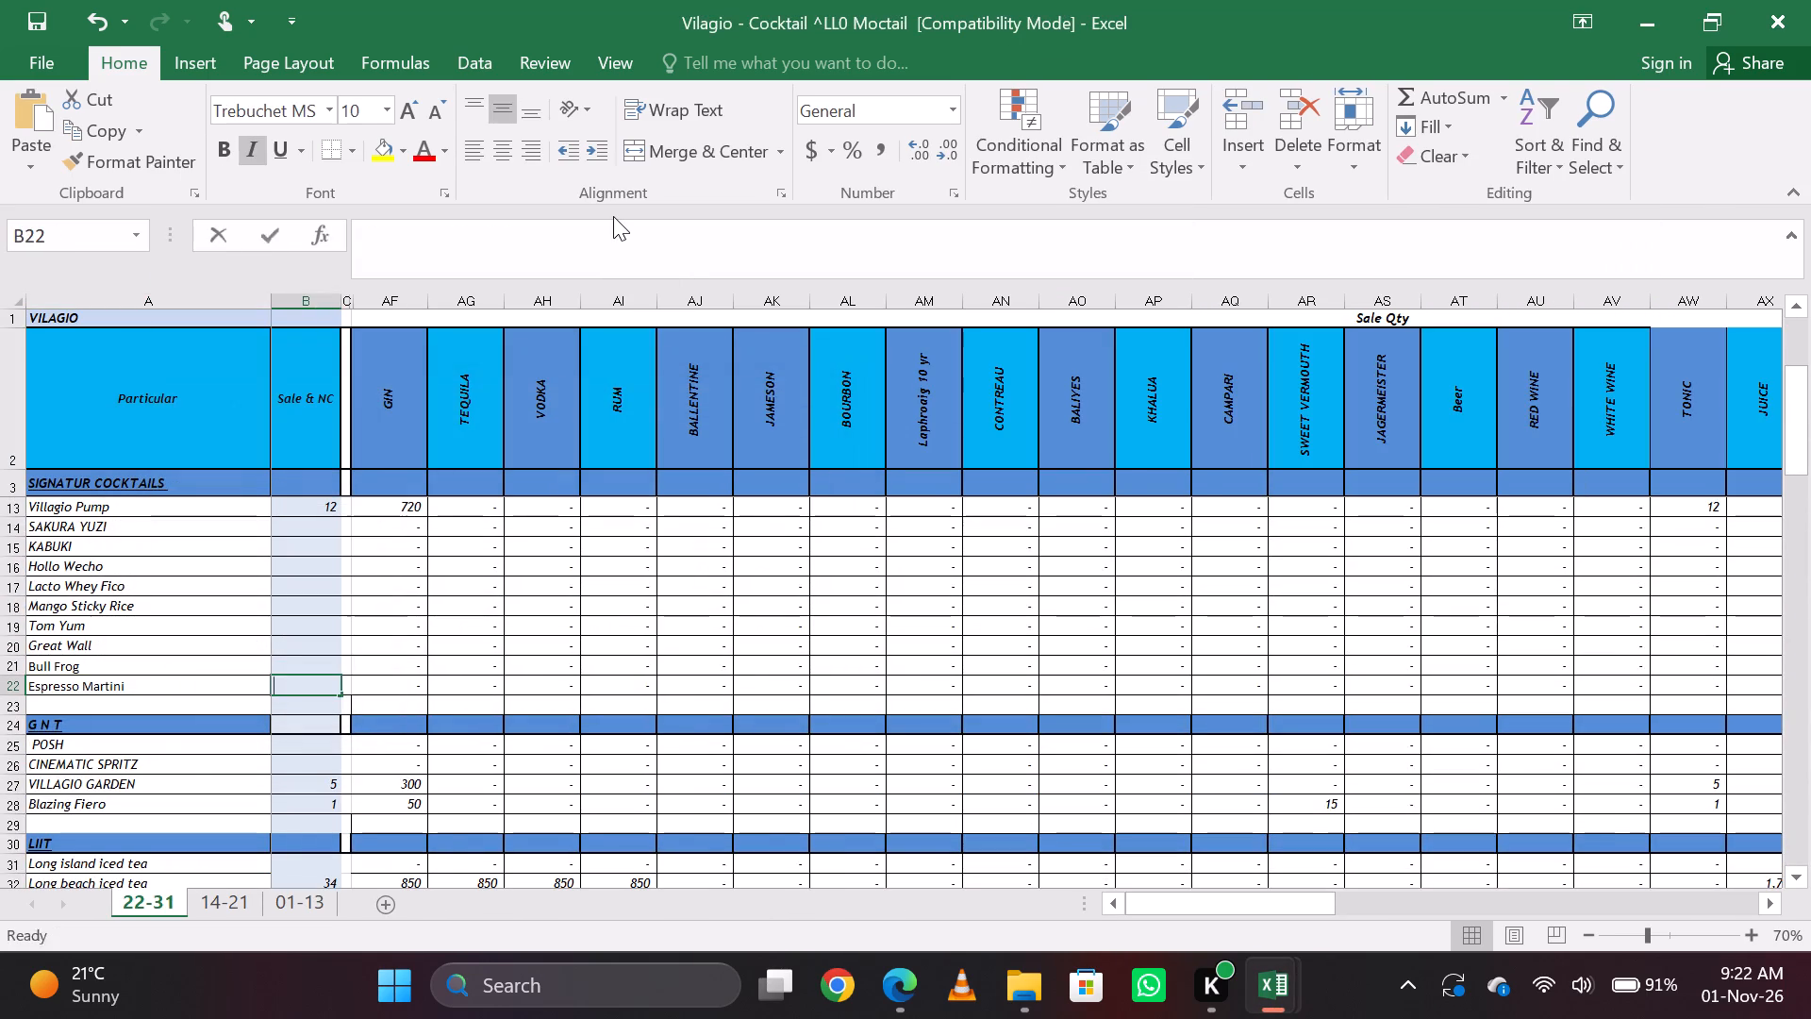
{"action": "key", "text": "Right"}
{"action": "key", "text": "Left"}
Copy the Sambuca (30 Ml) item name, and enter =60 as SAMBUCA's Sales (ML) in the bar variance report.
{"action": "key", "text": "alt+Tab"}
{"action": "key", "text": "Down"}
{"action": "key", "text": "ctrl+c"}
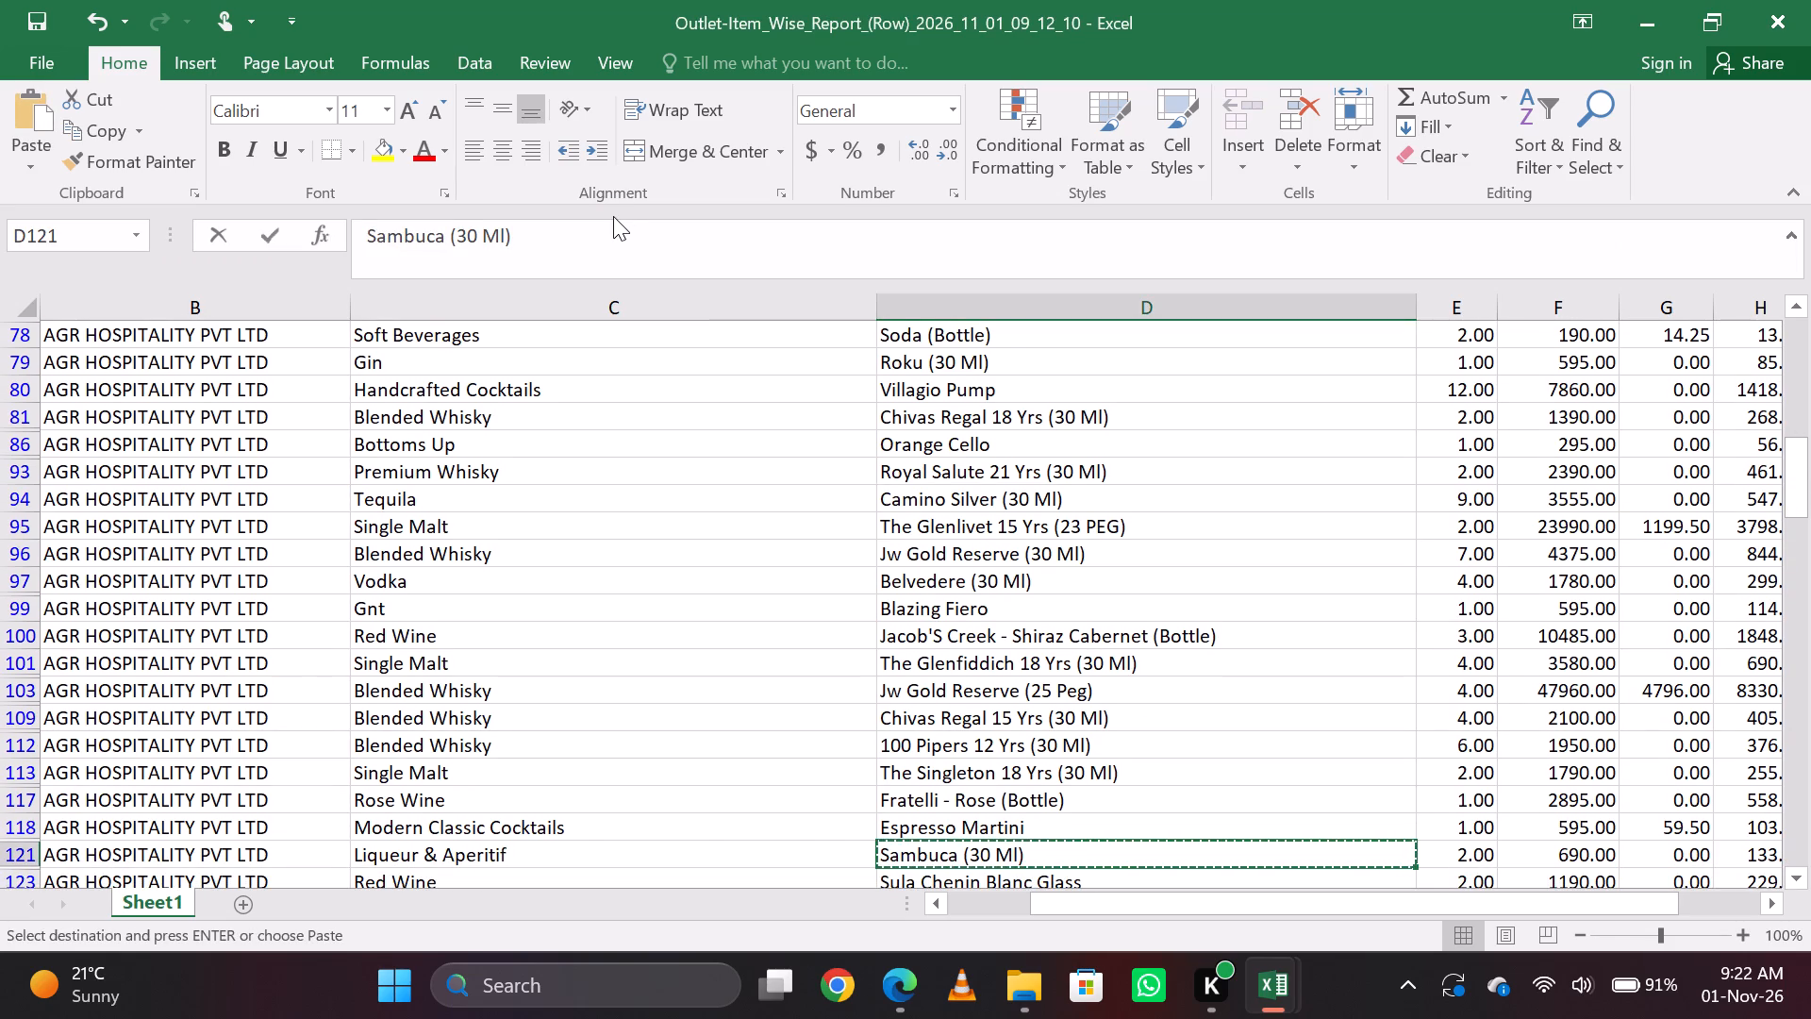
{"action": "key", "text": "Up"}
{"action": "key", "text": "Down"}
{"action": "key", "text": "Up"}
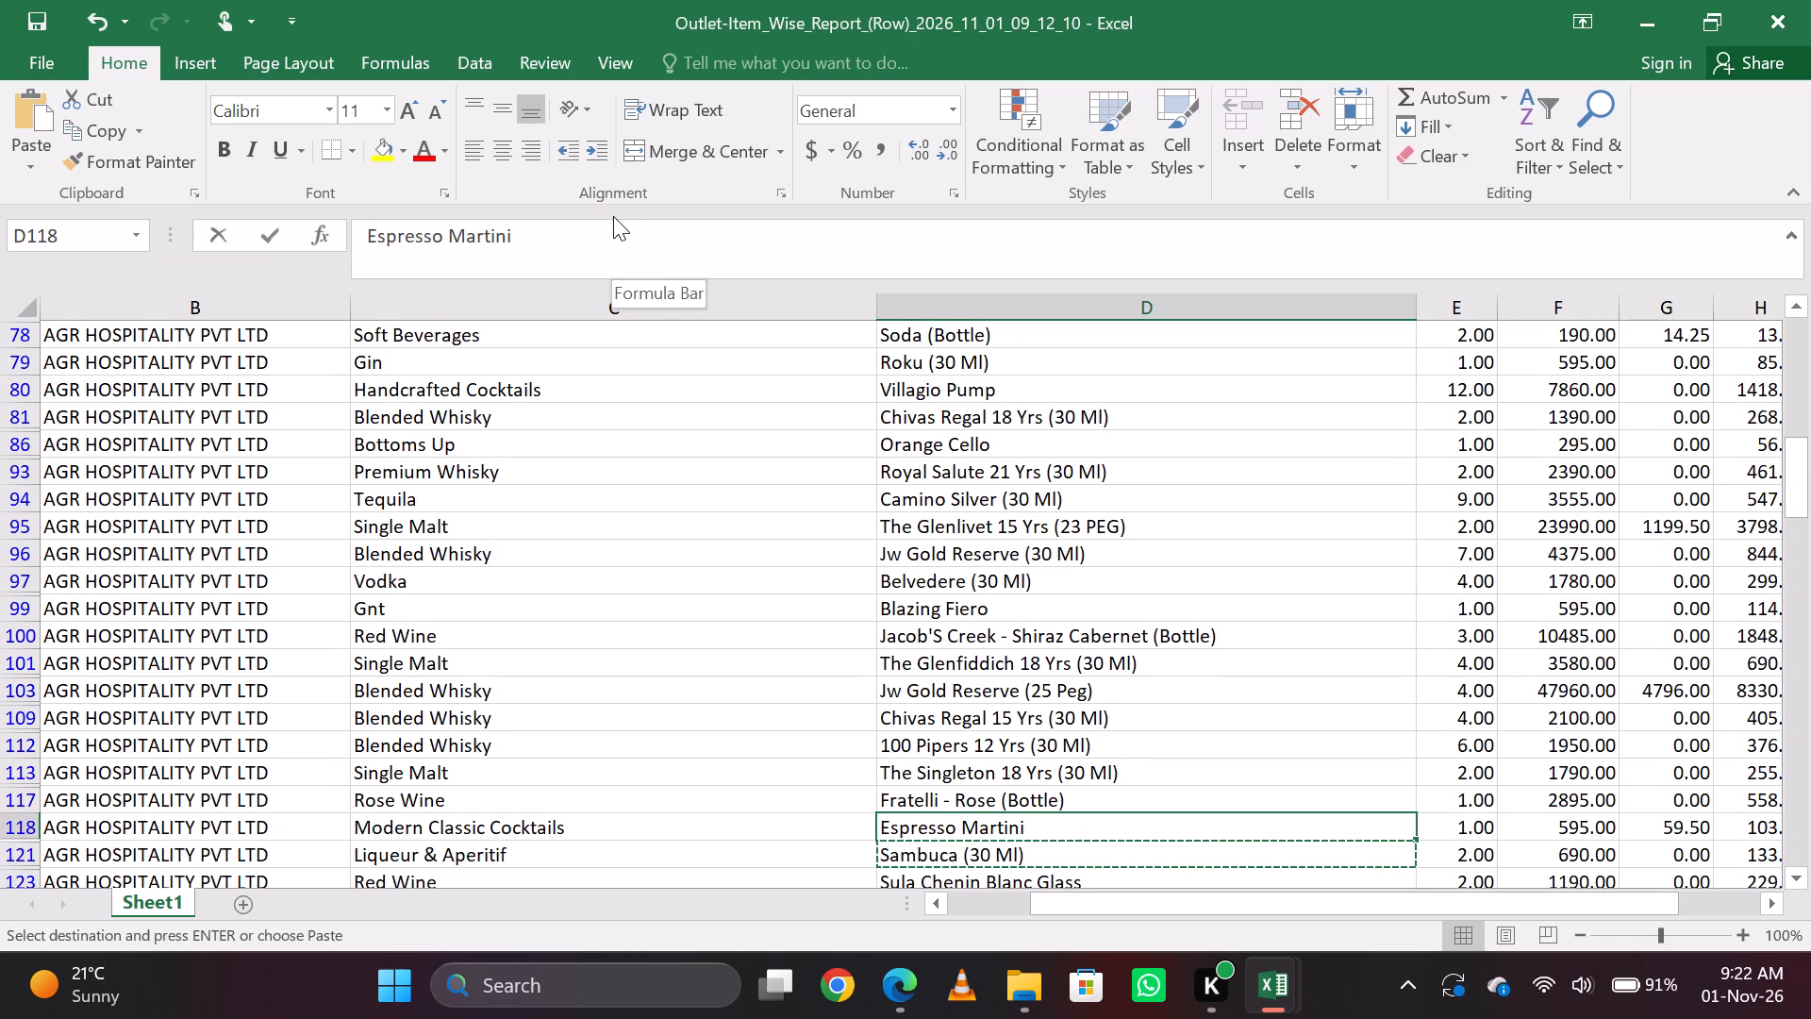
{"action": "key", "text": "Down"}
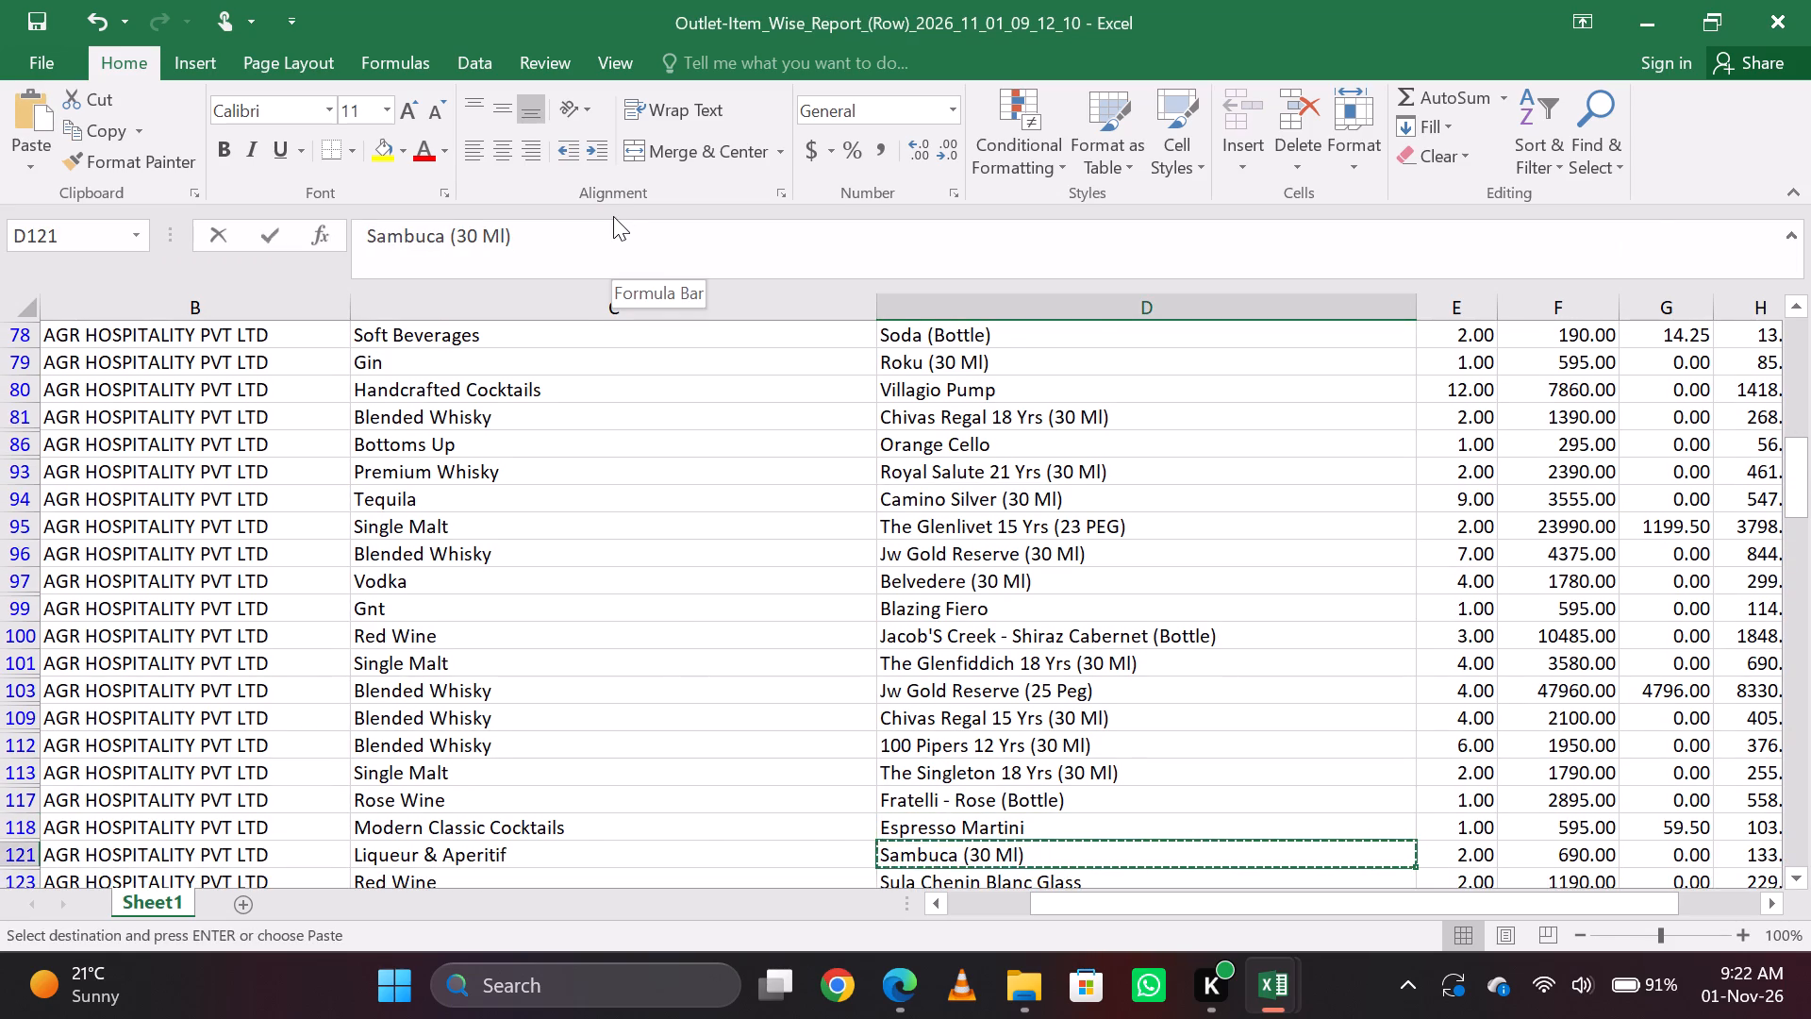
{"action": "key", "text": "alt+Tab"}
{"action": "key", "text": "alt+Tab"}
{"action": "key", "text": "alt+Tab"}
{"action": "key", "text": "alt+Tab"}
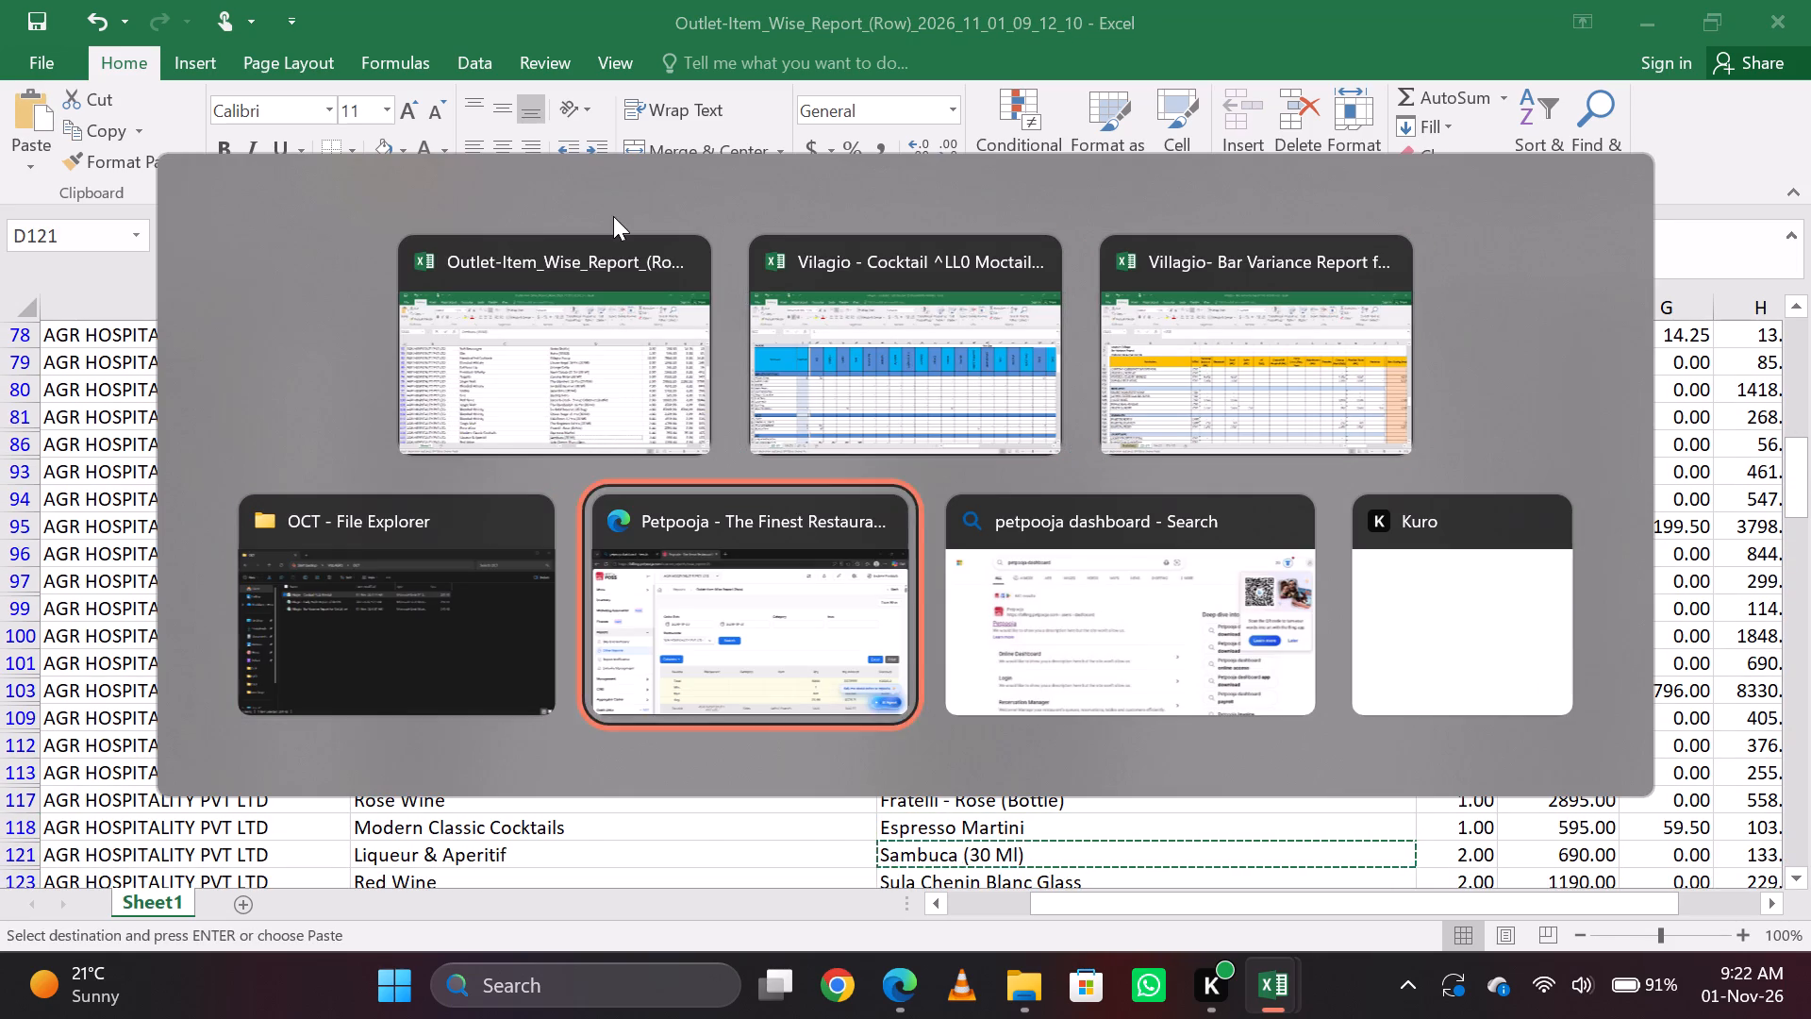
{"action": "key", "text": "alt+Tab"}
{"action": "key", "text": "alt+Tab"}
{"action": "key", "text": "alt+Tab"}
{"action": "key", "text": "alt+Tab"}
{"action": "key", "text": "alt+Tab"}
{"action": "key", "text": "Down"}
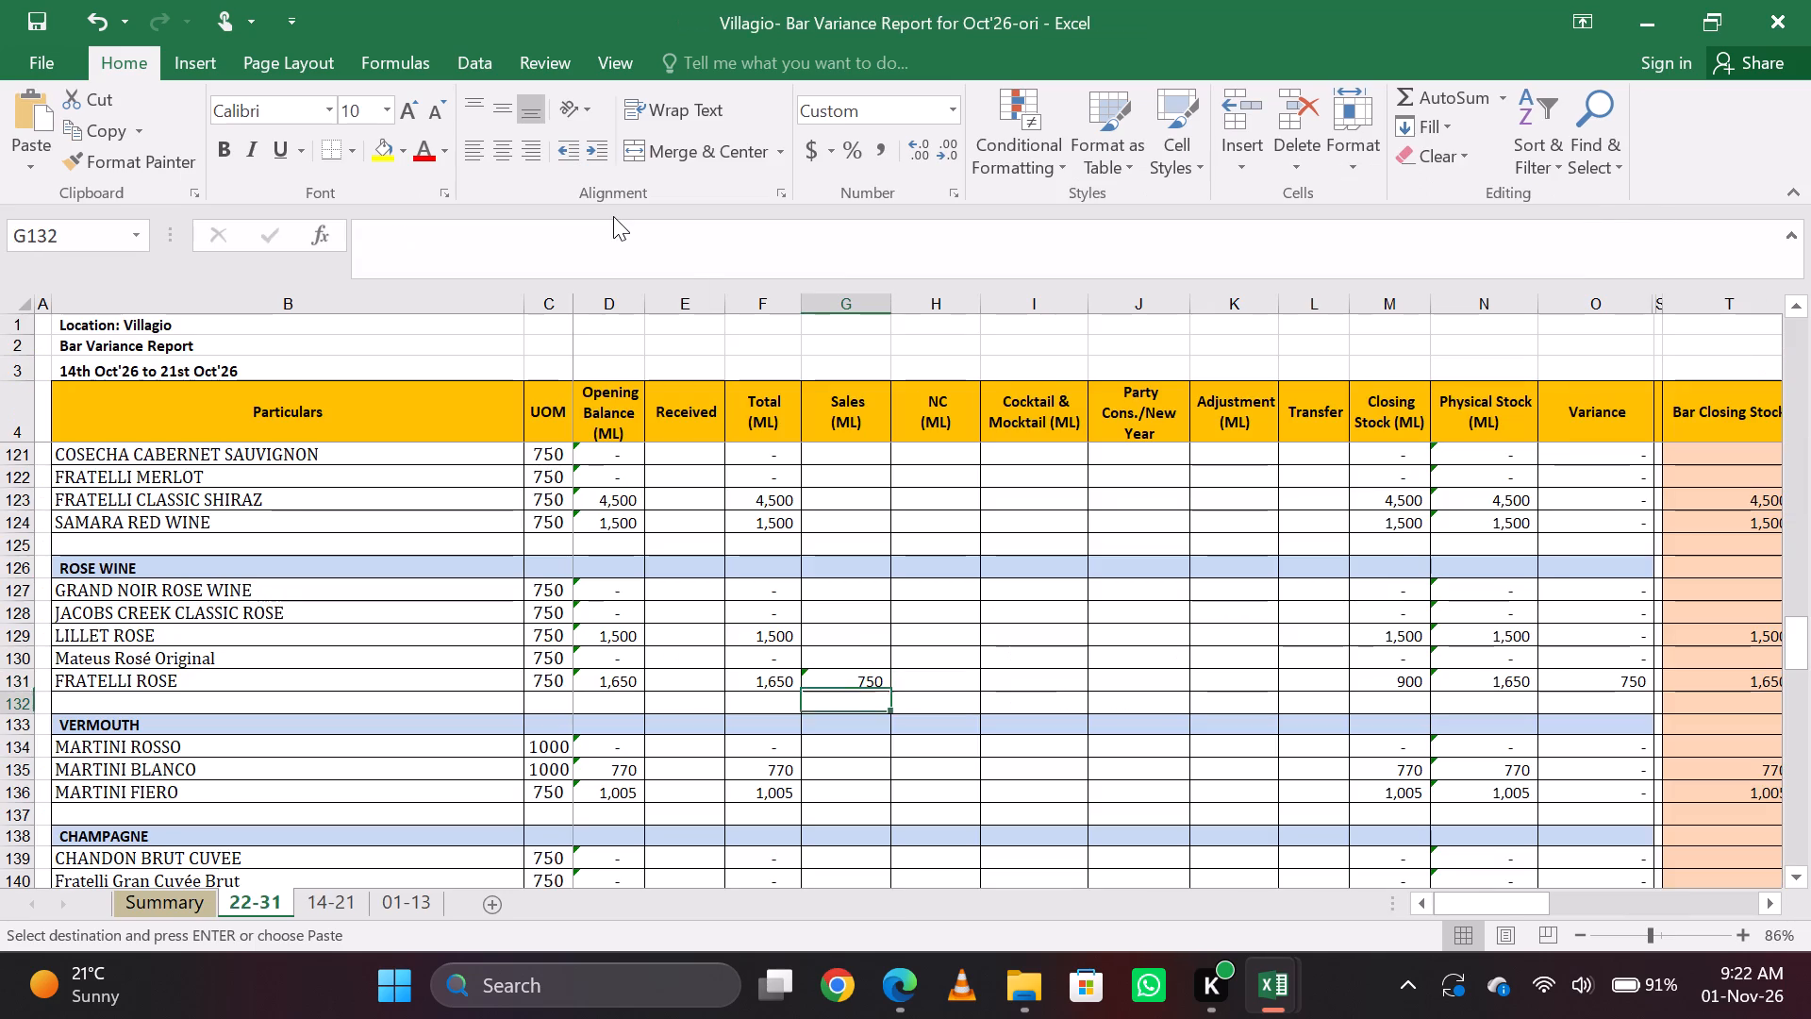
{"action": "key", "text": "Up"}
{"action": "key", "text": "Up"}
{"action": "key", "text": "Up"}
{"action": "key", "text": "Up"}
{"action": "key", "text": "Up"}
{"action": "key", "text": "Up"}
{"action": "key", "text": "Down"}
{"action": "key", "text": "Down"}
{"action": "key", "text": "Down"}
{"action": "key", "text": "Down"}
{"action": "key", "text": "Down"}
{"action": "key", "text": "Down"}
{"action": "key", "text": "Down"}
{"action": "key", "text": "Up"}
{"action": "key", "text": "Up"}
{"action": "key", "text": "Up"}
{"action": "key", "text": "Up"}
{"action": "key", "text": "Up"}
{"action": "key", "text": "Up"}
{"action": "key", "text": "Up"}
{"action": "key", "text": "Up"}
{"action": "key", "text": "Up"}
{"action": "key", "text": "Up"}
{"action": "key", "text": "Up"}
{"action": "key", "text": "Up"}
{"action": "key", "text": "Up"}
{"action": "key", "text": "Up"}
{"action": "key", "text": "Up"}
{"action": "key", "text": "Up"}
{"action": "key", "text": "Up"}
{"action": "key", "text": "Up"}
{"action": "key", "text": "Up"}
{"action": "key", "text": "Up"}
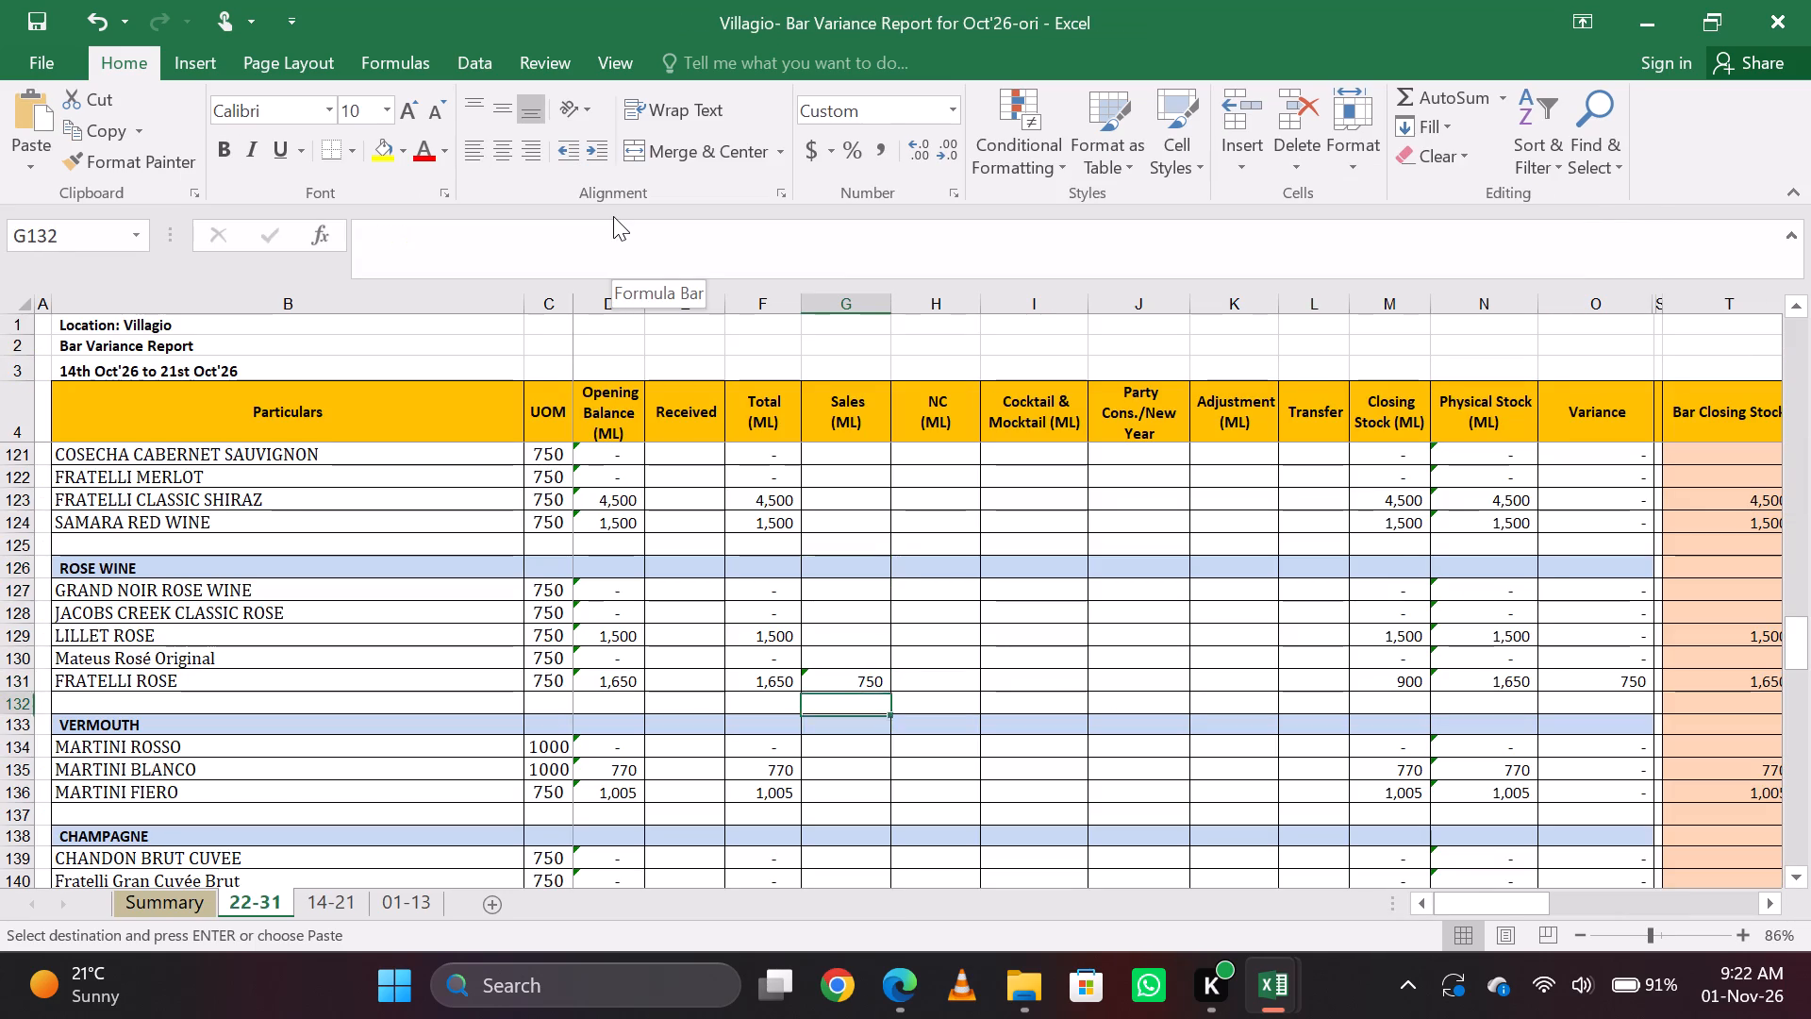
{"action": "key", "text": "Up"}
{"action": "key", "text": "Up"}
{"action": "key", "text": "Up"}
{"action": "key", "text": "Up"}
{"action": "key", "text": "Up"}
{"action": "key", "text": "Up"}
{"action": "key", "text": "Up"}
{"action": "key", "text": "Up"}
{"action": "key", "text": "Up"}
{"action": "key", "text": "Up"}
{"action": "key", "text": "Up"}
{"action": "key", "text": "Up"}
{"action": "key", "text": "Up"}
{"action": "key", "text": "Up"}
{"action": "key", "text": "Up"}
{"action": "key", "text": "Up"}
{"action": "key", "text": "Up"}
{"action": "key", "text": "Up"}
{"action": "key", "text": "Up"}
{"action": "key", "text": "Up"}
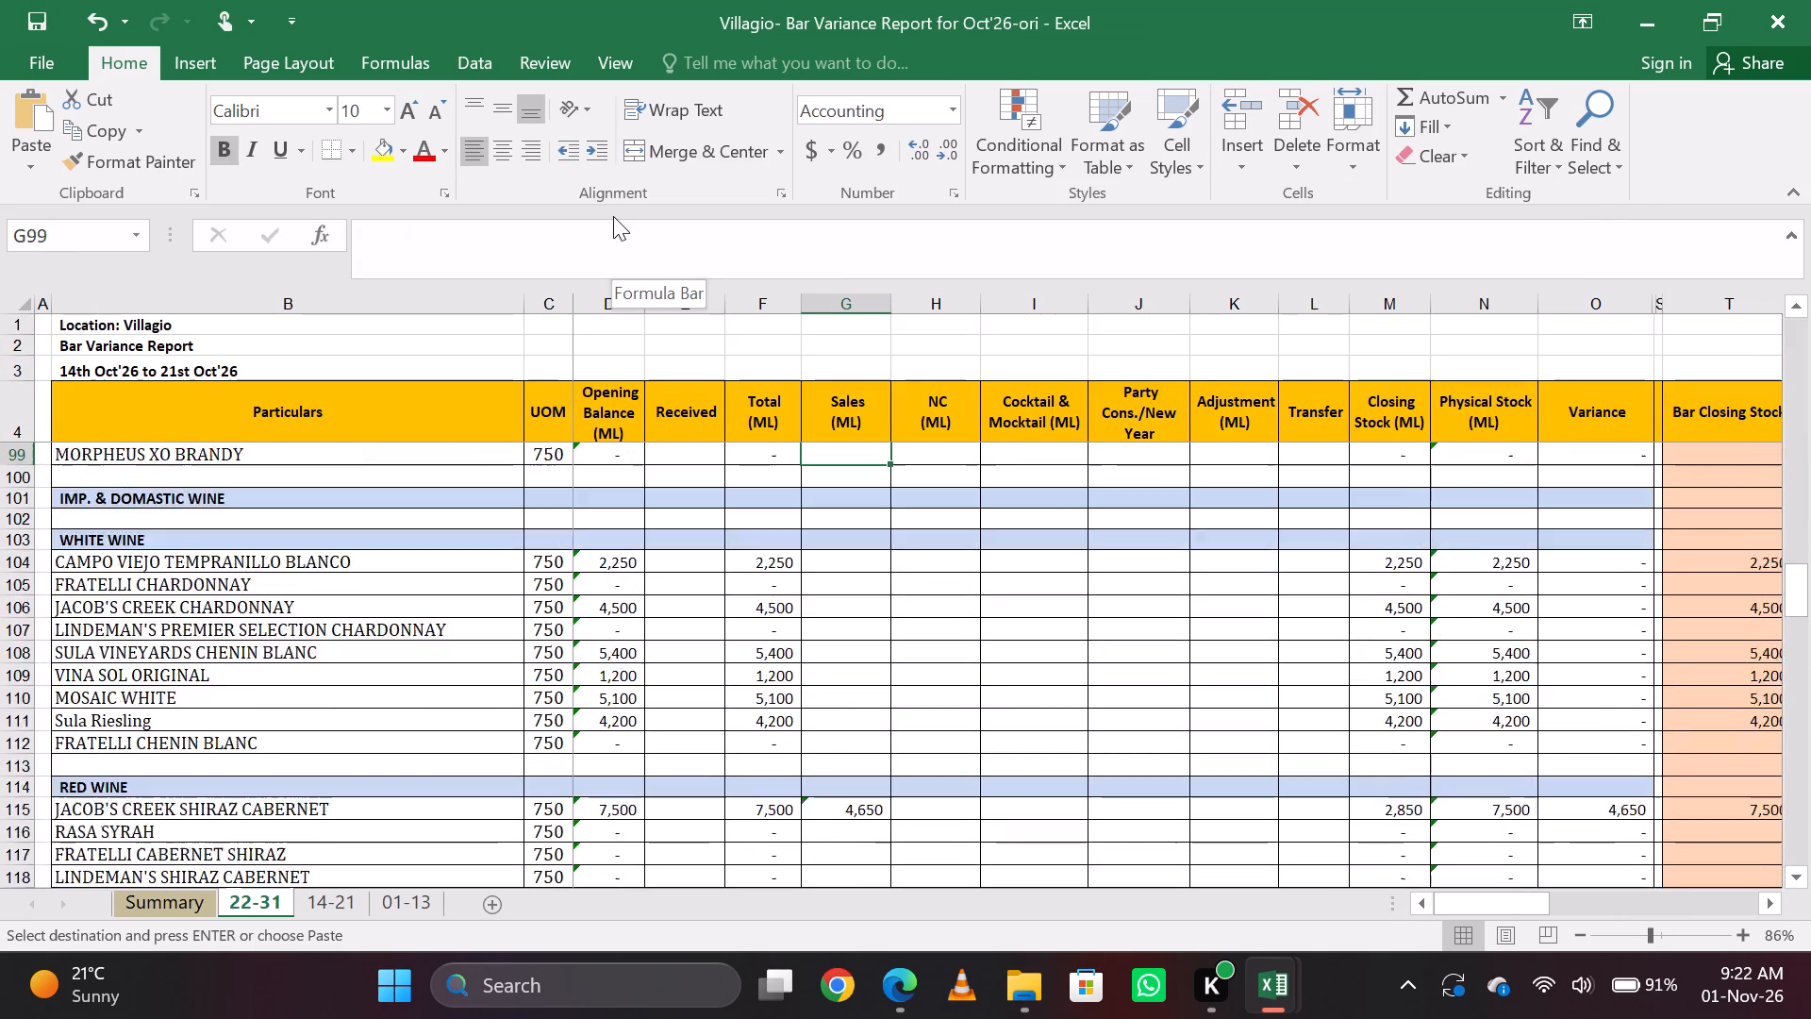
{"action": "key", "text": "Up"}
{"action": "key", "text": "Down"}
{"action": "key", "text": "Down"}
{"action": "key", "text": "Down"}
{"action": "key", "text": "Down"}
{"action": "key", "text": "Down"}
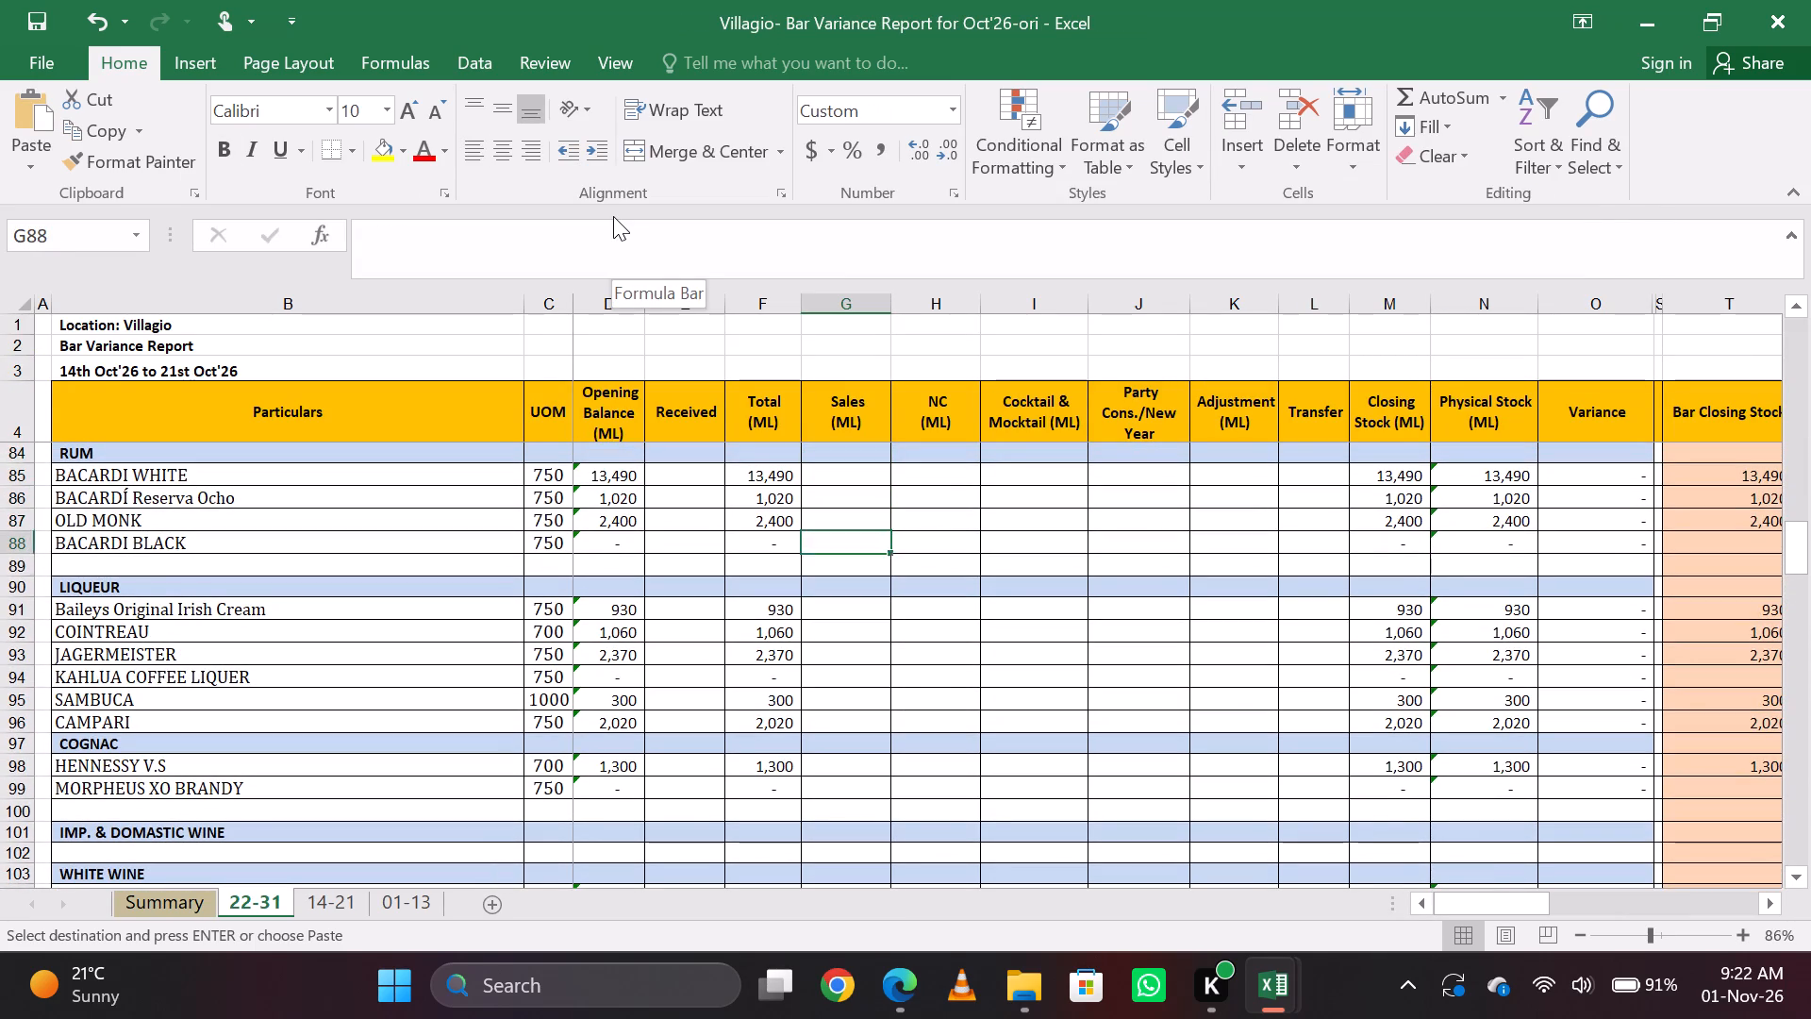
{"action": "key", "text": "Down"}
{"action": "key", "text": "Down"}
{"action": "key", "text": "Down"}
{"action": "key", "text": "Down"}
{"action": "key", "text": "Down"}
{"action": "key", "text": "Down"}
{"action": "key", "text": "alt+Tab"}
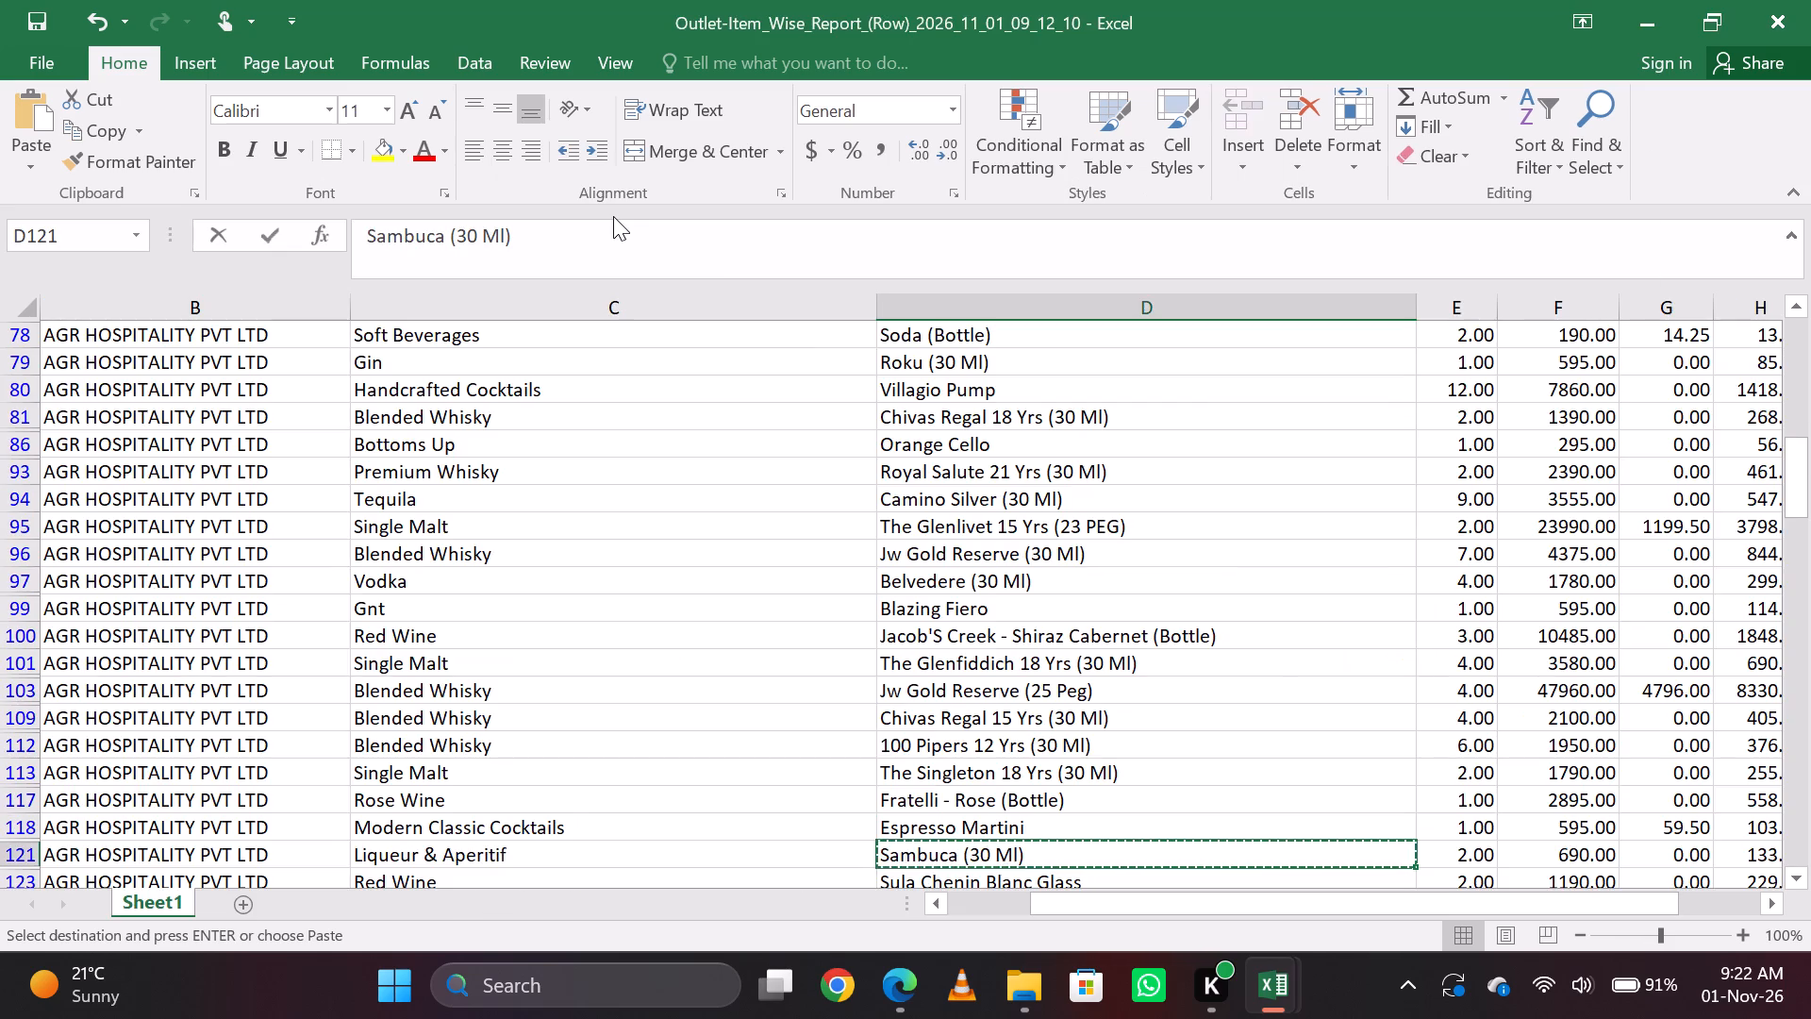
{"action": "key", "text": "alt+Tab"}
{"action": "type", "text": "=60"}
{"action": "key", "text": "Return"}
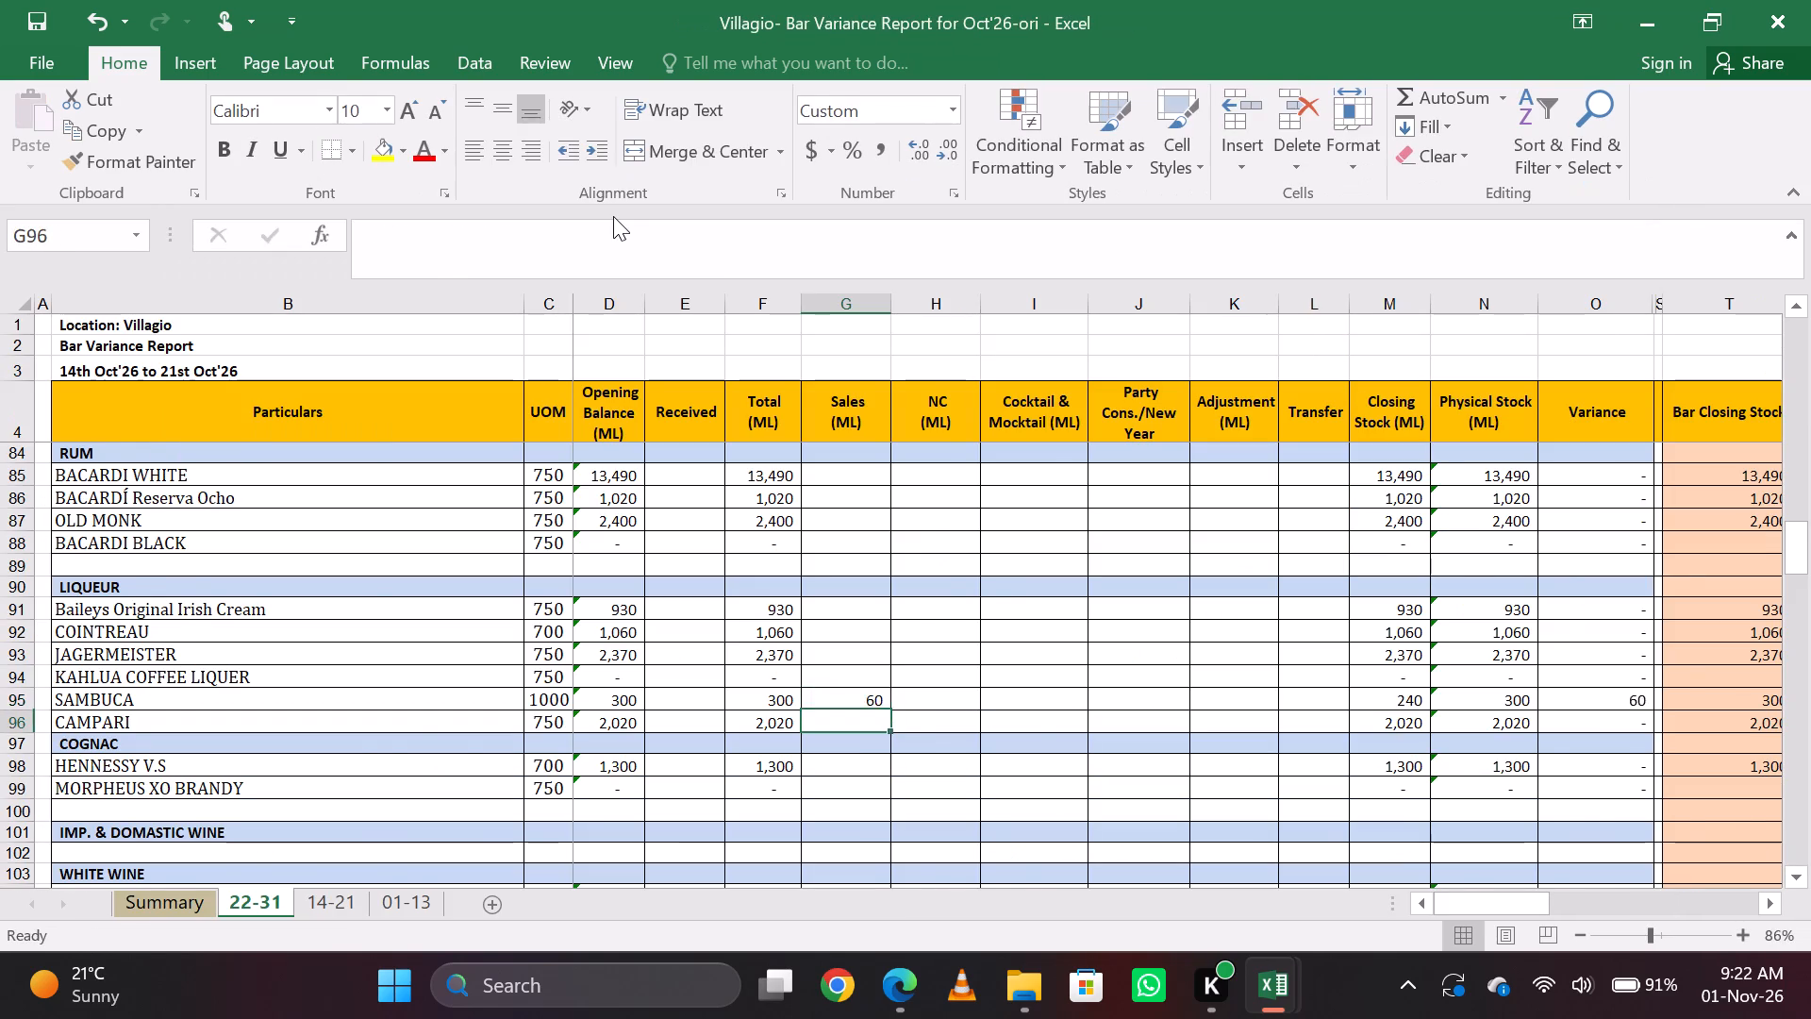
{"action": "key", "text": "Up"}
Copy the Sula Chenin Blanc Glass item name, and enter =300 as SULA VINEYARDS CHENIN BLANC's Sales (ML) in the bar variance report.
{"action": "key", "text": "alt+Tab"}
{"action": "key", "text": "Down"}
{"action": "key", "text": "ctrl+c"}
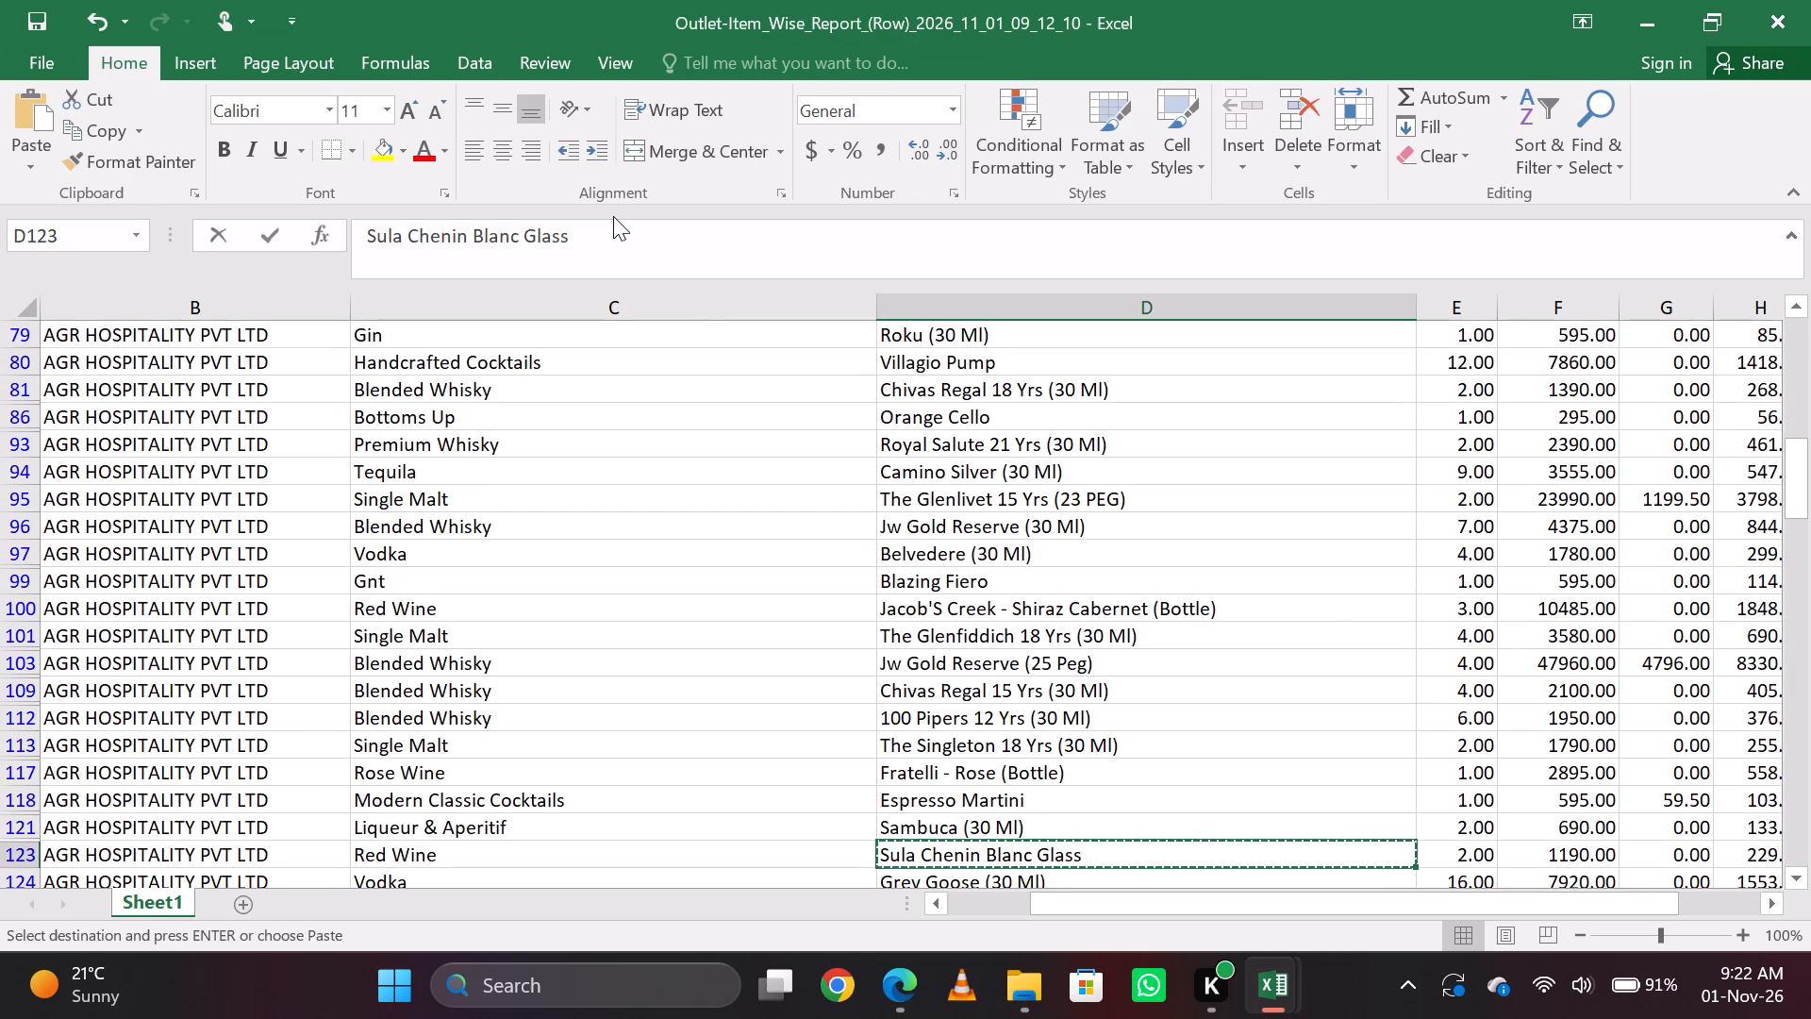
{"action": "key", "text": "alt+Tab"}
{"action": "key", "text": "Down"}
{"action": "key", "text": "Down"}
{"action": "key", "text": "Down"}
{"action": "key", "text": "Down"}
{"action": "key", "text": "Down"}
{"action": "key", "text": "Down"}
{"action": "key", "text": "Down"}
{"action": "key", "text": "Down"}
{"action": "key", "text": "Down"}
{"action": "key", "text": "Down"}
{"action": "key", "text": "Down"}
{"action": "key", "text": "Down"}
{"action": "key", "text": "Down"}
{"action": "key", "text": "Down"}
{"action": "key", "text": "Down"}
{"action": "key", "text": "Down"}
{"action": "key", "text": "Down"}
{"action": "key", "text": "Down"}
{"action": "key", "text": "Down"}
{"action": "key", "text": "Down"}
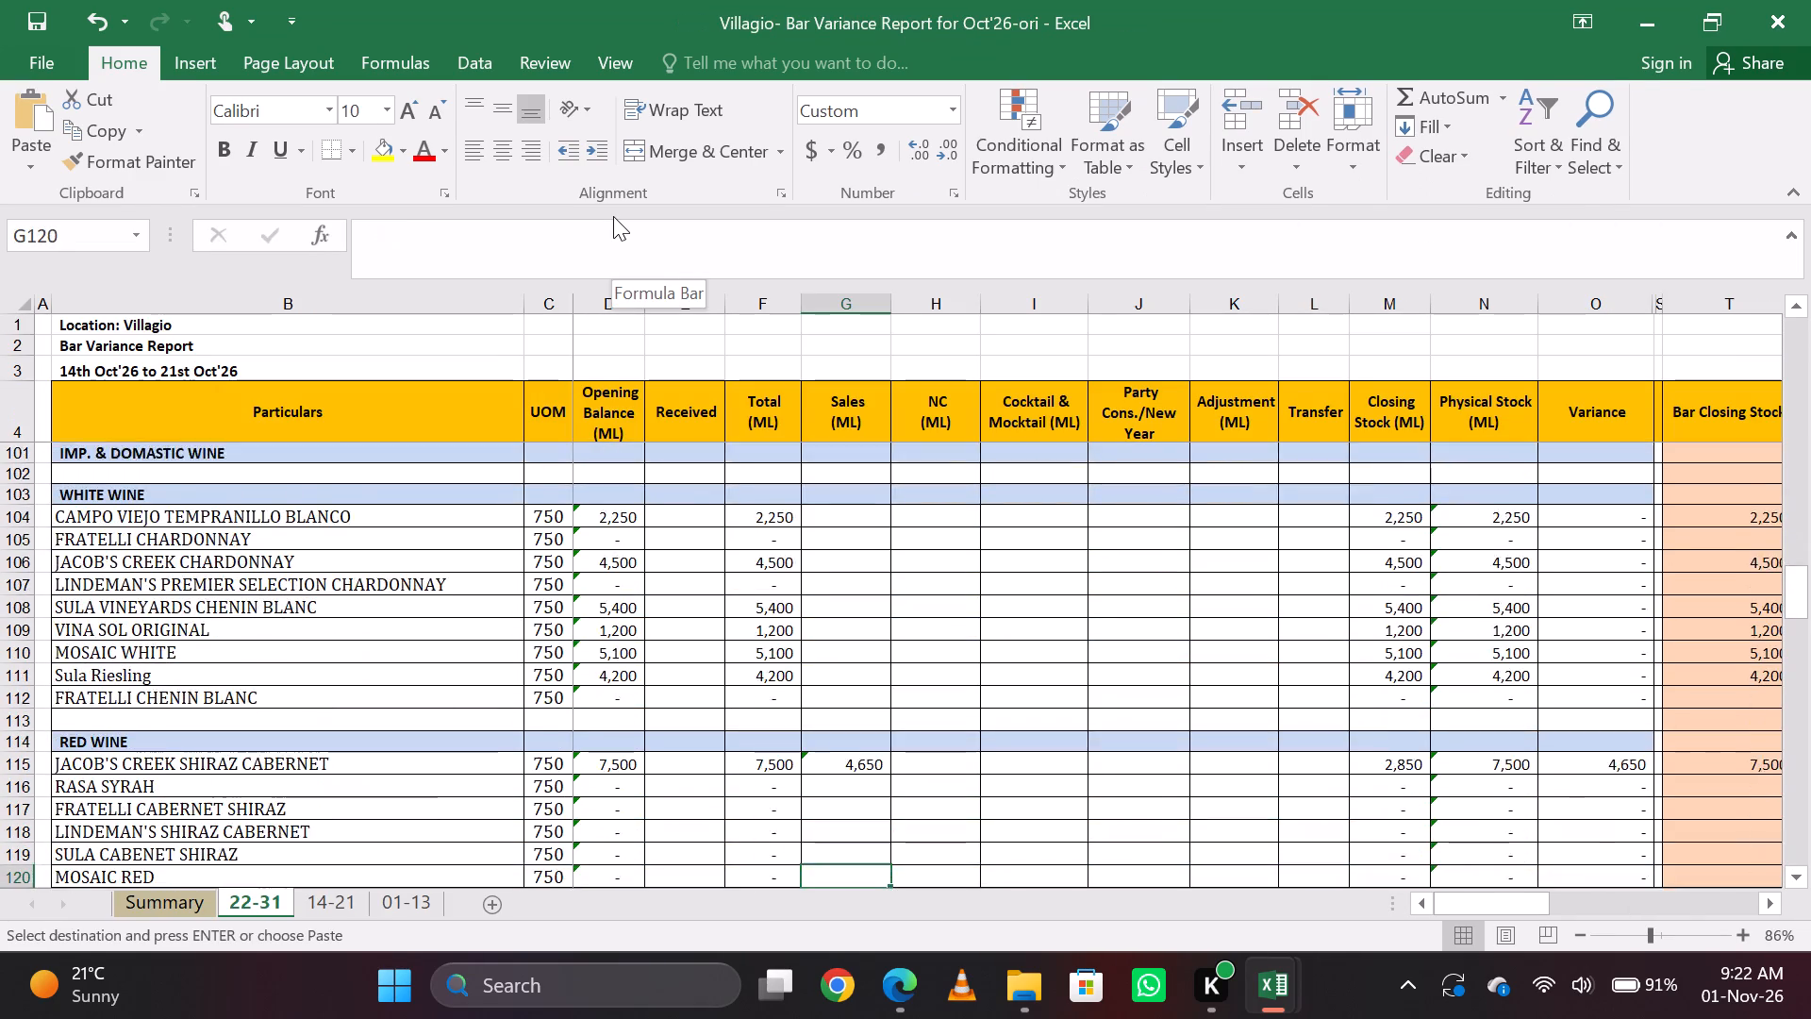
{"action": "key", "text": "Down"}
{"action": "key", "text": "Up"}
{"action": "key", "text": "Up"}
{"action": "key", "text": "Up"}
{"action": "key", "text": "Down"}
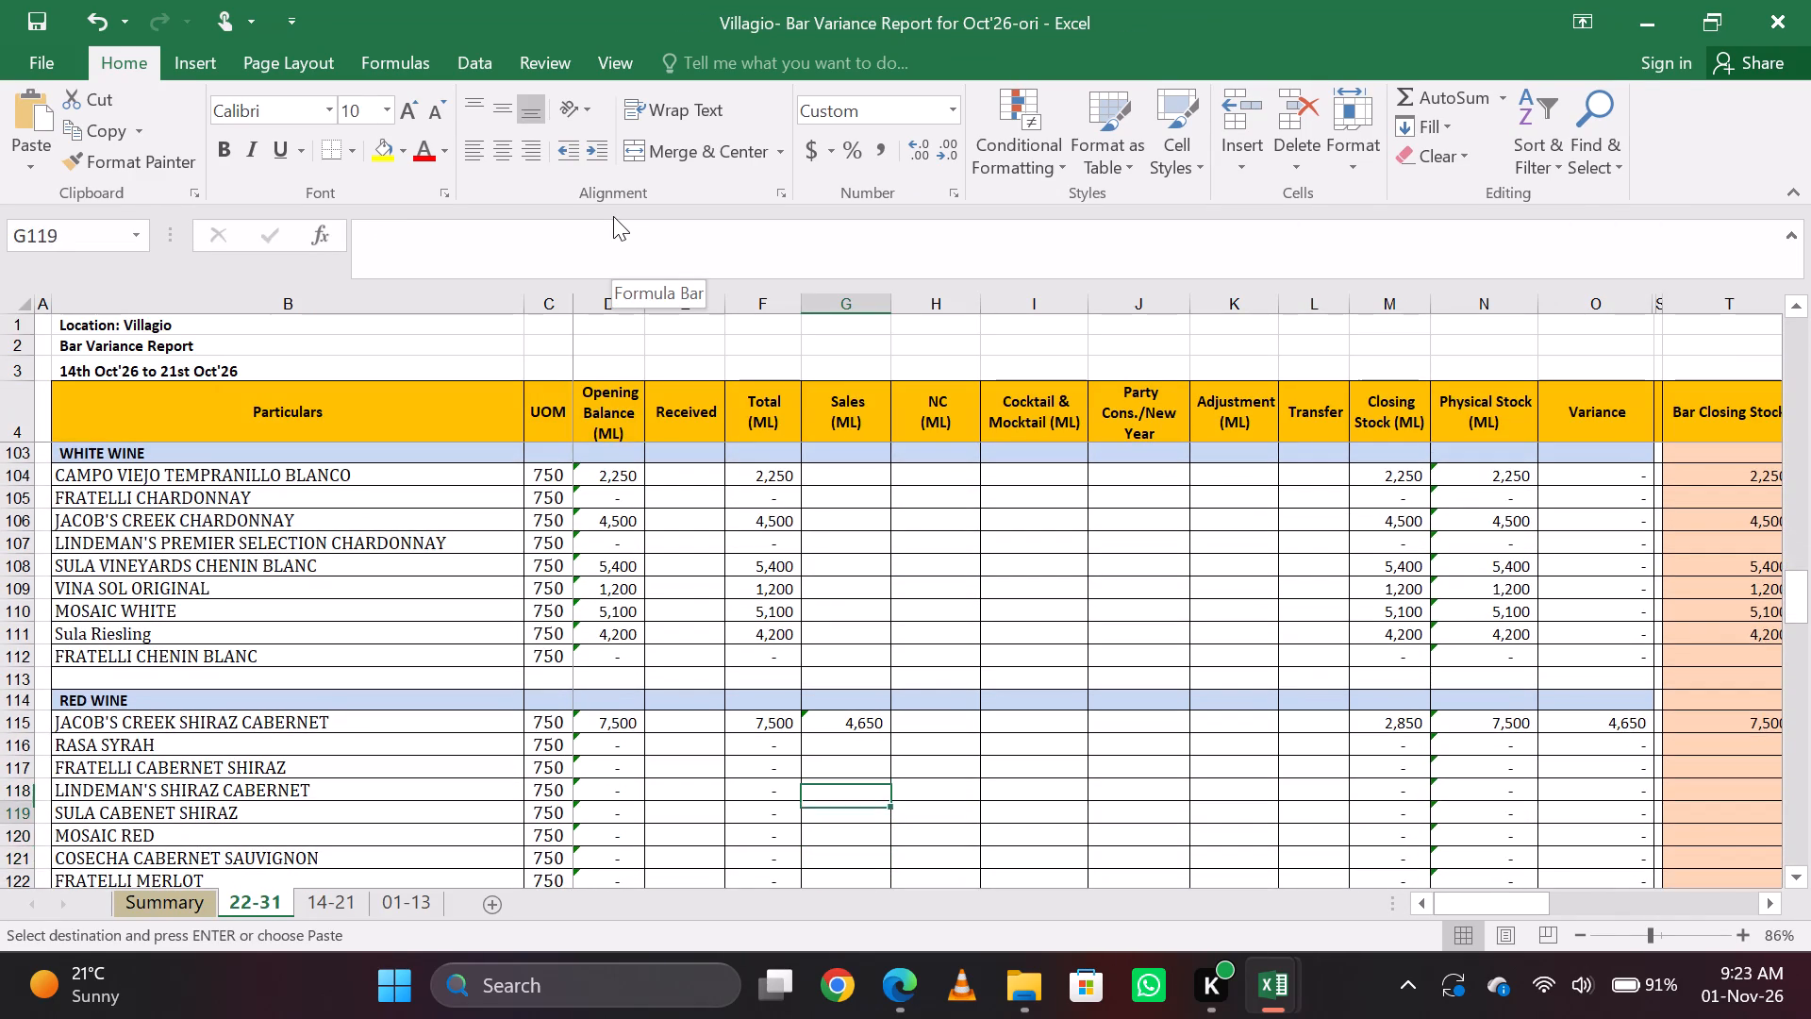
{"action": "key", "text": "Up"}
{"action": "key", "text": "Down"}
{"action": "key", "text": "Down"}
{"action": "key", "text": "Down"}
{"action": "key", "text": "Up"}
{"action": "key", "text": "Up"}
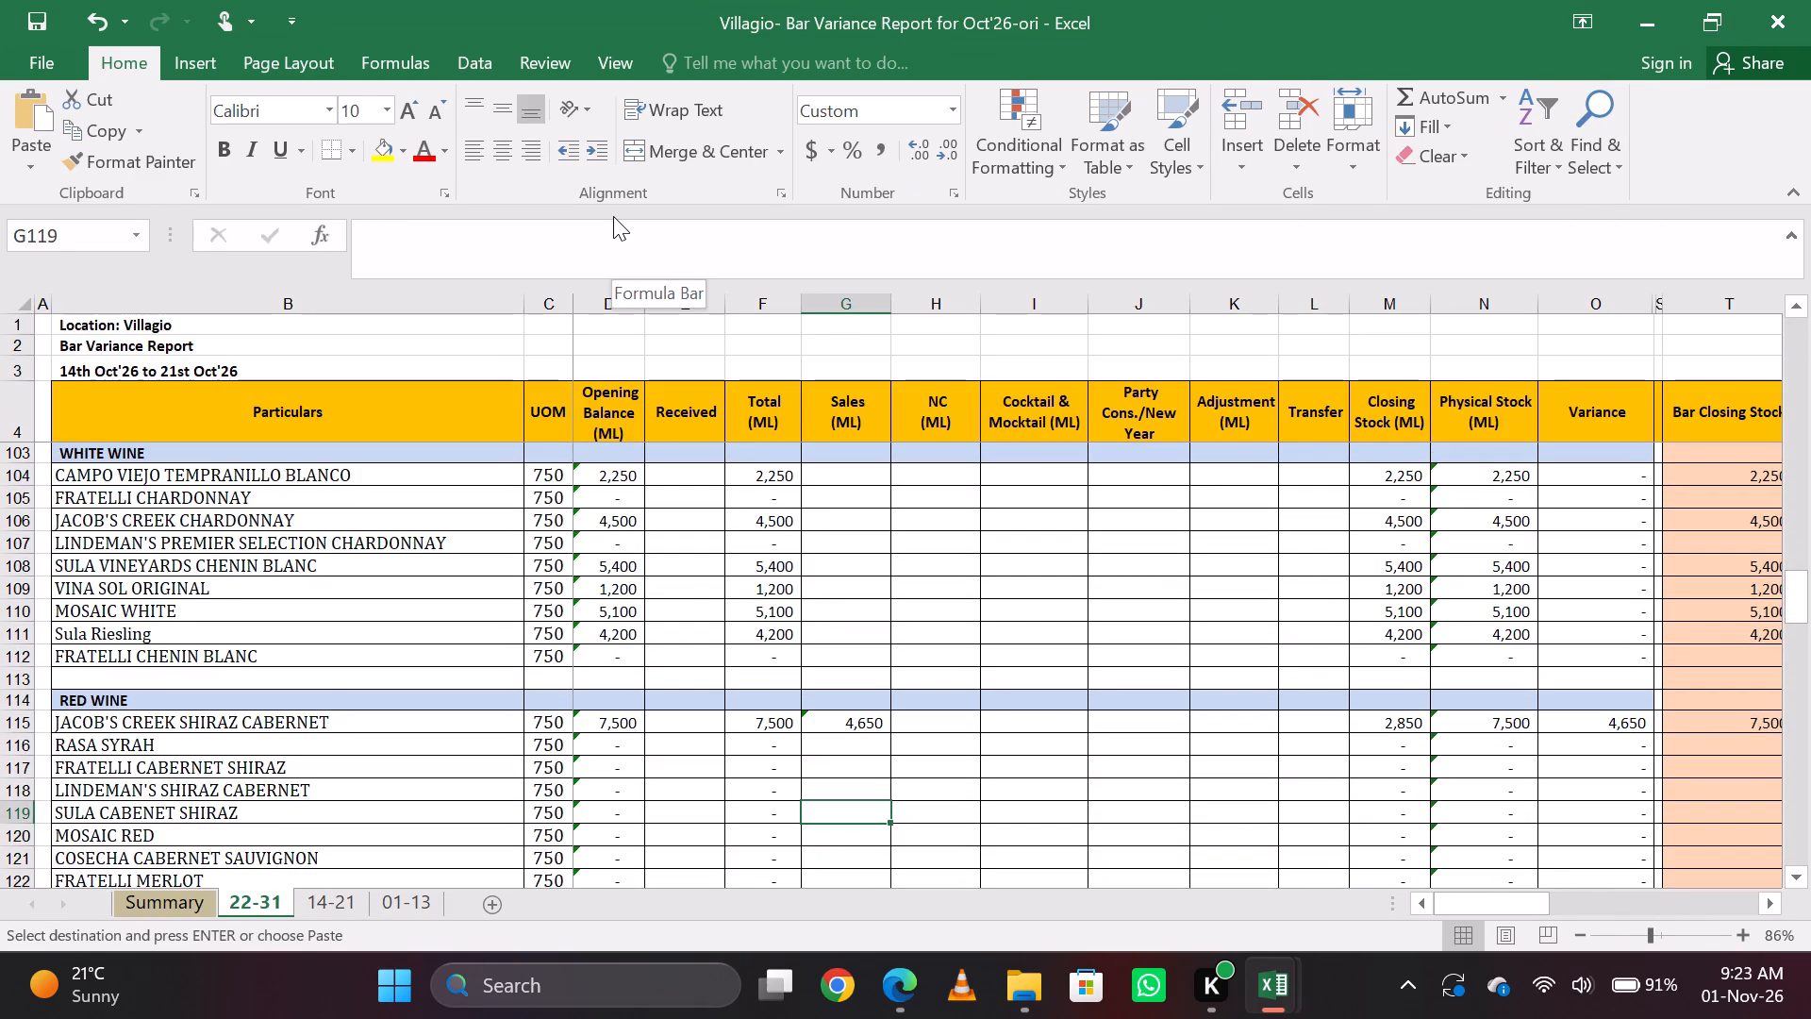
{"action": "key", "text": "alt+Tab"}
{"action": "key", "text": "alt+Tab"}
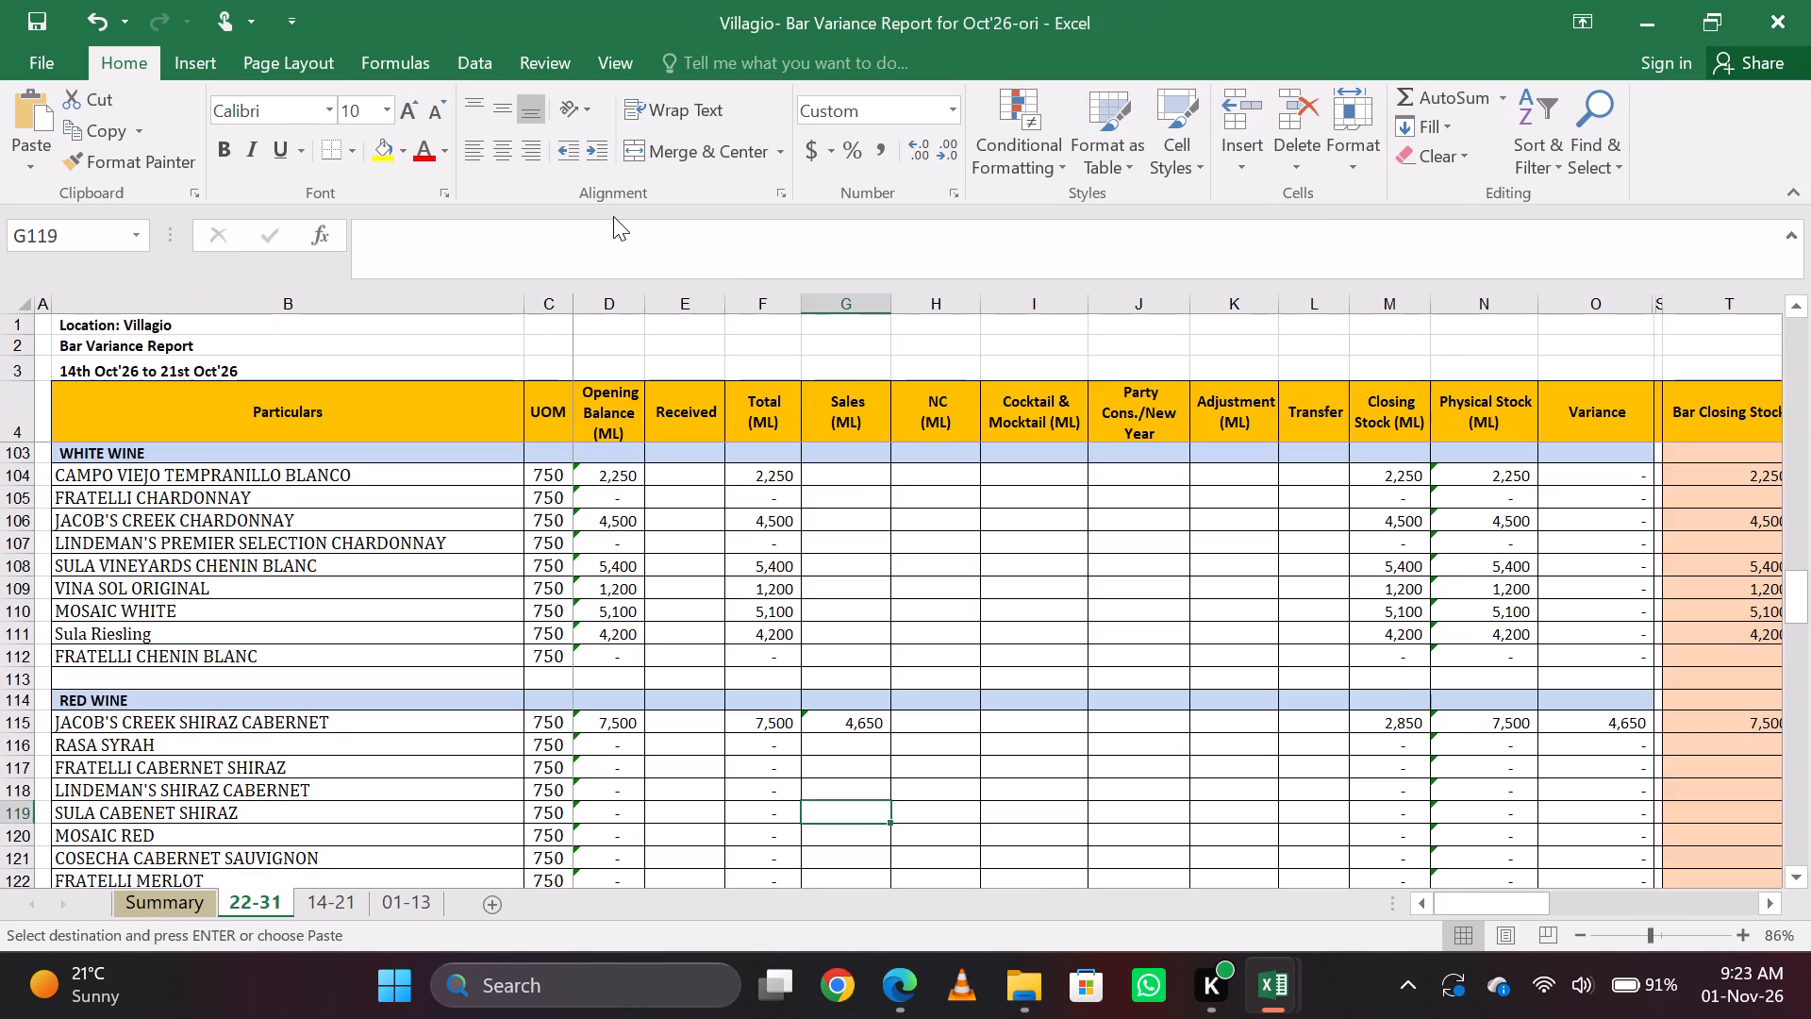
{"action": "key", "text": "Up"}
{"action": "key", "text": "Down"}
{"action": "key", "text": "Up"}
{"action": "key", "text": "Up"}
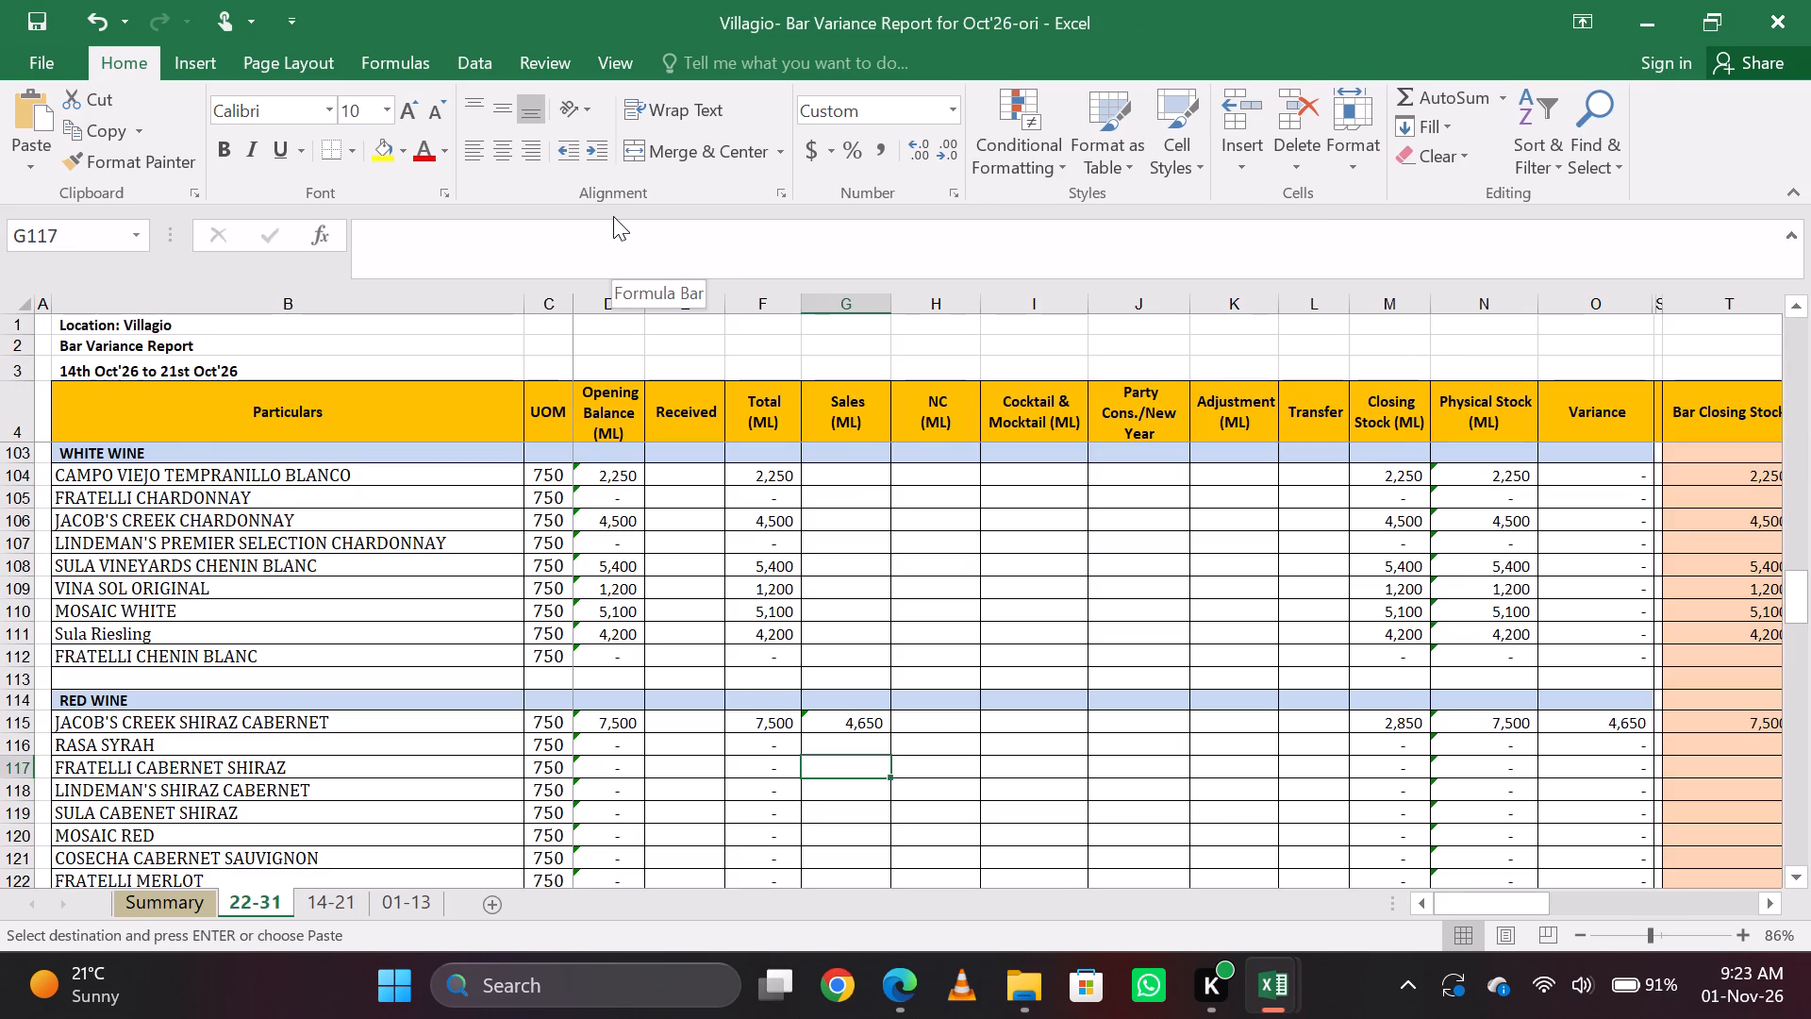
{"action": "key", "text": "Down"}
{"action": "key", "text": "Up"}
{"action": "key", "text": "Up"}
{"action": "key", "text": "Up"}
{"action": "key", "text": "Up"}
{"action": "key", "text": "Up"}
{"action": "key", "text": "Up"}
{"action": "key", "text": "Up"}
{"action": "key", "text": "Up"}
{"action": "key", "text": "Up"}
{"action": "key", "text": "Up"}
{"action": "key", "text": "alt+Tab"}
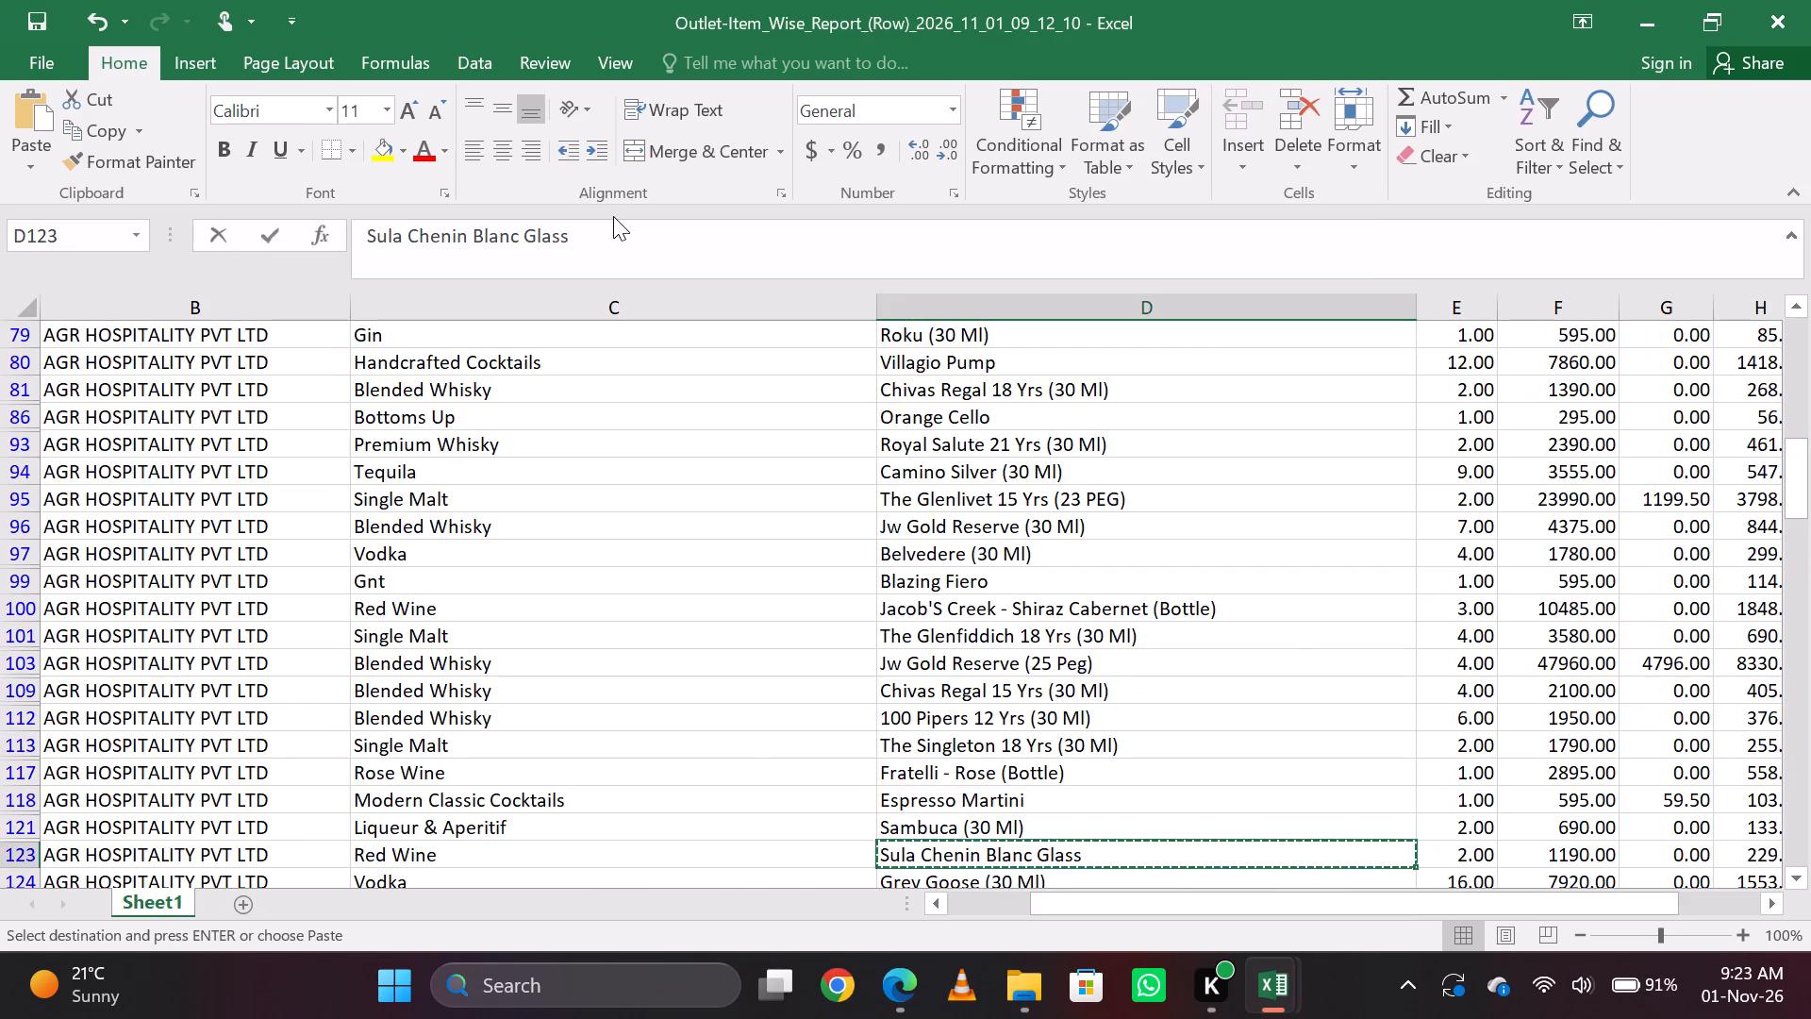
{"action": "key", "text": "alt+Tab"}
{"action": "key", "text": "Down"}
{"action": "key", "text": "Up"}
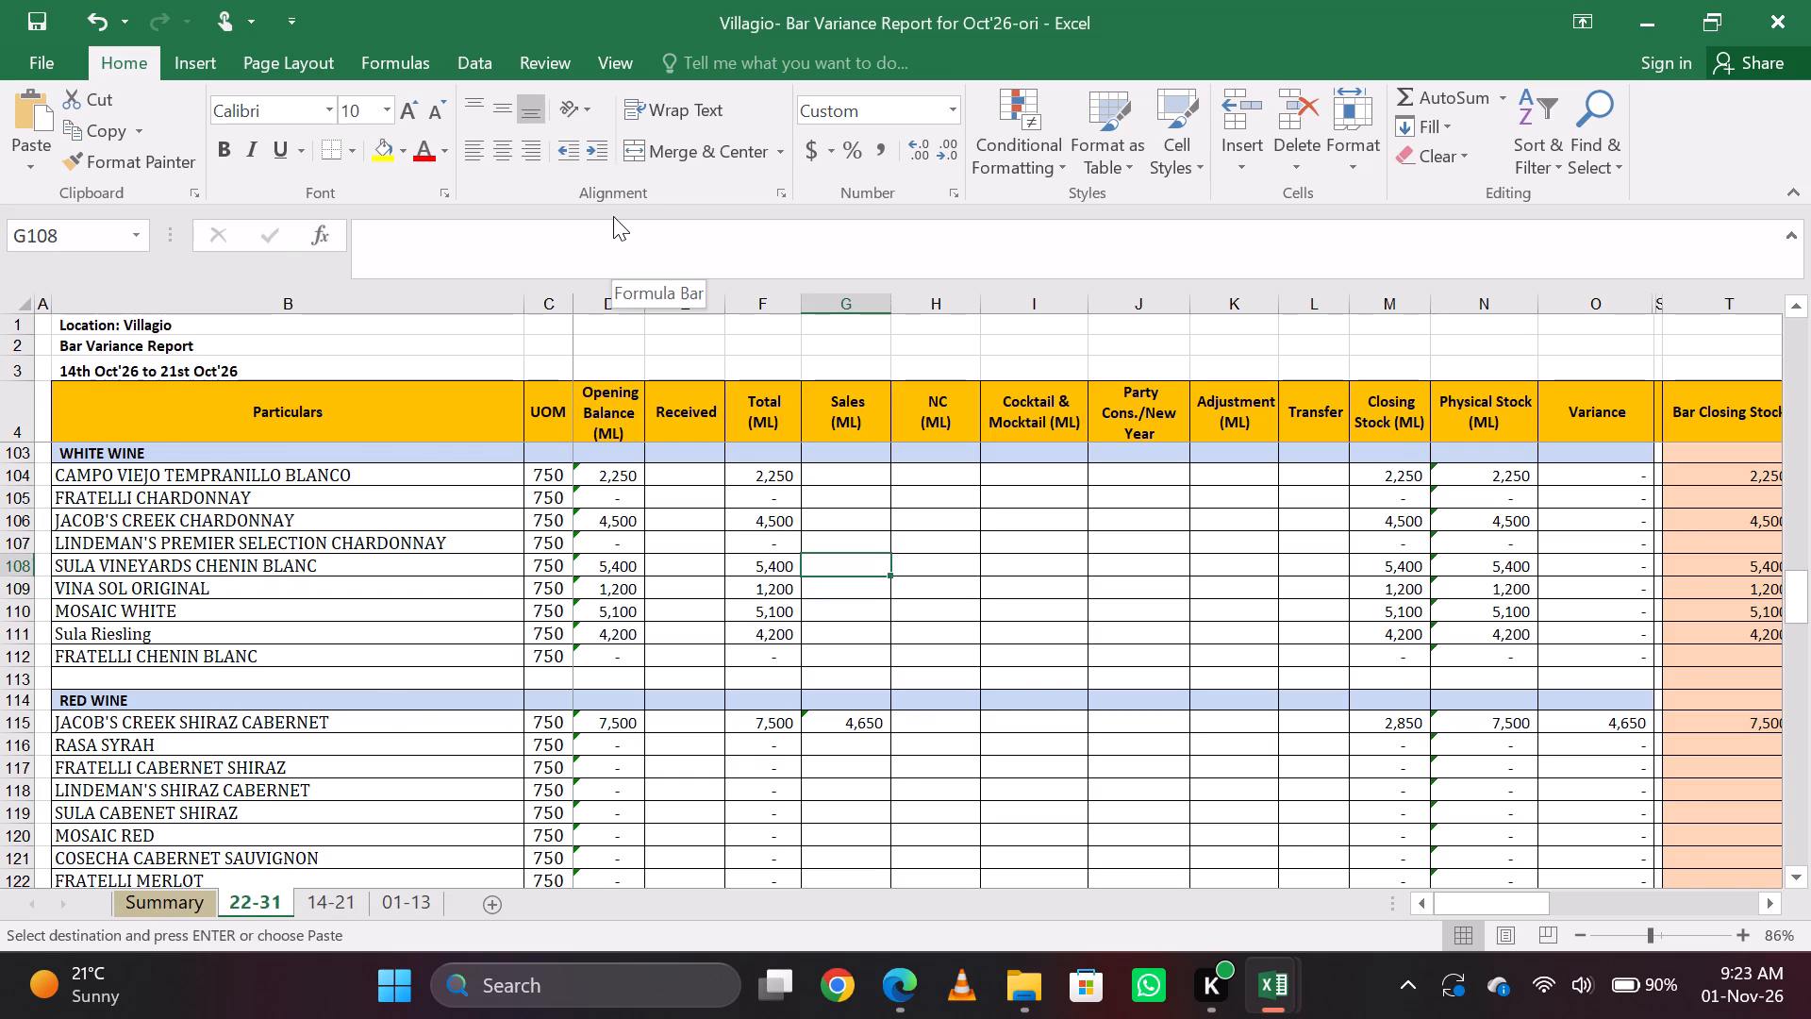
{"action": "key", "text": "alt+Tab"}
{"action": "key", "text": "alt+Tab"}
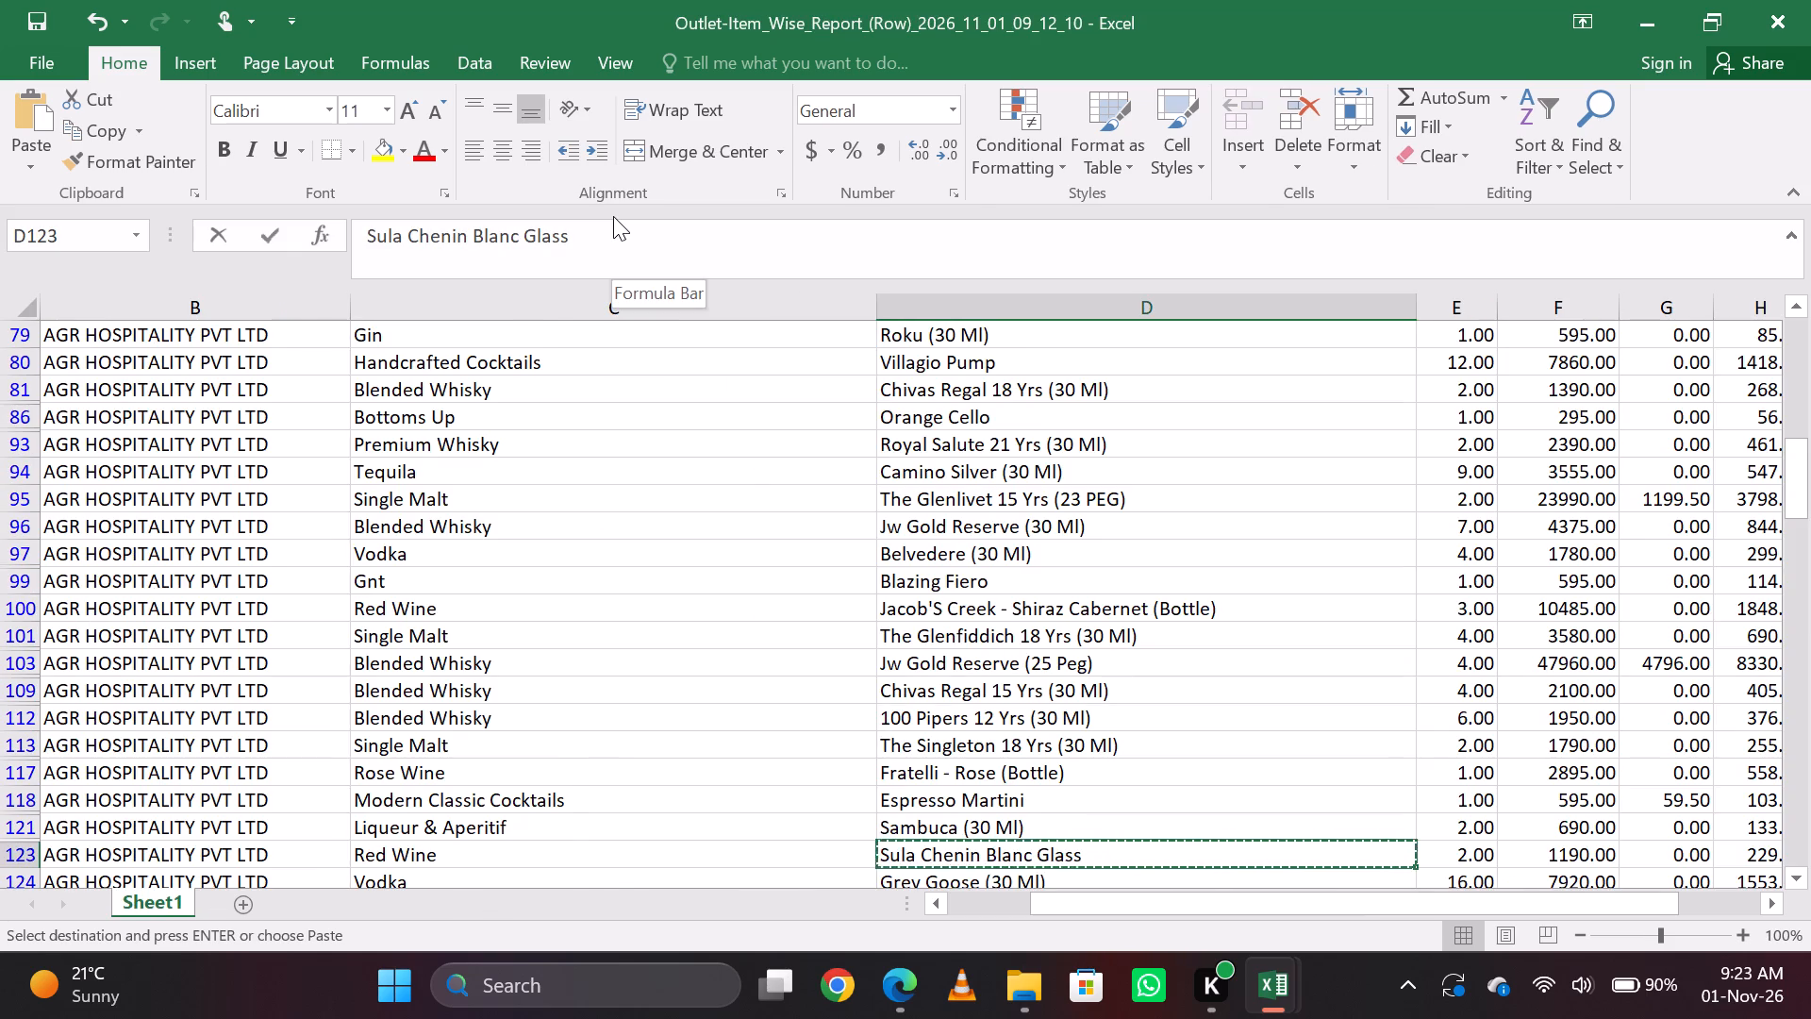
{"action": "type", "text": "=300"}
{"action": "key", "text": "Return"}
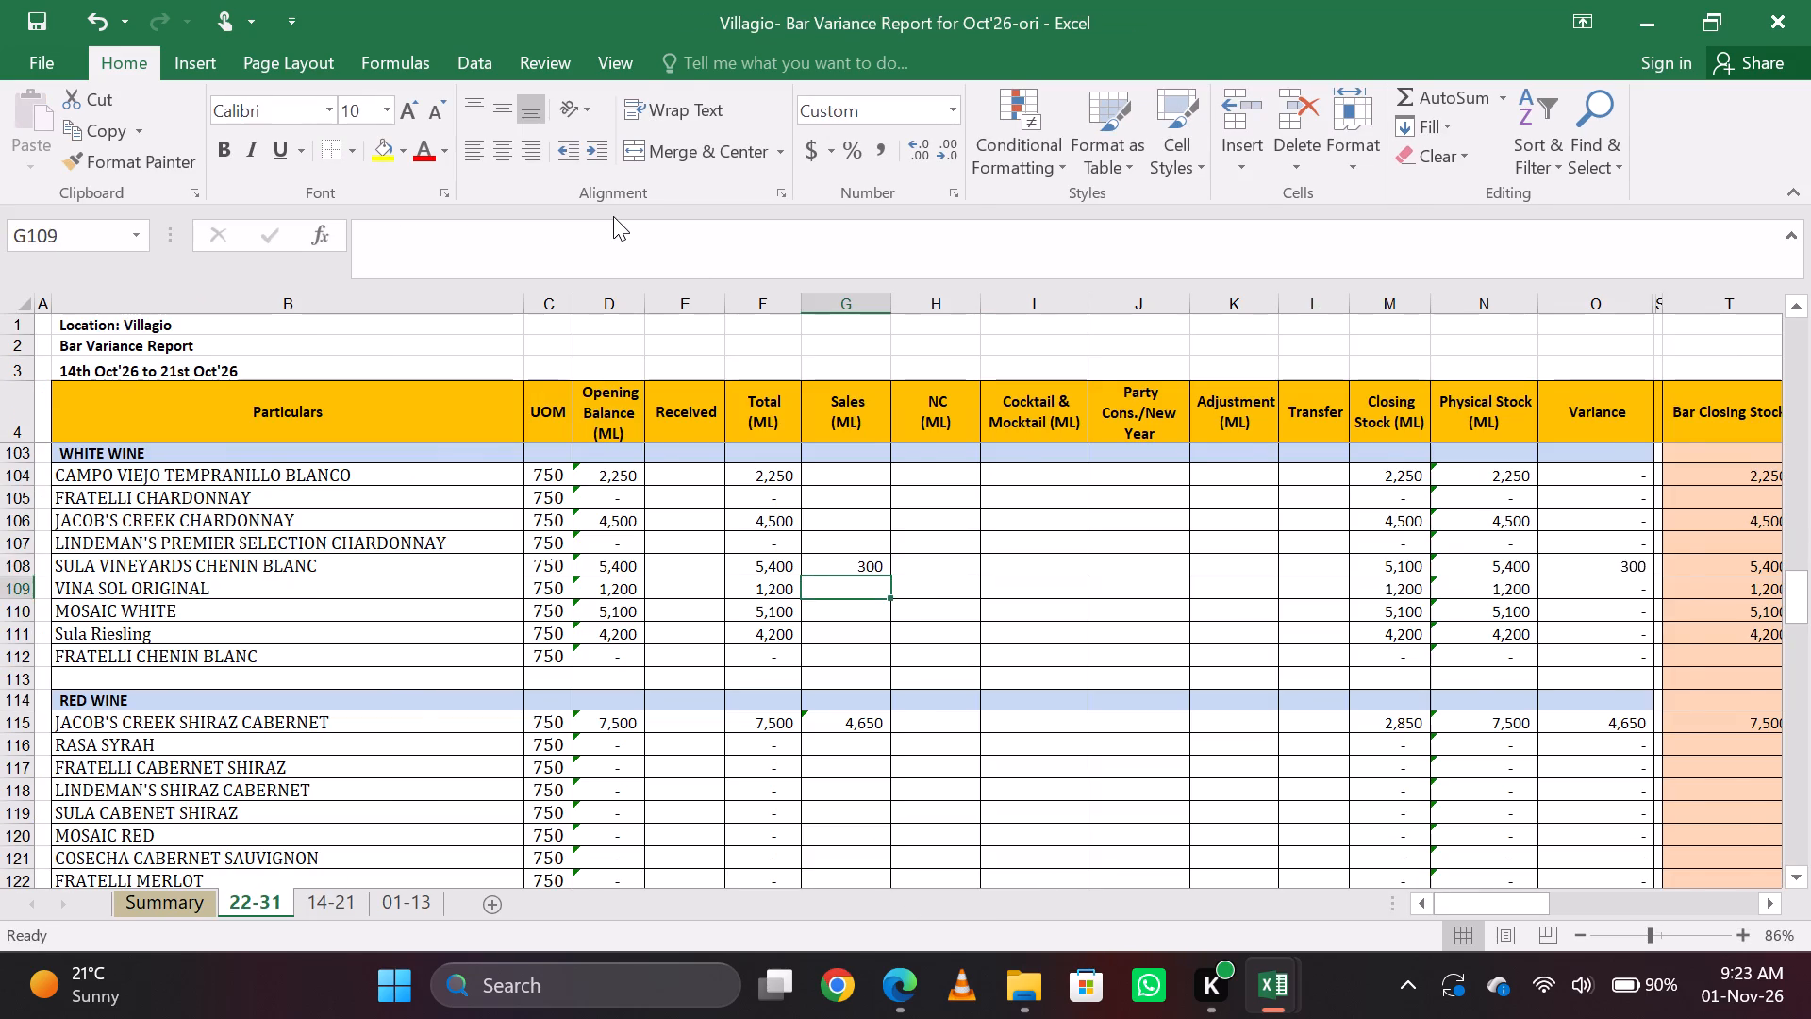
{"action": "key", "text": "Up"}
Copy the Grey Goose (30 Ml) item name, and enter =16*30 as GREYGOOSE's Sales (ML) in the bar variance report.
{"action": "key", "text": "alt+Tab"}
{"action": "key", "text": "Down"}
{"action": "key", "text": "ctrl+c"}
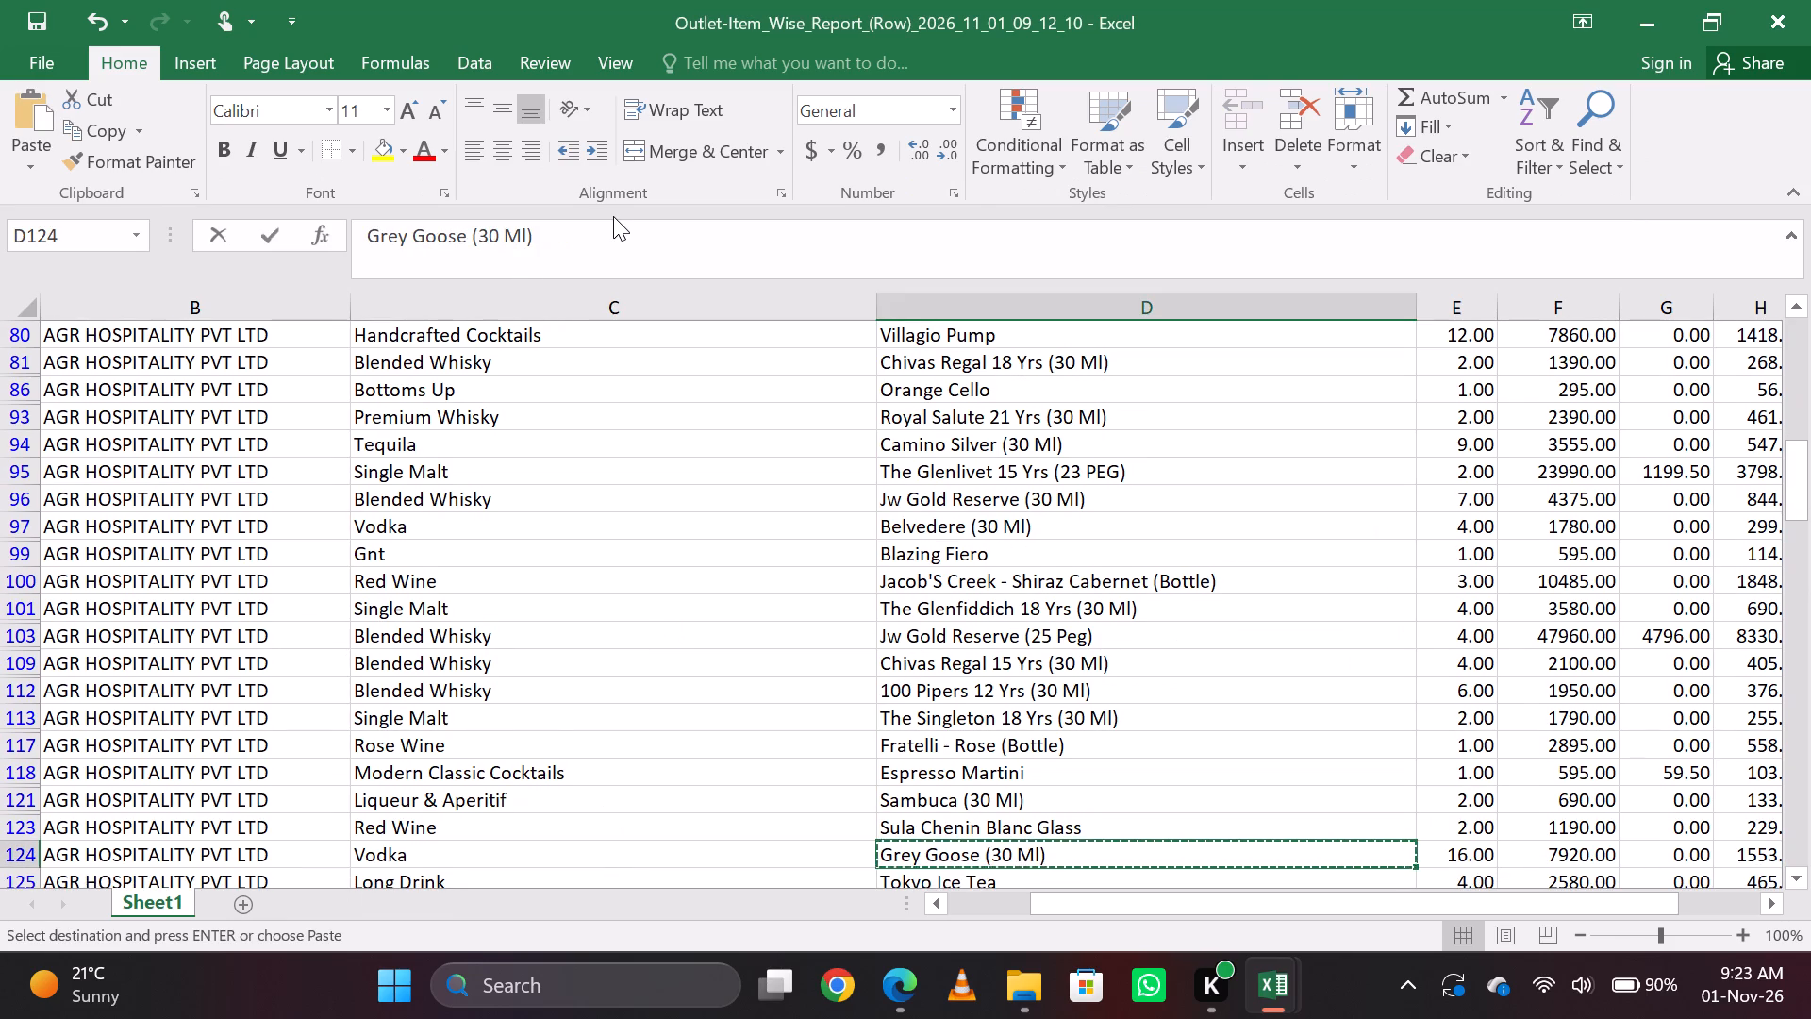
{"action": "key", "text": "alt+Tab"}
{"action": "key", "text": "Page_Up"}
{"action": "key", "text": "Page_Up"}
{"action": "key", "text": "Page_Up"}
{"action": "key", "text": "Page_Up"}
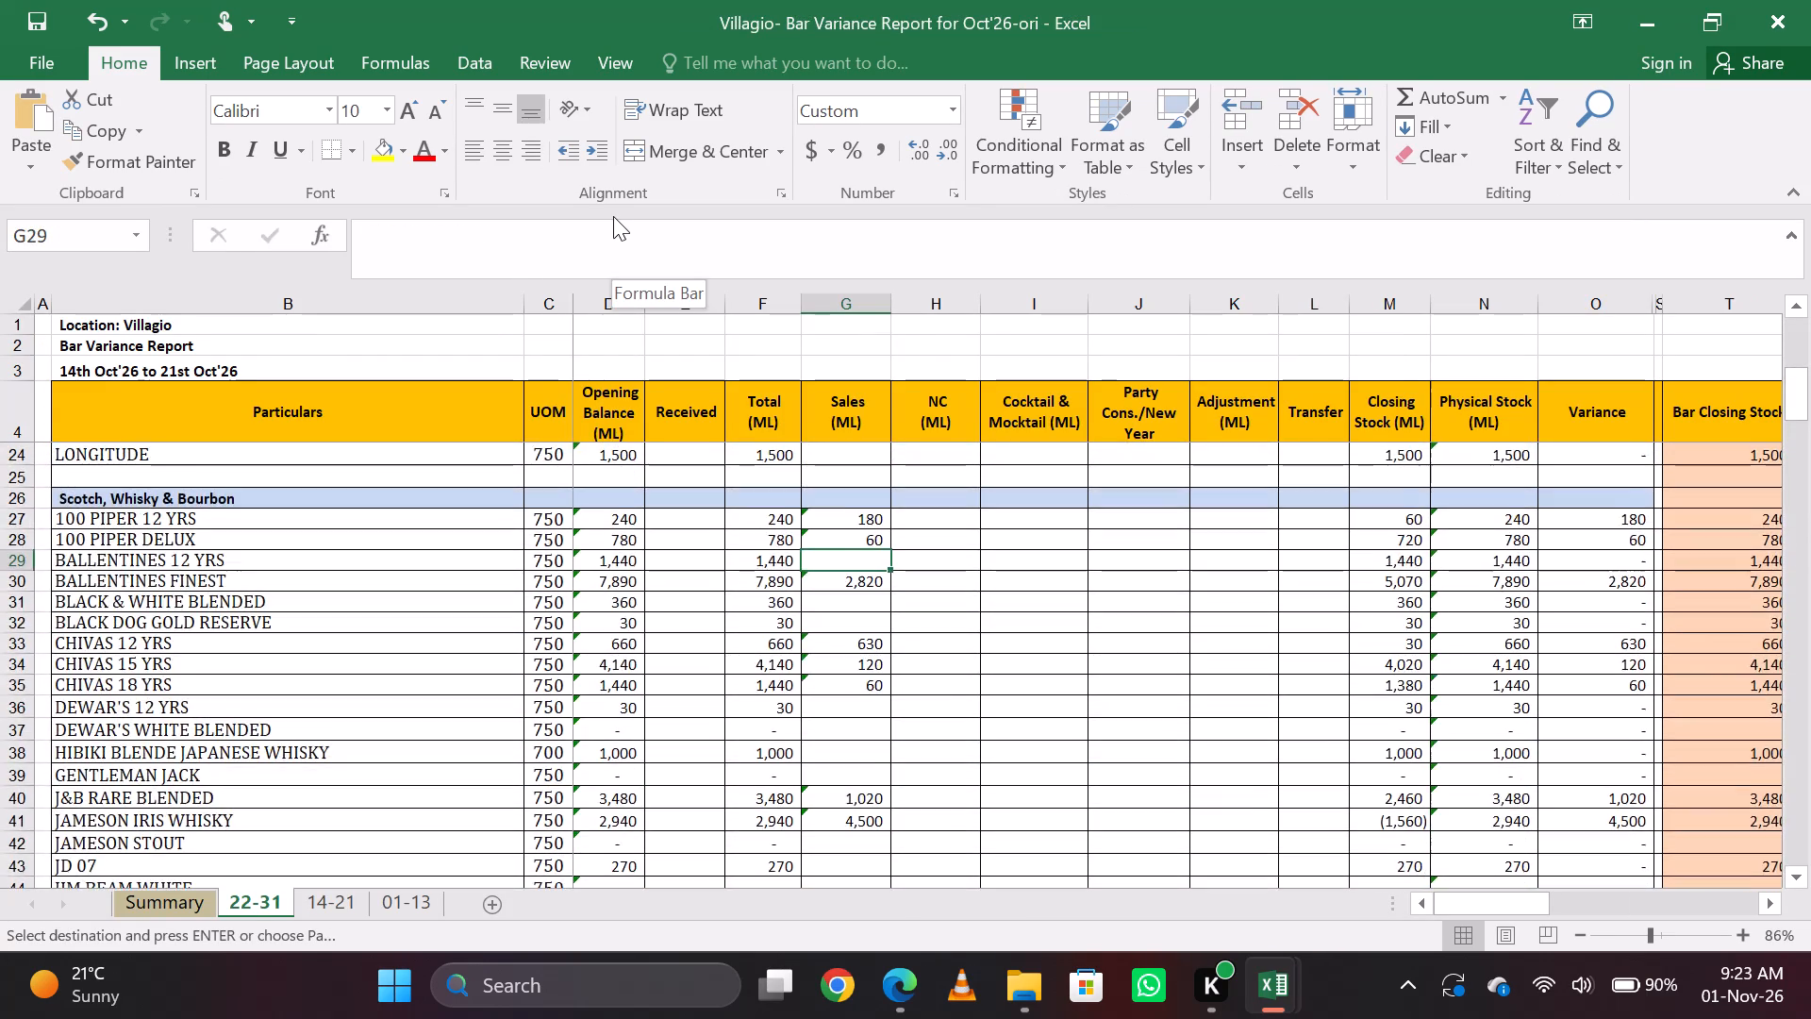
{"action": "key", "text": "Page_Down"}
{"action": "key", "text": "Down"}
{"action": "key", "text": "Down"}
{"action": "key", "text": "Down"}
{"action": "key", "text": "Down"}
{"action": "key", "text": "Down"}
{"action": "key", "text": "Down"}
{"action": "key", "text": "Down"}
{"action": "key", "text": "Down"}
{"action": "key", "text": "Down"}
{"action": "key", "text": "Down"}
{"action": "key", "text": "Down"}
{"action": "key", "text": "Down"}
{"action": "key", "text": "Down"}
{"action": "key", "text": "Down"}
{"action": "key", "text": "Down"}
{"action": "key", "text": "Down"}
{"action": "key", "text": "Down"}
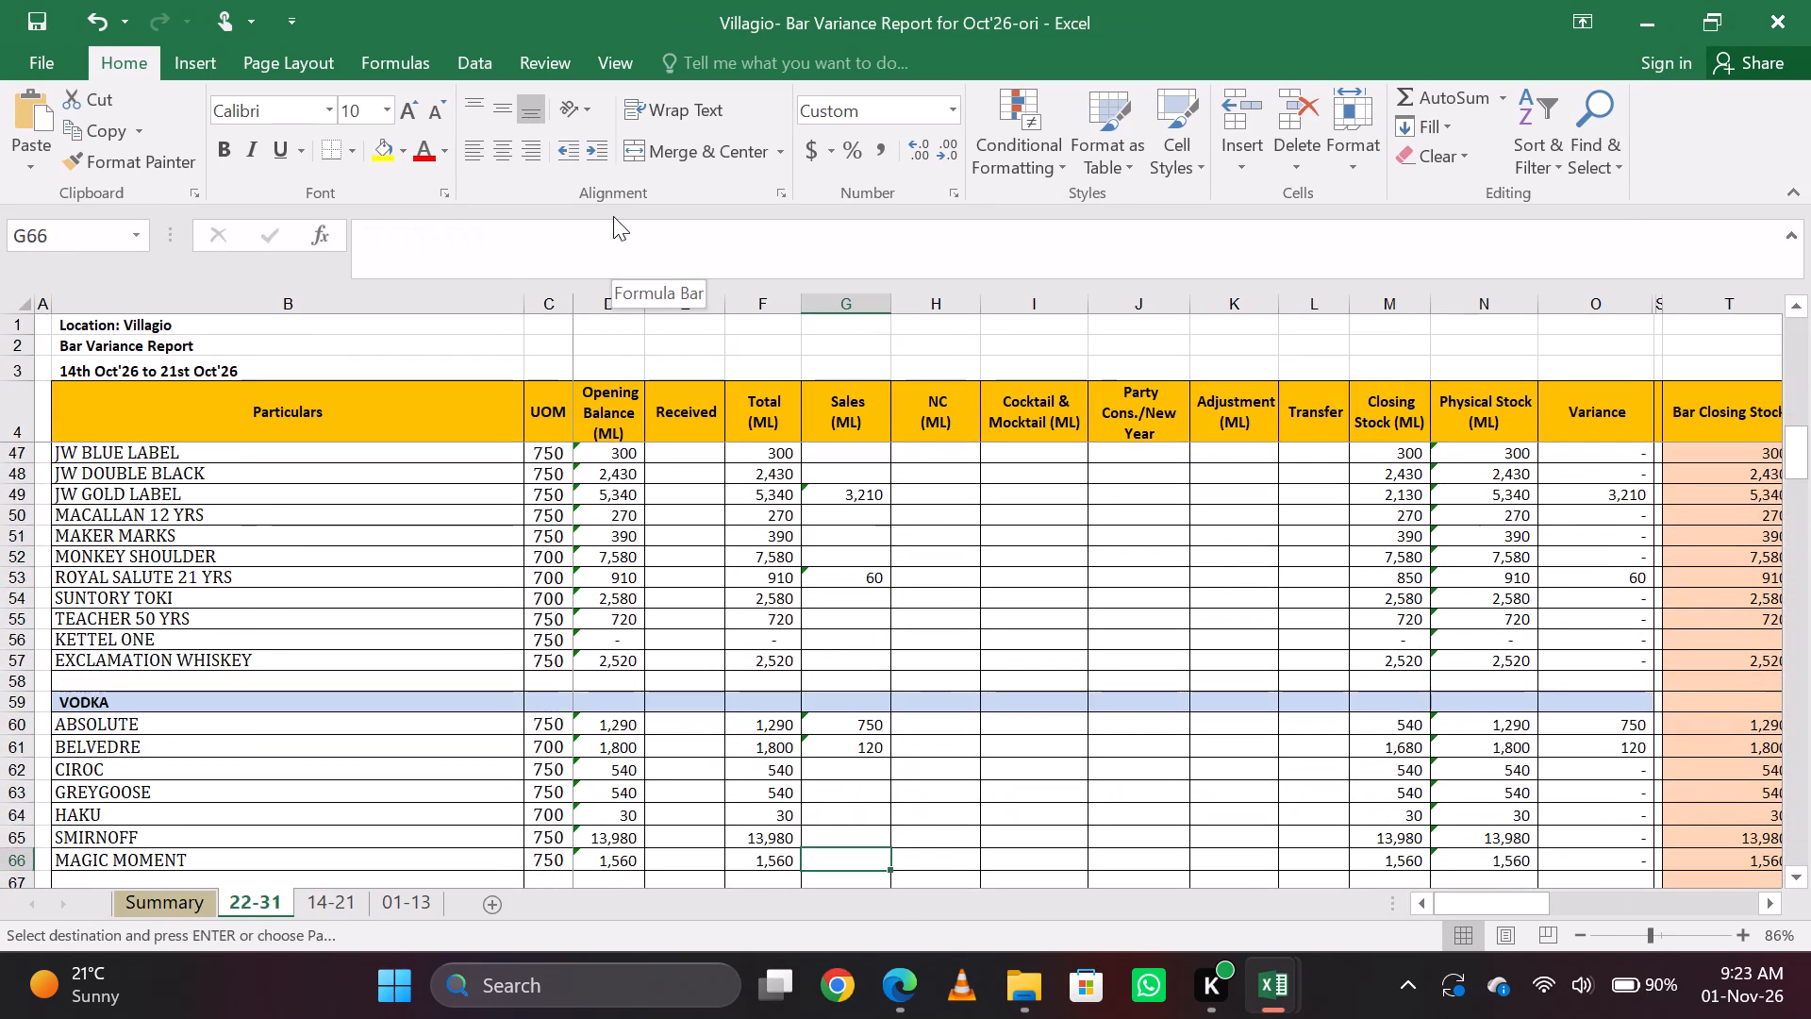
{"action": "key", "text": "Up"}
{"action": "key", "text": "Up"}
{"action": "key", "text": "Up"}
{"action": "key", "text": "Down"}
{"action": "key", "text": "Down"}
{"action": "key", "text": "Down"}
{"action": "key", "text": "Up"}
{"action": "key", "text": "Up"}
{"action": "key", "text": "Up"}
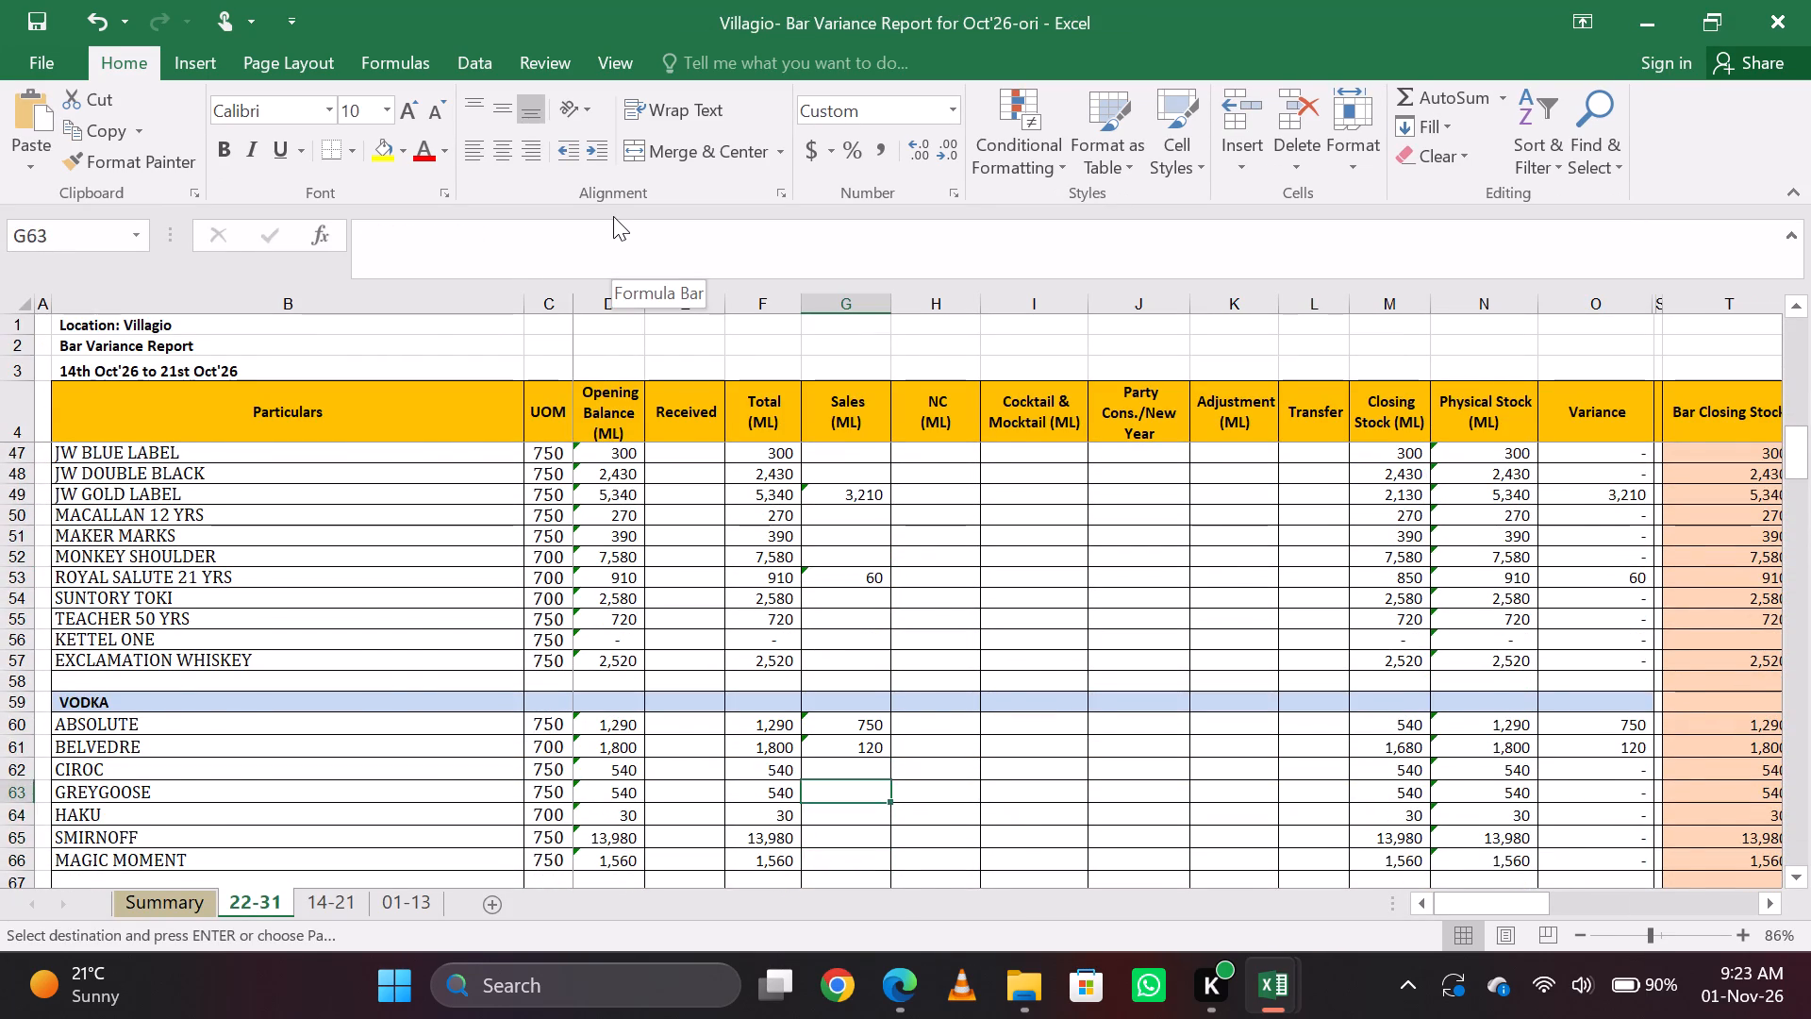
{"action": "key", "text": "alt+Tab"}
{"action": "key", "text": "alt+Tab"}
{"action": "type", "text": "=16*30"}
{"action": "key", "text": "Return"}
{"action": "key", "text": "Up"}
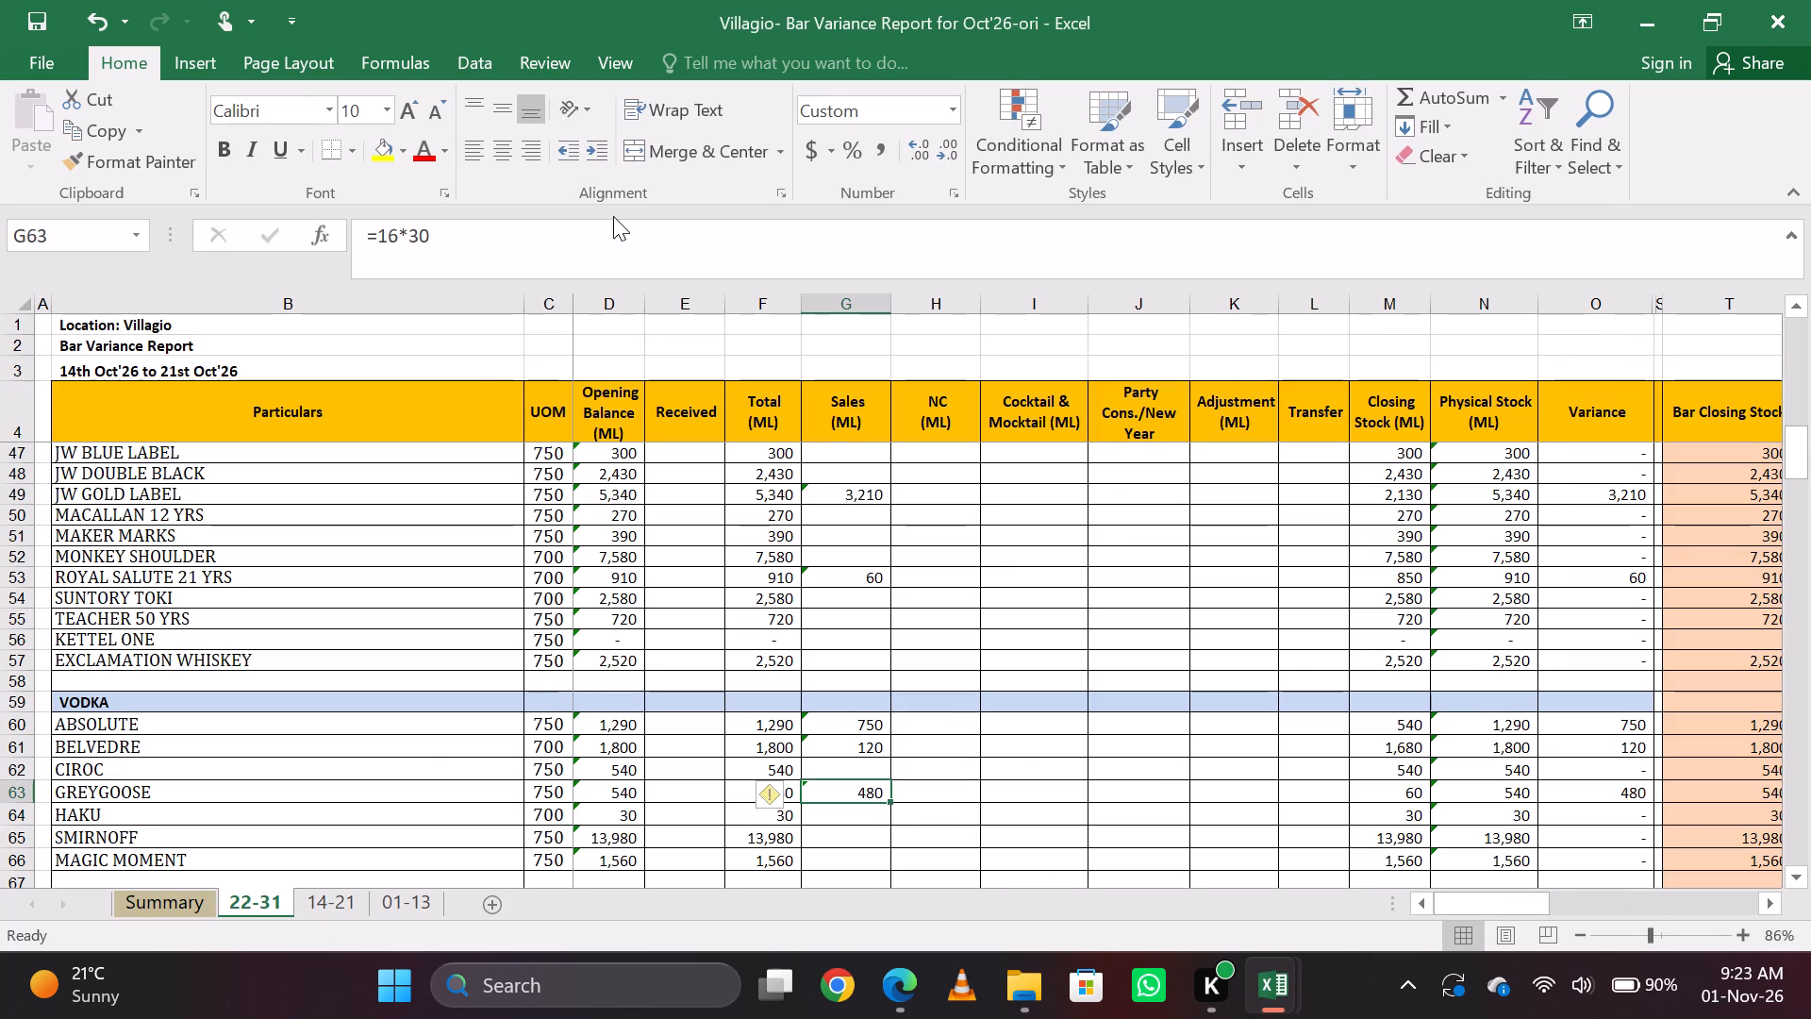
Copy the Tokyo Ice Tea item name, find Tokyo iced tea in the cocktail/mocktail workbook using a shortened name, and enter 4 as its Sale & NC quantity.
{"action": "key", "text": "alt+Tab"}
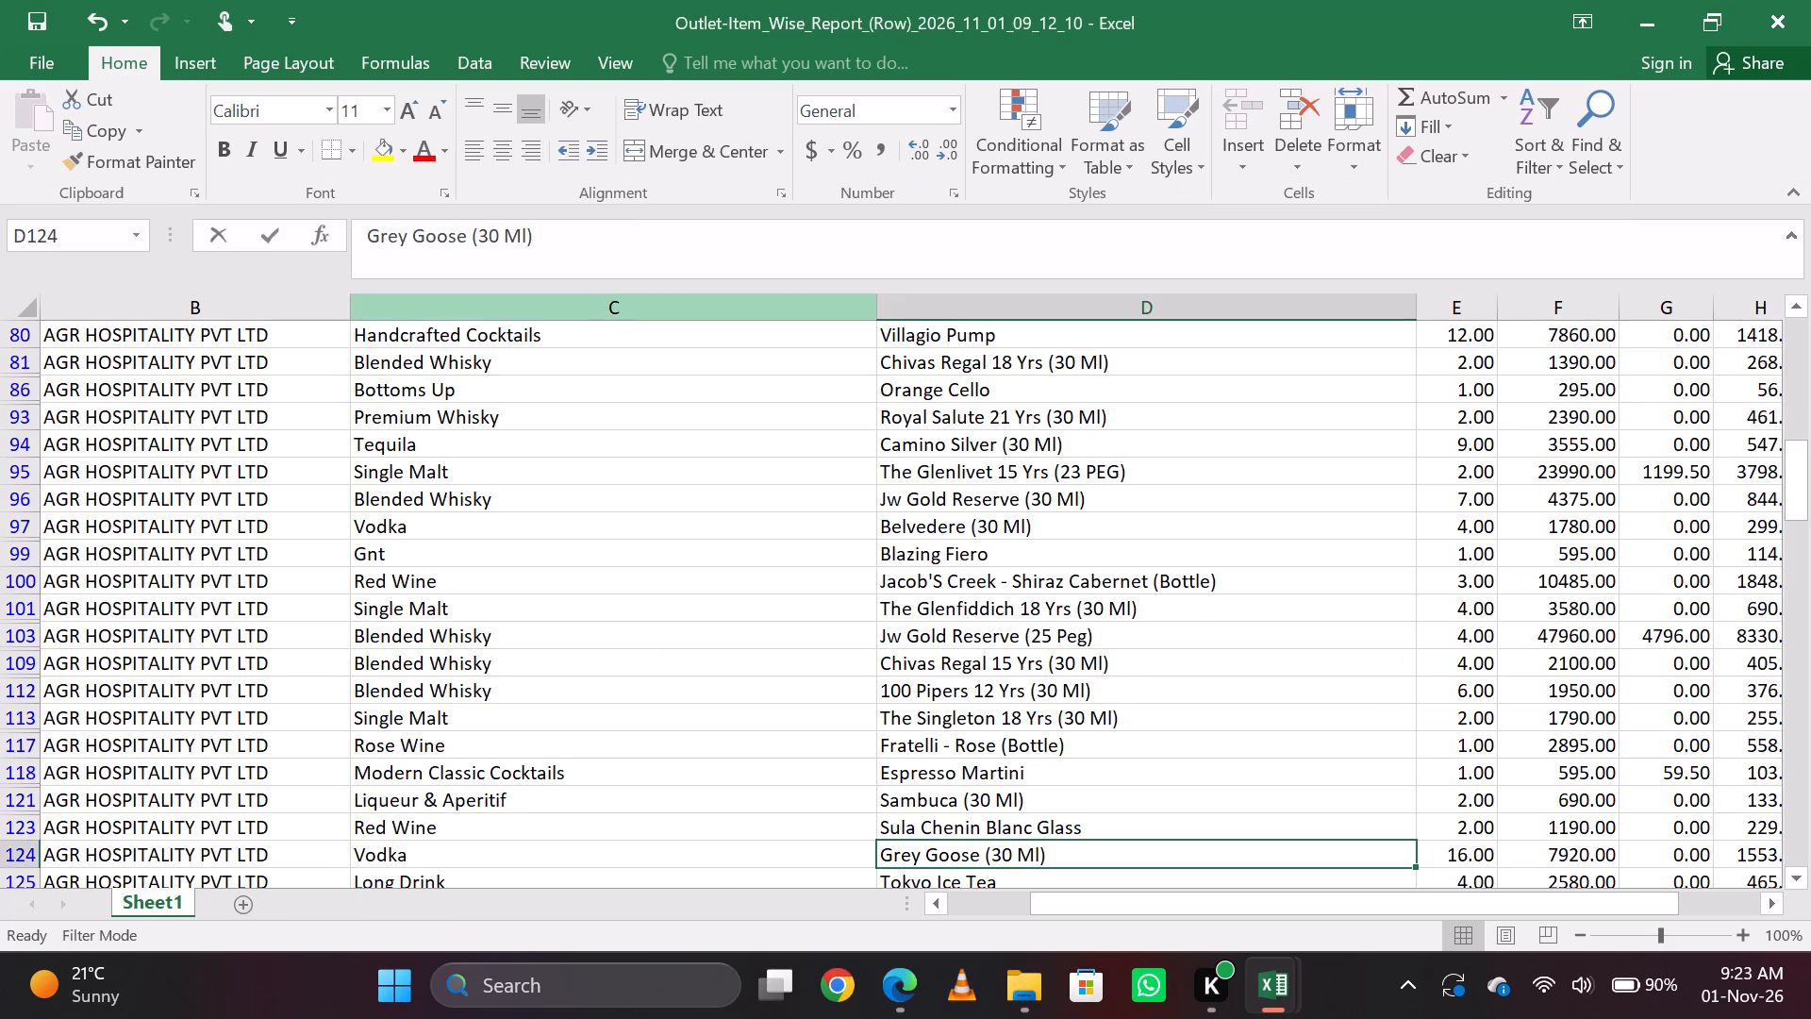
{"action": "scroll", "coordinate": [702, 611], "scroll_direction": "up", "scroll_amount": 7}
{"action": "scroll", "coordinate": [702, 611], "scroll_direction": "down", "scroll_amount": 6}
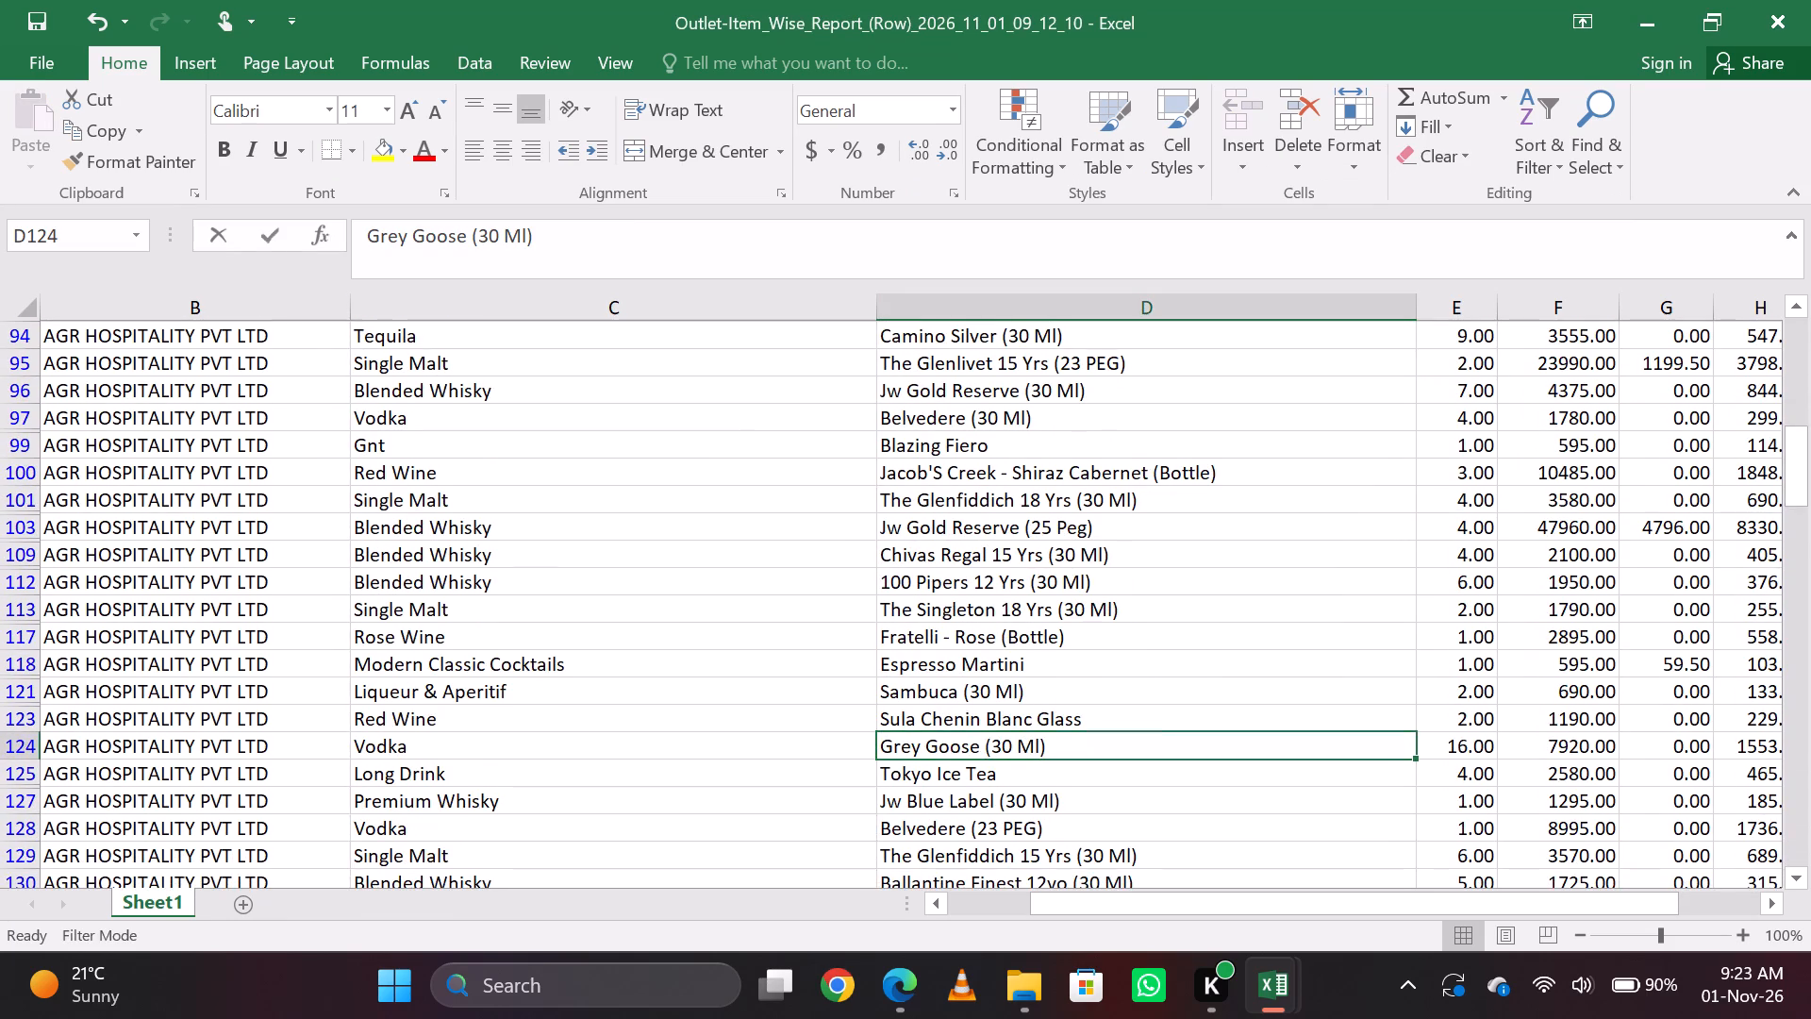
{"action": "key", "text": "Down"}
{"action": "key", "text": "ctrl+c"}
{"action": "key", "text": "alt+Tab"}
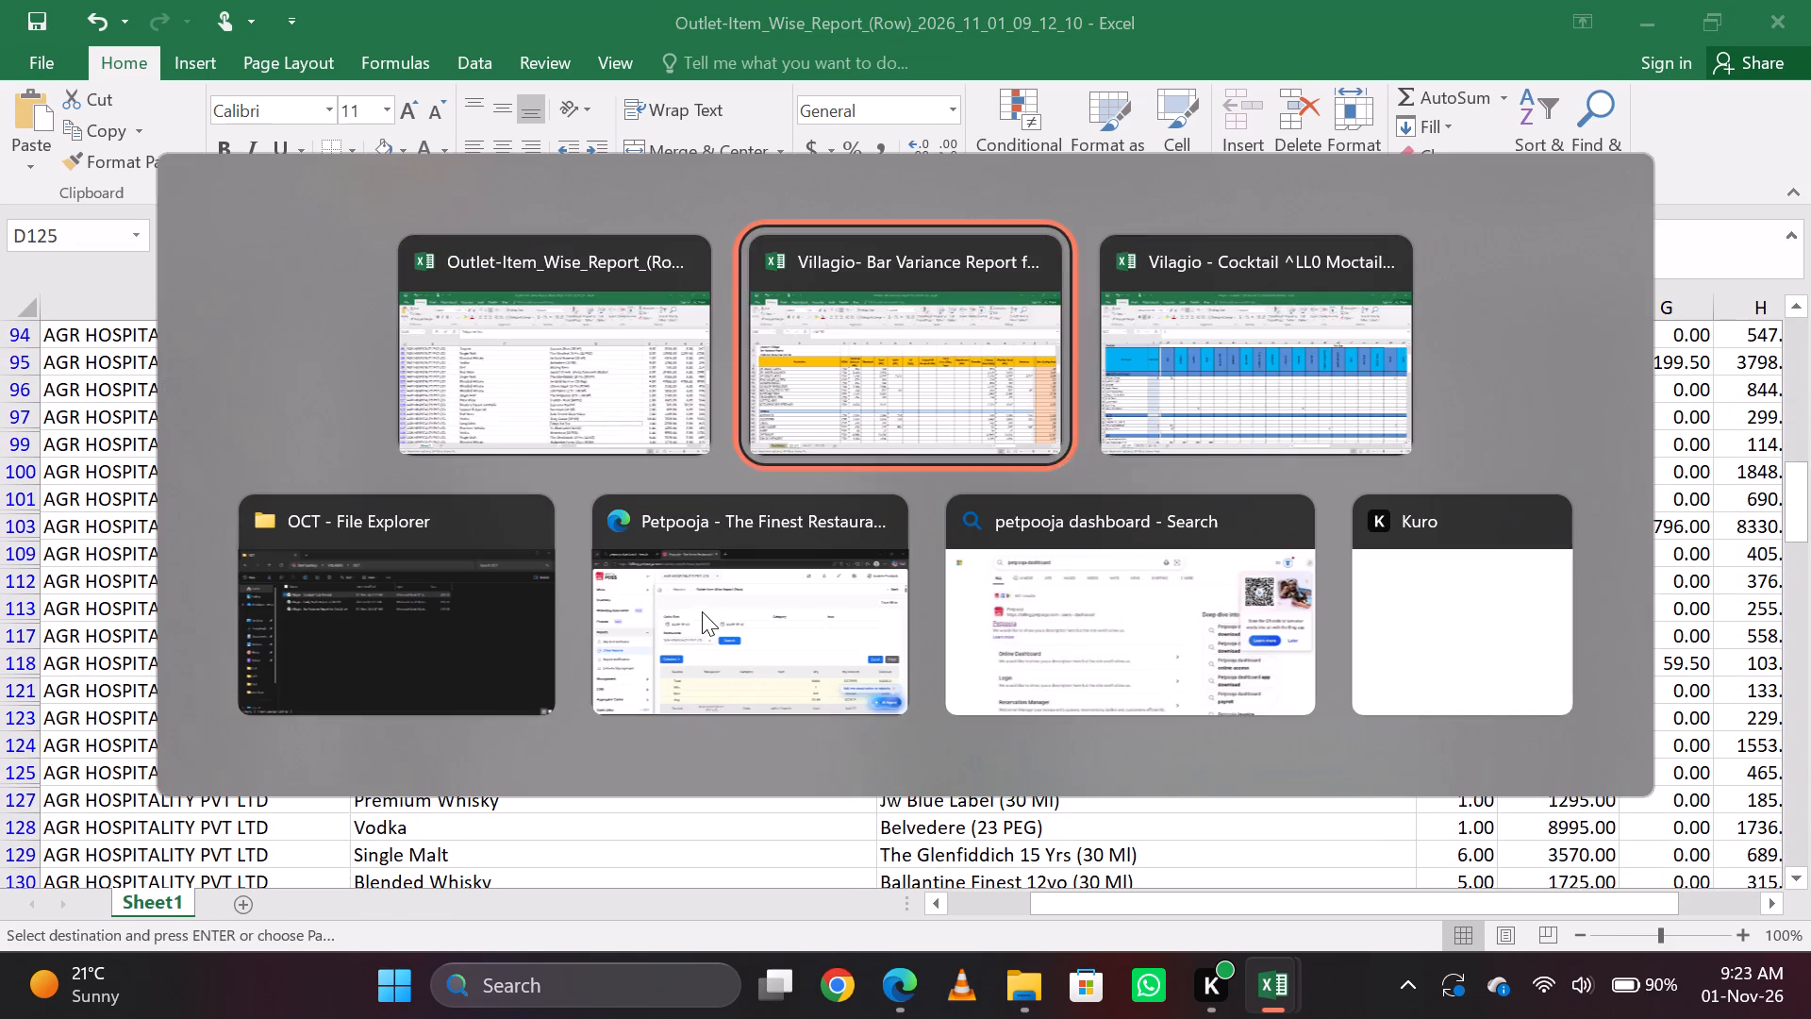
{"action": "key", "text": "alt+Tab"}
{"action": "key", "text": "ctrl+f"}
{"action": "key", "text": "ctrl+v"}
{"action": "key", "text": "Return"}
{"action": "key", "text": "Return"}
{"action": "key", "text": "BackSpace"}
{"action": "key", "text": "BackSpace"}
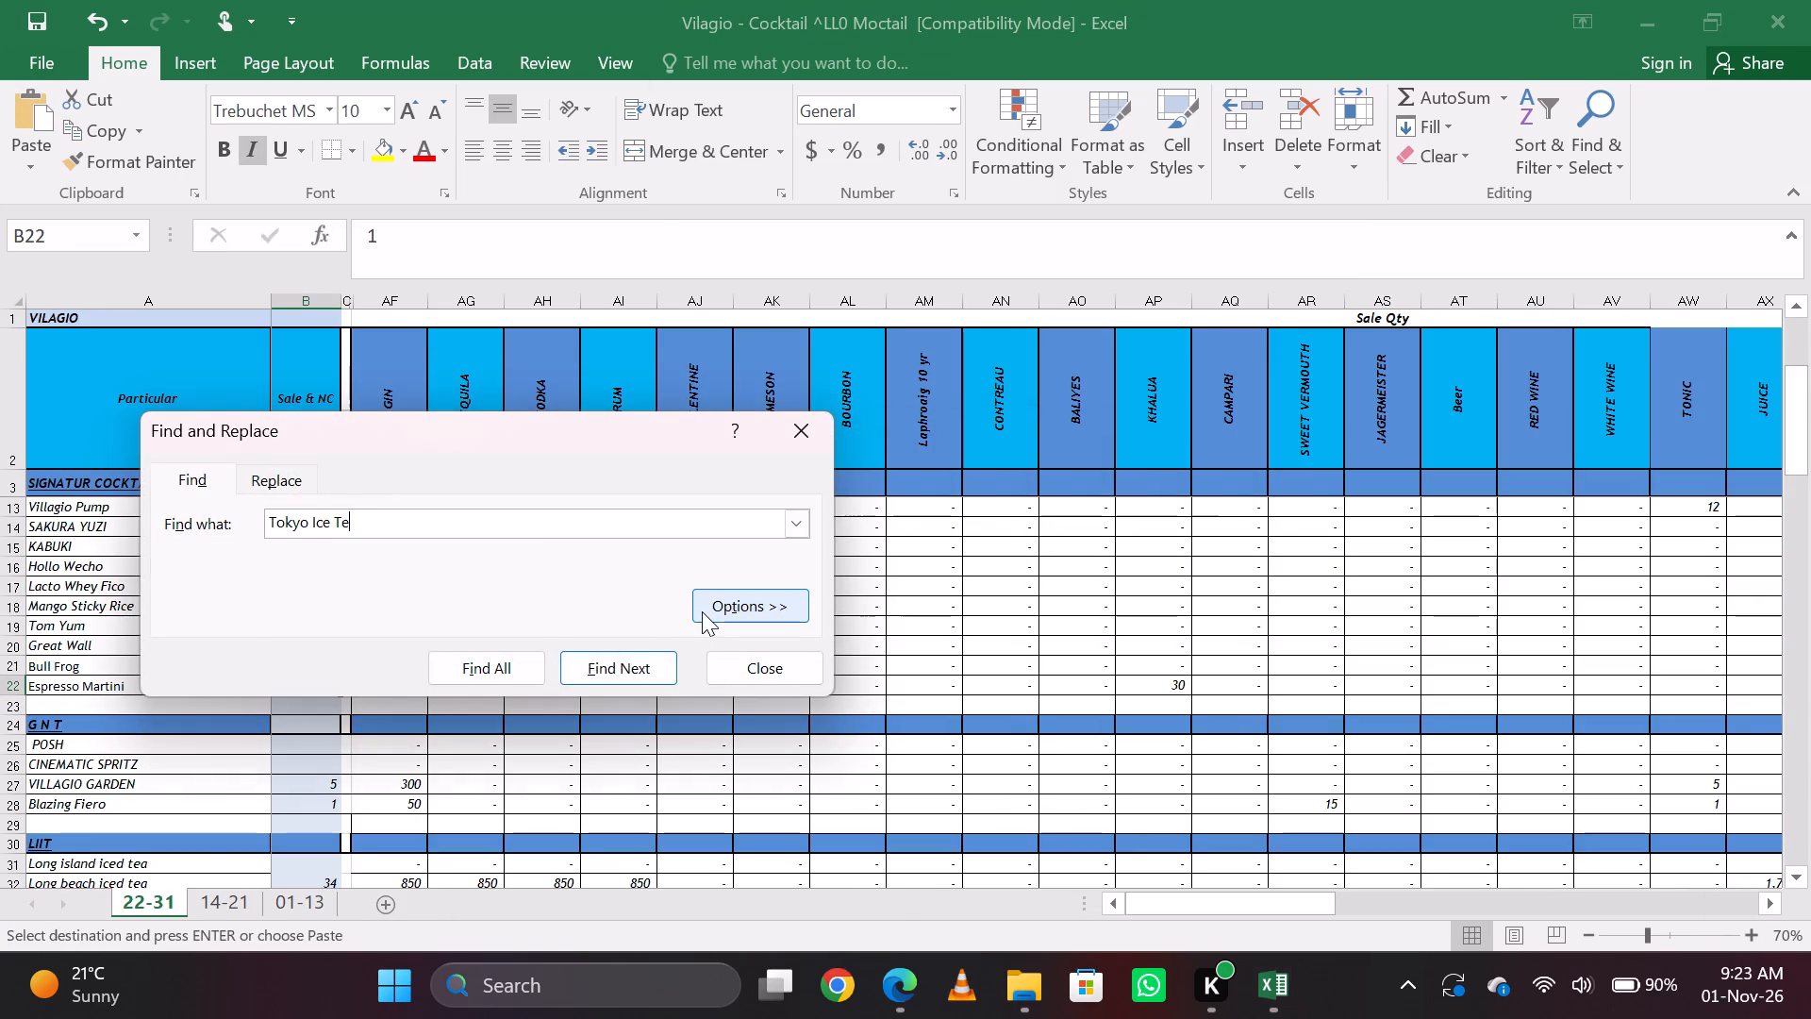
{"action": "key", "text": "BackSpace"}
{"action": "key", "text": "BackSpace"}
{"action": "key", "text": "Return"}
{"action": "key", "text": "Escape"}
{"action": "key", "text": "Right"}
{"action": "type", "text": "12"}
{"action": "key", "text": "Right"}
{"action": "key", "text": "Left"}
{"action": "type", "text": "14"}
{"action": "key", "text": "Right"}
{"action": "key", "text": "Left"}
{"action": "key", "text": "alt+Tab"}
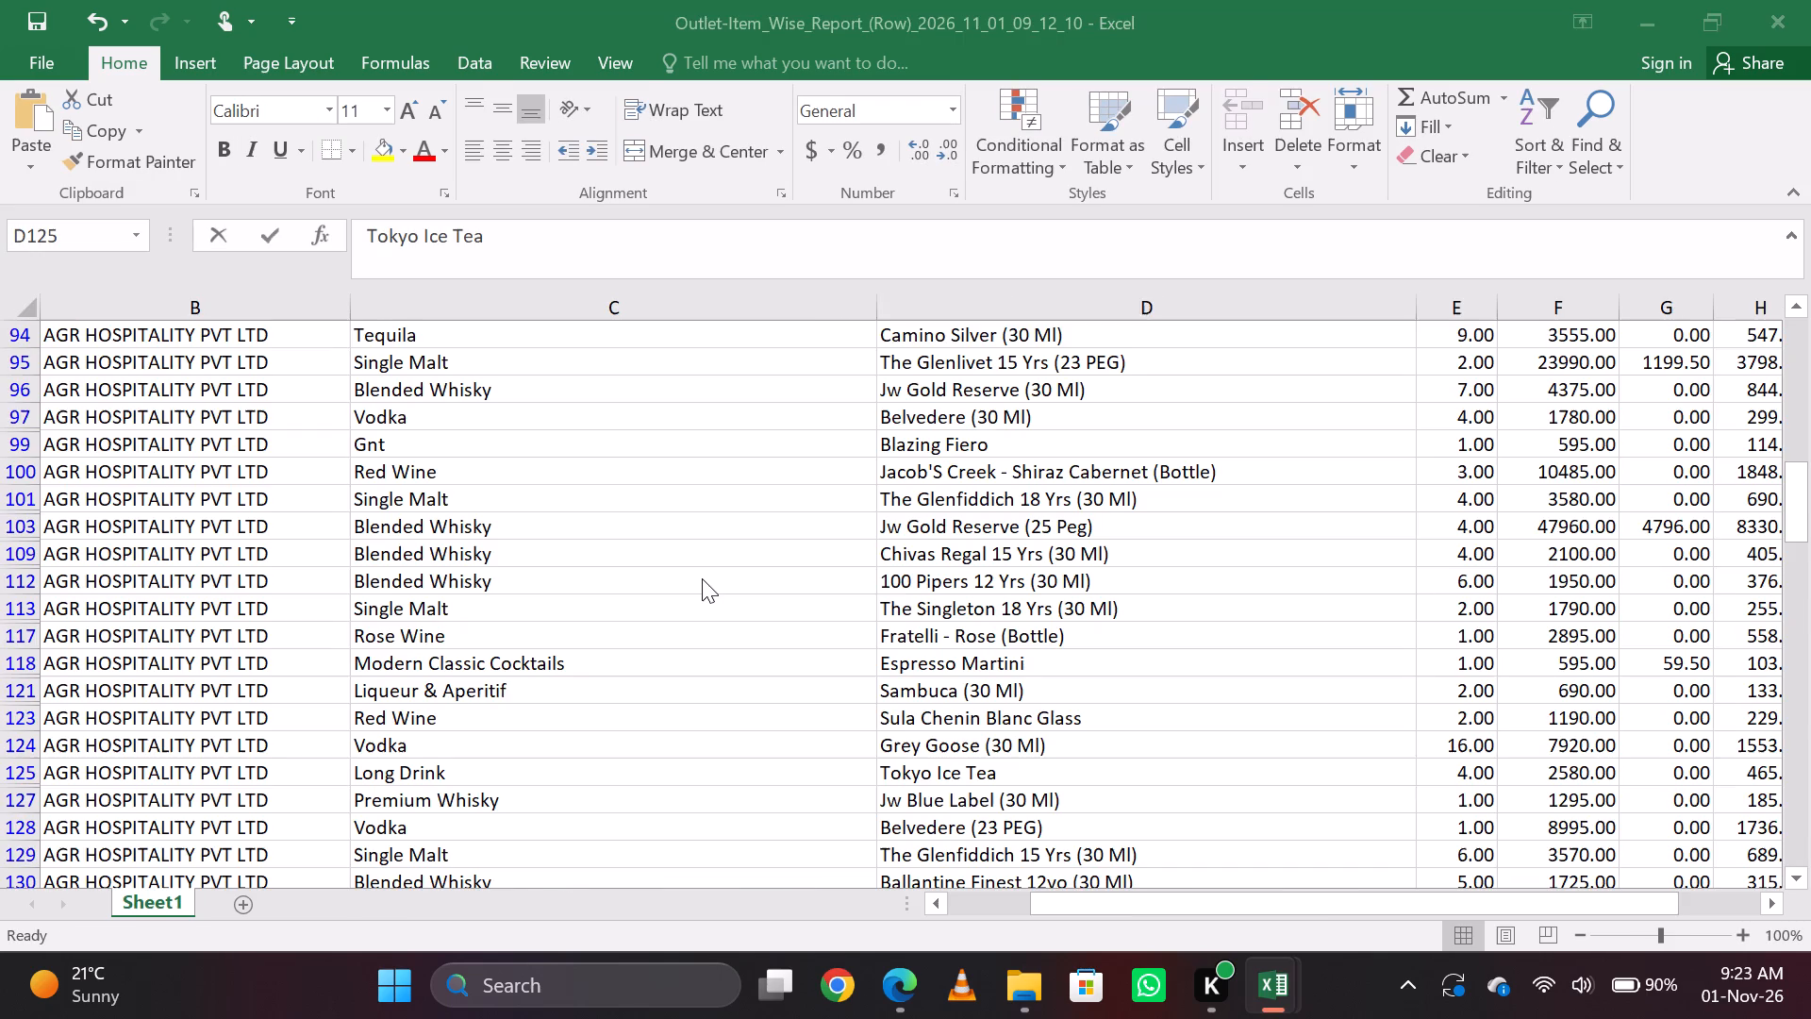
{"action": "key", "text": "alt+Tab"}
{"action": "key", "text": "Right"}
{"action": "key", "text": "Left"}
{"action": "key", "text": "4"}
{"action": "key", "text": "Right"}
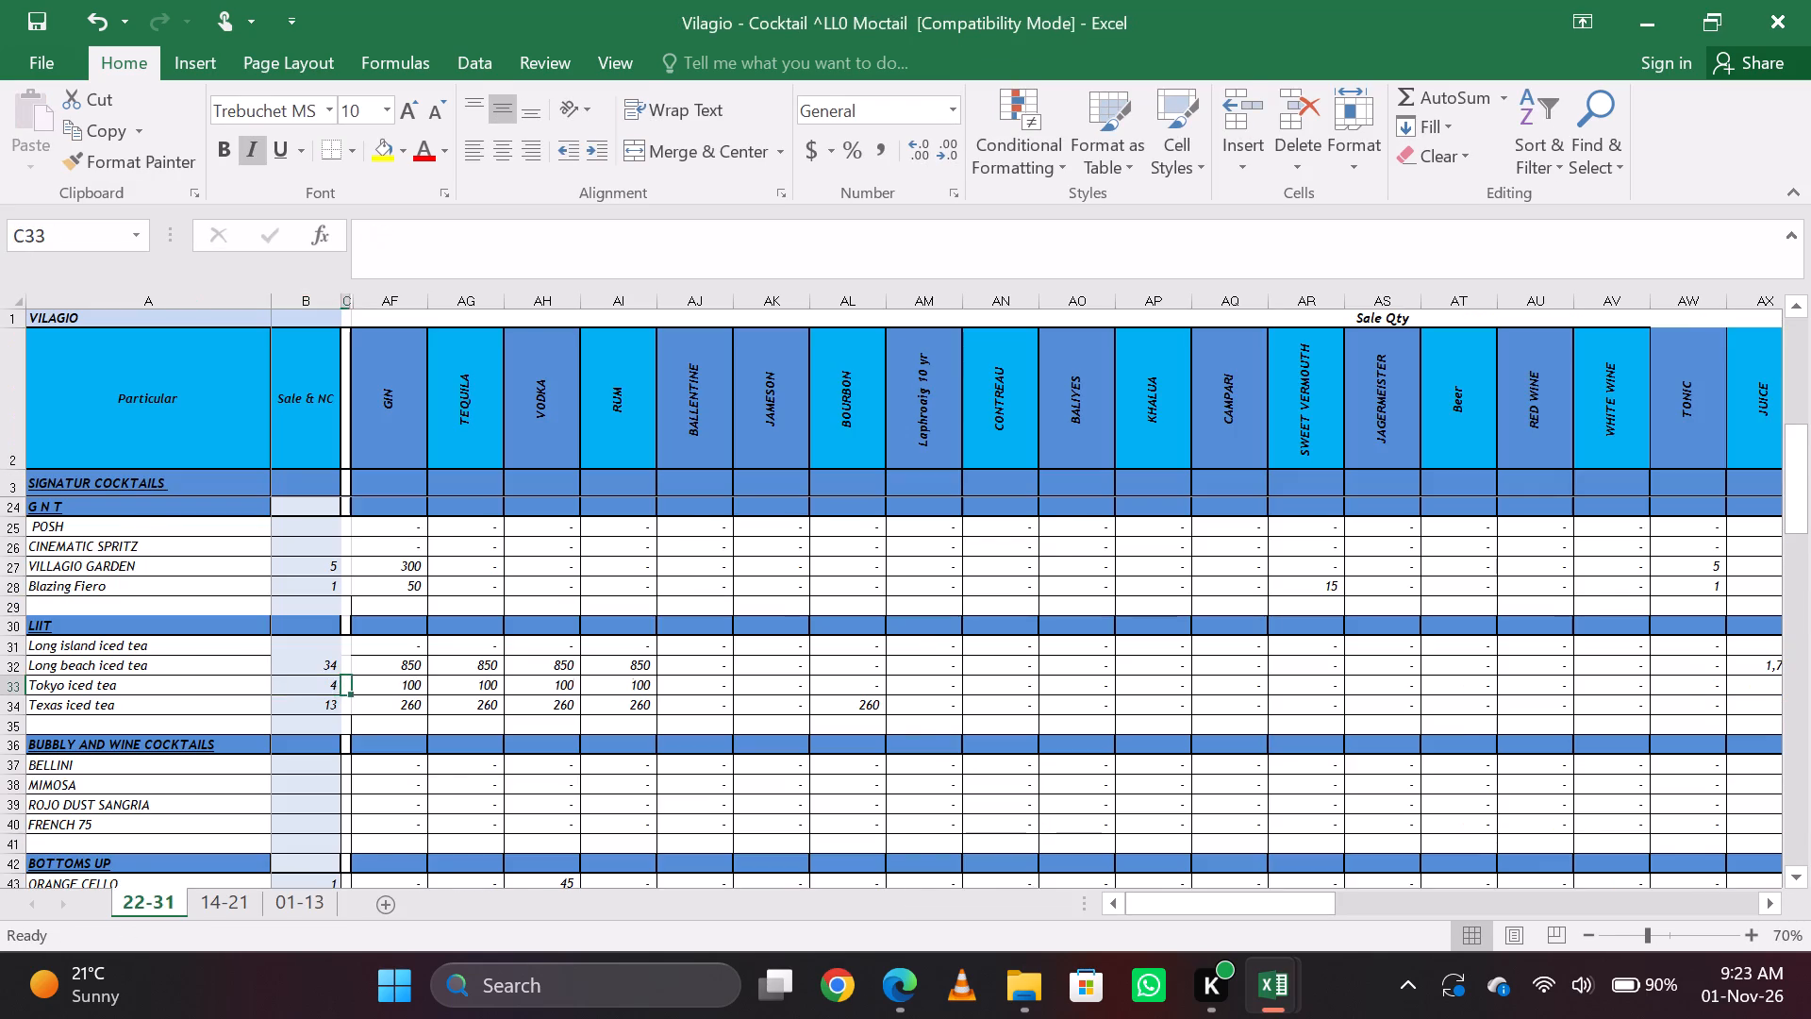
{"action": "key", "text": "Left"}
Copy the Jw Blue Label (30 Ml) item name, and enter 30 as JW BLUE LABEL's Sales (ML) in the bar variance report.
{"action": "key", "text": "alt+Tab"}
{"action": "key", "text": "Down"}
{"action": "key", "text": "ctrl+c"}
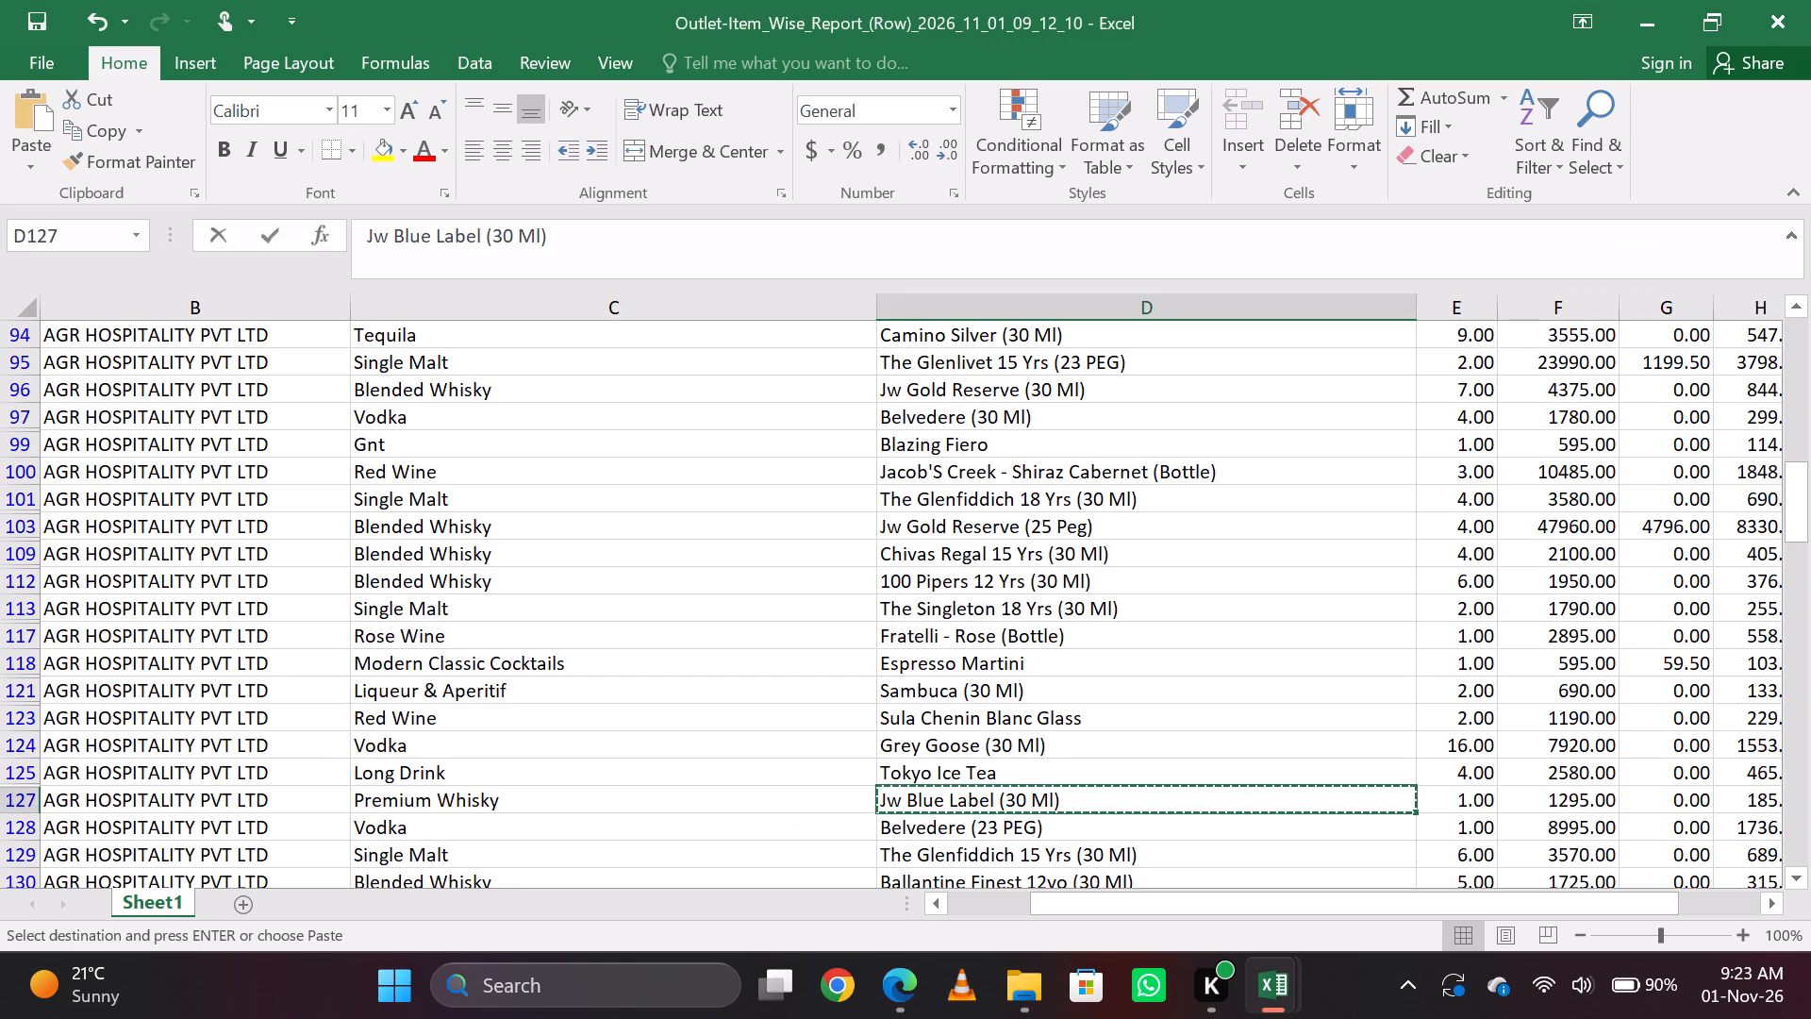
{"action": "key", "text": "alt+Tab"}
{"action": "key", "text": "alt+Tab"}
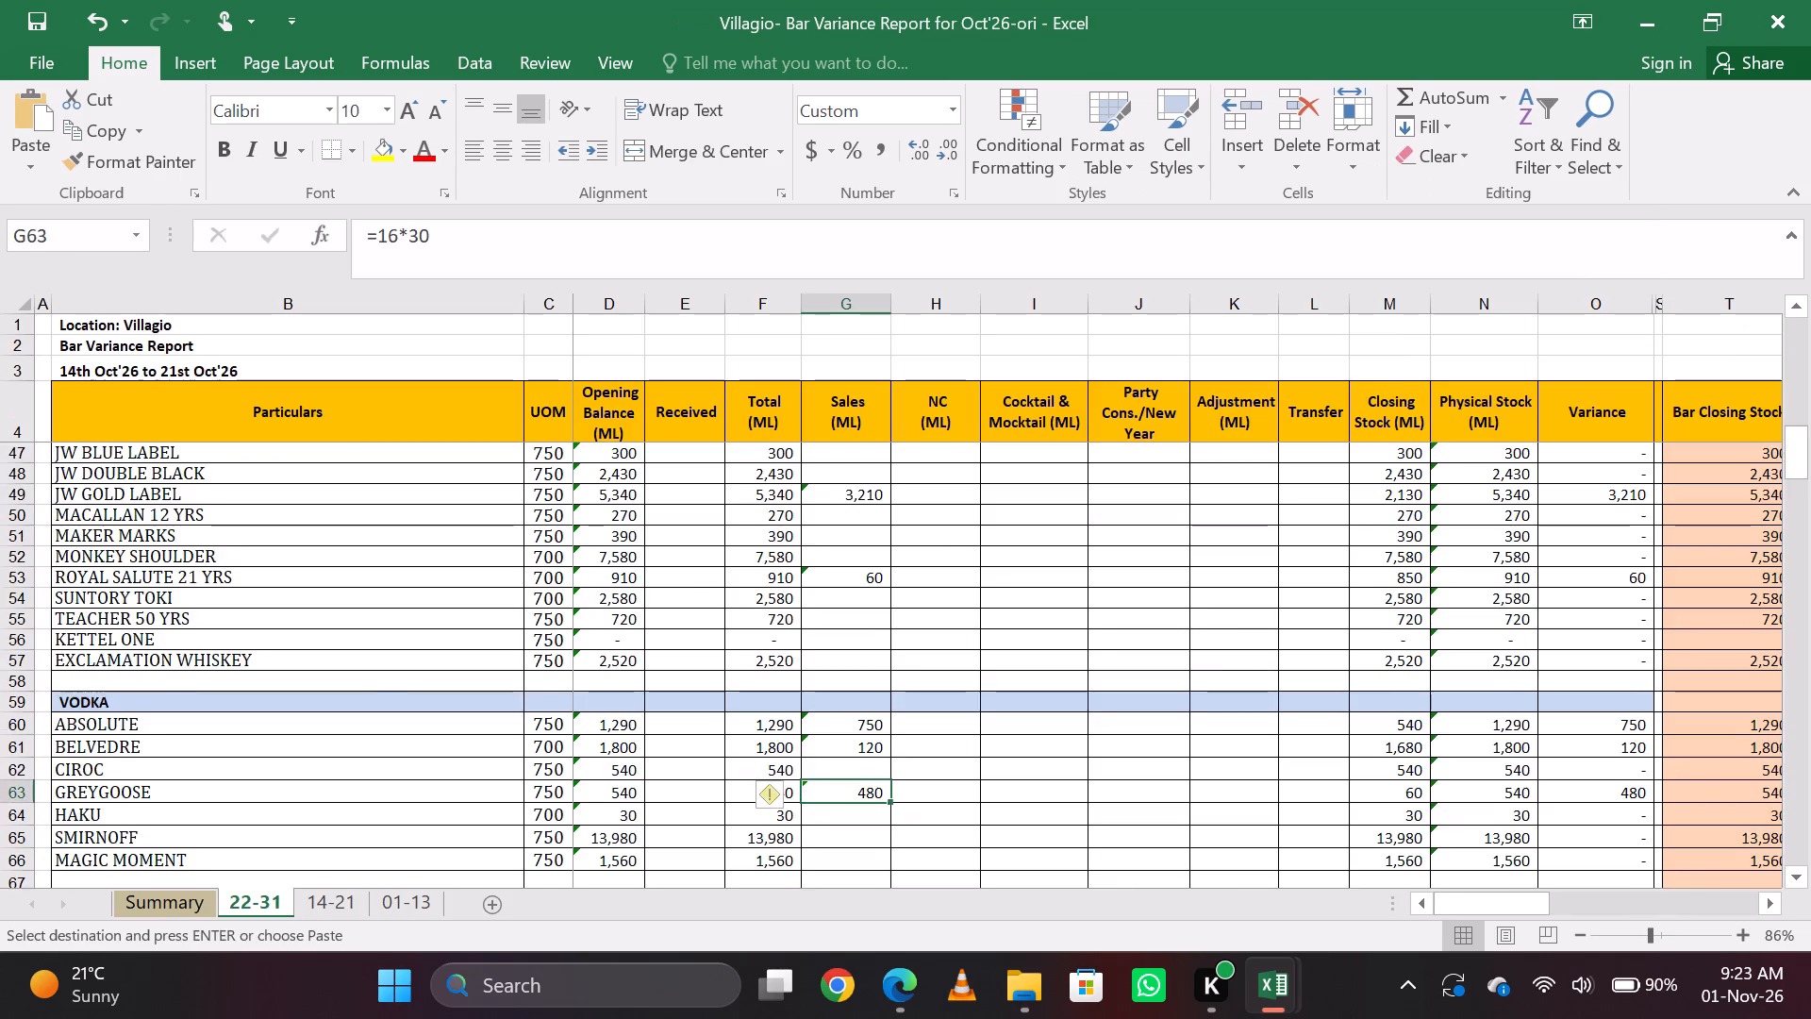
{"action": "key", "text": "Page_Up"}
{"action": "key", "text": "Down"}
{"action": "key", "text": "Up"}
{"action": "key", "text": "Up"}
{"action": "key", "text": "Up"}
{"action": "key", "text": "Up"}
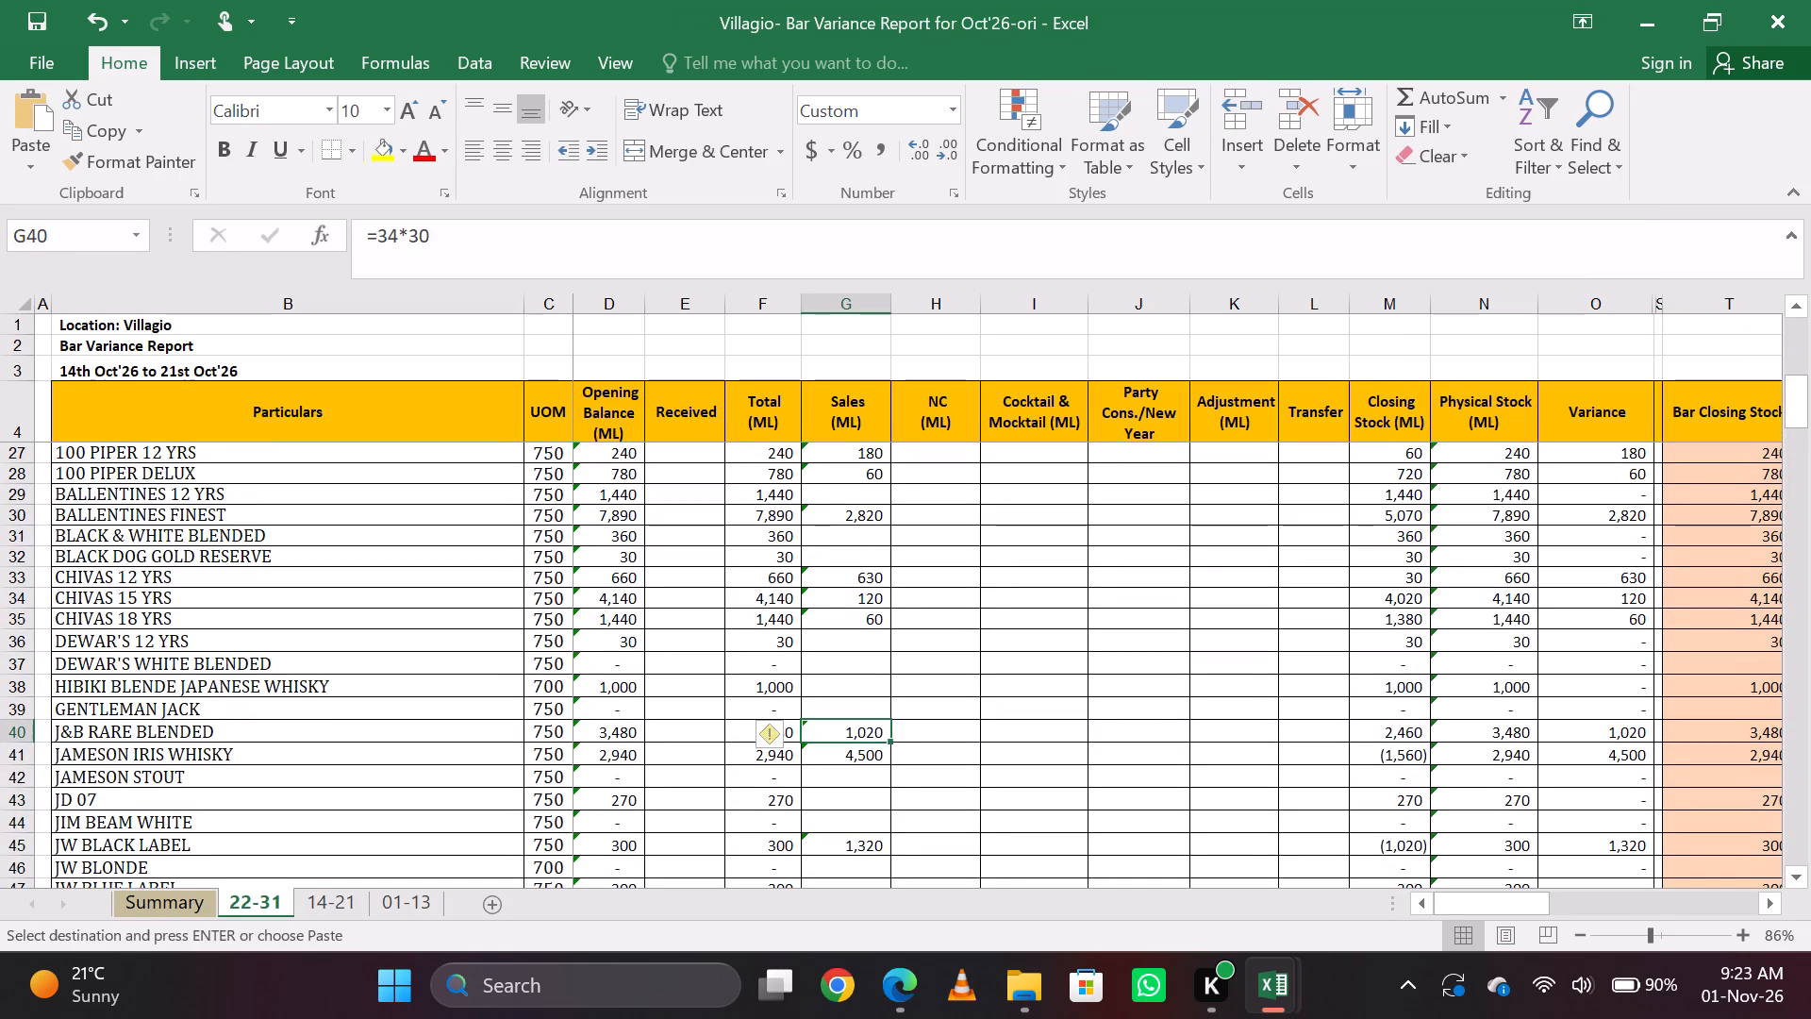
{"action": "key", "text": "Down"}
{"action": "key", "text": "Down"}
{"action": "key", "text": "Down"}
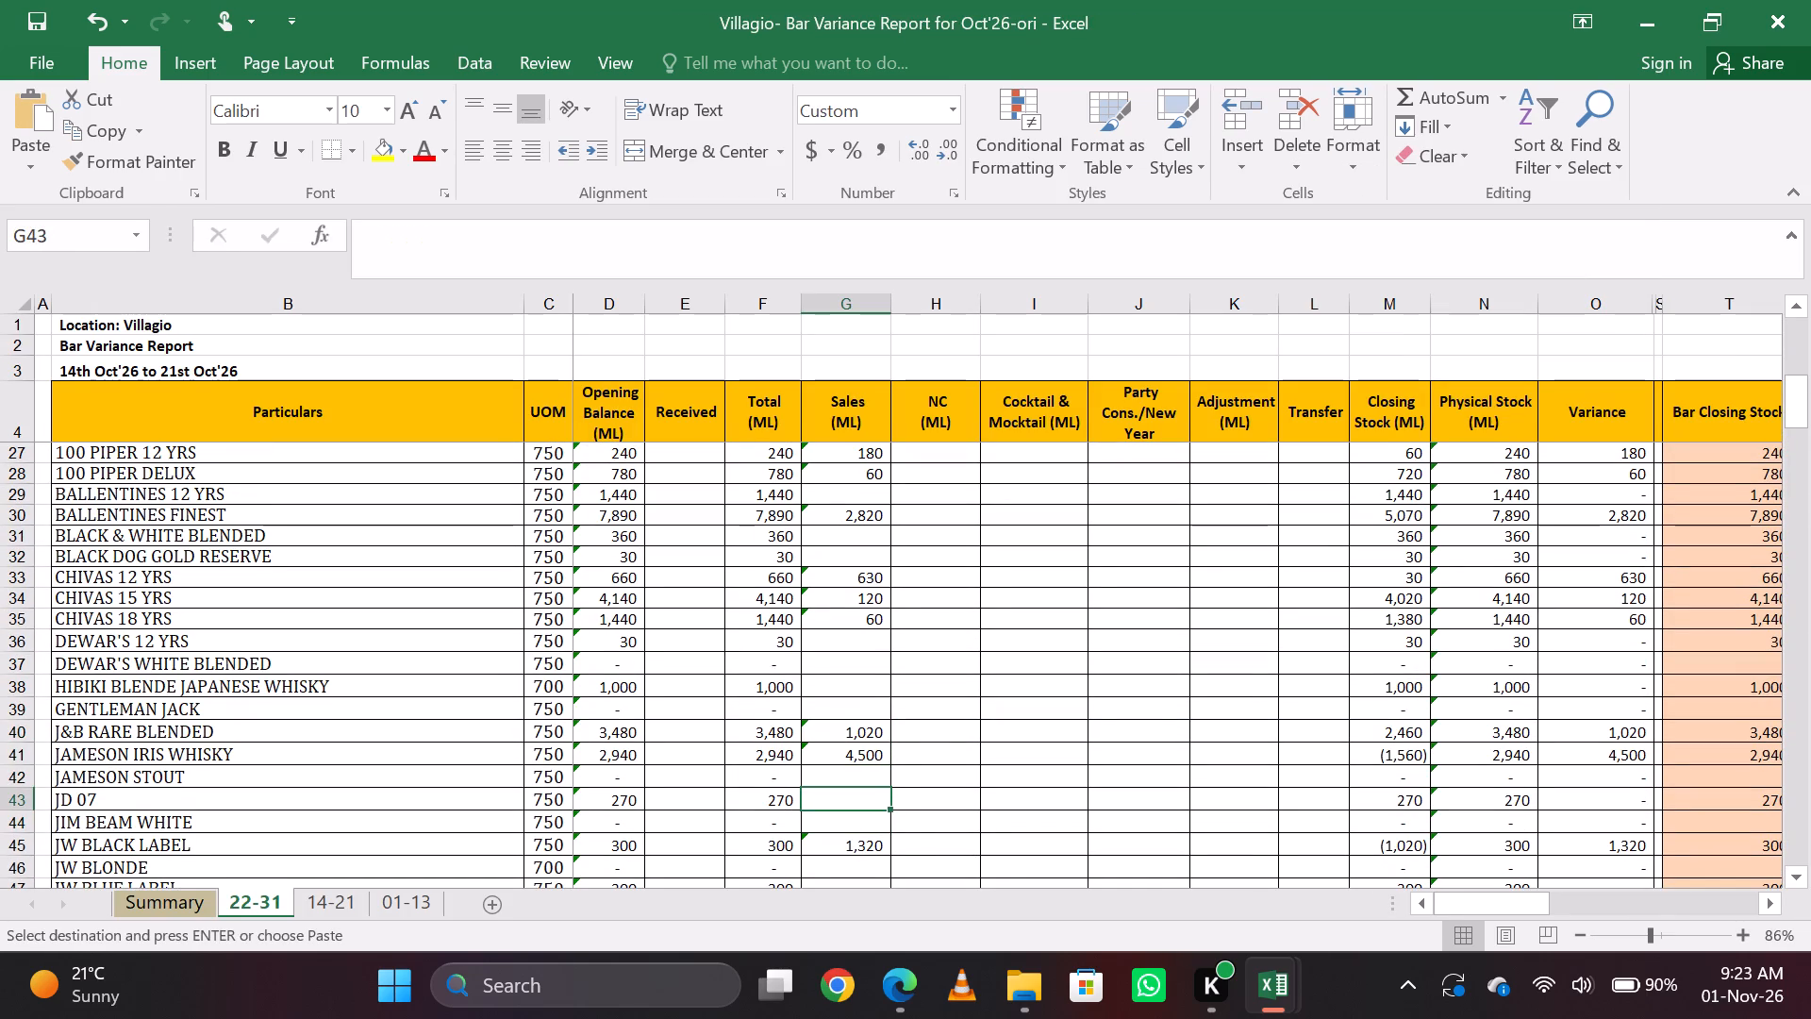
{"action": "key", "text": "Up"}
{"action": "key", "text": "Down"}
{"action": "key", "text": "Down"}
{"action": "key", "text": "Down"}
{"action": "key", "text": "Down"}
{"action": "key", "text": "Down"}
{"action": "key", "text": "Up"}
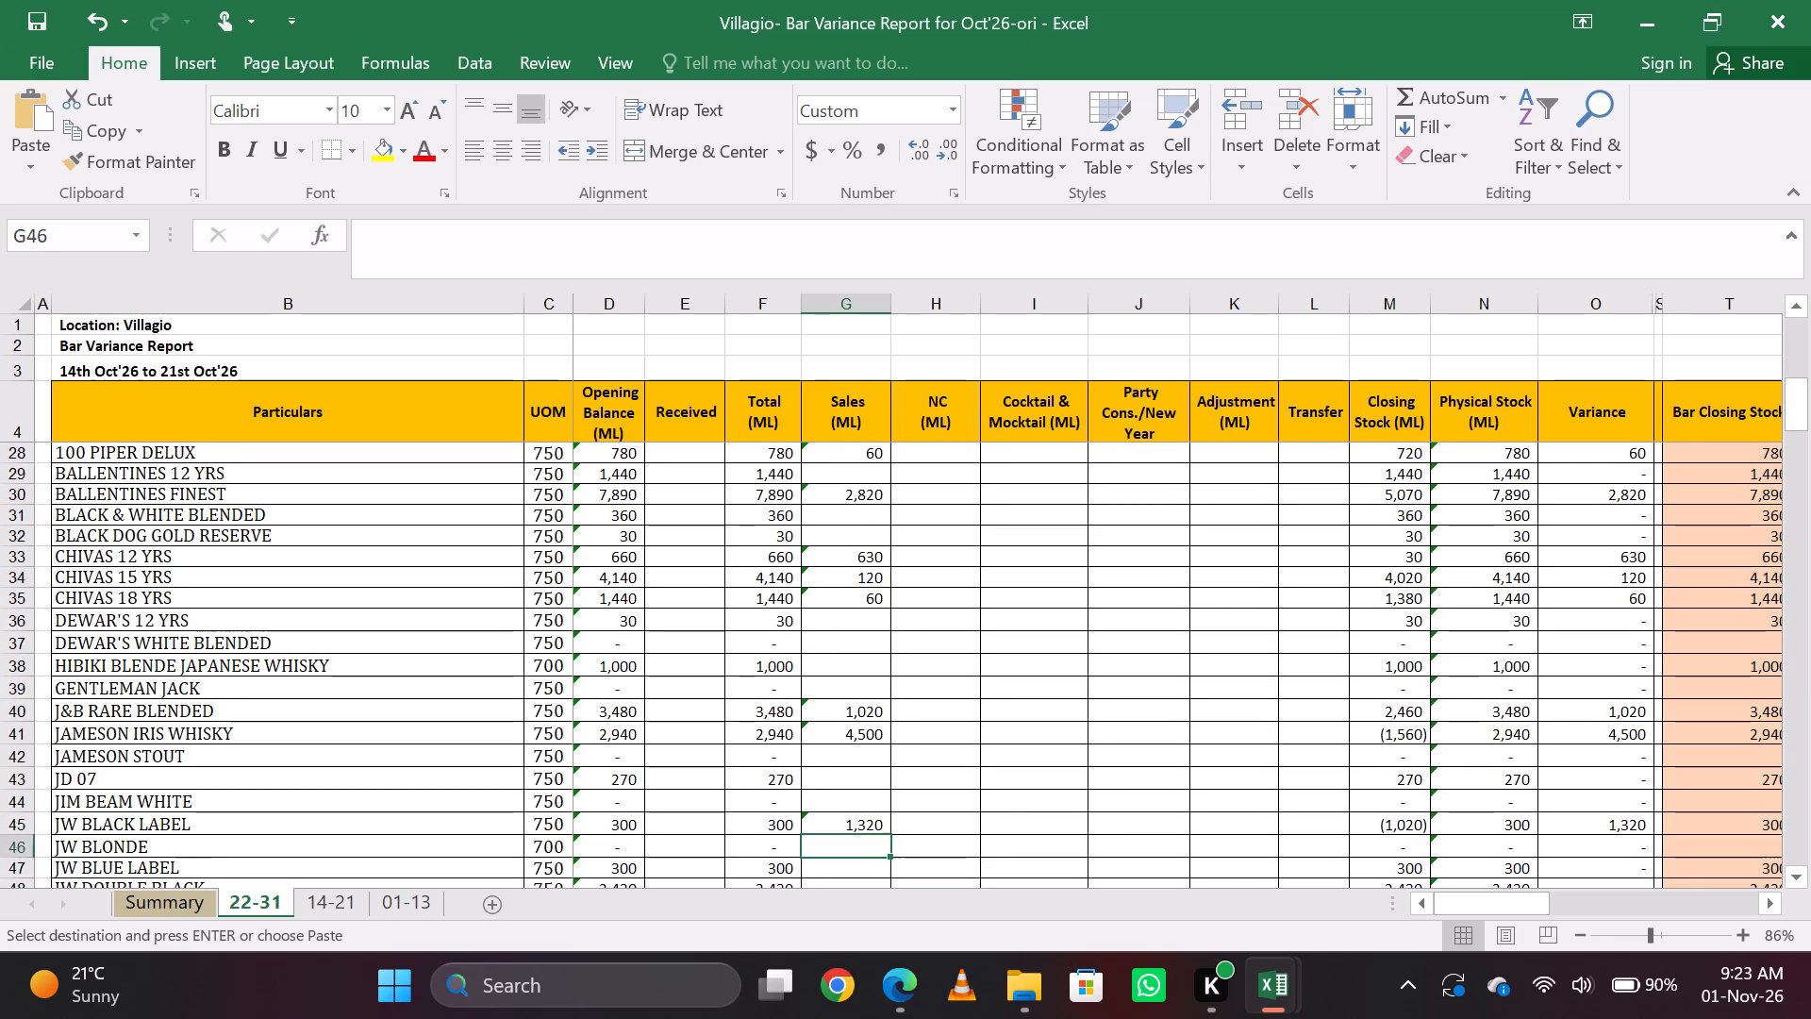
{"action": "key", "text": "Down"}
{"action": "key", "text": "alt+Tab"}
{"action": "key", "text": "alt+Tab"}
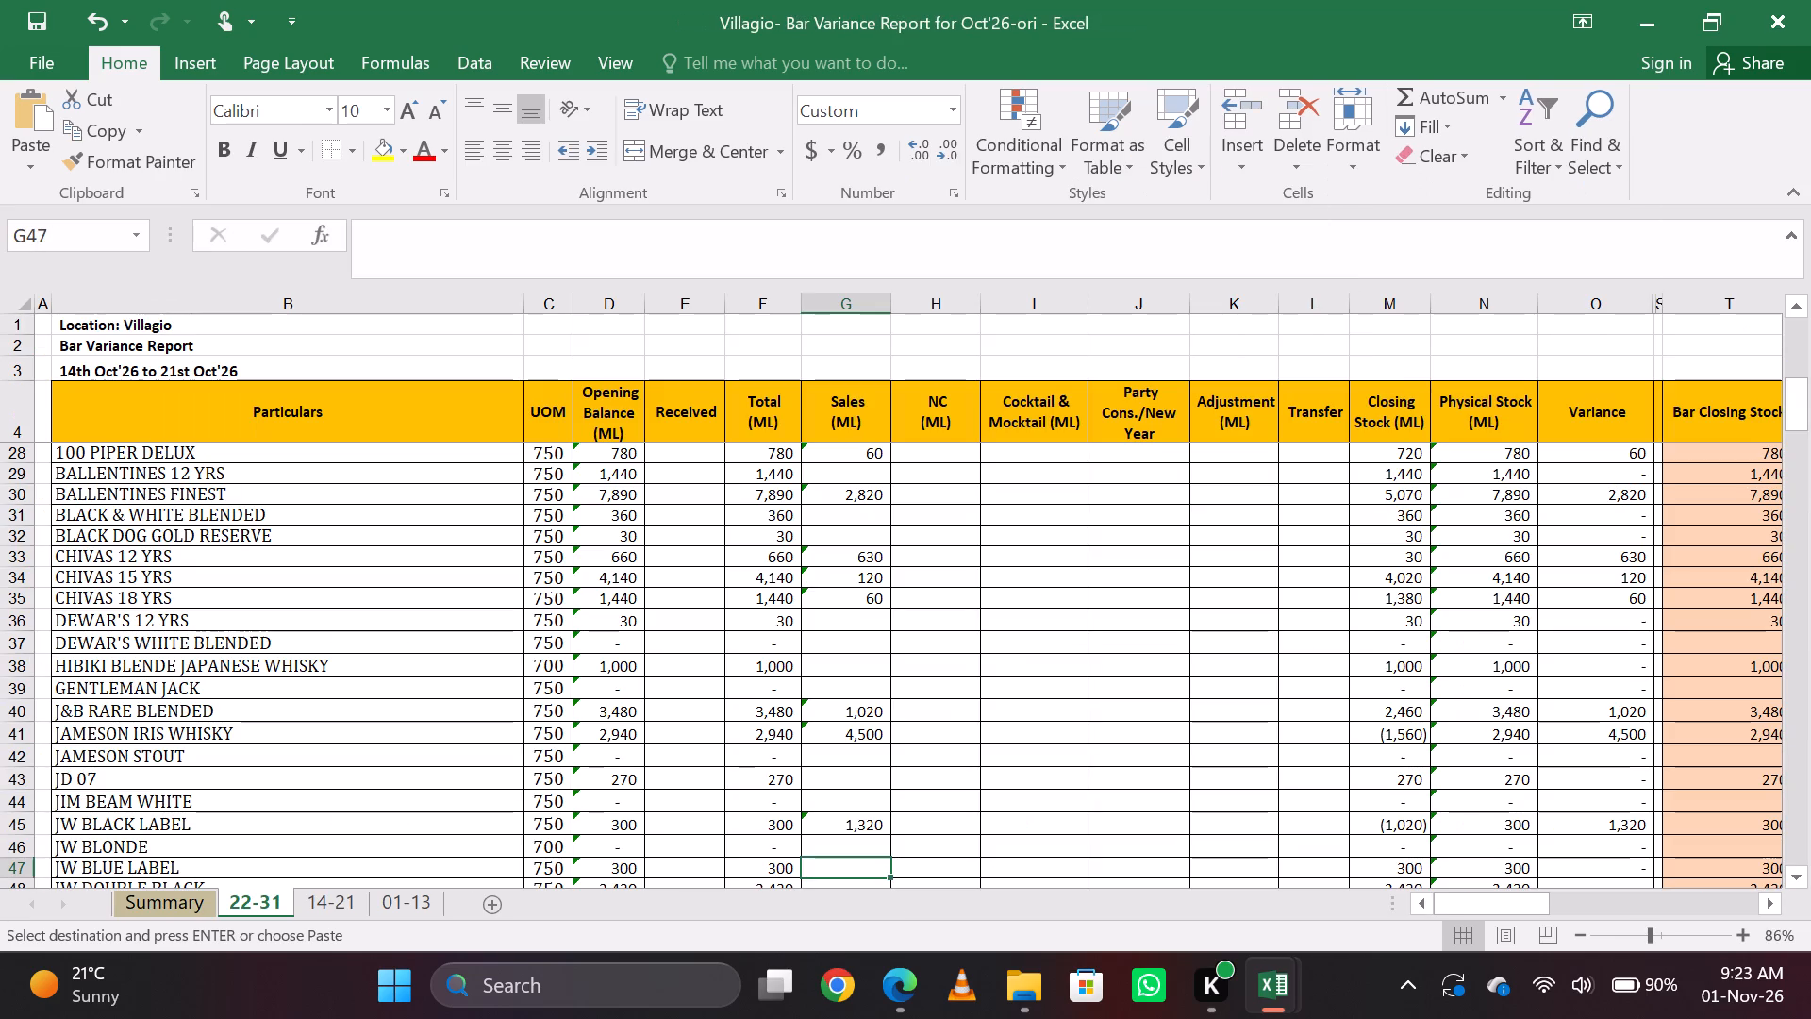
{"action": "type", "text": "30"}
{"action": "key", "text": "Return"}
{"action": "key", "text": "Up"}
Copy the Belvedere (23 PEG) item name, and append +23*30 to BELVEDRE's Sales (ML) formula in the bar variance report.
{"action": "key", "text": "alt+Tab"}
{"action": "key", "text": "Down"}
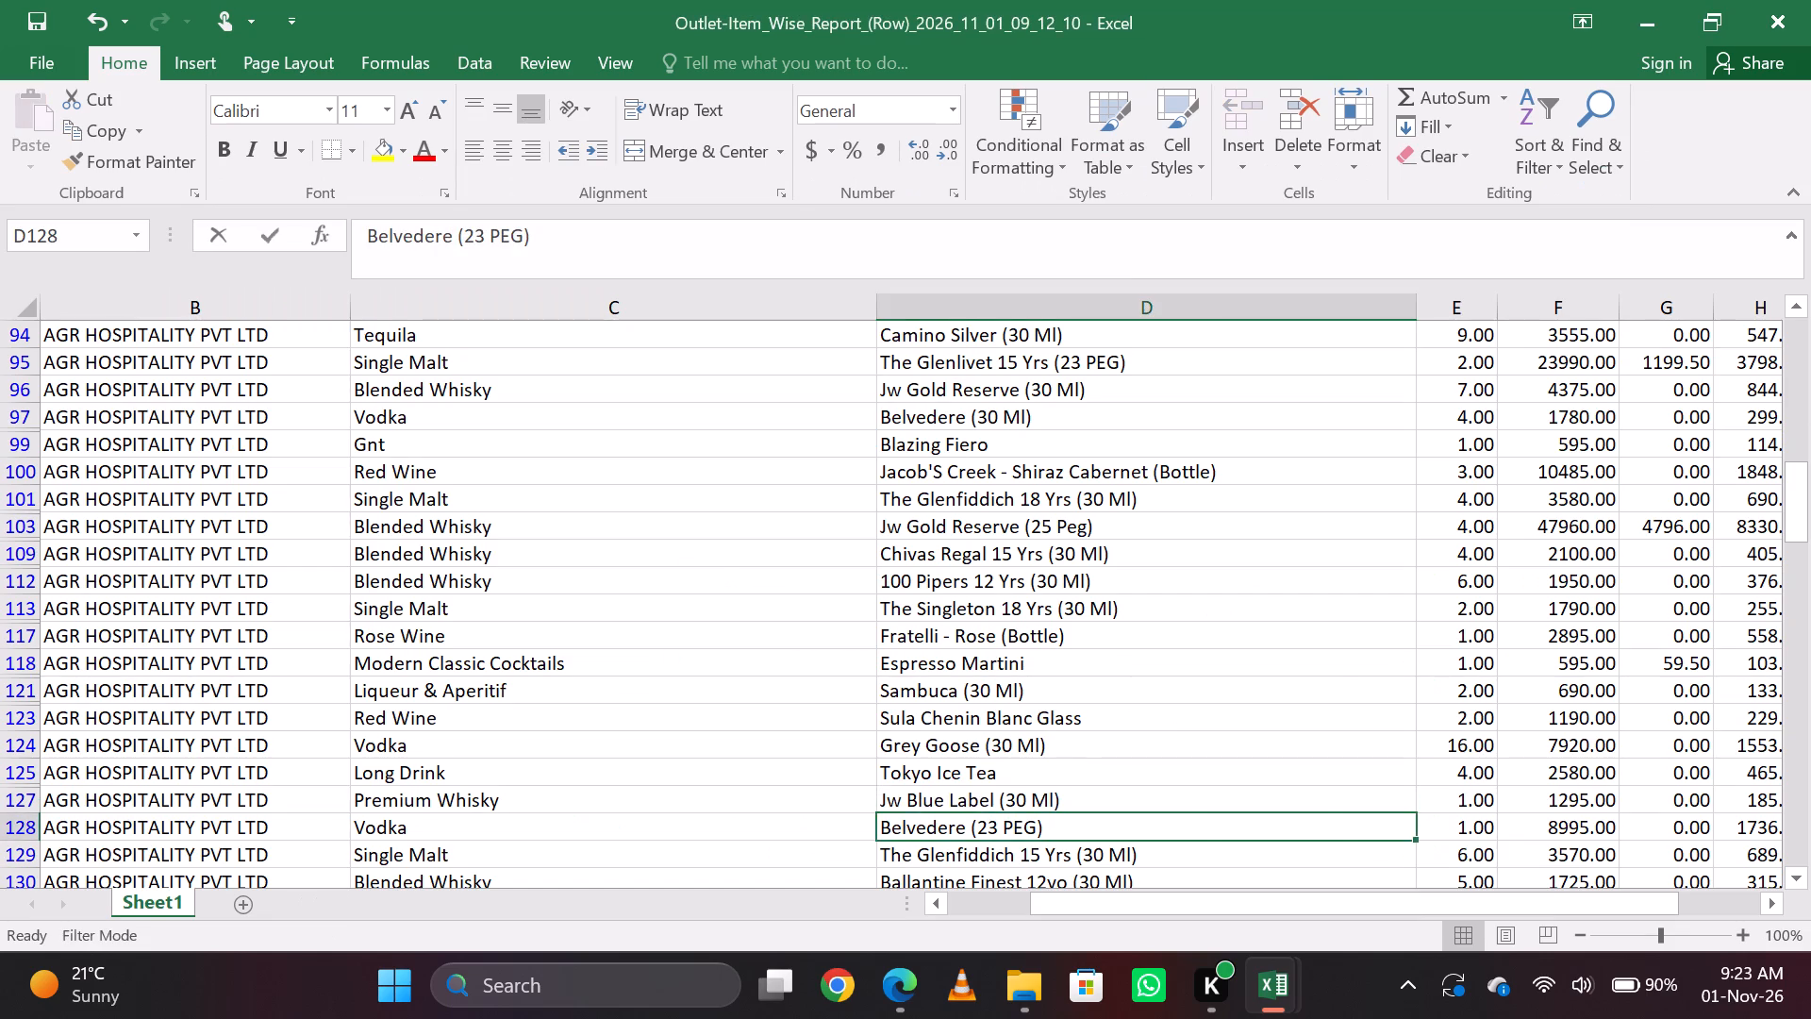
{"action": "key", "text": "ctrl+c"}
{"action": "key", "text": "alt+Tab"}
{"action": "key", "text": "Down"}
{"action": "key", "text": "Page_Down"}
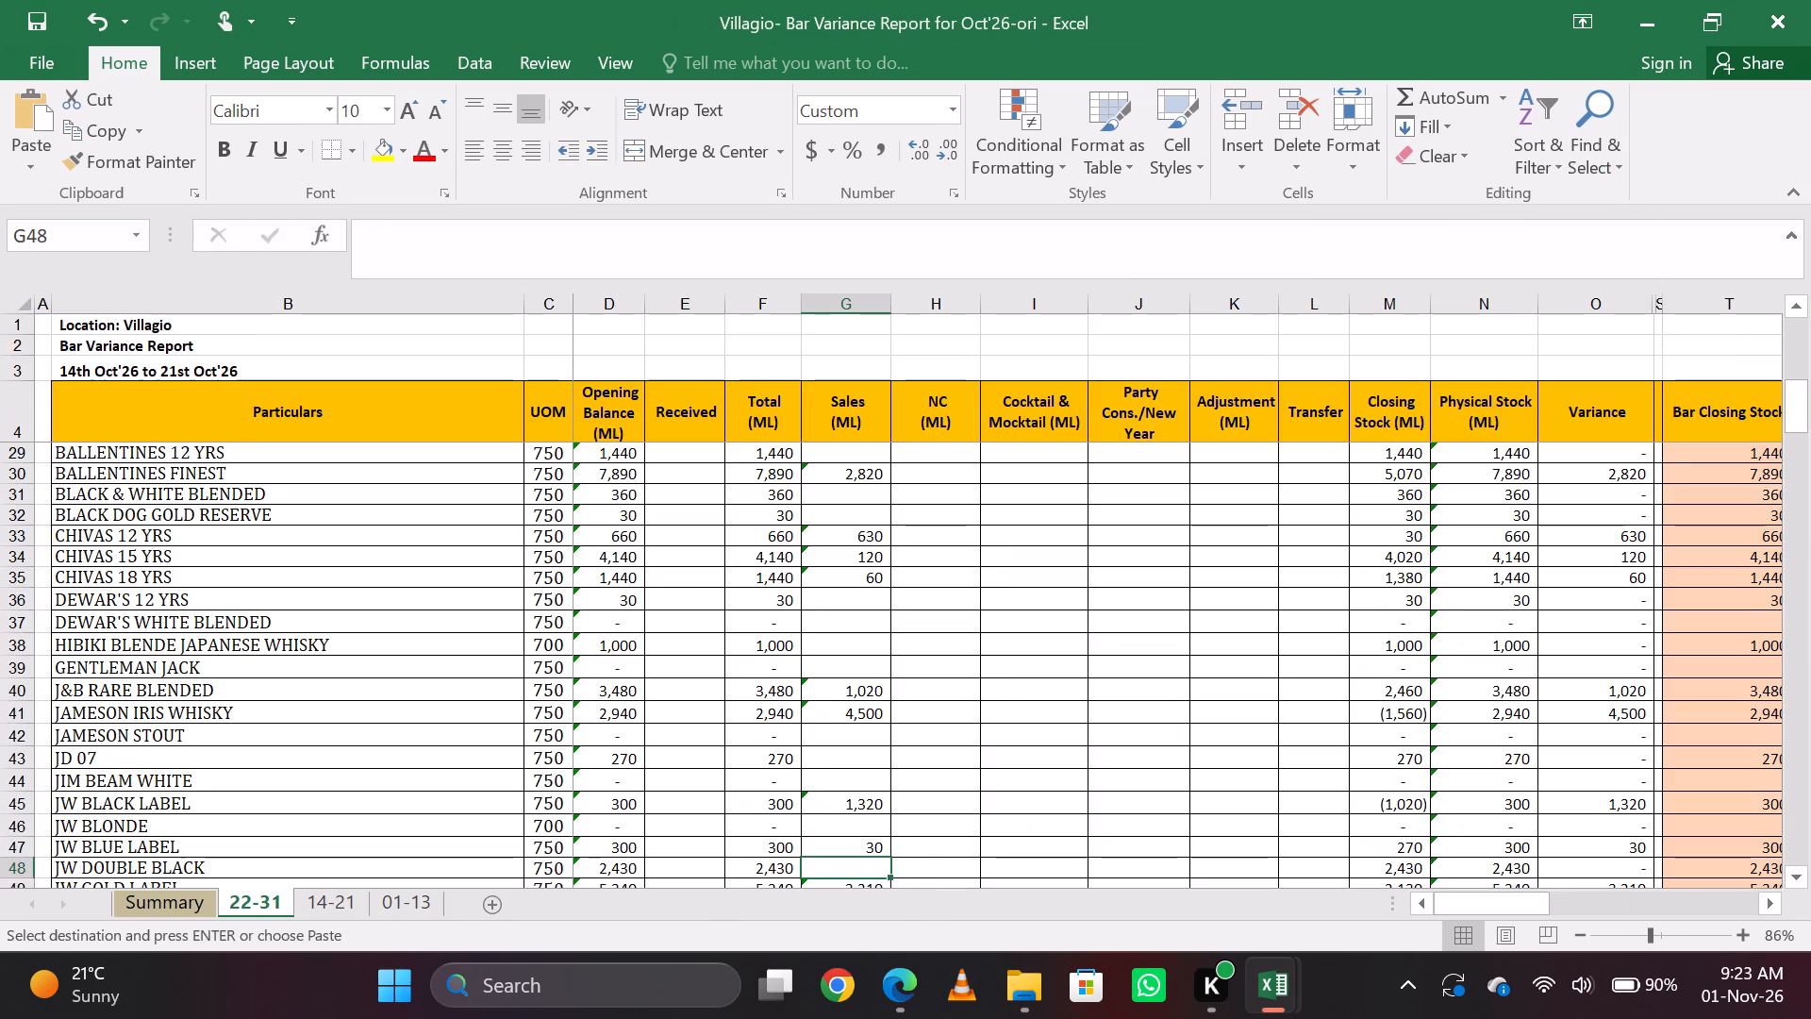
{"action": "key", "text": "Down"}
{"action": "key", "text": "Up"}
{"action": "key", "text": "Up"}
{"action": "key", "text": "Up"}
{"action": "key", "text": "Up"}
{"action": "key", "text": "Up"}
{"action": "key", "text": "Up"}
{"action": "key", "text": "Up"}
{"action": "key", "text": "Up"}
{"action": "key", "text": "Up"}
{"action": "key", "text": "Up"}
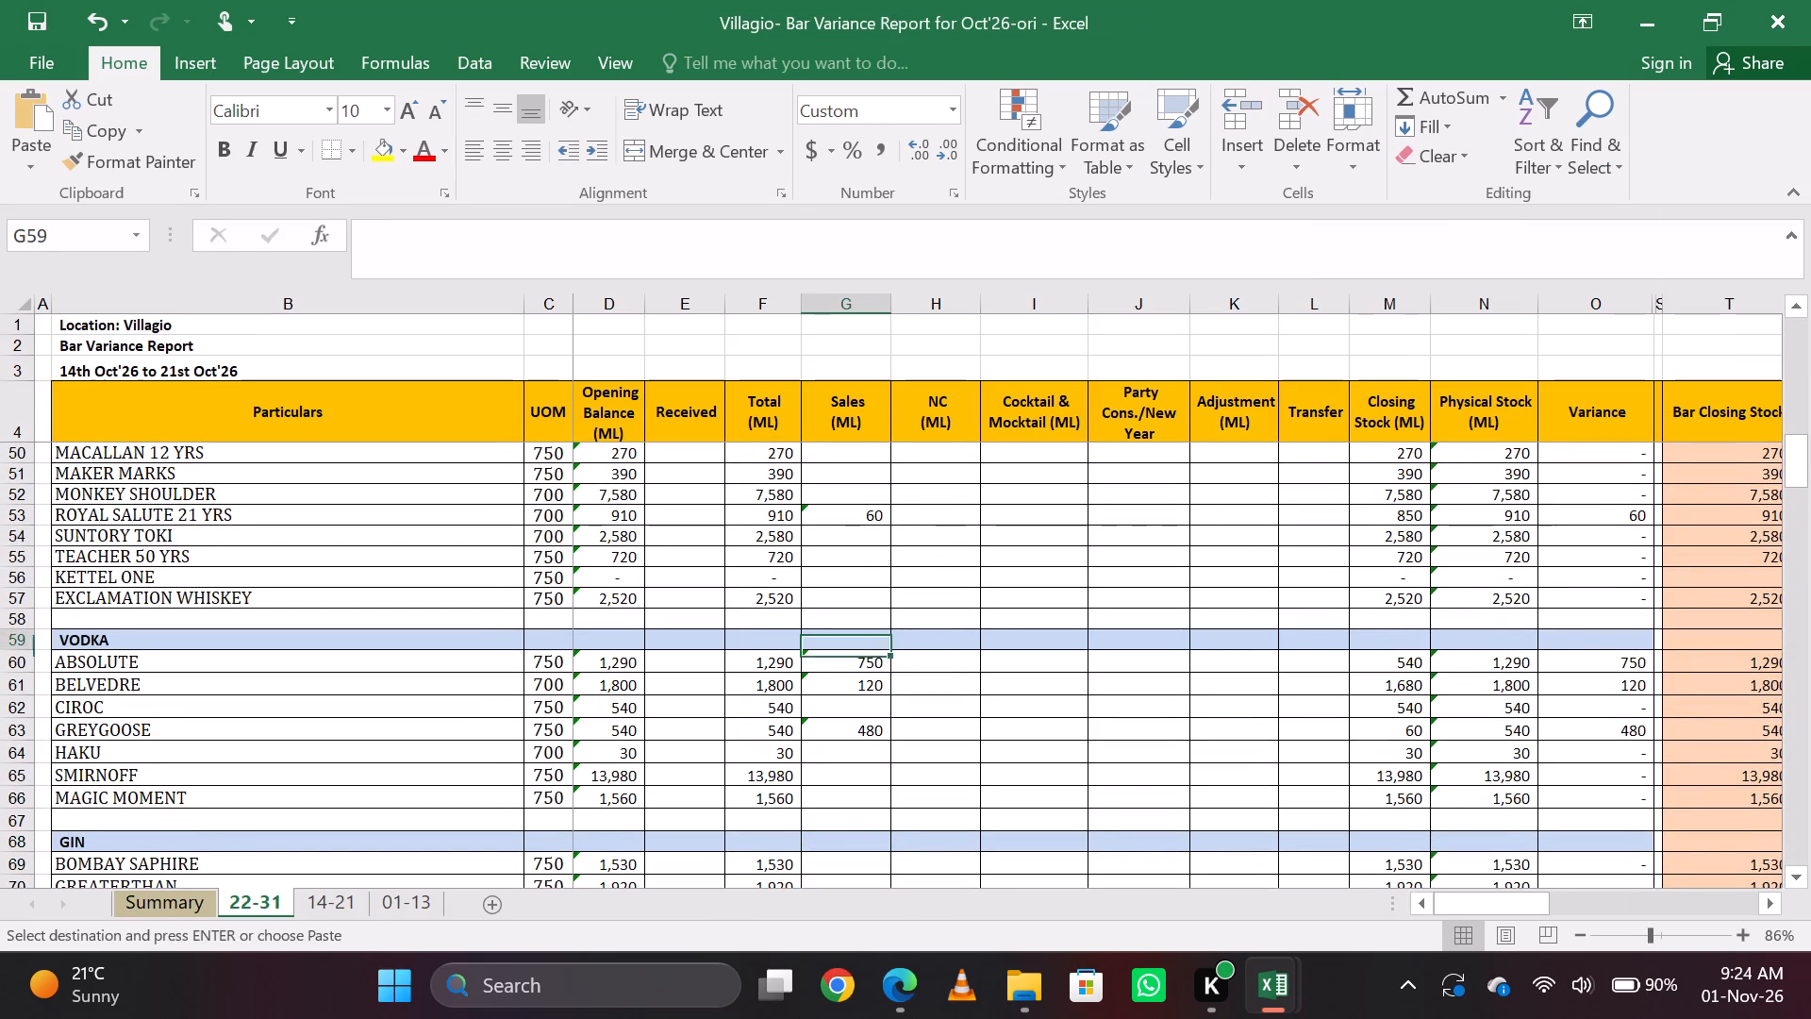
{"action": "key", "text": "Down"}
{"action": "key", "text": "Down"}
{"action": "key", "text": "alt+Tab"}
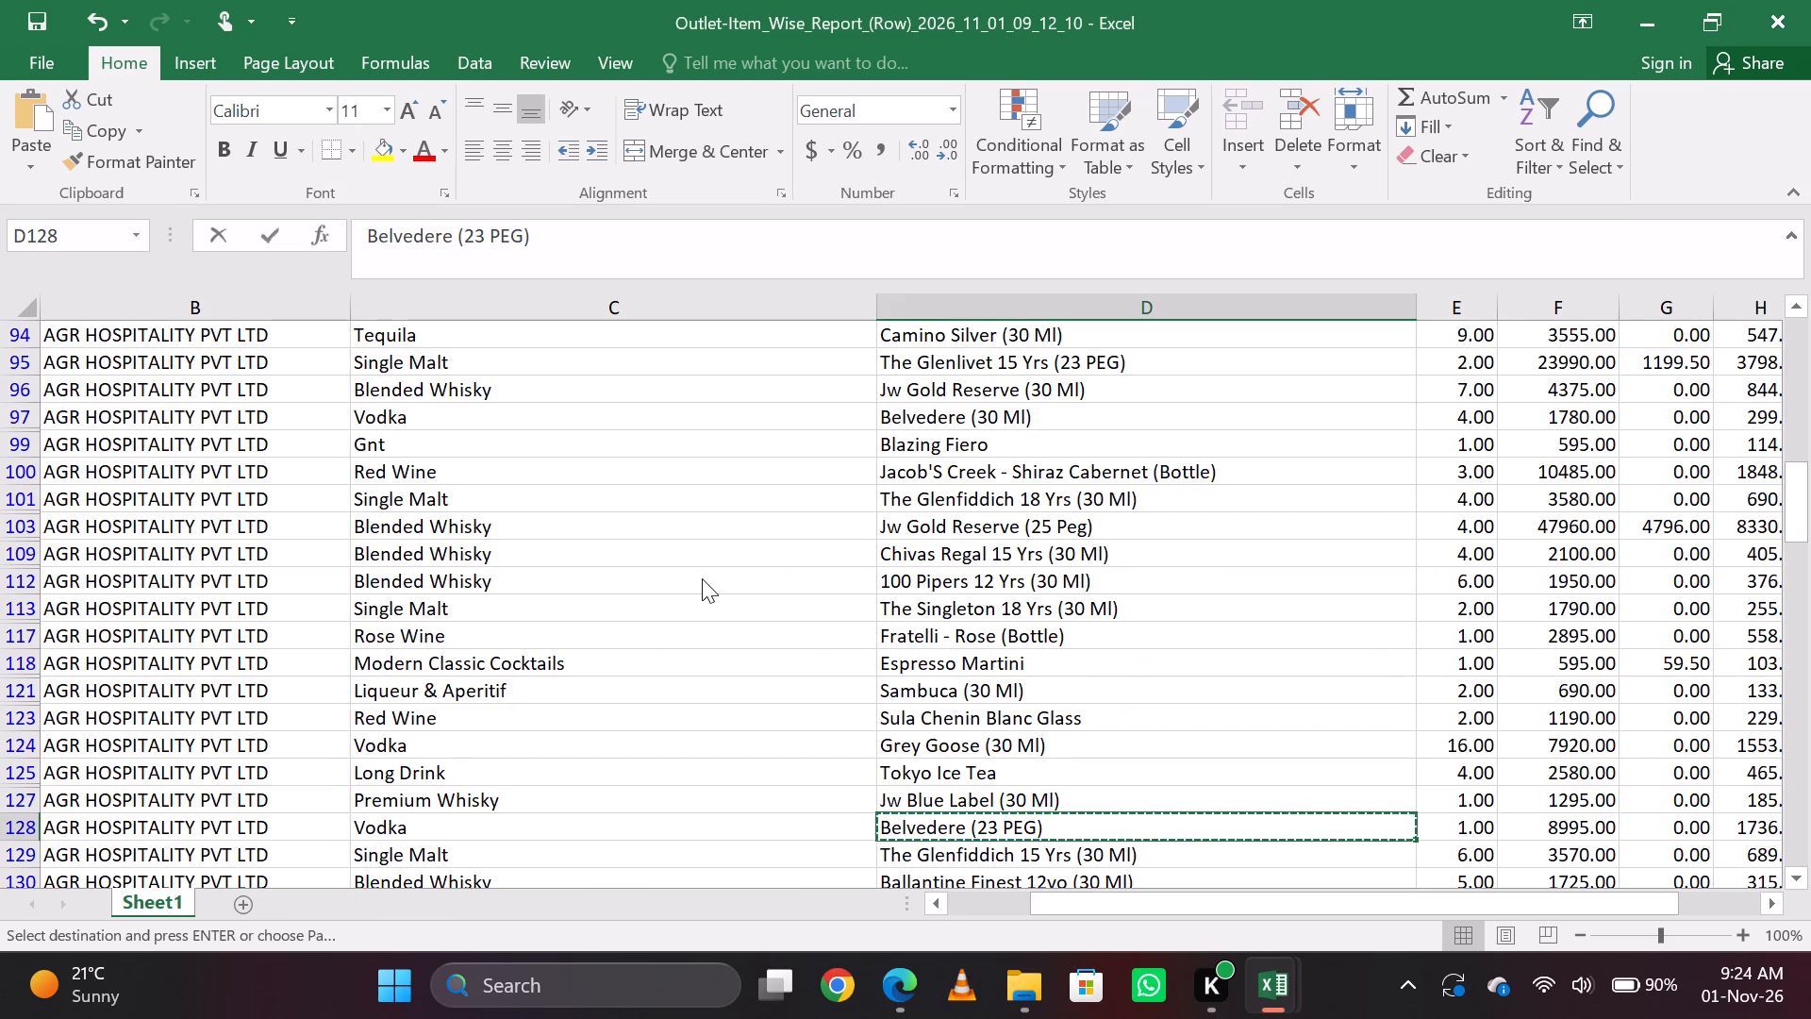
{"action": "key", "text": "alt+Tab"}
{"action": "key", "text": "Down"}
{"action": "key", "text": "Up"}
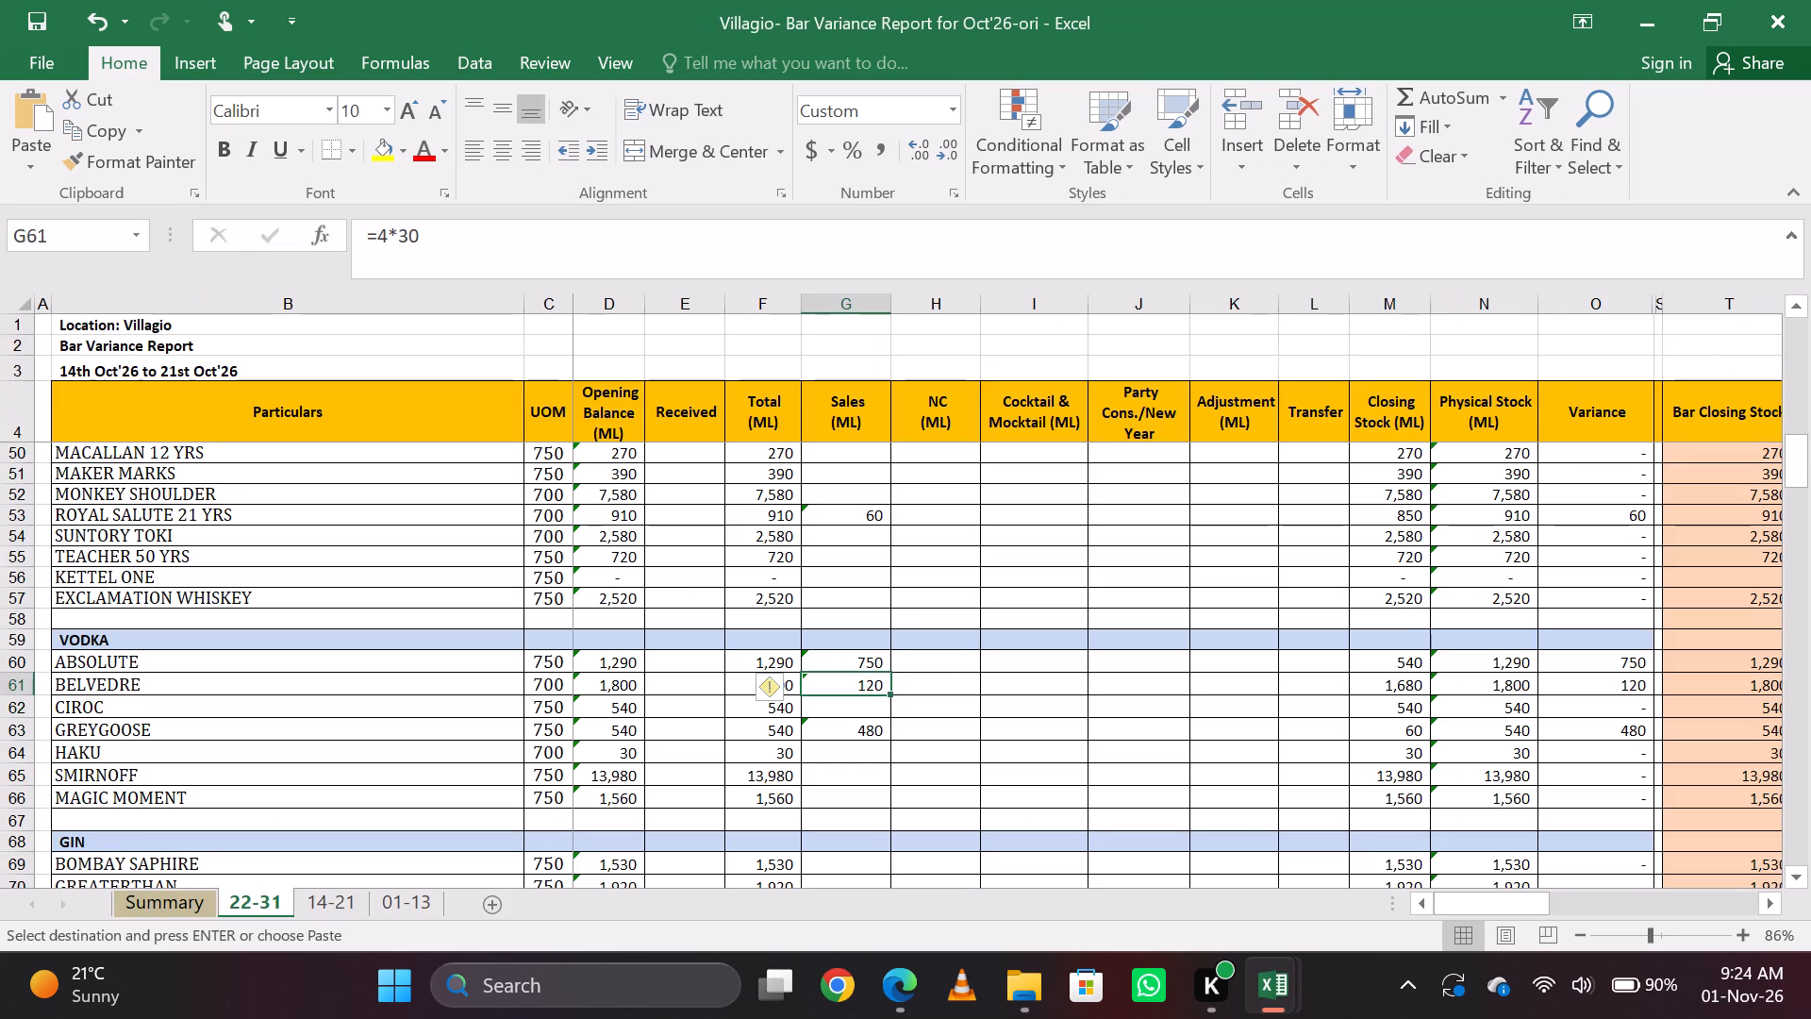
{"action": "left_click", "coordinate": [557, 250]}
{"action": "type", "text": "+23*30"}
{"action": "key", "text": "Return"}
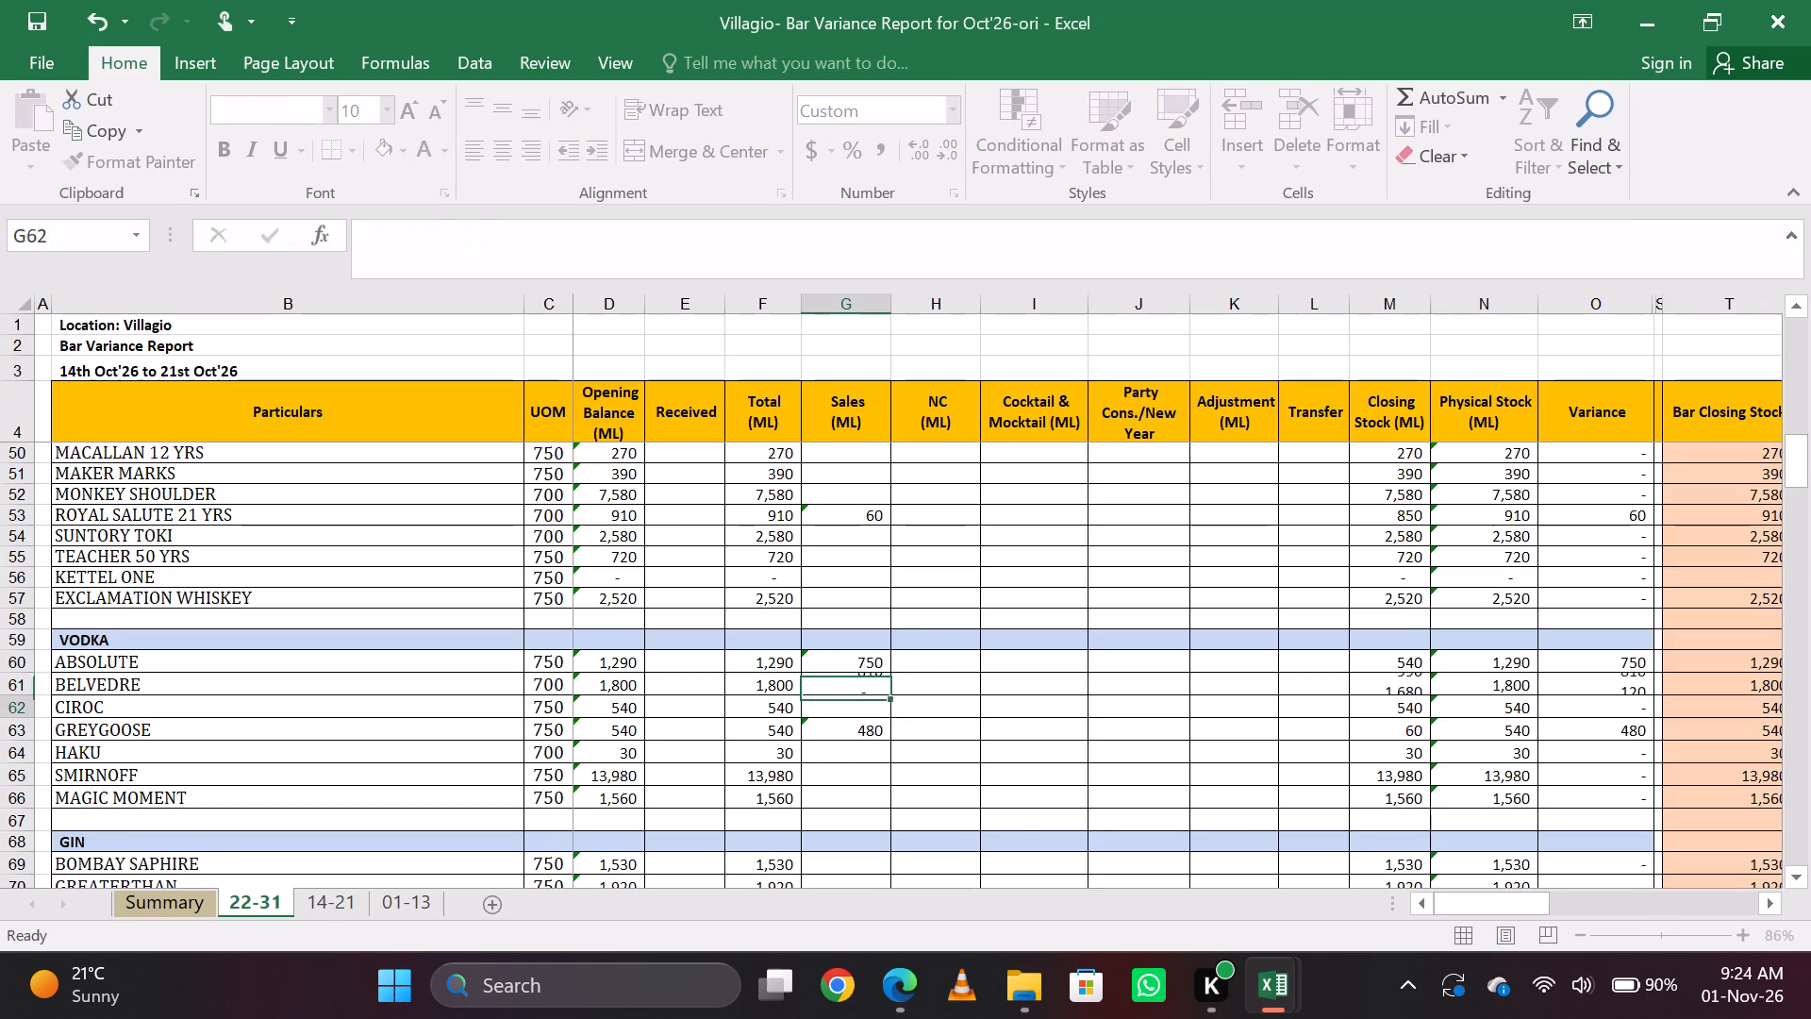
{"action": "key", "text": "Up"}
Copy The Glenfiddich 15 Yrs (30 Ml) item name, and enter =6*30 as GLENFIDDICH 15 YRS's Sales (ML) in the bar variance report.
{"action": "key", "text": "alt+Tab"}
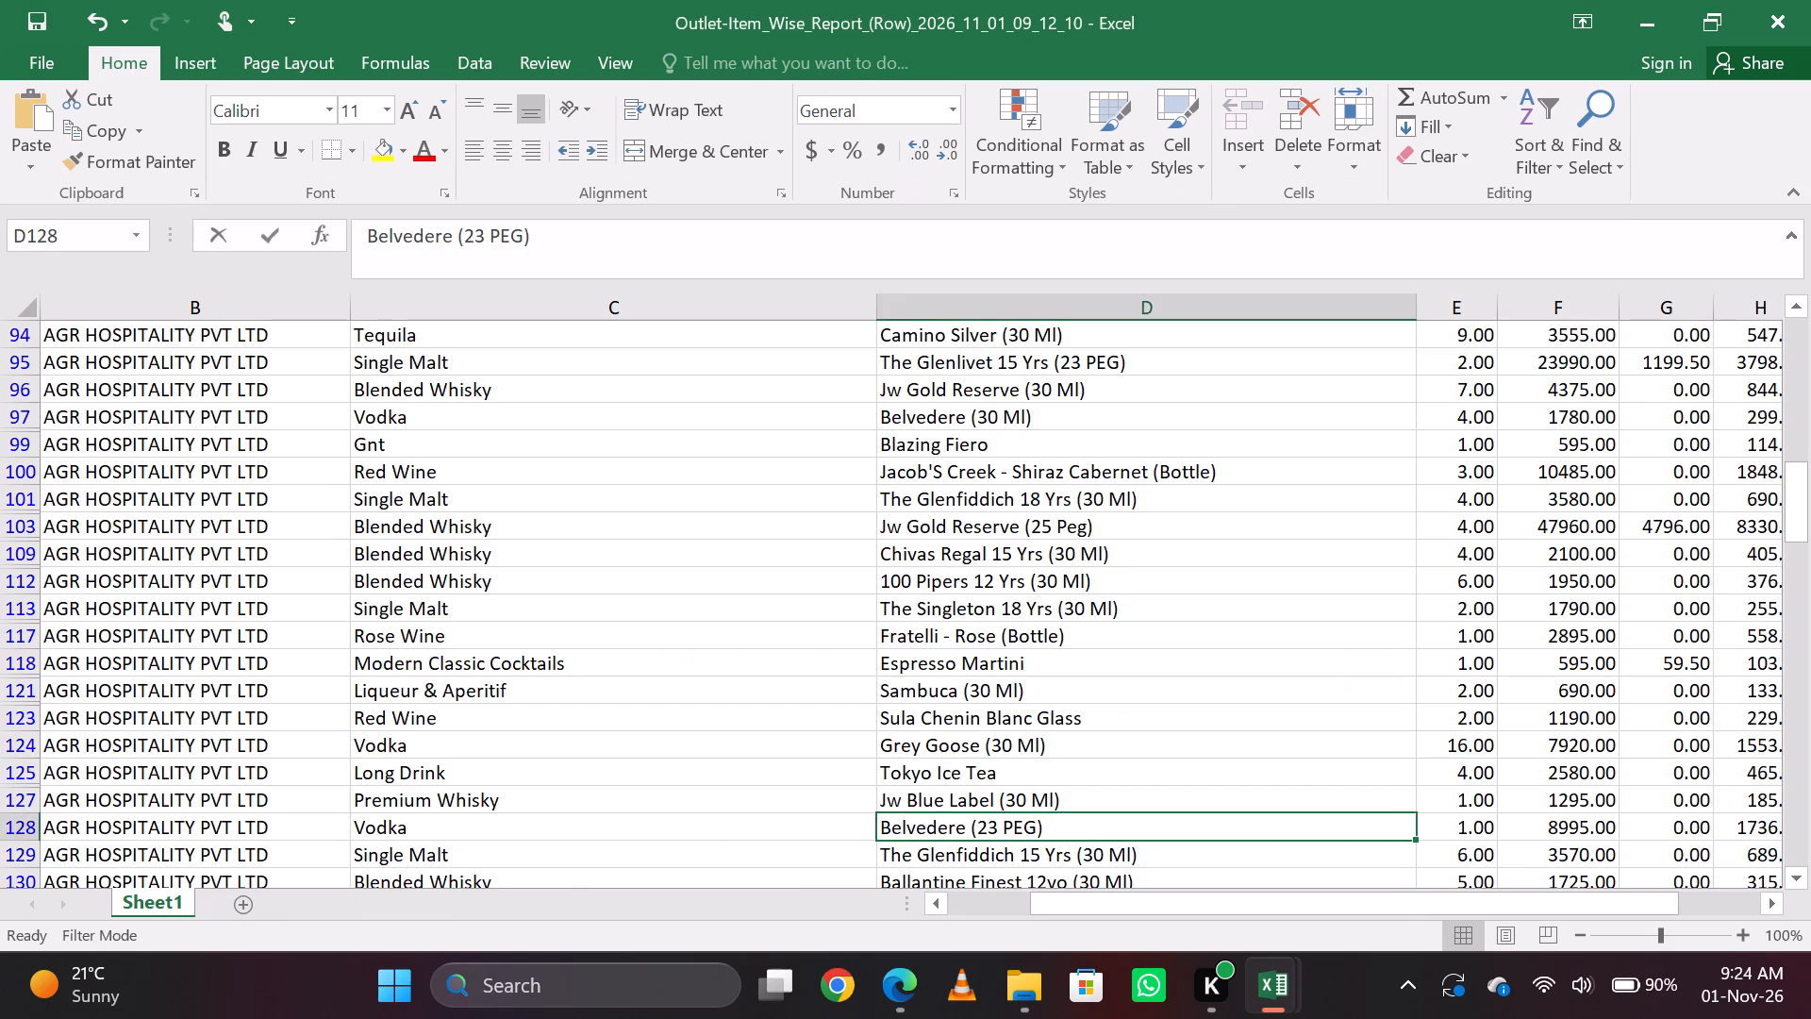
{"action": "key", "text": "Down"}
{"action": "key", "text": "ctrl+c"}
{"action": "key", "text": "alt+Tab"}
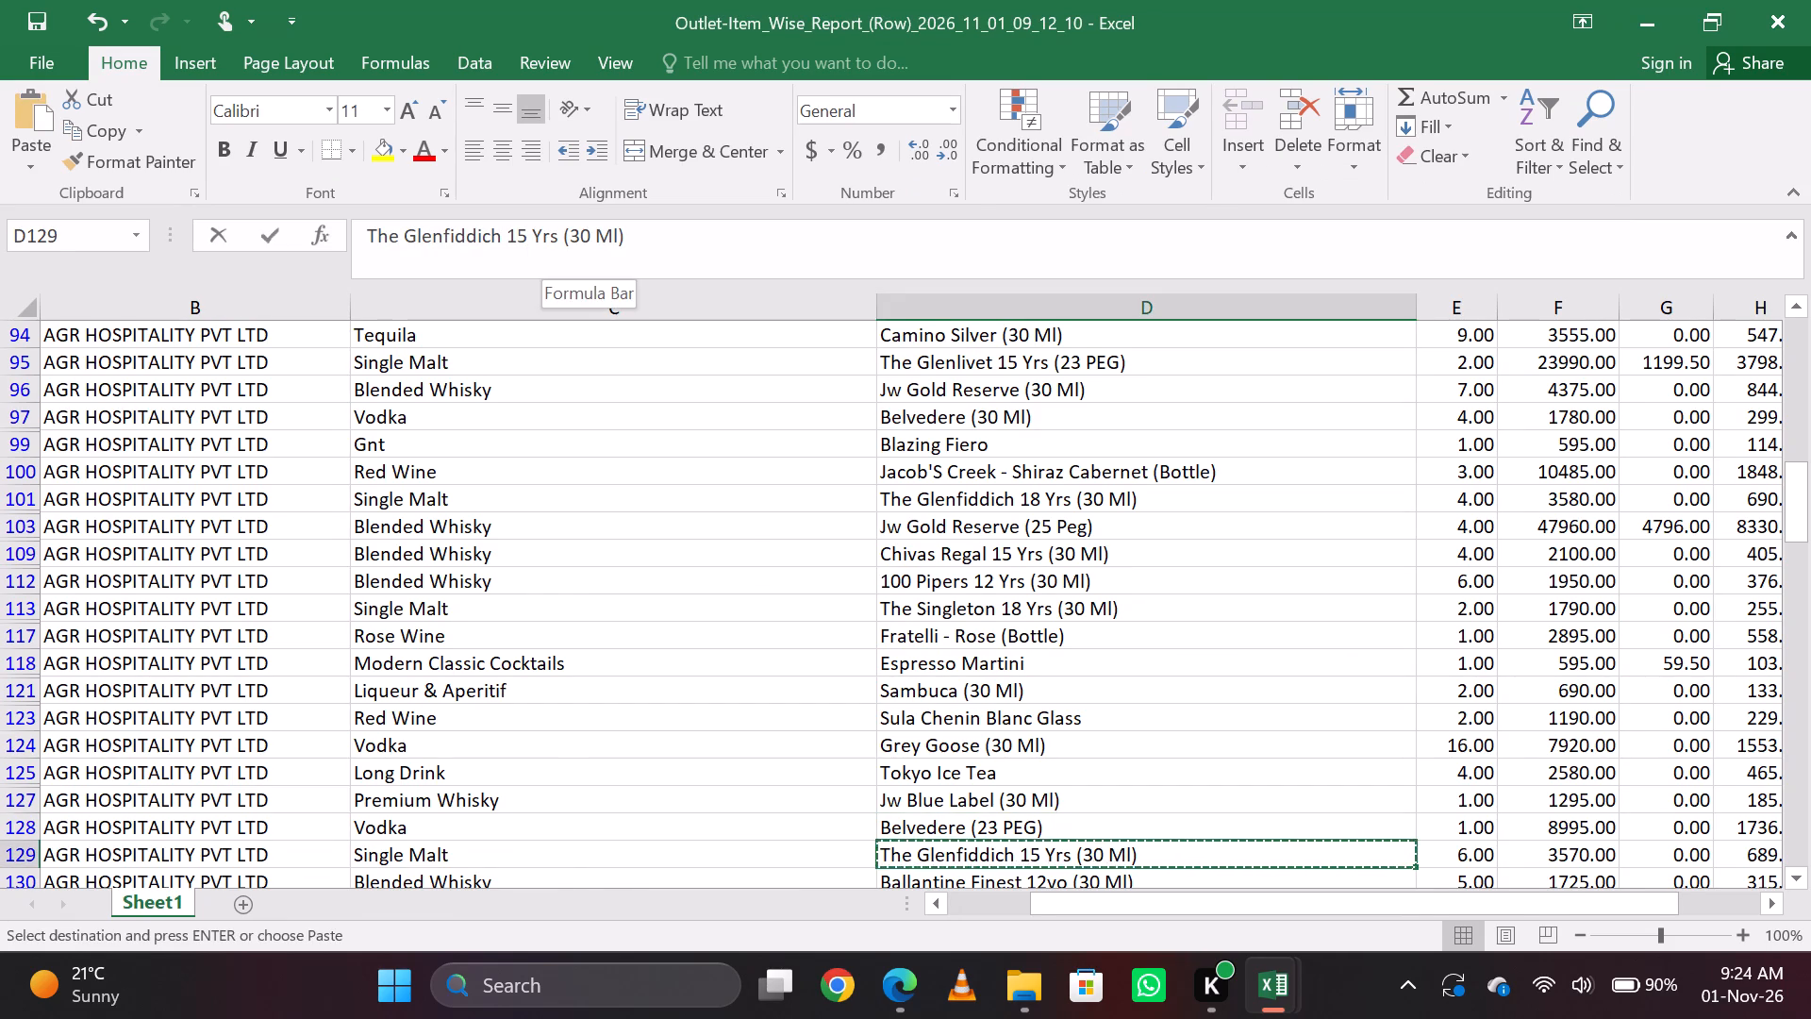
{"action": "key", "text": "Page_Up"}
{"action": "key", "text": "Page_Up"}
{"action": "key", "text": "Page_Up"}
{"action": "key", "text": "Page_Up"}
{"action": "key", "text": "Page_Up"}
{"action": "key", "text": "Page_Up"}
{"action": "key", "text": "Page_Up"}
{"action": "key", "text": "Page_Up"}
{"action": "key", "text": "Page_Up"}
{"action": "key", "text": "Page_Up"}
{"action": "key", "text": "Page_Up"}
{"action": "key", "text": "Page_Up"}
{"action": "key", "text": "Page_Up"}
{"action": "key", "text": "Down"}
{"action": "key", "text": "Down"}
{"action": "key", "text": "Up"}
{"action": "key", "text": "Up"}
{"action": "key", "text": "Up"}
{"action": "key", "text": "Up"}
{"action": "key", "text": "Up"}
{"action": "key", "text": "Up"}
{"action": "key", "text": "Up"}
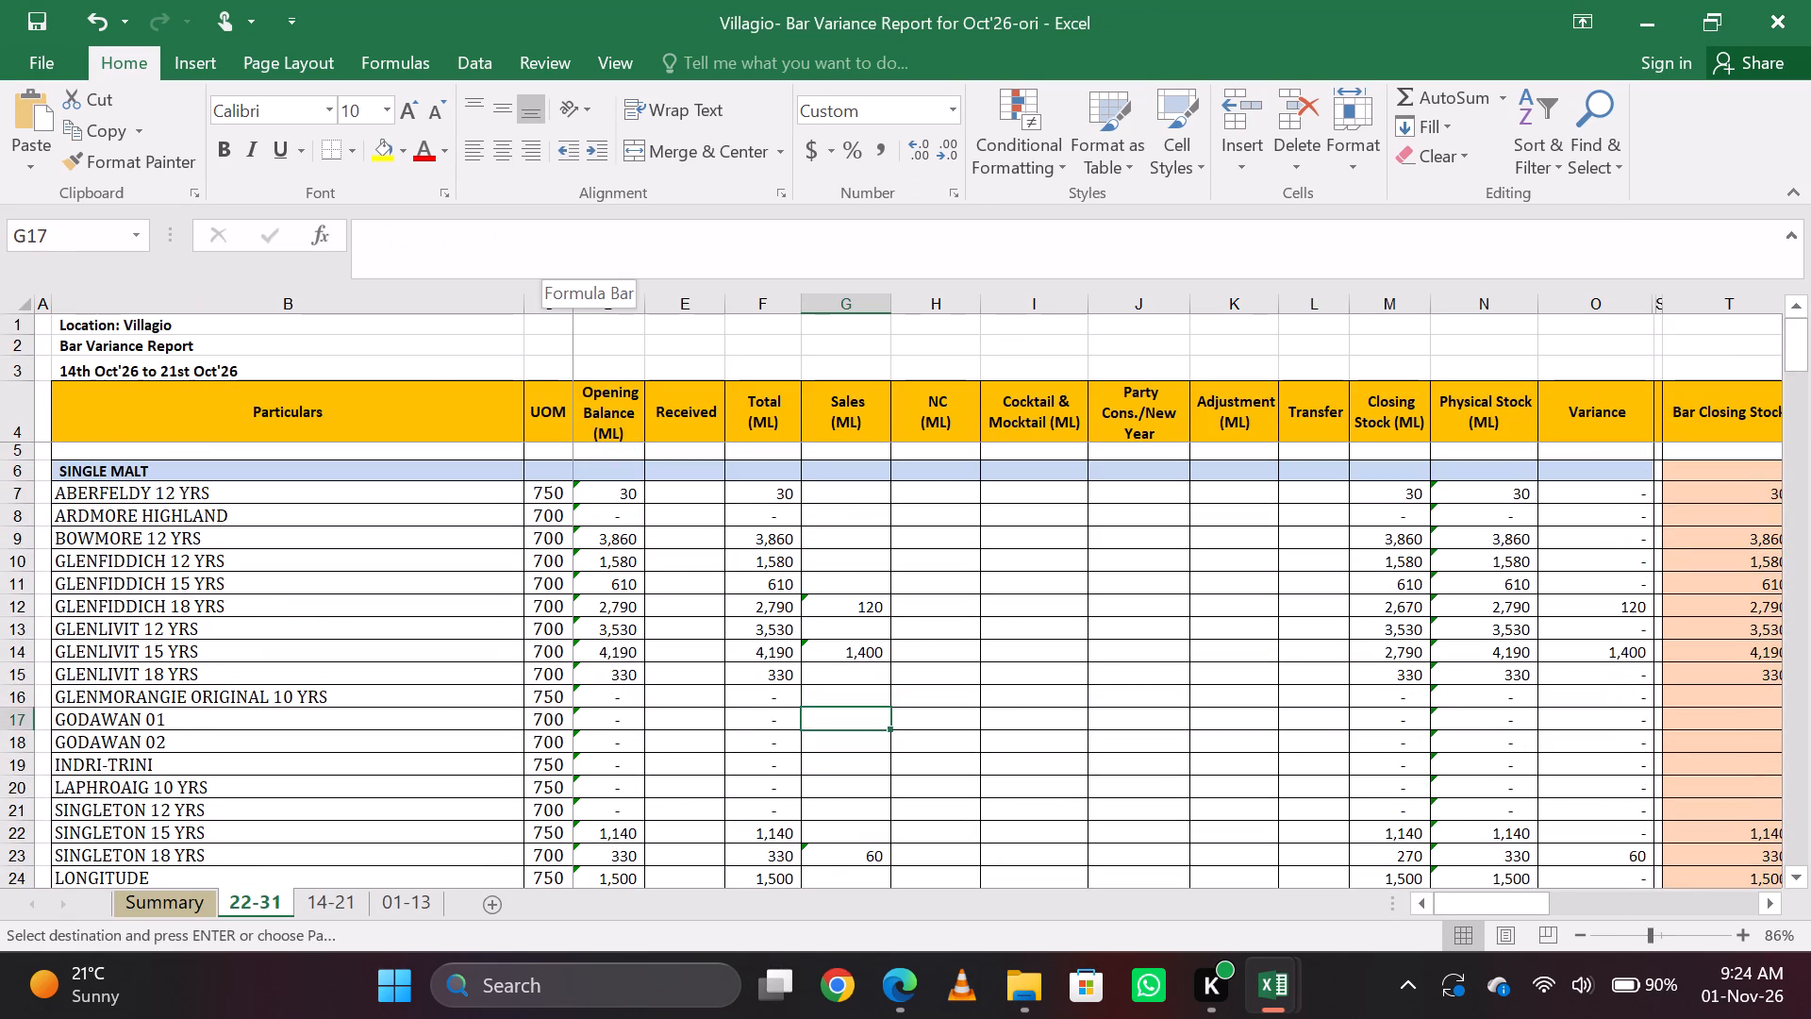
{"action": "key", "text": "alt+Tab"}
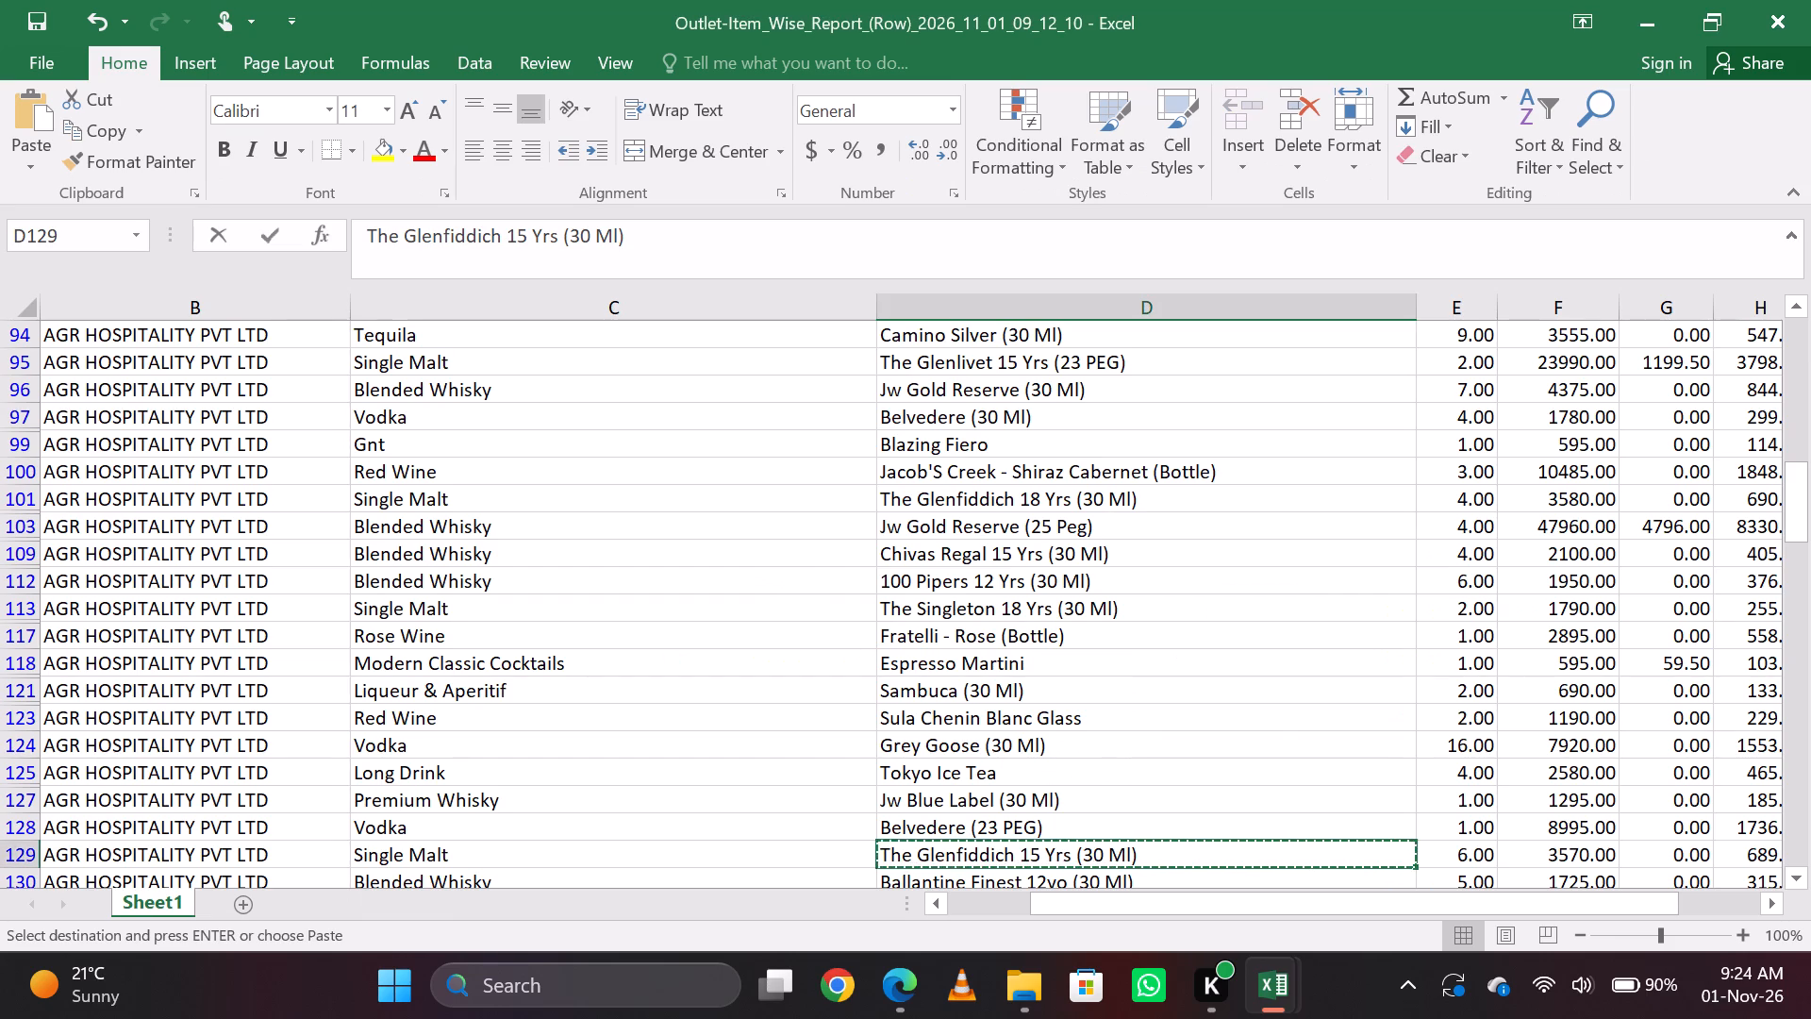
{"action": "key", "text": "alt+Tab"}
{"action": "type", "text": "=6*30"}
{"action": "key", "text": "Return"}
{"action": "key", "text": "Up"}
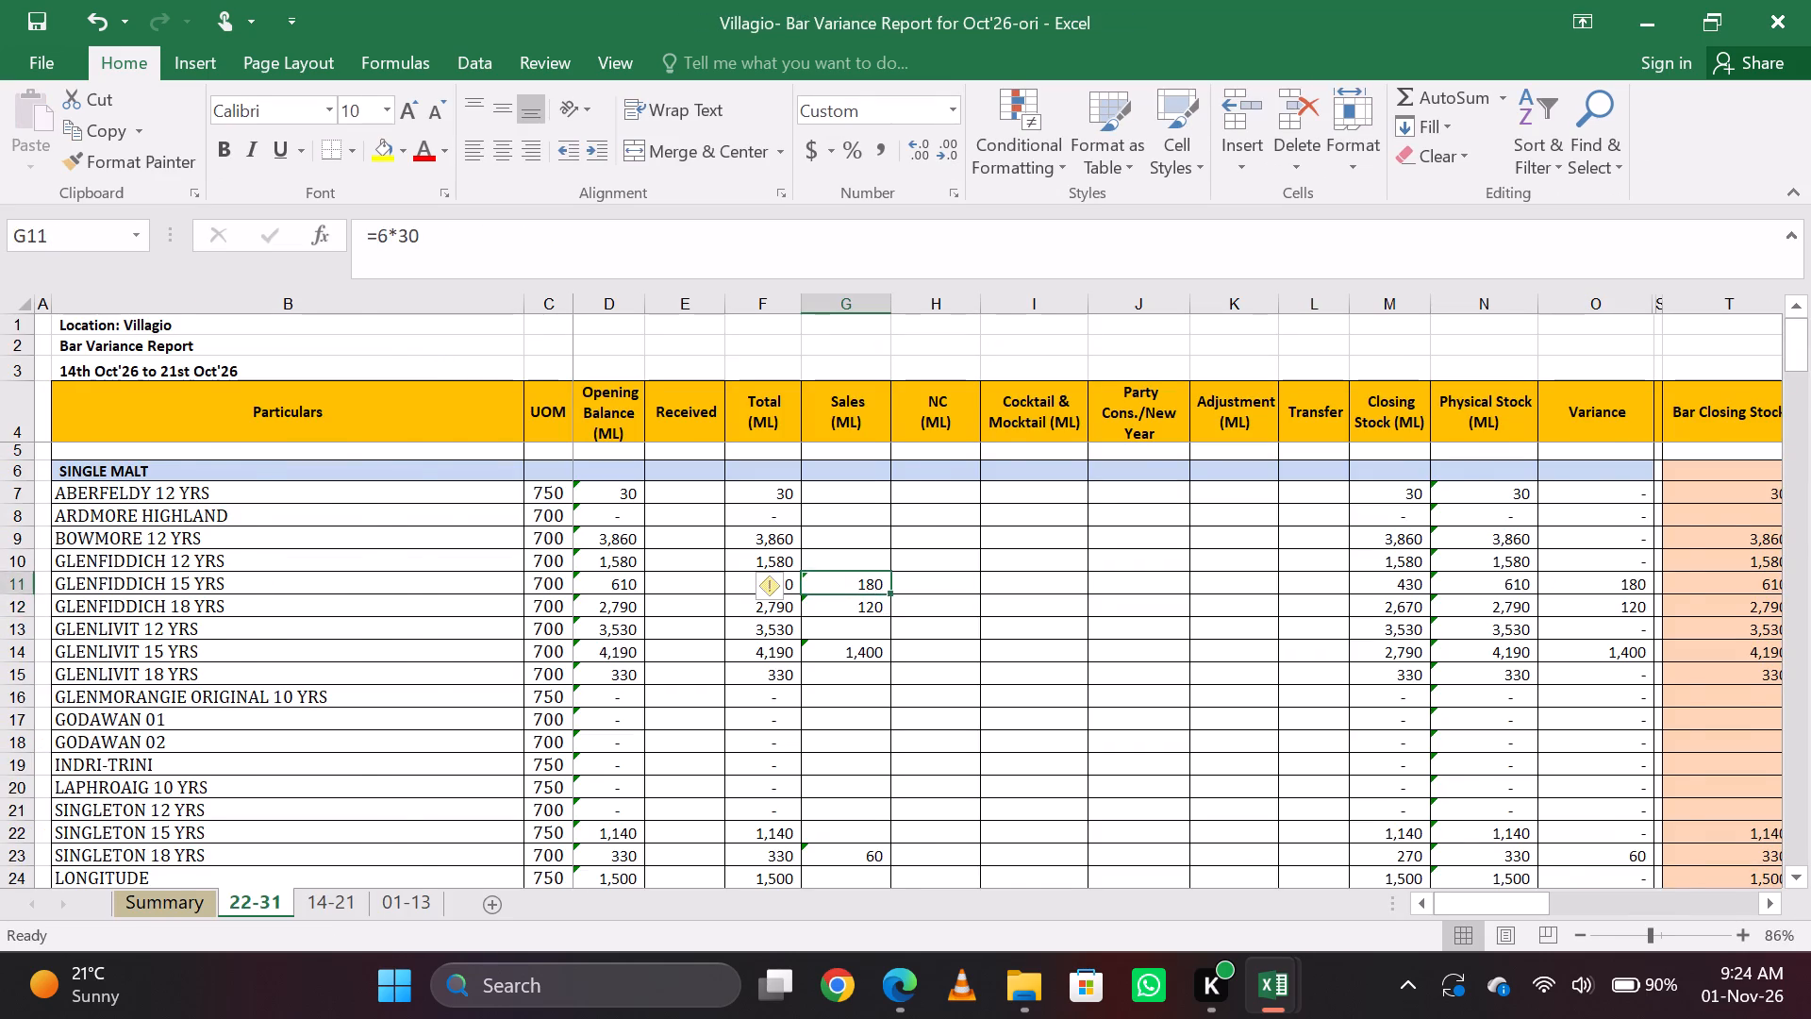
Copy the Ballantine Finest 12yo (30 Ml) item name, and append +5*30 to BALLENTINES FINEST's Sales (ML) formula in the bar variance report.
{"action": "key", "text": "alt+Tab"}
{"action": "key", "text": "alt+Tab"}
{"action": "key", "text": "Up"}
{"action": "key", "text": "Down"}
{"action": "key", "text": "alt+Tab"}
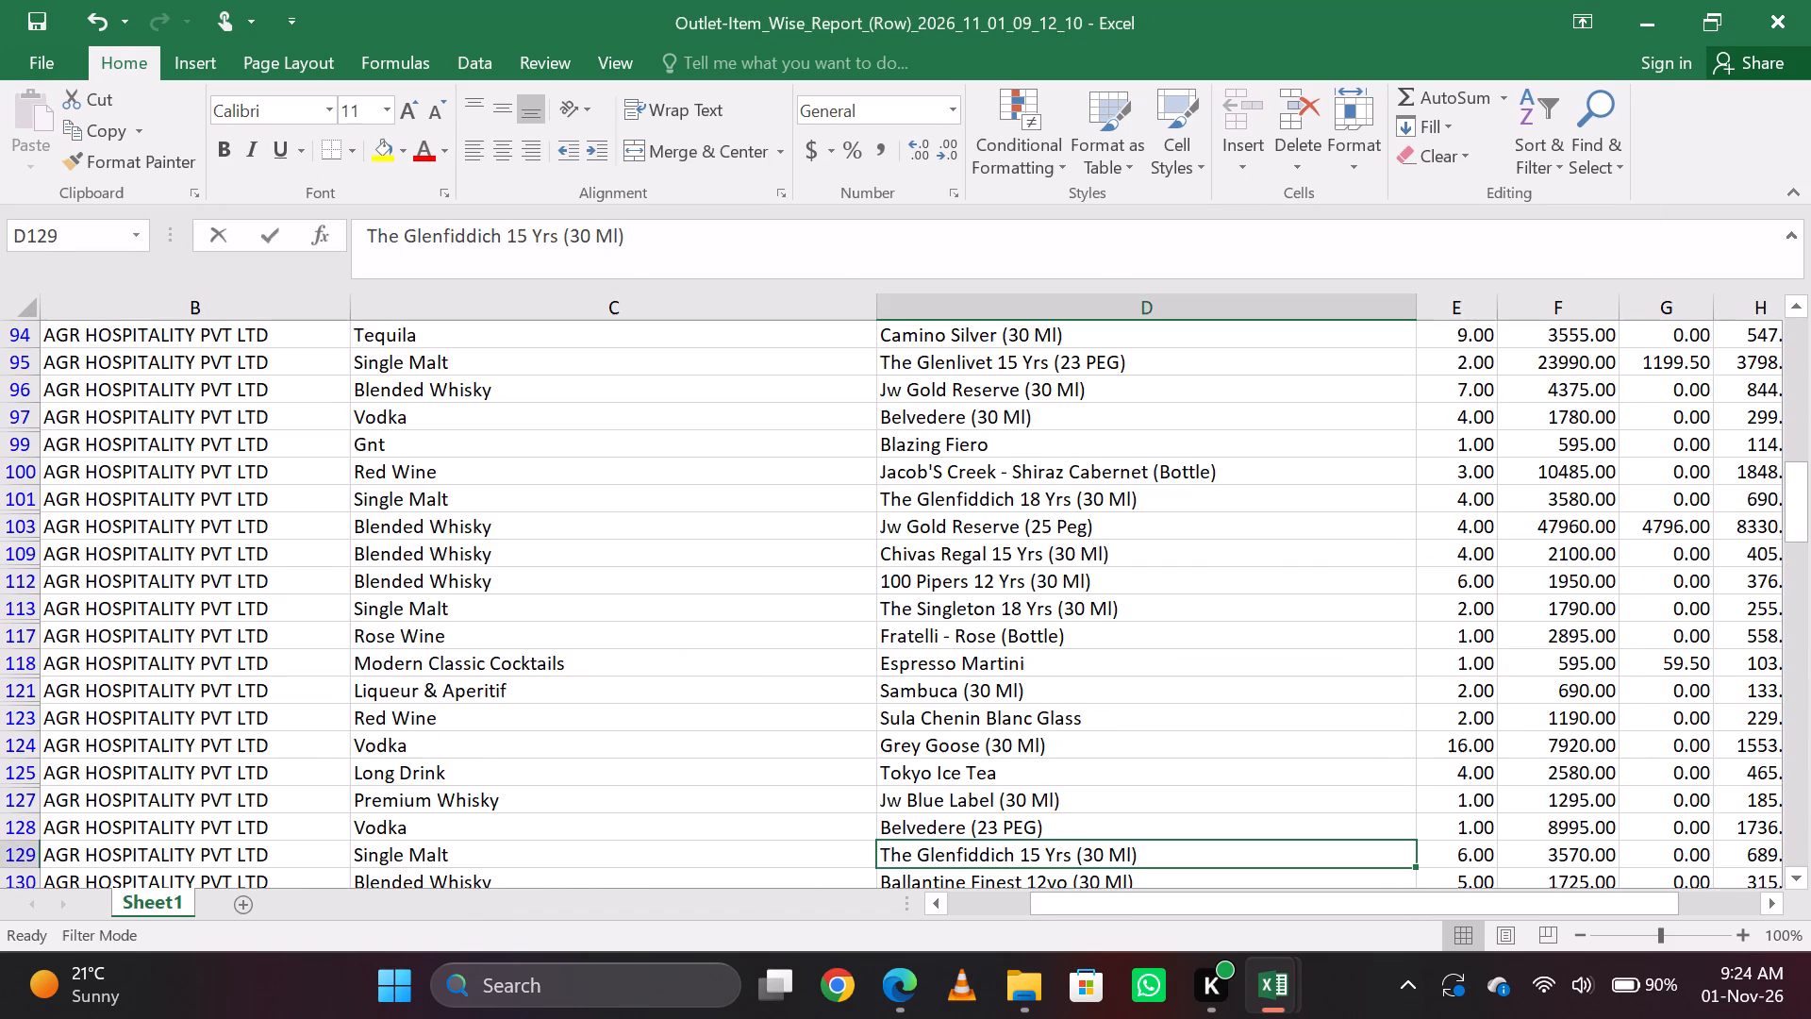
{"action": "key", "text": "Down"}
{"action": "key", "text": "ctrl+c"}
{"action": "key", "text": "alt+Tab"}
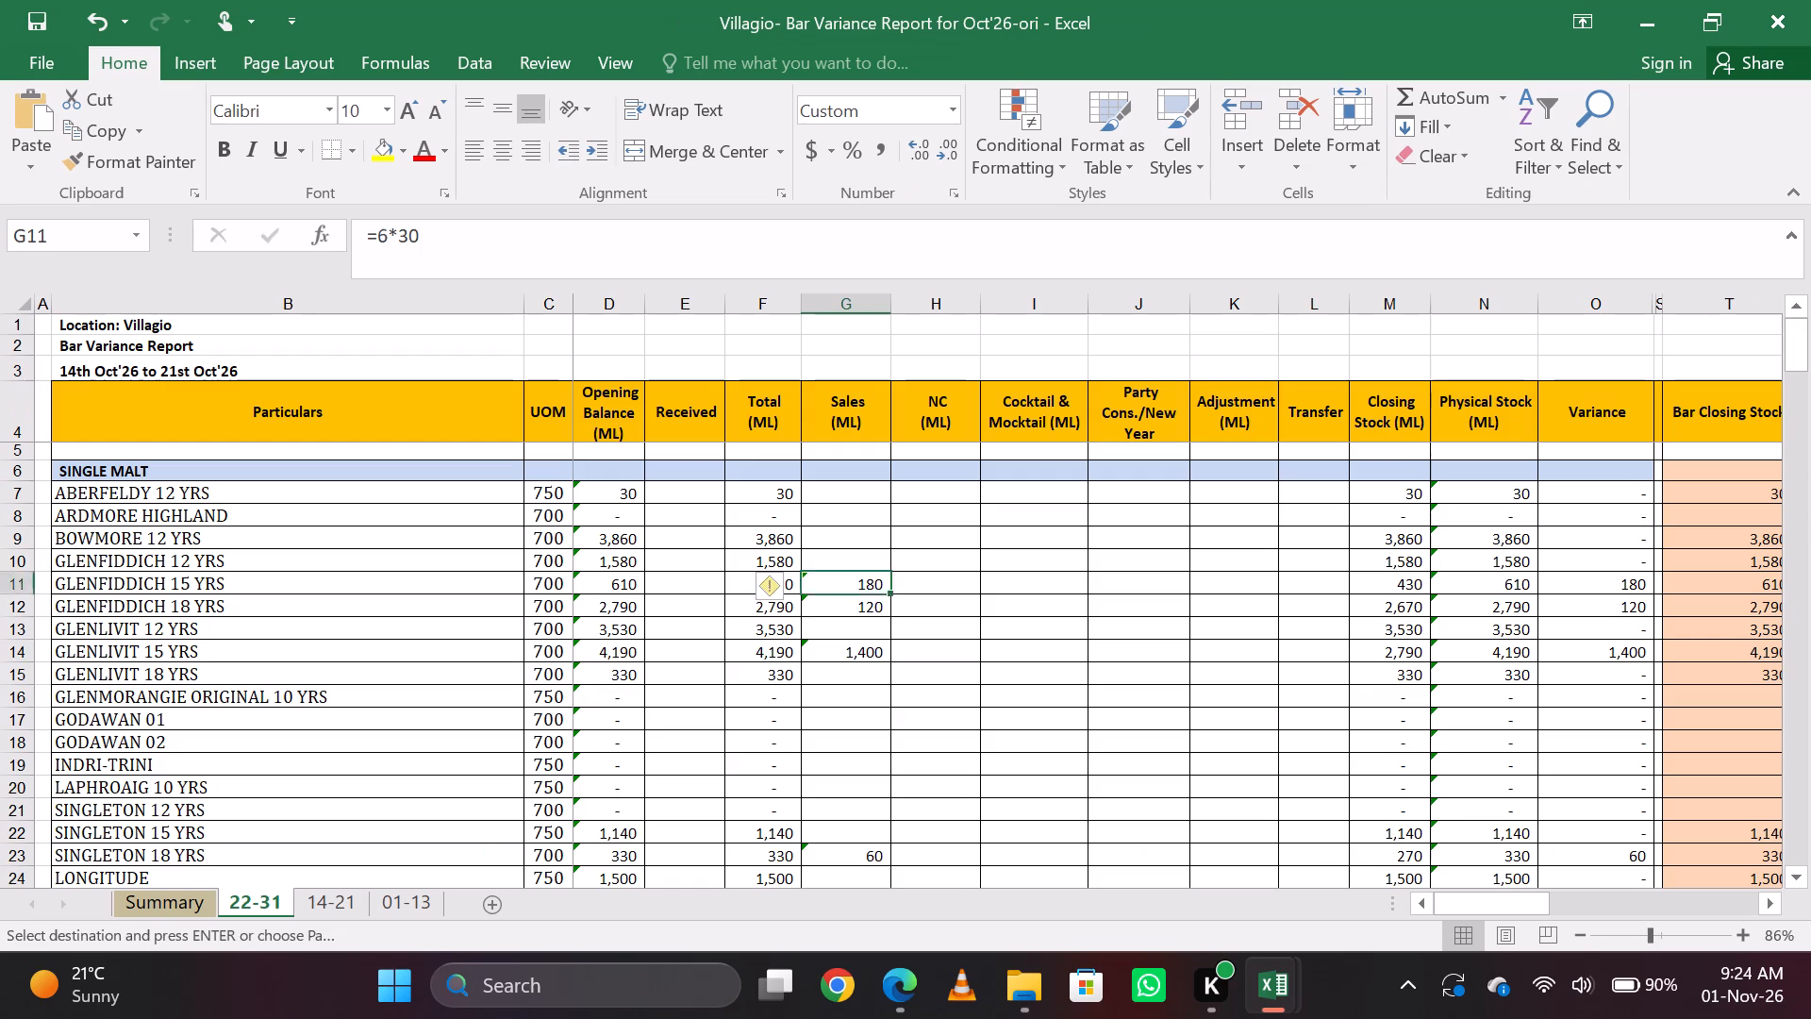
{"action": "key", "text": "Down"}
{"action": "key", "text": "Down"}
{"action": "key", "text": "Down"}
{"action": "key", "text": "Down"}
{"action": "key", "text": "Down"}
{"action": "key", "text": "Down"}
{"action": "key", "text": "Down"}
{"action": "key", "text": "Down"}
{"action": "key", "text": "Down"}
{"action": "key", "text": "Down"}
{"action": "key", "text": "Down"}
{"action": "key", "text": "Down"}
{"action": "key", "text": "Down"}
{"action": "key", "text": "Down"}
{"action": "key", "text": "Down"}
{"action": "key", "text": "Down"}
{"action": "key", "text": "Down"}
{"action": "key", "text": "Down"}
{"action": "key", "text": "Down"}
{"action": "key", "text": "Down"}
{"action": "key", "text": "Up"}
{"action": "key", "text": "Up"}
{"action": "key", "text": "Up"}
{"action": "key", "text": "Up"}
{"action": "key", "text": "Up"}
{"action": "key", "text": "Up"}
{"action": "key", "text": "Up"}
{"action": "key", "text": "Up"}
{"action": "key", "text": "Up"}
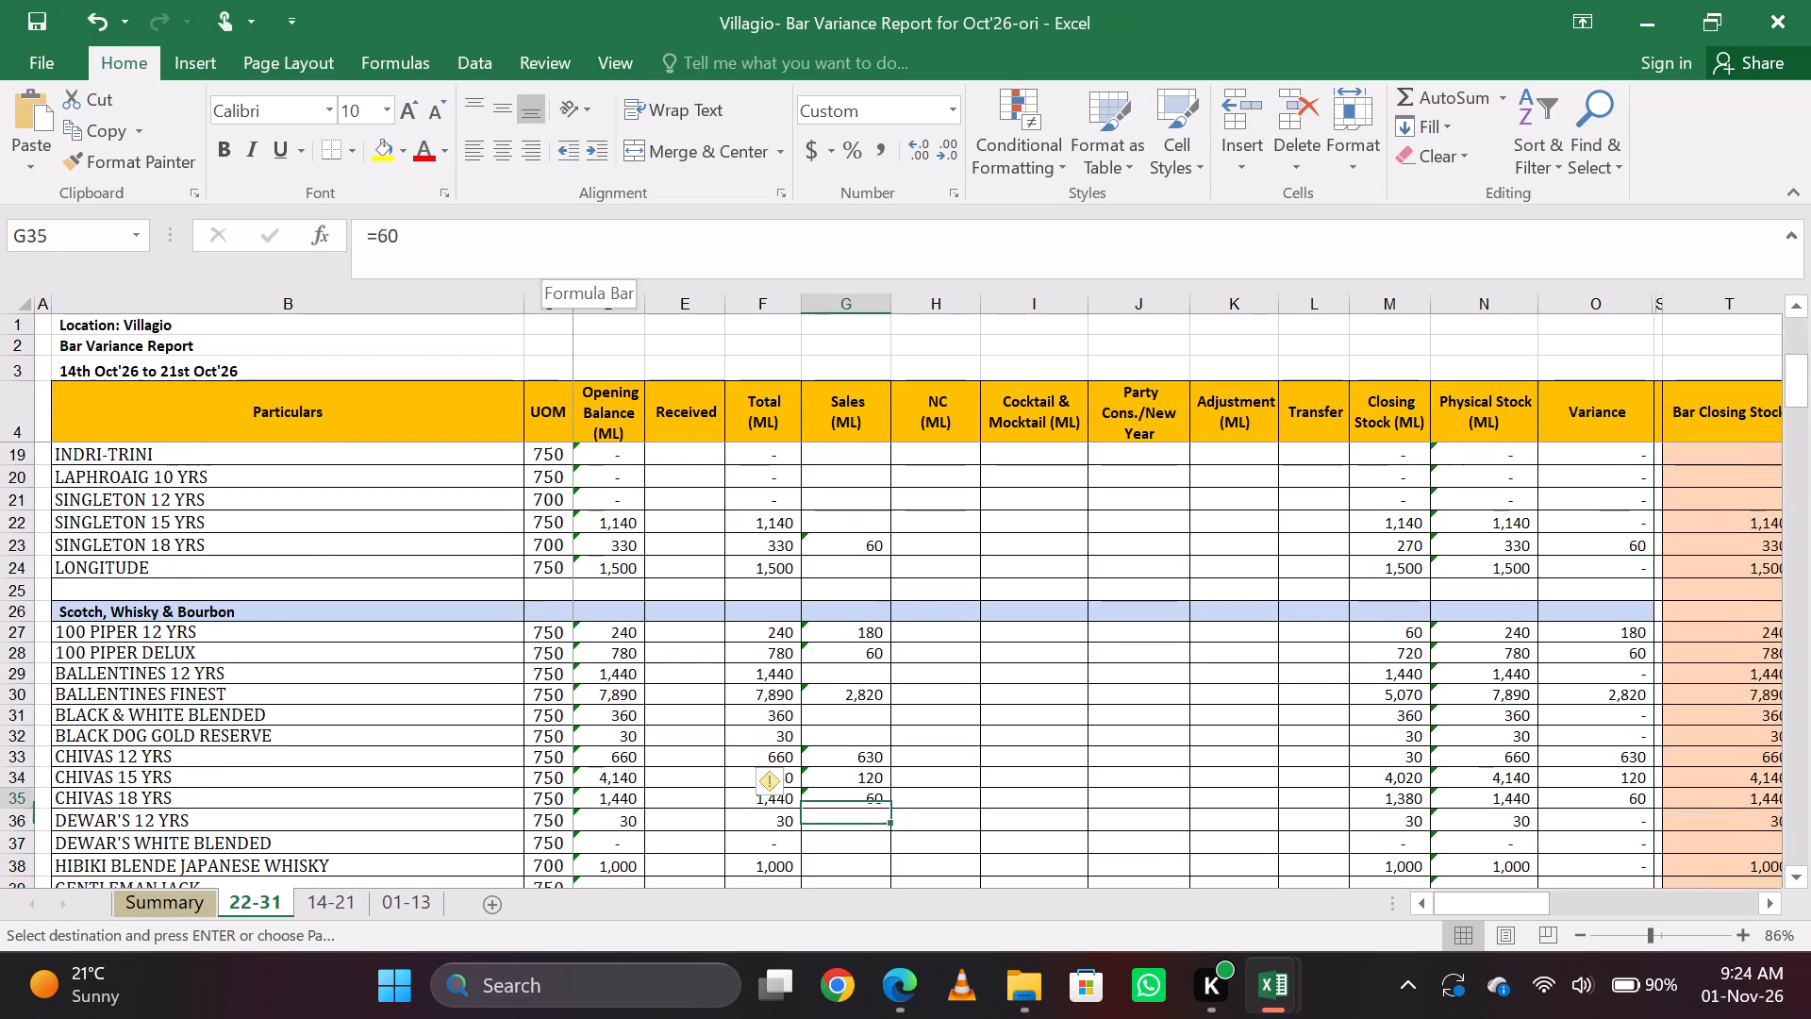
{"action": "key", "text": "Down"}
{"action": "key", "text": "alt+Tab"}
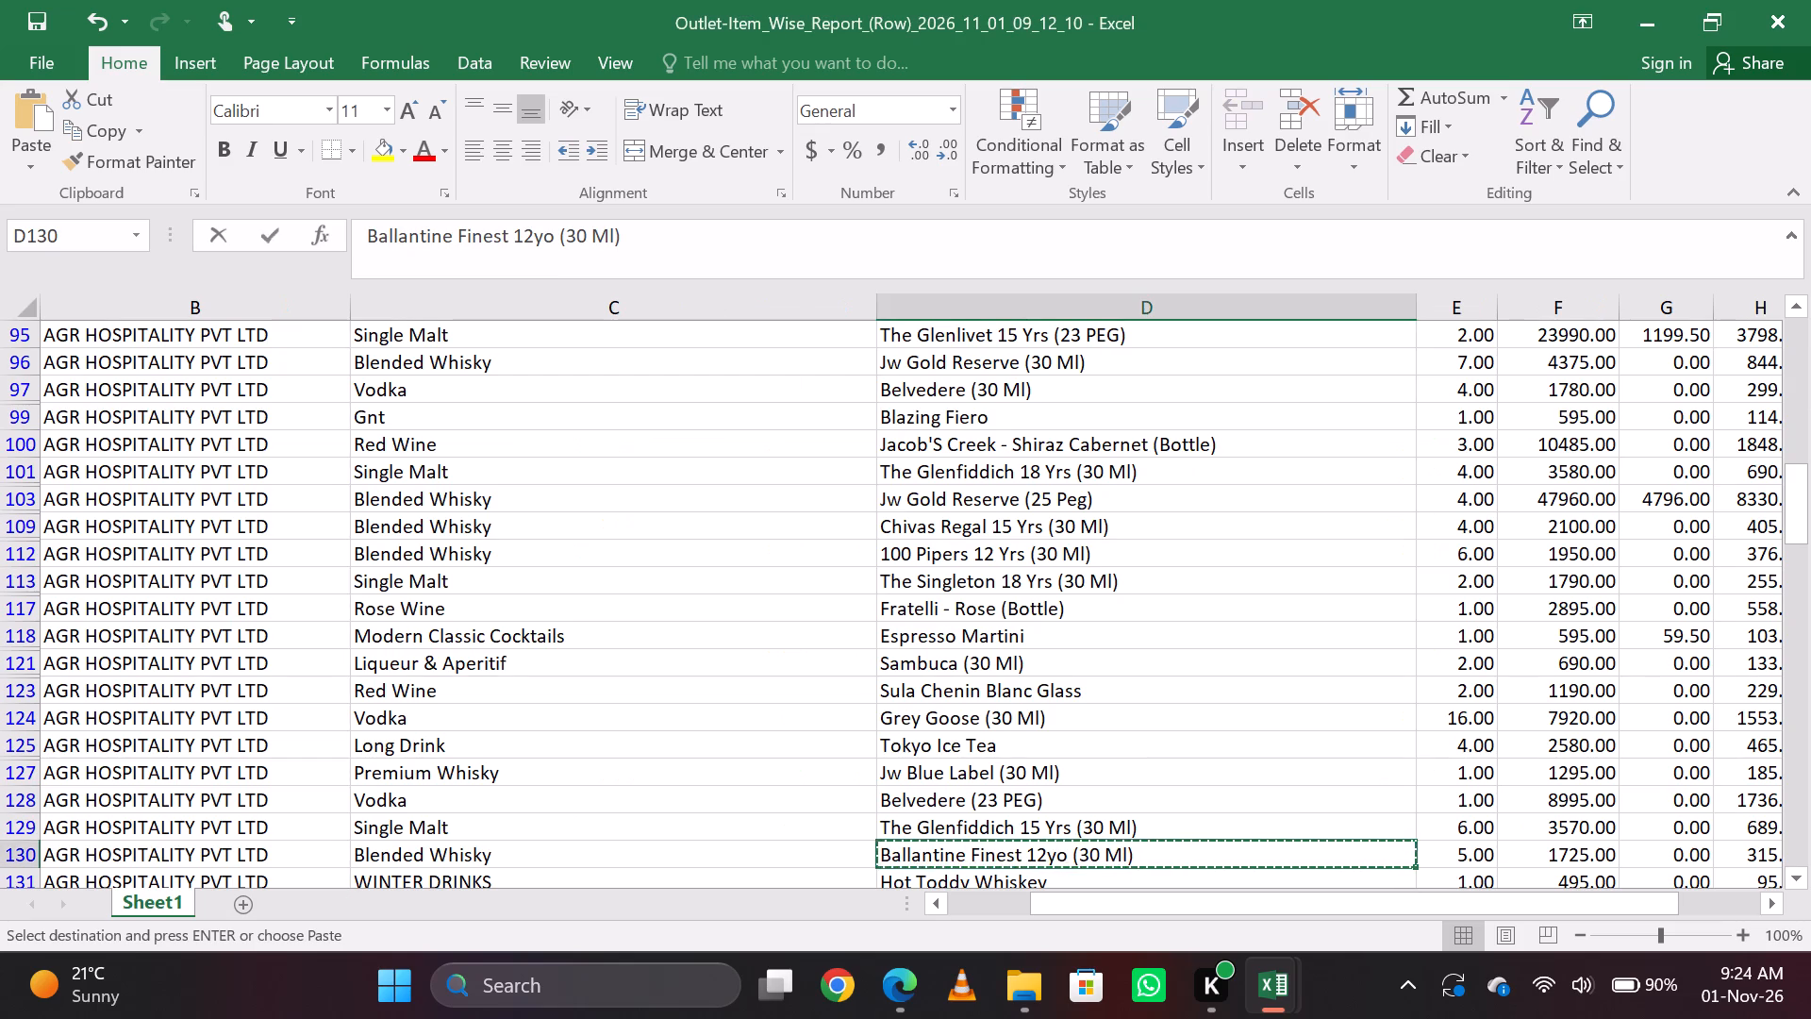
{"action": "key", "text": "alt+Tab"}
{"action": "key", "text": "alt+Tab"}
{"action": "key", "text": "alt+Tab"}
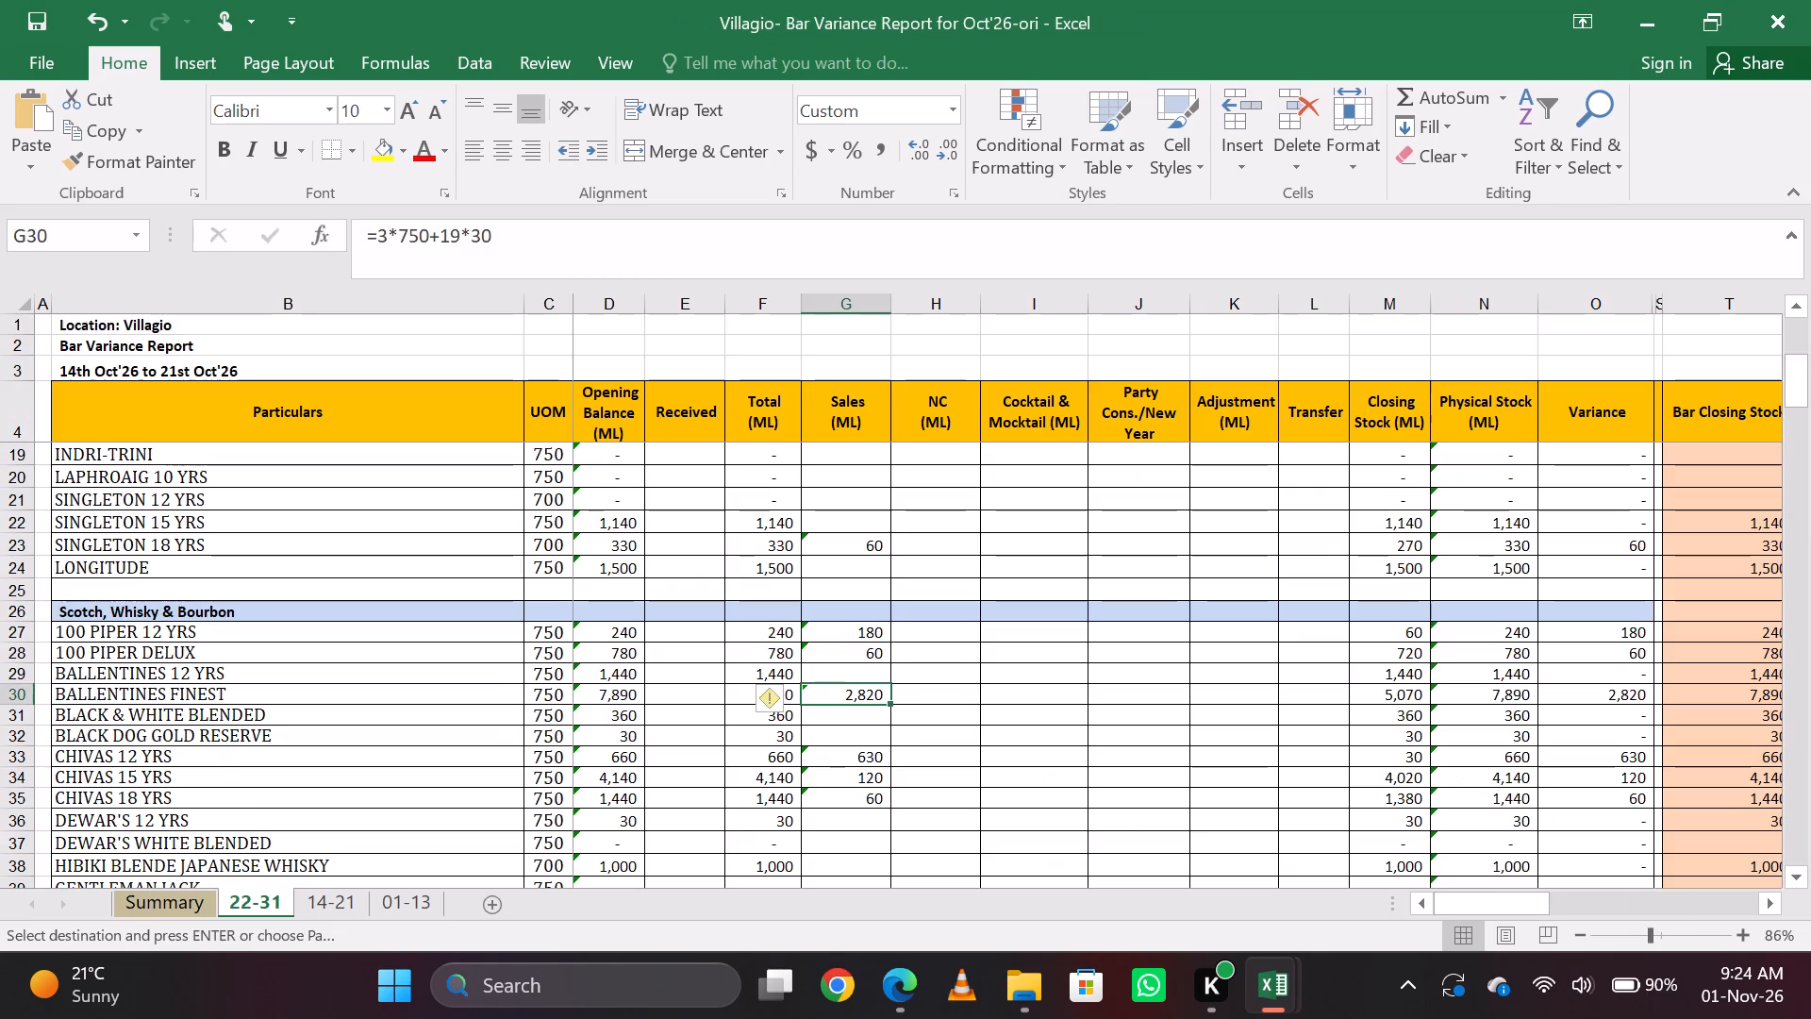
{"action": "left_click", "coordinate": [589, 237]}
{"action": "type", "text": "+5*30"}
{"action": "key", "text": "Return"}
{"action": "key", "text": "Up"}
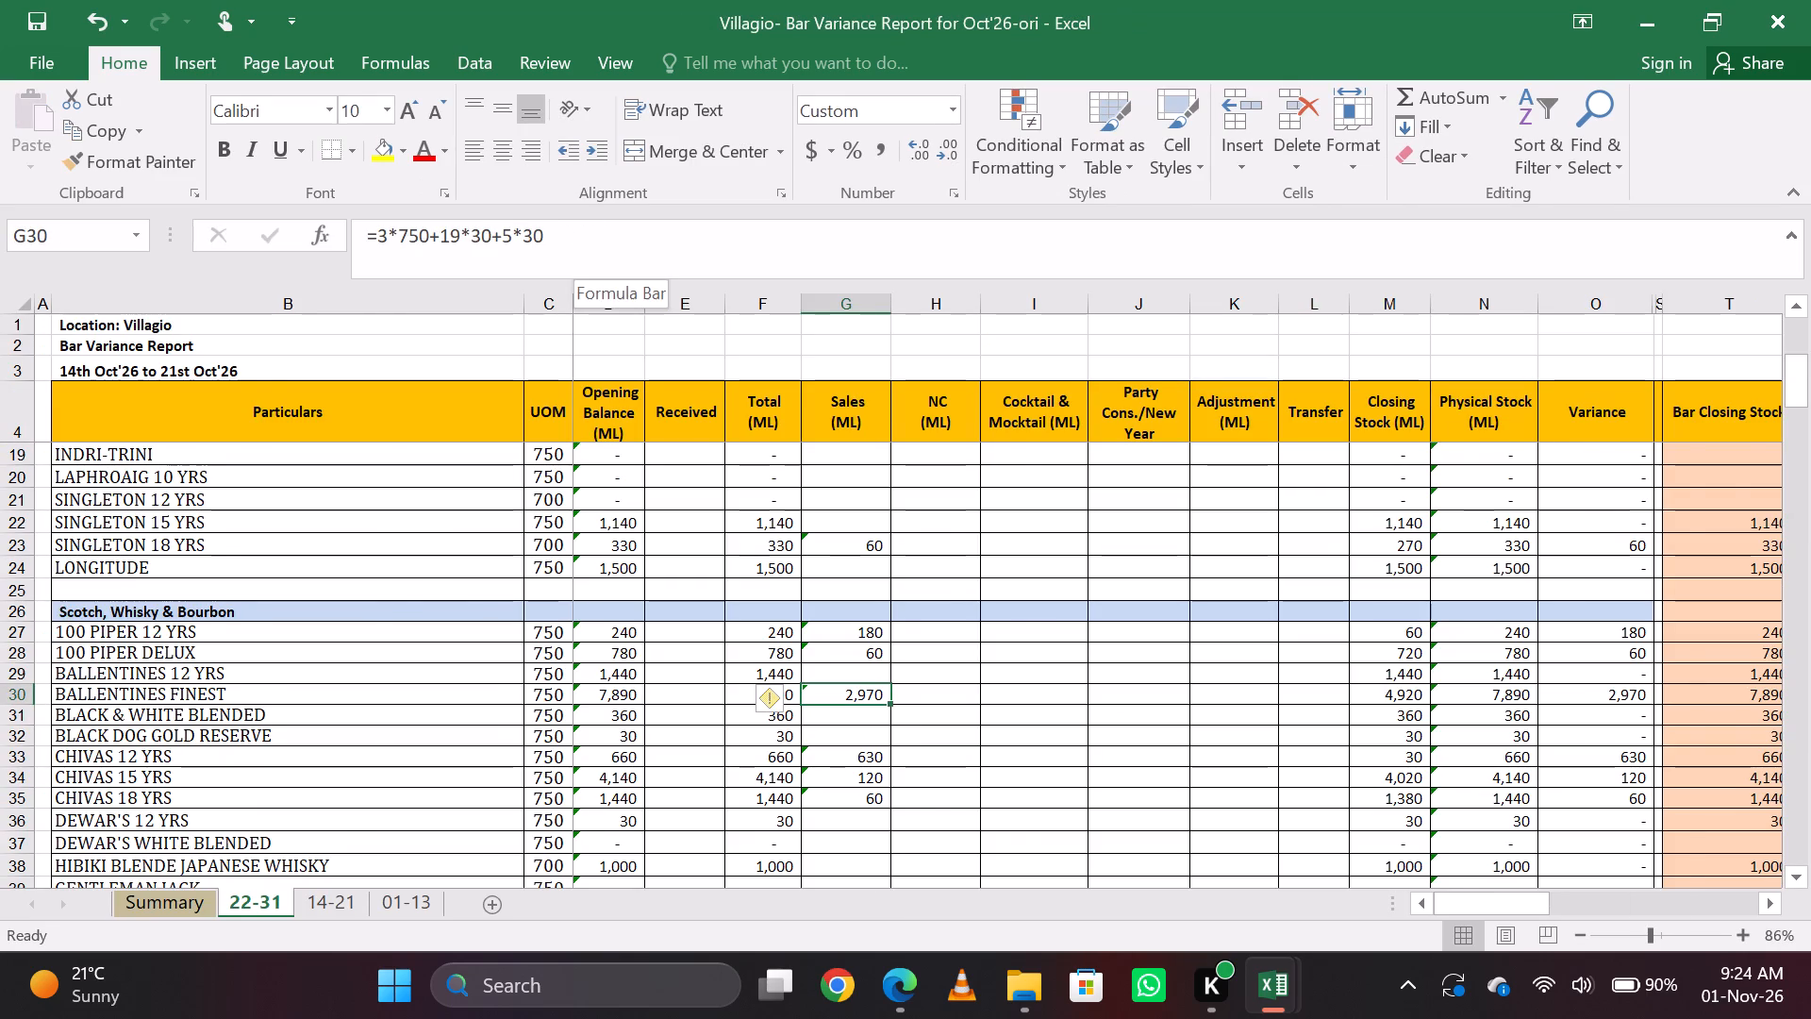
Copy the Hot Toddy Whiskey item name, find Hot Toddy Whisky in the cocktail/mocktail workbook using a shortened name, and enter 1 as its Sale & NC quantity.
{"action": "key", "text": "alt+Tab"}
{"action": "key", "text": "Down"}
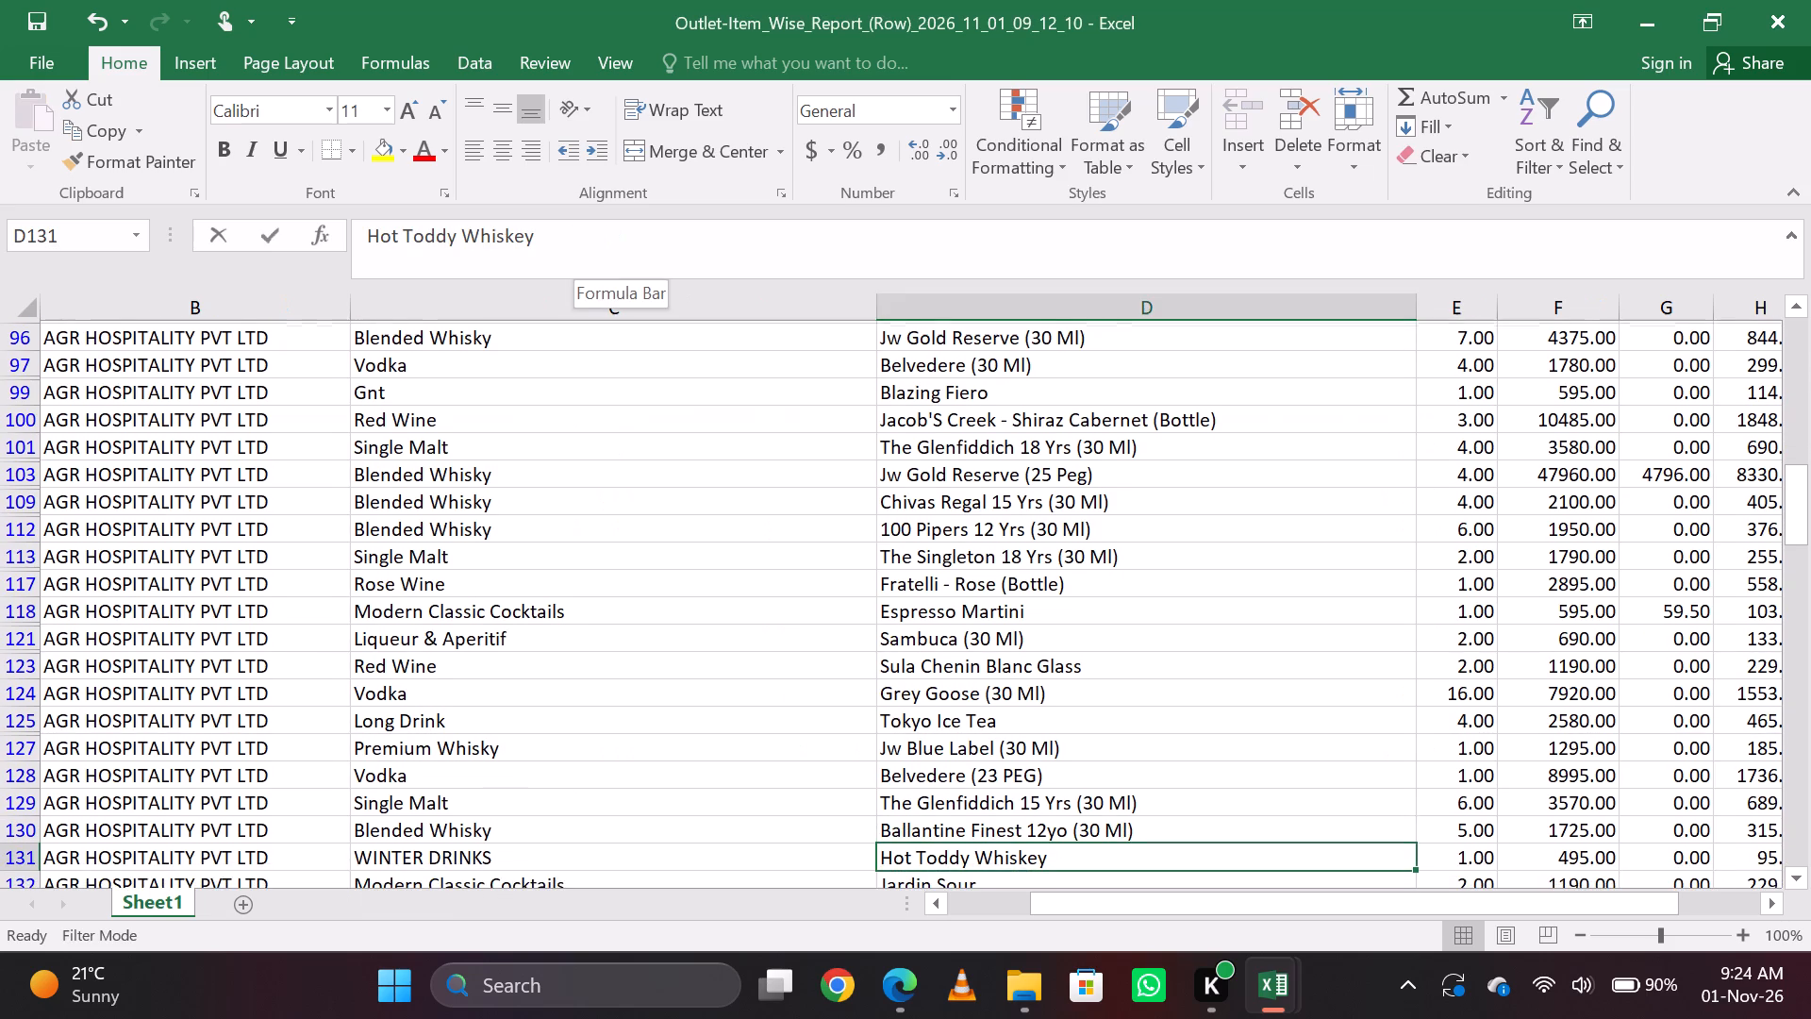
{"action": "key", "text": "ctrl+c"}
{"action": "key", "text": "alt+Tab"}
{"action": "key", "text": "alt+Tab"}
{"action": "key", "text": "ctrl+f"}
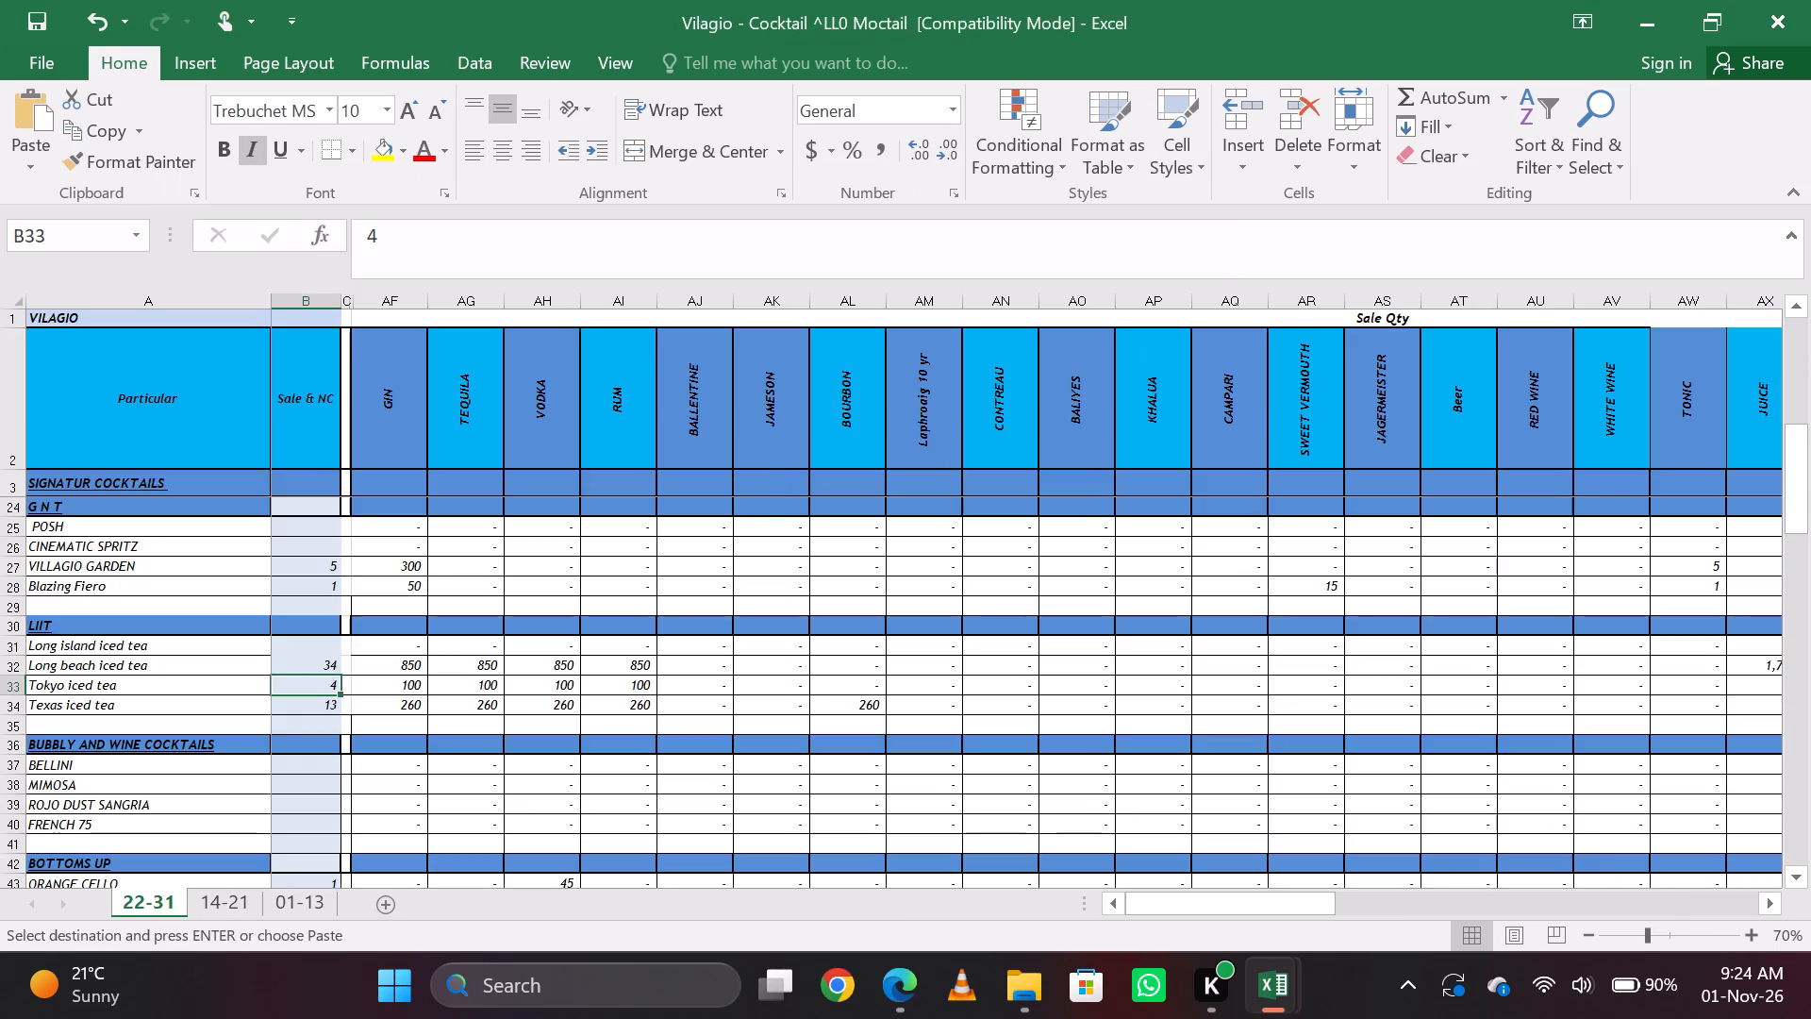
{"action": "key", "text": "ctrl+v"}
{"action": "key", "text": "ctrl+Return"}
{"action": "key", "text": "Return"}
{"action": "key", "text": "BackSpace"}
{"action": "key", "text": "BackSpace"}
{"action": "key", "text": "BackSpace"}
{"action": "key", "text": "BackSpace"}
{"action": "key", "text": "BackSpace"}
{"action": "key", "text": "BackSpace"}
{"action": "key", "text": "Return"}
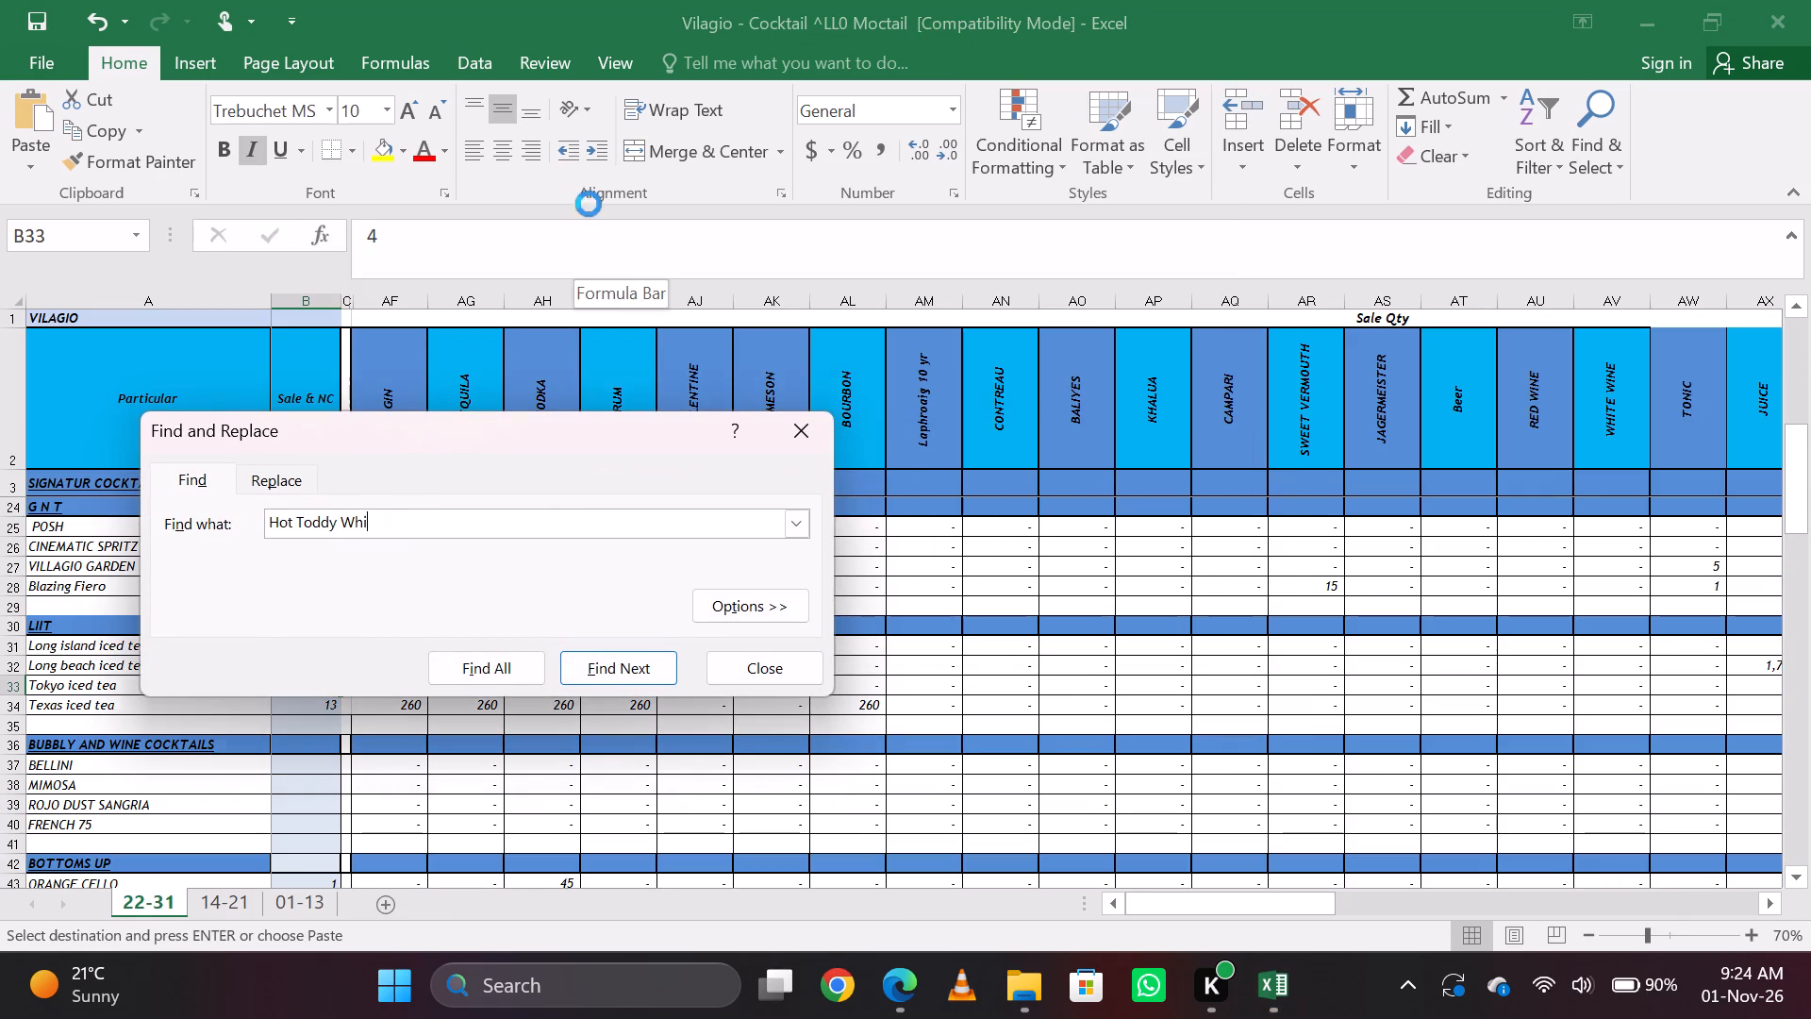
{"action": "key", "text": "Escape"}
{"action": "key", "text": "Right"}
{"action": "key", "text": "1"}
{"action": "key", "text": "Right"}
{"action": "key", "text": "Left"}
Copy the Jardin Sour item name, find it in the cocktail/mocktail workbook, and enter 2 as its Sale & NC quantity.
{"action": "key", "text": "alt+Tab"}
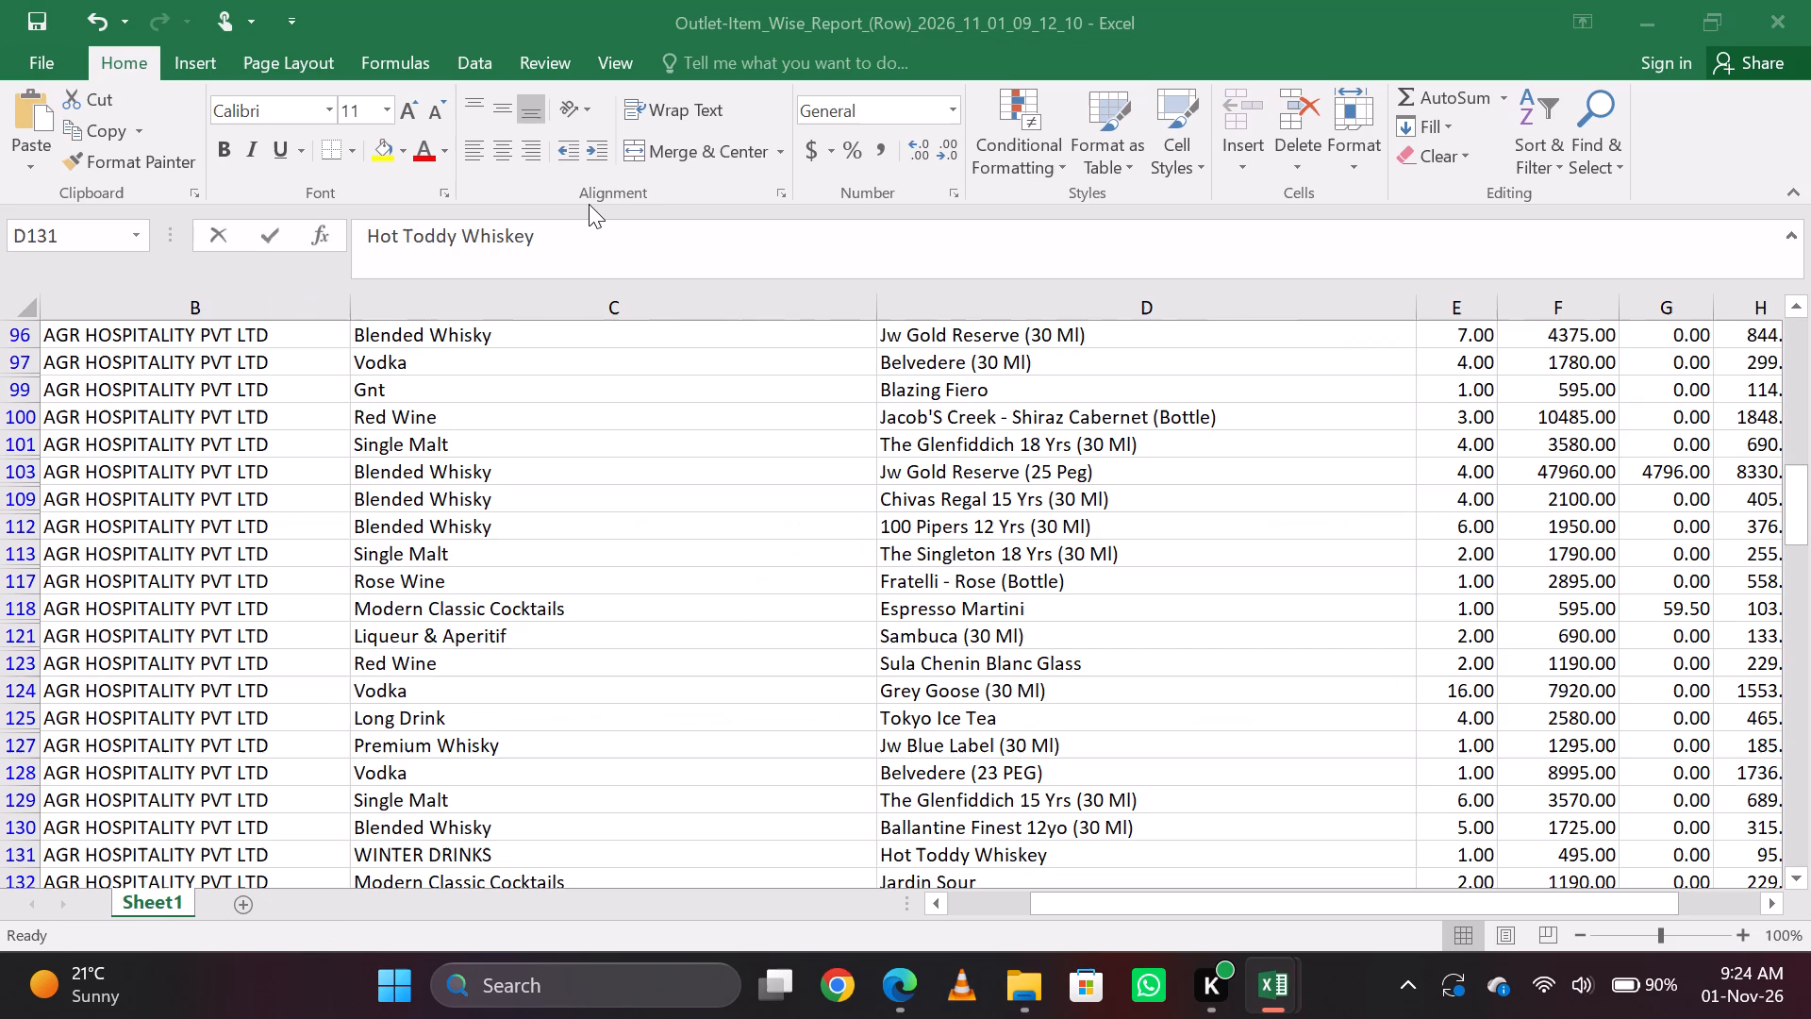
{"action": "key", "text": "Down"}
{"action": "key", "text": "ctrl+c"}
{"action": "key", "text": "alt+Tab"}
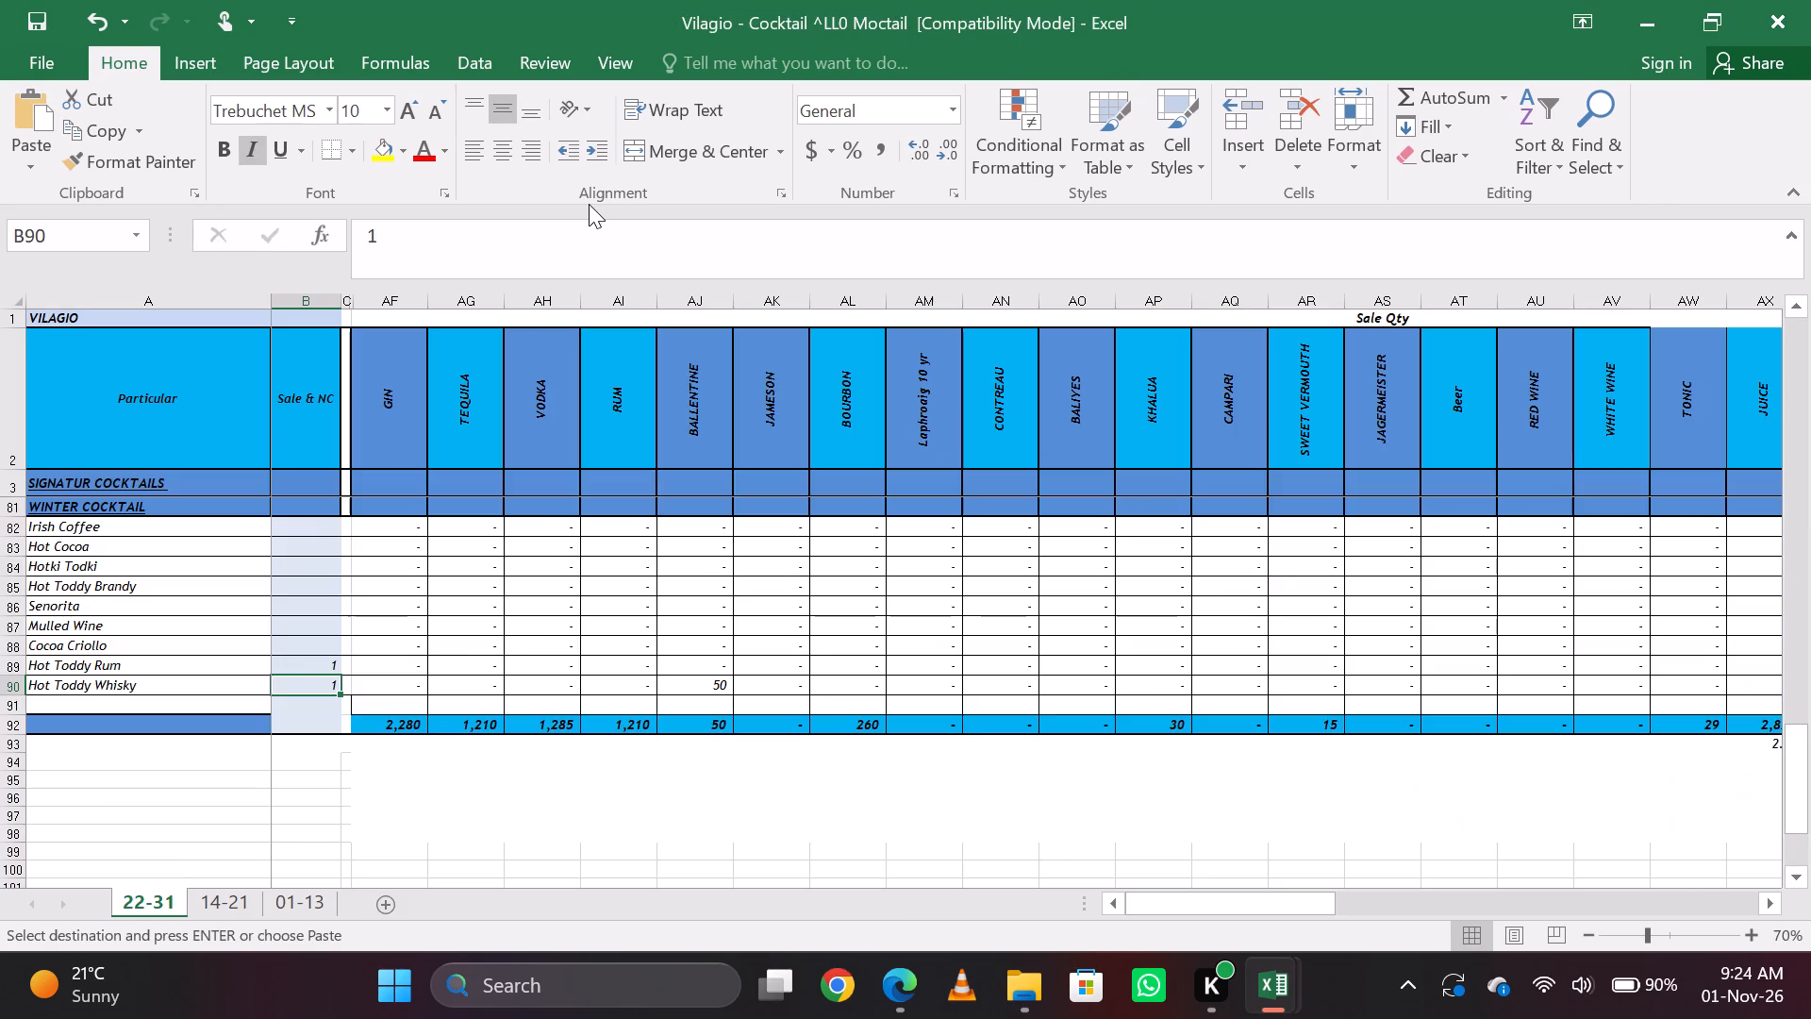
{"action": "key", "text": "ctrl+f"}
{"action": "key", "text": "ctrl+v"}
{"action": "key", "text": "Return"}
{"action": "key", "text": "Escape"}
{"action": "key", "text": "Right"}
{"action": "key", "text": "2"}
{"action": "key", "text": "Right"}
{"action": "key", "text": "Left"}
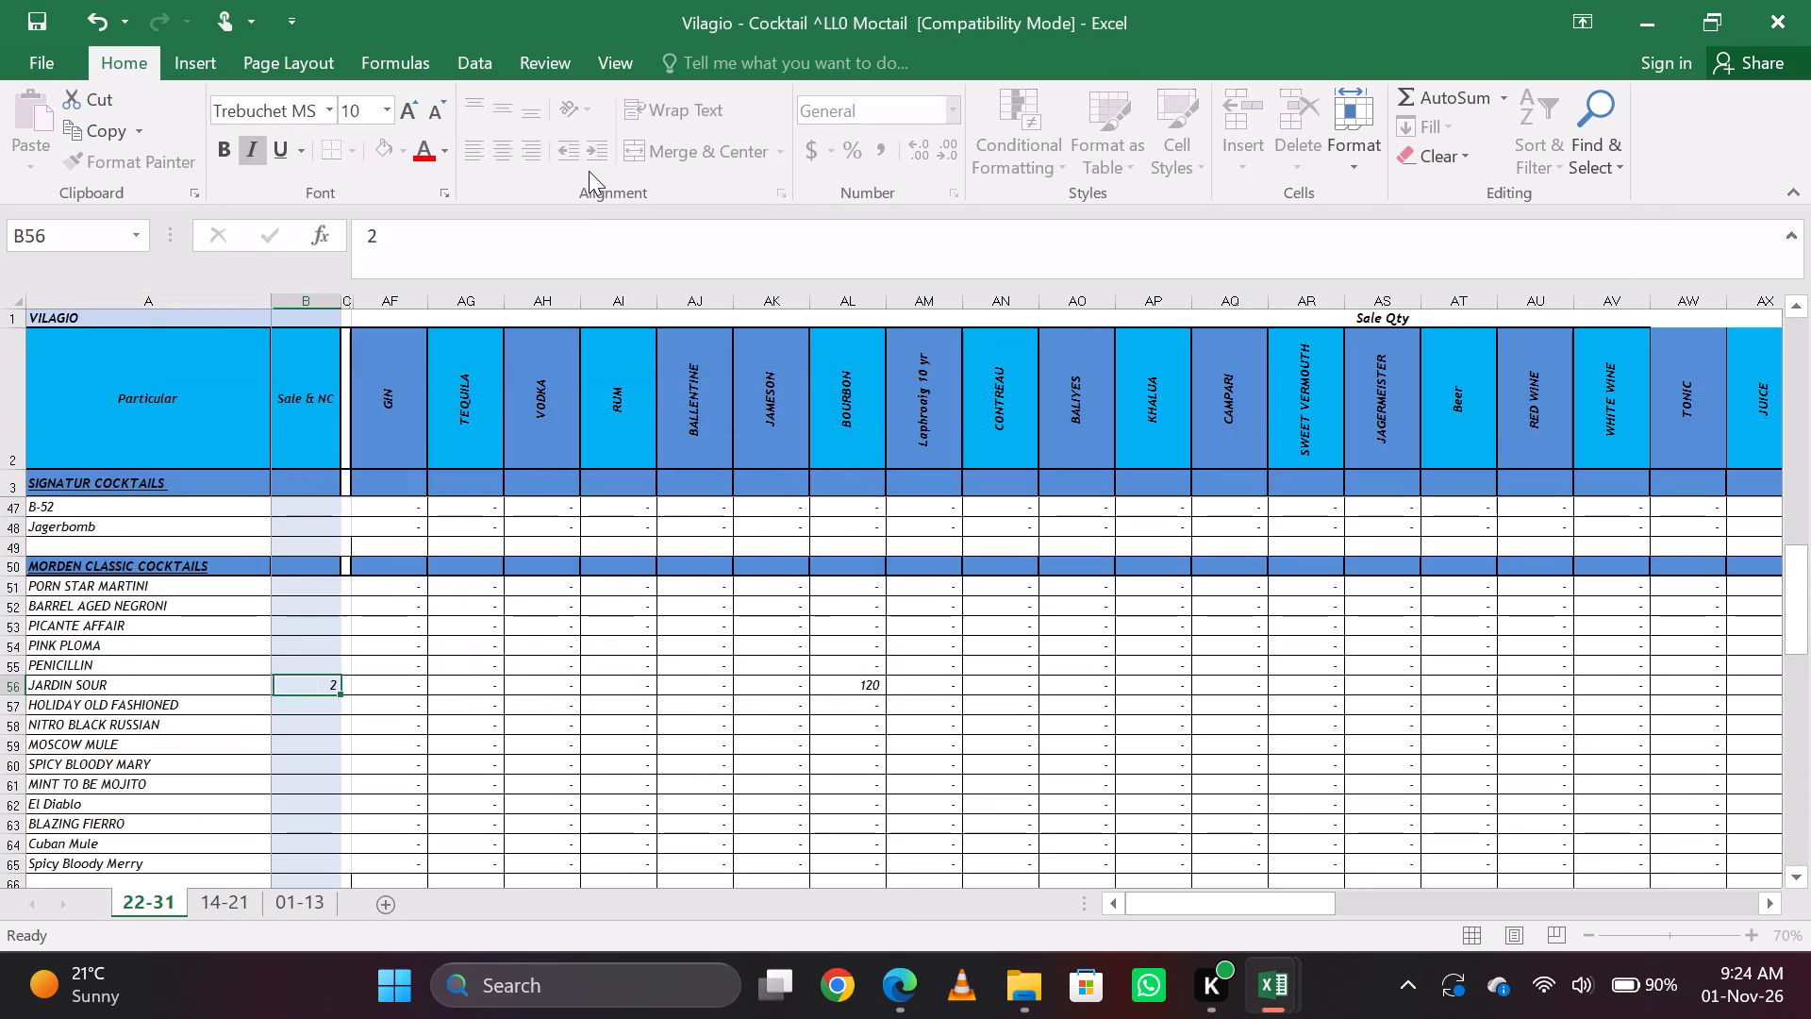
Copy the Cinematic Spritz item name, find it in the cocktail/mocktail workbook, and enter 1 as its Sale & NC quantity.
{"action": "key", "text": "alt+Tab"}
{"action": "key", "text": "Down"}
{"action": "key", "text": "ctrl+c"}
{"action": "key", "text": "alt+Tab"}
{"action": "key", "text": "ctrl+v"}
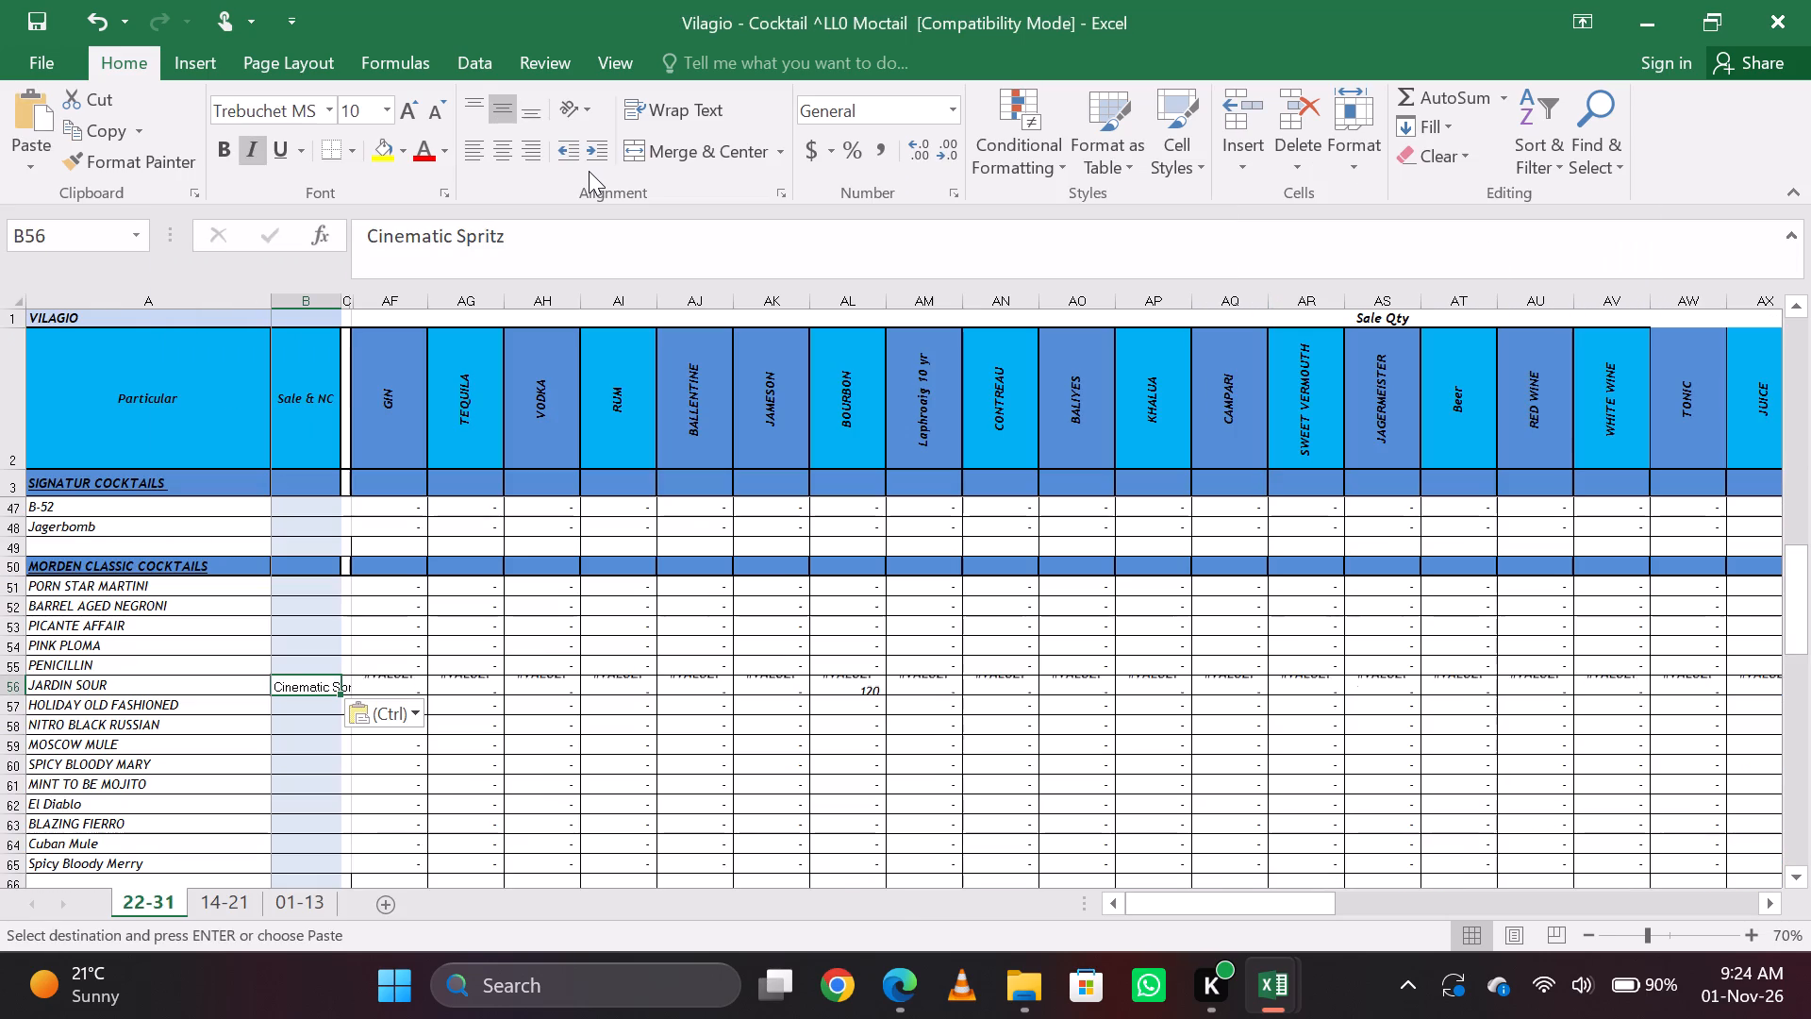
{"action": "key", "text": "ctrl+z"}
{"action": "key", "text": "ctrl+f"}
{"action": "key", "text": "ctrl+v"}
{"action": "key", "text": "Return"}
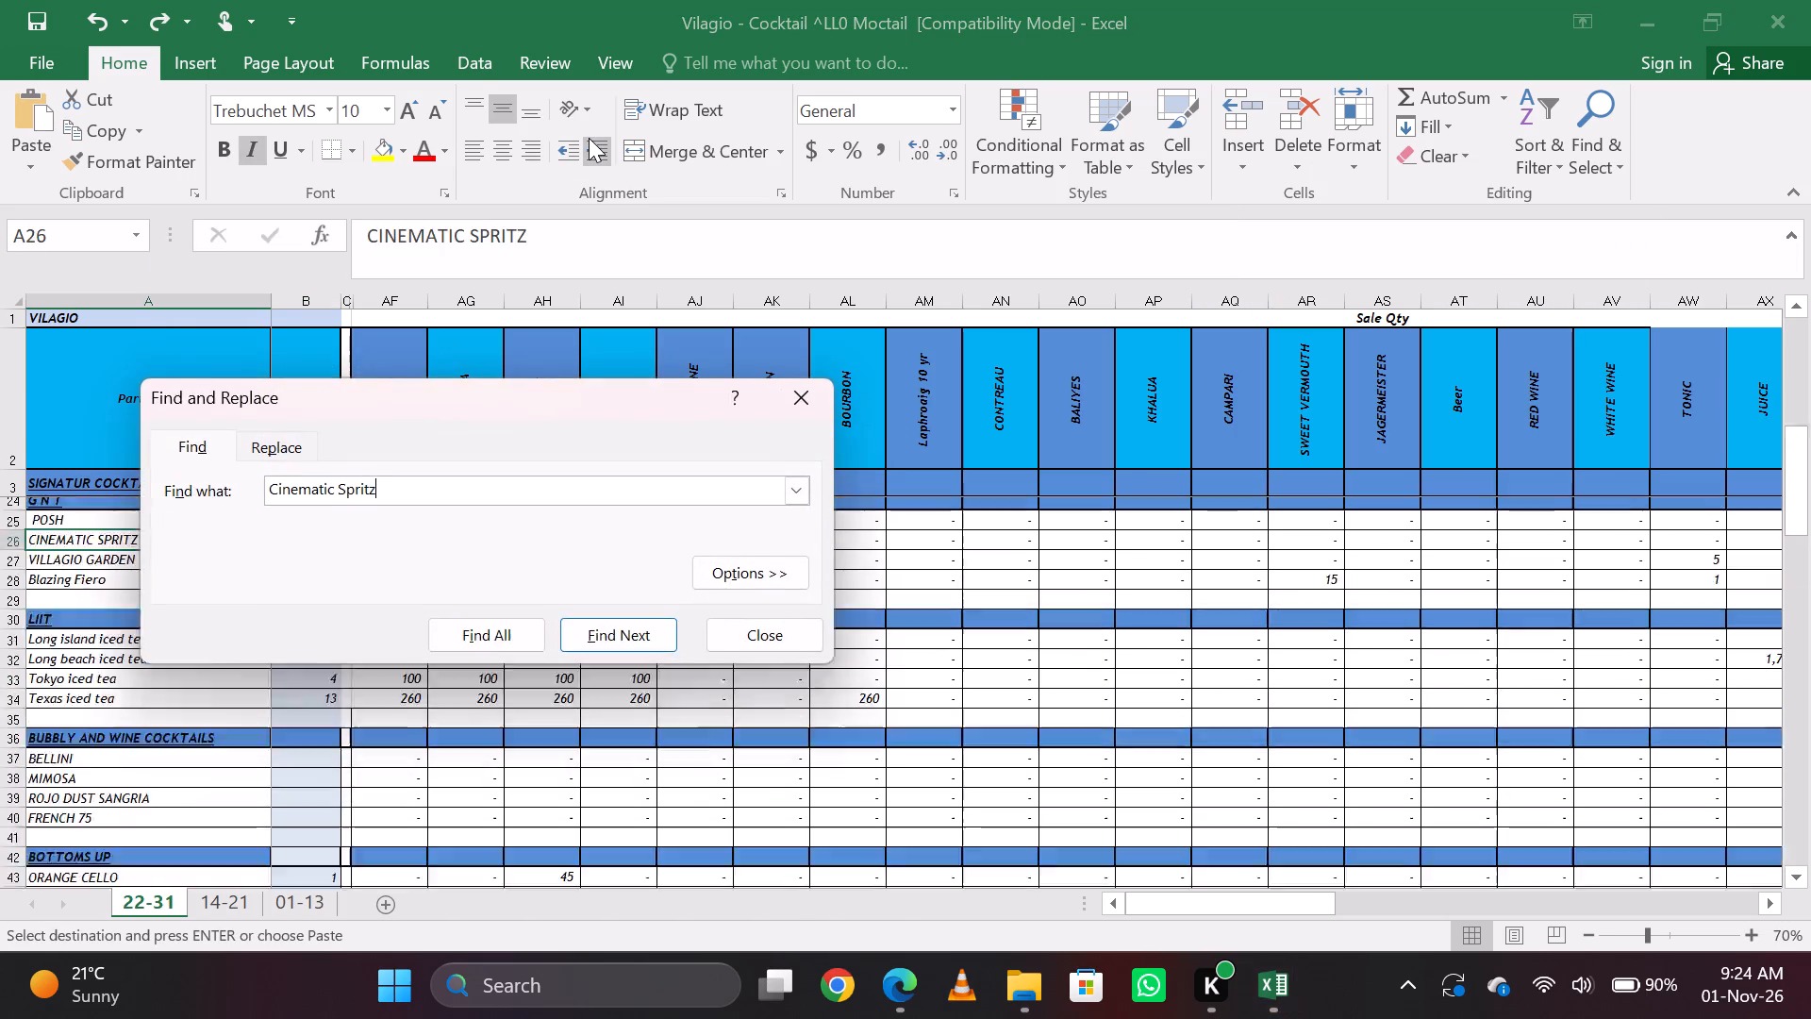
{"action": "key", "text": "Escape"}
{"action": "key", "text": "Right"}
{"action": "key", "text": "1"}
{"action": "key", "text": "Right"}
{"action": "key", "text": "Left"}
Copy the Don Julio Blanco (23 PEG) item name, and enter =700 as DONJULIO BLANCO's Sales (ML) in the bar variance report.
{"action": "key", "text": "alt+Tab"}
{"action": "key", "text": "Down"}
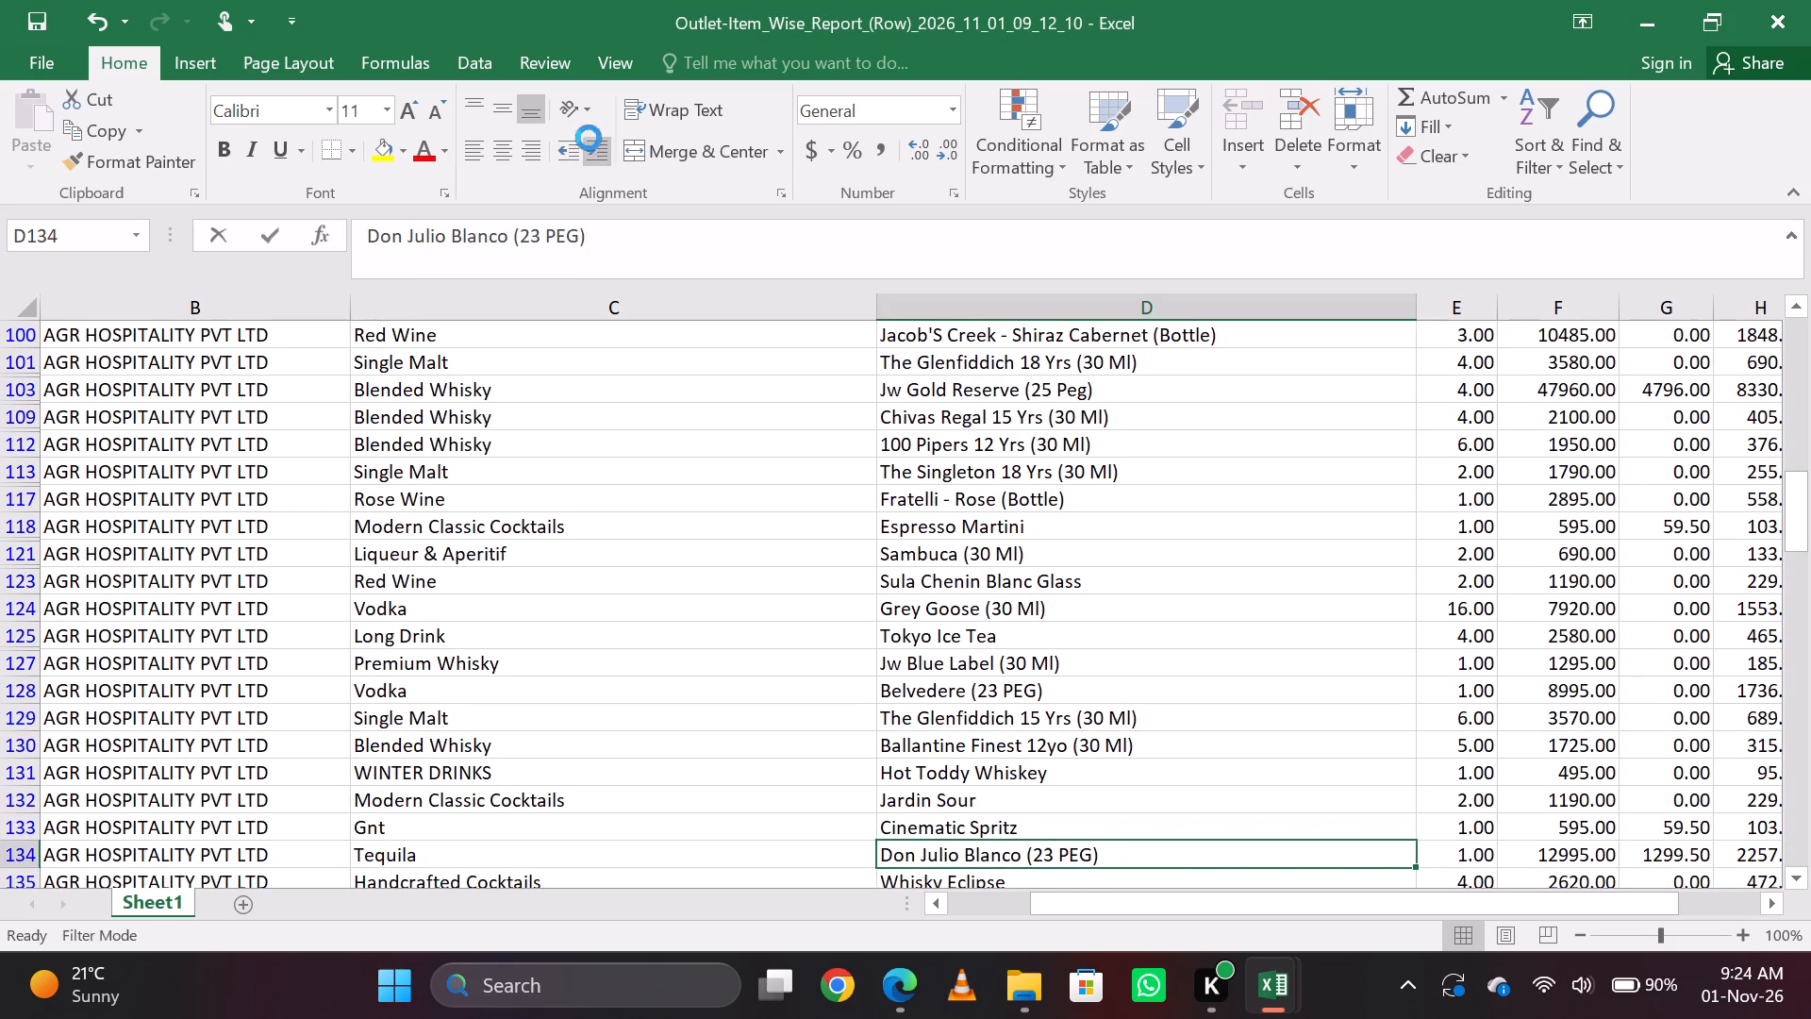
{"action": "key", "text": "ctrl+c"}
{"action": "key", "text": "alt+Tab"}
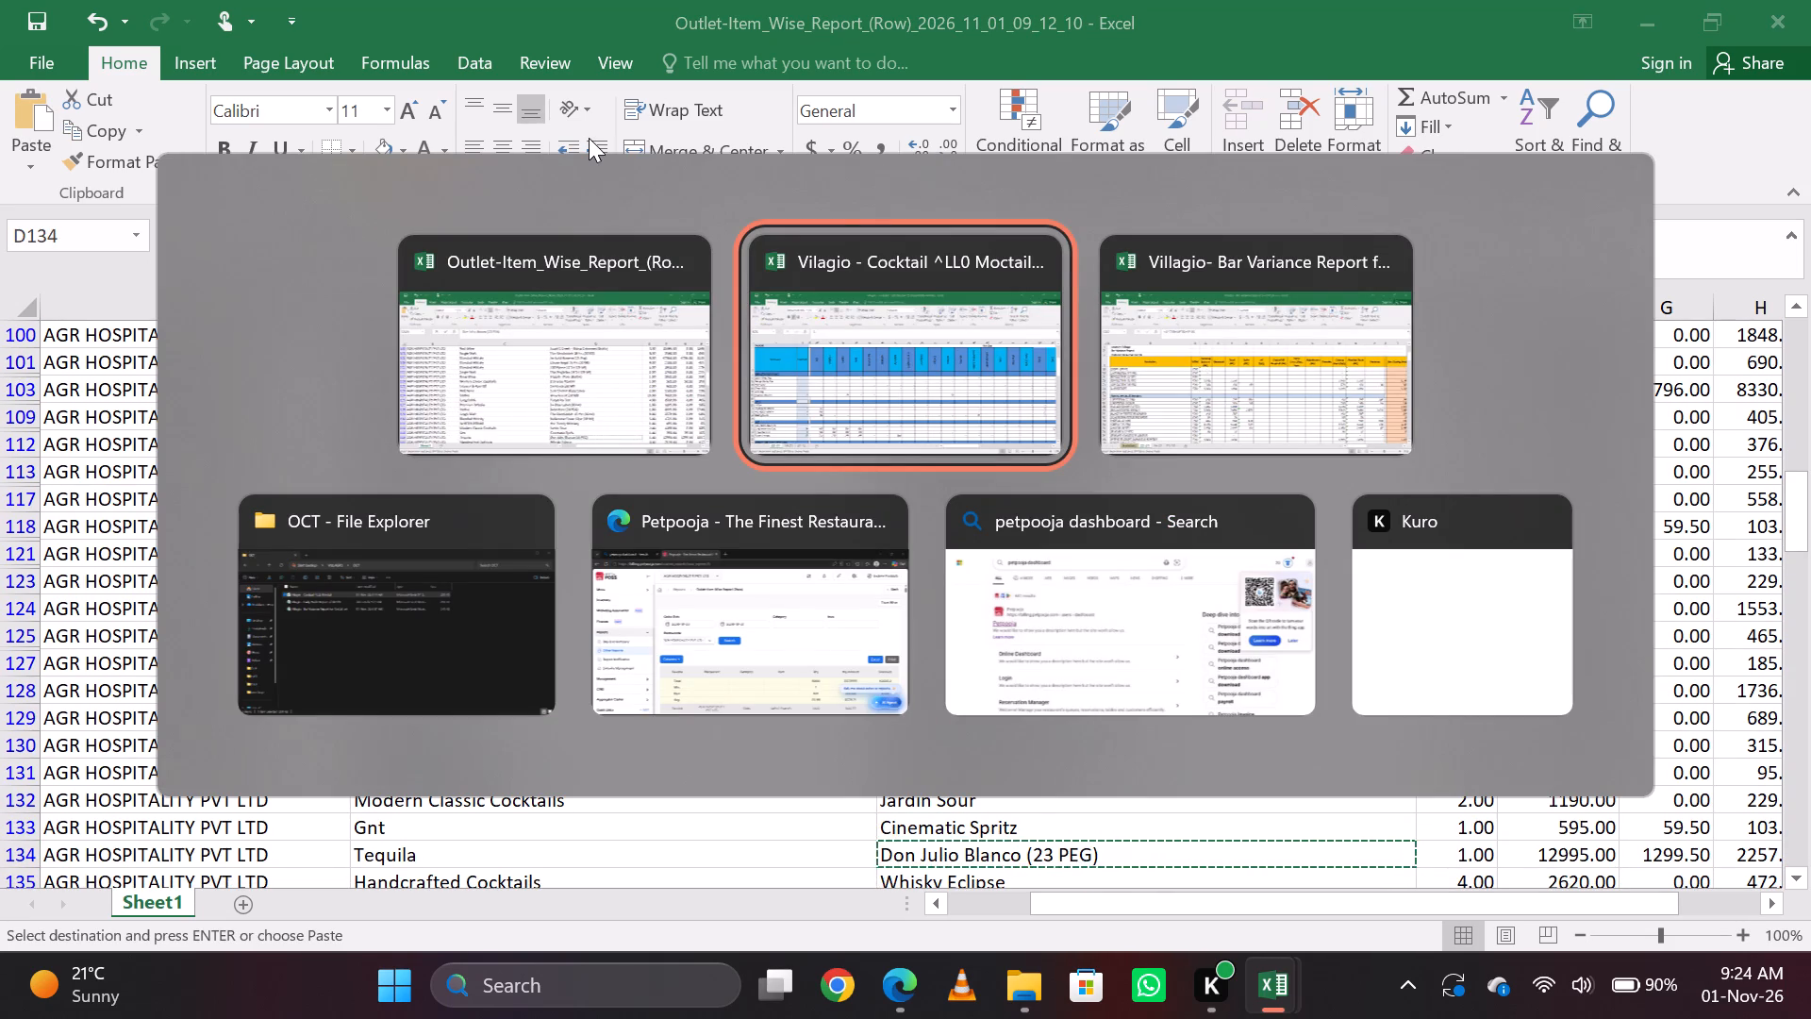
{"action": "key", "text": "Page_Down"}
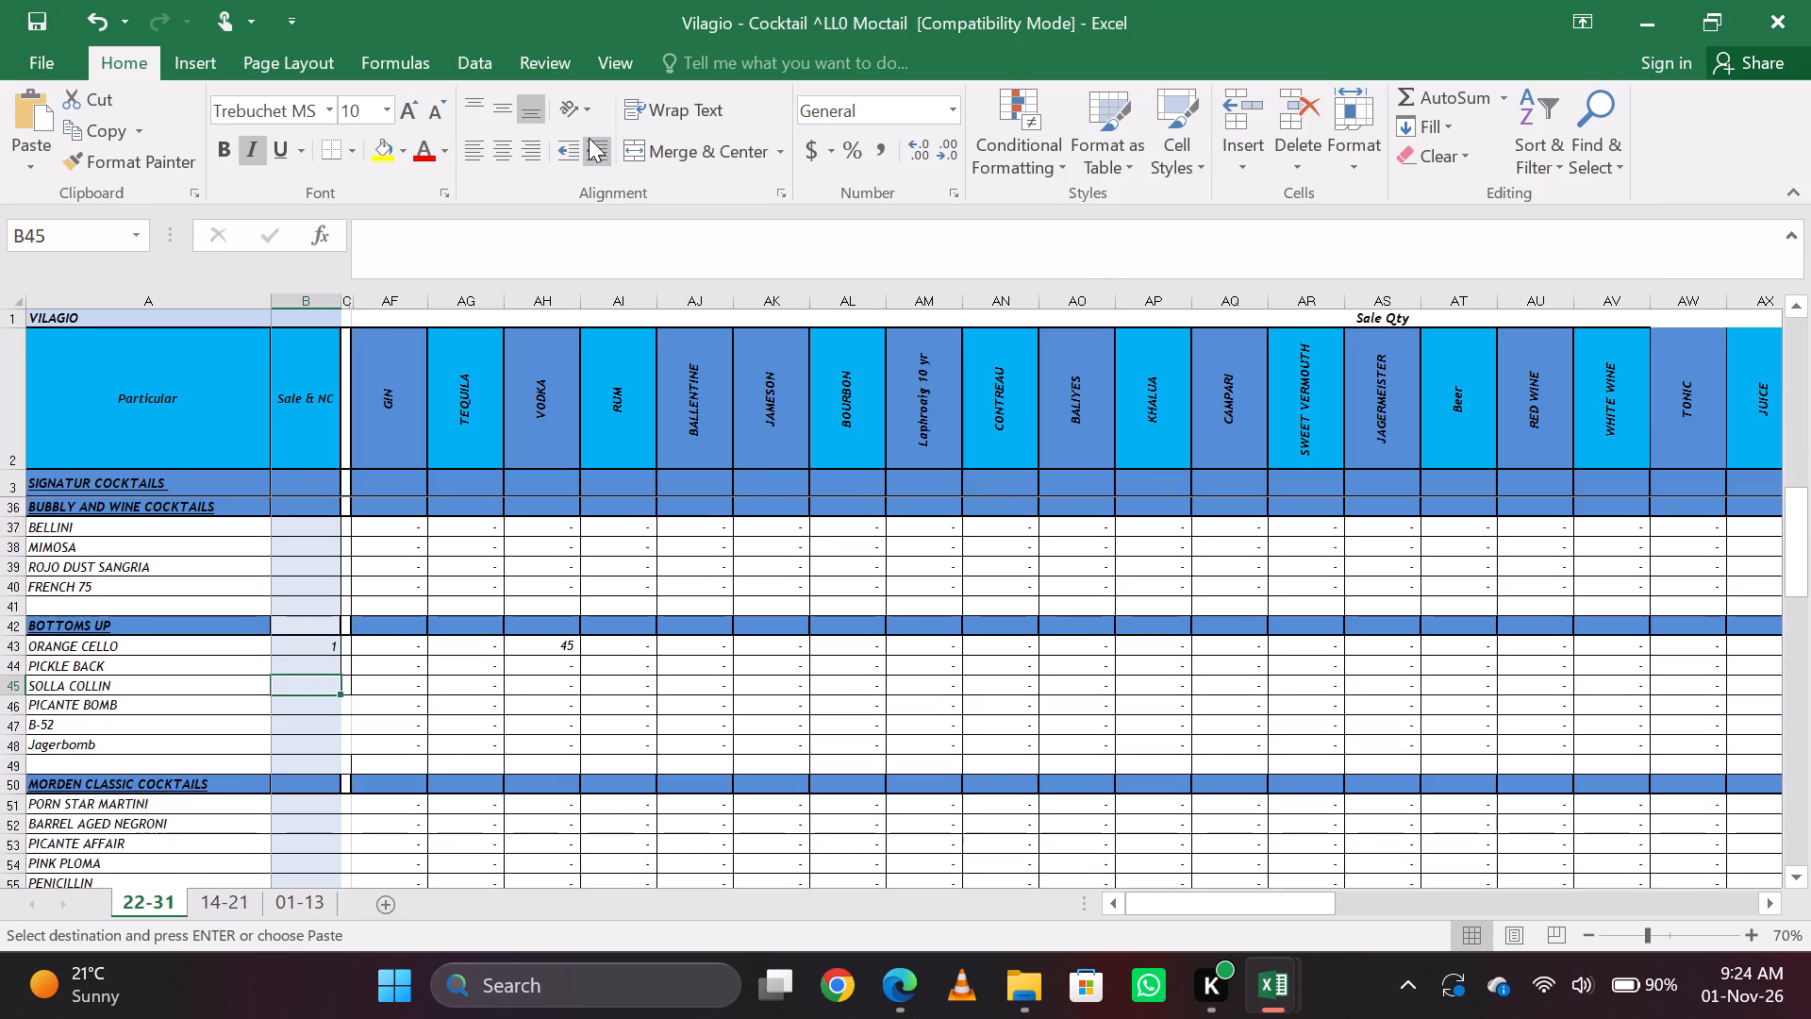
{"action": "key", "text": "alt+Tab"}
{"action": "key", "text": "alt+Tab"}
{"action": "key", "text": "Page_Up"}
{"action": "key", "text": "Page_Down"}
{"action": "key", "text": "Page_Down"}
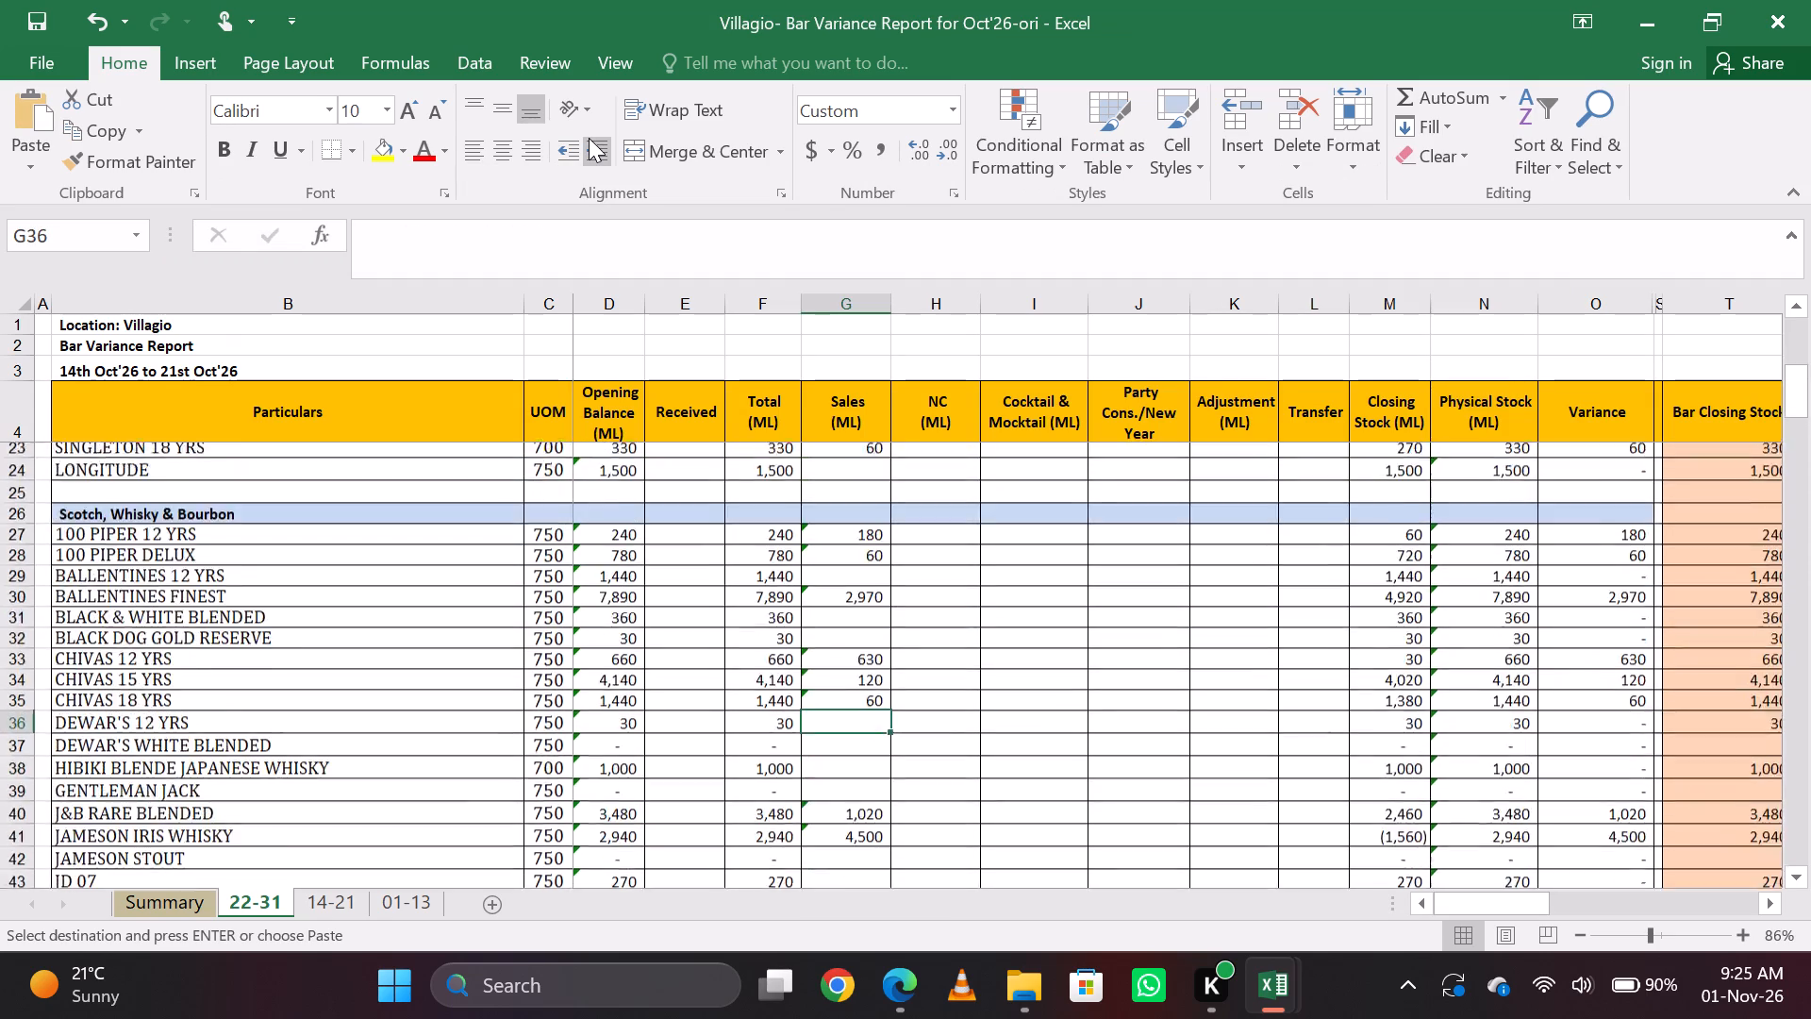
{"action": "key", "text": "Page_Down"}
{"action": "key", "text": "Page_Down"}
{"action": "key", "text": "Page_Up"}
{"action": "key", "text": "Up"}
{"action": "key", "text": "Up"}
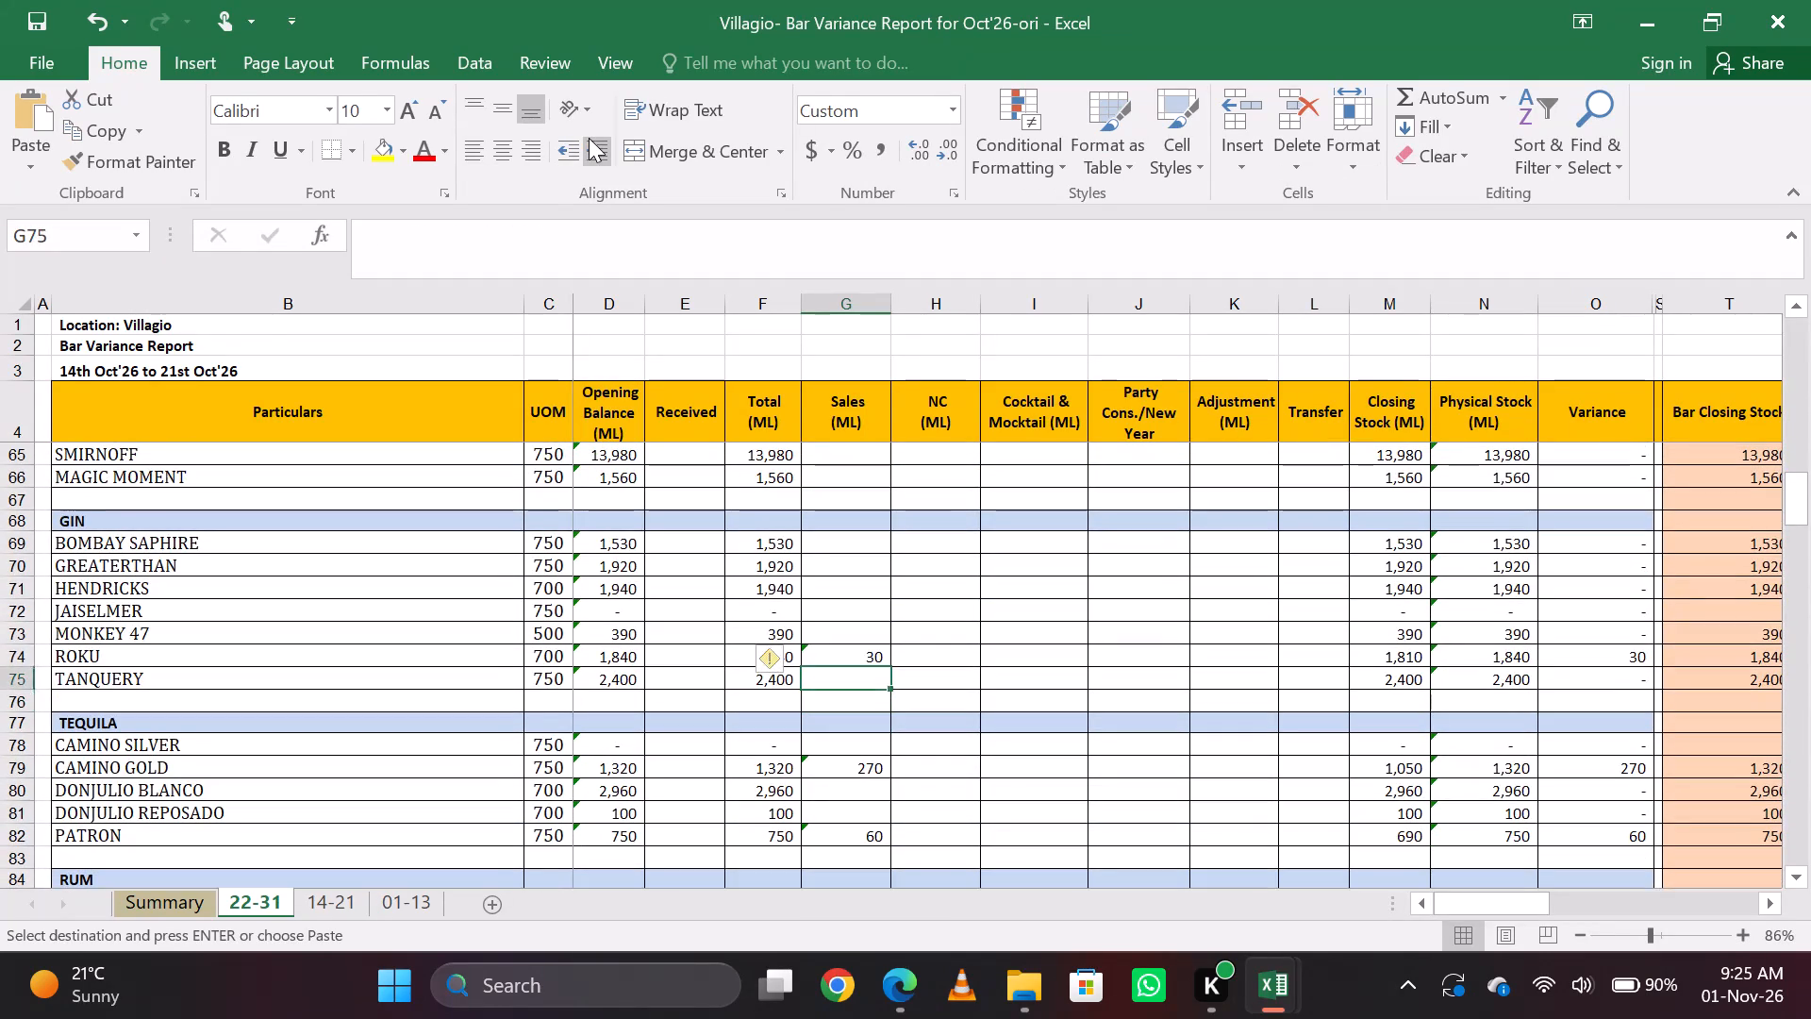
{"action": "key", "text": "Down"}
{"action": "key", "text": "Down"}
{"action": "key", "text": "Down"}
{"action": "key", "text": "Down"}
{"action": "key", "text": "Down"}
{"action": "key", "text": "Down"}
{"action": "key", "text": "Down"}
{"action": "key", "text": "Up"}
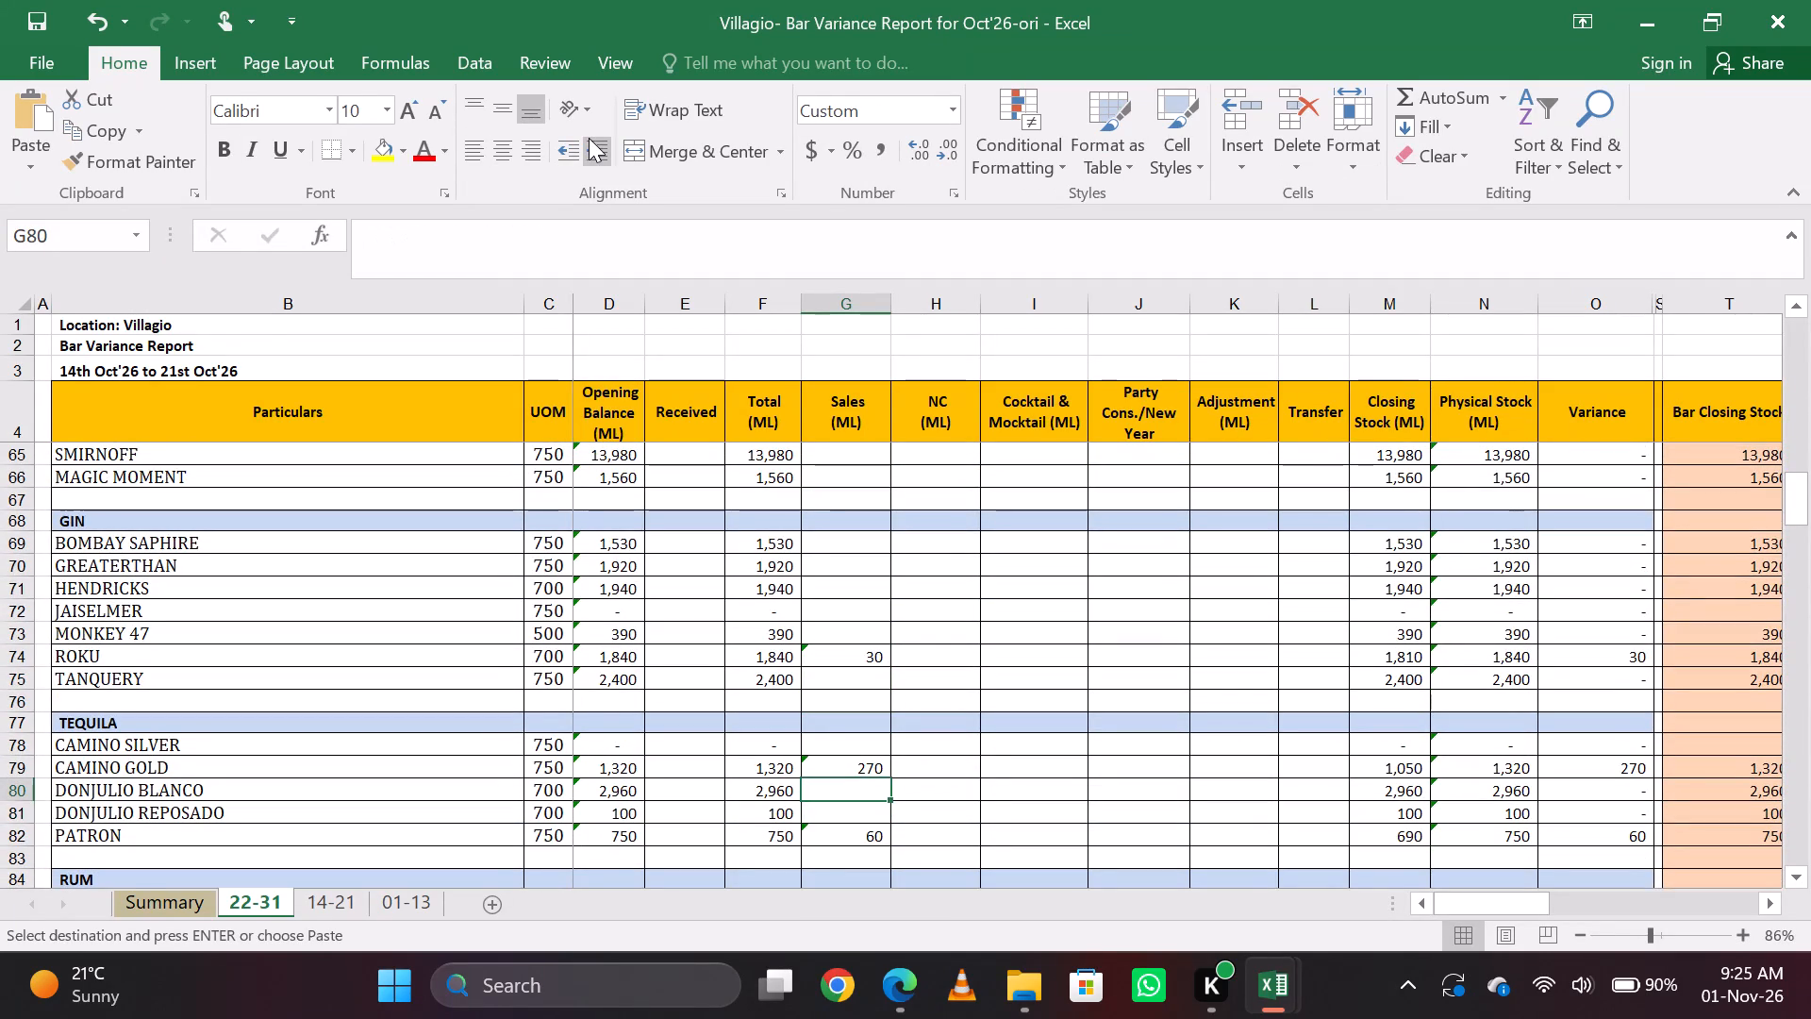
{"action": "key", "text": "alt+Tab"}
{"action": "key", "text": "alt+Tab"}
{"action": "key", "text": "alt+Tab"}
{"action": "key", "text": "alt+Tab"}
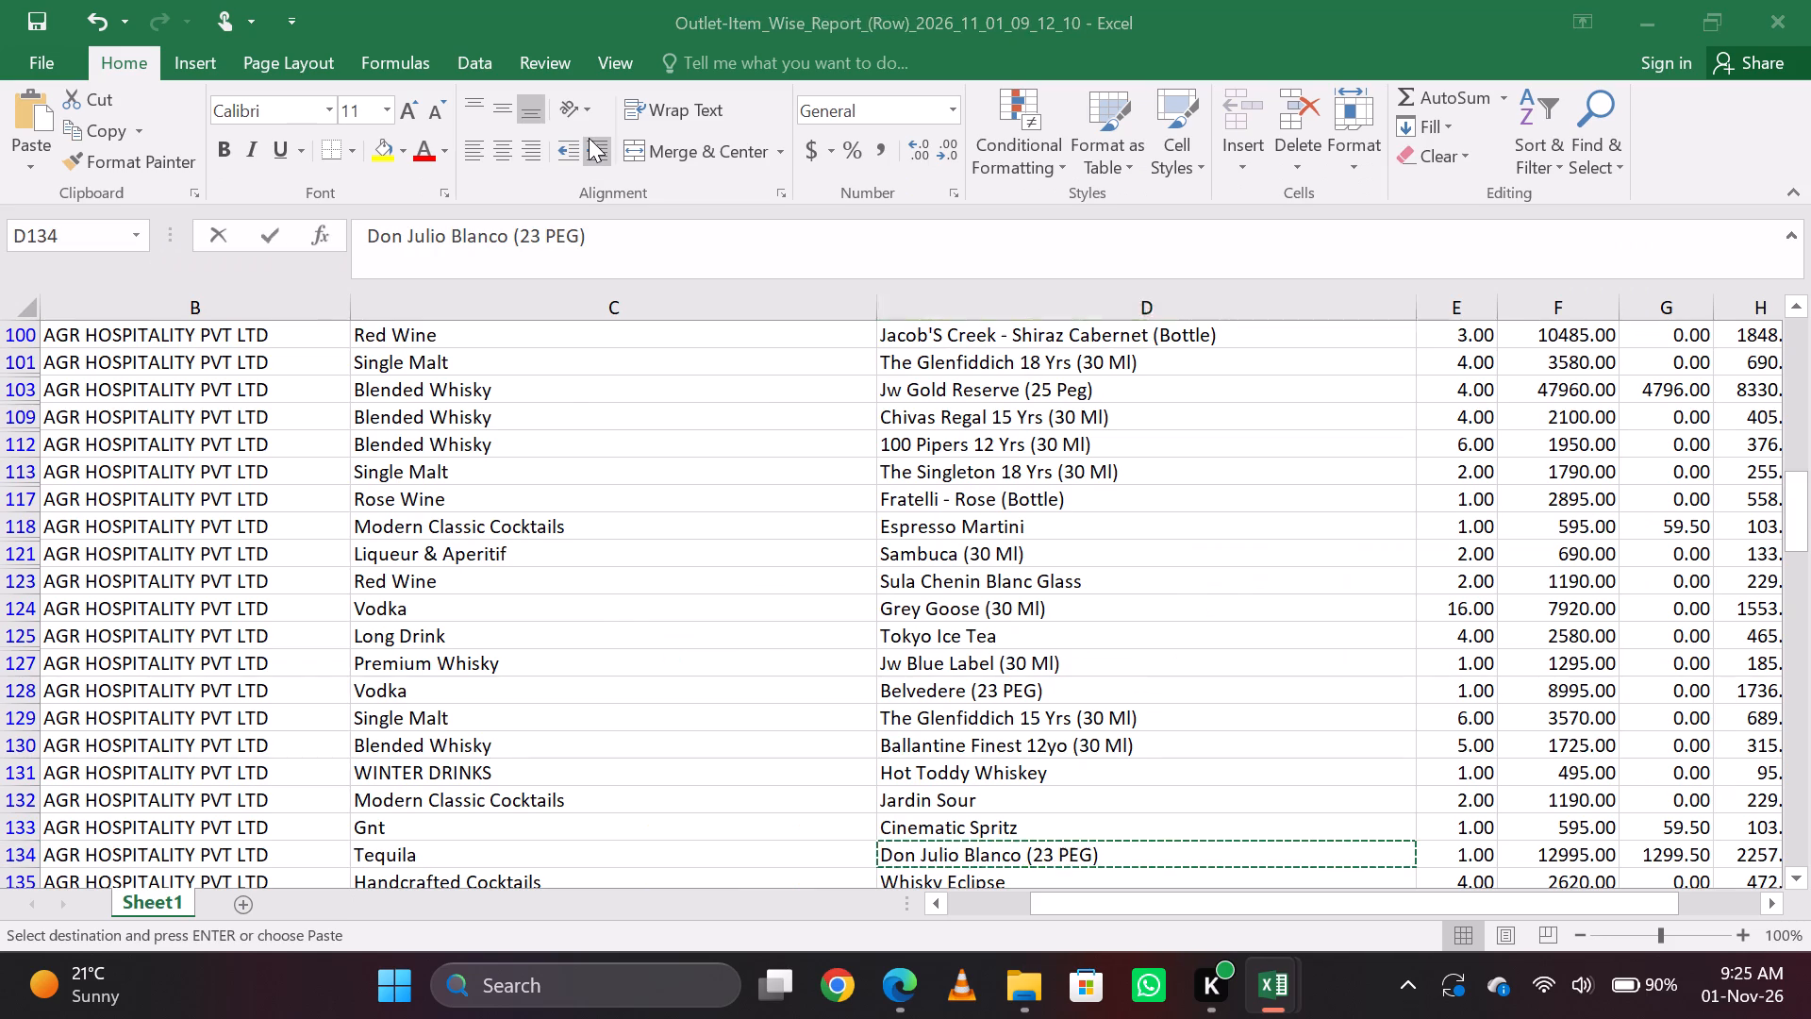
{"action": "key", "text": "alt+Tab"}
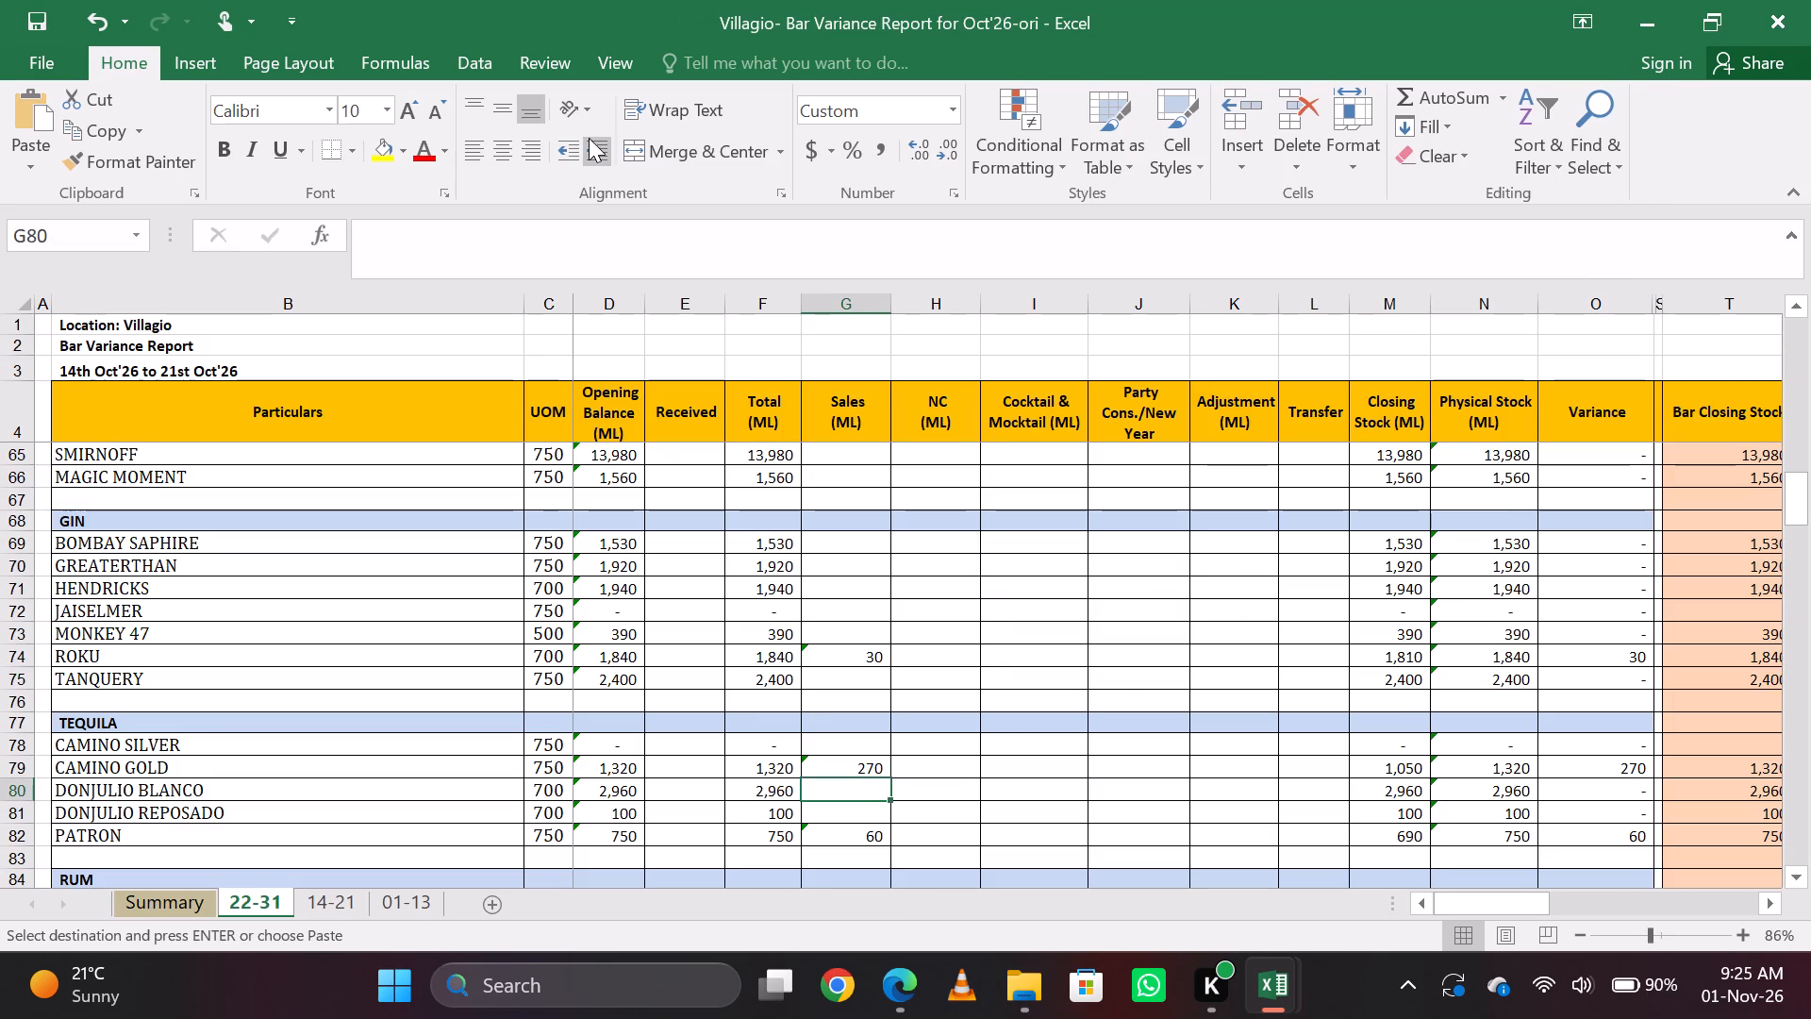
{"action": "type", "text": "=700"}
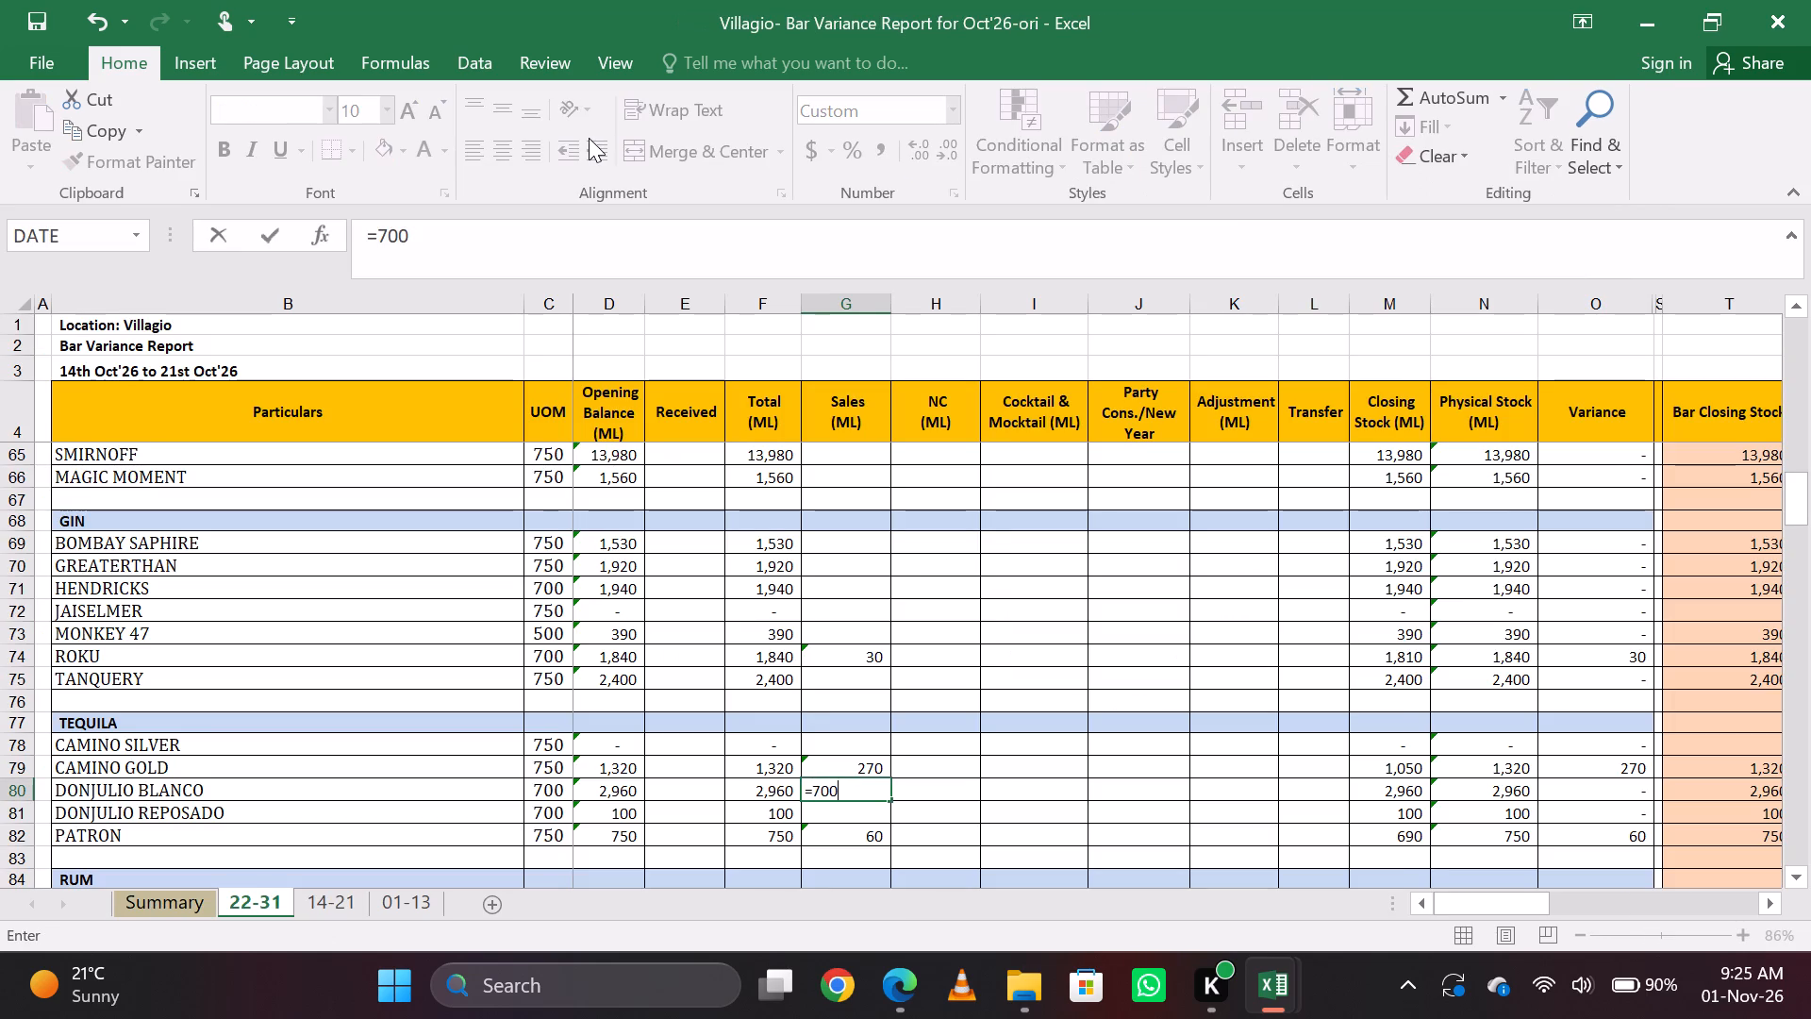
{"action": "key", "text": "Return"}
{"action": "key", "text": "Up"}
Copy the Whisky Eclipse item name, find it in the cocktail/mocktail workbook using a shortened name, and enter 4 as its Sale & NC quantity.
{"action": "key", "text": "alt+Tab"}
{"action": "key", "text": "Down"}
{"action": "key", "text": "ctrl+c"}
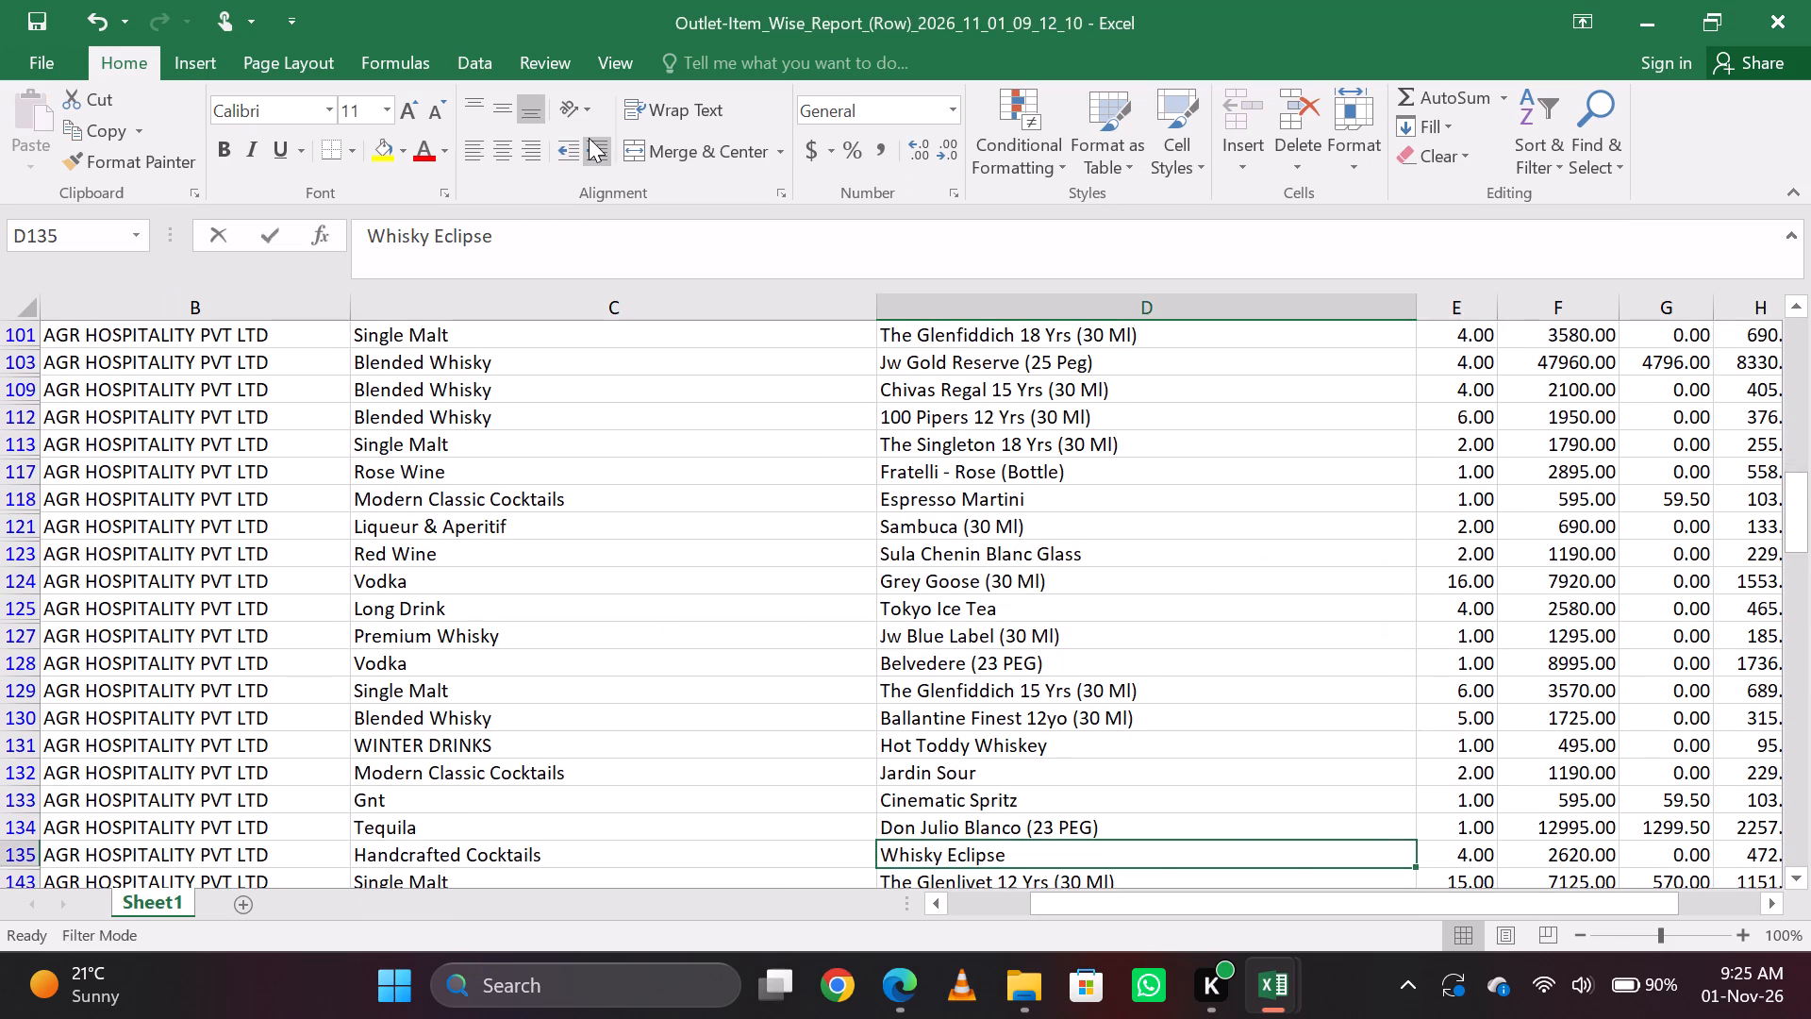
{"action": "key", "text": "alt+Tab"}
{"action": "key", "text": "alt+Tab"}
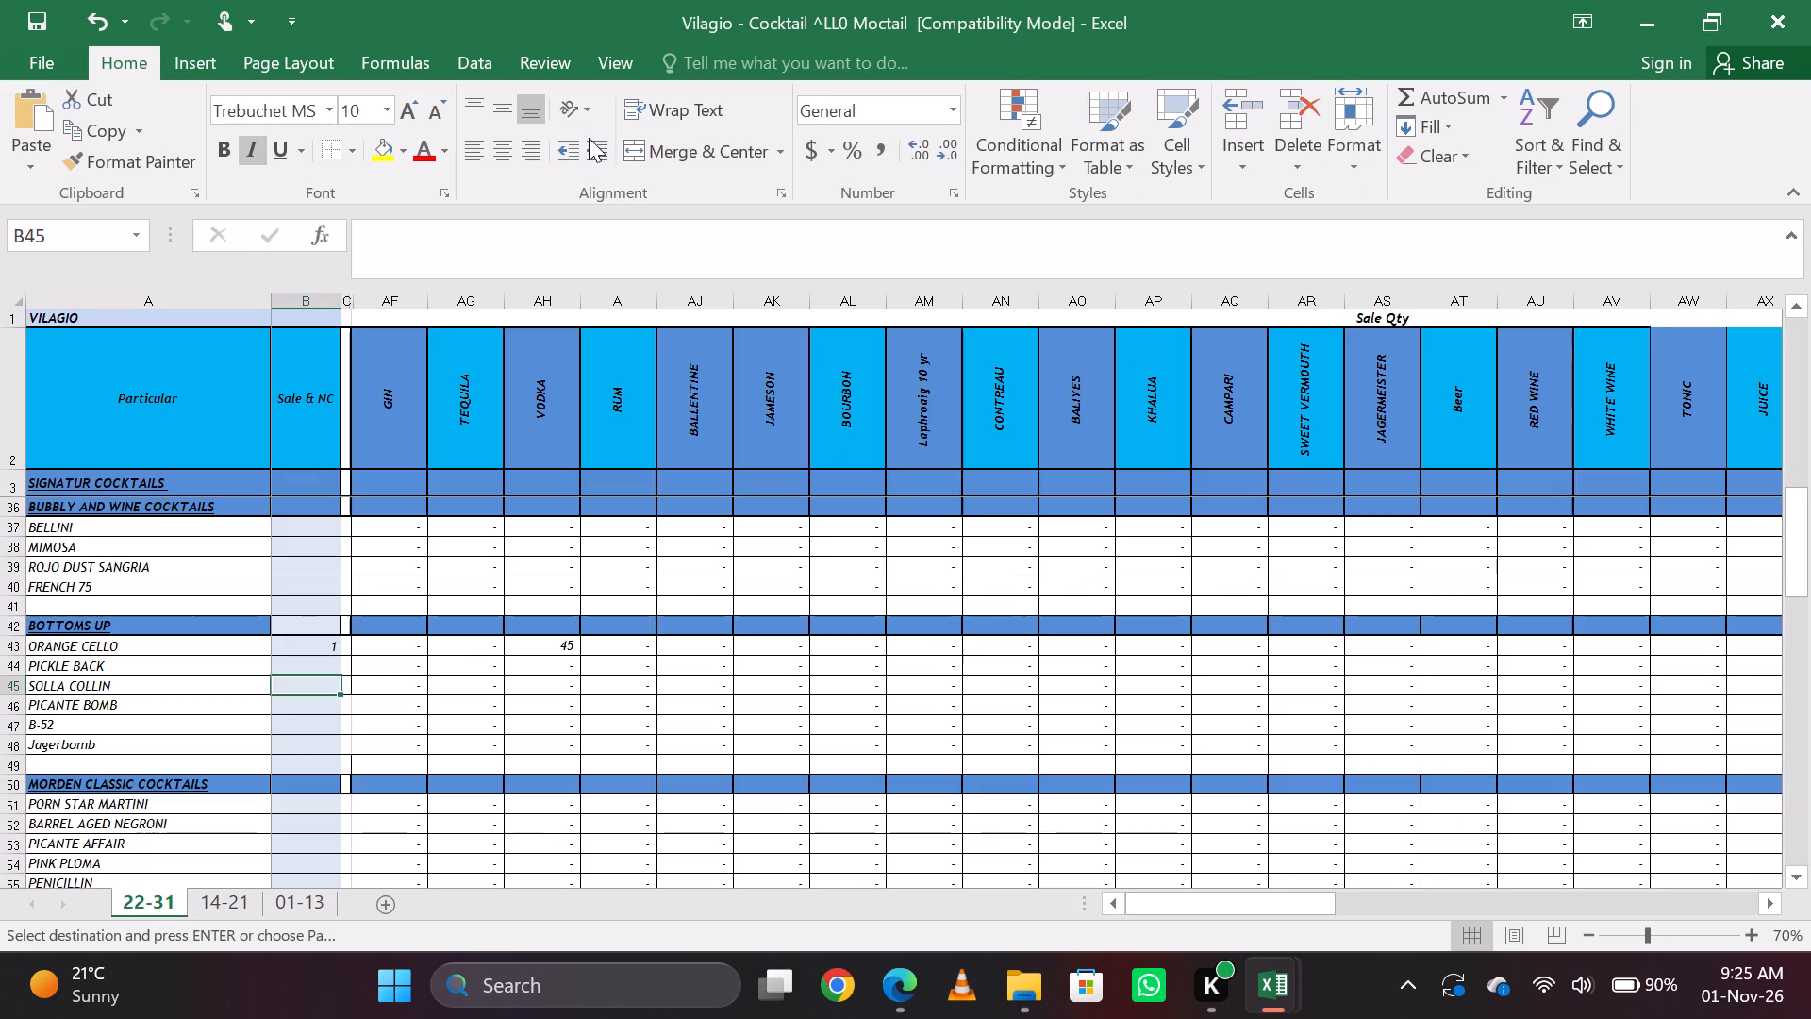
{"action": "key", "text": "ctrl+f"}
{"action": "key", "text": "ctrl+v"}
{"action": "key", "text": "ctrl+Return"}
{"action": "key", "text": "Return"}
{"action": "key", "text": "BackSpace"}
{"action": "key", "text": "BackSpace"}
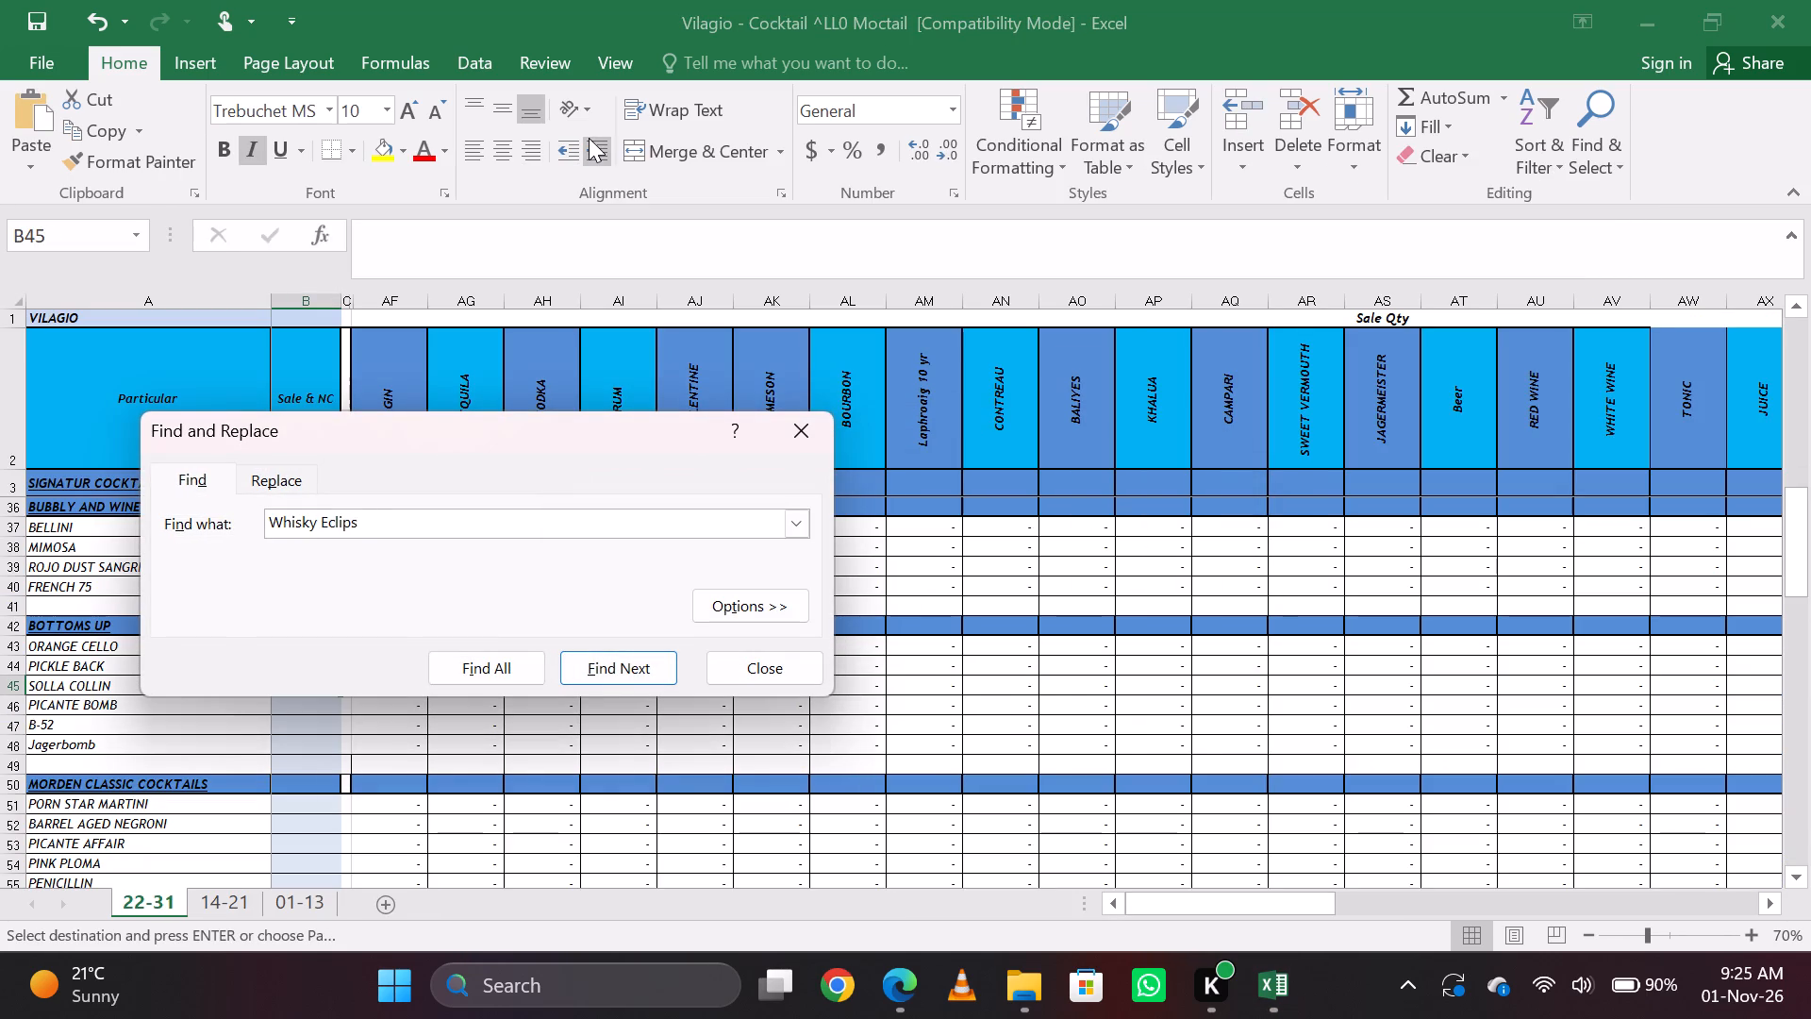
{"action": "key", "text": "BackSpace"}
{"action": "key", "text": "BackSpace"}
{"action": "key", "text": "Return"}
{"action": "key", "text": "Return"}
{"action": "key", "text": "Escape"}
{"action": "key", "text": "Right"}
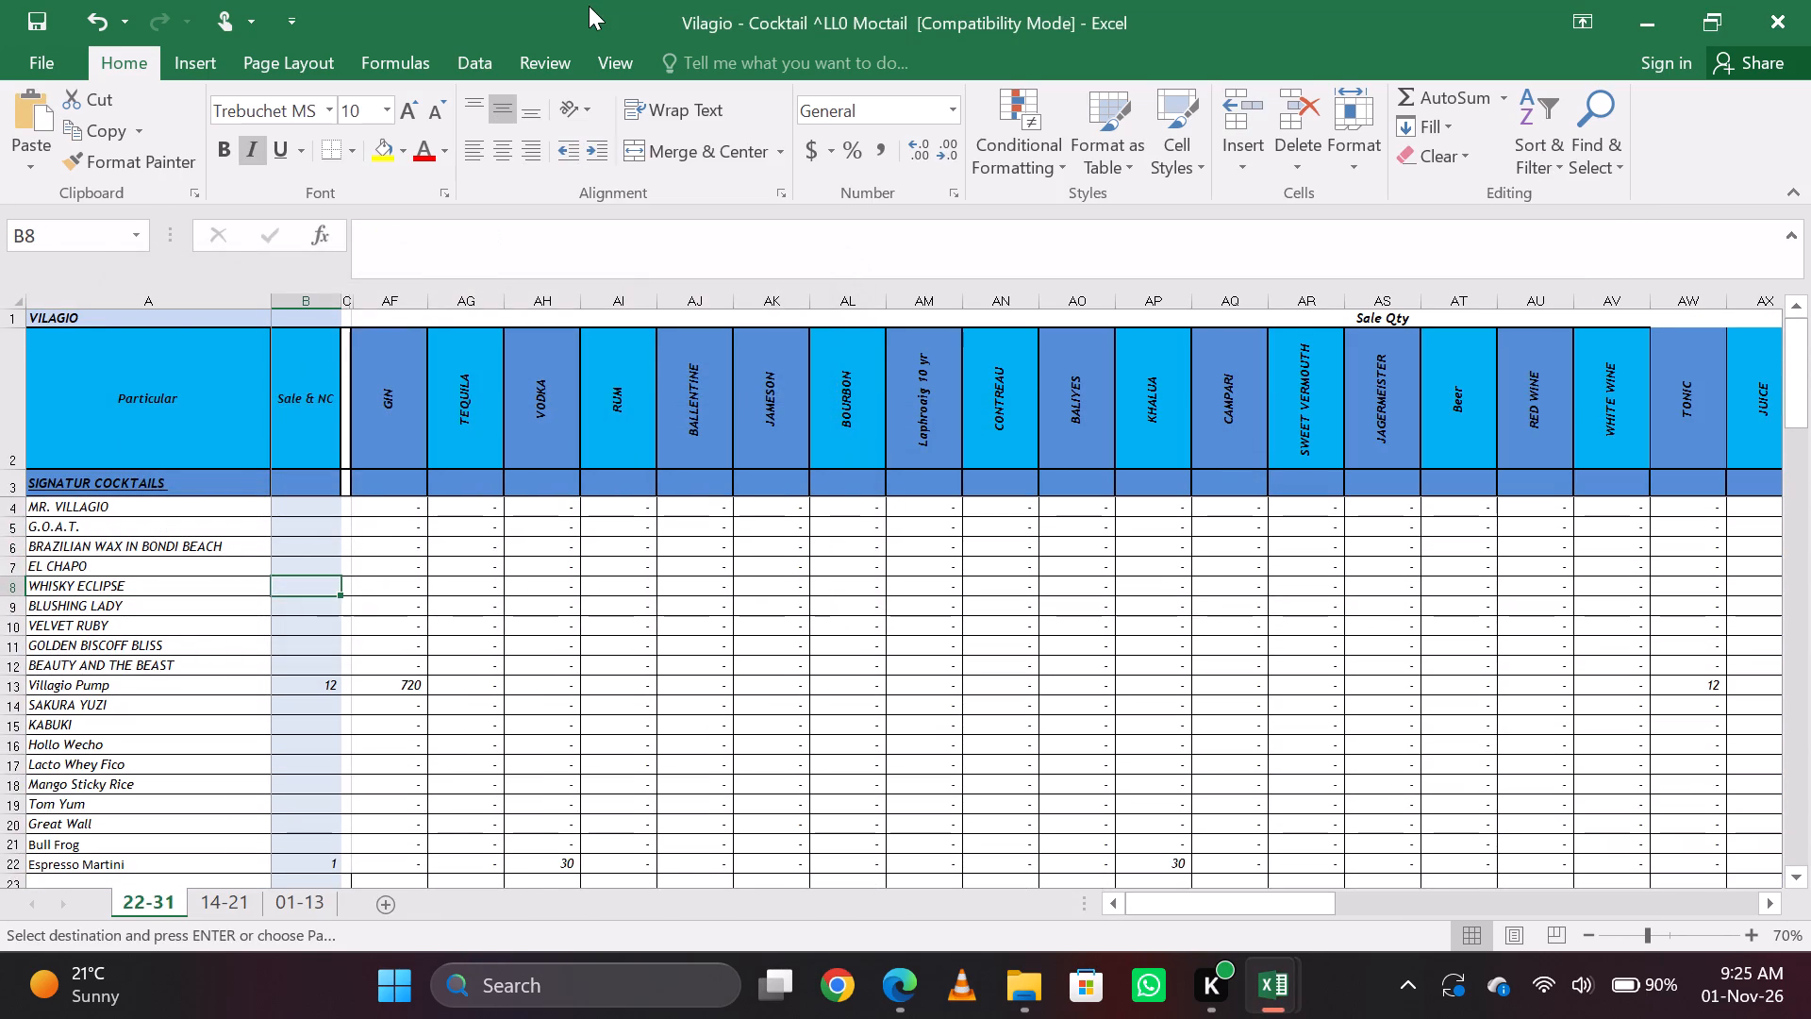
{"action": "key", "text": "4"}
{"action": "key", "text": "Right"}
{"action": "key", "text": "Left"}
Copy the Glenlivet 12 Yrs (30 Ml) item name, and enter =15*30 as GLENLIVIT 12 YRS's Sales (ML) in the bar variance report.
{"action": "key", "text": "alt+Tab"}
{"action": "key", "text": "Down"}
{"action": "key", "text": "ctrl+c"}
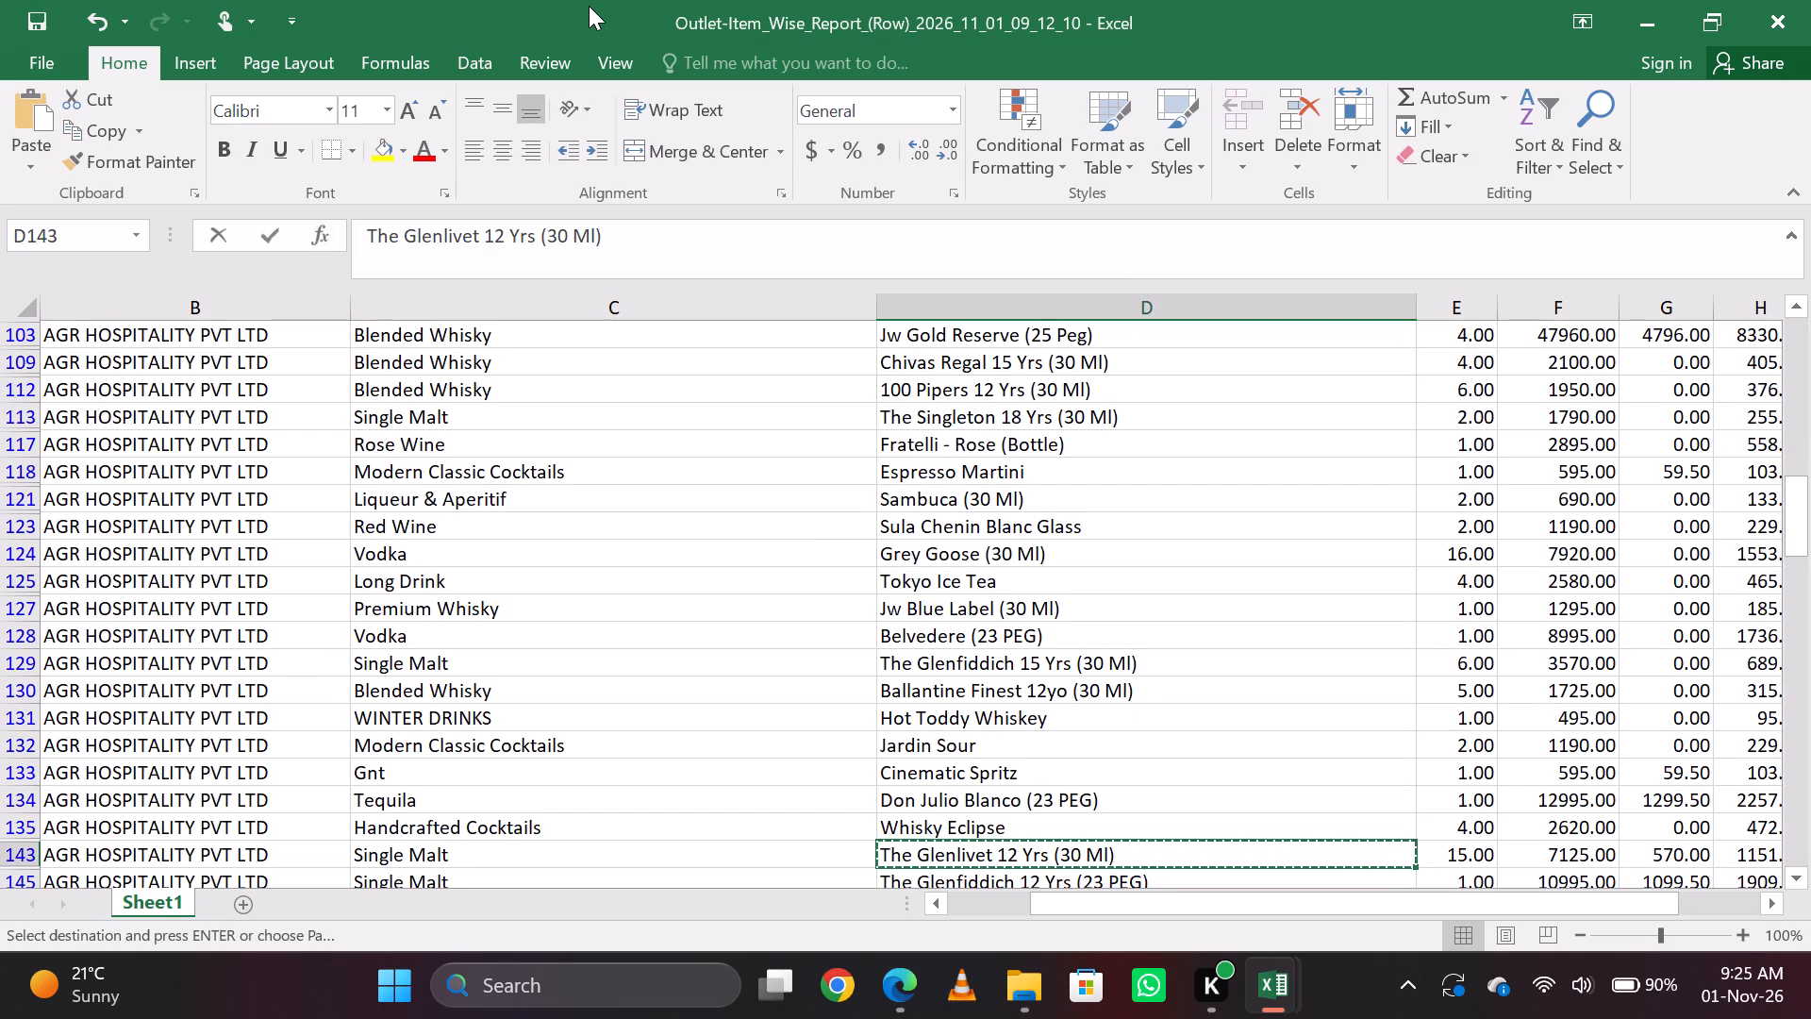
{"action": "key", "text": "alt+Tab"}
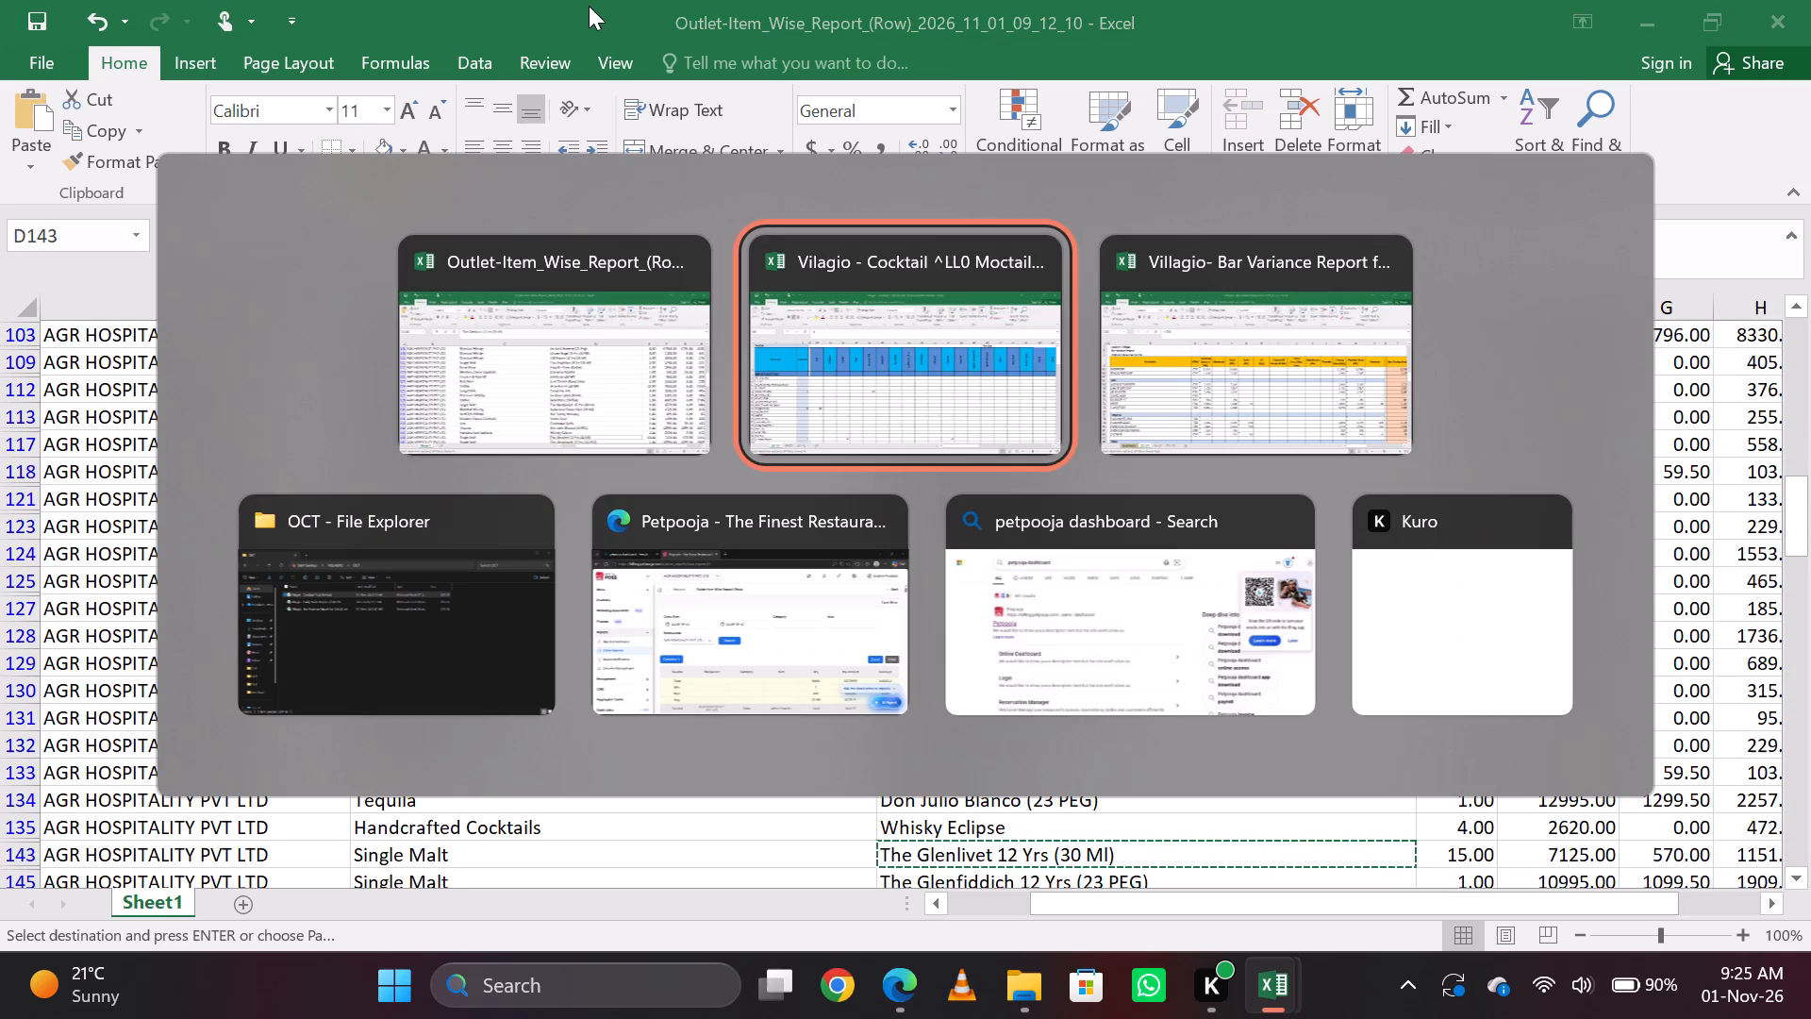
{"action": "key", "text": "Page_Up"}
{"action": "key", "text": "Page_Up"}
{"action": "key", "text": "Page_Up"}
{"action": "key", "text": "Page_Up"}
{"action": "key", "text": "alt+Tab"}
{"action": "key", "text": "alt+Tab"}
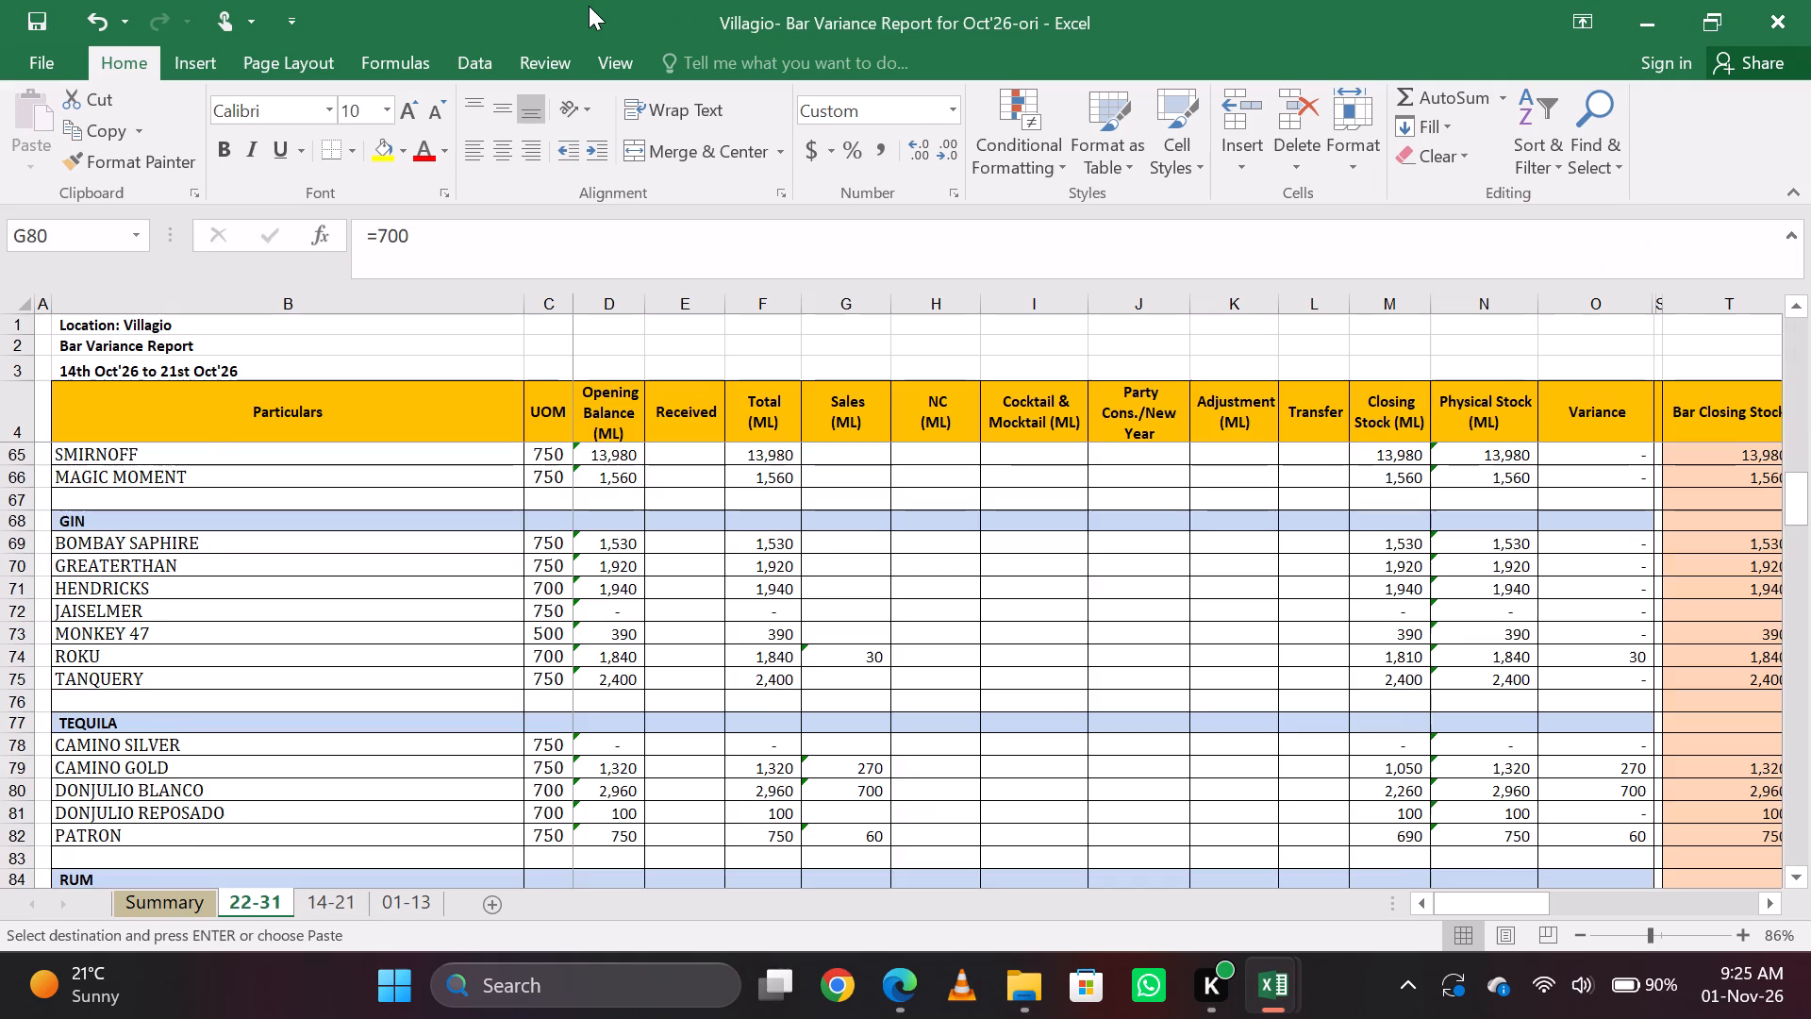
{"action": "key", "text": "Page_Up"}
{"action": "key", "text": "Page_Up"}
{"action": "key", "text": "Page_Up"}
{"action": "key", "text": "Page_Up"}
{"action": "key", "text": "Page_Up"}
{"action": "key", "text": "Down"}
{"action": "key", "text": "Down"}
{"action": "key", "text": "Up"}
{"action": "key", "text": "Up"}
{"action": "key", "text": "Up"}
{"action": "key", "text": "Up"}
{"action": "key", "text": "Up"}
{"action": "key", "text": "Up"}
{"action": "key", "text": "Up"}
{"action": "key", "text": "Up"}
{"action": "key", "text": "Up"}
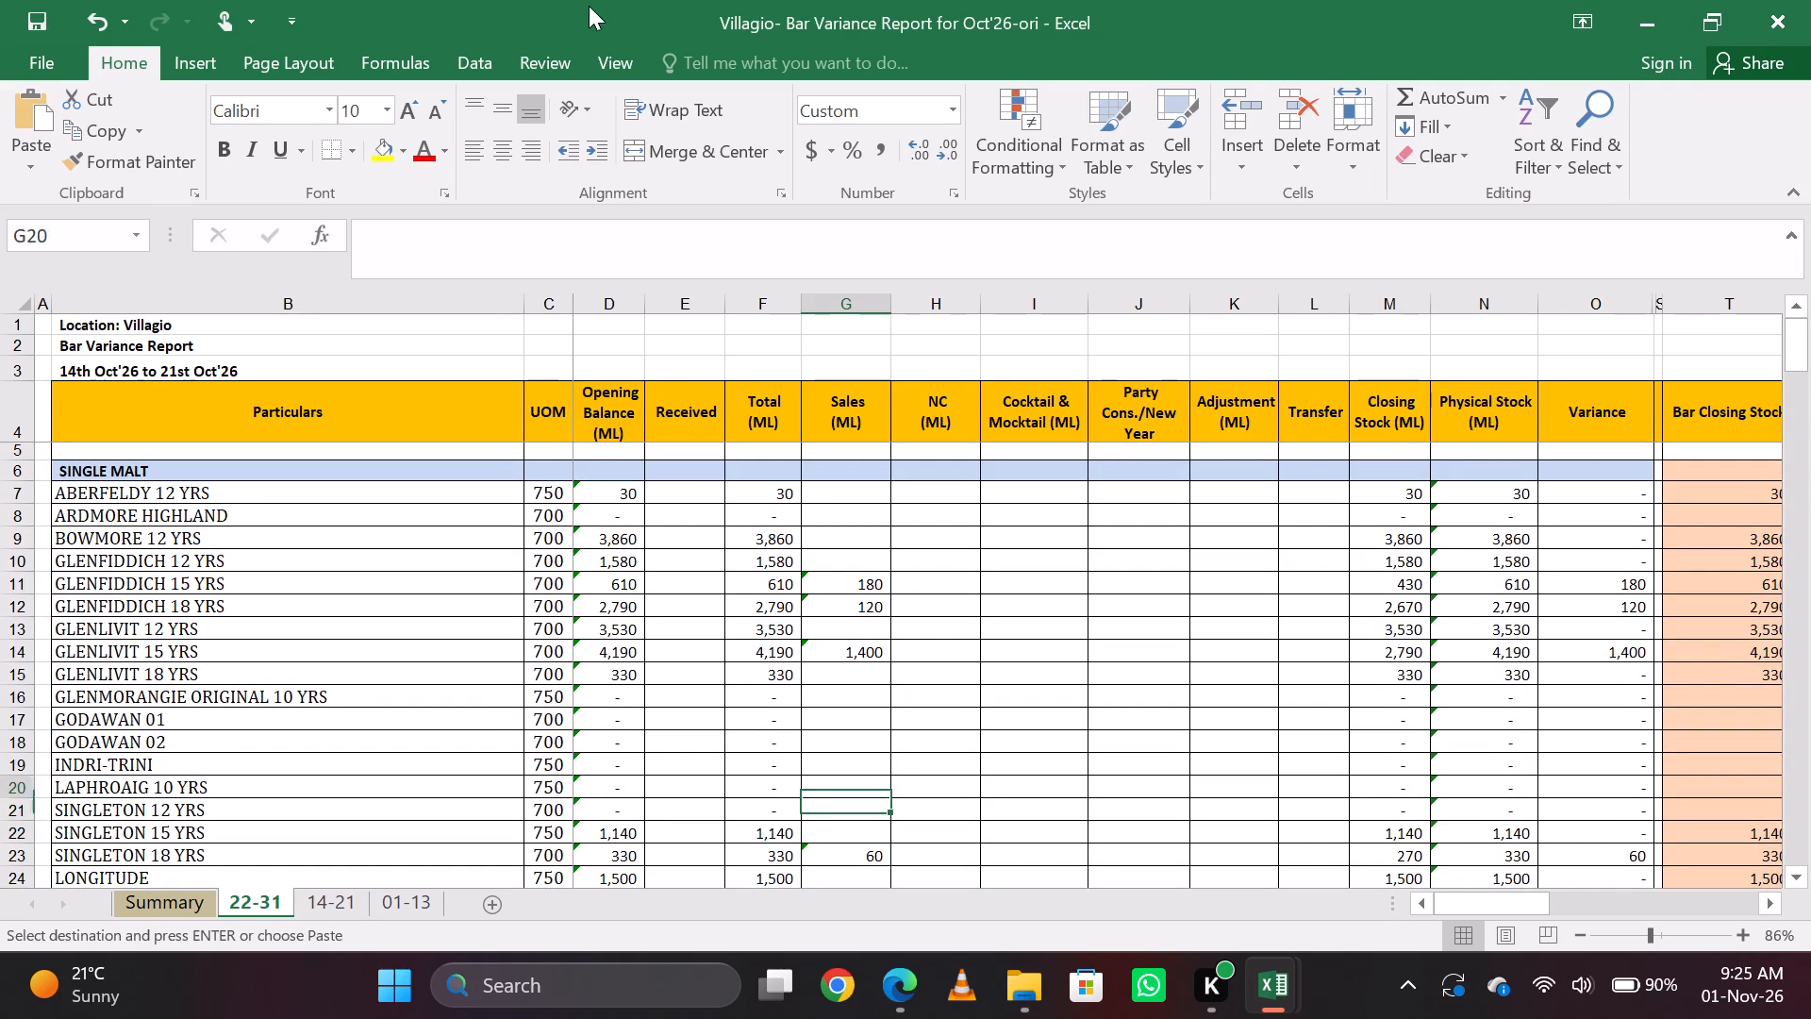
{"action": "key", "text": "Right"}
{"action": "key", "text": "Left"}
{"action": "key", "text": "alt+Tab"}
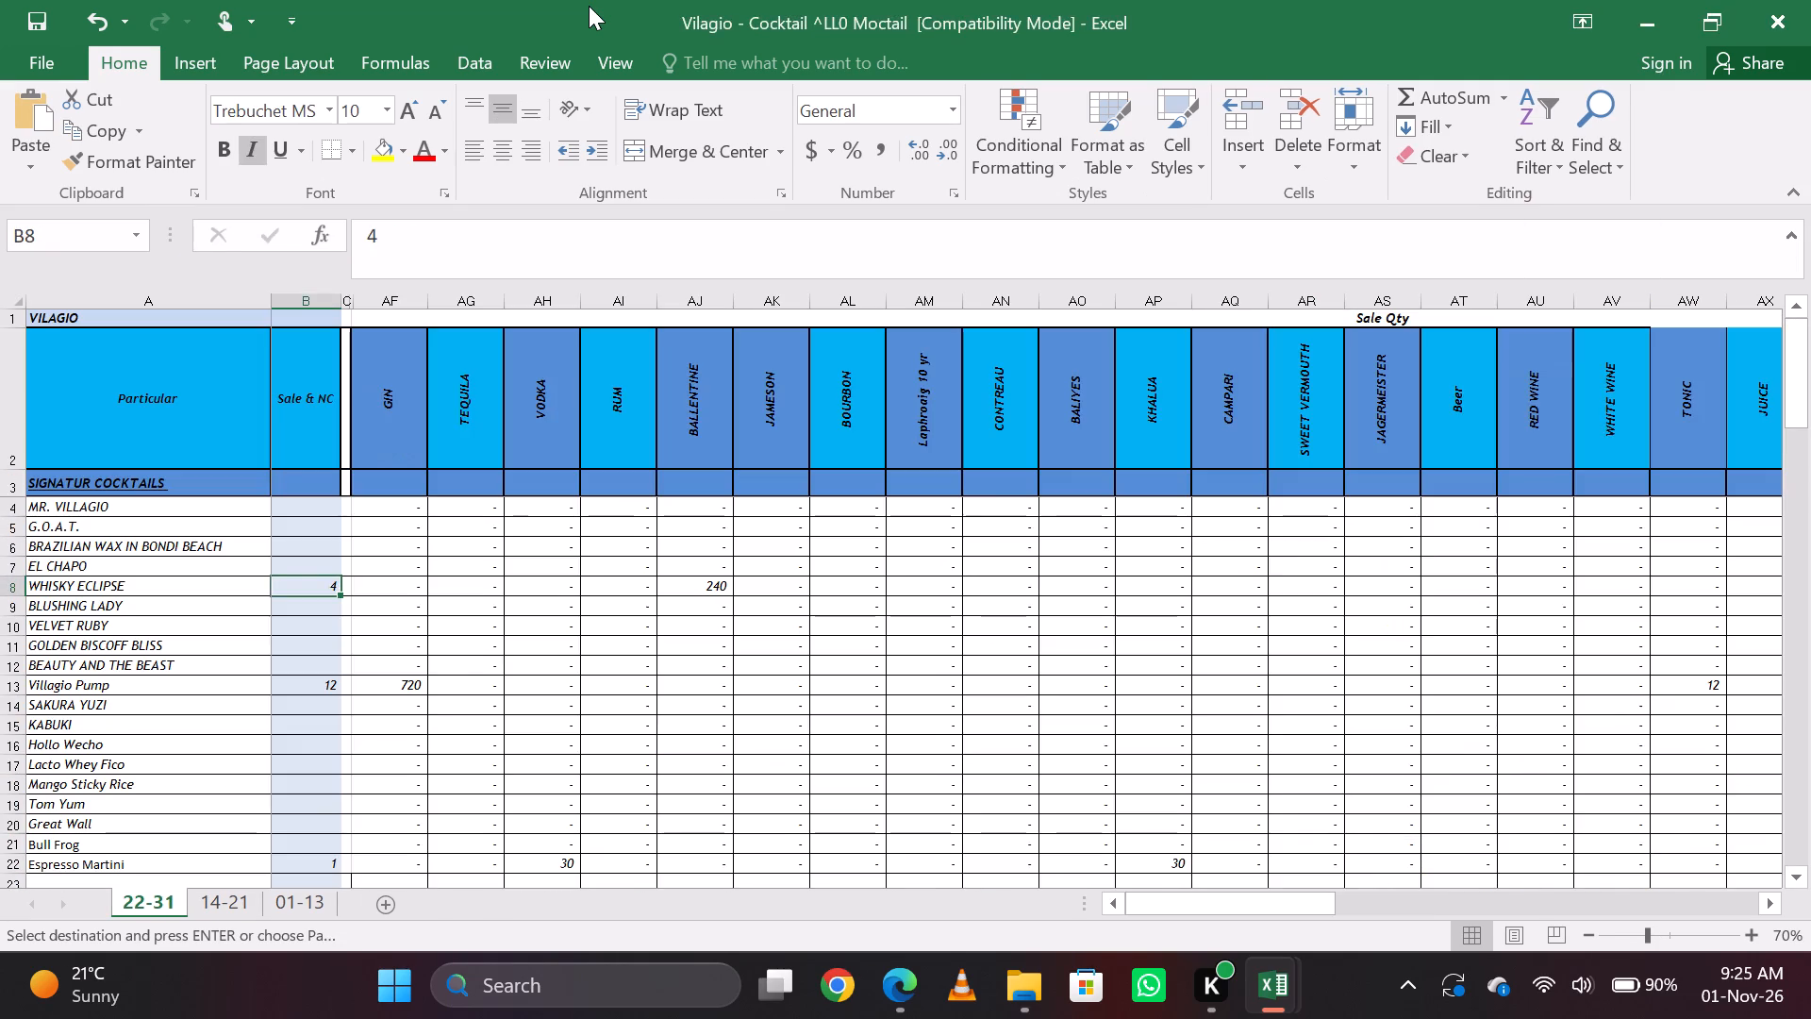
{"action": "key", "text": "alt+Tab"}
{"action": "key", "text": "alt+Tab"}
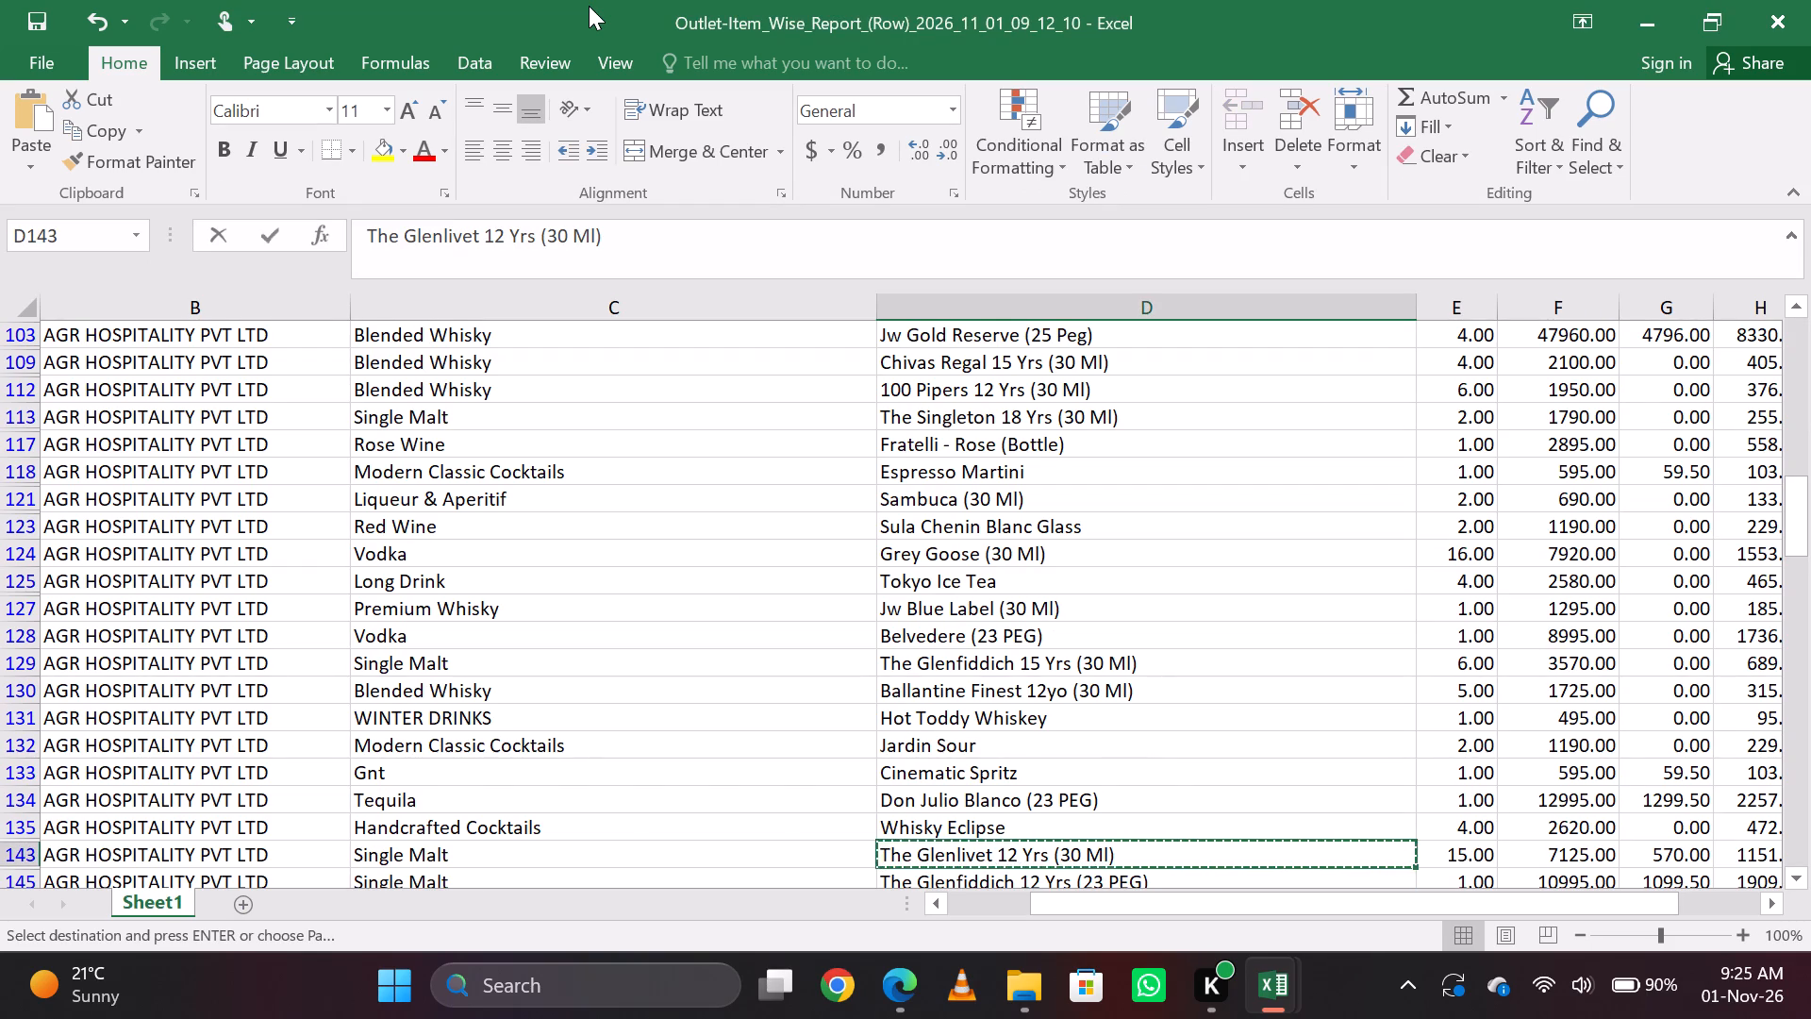
{"action": "key", "text": "alt+Tab"}
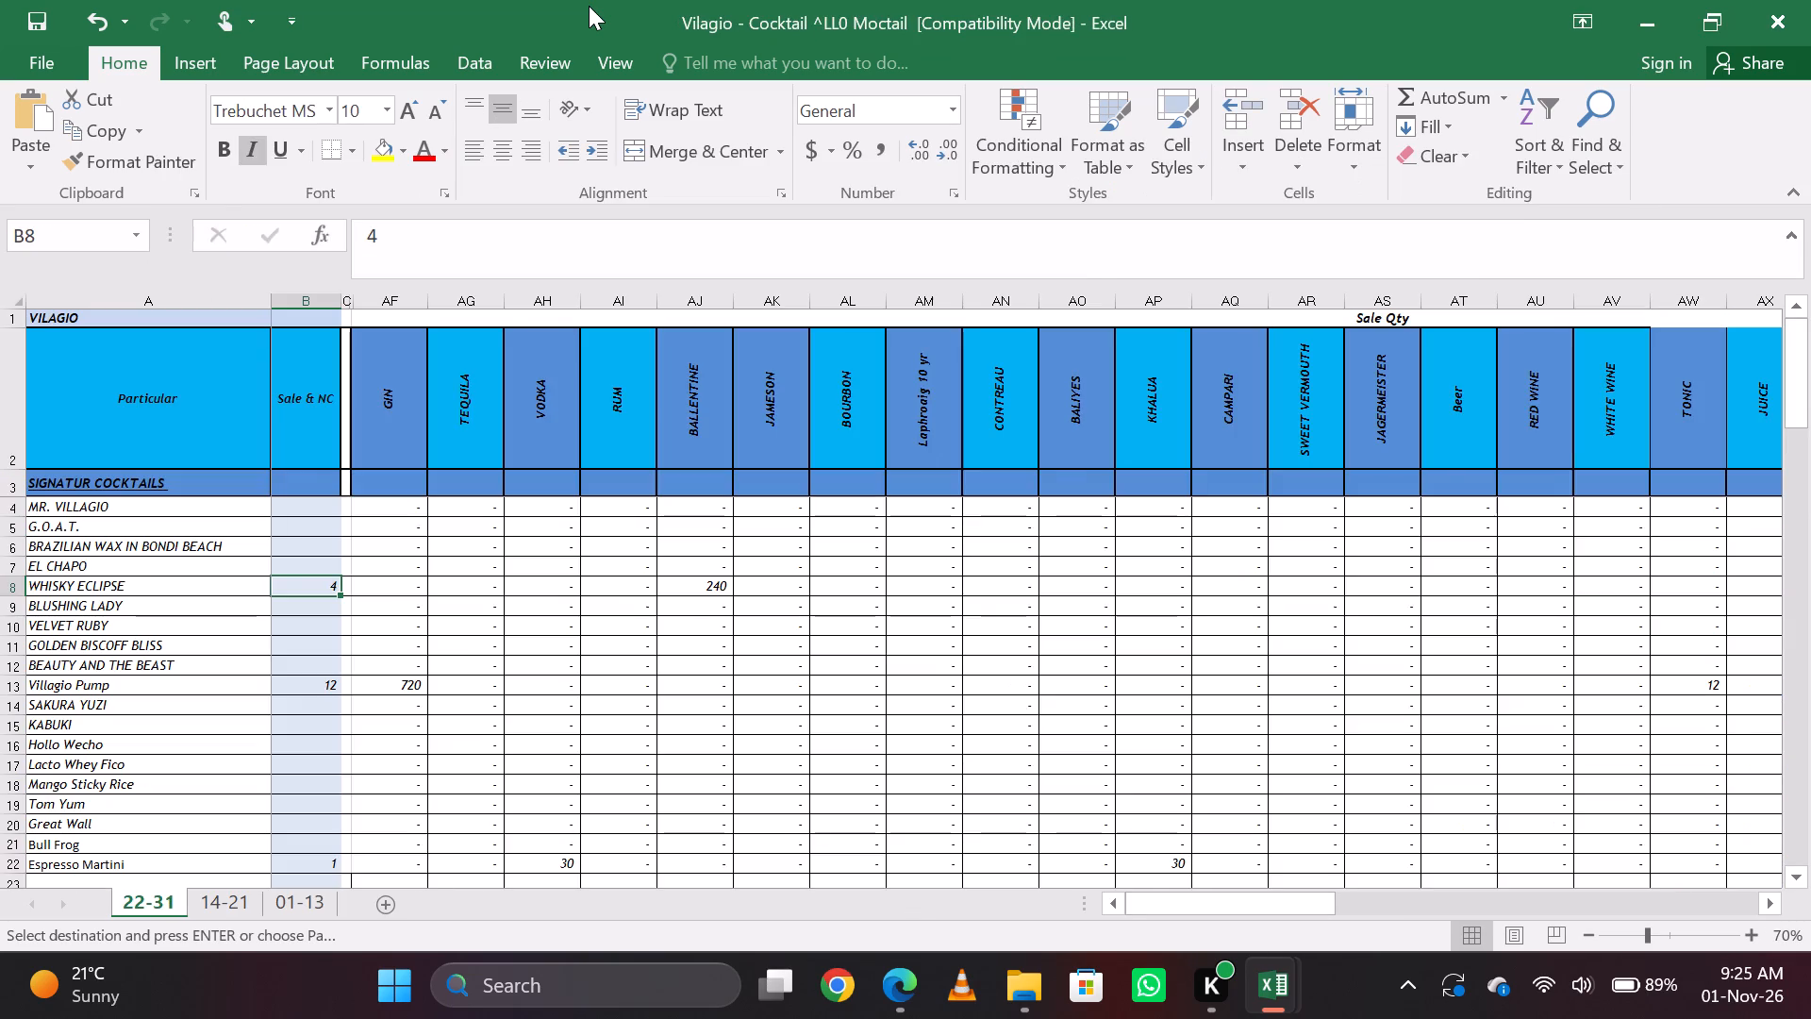
{"action": "key", "text": "alt+Tab"}
{"action": "key", "text": "alt+Tab"}
{"action": "key", "text": "Down"}
{"action": "key", "text": "Up"}
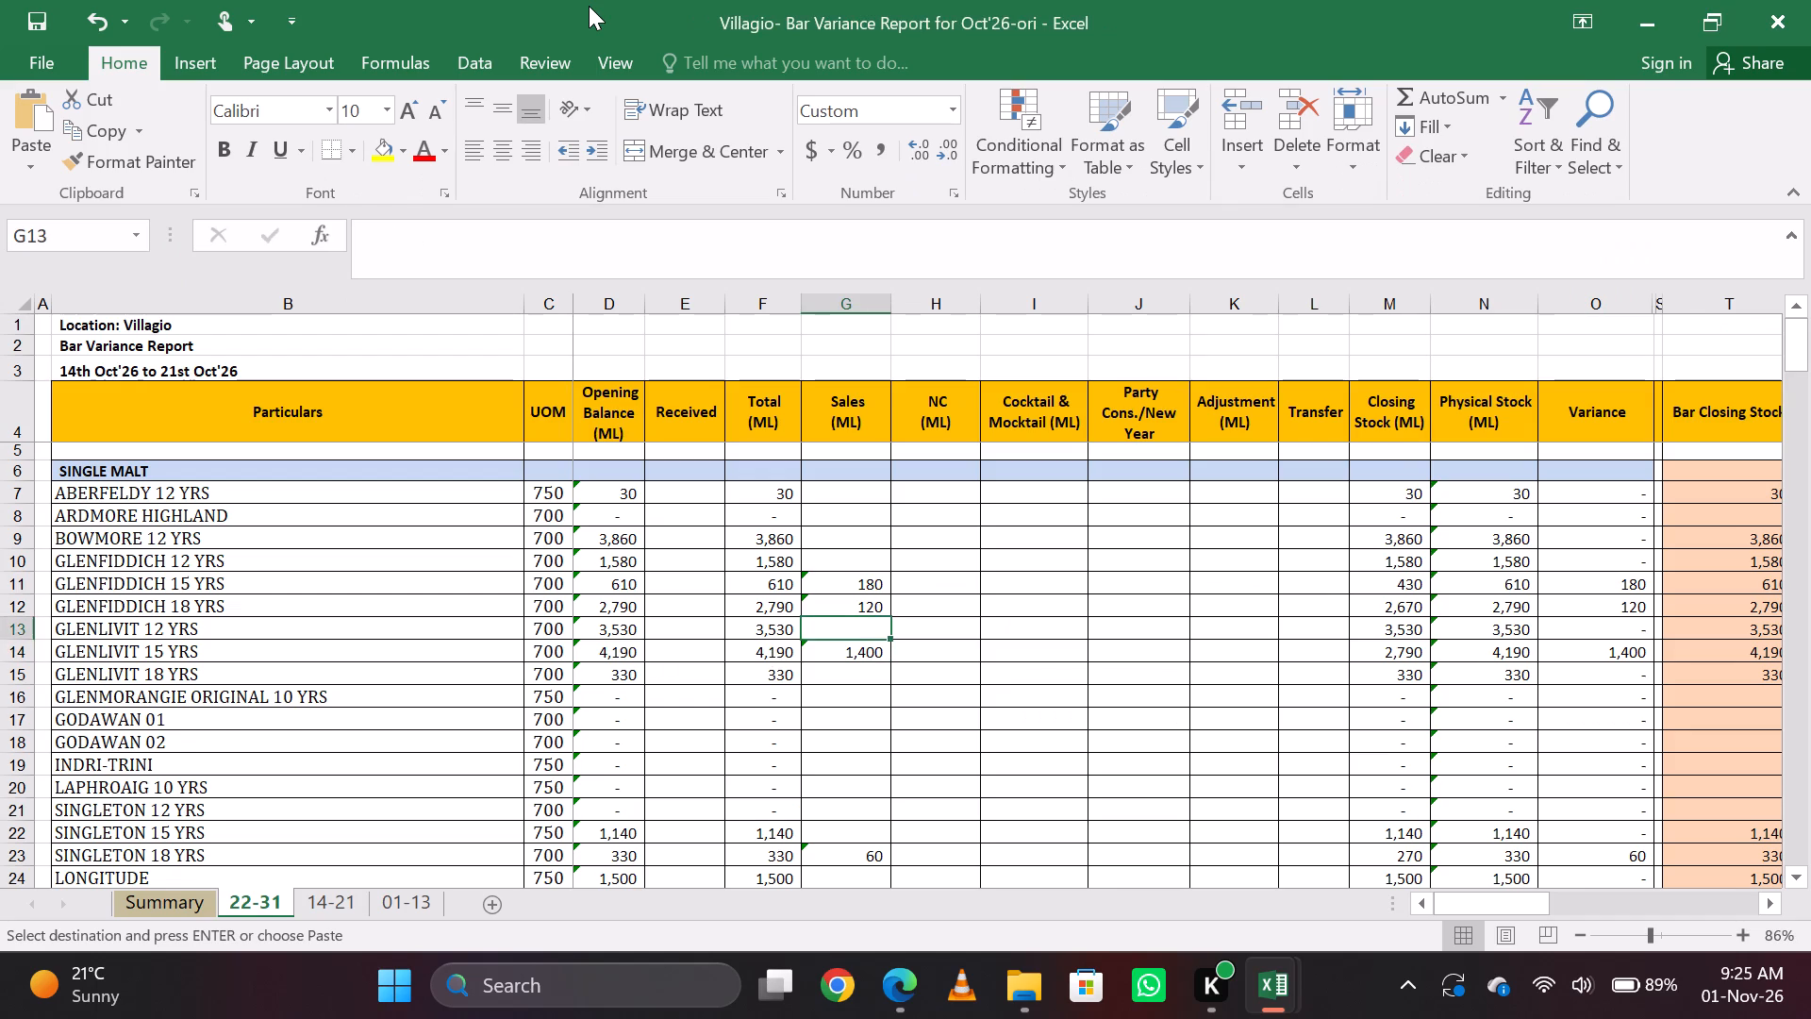
{"action": "type", "text": "=15*30"}
{"action": "key", "text": "Return"}
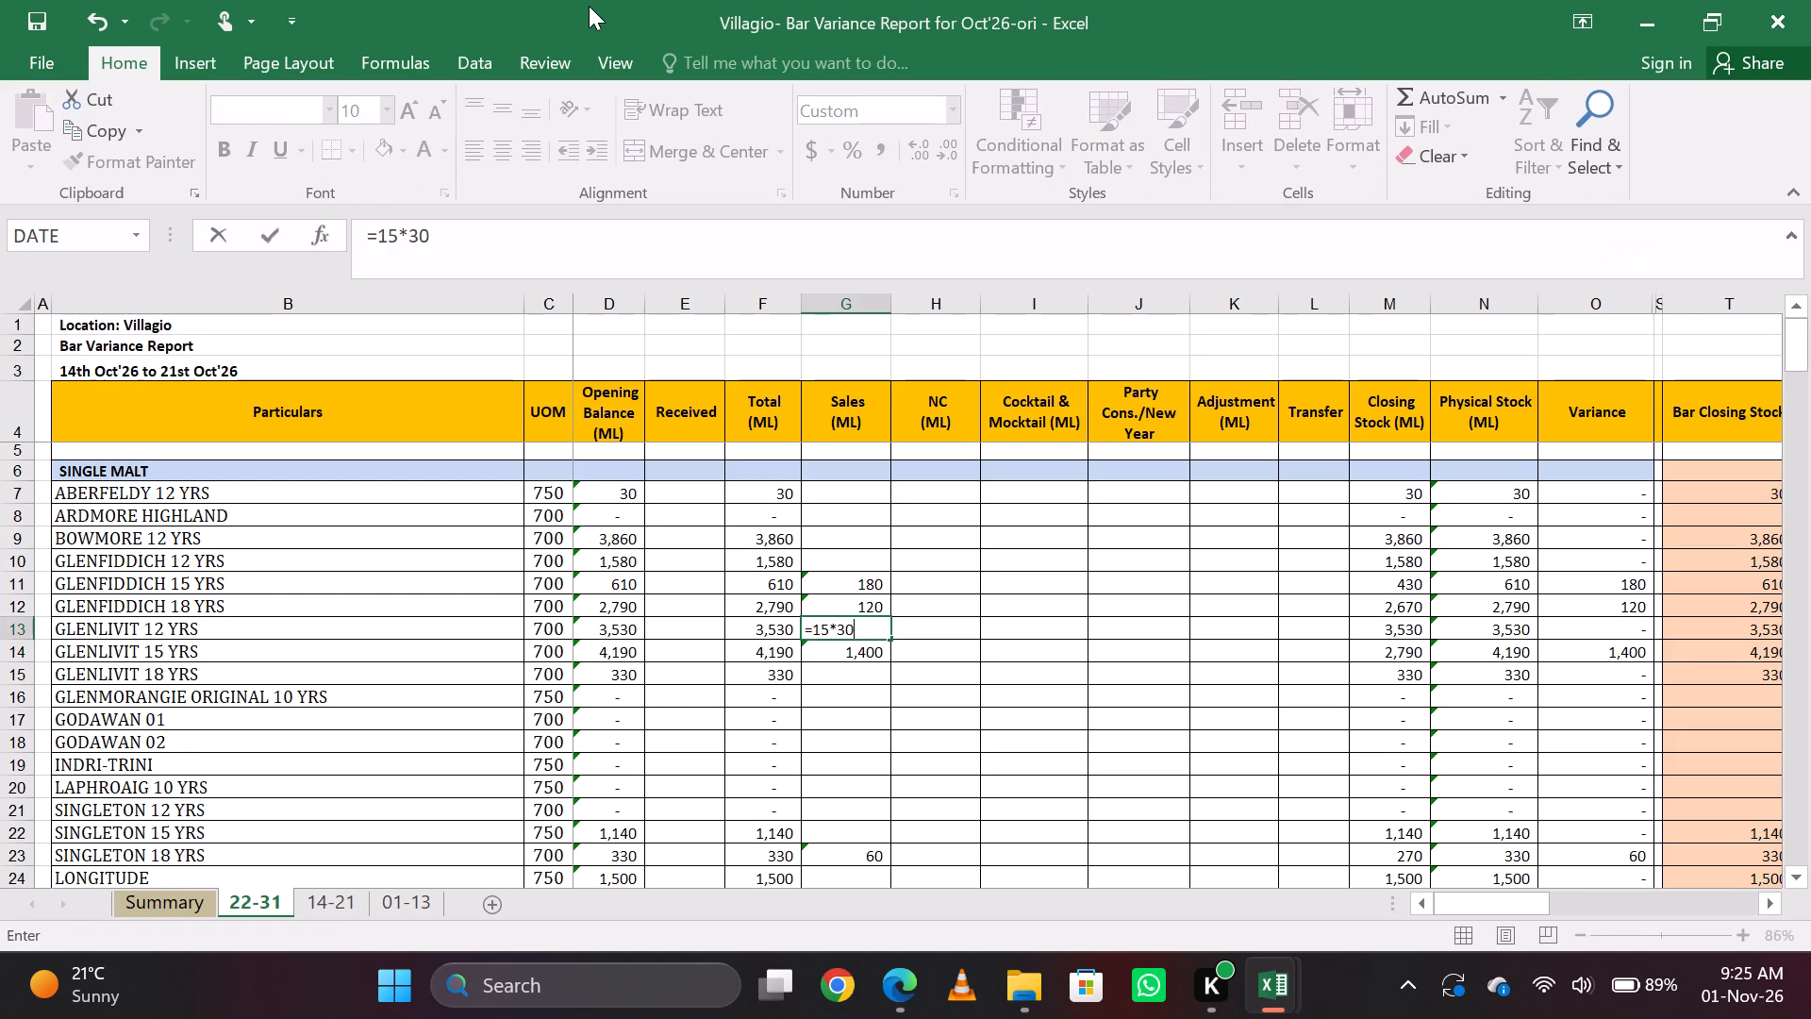
{"action": "key", "text": "Up"}
Copy the Glenfiddich 12 Yrs (23 PEG) item name, and append +700 to GLENLIVIT 12 YRS's Sales (ML) formula in the bar variance report.
{"action": "key", "text": "alt+Tab"}
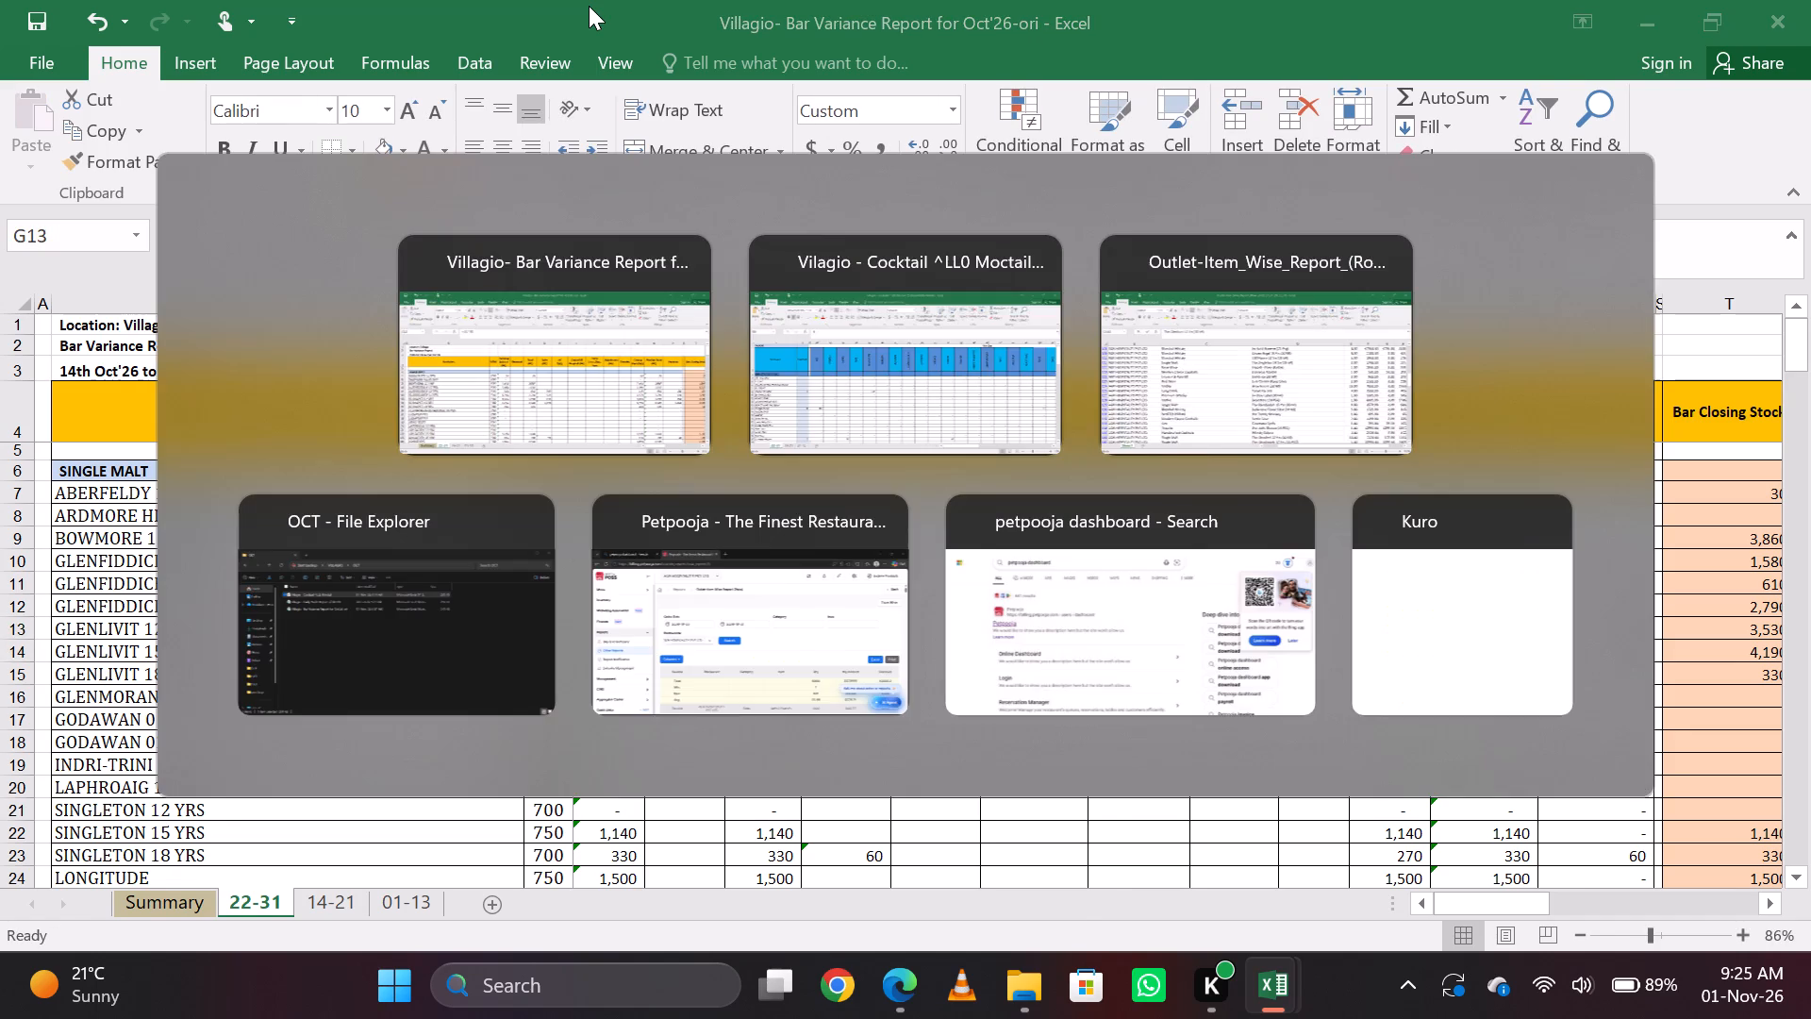
{"action": "key", "text": "alt+Tab"}
{"action": "key", "text": "alt+Tab"}
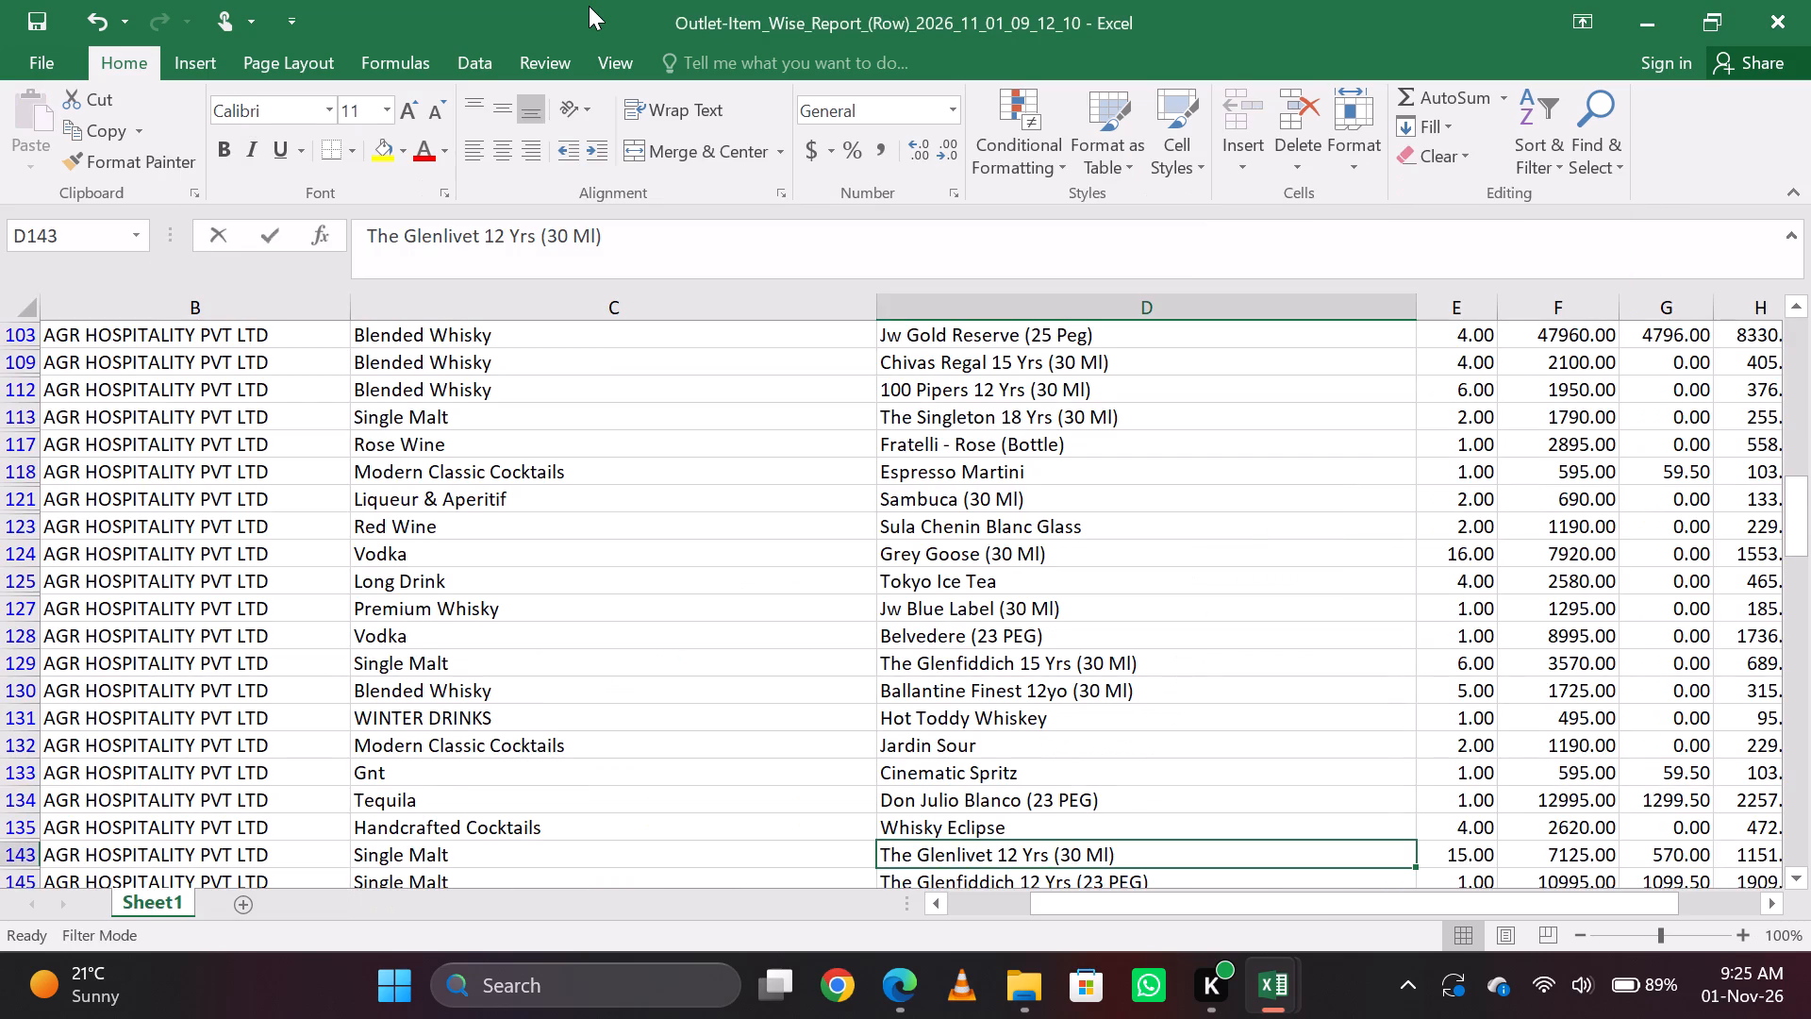
{"action": "key", "text": "Down"}
{"action": "key", "text": "ctrl+c"}
{"action": "key", "text": "alt+Tab"}
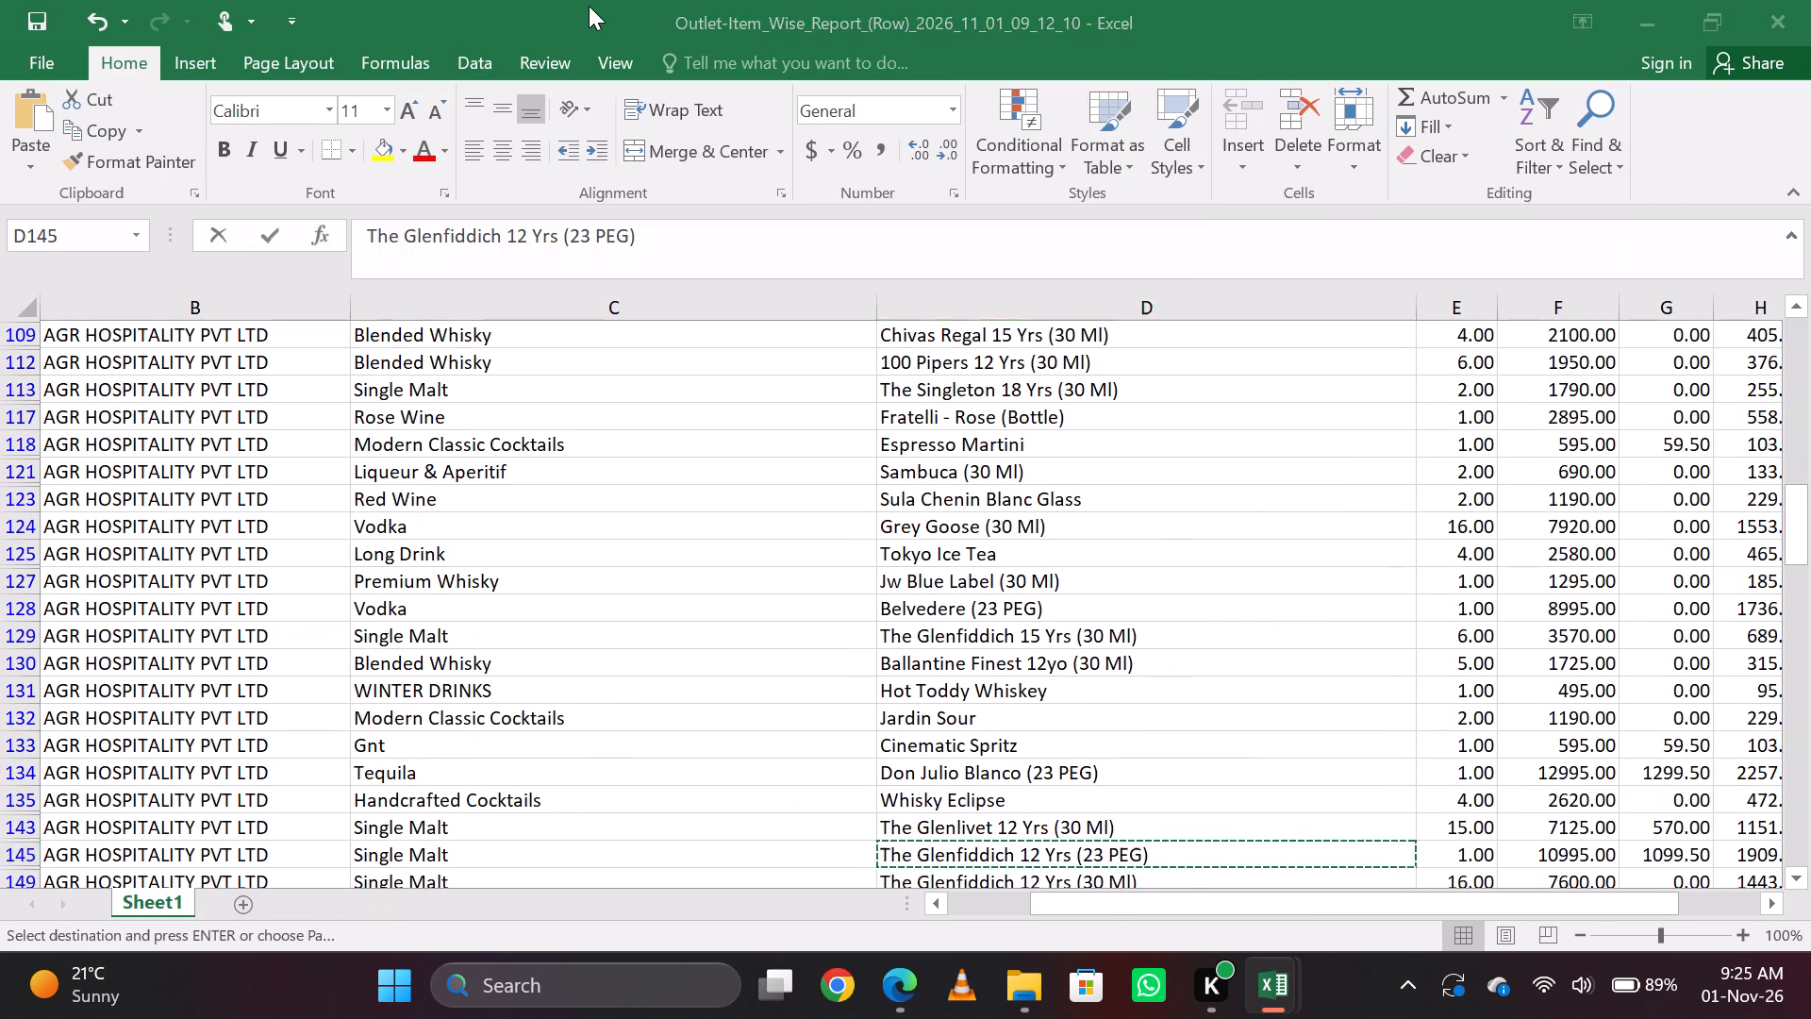
{"action": "key", "text": "Down"}
{"action": "key", "text": "Up"}
{"action": "key", "text": "alt+Tab"}
{"action": "key", "text": "alt+Tab"}
{"action": "key", "text": "Down"}
{"action": "key", "text": "Up"}
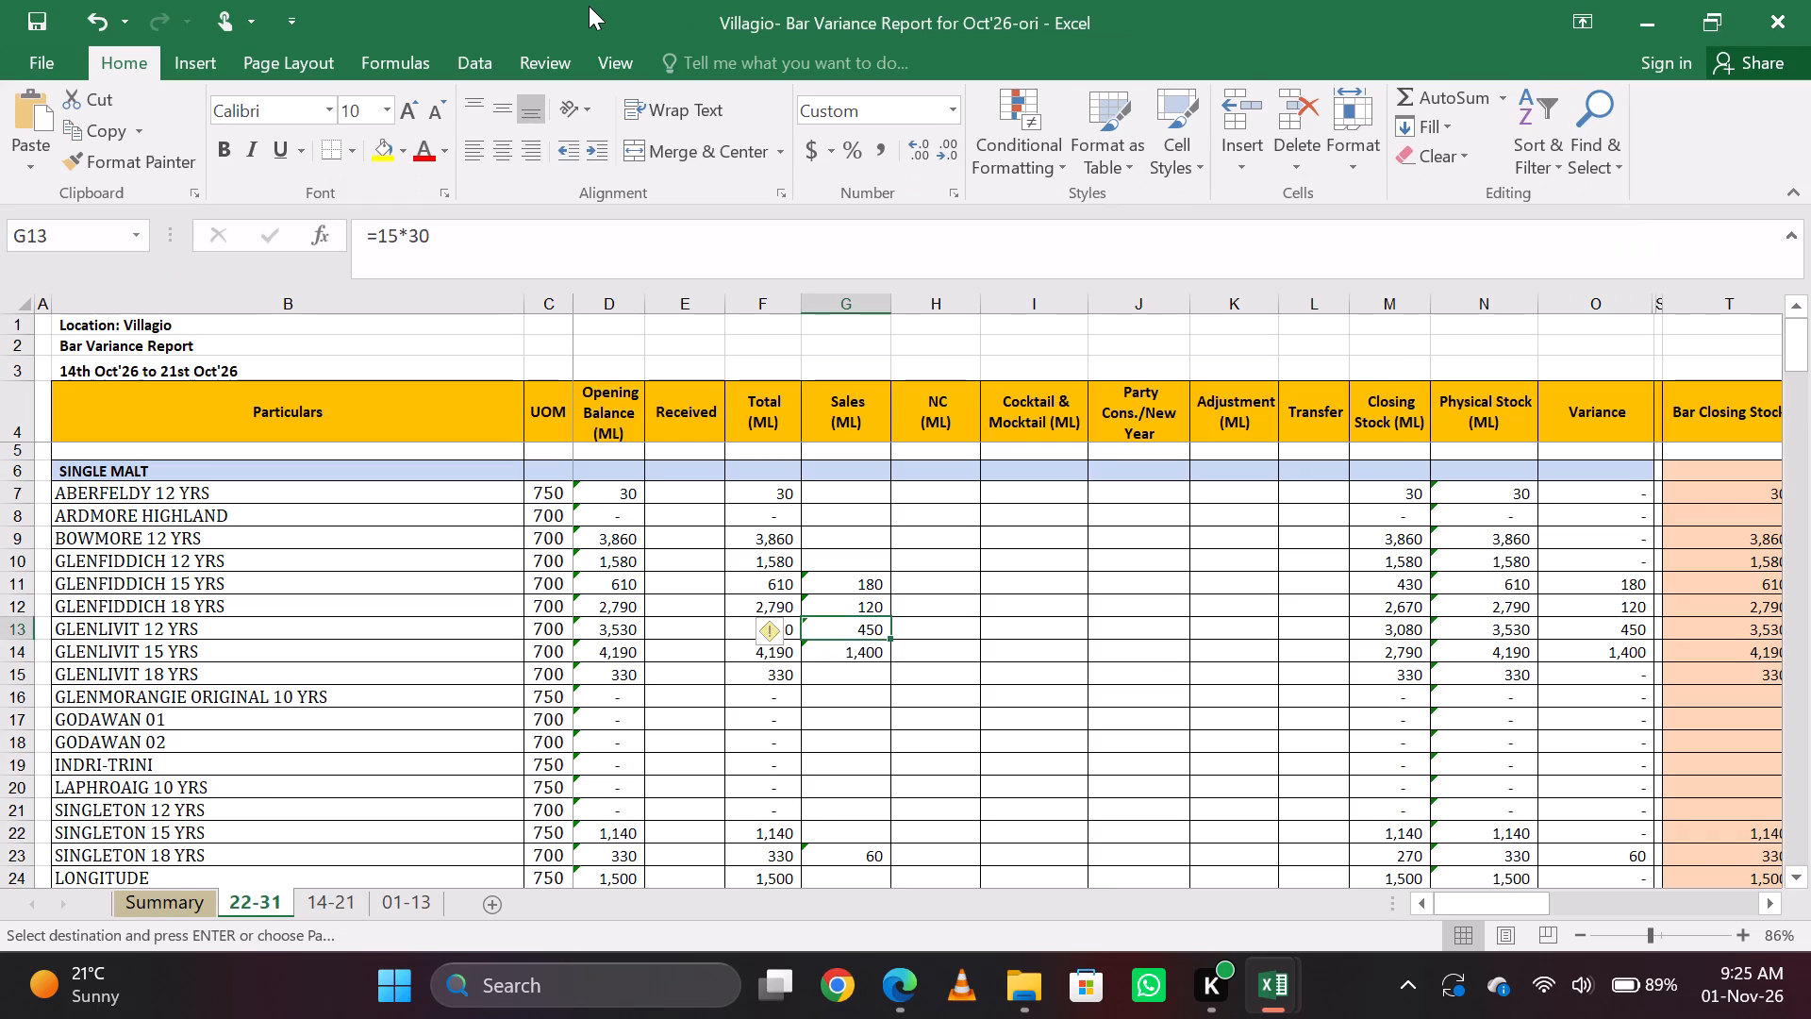
{"action": "key", "text": "Up"}
{"action": "key", "text": "Down"}
{"action": "left_click", "coordinate": [510, 243]}
{"action": "type", "text": "+700"}
{"action": "key", "text": "Return"}
{"action": "key", "text": "Up"}
Copy the Glenfiddich 12 Yrs (30 Ml) item name, and enter =16*30 as GLENFIDDICH 12 YRS's Sales (ML) in the bar variance report.
{"action": "key", "text": "alt+Tab"}
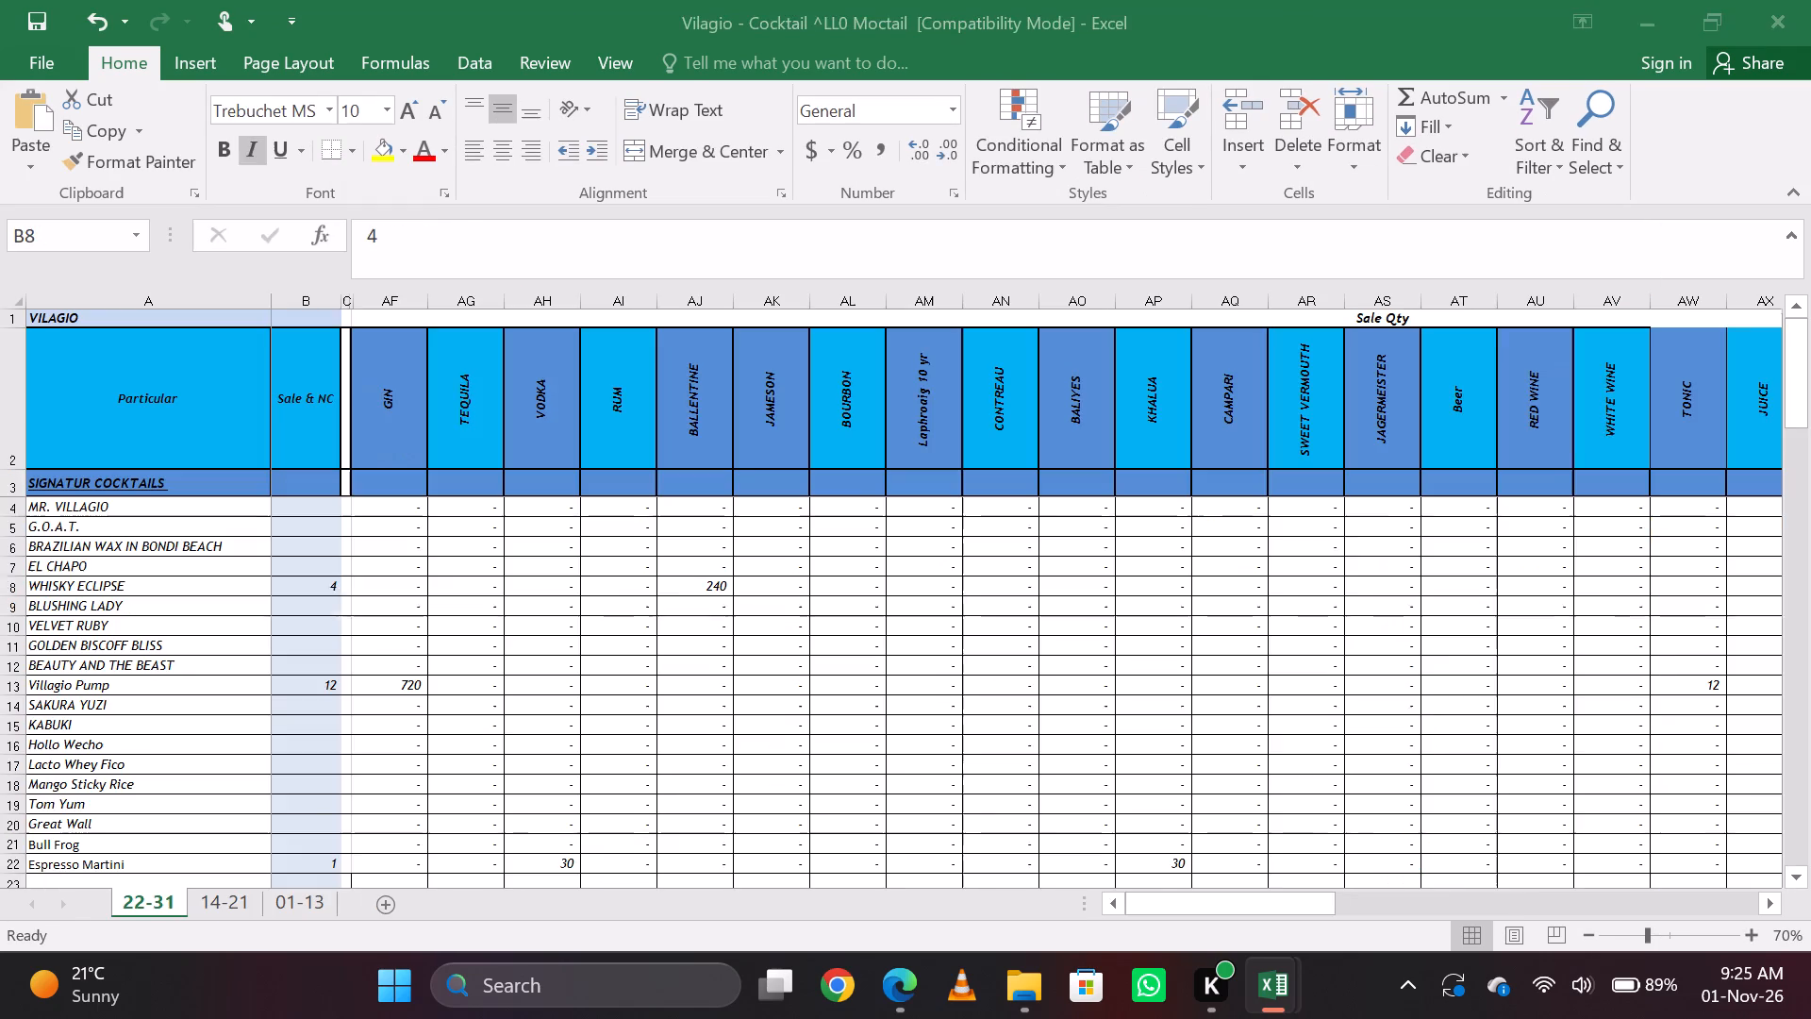
{"action": "key", "text": "alt+Tab"}
{"action": "key", "text": "alt+Tab"}
{"action": "key", "text": "Up"}
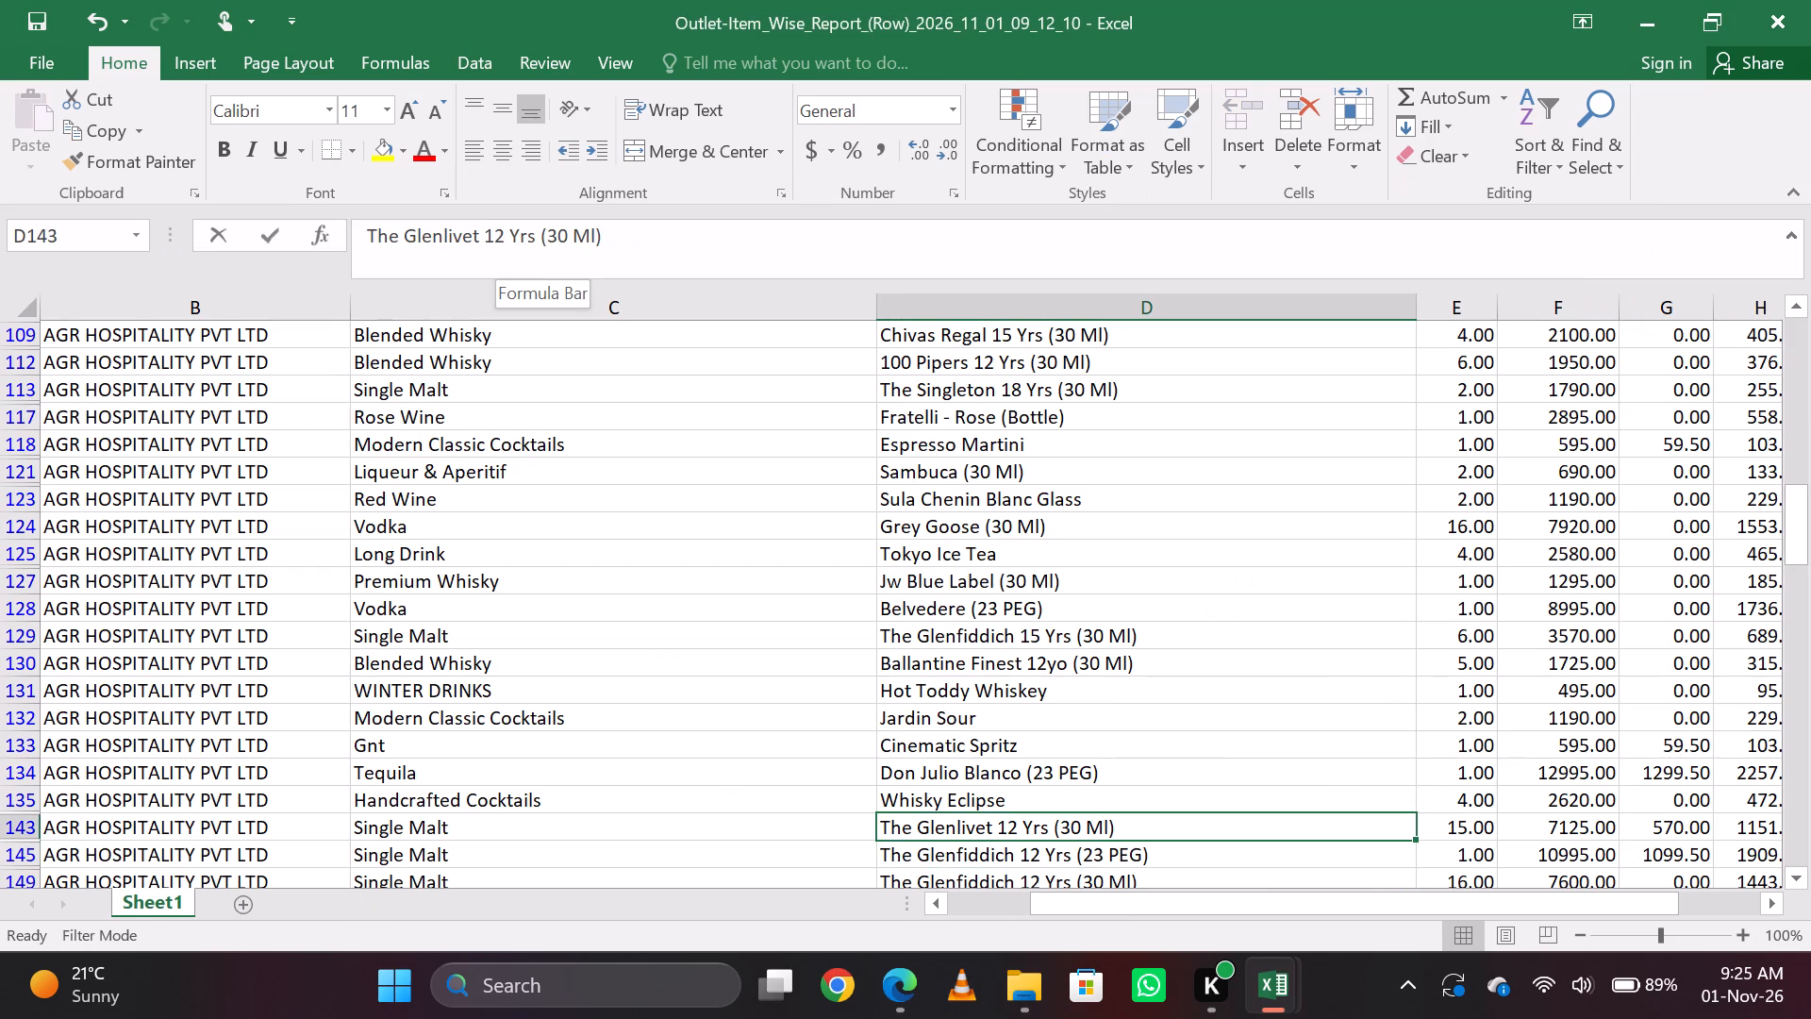
{"action": "key", "text": "Down"}
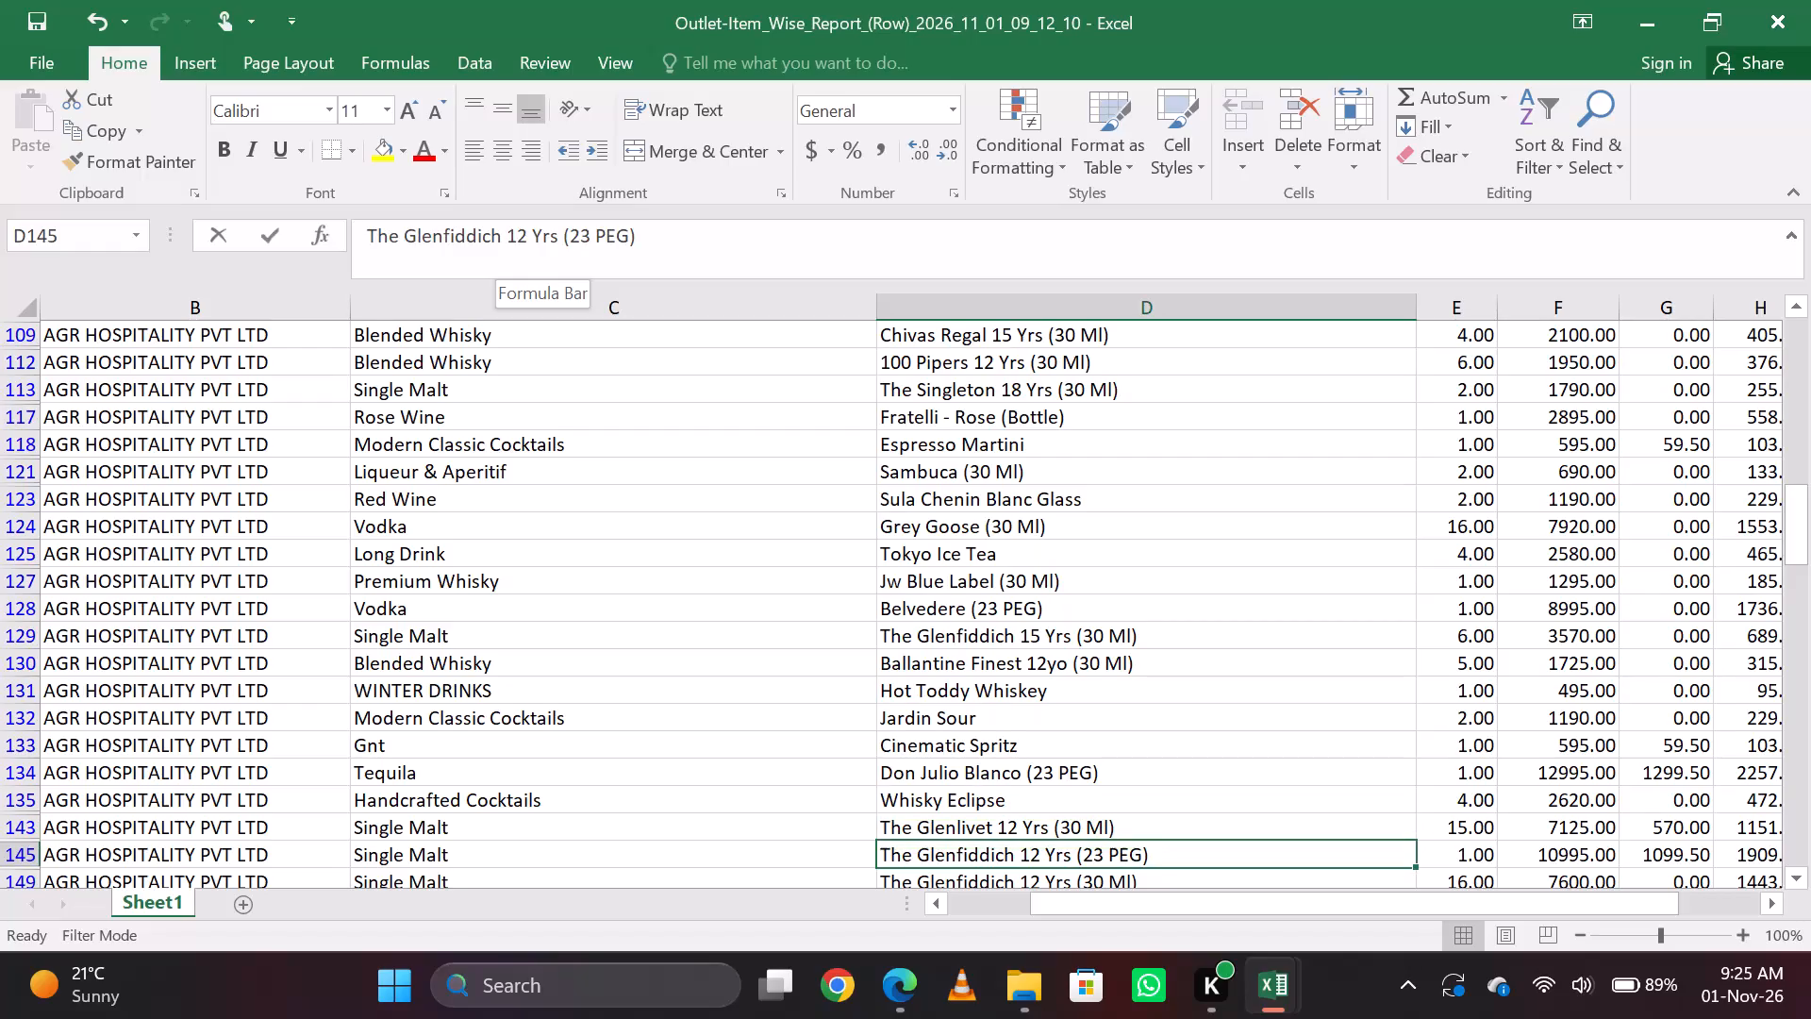
{"action": "key", "text": "Down"}
{"action": "key", "text": "ctrl+c"}
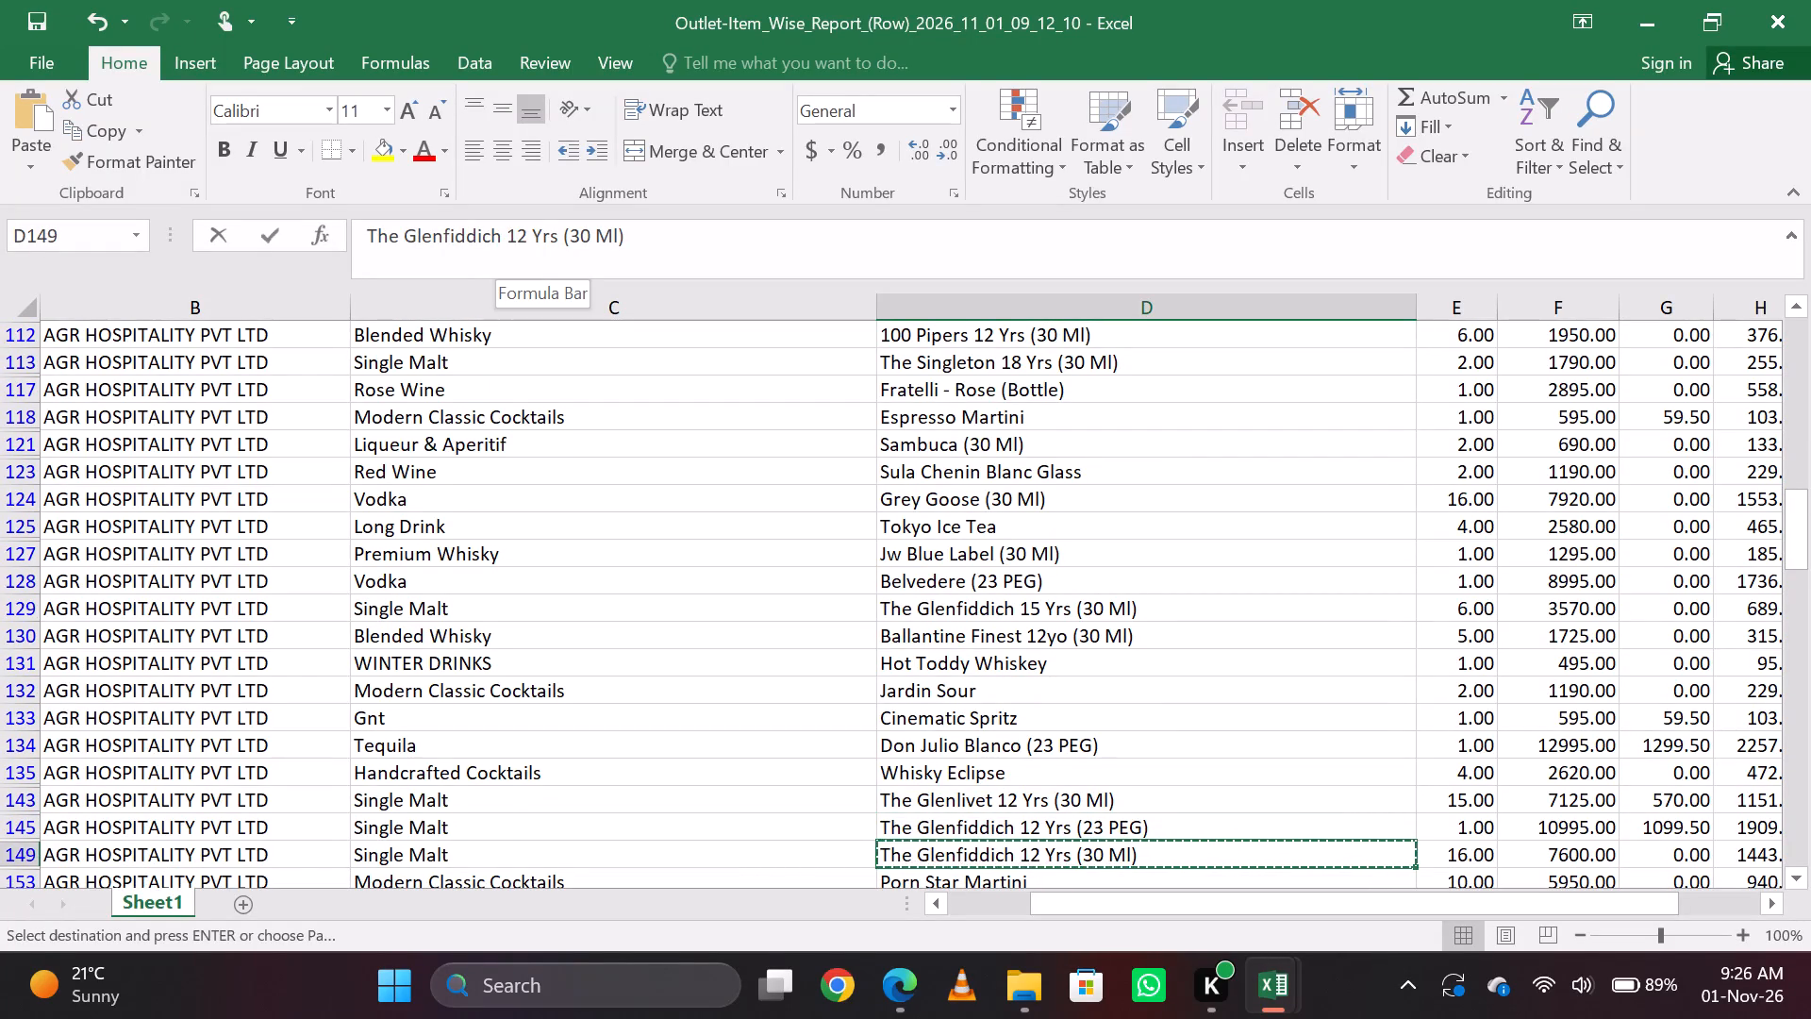
{"action": "key", "text": "alt+Tab"}
{"action": "key", "text": "alt+Tab"}
{"action": "key", "text": "alt+Tab"}
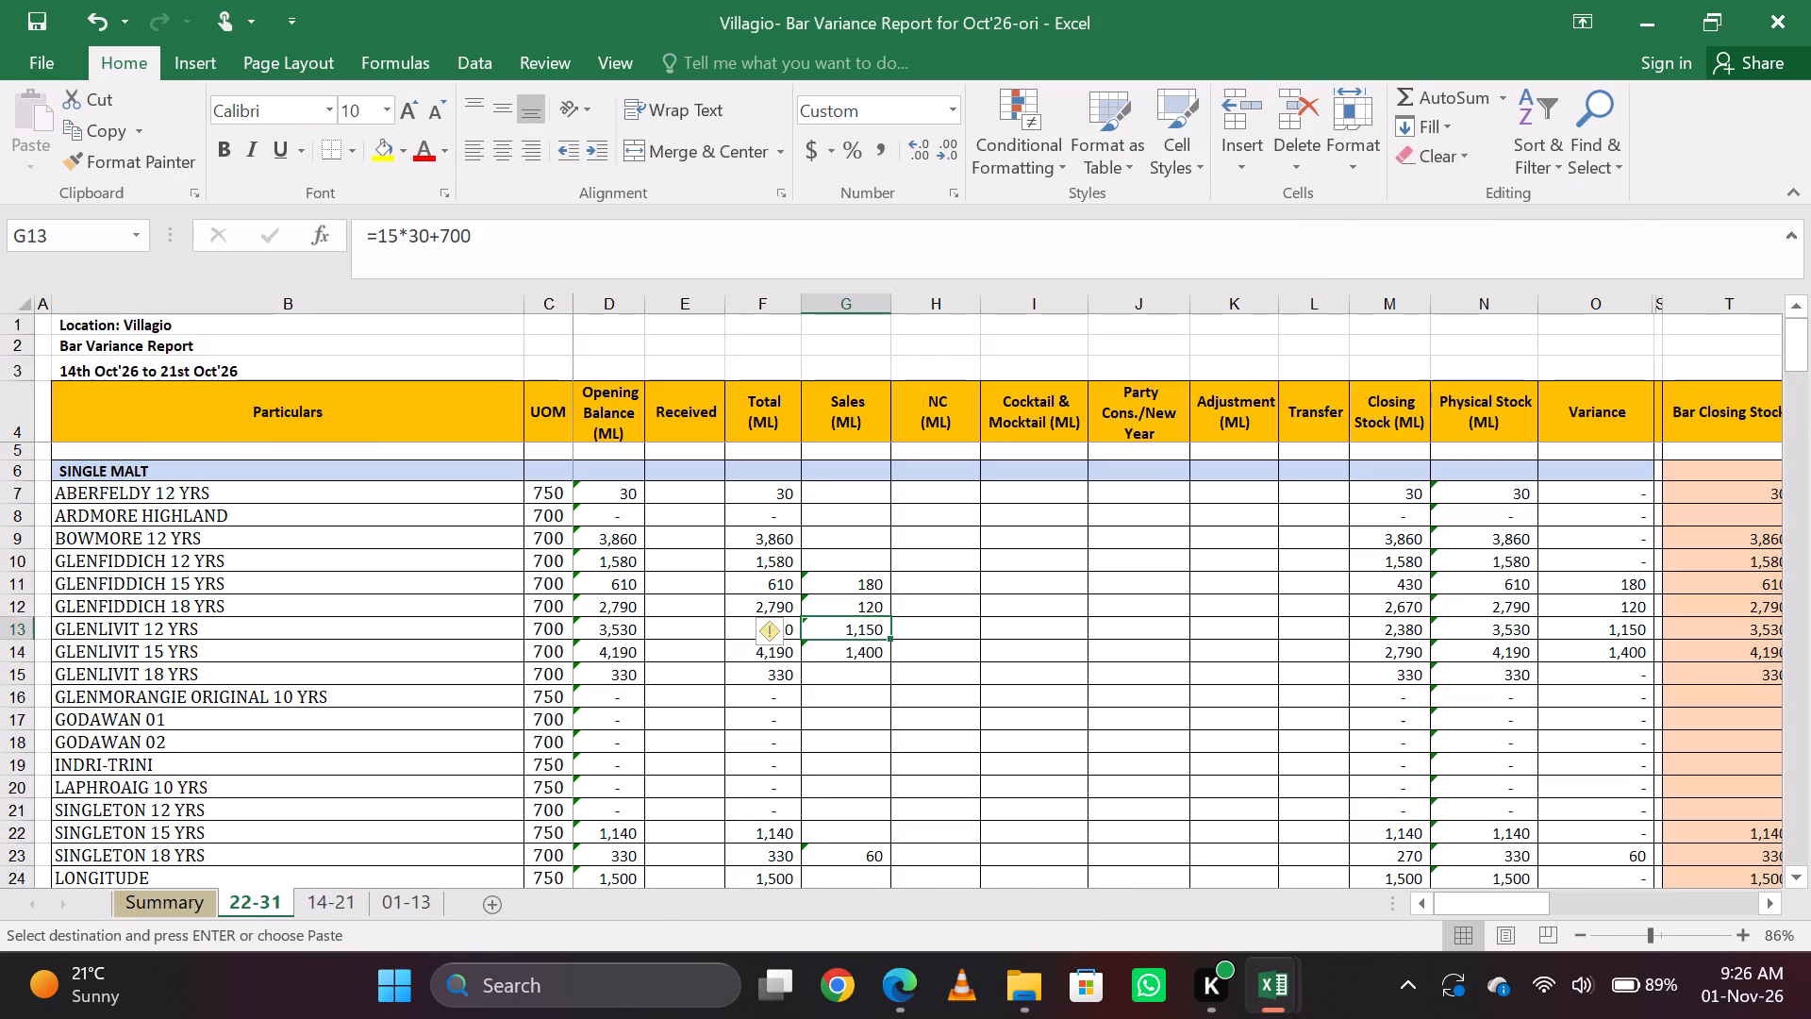
{"action": "key", "text": "Down"}
{"action": "key", "text": "Down"}
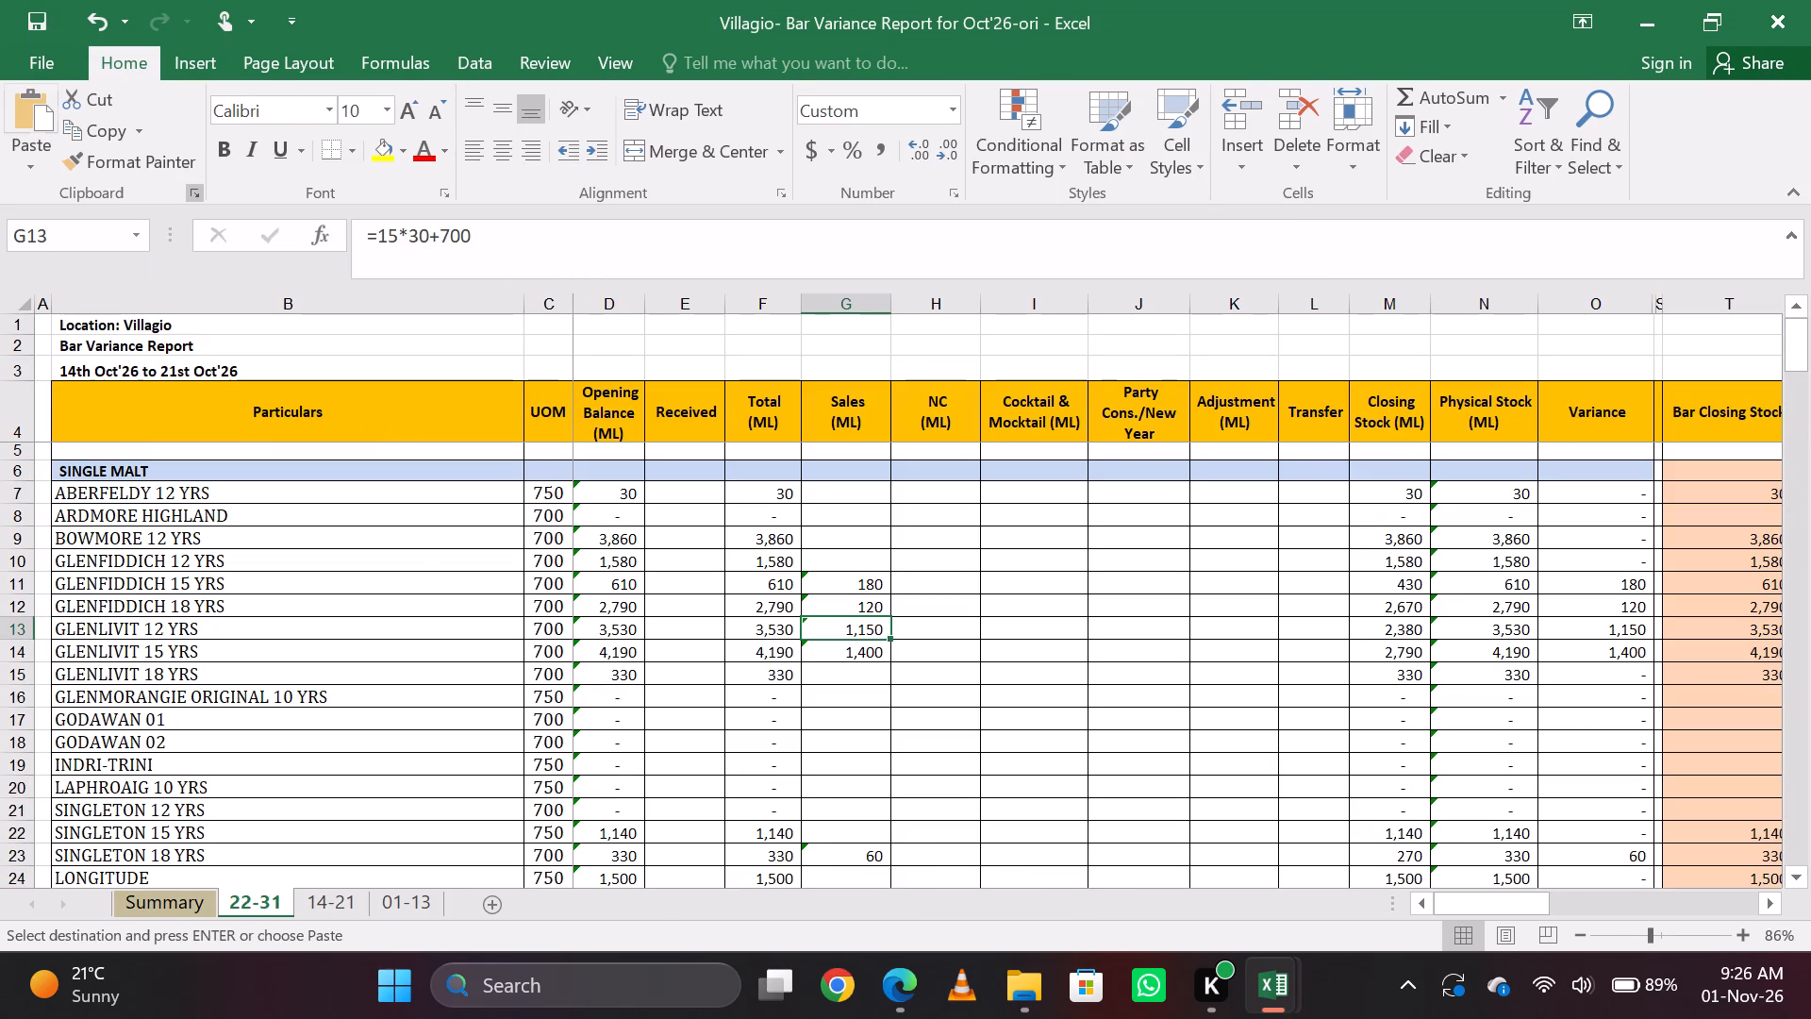
{"action": "key", "text": "Down"}
{"action": "key", "text": "Escape"}
{"action": "key", "text": "Down"}
{"action": "key", "text": "Down"}
{"action": "key", "text": "Up"}
{"action": "key", "text": "Up"}
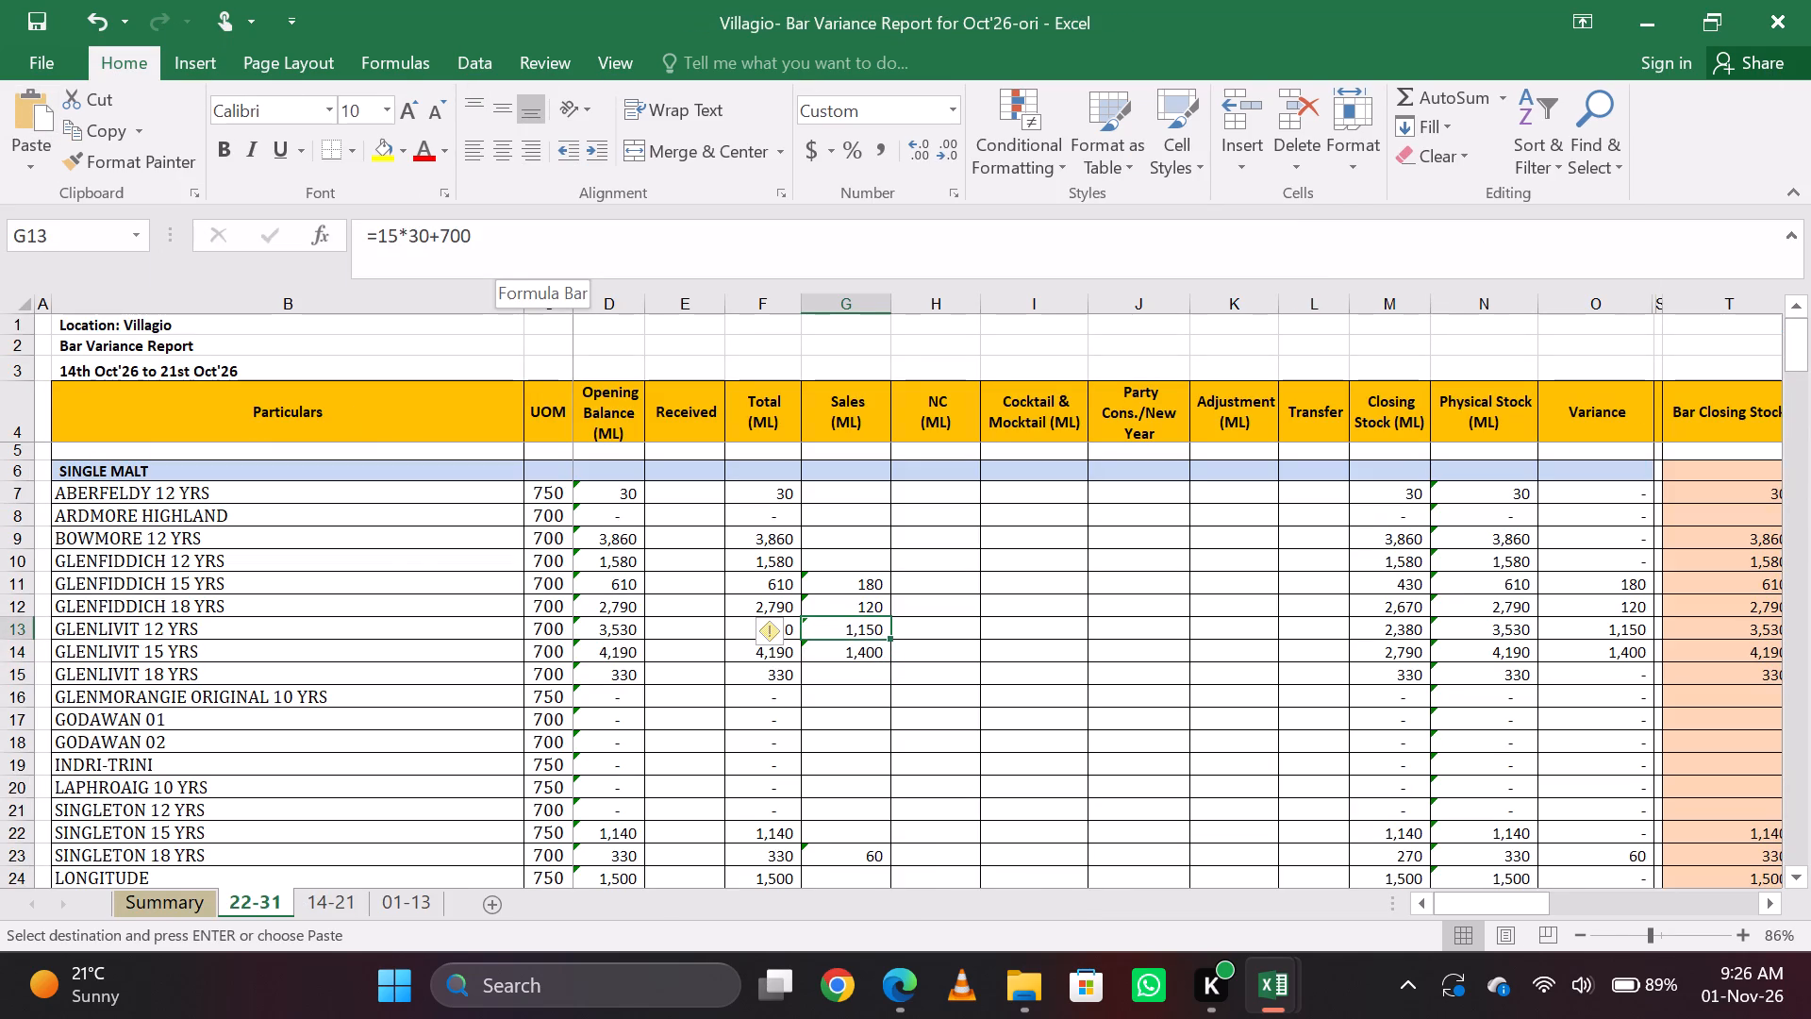
{"action": "key", "text": "Up"}
{"action": "key", "text": "Up"}
{"action": "key", "text": "Up"}
{"action": "key", "text": "alt+Tab"}
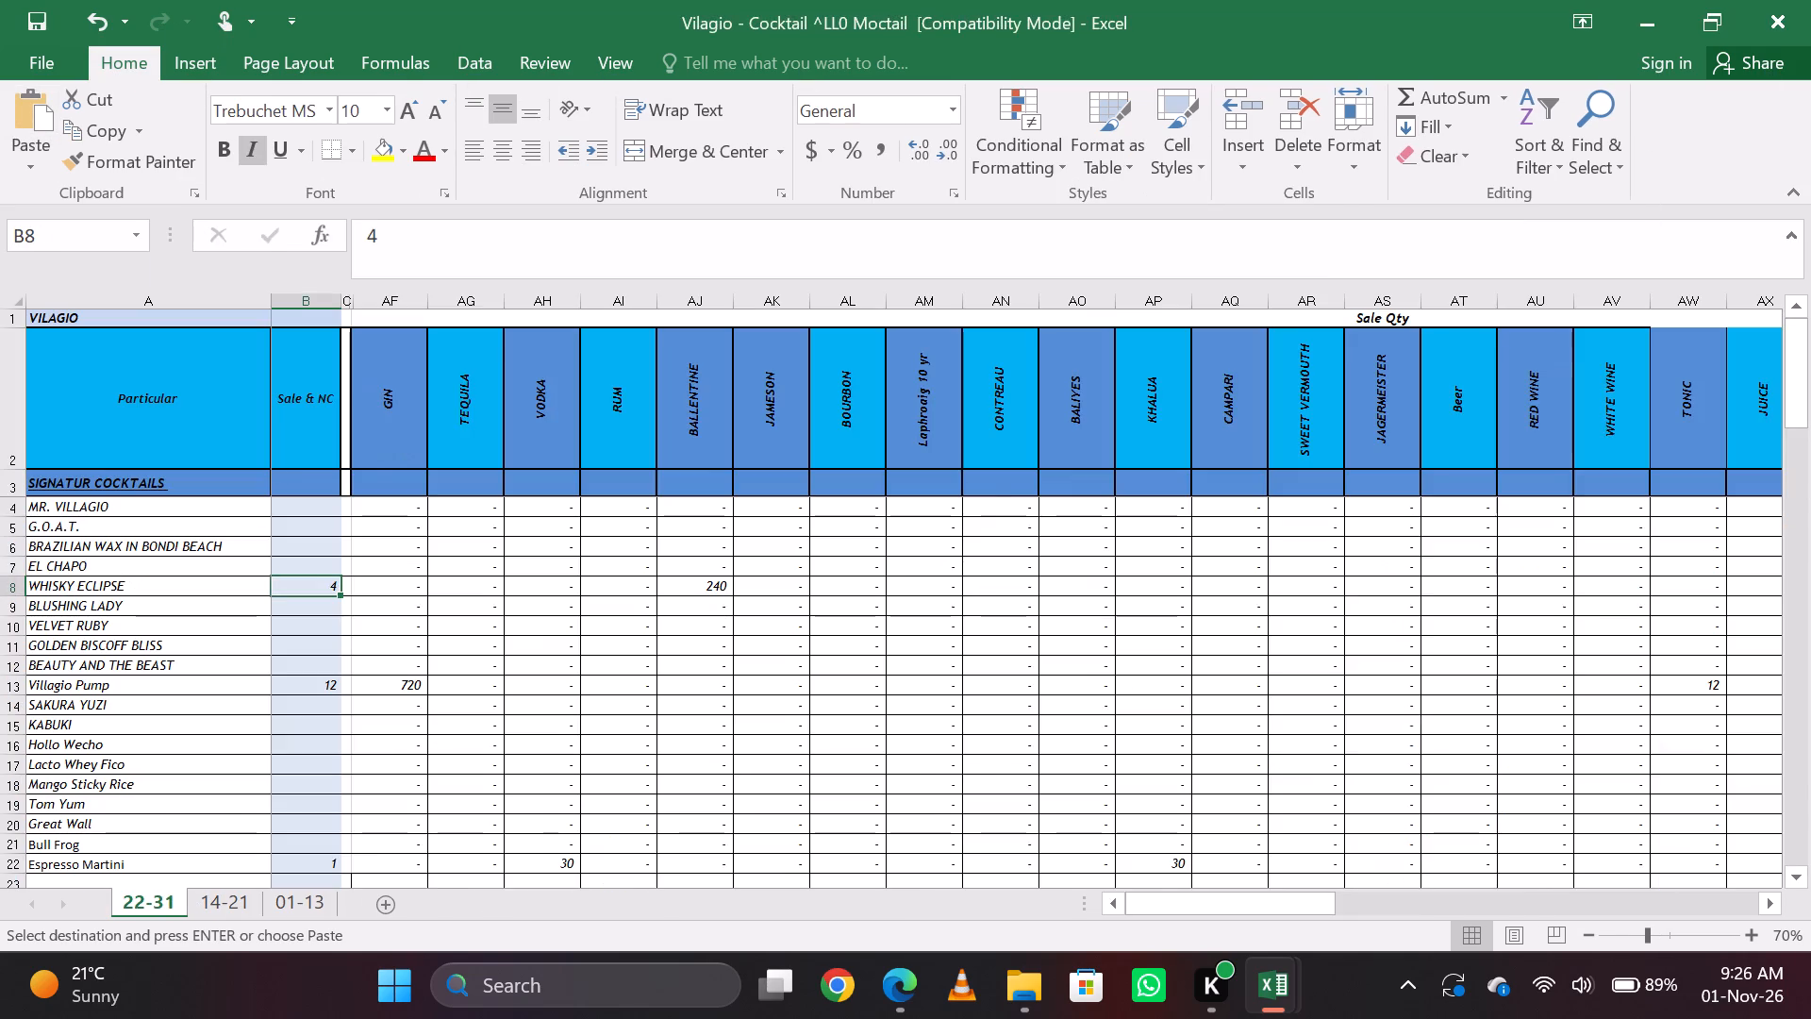
{"action": "key", "text": "alt+Tab"}
{"action": "key", "text": "alt+Tab"}
{"action": "key", "text": "alt+Tab"}
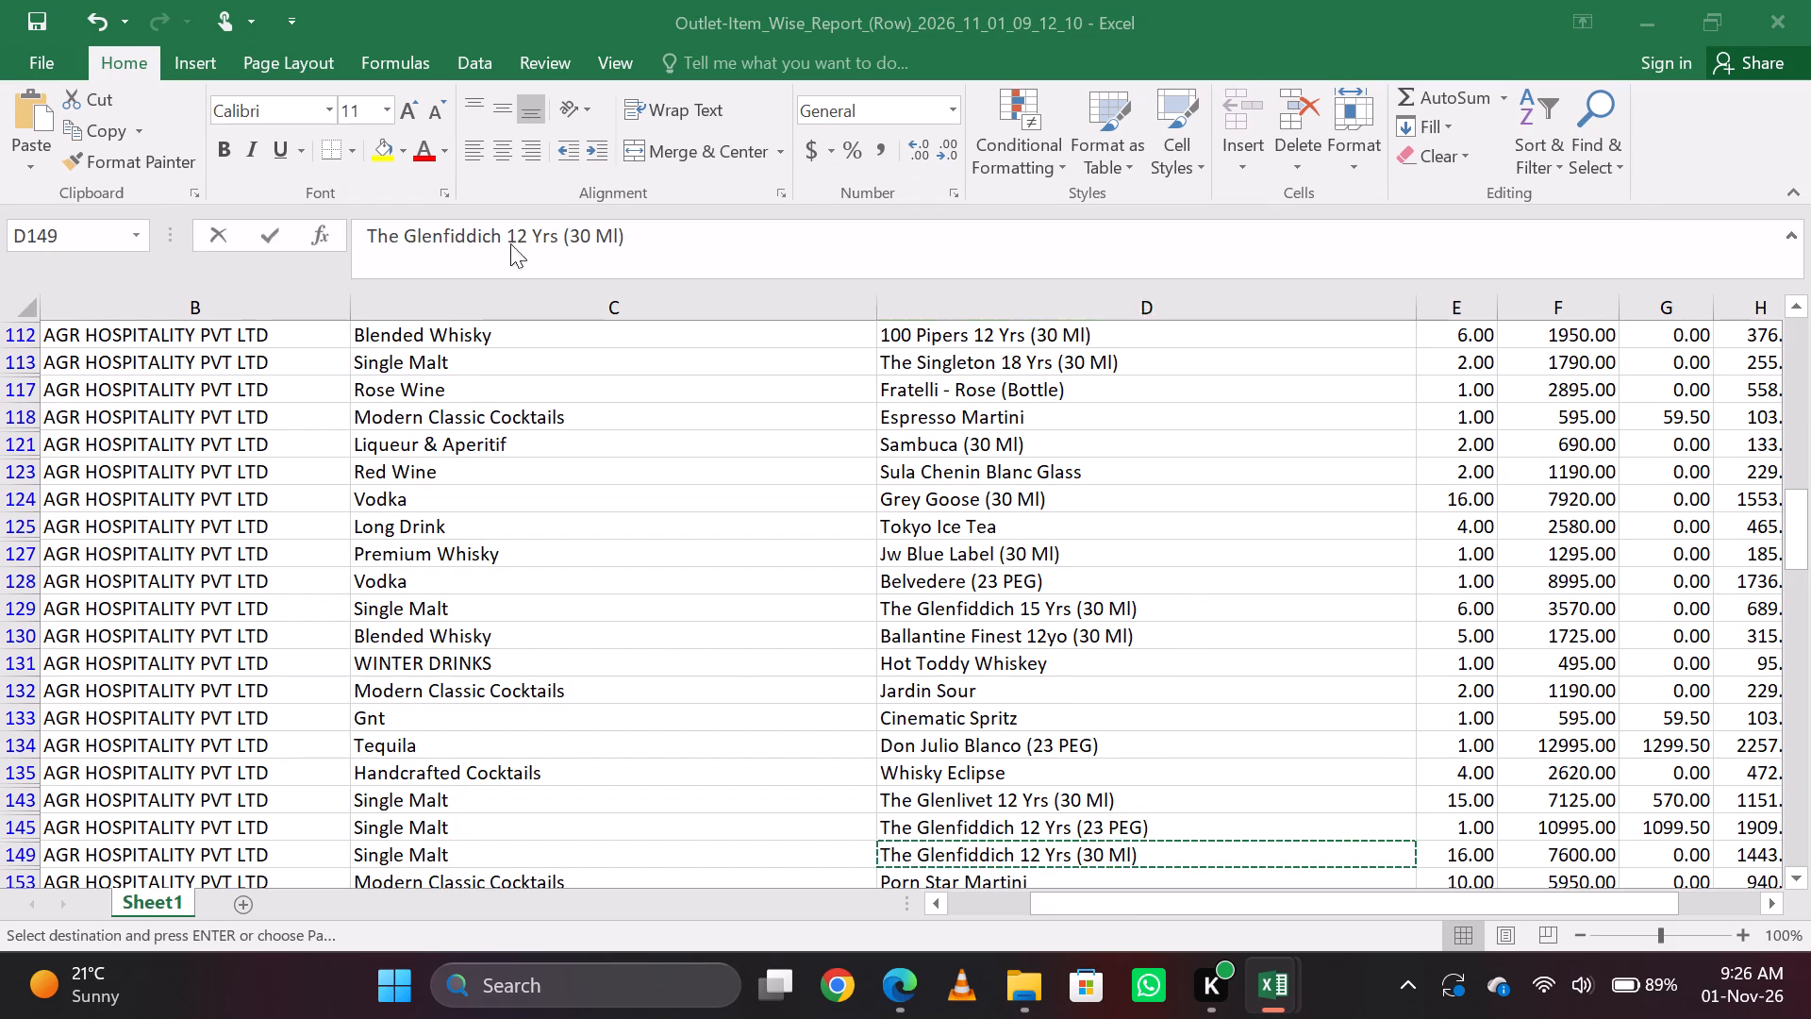
{"action": "key", "text": "alt+Tab"}
{"action": "type", "text": "=16*30"}
{"action": "key", "text": "Return"}
{"action": "key", "text": "Up"}
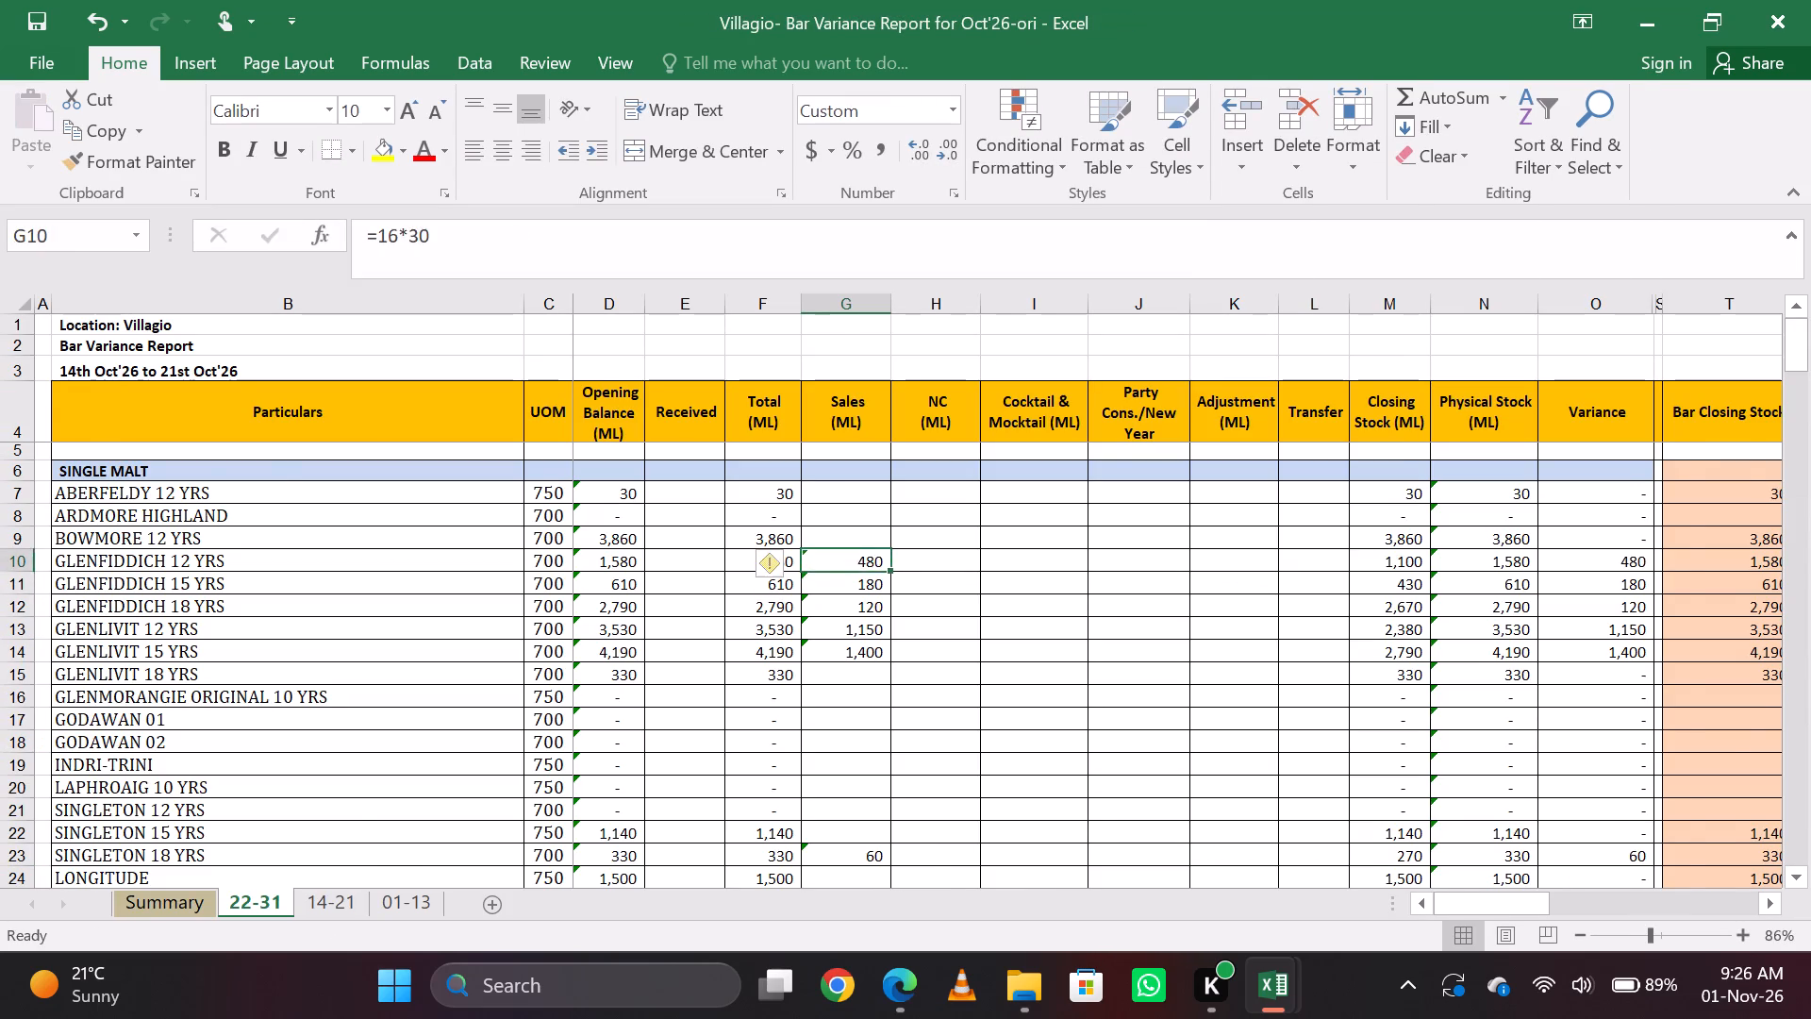
Copy the Porn Star Martini item name, find it in the cocktail/mocktail workbook, and enter 10 as its Sale & NC quantity.
{"action": "key", "text": "alt+Tab"}
{"action": "key", "text": "Down"}
{"action": "key", "text": "ctrl+c"}
{"action": "key", "text": "alt+Tab"}
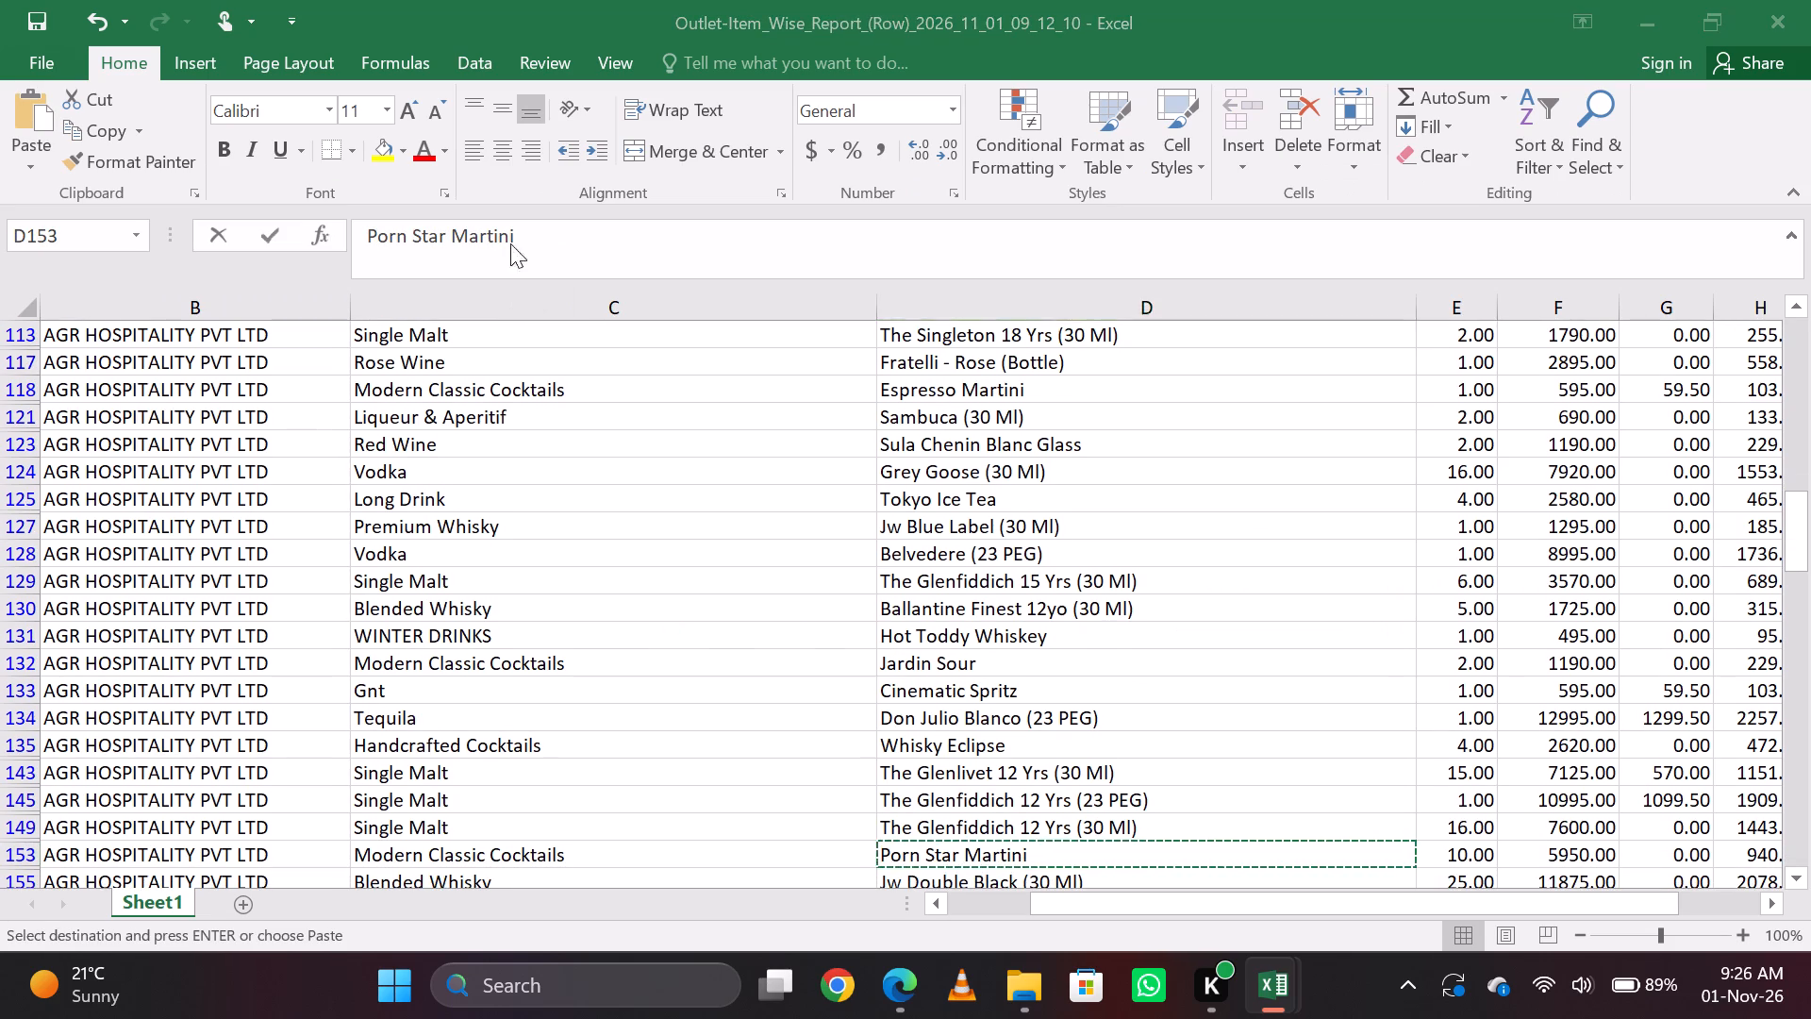
{"action": "key", "text": "alt+Tab"}
{"action": "key", "text": "ctrl+f"}
{"action": "key", "text": "ctrl+v"}
{"action": "key", "text": "Return"}
{"action": "key", "text": "Escape"}
{"action": "key", "text": "Right"}
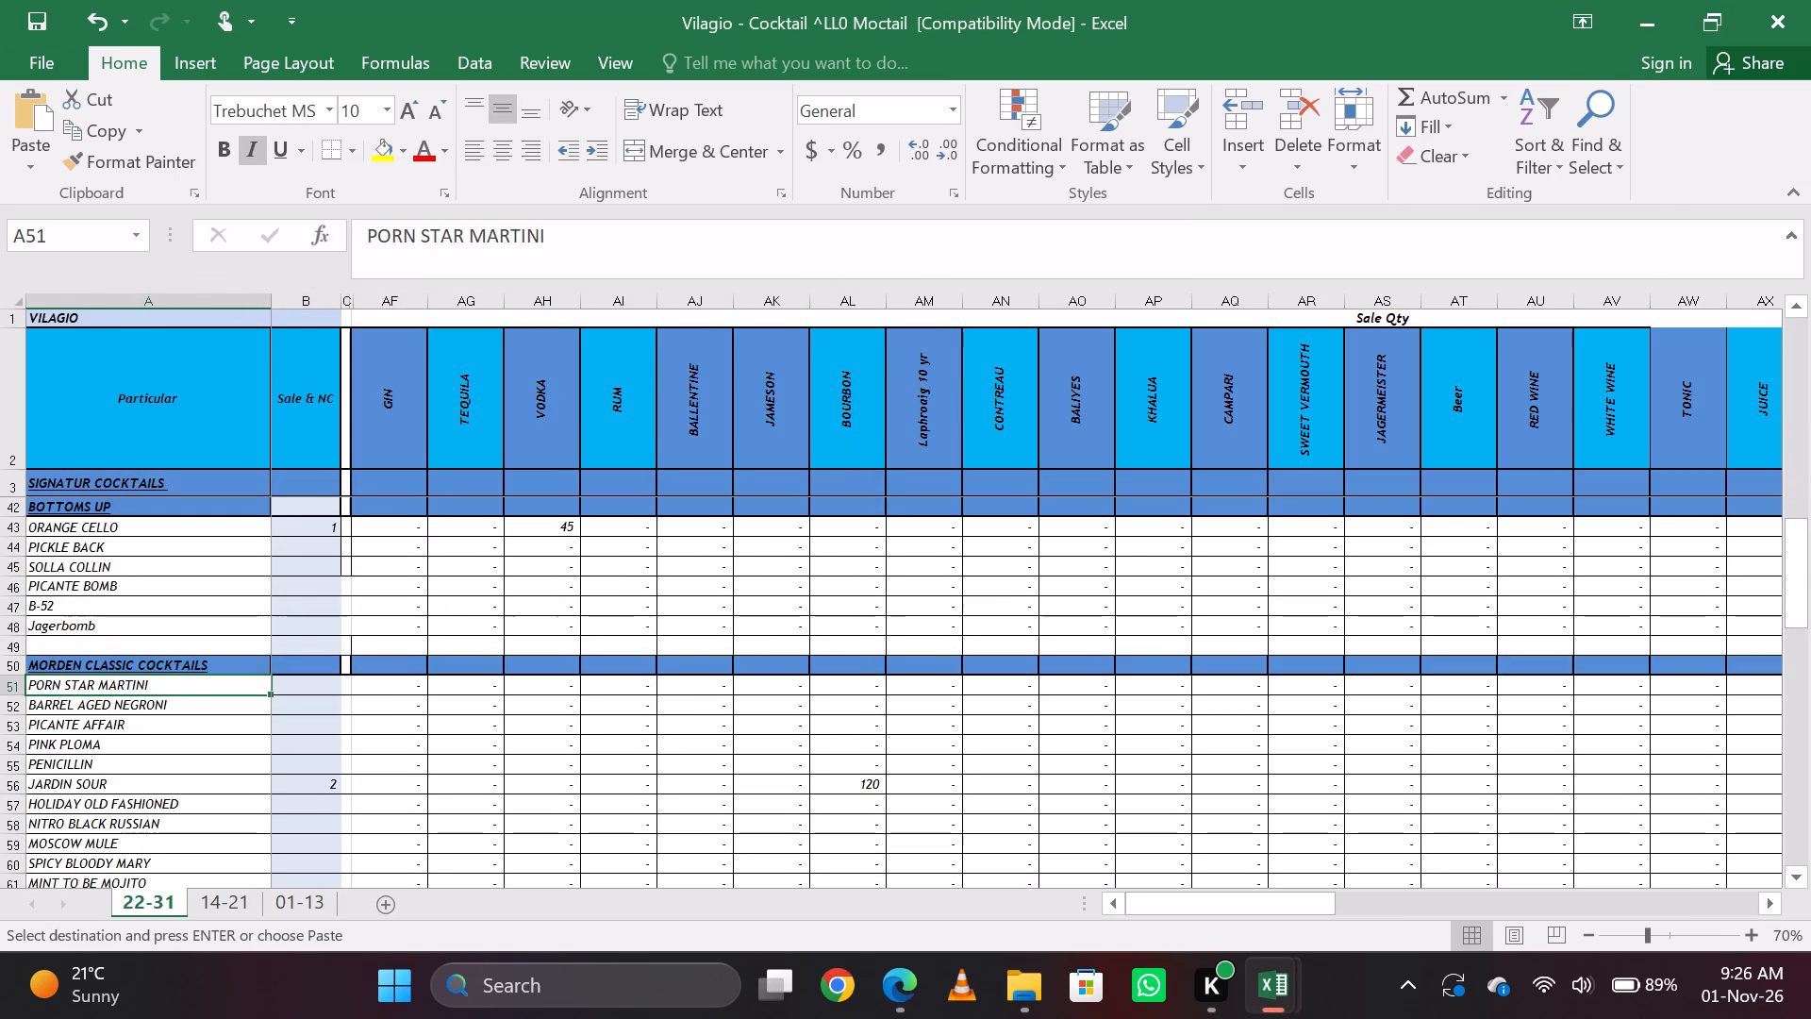
{"action": "type", "text": "10"}
{"action": "key", "text": "Return"}
{"action": "key", "text": "Up"}
Copy the Jw Double Black (30 Ml) item name, and enter =25*30 as JW DOUBLE BLACK's Sales (ML) in the bar variance report.
{"action": "key", "text": "alt+Tab"}
{"action": "key", "text": "Down"}
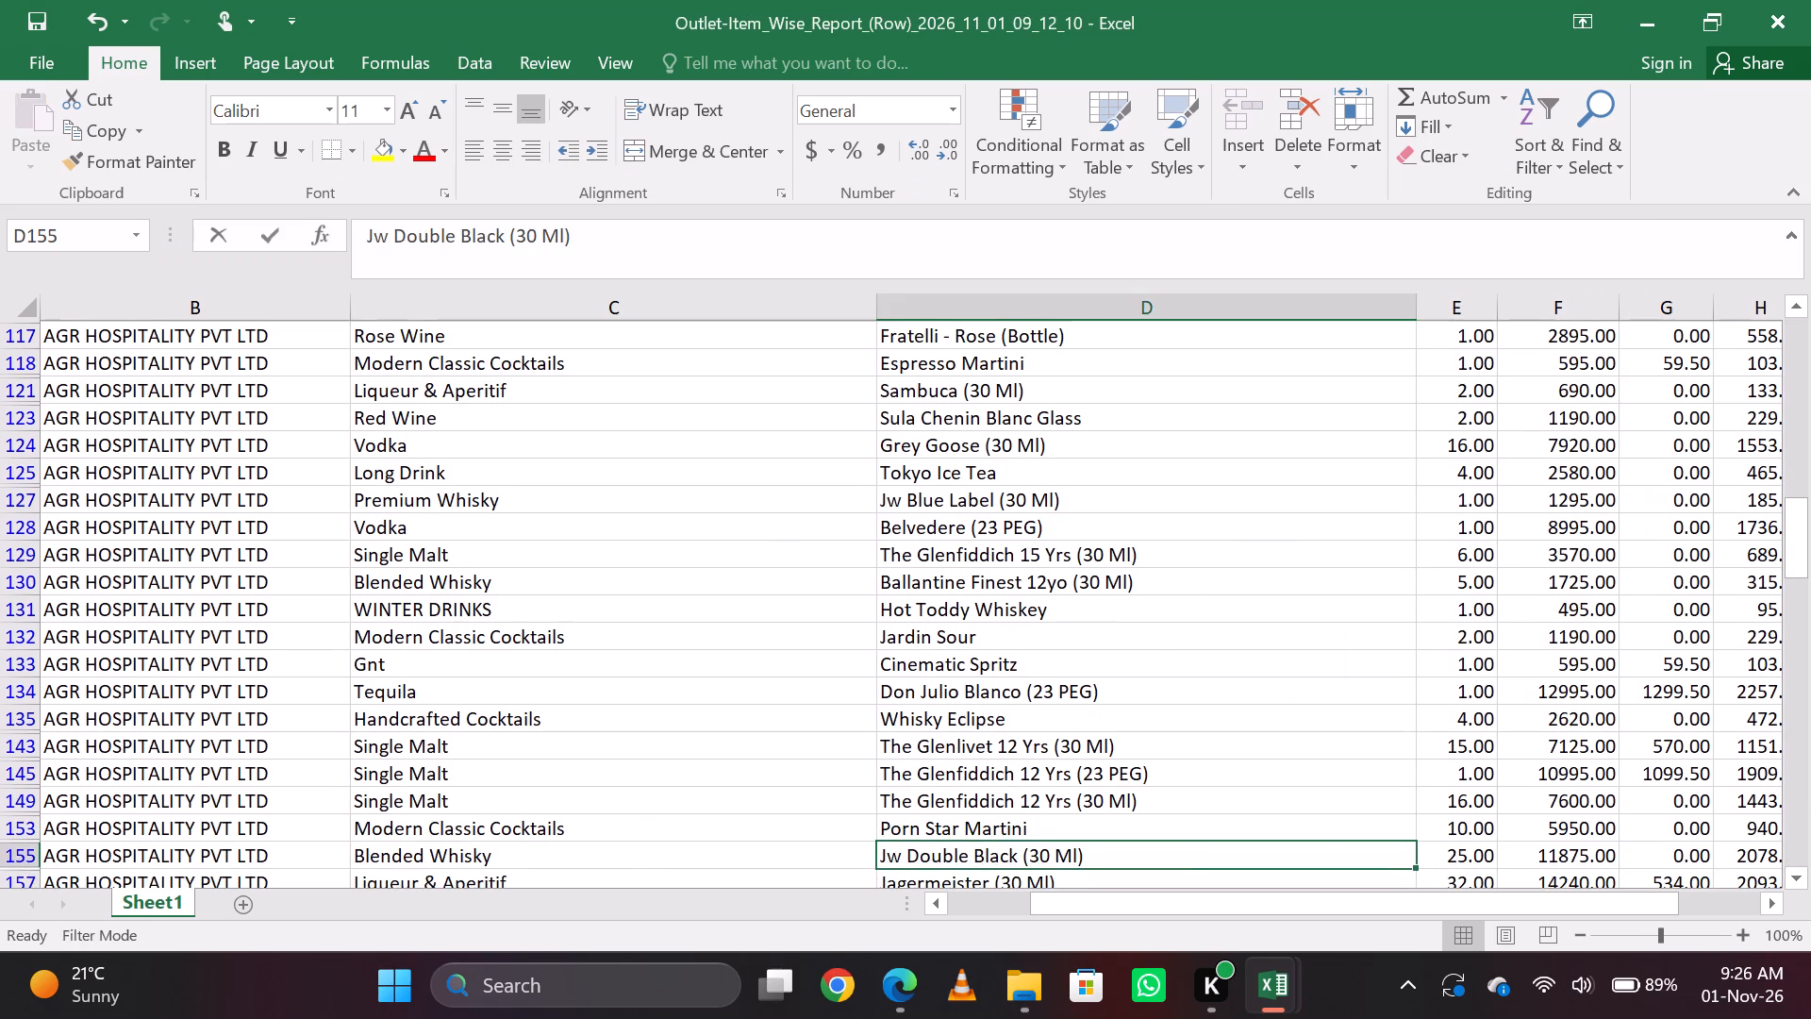
{"action": "key", "text": "ctrl+c"}
{"action": "key", "text": "alt+Tab"}
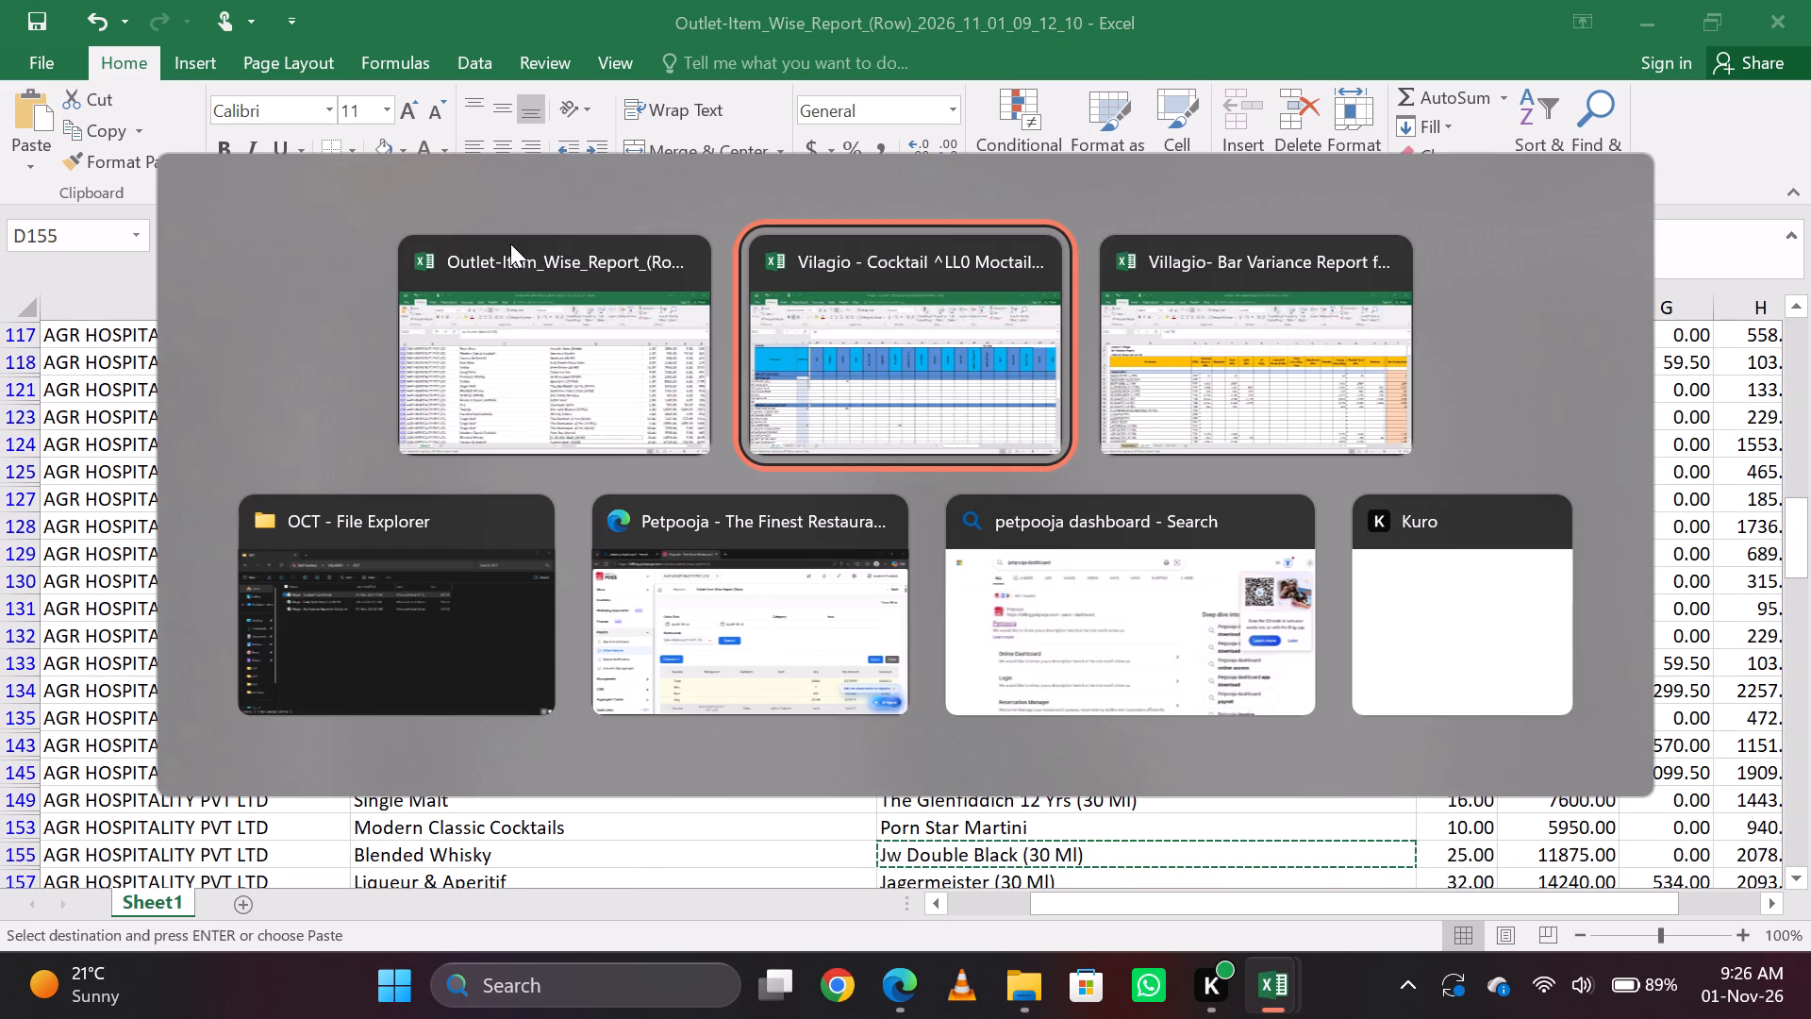
{"action": "key", "text": "alt+Tab"}
{"action": "key", "text": "Page_Down"}
{"action": "key", "text": "Down"}
{"action": "key", "text": "Down"}
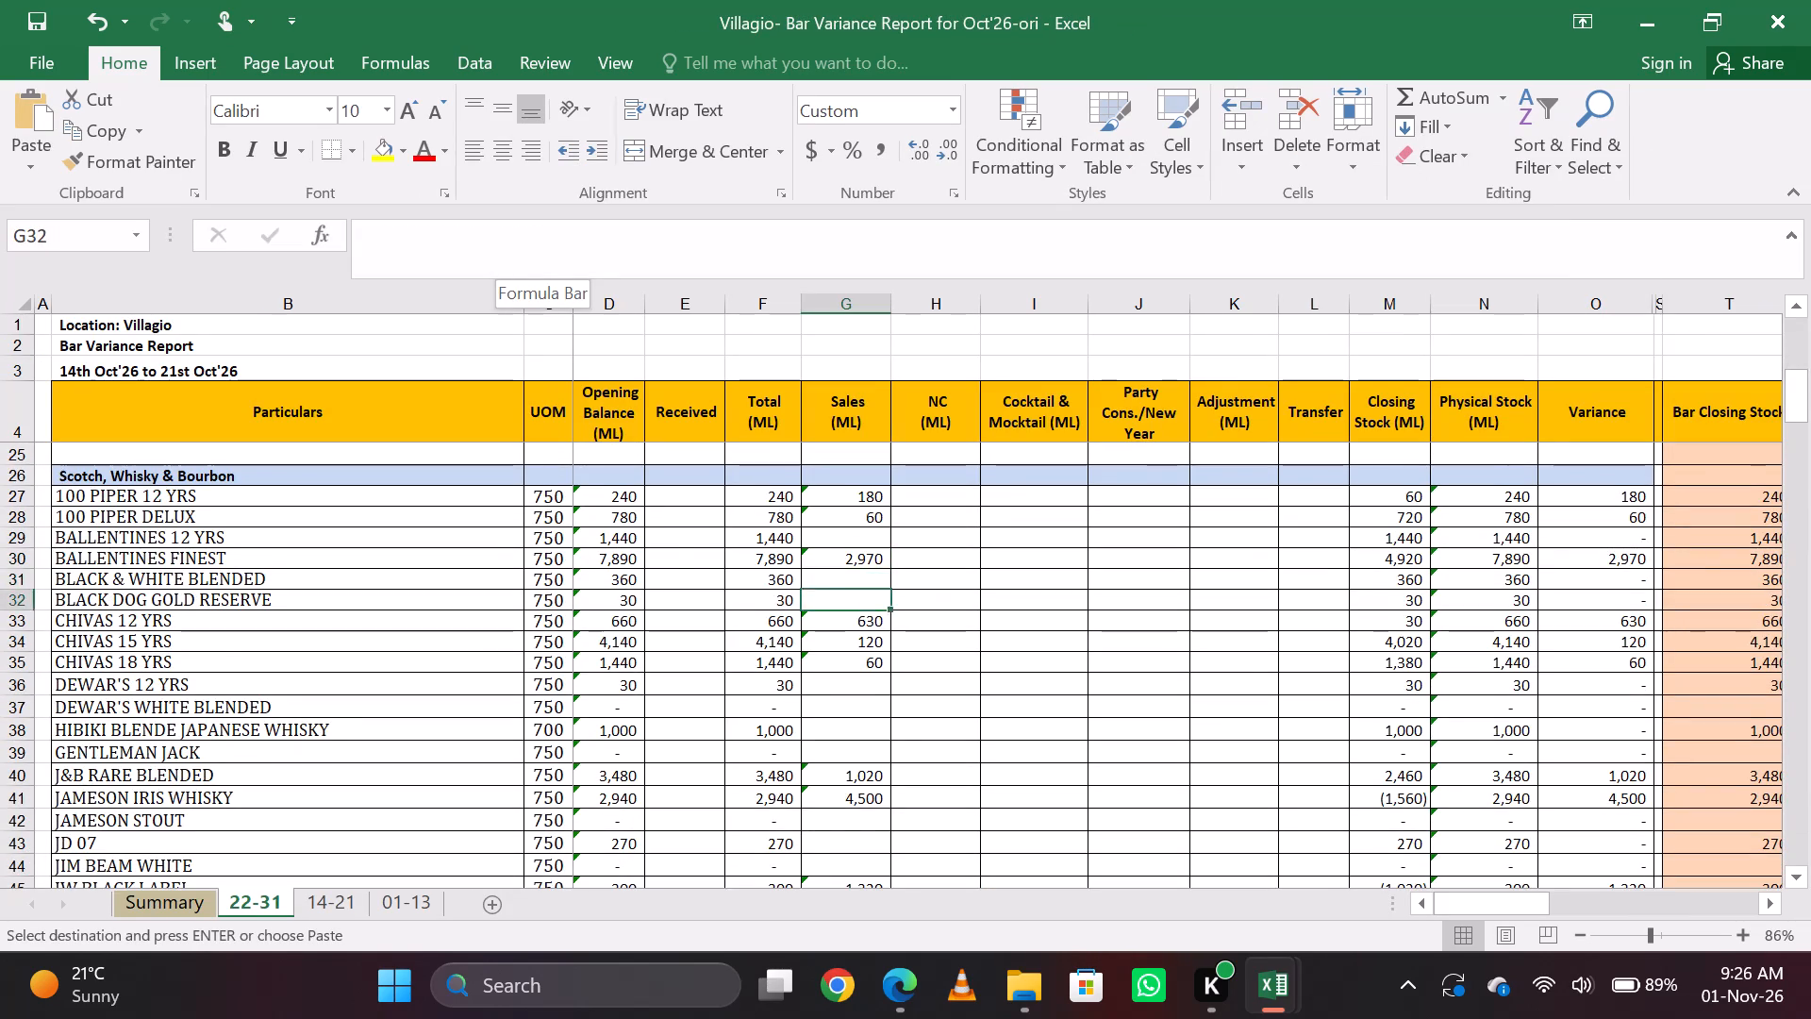
{"action": "key", "text": "Page_Down"}
{"action": "key", "text": "Up"}
{"action": "key", "text": "Up"}
{"action": "key", "text": "Up"}
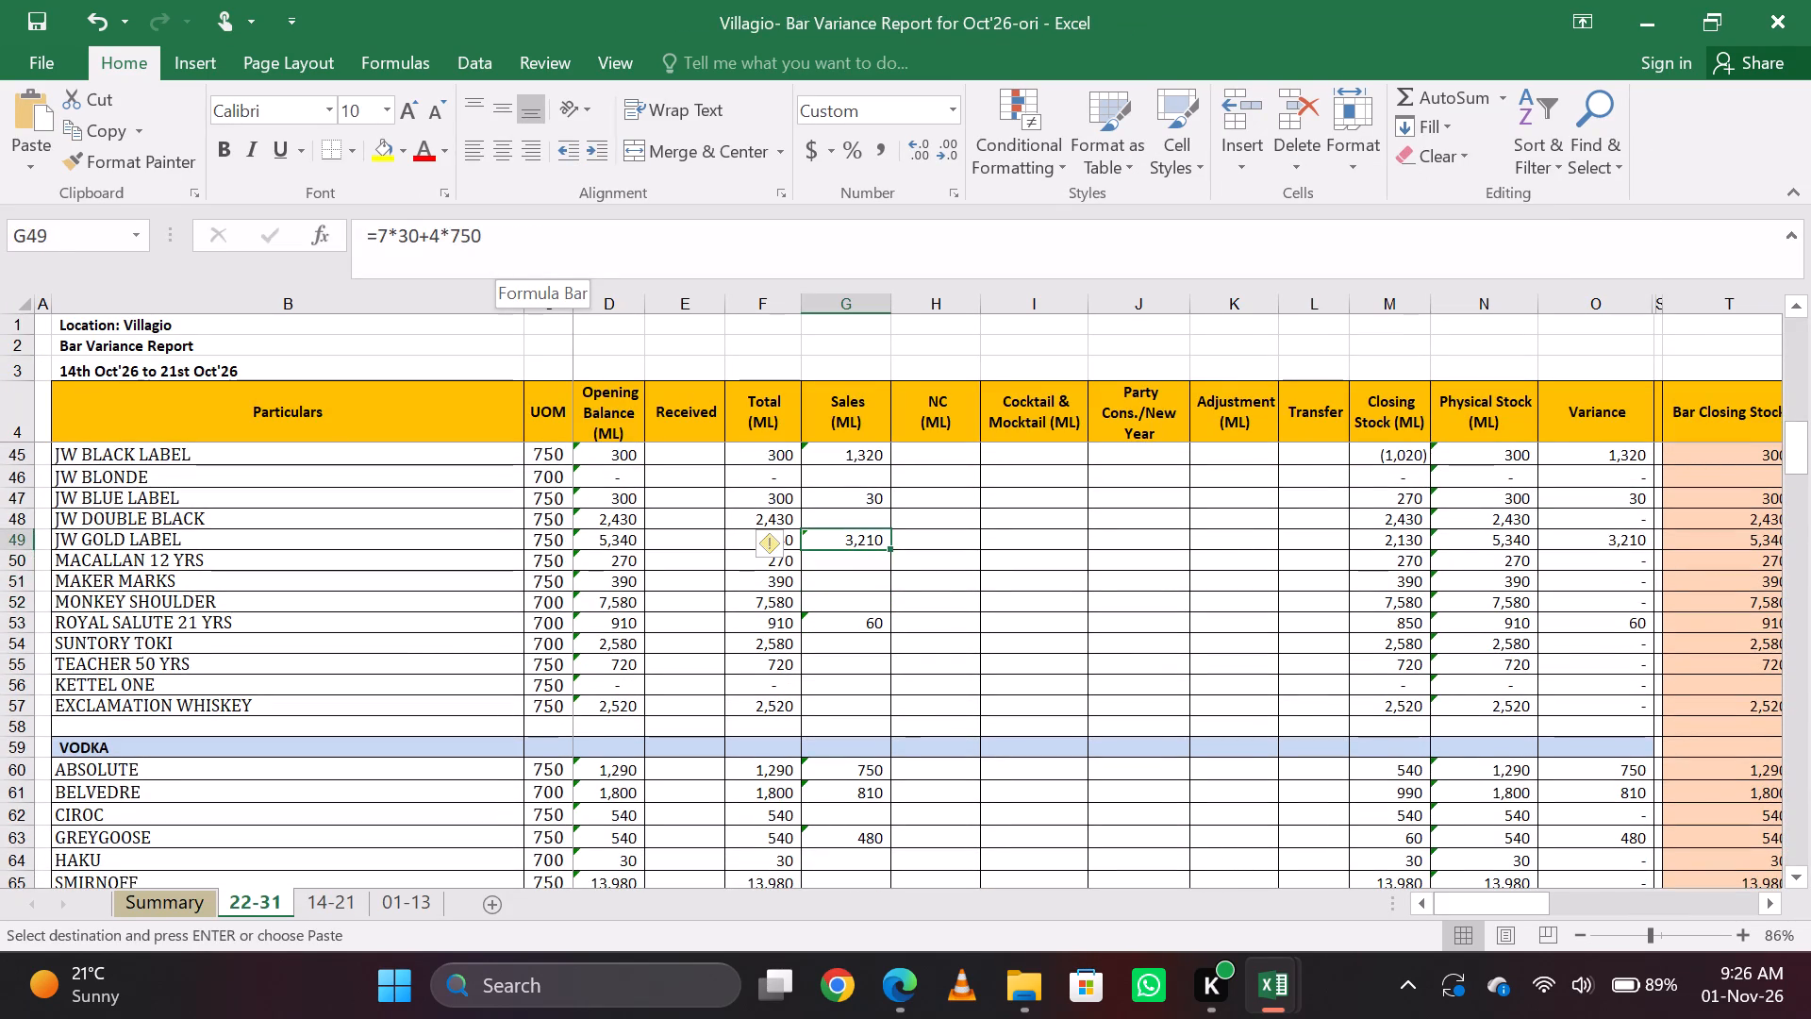
{"action": "left_click", "coordinate": [510, 243]}
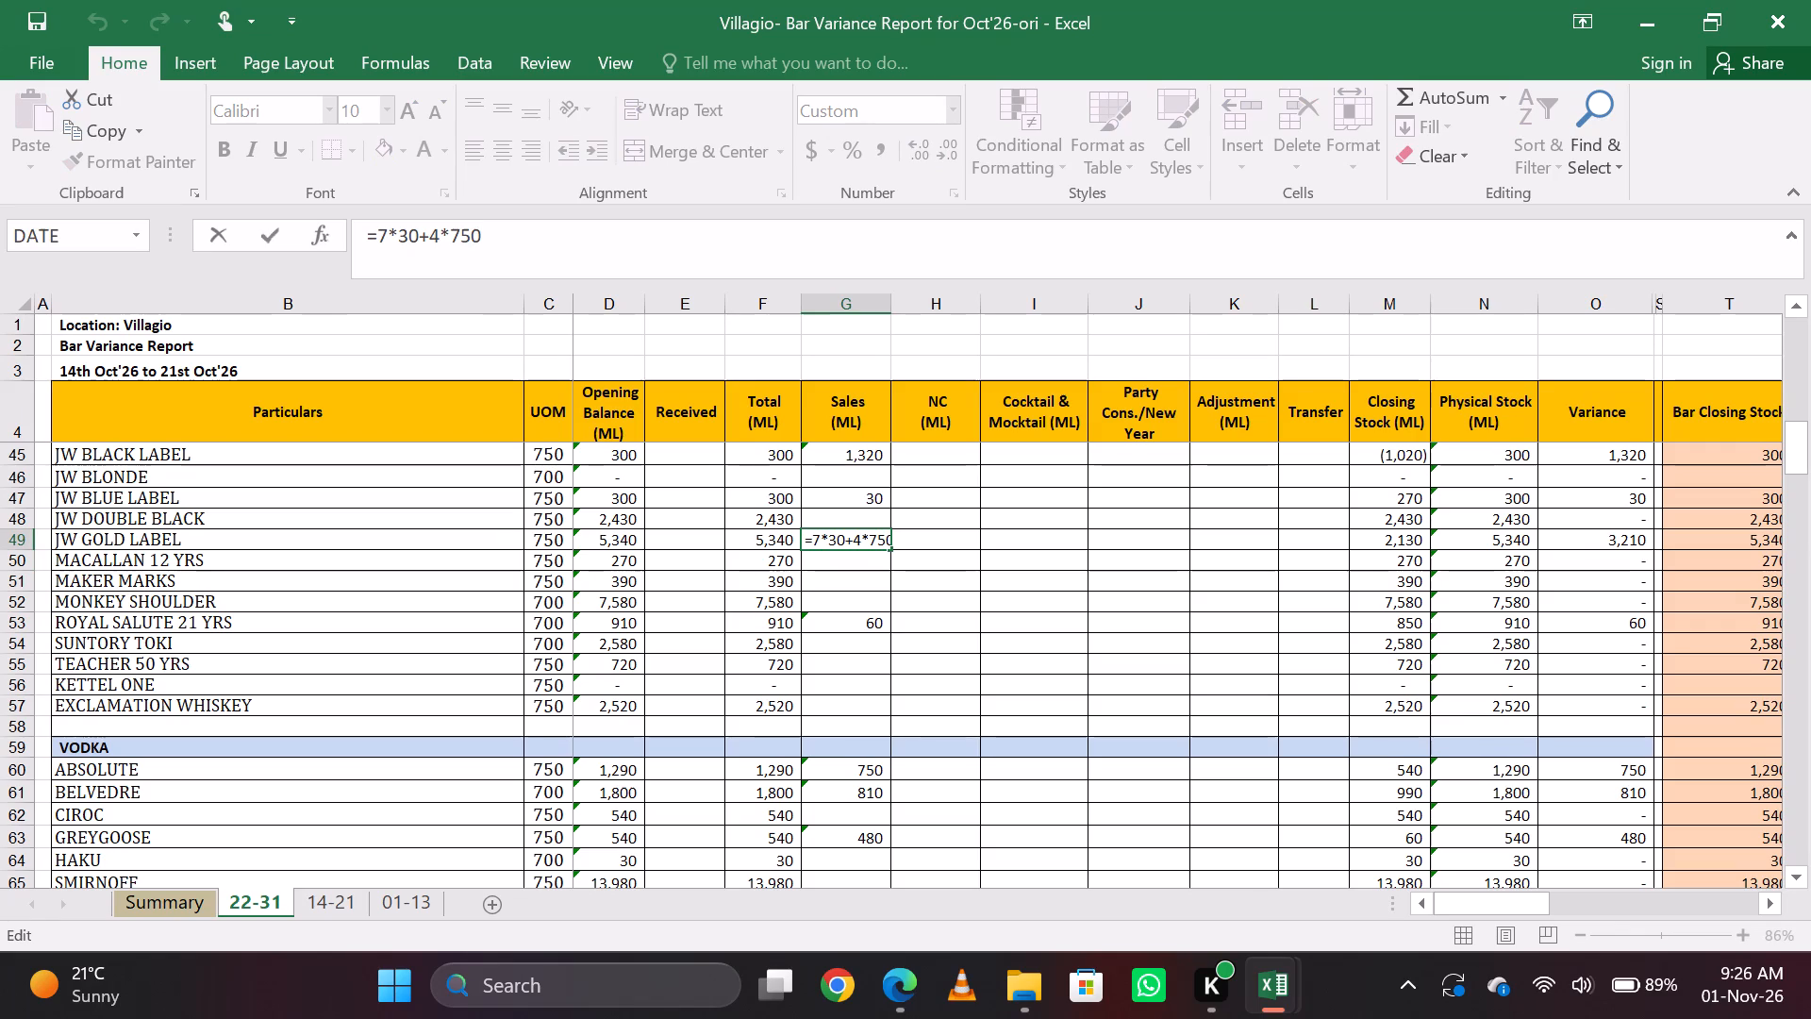
{"action": "key", "text": "Escape"}
{"action": "key", "text": "Up"}
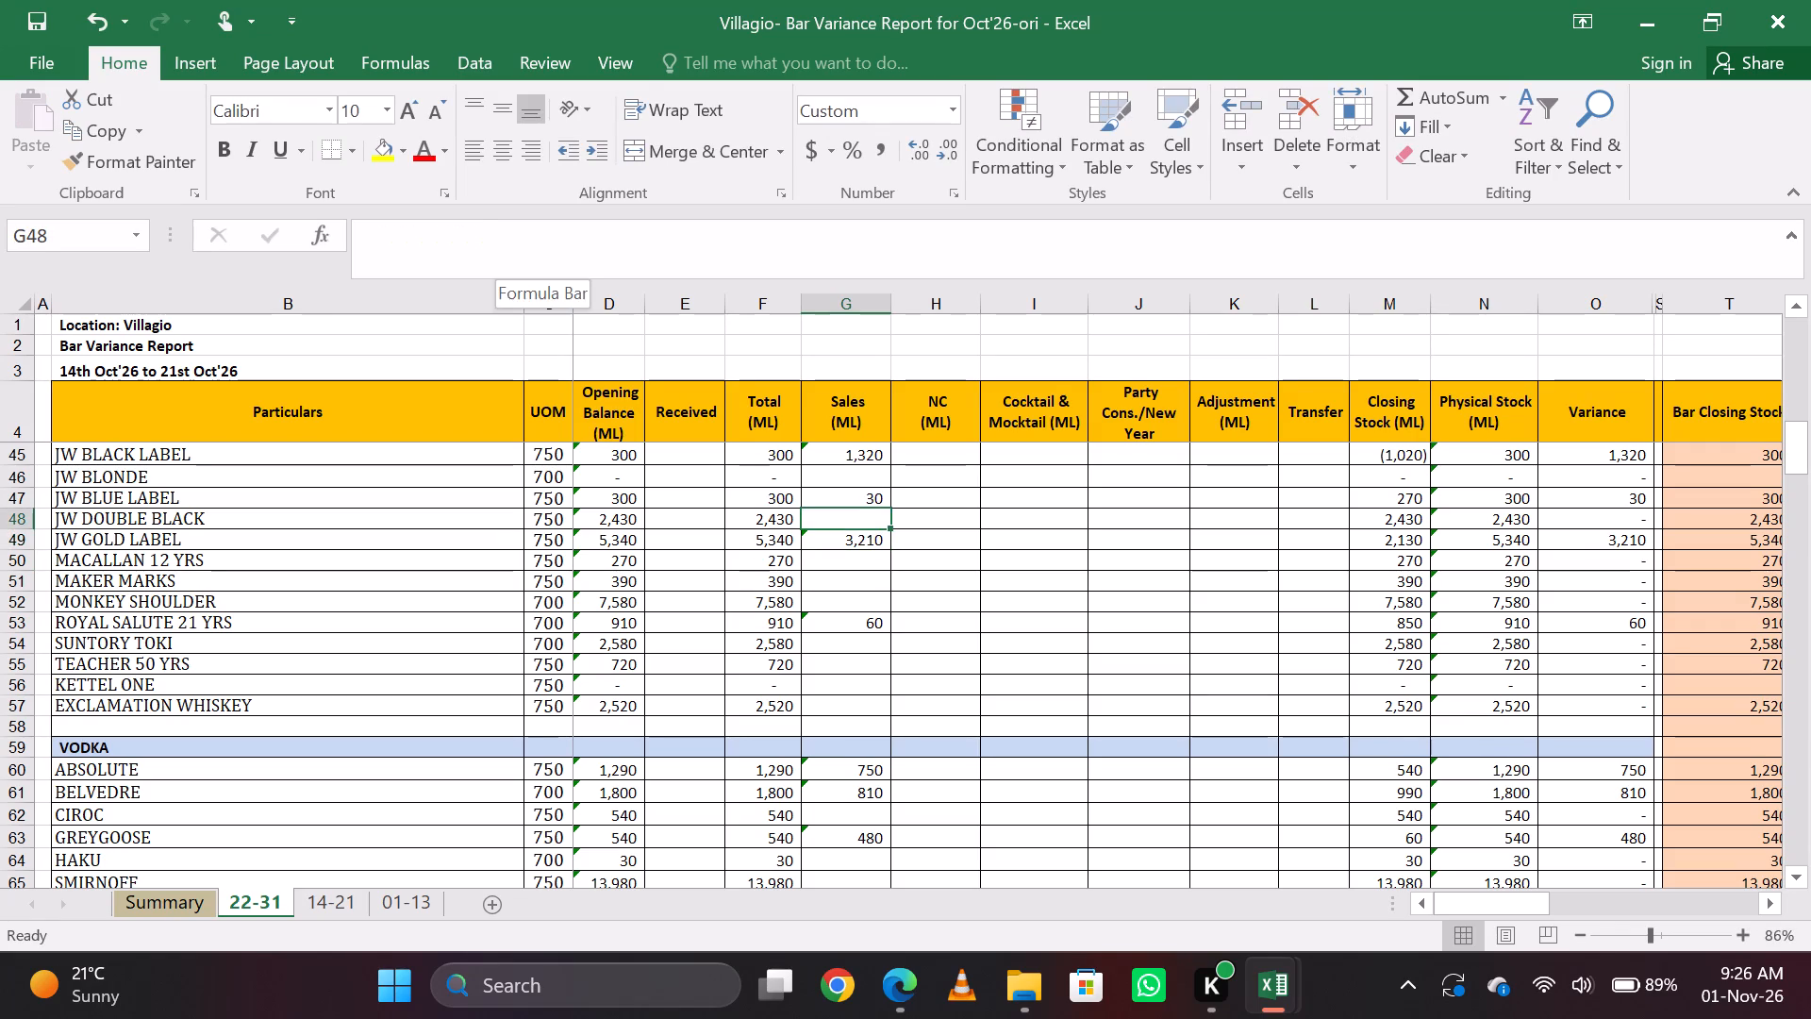
{"action": "type", "text": "=1"}
{"action": "key", "text": "BackSpace"}
{"action": "type", "text": "25*"}
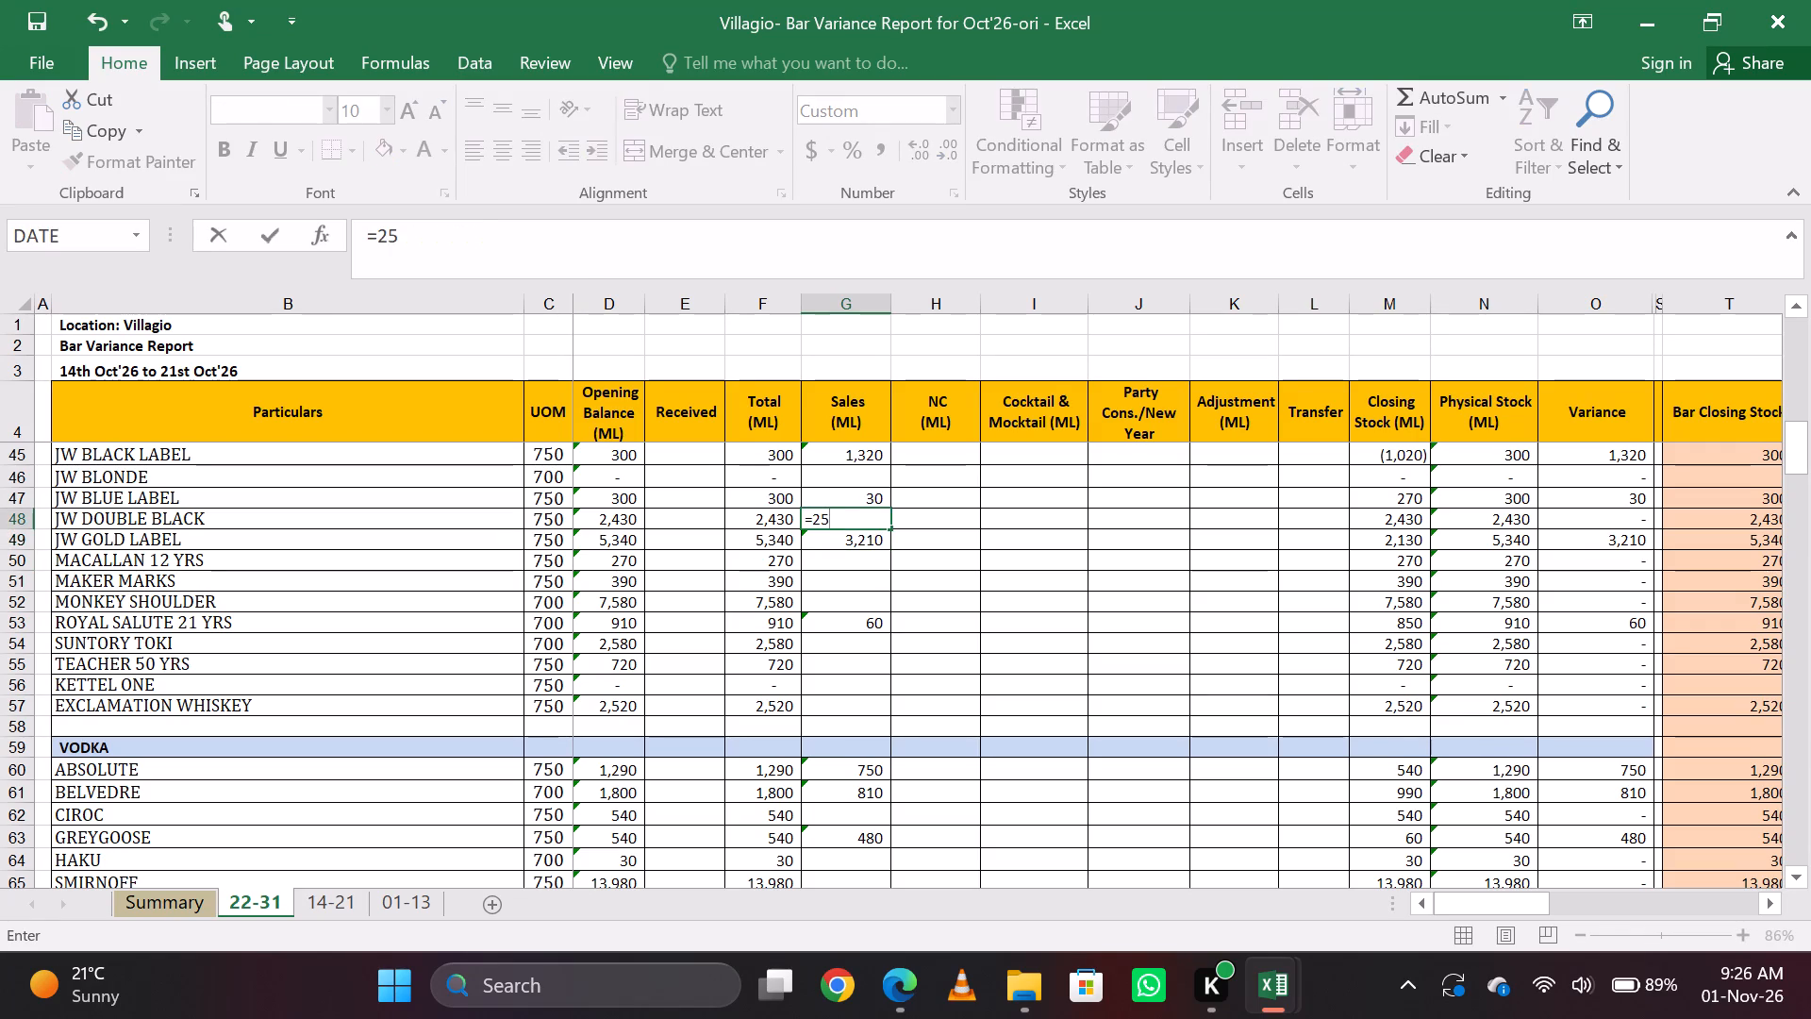
{"action": "type", "text": "30"}
{"action": "key", "text": "Return"}
{"action": "key", "text": "Up"}
Copy the Jagermeister (30 Ml) item name, and enter =32*30 as JAGERMEISTER's Sales (ML) in the bar variance report.
{"action": "key", "text": "alt+Tab"}
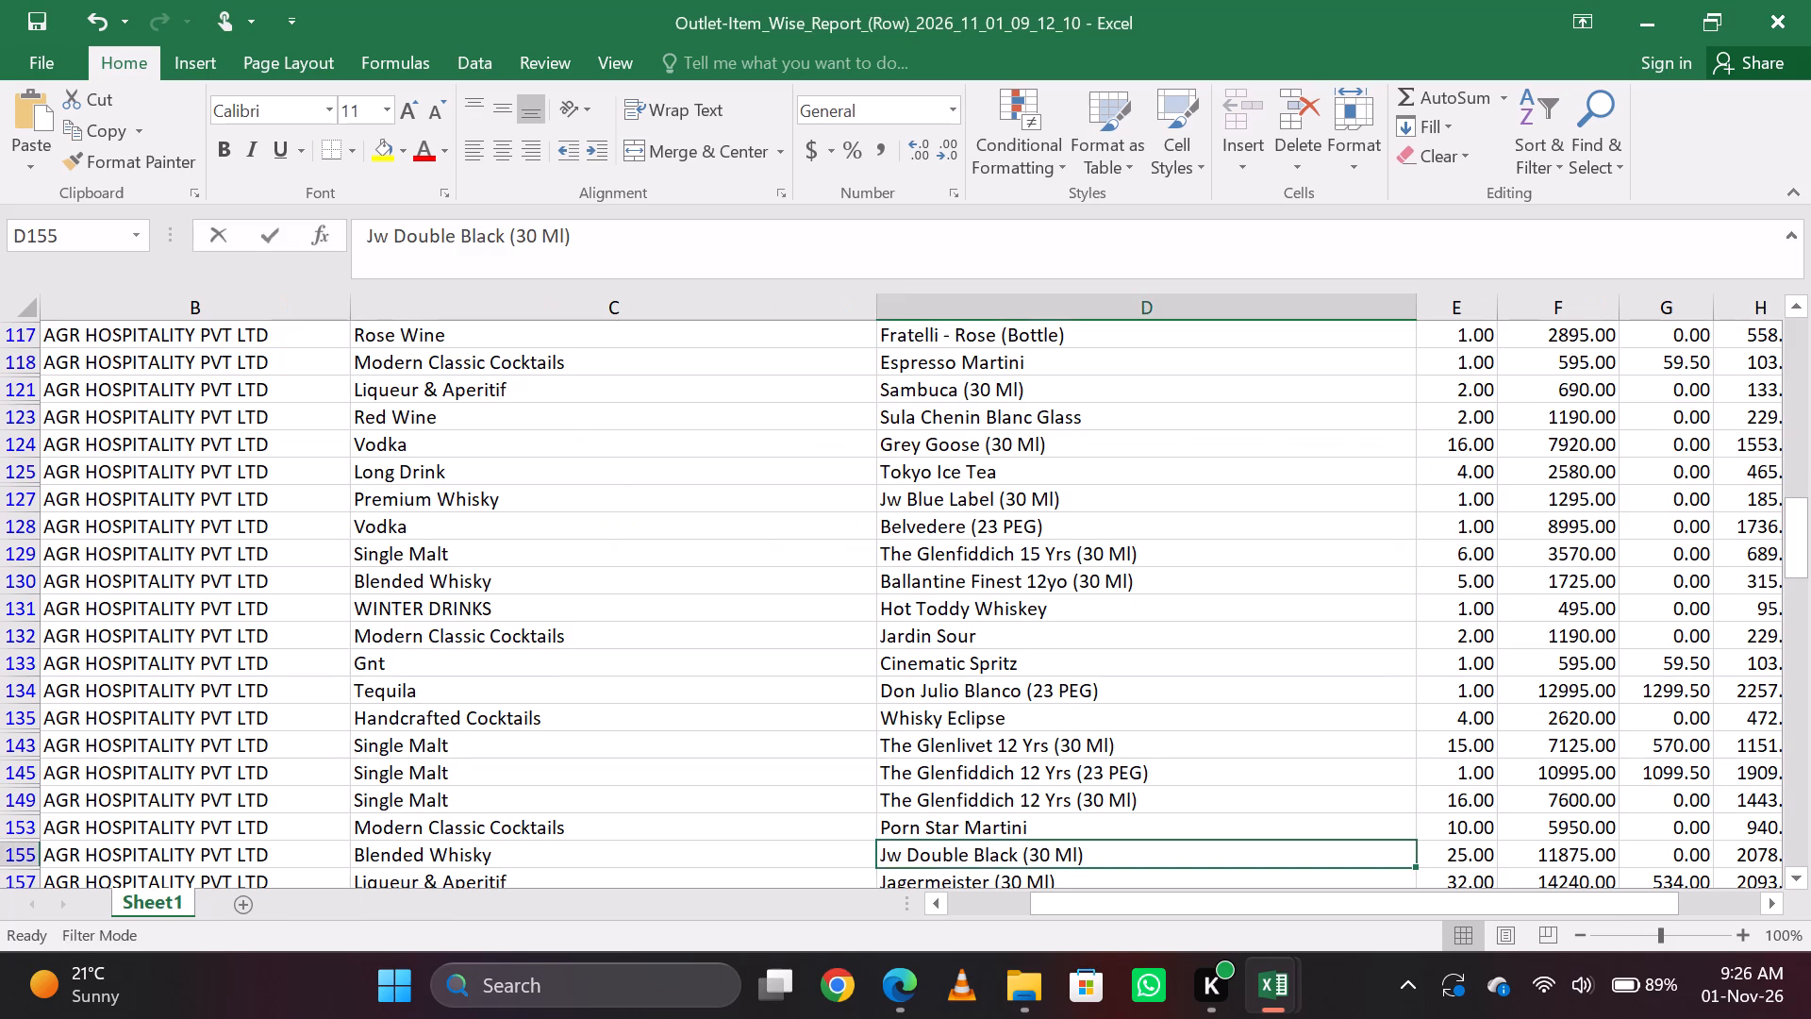
{"action": "key", "text": "Down"}
{"action": "key", "text": "ctrl+c"}
{"action": "key", "text": "alt+Tab"}
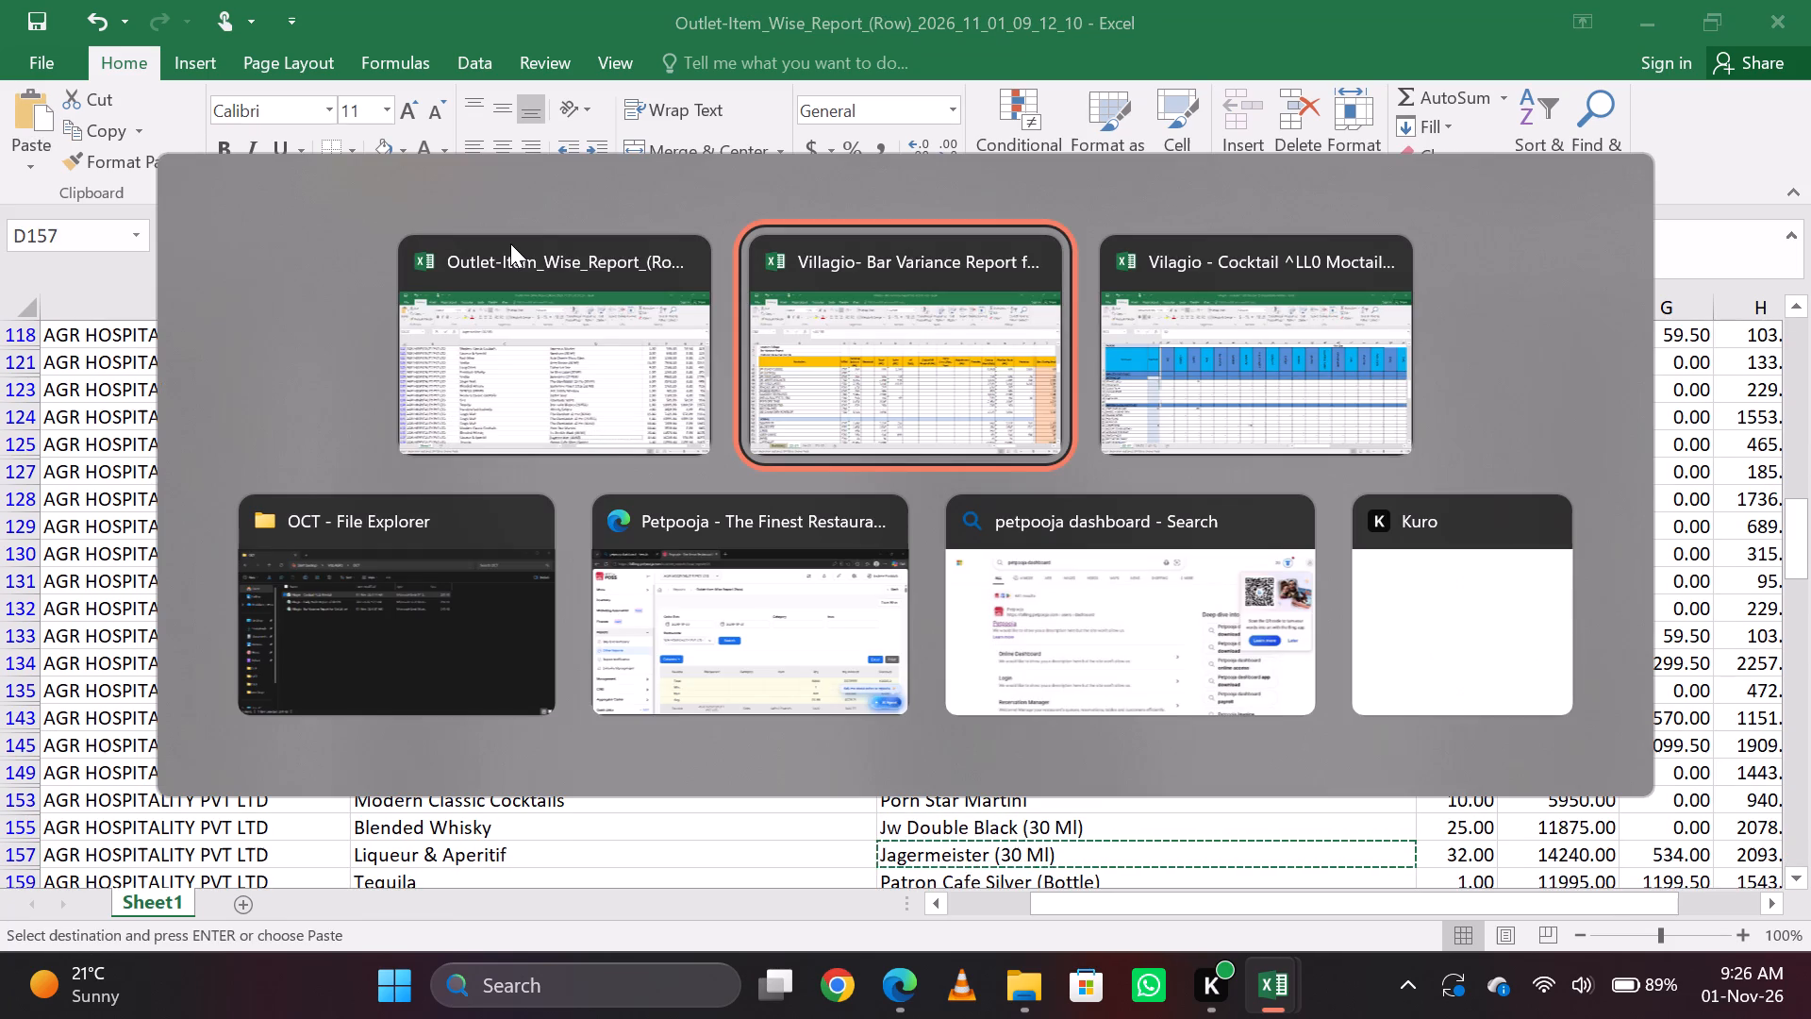
{"action": "key", "text": "Up"}
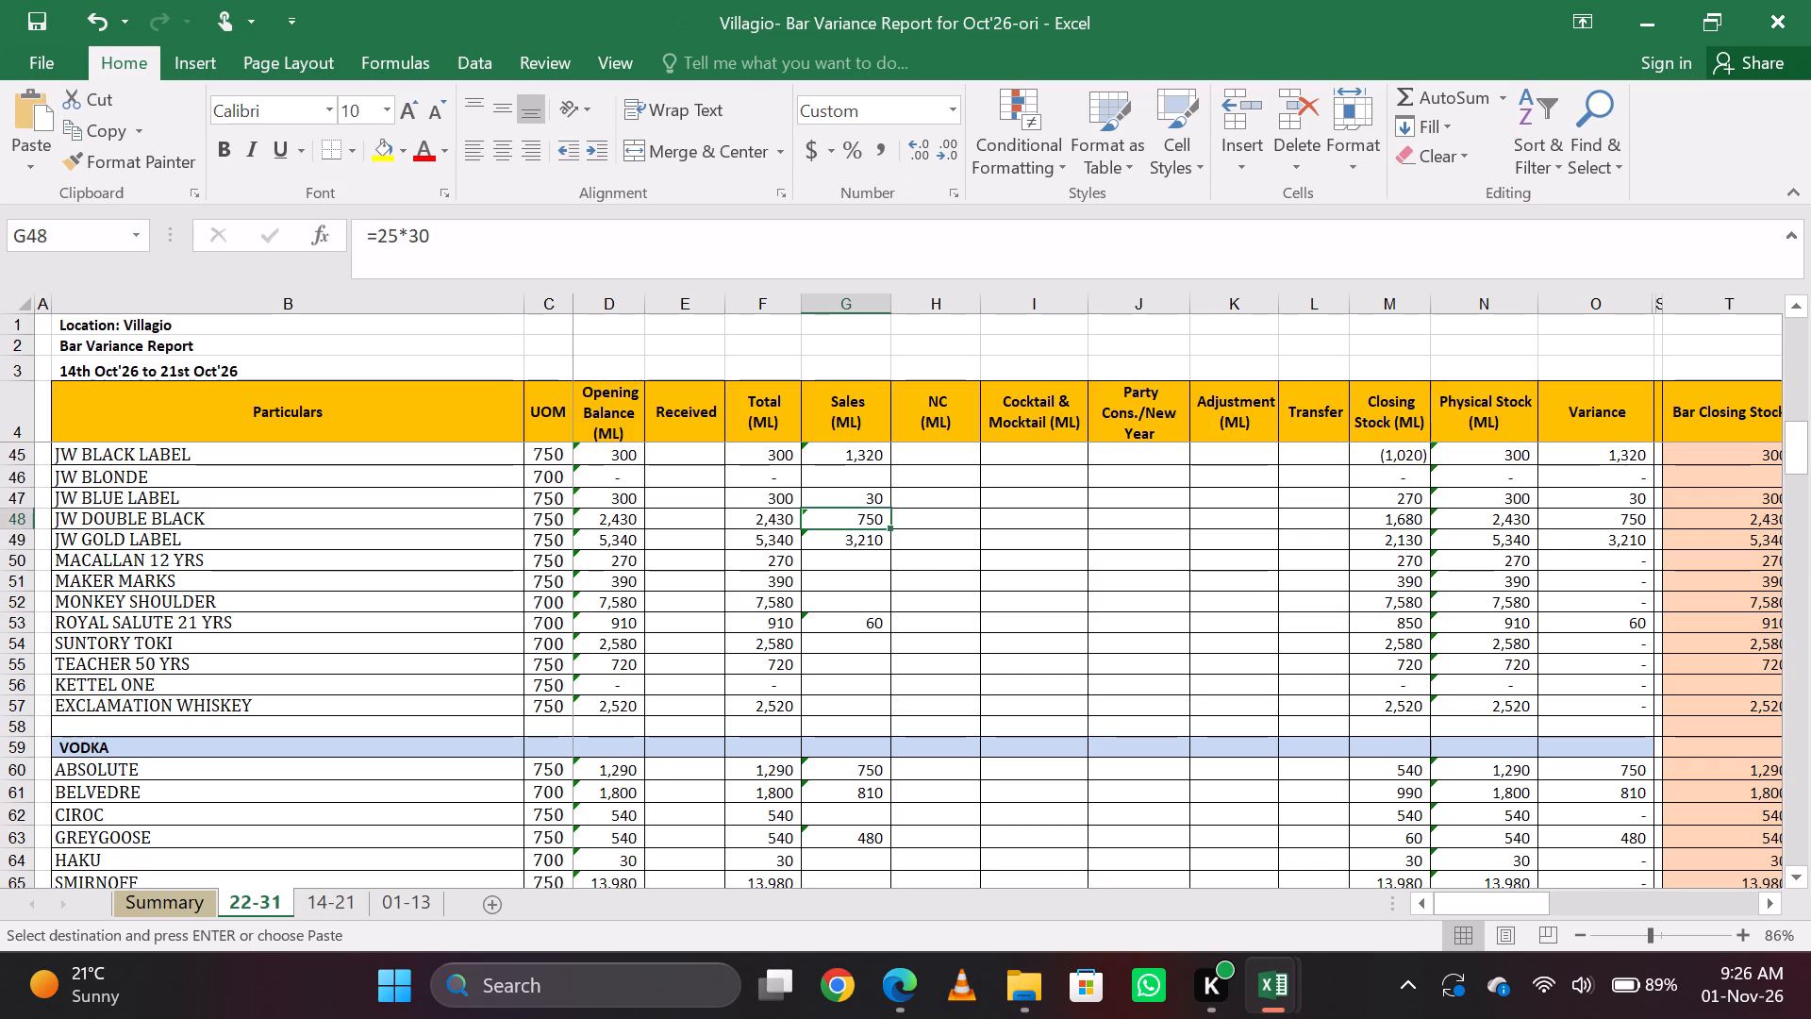
{"action": "key", "text": "Down"}
{"action": "key", "text": "ctrl+f"}
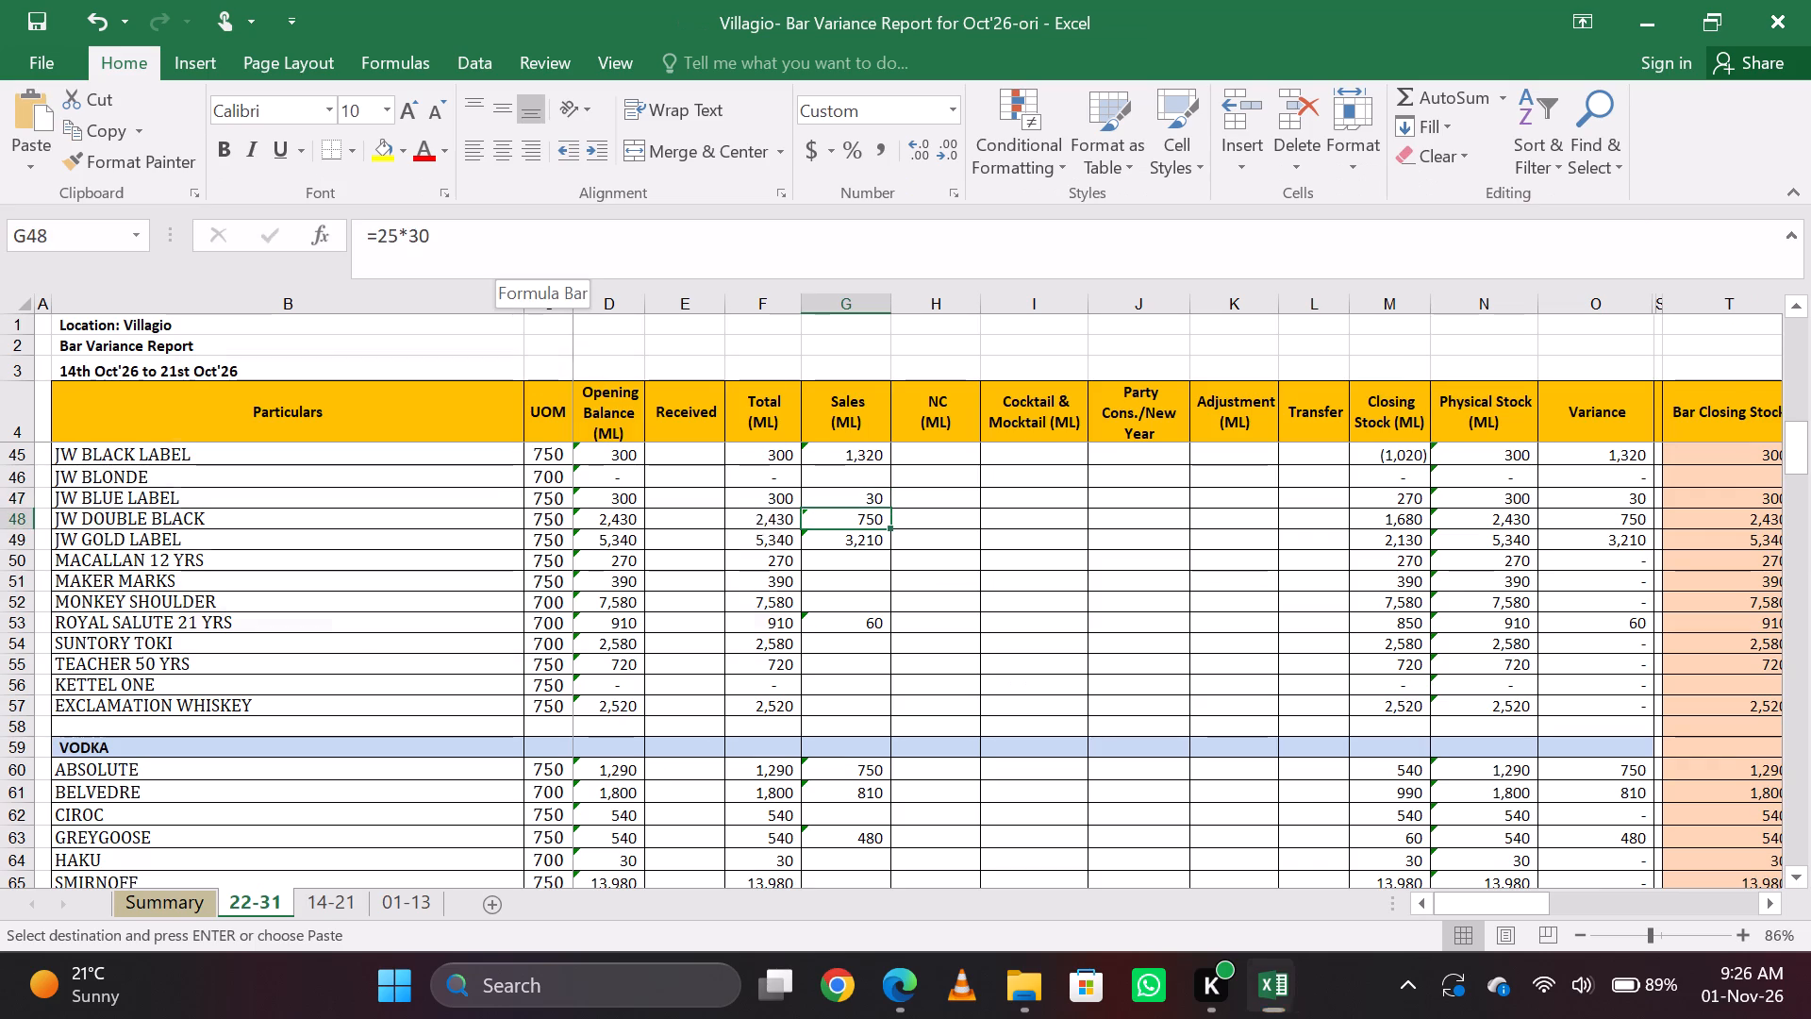
{"action": "type", "text": "JAGER"}
{"action": "key", "text": "Return"}
{"action": "key", "text": "Escape"}
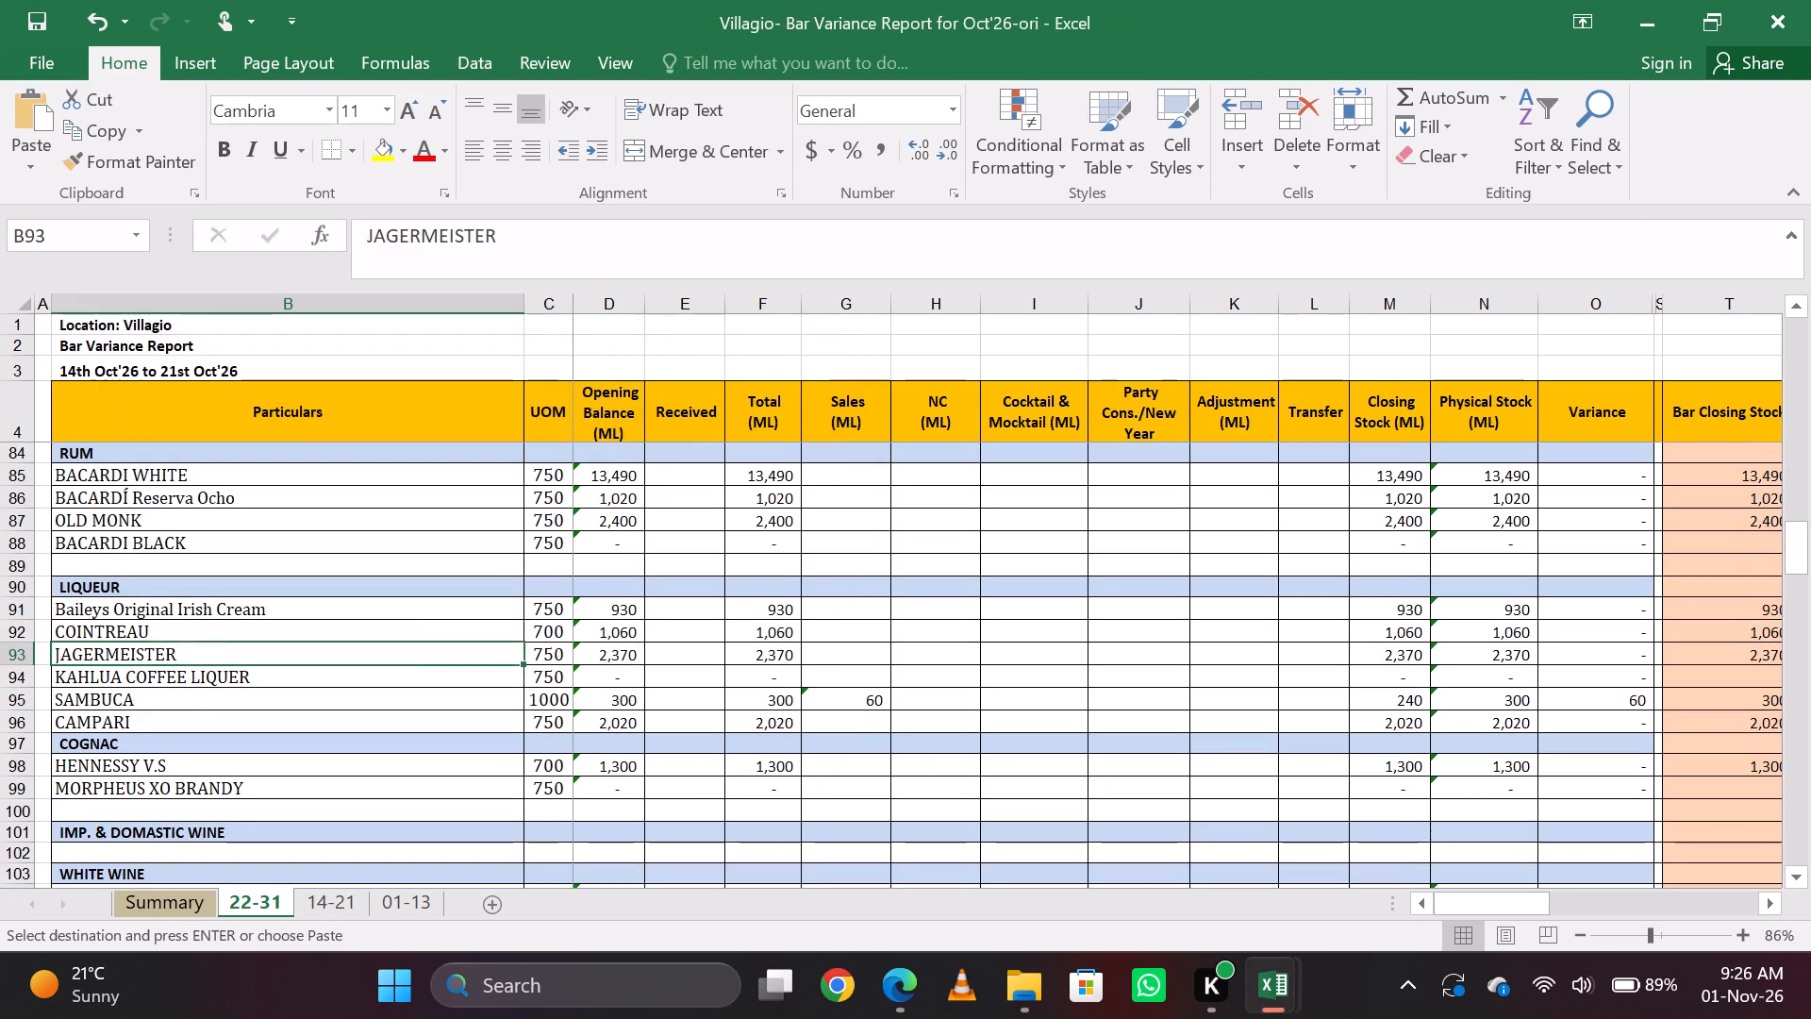
{"action": "key", "text": "Right"}
{"action": "key", "text": "Right"}
{"action": "key", "text": "Right"}
{"action": "key", "text": "Right"}
{"action": "key", "text": "Right"}
{"action": "key", "text": "Right"}
{"action": "key", "text": "Left"}
{"action": "key", "text": "alt+Tab"}
{"action": "key", "text": "alt+Tab"}
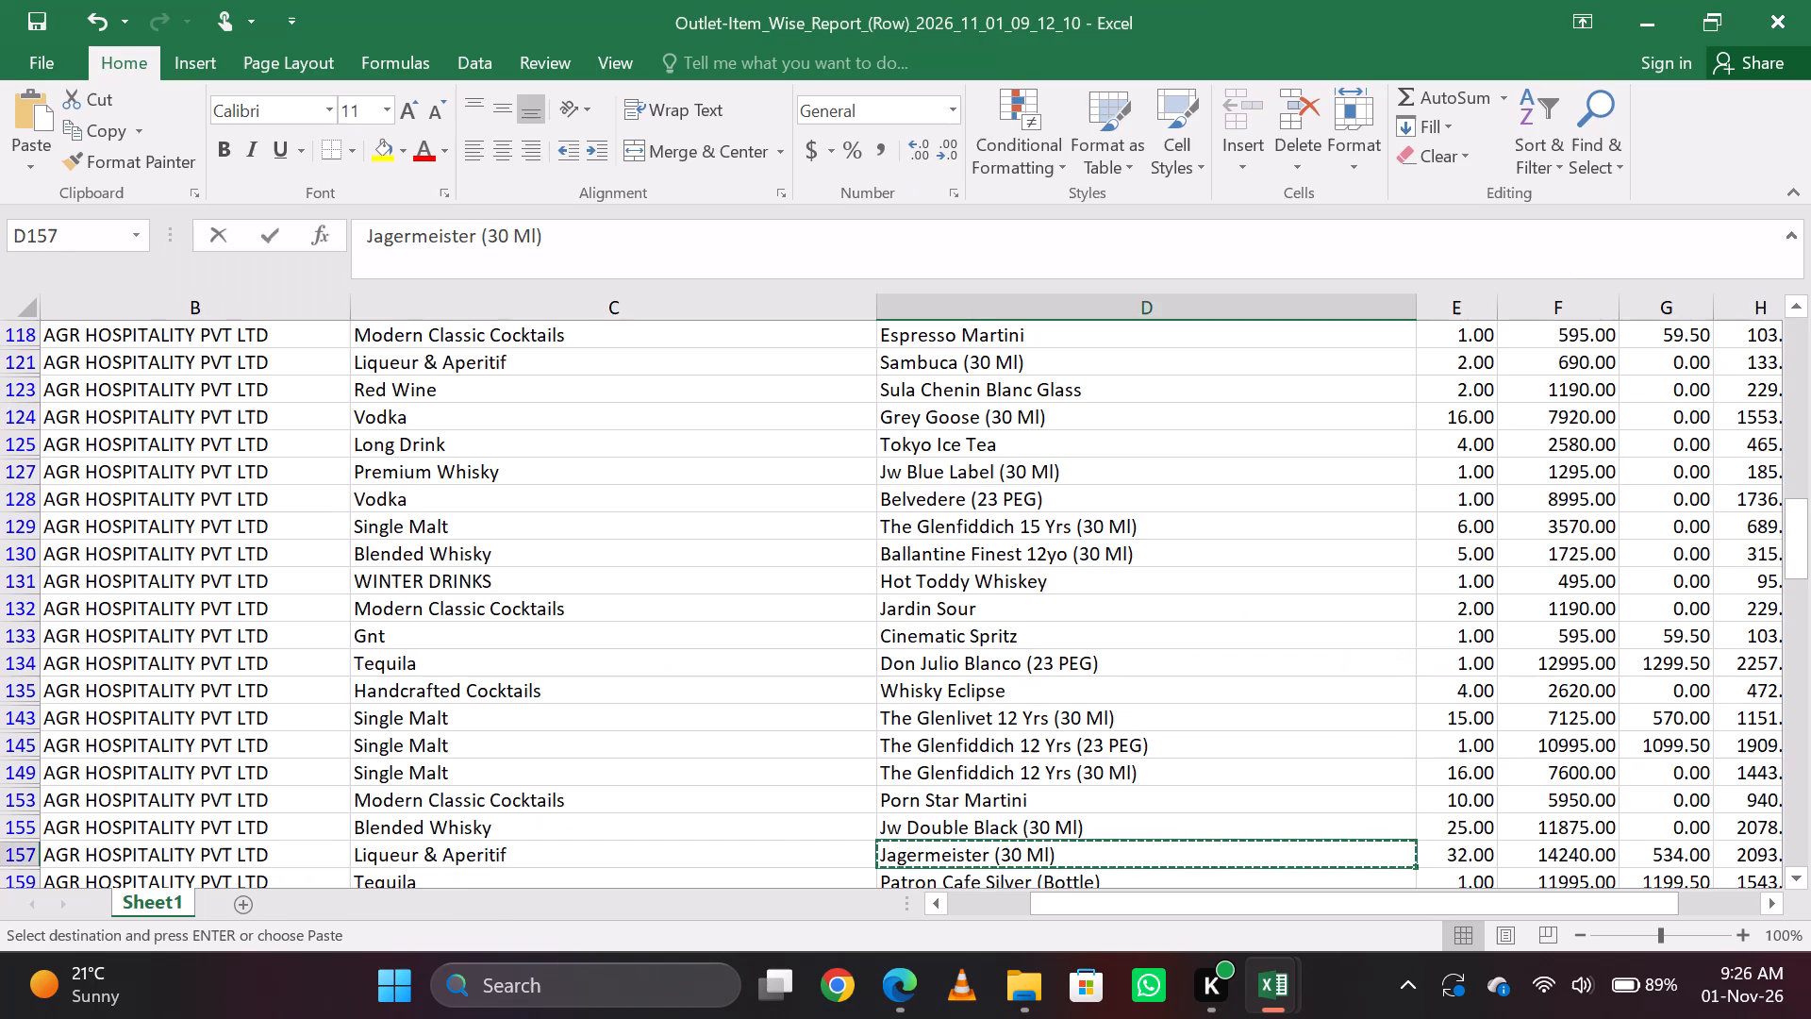
{"action": "type", "text": "=32*30"}
{"action": "key", "text": "Return"}
{"action": "key", "text": "Up"}
Copy the Patron Cafe Silver (Bottle) item name, and append +750 to PATRON's Sales (ML) formula in the bar variance report.
{"action": "key", "text": "alt+Tab"}
{"action": "key", "text": "Down"}
{"action": "key", "text": "ctrl+c"}
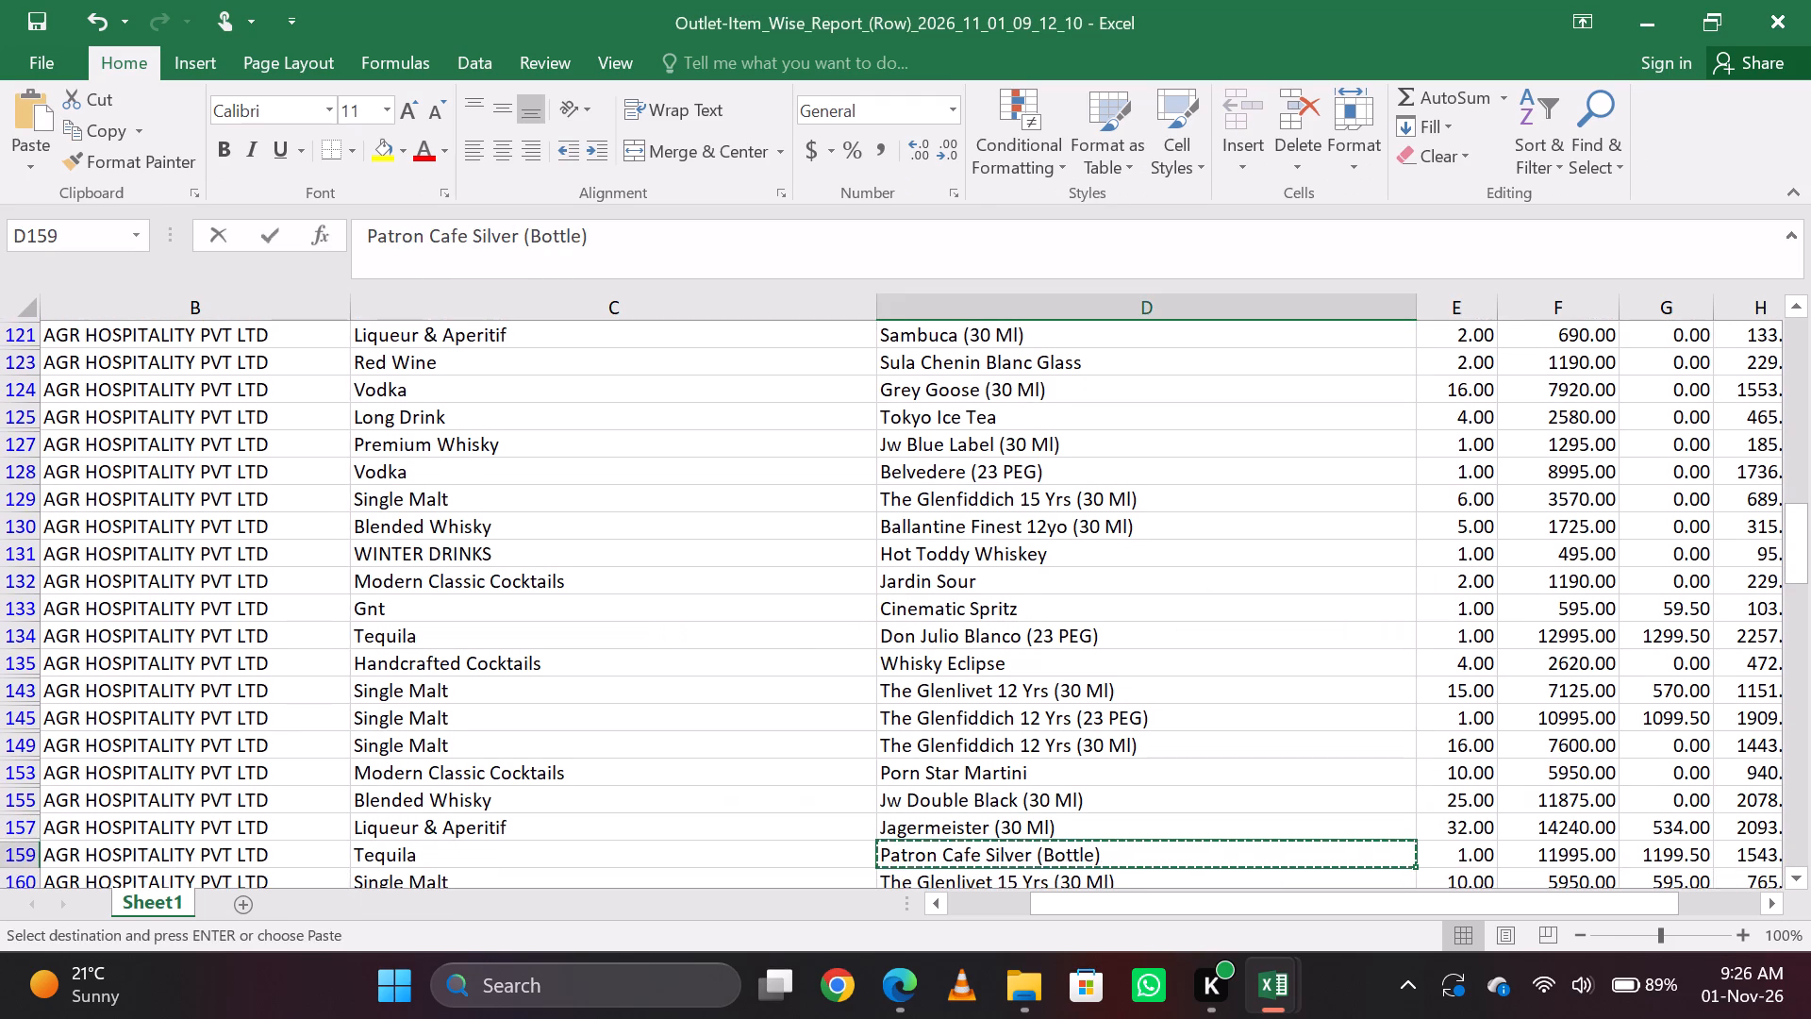
{"action": "key", "text": "alt+Tab"}
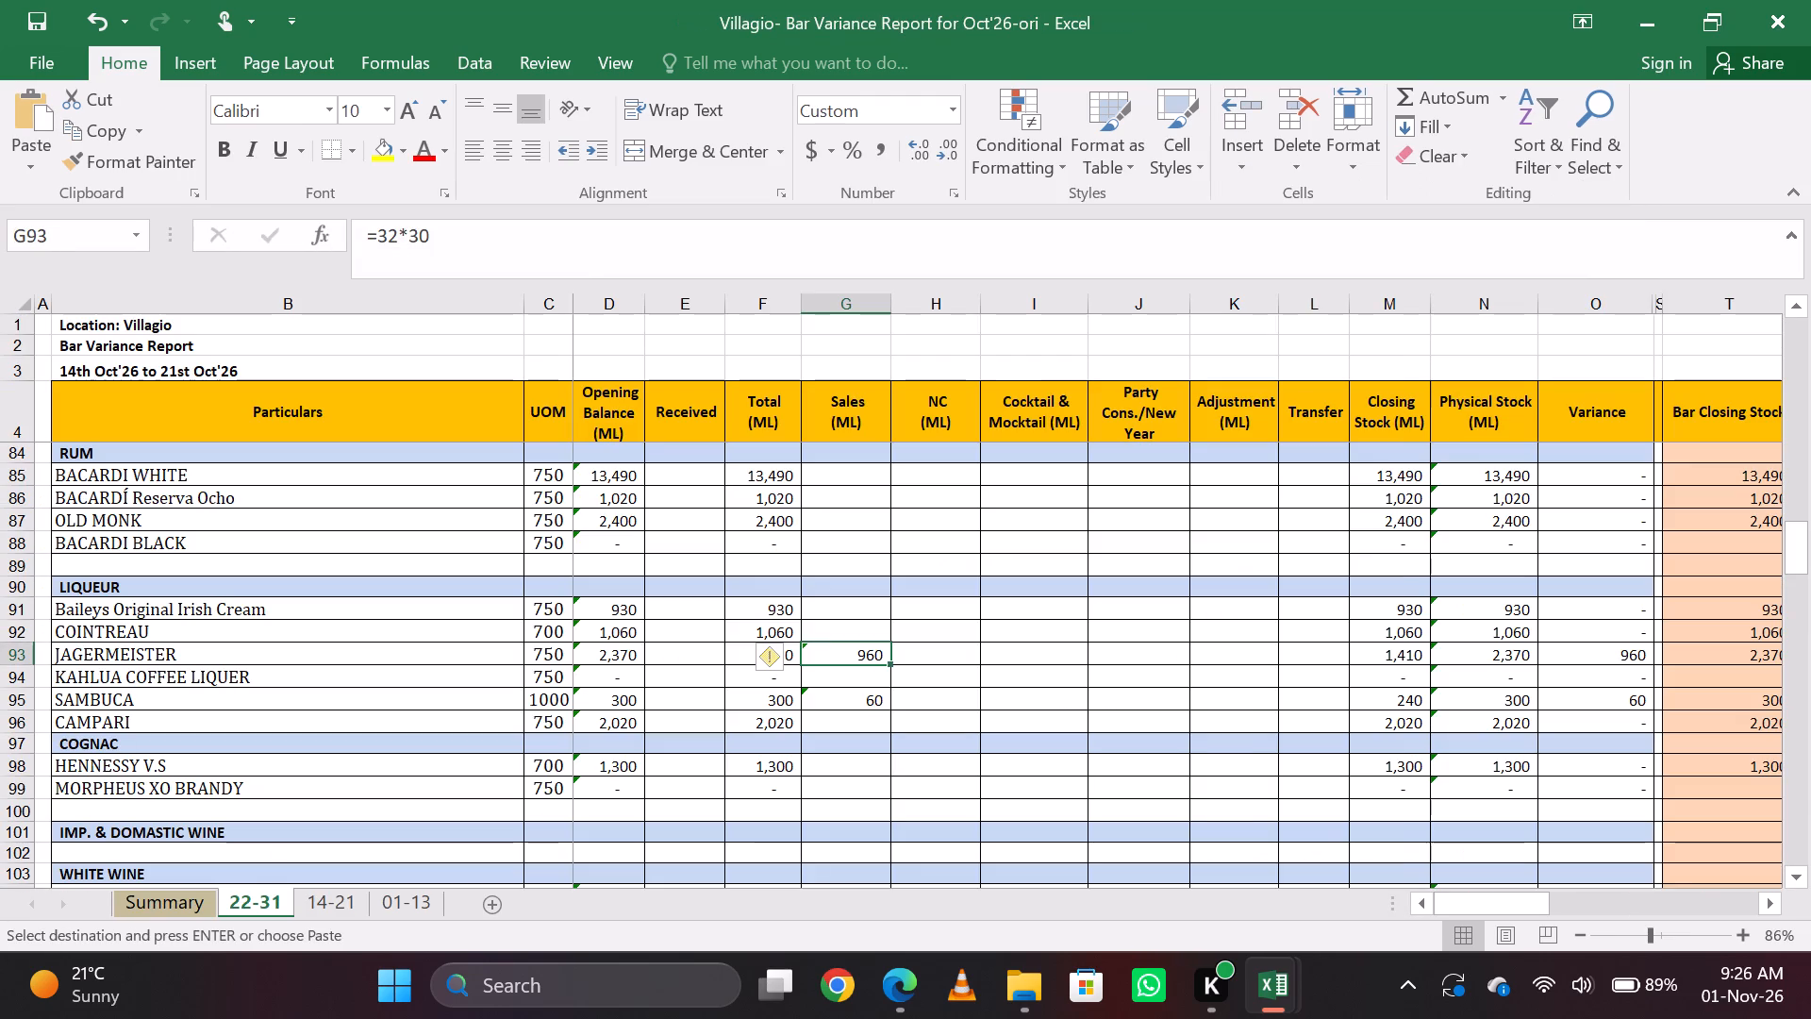
{"action": "key", "text": "Down"}
{"action": "key", "text": "Down"}
{"action": "key", "text": "Down"}
{"action": "key", "text": "Down"}
{"action": "key", "text": "Up"}
{"action": "key", "text": "Up"}
{"action": "key", "text": "Up"}
{"action": "key", "text": "Up"}
{"action": "key", "text": "Up"}
{"action": "key", "text": "Up"}
{"action": "key", "text": "Up"}
{"action": "key", "text": "Up"}
{"action": "key", "text": "Up"}
{"action": "key", "text": "Up"}
{"action": "key", "text": "Up"}
{"action": "key", "text": "Up"}
{"action": "key", "text": "Up"}
{"action": "key", "text": "Up"}
{"action": "key", "text": "Up"}
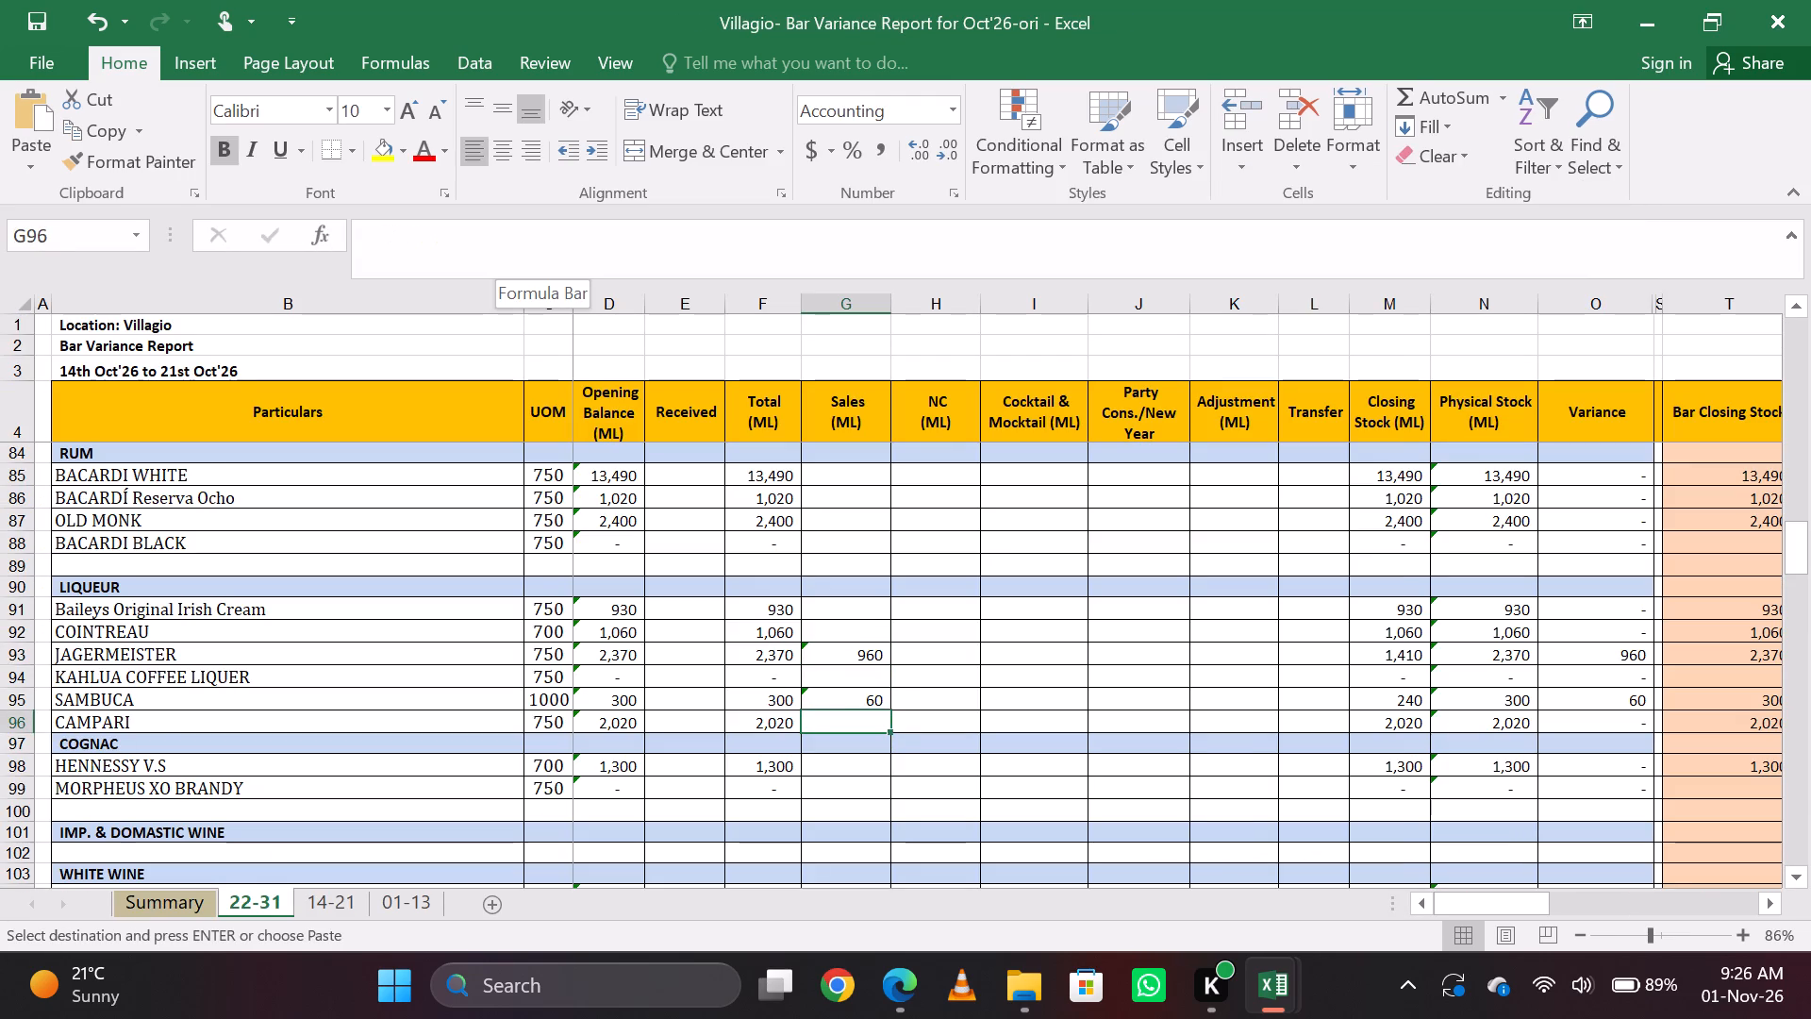
{"action": "key", "text": "Up"}
{"action": "key", "text": "Down"}
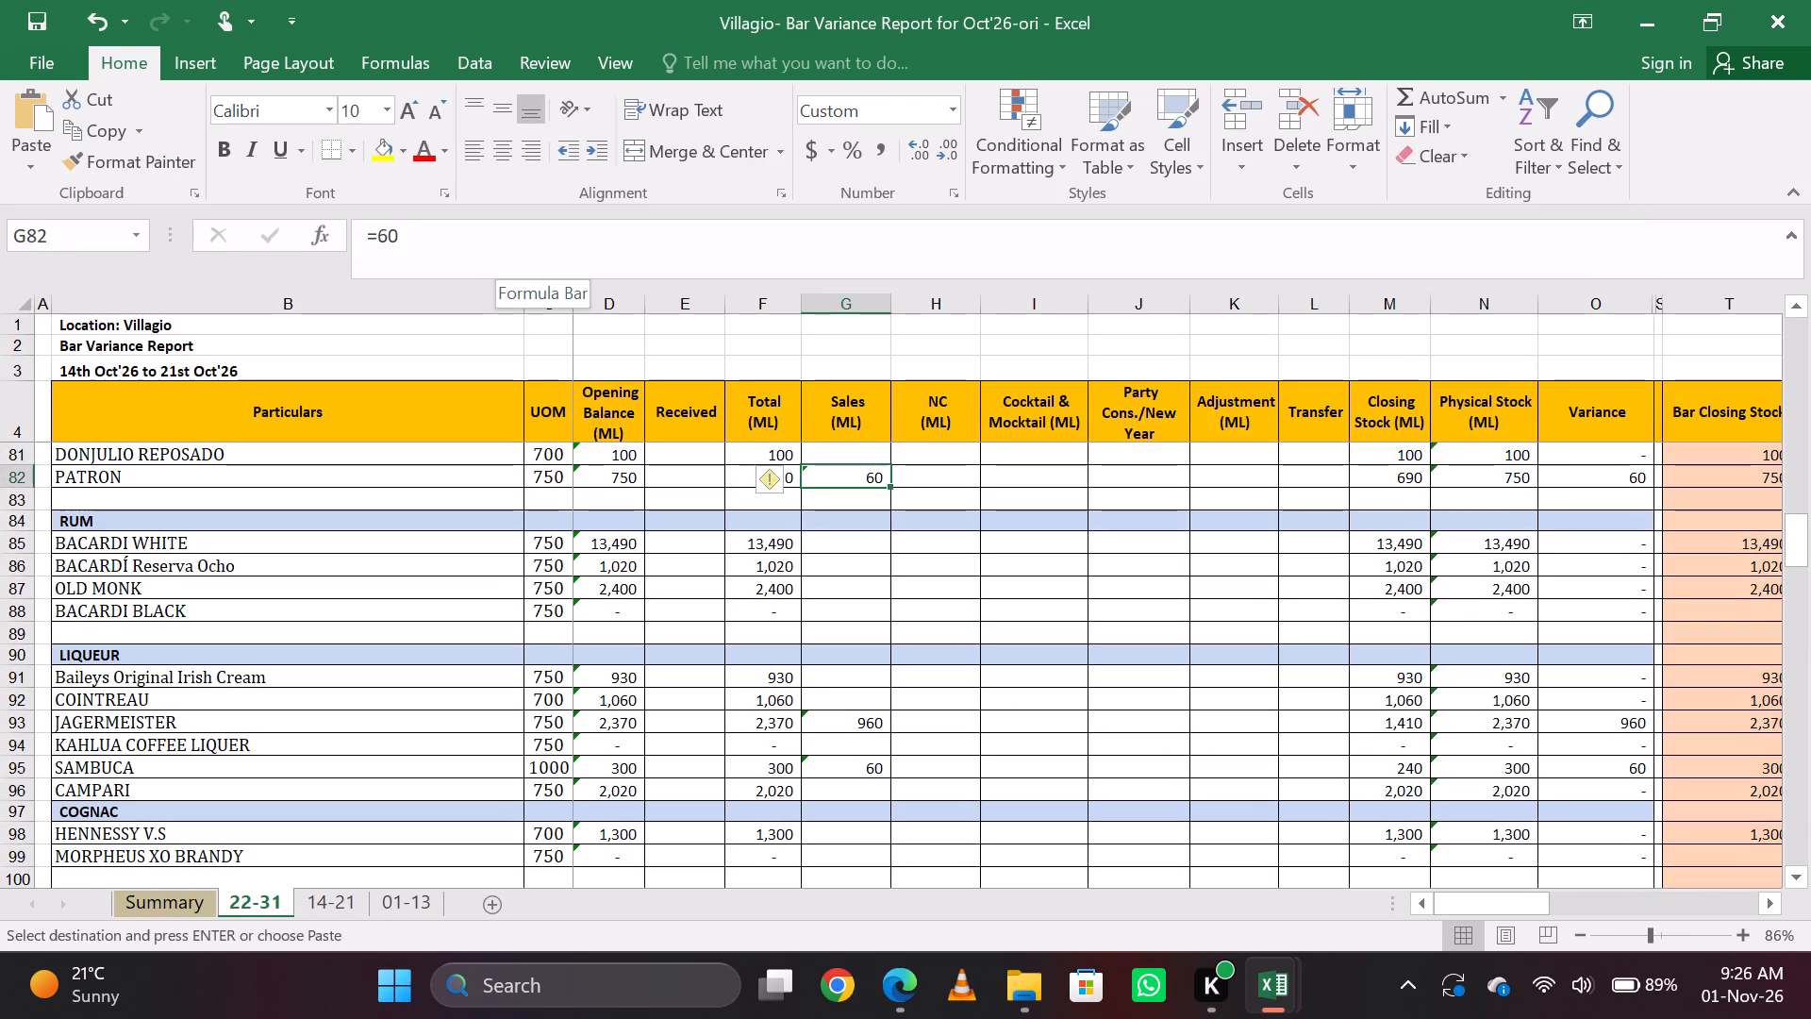
{"action": "left_click", "coordinate": [510, 243]}
{"action": "type", "text": "+750"}
{"action": "key", "text": "Return"}
{"action": "key", "text": "Up"}
Copy the Glenlivet 15 Yrs (30 Ml) item name, and append +10*30 to GLENLIVIT 15 YRS's Sales (ML) formula in the bar variance report.
{"action": "key", "text": "alt+Tab"}
{"action": "key", "text": "Down"}
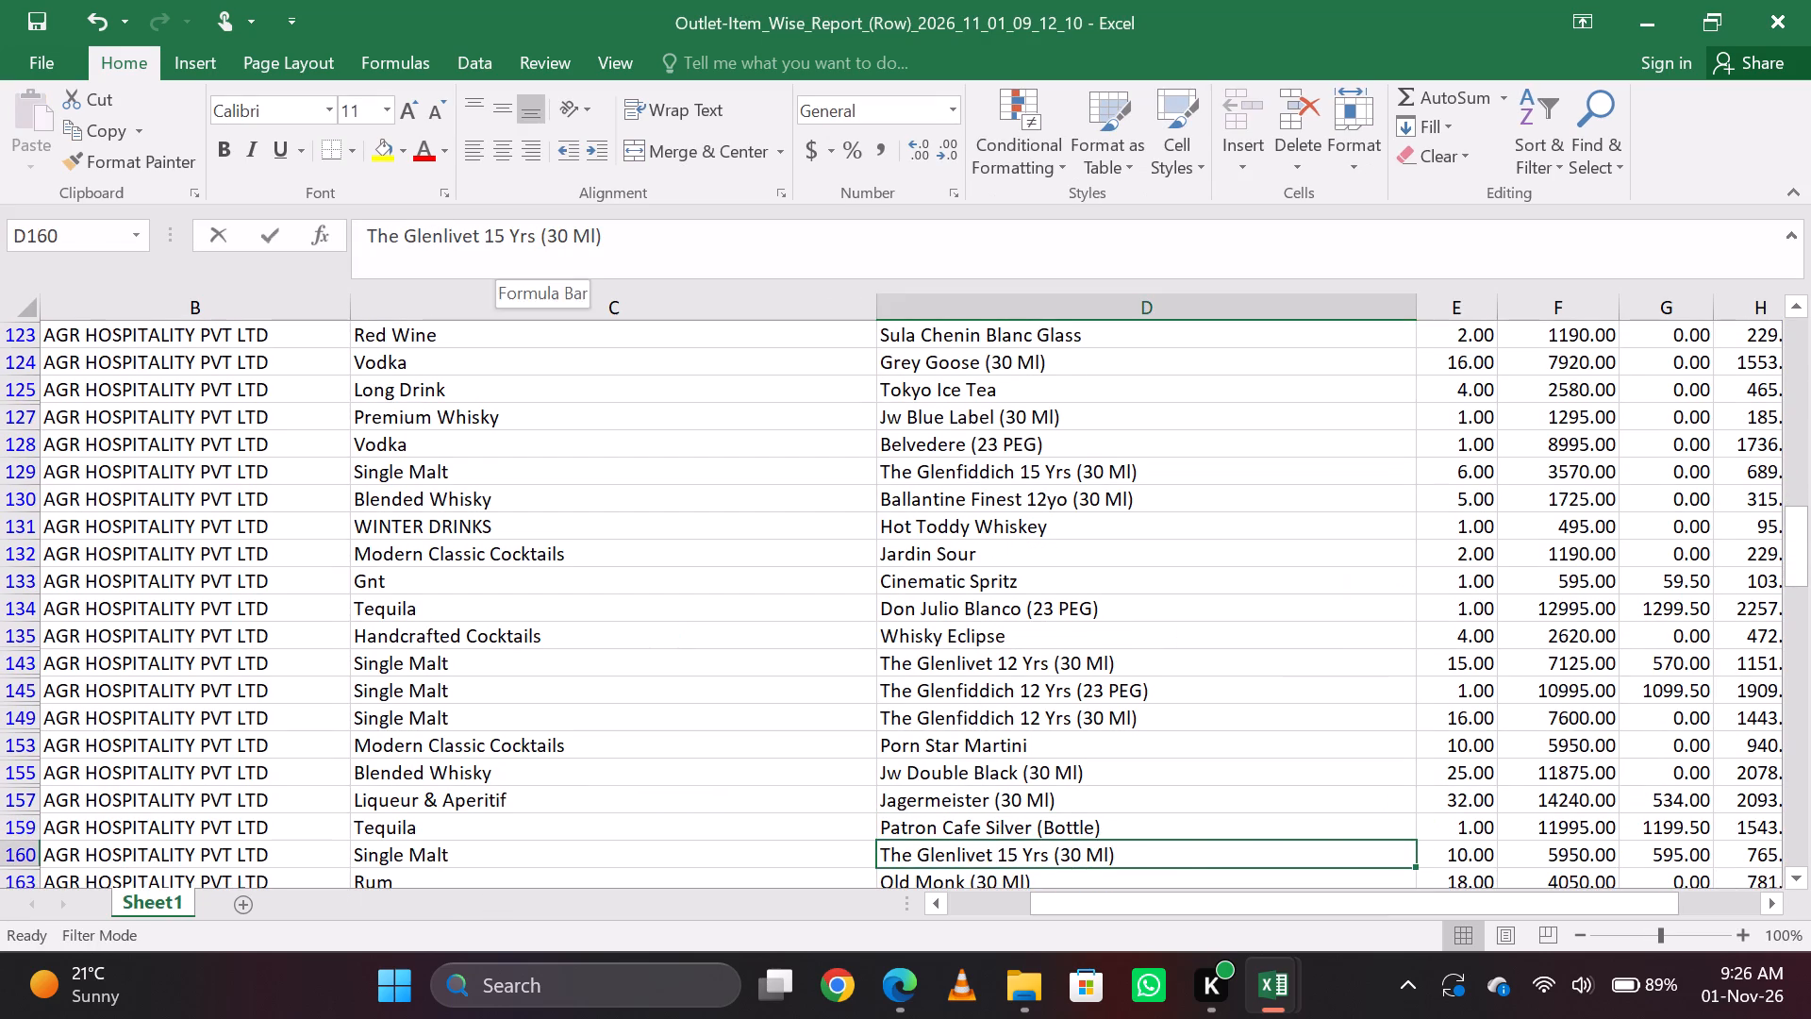
{"action": "key", "text": "ctrl+c"}
{"action": "key", "text": "alt+Tab"}
{"action": "key", "text": "Page_Up"}
{"action": "key", "text": "Page_Up"}
{"action": "key", "text": "Page_Up"}
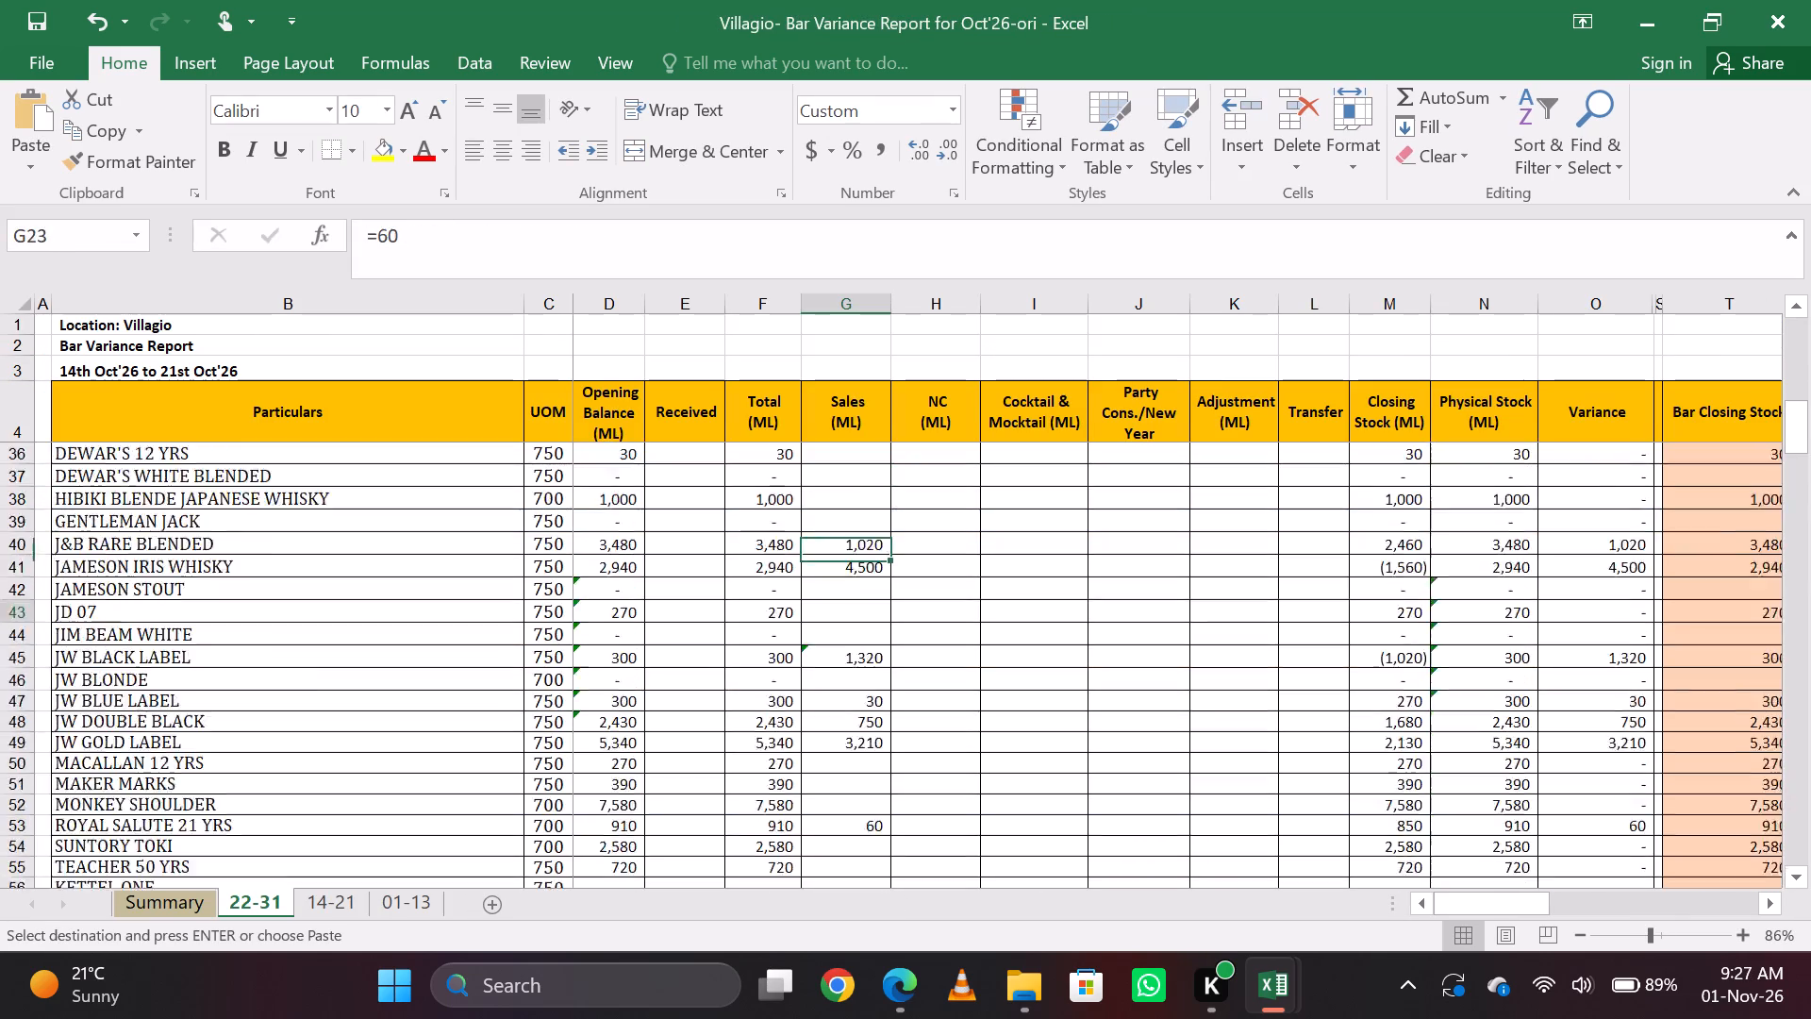
{"action": "key", "text": "Page_Up"}
{"action": "key", "text": "Page_Up"}
{"action": "key", "text": "Page_Up"}
{"action": "key", "text": "Page_Up"}
{"action": "key", "text": "Down"}
{"action": "key", "text": "Down"}
{"action": "key", "text": "Down"}
{"action": "key", "text": "Down"}
{"action": "key", "text": "Down"}
{"action": "key", "text": "Down"}
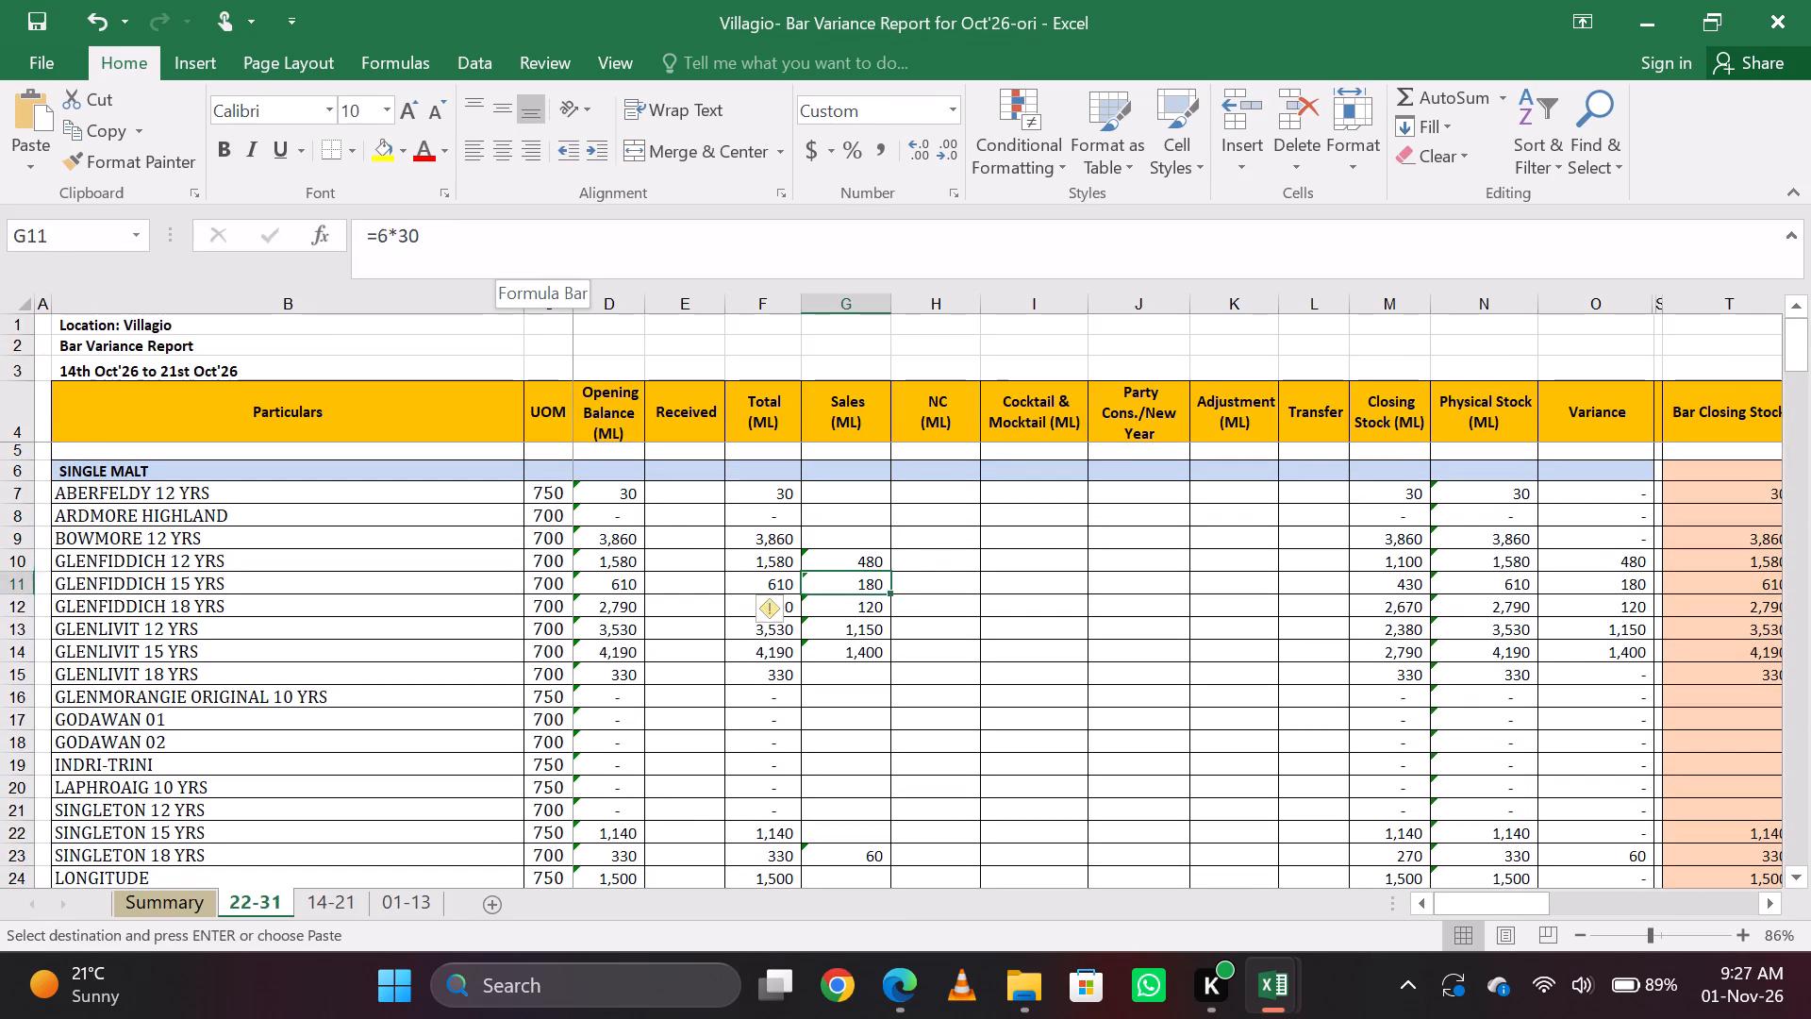
{"action": "key", "text": "Down"}
{"action": "key", "text": "Down"}
{"action": "key", "text": "alt+Tab"}
{"action": "key", "text": "alt+Tab"}
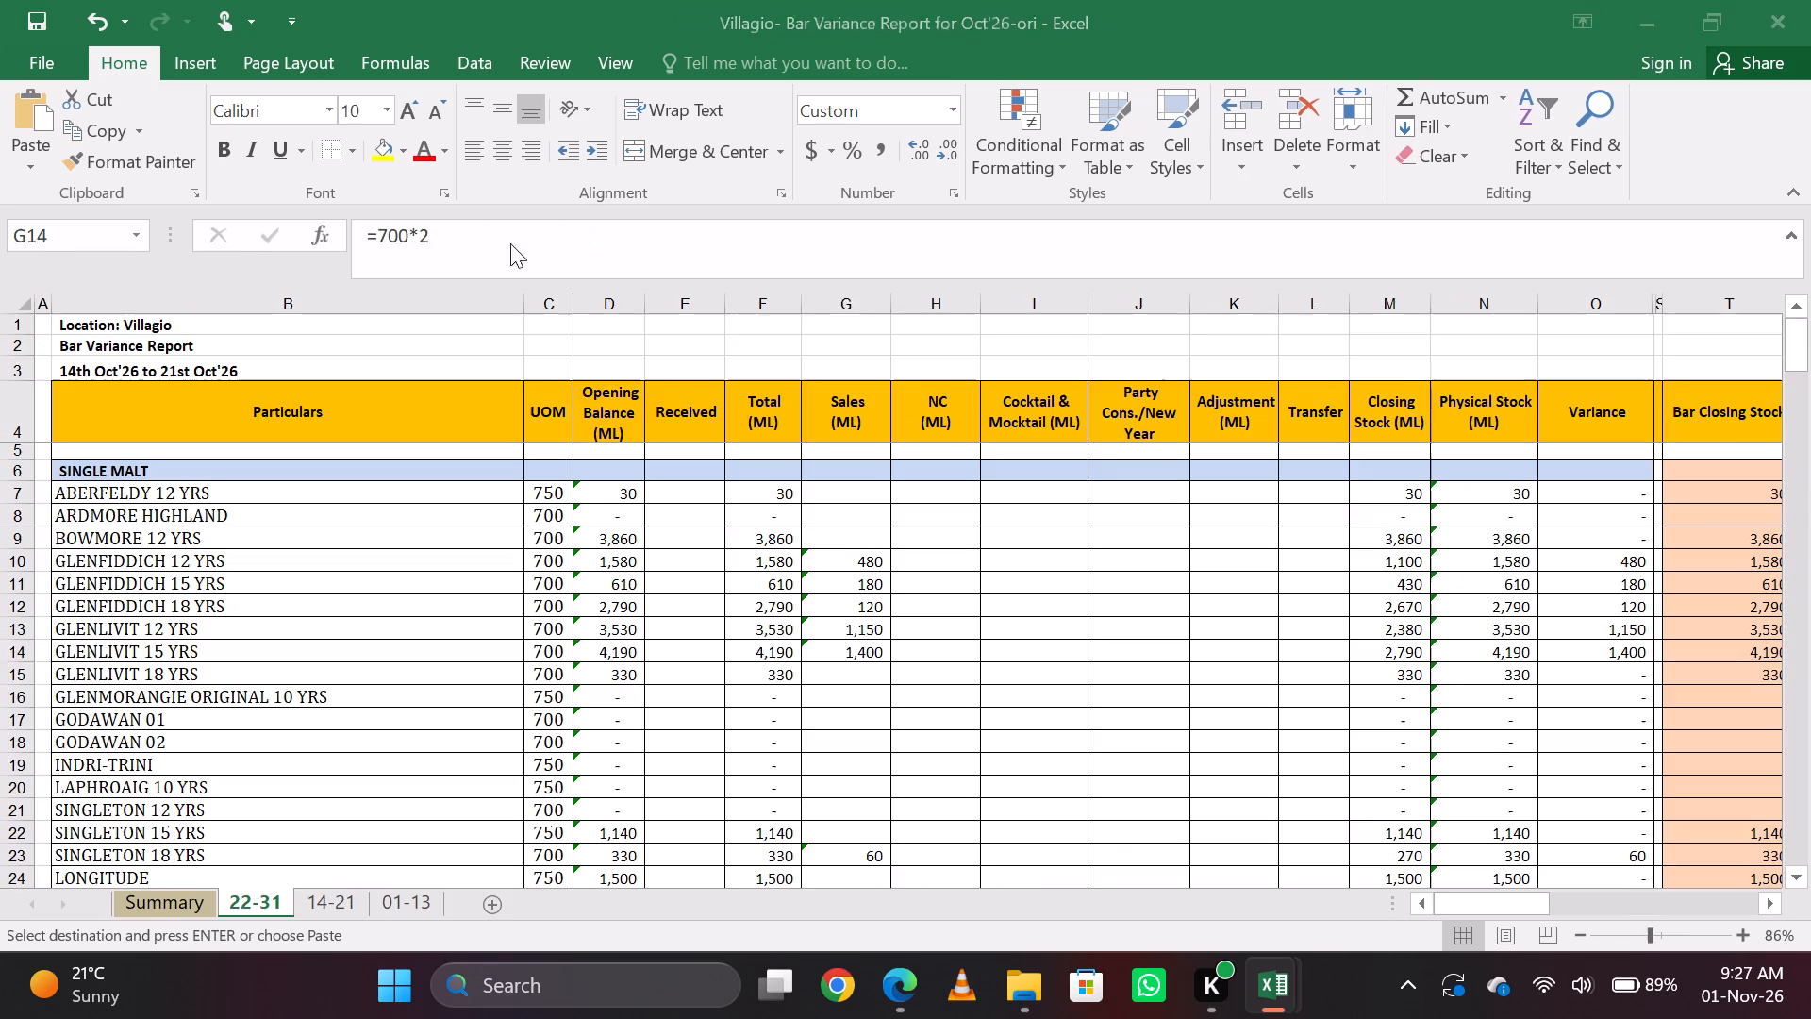
{"action": "left_click", "coordinate": [510, 243]}
{"action": "type", "text": "+10*30"}
{"action": "key", "text": "Return"}
{"action": "key", "text": "Up"}
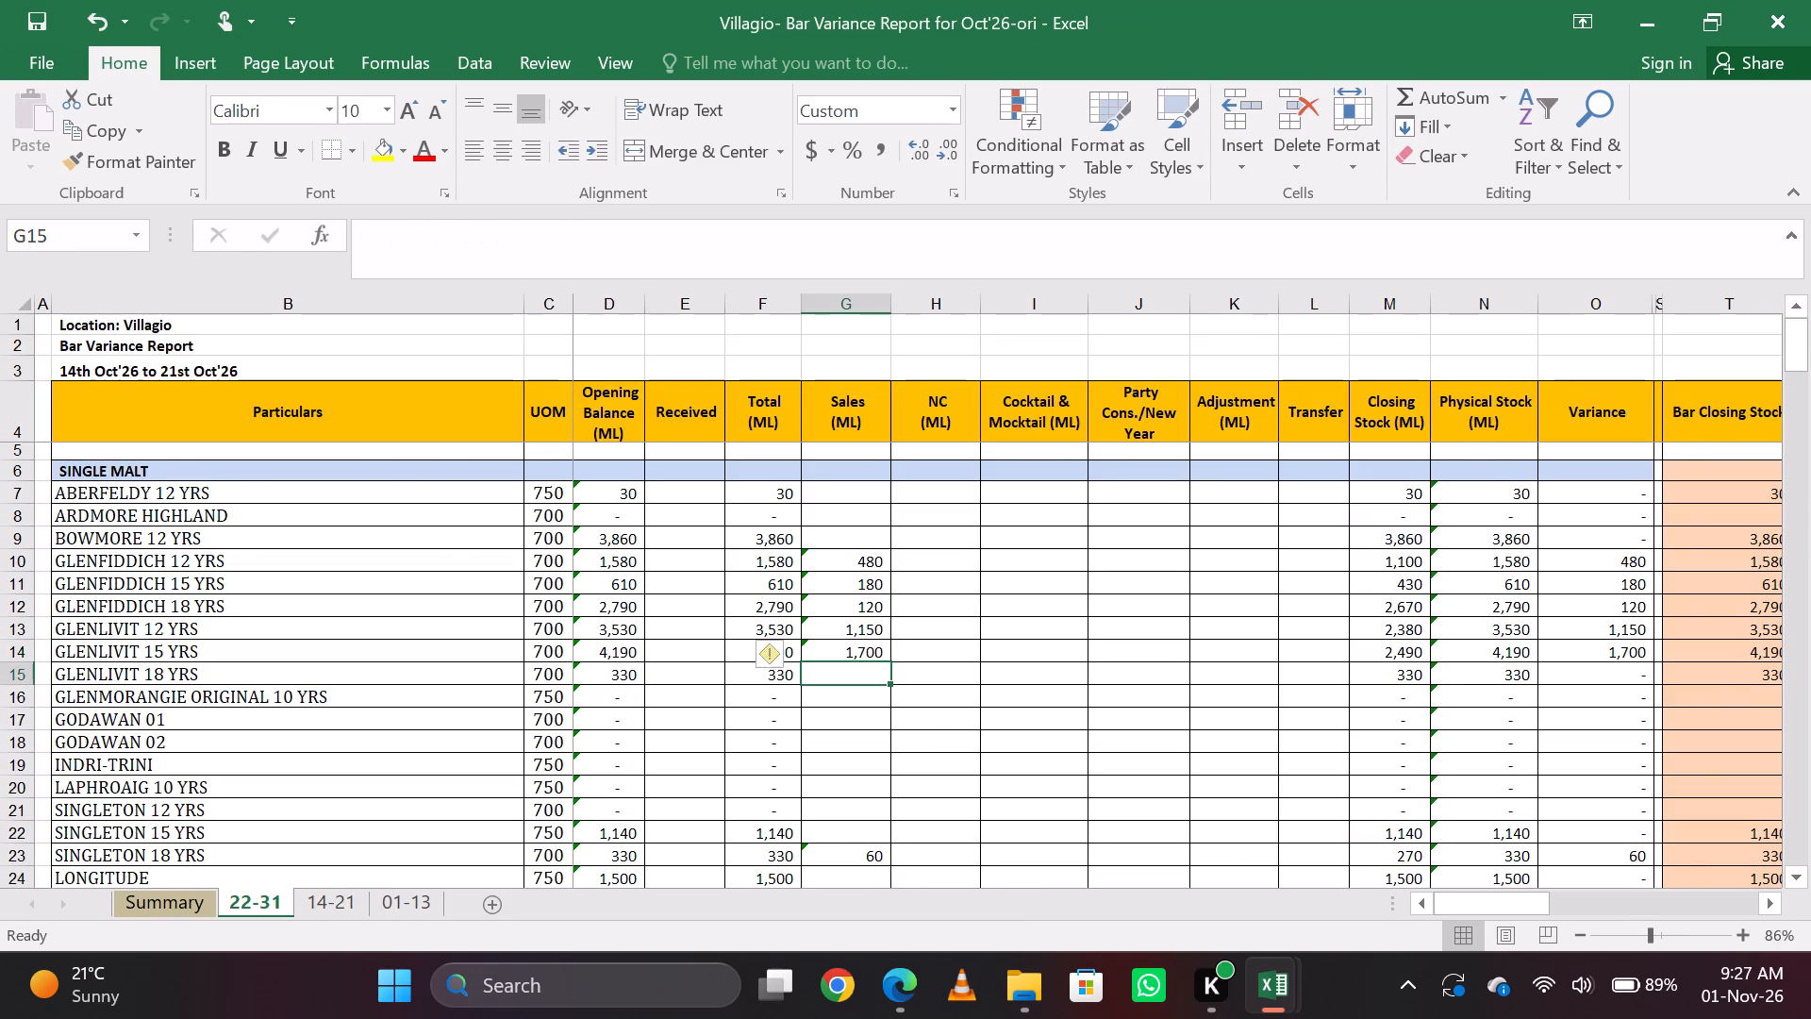
Look up the Old Monk (30 Ml) sale, and enter =18*30 as OLD MONK's Sales (ML) in the bar variance report.
{"action": "key", "text": "alt+Tab"}
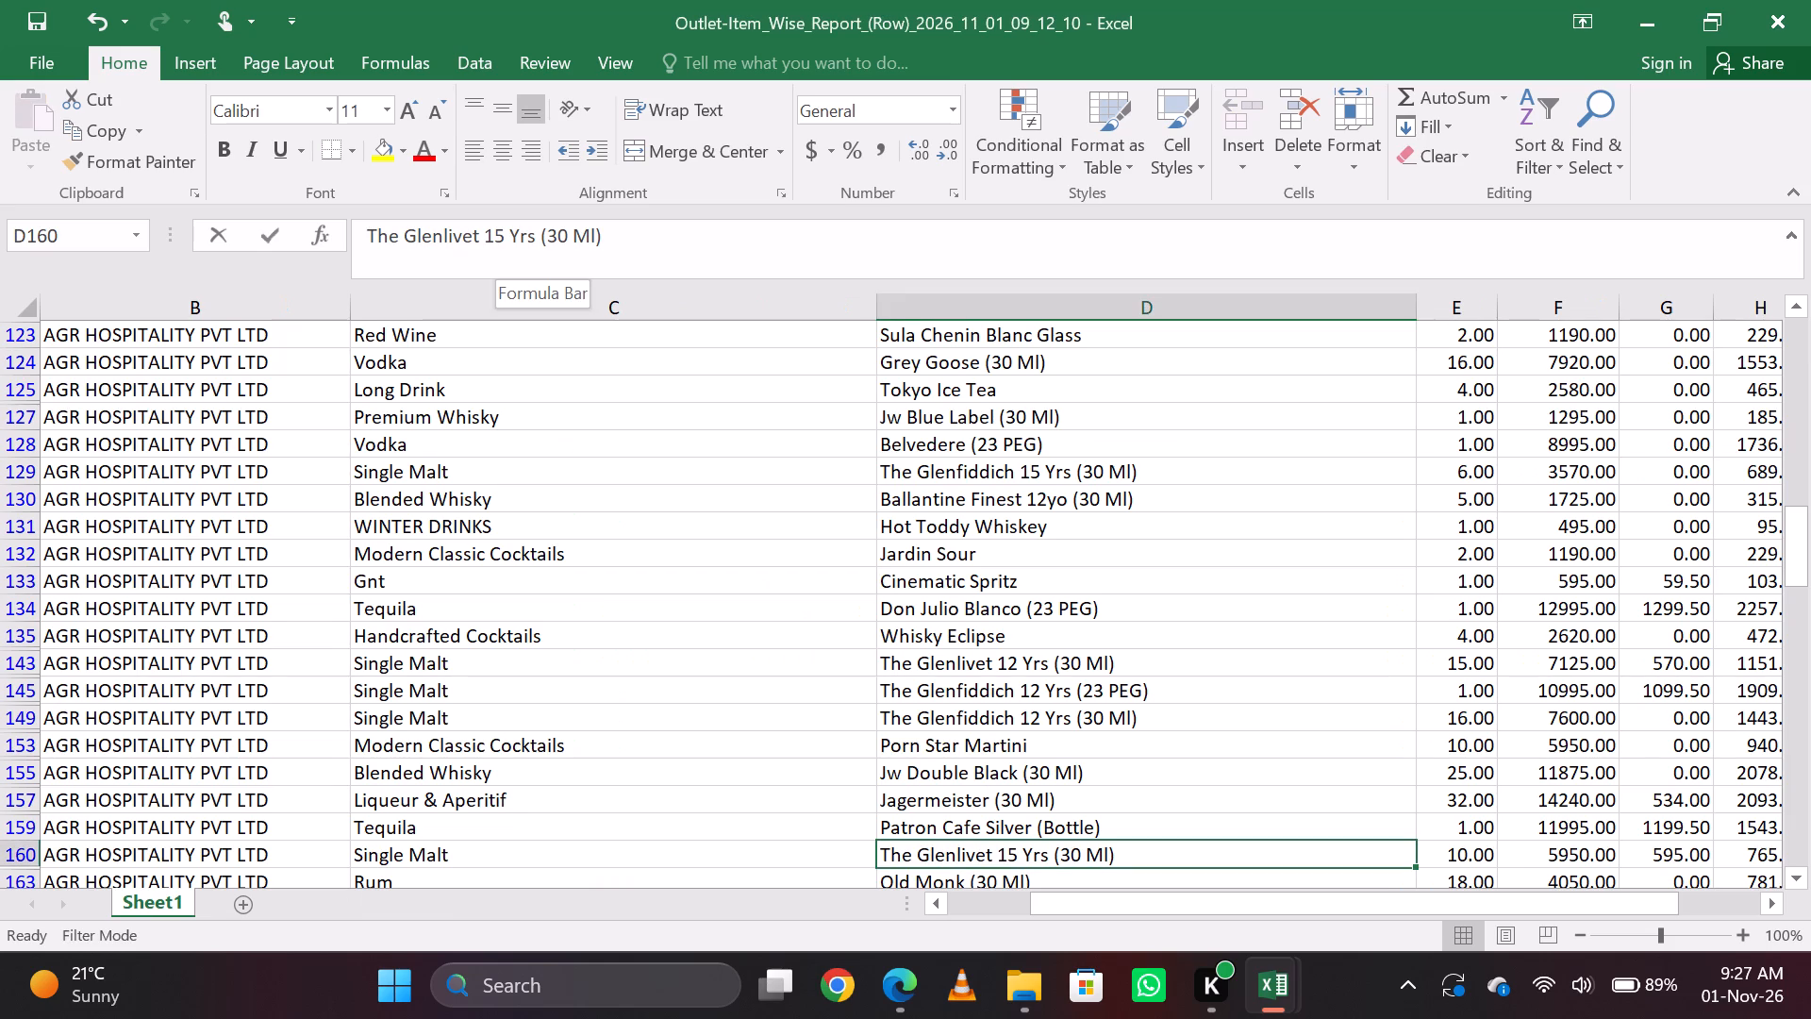
{"action": "key", "text": "Down"}
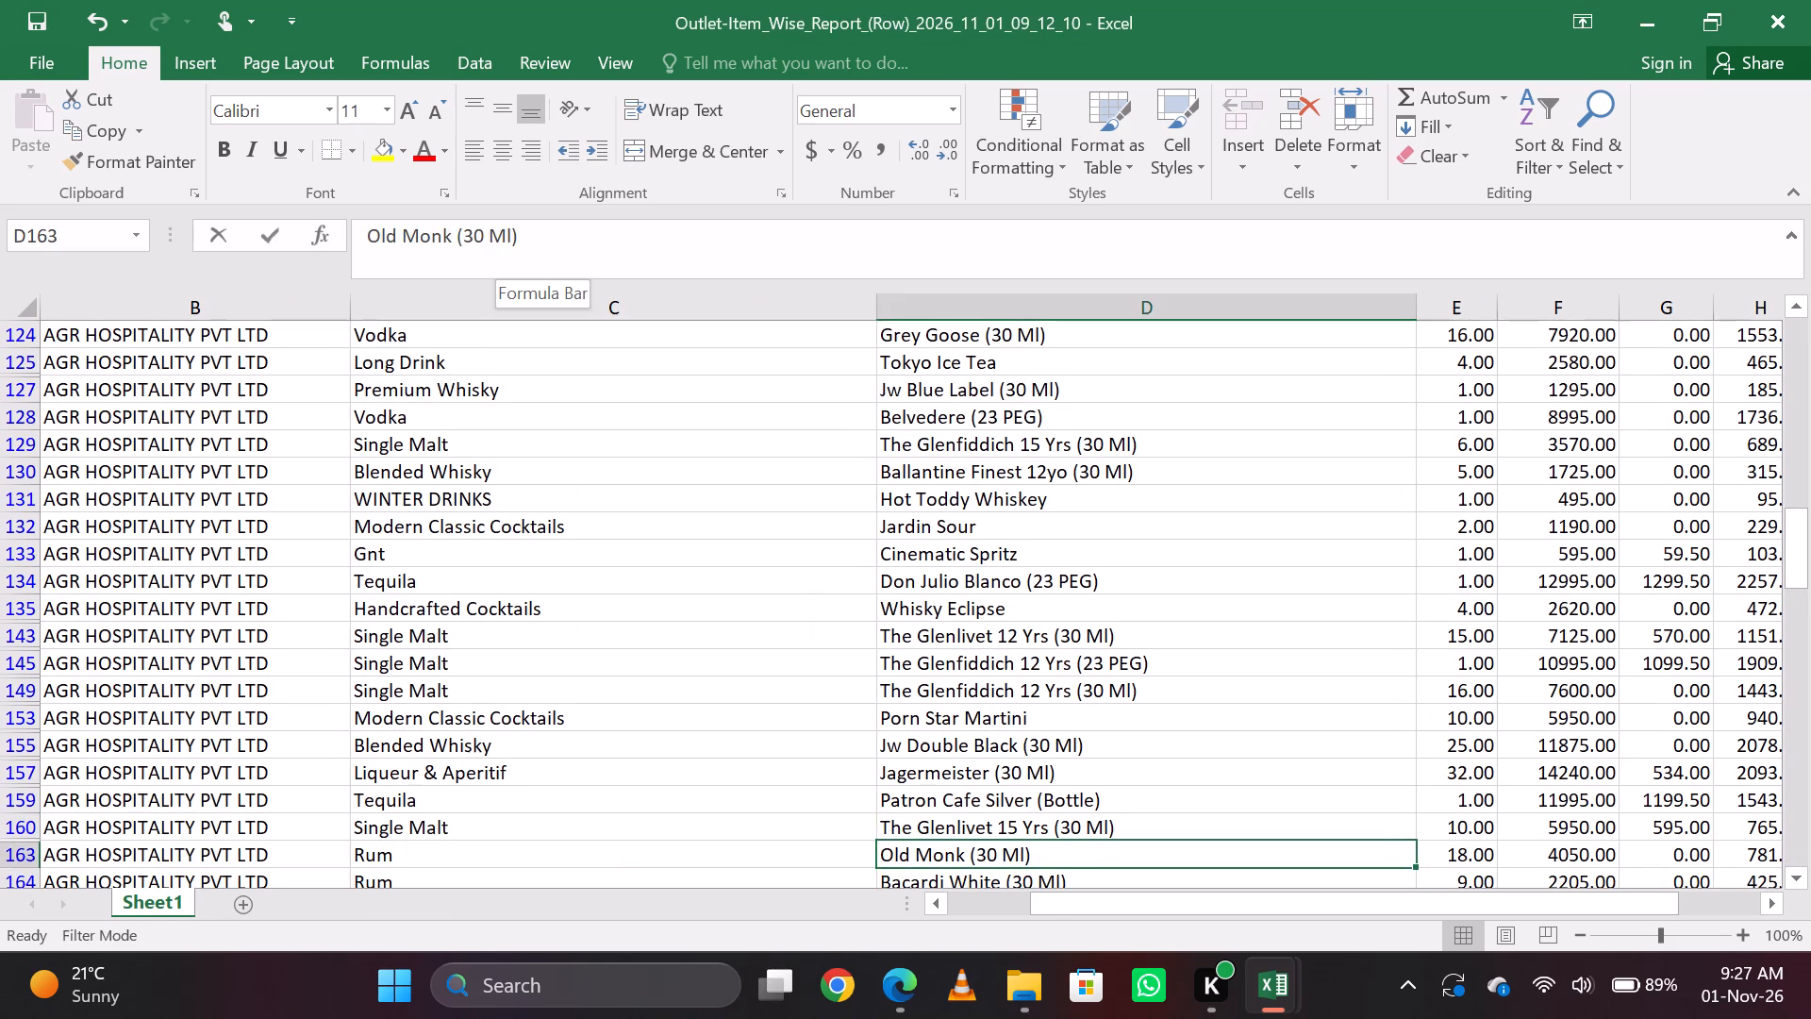
{"action": "key", "text": "alt+Tab"}
{"action": "key", "text": "ctrl+f"}
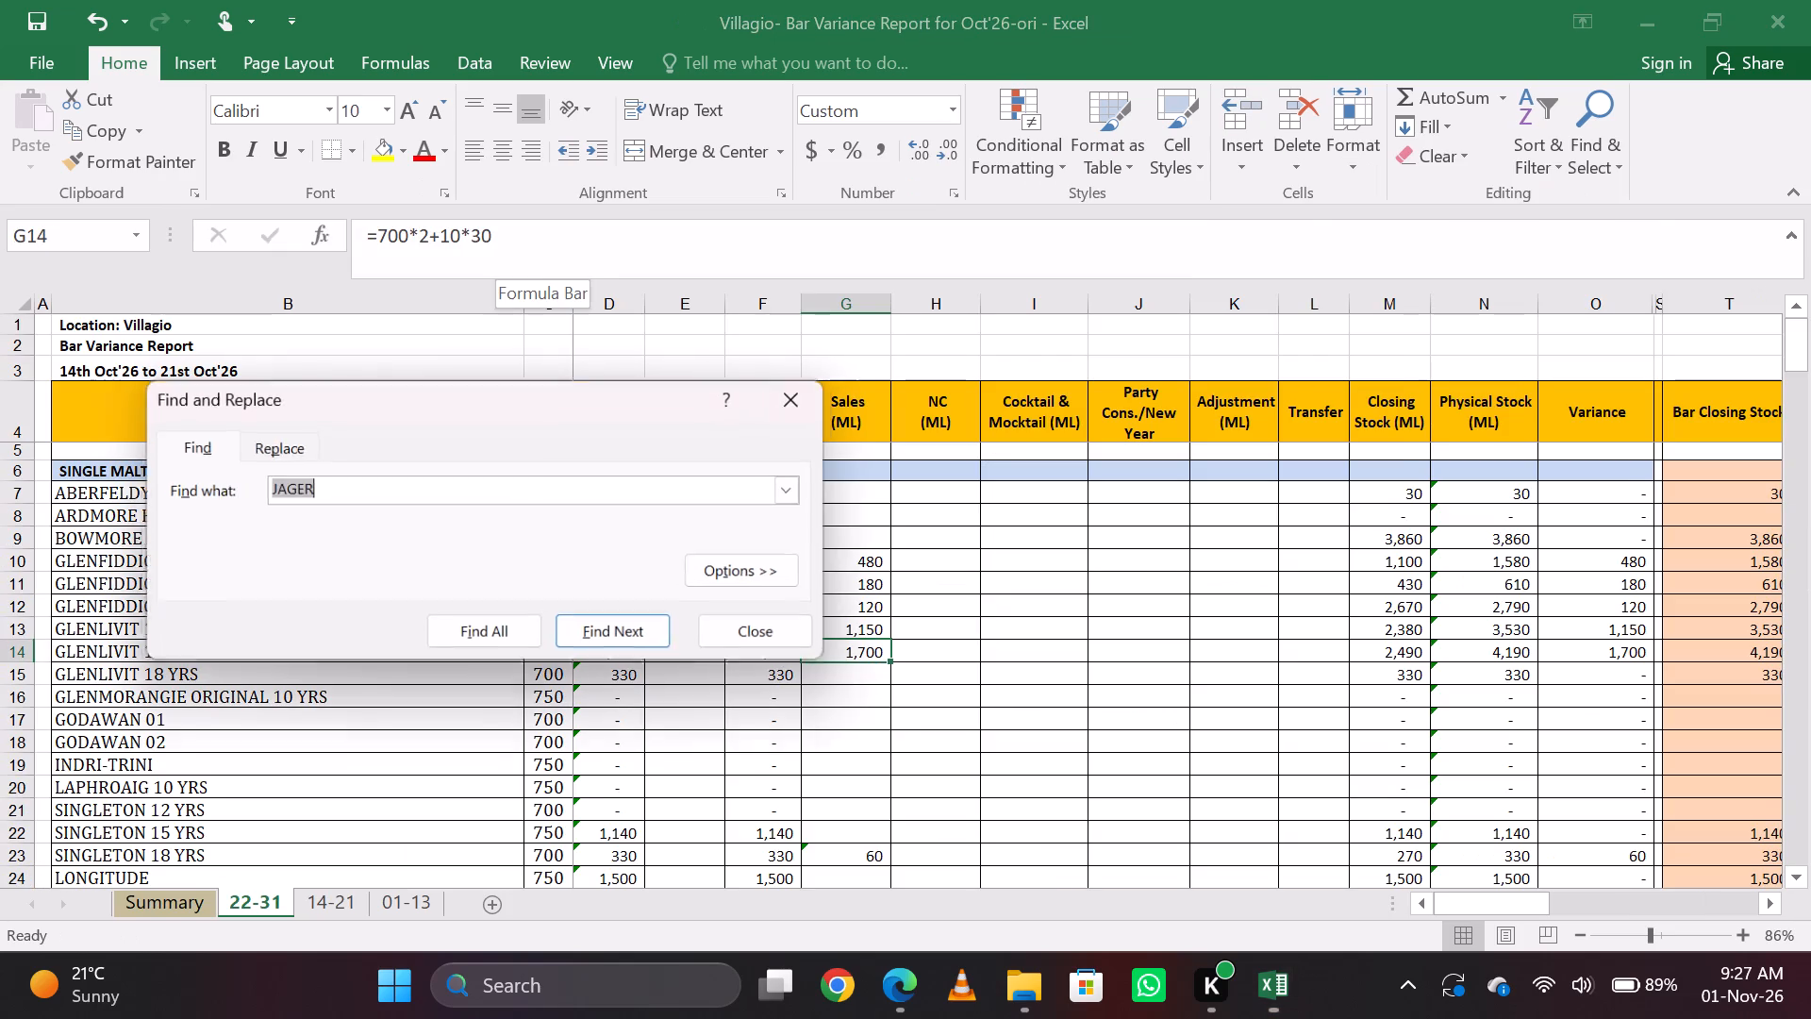
{"action": "type", "text": "OLD"}
{"action": "key", "text": "Return"}
{"action": "key", "text": "Escape"}
{"action": "key", "text": "Right"}
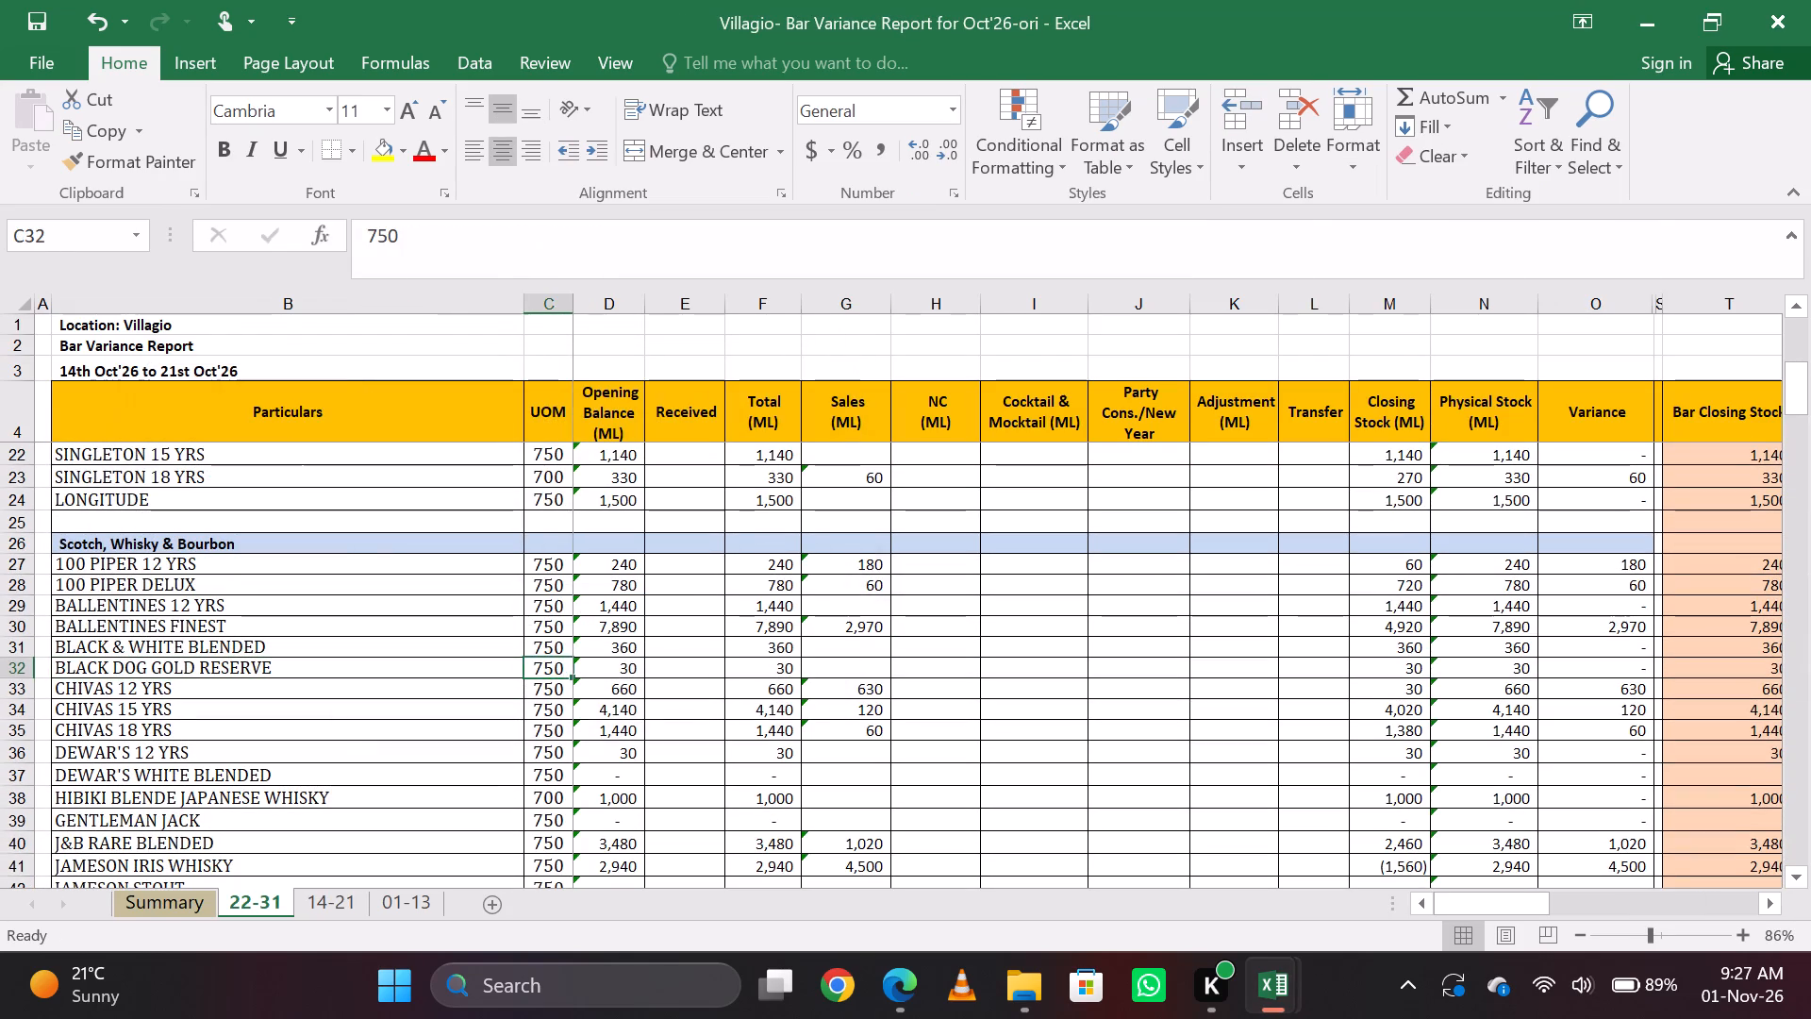
{"action": "key", "text": "ctrl+f"}
{"action": "key", "text": "Return"}
{"action": "key", "text": "Return"}
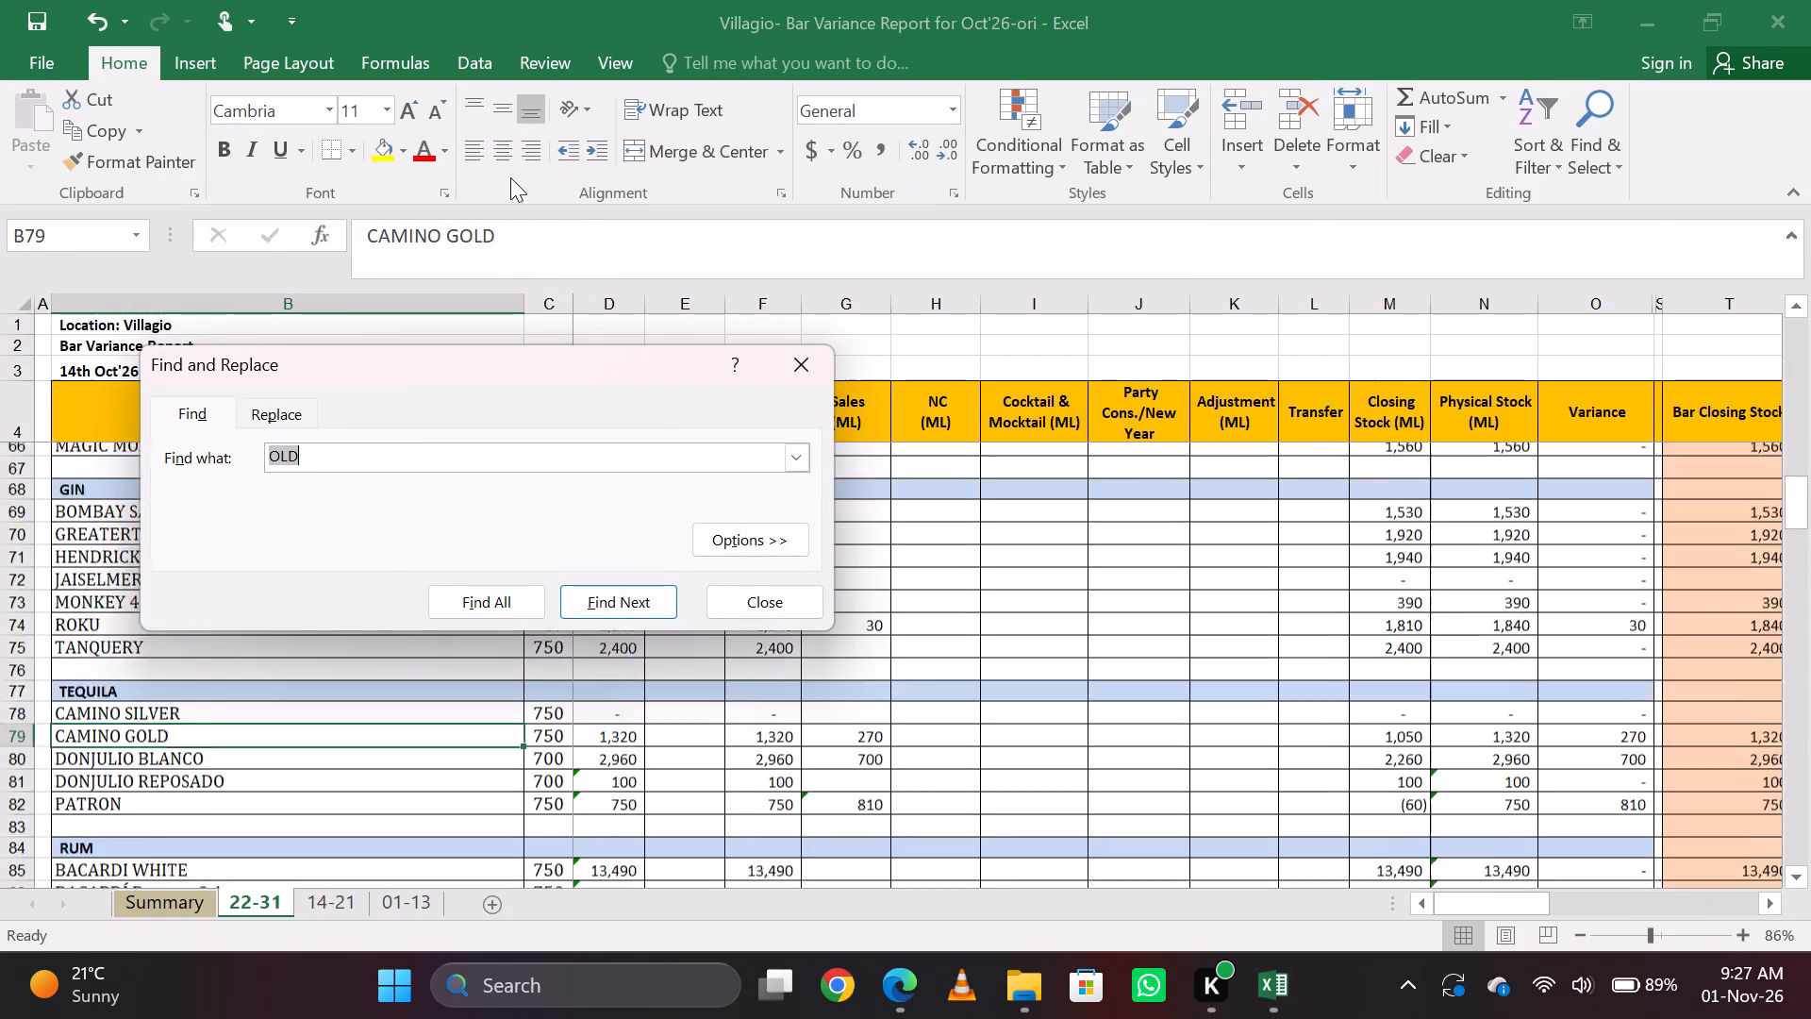
{"action": "key", "text": "Return"}
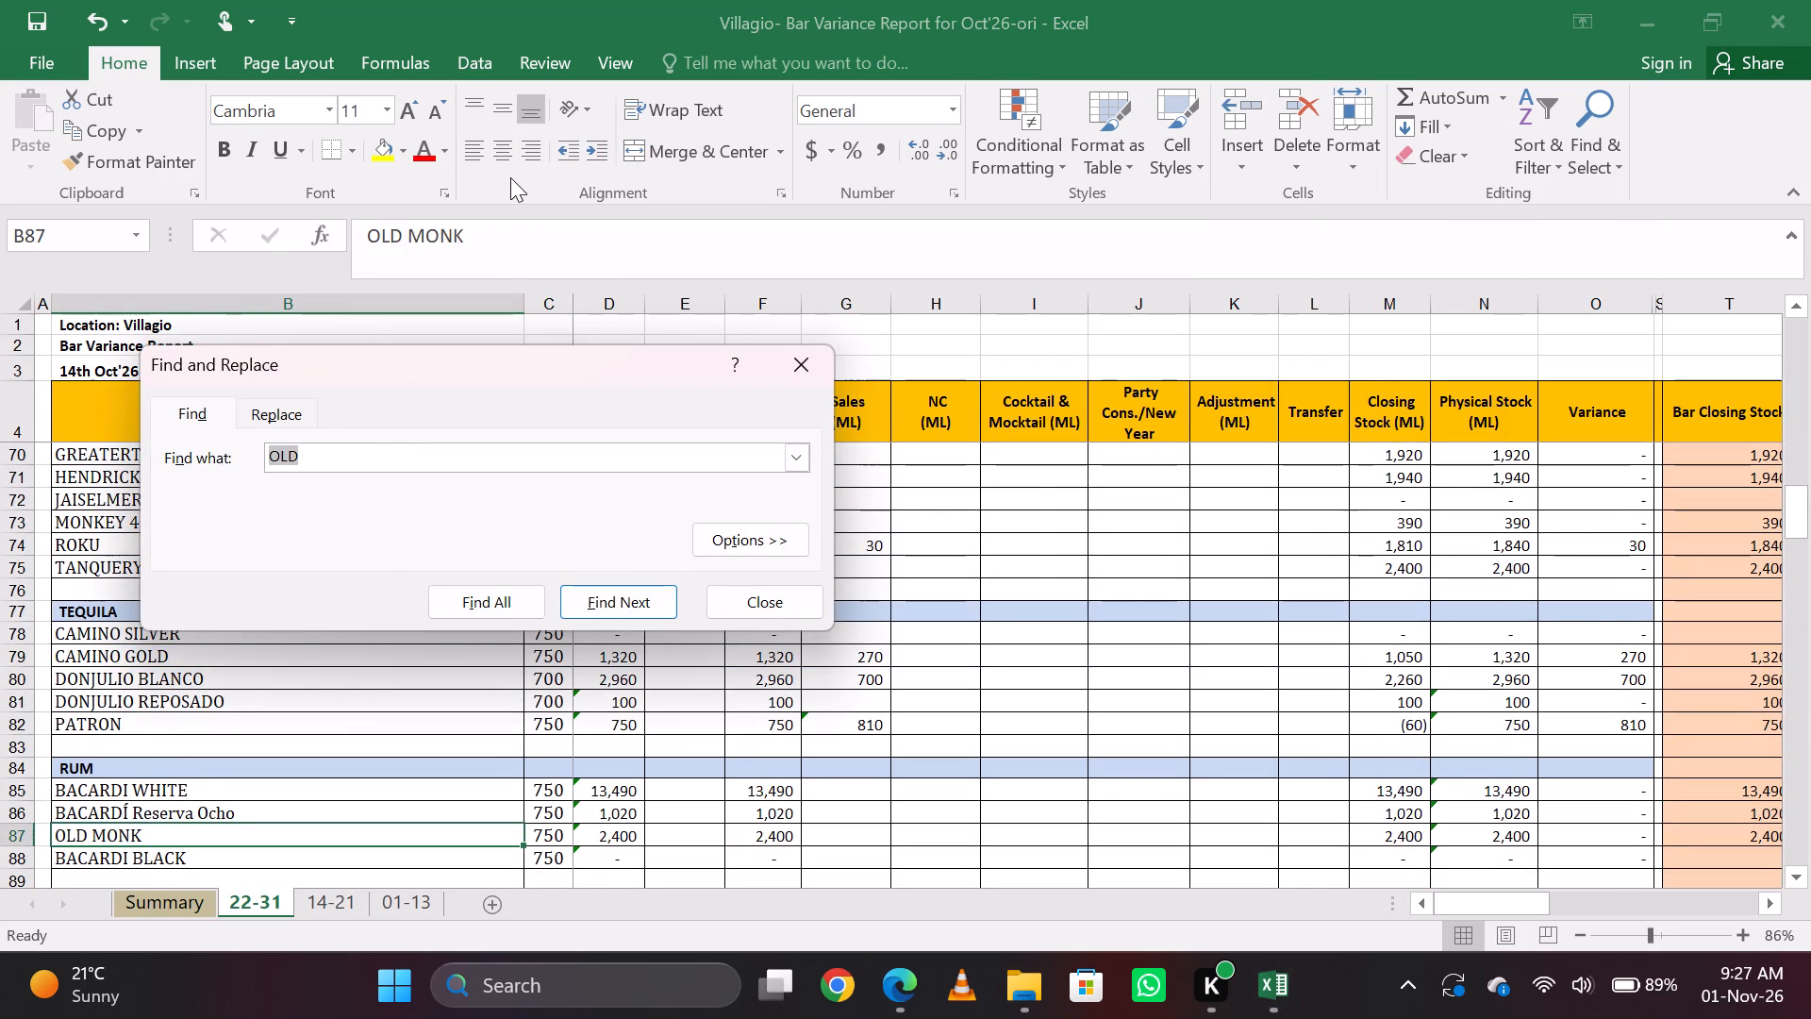
{"action": "key", "text": "Return"}
{"action": "key", "text": "BackSpace"}
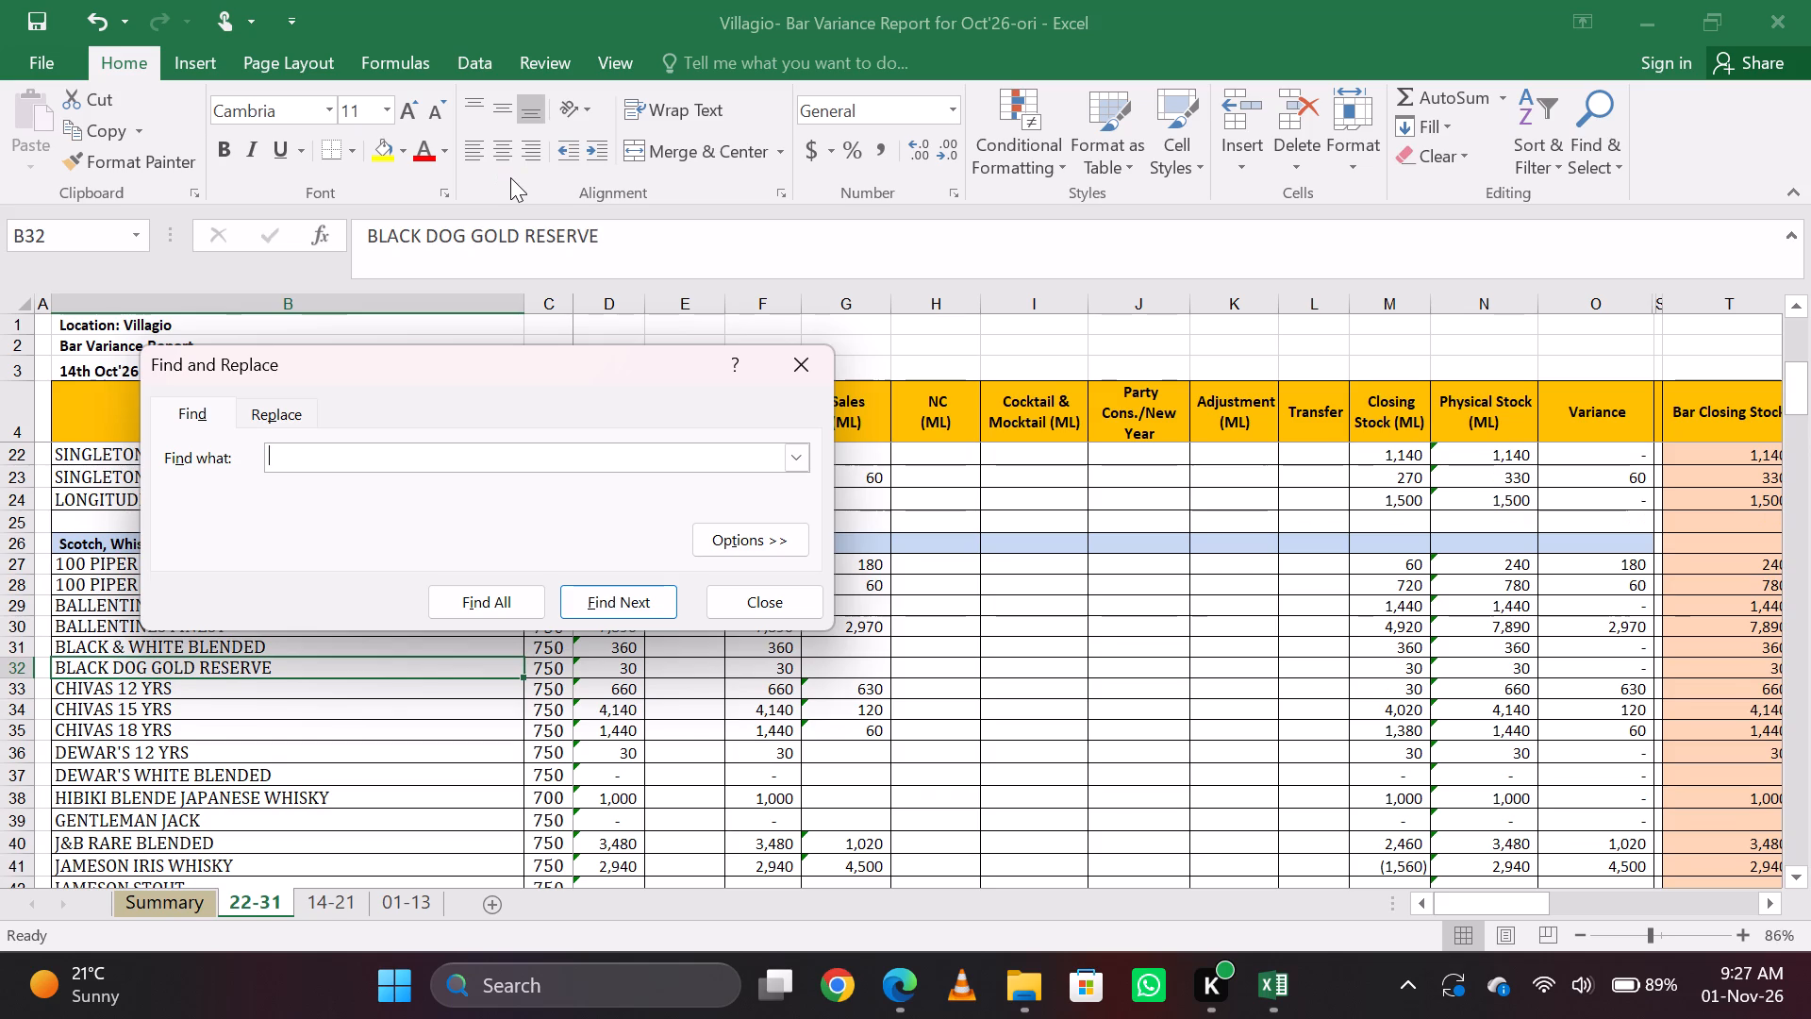
{"action": "type", "text": "MONK"}
{"action": "key", "text": "Return"}
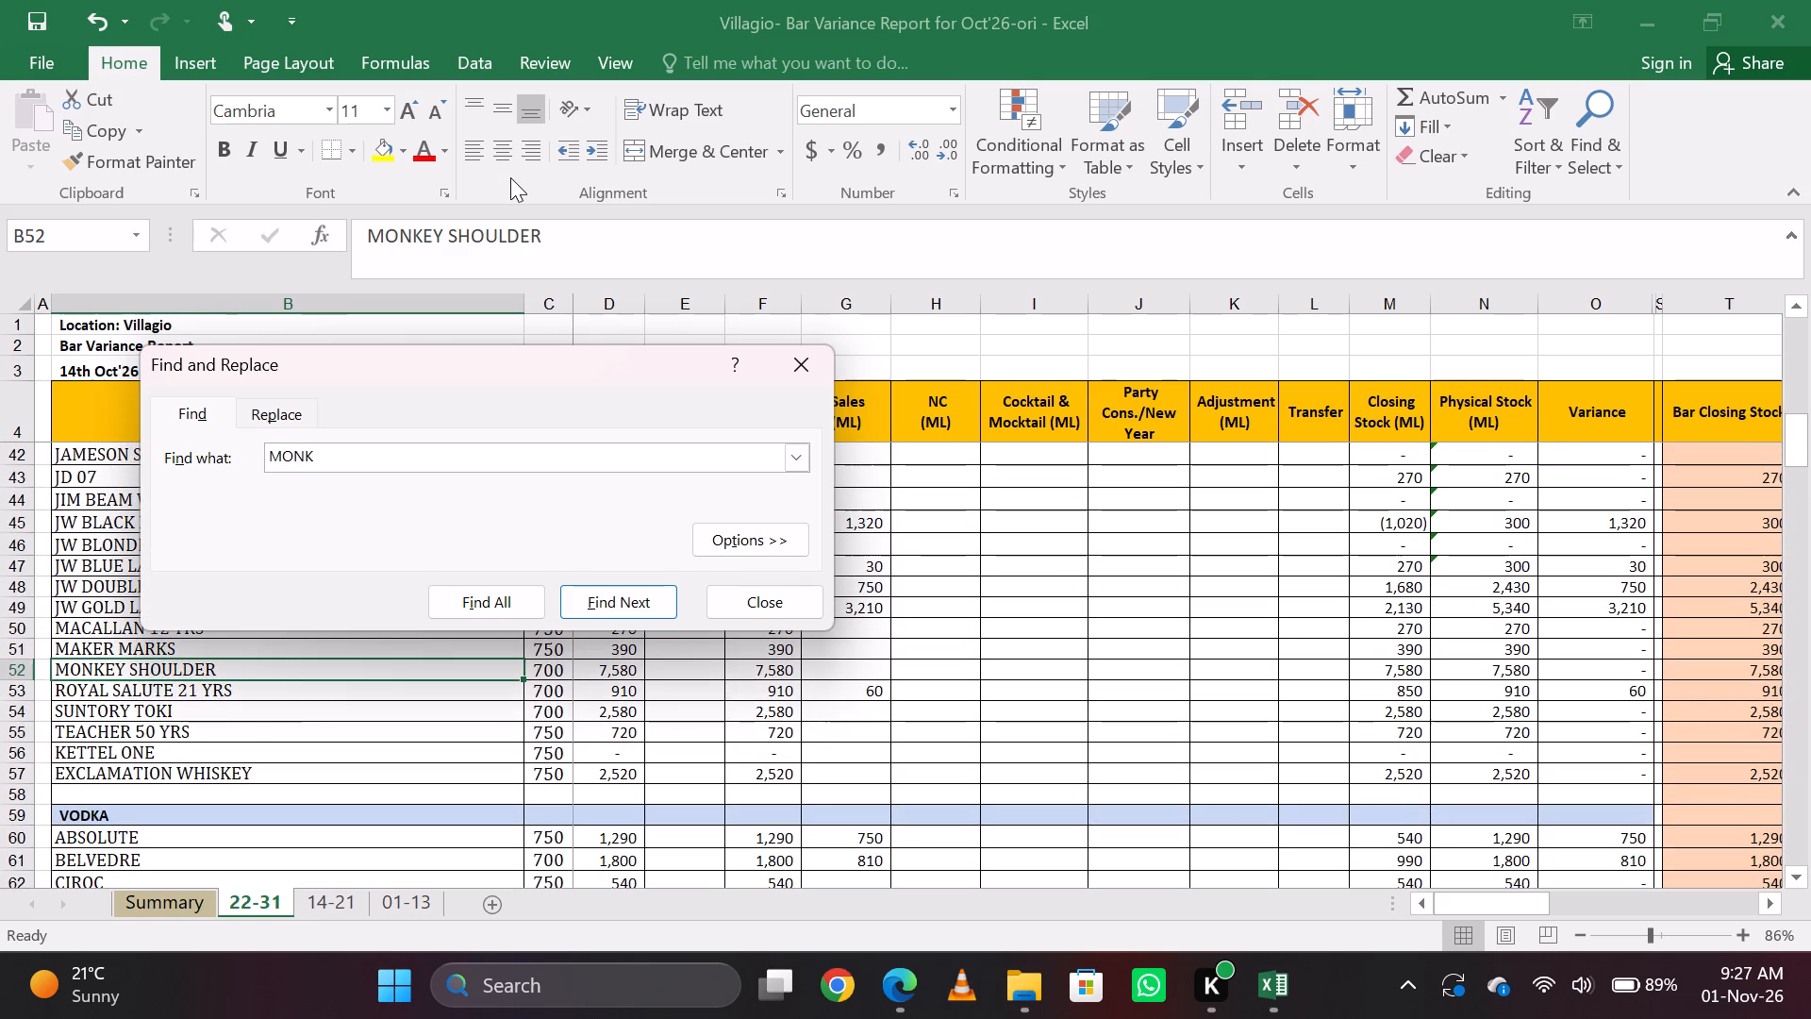
{"action": "key", "text": "Return"}
{"action": "key", "text": "Return"}
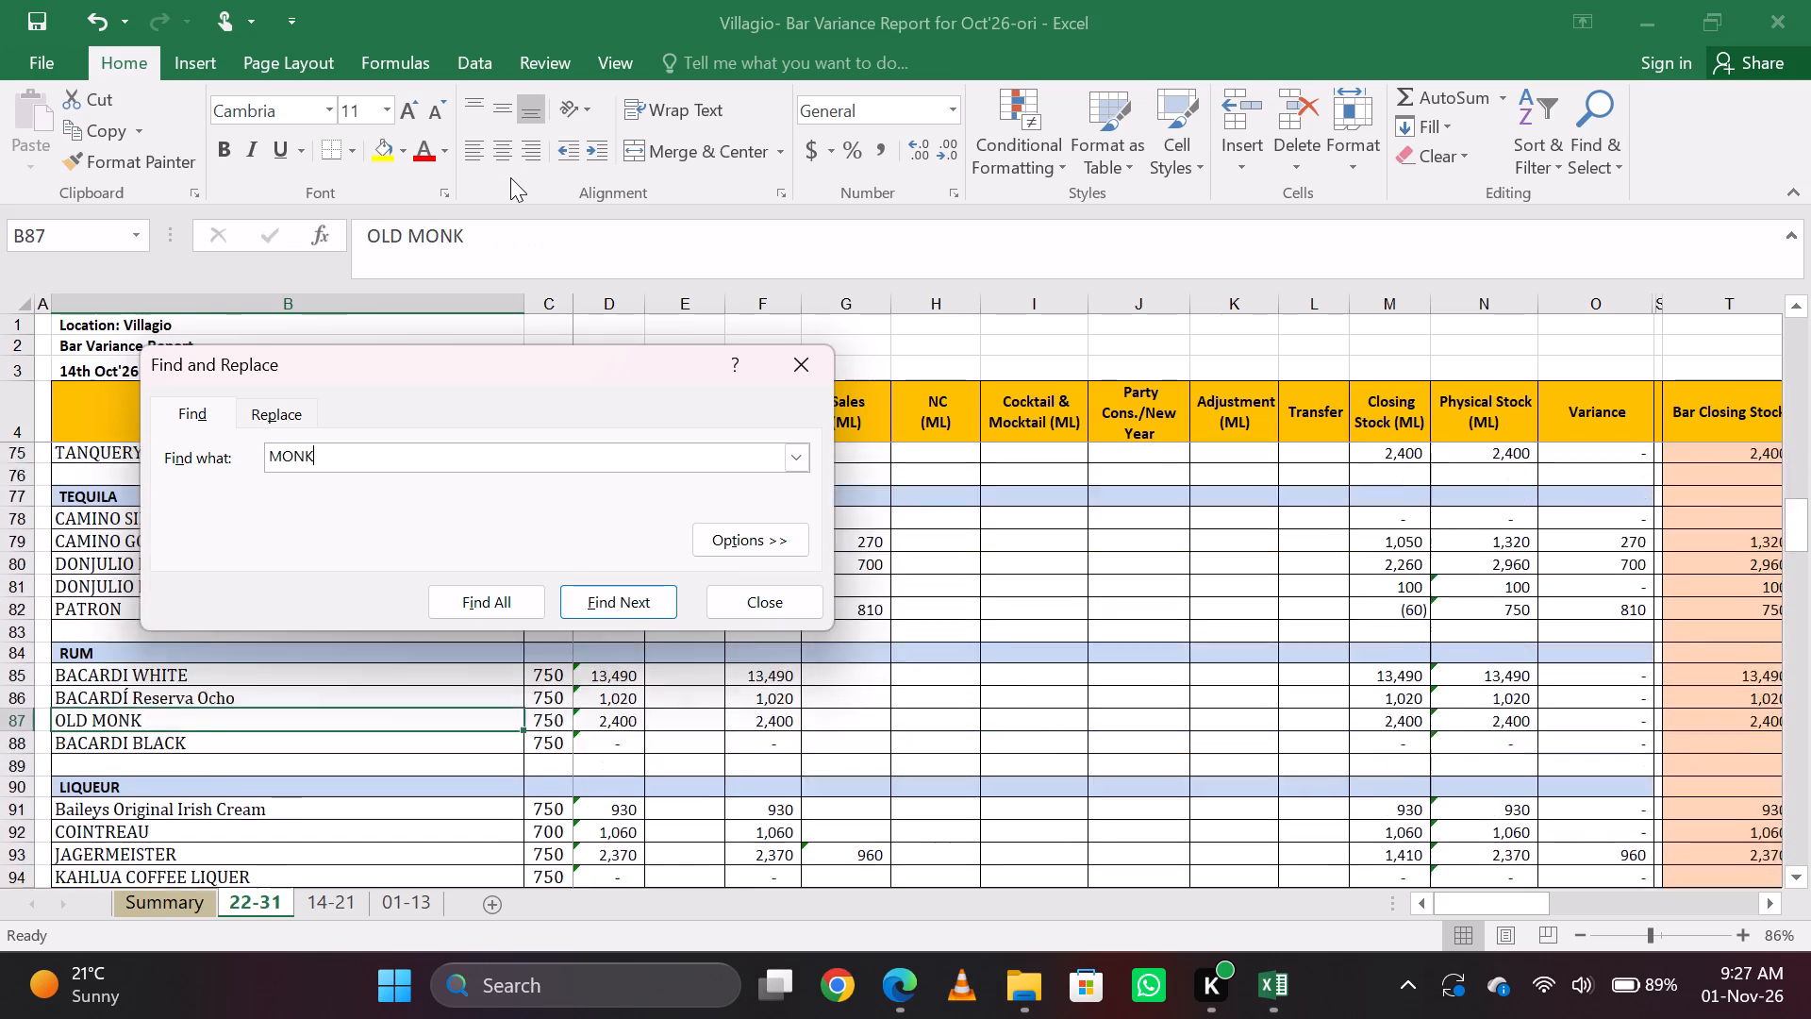
{"action": "key", "text": "Escape"}
{"action": "key", "text": "Right"}
{"action": "key", "text": "Right"}
{"action": "key", "text": "Right"}
{"action": "key", "text": "Right"}
{"action": "key", "text": "Right"}
{"action": "key", "text": "alt+Tab"}
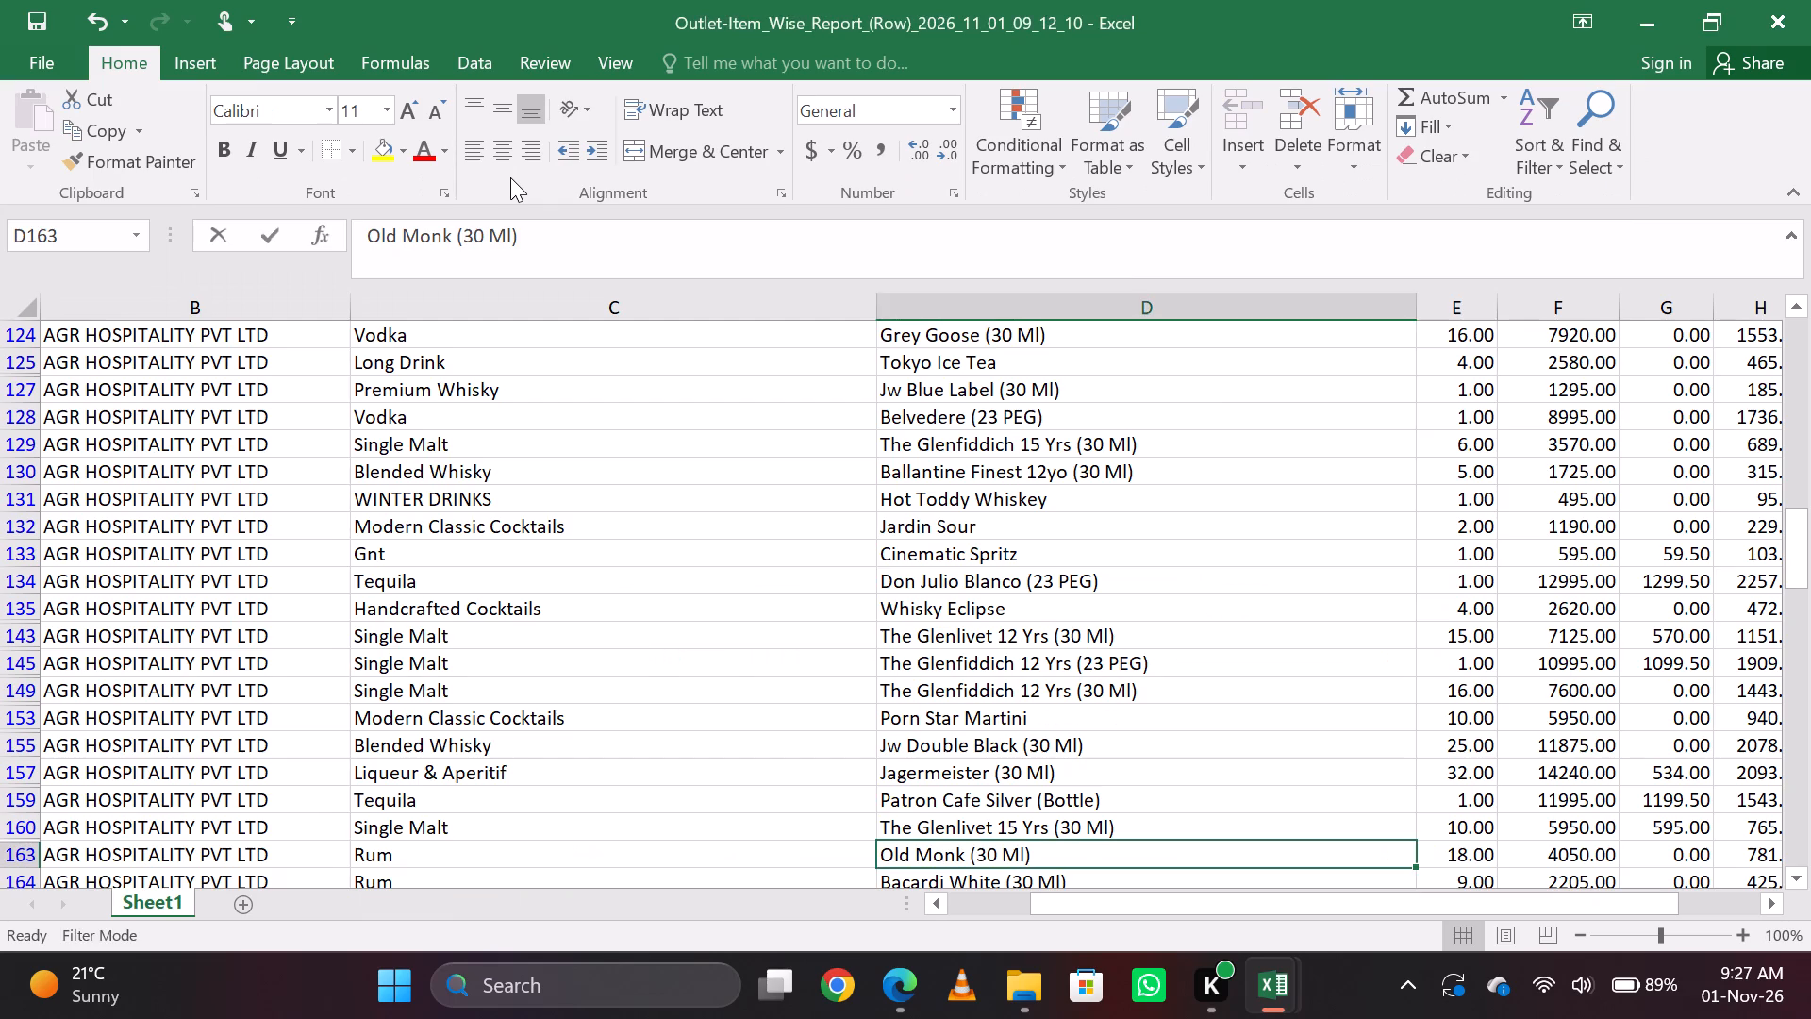
{"action": "key", "text": "alt+Tab"}
{"action": "type", "text": "=18*30"}
{"action": "key", "text": "Return"}
{"action": "key", "text": "Up"}
Copy the Bacardi White (30 Ml) item name, and enter =9*30 as BACARDI WHITE's Sales (ML) in the bar variance report.
{"action": "key", "text": "alt+Tab"}
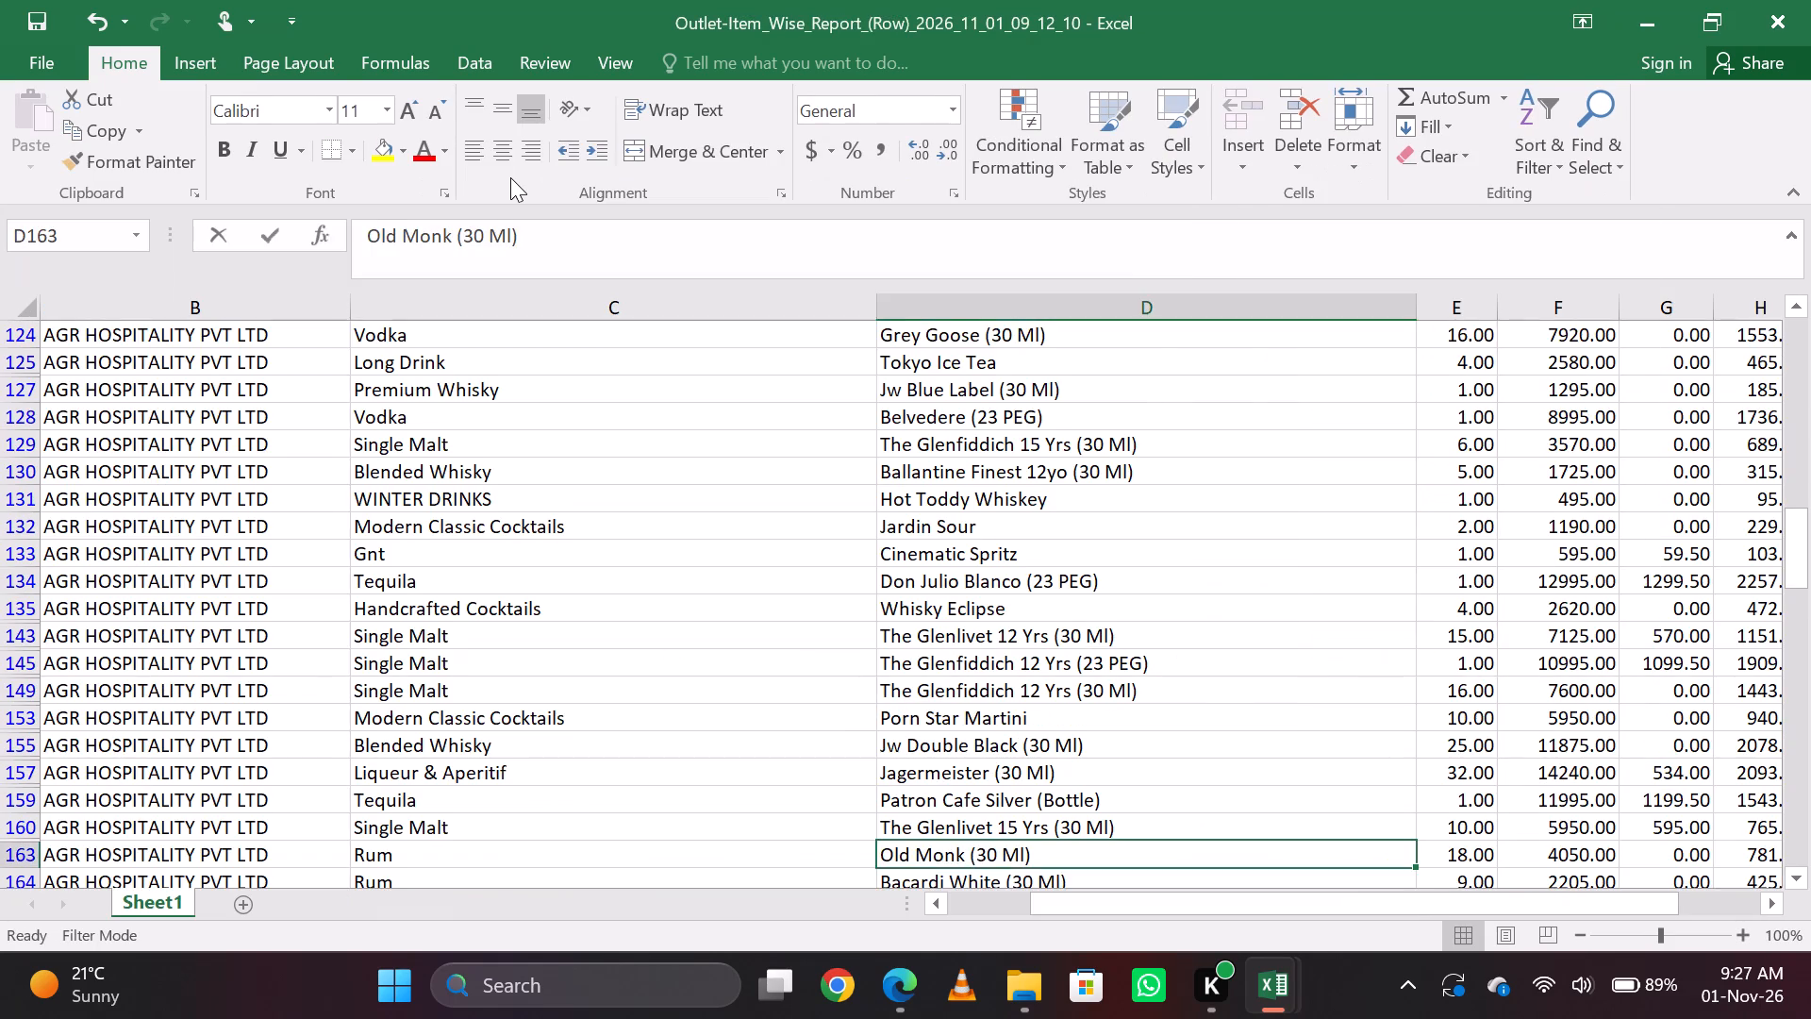
{"action": "key", "text": "Down"}
{"action": "key", "text": "ctrl+c"}
{"action": "key", "text": "alt+Tab"}
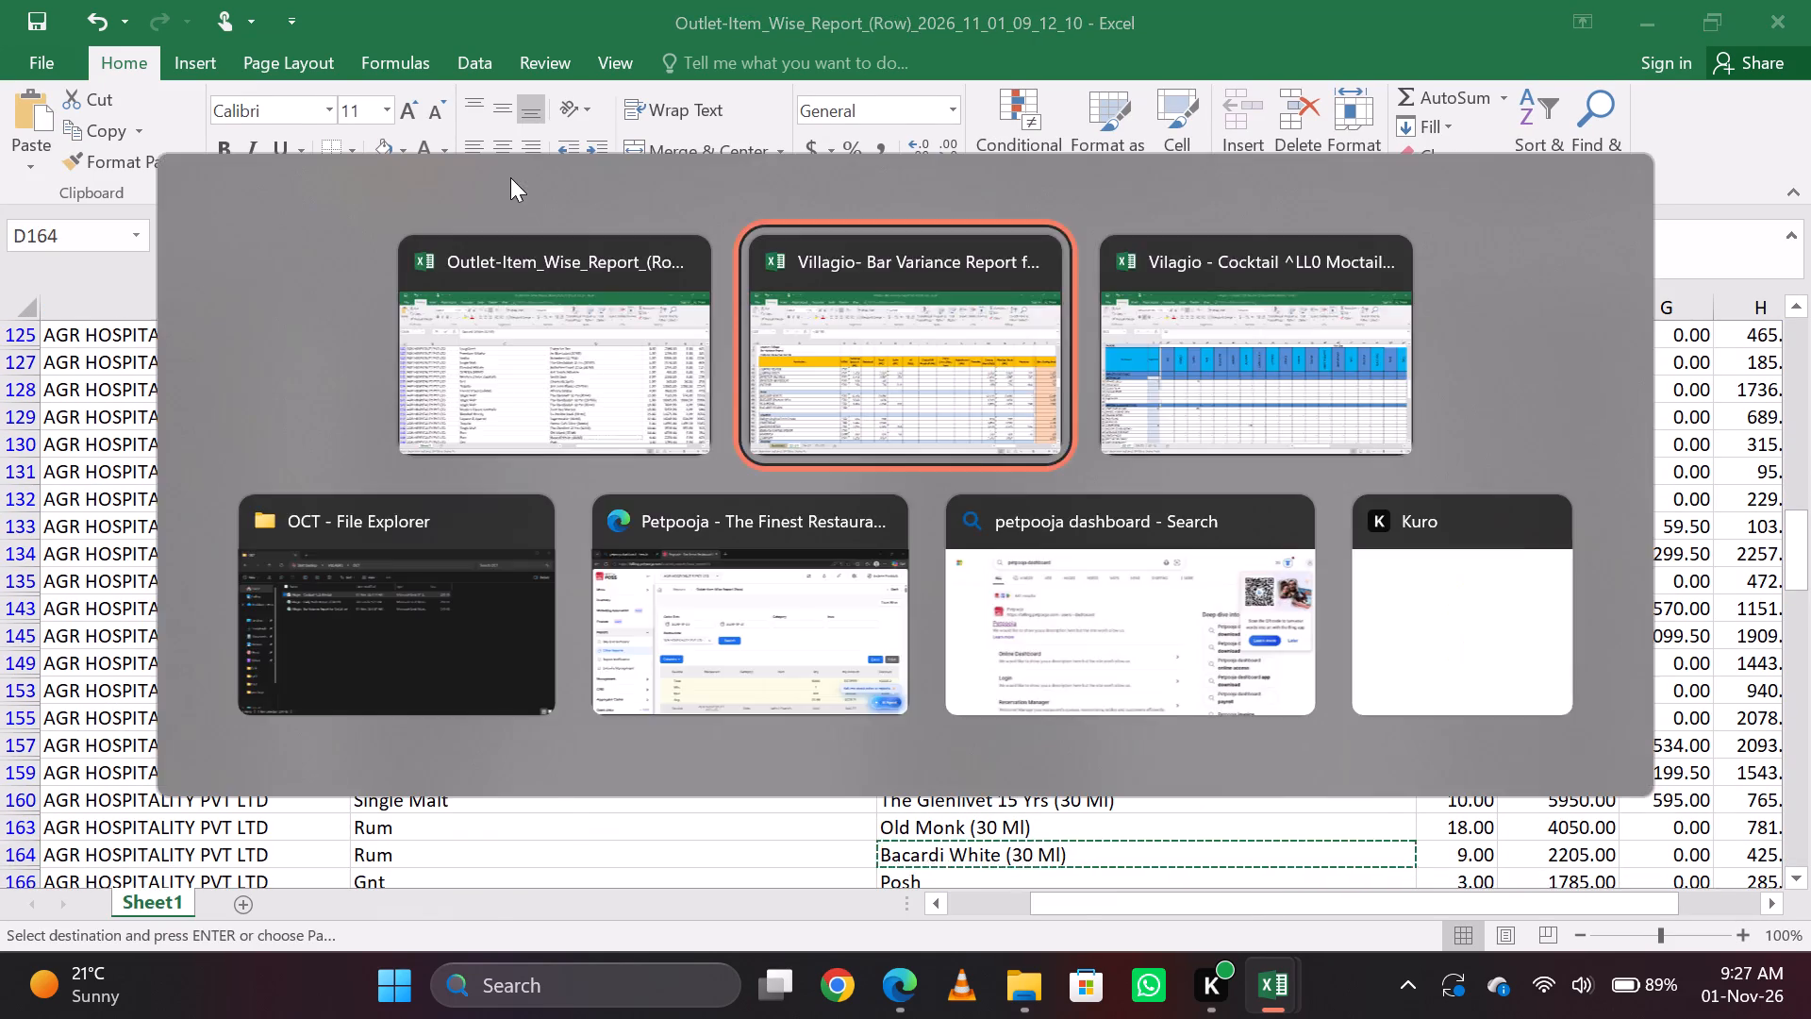
{"action": "key", "text": "Up"}
{"action": "key", "text": "Up"}
{"action": "type", "text": "=9*30"}
{"action": "key", "text": "Return"}
{"action": "key", "text": "Up"}
Copy the Posh item name, find it in the cocktail/mocktail workbook, and enter 3 as its Sale & NC quantity.
{"action": "key", "text": "alt+Tab"}
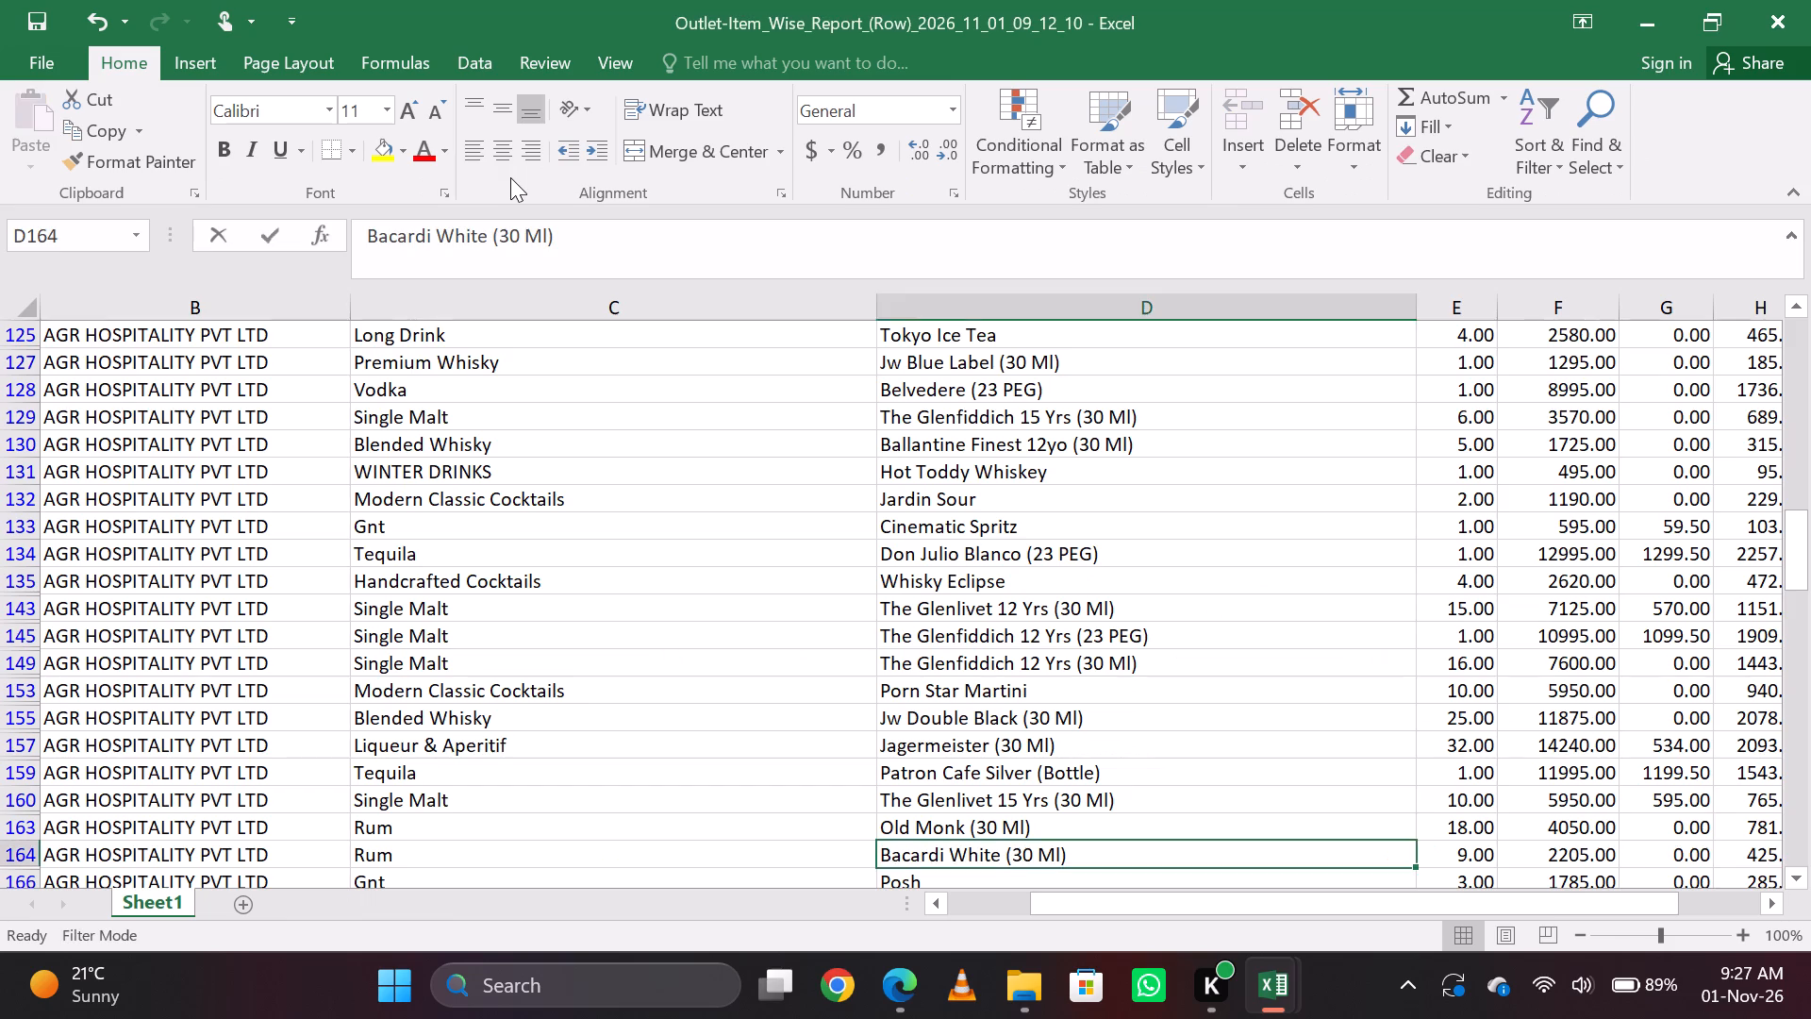
{"action": "key", "text": "Down"}
{"action": "key", "text": "ctrl+c"}
{"action": "key", "text": "alt+Tab"}
{"action": "key", "text": "alt+Tab"}
{"action": "key", "text": "ctrl+f"}
{"action": "key", "text": "ctrl+v"}
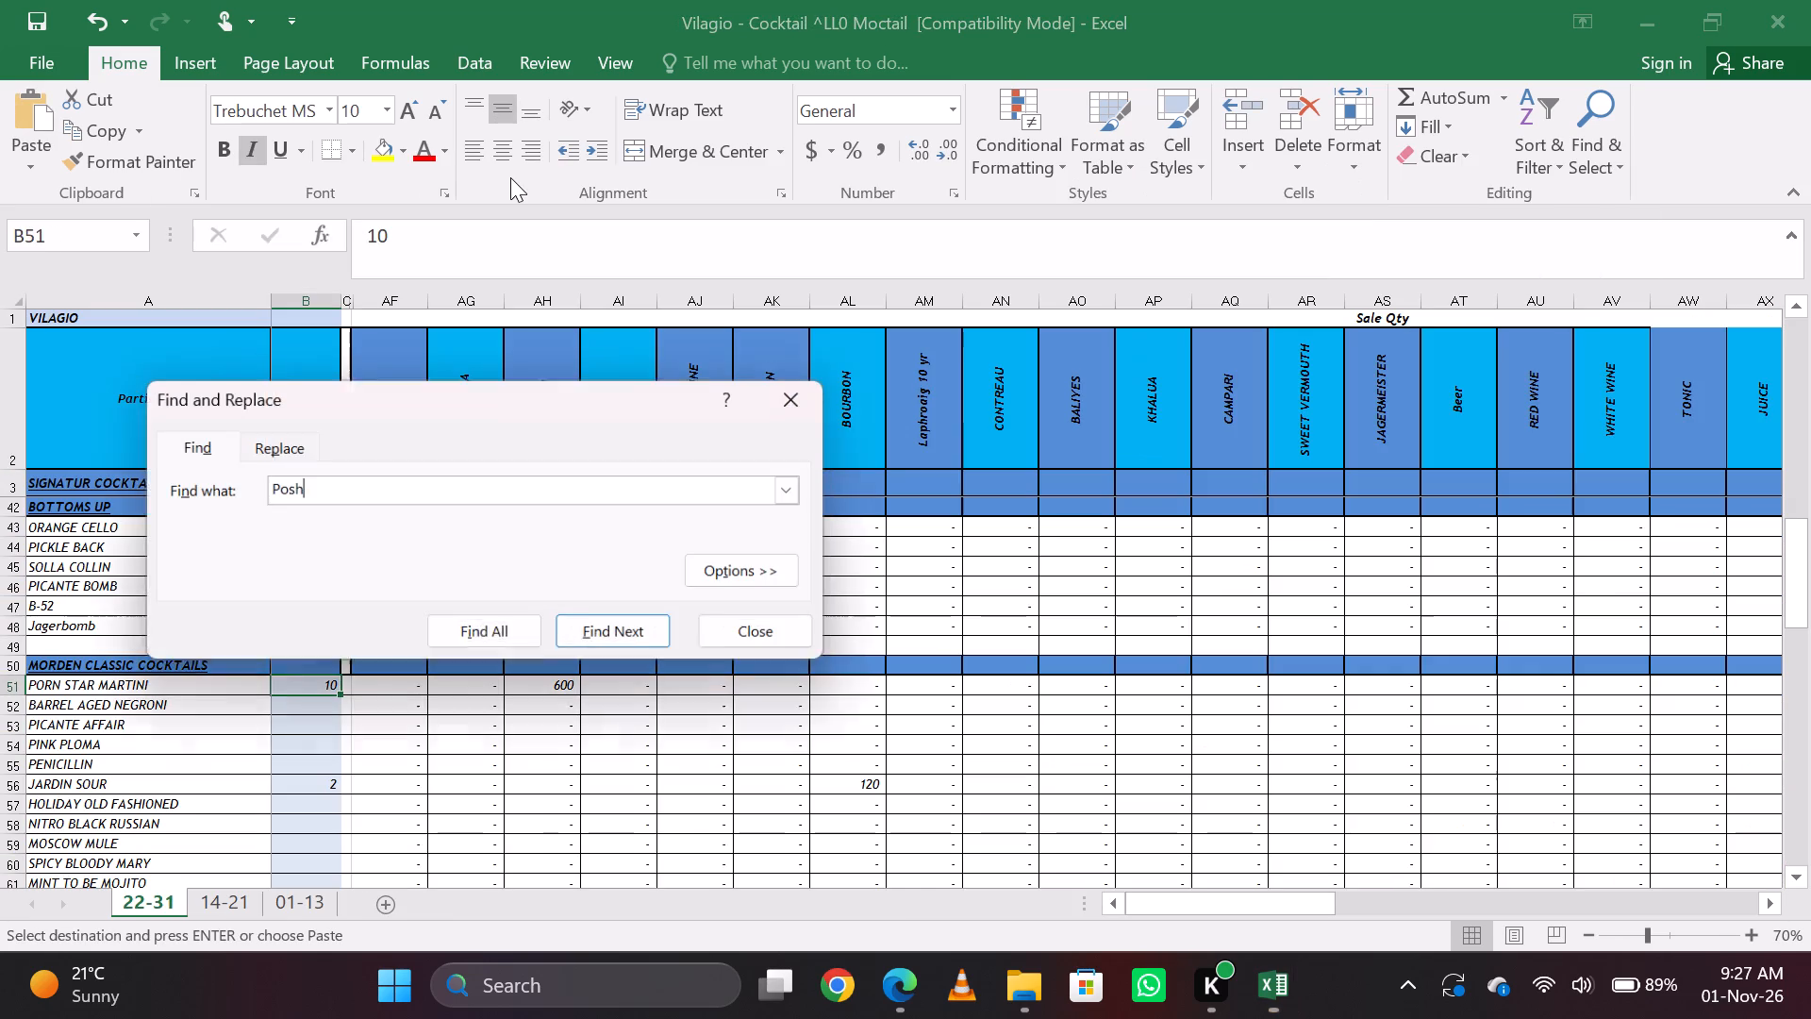
{"action": "key", "text": "Return"}
{"action": "key", "text": "Escape"}
{"action": "key", "text": "Right"}
{"action": "key", "text": "3"}
{"action": "key", "text": "Right"}
{"action": "key", "text": "Left"}
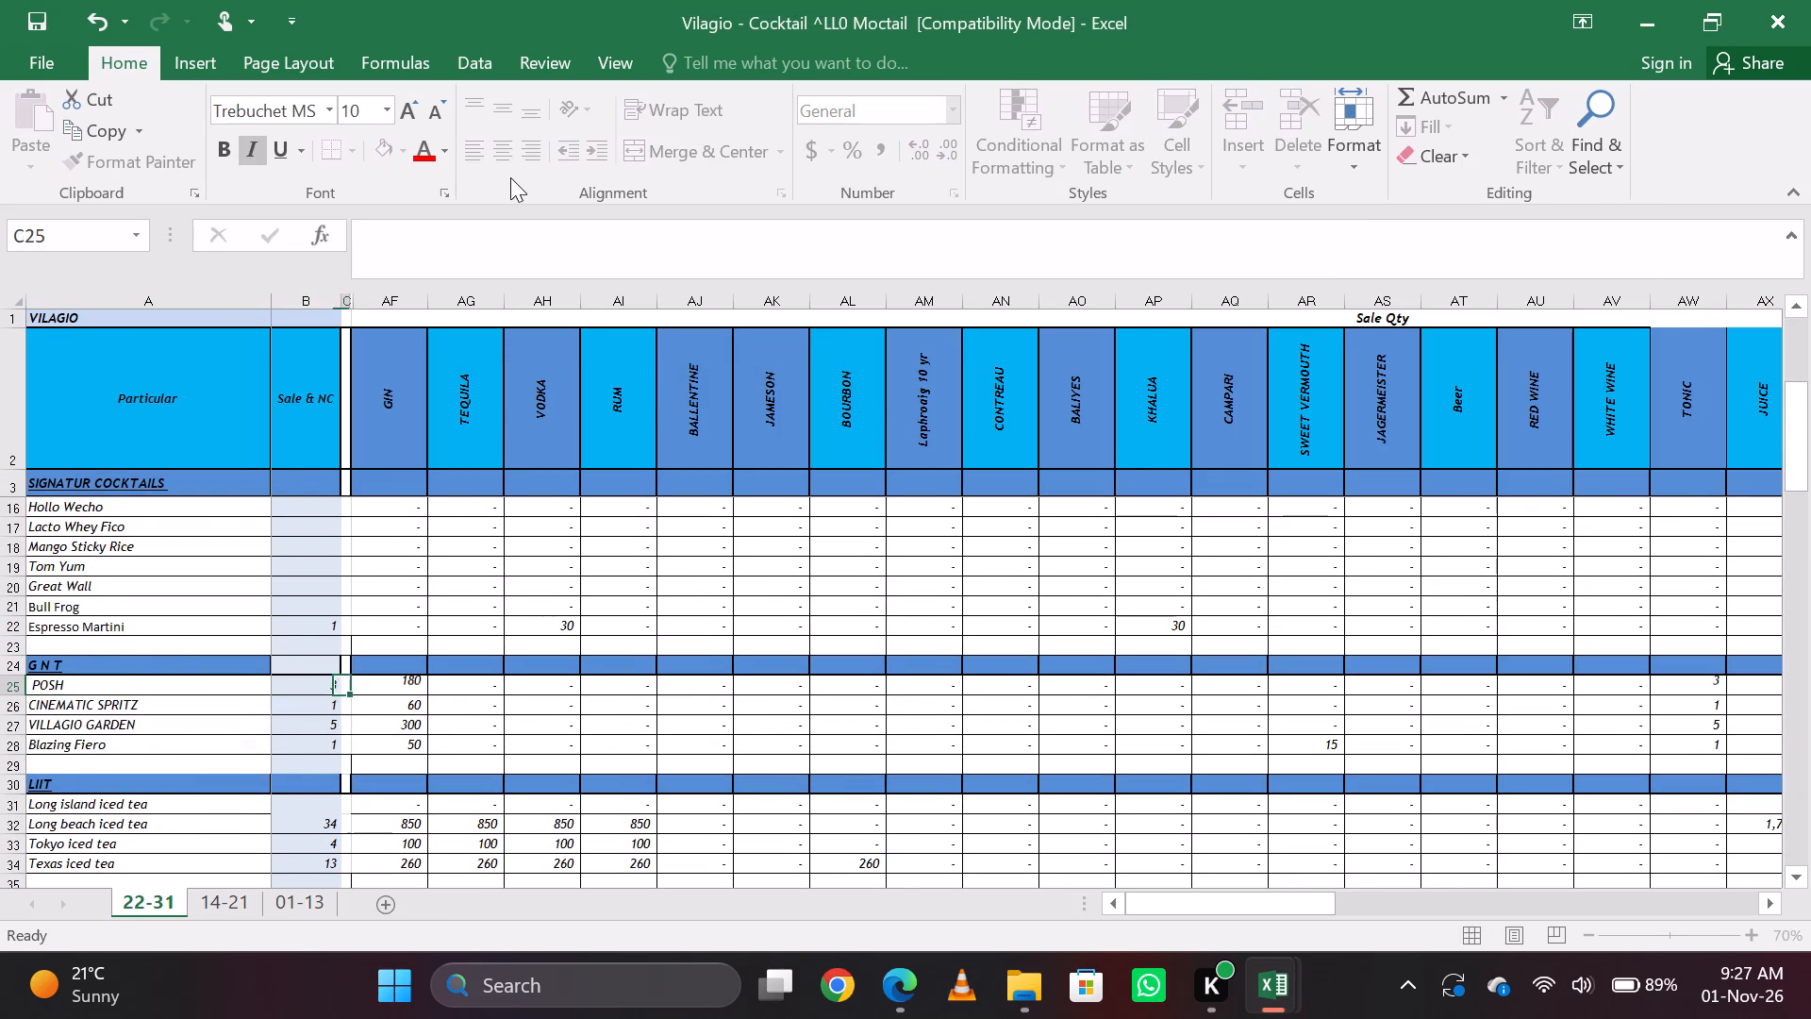
Copy the Hungarian Chamomile item name and search the cocktail/mocktail workbook for it, including with the end of the name trimmed.
{"action": "key", "text": "alt+Tab"}
{"action": "key", "text": "Down"}
{"action": "key", "text": "ctrl+c"}
{"action": "key", "text": "alt+Tab"}
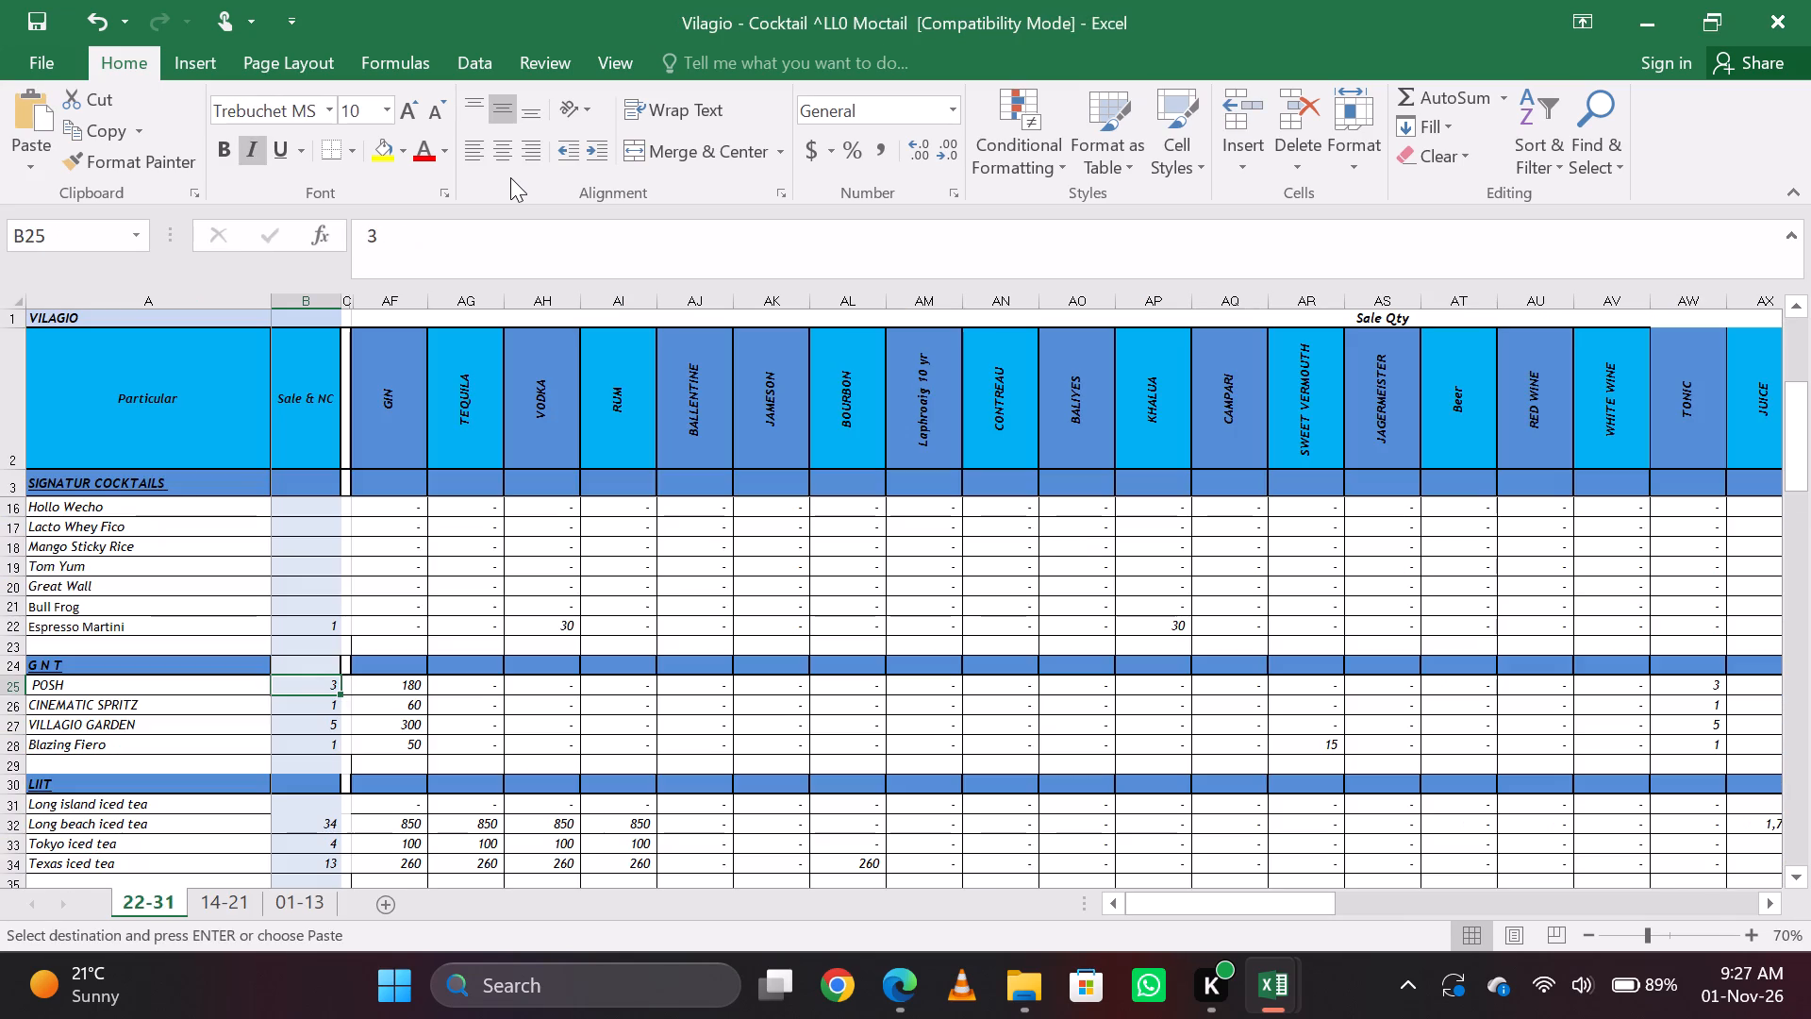
{"action": "key", "text": "ctrl+f"}
{"action": "key", "text": "ctrl+v"}
{"action": "key", "text": "Return"}
{"action": "key", "text": "Escape"}
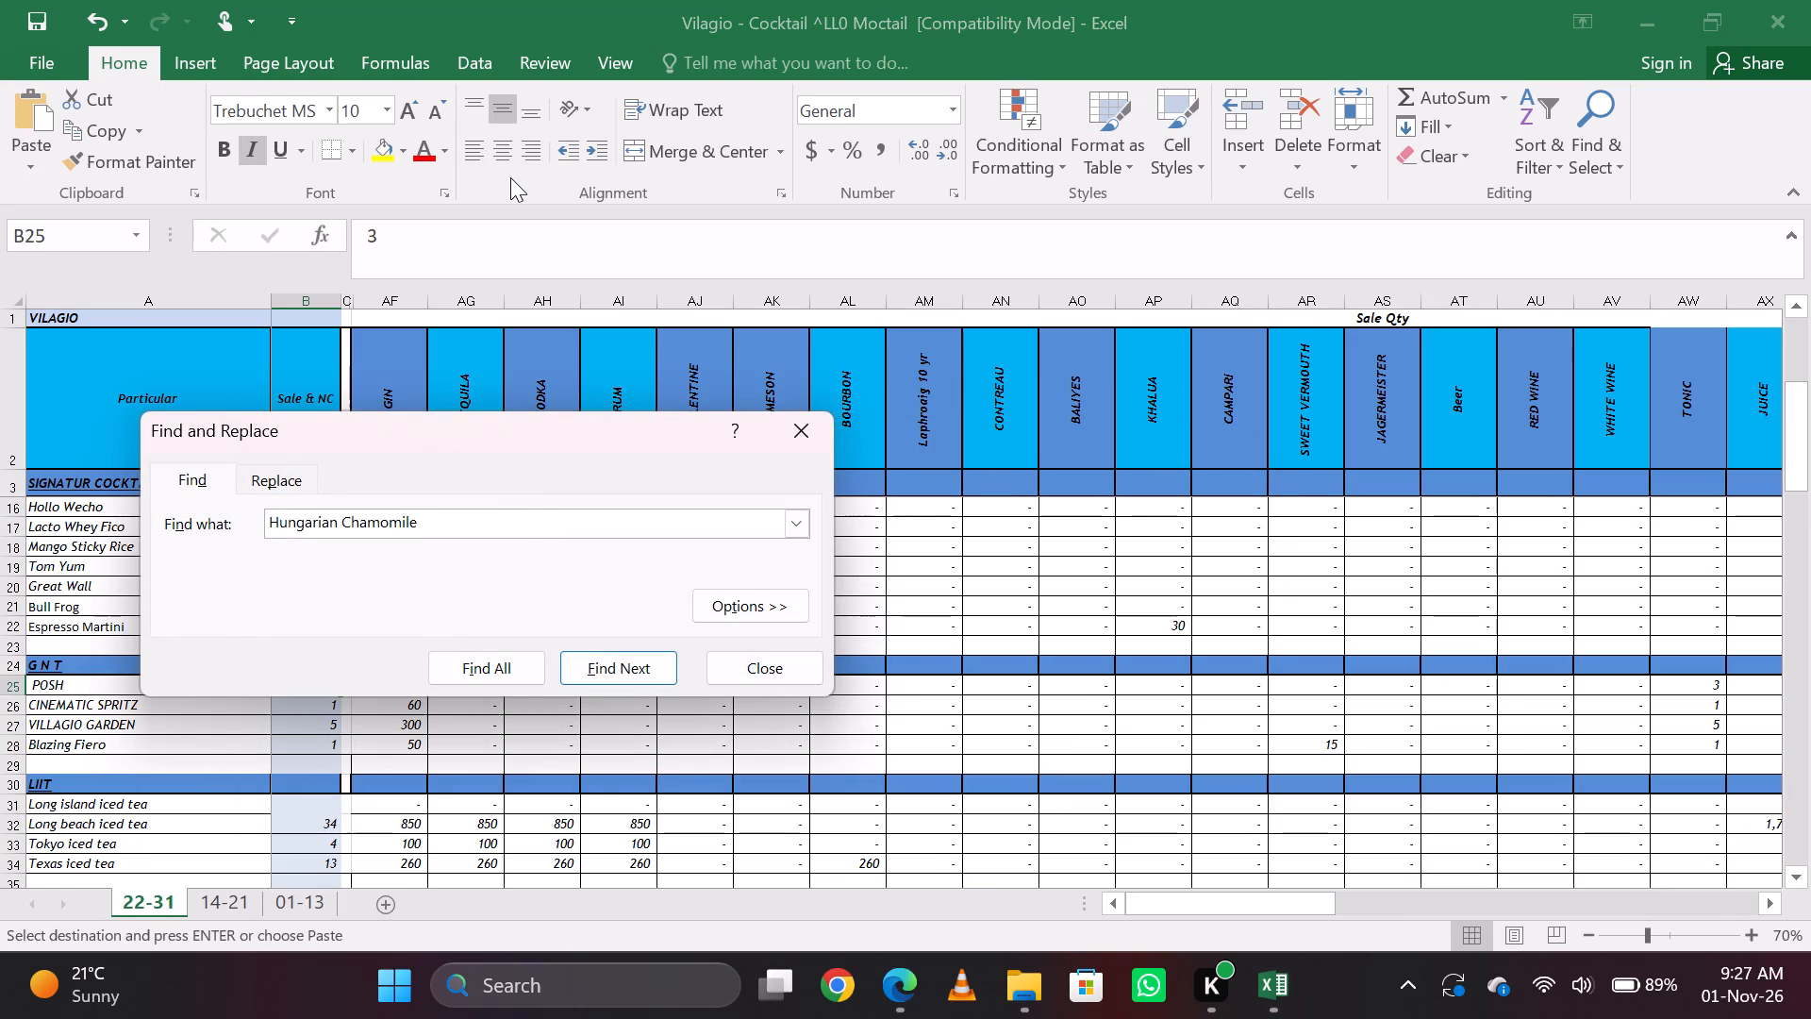
{"action": "key", "text": "BackSpace"}
{"action": "key", "text": "BackSpace"}
{"action": "key", "text": "BackSpace"}
{"action": "key", "text": "BackSpace"}
{"action": "key", "text": "BackSpace"}
{"action": "key", "text": "BackSpace"}
{"action": "key", "text": "BackSpace"}
{"action": "key", "text": "Return"}
{"action": "key", "text": "Escape"}
{"action": "key", "text": "Escape"}
Delete the Hungarian Chamomile row from the filtered item-wise sales report.
{"action": "key", "text": "alt+Tab"}
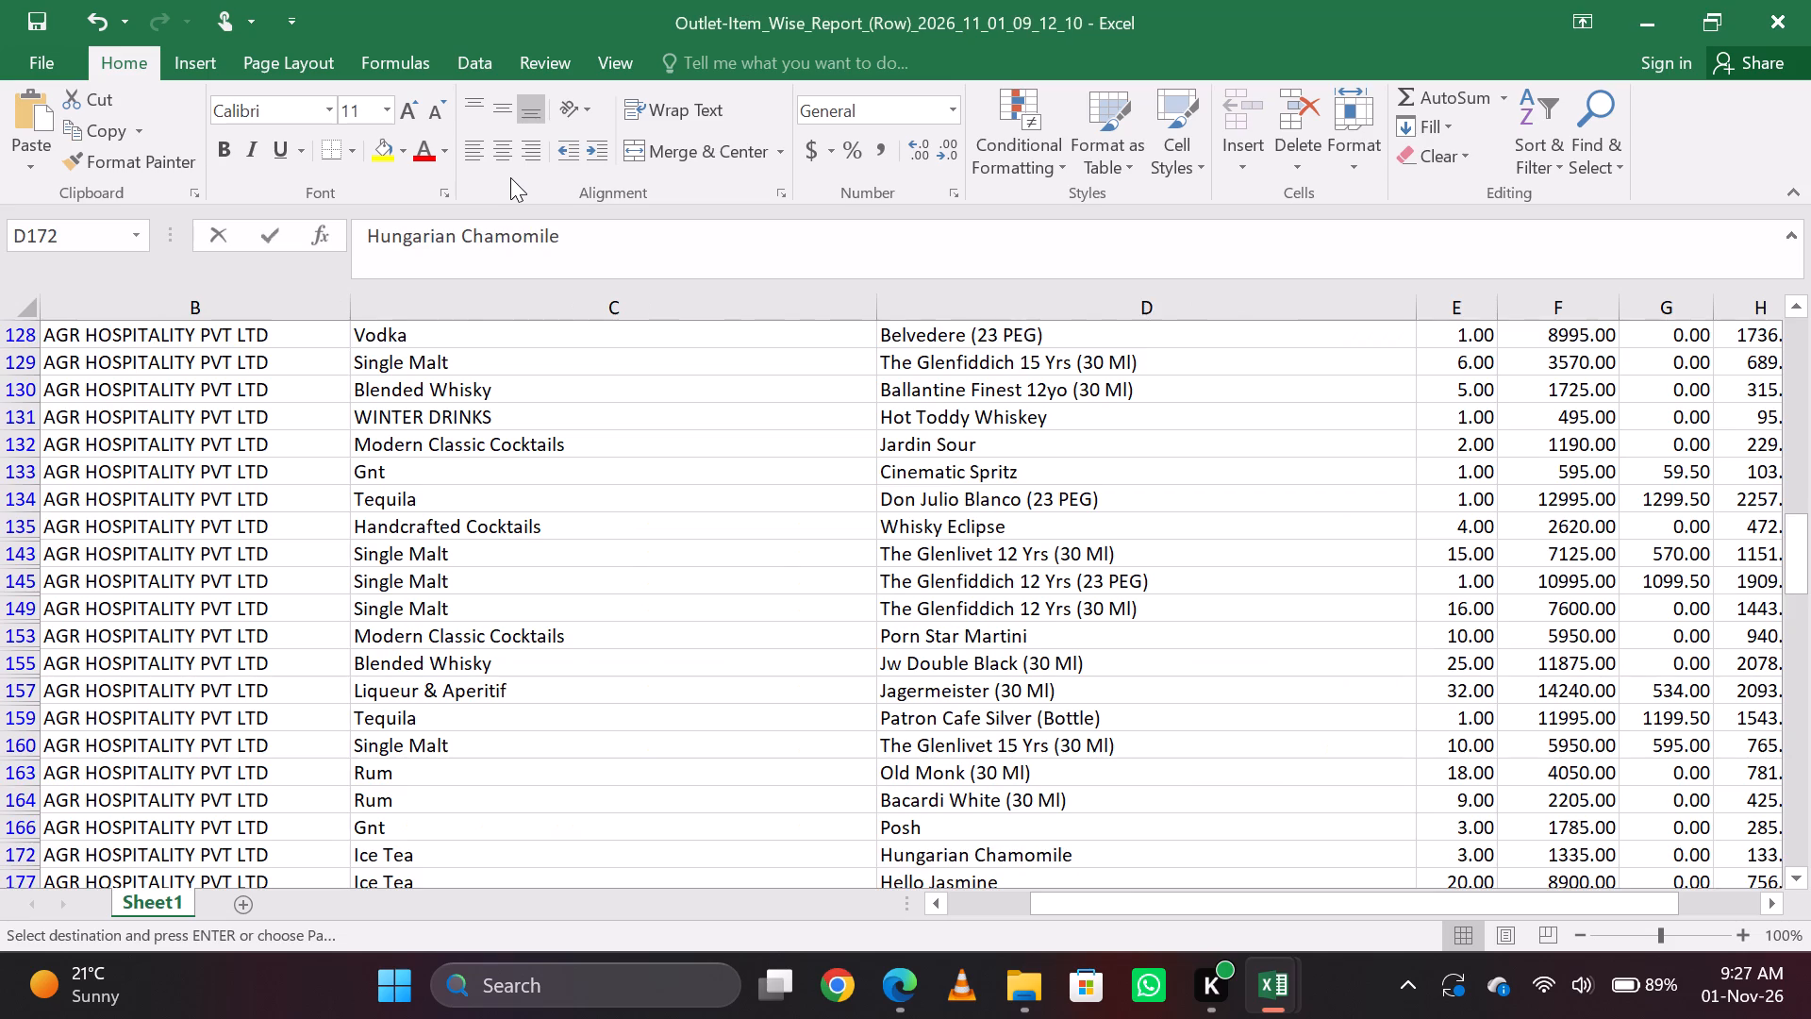
{"action": "key", "text": "Down"}
{"action": "key", "text": "Up"}
{"action": "key", "text": "shift+space"}
{"action": "key", "text": "ctrl+minus"}
{"action": "key", "text": "Down"}
{"action": "key", "text": "Up"}
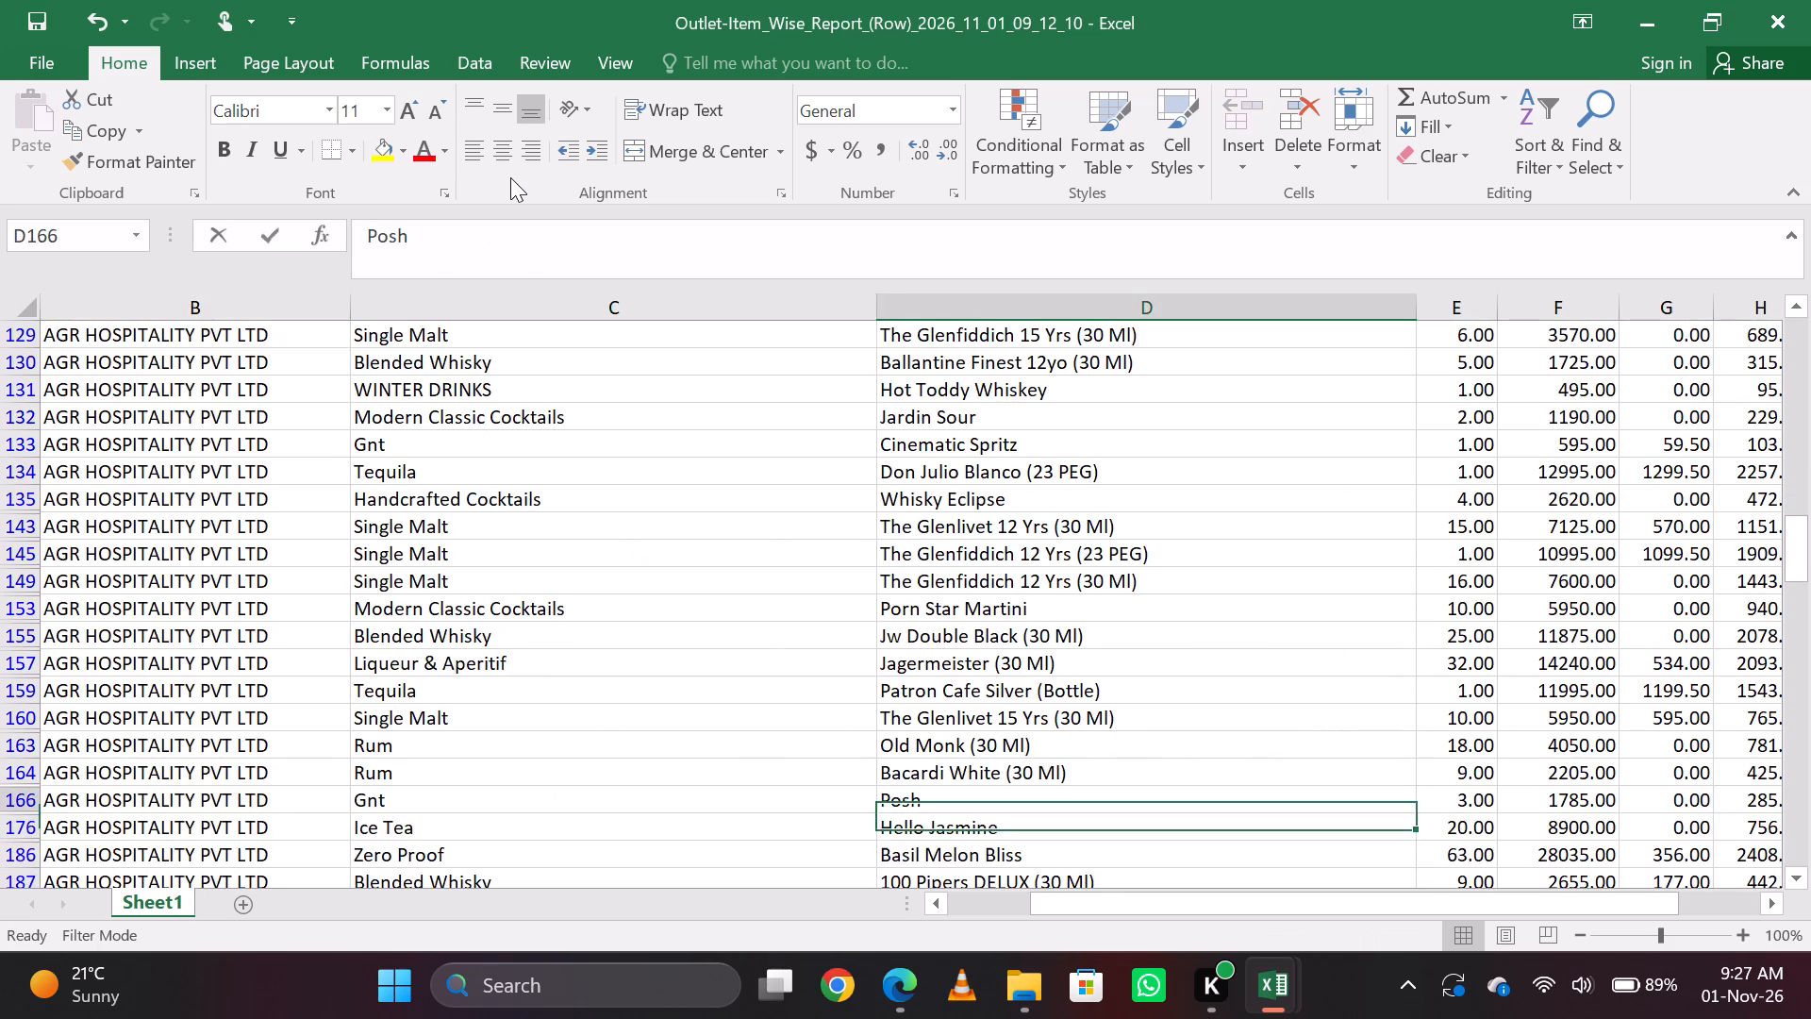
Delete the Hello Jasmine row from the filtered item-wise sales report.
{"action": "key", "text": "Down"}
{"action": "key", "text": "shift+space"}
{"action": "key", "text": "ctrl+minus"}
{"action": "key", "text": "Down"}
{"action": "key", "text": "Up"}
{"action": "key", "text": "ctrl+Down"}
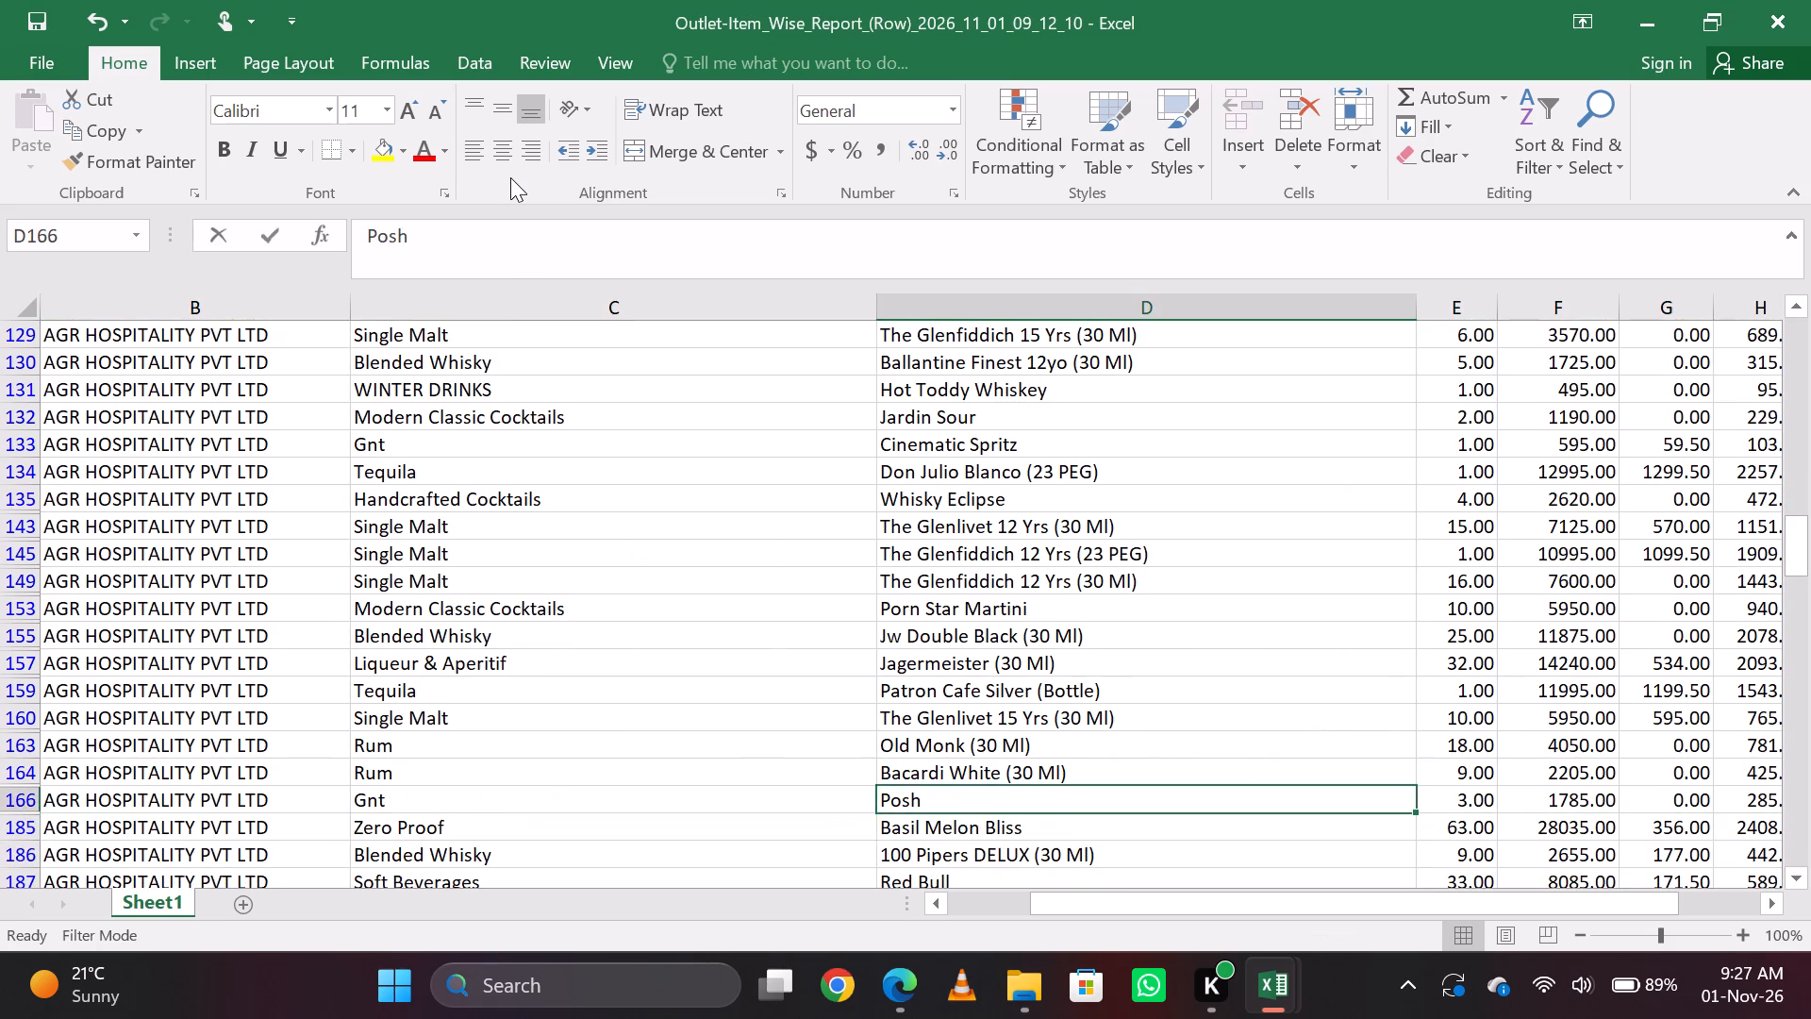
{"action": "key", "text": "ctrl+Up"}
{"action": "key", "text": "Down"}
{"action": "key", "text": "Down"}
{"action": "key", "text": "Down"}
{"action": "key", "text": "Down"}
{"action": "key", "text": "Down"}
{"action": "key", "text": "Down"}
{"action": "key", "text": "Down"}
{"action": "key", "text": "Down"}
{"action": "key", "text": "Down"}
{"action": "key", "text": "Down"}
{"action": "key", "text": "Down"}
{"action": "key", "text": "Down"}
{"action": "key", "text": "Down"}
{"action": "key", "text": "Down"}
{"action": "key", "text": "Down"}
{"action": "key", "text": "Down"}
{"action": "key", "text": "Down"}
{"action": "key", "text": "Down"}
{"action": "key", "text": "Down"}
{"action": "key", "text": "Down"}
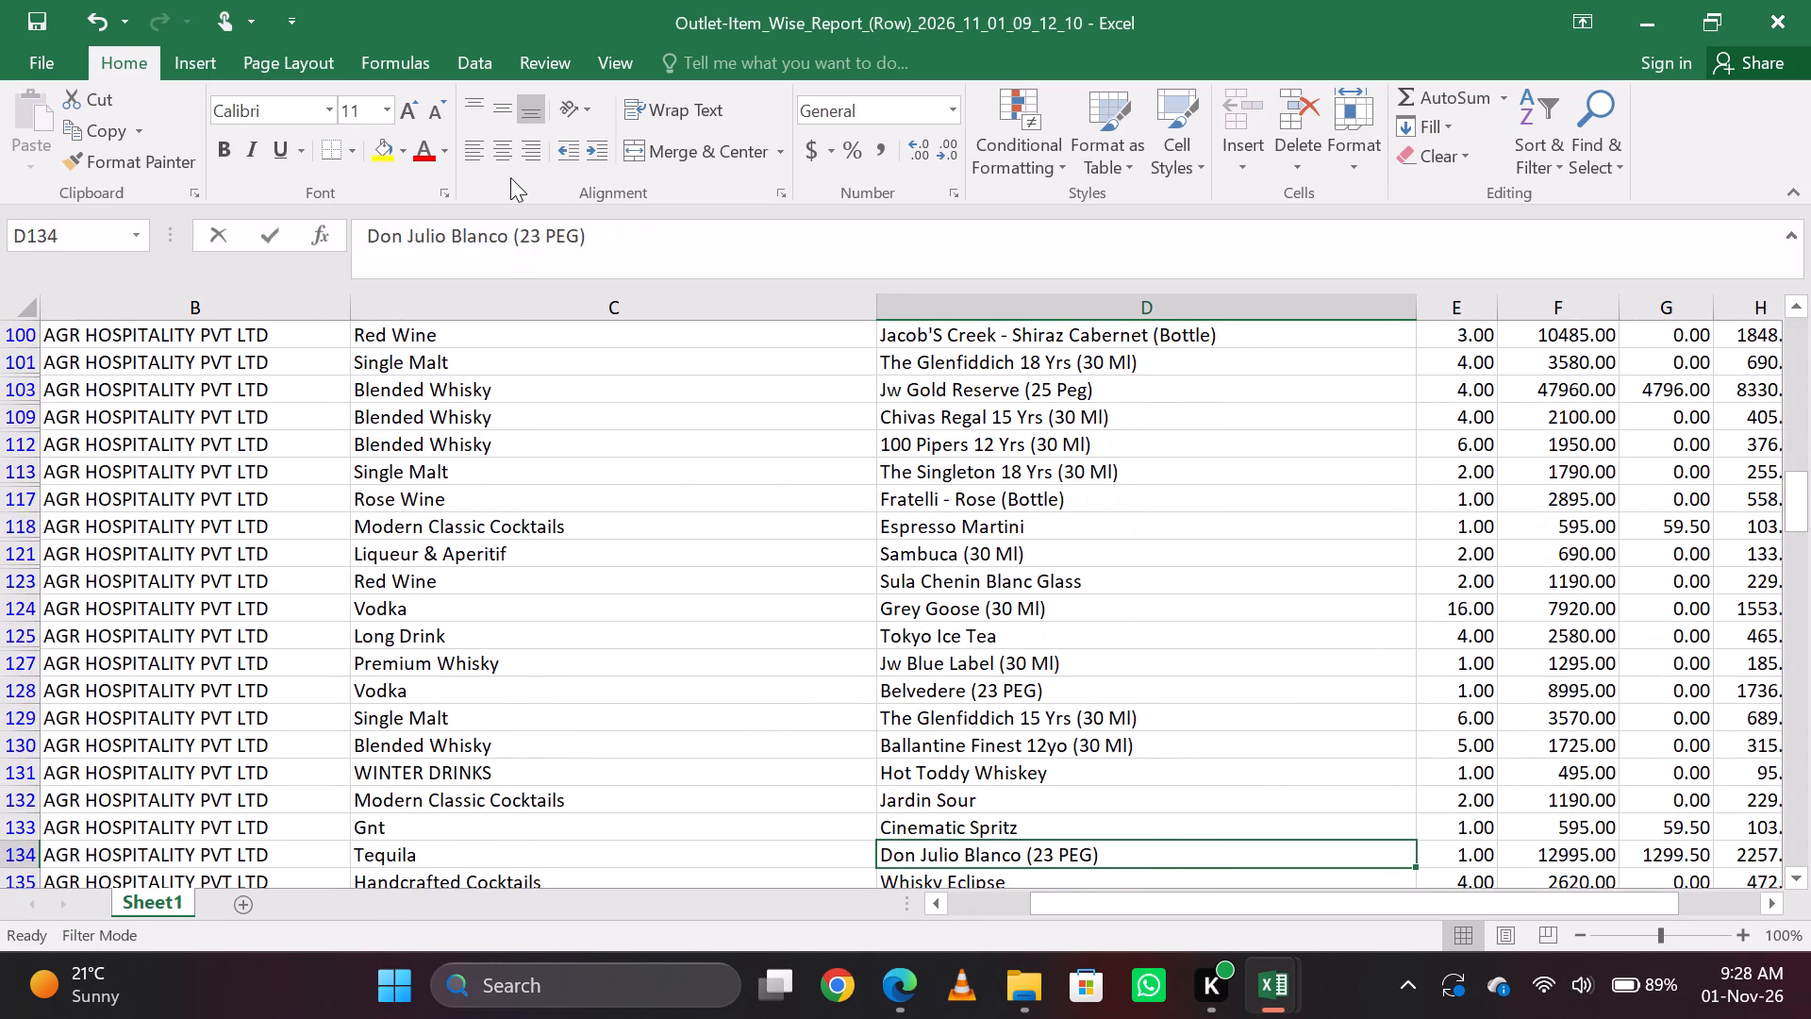
Undo the last row deletion to return to Hello Jasmine, and delete that row again.
{"action": "key", "text": "ctrl+z"}
{"action": "key", "text": "Down"}
{"action": "key", "text": "Up"}
{"action": "key", "text": "shift+space"}
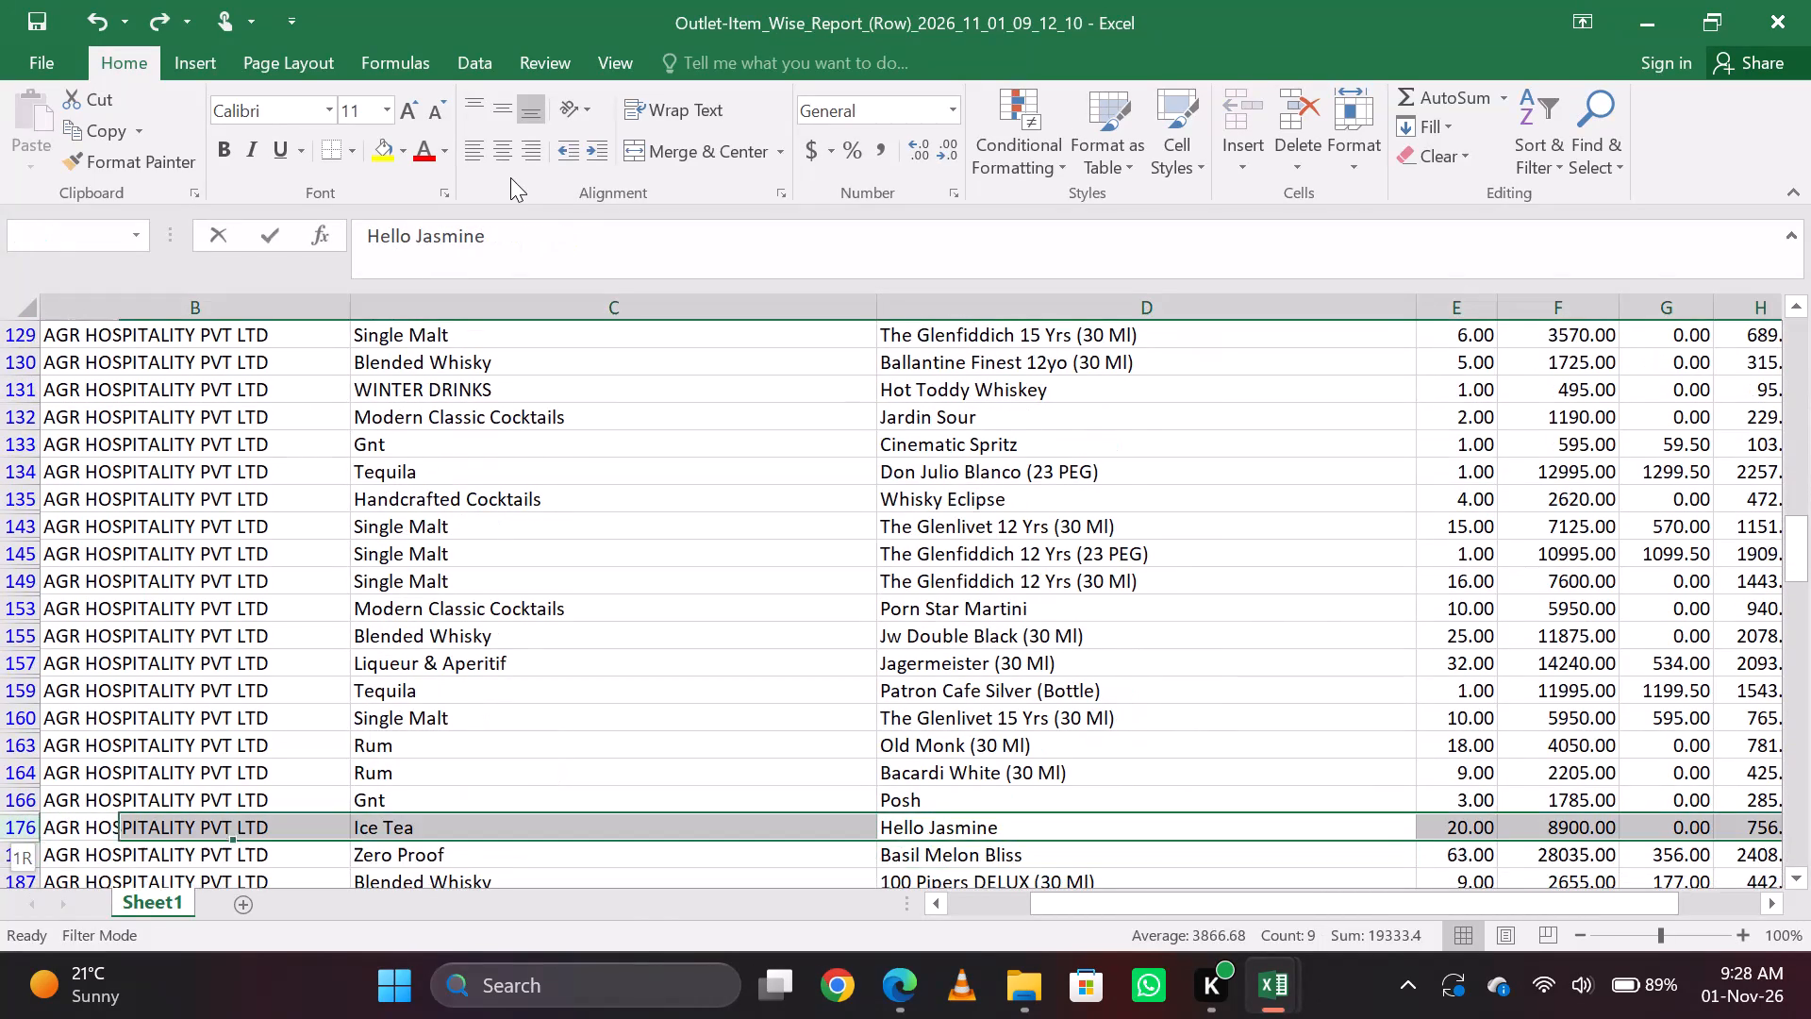
{"action": "key", "text": "ctrl+minus"}
Copy the Basil Melon Bliss item name, find it in the cocktail/mocktail workbook, and enter 63 as its Sale & NC quantity.
{"action": "key", "text": "Down"}
{"action": "key", "text": "ctrl+c"}
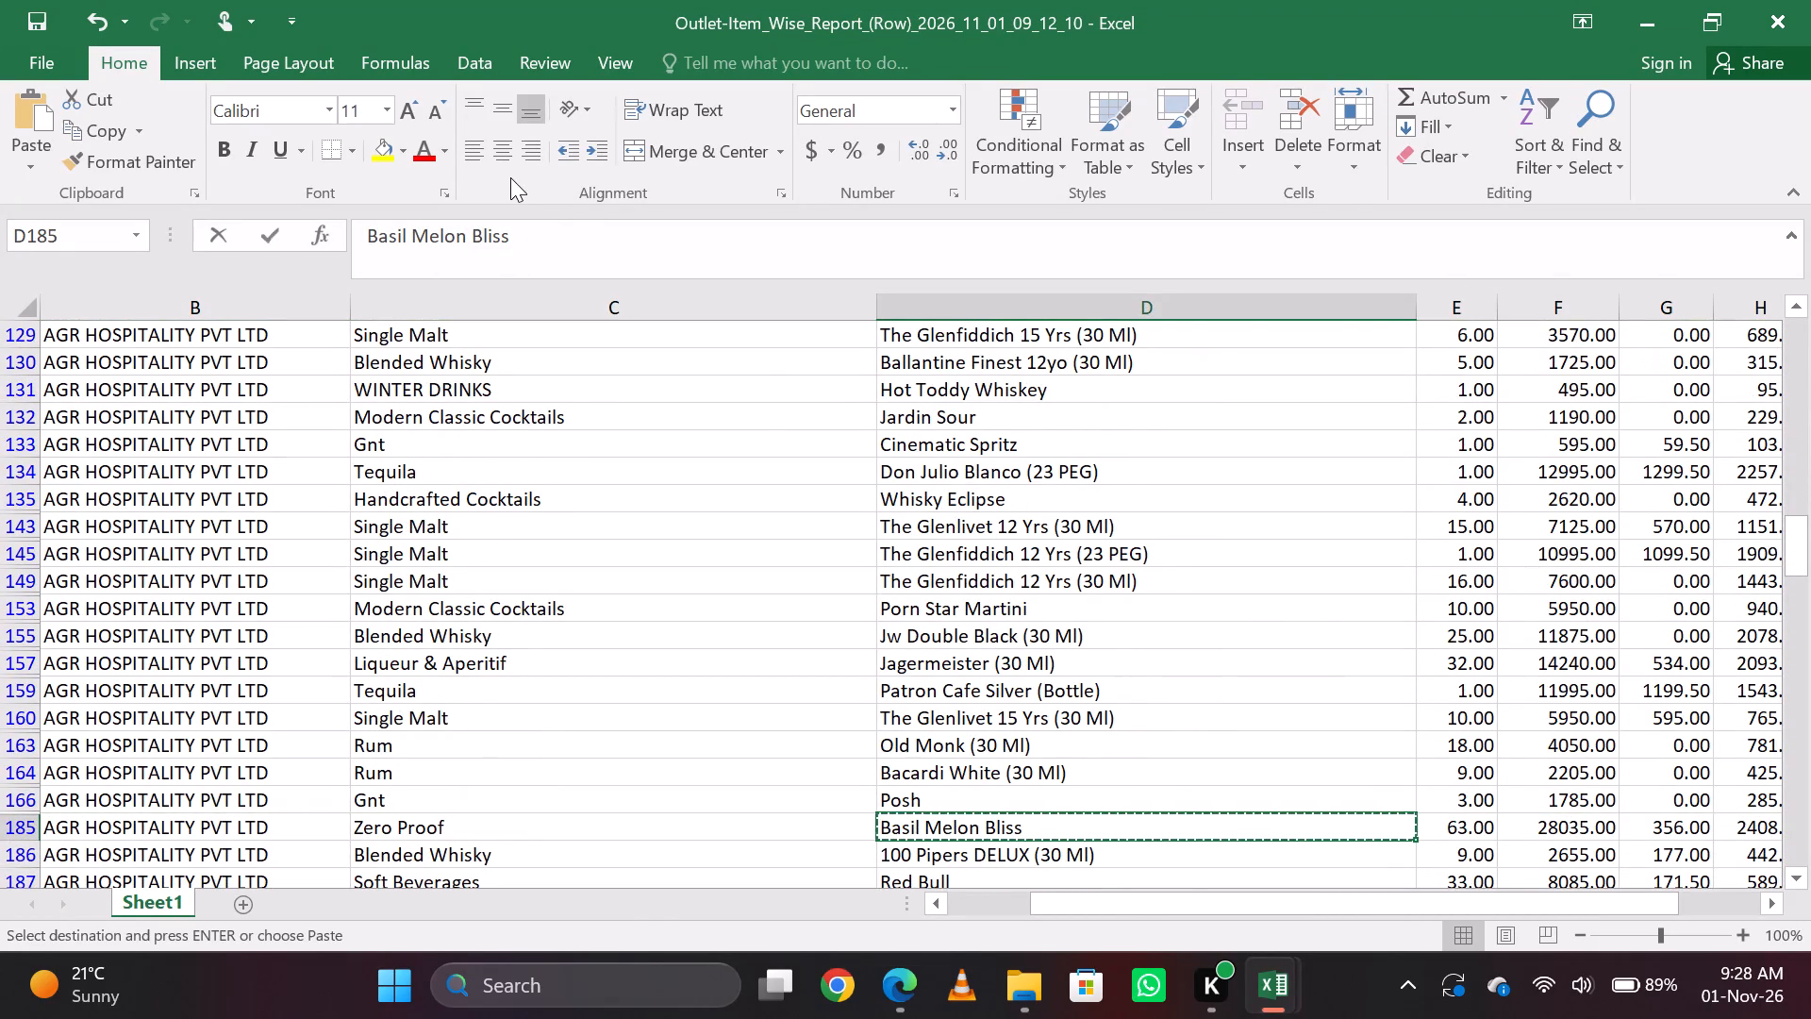
{"action": "key", "text": "alt+Tab"}
{"action": "key", "text": "ctrl+f"}
{"action": "key", "text": "ctrl+v"}
{"action": "key", "text": "Return"}
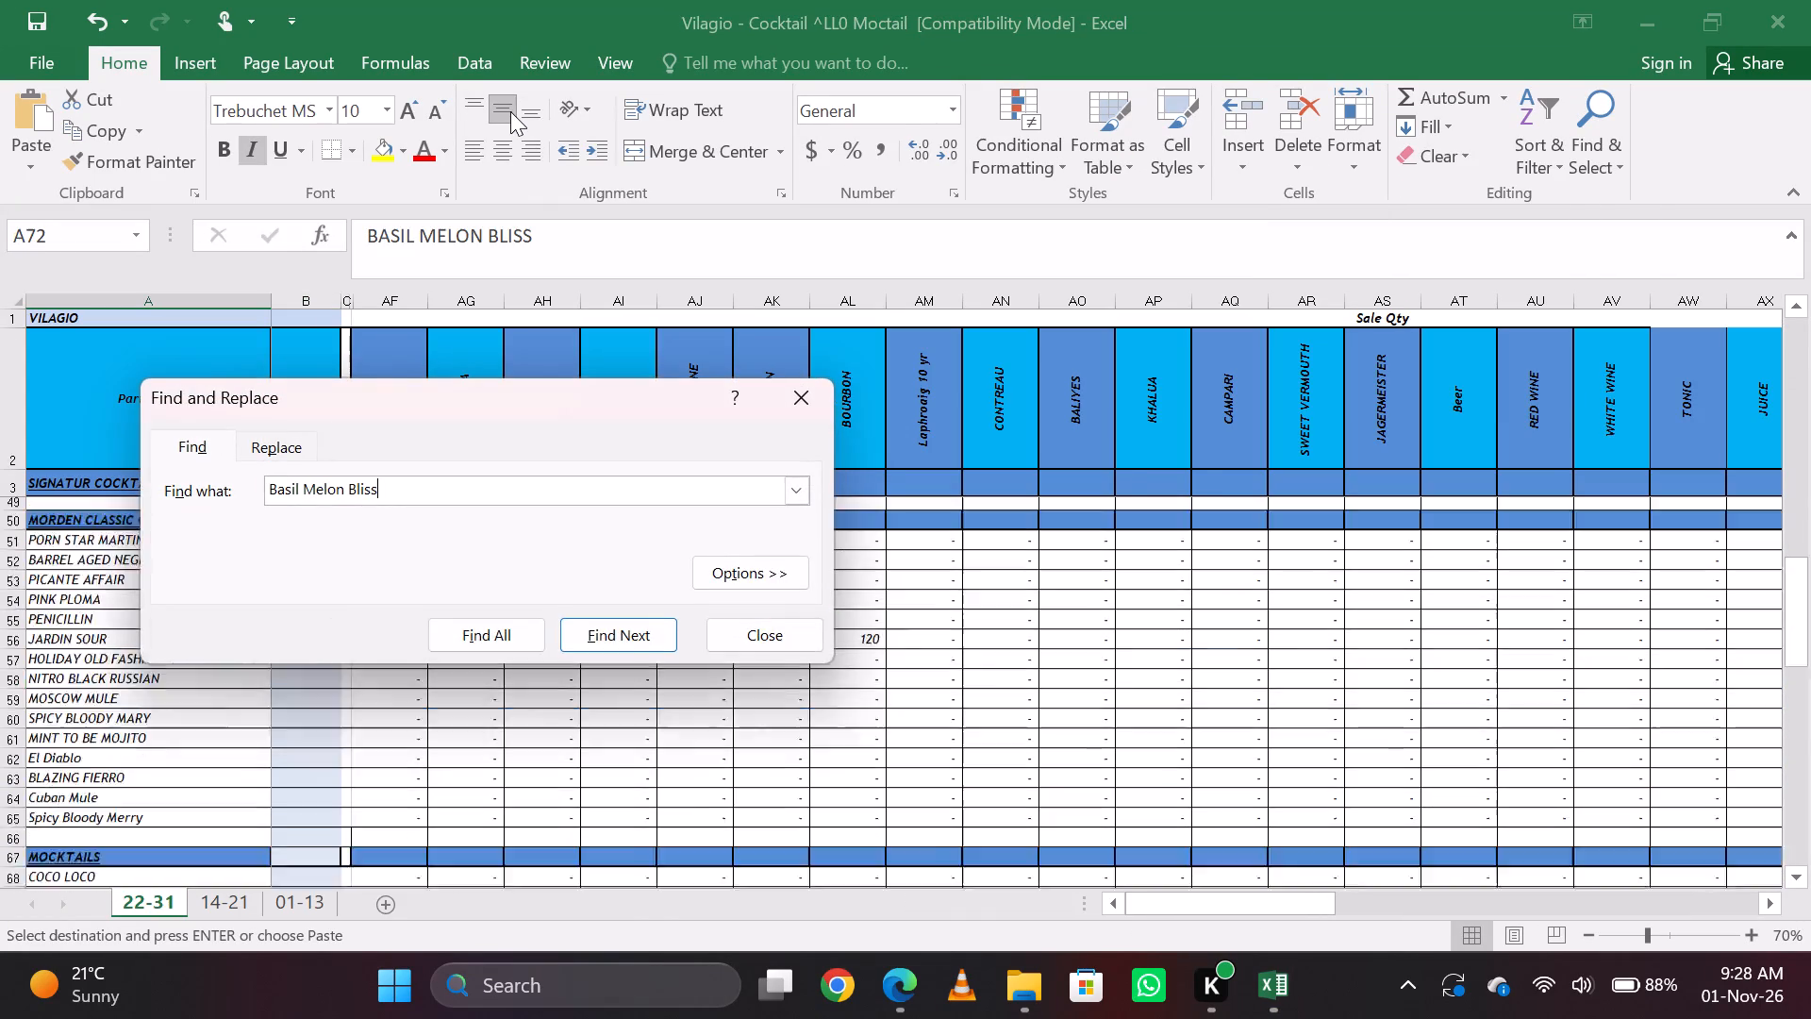
{"action": "key", "text": "Escape"}
{"action": "key", "text": "Right"}
{"action": "type", "text": "63"}
{"action": "key", "text": "Right"}
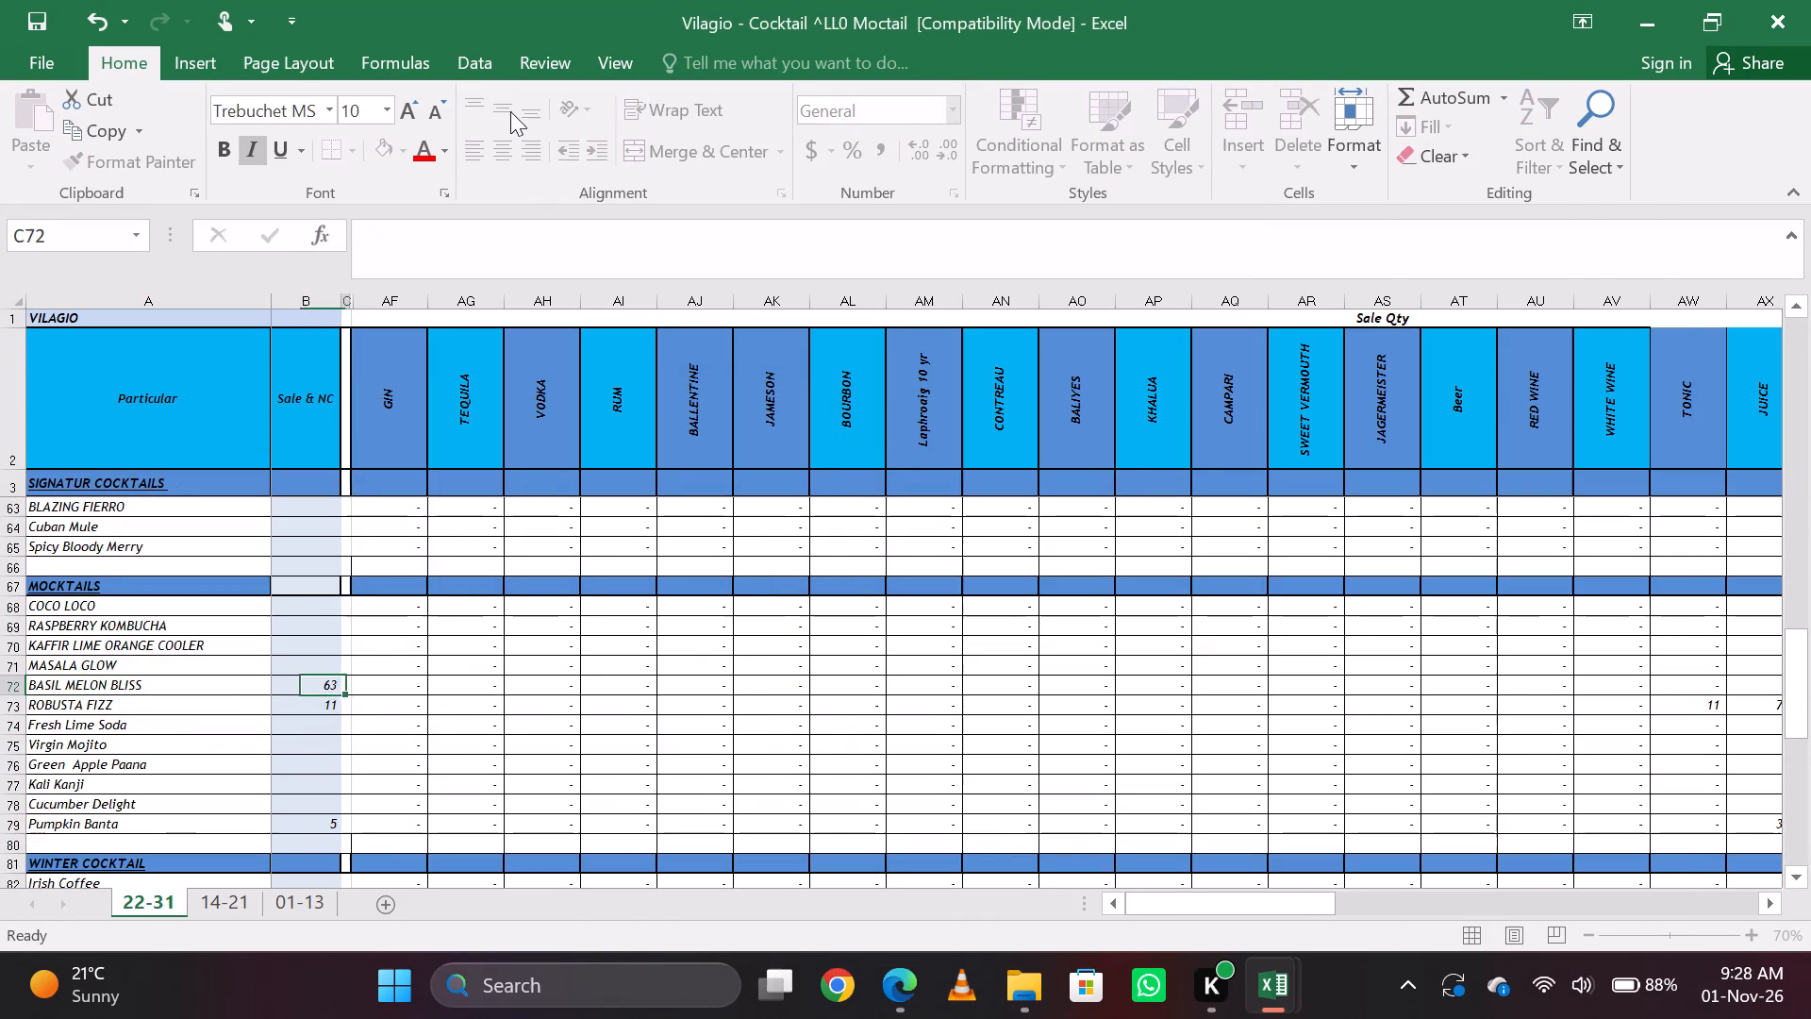
{"action": "key", "text": "Left"}
Copy the 100 Pipers DELUX (30 Ml) item name, and extend 100 PIPER DELUX's Sales (ML) formula in the bar variance report to =60+9*30.
{"action": "key", "text": "alt+Tab"}
{"action": "key", "text": "Down"}
{"action": "key", "text": "ctrl+c"}
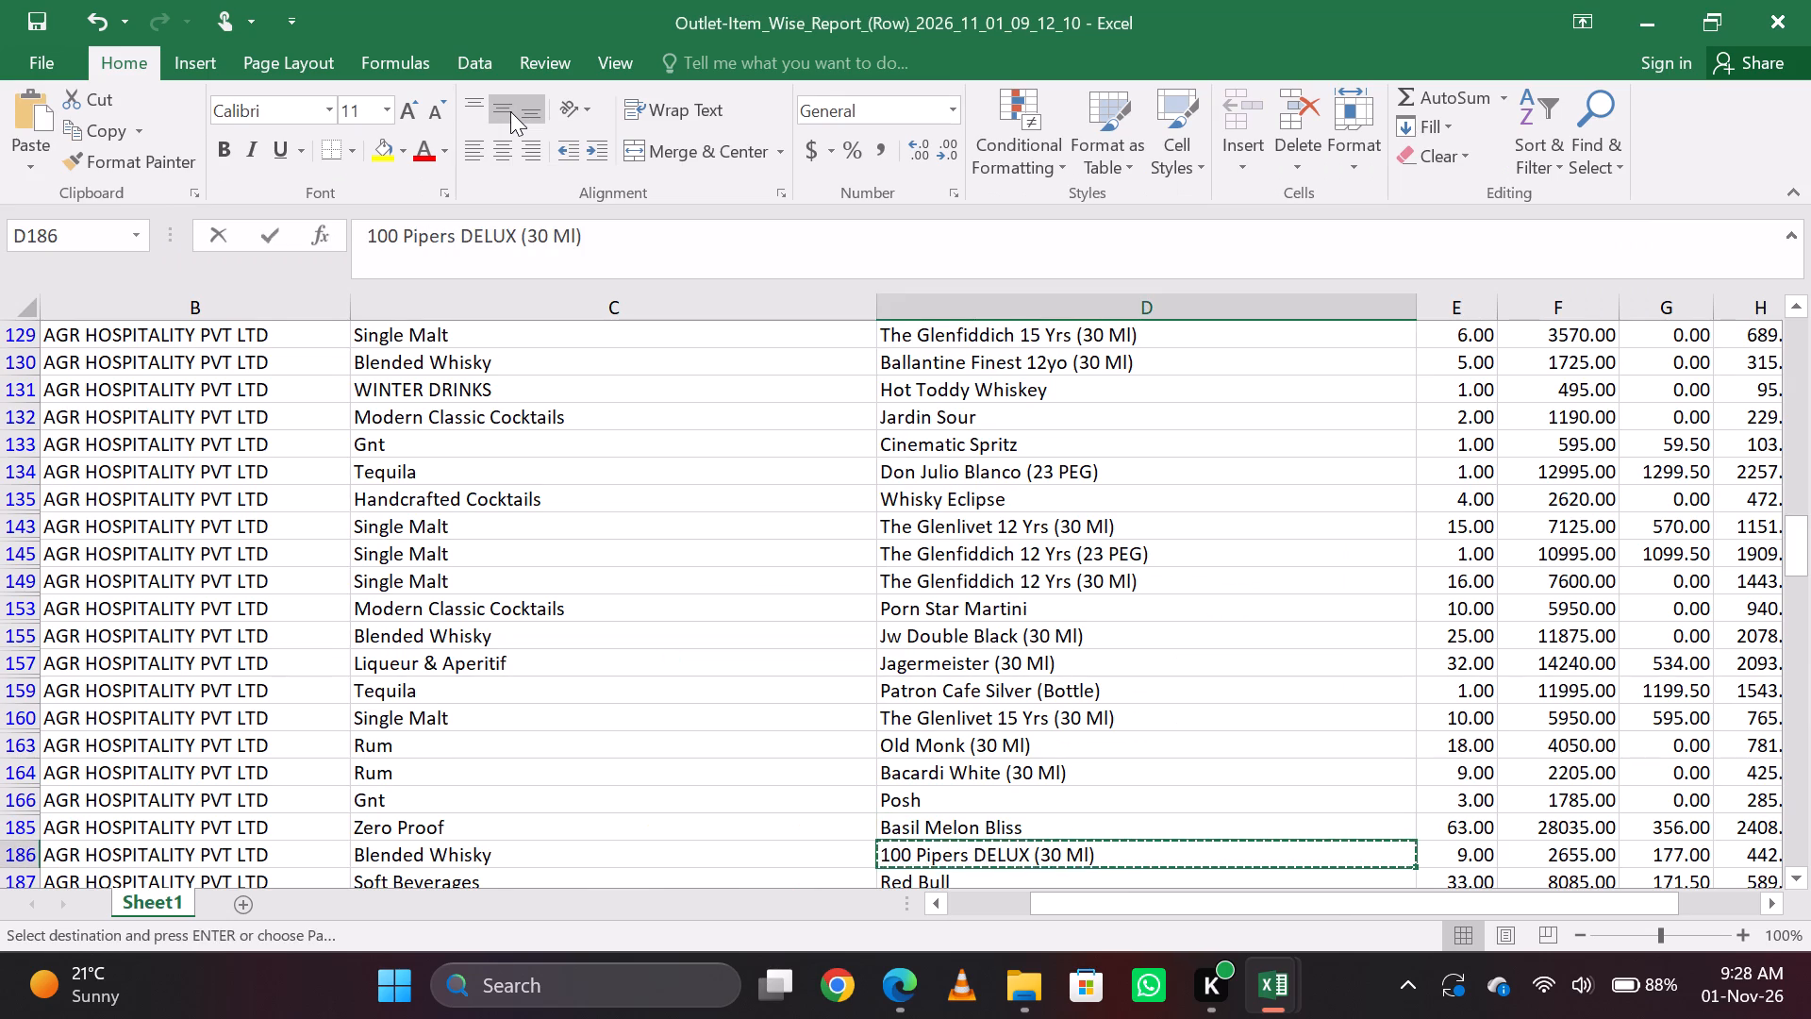
{"action": "key", "text": "alt+Tab"}
{"action": "key", "text": "alt+Tab"}
{"action": "key", "text": "Page_Up"}
{"action": "key", "text": "Page_Up"}
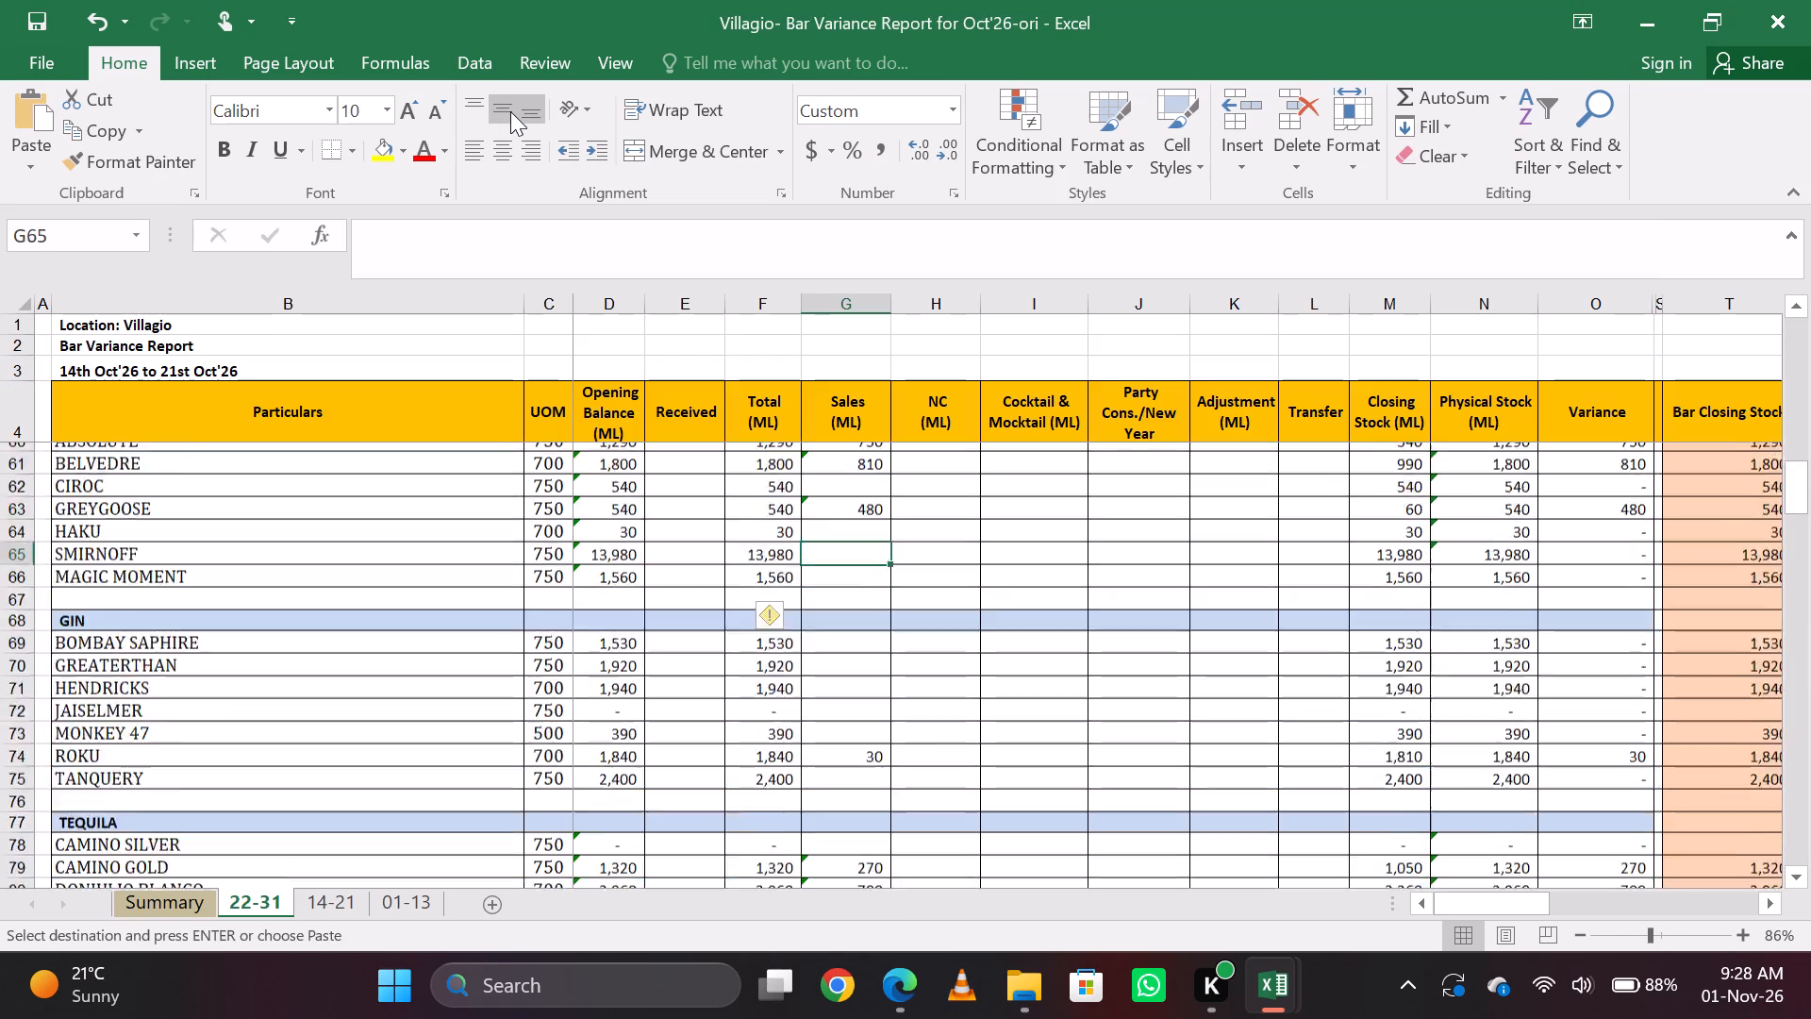
{"action": "key", "text": "Page_Up"}
{"action": "key", "text": "Down"}
{"action": "key", "text": "Down"}
{"action": "key", "text": "Down"}
{"action": "key", "text": "Up"}
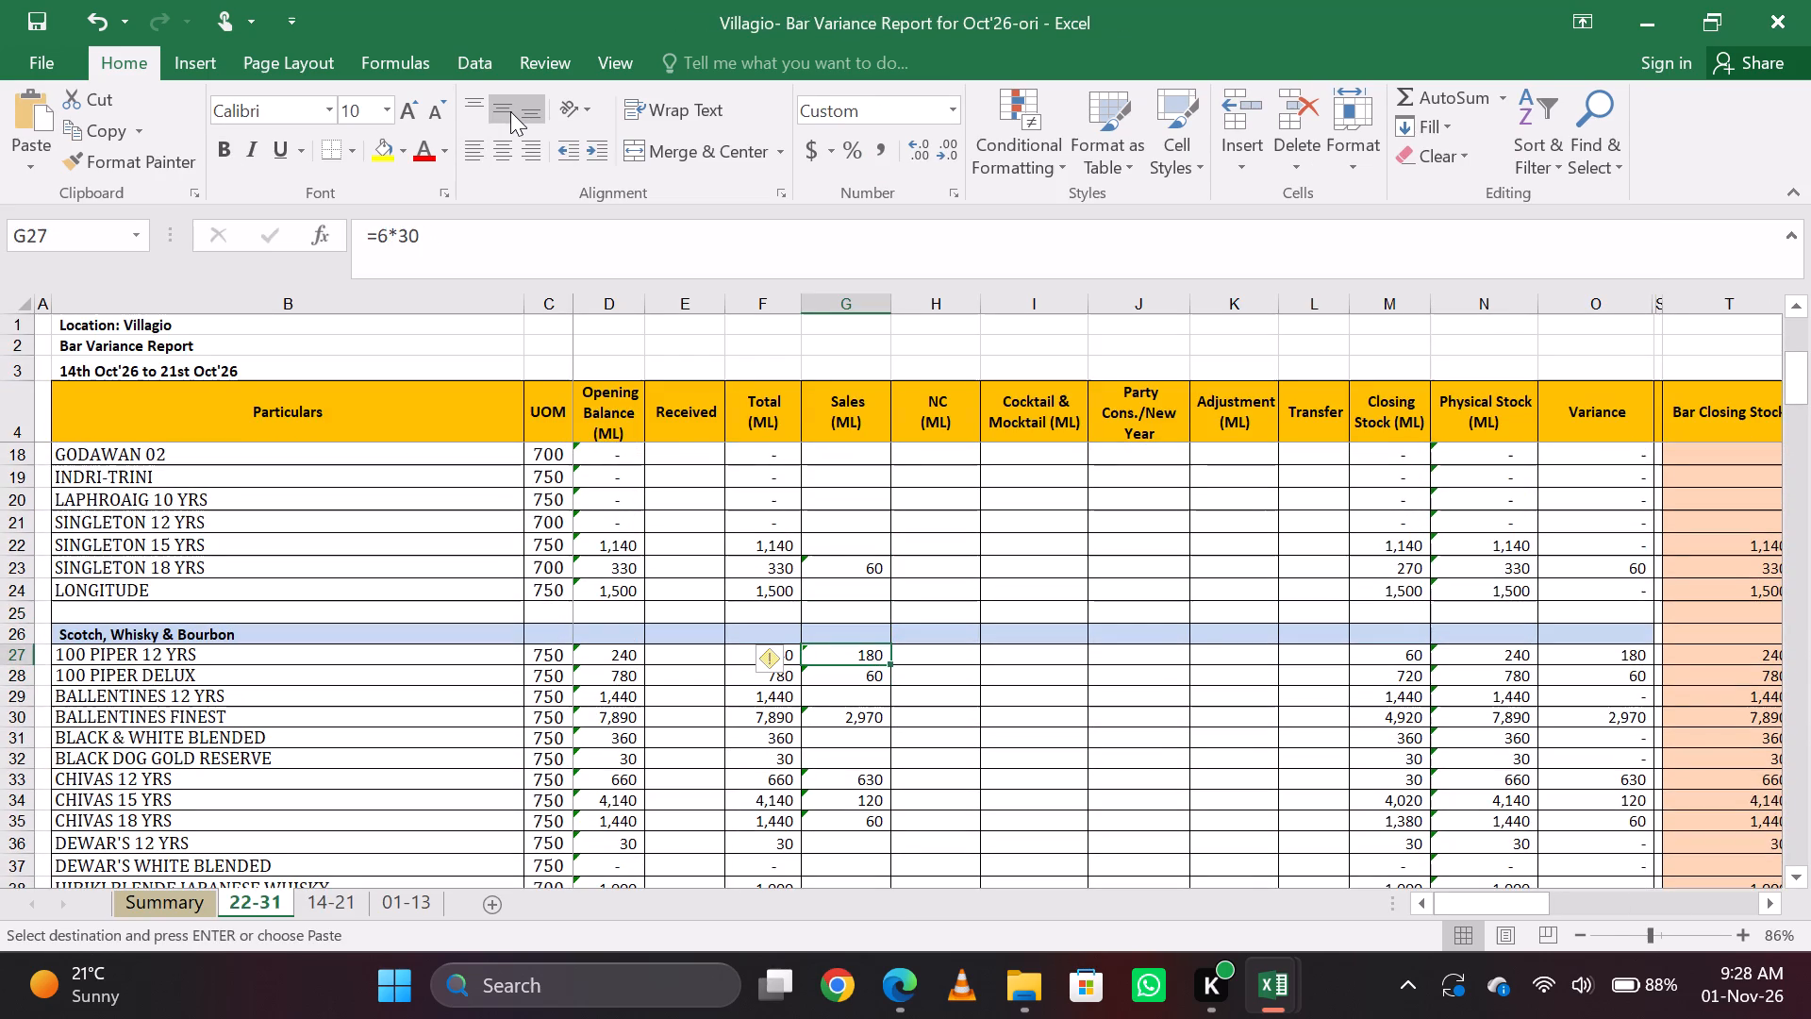
{"action": "key", "text": "Down"}
{"action": "key", "text": "Up"}
{"action": "key", "text": "Down"}
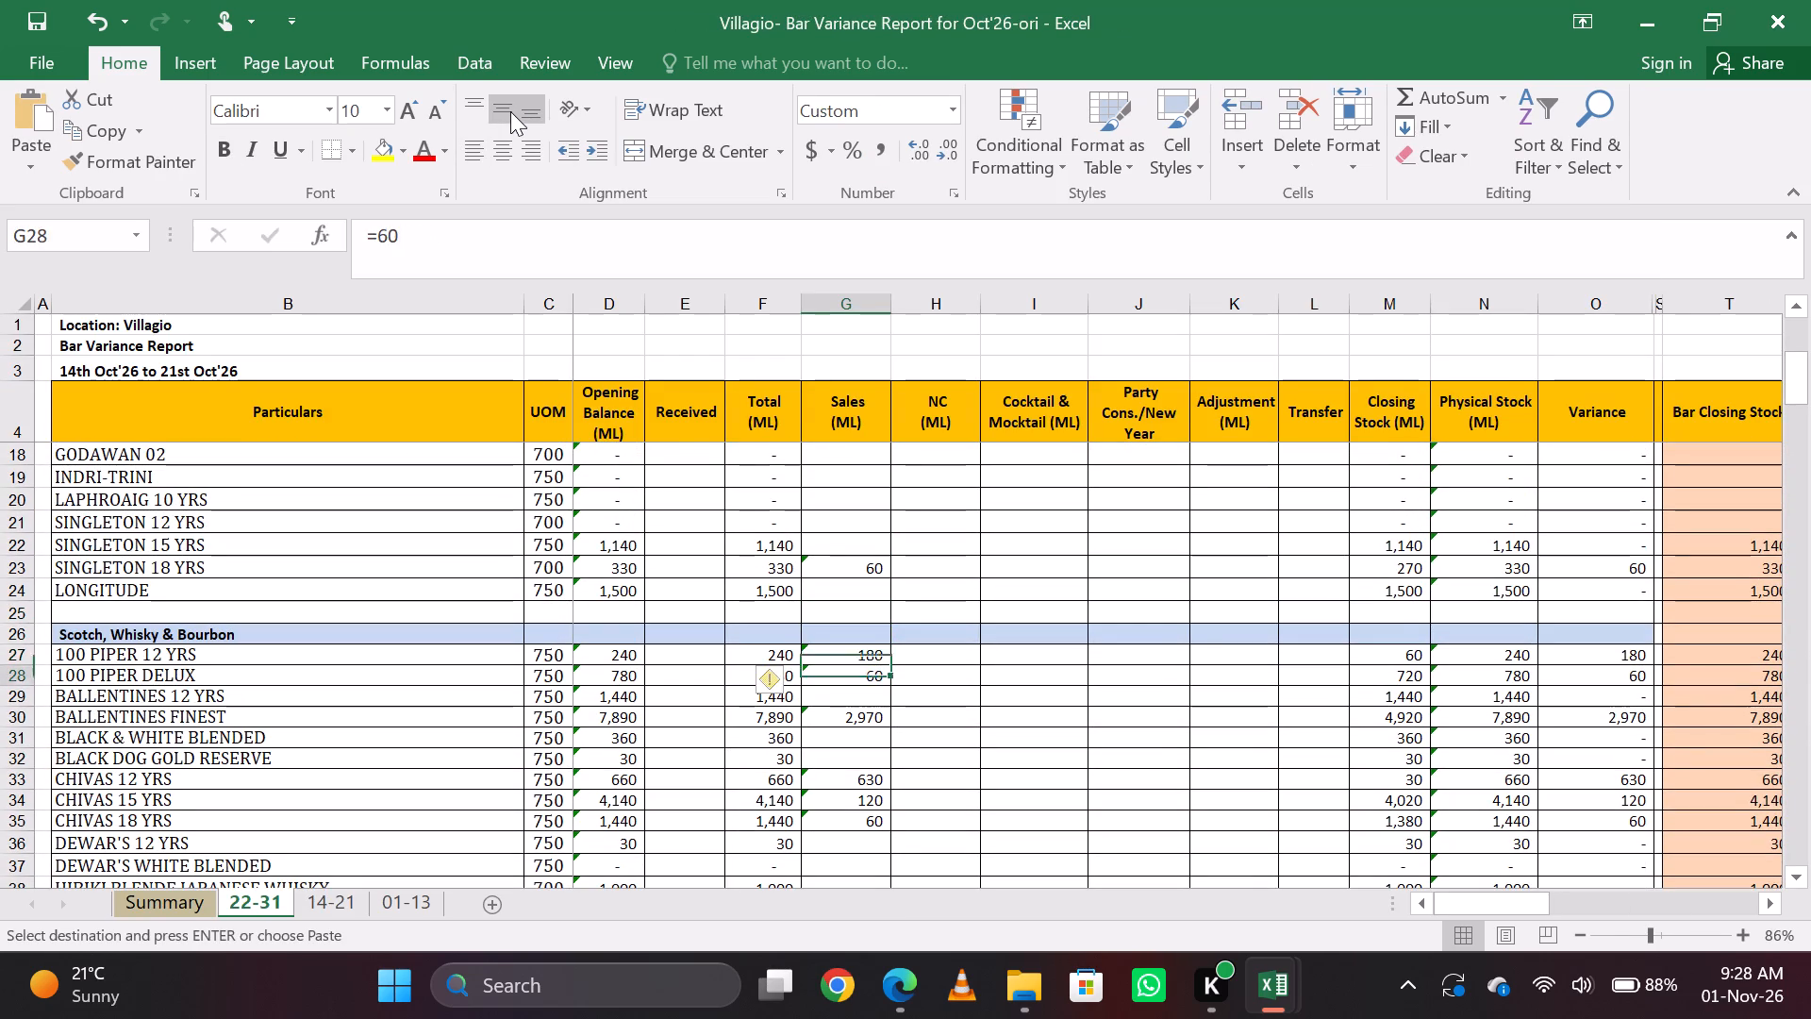
{"action": "key", "text": "Up"}
{"action": "key", "text": "Down"}
{"action": "key", "text": "Up"}
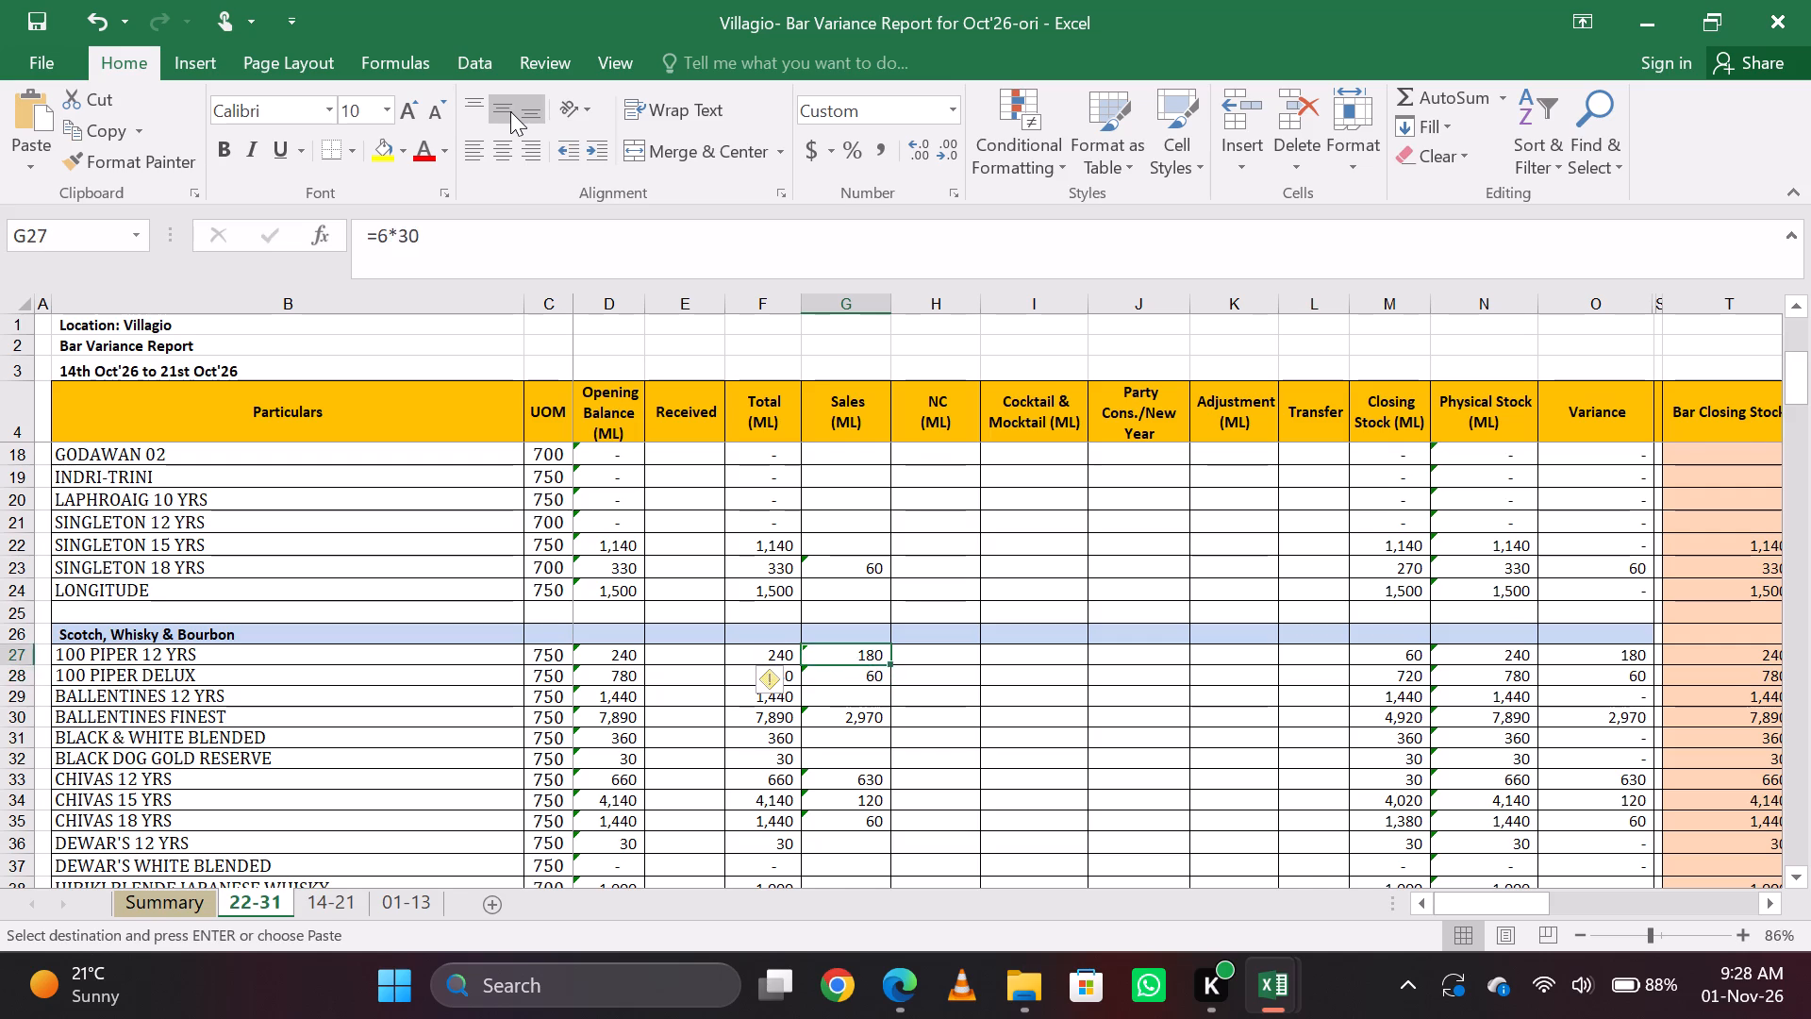
{"action": "key", "text": "Down"}
{"action": "key", "text": "alt+Tab"}
{"action": "key", "text": "alt+Tab"}
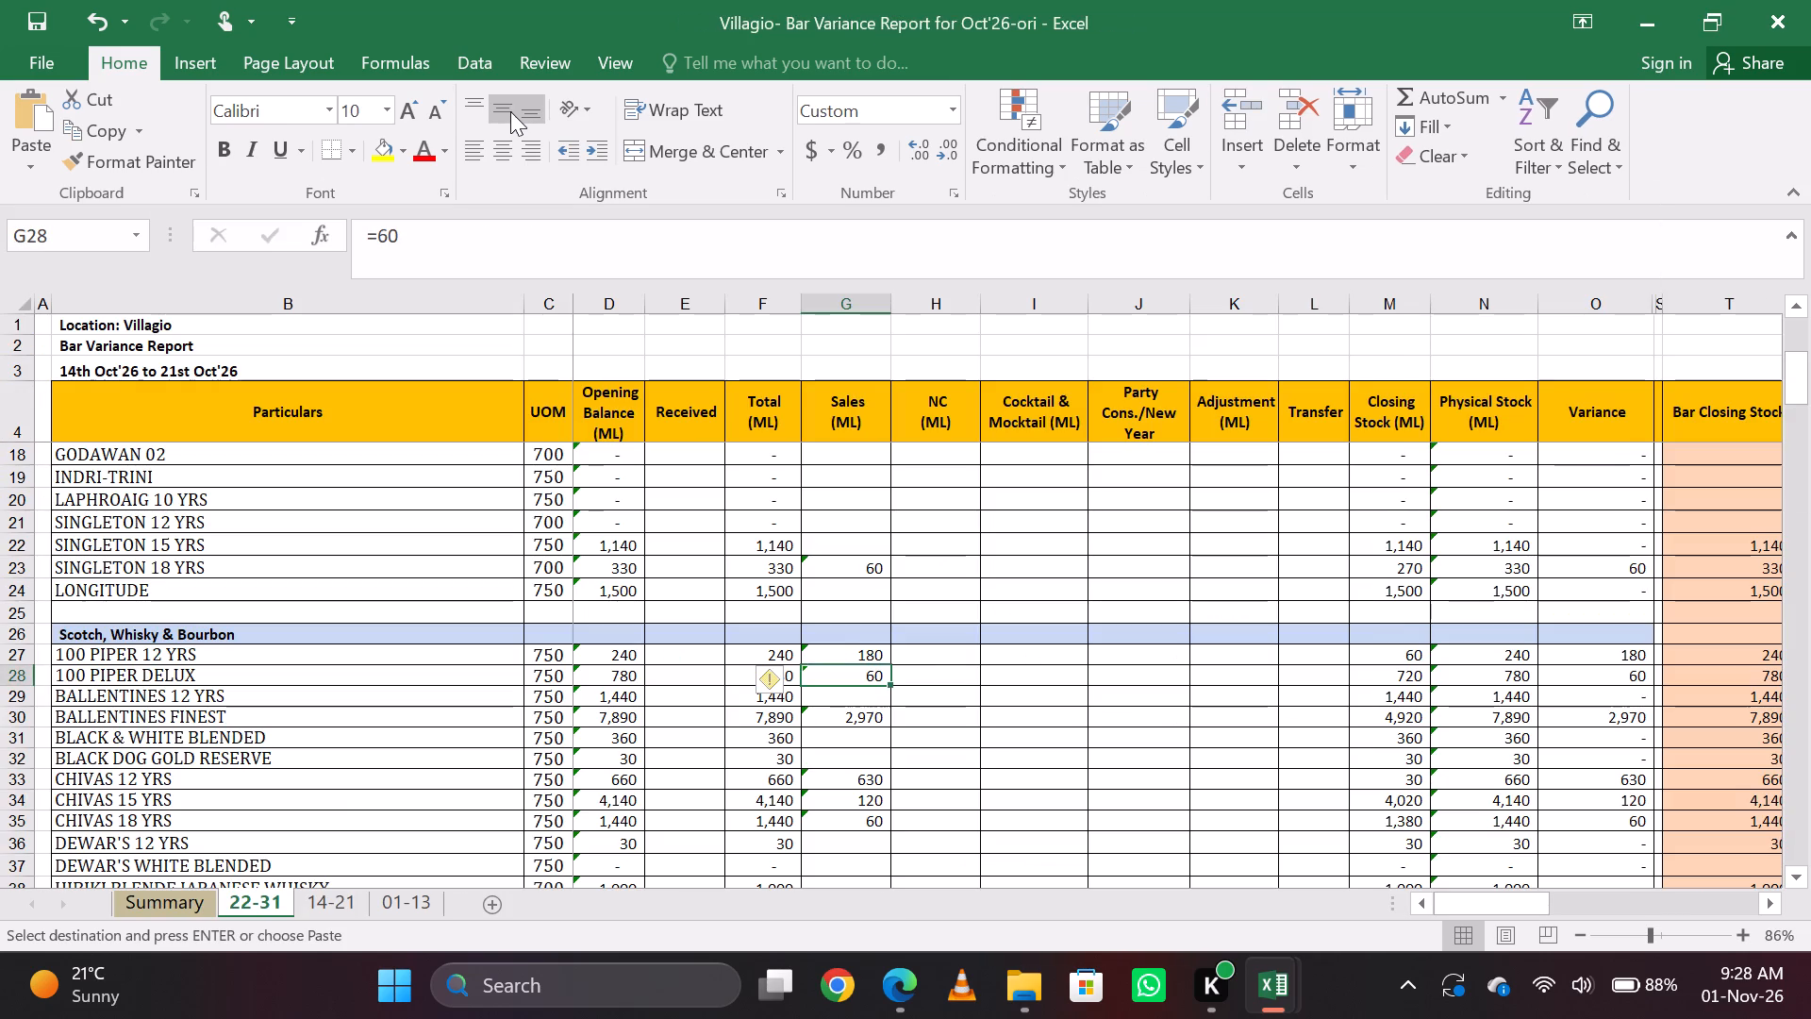
{"action": "left_click", "coordinate": [470, 257]}
{"action": "type", "text": "+9*30"}
{"action": "key", "text": "Return"}
{"action": "key", "text": "Up"}
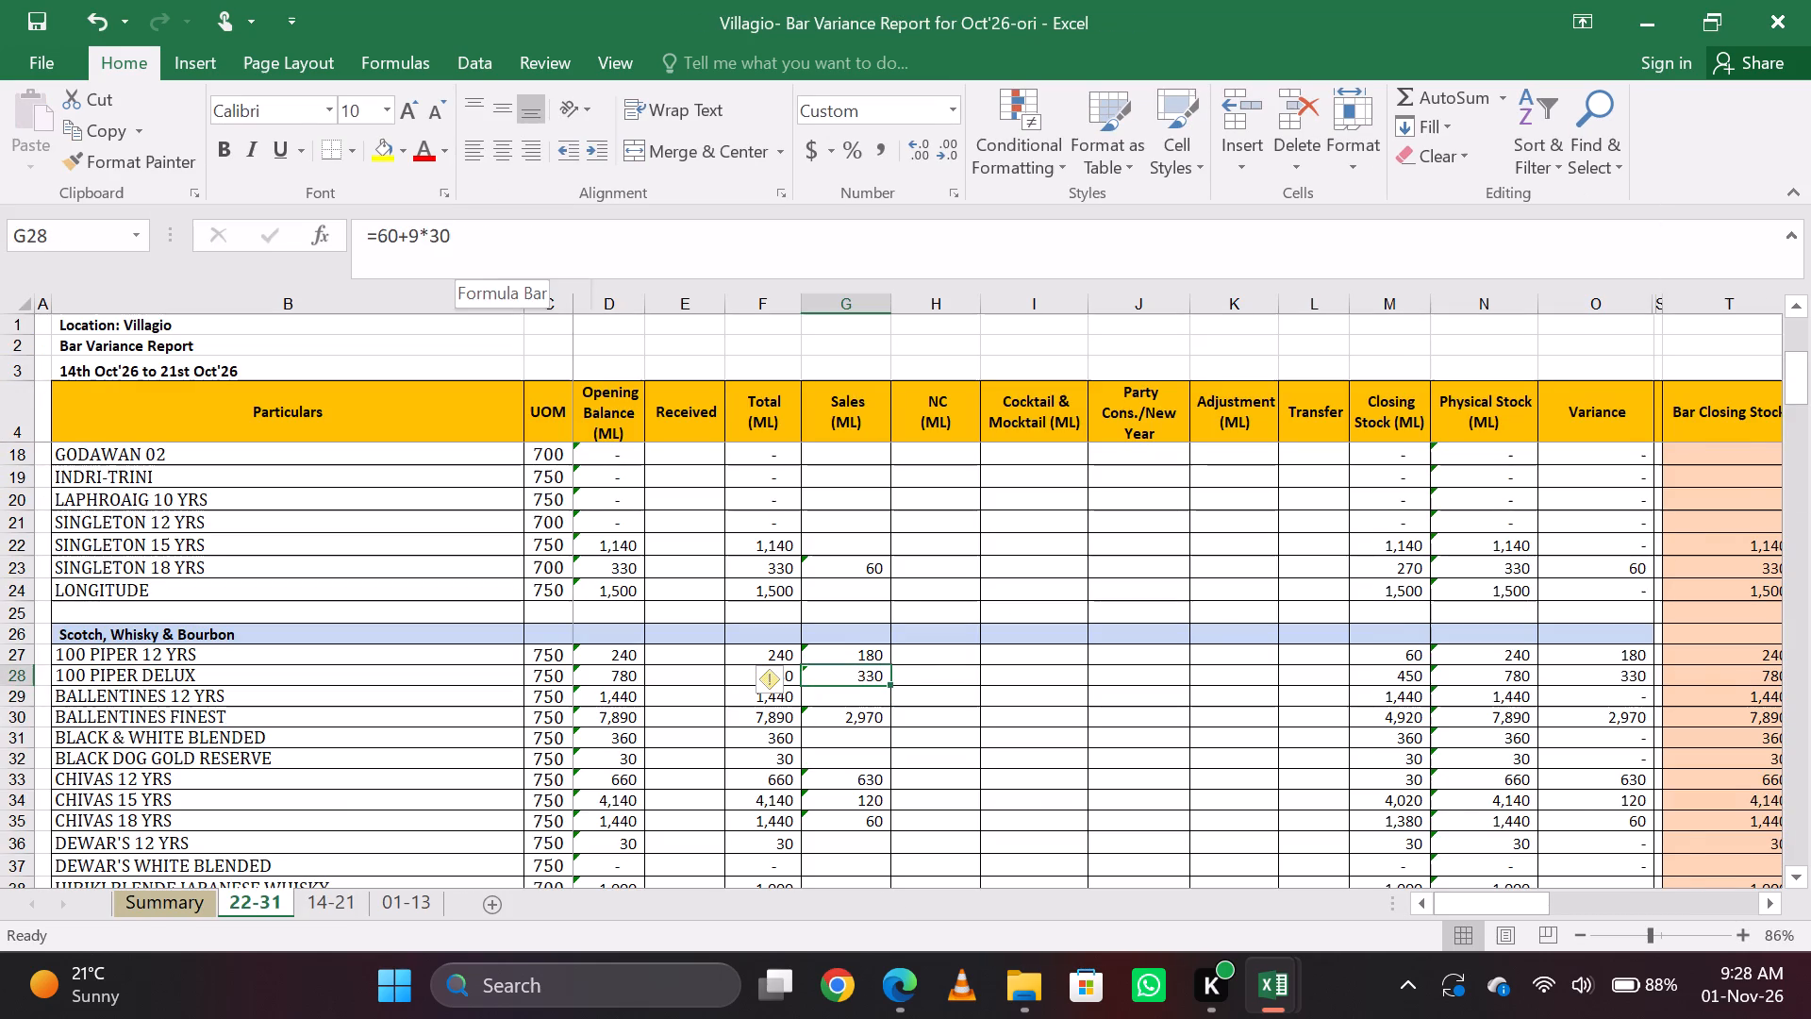
Copy the Red Bull item name, find it in the bar variance report, and enter 33 in its Sales column.
{"action": "key", "text": "alt+Tab"}
{"action": "key", "text": "Down"}
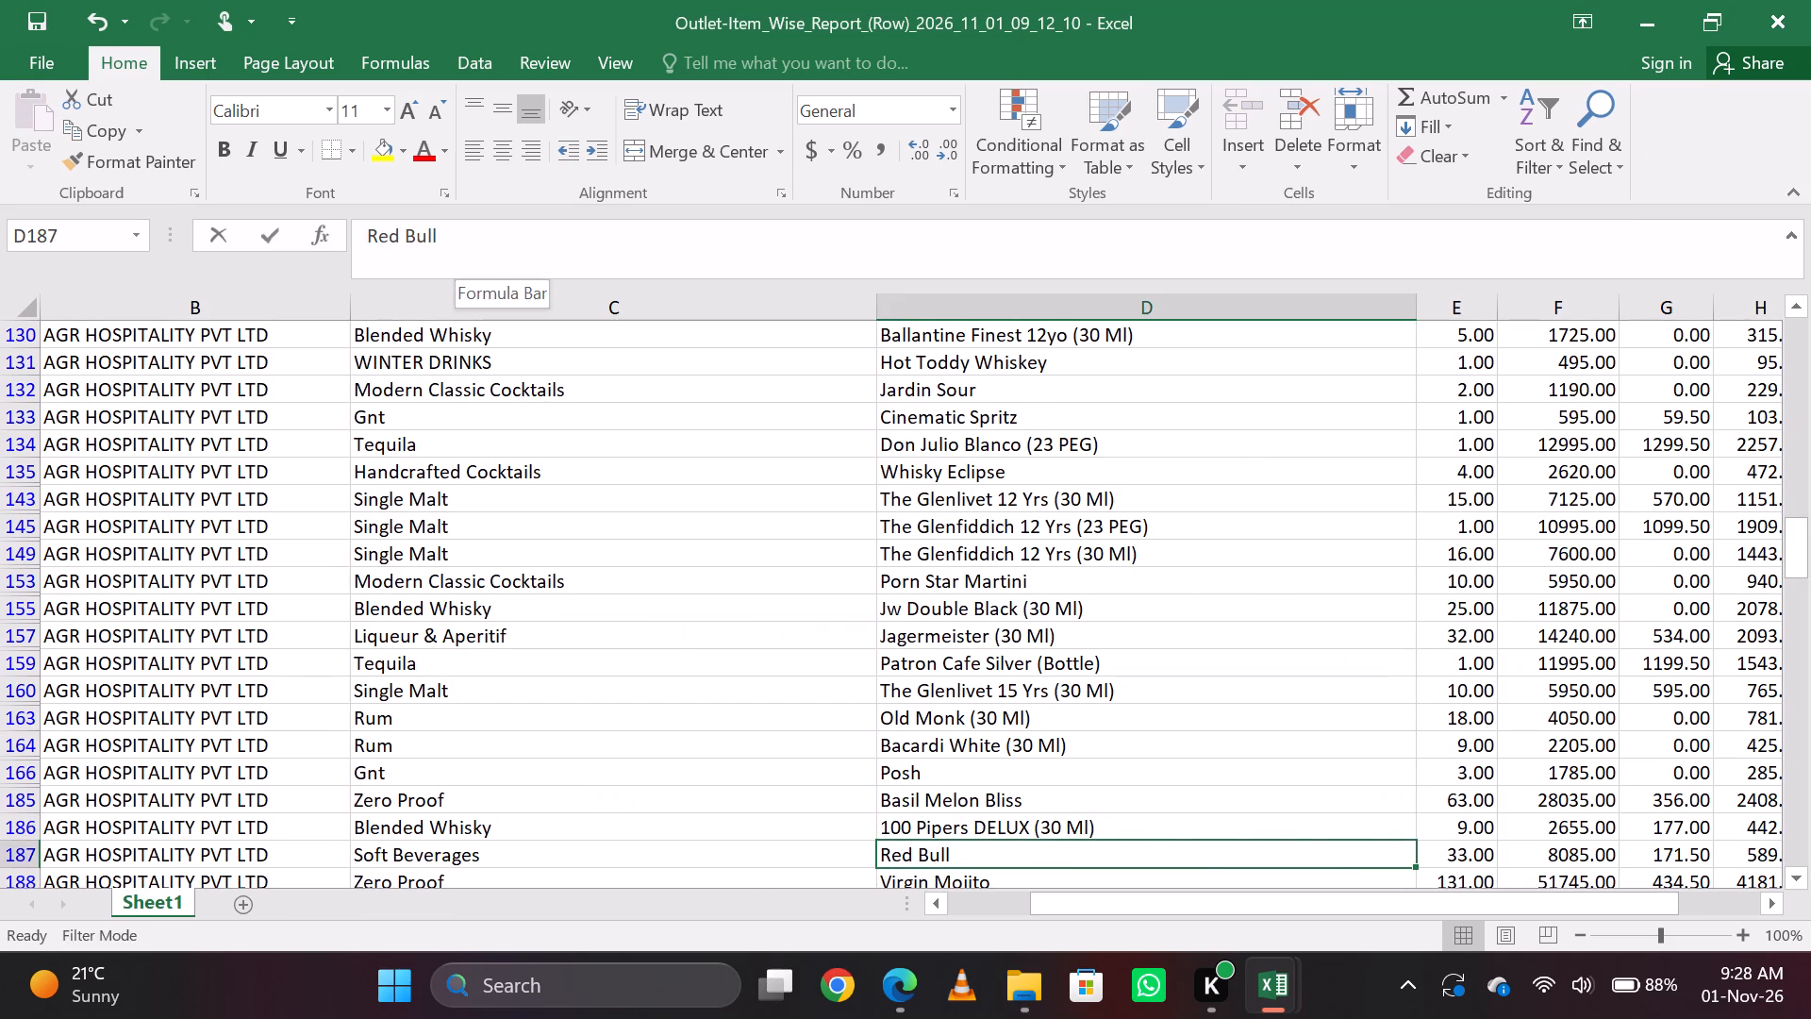
{"action": "key", "text": "ctrl+c"}
{"action": "key", "text": "alt+Tab"}
{"action": "key", "text": "alt+Tab"}
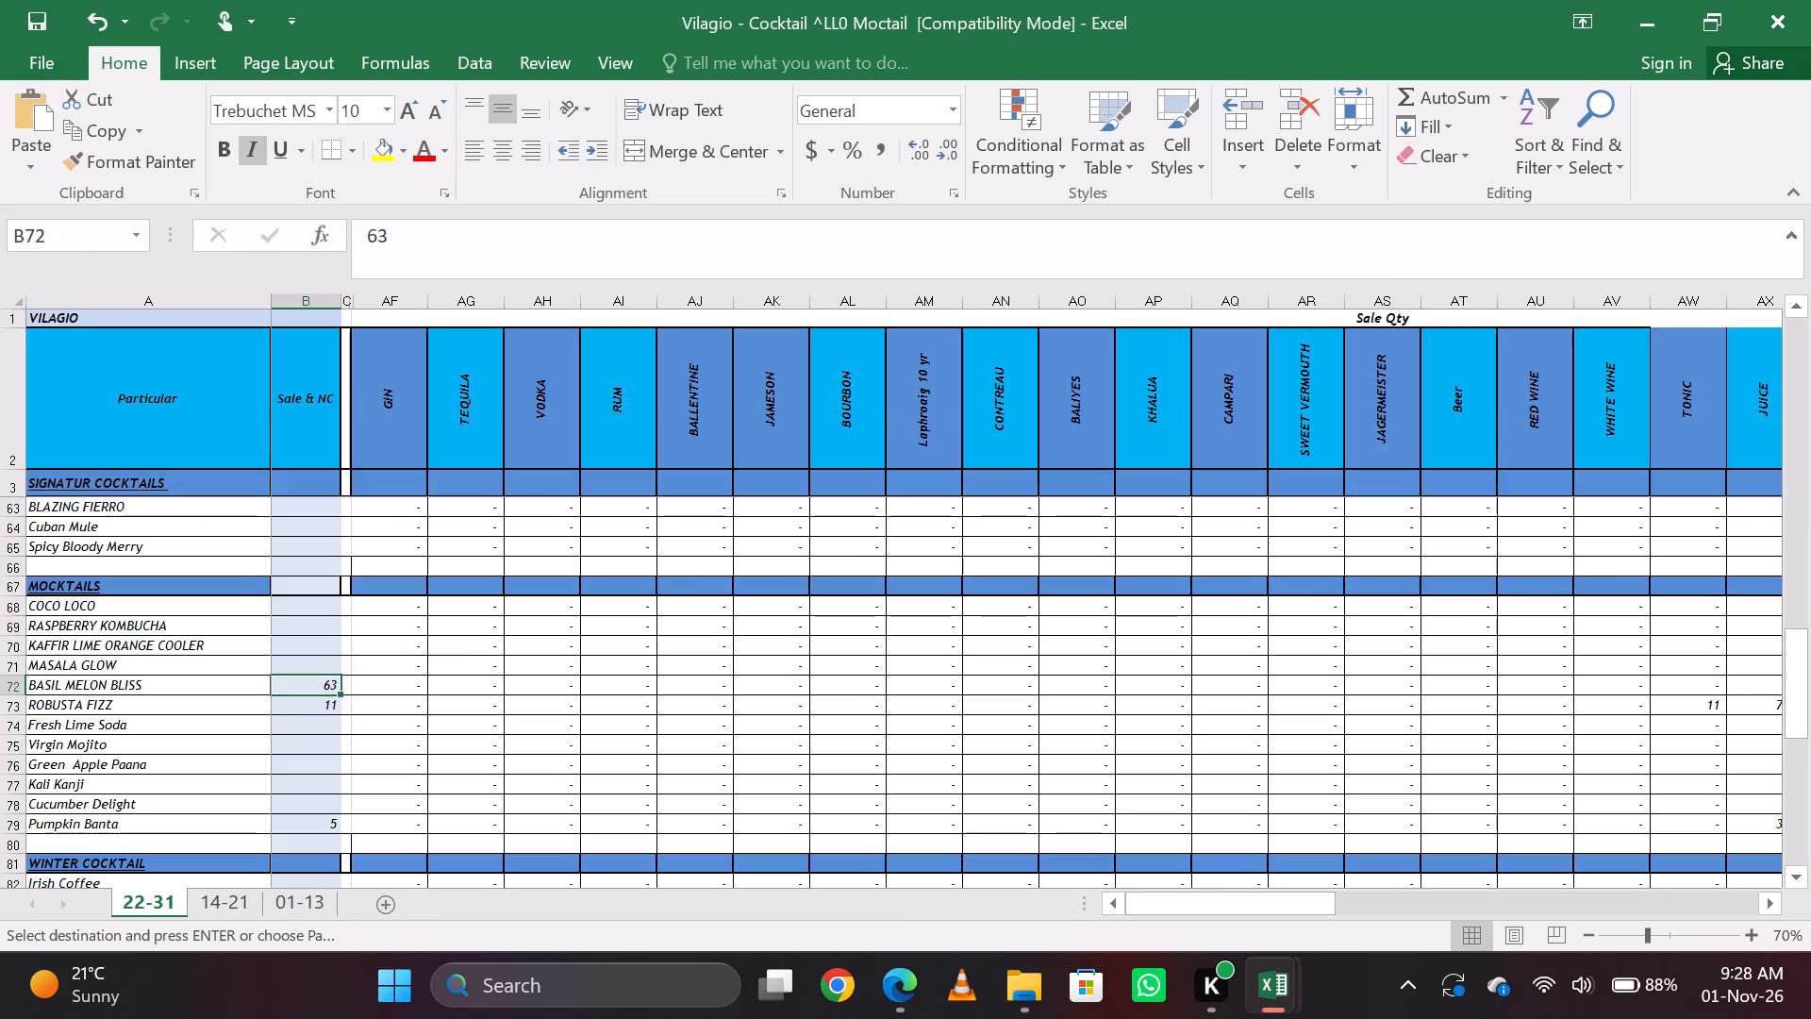
{"action": "key", "text": "ctrl+f"}
{"action": "key", "text": "Escape"}
{"action": "key", "text": "alt+Tab"}
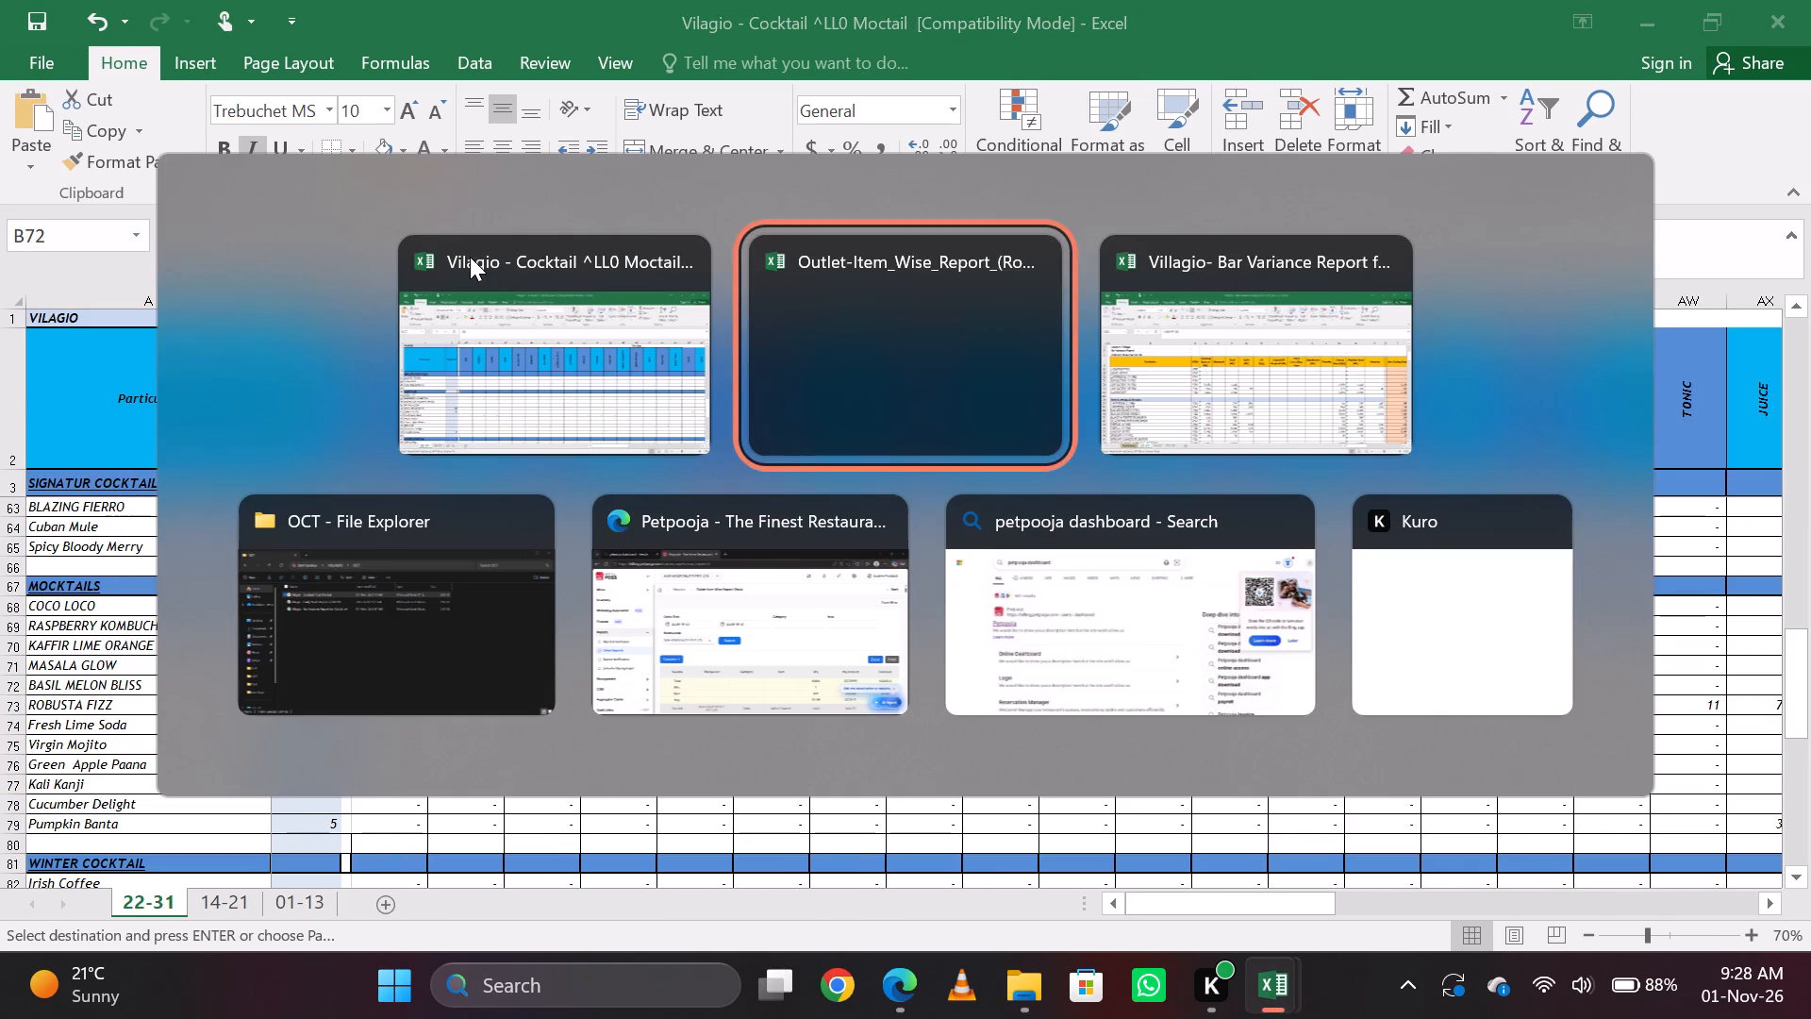
{"action": "key", "text": "alt+Tab"}
{"action": "key", "text": "ctrl+f"}
{"action": "key", "text": "ctrl+v"}
{"action": "key", "text": "Return"}
{"action": "key", "text": "Escape"}
{"action": "key", "text": "Right"}
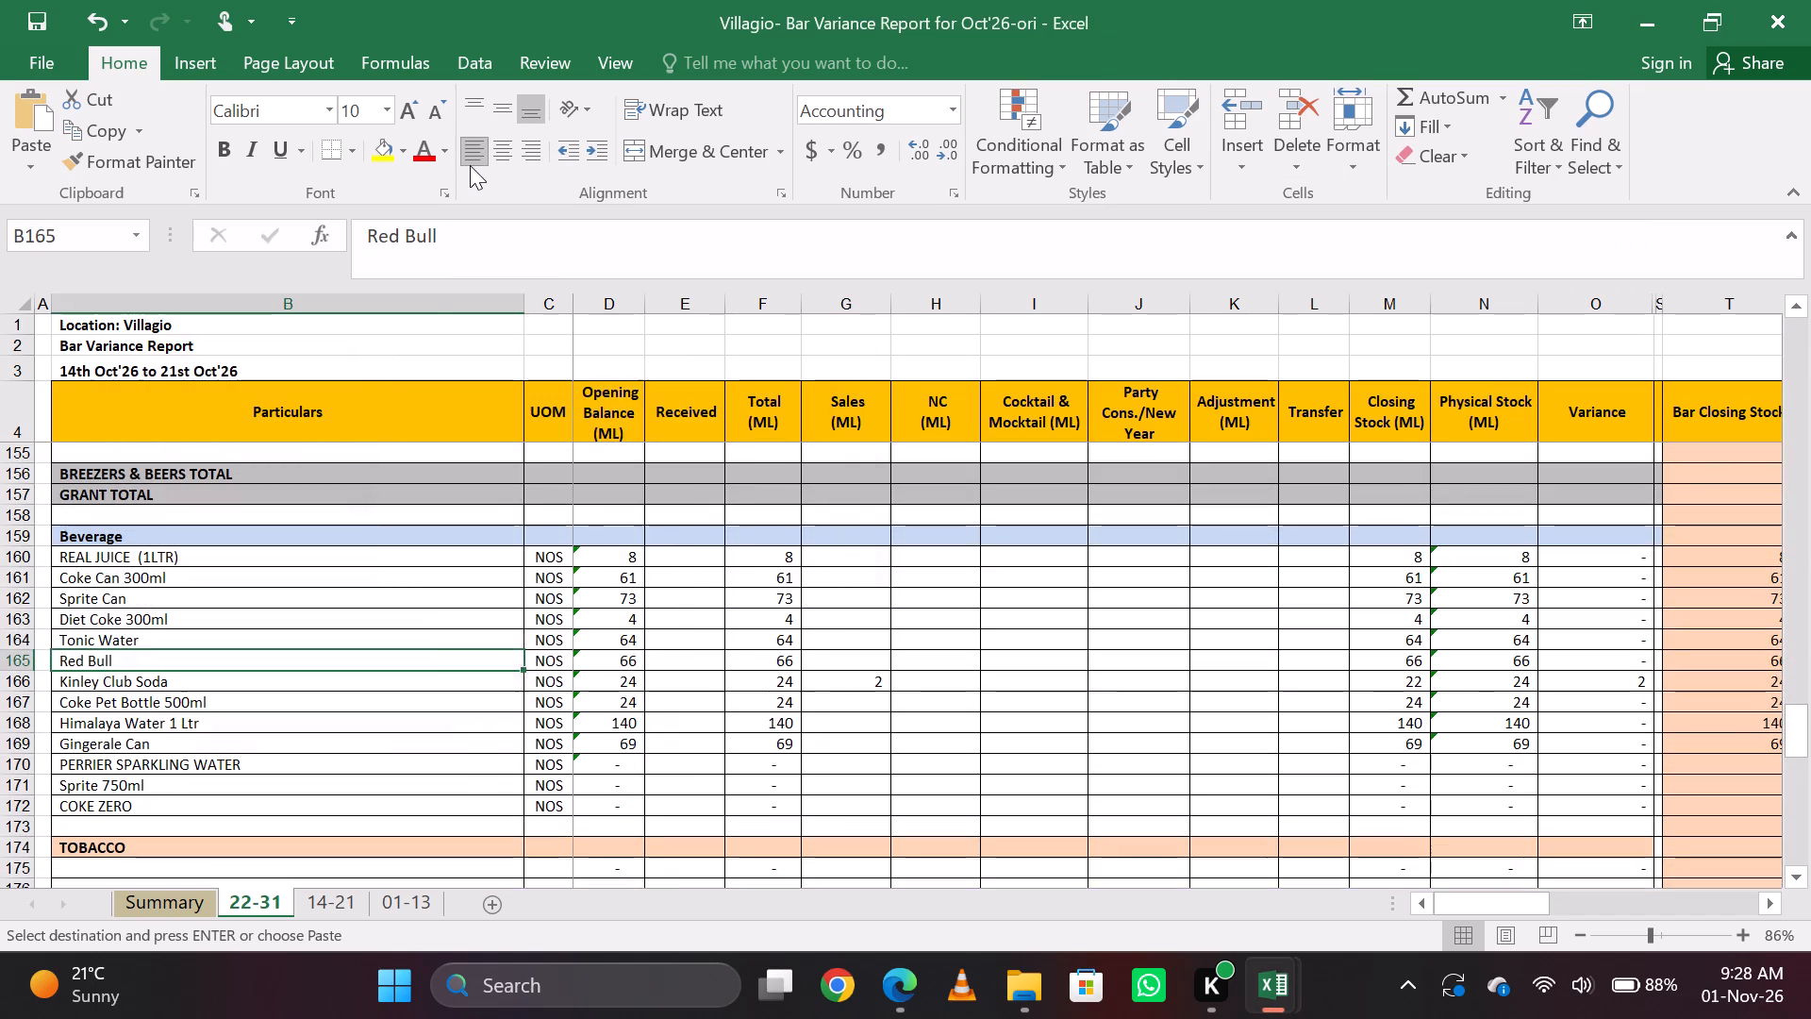
{"action": "key", "text": "Right"}
{"action": "key", "text": "Right"}
{"action": "key", "text": "Right"}
{"action": "key", "text": "Right"}
{"action": "type", "text": "33"}
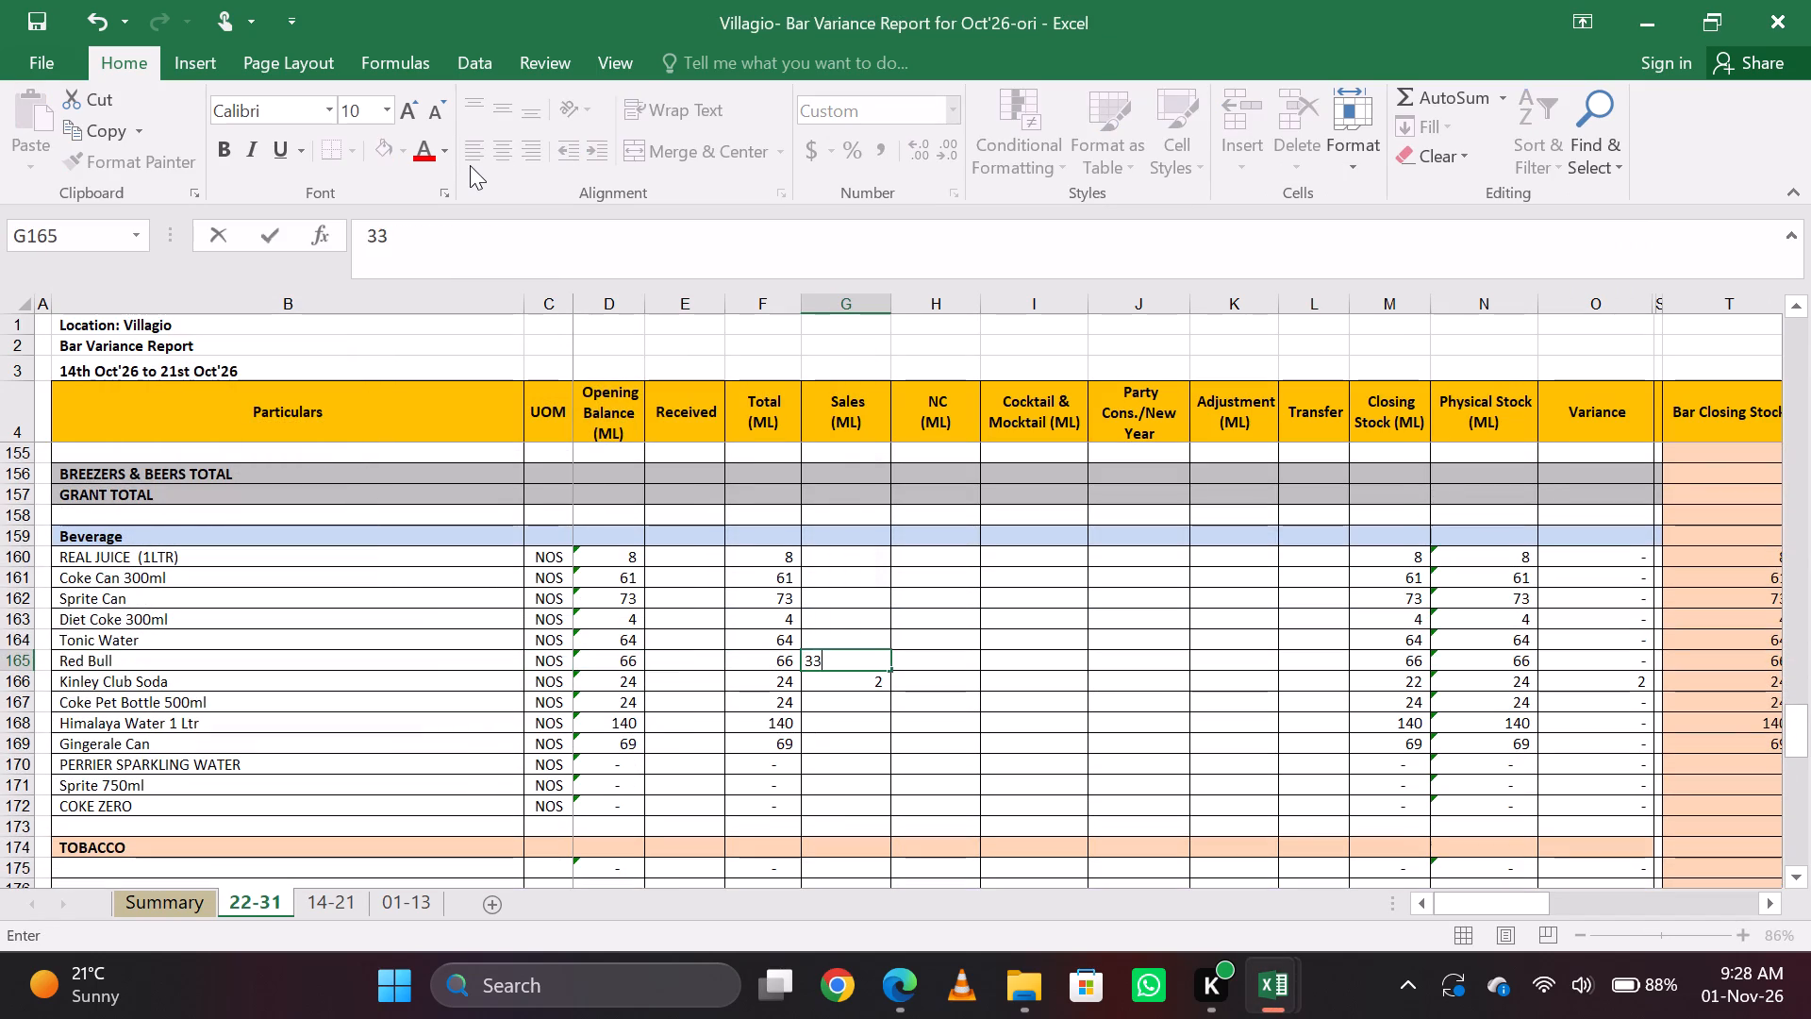
{"action": "key", "text": "Right"}
{"action": "key", "text": "Left"}
Copy the Virgin Mojito item name, find it in the cocktail/mocktail workbook, and enter 131 as its Sale & NC quantity.
{"action": "key", "text": "alt+Tab"}
{"action": "key", "text": "alt+Tab"}
{"action": "key", "text": "alt+Tab"}
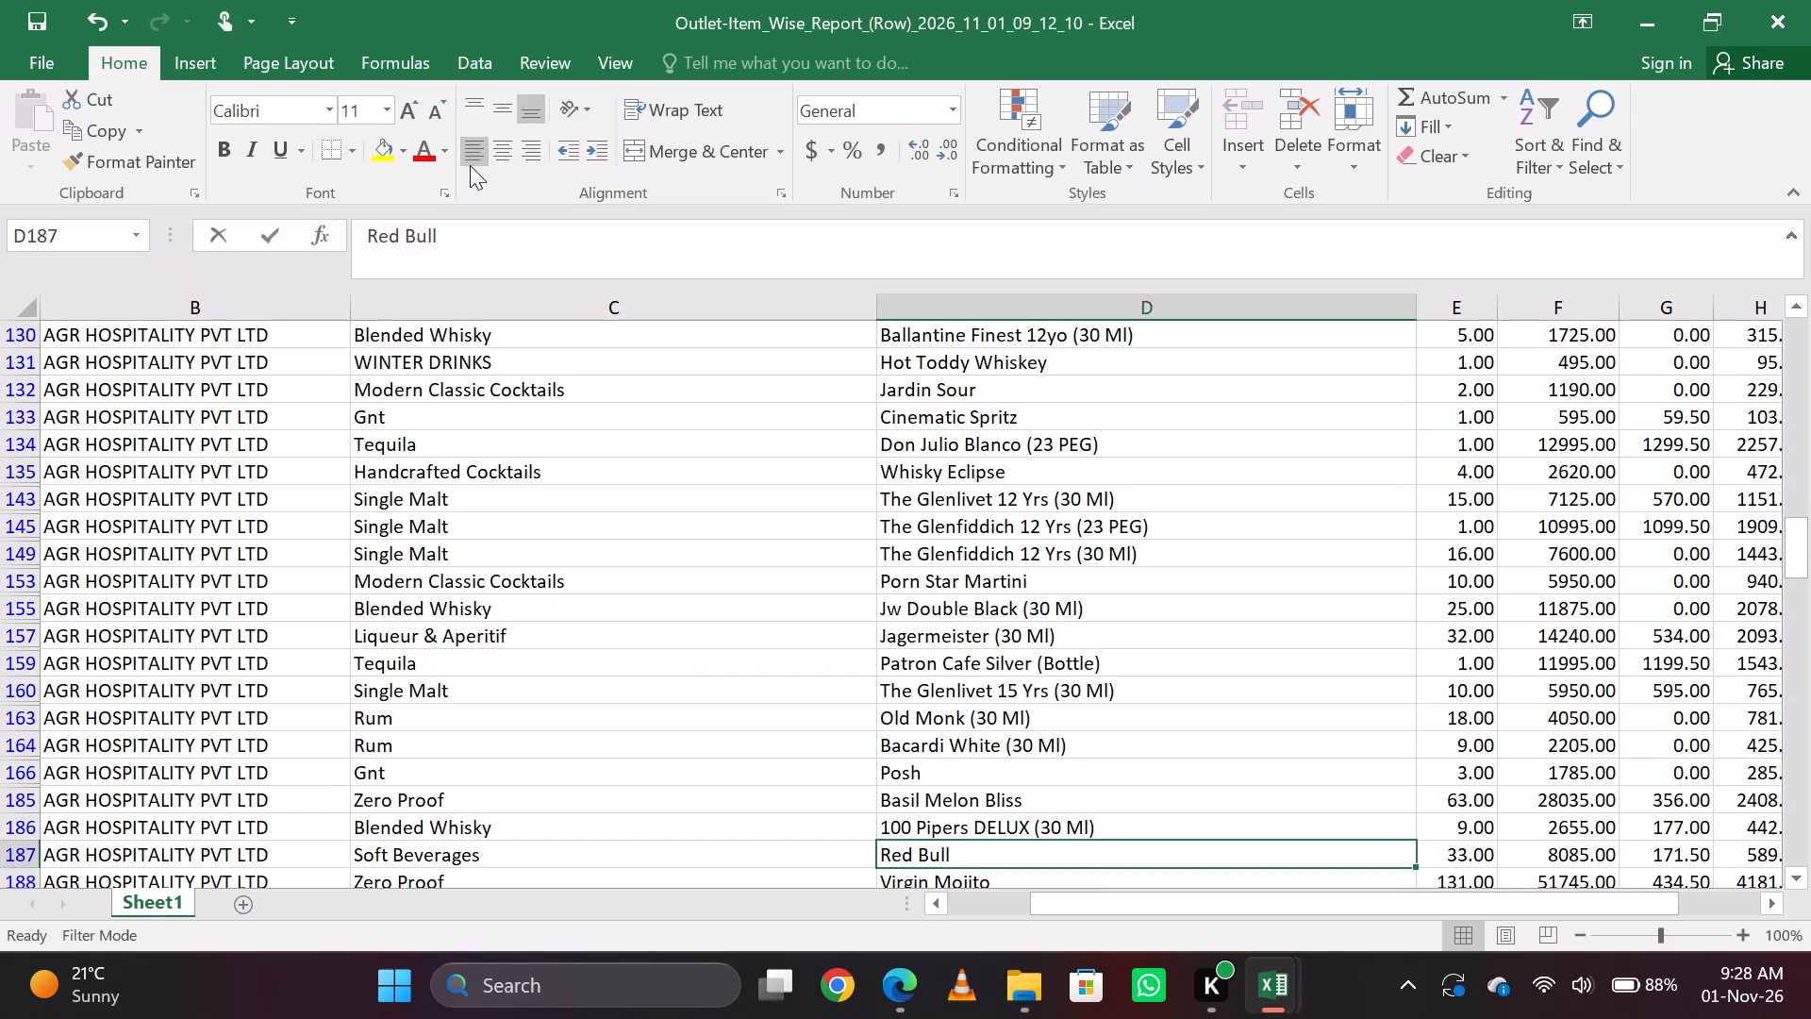
{"action": "key", "text": "Down"}
{"action": "key", "text": "ctrl+c"}
{"action": "key", "text": "alt+Tab"}
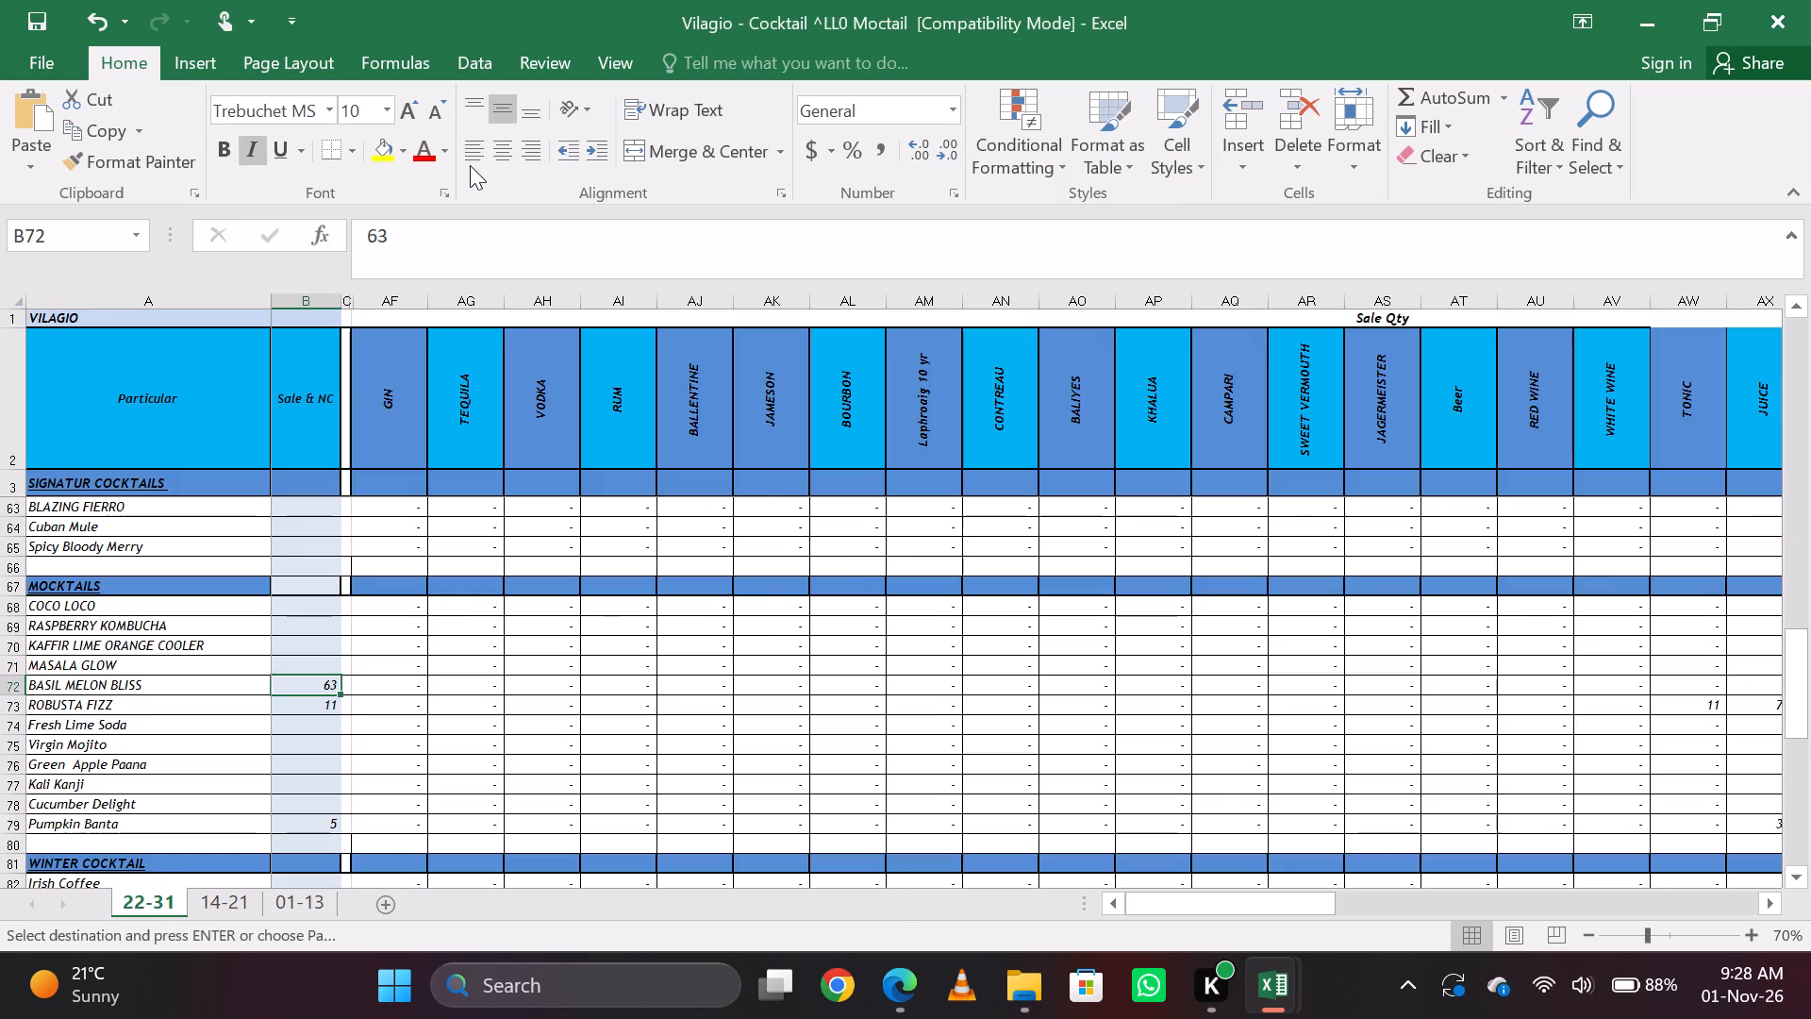
{"action": "key", "text": "ctrl+f"}
{"action": "key", "text": "ctrl+v"}
{"action": "key", "text": "Return"}
{"action": "key", "text": "Escape"}
{"action": "key", "text": "Right"}
{"action": "type", "text": "131"}
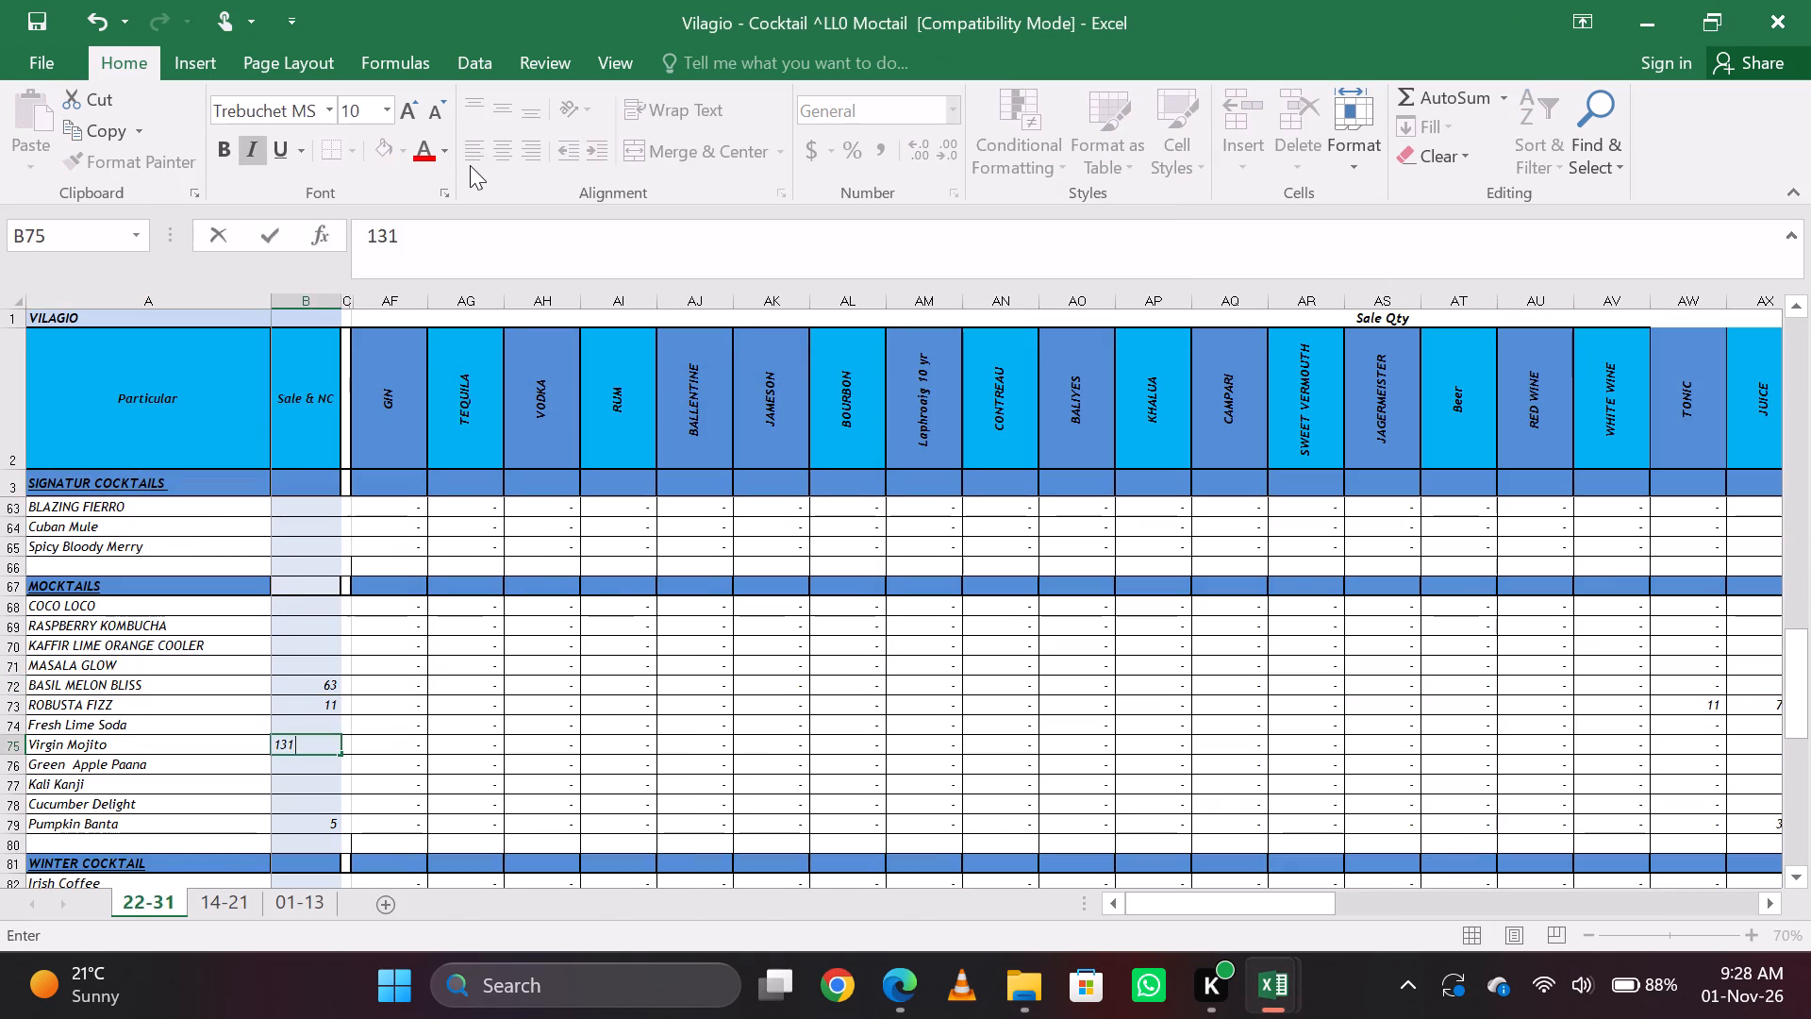
{"action": "key", "text": "Right"}
{"action": "key", "text": "Left"}
Delete the item row directly below Virgin Mojito from the filtered item-wise sales report.
{"action": "key", "text": "alt+Tab"}
{"action": "key", "text": "Down"}
{"action": "key", "text": "ctrl+c"}
{"action": "key", "text": "alt+Tab"}
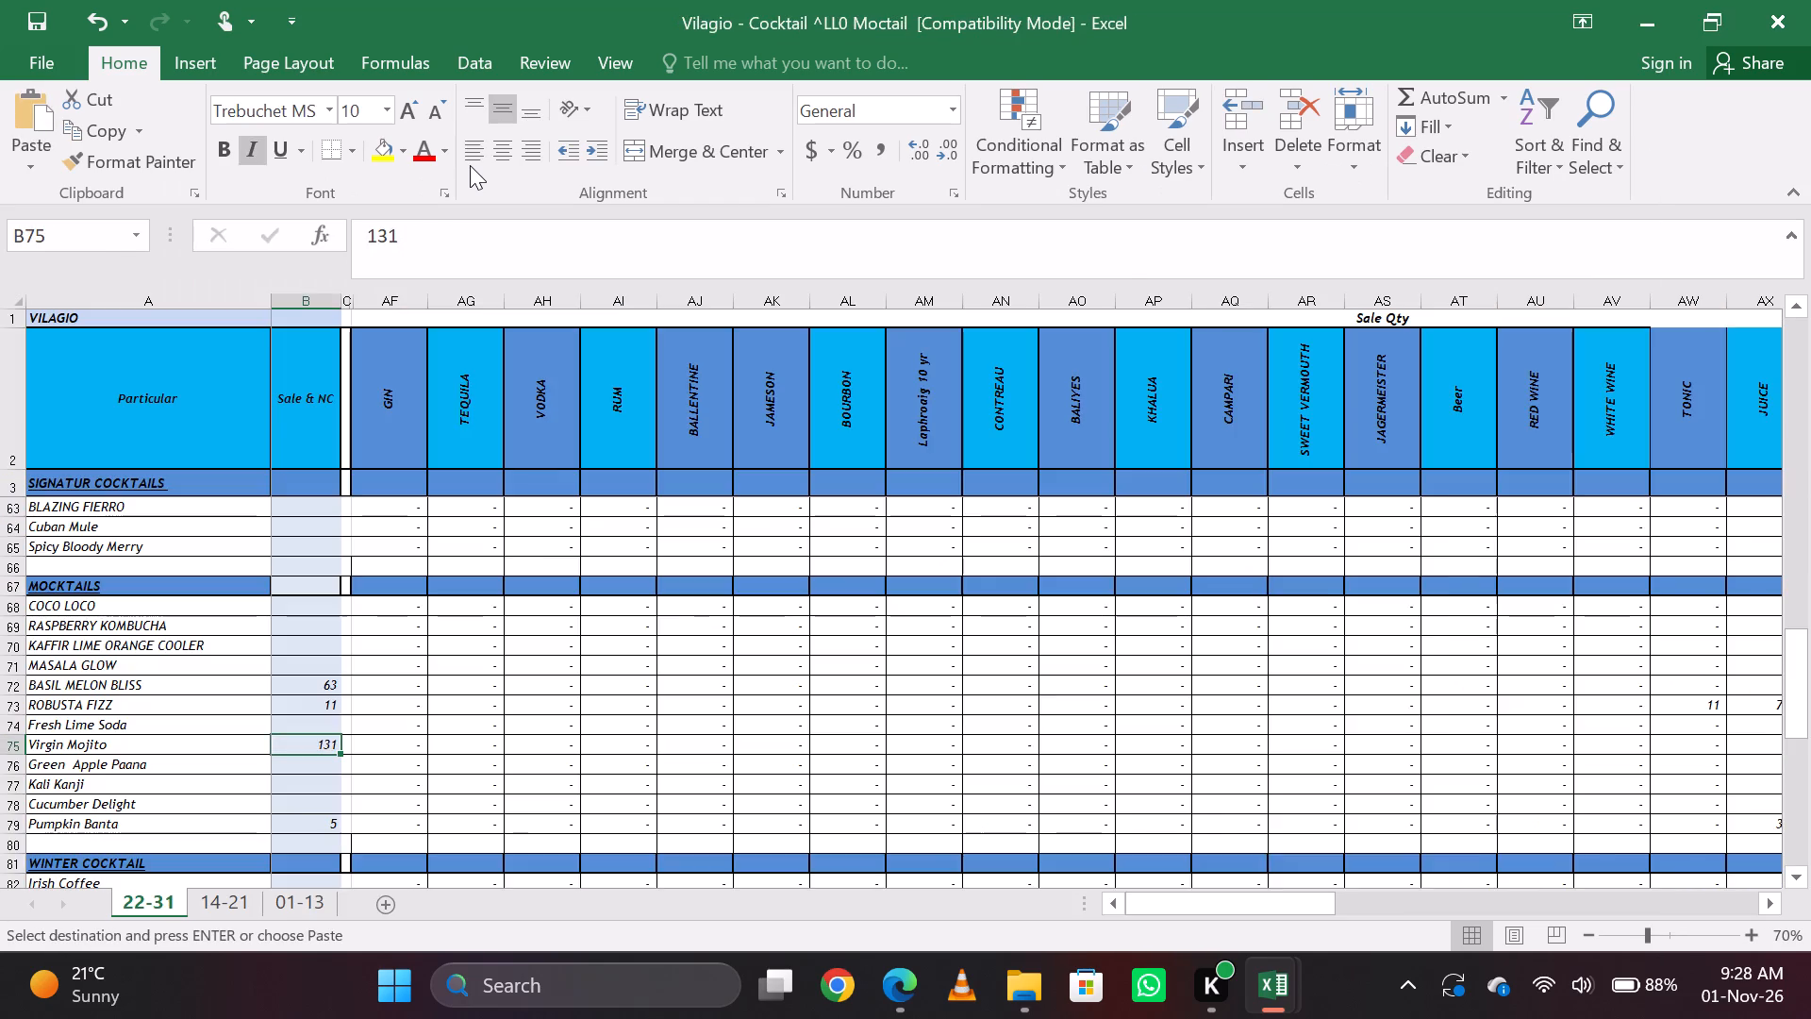
{"action": "key", "text": "alt+Tab"}
{"action": "key", "text": "Down"}
{"action": "key", "text": "Up"}
{"action": "key", "text": "shift+space"}
{"action": "key", "text": "ctrl+minus"}
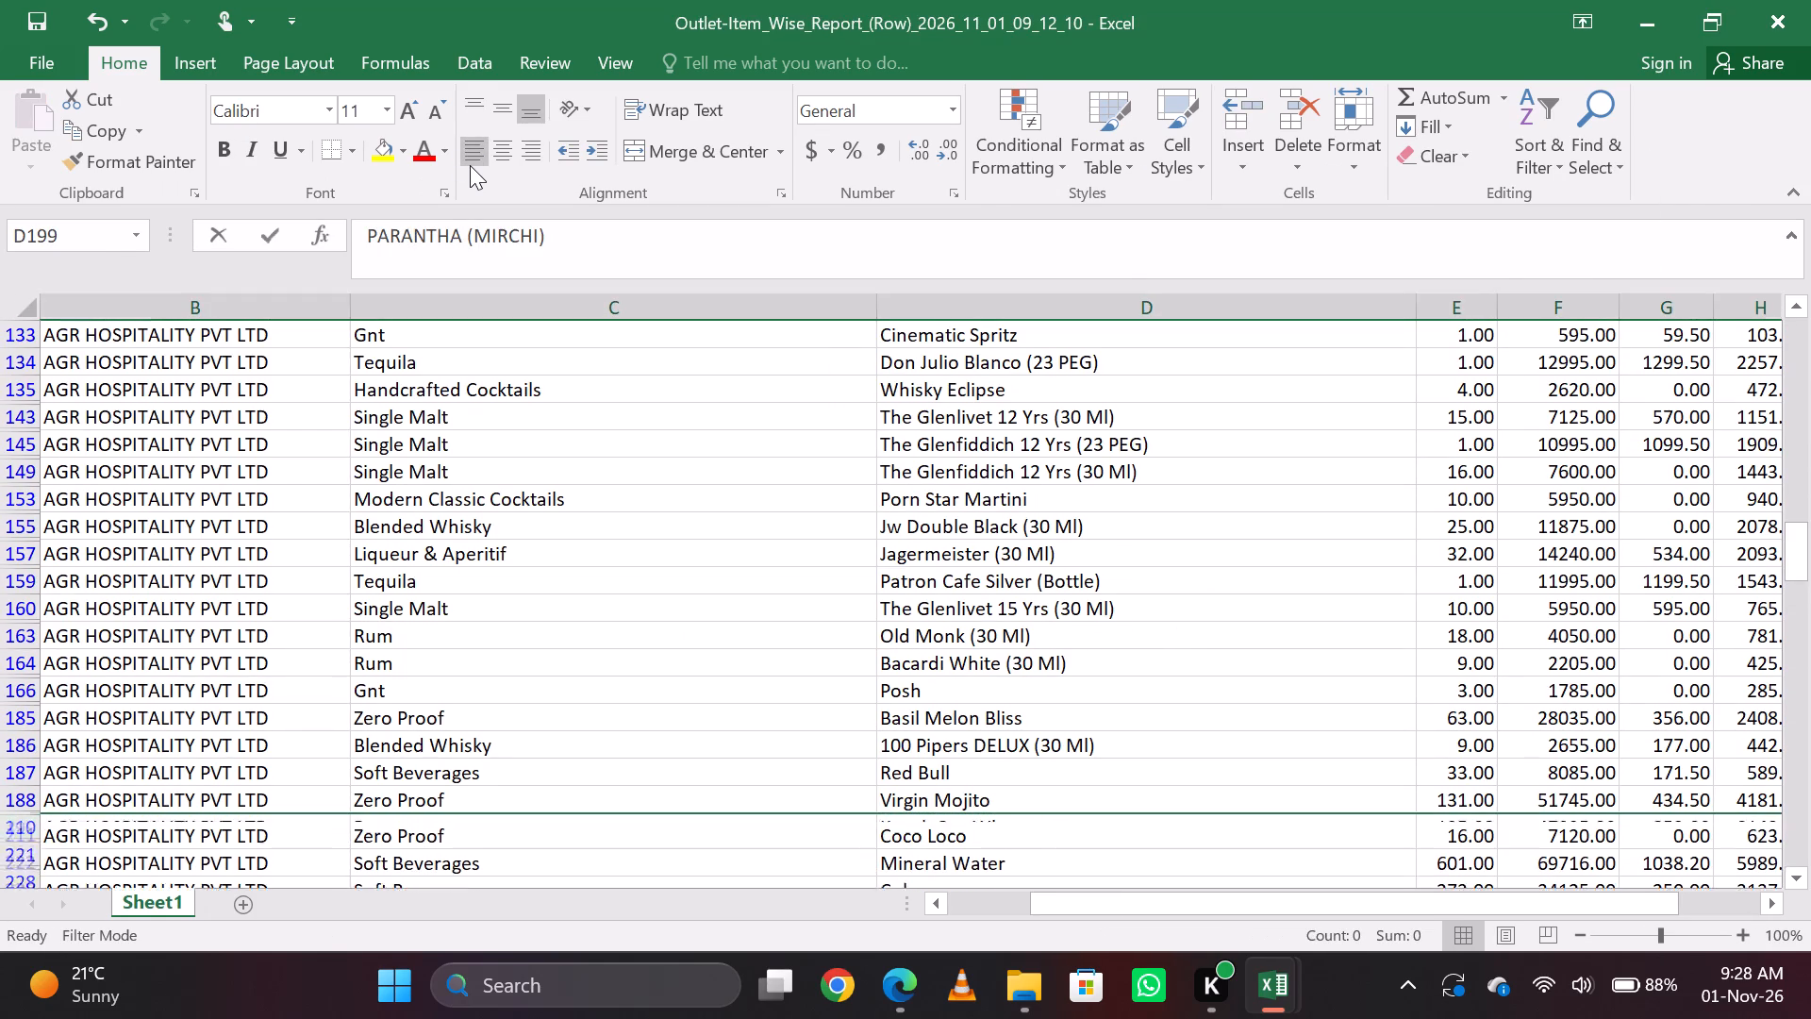
Copy the Coco Loco item name, find it in the cocktail/mocktail workbook, and enter 16 as its Sale & NC quantity.
{"action": "key", "text": "Down"}
{"action": "key", "text": "ctrl+c"}
{"action": "key", "text": "alt+Tab"}
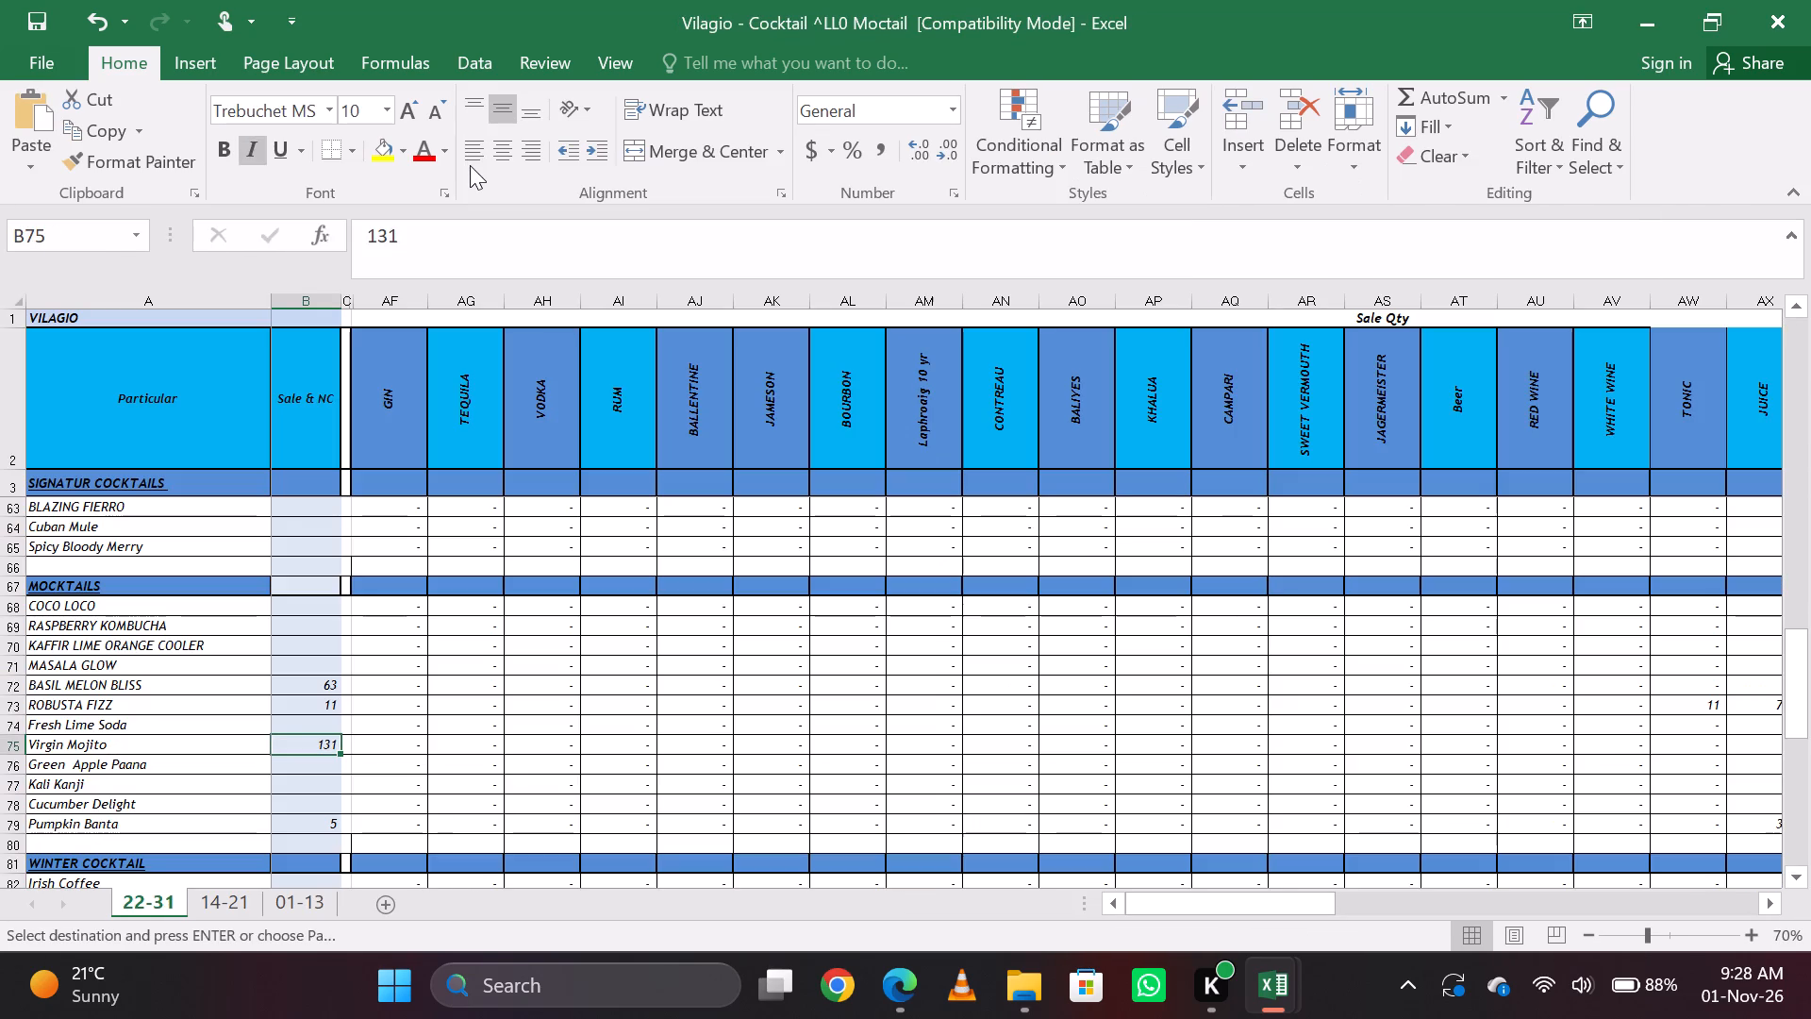
{"action": "key", "text": "ctrl+v"}
{"action": "key", "text": "ctrl+z"}
{"action": "key", "text": "ctrl+f"}
{"action": "key", "text": "ctrl+v"}
{"action": "key", "text": "Return"}
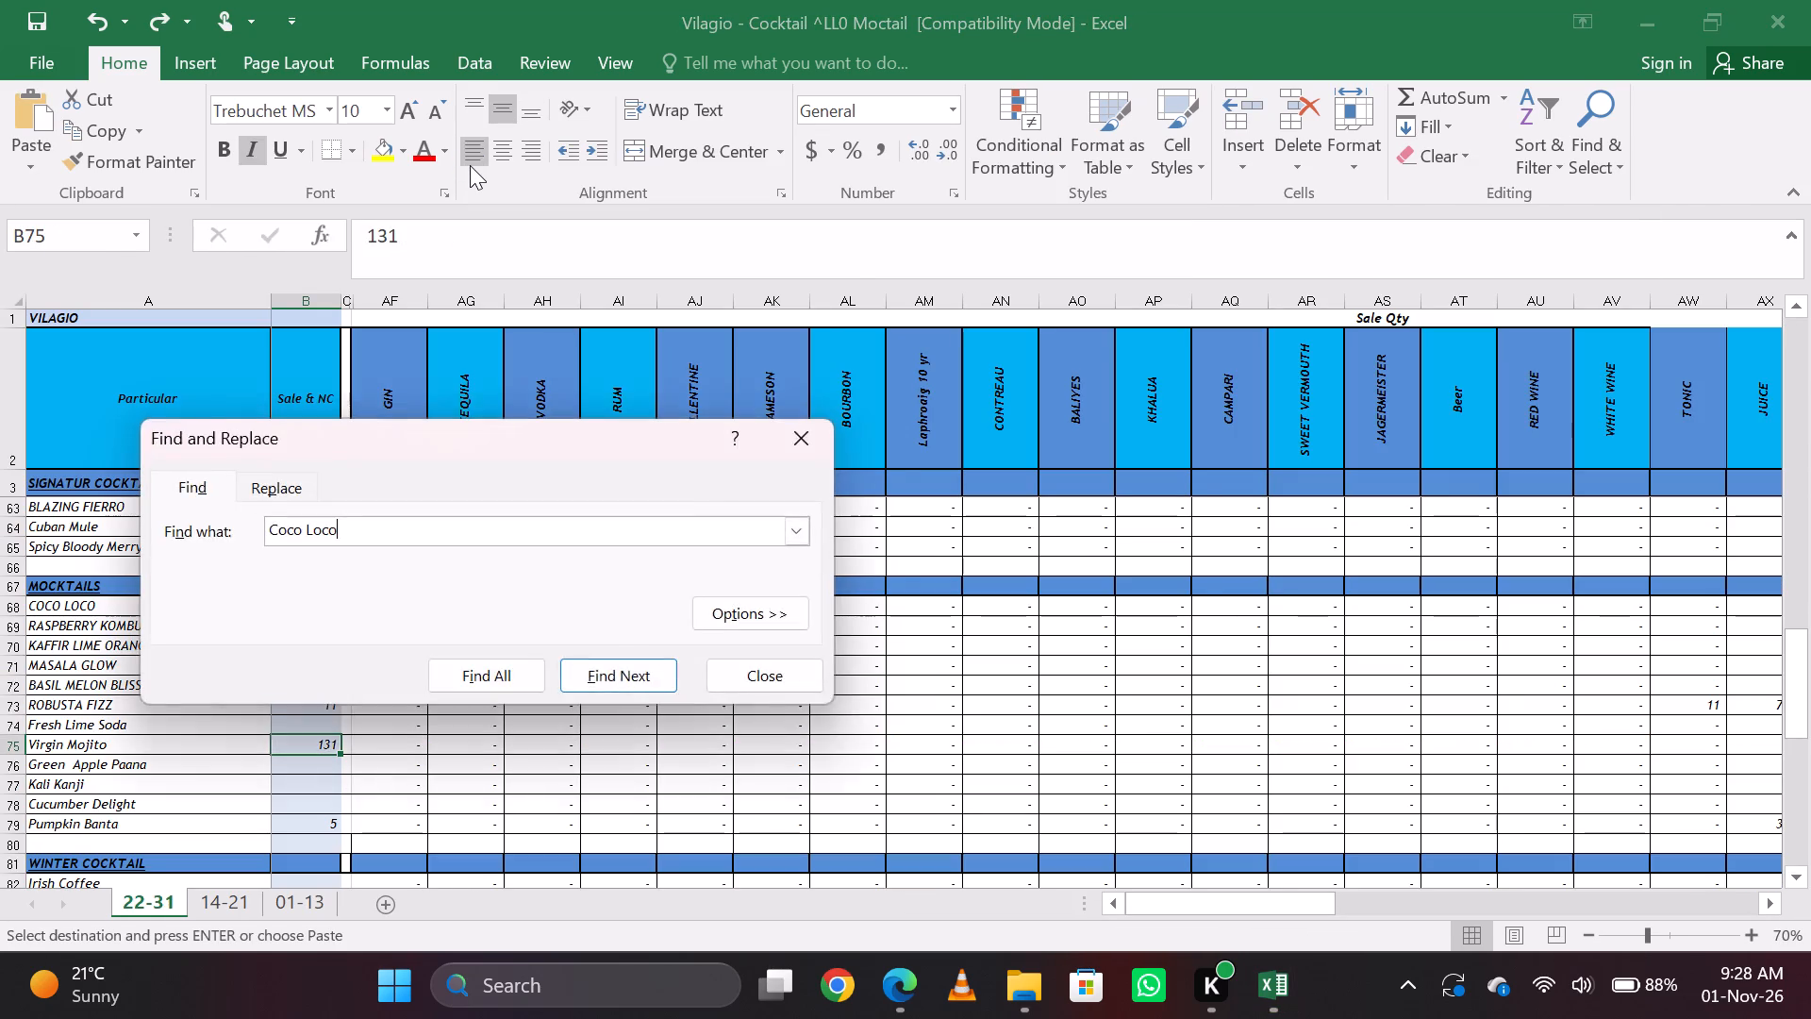
{"action": "key", "text": "Escape"}
{"action": "key", "text": "Right"}
{"action": "type", "text": "16"}
{"action": "key", "text": "Right"}
{"action": "key", "text": "Left"}
{"action": "key", "text": "Right"}
{"action": "key", "text": "Left"}
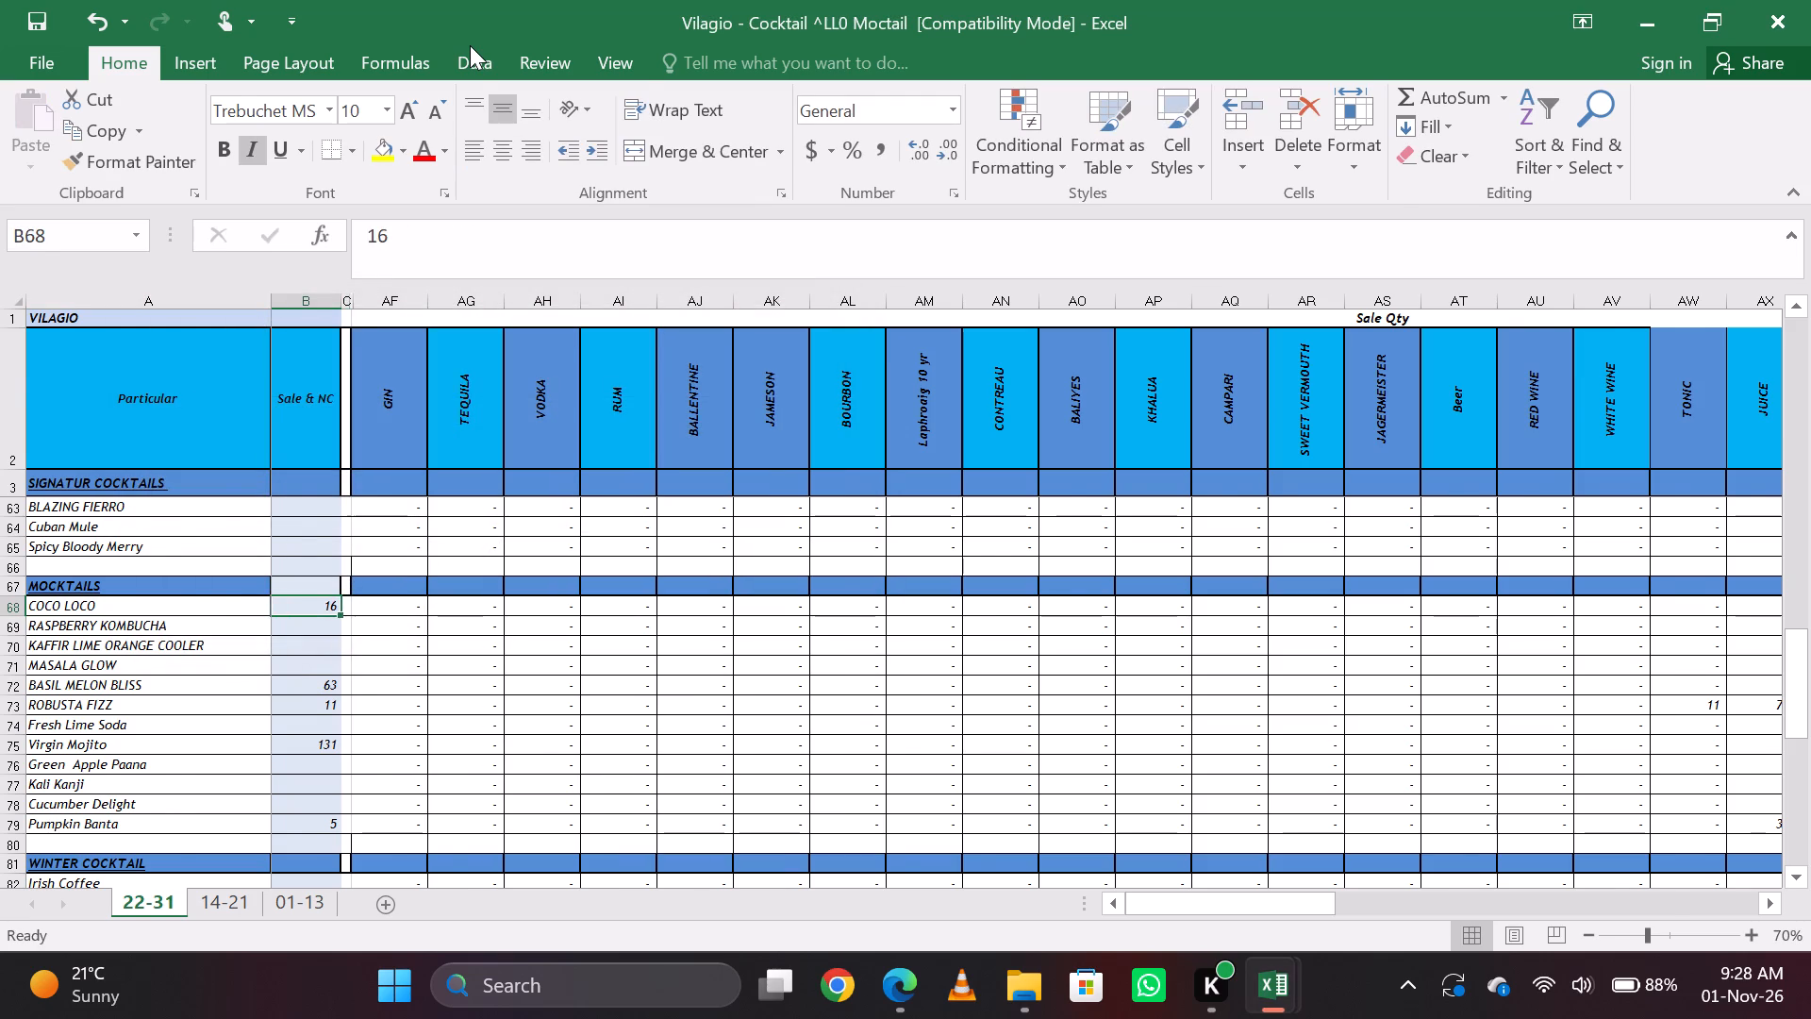
Copy the Mineral Water item name, and enter 601 in the Sales column for Himalaya Water 1 Ltr in the bar variance report.
{"action": "key", "text": "alt+Tab"}
{"action": "key", "text": "Right"}
{"action": "key", "text": "Left"}
{"action": "key", "text": "Down"}
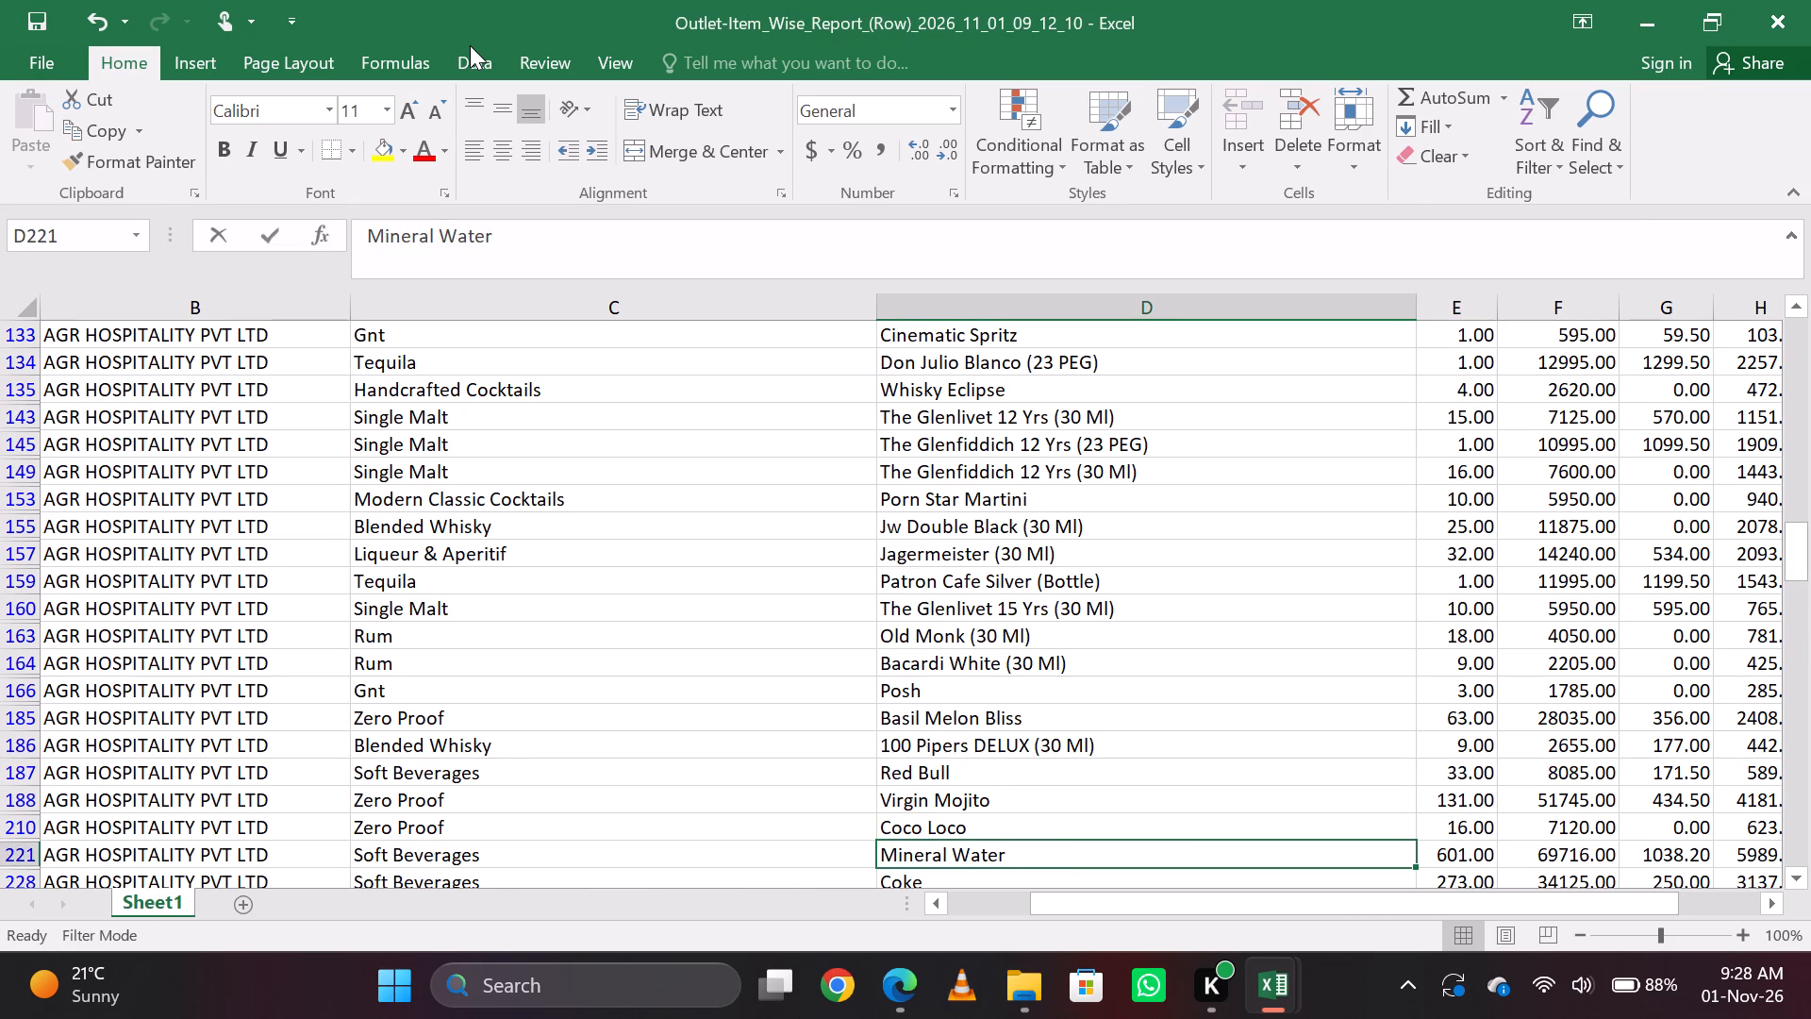
{"action": "key", "text": "ctrl+c"}
{"action": "key", "text": "Down"}
{"action": "key", "text": "Up"}
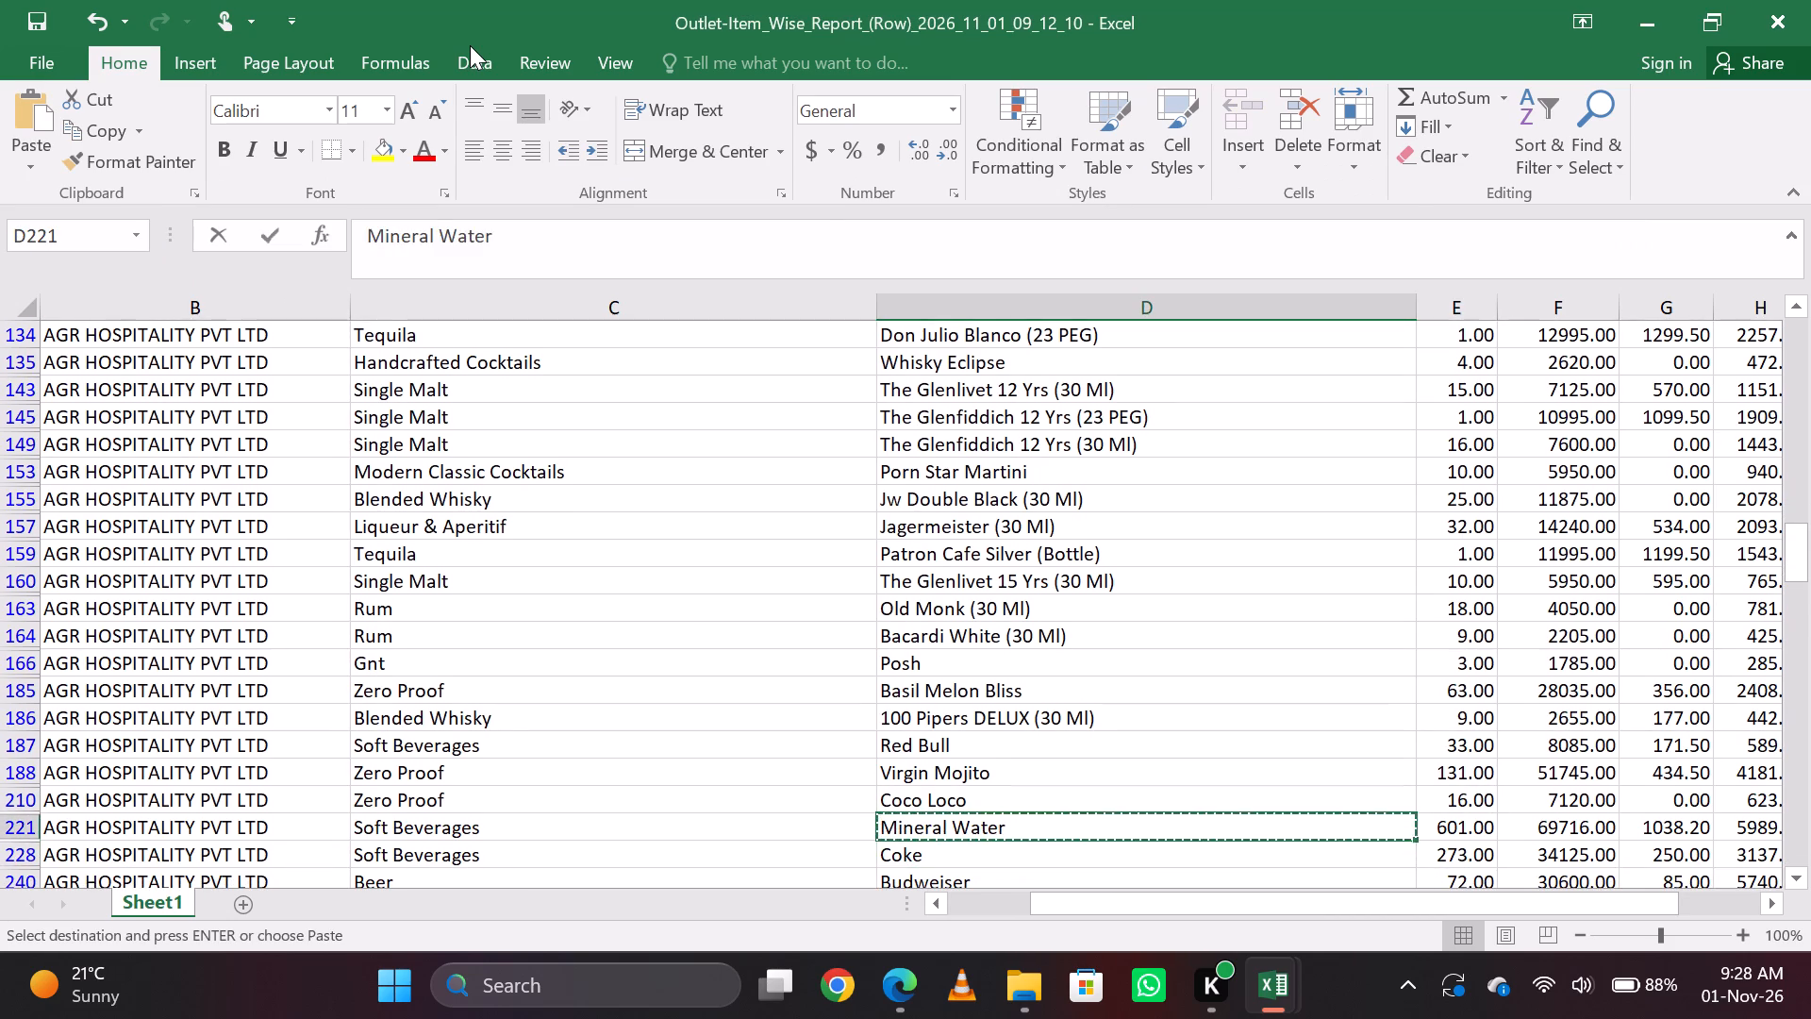
{"action": "key", "text": "alt+Tab"}
{"action": "key", "text": "alt+Tab"}
{"action": "key", "text": "alt+Tab"}
{"action": "key", "text": "alt+Tab"}
{"action": "key", "text": "alt+Tab"}
{"action": "key", "text": "alt+Tab"}
{"action": "key", "text": "alt+Tab"}
{"action": "key", "text": "alt+Tab"}
{"action": "key", "text": "alt+Tab"}
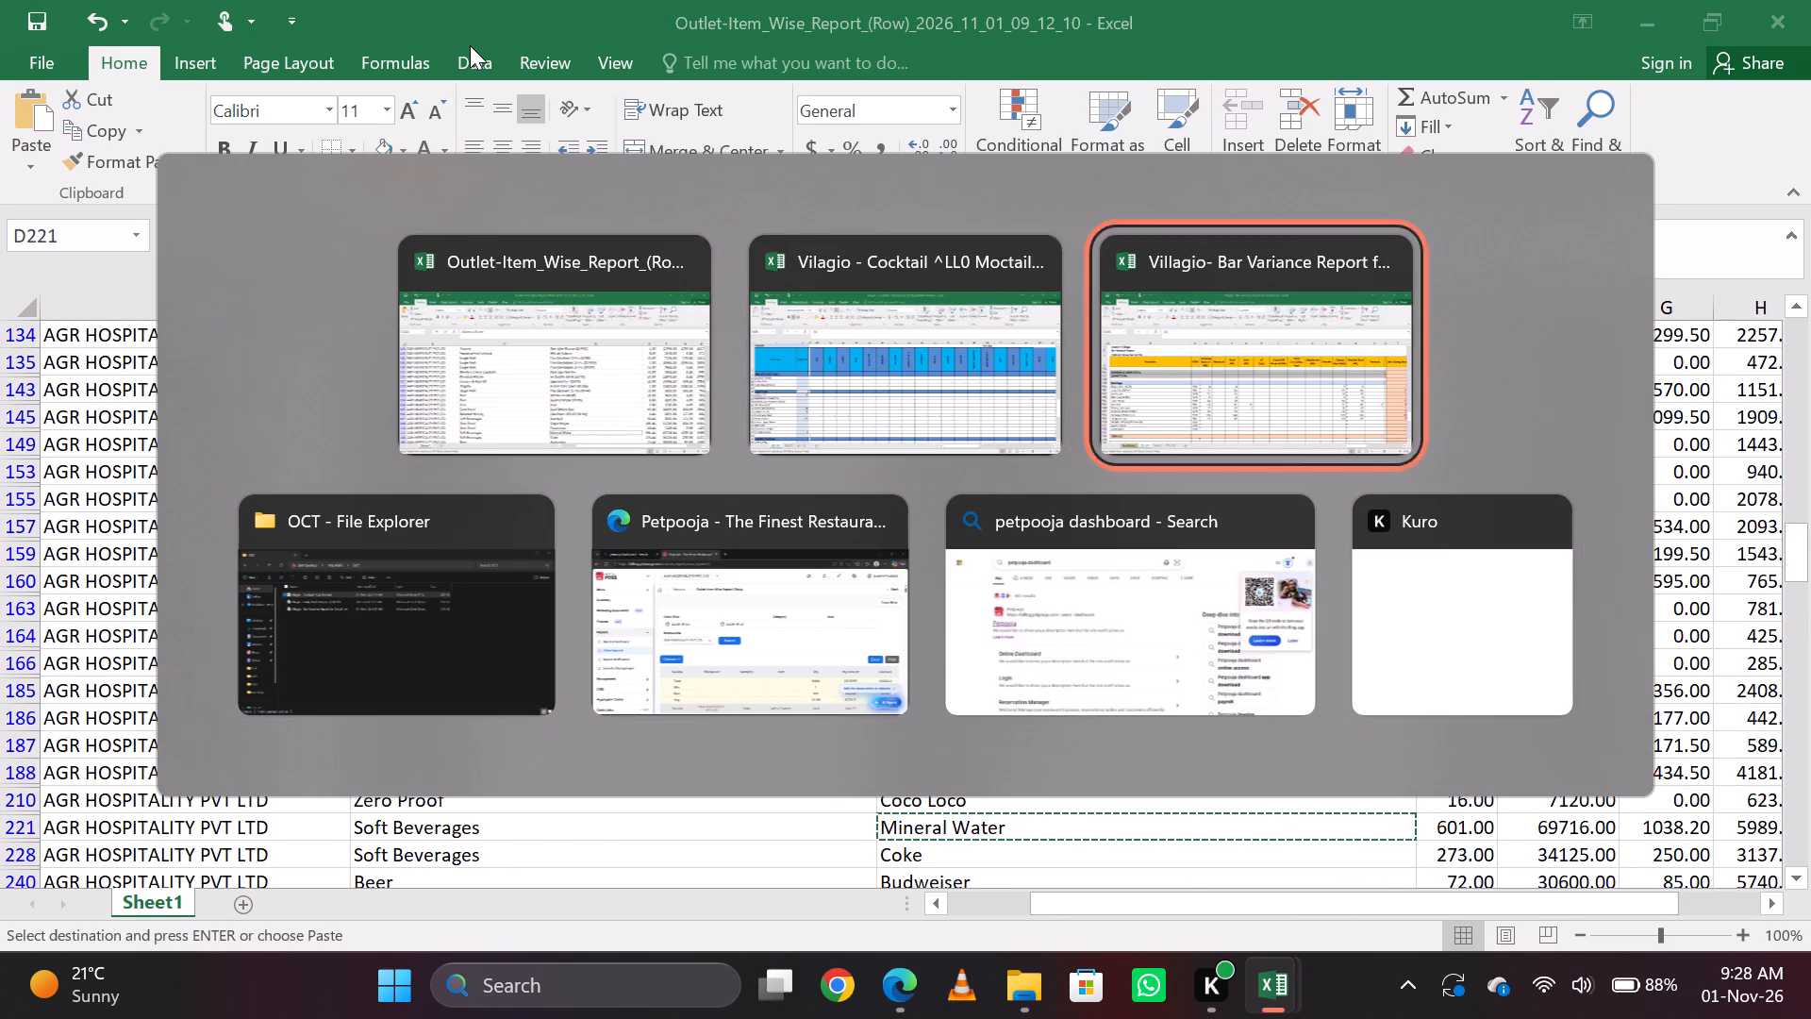
{"action": "key", "text": "Down"}
{"action": "key", "text": "Down"}
{"action": "key", "text": "Down"}
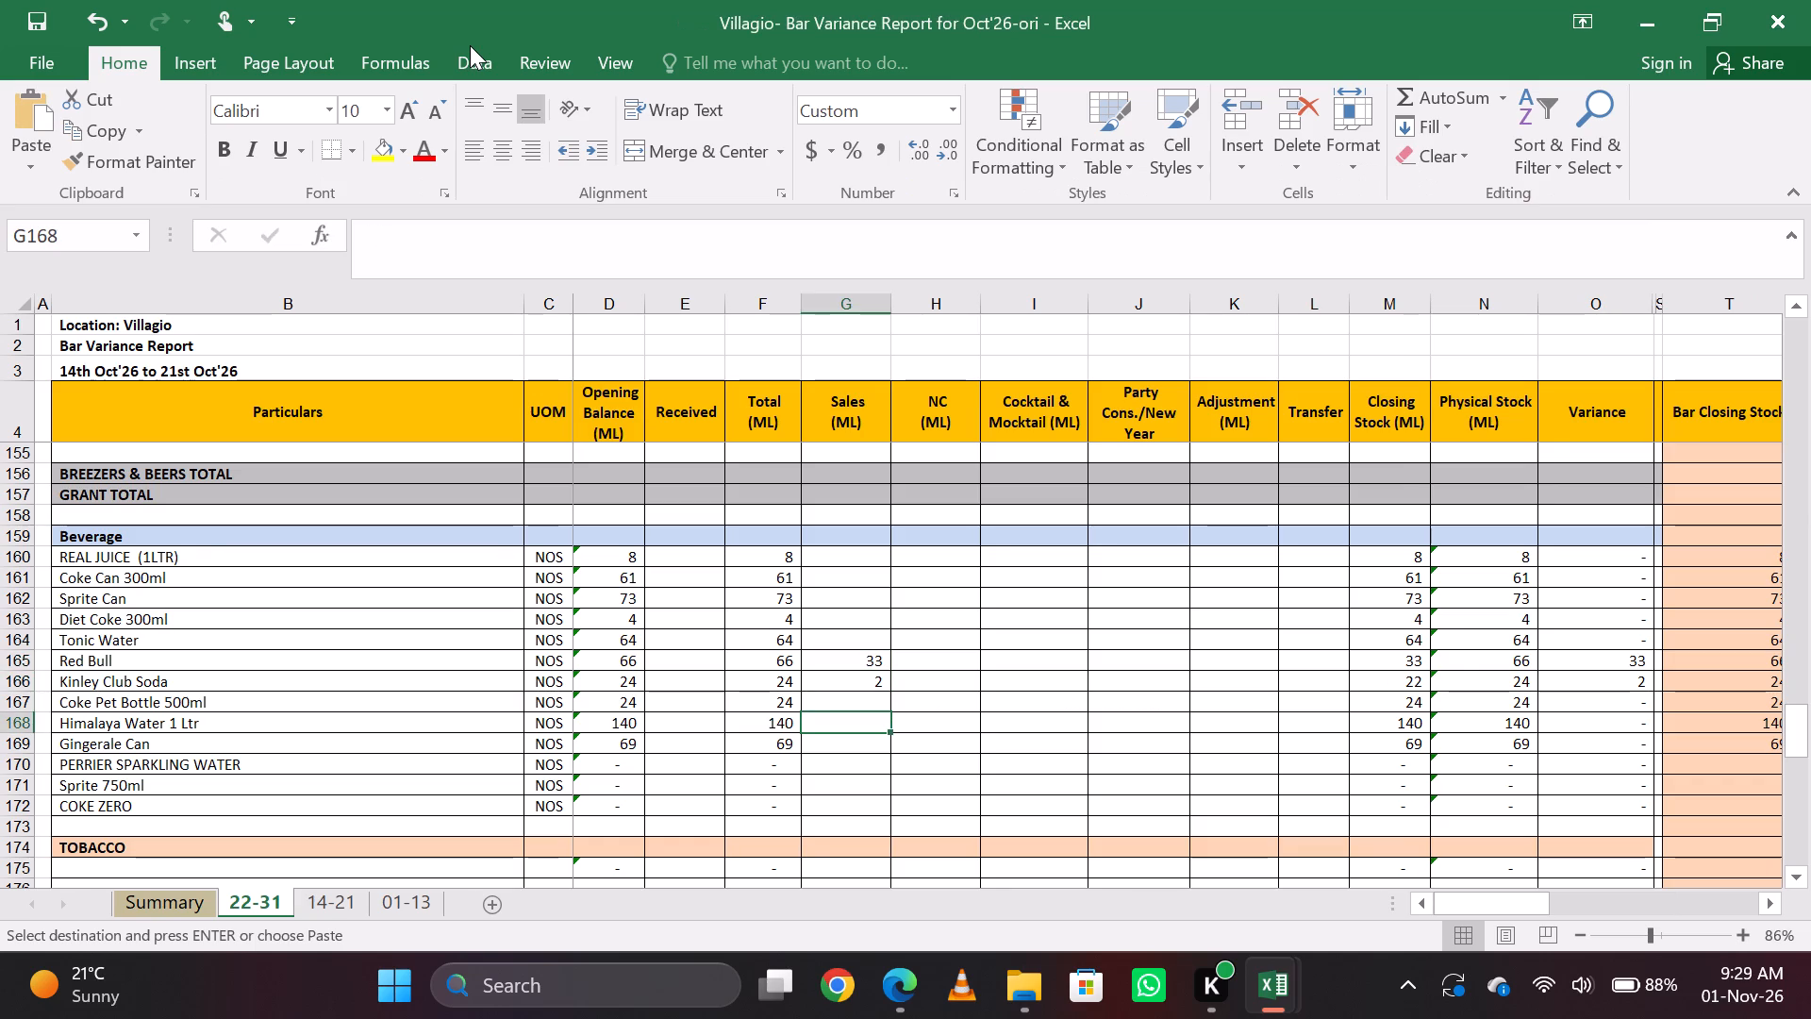
{"action": "type", "text": "601"}
{"action": "key", "text": "Right"}
{"action": "key", "text": "Left"}
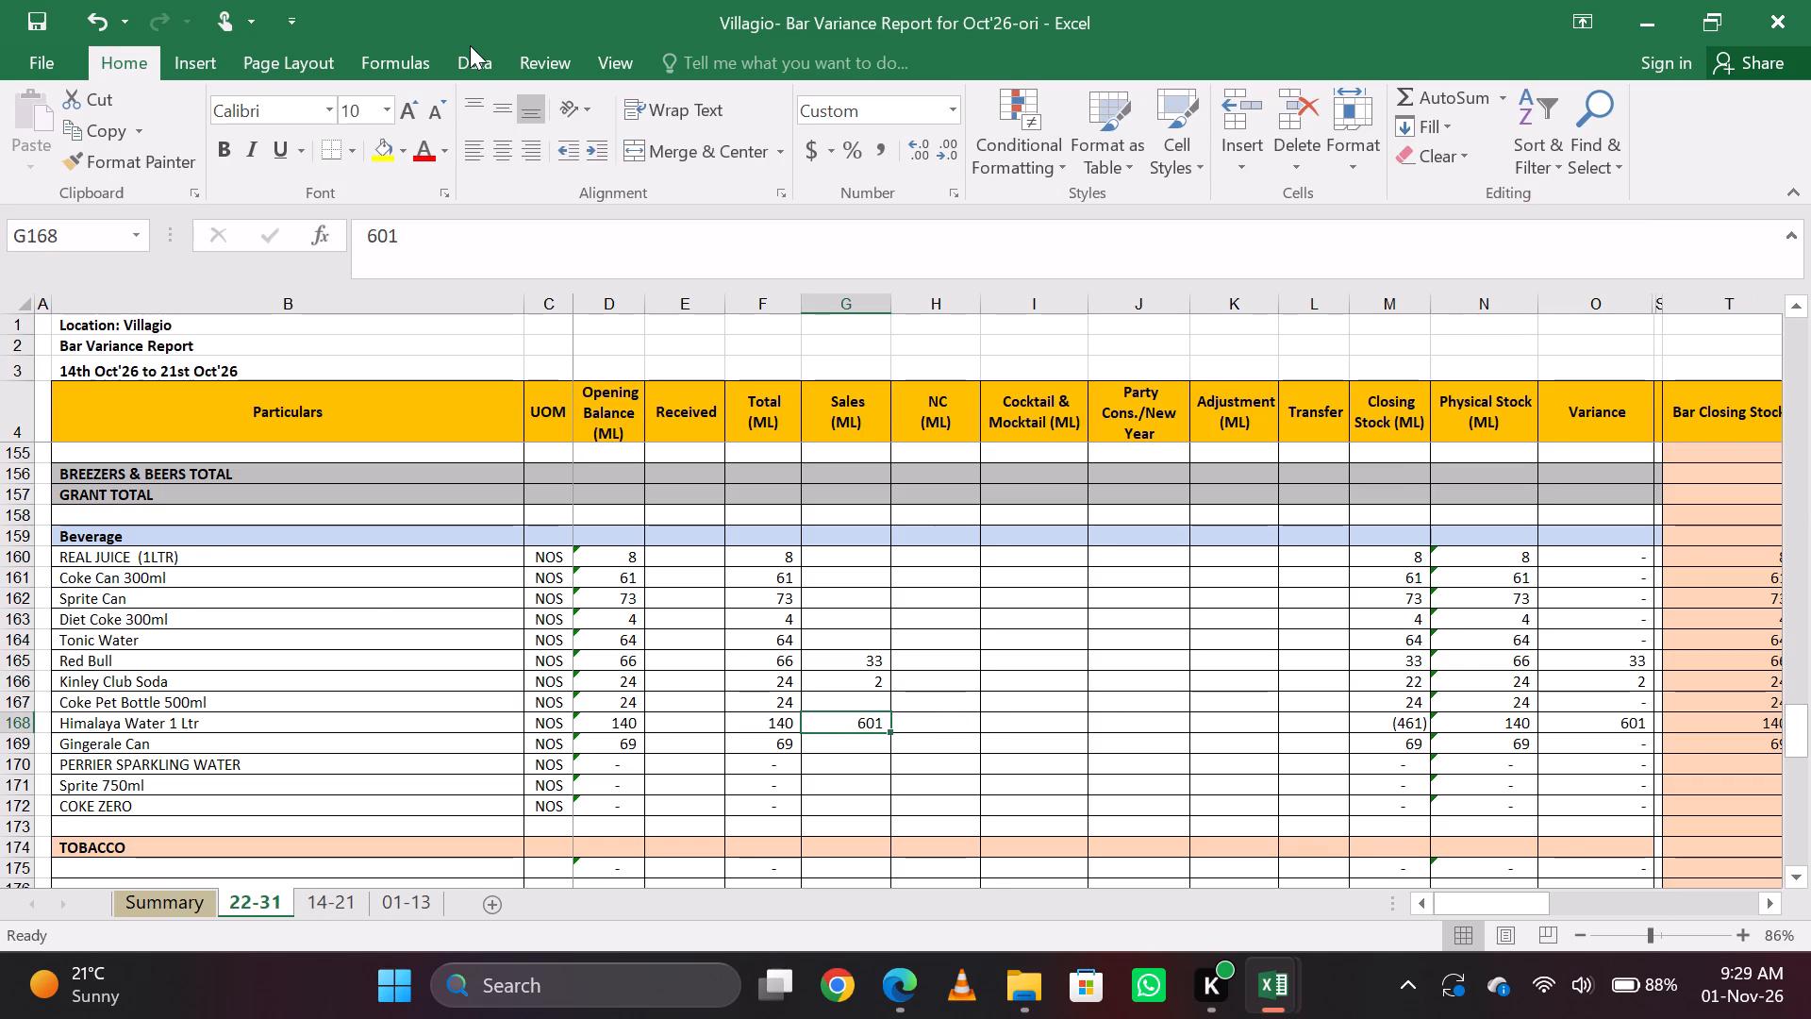
Copy the Coke item name from the filtered item-wise sales report.
{"action": "key", "text": "alt+Tab"}
{"action": "key", "text": "Down"}
{"action": "key", "text": "ctrl+c"}
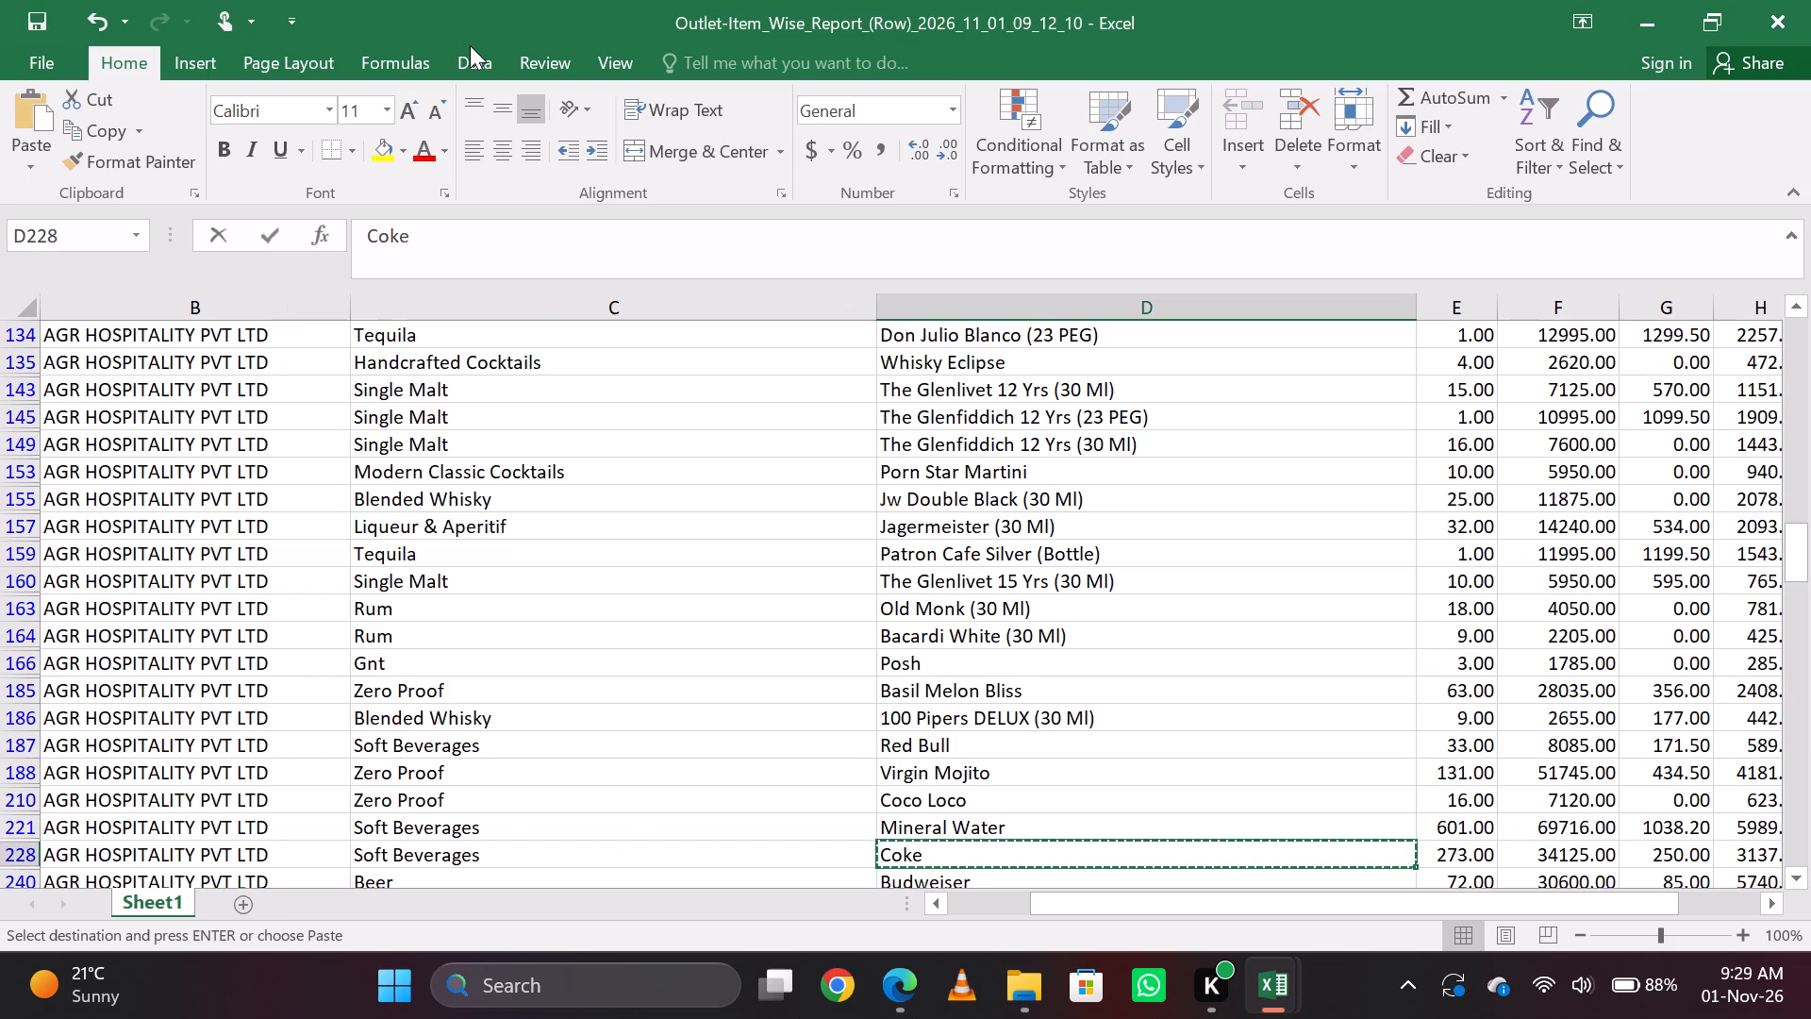
Enter 273 in the Sales column for Coke Can 300ml in the bar variance report.
{"action": "key", "text": "alt+Tab"}
{"action": "key", "text": "Up"}
{"action": "key", "text": "Up"}
{"action": "key", "text": "Up"}
{"action": "key", "text": "Up"}
{"action": "key", "text": "Up"}
{"action": "key", "text": "Up"}
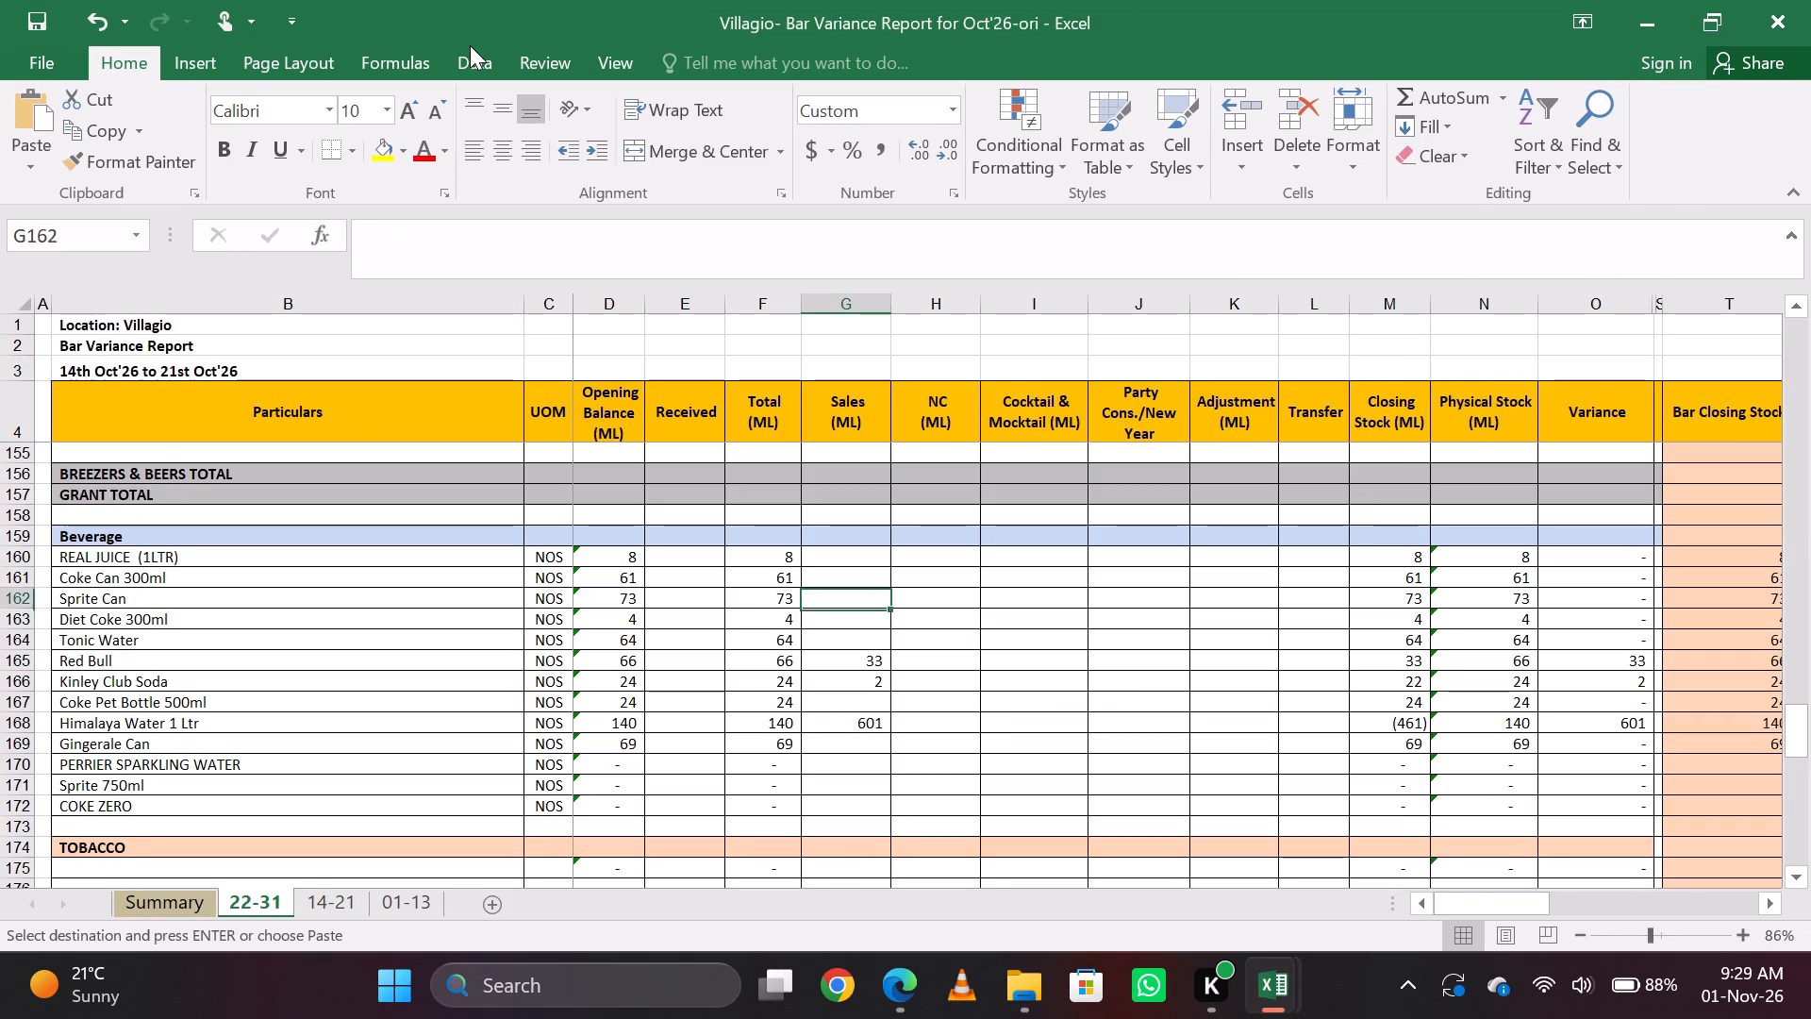
{"action": "key", "text": "Up"}
{"action": "key", "text": "Up"}
{"action": "key", "text": "Down"}
{"action": "type", "text": "273"}
{"action": "key", "text": "Right"}
{"action": "key", "text": "Left"}
Copy the Budweiser item name from the sales report, and enter 72 as BUDWIESER's Sales in the bar variance report.
{"action": "key", "text": "alt+Tab"}
{"action": "key", "text": "Down"}
{"action": "key", "text": "ctrl+c"}
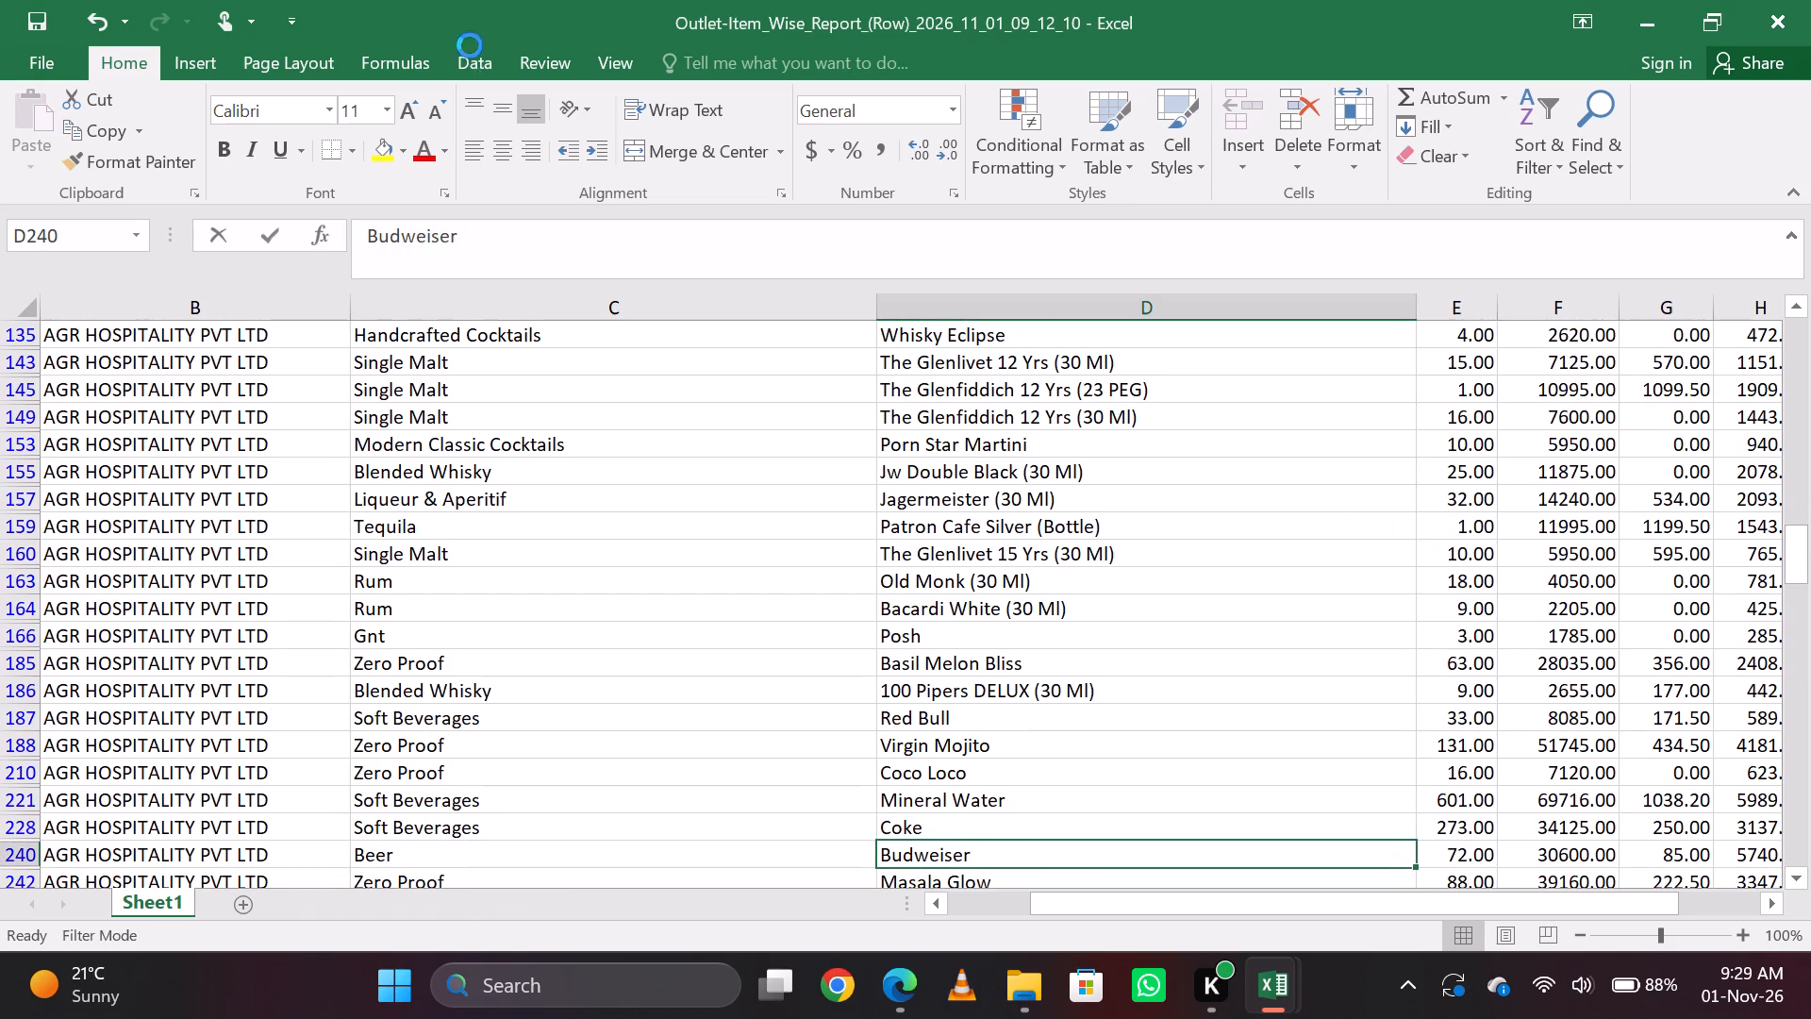
{"action": "key", "text": "alt+Tab"}
{"action": "key", "text": "Up"}
{"action": "key", "text": "Up"}
{"action": "key", "text": "Up"}
{"action": "key", "text": "Up"}
{"action": "key", "text": "Up"}
{"action": "key", "text": "Up"}
{"action": "key", "text": "Up"}
{"action": "key", "text": "Up"}
{"action": "key", "text": "Up"}
{"action": "key", "text": "Up"}
{"action": "key", "text": "Up"}
{"action": "key", "text": "Up"}
{"action": "key", "text": "Up"}
{"action": "key", "text": "Up"}
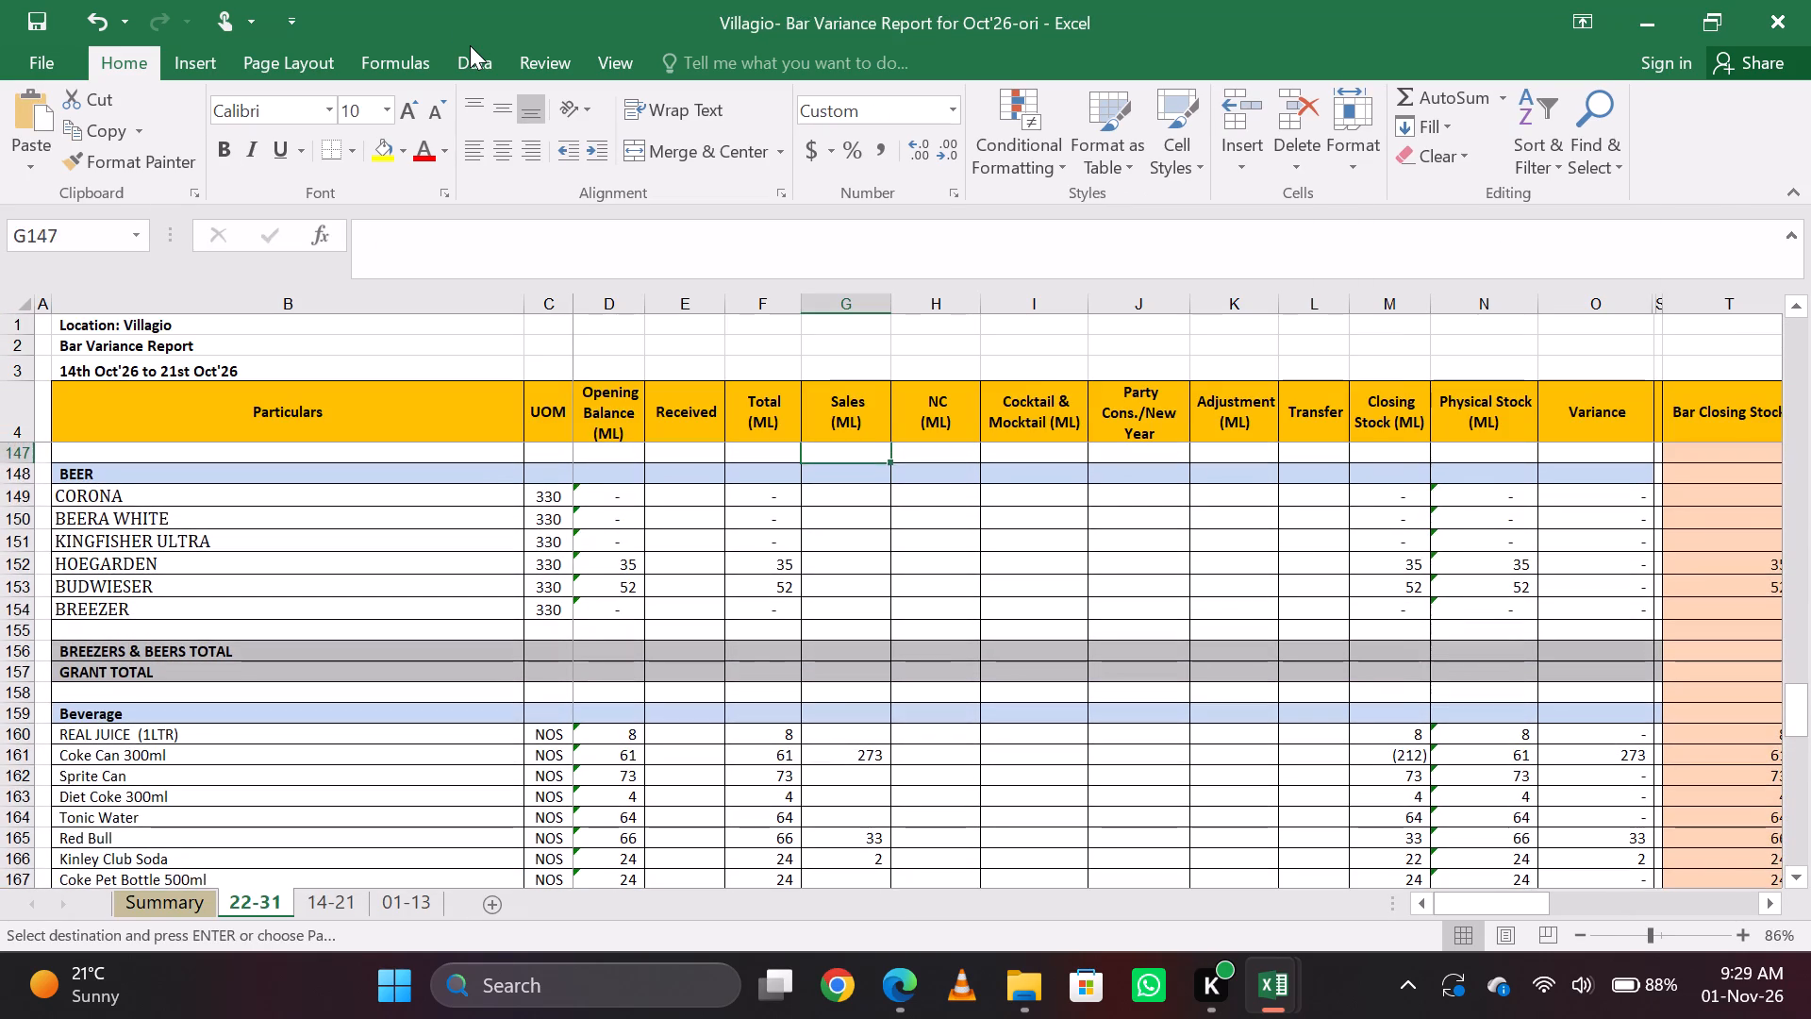
{"action": "key", "text": "Down"}
{"action": "key", "text": "Down"}
{"action": "key", "text": "Down"}
{"action": "key", "text": "Down"}
{"action": "key", "text": "Down"}
{"action": "key", "text": "Down"}
{"action": "key", "text": "Down"}
{"action": "key", "text": "Up"}
{"action": "key", "text": "alt+Tab"}
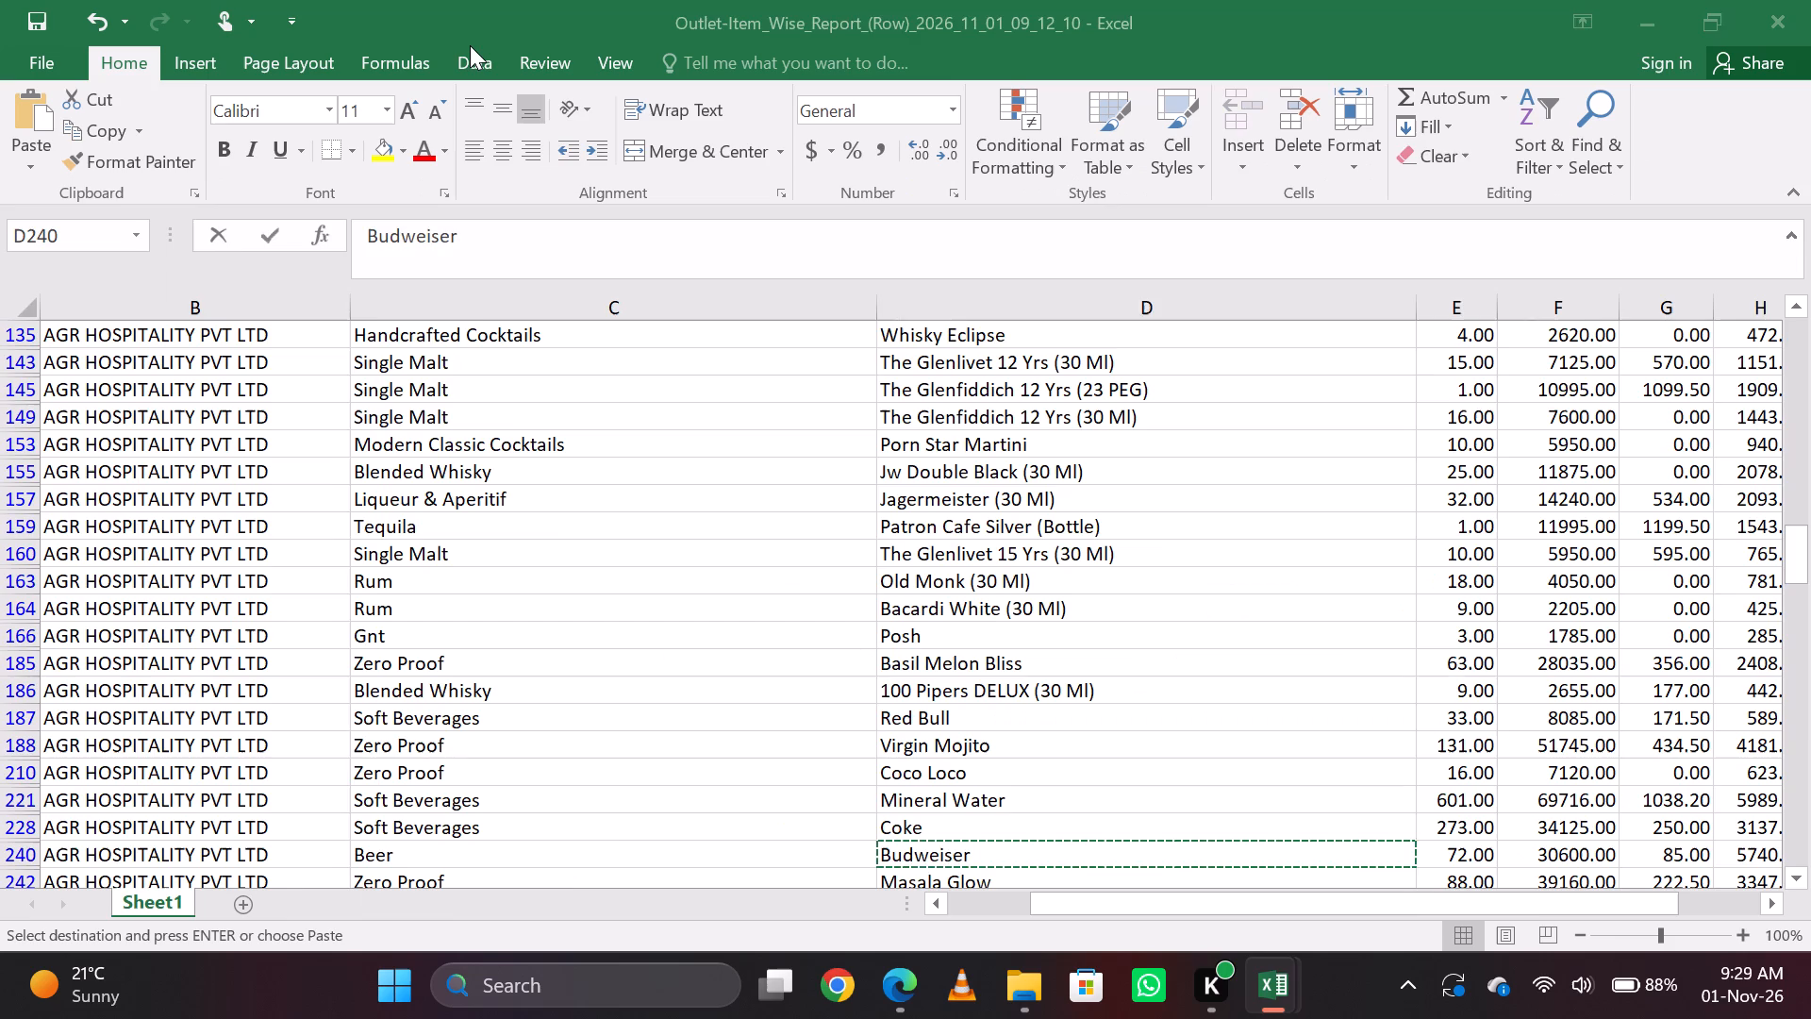
{"action": "key", "text": "alt+Tab"}
{"action": "type", "text": "72"}
{"action": "key", "text": "Right"}
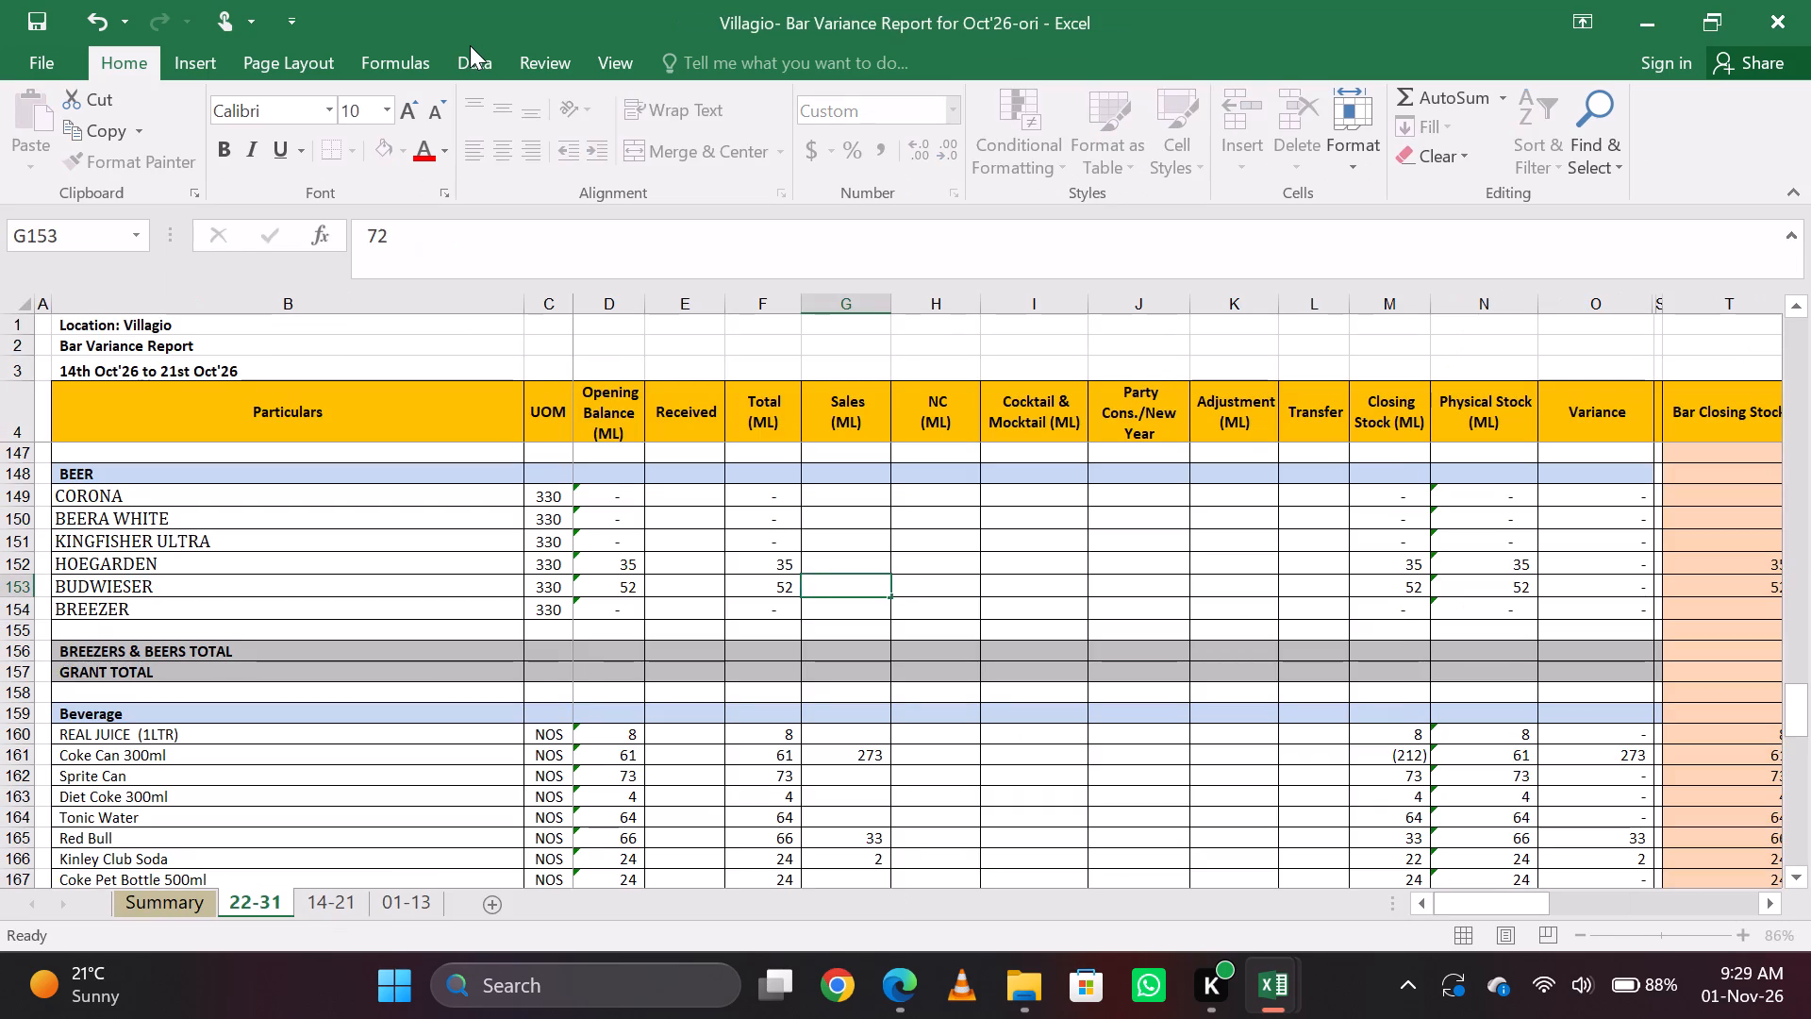
{"action": "key", "text": "Left"}
Copy the Masala Glow item name, find it in the cocktail/mocktail workbook, and enter 88 as its Sale & NC quantity.
{"action": "key", "text": "alt+Tab"}
{"action": "key", "text": "Down"}
{"action": "key", "text": "ctrl+c"}
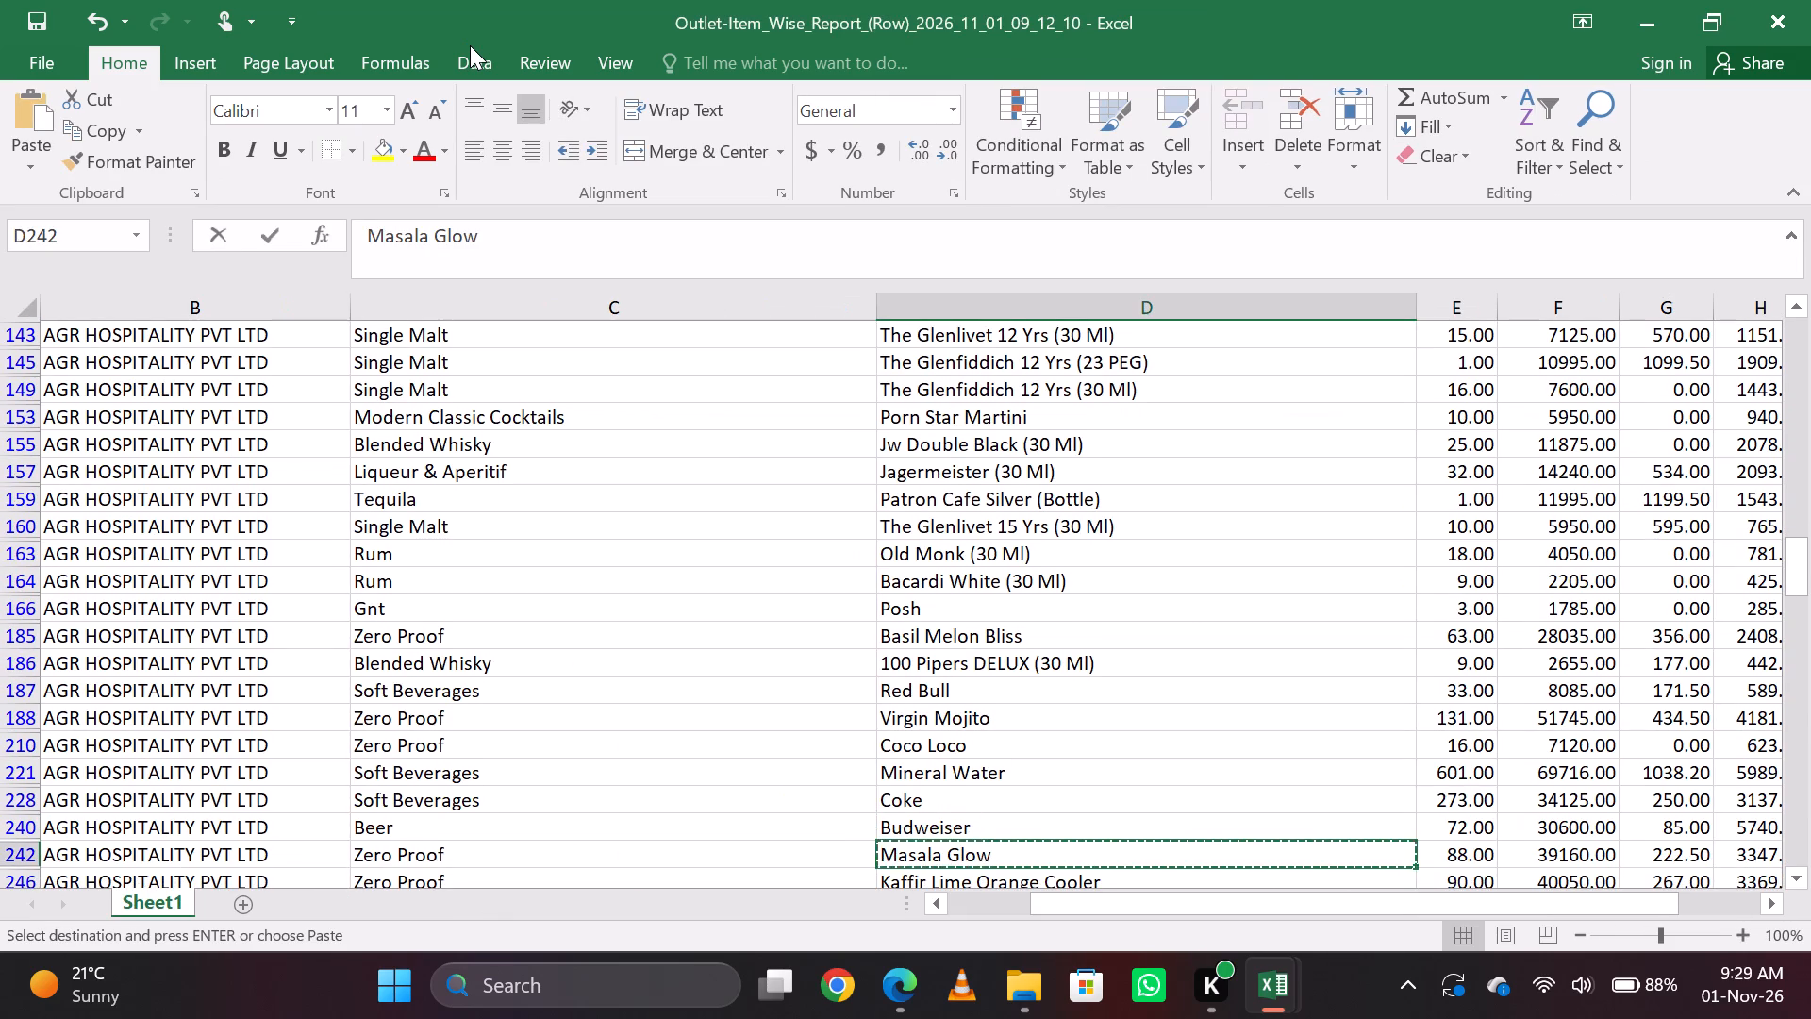
{"action": "key", "text": "alt+Tab"}
{"action": "key", "text": "alt+Tab"}
{"action": "key", "text": "ctrl+f"}
{"action": "key", "text": "ctrl+v"}
{"action": "key", "text": "Return"}
{"action": "key", "text": "Escape"}
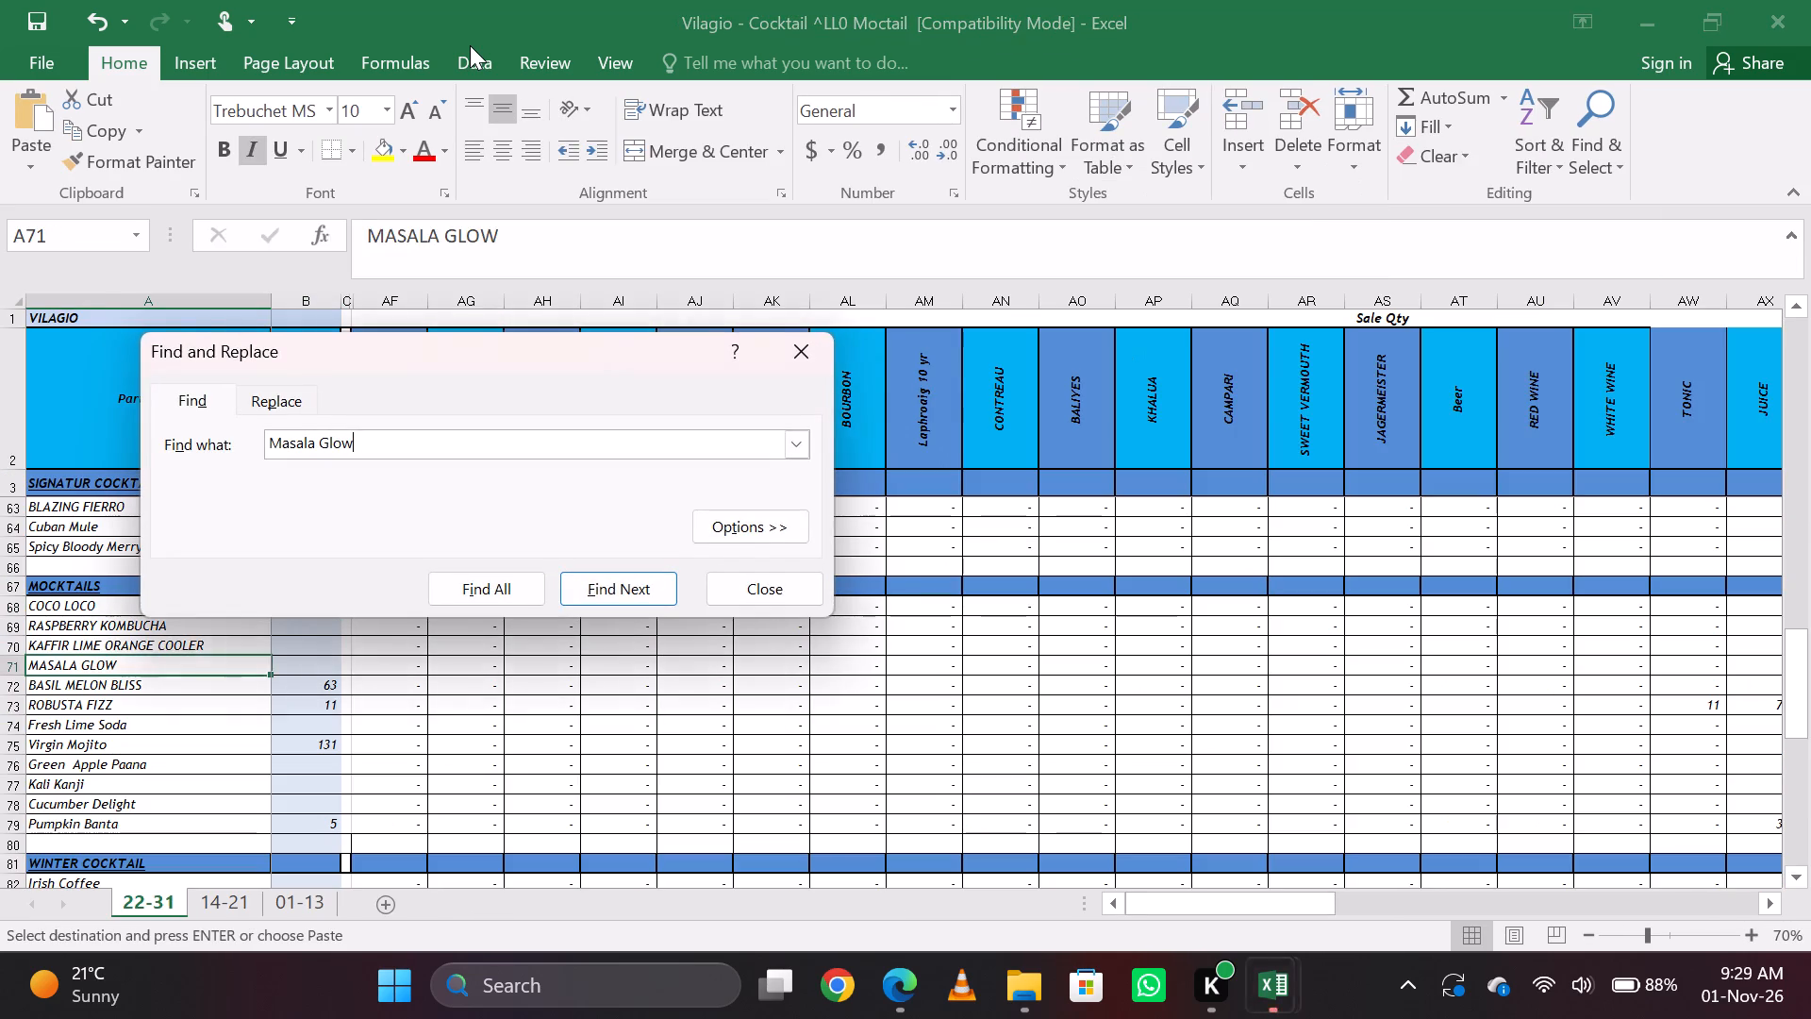
{"action": "key", "text": "Right"}
{"action": "type", "text": "88"}
{"action": "key", "text": "Right"}
{"action": "key", "text": "Left"}
Copy the Kaffir Lime Orange Cooler item name, find it in the cocktail/mocktail workbook, and enter 90 as its Sale & NC quantity.
{"action": "key", "text": "alt+Tab"}
{"action": "key", "text": "Down"}
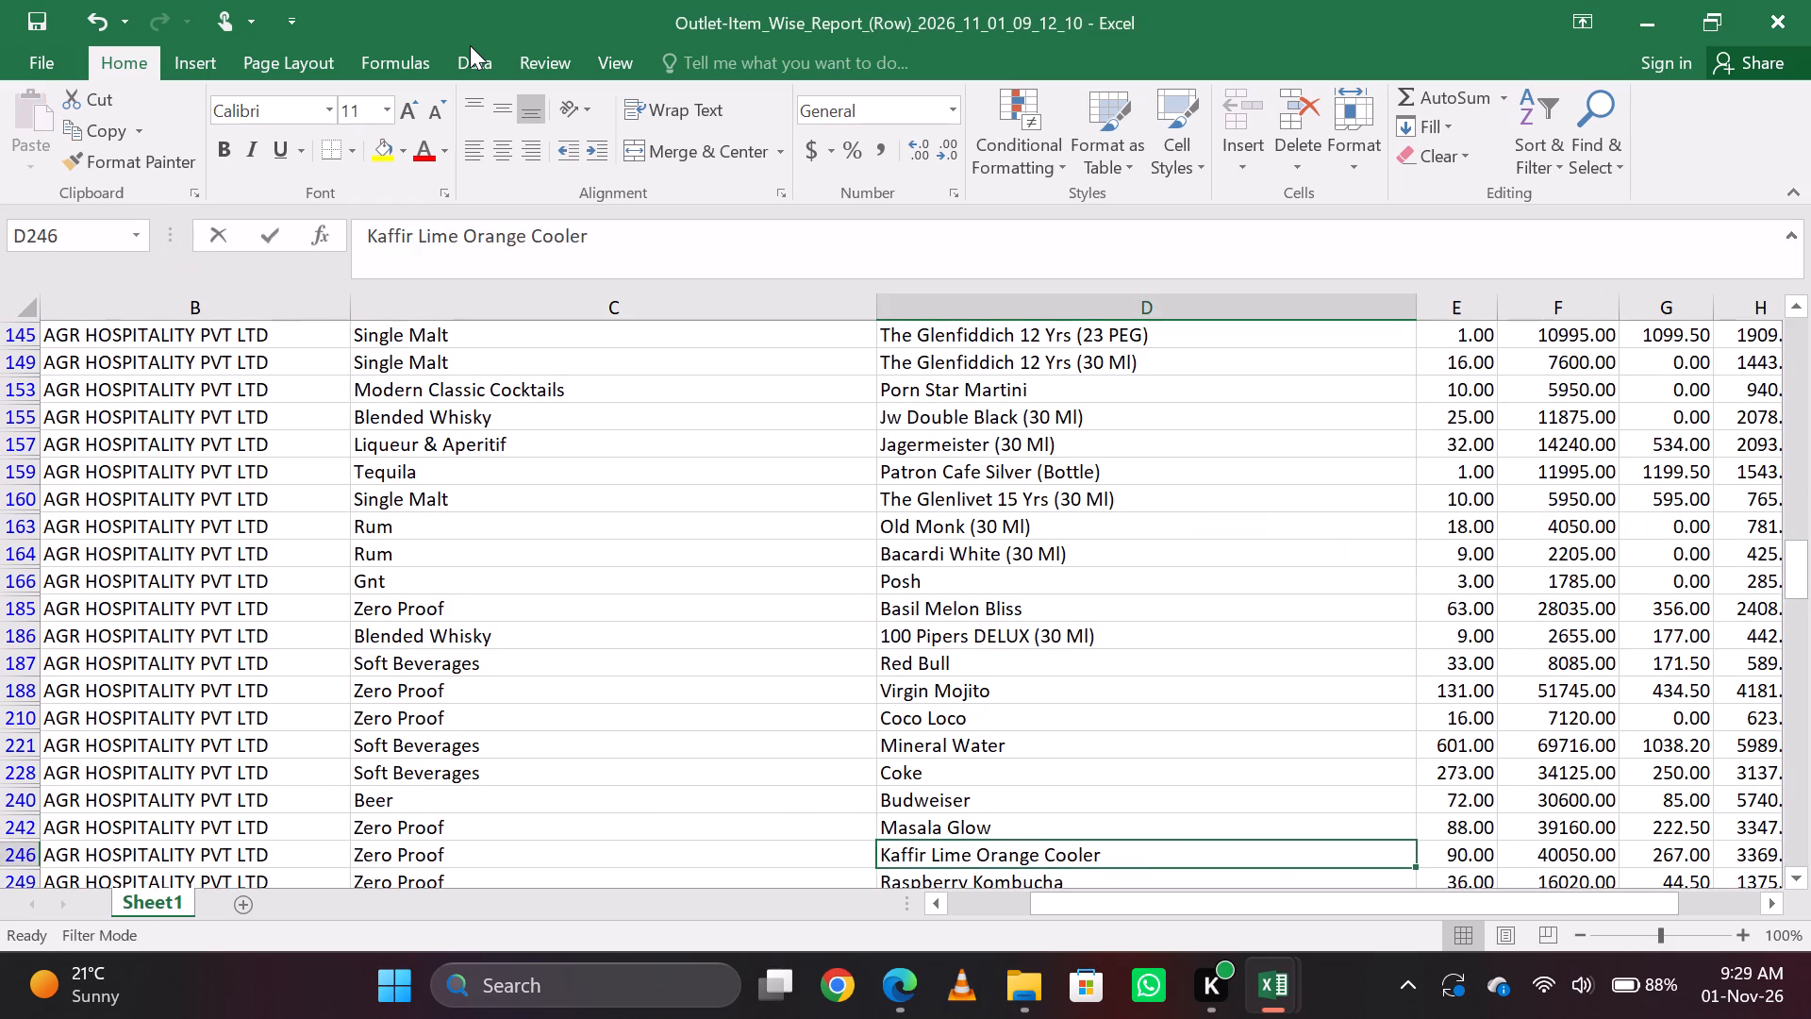
{"action": "key", "text": "ctrl+c"}
{"action": "key", "text": "alt+Tab"}
{"action": "key", "text": "ctrl+f"}
{"action": "key", "text": "ctrl+v"}
{"action": "key", "text": "Return"}
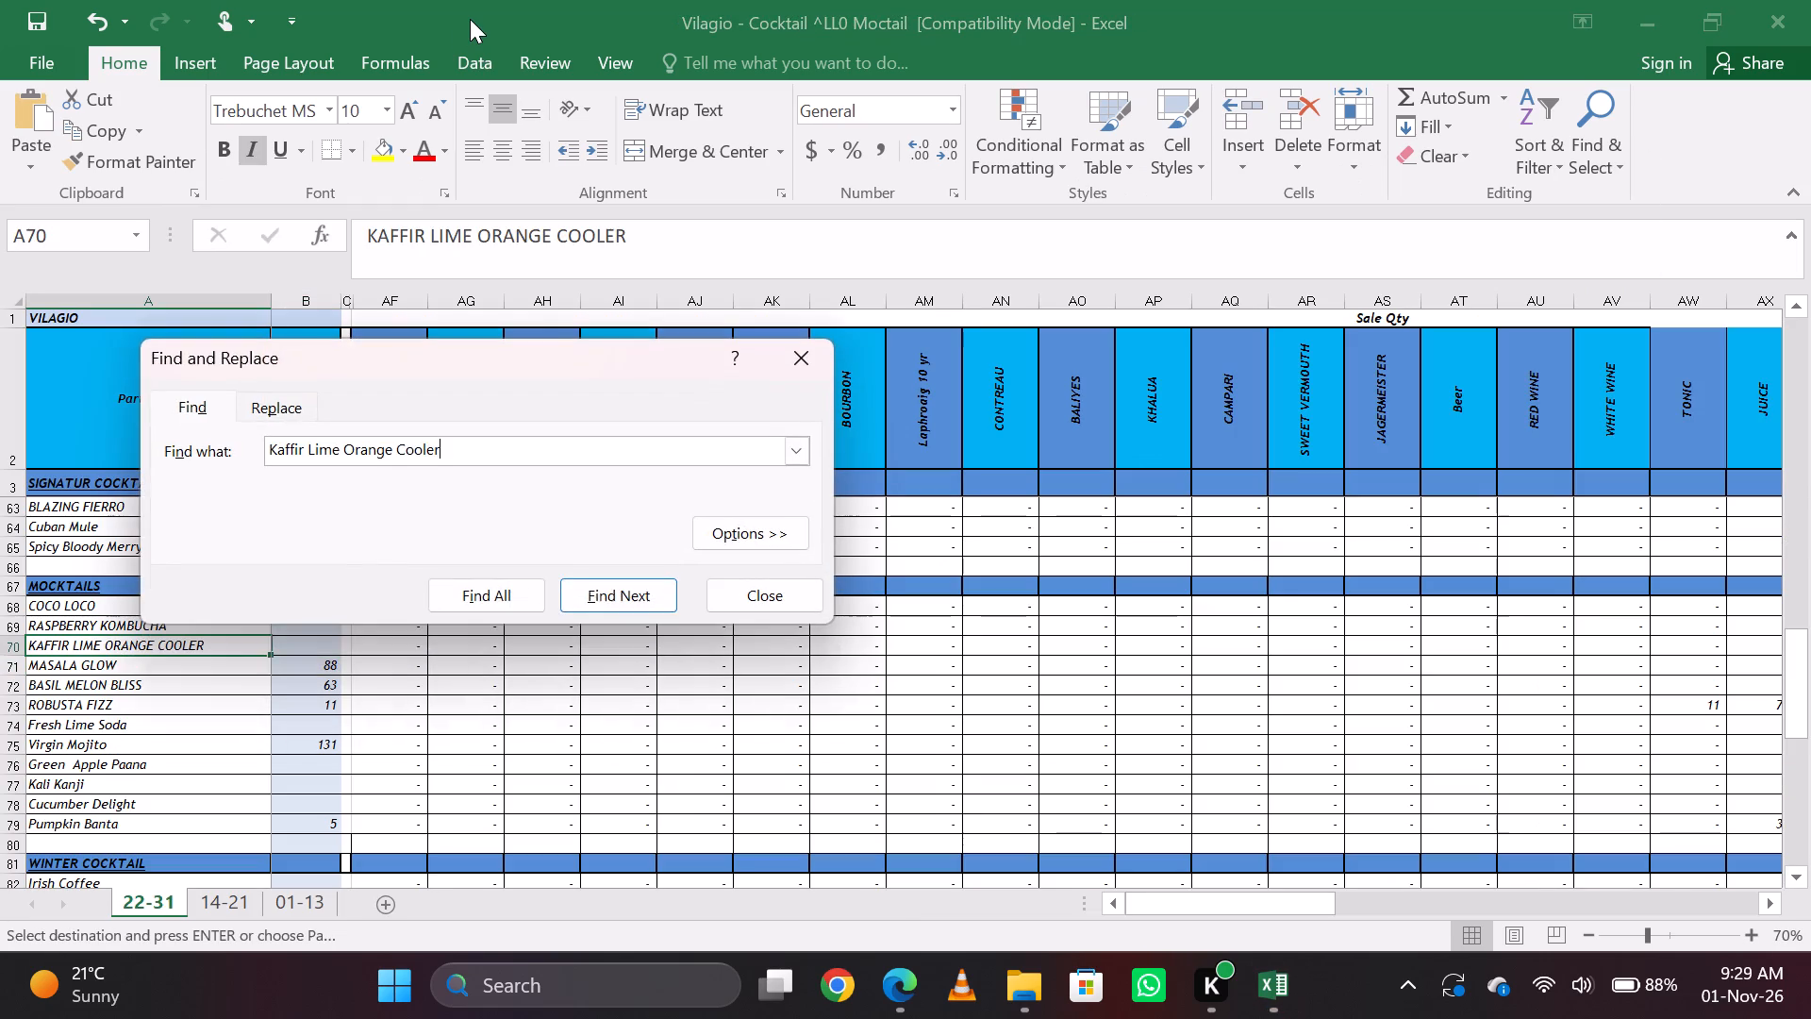
{"action": "key", "text": "Escape"}
{"action": "key", "text": "Right"}
{"action": "type", "text": "90"}
{"action": "key", "text": "Return"}
{"action": "key", "text": "Up"}
Copy the Raspberry Kombucha item name, find it in the cocktail/mocktail workbook, and enter 36 as its Sale & NC quantity.
{"action": "key", "text": "alt+Tab"}
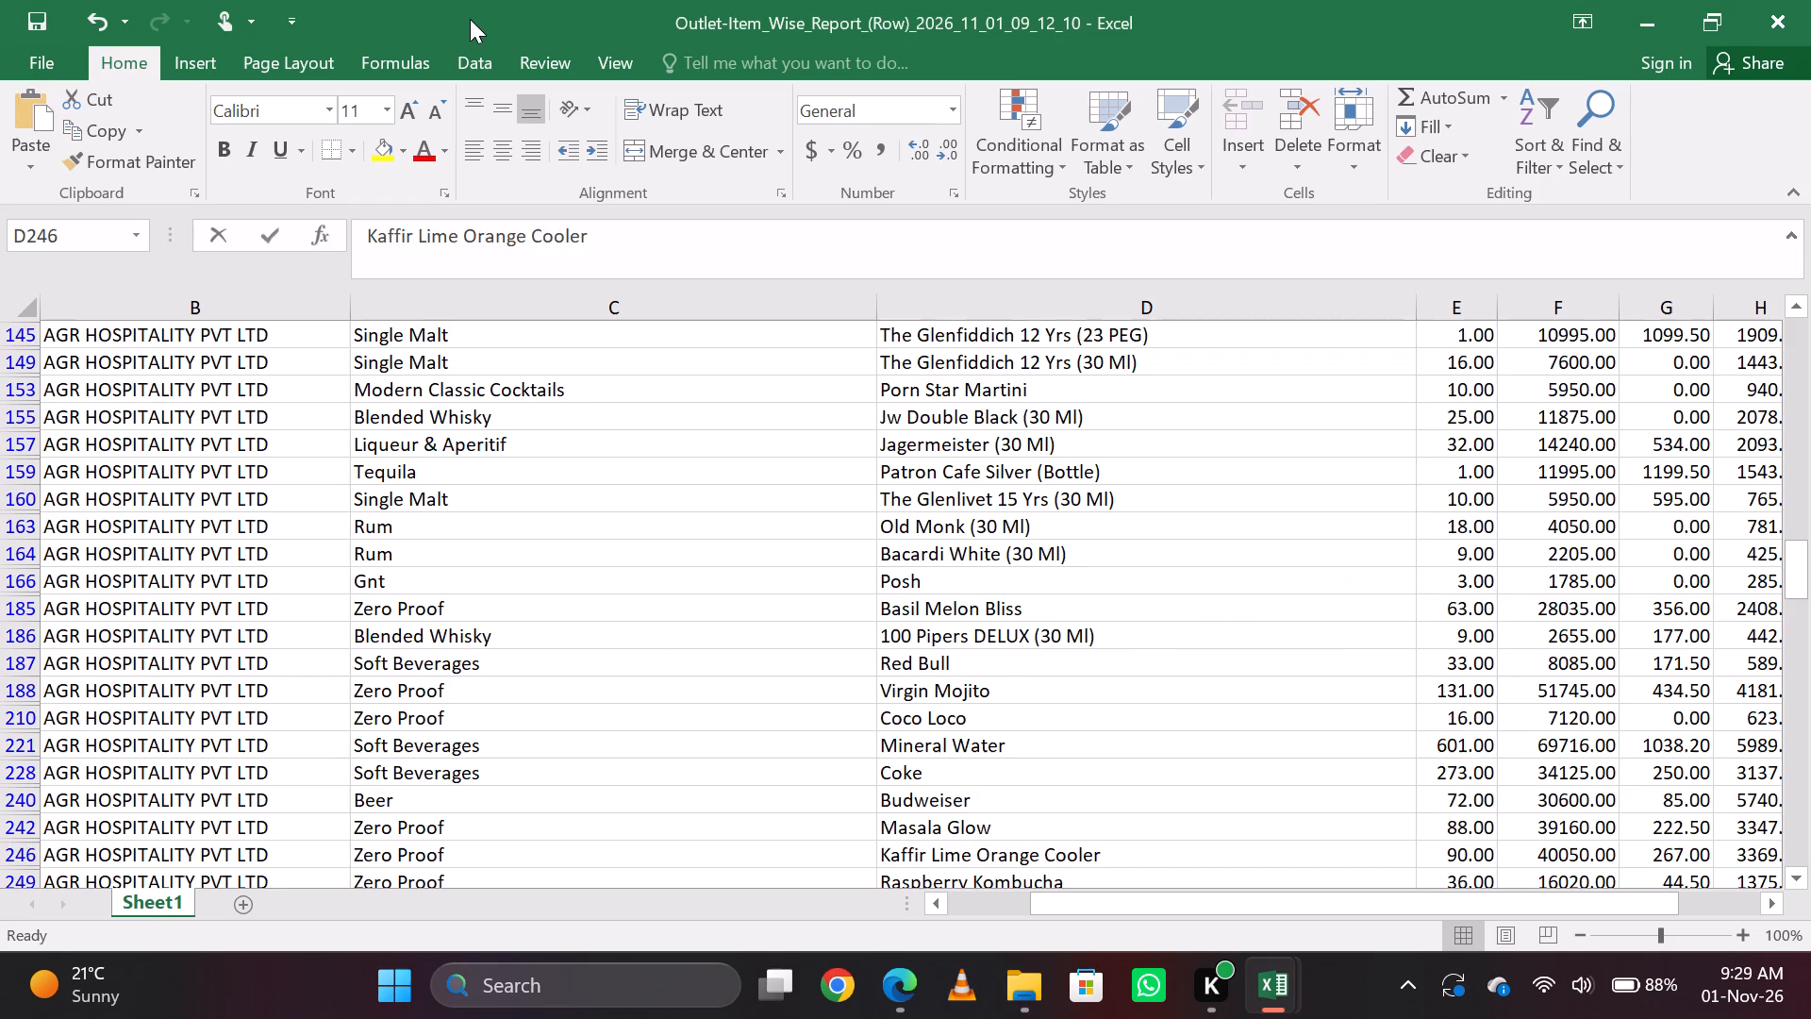
{"action": "key", "text": "Down"}
{"action": "key", "text": "ctrl+c"}
{"action": "key", "text": "alt+Tab"}
{"action": "key", "text": "ctrl+d"}
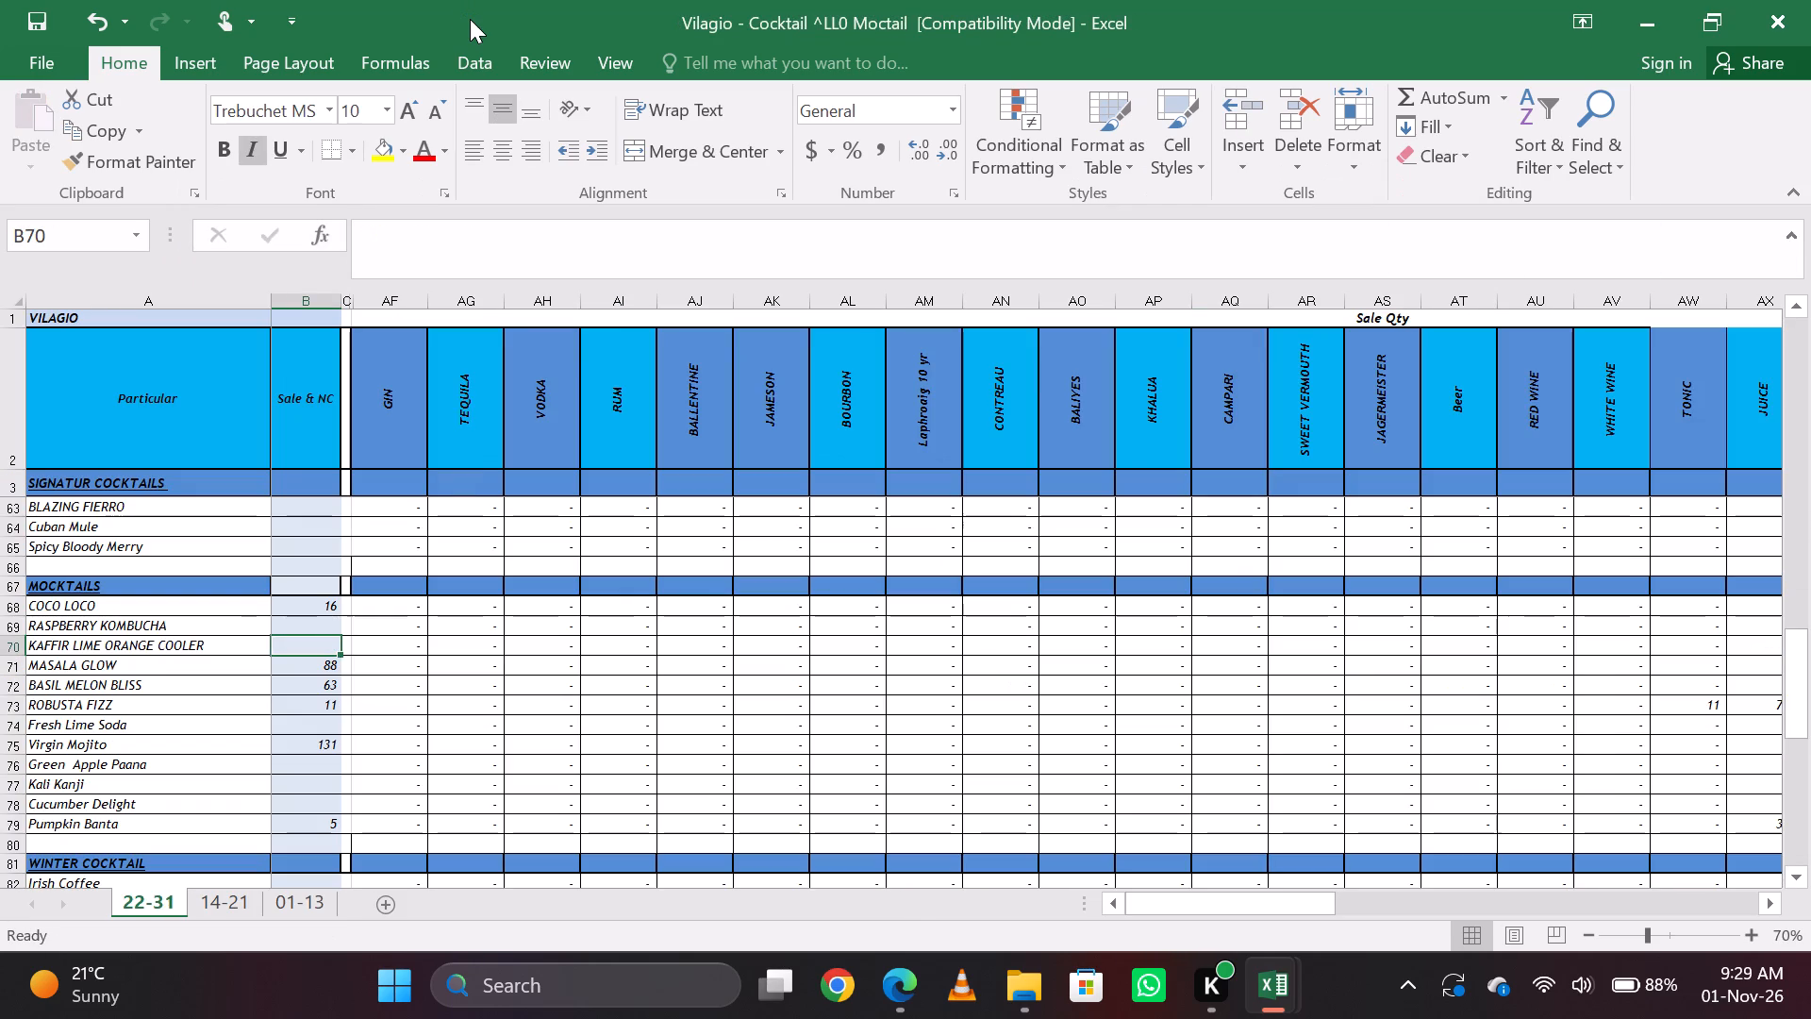
{"action": "key", "text": "ctrl+z"}
{"action": "key", "text": "ctrl+f"}
{"action": "key", "text": "ctrl+v"}
{"action": "key", "text": "Return"}
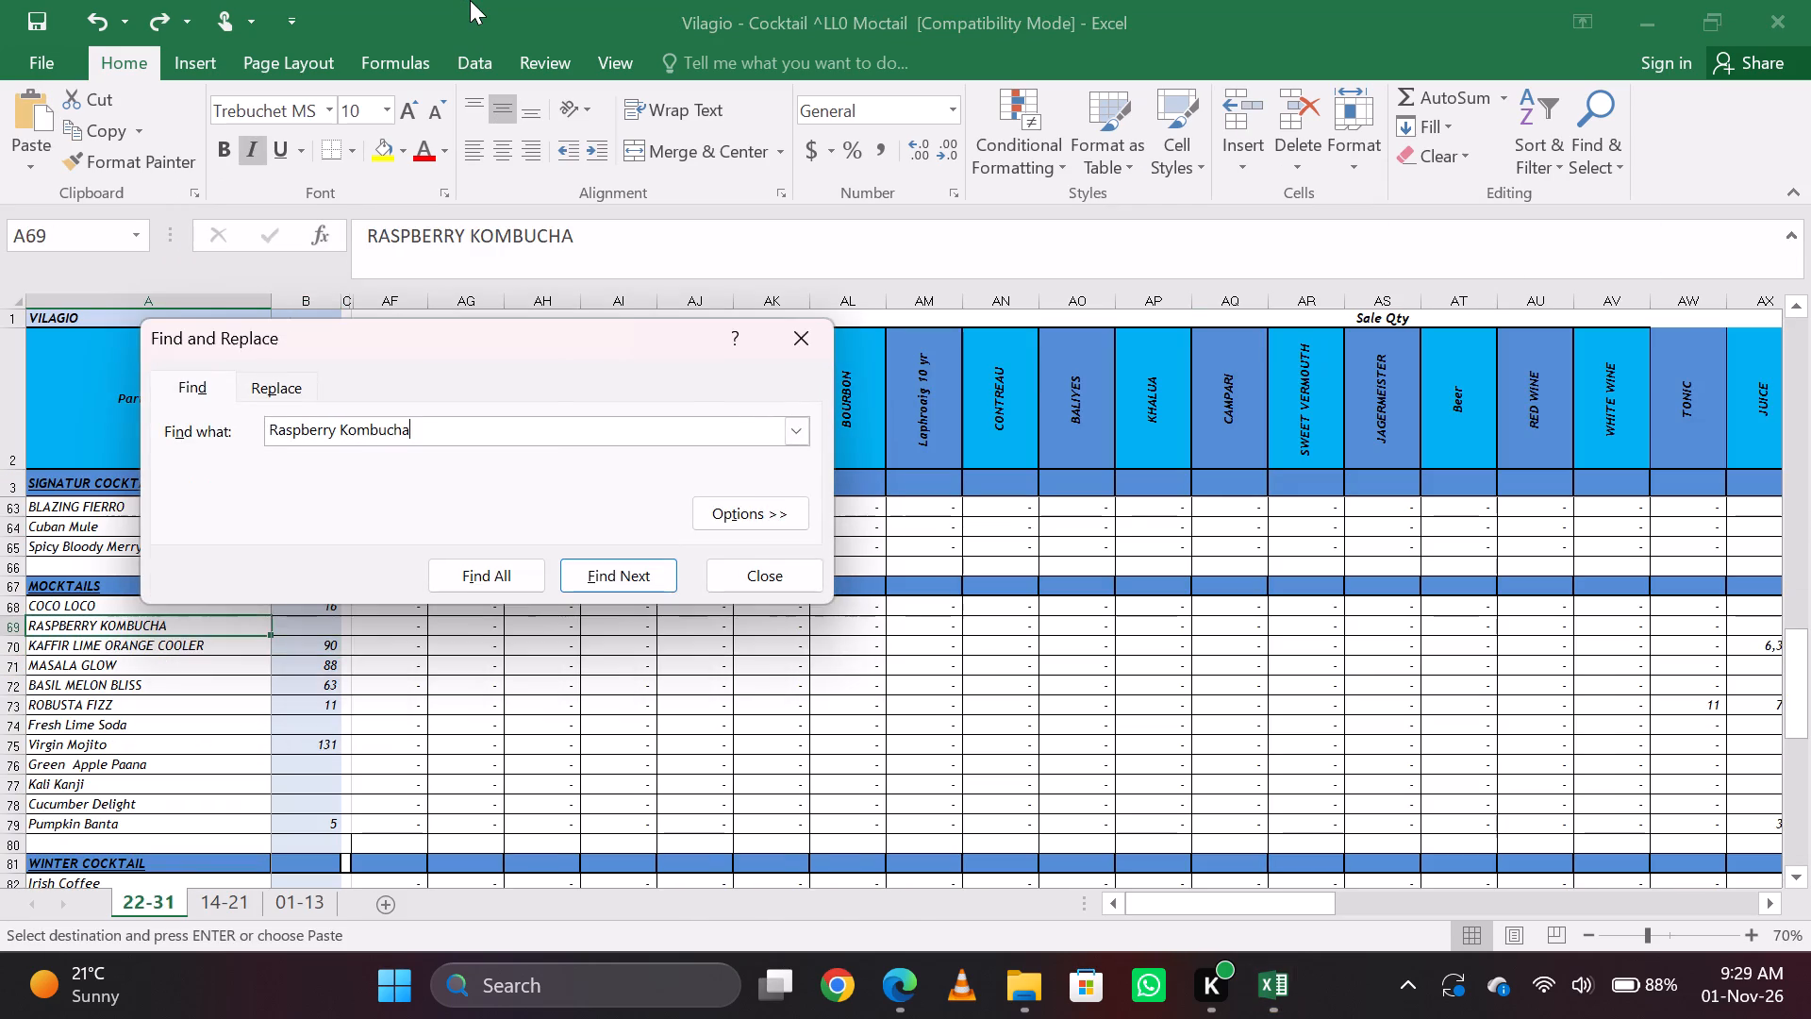
{"action": "key", "text": "Escape"}
{"action": "key", "text": "Right"}
{"action": "key", "text": "alt+Tab"}
{"action": "key", "text": "alt+Tab"}
{"action": "type", "text": "36"}
{"action": "key", "text": "Right"}
{"action": "key", "text": "Left"}
Copy the Diet Coke item name, and enter 174 in the Sales column for Diet Coke 300ml in the bar variance report.
{"action": "key", "text": "alt+Tab"}
{"action": "key", "text": "Down"}
{"action": "key", "text": "ctrl+c"}
{"action": "key", "text": "alt+Tab"}
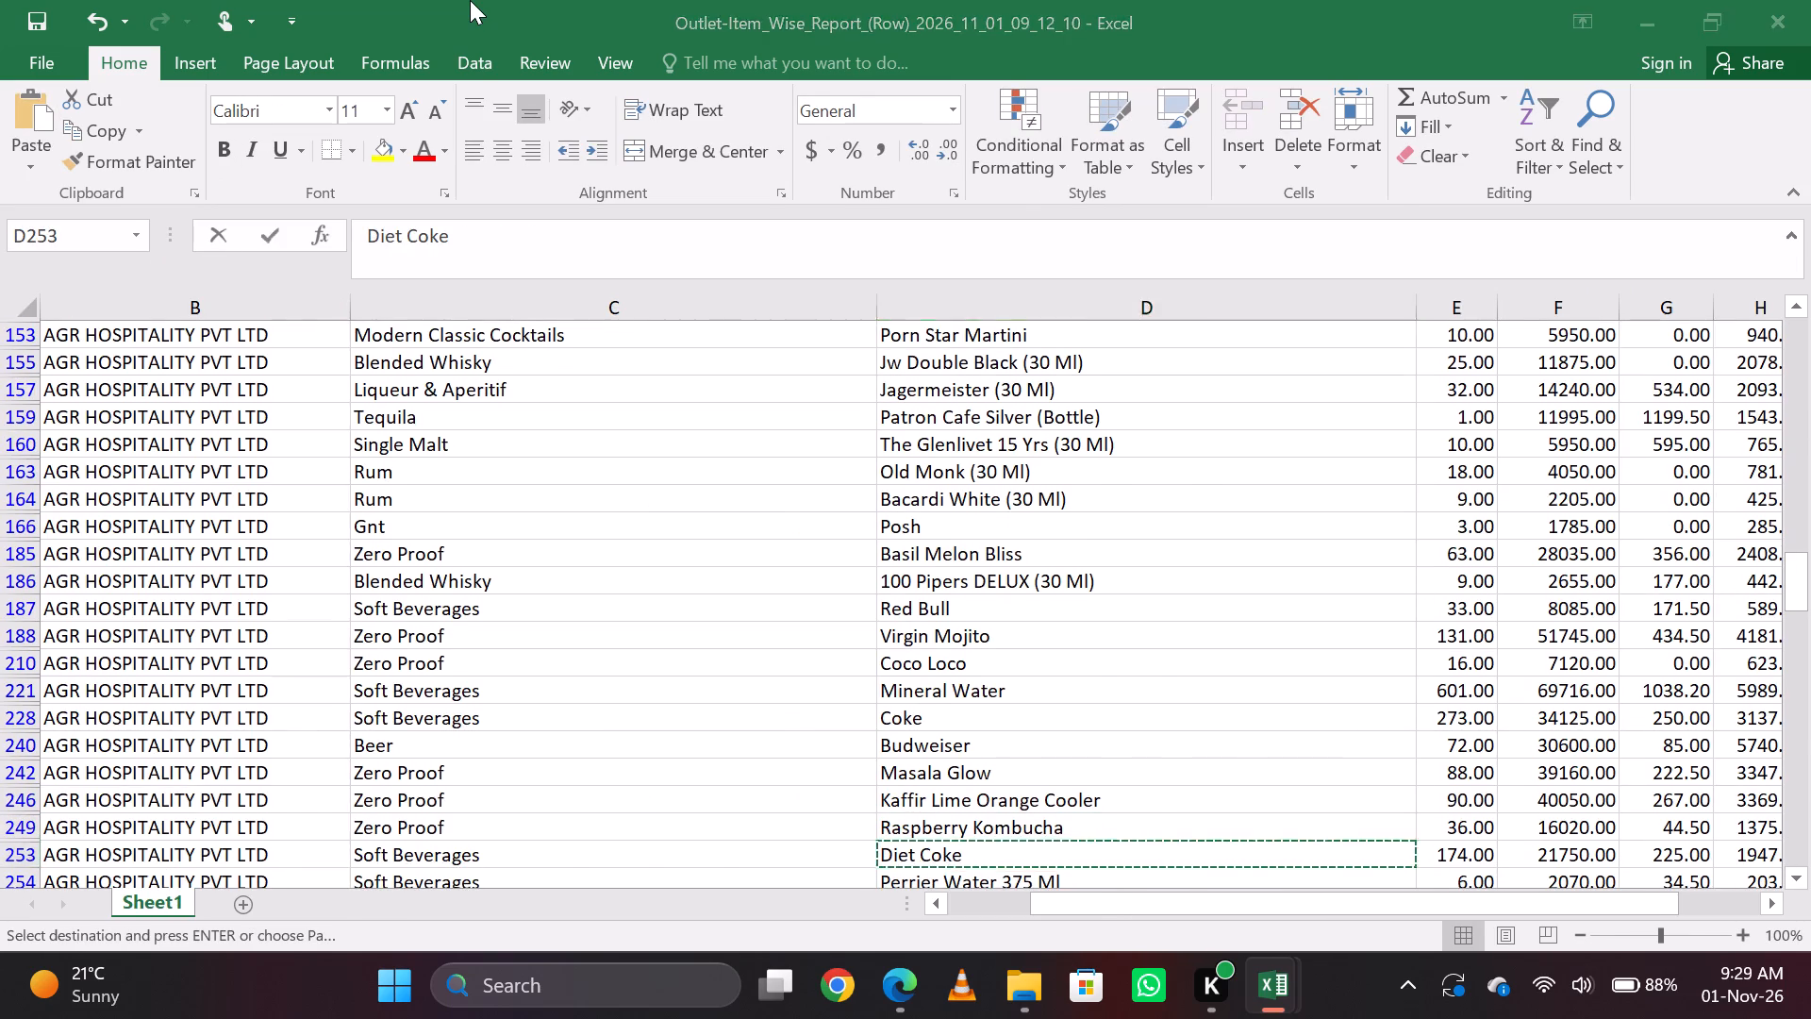
{"action": "key", "text": "alt+Tab"}
{"action": "key", "text": "alt+Tab"}
{"action": "key", "text": "Down"}
{"action": "key", "text": "Down"}
{"action": "key", "text": "Down"}
{"action": "key", "text": "Down"}
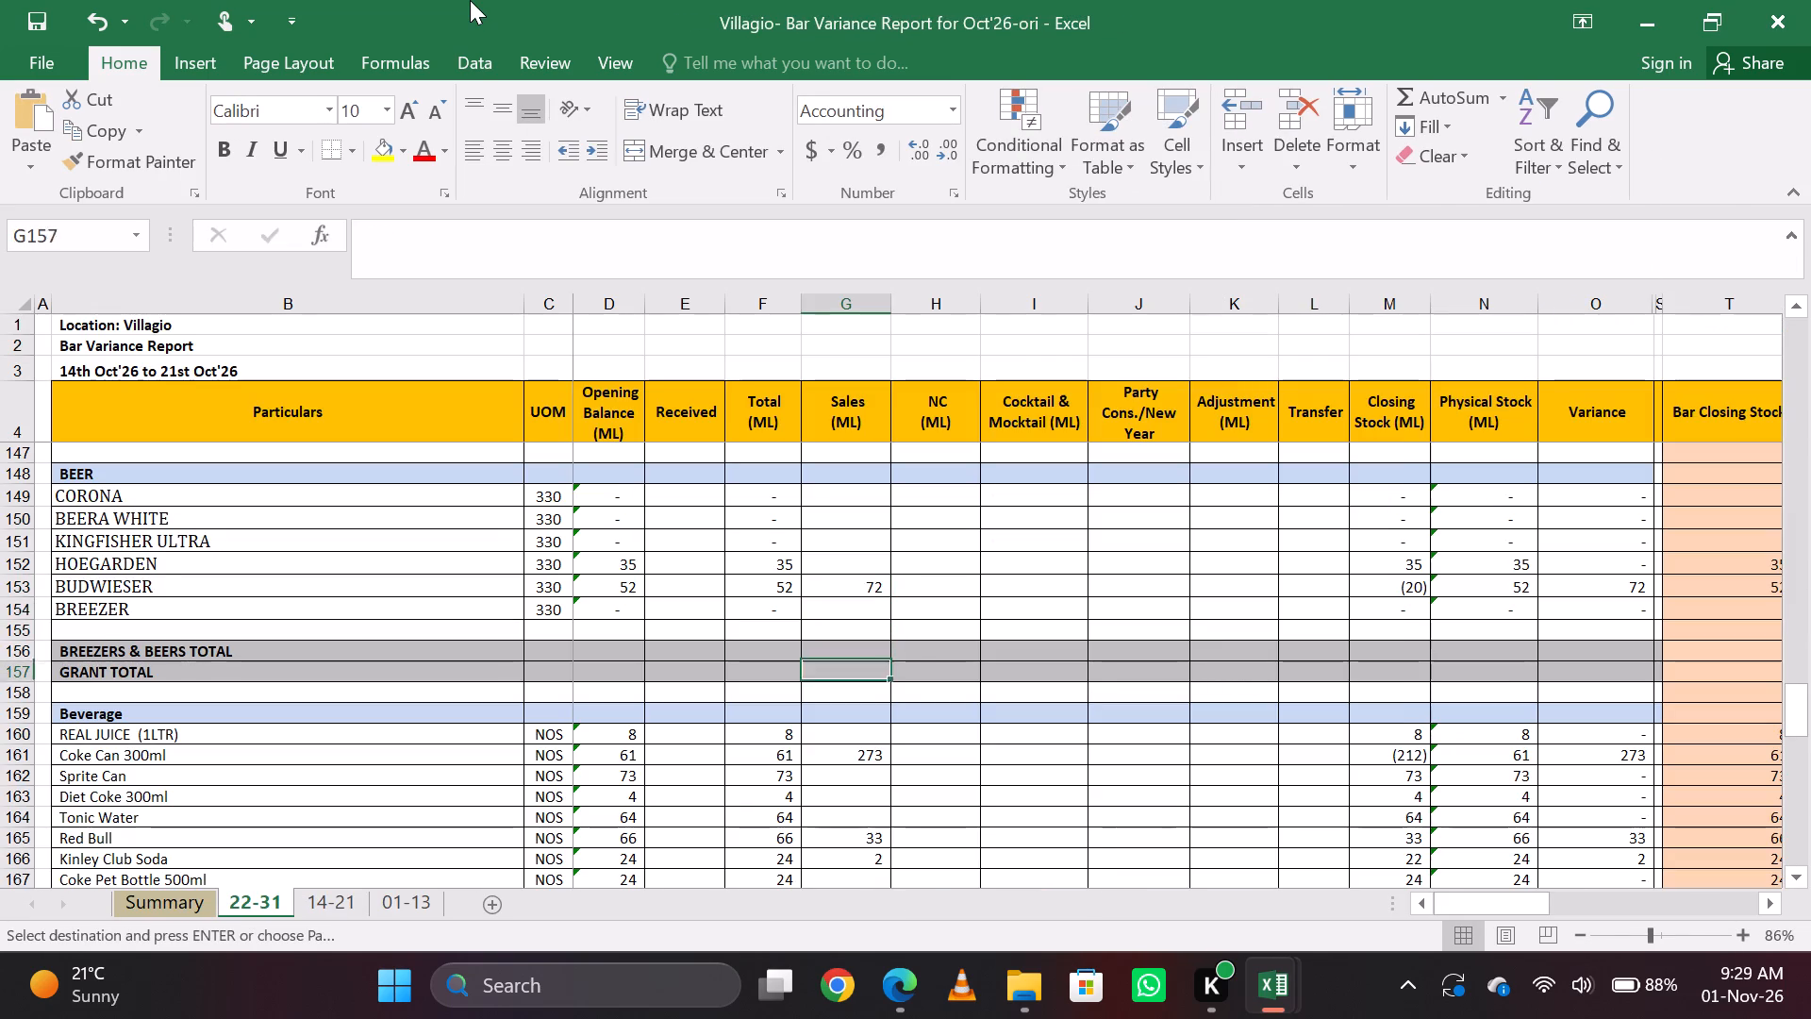
{"action": "key", "text": "Down"}
{"action": "key", "text": "Down"}
{"action": "key", "text": "Down"}
{"action": "key", "text": "Down"}
{"action": "key", "text": "Down"}
{"action": "key", "text": "Down"}
{"action": "key", "text": "Down"}
{"action": "key", "text": "Up"}
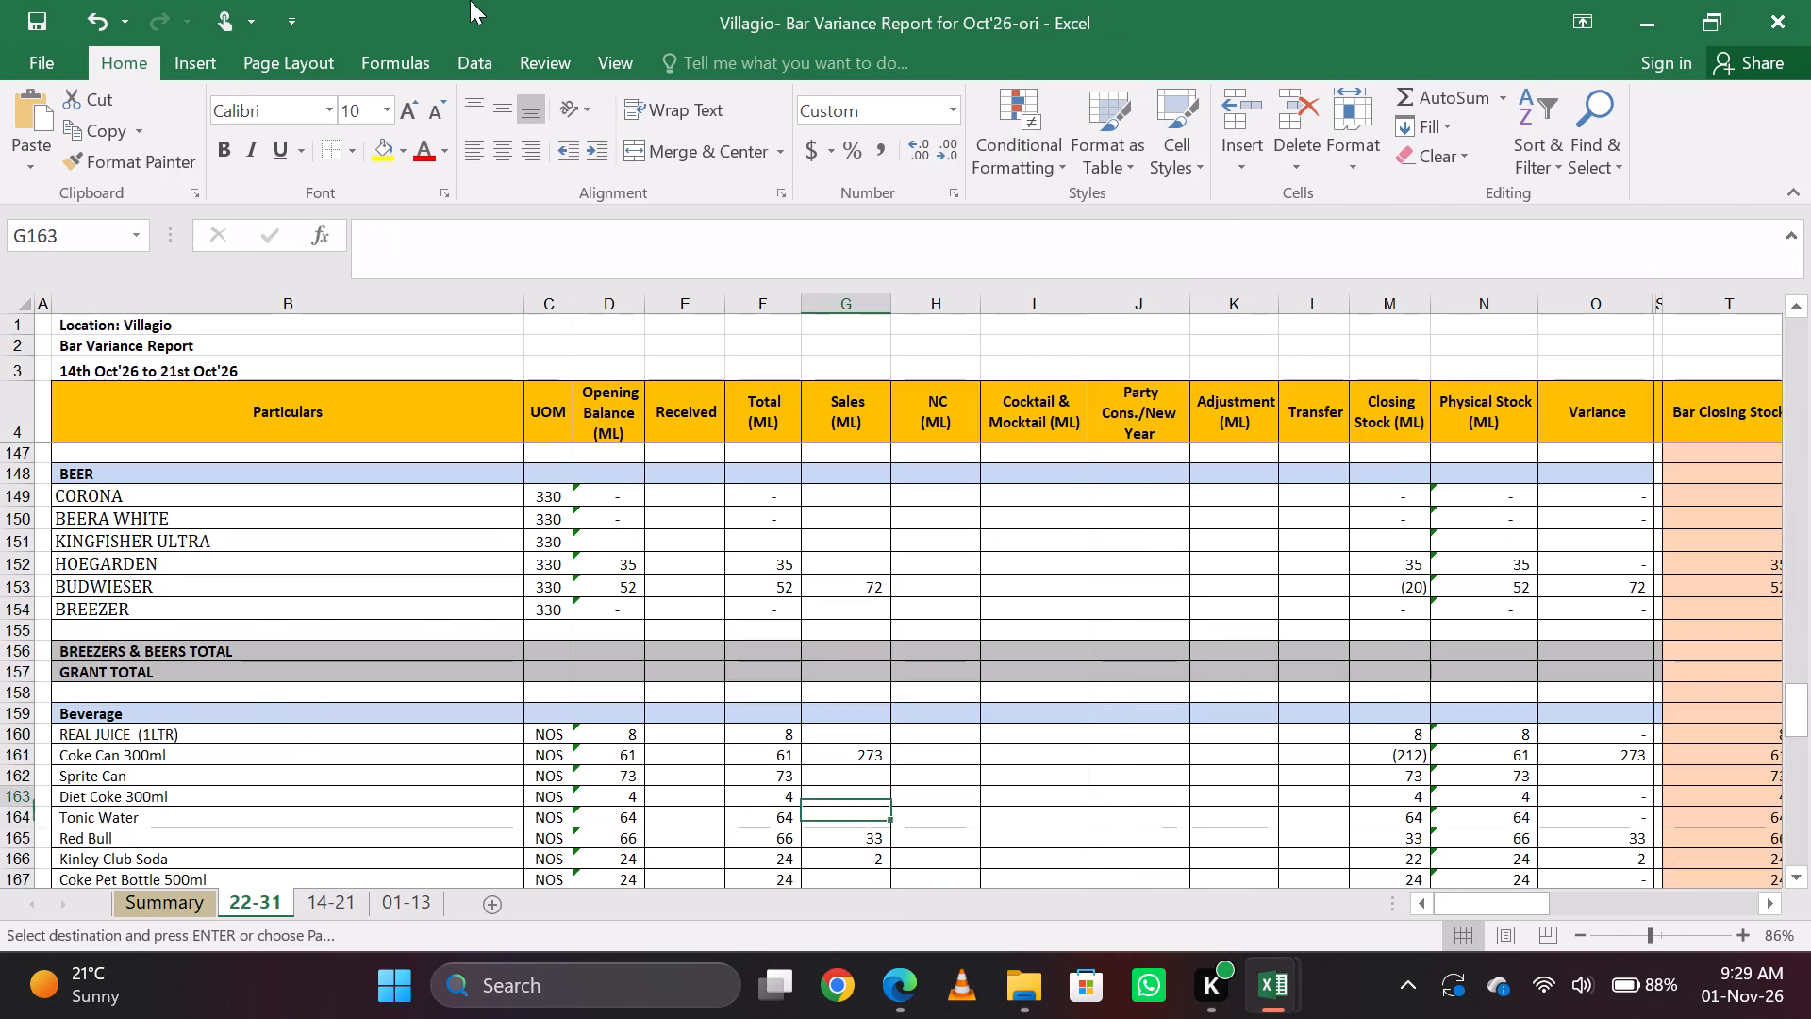
{"action": "key", "text": "alt+Tab"}
{"action": "key", "text": "alt+Tab"}
{"action": "key", "text": "alt+Tab"}
{"action": "key", "text": "alt+Tab"}
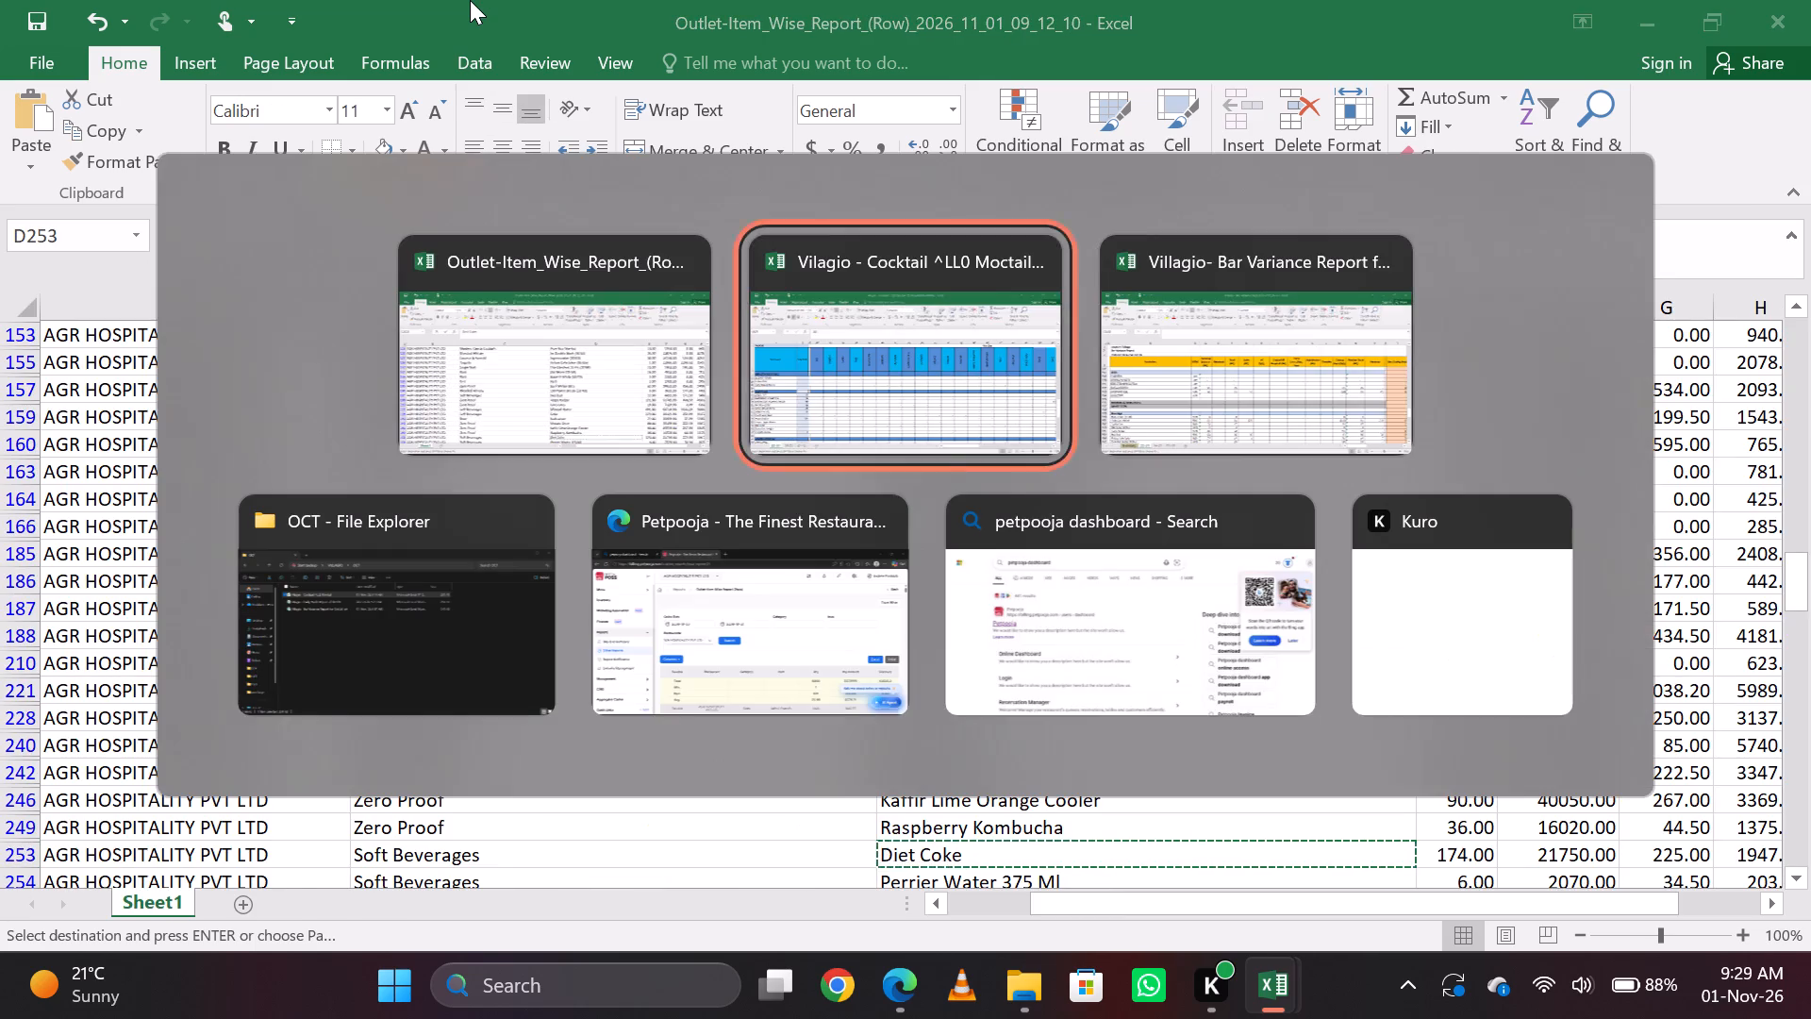
{"action": "key", "text": "alt+Tab"}
{"action": "type", "text": "174"}
{"action": "key", "text": "Right"}
{"action": "key", "text": "Left"}
Copy the Perrier Water 375 Ml item name, and enter 6 as PERRIER SPARKLING WATER's Sales in the bar variance report.
{"action": "key", "text": "alt+Tab"}
{"action": "key", "text": "Down"}
{"action": "key", "text": "ctrl+c"}
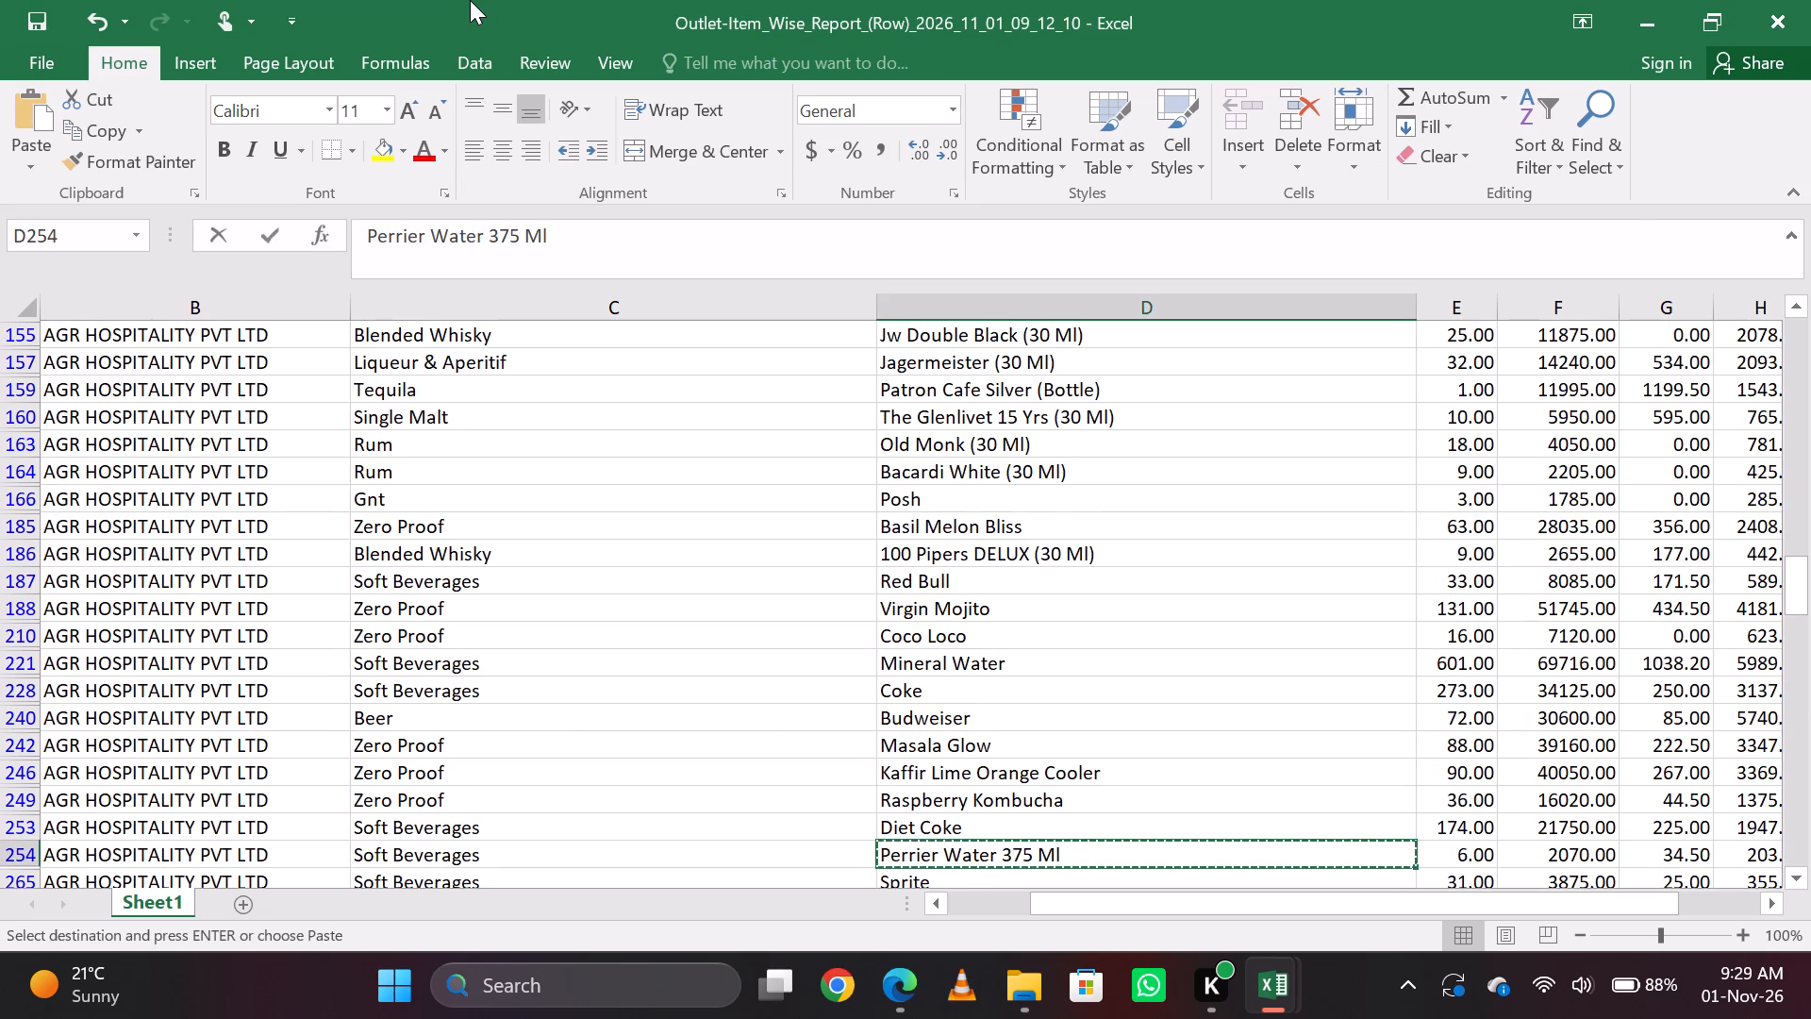
{"action": "key", "text": "alt+Tab"}
{"action": "key", "text": "Down"}
{"action": "key", "text": "Down"}
{"action": "key", "text": "Down"}
{"action": "key", "text": "Down"}
{"action": "key", "text": "Down"}
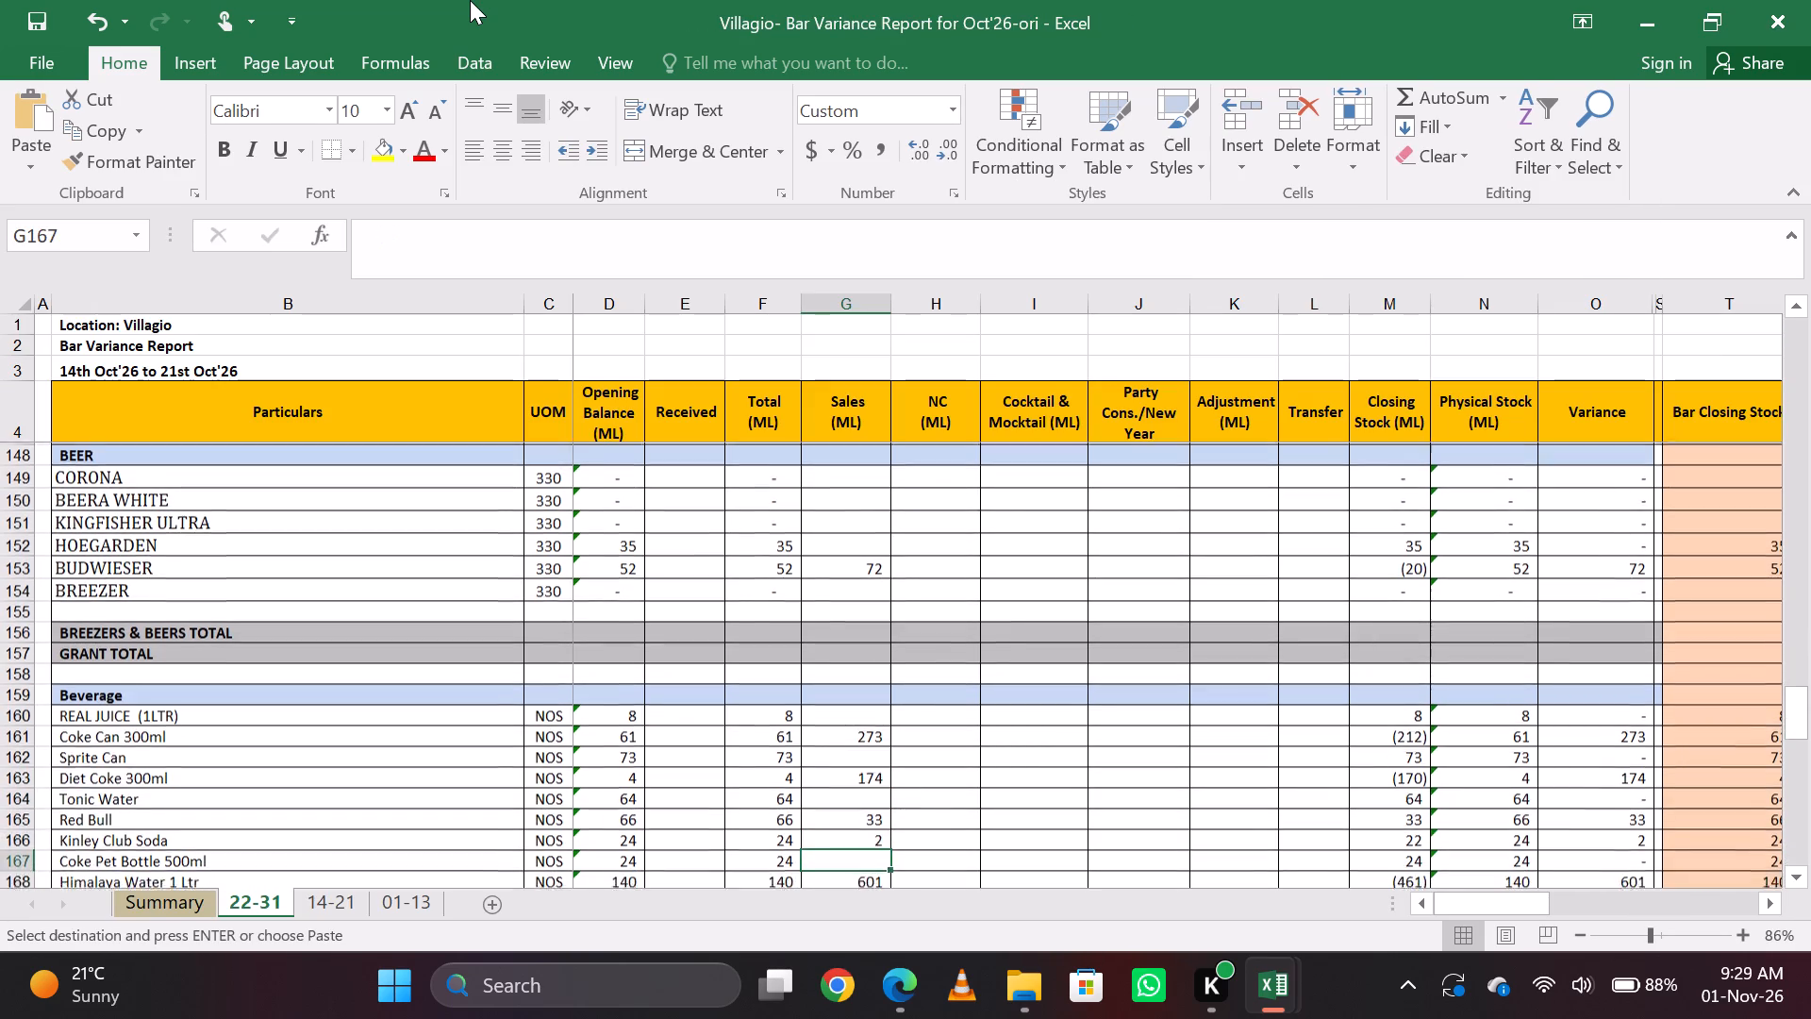
{"action": "key", "text": "Down"}
{"action": "key", "text": "Down"}
{"action": "key", "text": "Down"}
{"action": "key", "text": "Up"}
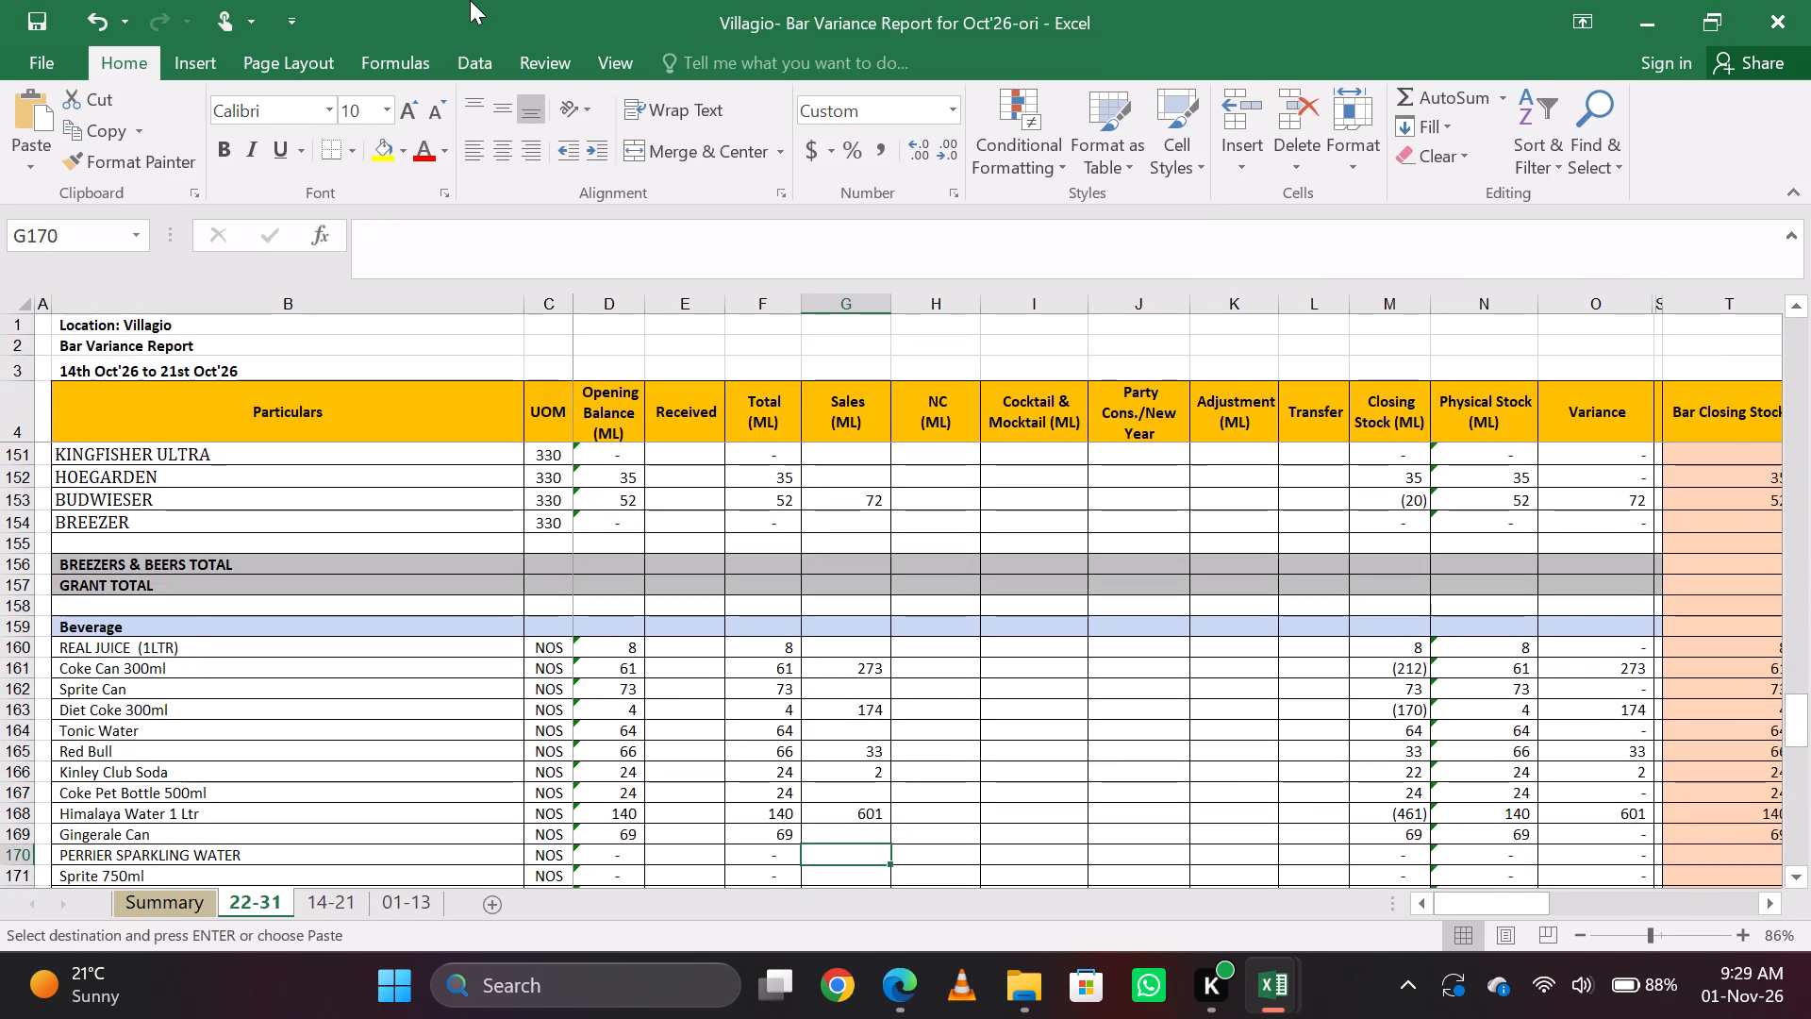
{"action": "key", "text": "6"}
{"action": "key", "text": "Right"}
{"action": "key", "text": "Left"}
Copy the Sprite item name, and enter 31 in the Sales column for Sprite Can in the bar variance report.
{"action": "key", "text": "alt+Tab"}
{"action": "key", "text": "Down"}
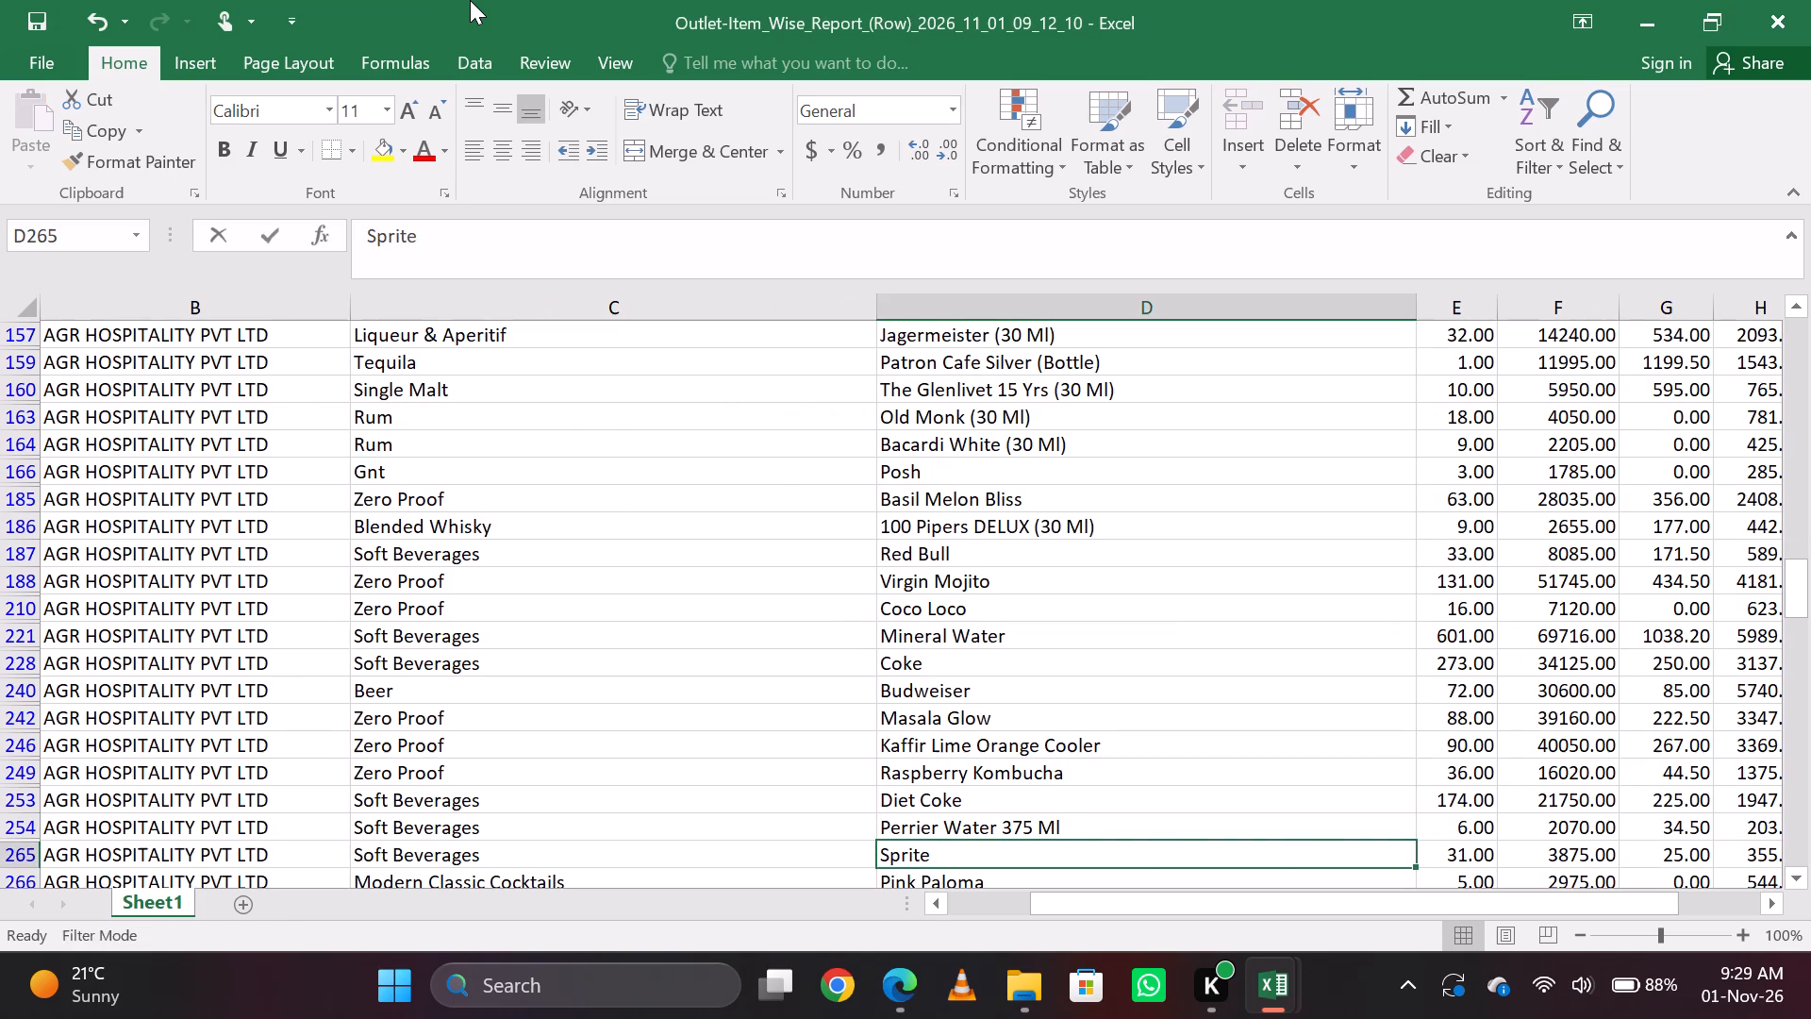
{"action": "key", "text": "ctrl+c"}
{"action": "key", "text": "alt+Tab"}
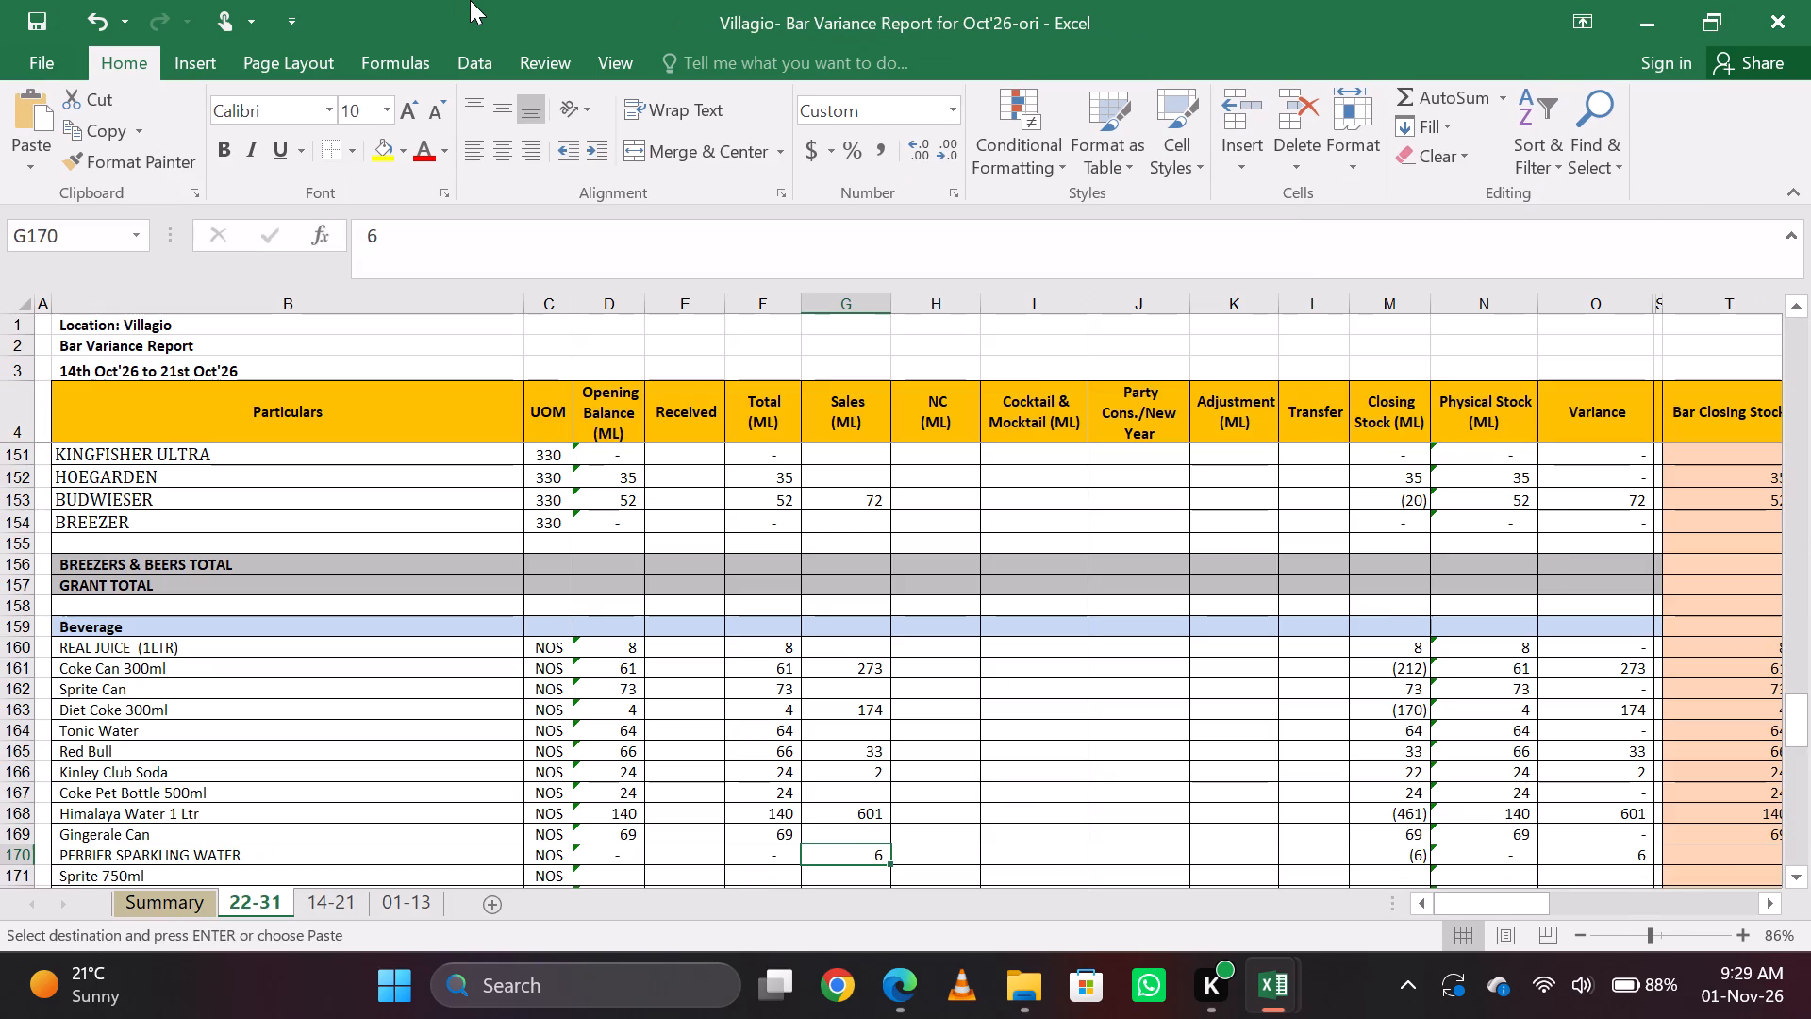
{"action": "key", "text": "Up"}
{"action": "key", "text": "Up"}
{"action": "key", "text": "Up"}
{"action": "key", "text": "Up"}
{"action": "key", "text": "Up"}
{"action": "key", "text": "Up"}
{"action": "key", "text": "Up"}
{"action": "key", "text": "Up"}
{"action": "key", "text": "Up"}
{"action": "key", "text": "Down"}
{"action": "type", "text": "31"}
{"action": "key", "text": "Right"}
{"action": "key", "text": "Left"}
Copy the Pink Paloma item name from the item-wise report and search for it in the cocktail/mocktail workbook.
{"action": "key", "text": "alt+Tab"}
{"action": "key", "text": "Down"}
{"action": "key", "text": "ctrl+c"}
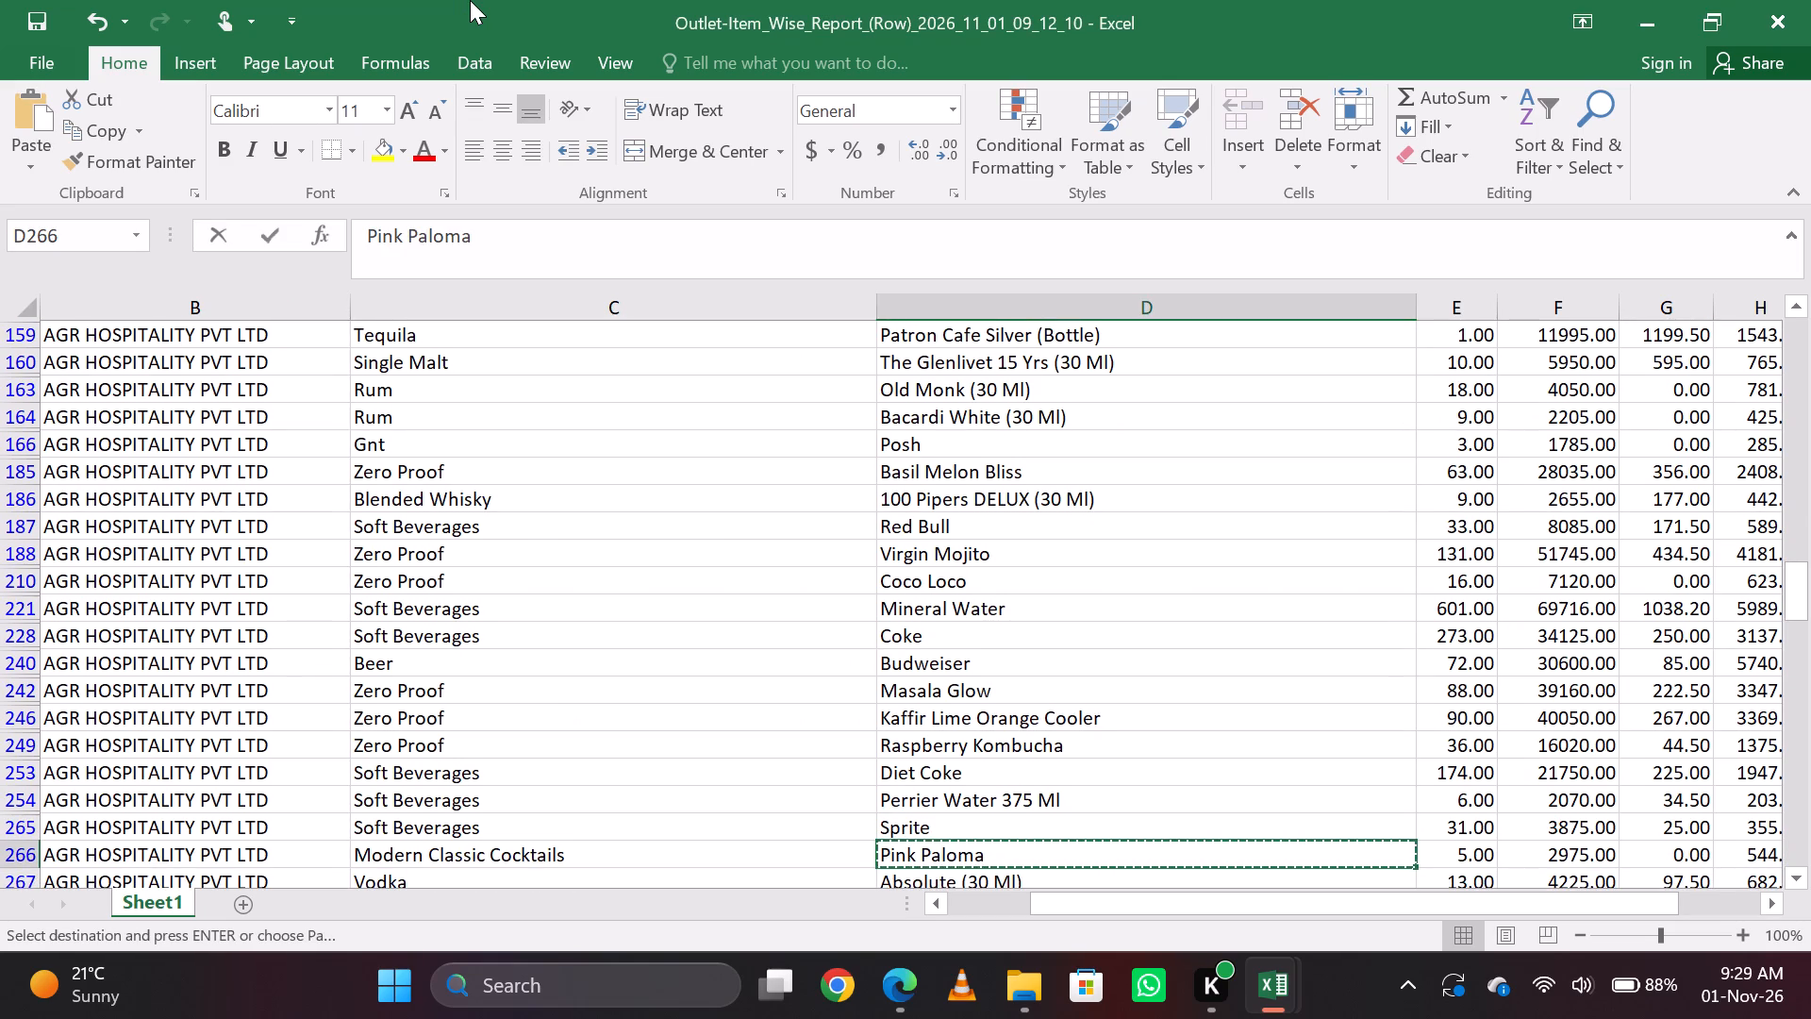
{"action": "key", "text": "alt+Tab"}
{"action": "key", "text": "alt+Tab"}
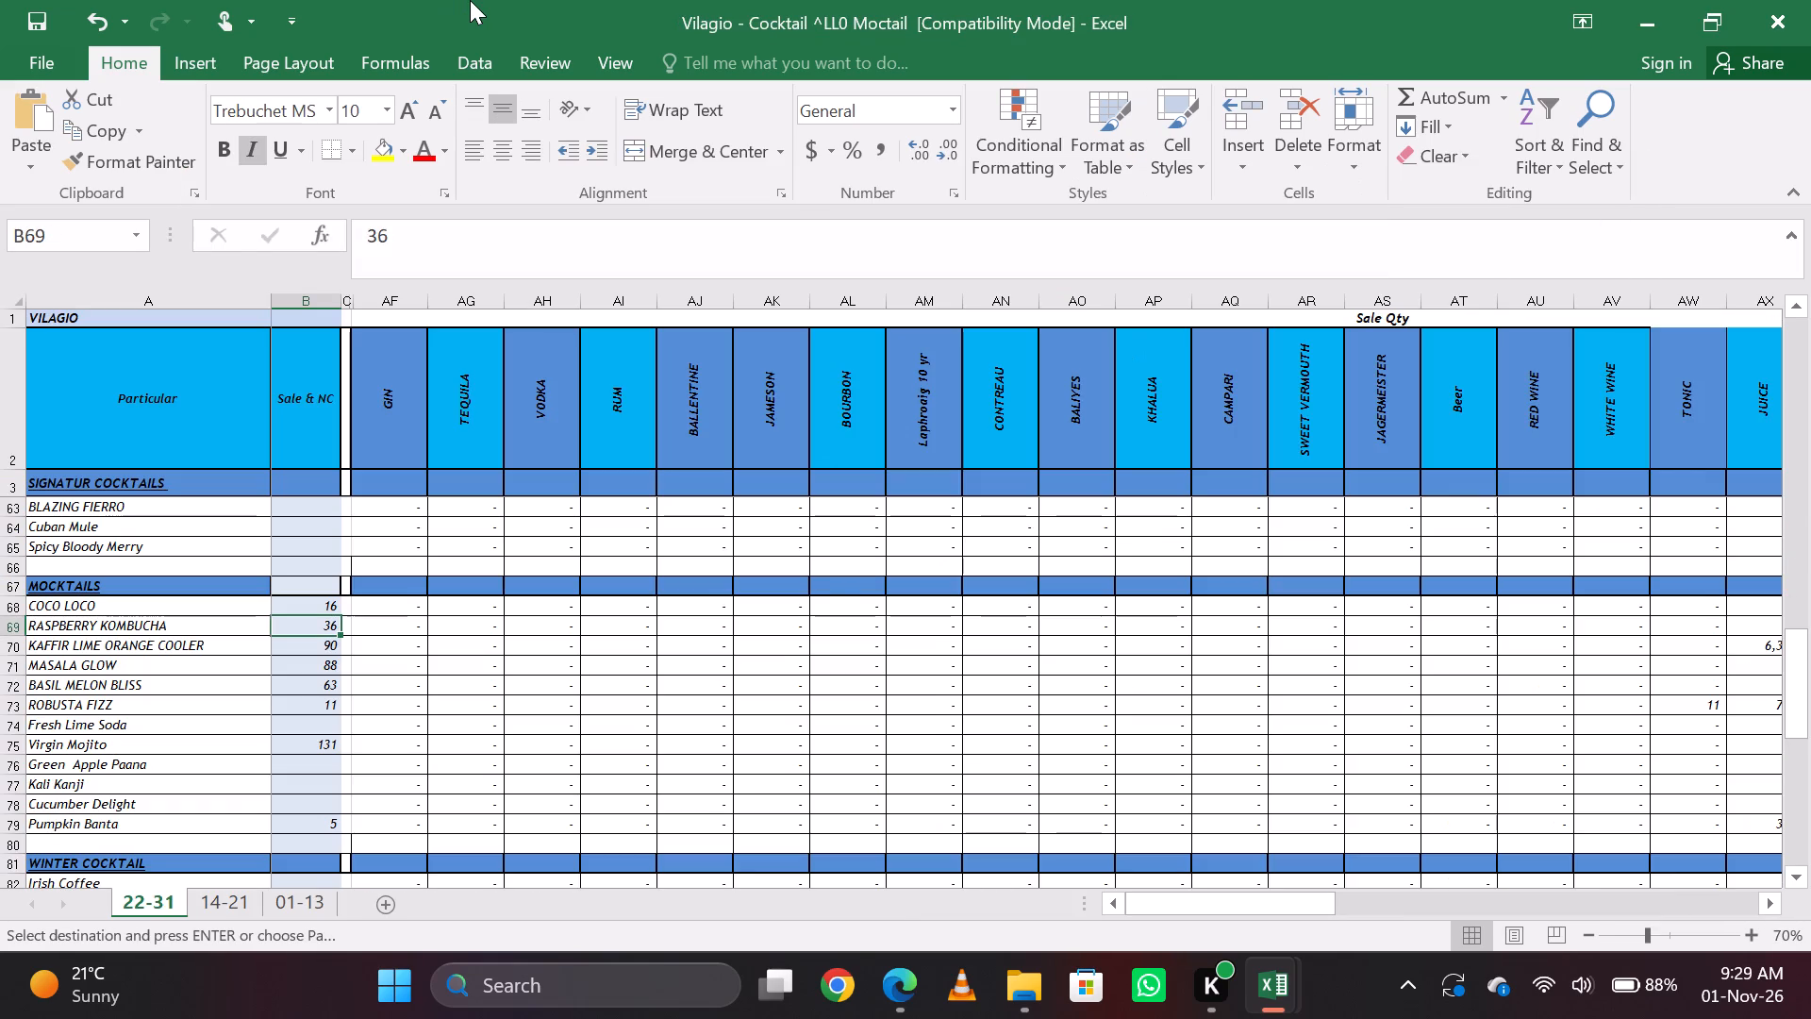
{"action": "key", "text": "ctrl+f"}
{"action": "key", "text": "ctrl+v"}
{"action": "key", "text": "Escape"}
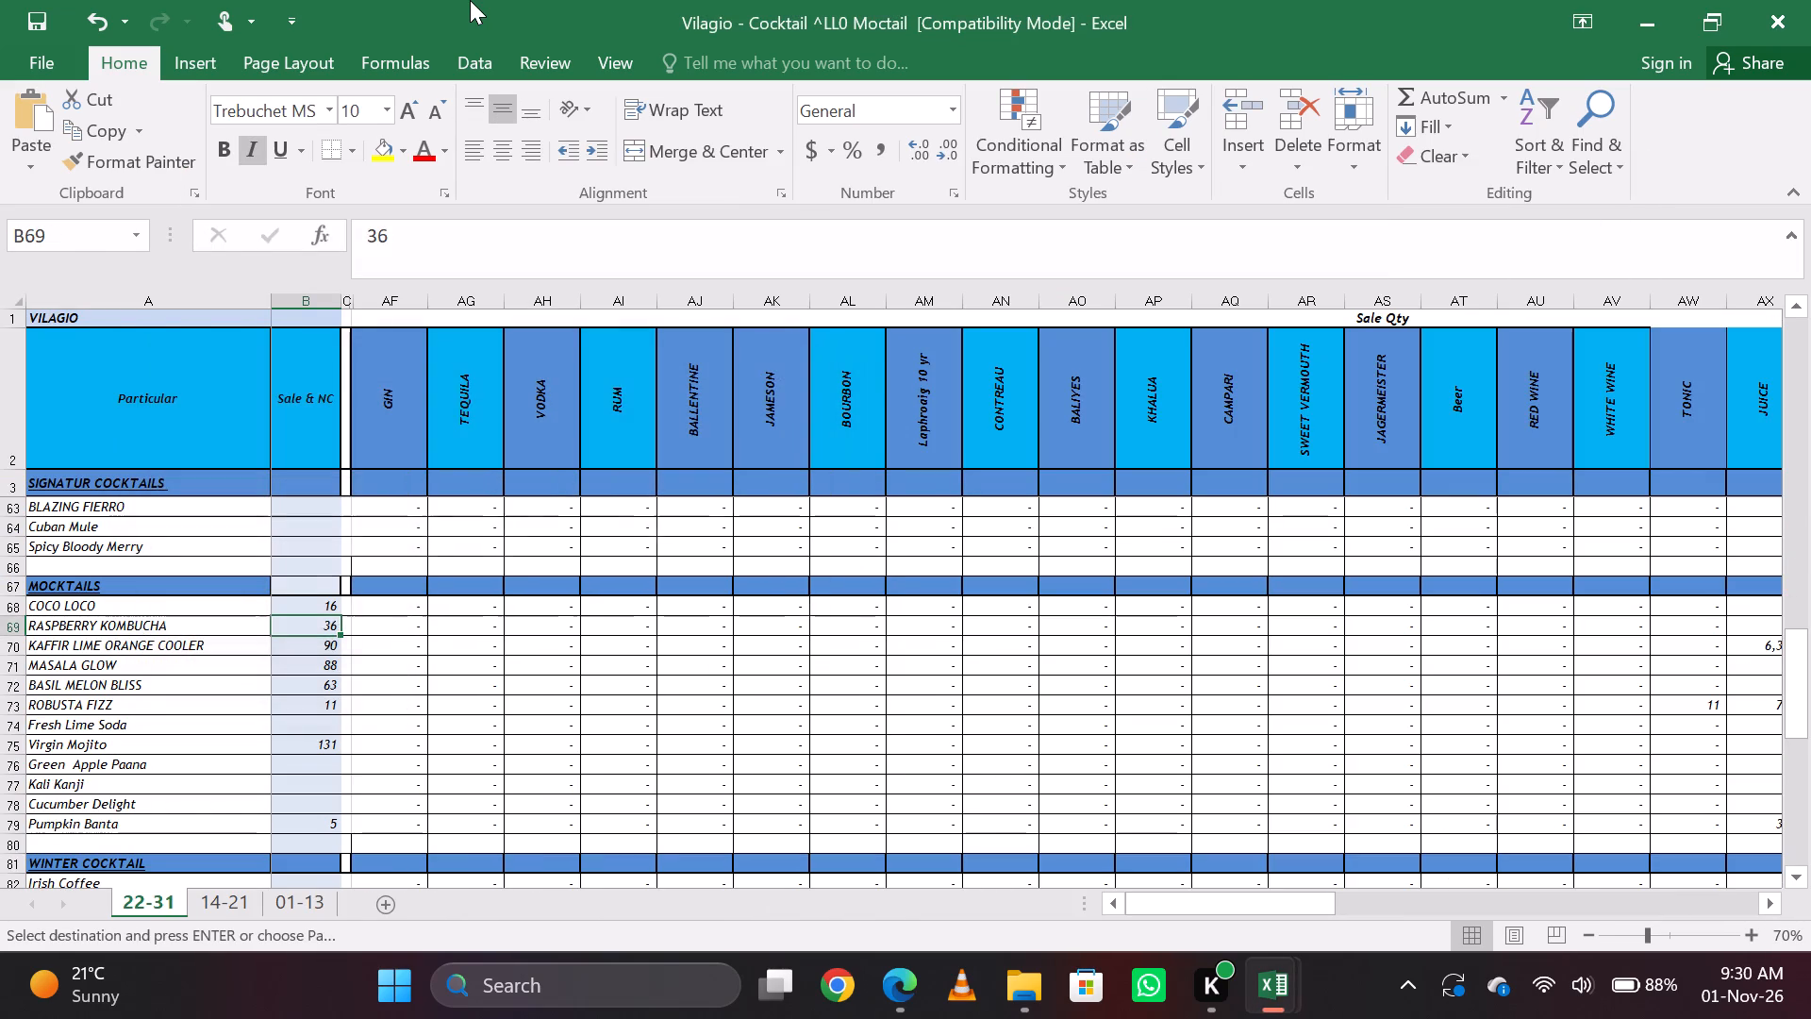
{"action": "key", "text": "Down"}
{"action": "key", "text": "Up"}
{"action": "key", "text": "ctrl+f"}
{"action": "key", "text": "ctrl+v"}
{"action": "key", "text": "Return"}
{"action": "key", "text": "Escape"}
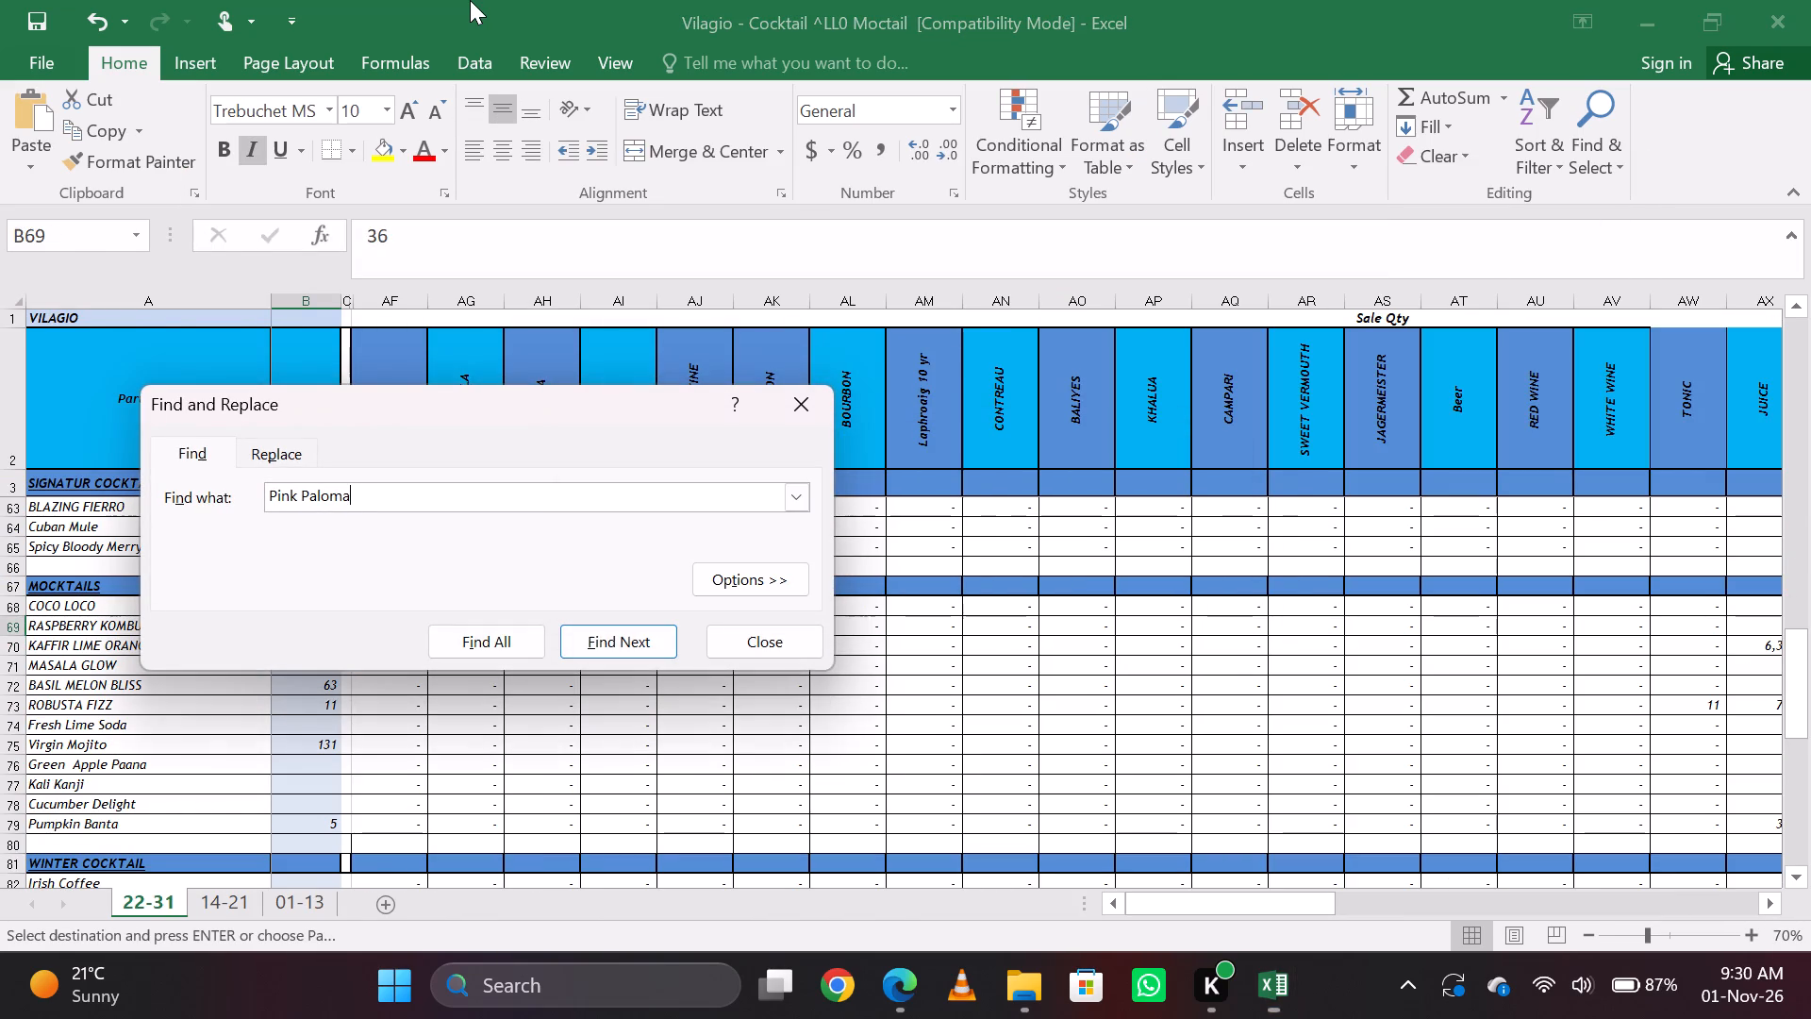
Shorten the search text to "Pink P" to find PINK PLOMA, and enter 5 as its Sale & NC quantity.
{"action": "key", "text": "Right"}
{"action": "key", "text": "BackSpace"}
{"action": "key", "text": "BackSpace"}
{"action": "key", "text": "BackSpace"}
{"action": "key", "text": "BackSpace"}
{"action": "key", "text": "Return"}
{"action": "key", "text": "Return"}
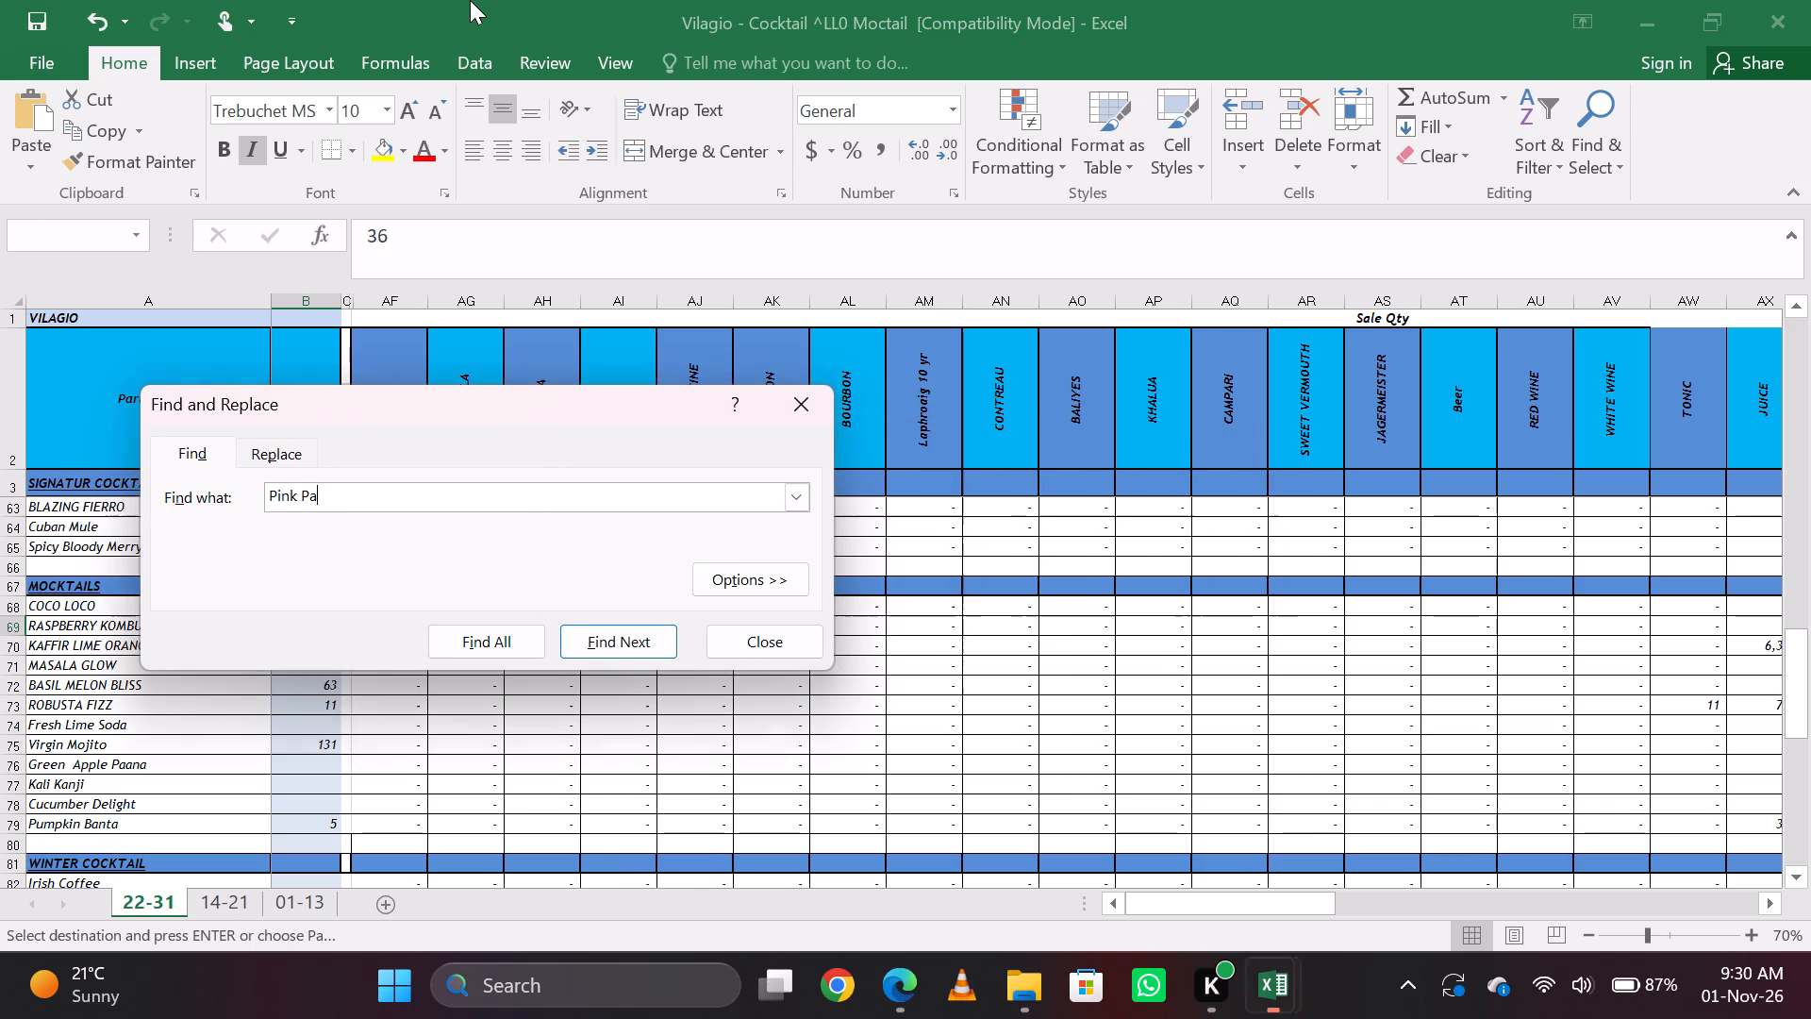
{"action": "key", "text": "BackSpace"}
{"action": "key", "text": "Return"}
{"action": "key", "text": "Return"}
{"action": "key", "text": "Escape"}
{"action": "key", "text": "Right"}
{"action": "key", "text": "alt+Tab"}
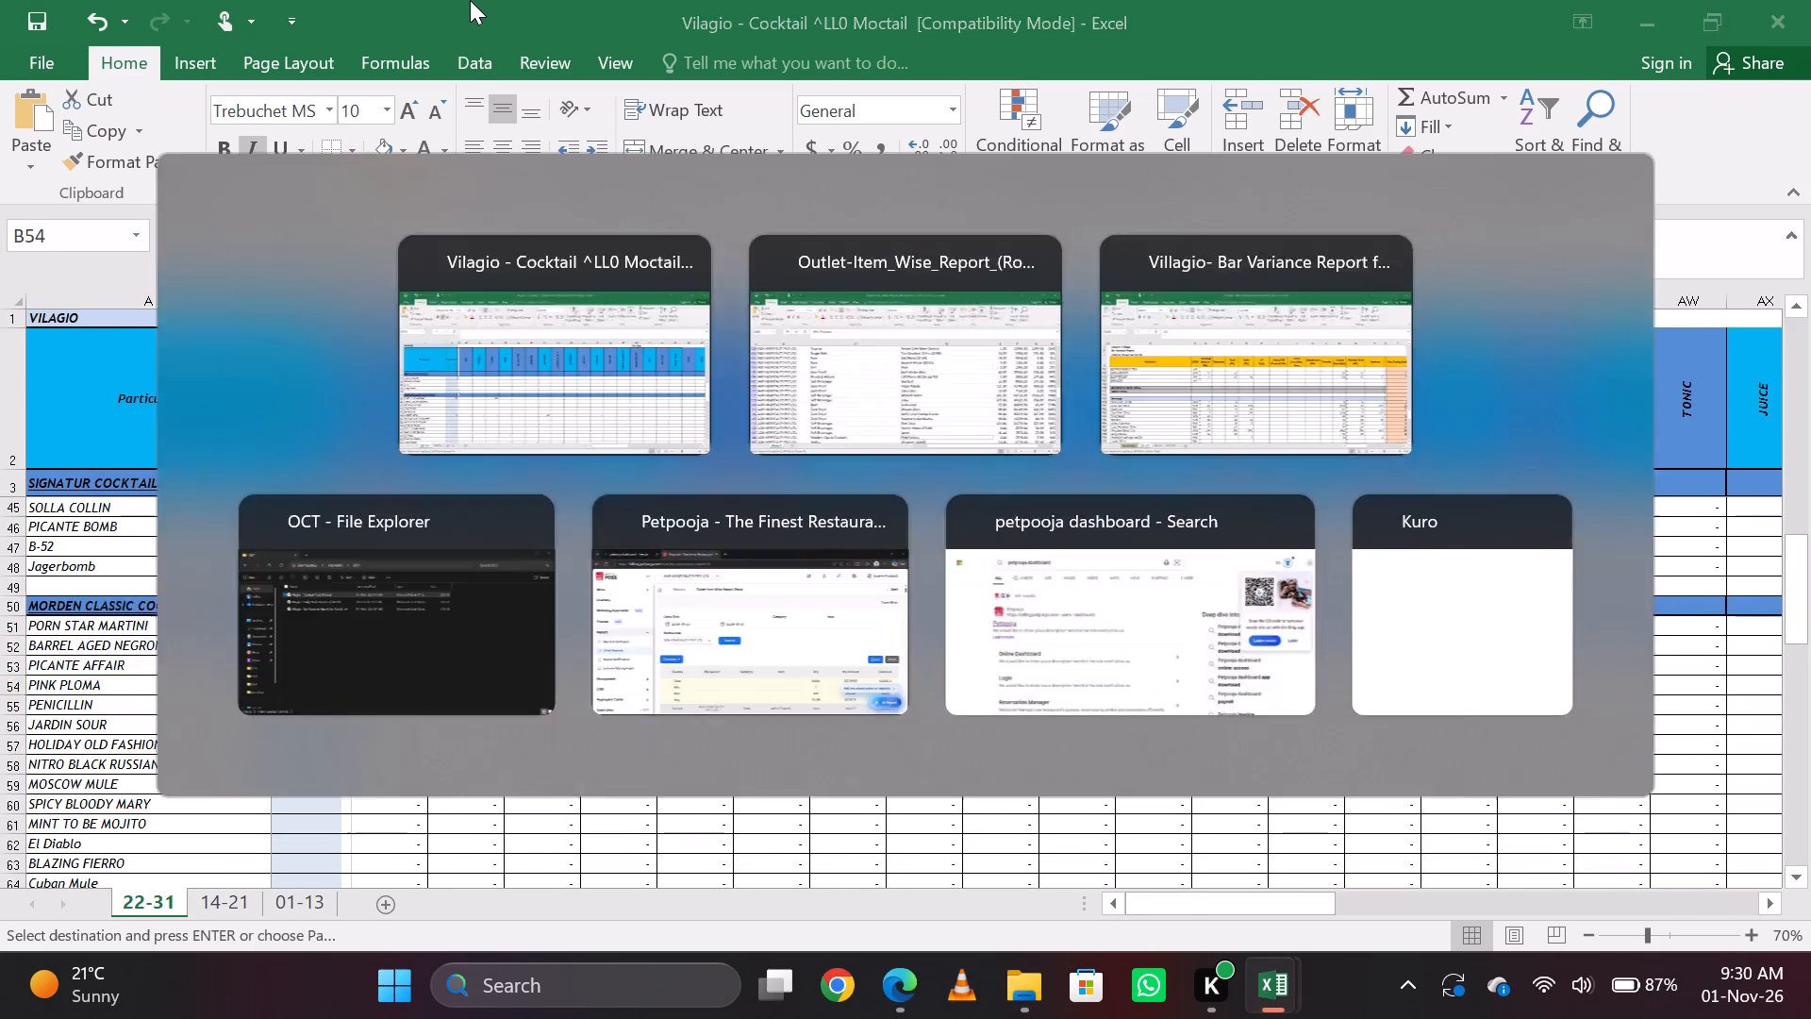
{"action": "key", "text": "alt+Tab"}
{"action": "key", "text": "5"}
{"action": "key", "text": "Right"}
{"action": "key", "text": "Left"}
Copy the Absolute (30 Ml) item name, and add +13*30 to ABSOLUTE's Sales formula under VODKA in the bar variance report.
{"action": "key", "text": "alt+Tab"}
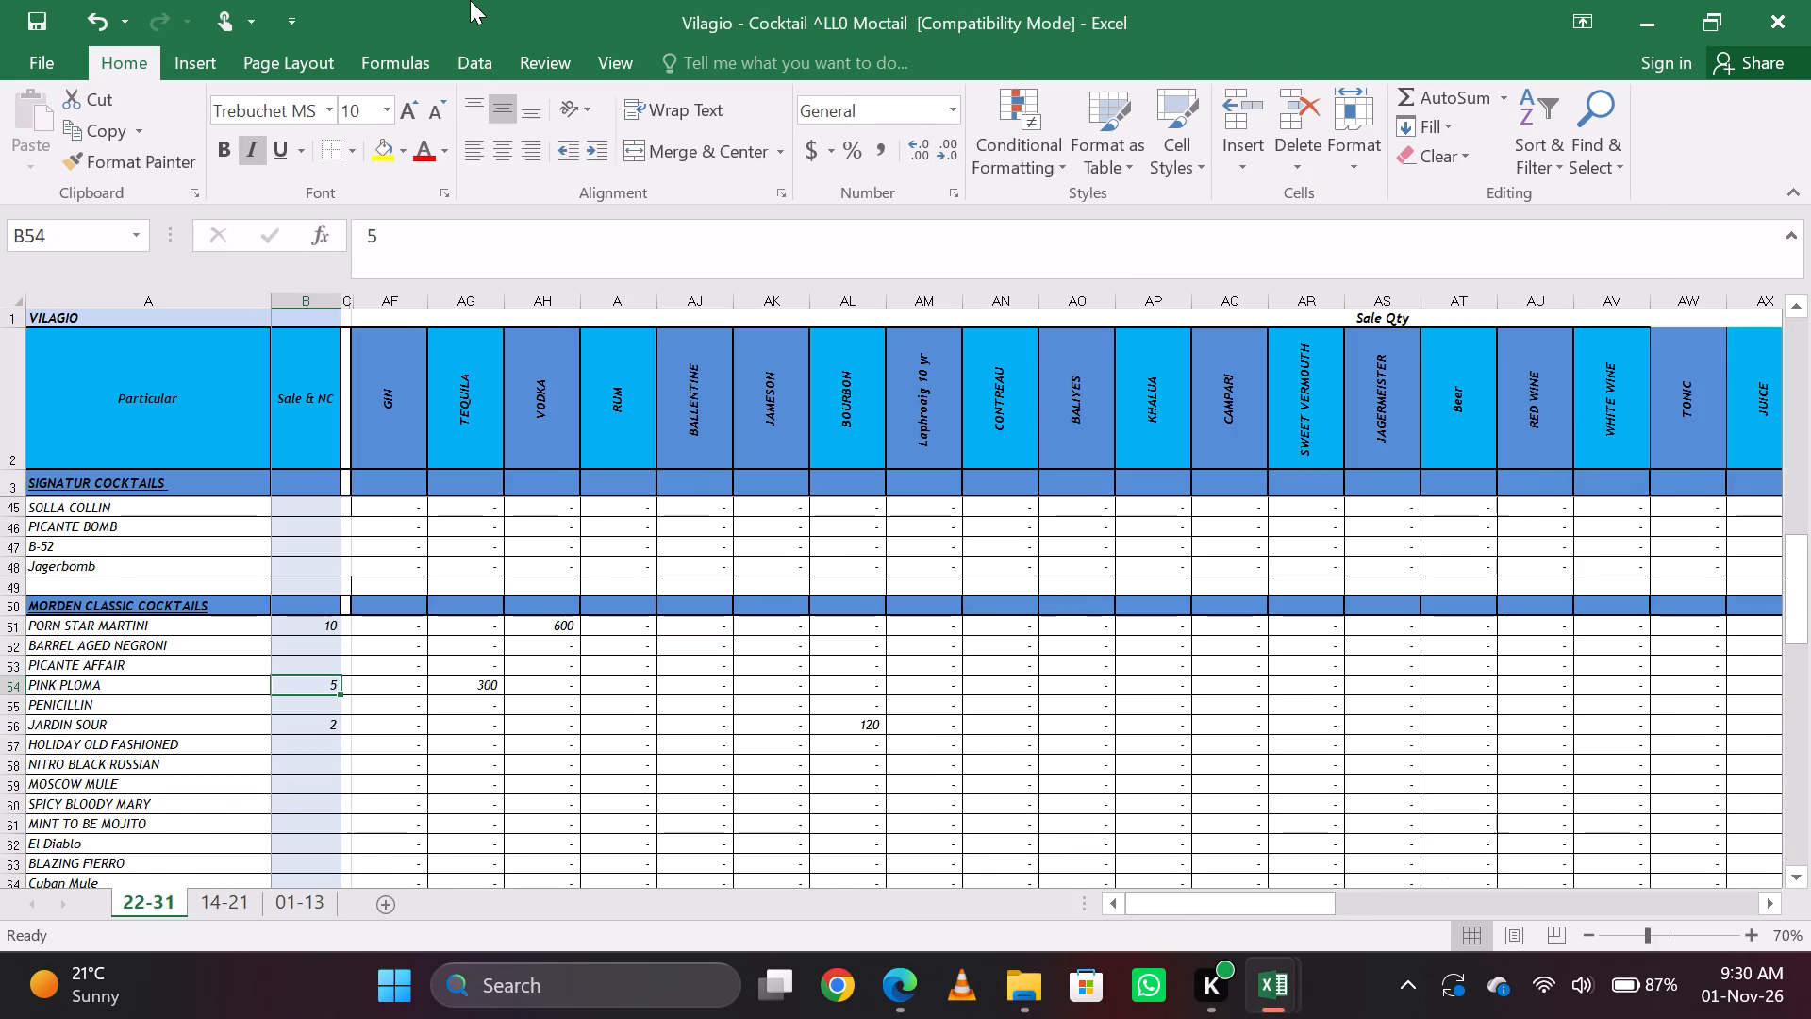
{"action": "key", "text": "Down"}
{"action": "key", "text": "ctrl+c"}
{"action": "key", "text": "alt+Tab"}
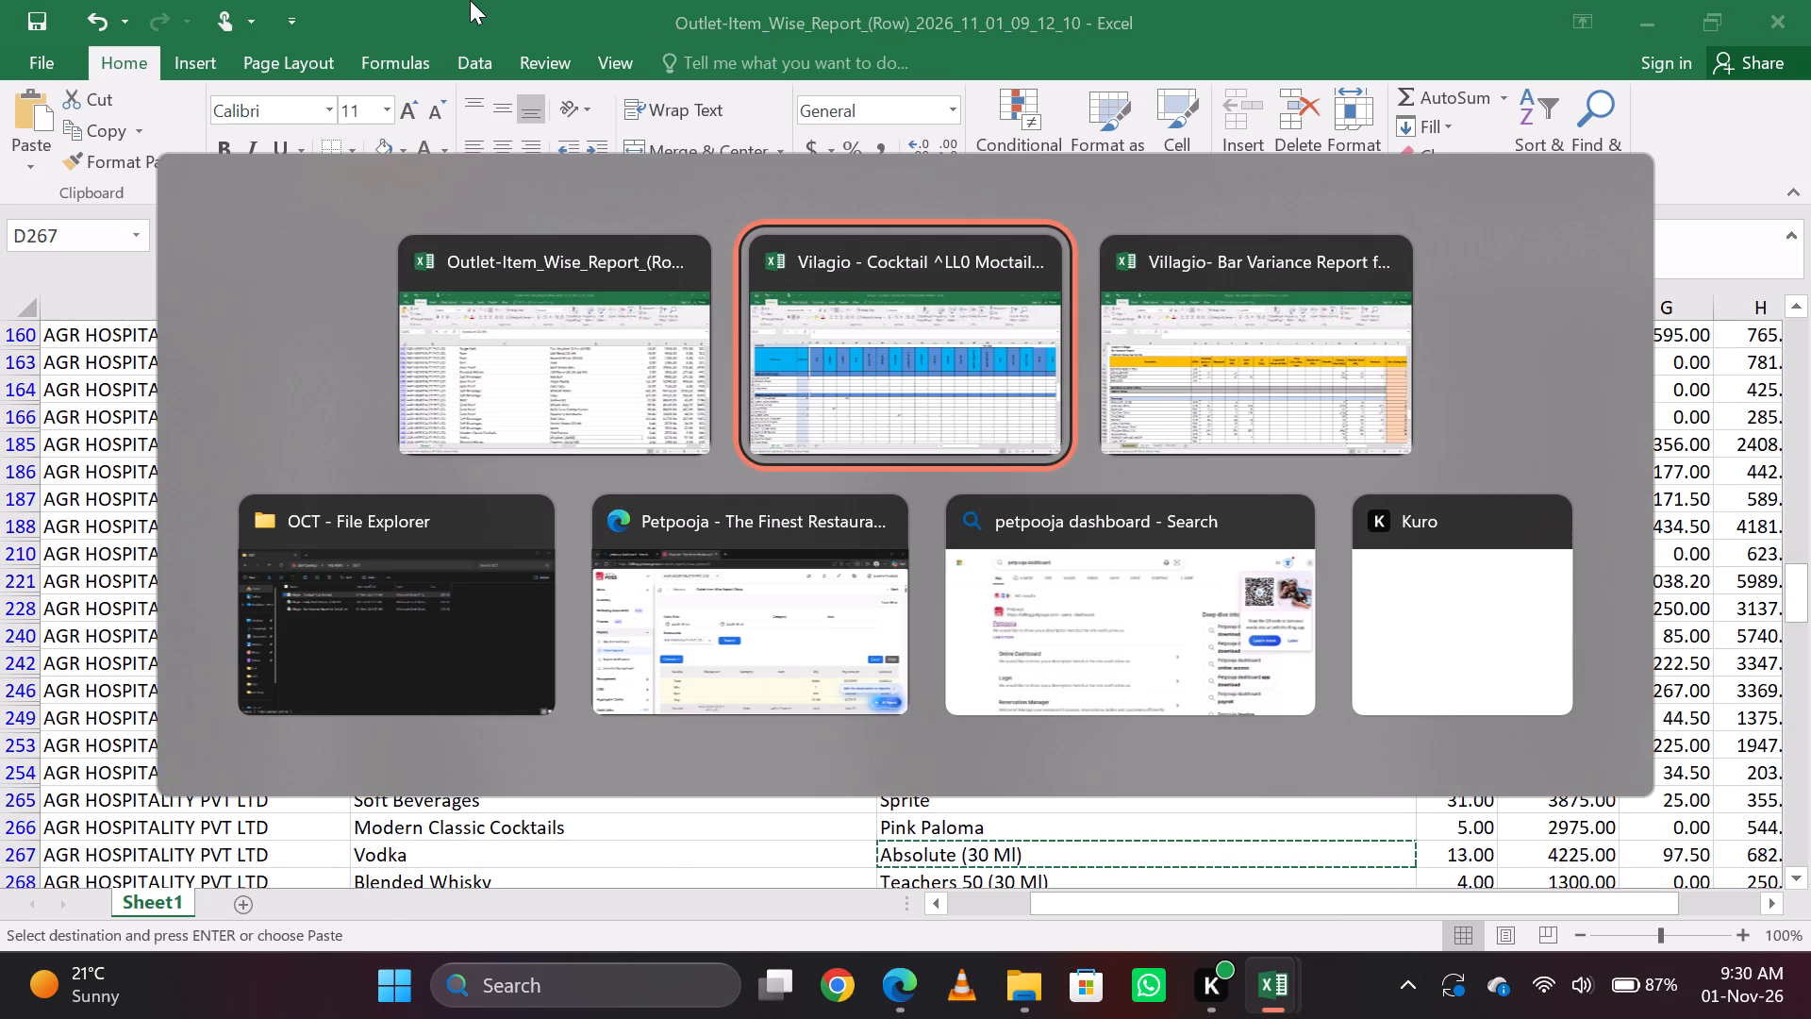
{"action": "key", "text": "Page_Up"}
{"action": "key", "text": "Page_Up"}
{"action": "key", "text": "alt+Tab"}
{"action": "key", "text": "alt+Tab"}
{"action": "key", "text": "Page_Up"}
{"action": "key", "text": "Page_Up"}
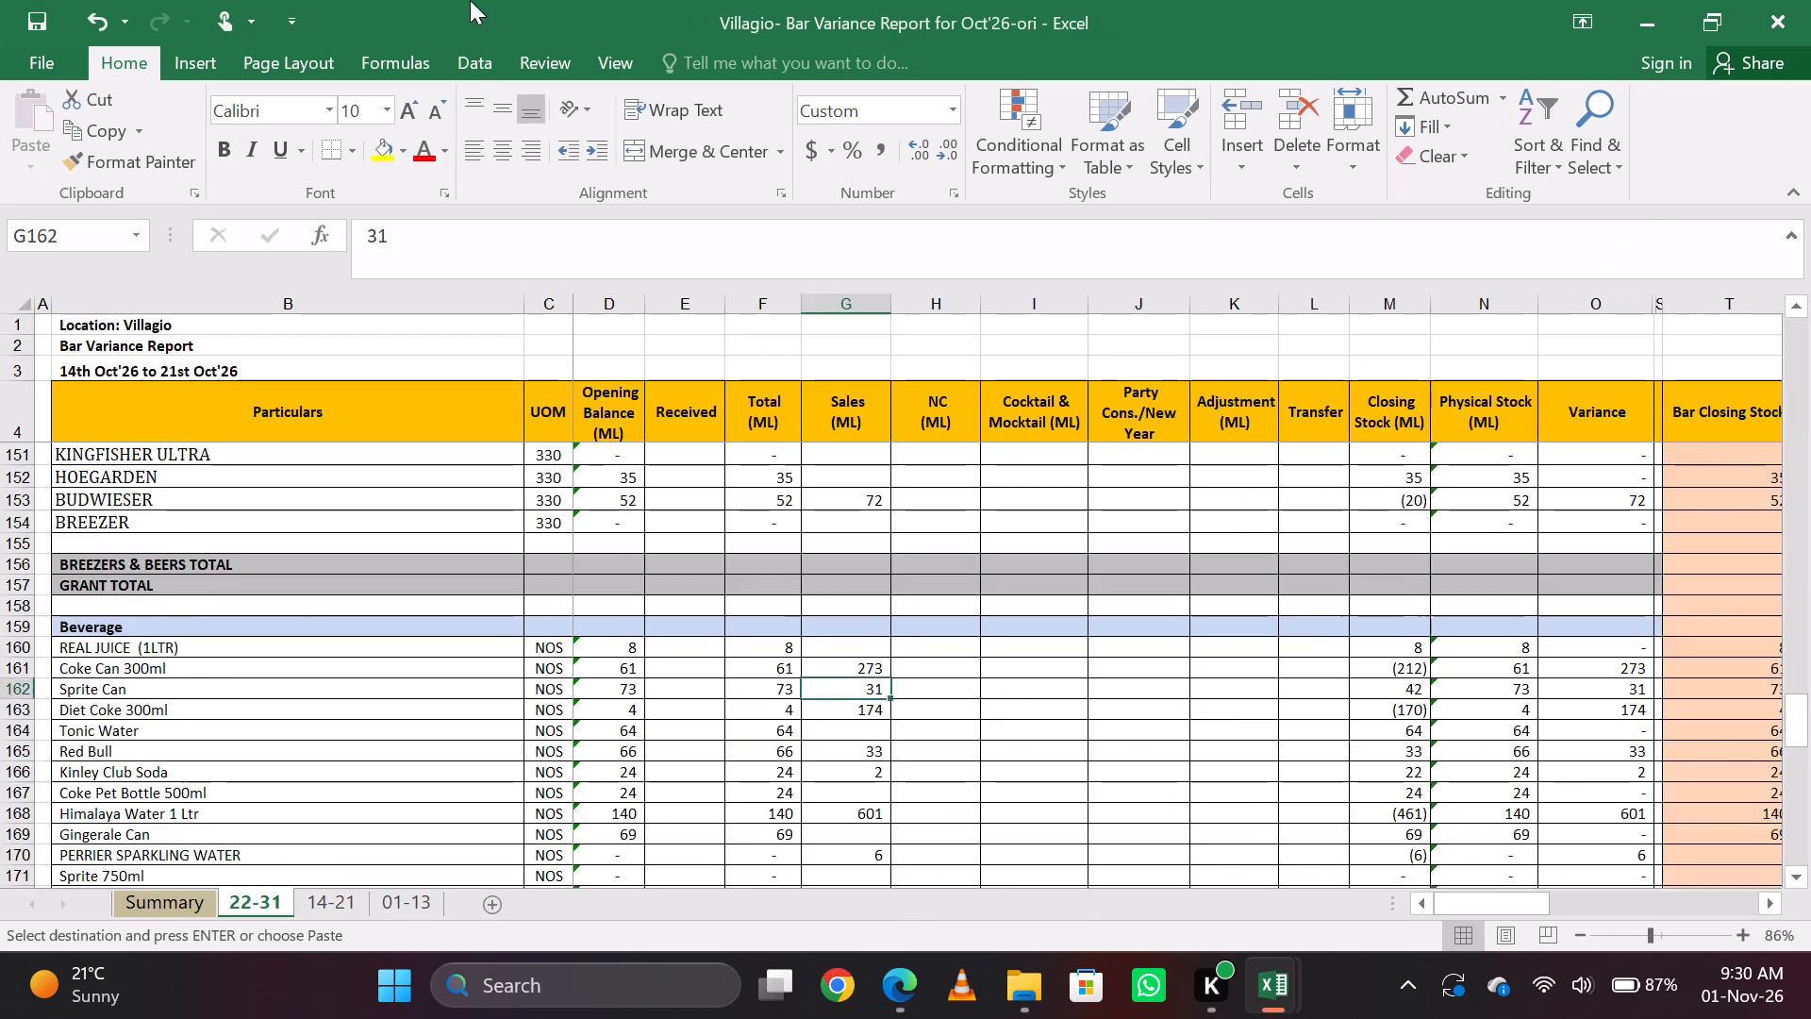
{"action": "key", "text": "Page_Up"}
{"action": "key", "text": "Page_Up"}
{"action": "key", "text": "Page_Up"}
{"action": "key", "text": "Up"}
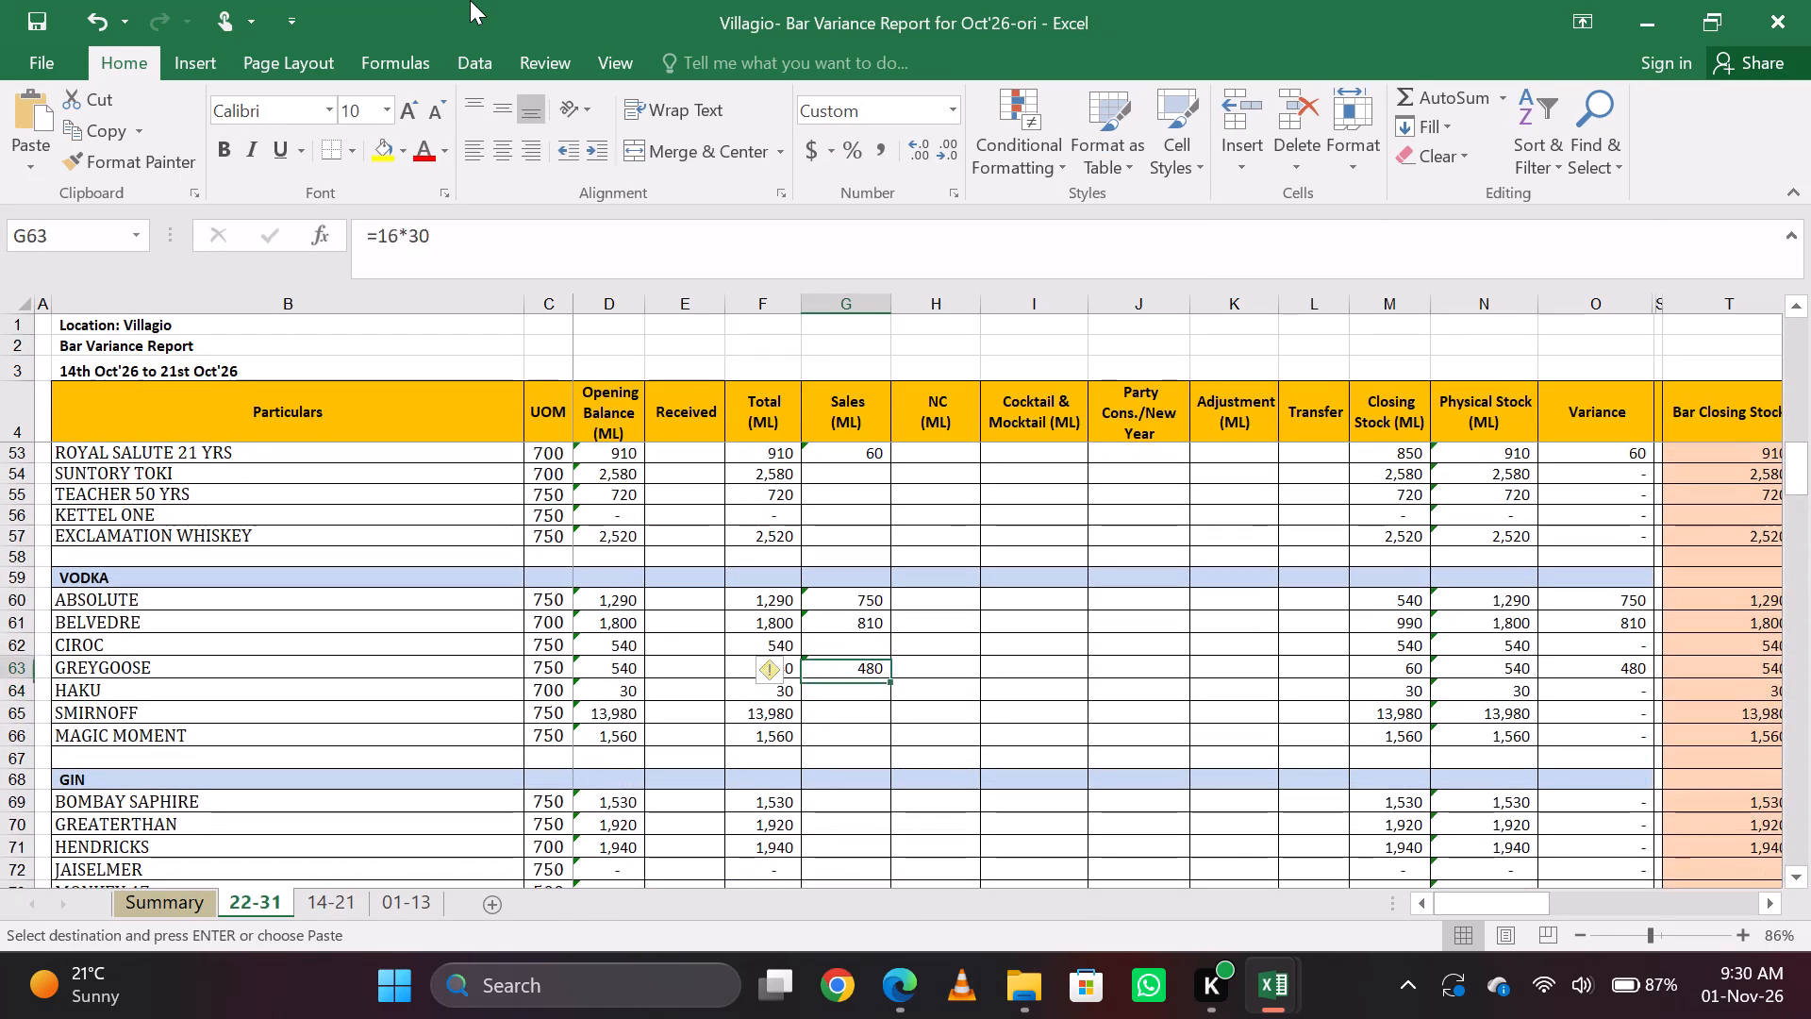
{"action": "key", "text": "Up"}
{"action": "key", "text": "Up"}
{"action": "key", "text": "Up"}
{"action": "key", "text": "Up"}
{"action": "key", "text": "Down"}
{"action": "key", "text": "alt+Tab"}
{"action": "key", "text": "alt+Tab"}
{"action": "key", "text": "alt+Tab"}
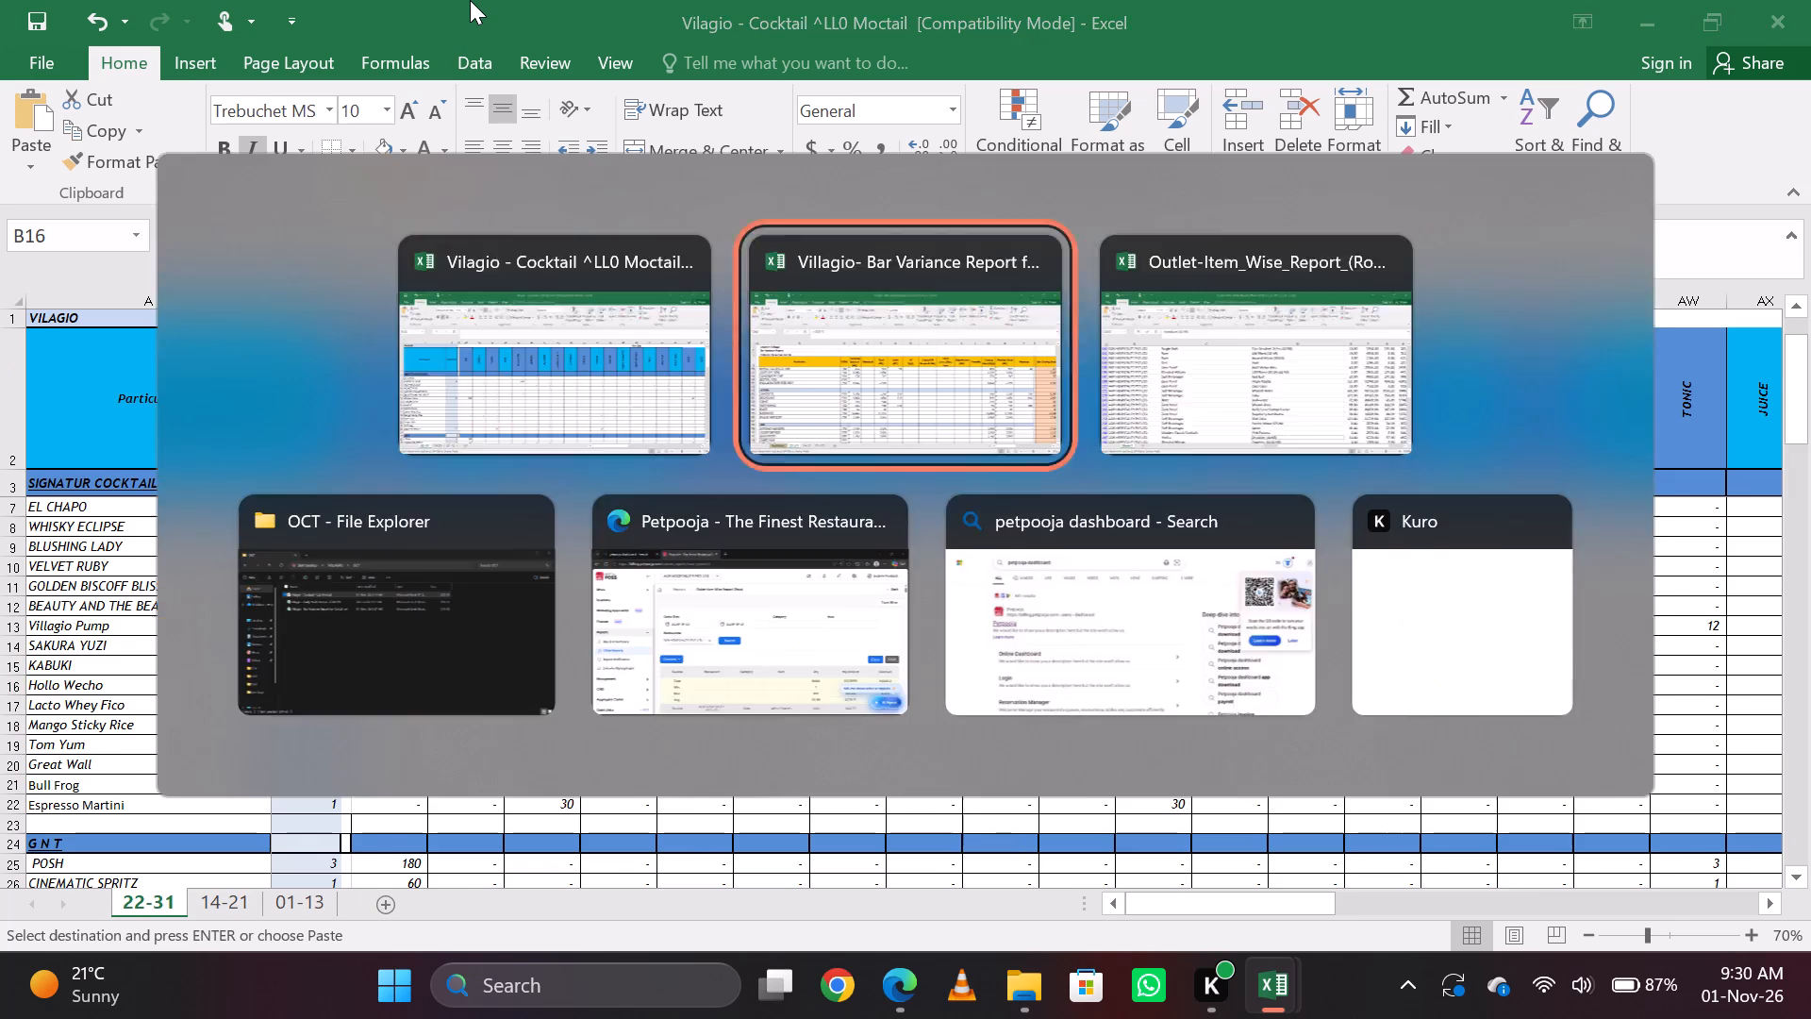
{"action": "key", "text": "alt+Tab"}
{"action": "key", "text": "alt+Tab"}
{"action": "key", "text": "Down"}
{"action": "key", "text": "Up"}
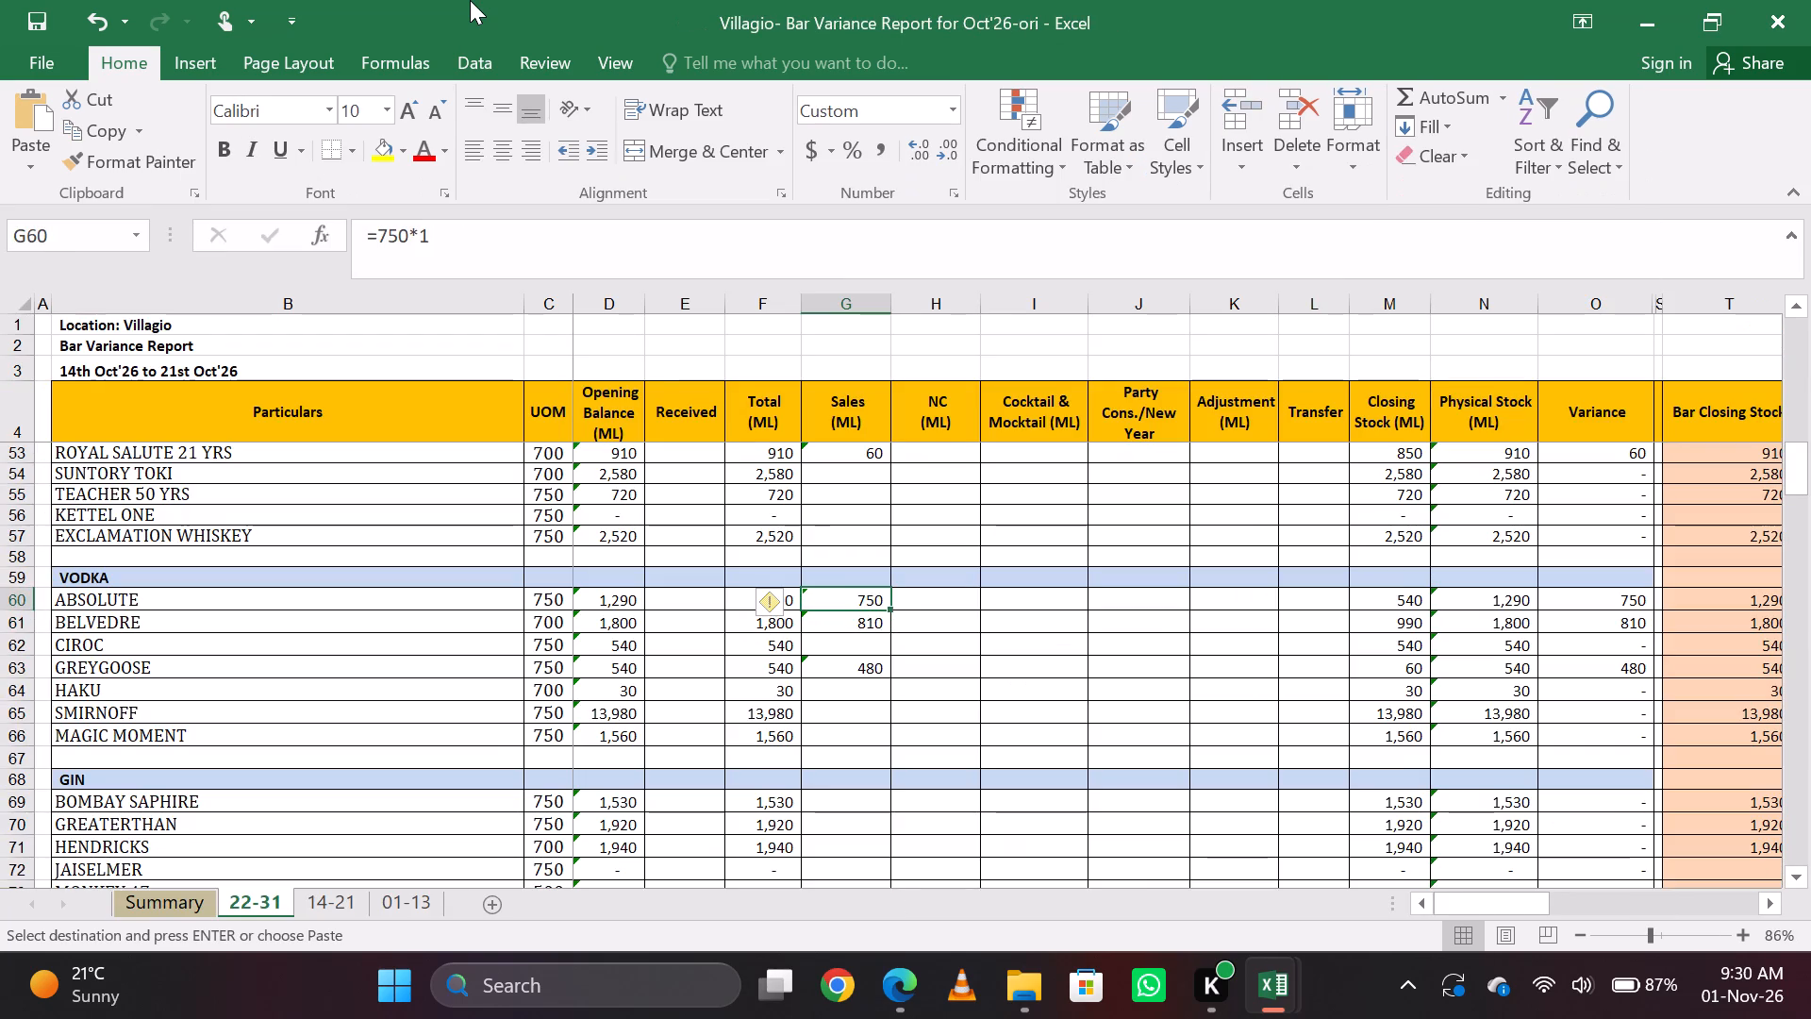
{"action": "left_click", "coordinate": [538, 244]}
{"action": "type", "text": "+13*30"}
{"action": "key", "text": "Return"}
{"action": "key", "text": "Up"}
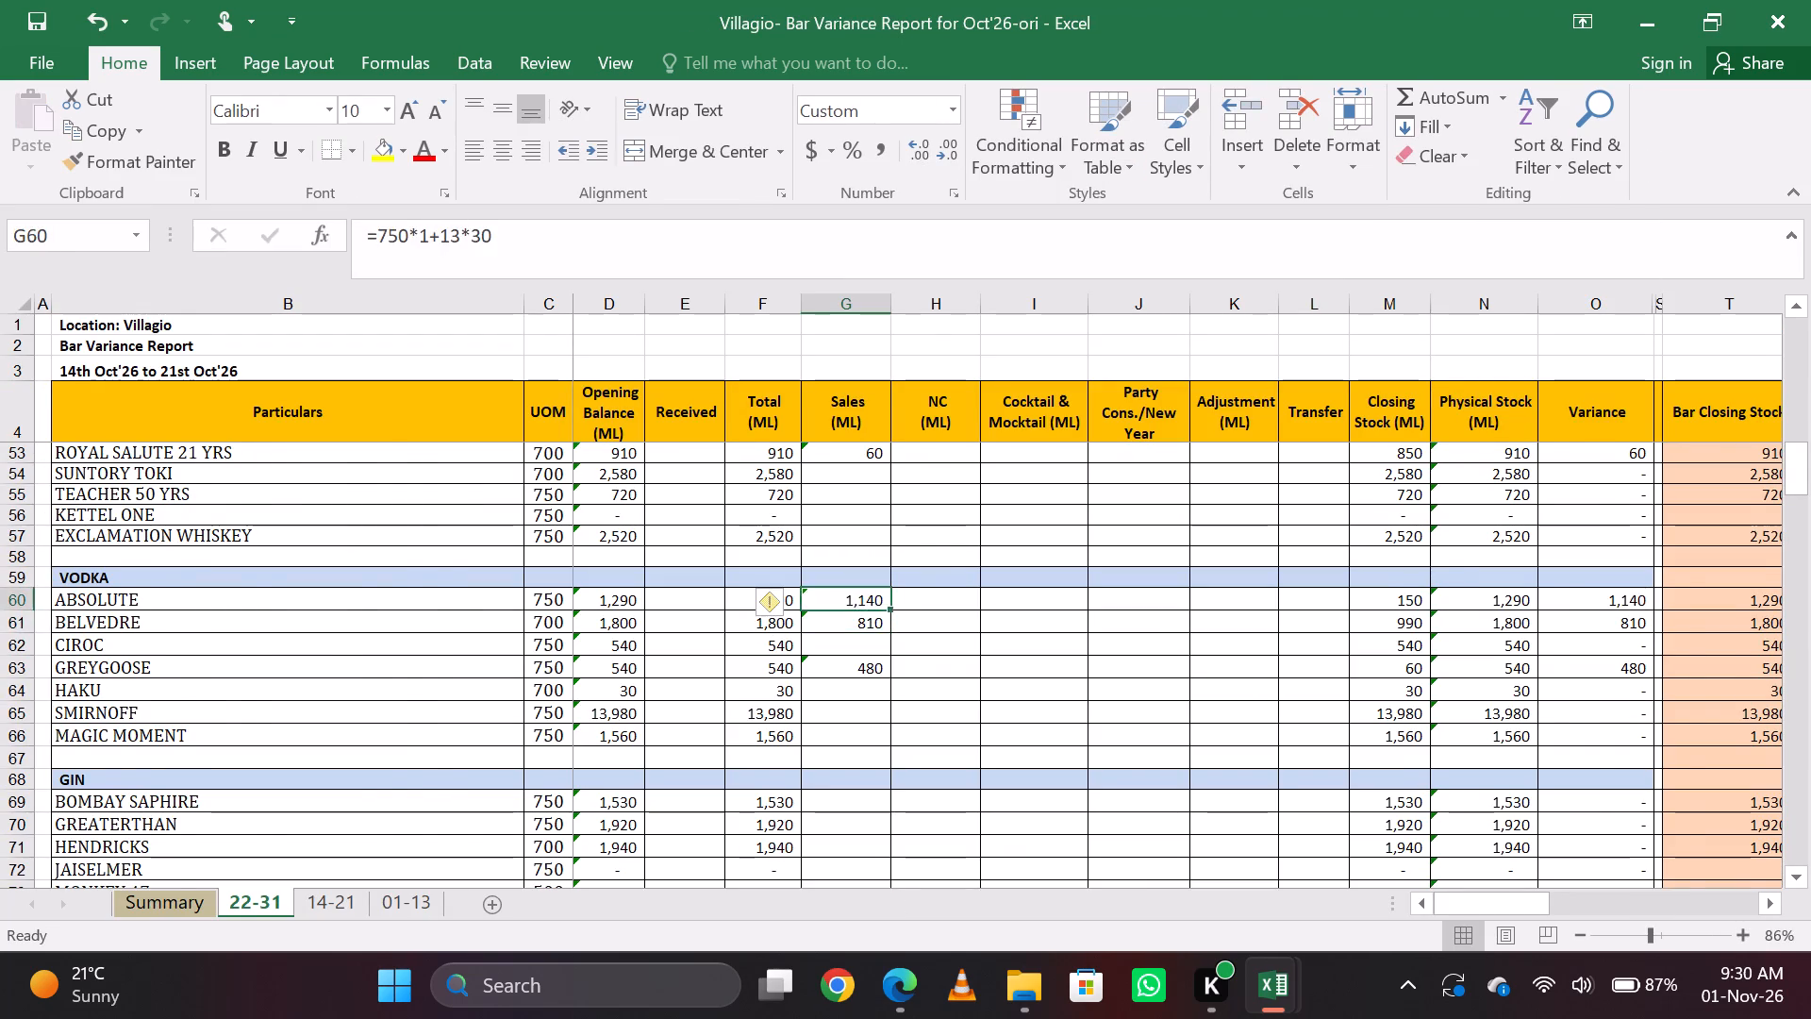
Copy the Teachers 50 (30 Ml) item name, and enter =4*30 as TEACHER 50 YRS's Sales in the bar variance report.
{"action": "key", "text": "alt+Tab"}
{"action": "key", "text": "Down"}
{"action": "key", "text": "ctrl+c"}
{"action": "key", "text": "alt+Tab"}
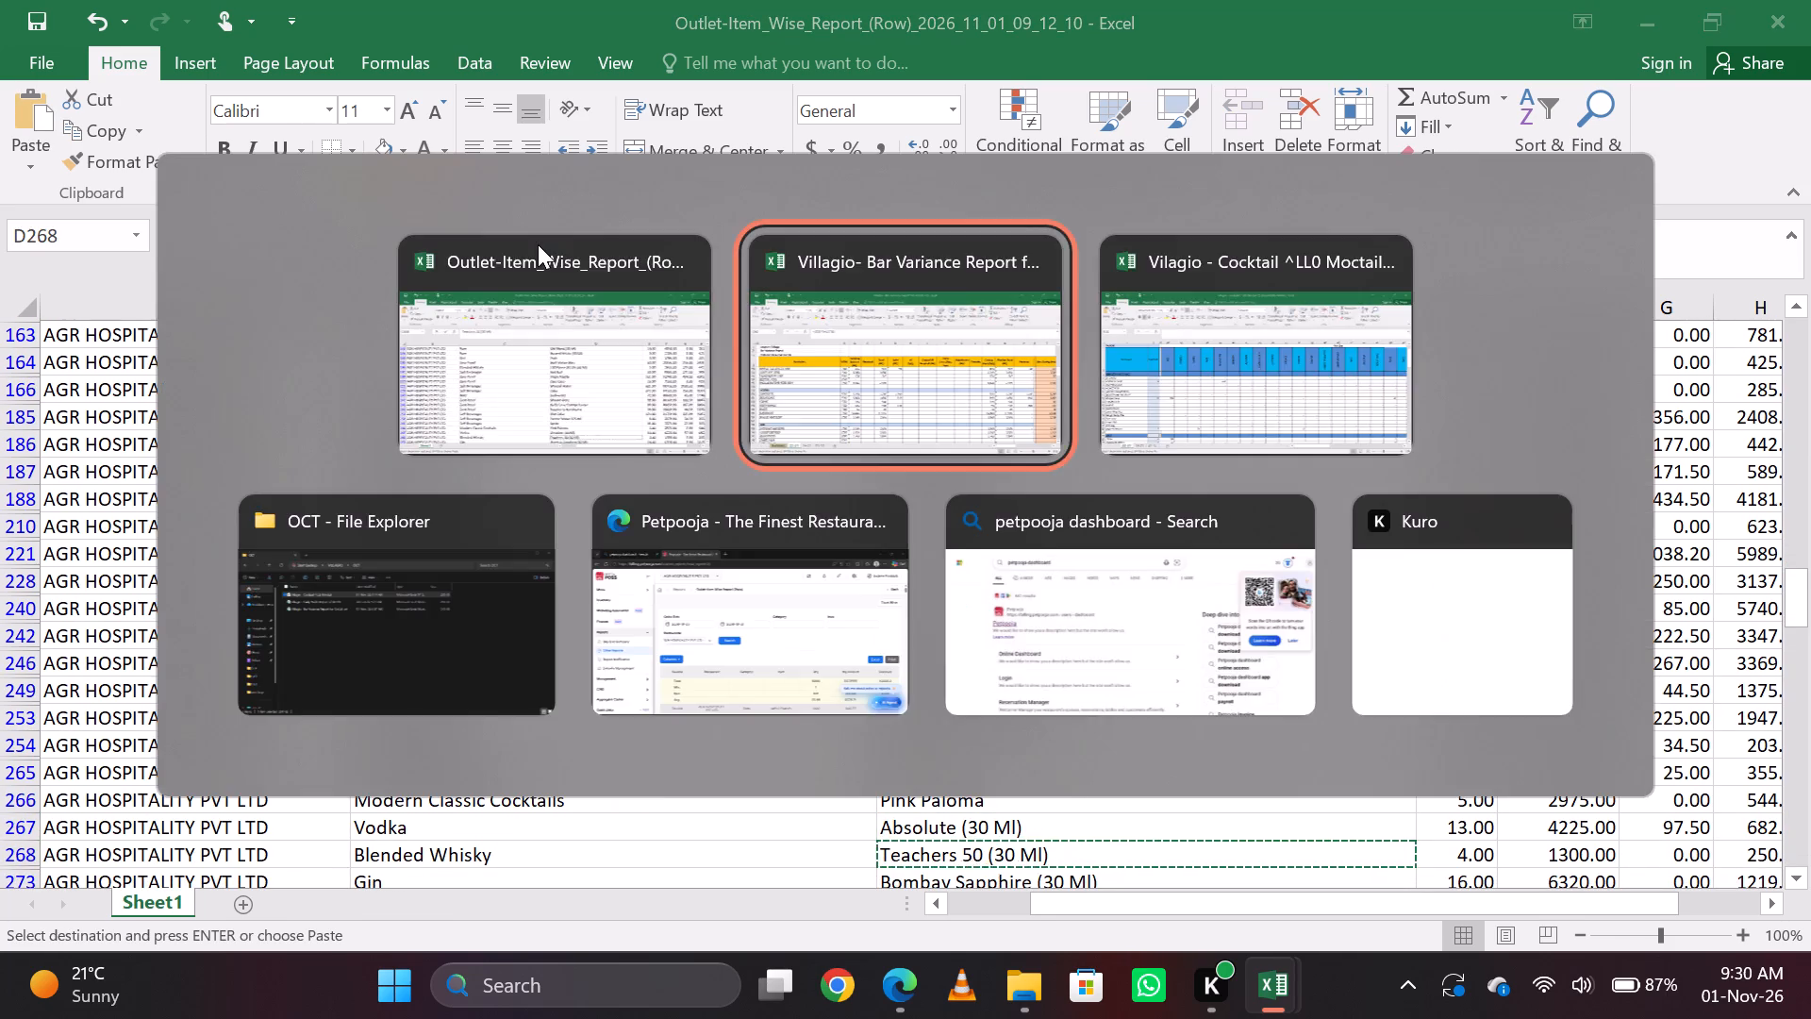
{"action": "key", "text": "Up"}
{"action": "key", "text": "Up"}
{"action": "key", "text": "Up"}
{"action": "key", "text": "Up"}
{"action": "key", "text": "Up"}
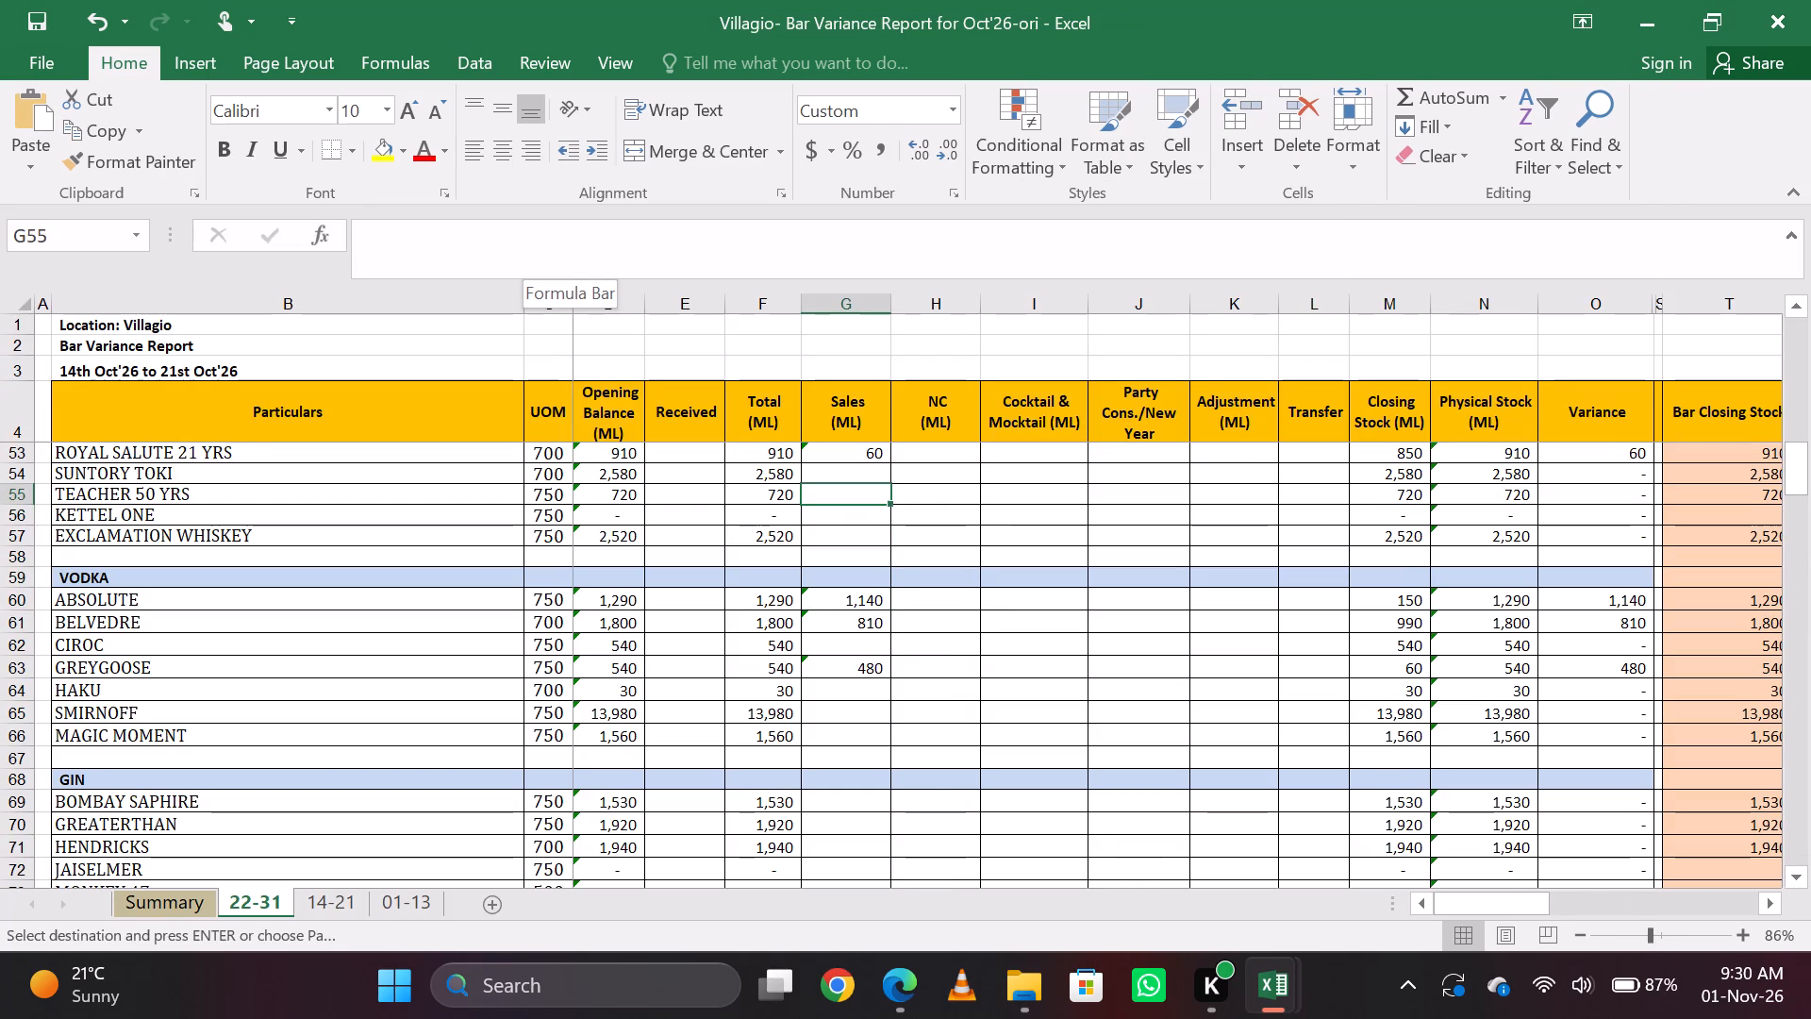
{"action": "type", "text": "=4*30"}
{"action": "key", "text": "Return"}
{"action": "key", "text": "Up"}
Copy the Bombay Sapphire (30 Ml) item name, and enter =16*30 as BOMBAY SAPHIRE's Sales in the bar variance report.
{"action": "key", "text": "alt+Tab"}
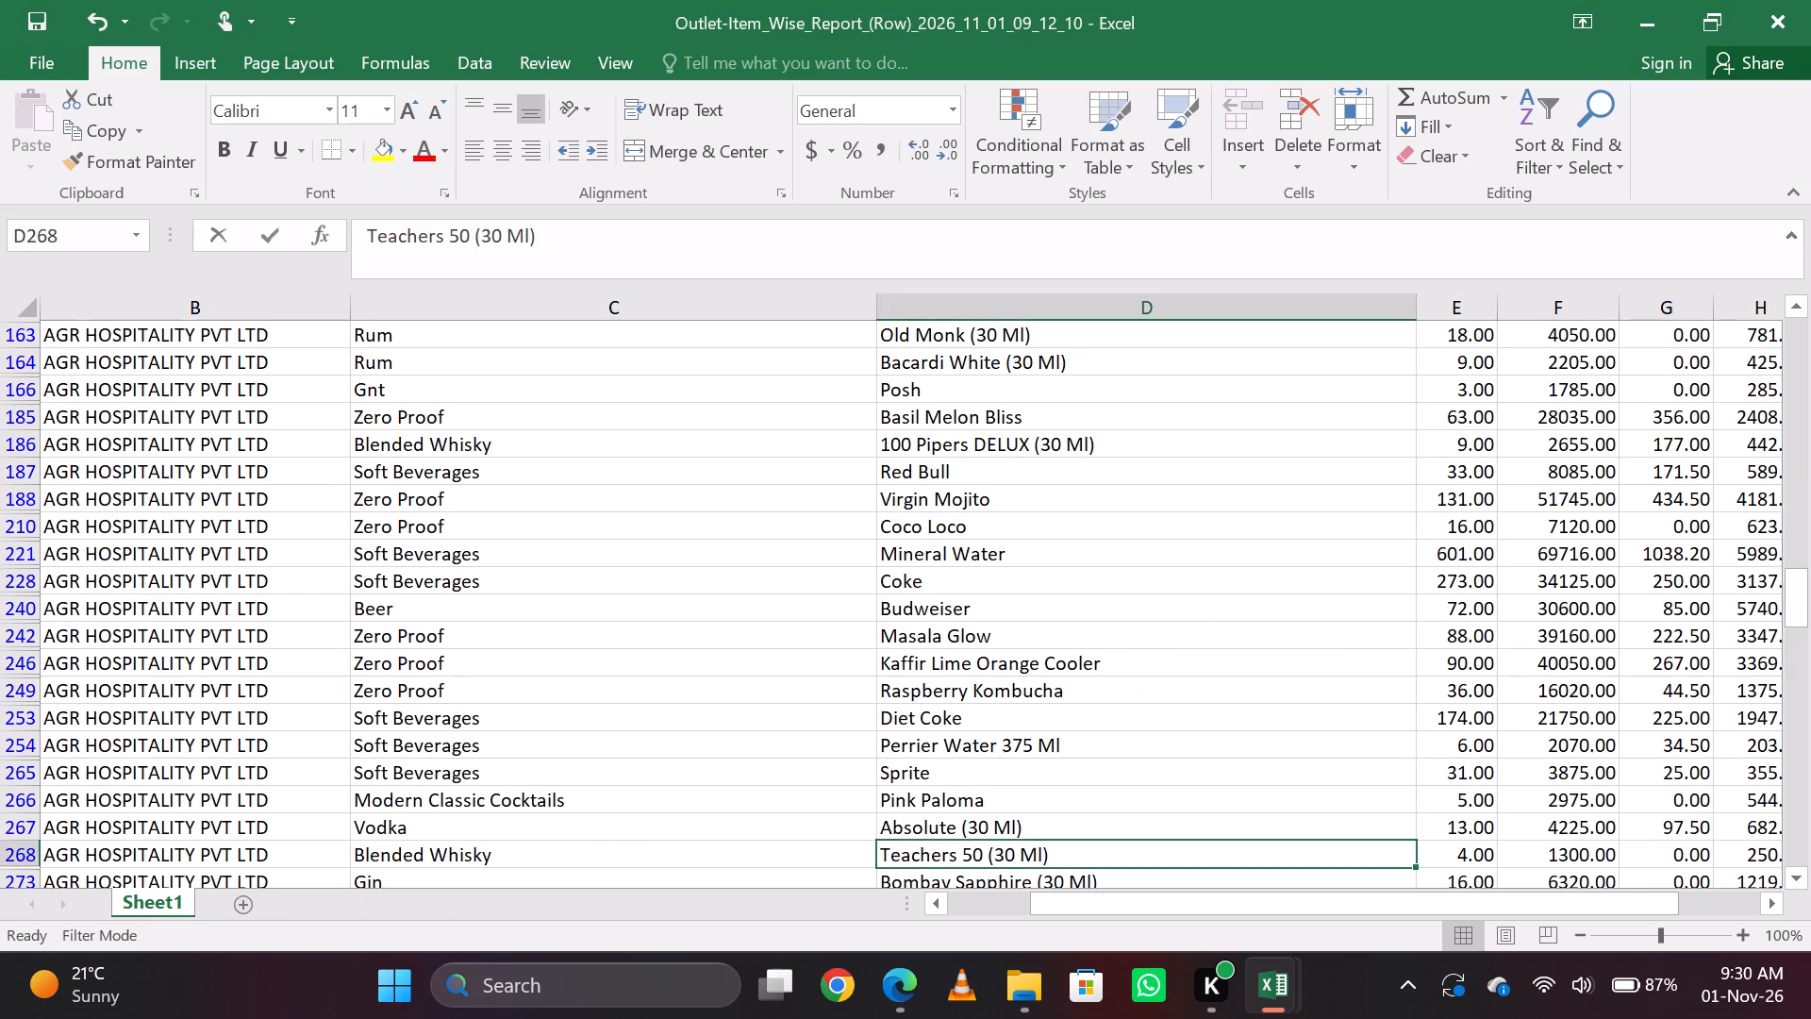
{"action": "key", "text": "Down"}
{"action": "key", "text": "ctrl+c"}
{"action": "key", "text": "alt+Tab"}
{"action": "key", "text": "Down"}
{"action": "key", "text": "Down"}
{"action": "key", "text": "Down"}
{"action": "key", "text": "Down"}
{"action": "key", "text": "Down"}
{"action": "key", "text": "Down"}
{"action": "key", "text": "Down"}
{"action": "key", "text": "Down"}
{"action": "key", "text": "Down"}
{"action": "key", "text": "Down"}
{"action": "key", "text": "Down"}
{"action": "key", "text": "Down"}
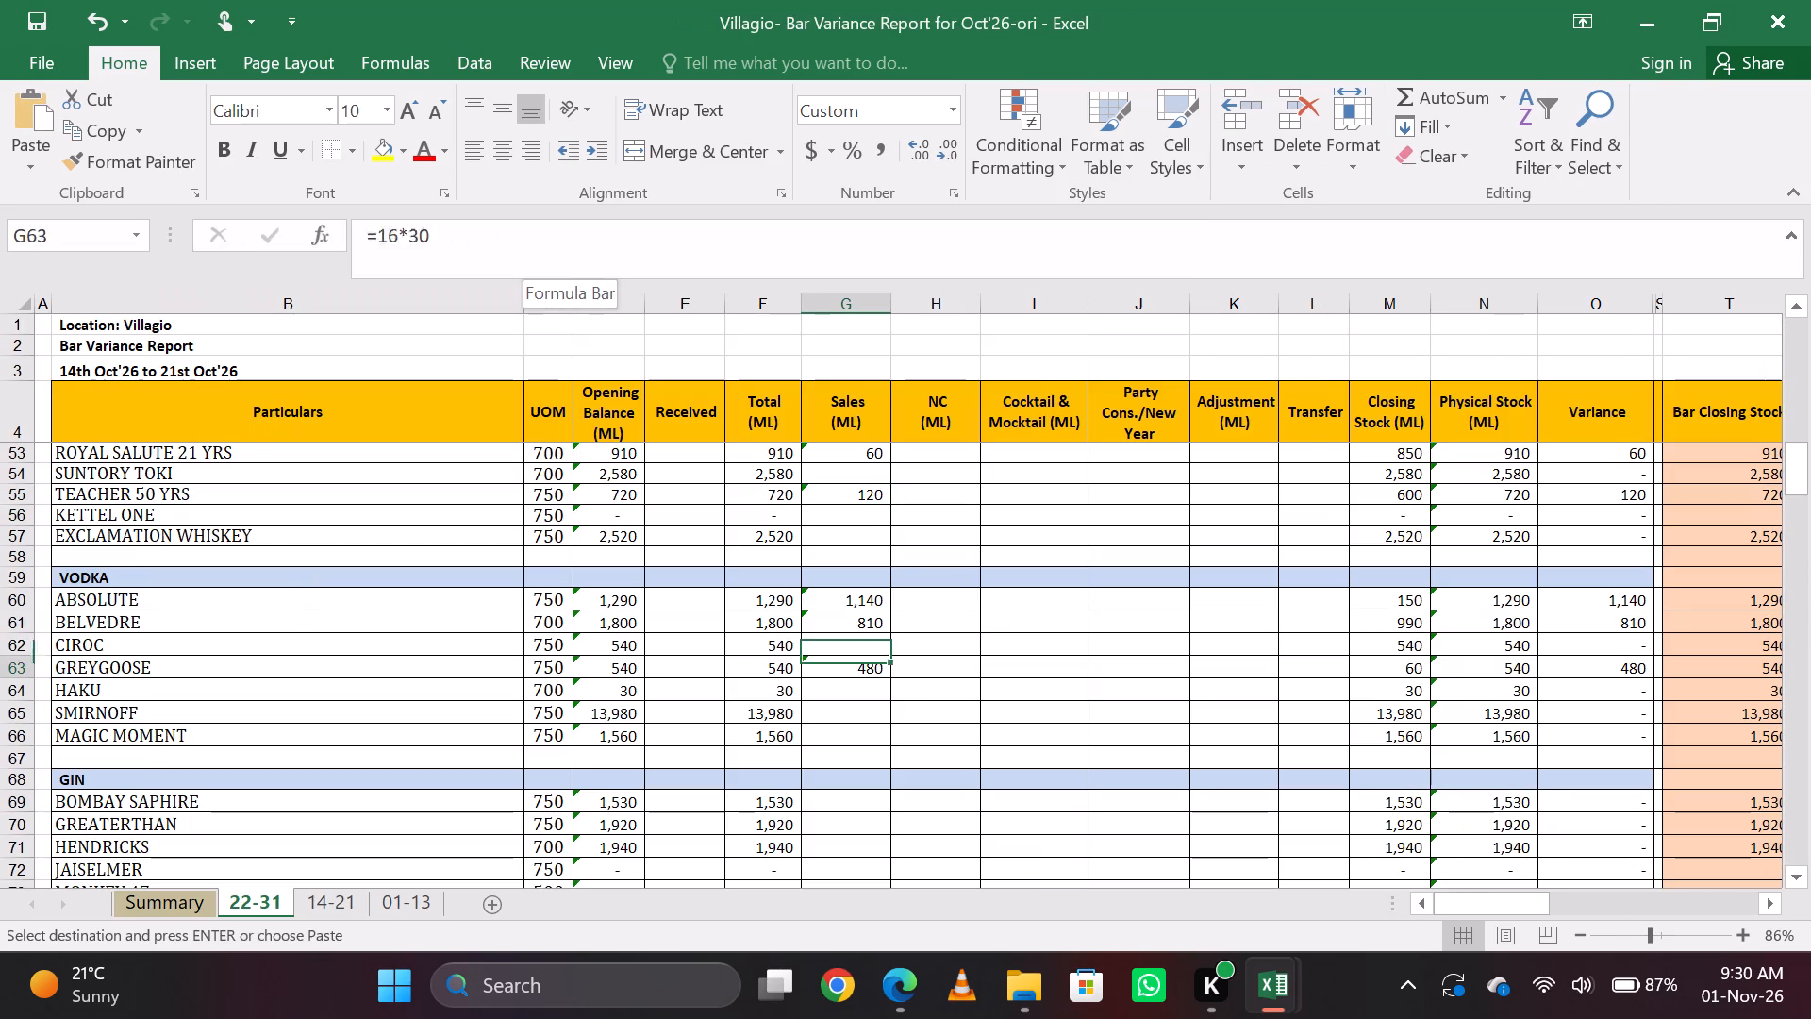
{"action": "key", "text": "Down"}
{"action": "key", "text": "Down"}
{"action": "type", "text": "=16*30"}
{"action": "key", "text": "Return"}
{"action": "key", "text": "Up"}
Copy the Picante Affair item name, find it in the cocktail/mocktail workbook, and enter 10 as its Sale & NC quantity.
{"action": "key", "text": "alt+Tab"}
{"action": "key", "text": "Down"}
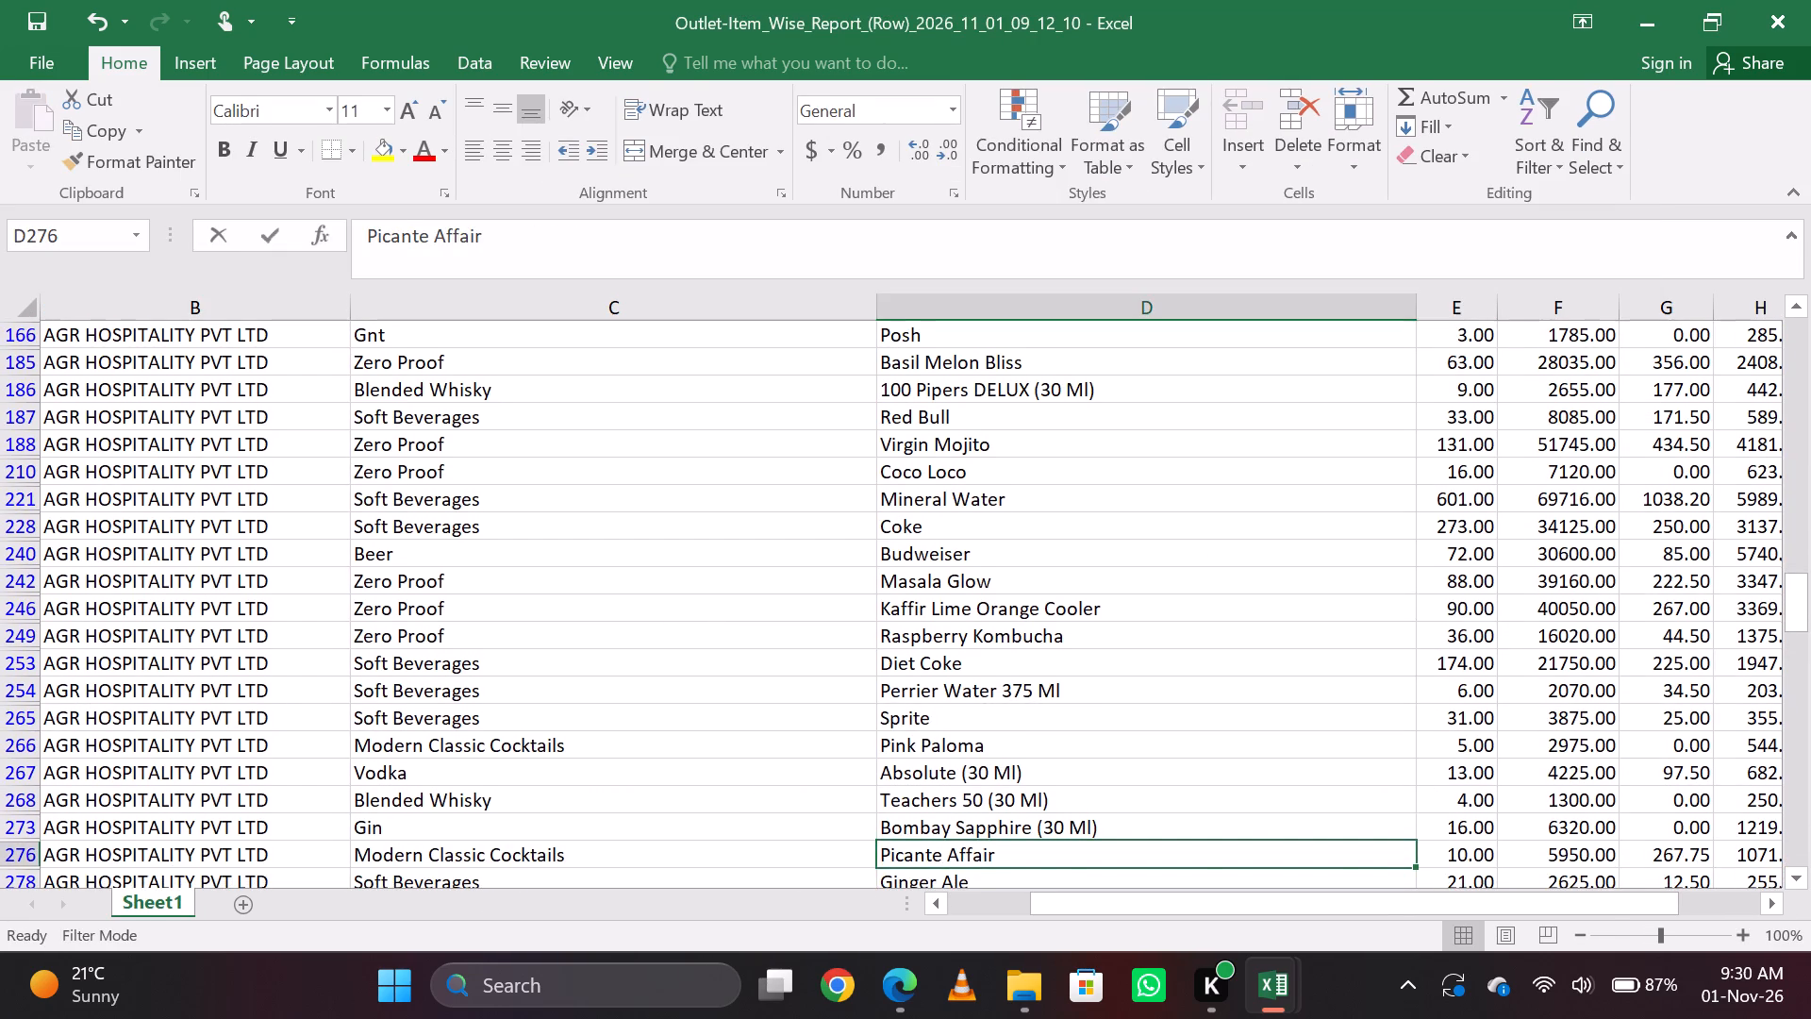
{"action": "key", "text": "ctrl+c"}
{"action": "key", "text": "alt+Tab"}
{"action": "key", "text": "alt+Tab"}
{"action": "key", "text": "alt+Tab"}
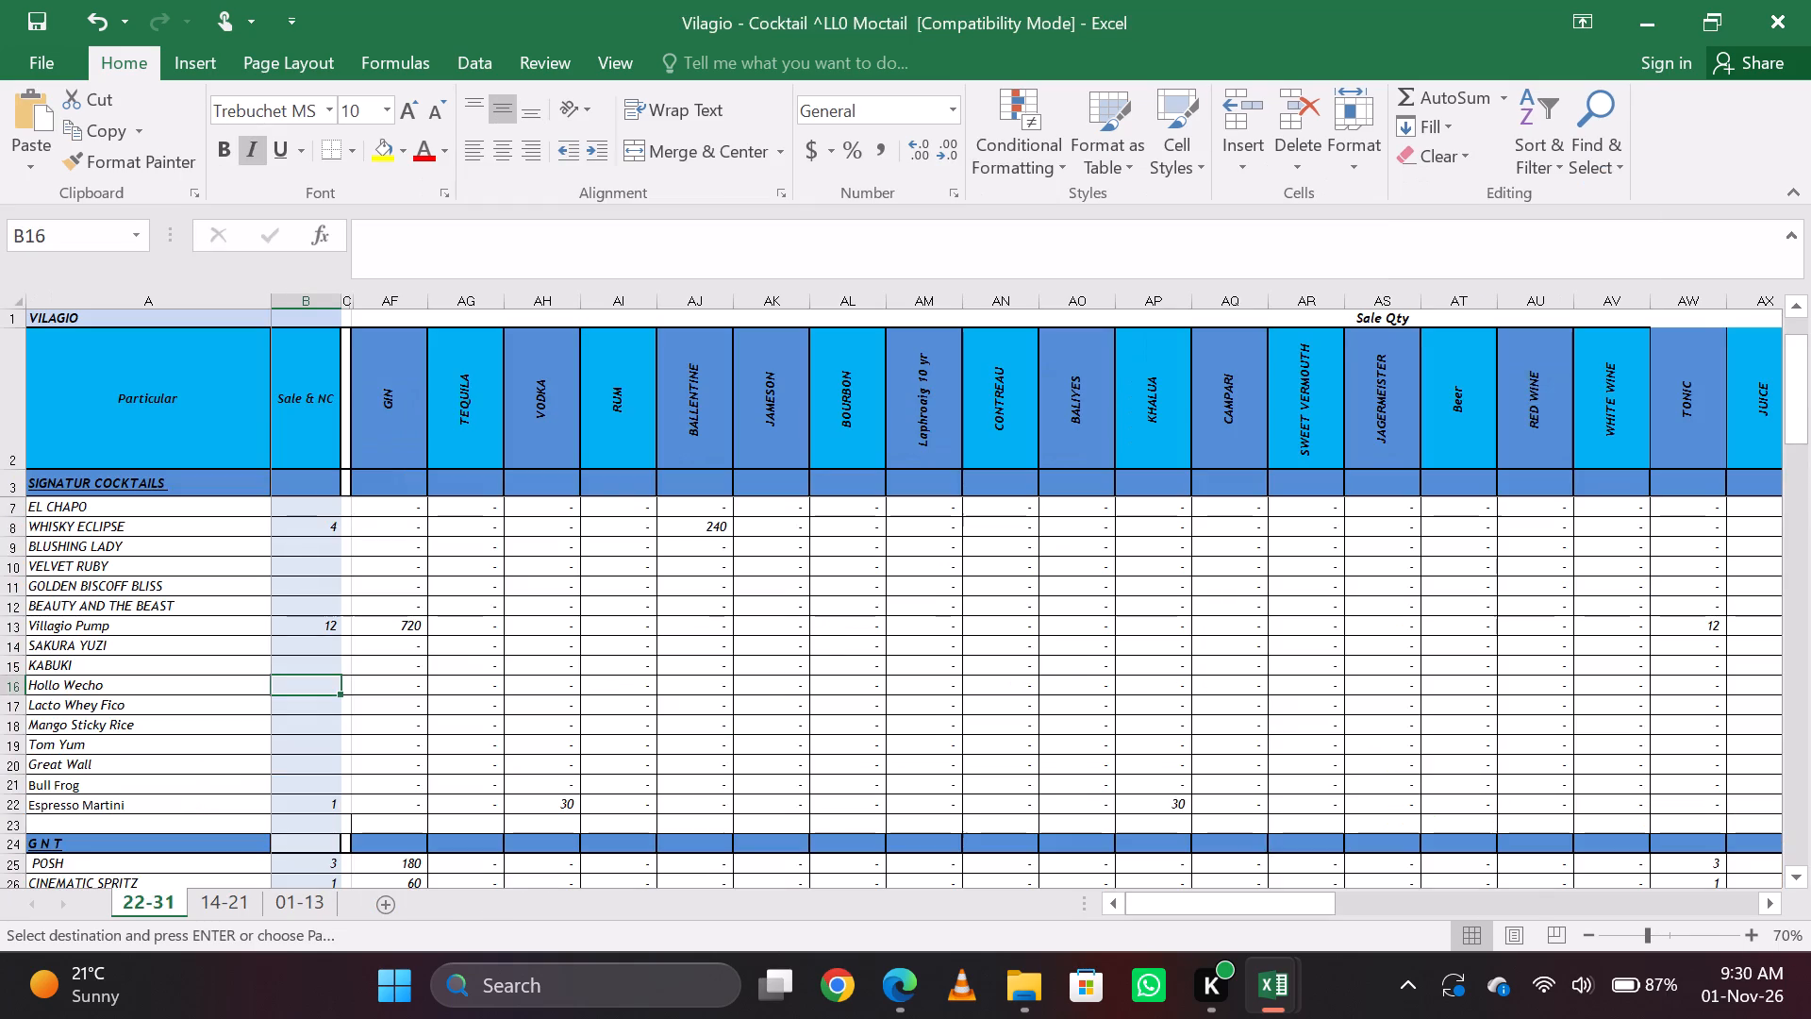
{"action": "key", "text": "ctrl+f"}
{"action": "key", "text": "ctrl+v"}
{"action": "key", "text": "Return"}
{"action": "key", "text": "Escape"}
{"action": "key", "text": "Right"}
{"action": "type", "text": "10"}
{"action": "key", "text": "Return"}
{"action": "key", "text": "Up"}
Copy the Ginger Ale item name, and enter 21 in the Sales column for Gingerale Can in the bar variance report.
{"action": "key", "text": "alt+Tab"}
{"action": "key", "text": "Down"}
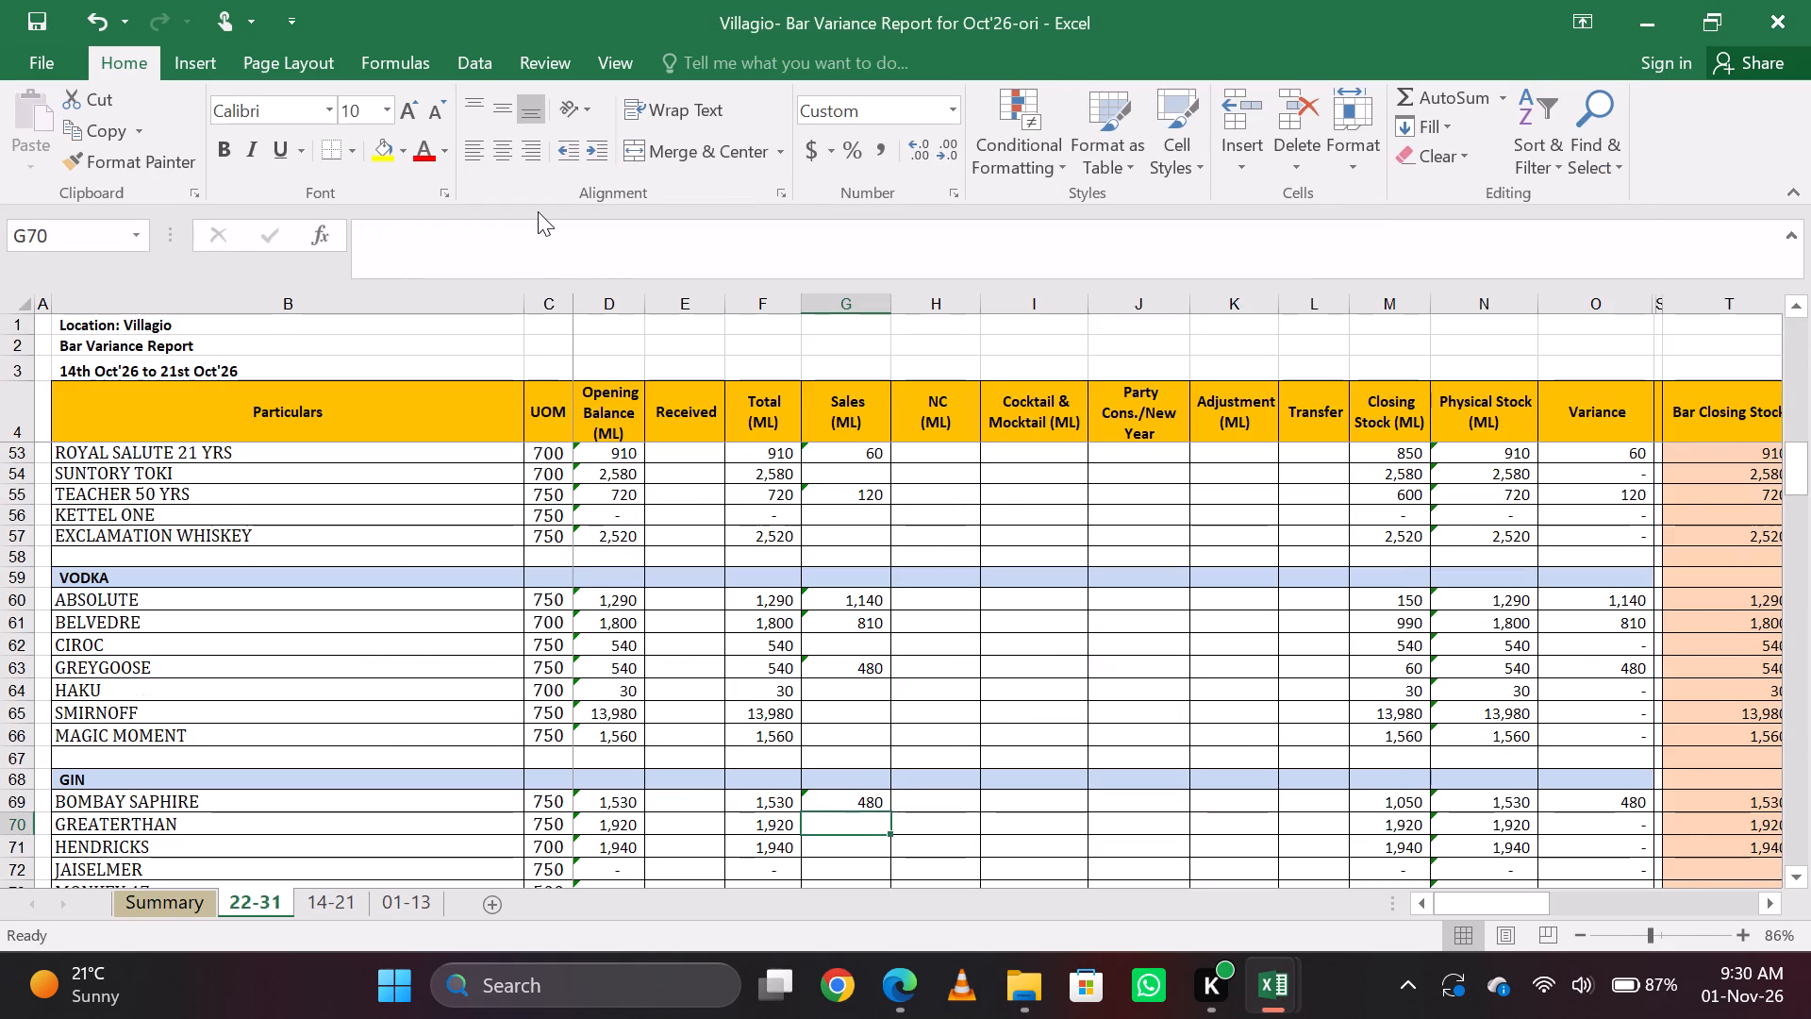
{"action": "key", "text": "alt+Tab"}
{"action": "key", "text": "alt+Tab"}
{"action": "key", "text": "Down"}
{"action": "key", "text": "ctrl+c"}
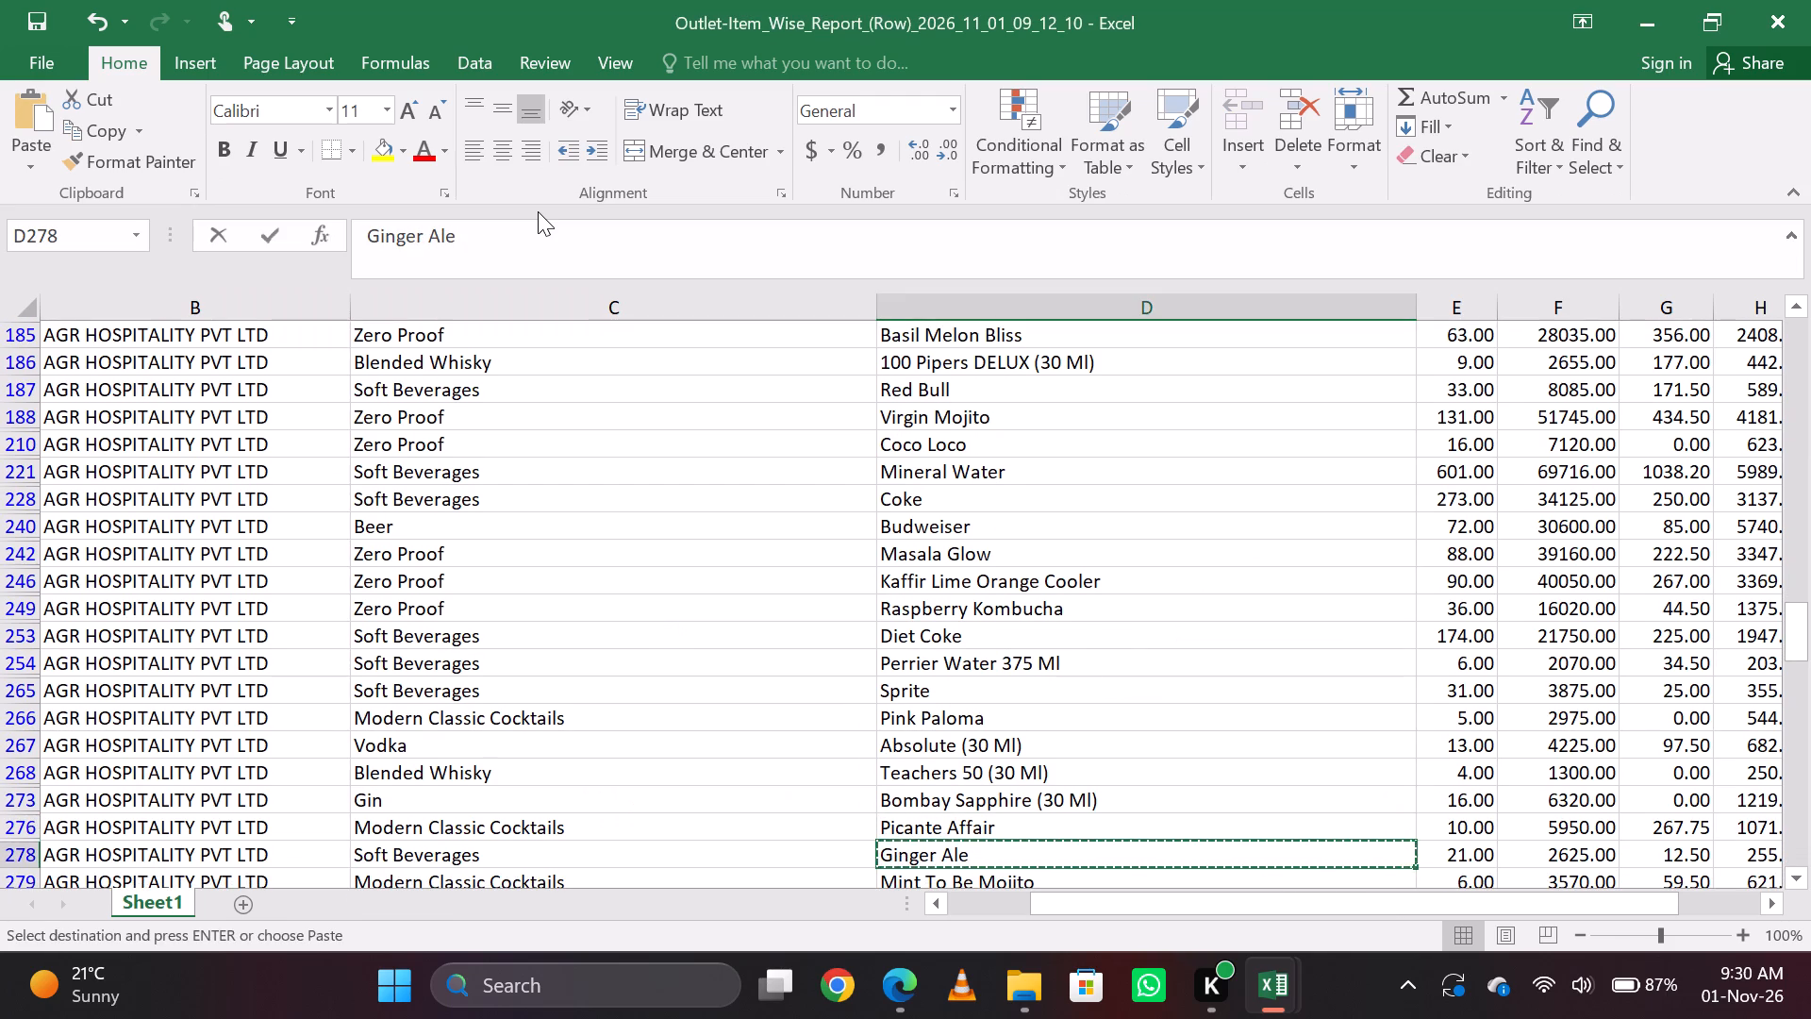
{"action": "key", "text": "alt+Tab"}
{"action": "key", "text": "alt+Tab"}
{"action": "key", "text": "alt+Tab"}
{"action": "key", "text": "alt+Tab"}
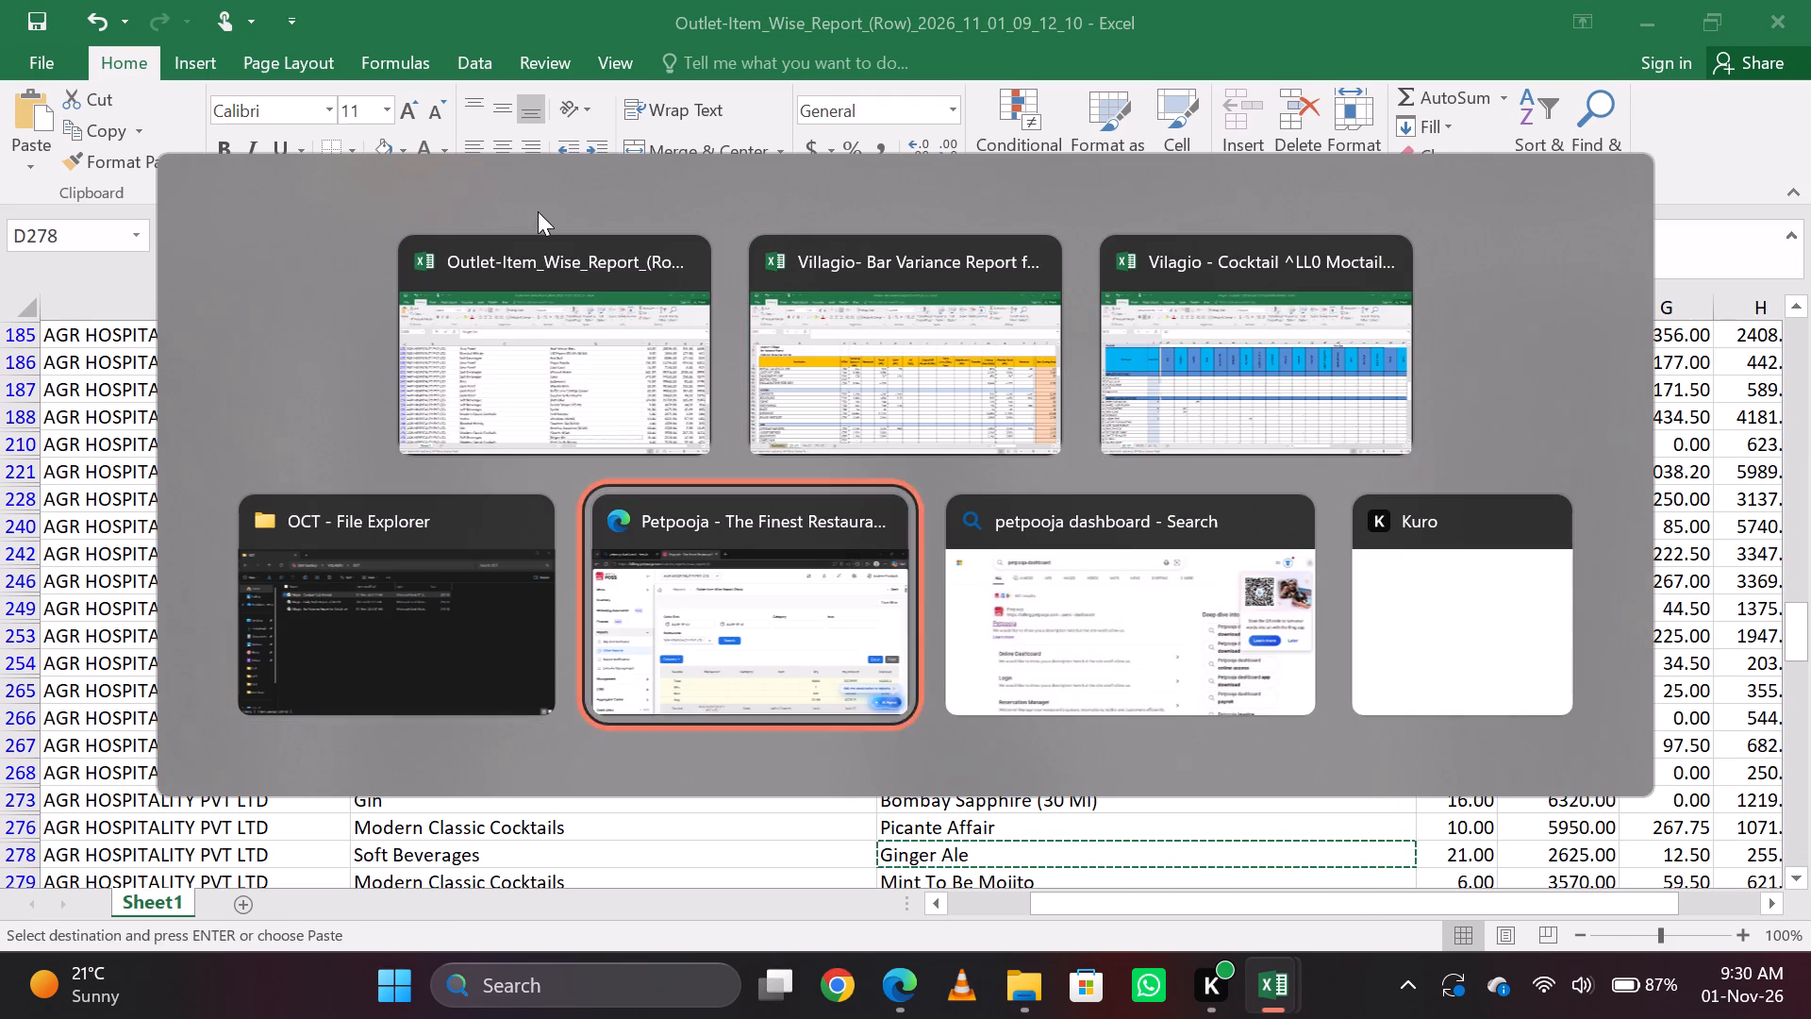
{"action": "key", "text": "alt+Tab"}
{"action": "key", "text": "alt+Tab"}
{"action": "key", "text": "alt+Tab"}
{"action": "key", "text": "alt+Tab"}
{"action": "key", "text": "alt+Tab"}
{"action": "key", "text": "alt+Tab"}
{"action": "key", "text": "alt+Tab"}
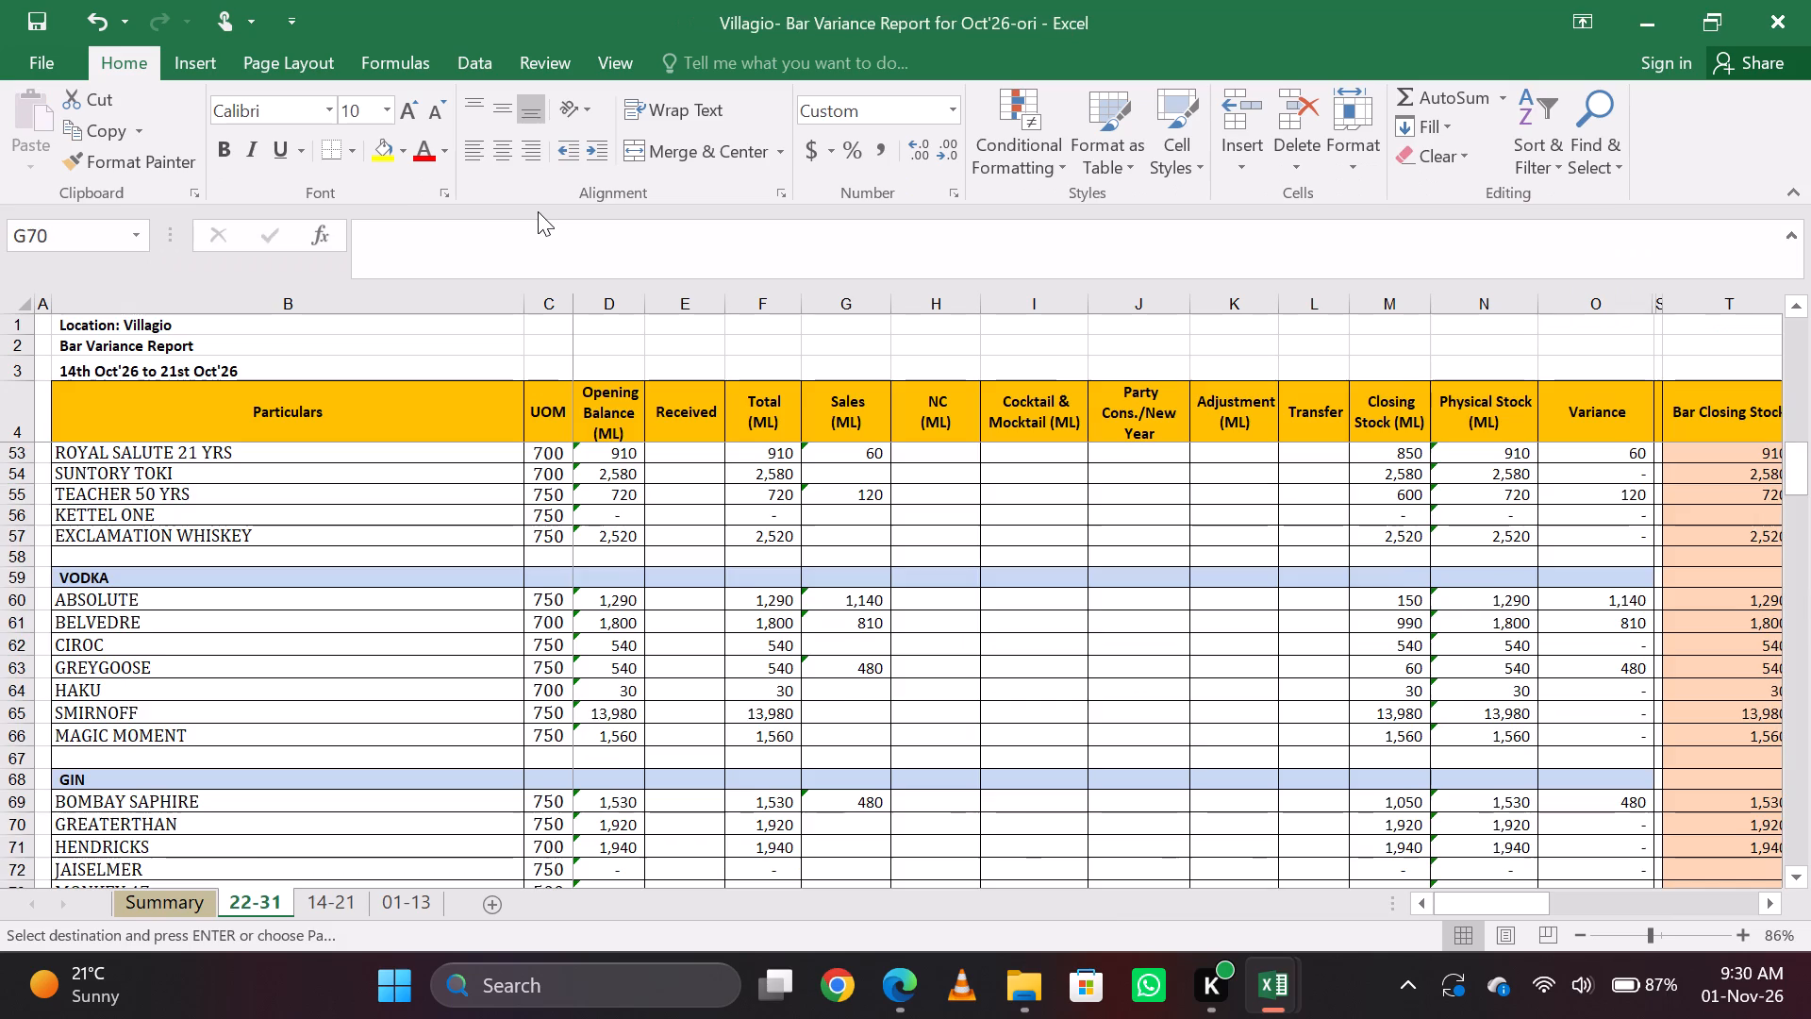
{"action": "key", "text": "Page_Down"}
{"action": "key", "text": "Page_Down"}
{"action": "key", "text": "Page_Down"}
{"action": "key", "text": "Page_Down"}
{"action": "key", "text": "Page_Down"}
{"action": "key", "text": "Down"}
{"action": "key", "text": "Down"}
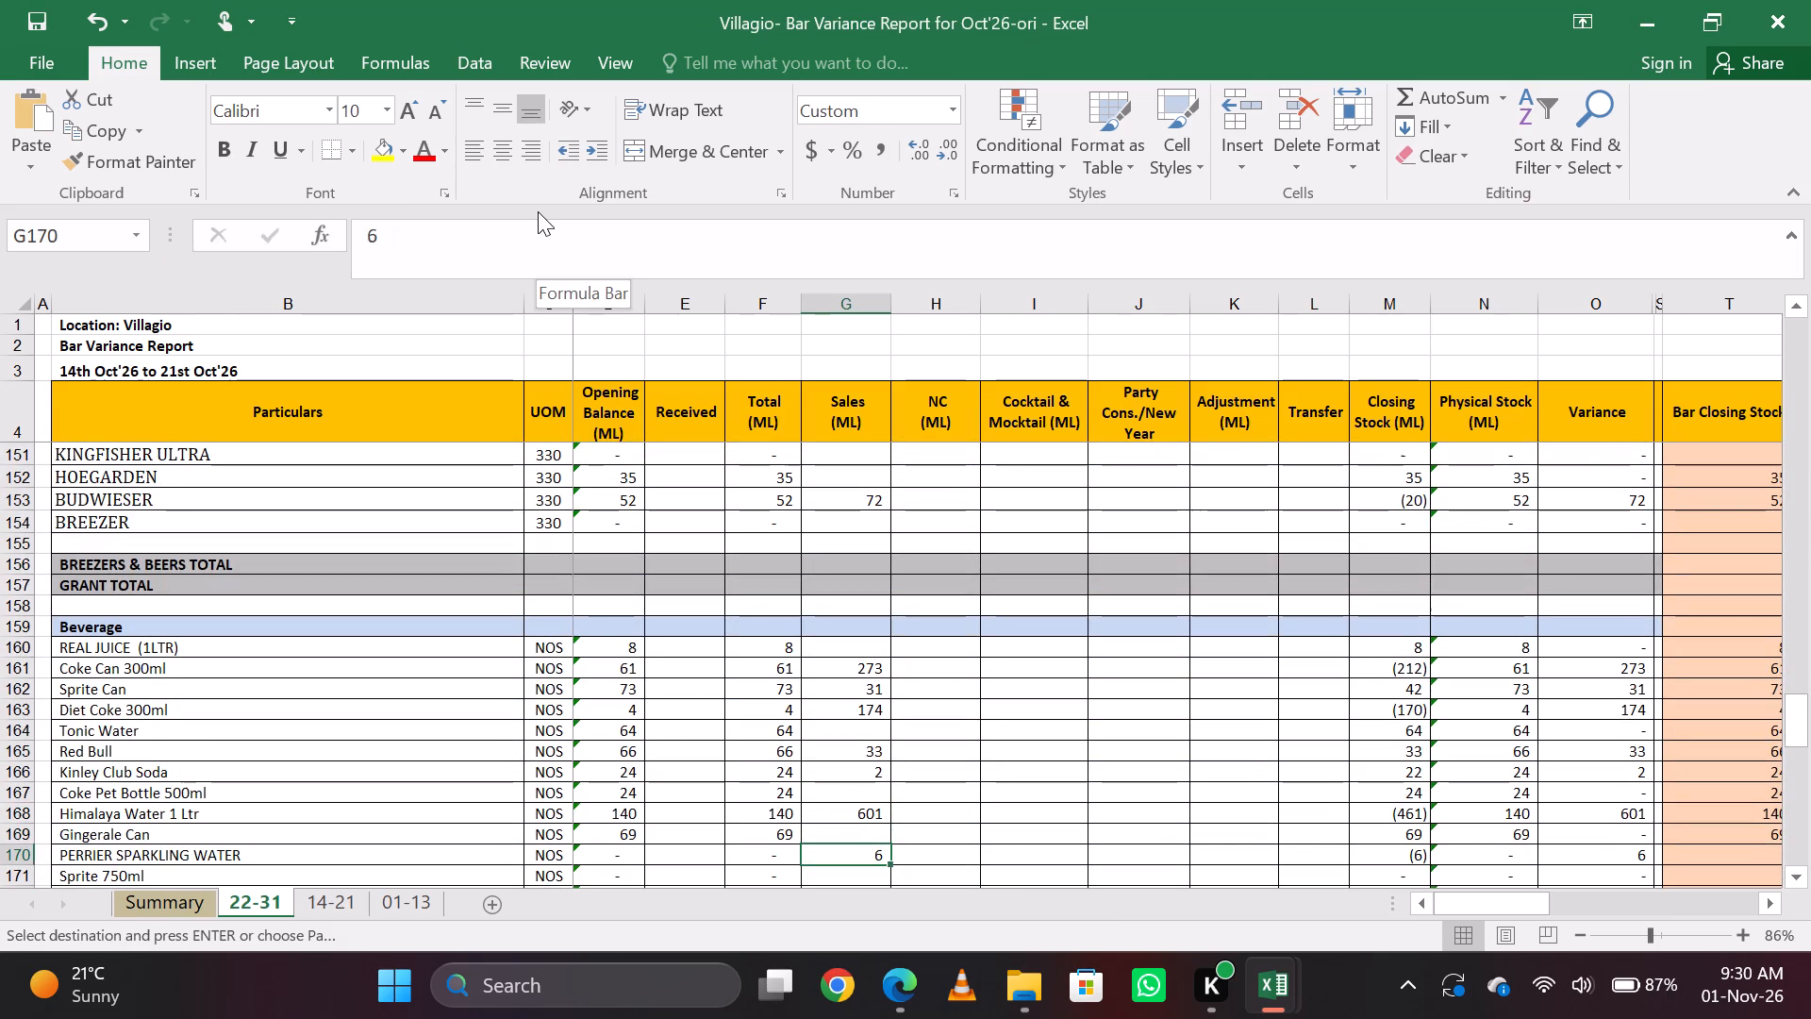
{"action": "key", "text": "Up"}
{"action": "type", "text": "21"}
{"action": "key", "text": "Right"}
{"action": "key", "text": "Left"}
Copy the Mint To Be Mojito item name, find it in the cocktail/mocktail workbook, and enter 6 as its Sale & NC quantity.
{"action": "key", "text": "alt+Tab"}
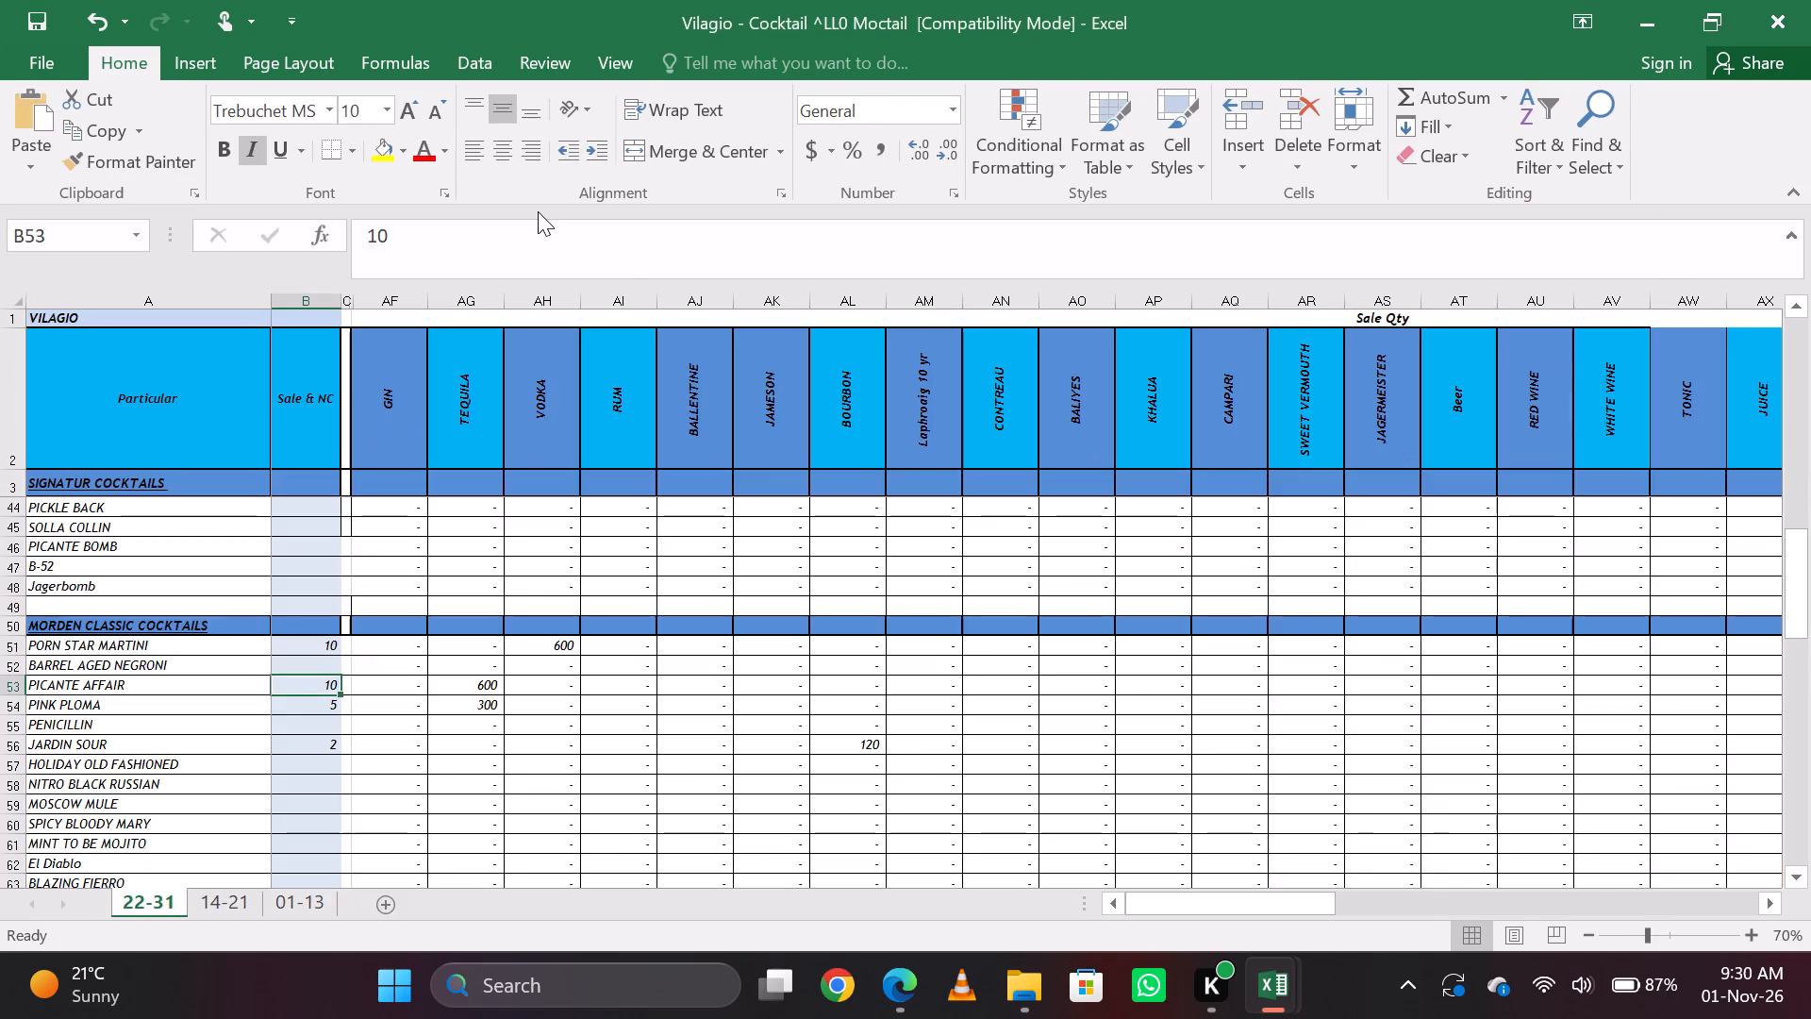
{"action": "key", "text": "alt+Tab"}
{"action": "key", "text": "alt+Tab"}
{"action": "key", "text": "Down"}
{"action": "key", "text": "ctrl+c"}
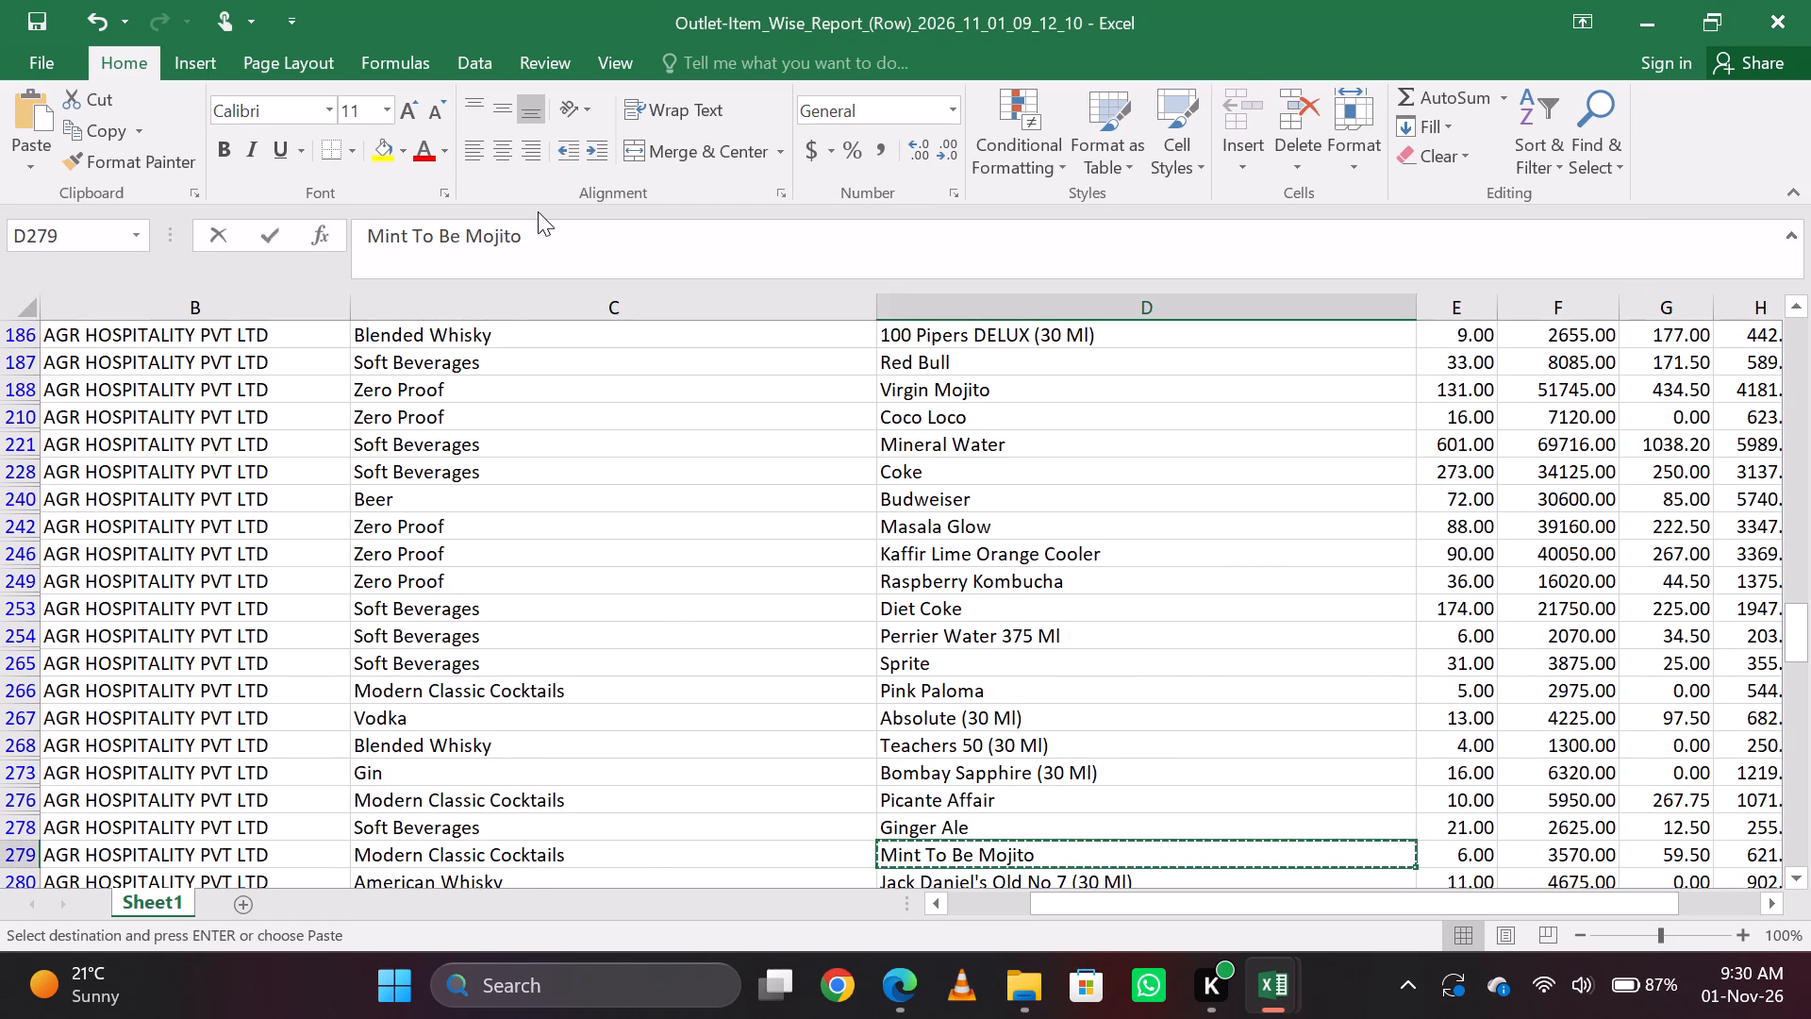
{"action": "key", "text": "alt+Tab"}
{"action": "key", "text": "ctrl+f"}
{"action": "key", "text": "ctrl+v"}
{"action": "key", "text": "Return"}
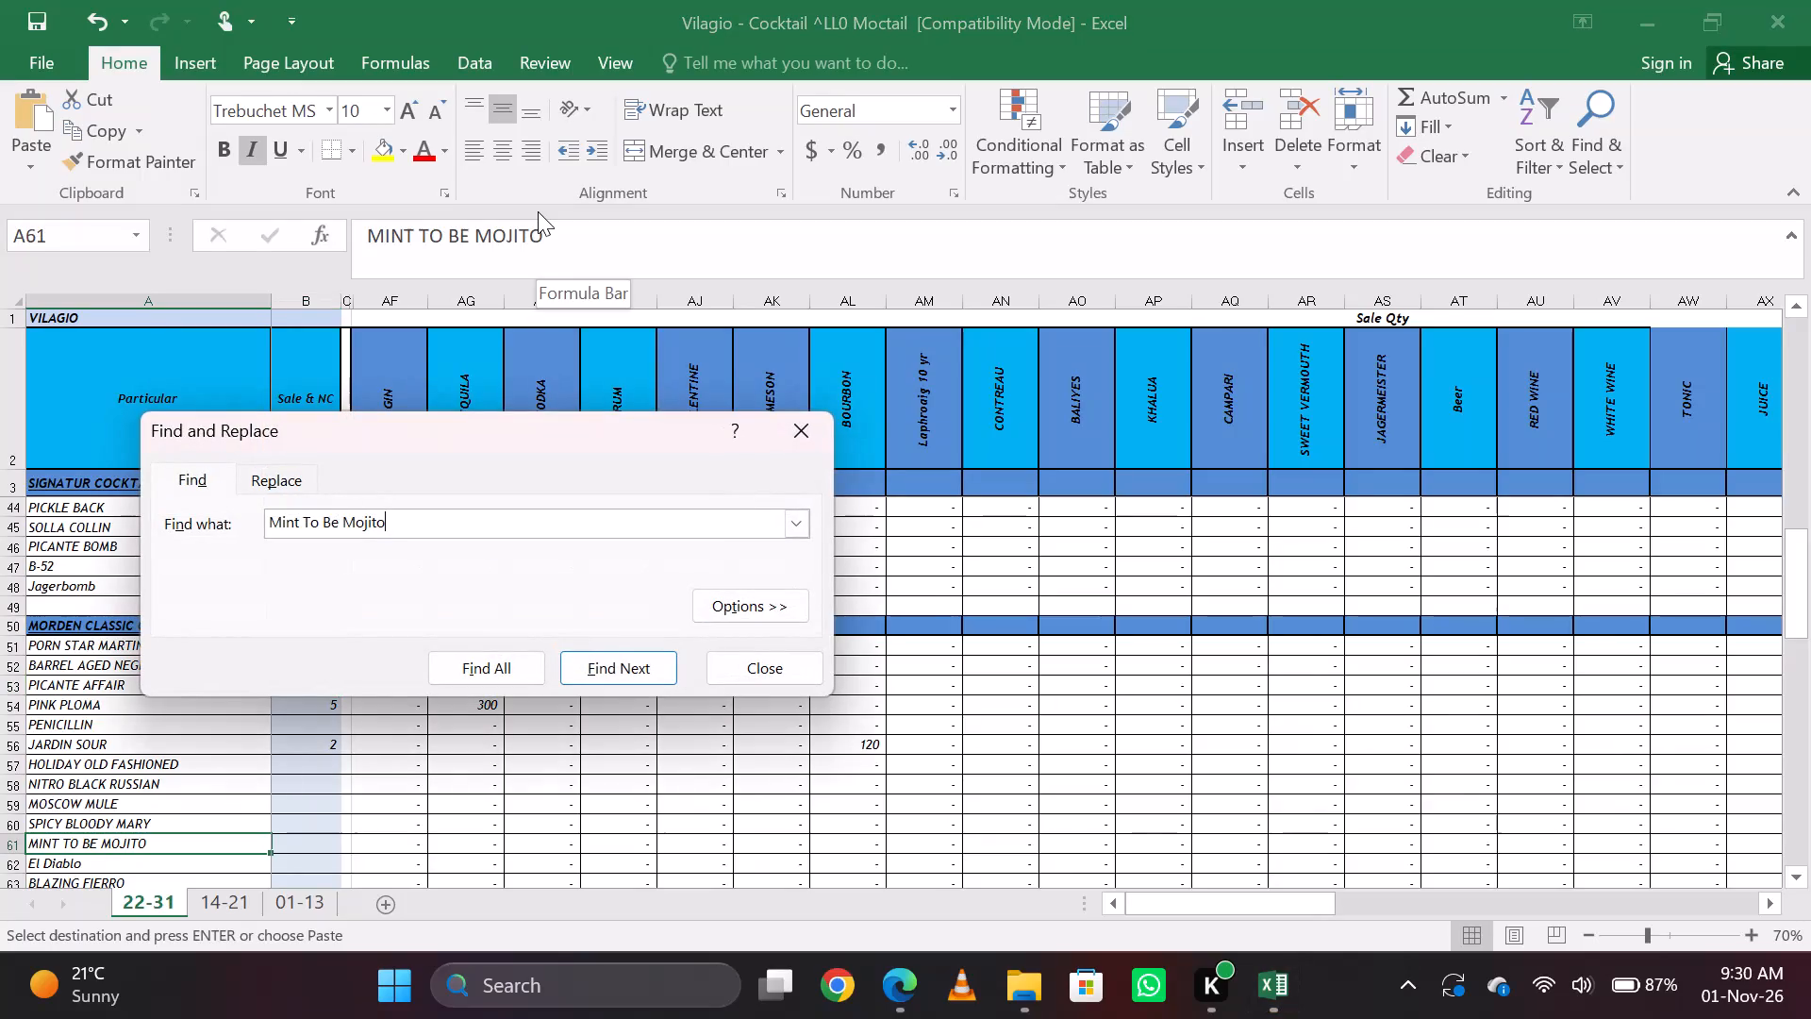
{"action": "key", "text": "Escape"}
{"action": "key", "text": "Right"}
{"action": "key", "text": "6"}
{"action": "key", "text": "Right"}
{"action": "key", "text": "Left"}
Copy the Jack Daniel's Old No 7 (30 Ml) item name, and enter =11*30 as JD 07's Sales in the bar variance report.
{"action": "key", "text": "alt+Tab"}
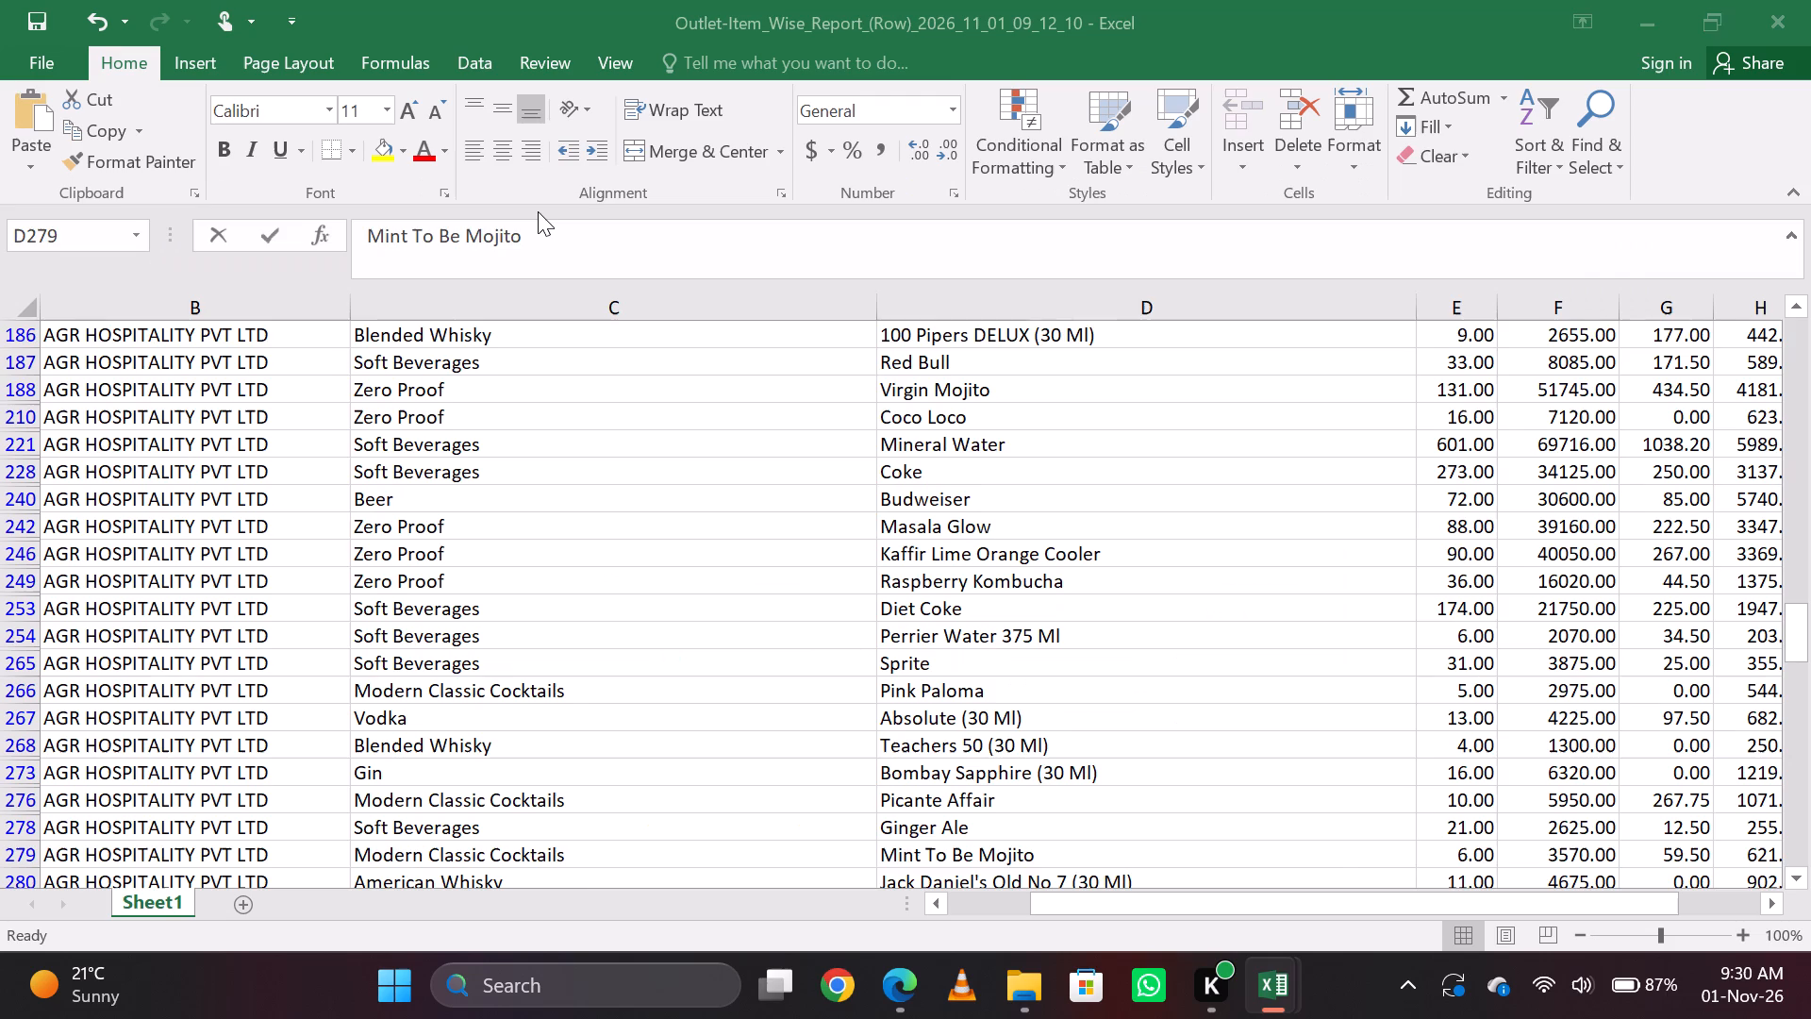
{"action": "key", "text": "Down"}
{"action": "key", "text": "ctrl+c"}
{"action": "key", "text": "alt+Tab"}
{"action": "key", "text": "alt+Tab"}
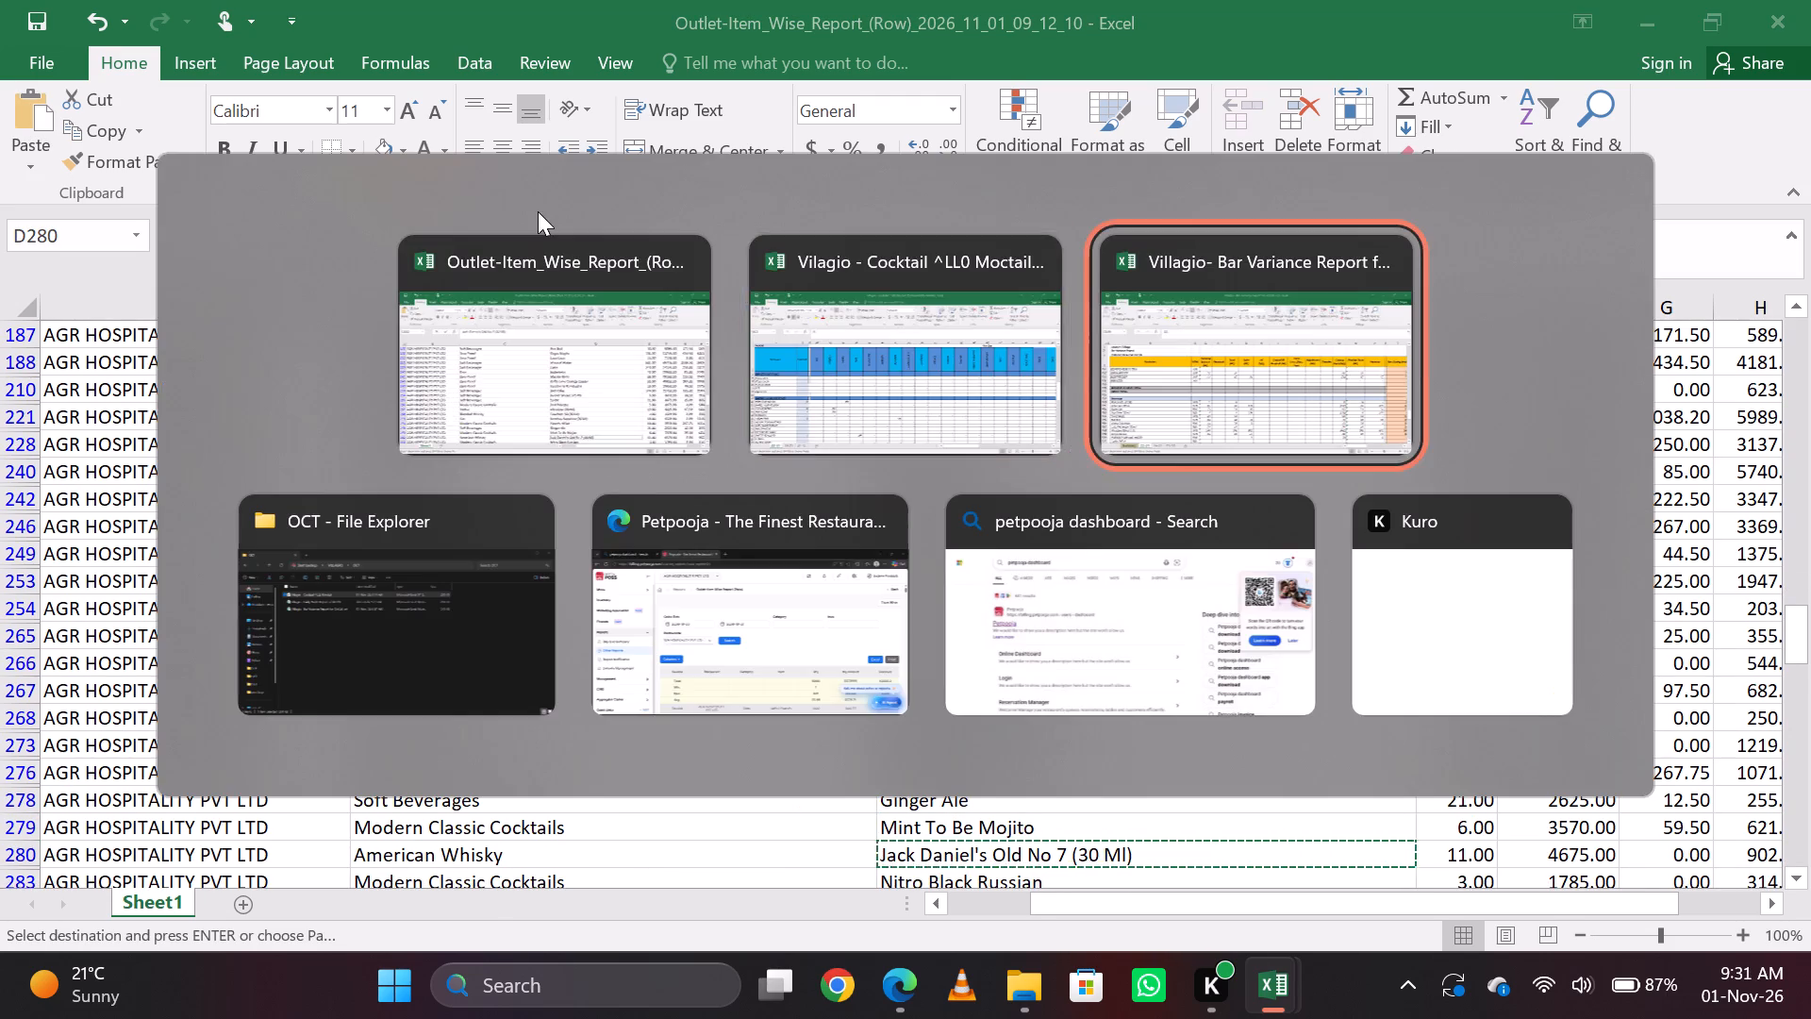
{"action": "key", "text": "Page_Up"}
{"action": "key", "text": "Page_Up"}
{"action": "key", "text": "Page_Up"}
{"action": "key", "text": "Page_Up"}
{"action": "key", "text": "Page_Up"}
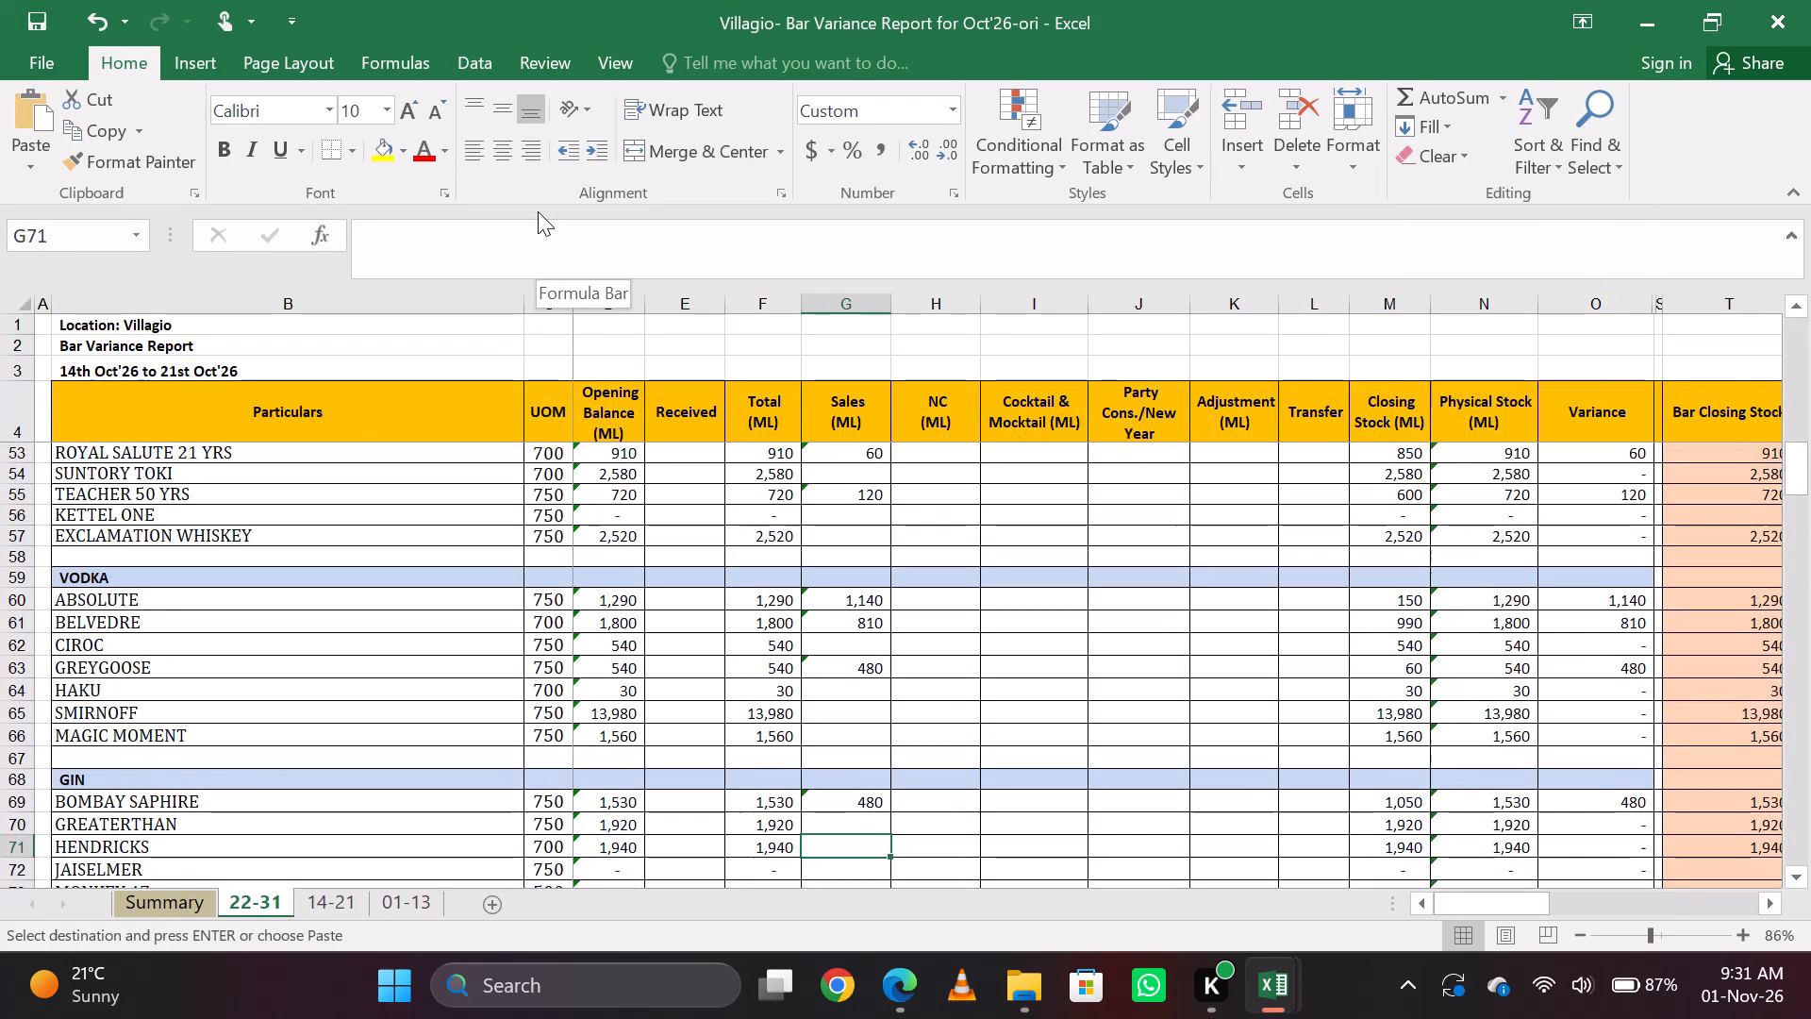
{"action": "key", "text": "Page_Up"}
{"action": "key", "text": "Page_Down"}
{"action": "key", "text": "Page_Up"}
{"action": "key", "text": "Down"}
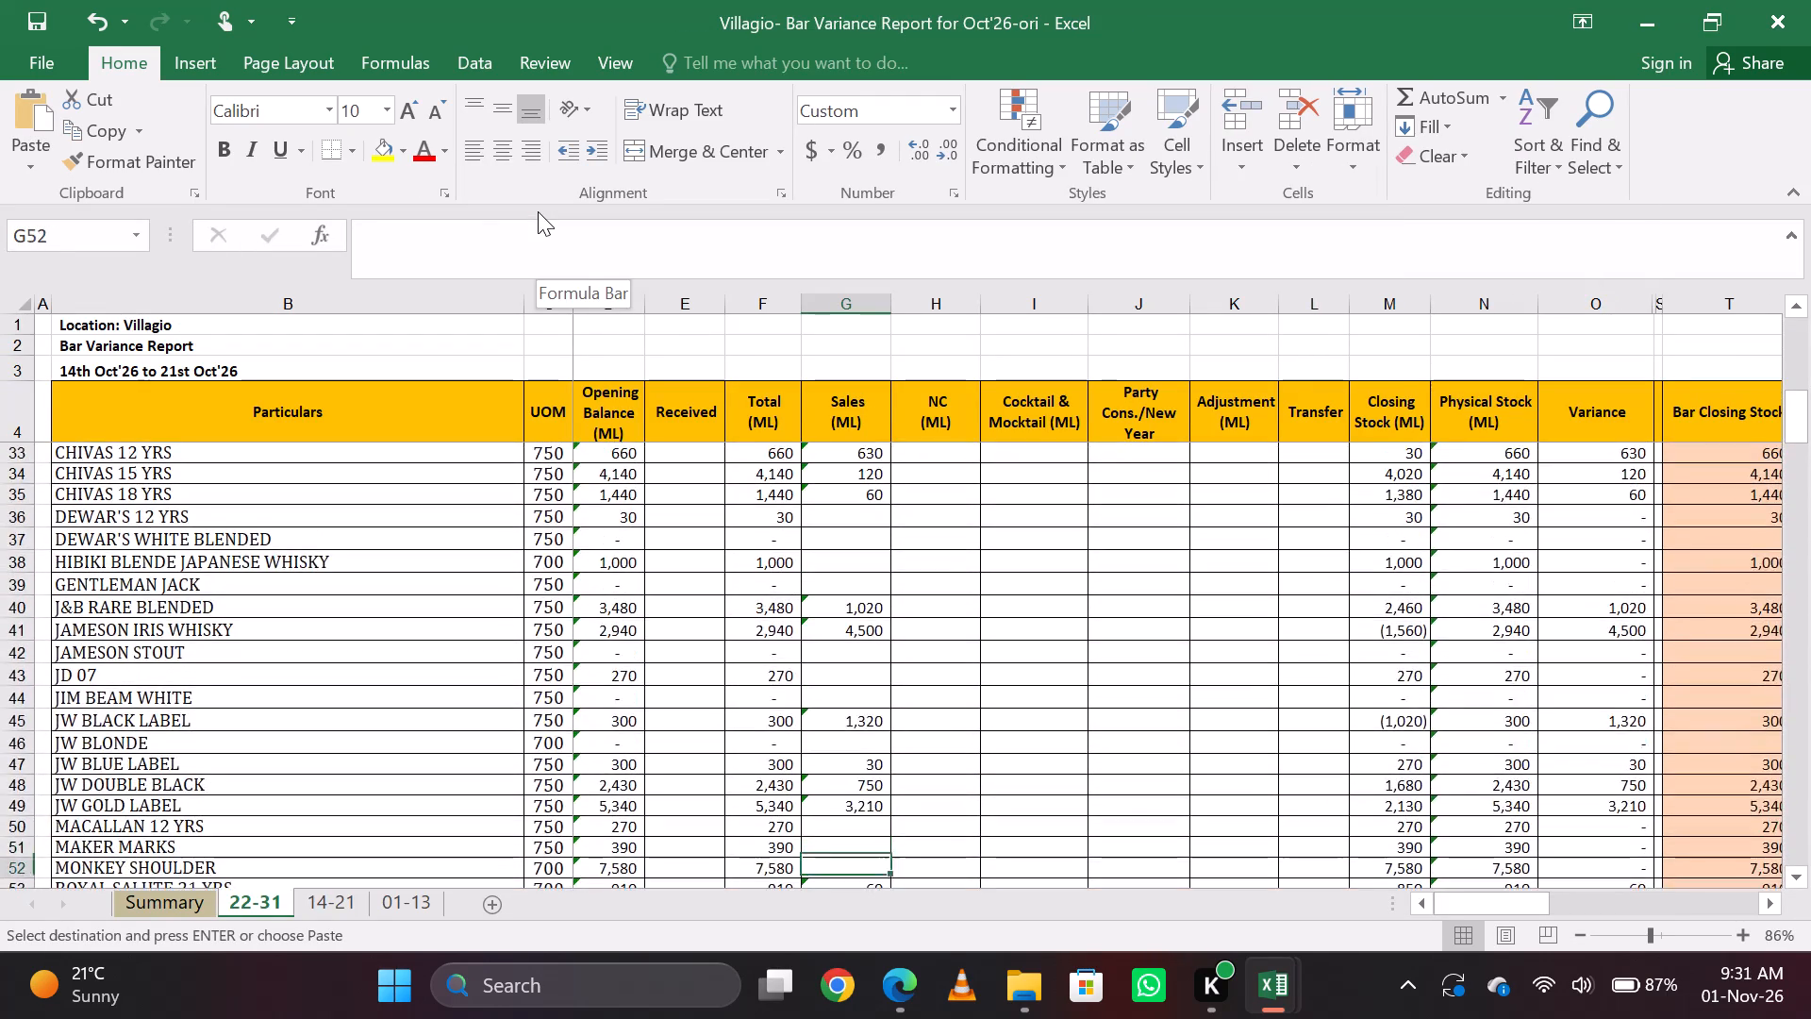
{"action": "key", "text": "Down"}
{"action": "key", "text": "Up"}
{"action": "key", "text": "Up"}
{"action": "key", "text": "Up"}
{"action": "key", "text": "Up"}
{"action": "key", "text": "Up"}
{"action": "key", "text": "Up"}
{"action": "key", "text": "Up"}
{"action": "key", "text": "Up"}
{"action": "key", "text": "Up"}
{"action": "key", "text": "Up"}
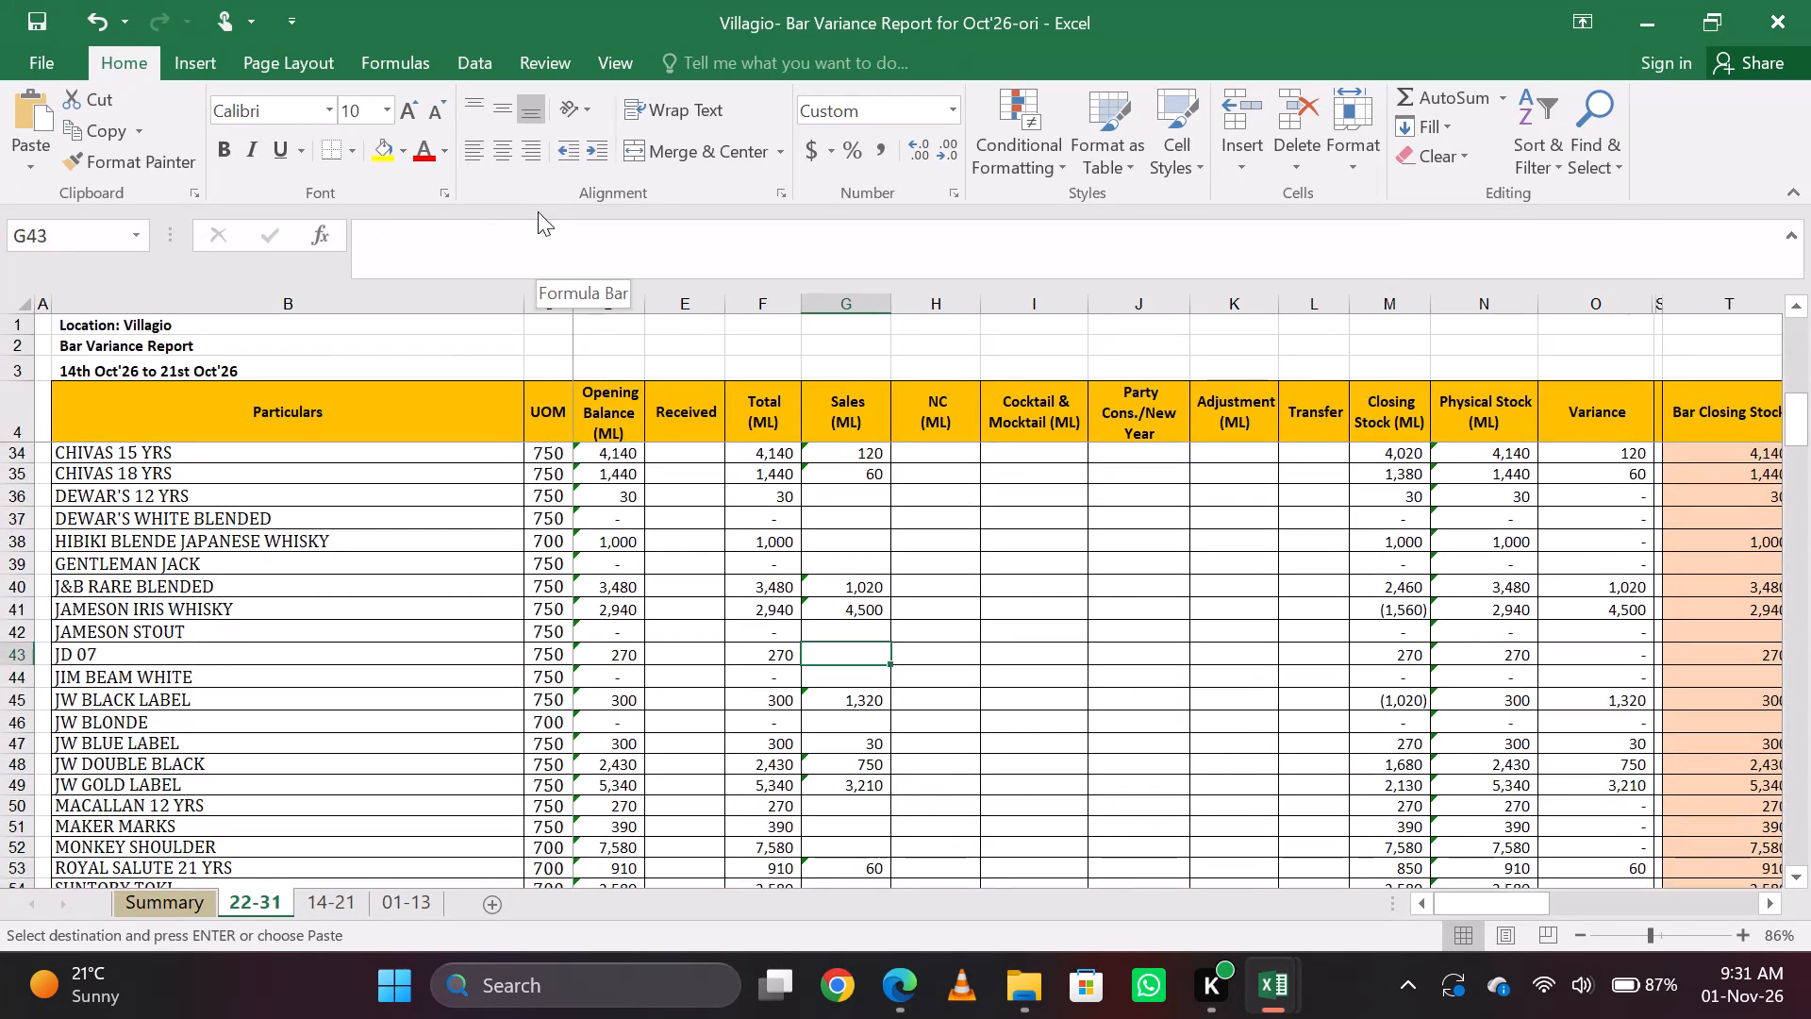
{"action": "type", "text": "=11*30"}
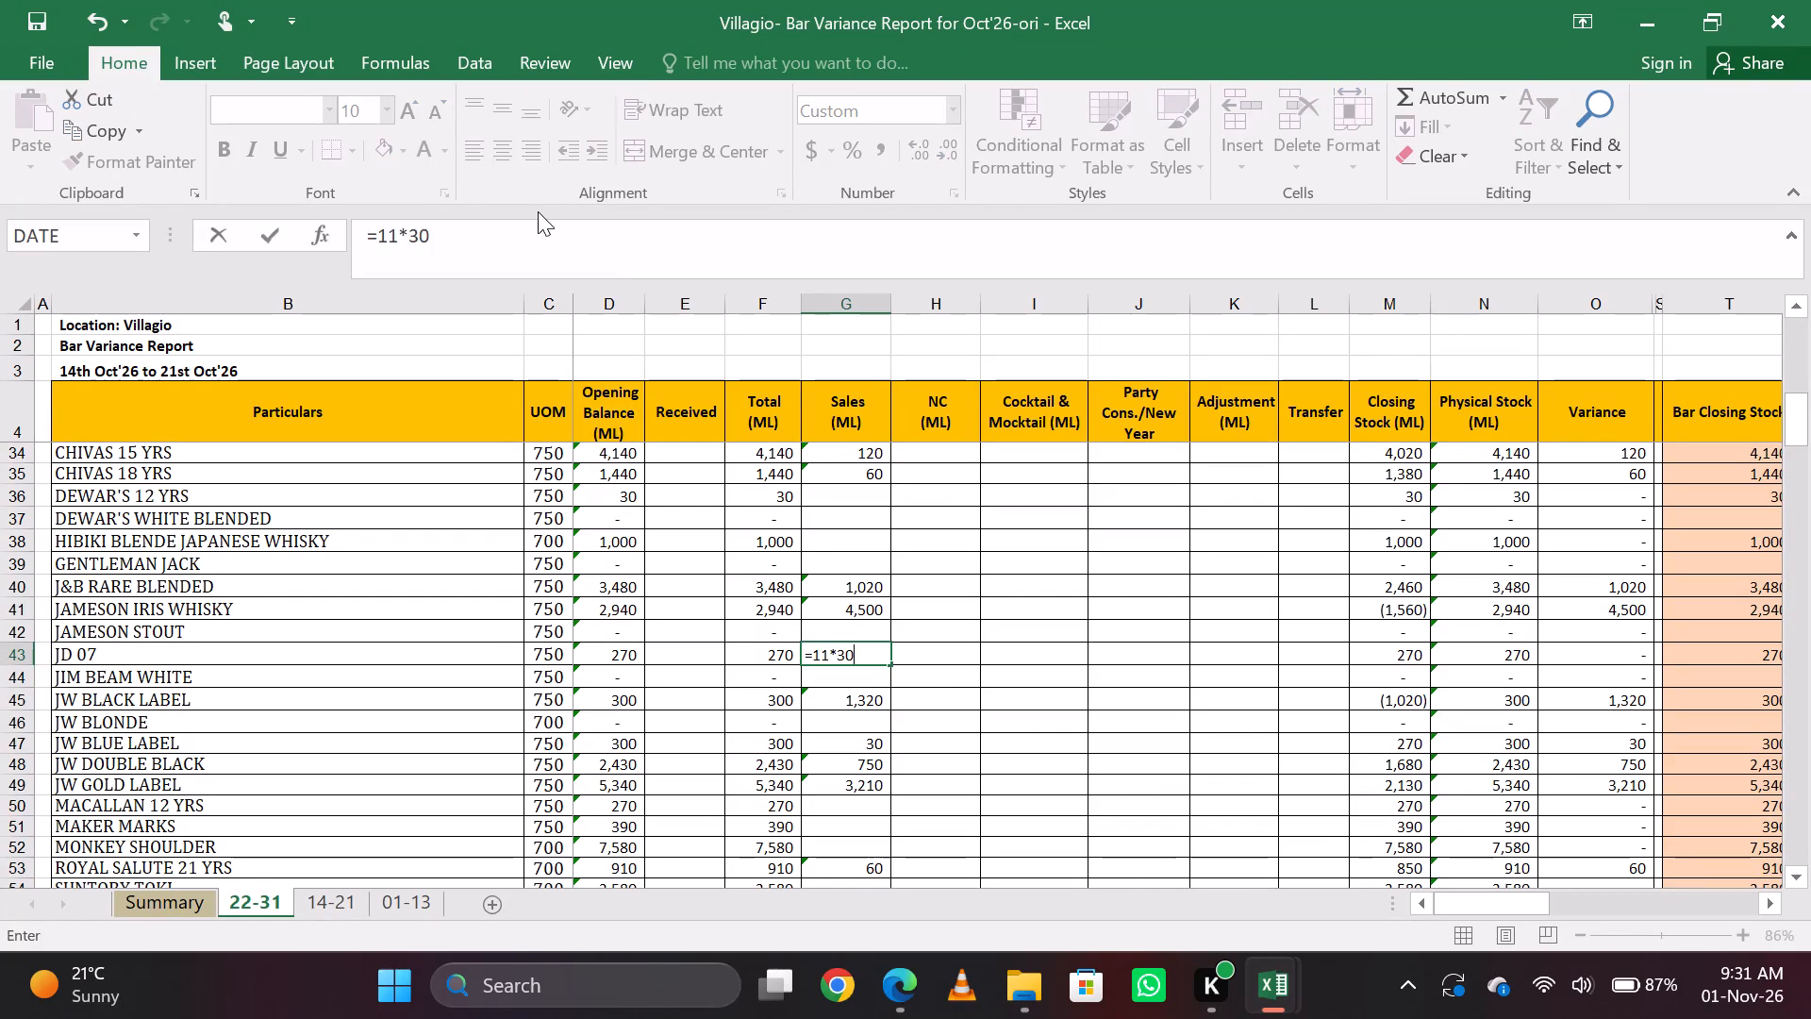
{"action": "key", "text": "Return"}
{"action": "key", "text": "Up"}
Copy the Nitro Black Russian item name from the item-wise sales report.
{"action": "key", "text": "alt+Tab"}
{"action": "key", "text": "Down"}
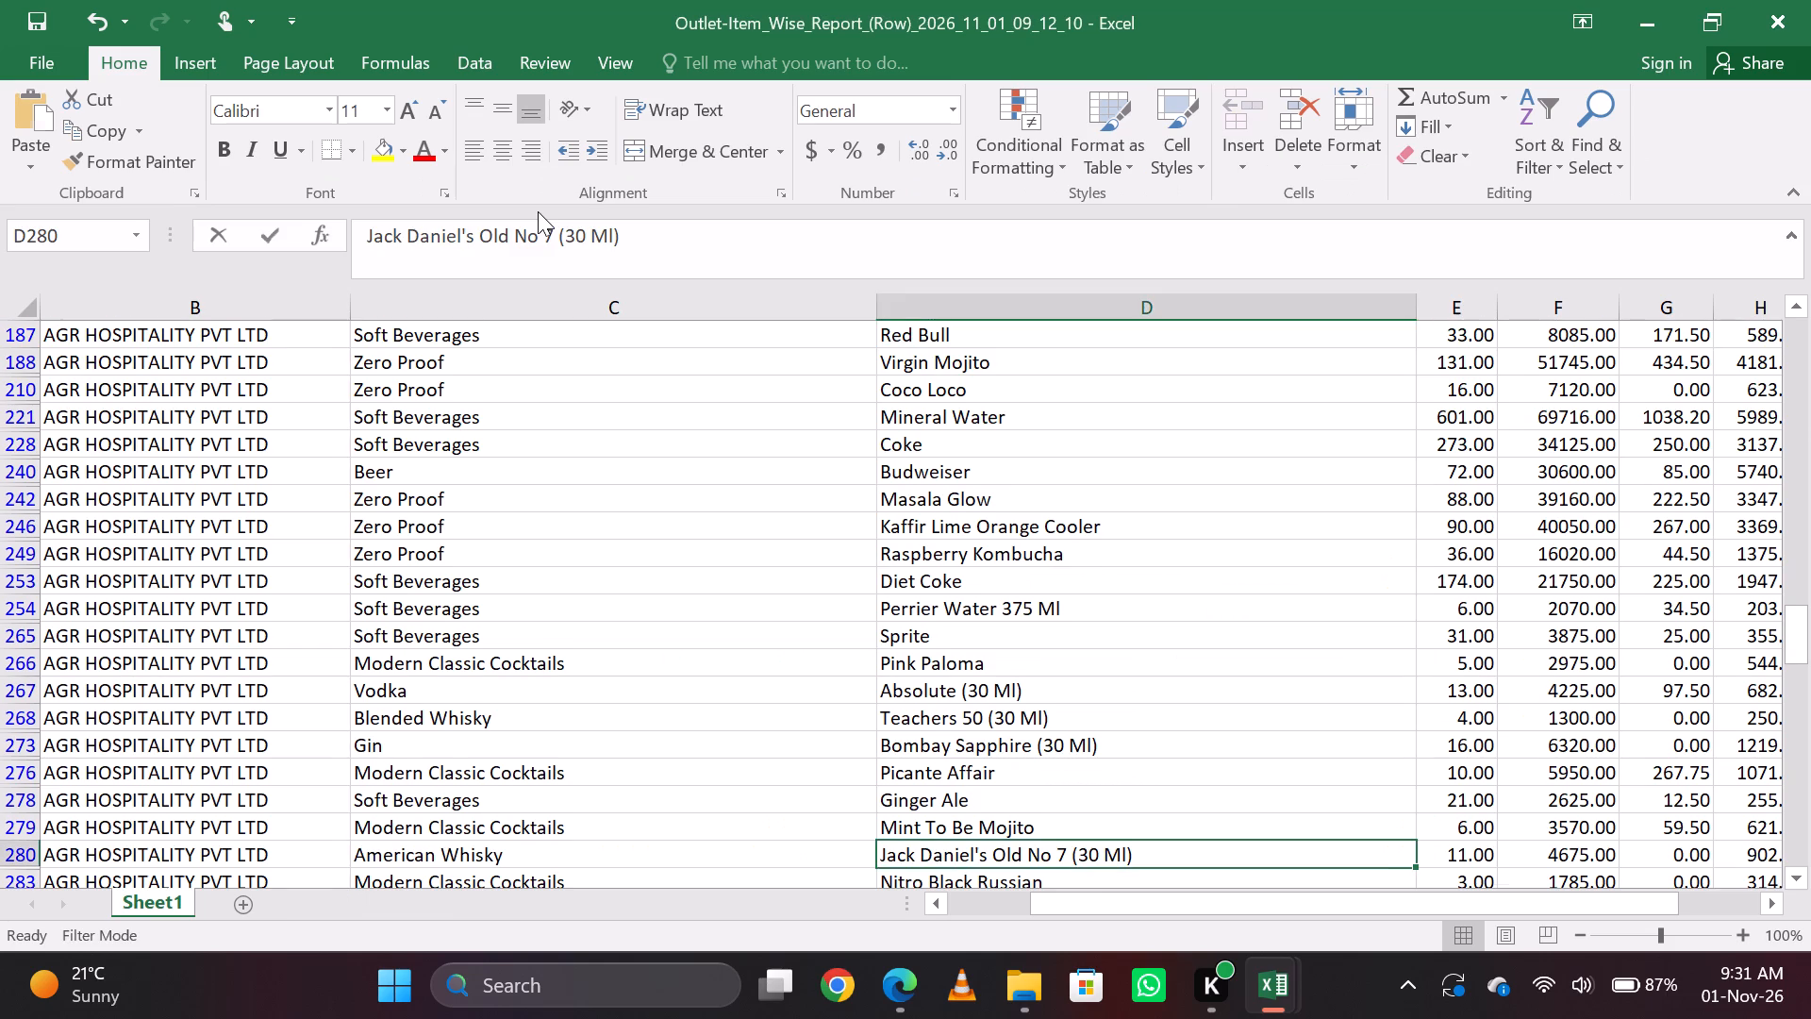
{"action": "key", "text": "ctrl+c"}
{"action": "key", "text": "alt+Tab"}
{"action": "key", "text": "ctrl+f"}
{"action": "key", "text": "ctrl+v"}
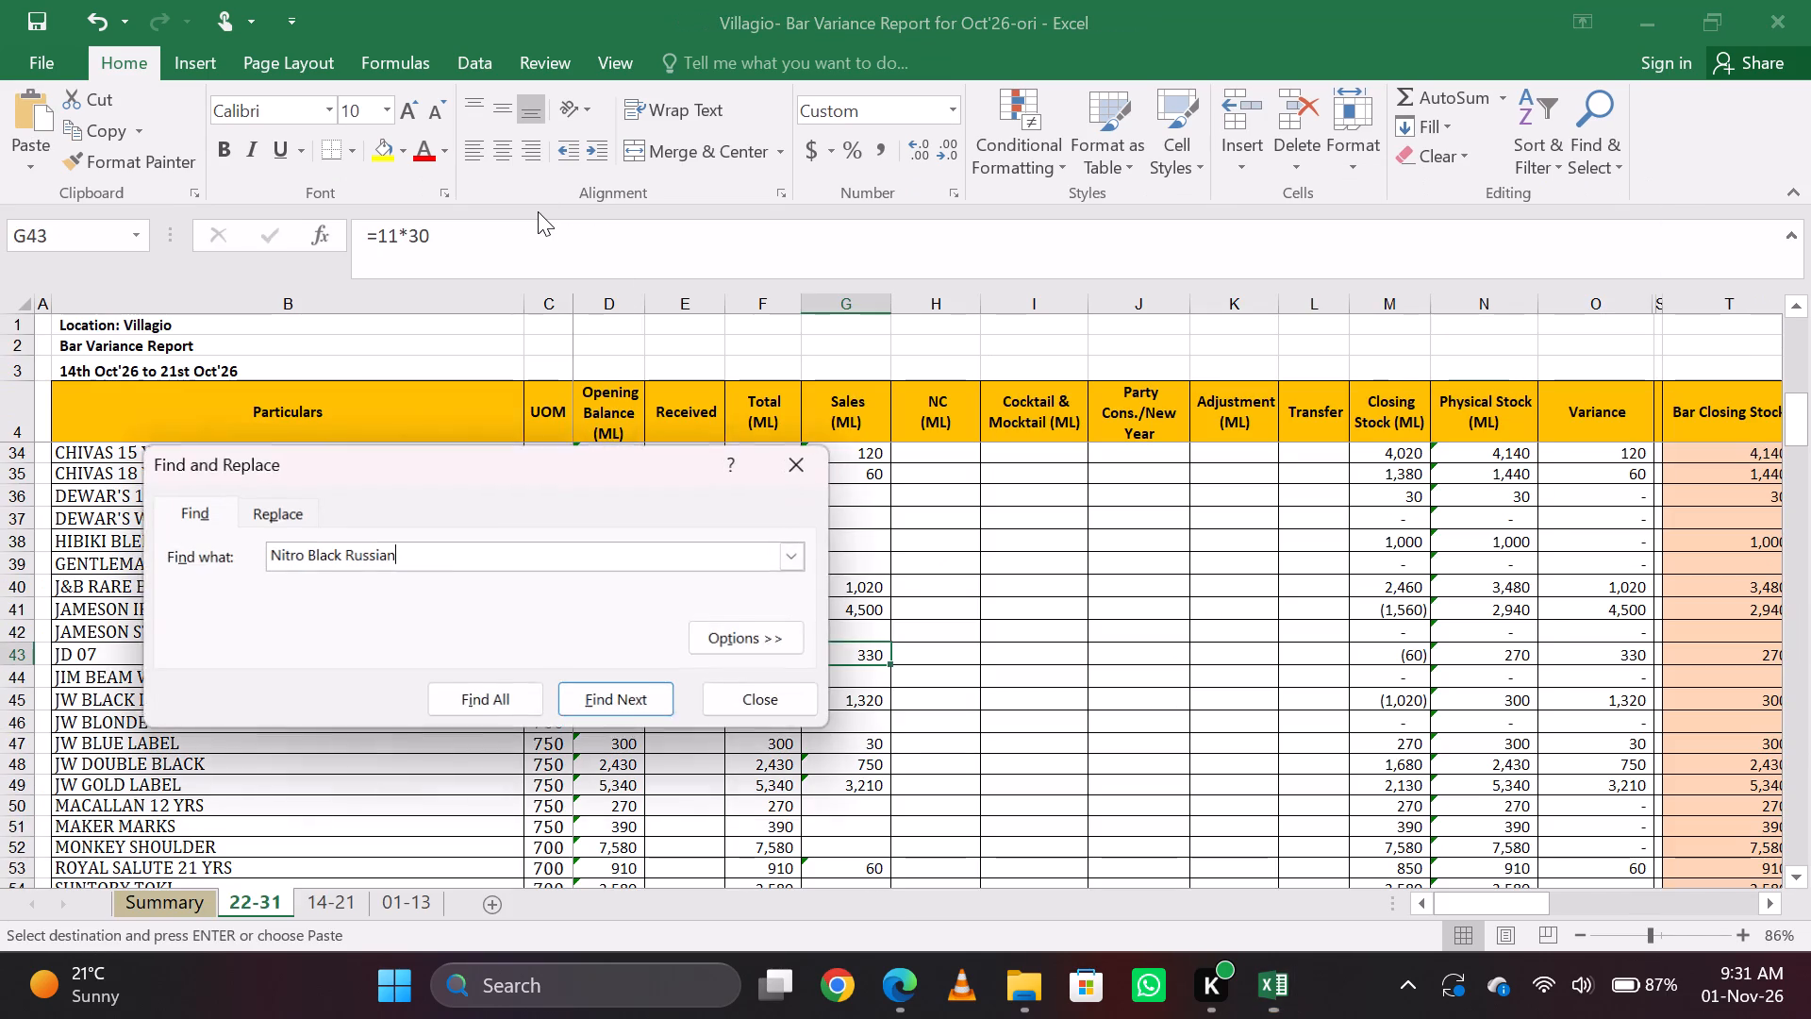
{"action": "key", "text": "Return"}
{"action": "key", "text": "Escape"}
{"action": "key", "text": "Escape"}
Find Nitro Black Russian in the cocktail/mocktail workbook, and enter 3 as its Sale & NC quantity.
{"action": "key", "text": "alt+Tab"}
{"action": "key", "text": "alt+Tab"}
{"action": "key", "text": "ctrl+f"}
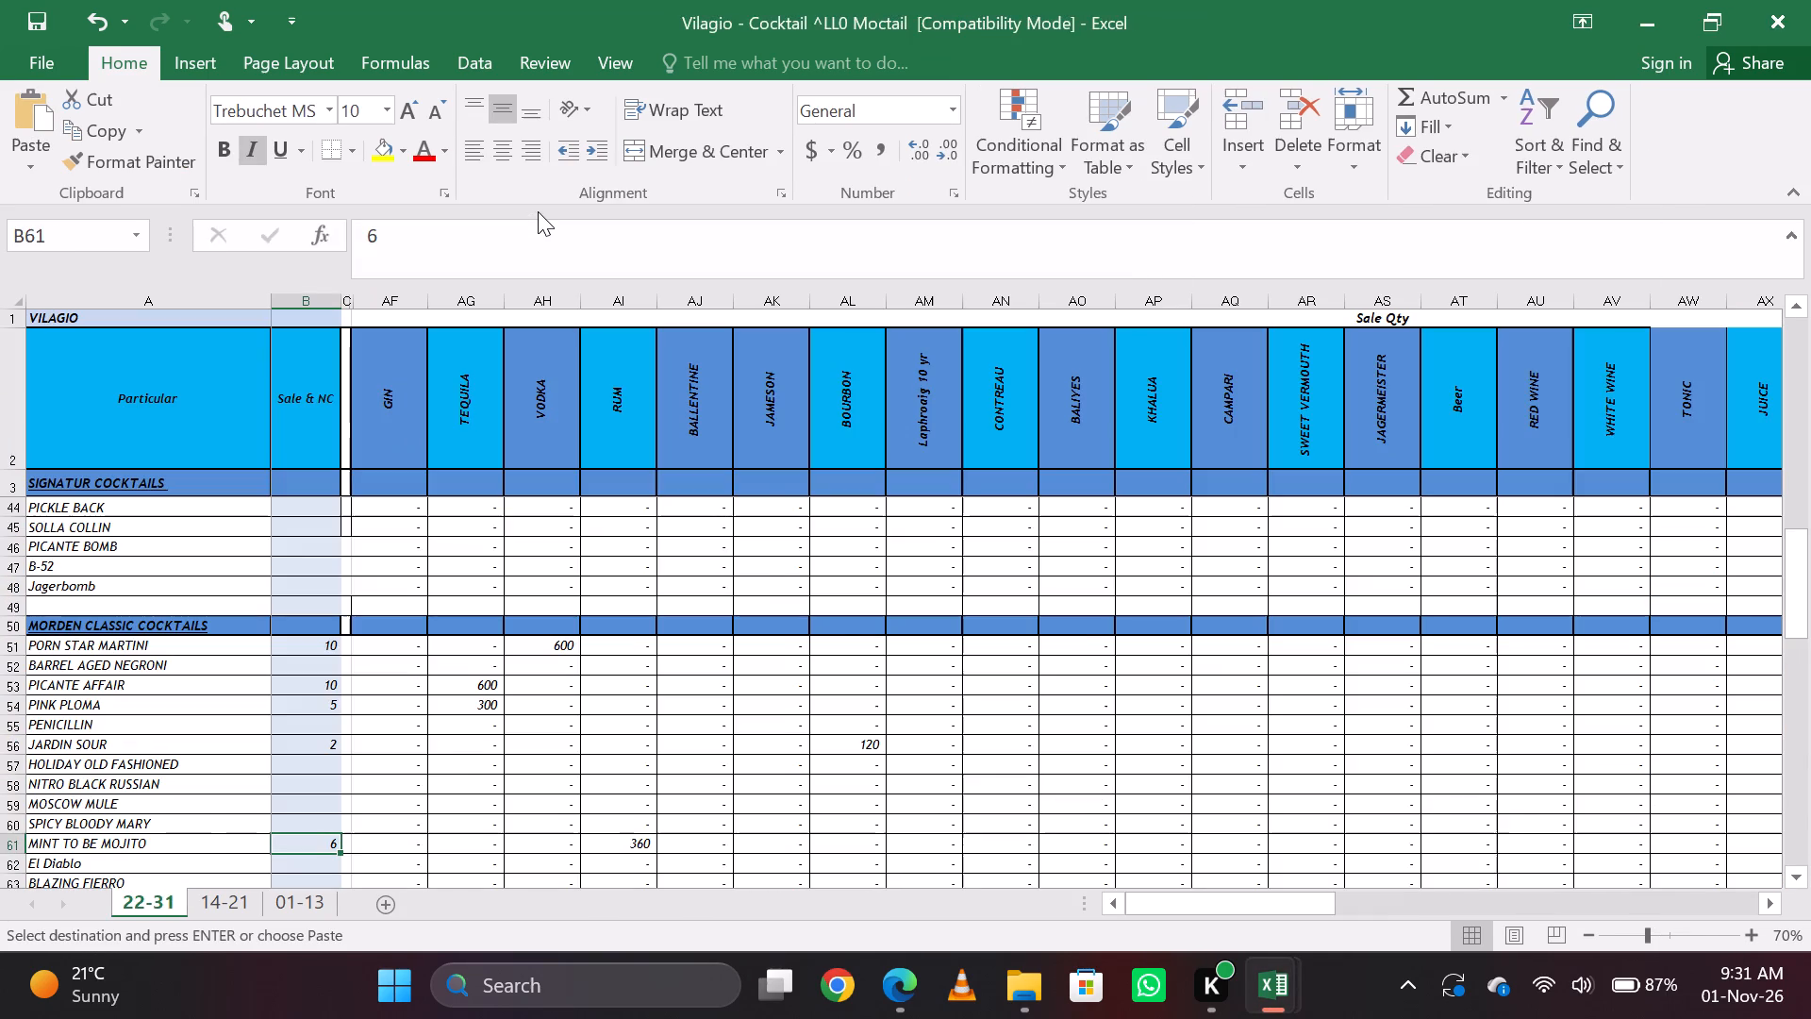
{"action": "key", "text": "ctrl+v"}
{"action": "key", "text": "Return"}
{"action": "key", "text": "Escape"}
{"action": "key", "text": "Right"}
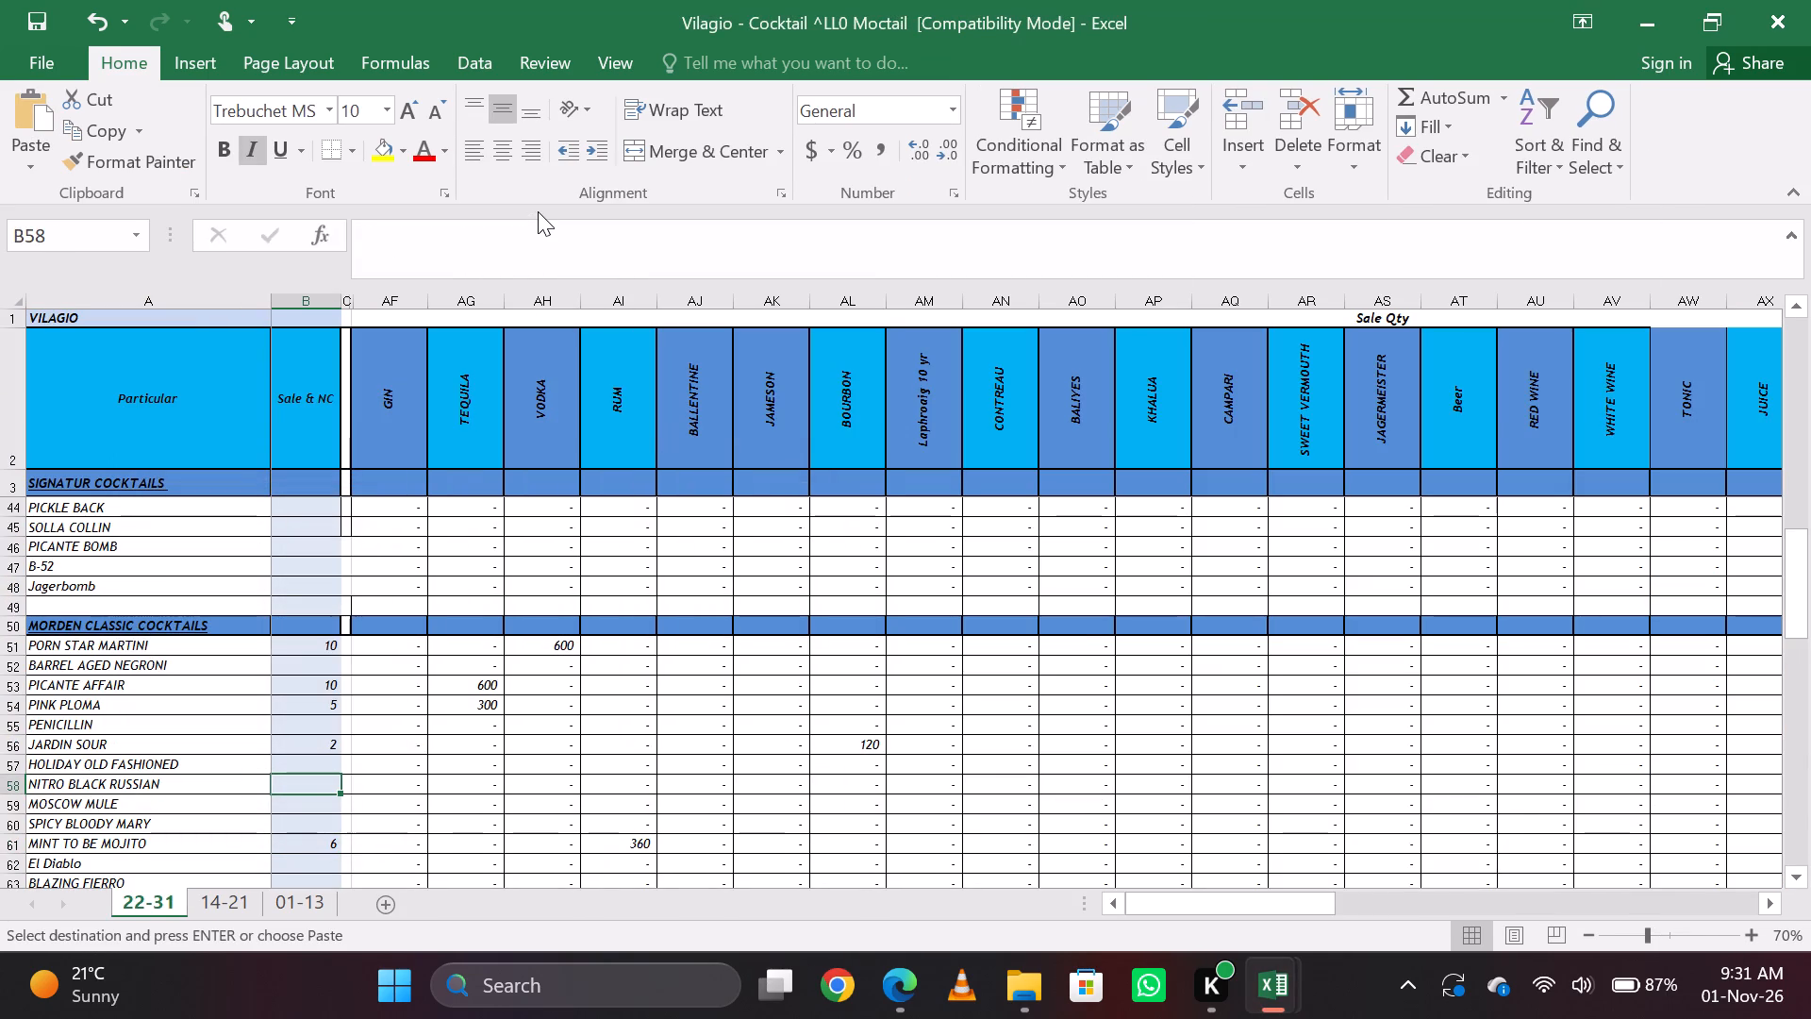
{"action": "key", "text": "3"}
{"action": "key", "text": "Right"}
{"action": "key", "text": "Left"}
Copy the The Singleton 15 Yrs (30 Ml) item name, and enter =14*30 as SINGLETON 15 YRS's Sales in the bar variance report.
{"action": "key", "text": "alt+Tab"}
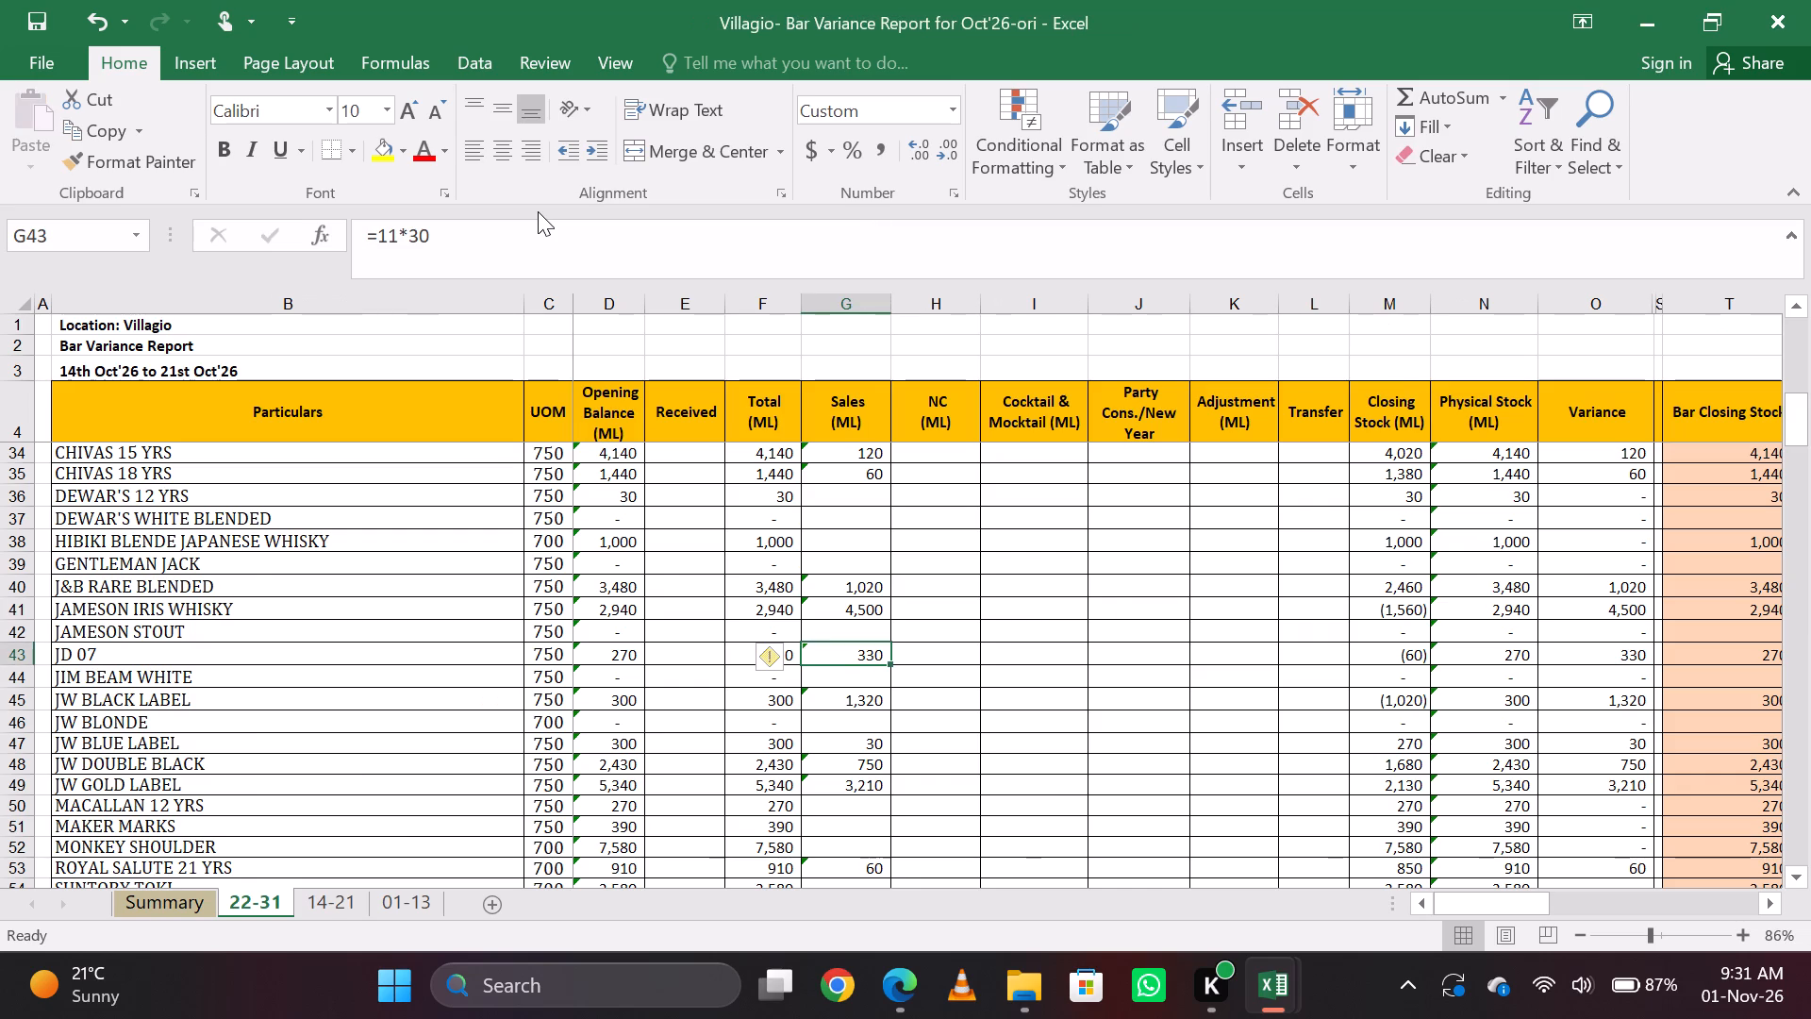
{"action": "key", "text": "alt+Tab"}
{"action": "key", "text": "alt+Tab"}
{"action": "key", "text": "Down"}
{"action": "key", "text": "ctrl+c"}
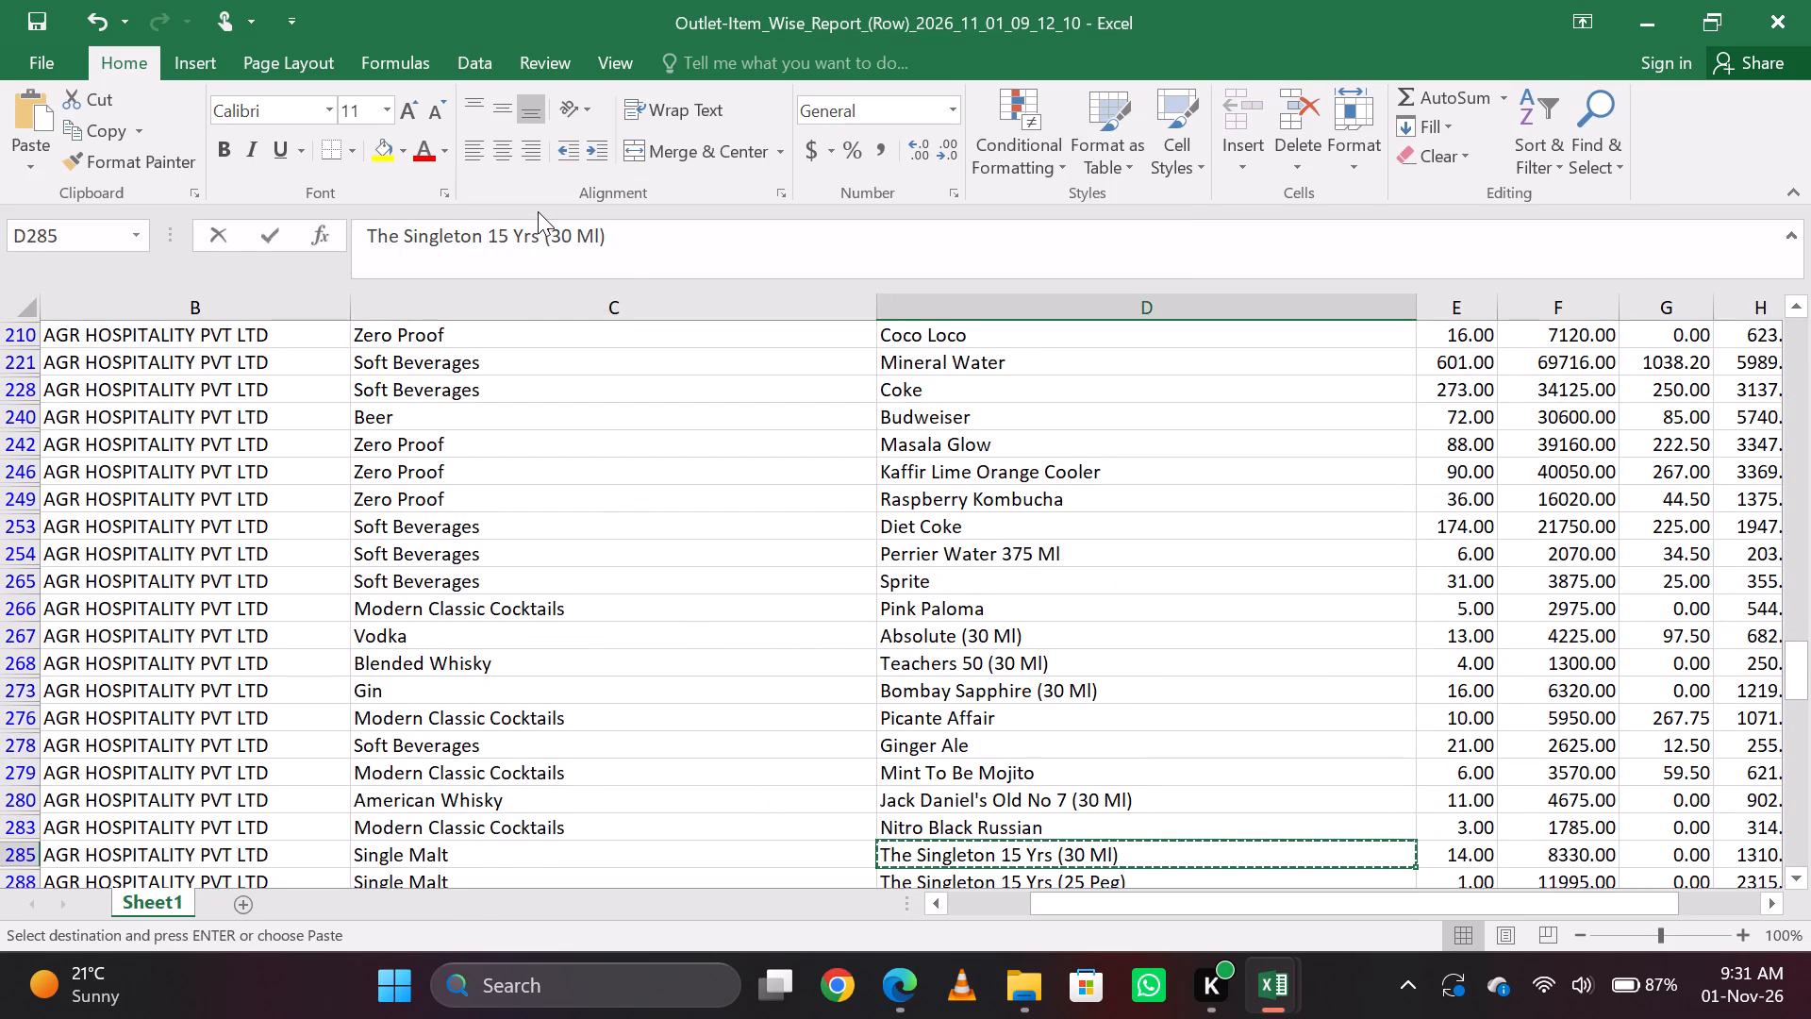
{"action": "key", "text": "alt+Tab"}
{"action": "key", "text": "alt+Tab"}
{"action": "key", "text": "alt+Tab"}
{"action": "key", "text": "alt+Tab"}
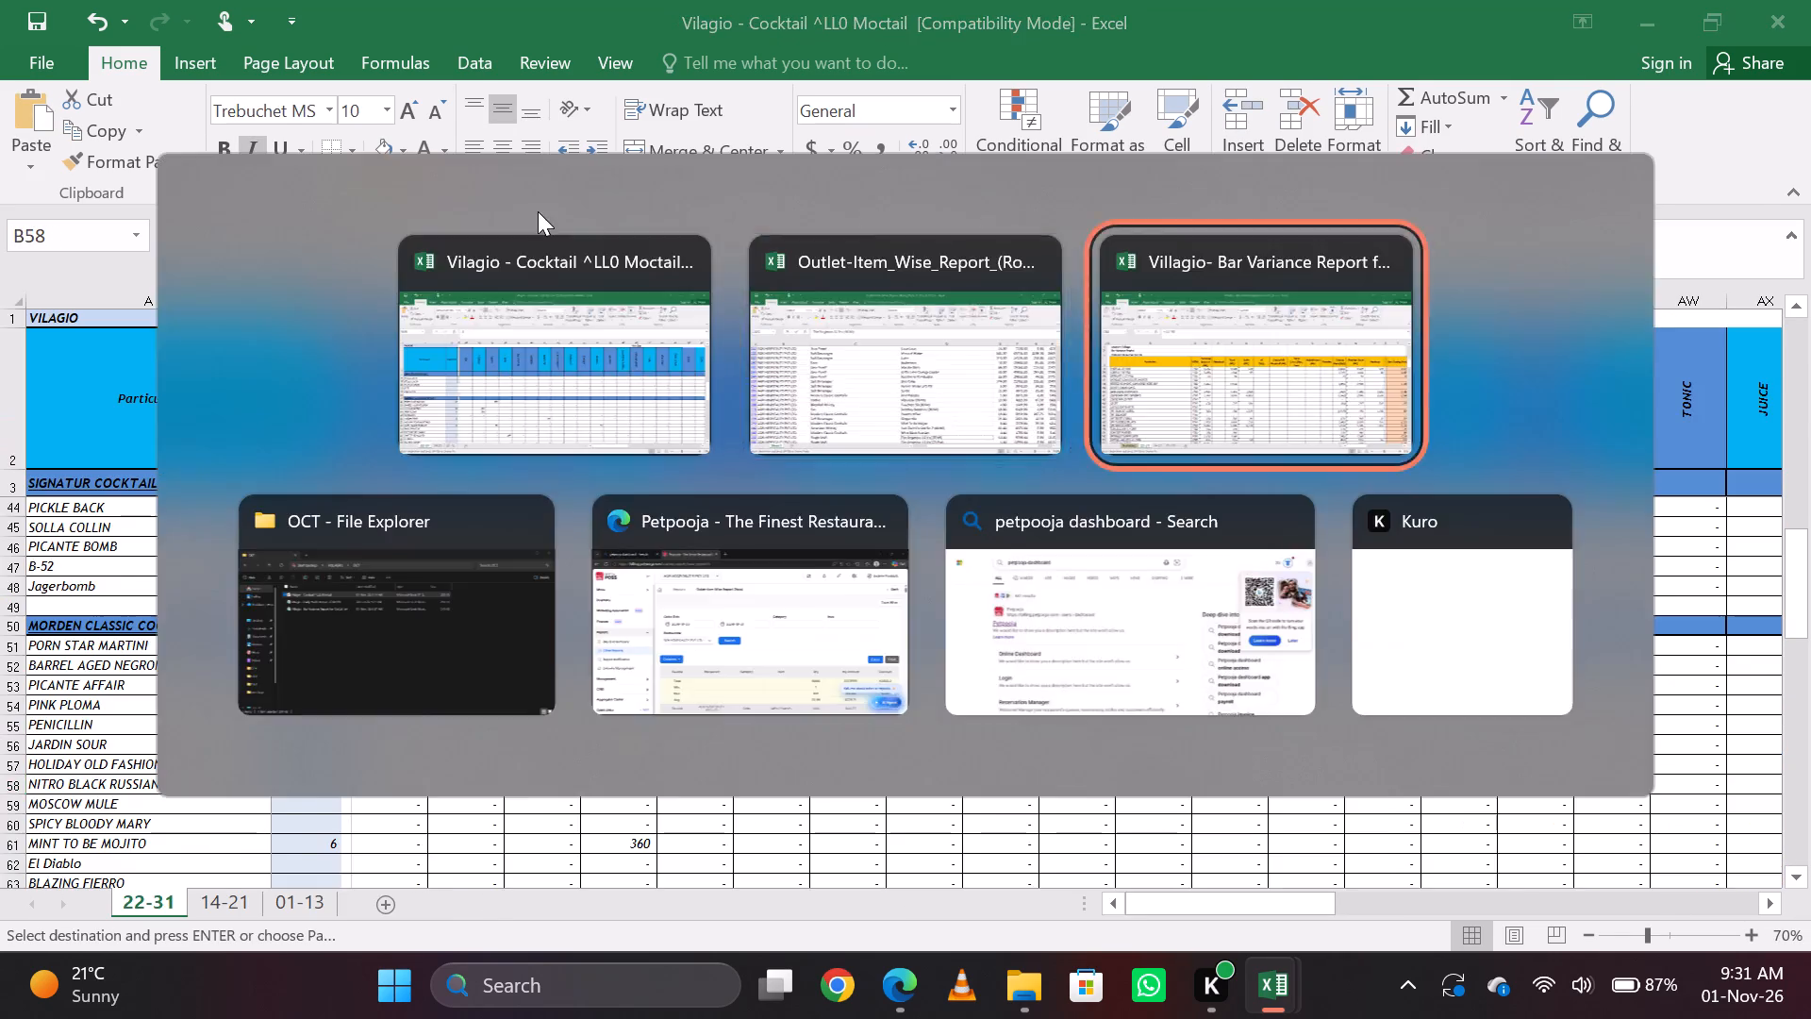
{"action": "key", "text": "Page_Up"}
{"action": "key", "text": "Page_Up"}
{"action": "key", "text": "Page_Up"}
{"action": "key", "text": "Page_Up"}
{"action": "key", "text": "Down"}
{"action": "key", "text": "Down"}
{"action": "key", "text": "Down"}
{"action": "key", "text": "Down"}
{"action": "key", "text": "Down"}
{"action": "key", "text": "Down"}
{"action": "key", "text": "Down"}
{"action": "key", "text": "Down"}
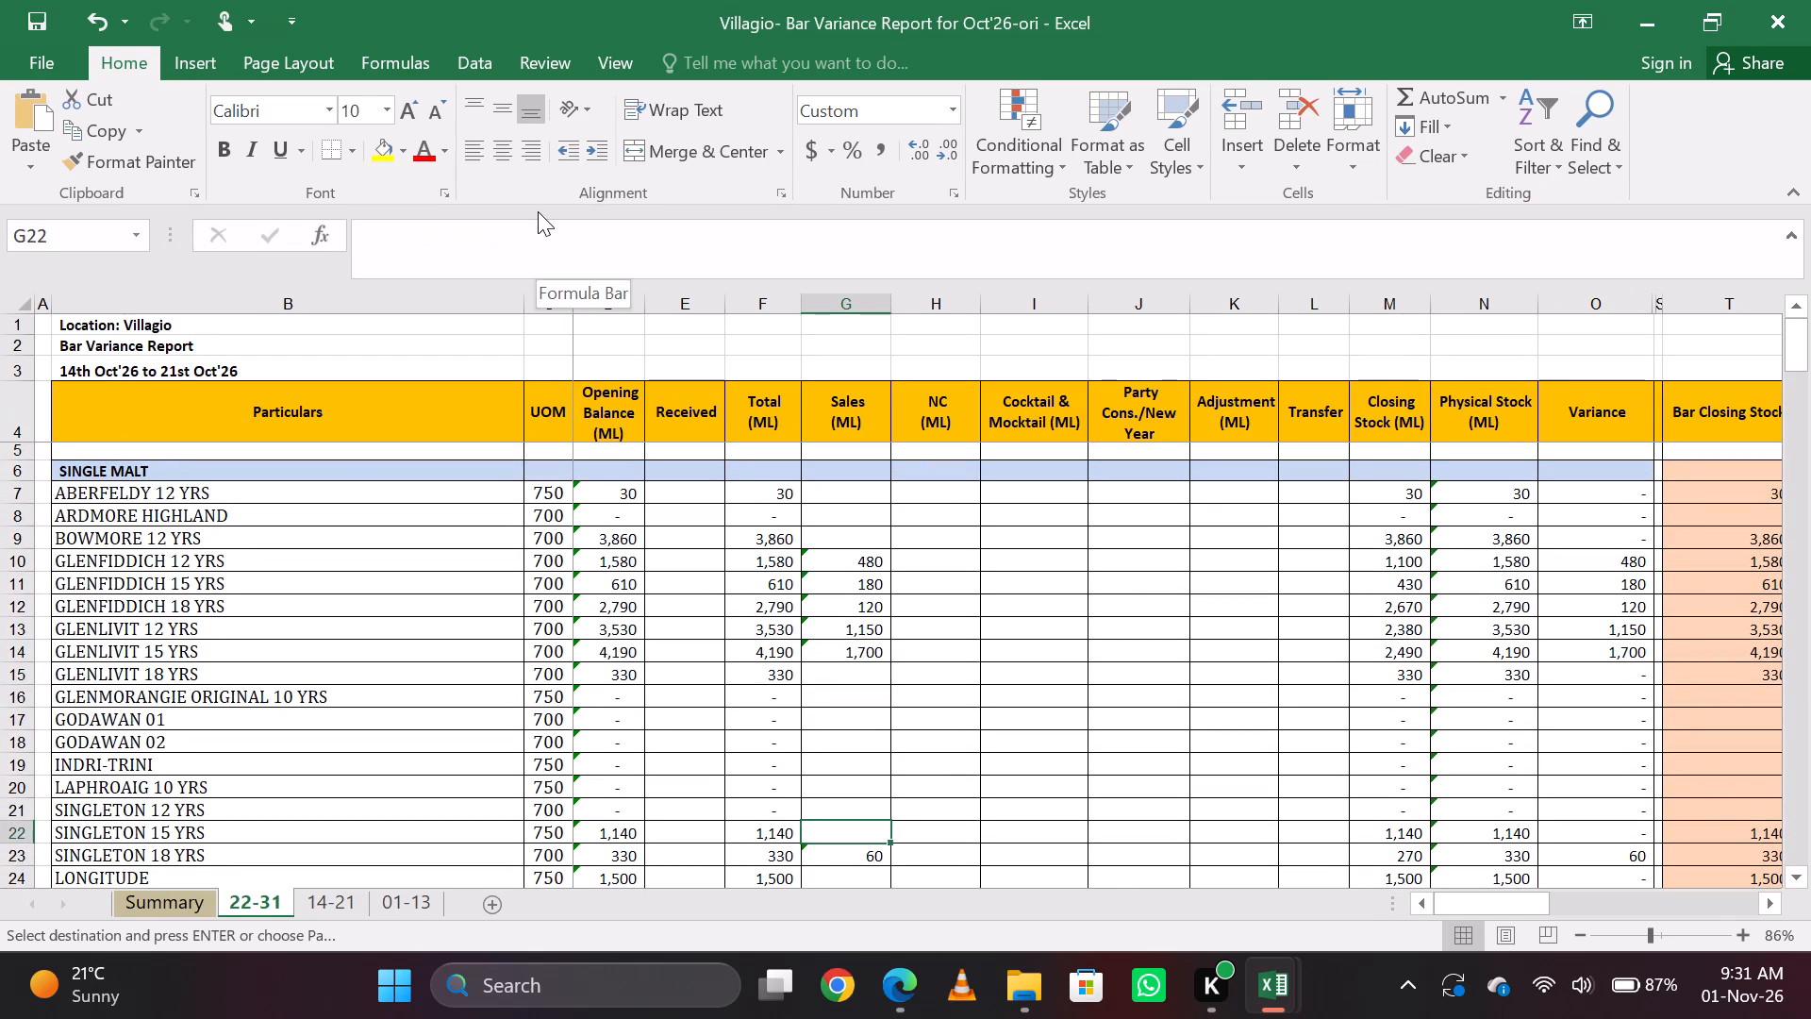
{"action": "key", "text": "alt+Tab"}
{"action": "key", "text": "alt+Tab"}
{"action": "key", "text": "alt+Tab"}
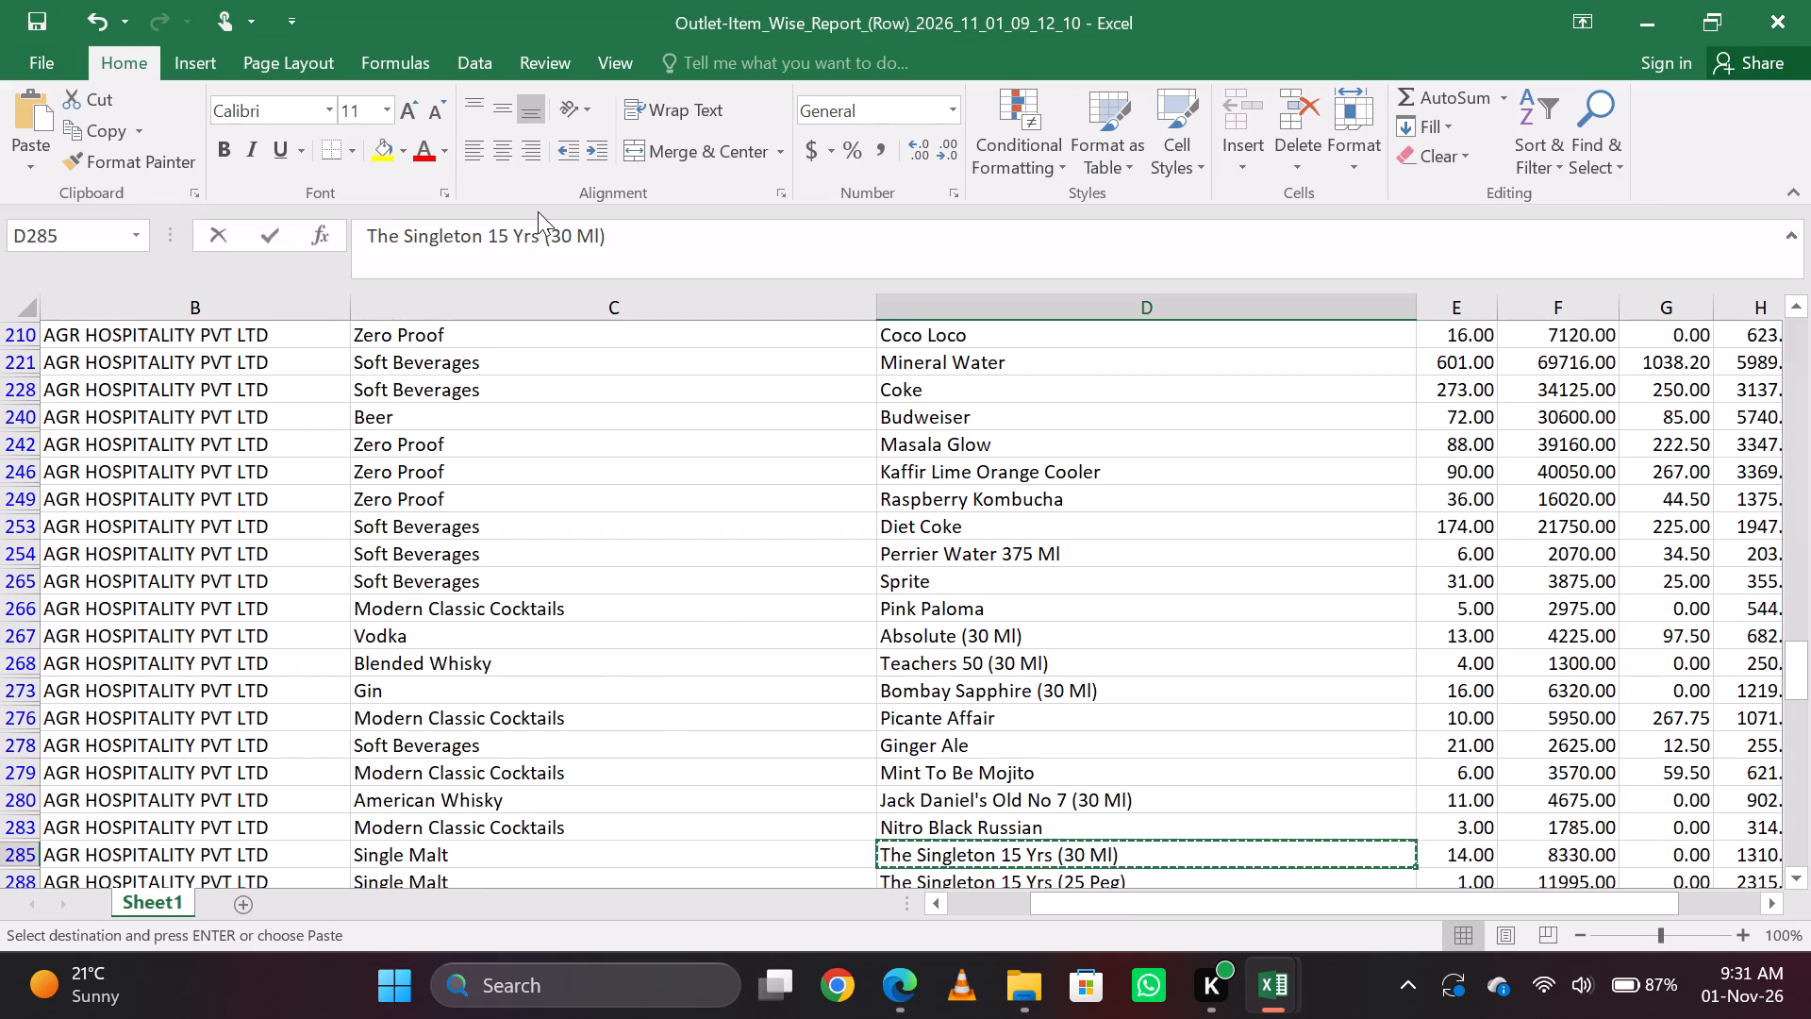
{"action": "key", "text": "alt+Tab"}
{"action": "key", "text": "alt+Tab"}
{"action": "key", "text": "Down"}
{"action": "key", "text": "Up"}
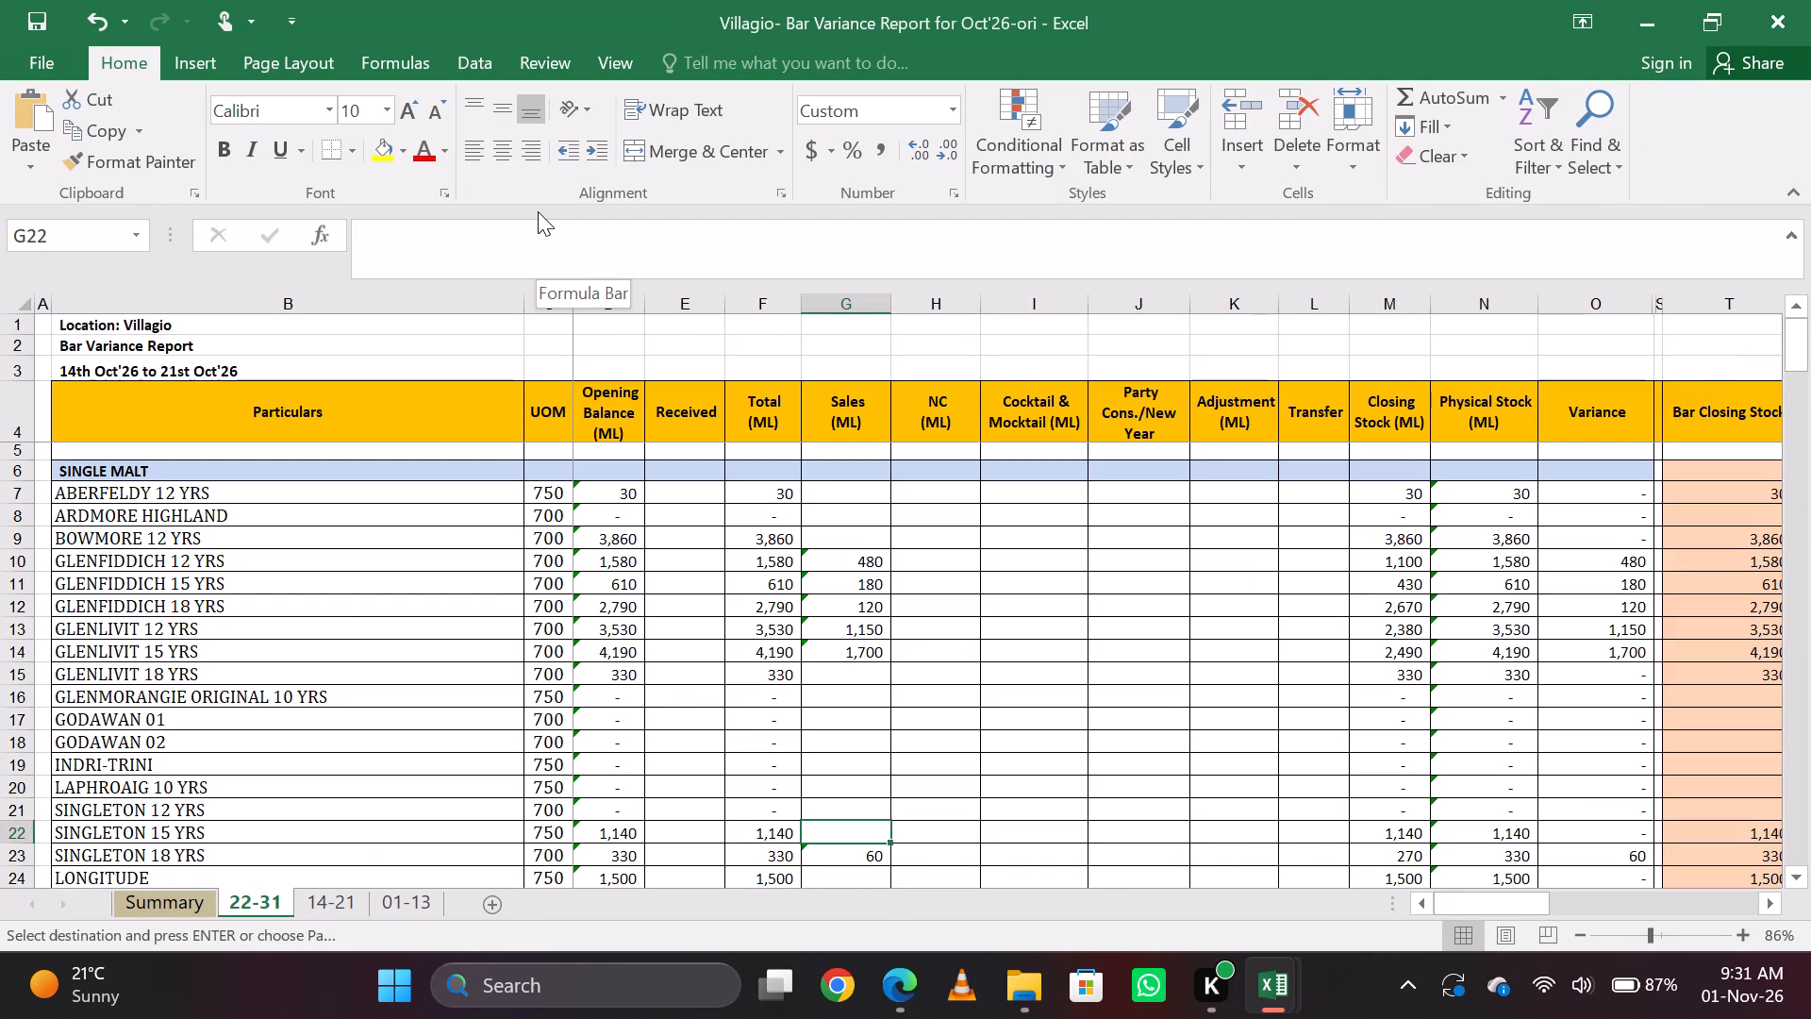
{"action": "type", "text": "=14*30"}
{"action": "key", "text": "Return"}
{"action": "key", "text": "Up"}
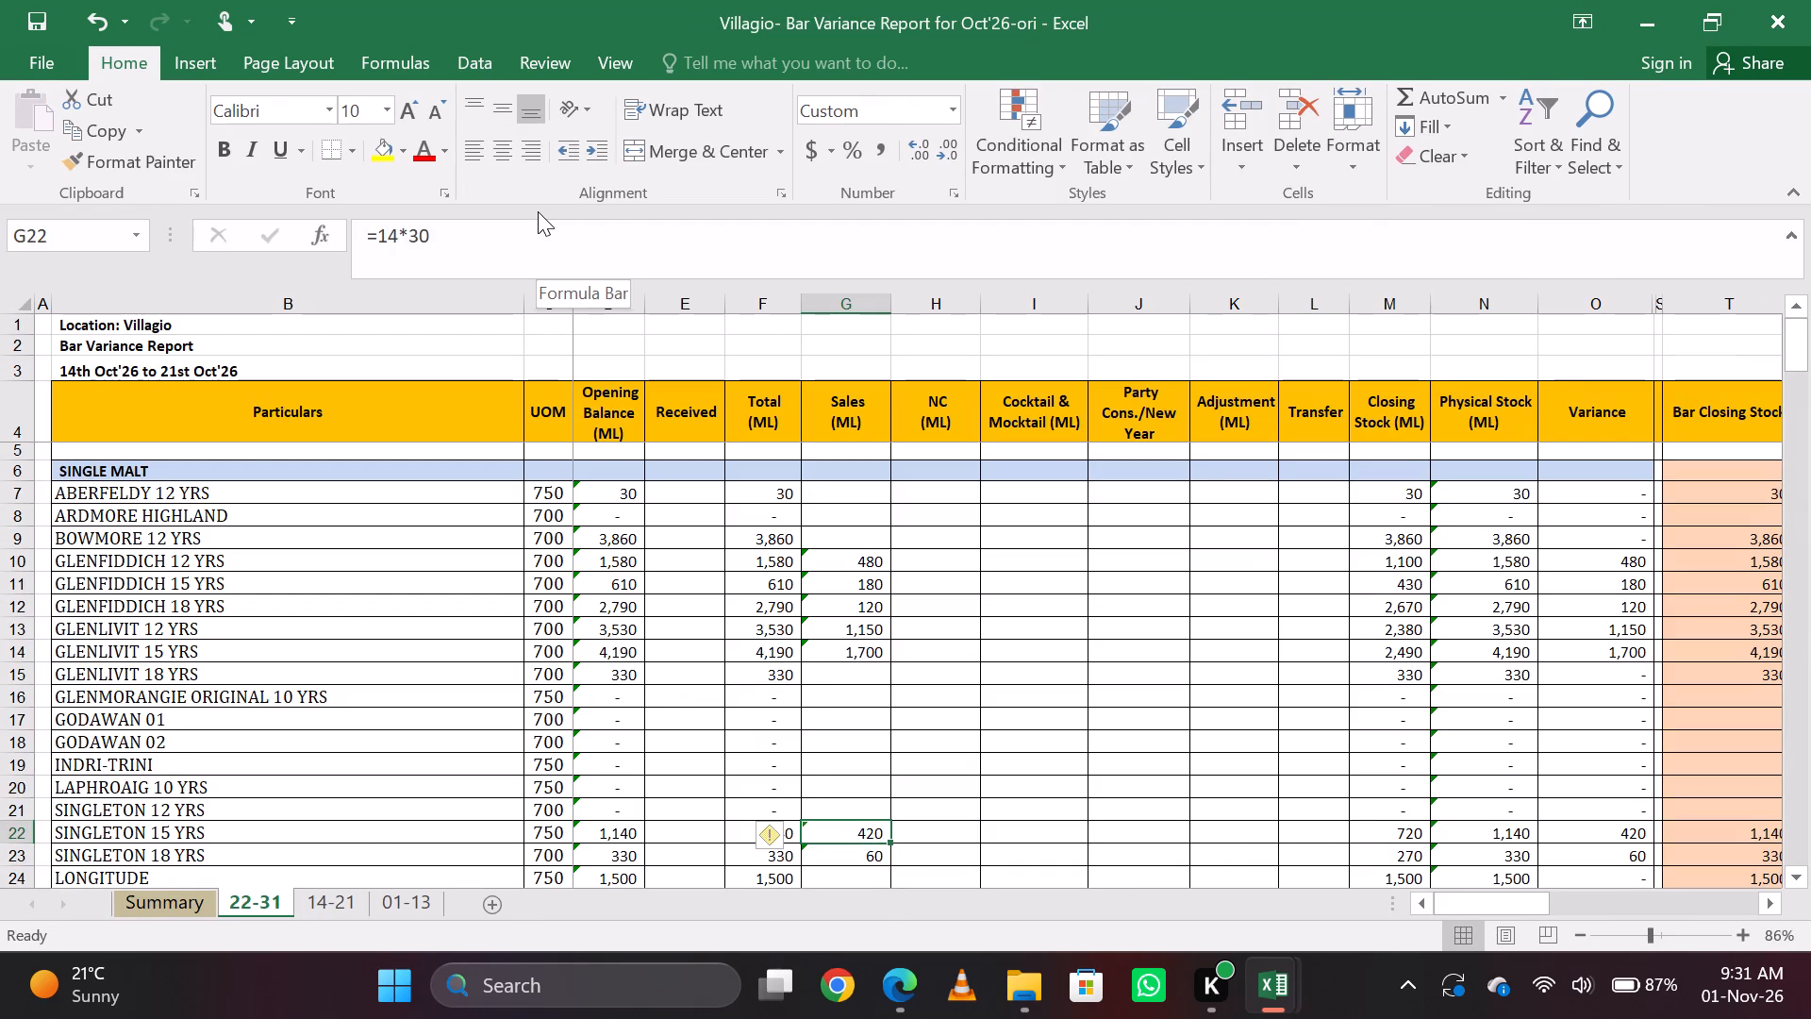
{"action": "key", "text": "Down"}
{"action": "key", "text": "Up"}
Copy the The Singleton 15 Yrs (25 Peg) item name, and append +750 to SINGLETON 15 YRS's Sales formula in the bar variance report.
{"action": "key", "text": "alt+Tab"}
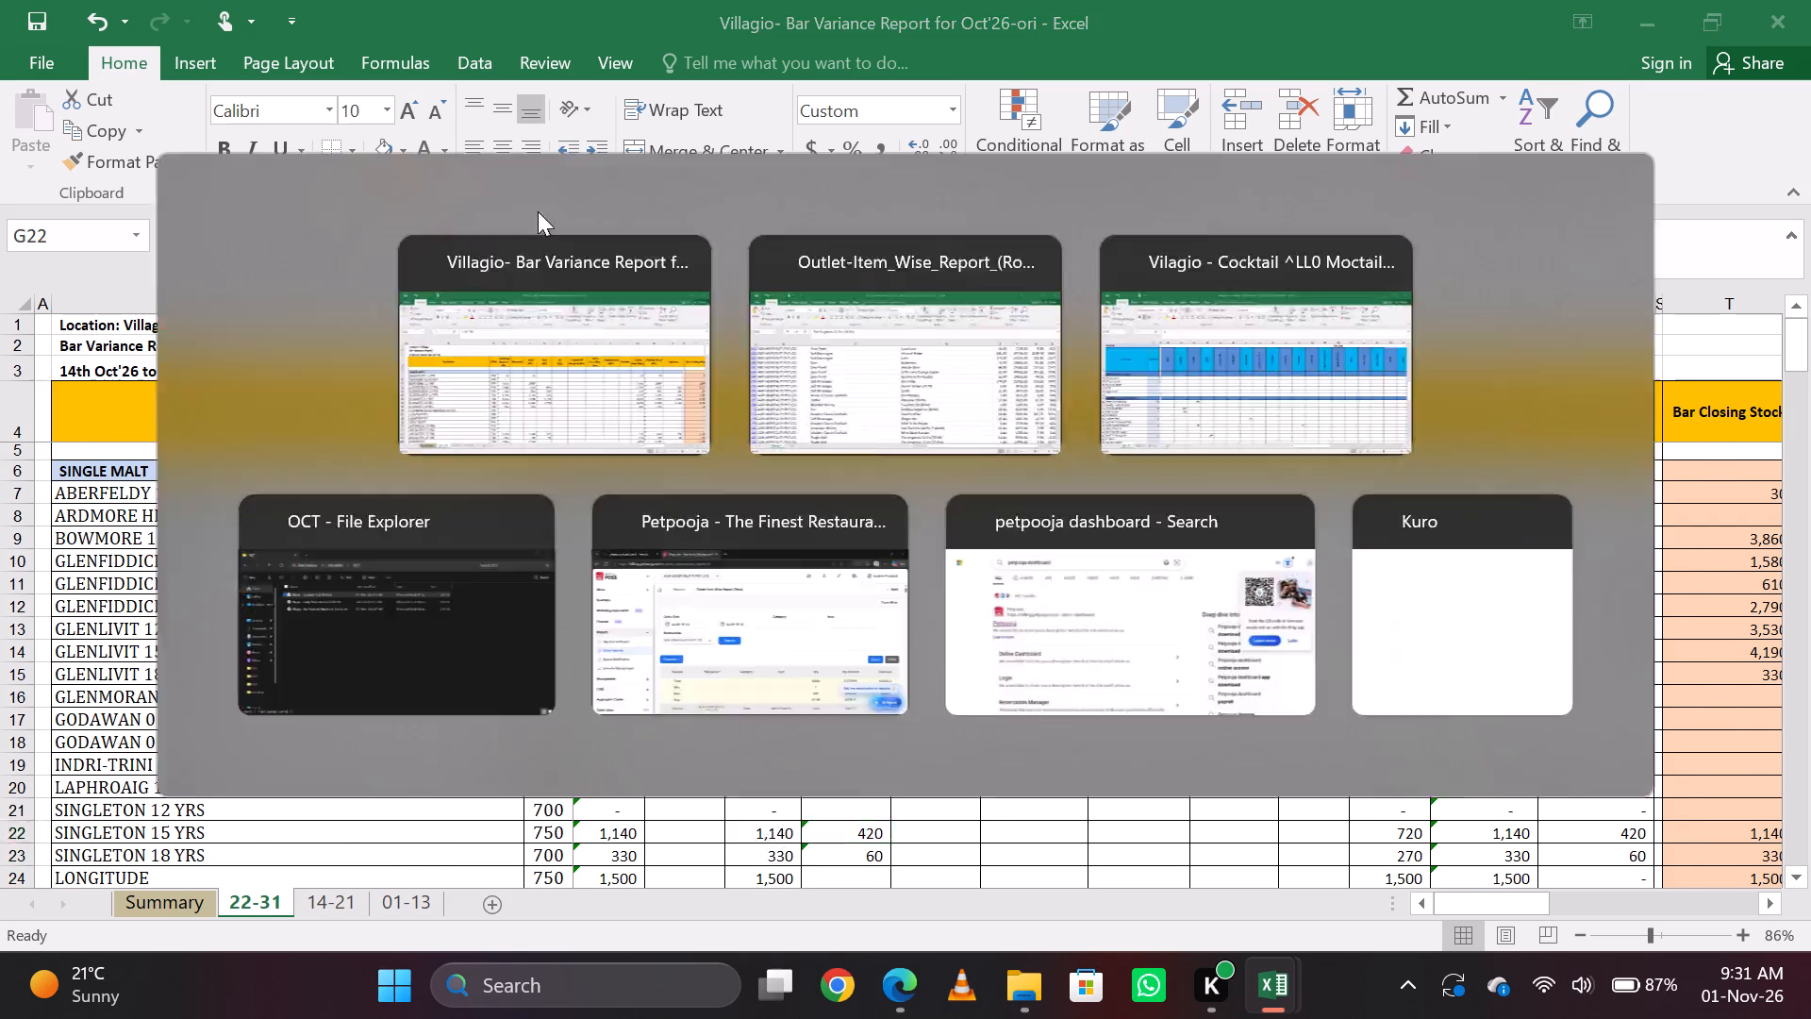
{"action": "key", "text": "Down"}
{"action": "key", "text": "ctrl+c"}
{"action": "key", "text": "alt+Tab"}
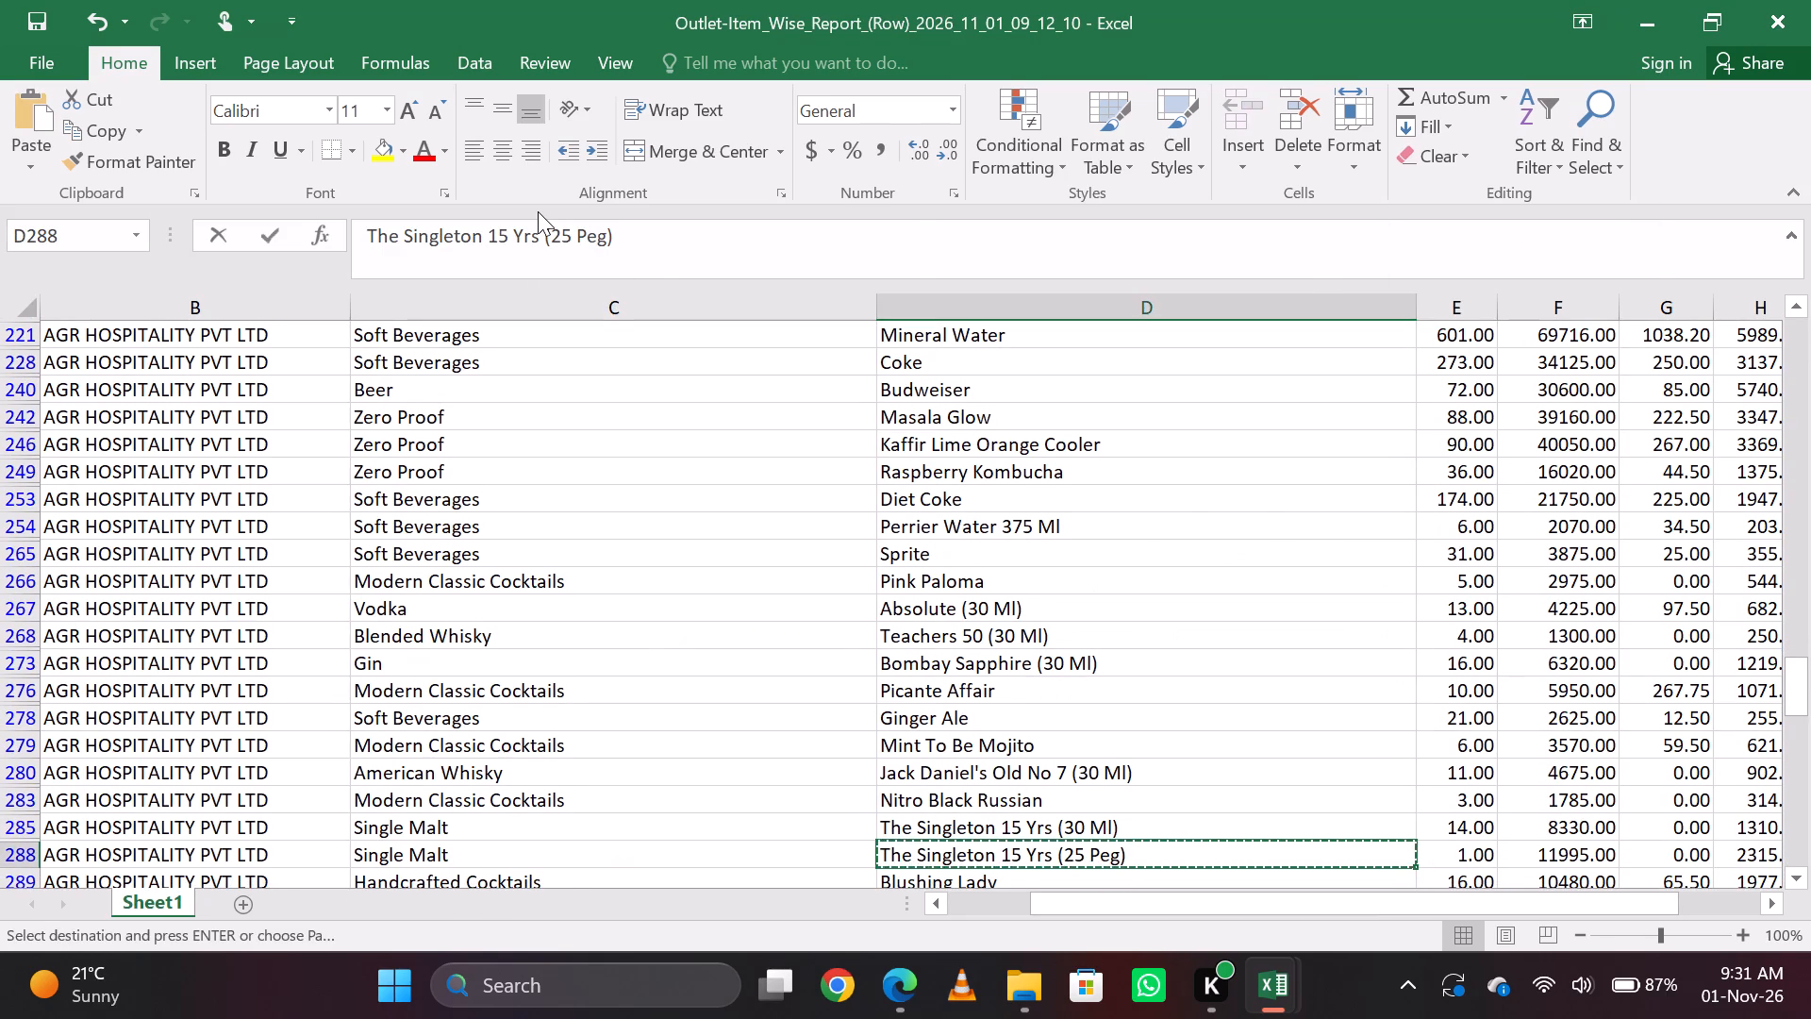
{"action": "key", "text": "Down"}
{"action": "key", "text": "Up"}
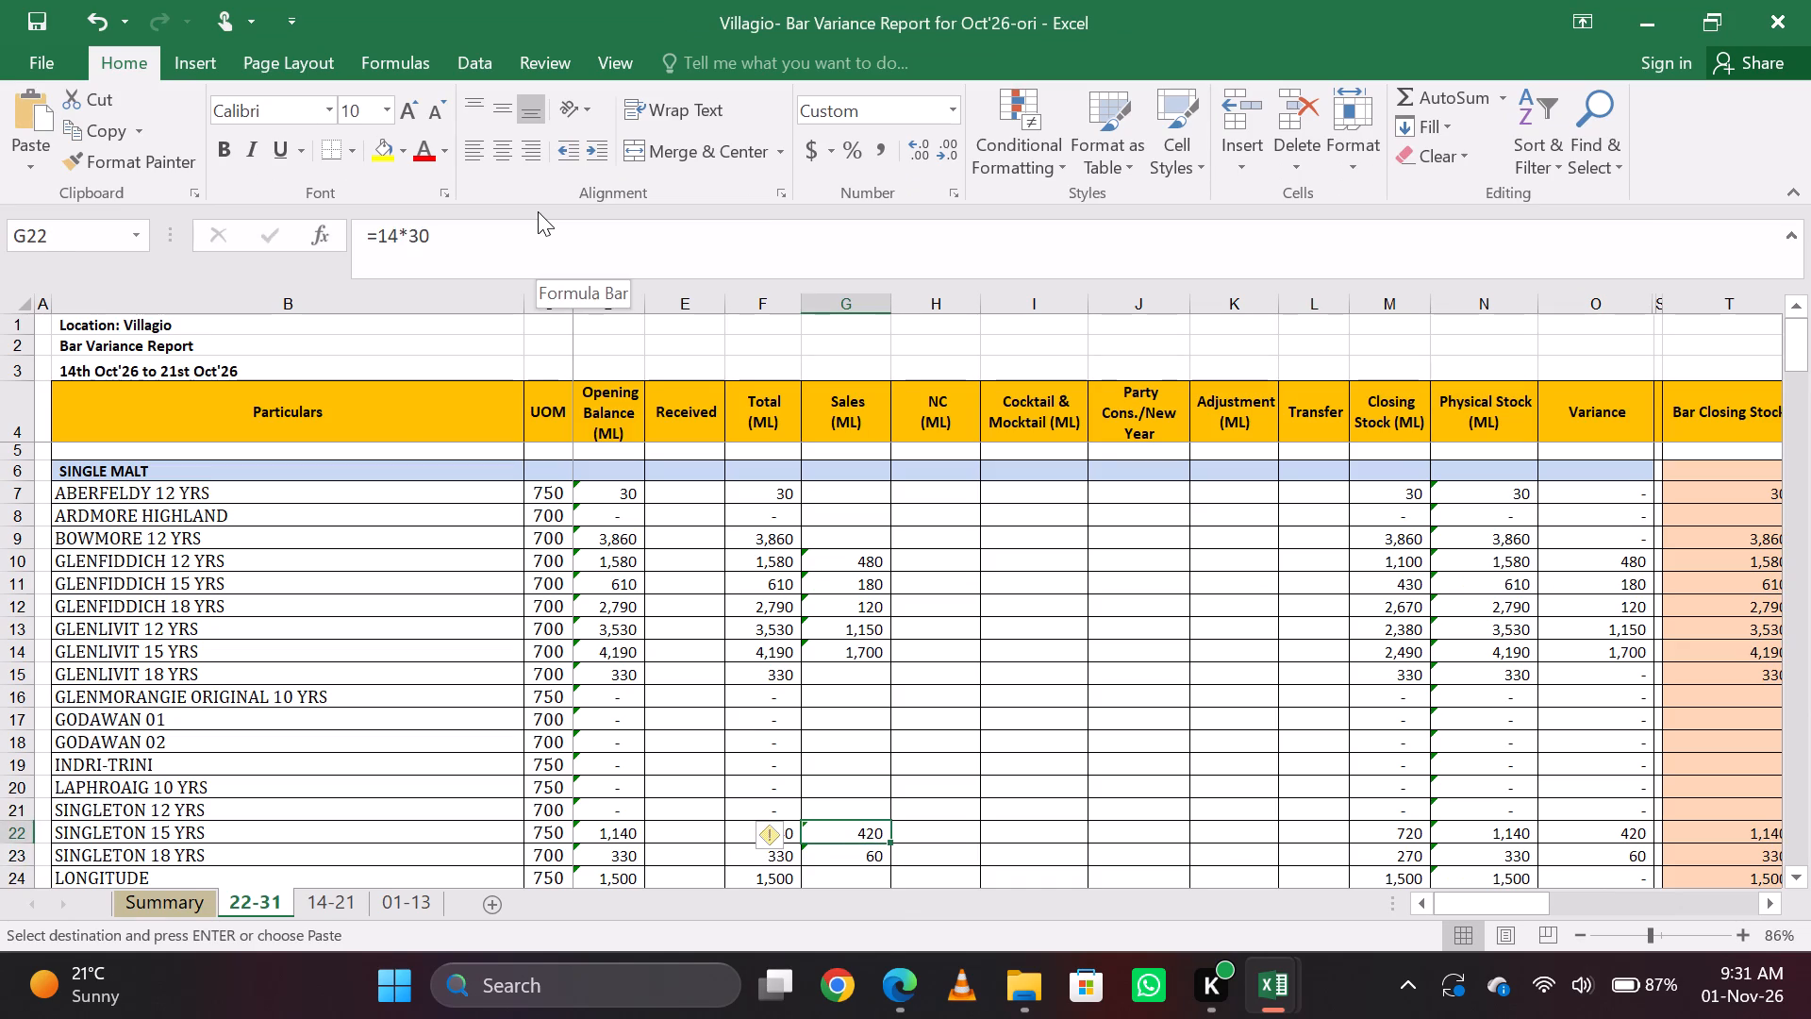
{"action": "key", "text": "alt+Tab"}
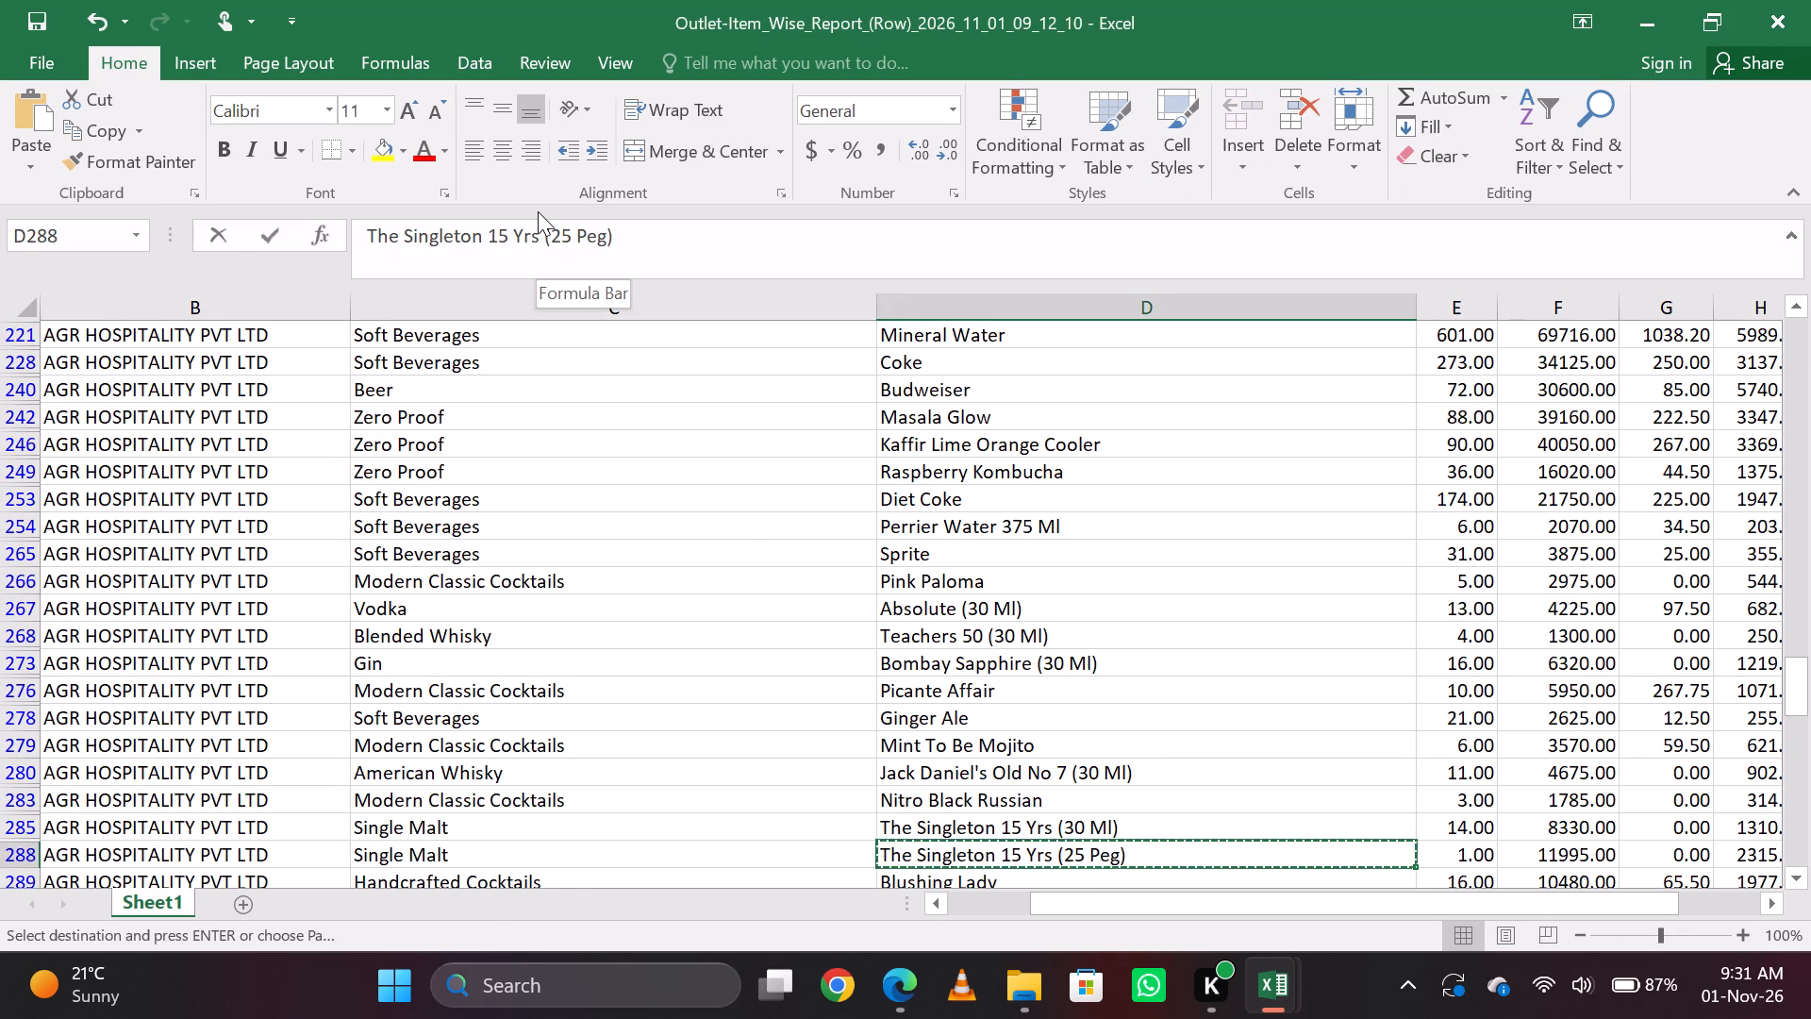
{"action": "key", "text": "alt+Tab"}
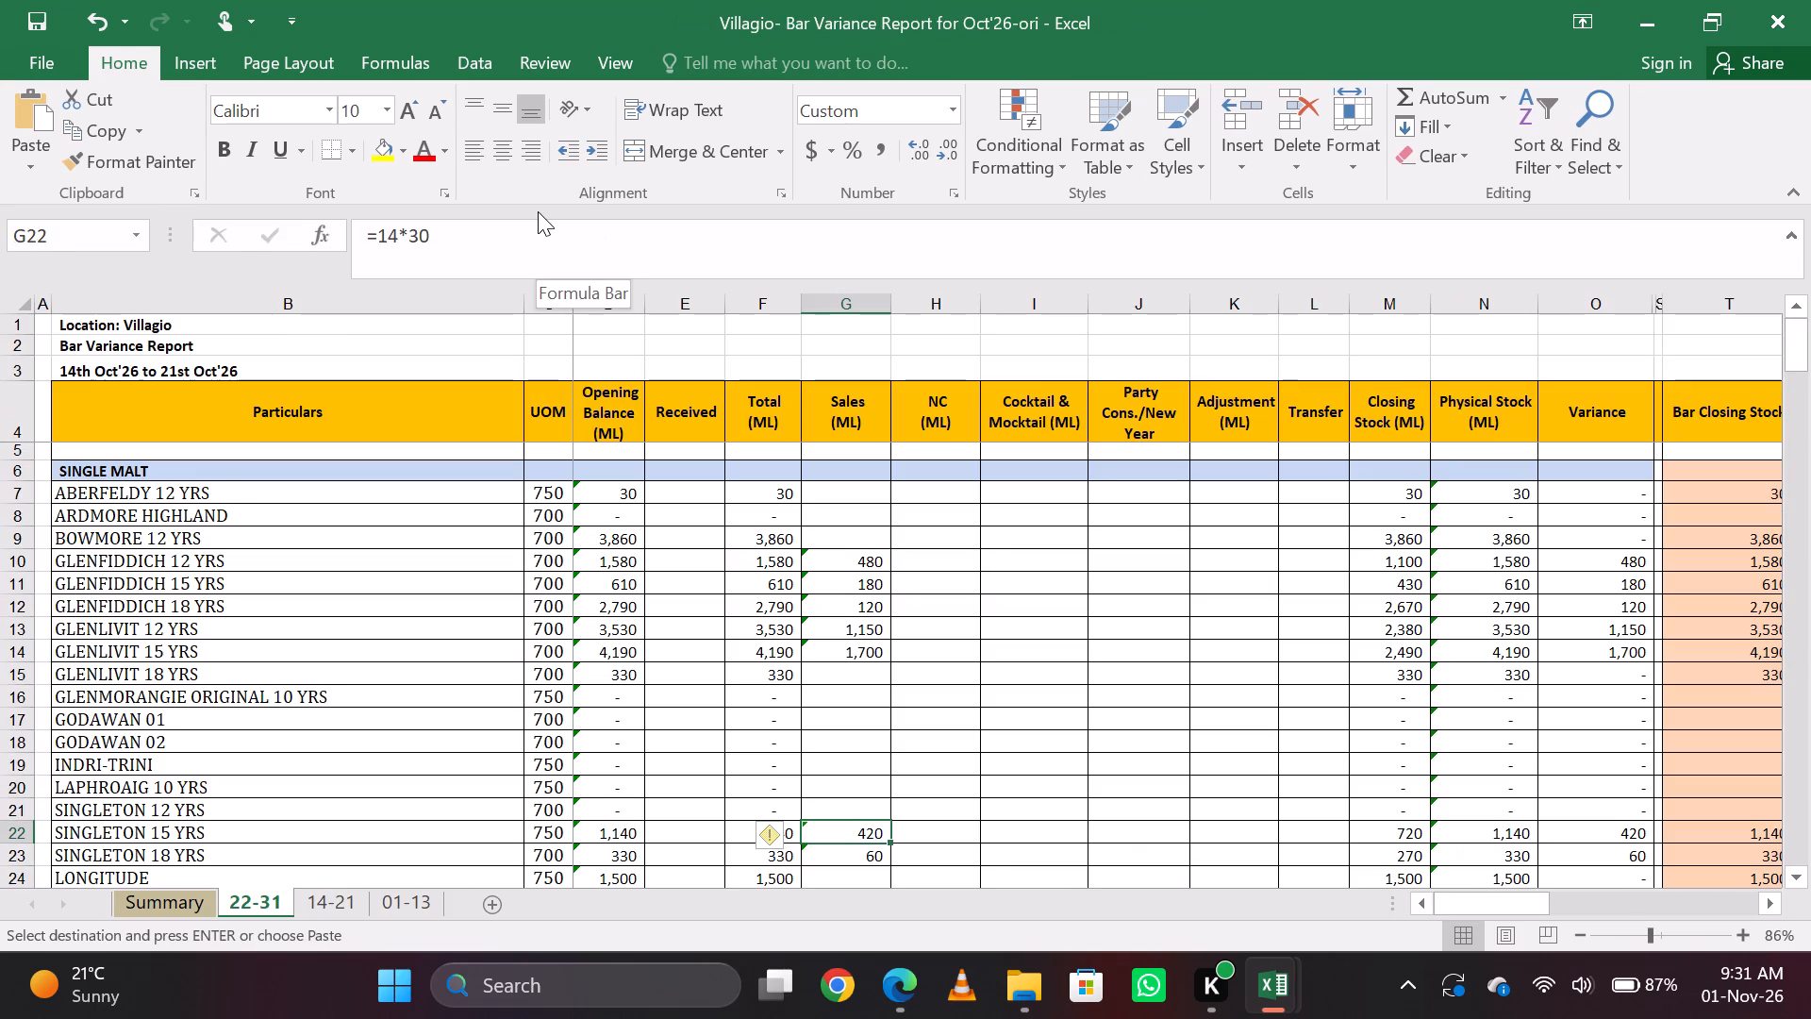
{"action": "left_click", "coordinate": [539, 242]}
{"action": "type", "text": "+250"}
{"action": "key", "text": "BackSpace"}
{"action": "key", "text": "BackSpace"}
{"action": "key", "text": "BackSpace"}
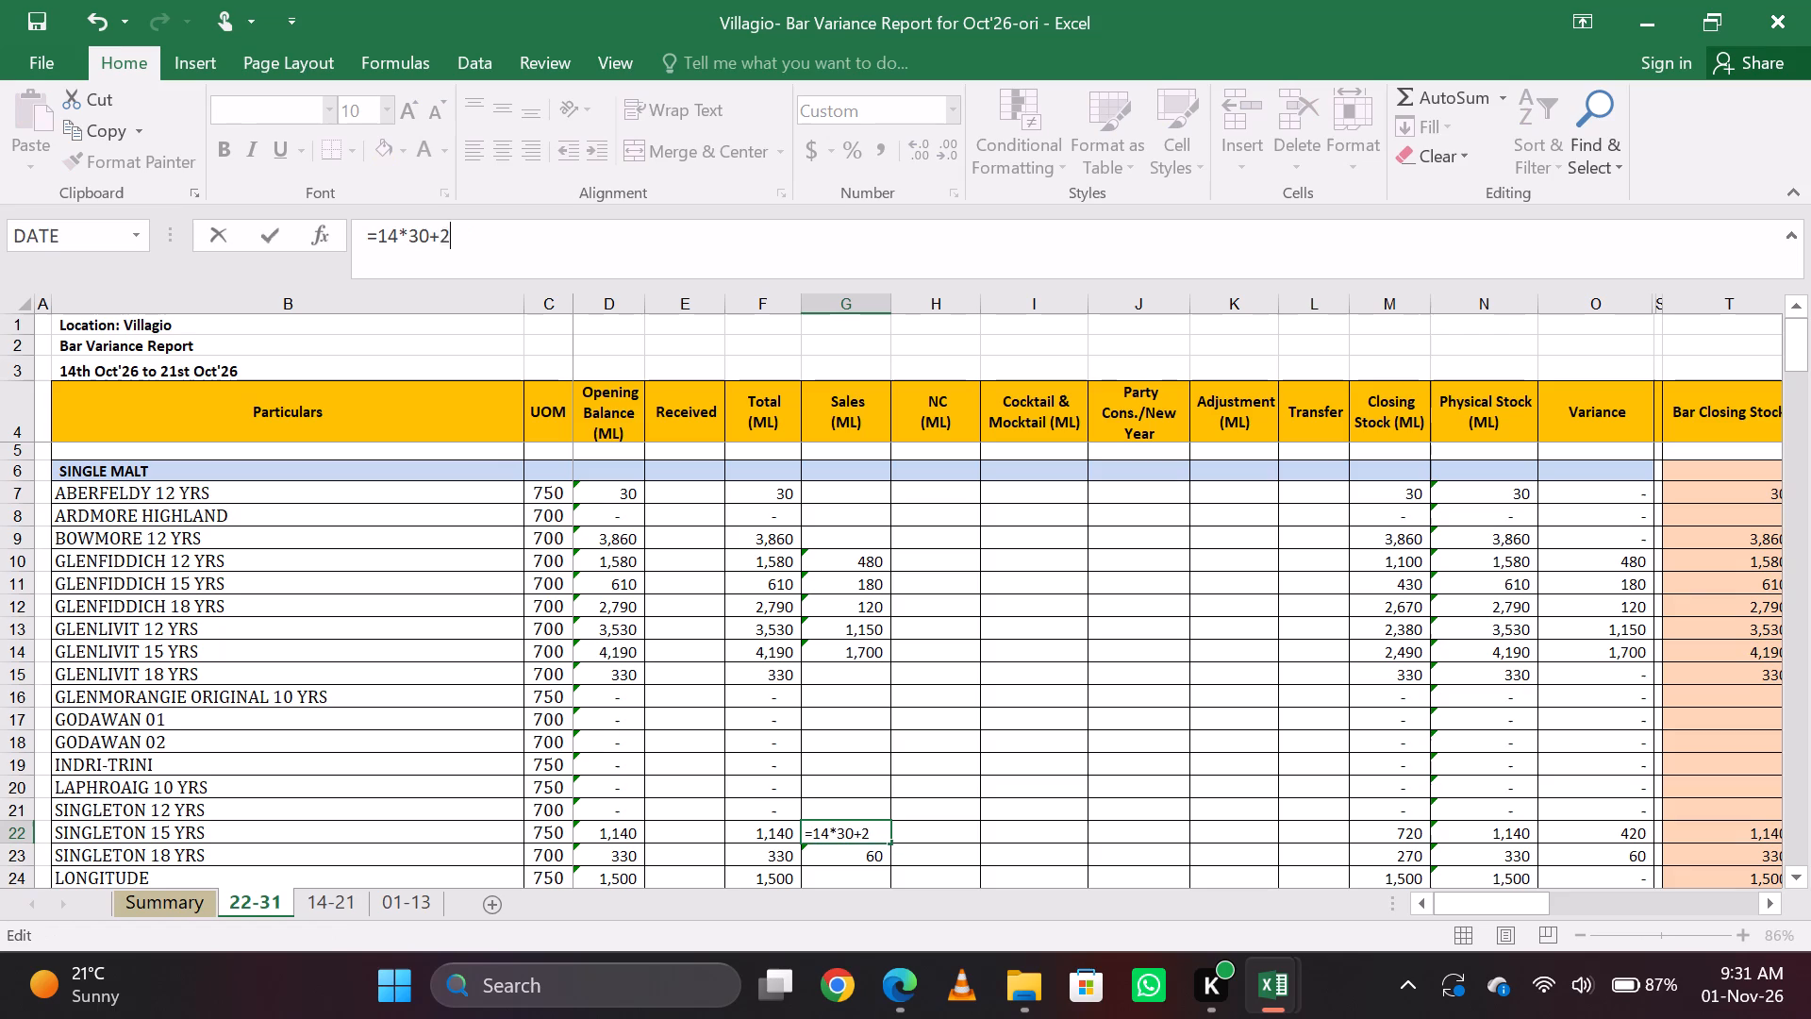
{"action": "key", "text": "7"}
{"action": "type", "text": "50"}
{"action": "key", "text": "Return"}
{"action": "key", "text": "Up"}
Copy the Blushing Lady item name, find it in the cocktail/mocktail workbook, and enter 16 as its Sale & NC quantity.
{"action": "key", "text": "alt+Tab"}
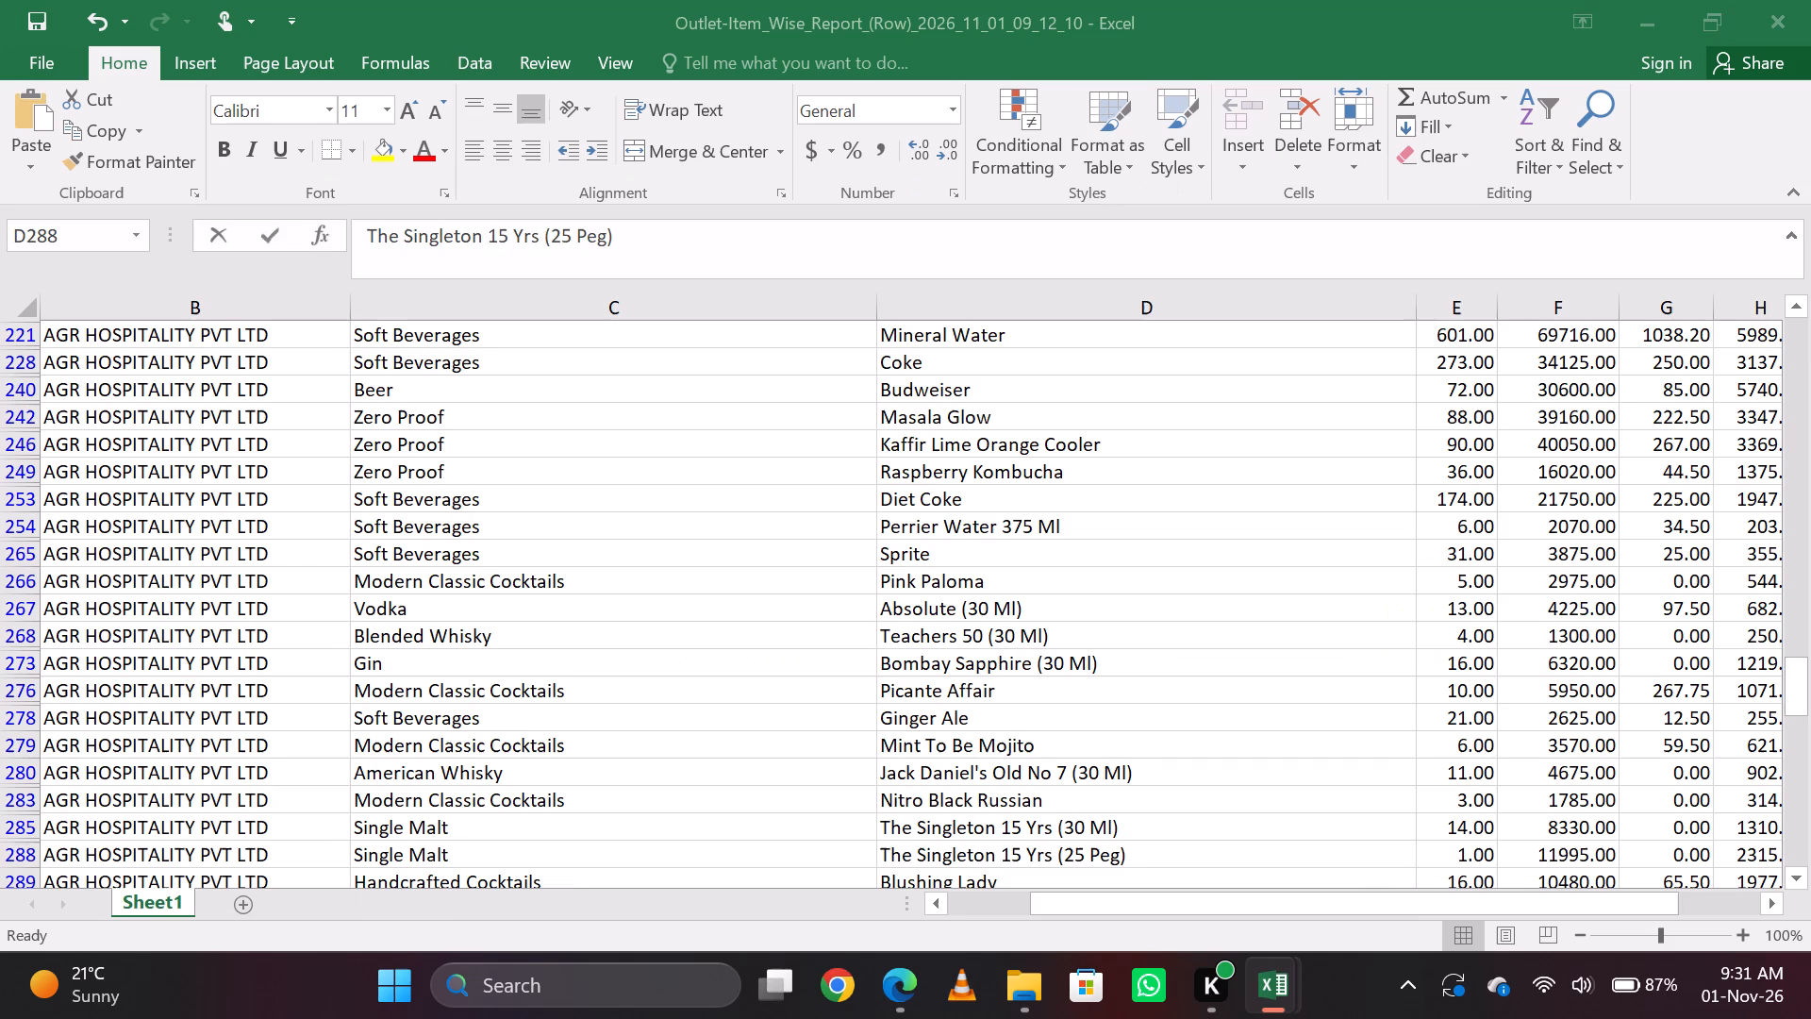
{"action": "key", "text": "Down"}
{"action": "key", "text": "ctrl+c"}
{"action": "key", "text": "alt+Tab"}
{"action": "key", "text": "alt+Tab"}
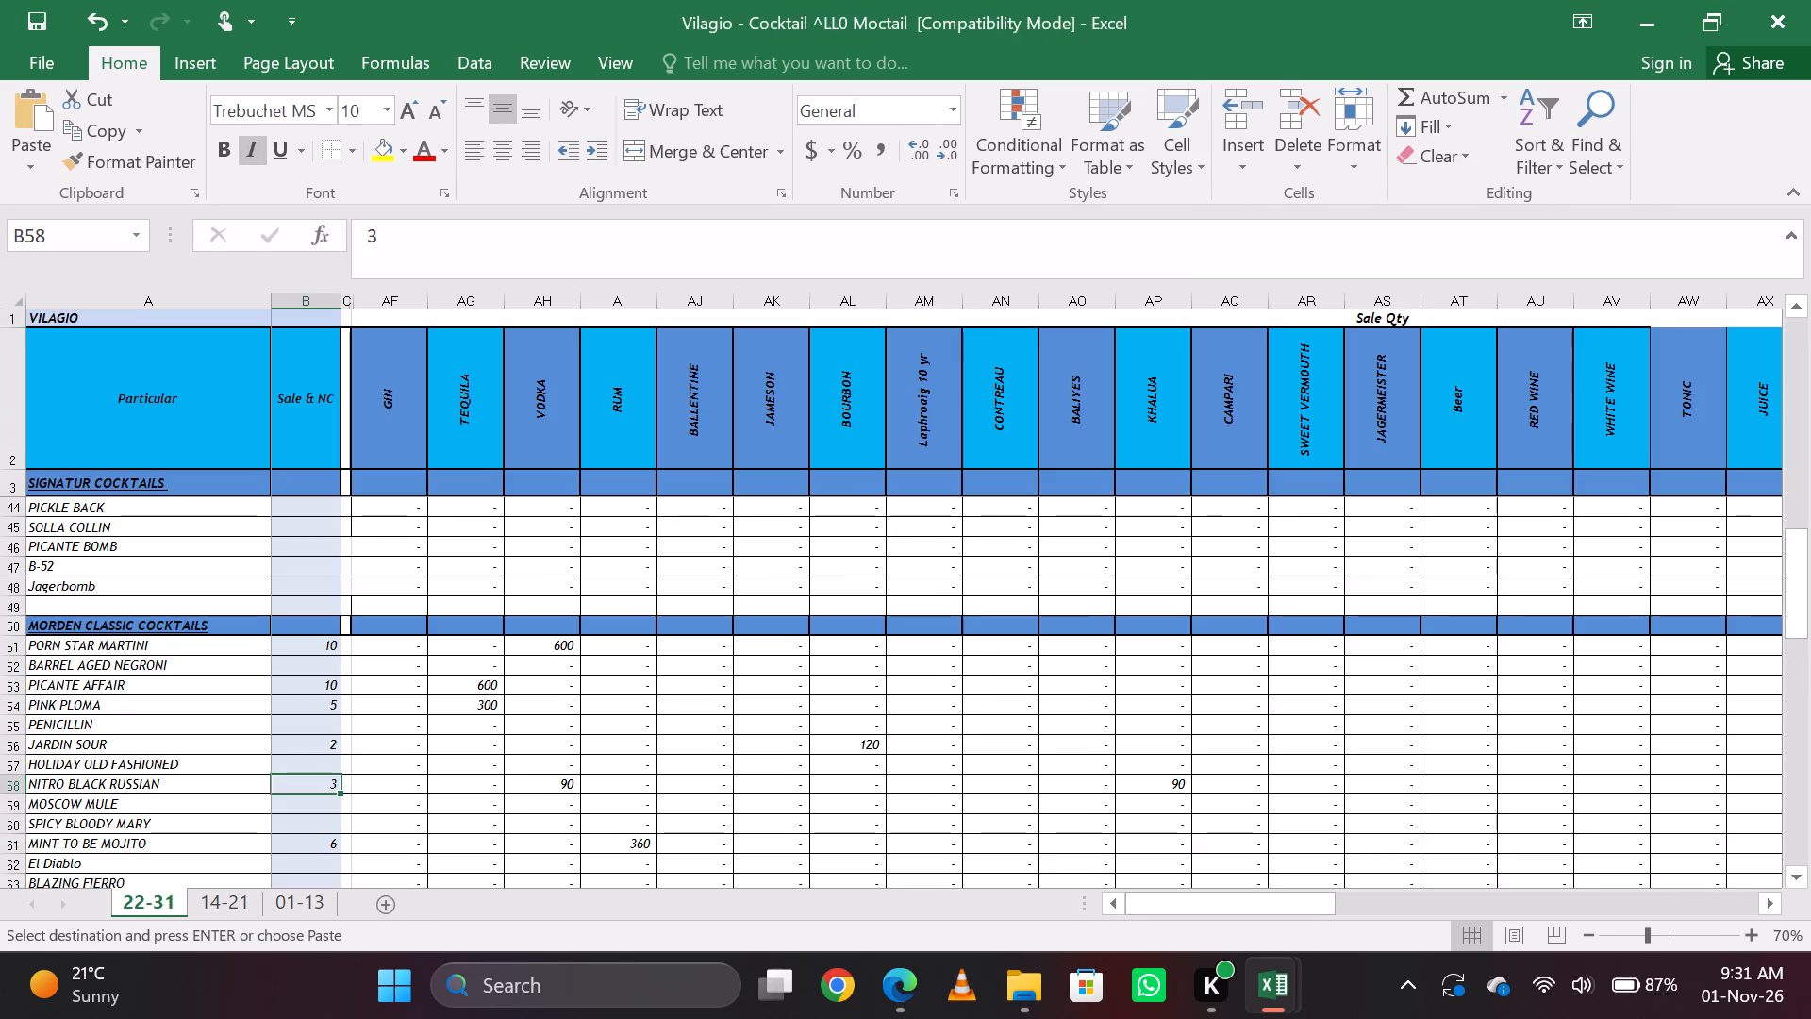
{"action": "key", "text": "ctrl+f"}
{"action": "key", "text": "ctrl+v"}
{"action": "key", "text": "Return"}
{"action": "key", "text": "Escape"}
{"action": "key", "text": "Right"}
{"action": "type", "text": "16"}
{"action": "key", "text": "Right"}
{"action": "key", "text": "Left"}
Copy the Fratelli - Rose (Glass) item name, and append +3*150 to FRATELLI ROSE's Sales formula in the bar variance report.
{"action": "key", "text": "alt+Tab"}
{"action": "key", "text": "Down"}
{"action": "key", "text": "ctrl+c"}
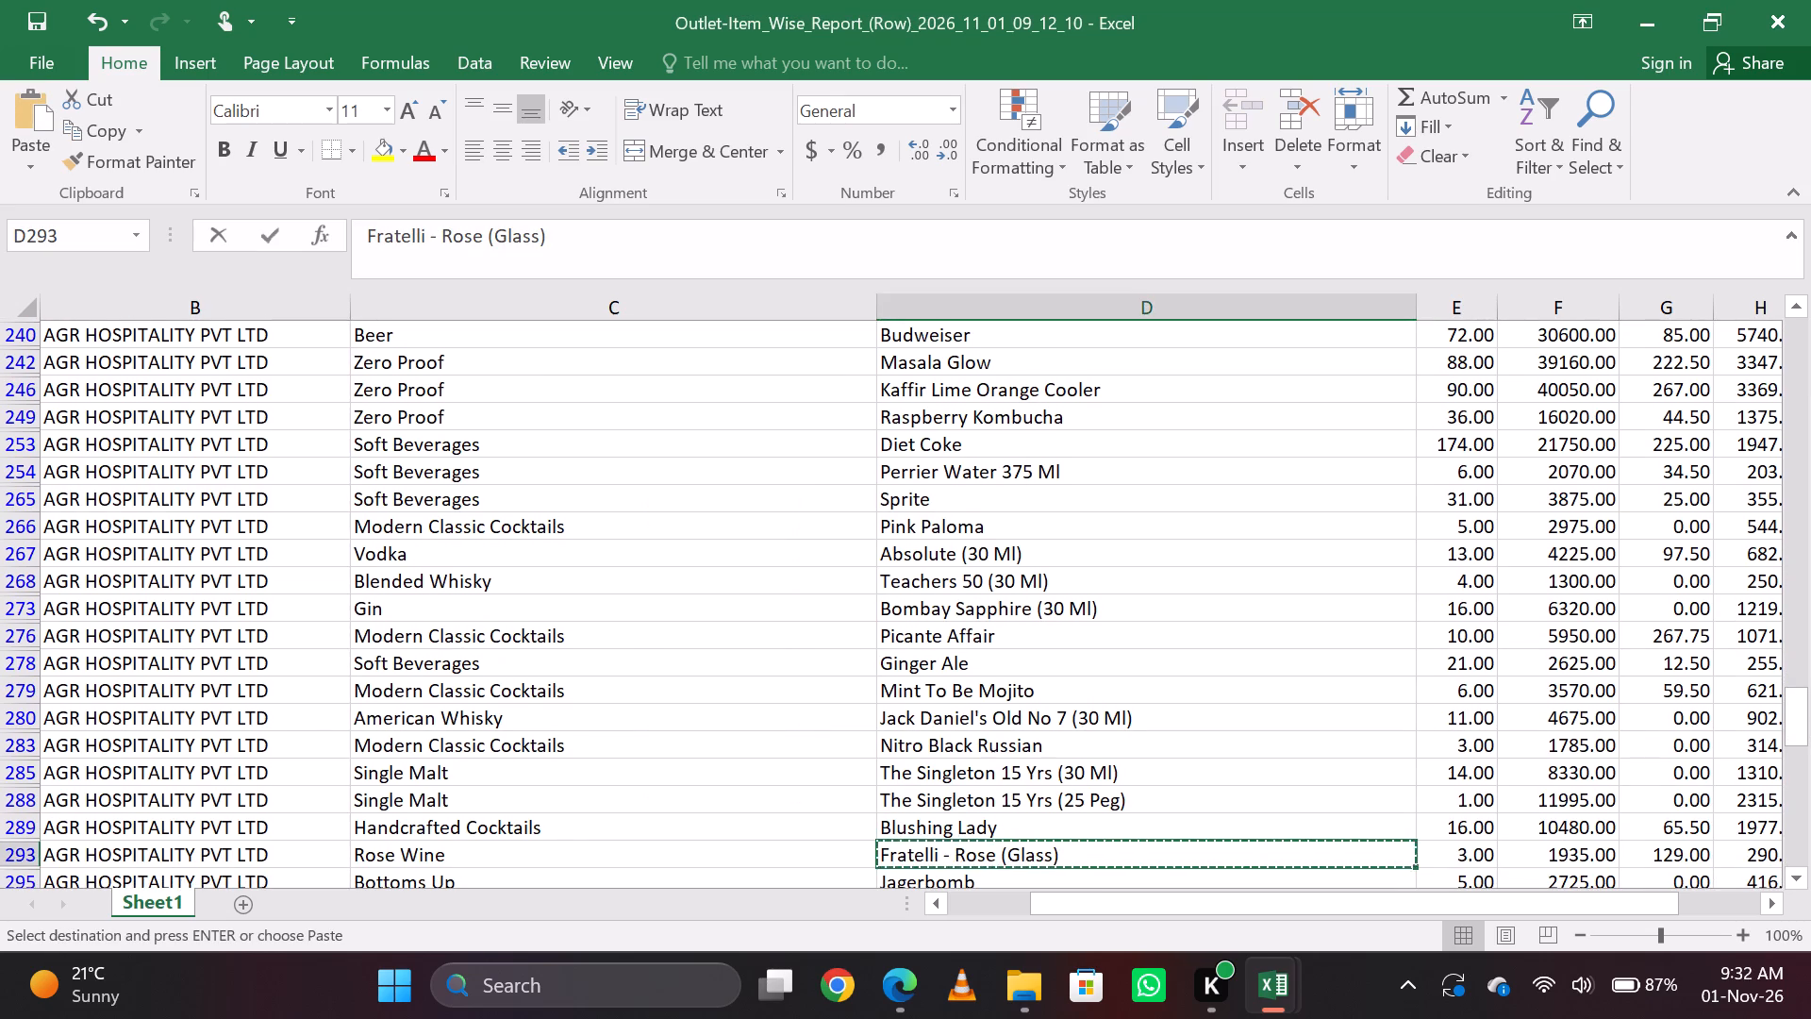
{"action": "key", "text": "alt+Tab"}
{"action": "key", "text": "Page_Down"}
{"action": "key", "text": "Page_Down"}
{"action": "key", "text": "Page_Down"}
{"action": "key", "text": "Page_Down"}
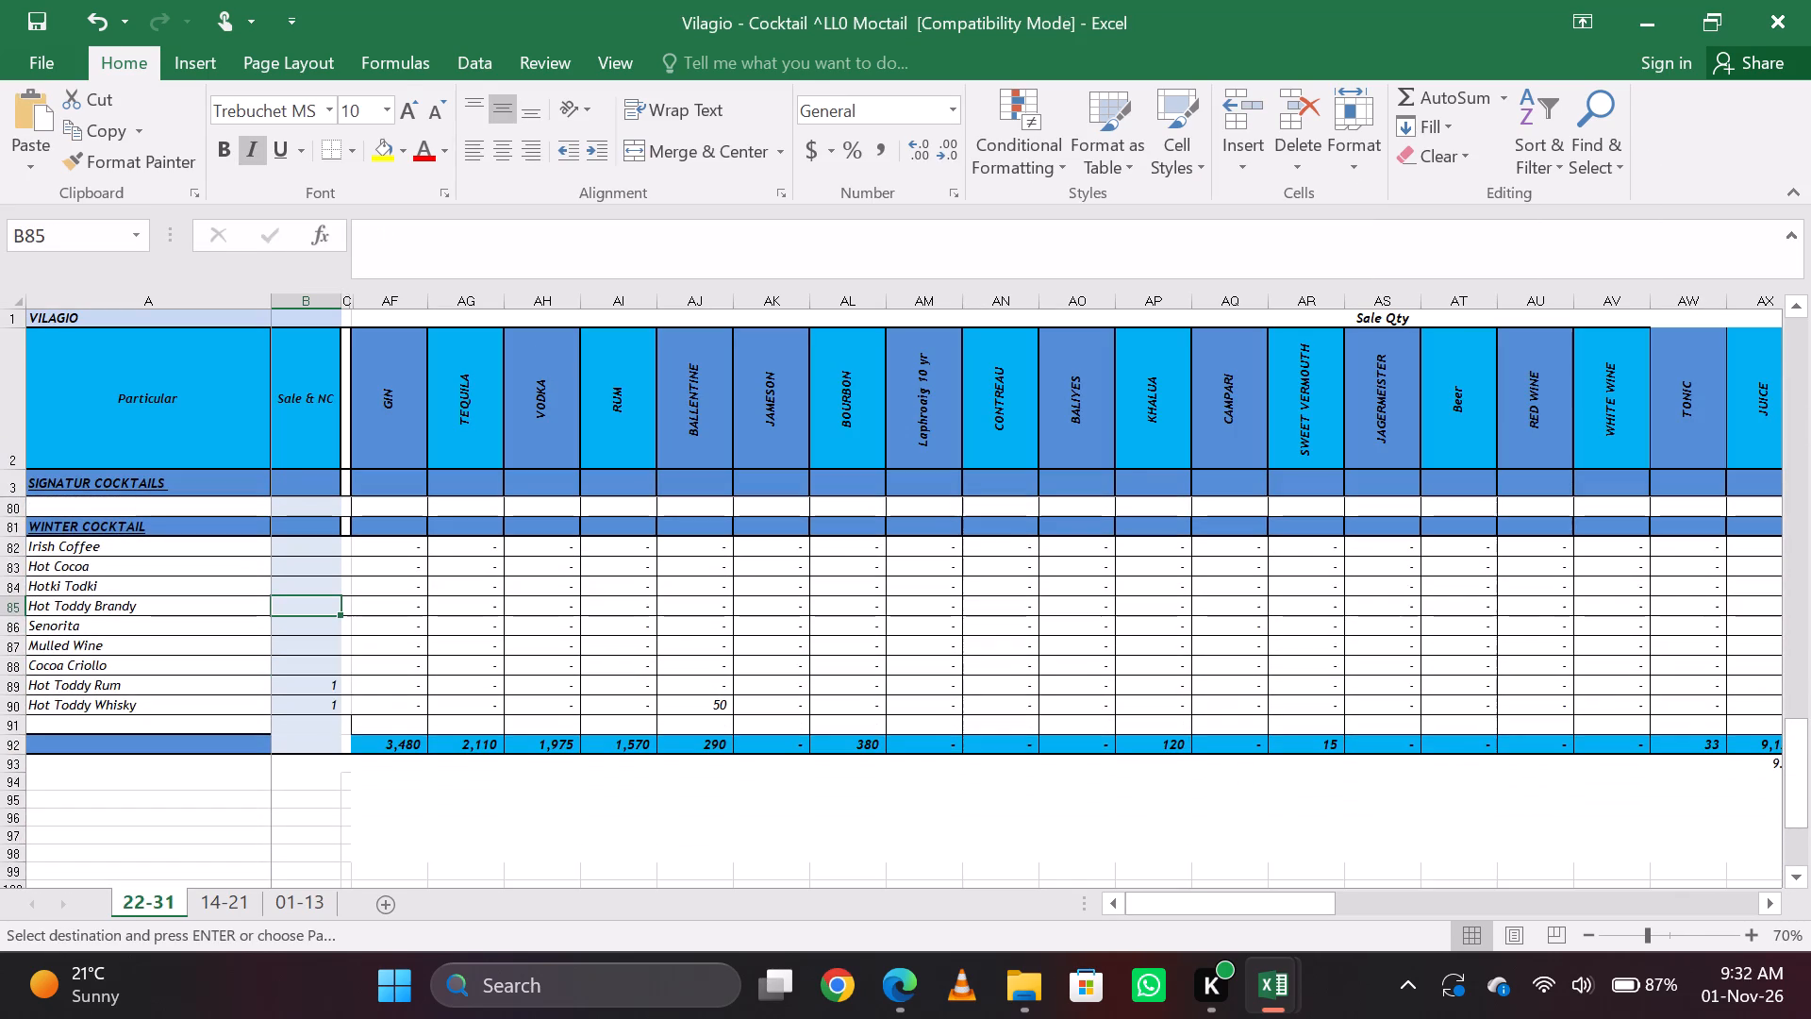
{"action": "key", "text": "Escape"}
{"action": "key", "text": "Up"}
{"action": "key", "text": "alt+Tab"}
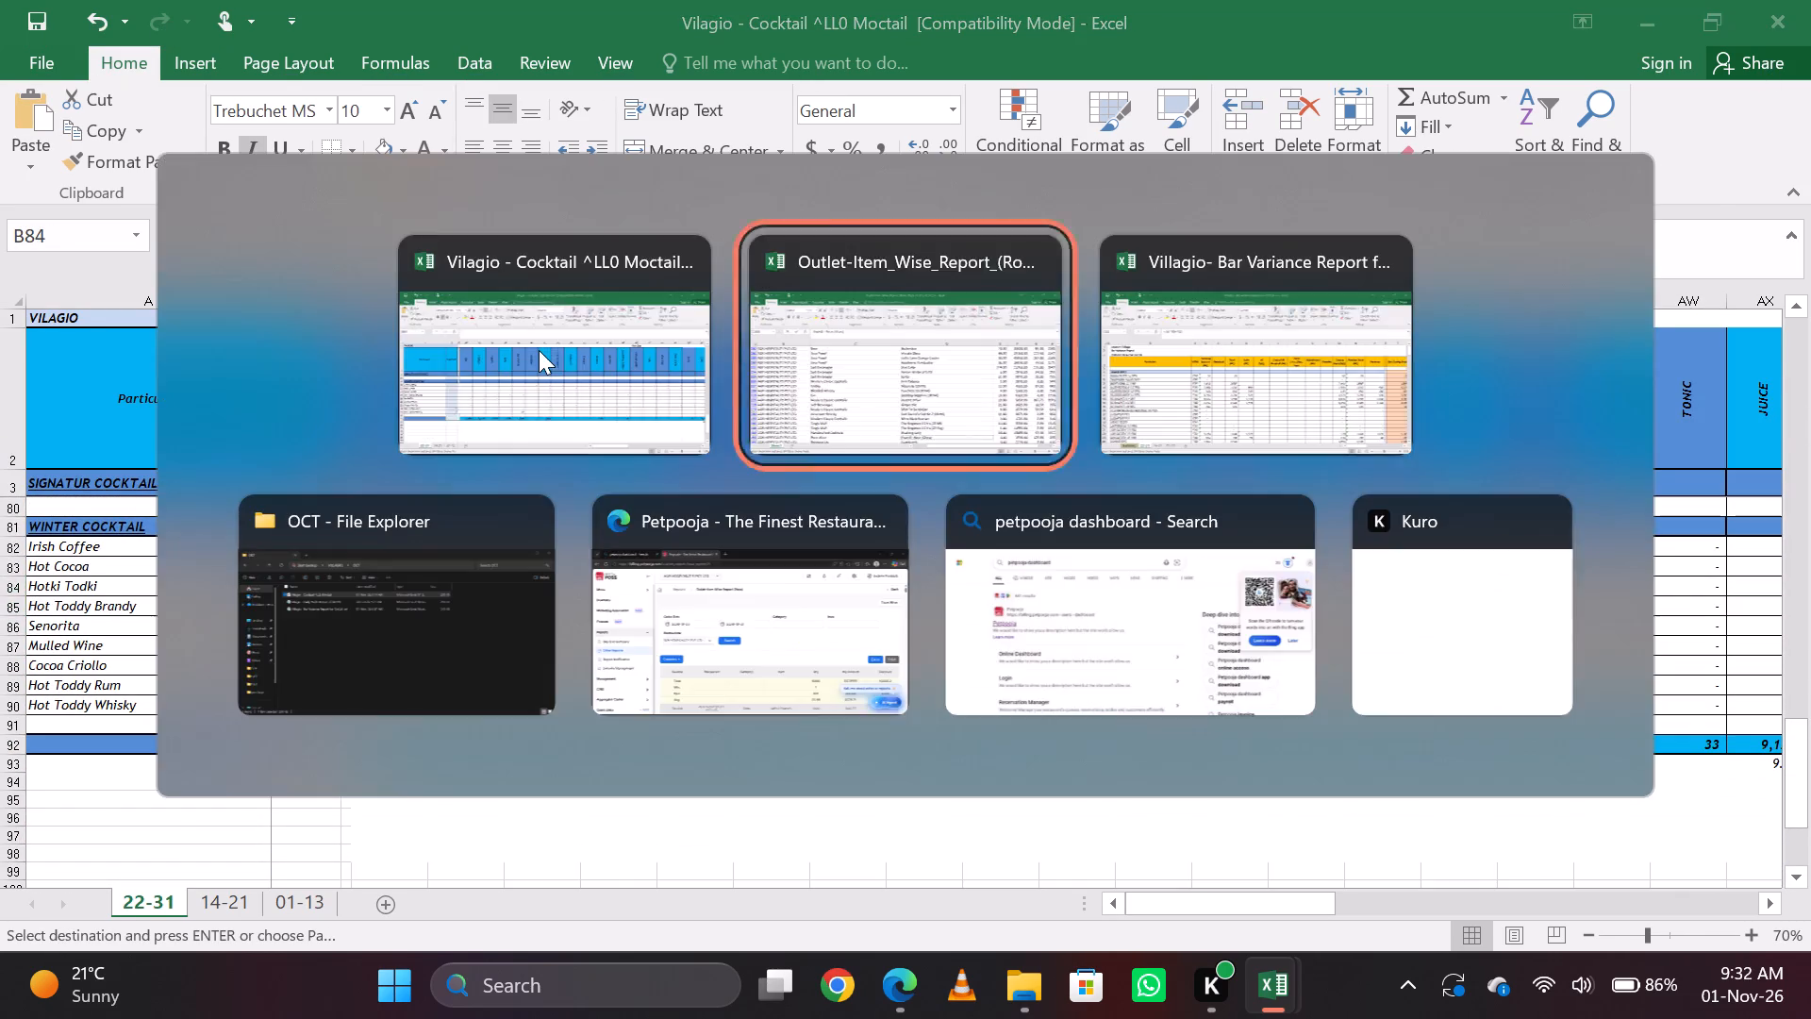
{"action": "key", "text": "alt+Tab"}
{"action": "key", "text": "Page_Up"}
{"action": "key", "text": "Down"}
{"action": "key", "text": "Page_Down"}
{"action": "key", "text": "Page_Down"}
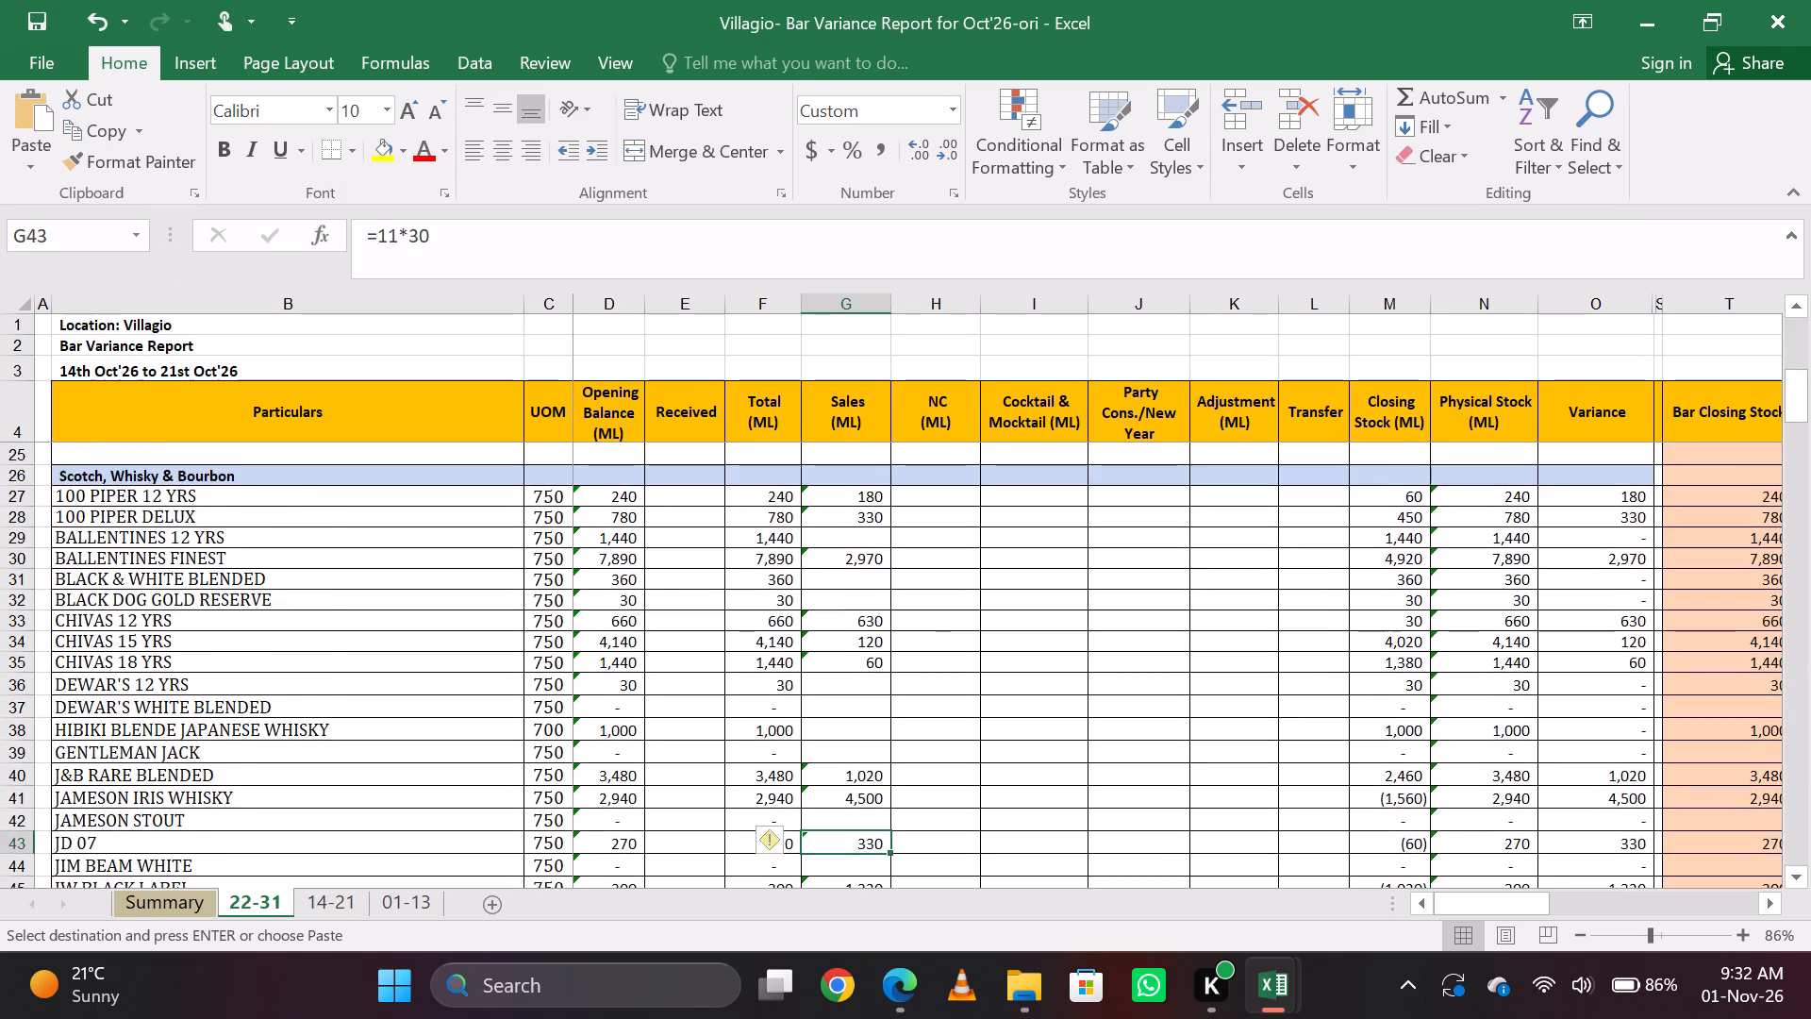
{"action": "key", "text": "Page_Down"}
{"action": "key", "text": "Page_Down"}
{"action": "key", "text": "Page_Down"}
{"action": "key", "text": "Down"}
{"action": "key", "text": "Down"}
{"action": "key", "text": "Down"}
{"action": "key", "text": "Down"}
{"action": "key", "text": "Down"}
{"action": "key", "text": "Down"}
{"action": "key", "text": "Down"}
{"action": "key", "text": "Down"}
{"action": "key", "text": "Down"}
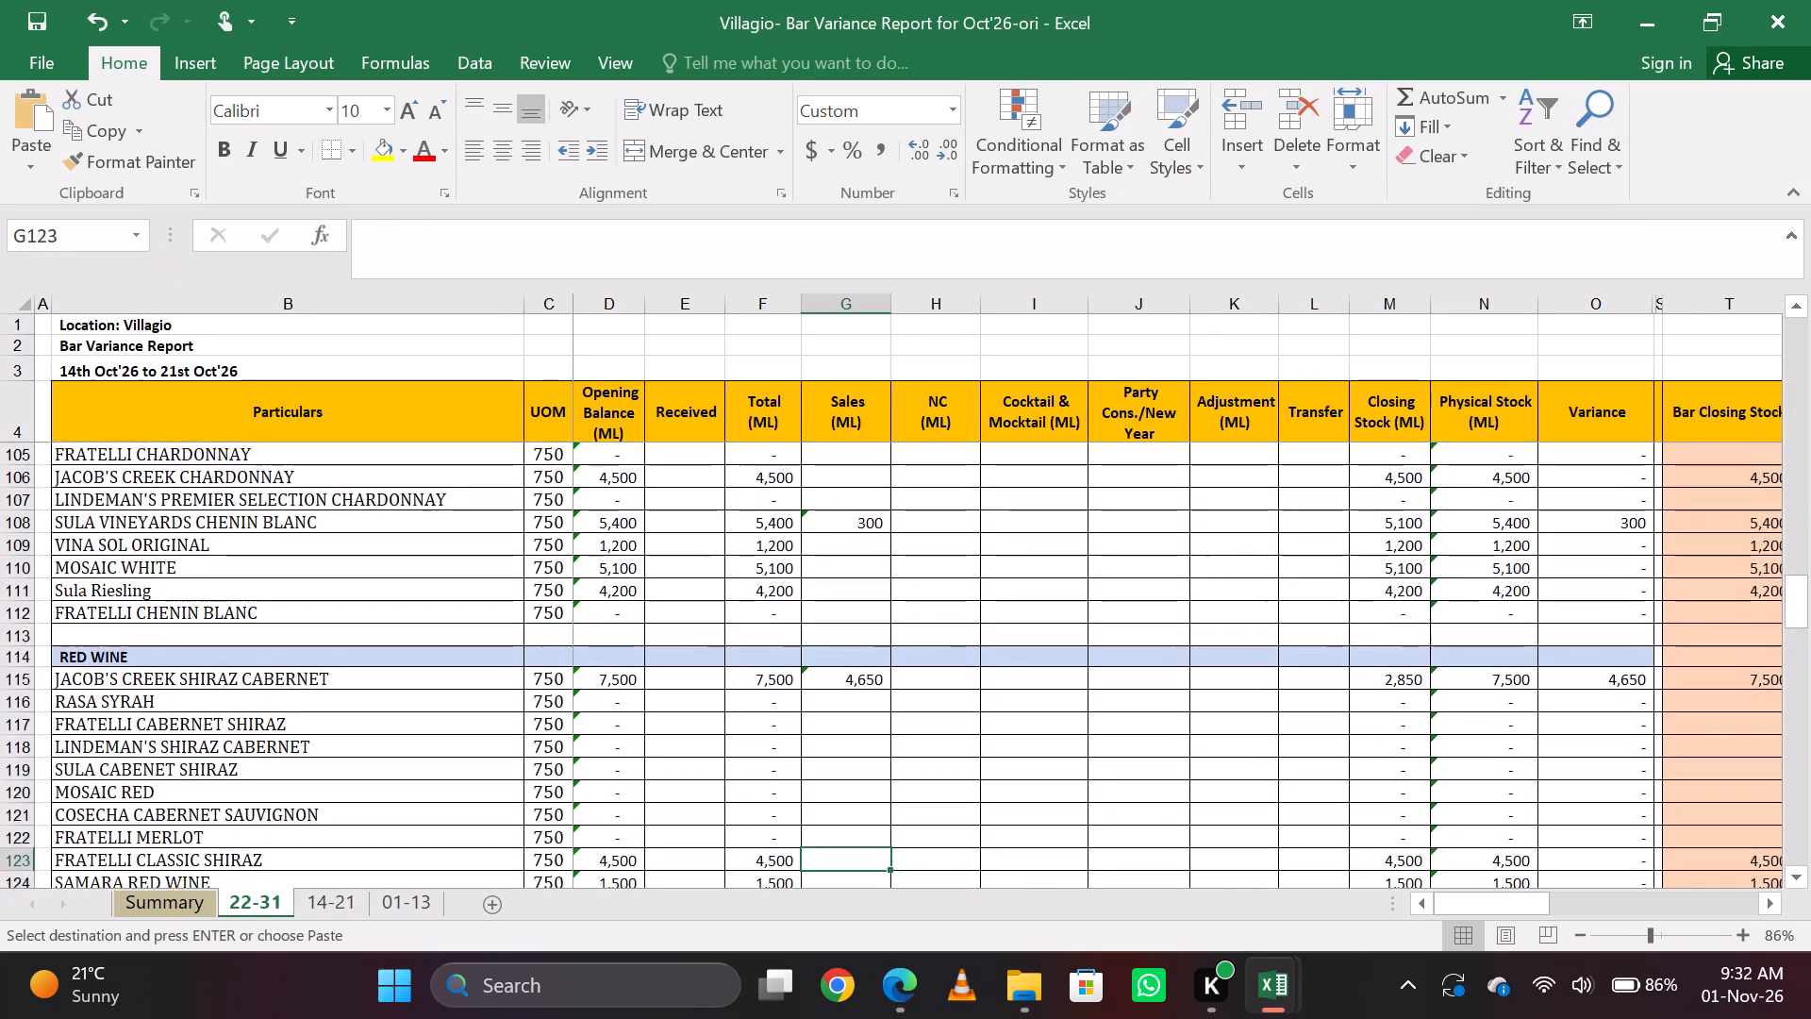
{"action": "key", "text": "Up"}
{"action": "key", "text": "Up"}
{"action": "key", "text": "Down"}
{"action": "key", "text": "Down"}
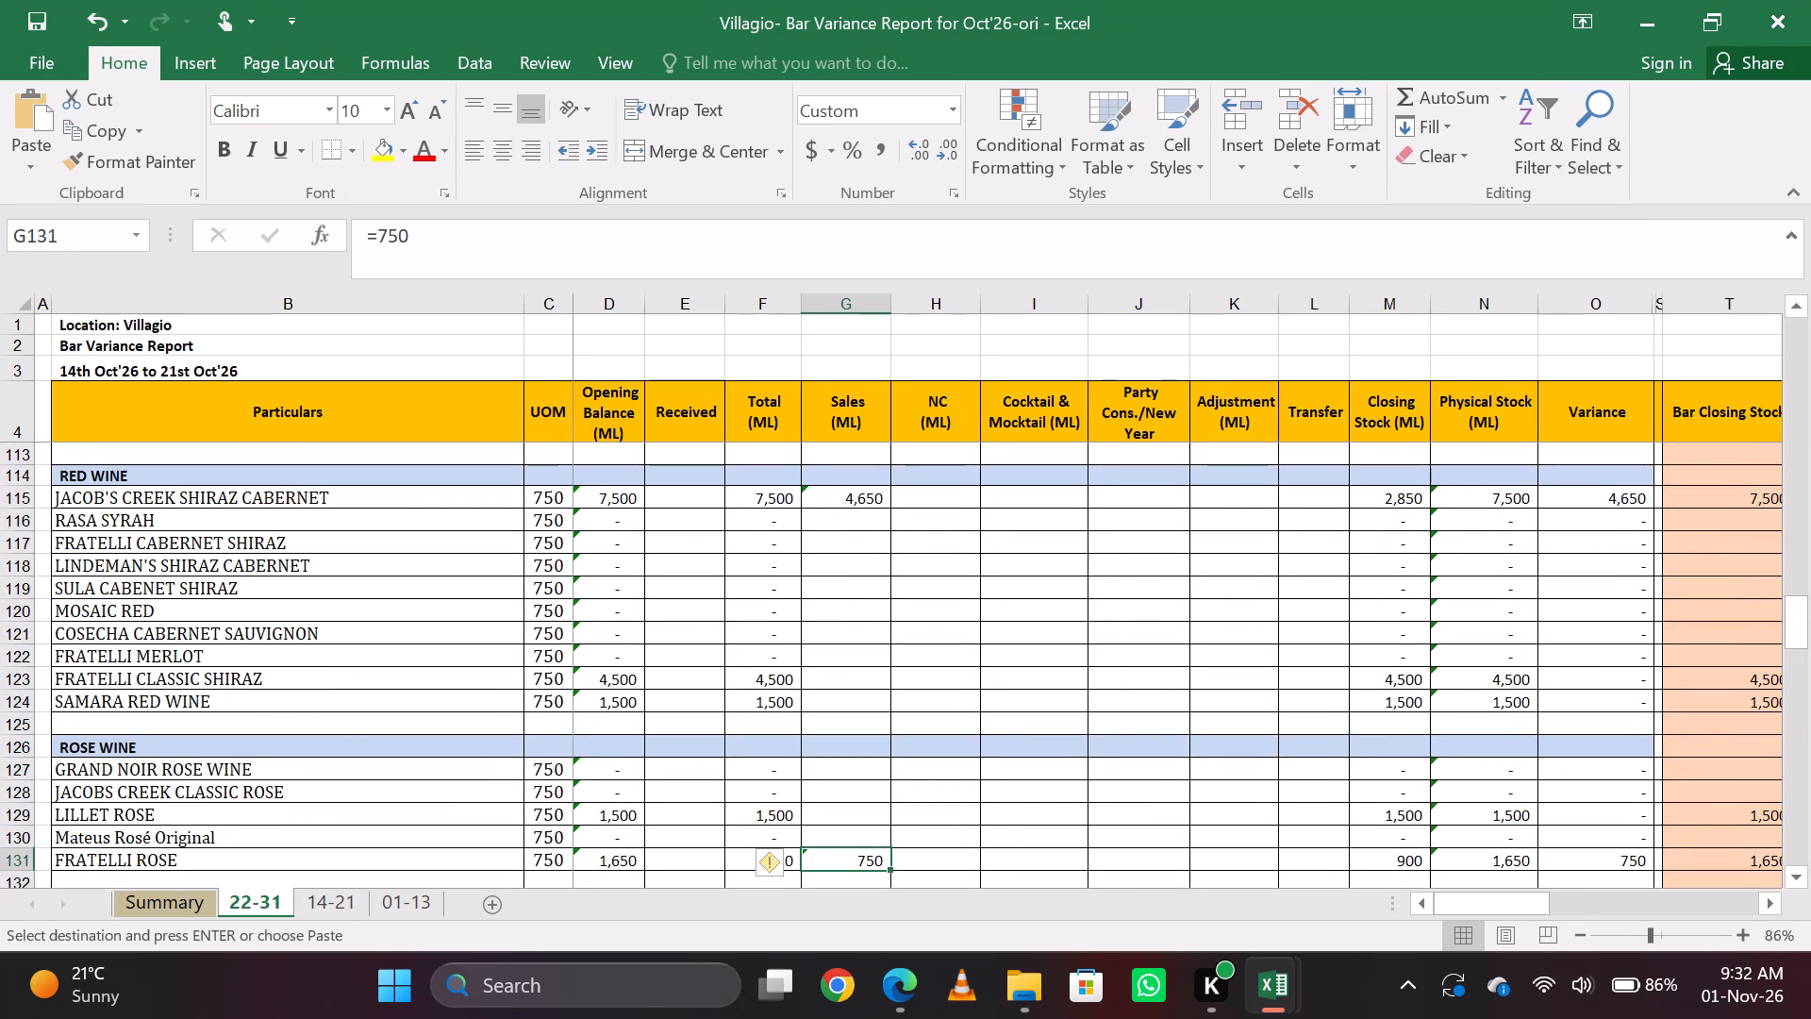
{"action": "key", "text": "alt+Tab"}
{"action": "key", "text": "alt+Tab"}
{"action": "key", "text": "alt+Tab"}
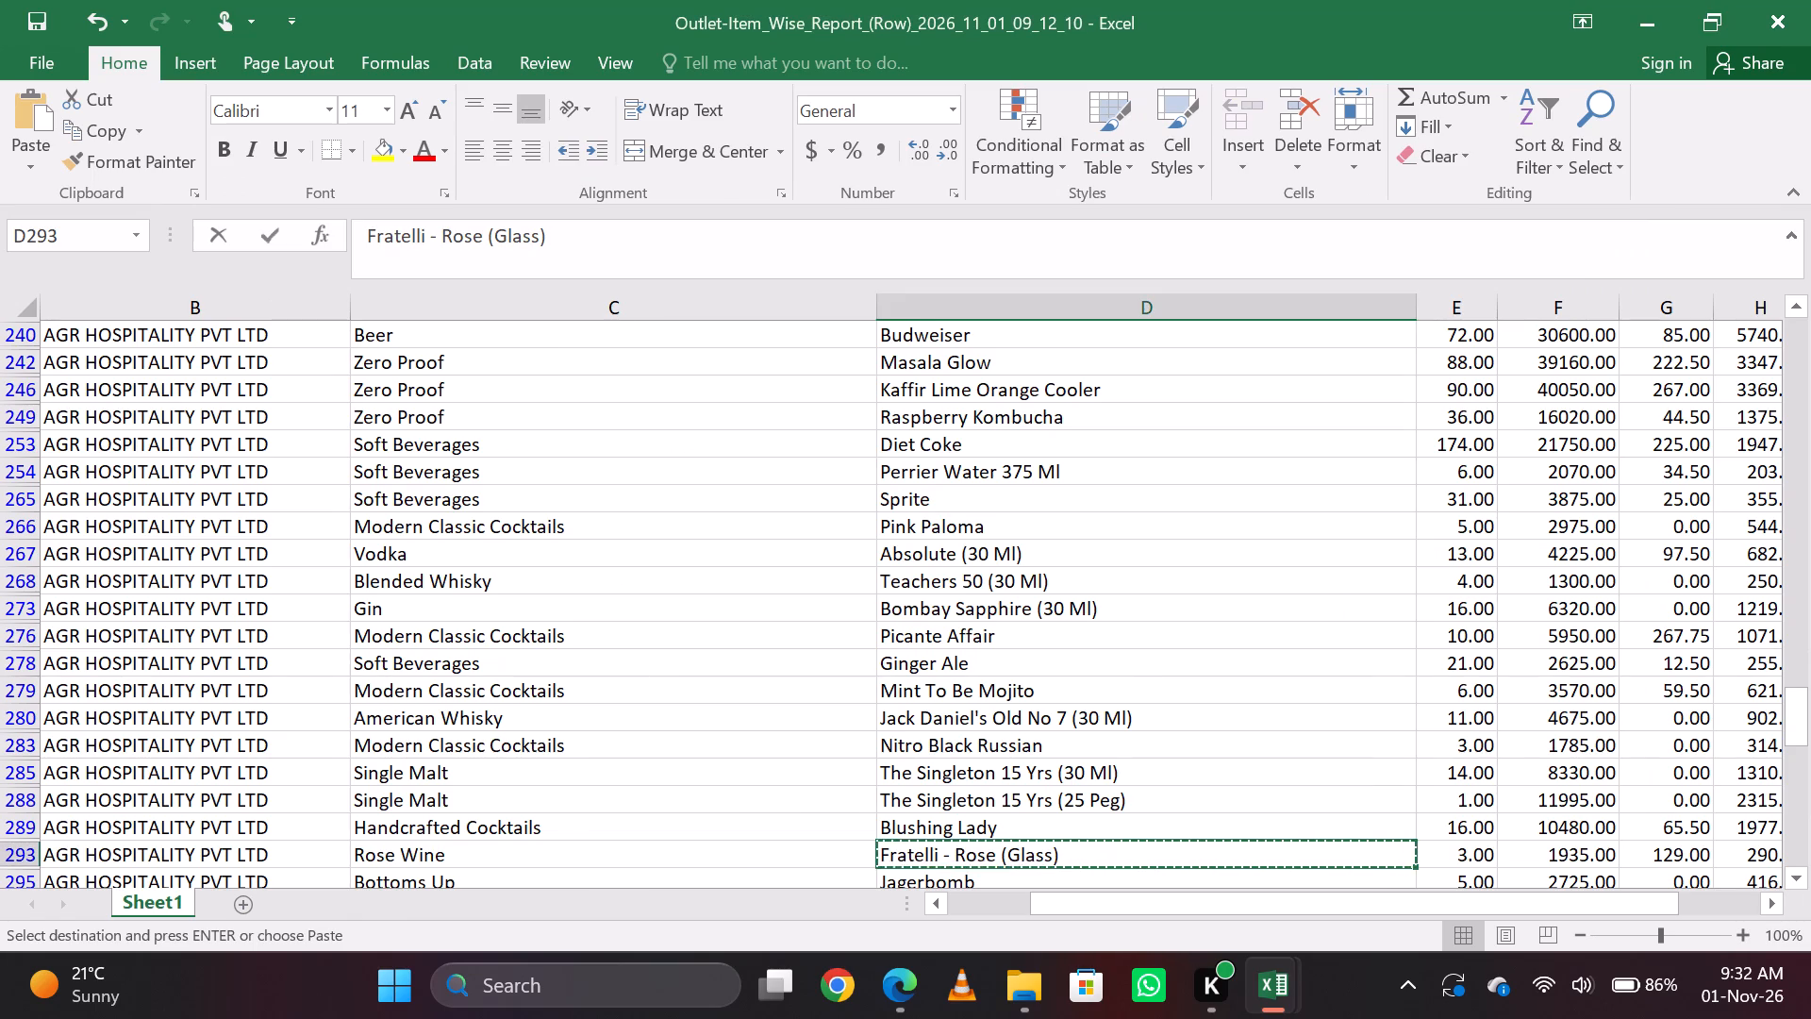
{"action": "key", "text": "alt+Tab"}
{"action": "key", "text": "alt+Tab"}
{"action": "key", "text": "Down"}
{"action": "key", "text": "Up"}
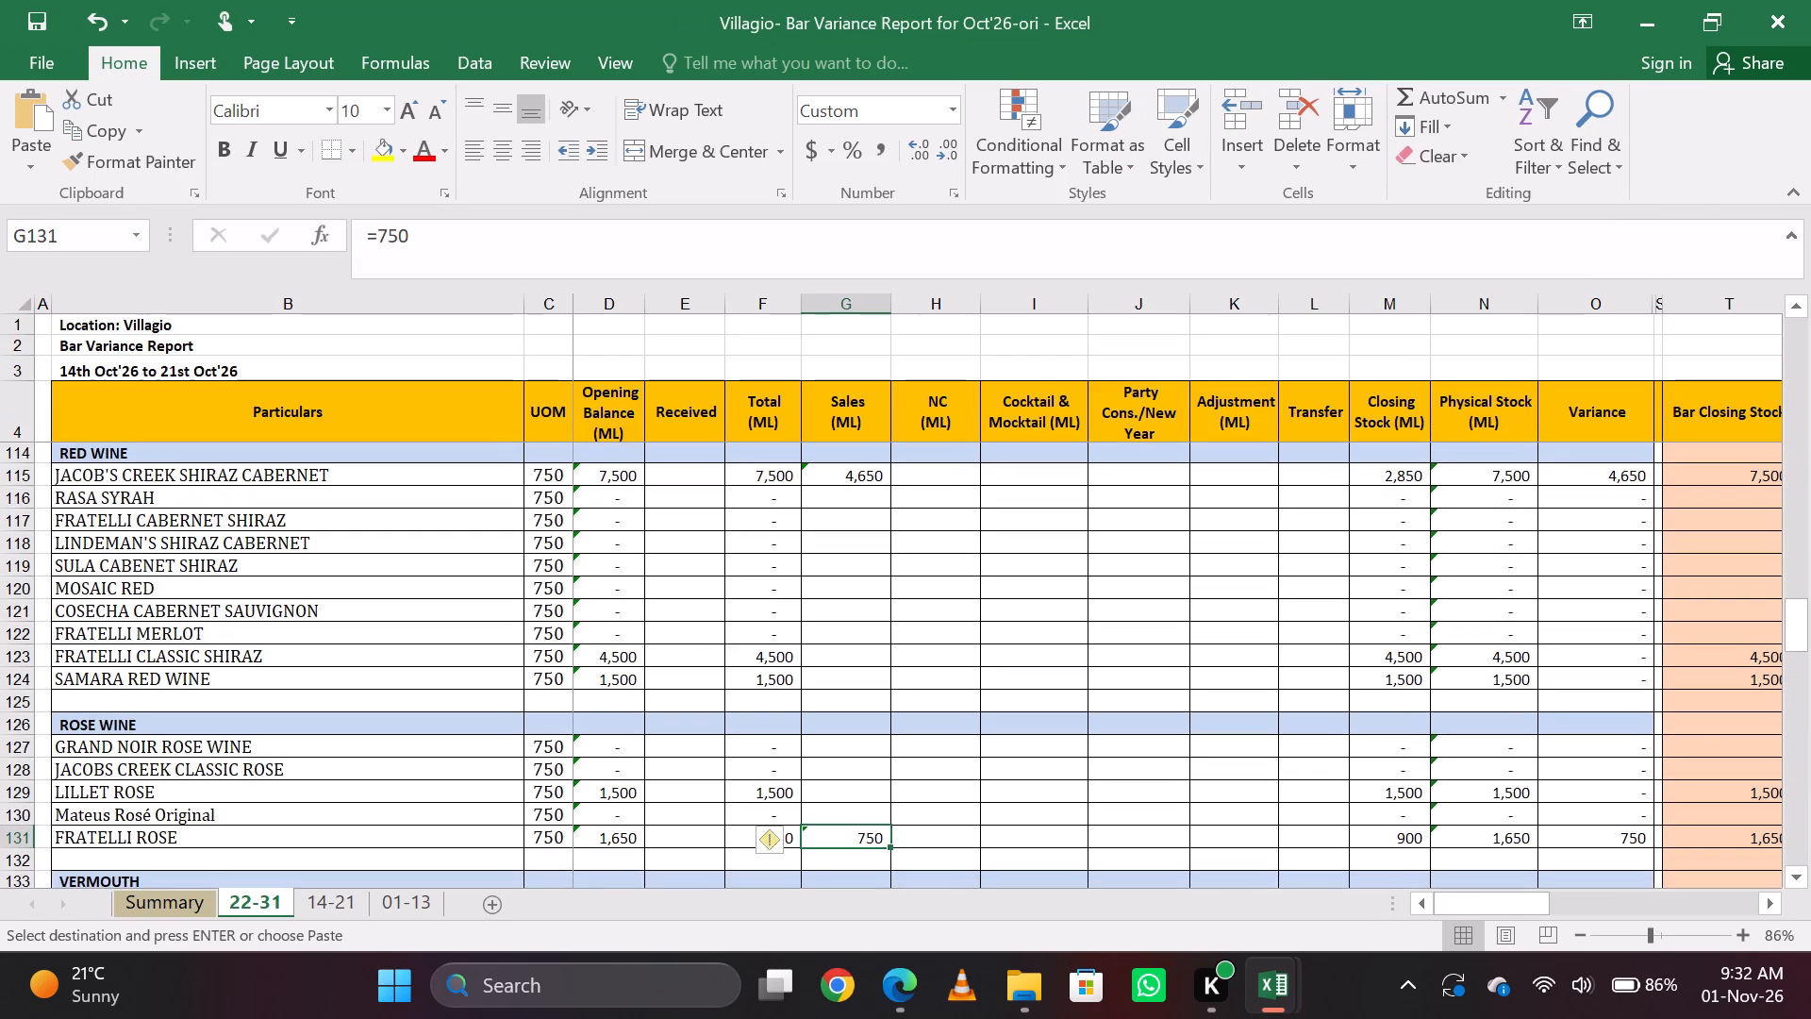
{"action": "left_click", "coordinate": [514, 225]}
{"action": "type", "text": "+3*"}
{"action": "type", "text": "150"}
{"action": "key", "text": "Return"}
{"action": "key", "text": "Up"}
Copy the Jagerbomb item name, find it in the cocktail/mocktail workbook, and enter 5 as its Sale & NC quantity.
{"action": "key", "text": "alt+Tab"}
{"action": "key", "text": "Down"}
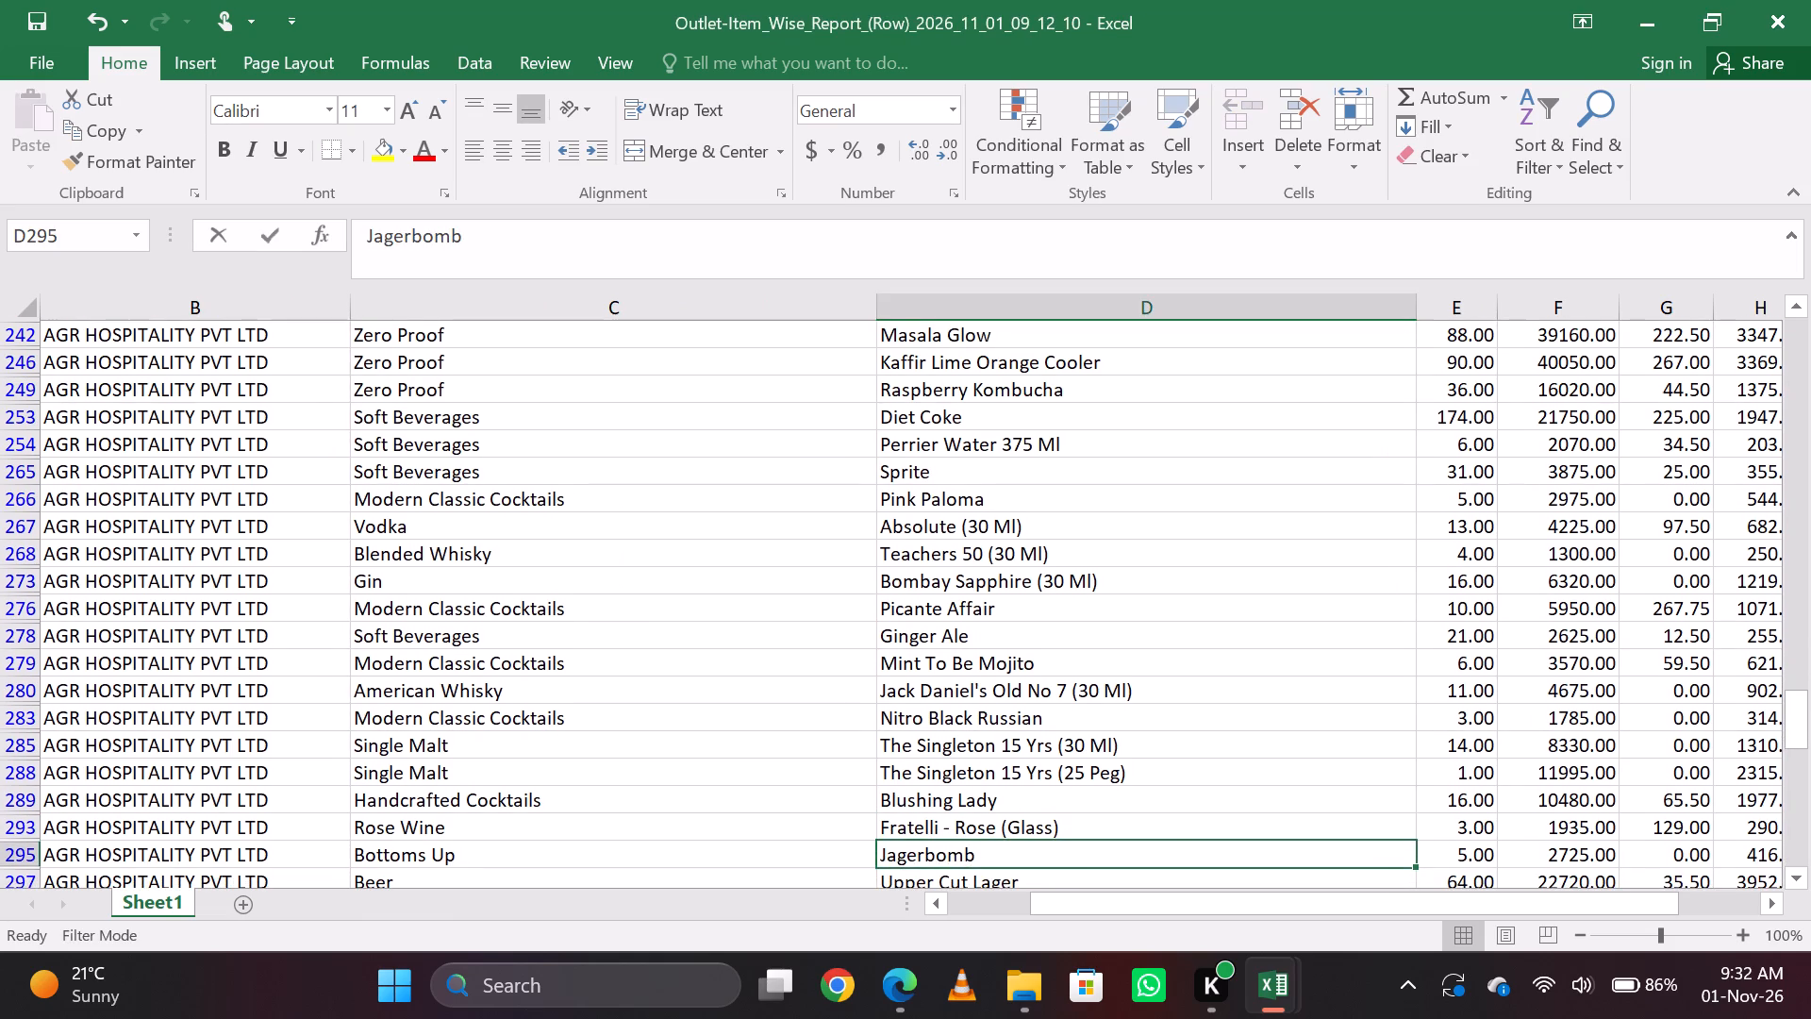
{"action": "key", "text": "ctrl+c"}
{"action": "key", "text": "alt+Tab"}
{"action": "key", "text": "alt+Tab"}
{"action": "key", "text": "alt+Tab"}
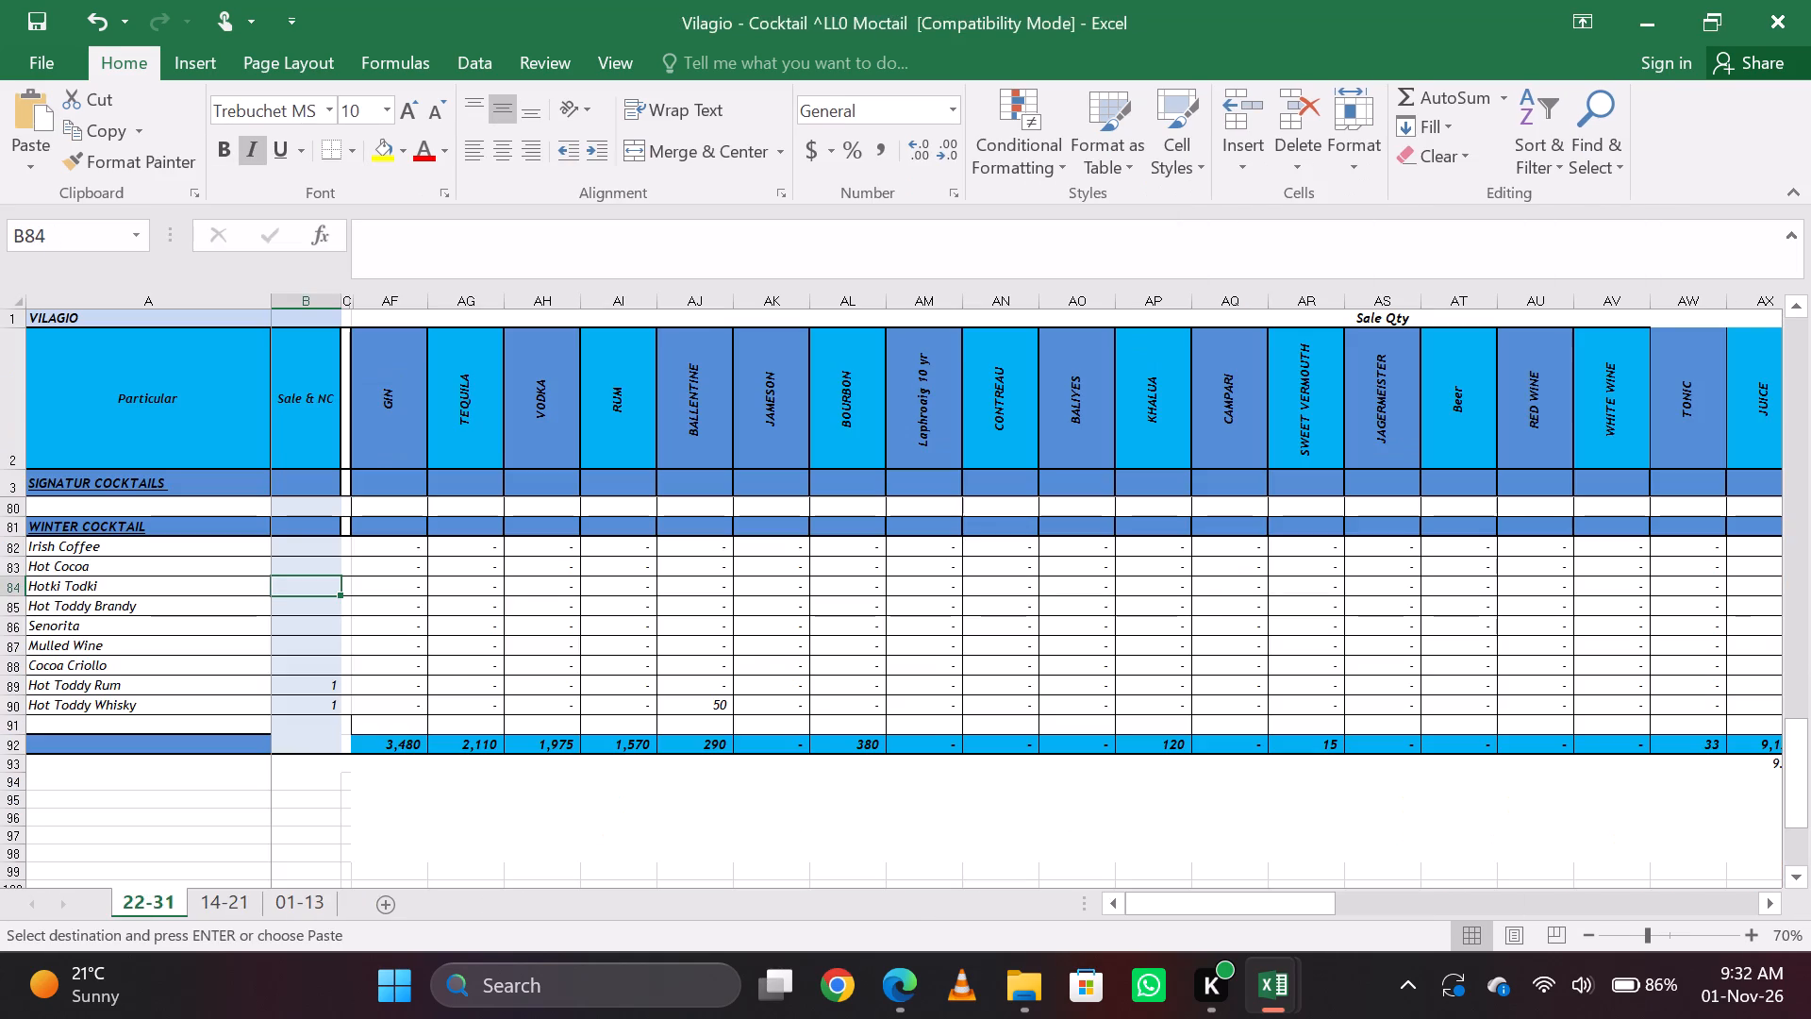
{"action": "key", "text": "ctrl+f"}
{"action": "key", "text": "ctrl+v"}
{"action": "key", "text": "Return"}
{"action": "key", "text": "Escape"}
{"action": "key", "text": "Right"}
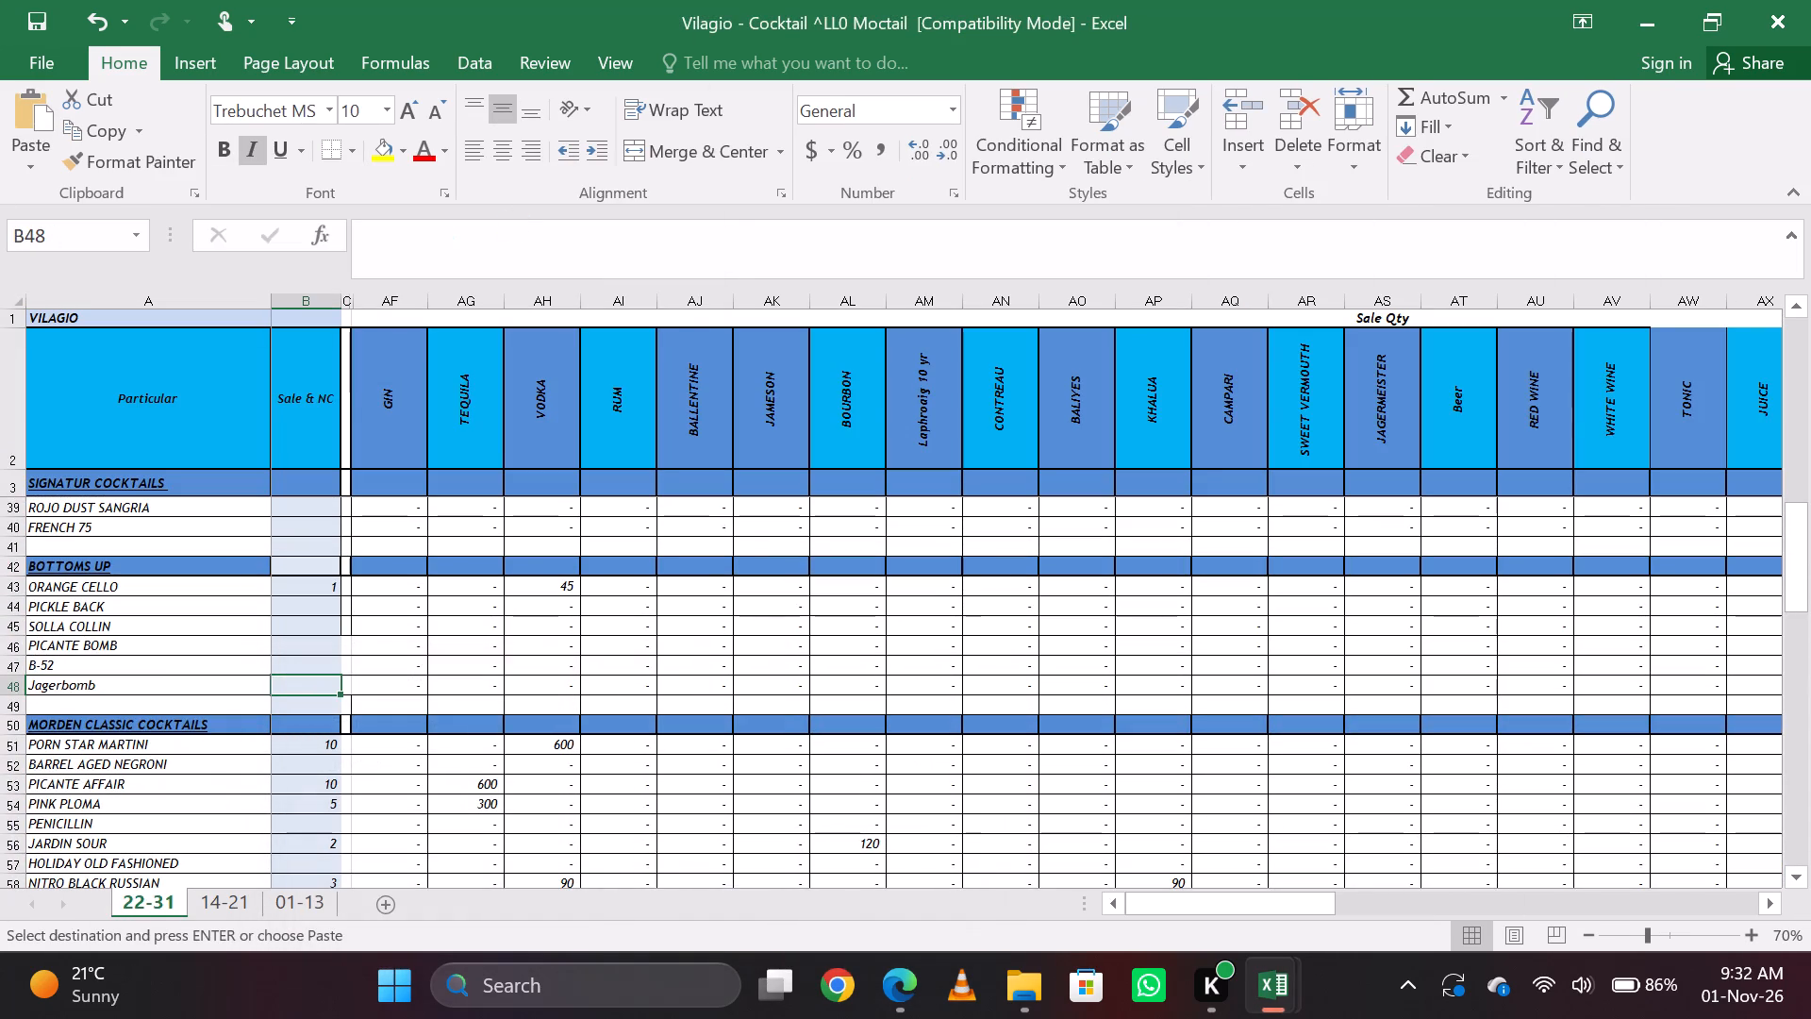
{"action": "key", "text": "5"}
{"action": "key", "text": "Right"}
{"action": "key", "text": "Left"}
Delete the Upper Cut Lager row from the Petpooja item-wise sales report.
{"action": "key", "text": "alt+Tab"}
{"action": "key", "text": "Down"}
{"action": "key", "text": "alt+Tab"}
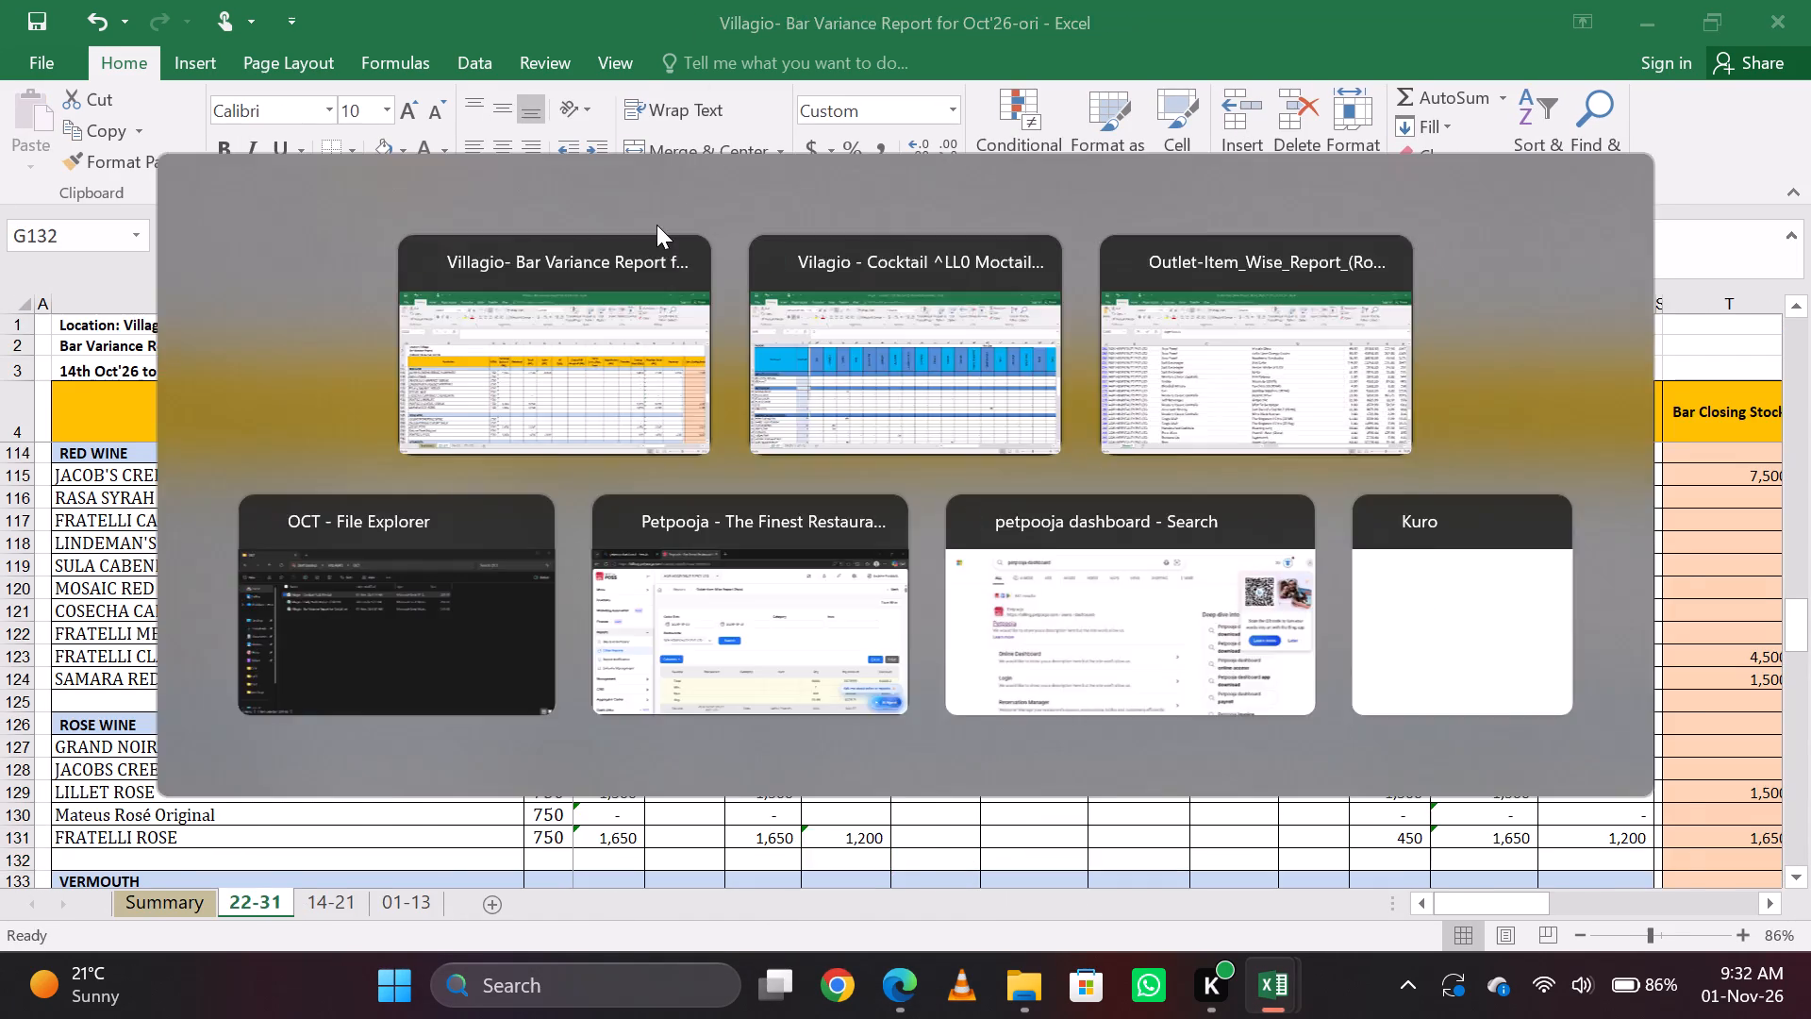
{"action": "key", "text": "alt+Tab"}
{"action": "key", "text": "Down"}
{"action": "key", "text": "ctrl+c"}
{"action": "key", "text": "shift+space"}
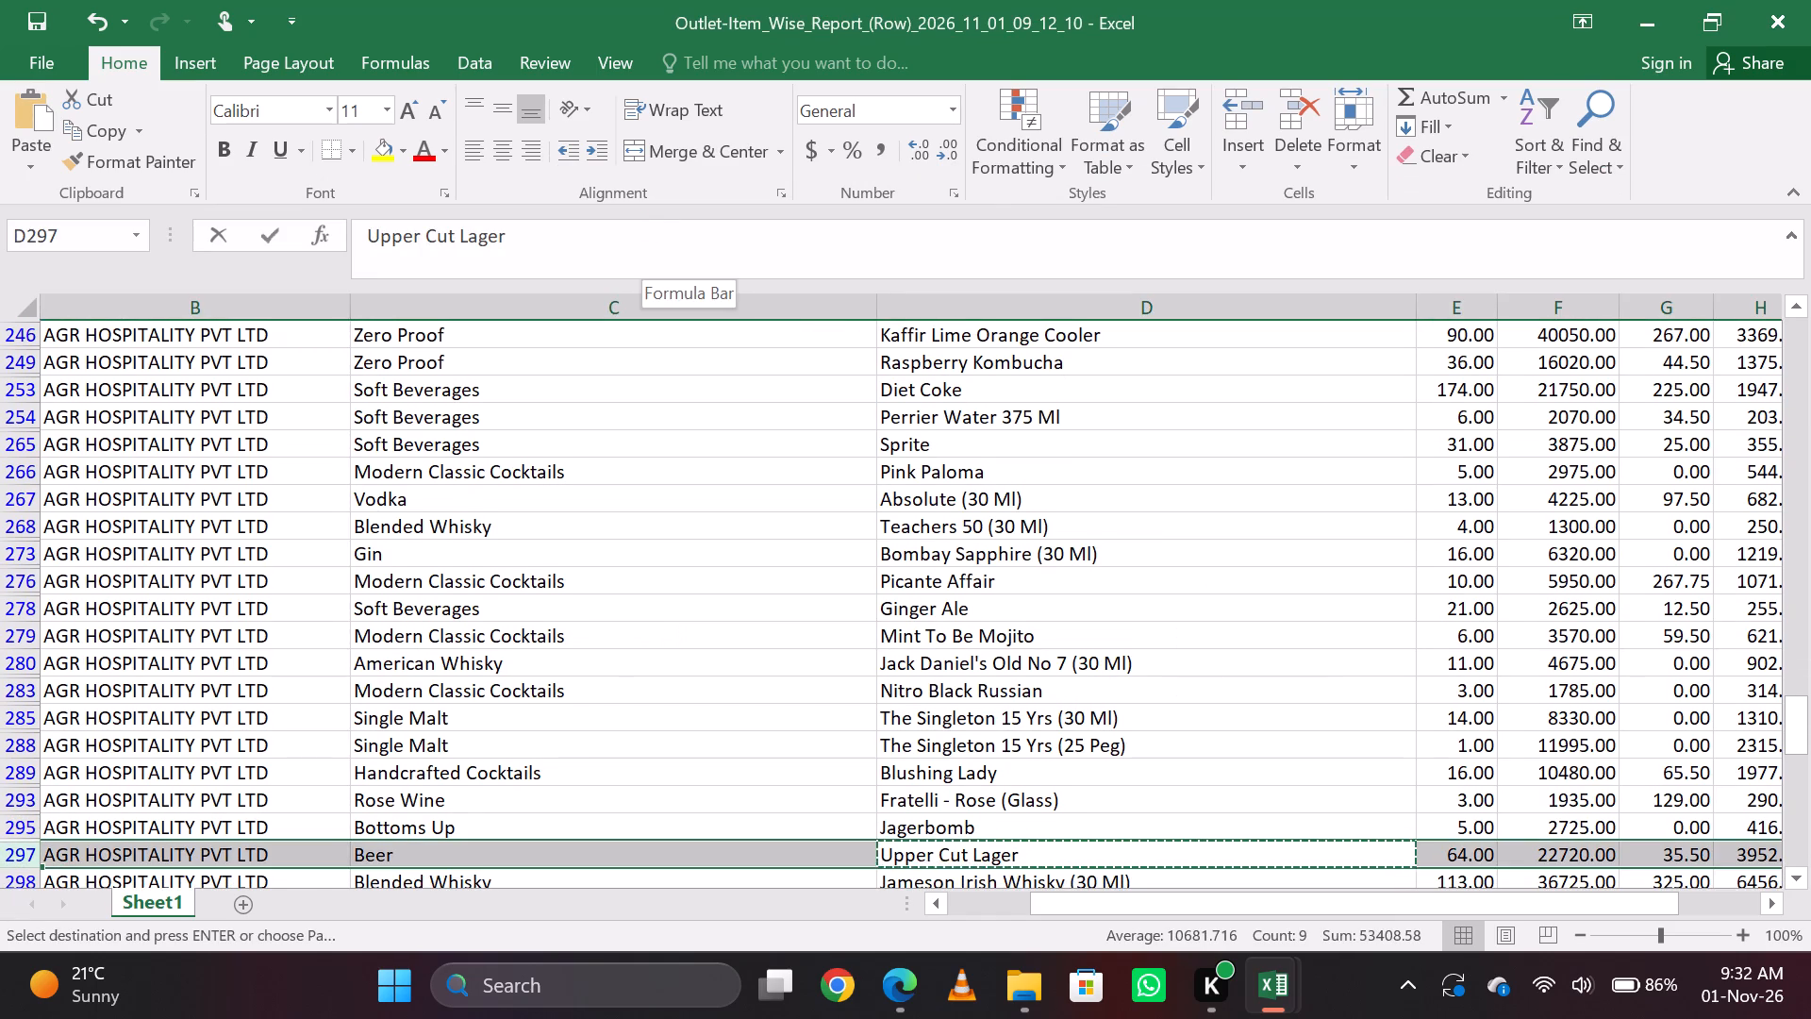
{"action": "key", "text": "ctrl+minus"}
Copy the Jameson Irish Whisky (30 Ml) item name, and append +113*30 to JAMESON IRIS WHISKY's Sales formula in the bar variance report.
{"action": "key", "text": "Down"}
{"action": "key", "text": "Up"}
{"action": "key", "text": "ctrl+c"}
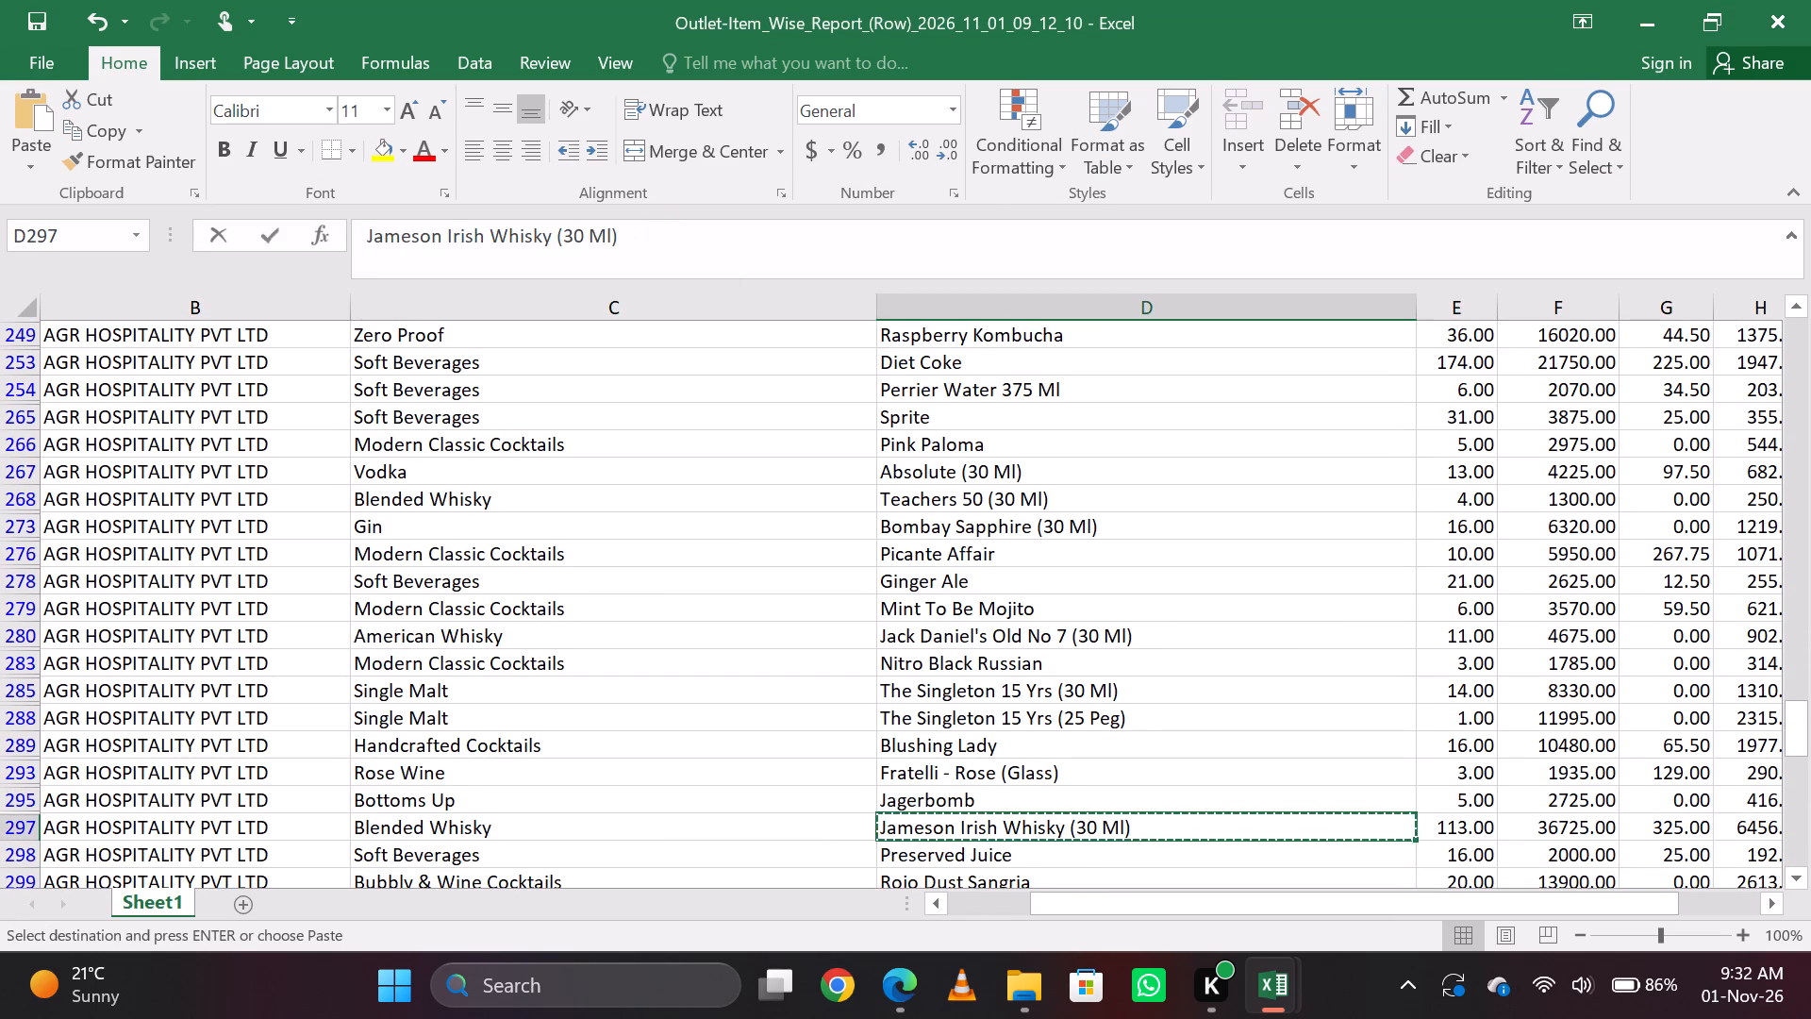
{"action": "key", "text": "alt+Tab"}
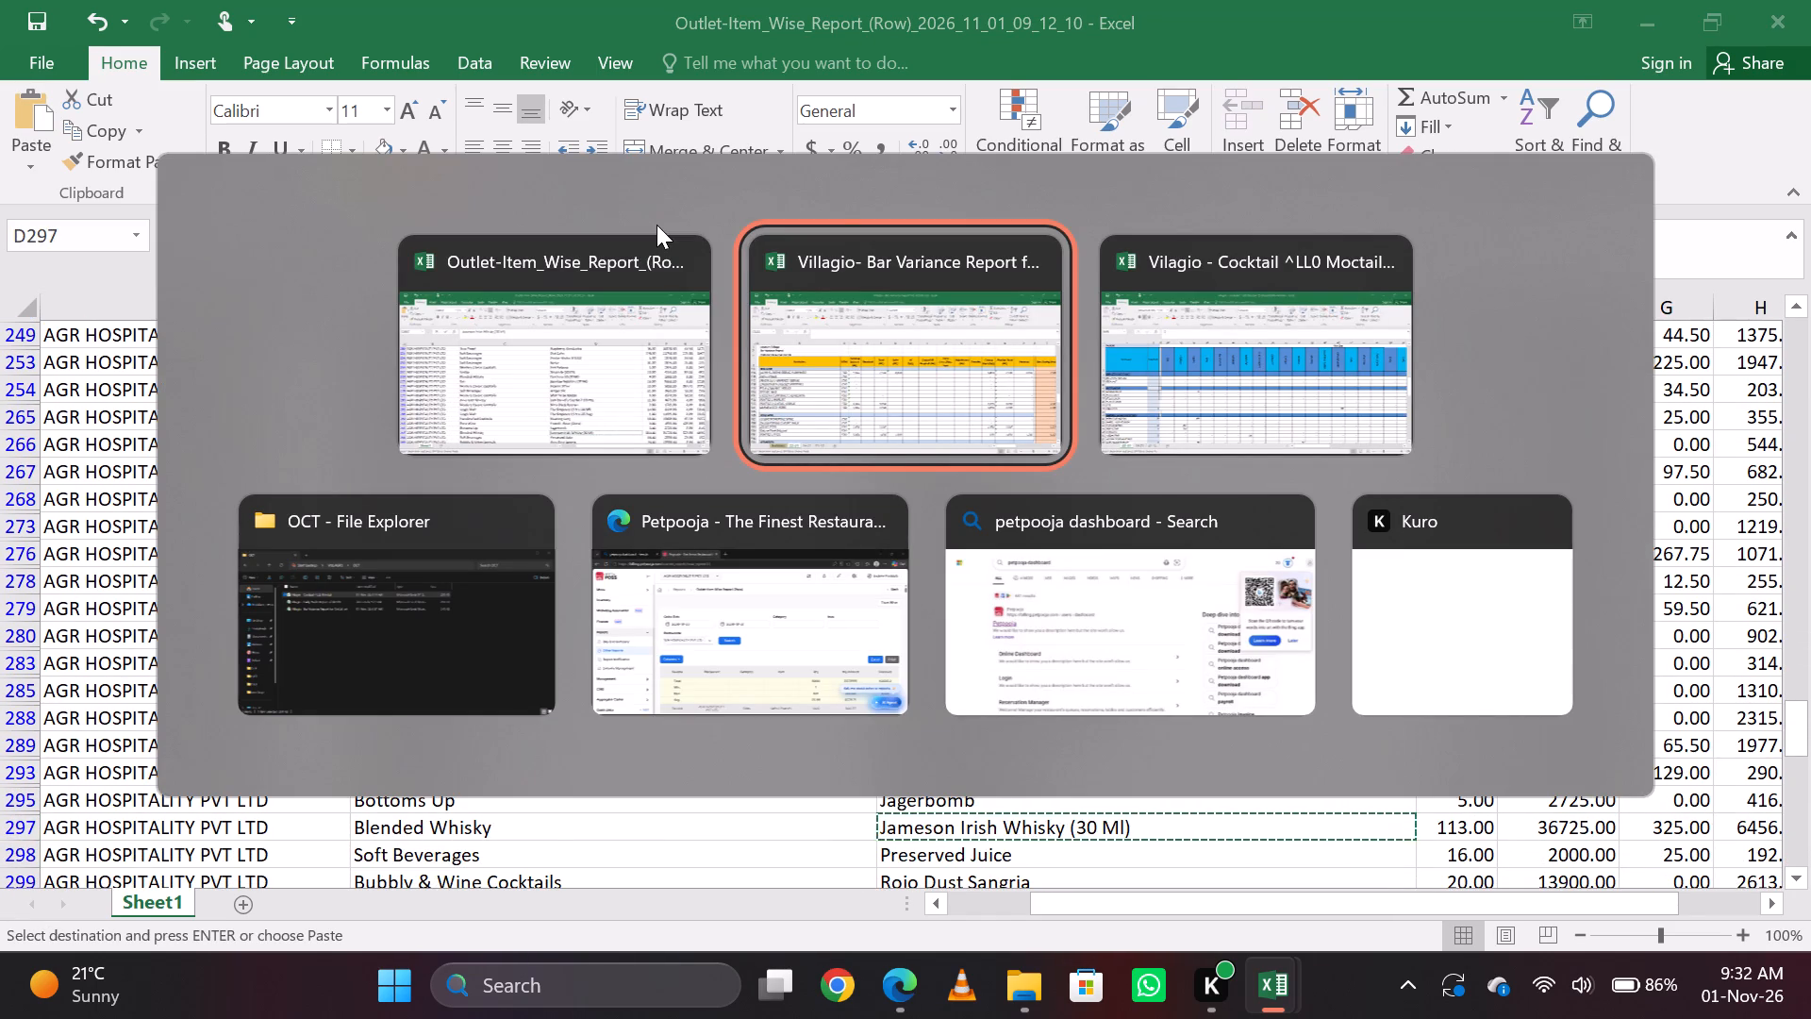
{"action": "key", "text": "Page_Up"}
{"action": "key", "text": "Page_Up"}
{"action": "key", "text": "Page_Up"}
{"action": "key", "text": "Page_Up"}
{"action": "key", "text": "Page_Up"}
{"action": "key", "text": "Page_Down"}
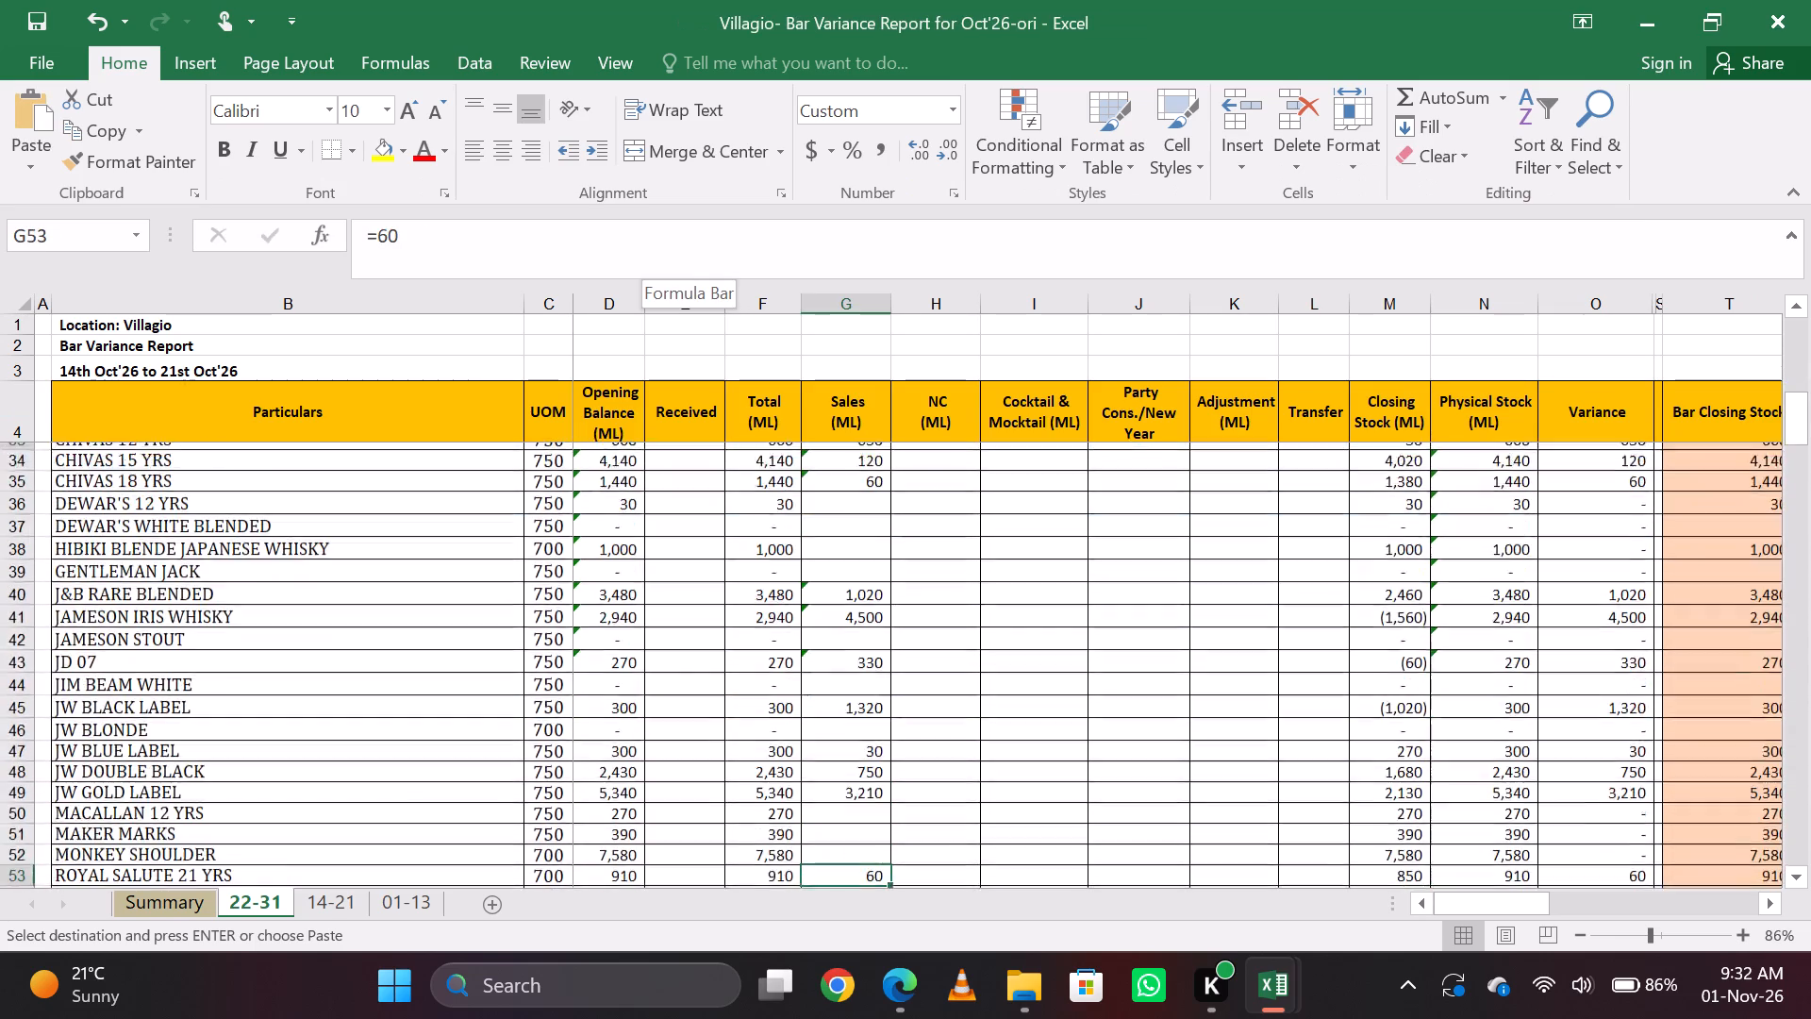
{"action": "key", "text": "Page_Up"}
{"action": "key", "text": "Page_Down"}
{"action": "key", "text": "Down"}
{"action": "key", "text": "Up"}
{"action": "key", "text": "Up"}
{"action": "key", "text": "Up"}
{"action": "key", "text": "Up"}
{"action": "key", "text": "Up"}
{"action": "key", "text": "Up"}
{"action": "key", "text": "Up"}
{"action": "key", "text": "Up"}
{"action": "key", "text": "Up"}
{"action": "key", "text": "Up"}
{"action": "key", "text": "Up"}
{"action": "key", "text": "Up"}
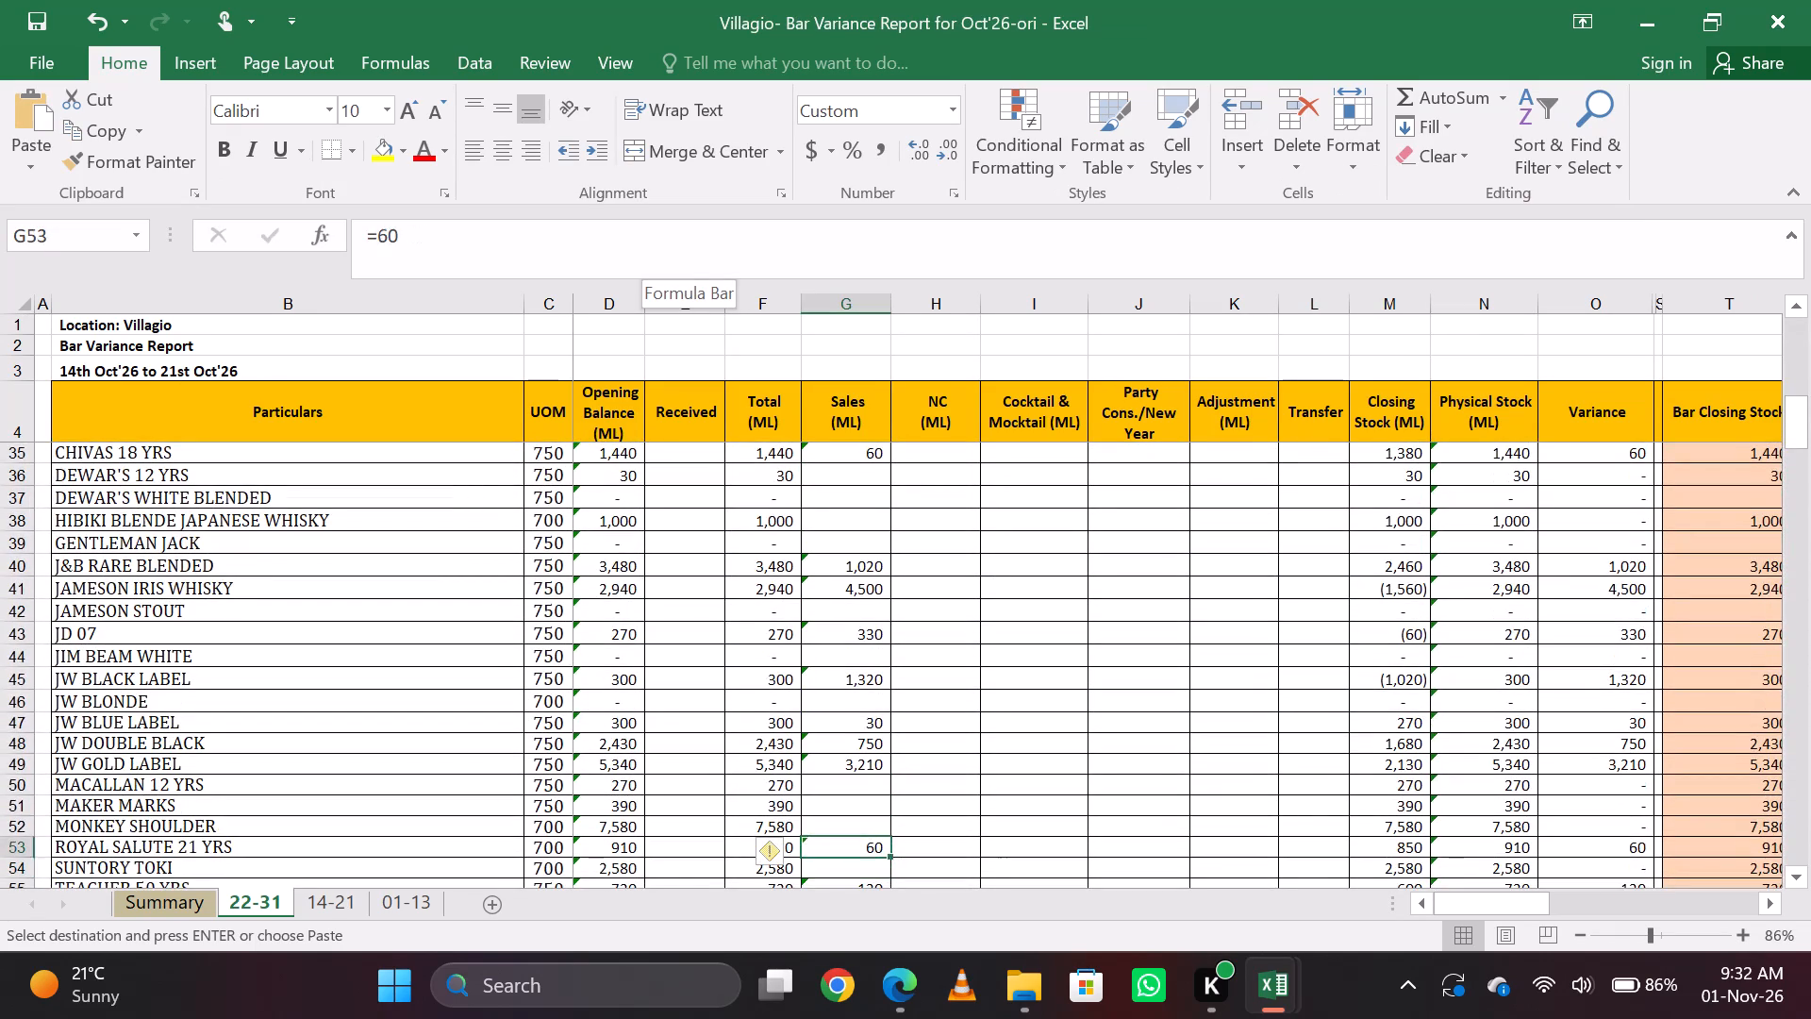
{"action": "key", "text": "Up"}
{"action": "key", "text": "alt+Tab"}
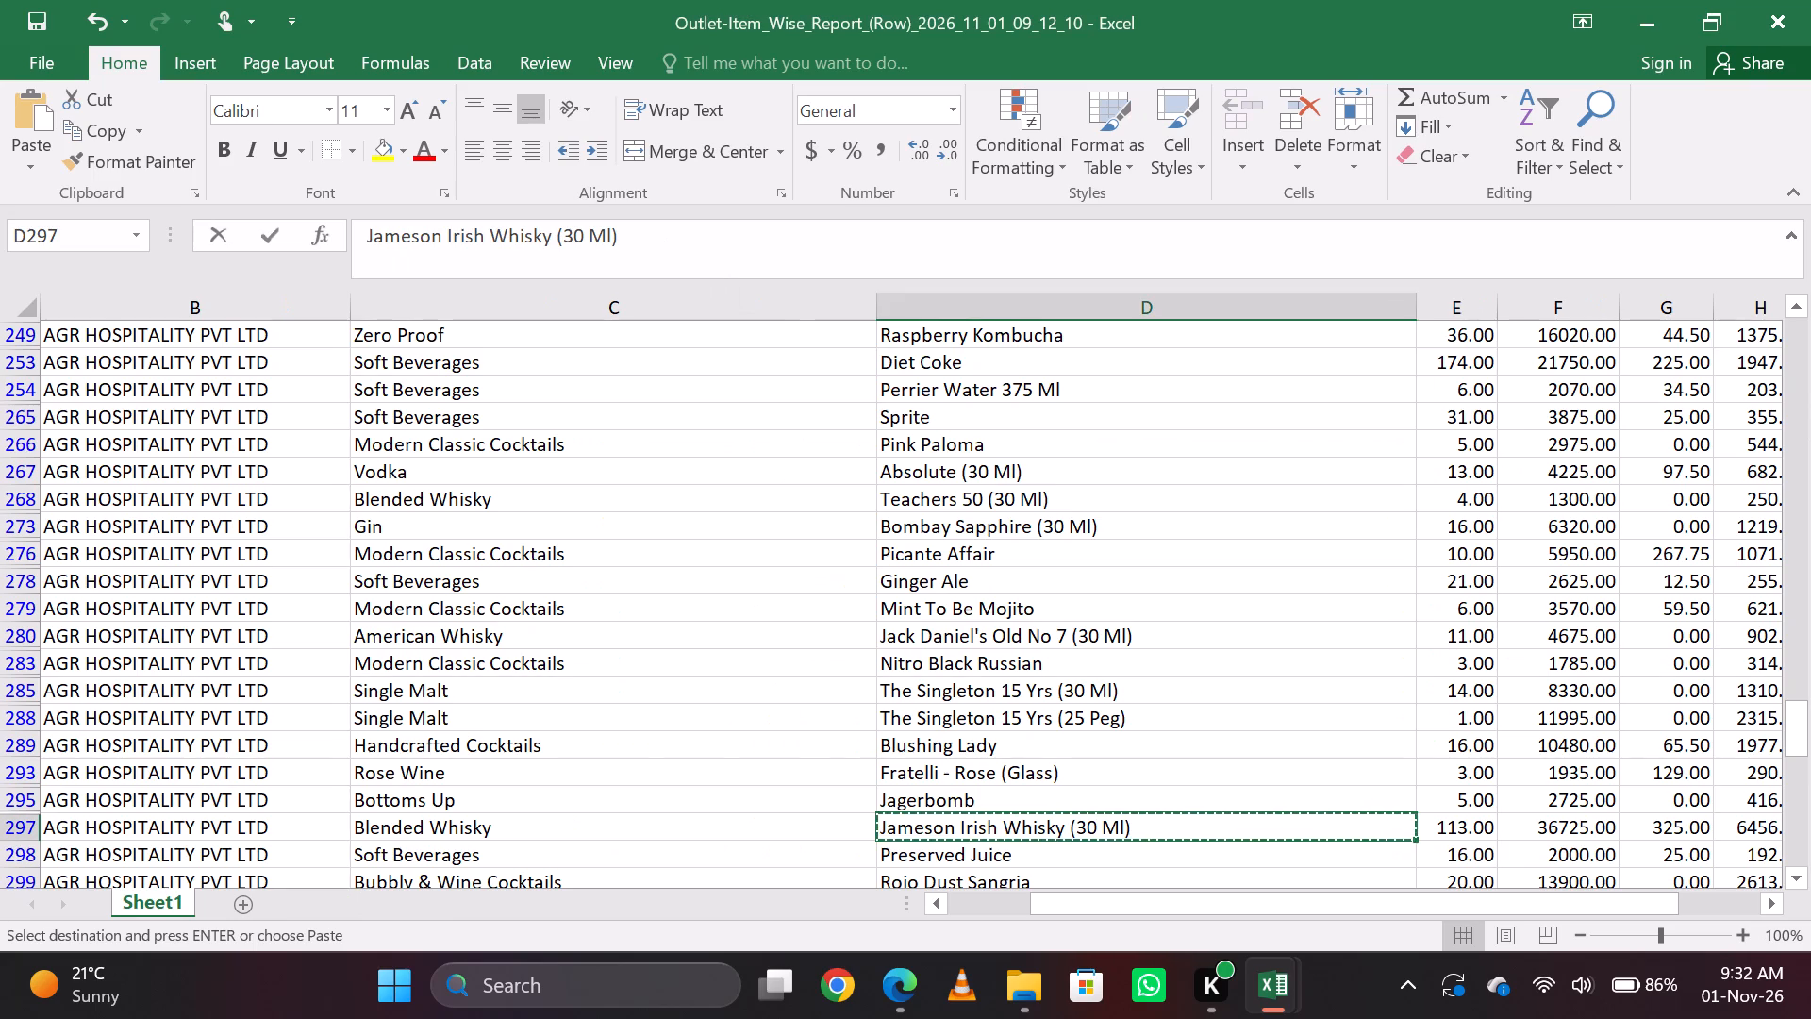
{"action": "key", "text": "alt+Tab"}
{"action": "left_click", "coordinate": [656, 225]}
{"action": "type", "text": "+113*30"}
{"action": "key", "text": "Return"}
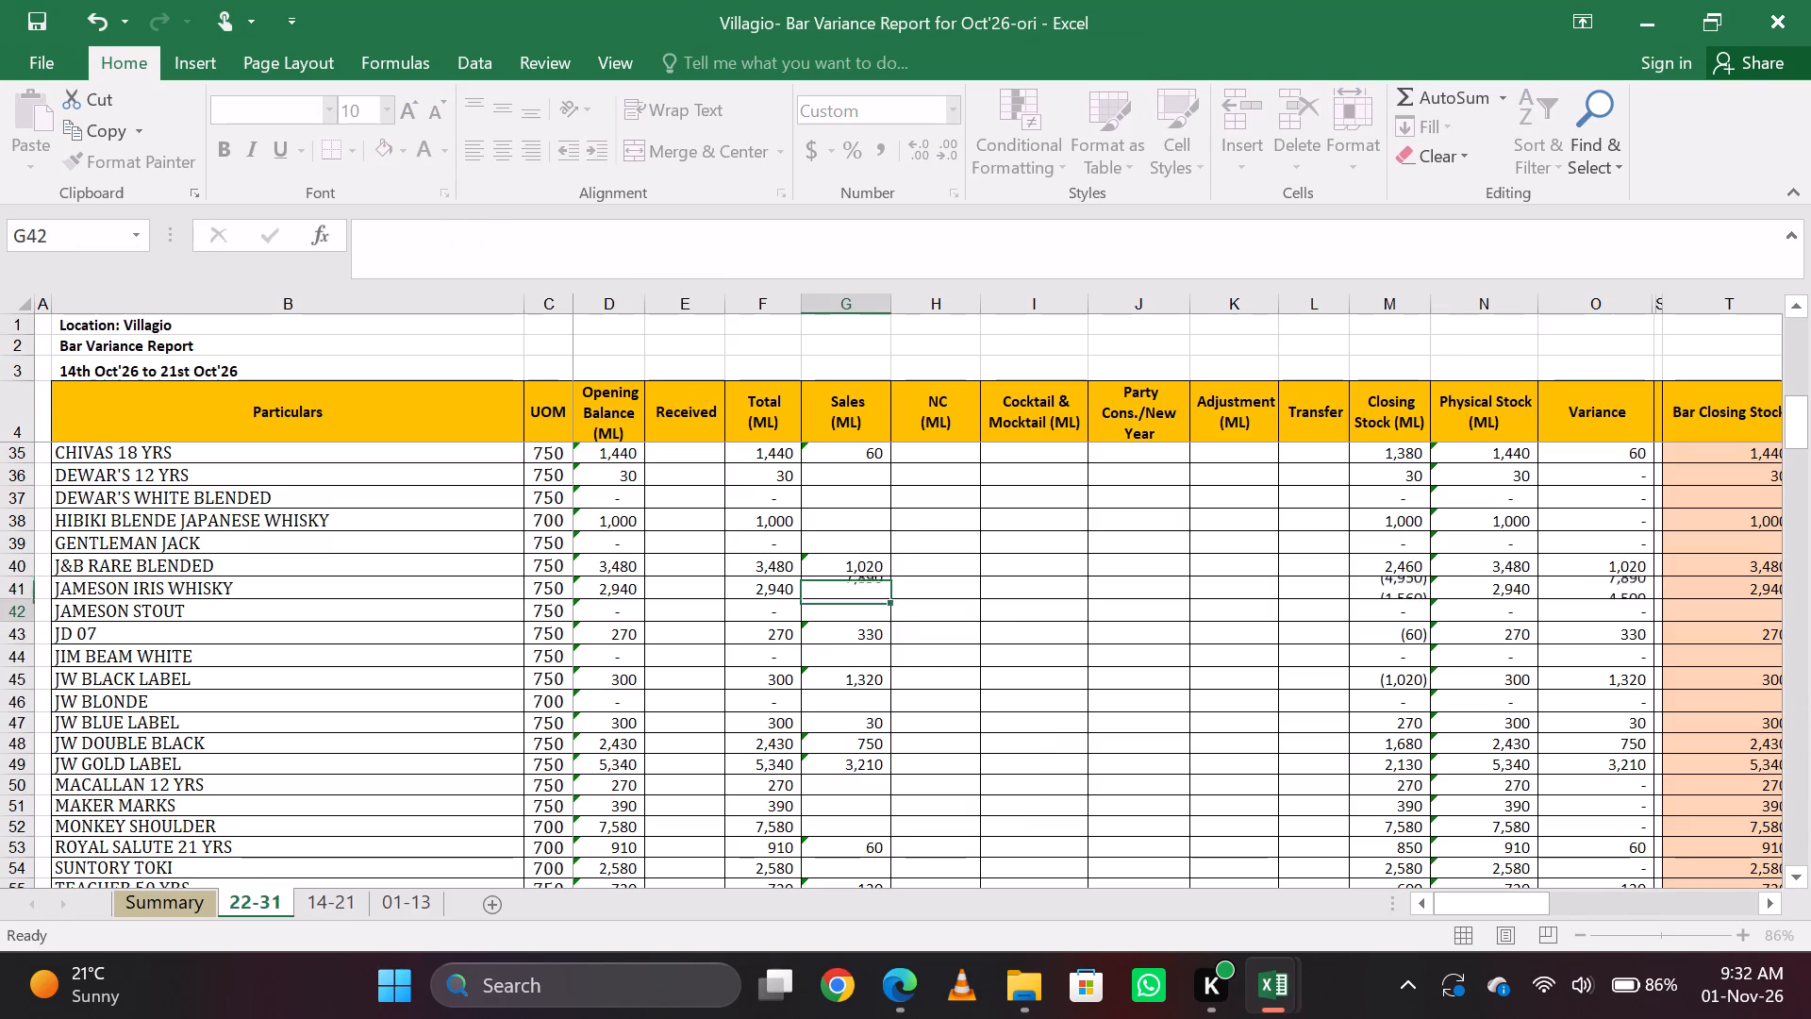
{"action": "key", "text": "Up"}
Copy the Preserved Juice item name, and enter 16 as REAL JUICE (1LTR)'s Sales in the bar variance report.
{"action": "key", "text": "alt+Tab"}
{"action": "key", "text": "Down"}
{"action": "key", "text": "ctrl+c"}
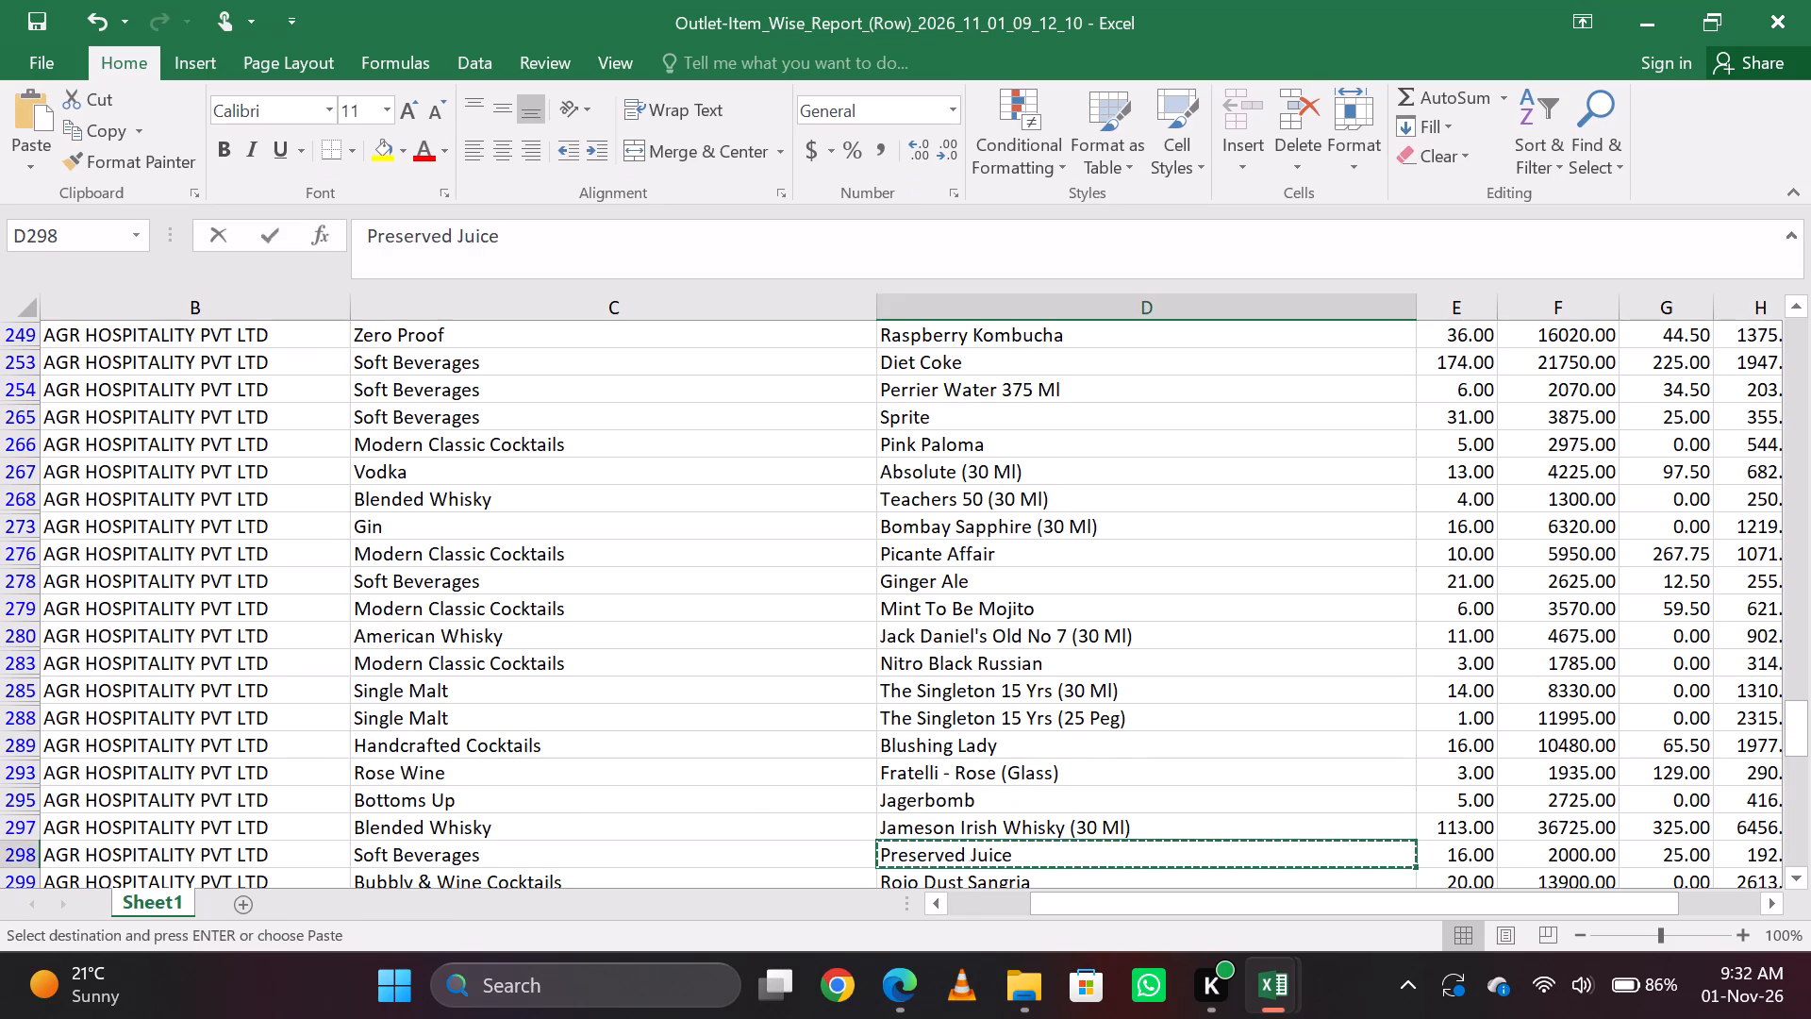
{"action": "key", "text": "alt+Tab"}
{"action": "key", "text": "alt+Tab"}
{"action": "key", "text": "alt+Tab"}
{"action": "key", "text": "alt+Tab"}
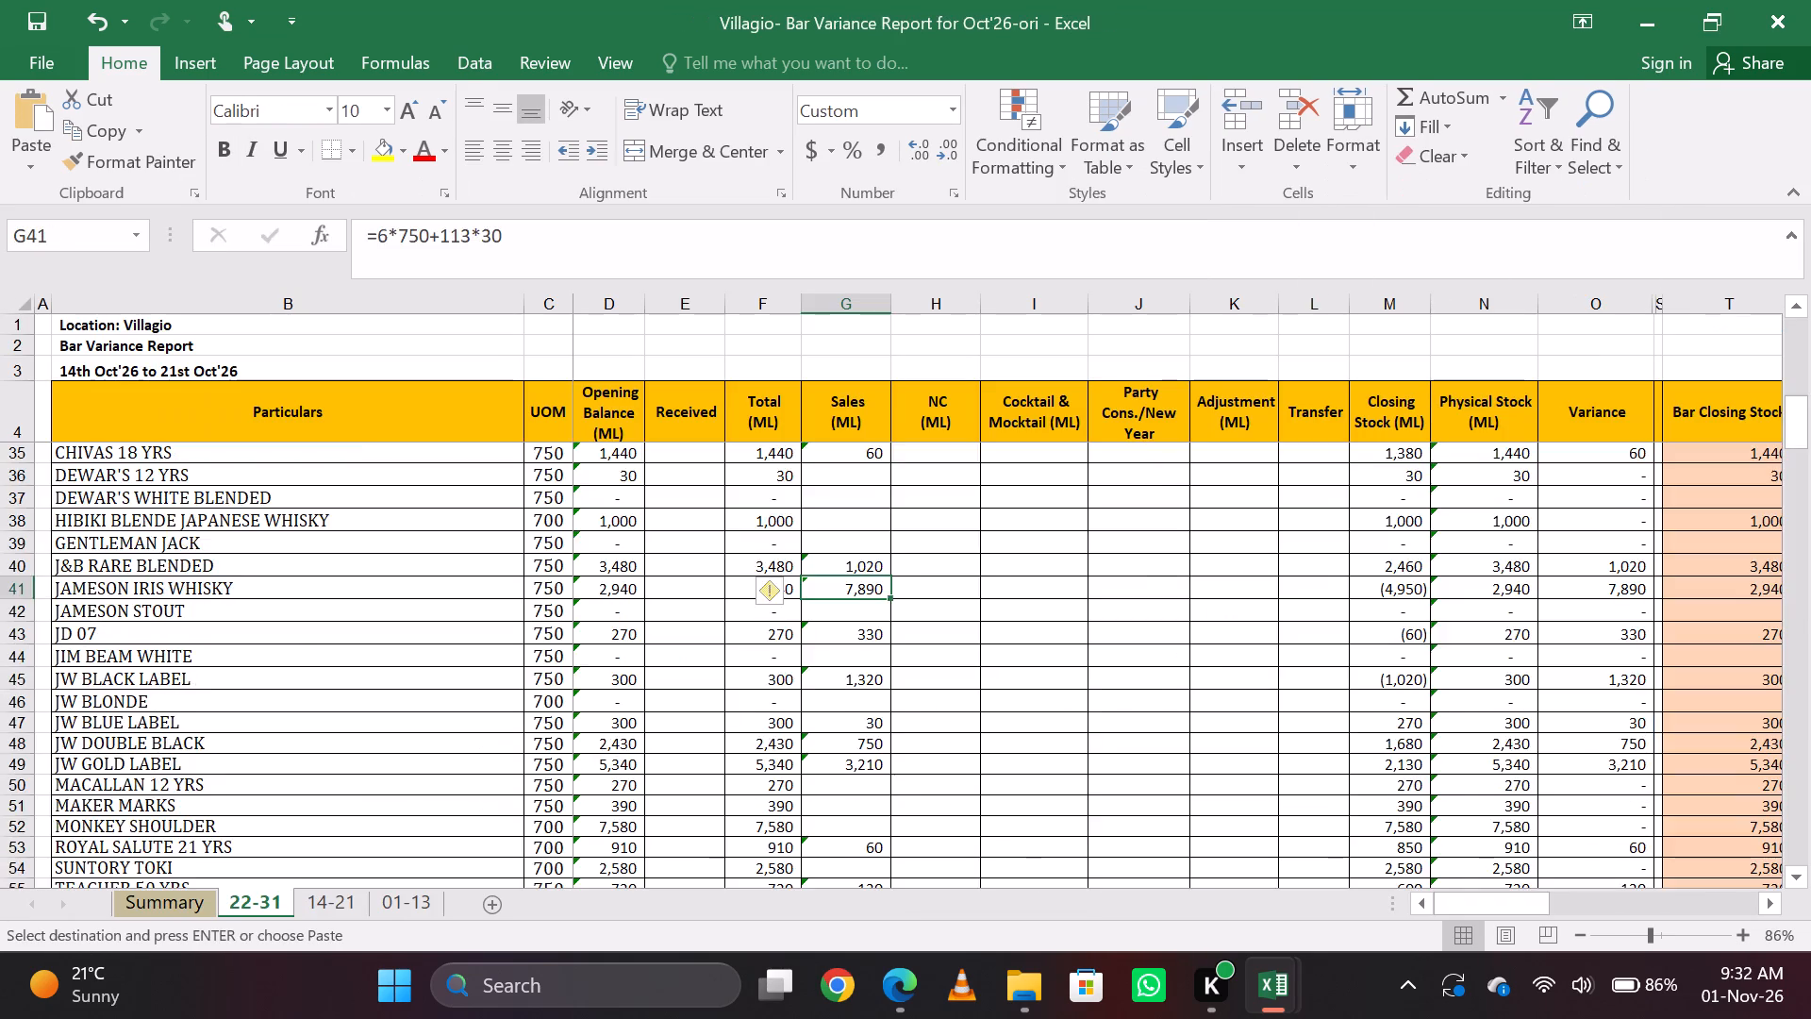
{"action": "key", "text": "Page_Down"}
{"action": "key", "text": "Page_Down"}
{"action": "key", "text": "Page_Down"}
{"action": "key", "text": "Page_Down"}
{"action": "key", "text": "Page_Down"}
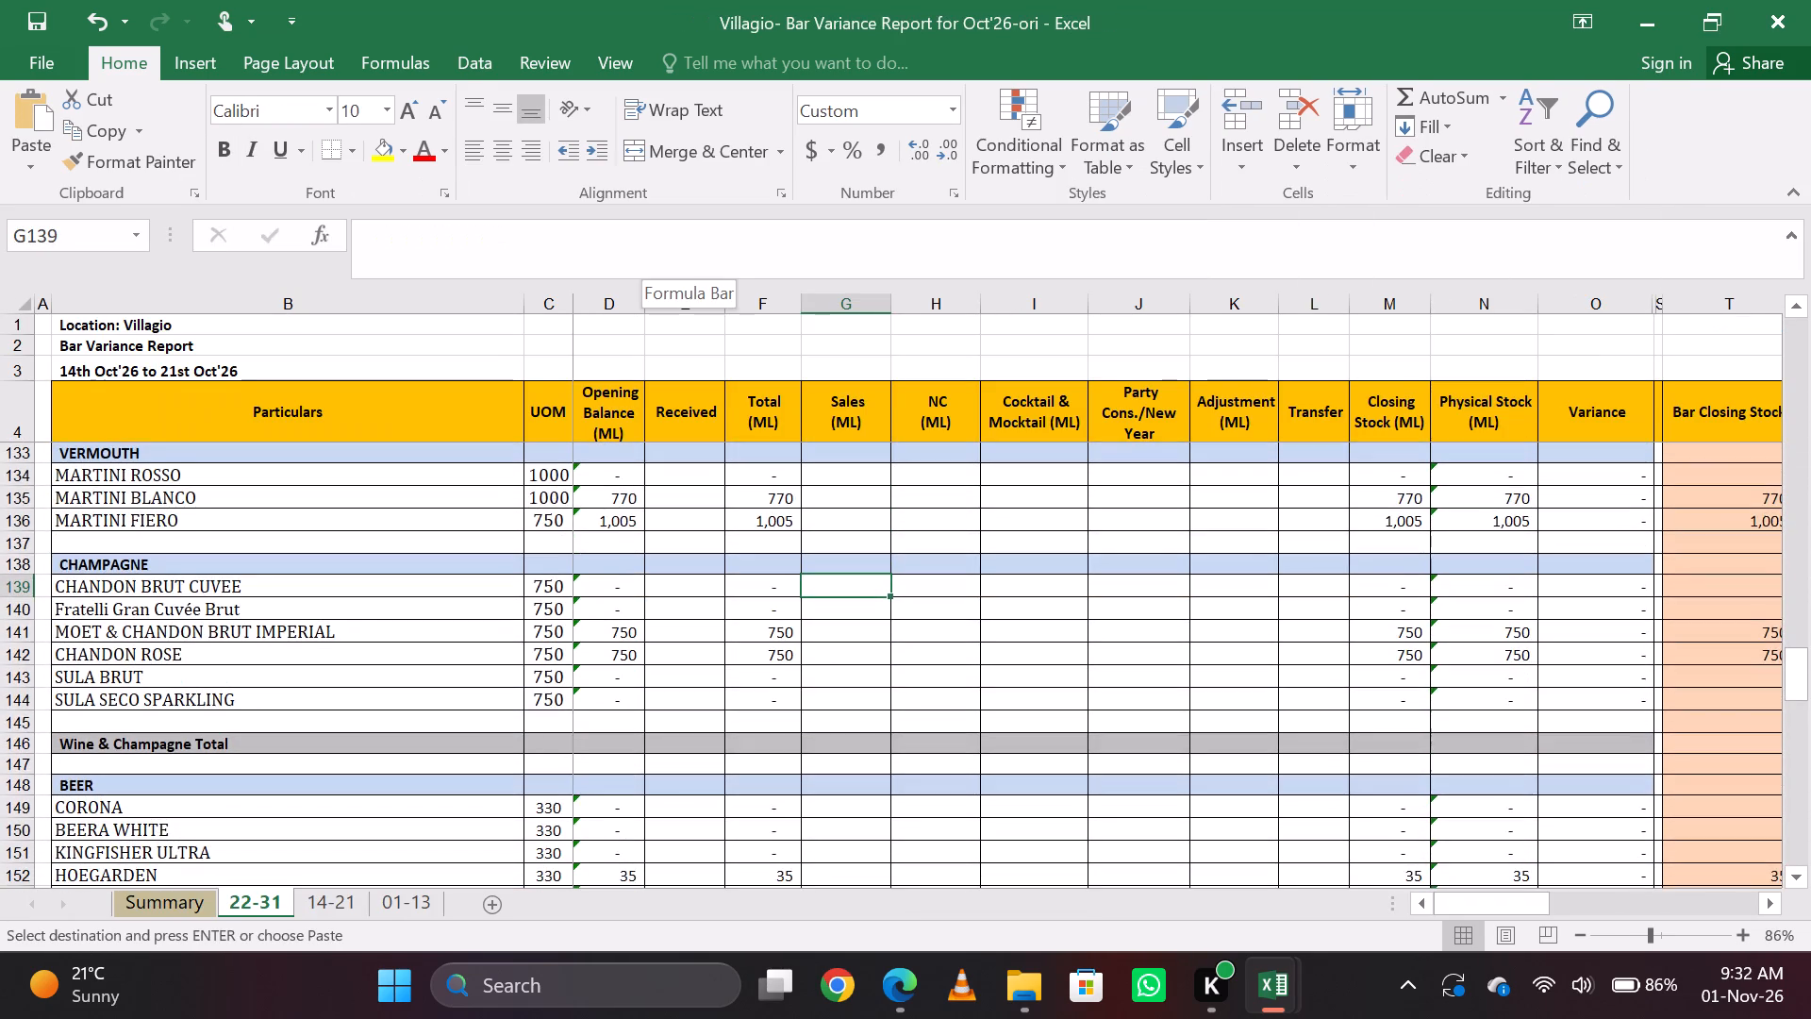
{"action": "key", "text": "Page_Down"}
{"action": "key", "text": "Down"}
{"action": "key", "text": "Up"}
{"action": "key", "text": "Down"}
{"action": "key", "text": "Down"}
{"action": "key", "text": "Up"}
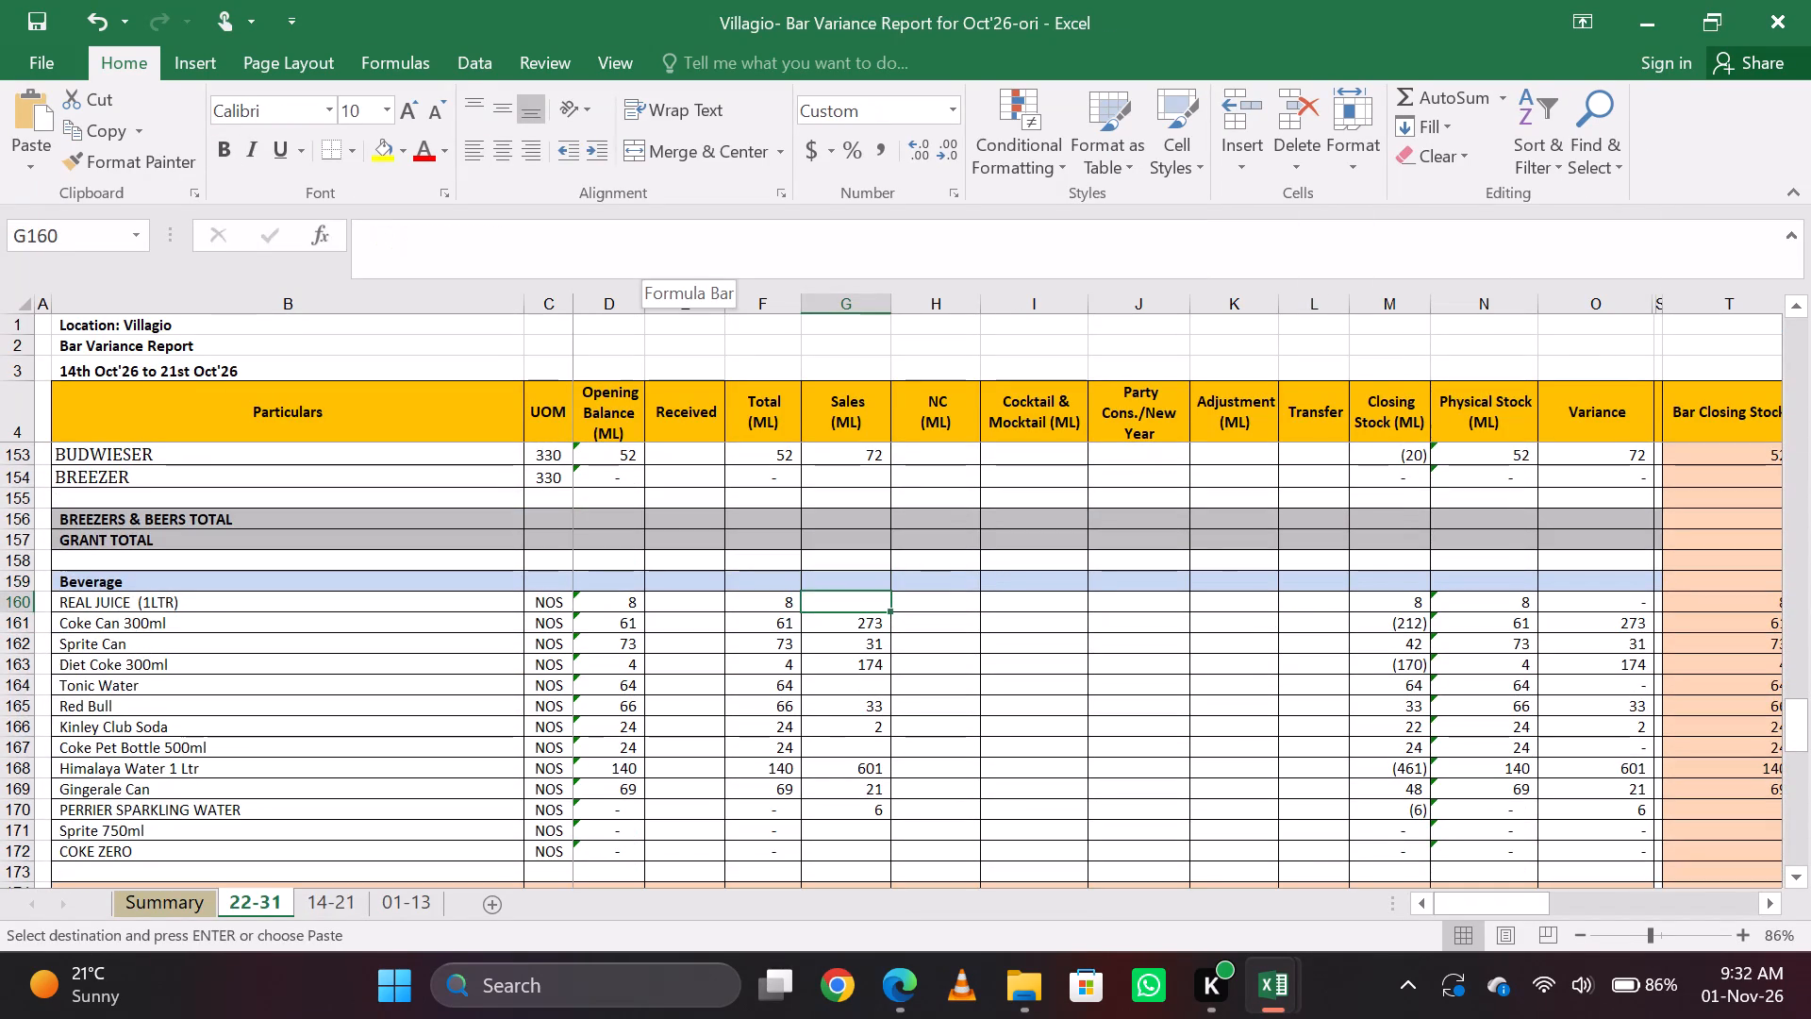
{"action": "type", "text": "16"}
{"action": "key", "text": "Right"}
{"action": "key", "text": "Left"}
Copy the Rojo Dust Sangria item name, find it in the cocktail/mocktail workbook, and enter 20 as its Sale & NC quantity.
{"action": "key", "text": "alt+Tab"}
{"action": "key", "text": "alt+Tab"}
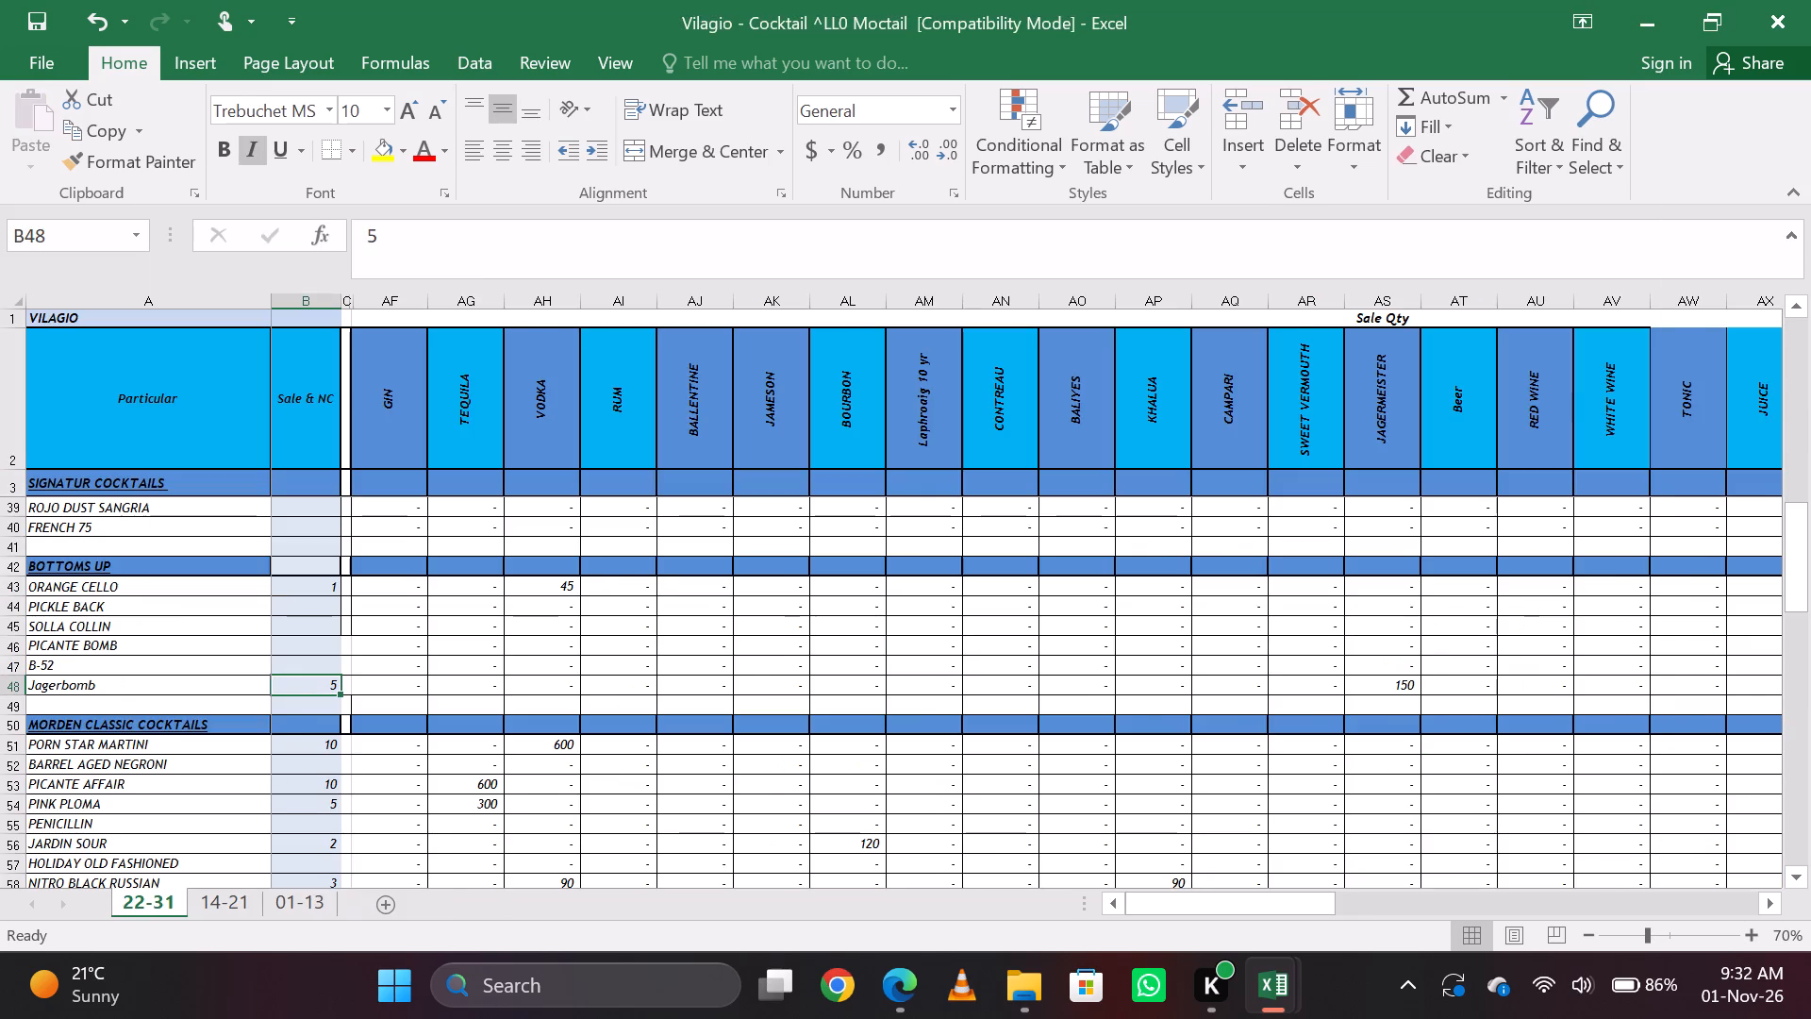
{"action": "key", "text": "alt+Tab"}
{"action": "key", "text": "Down"}
{"action": "key", "text": "ctrl+c"}
{"action": "key", "text": "alt+Tab"}
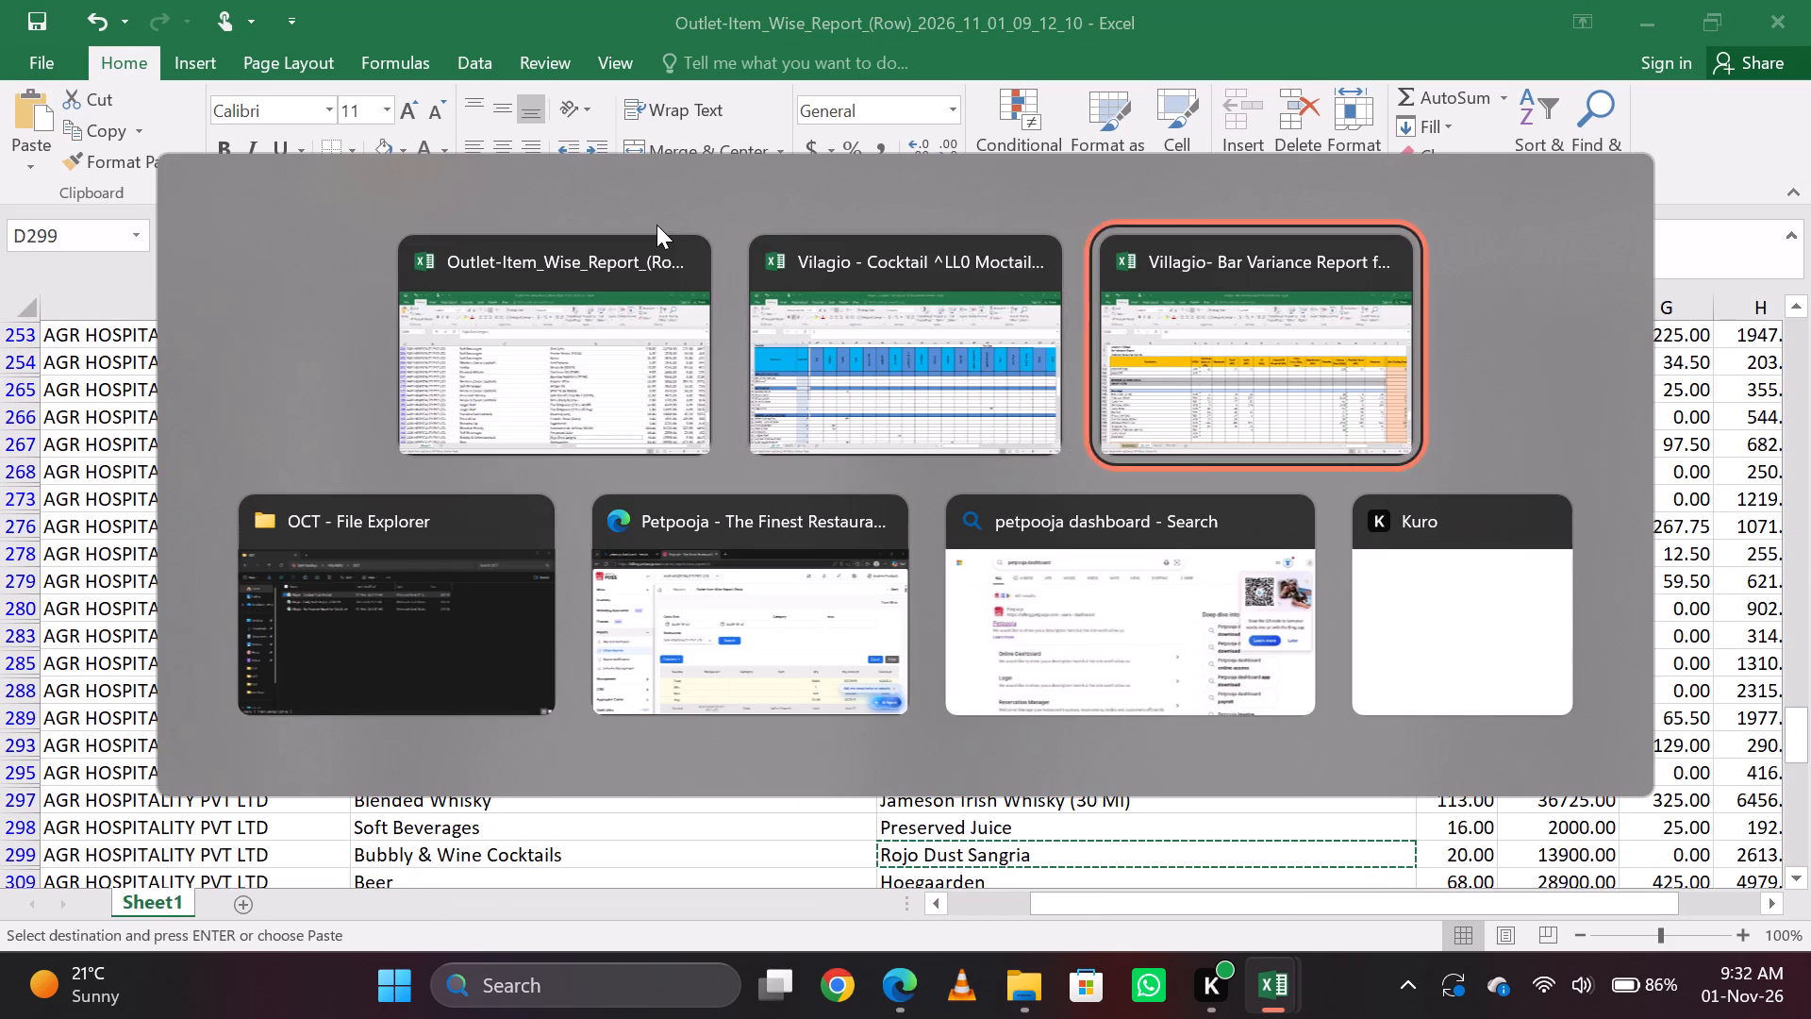
{"action": "key", "text": "alt+Tab"}
{"action": "key", "text": "alt+Tab"}
{"action": "key", "text": "alt+Tab"}
{"action": "key", "text": "alt+Tab"}
{"action": "key", "text": "alt+Tab"}
{"action": "key", "text": "alt+Tab"}
{"action": "key", "text": "alt+Tab"}
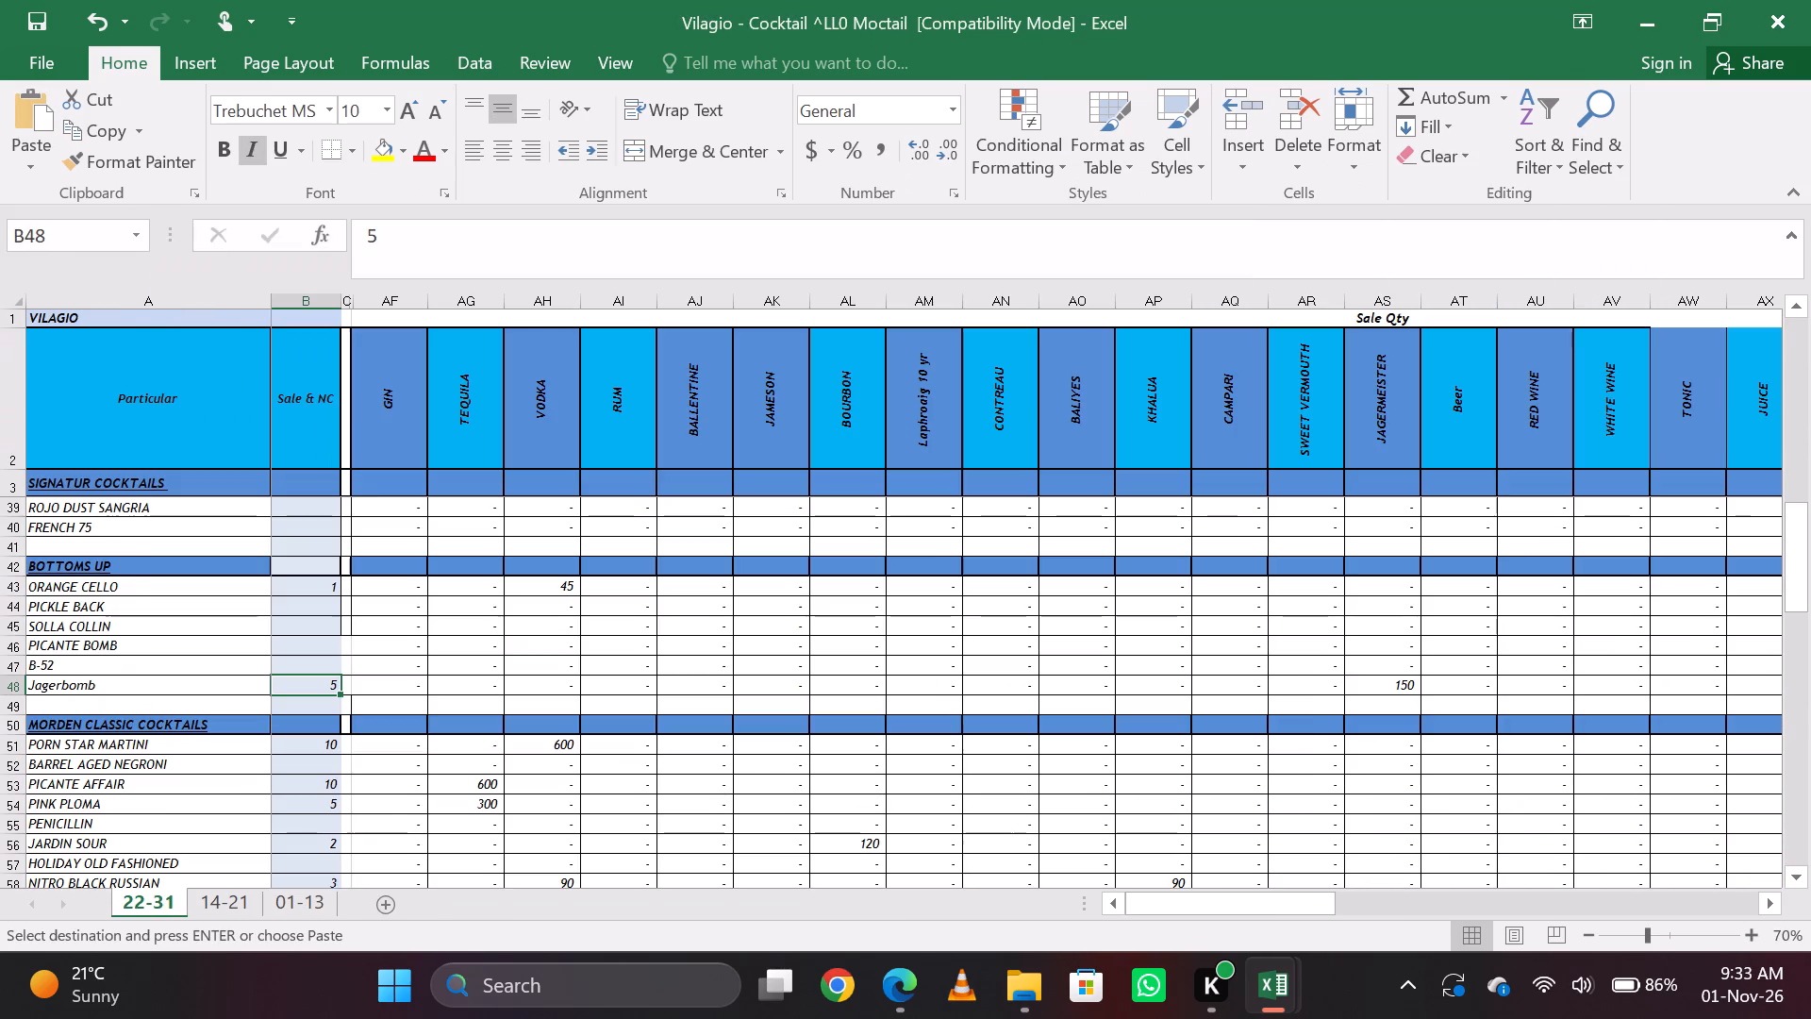
{"action": "key", "text": "ctrl+f"}
{"action": "key", "text": "ctrl+v"}
{"action": "key", "text": "Return"}
{"action": "key", "text": "Escape"}
{"action": "key", "text": "Right"}
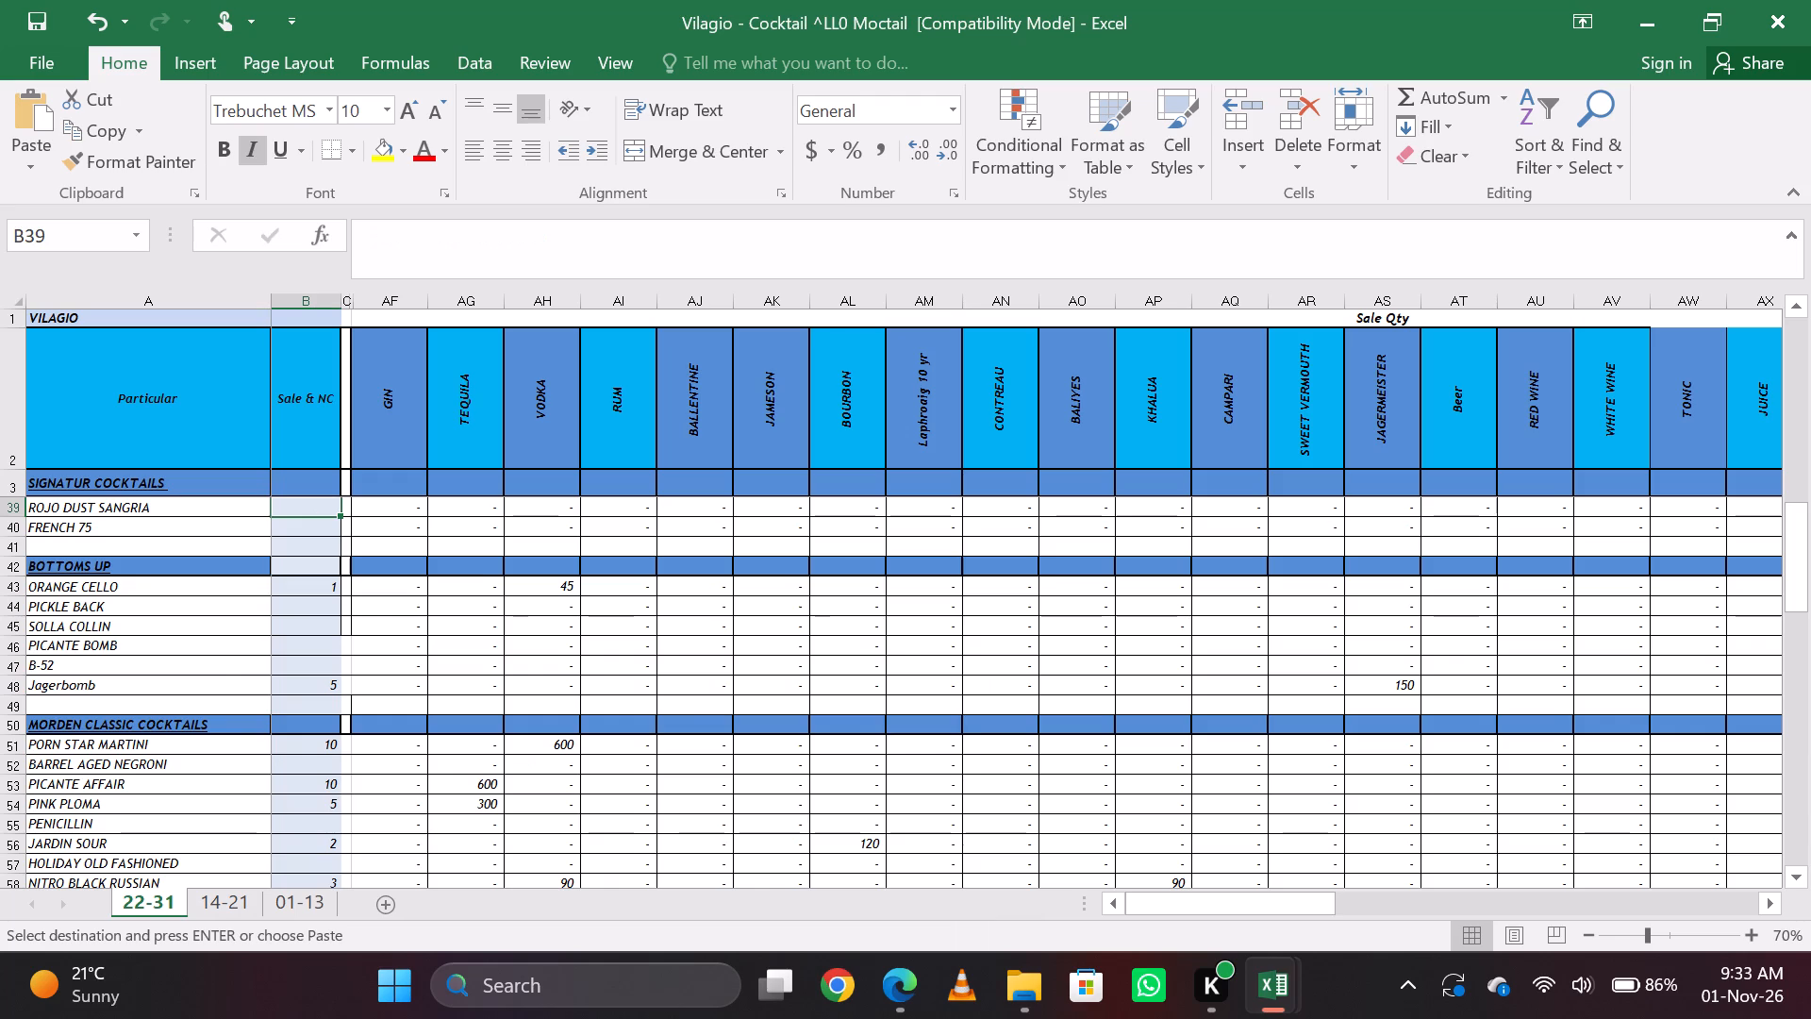
{"action": "key", "text": "2"}
{"action": "key", "text": "0"}
{"action": "key", "text": "Right"}
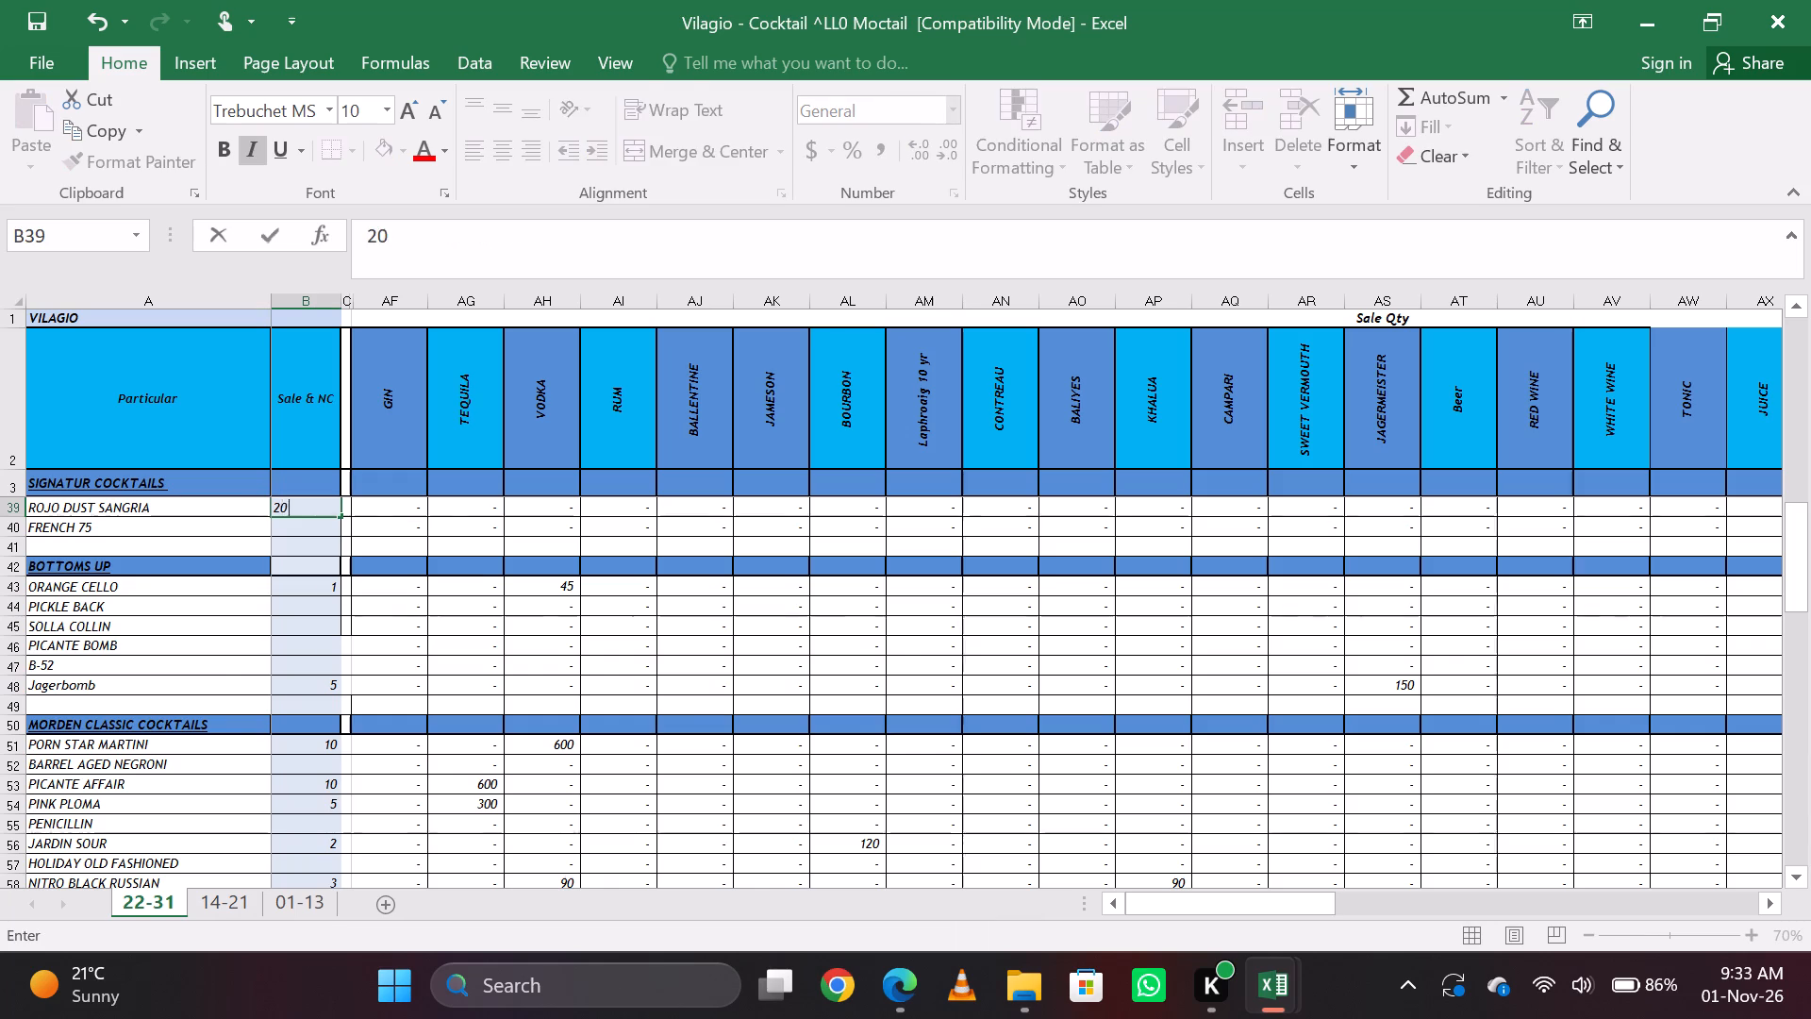
{"action": "key", "text": "Left"}
Copy the Hoegaarden item name from the item-wise report, and enter 68 as HOEGARDEN's Sales in the bar variance report.
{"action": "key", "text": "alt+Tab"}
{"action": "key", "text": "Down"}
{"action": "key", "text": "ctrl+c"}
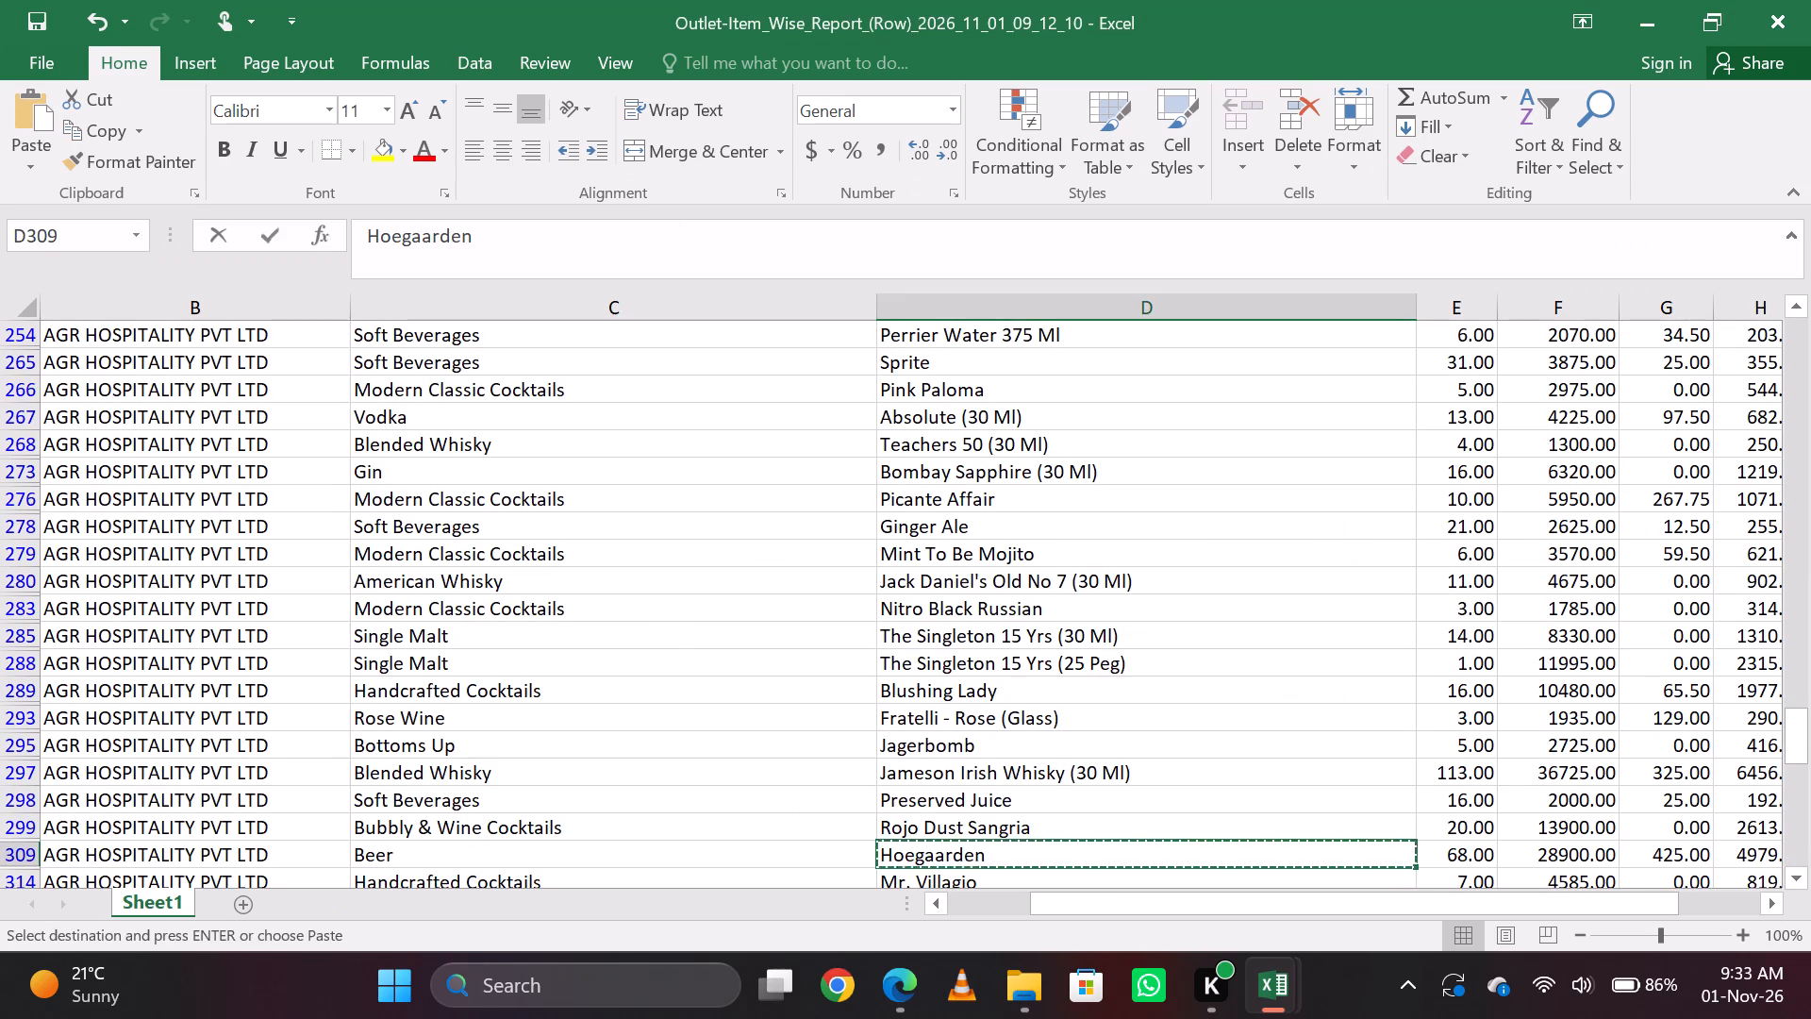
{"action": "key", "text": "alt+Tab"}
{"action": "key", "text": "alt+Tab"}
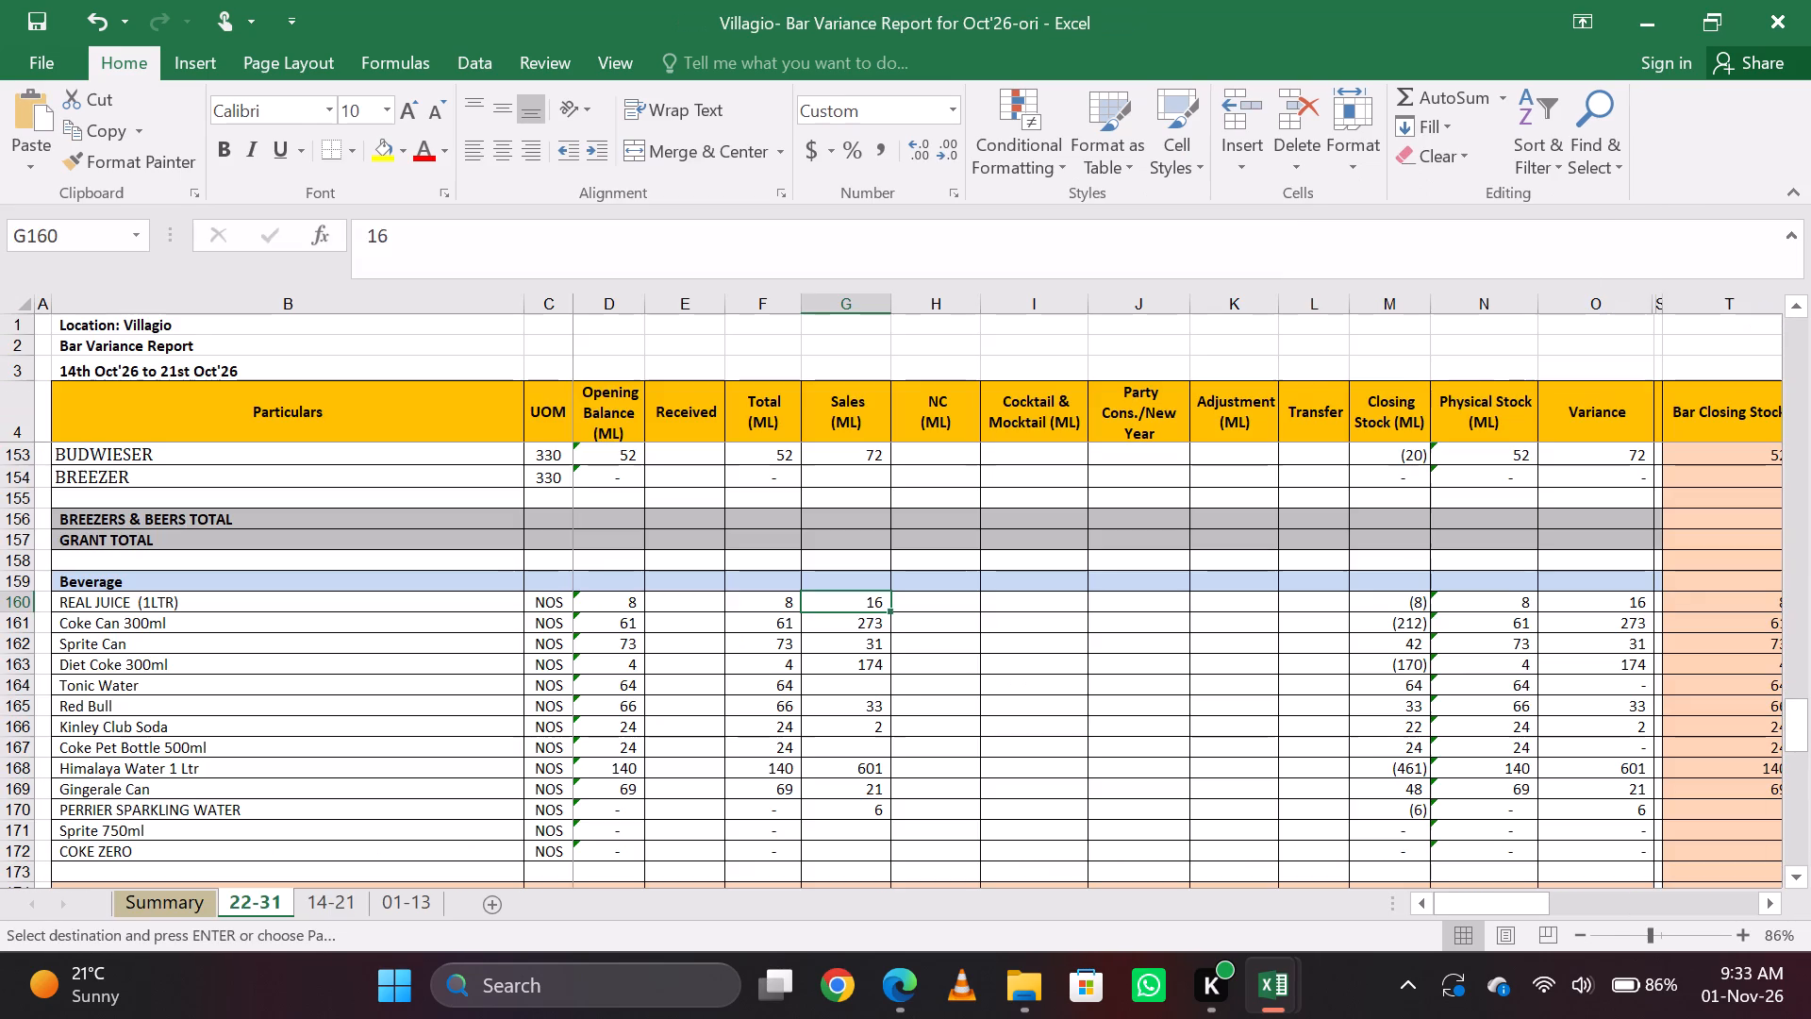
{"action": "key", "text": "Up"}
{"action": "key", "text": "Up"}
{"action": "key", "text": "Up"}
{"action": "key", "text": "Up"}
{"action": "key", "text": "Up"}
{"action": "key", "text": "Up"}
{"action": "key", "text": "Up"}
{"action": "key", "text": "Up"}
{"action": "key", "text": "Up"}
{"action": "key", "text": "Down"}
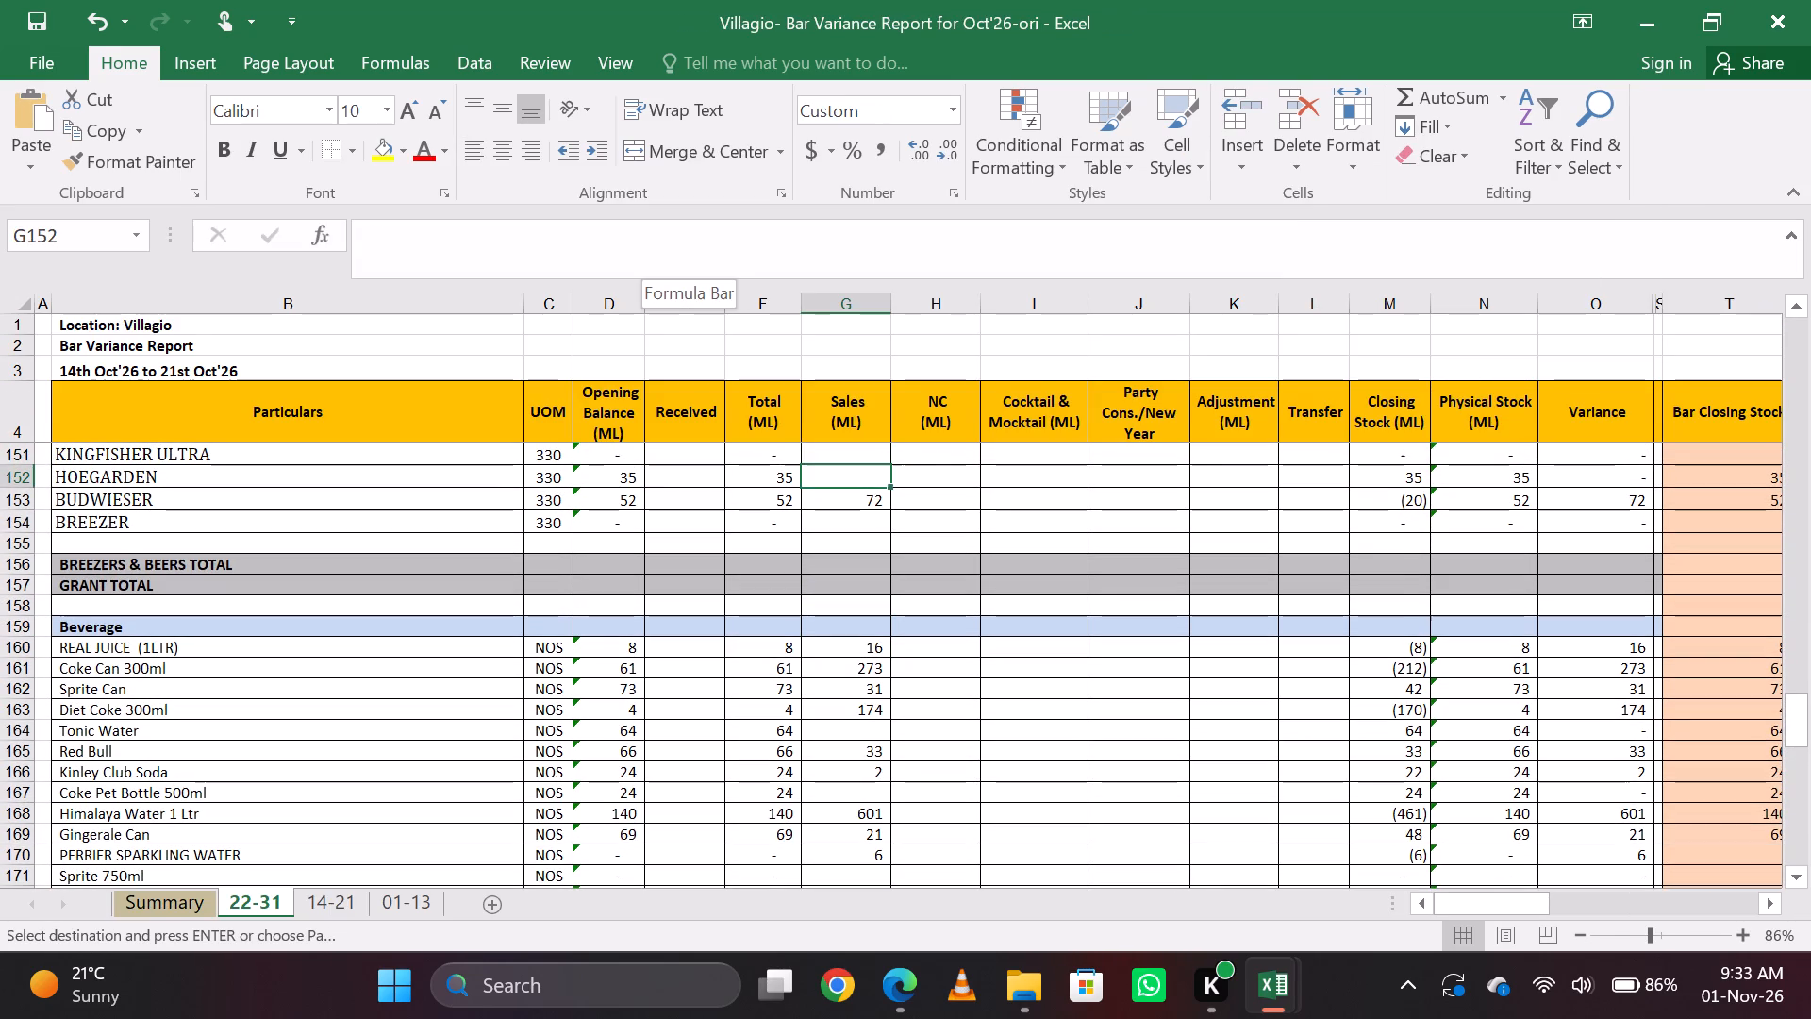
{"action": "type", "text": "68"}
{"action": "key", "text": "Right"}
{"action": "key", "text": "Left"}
Copy the Mr. Villagio item name from the item-wise report and search for it in the bar variance report.
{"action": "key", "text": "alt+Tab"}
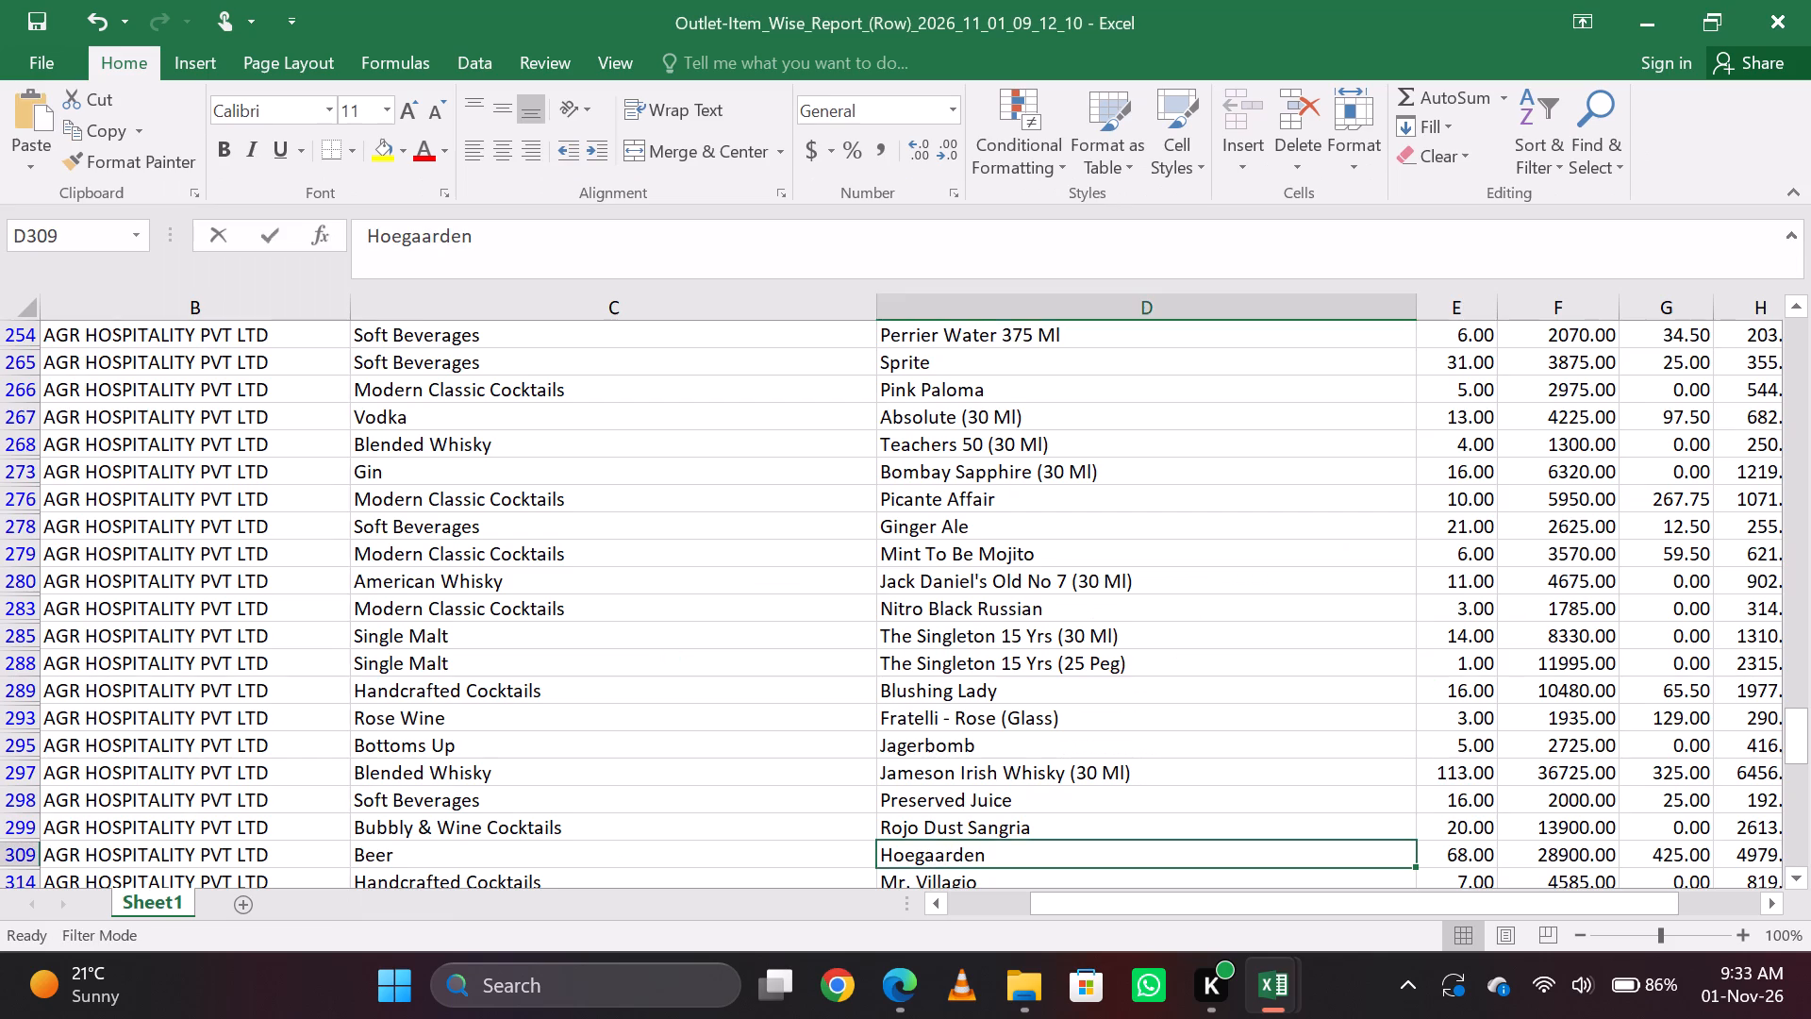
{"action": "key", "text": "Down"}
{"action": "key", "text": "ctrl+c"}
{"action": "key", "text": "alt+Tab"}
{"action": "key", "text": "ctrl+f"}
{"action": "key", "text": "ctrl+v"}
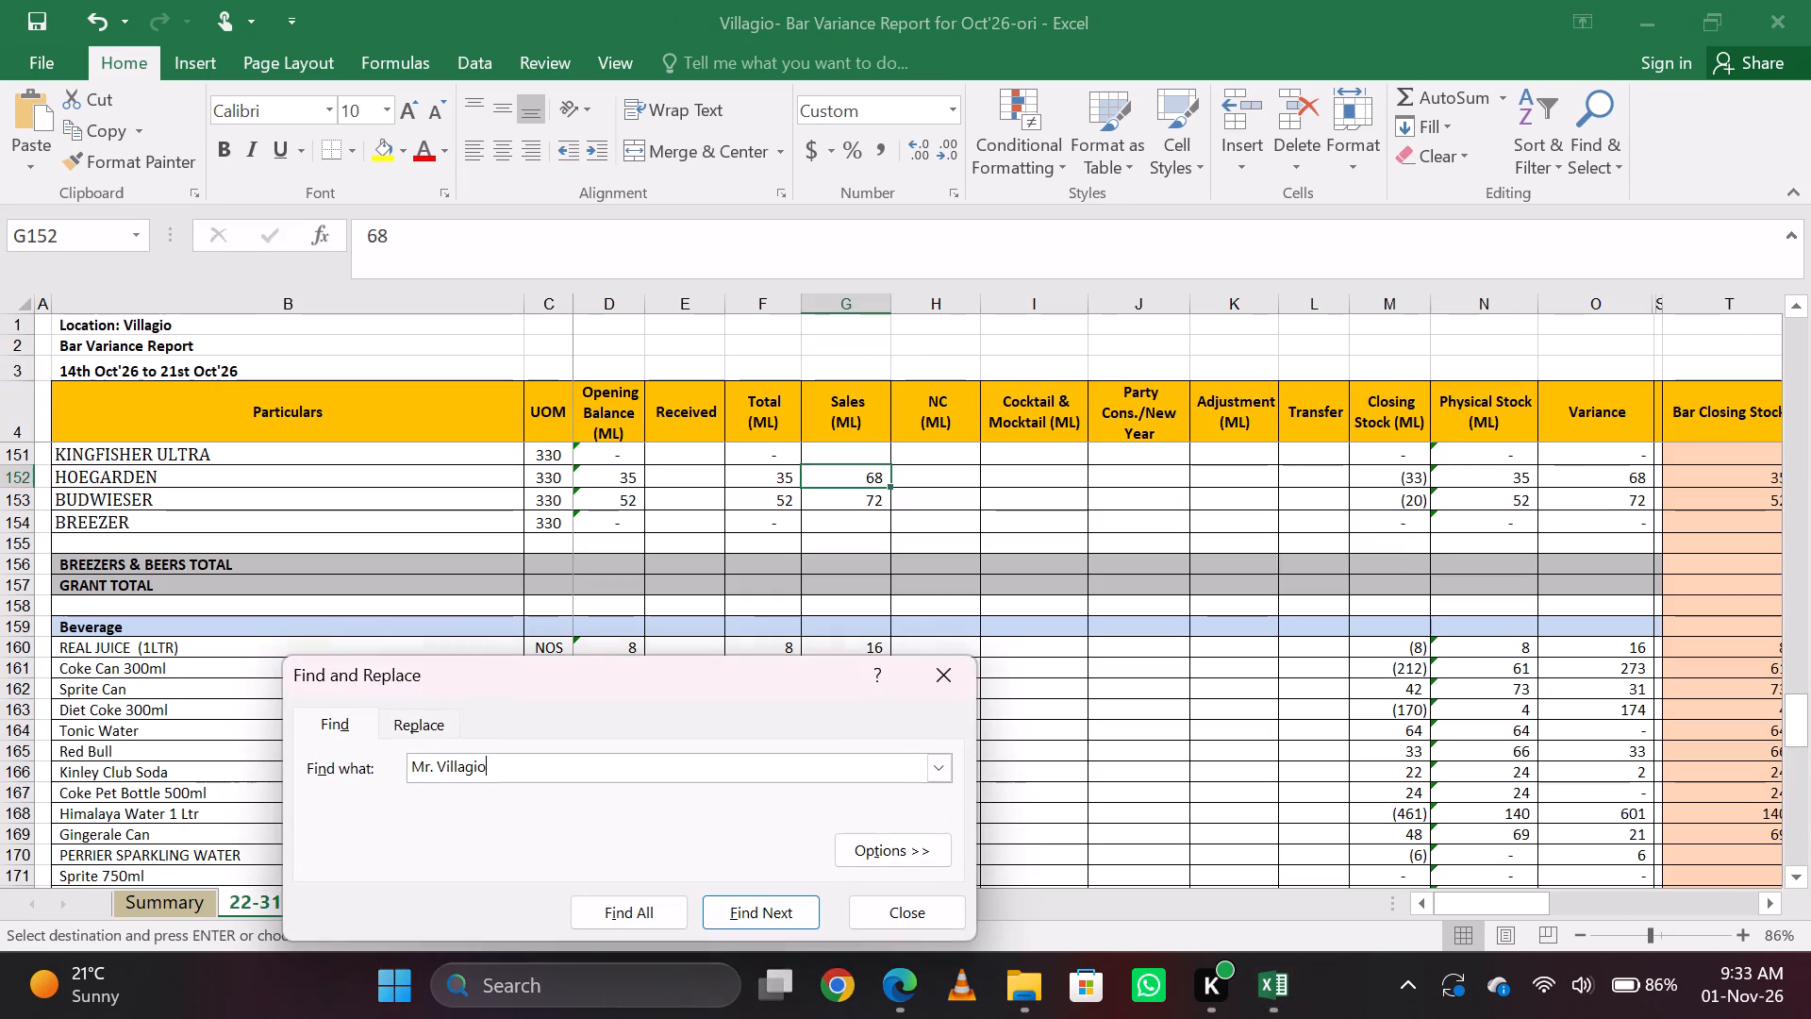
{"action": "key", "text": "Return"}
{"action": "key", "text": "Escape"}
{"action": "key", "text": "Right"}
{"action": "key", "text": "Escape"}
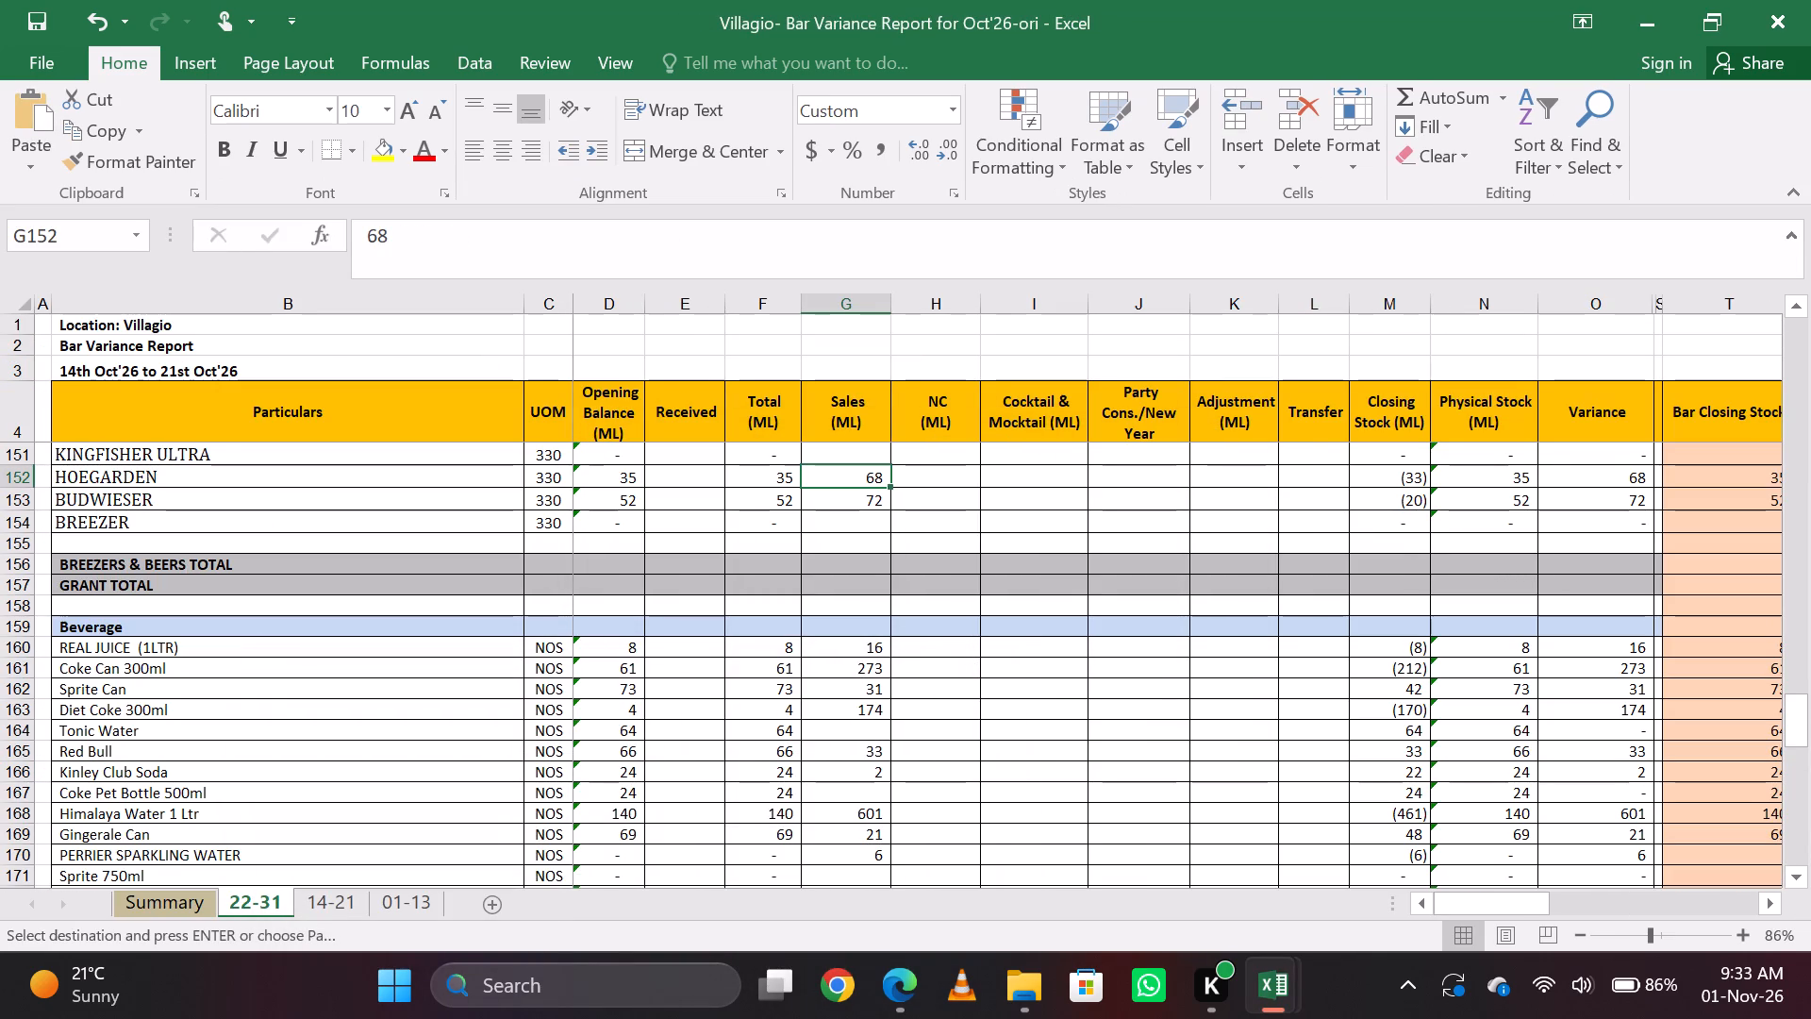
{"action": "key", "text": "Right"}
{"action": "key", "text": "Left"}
Find Mr. Villagio in the cocktail/mocktail workbook and enter 7 as its Sale & NC quantity.
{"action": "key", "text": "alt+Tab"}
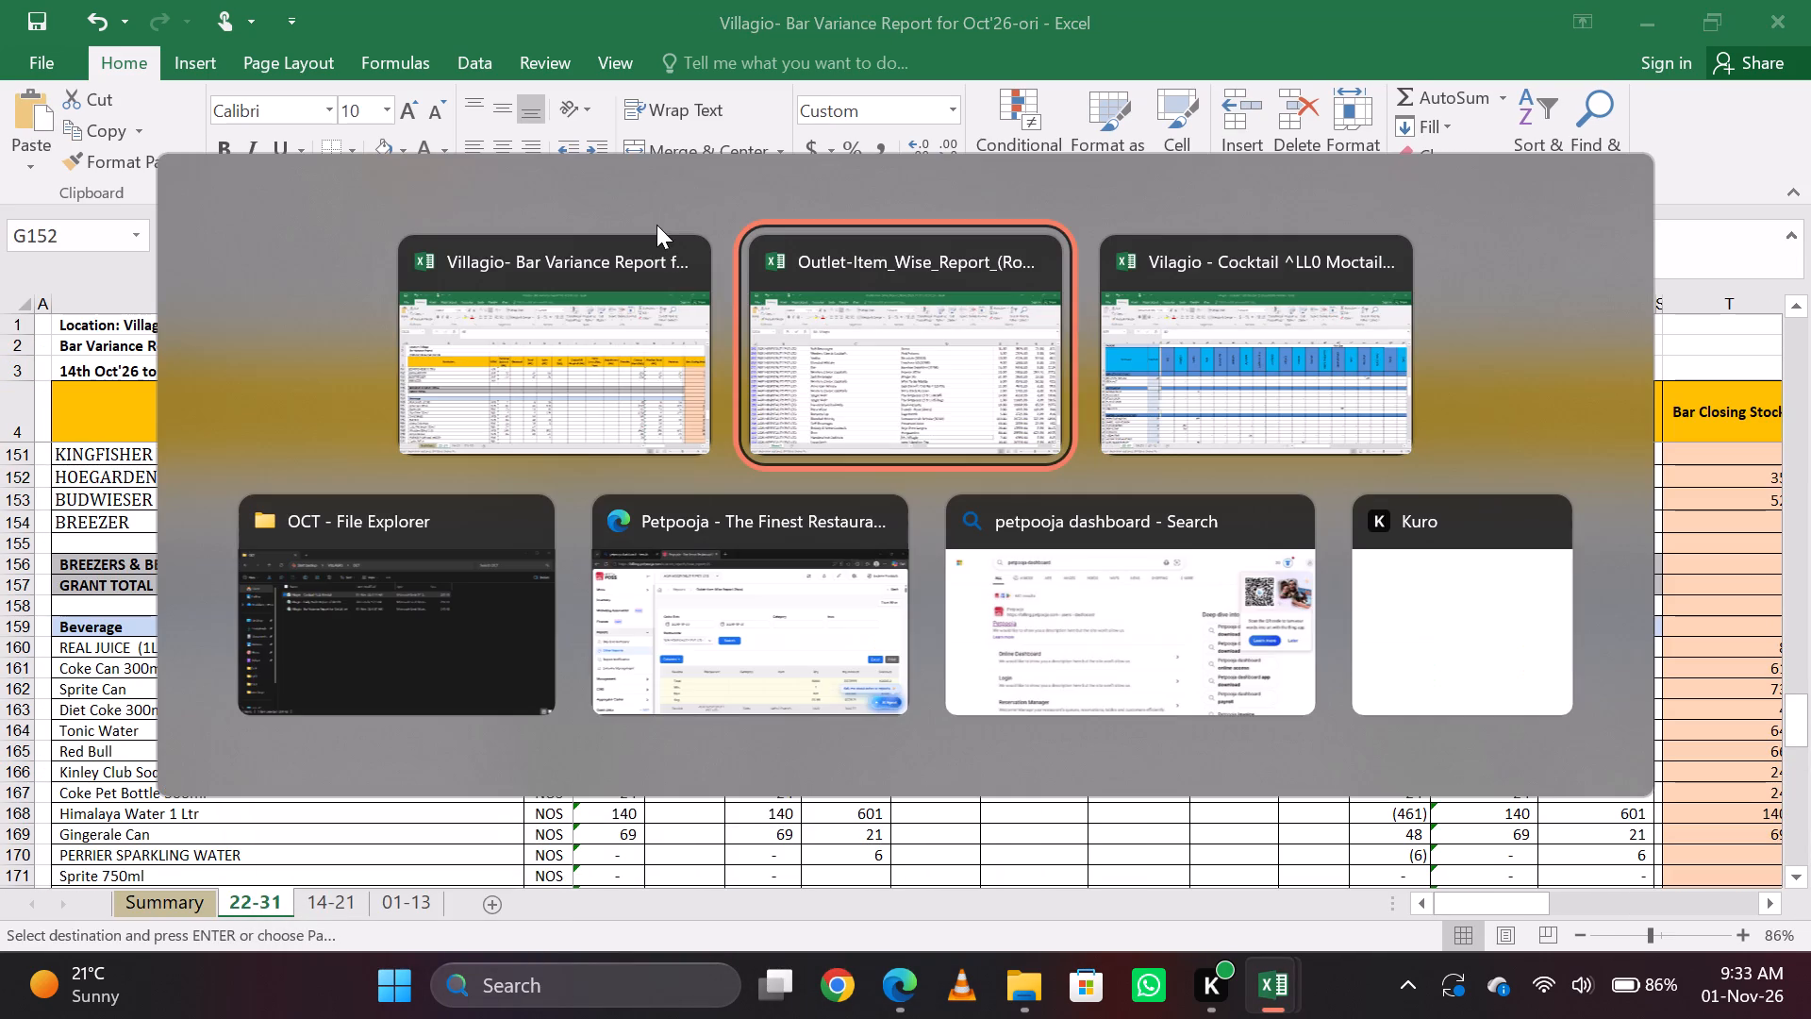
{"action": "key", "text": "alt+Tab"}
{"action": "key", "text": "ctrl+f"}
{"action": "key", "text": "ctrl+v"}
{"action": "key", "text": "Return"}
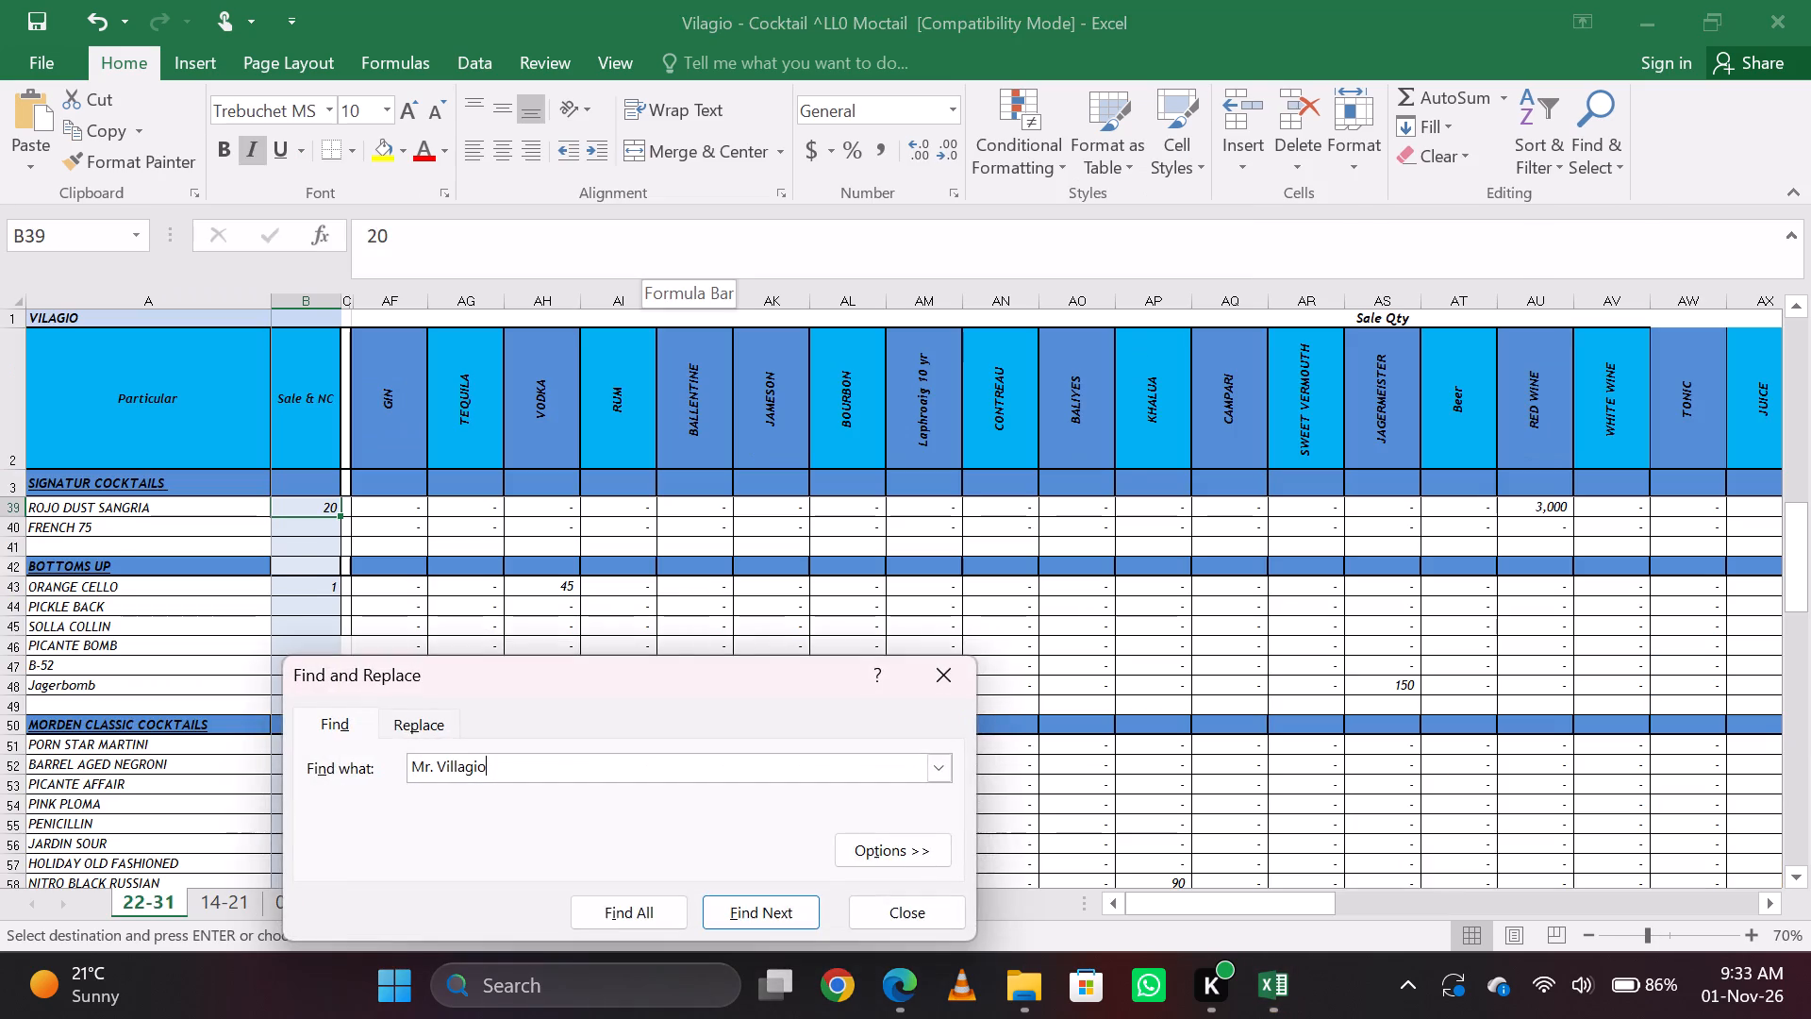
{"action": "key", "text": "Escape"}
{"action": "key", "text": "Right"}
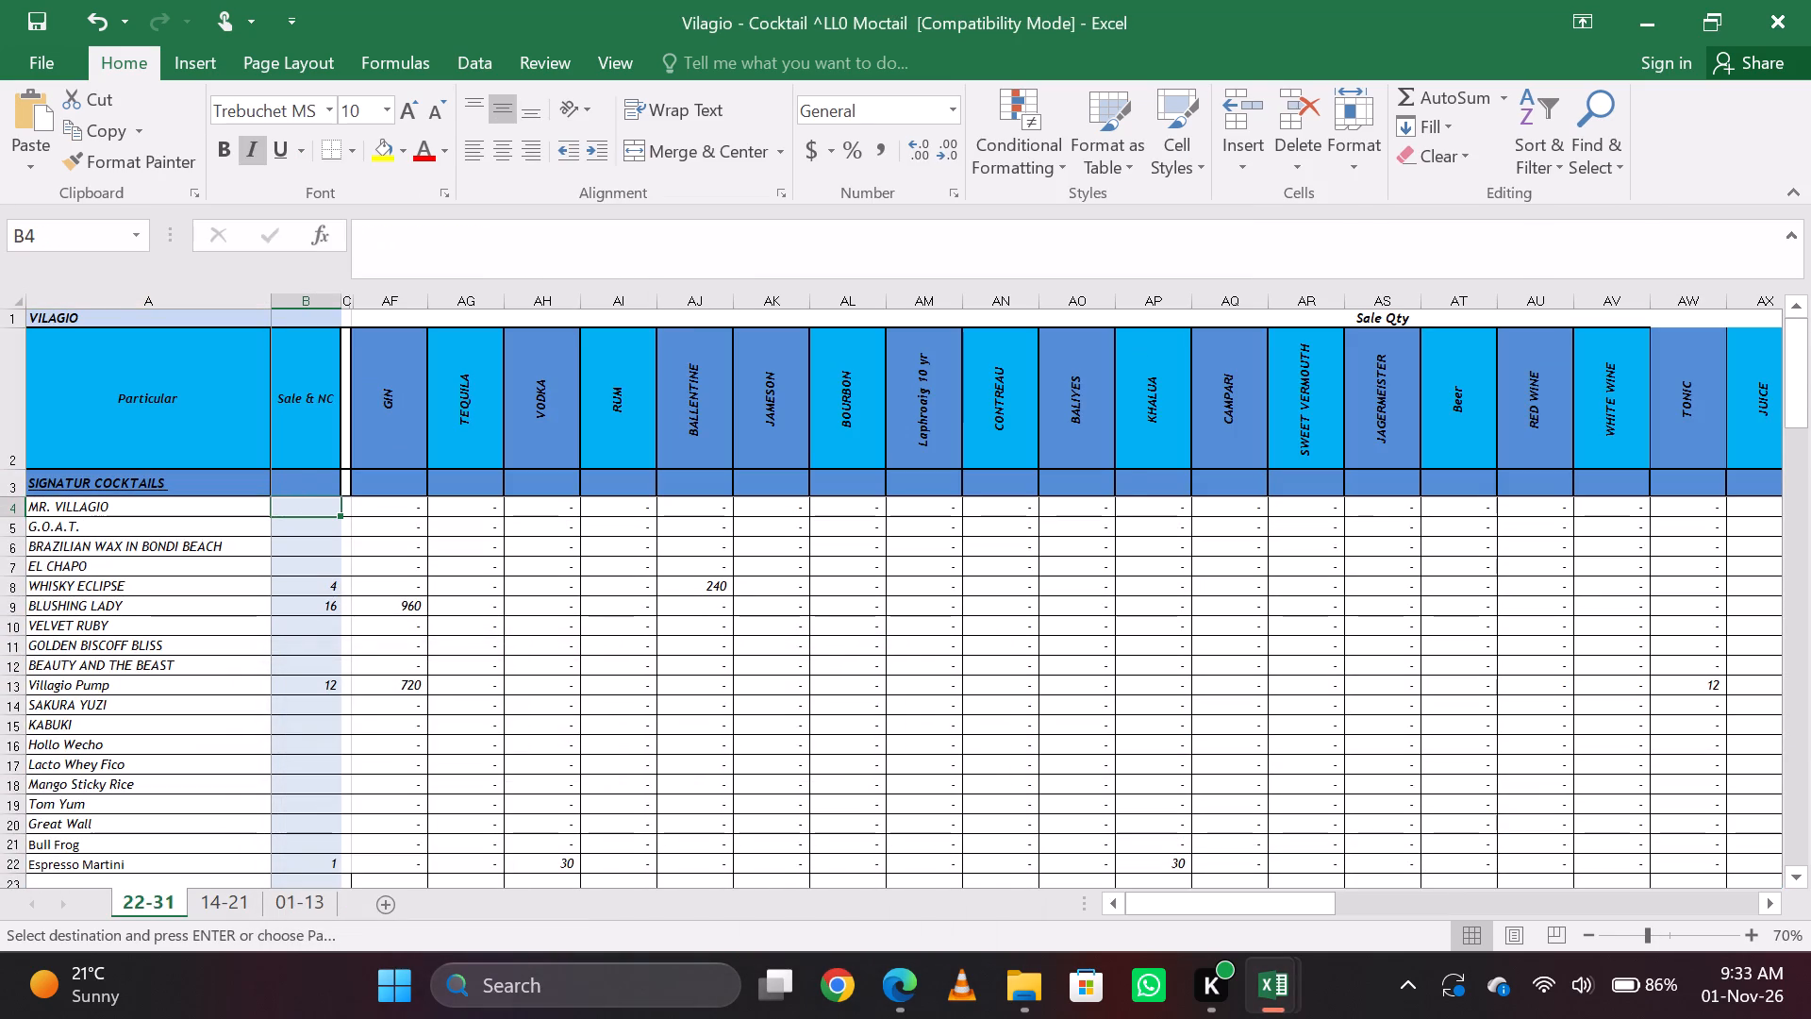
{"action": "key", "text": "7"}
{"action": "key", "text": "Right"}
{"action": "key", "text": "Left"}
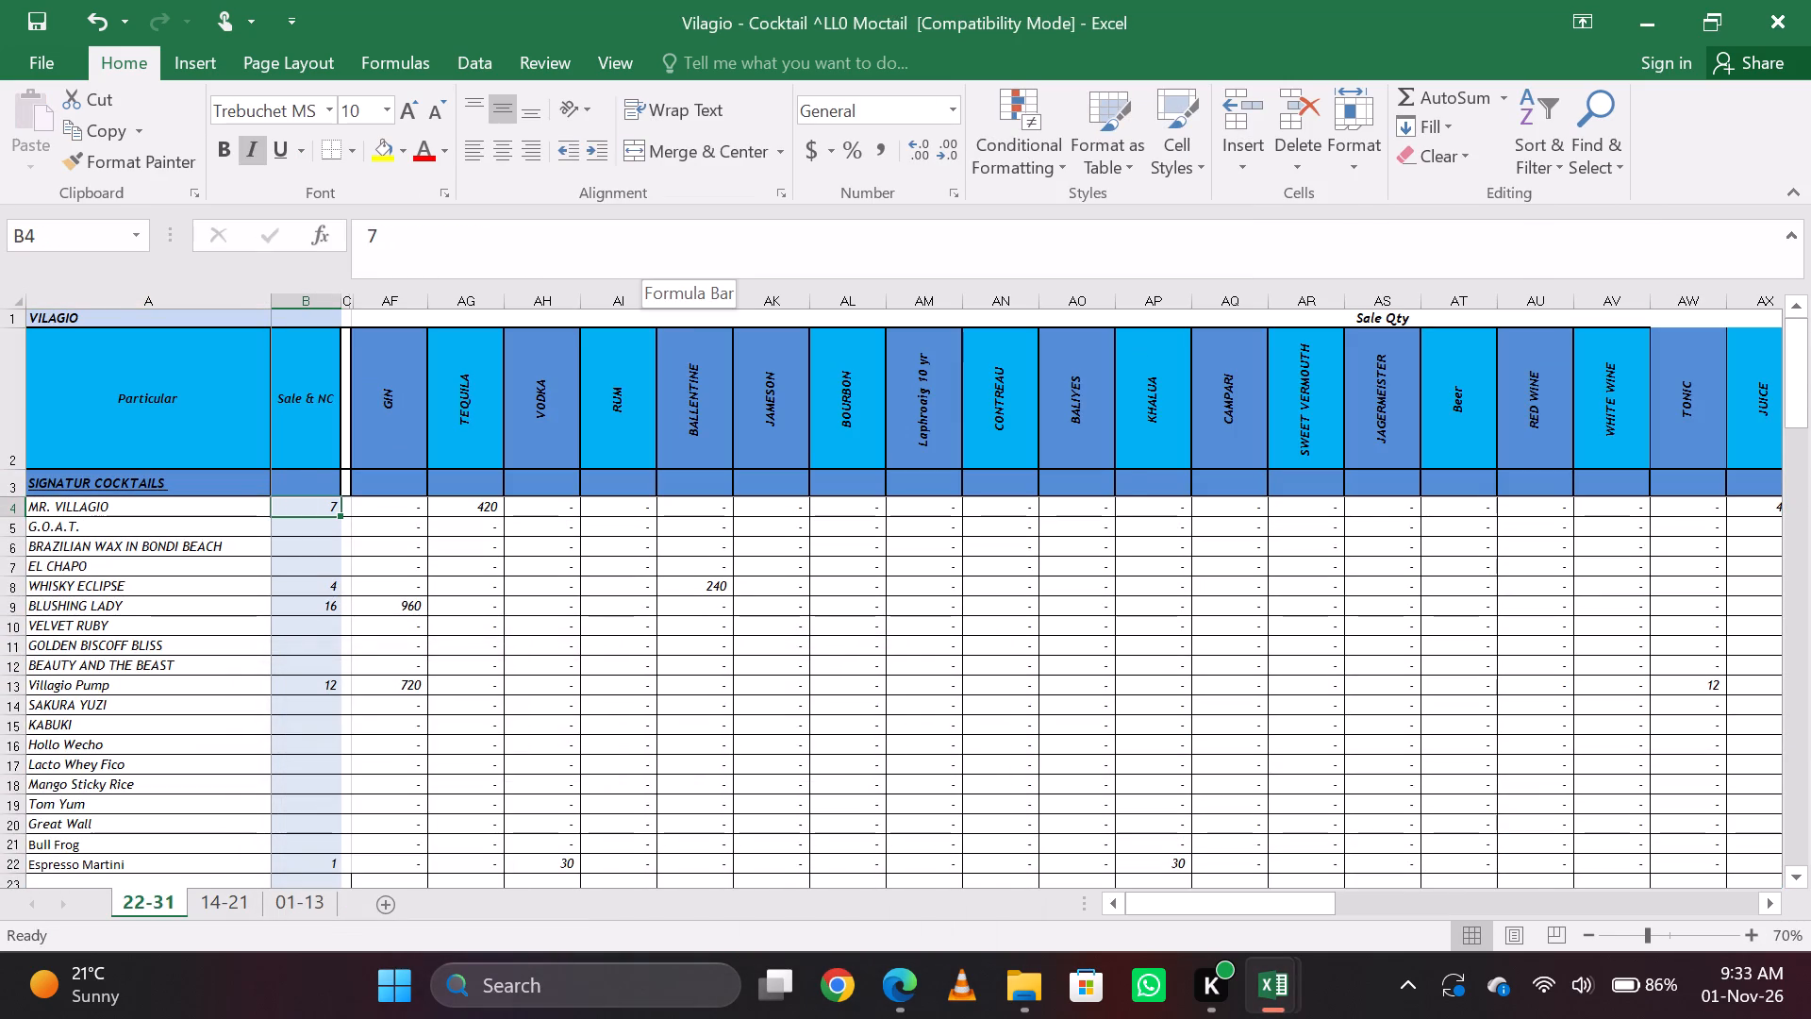
Copy the Long Island Ice Tea item name, find it as Long Island I in the cocktail/mocktail workbook, and enter 38 as its Sale & NC quantity.
{"action": "key", "text": "alt+Tab"}
{"action": "key", "text": "alt+Tab"}
{"action": "key", "text": "alt+Tab"}
{"action": "key", "text": "Down"}
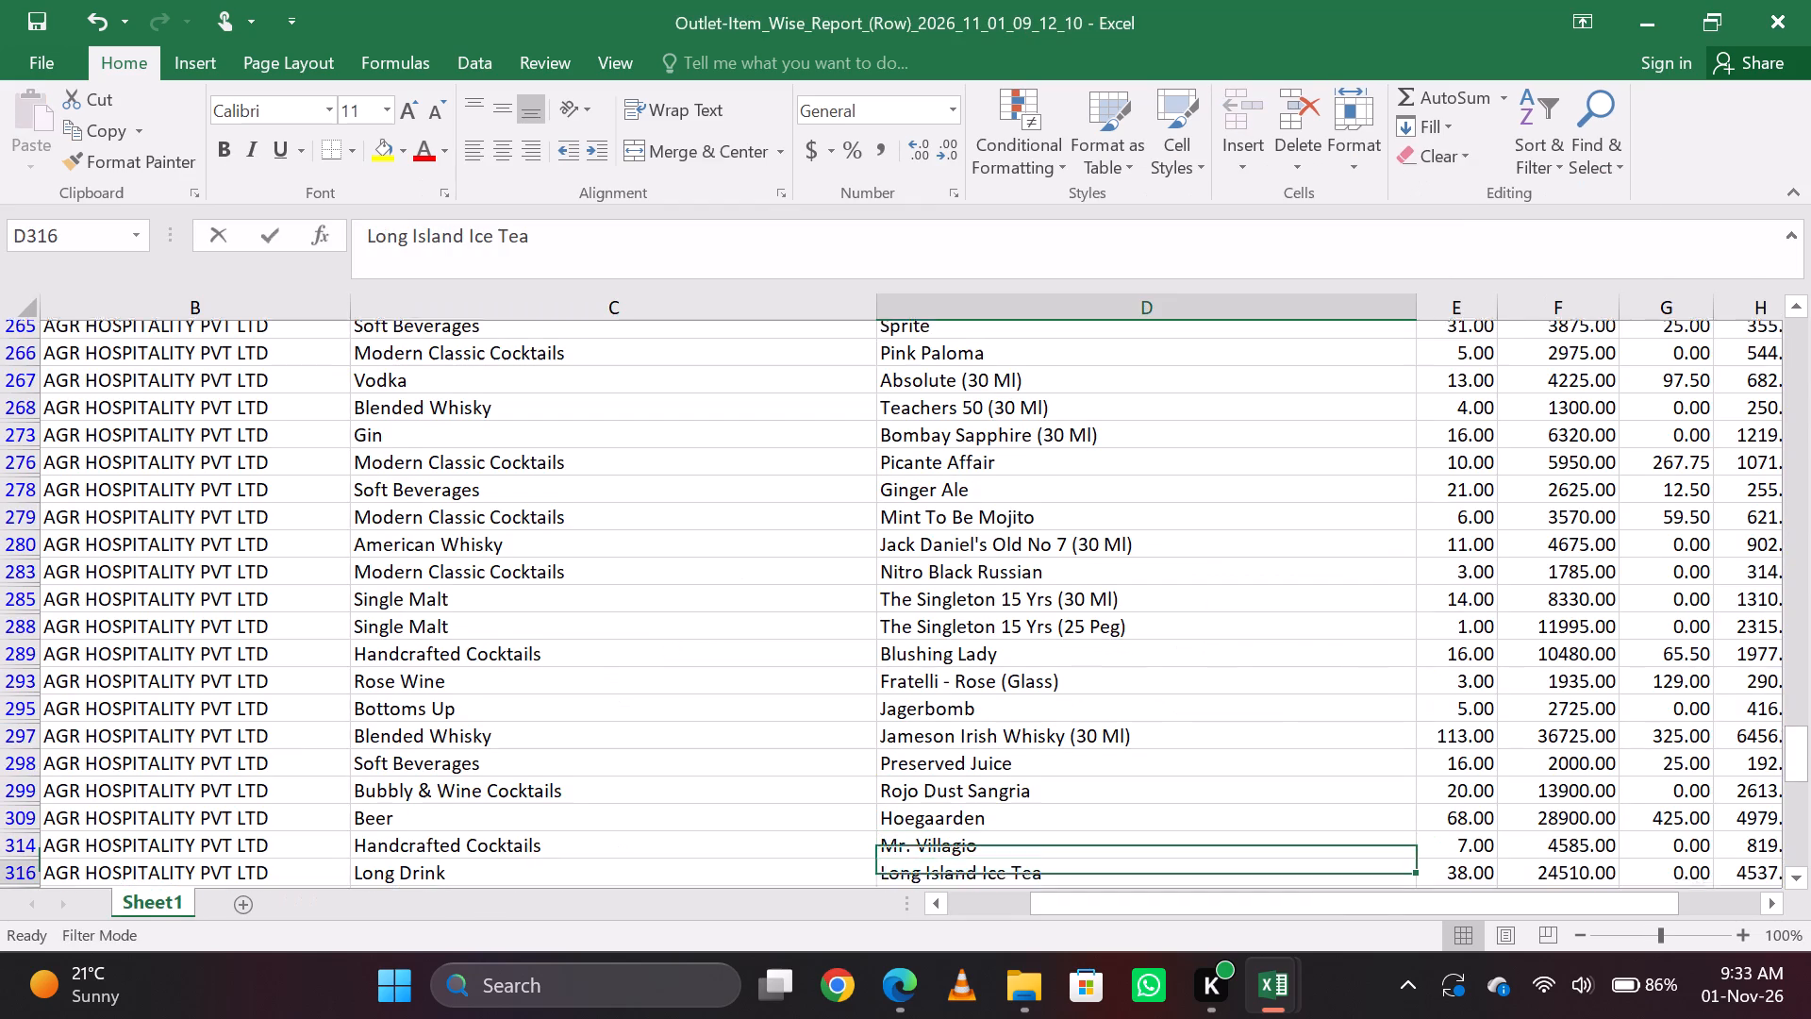
{"action": "key", "text": "ctrl+c"}
{"action": "key", "text": "alt+Tab"}
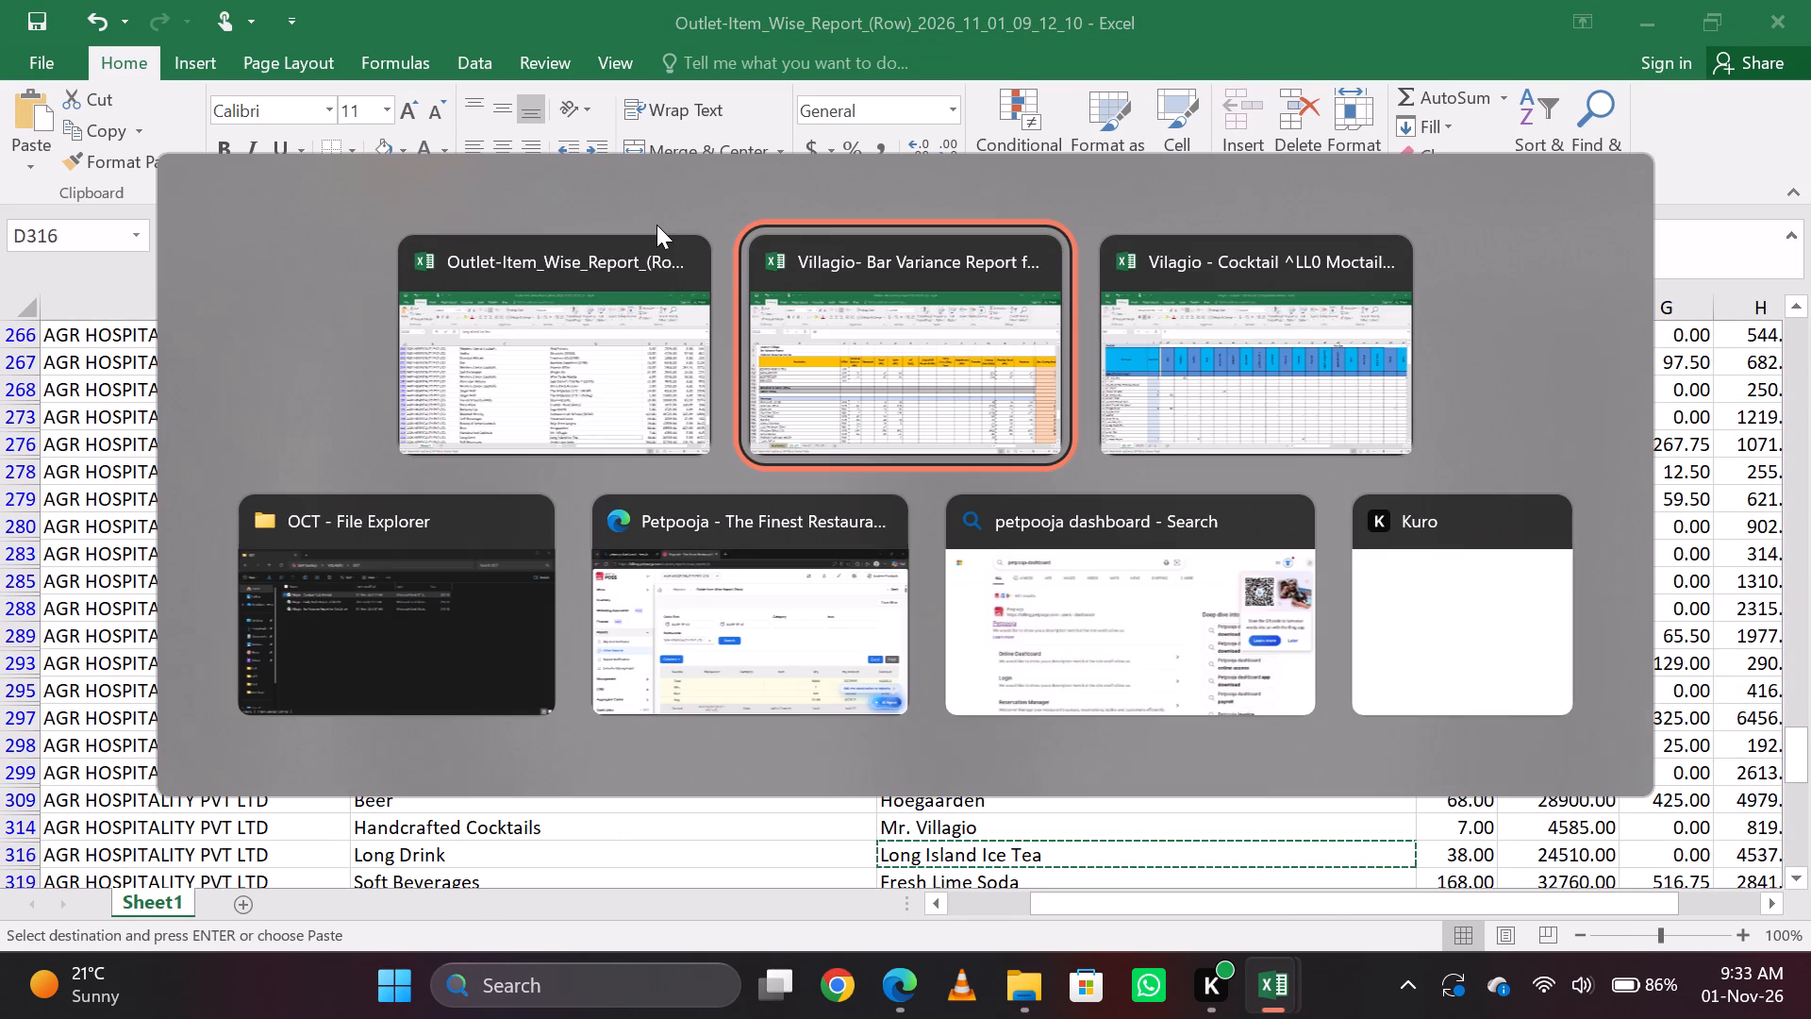
{"action": "key", "text": "alt+Tab"}
{"action": "key", "text": "ctrl+f"}
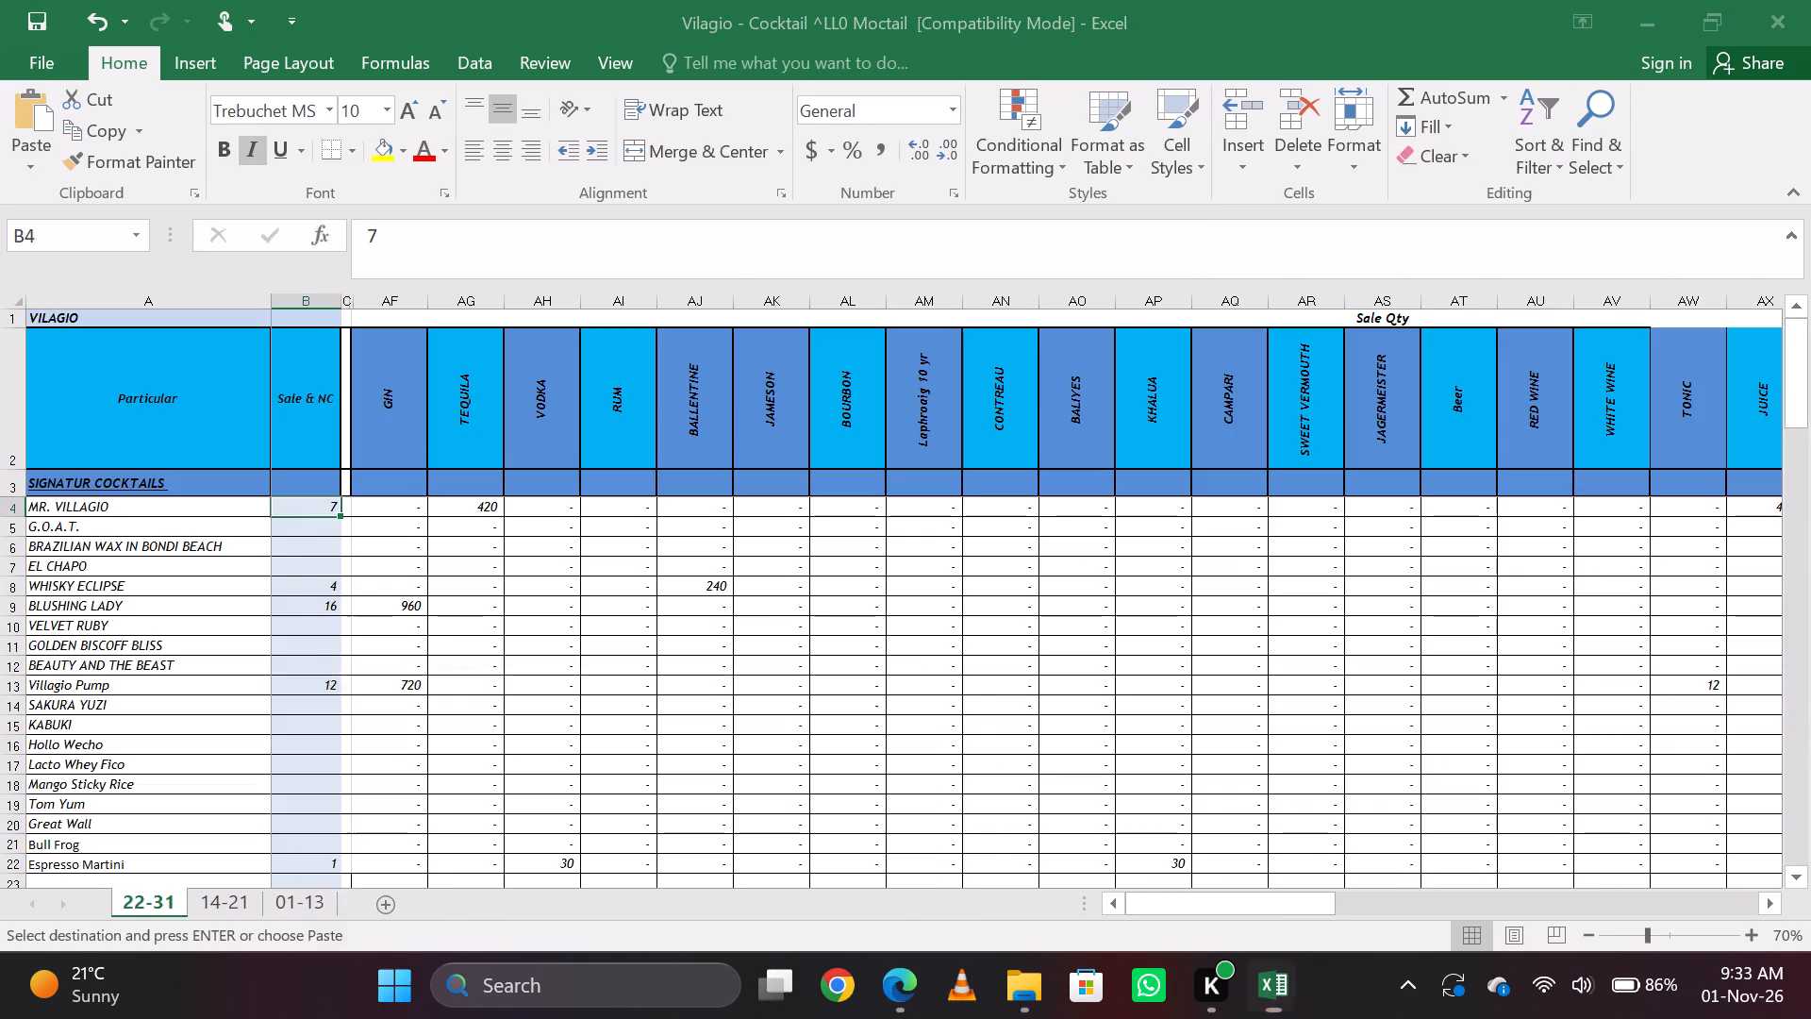
{"action": "key", "text": "ctrl+v"}
{"action": "key", "text": "BackSpace"}
{"action": "key", "text": "BackSpace"}
{"action": "key", "text": "BackSpace"}
{"action": "key", "text": "BackSpace"}
{"action": "key", "text": "BackSpace"}
{"action": "key", "text": "BackSpace"}
{"action": "key", "text": "Return"}
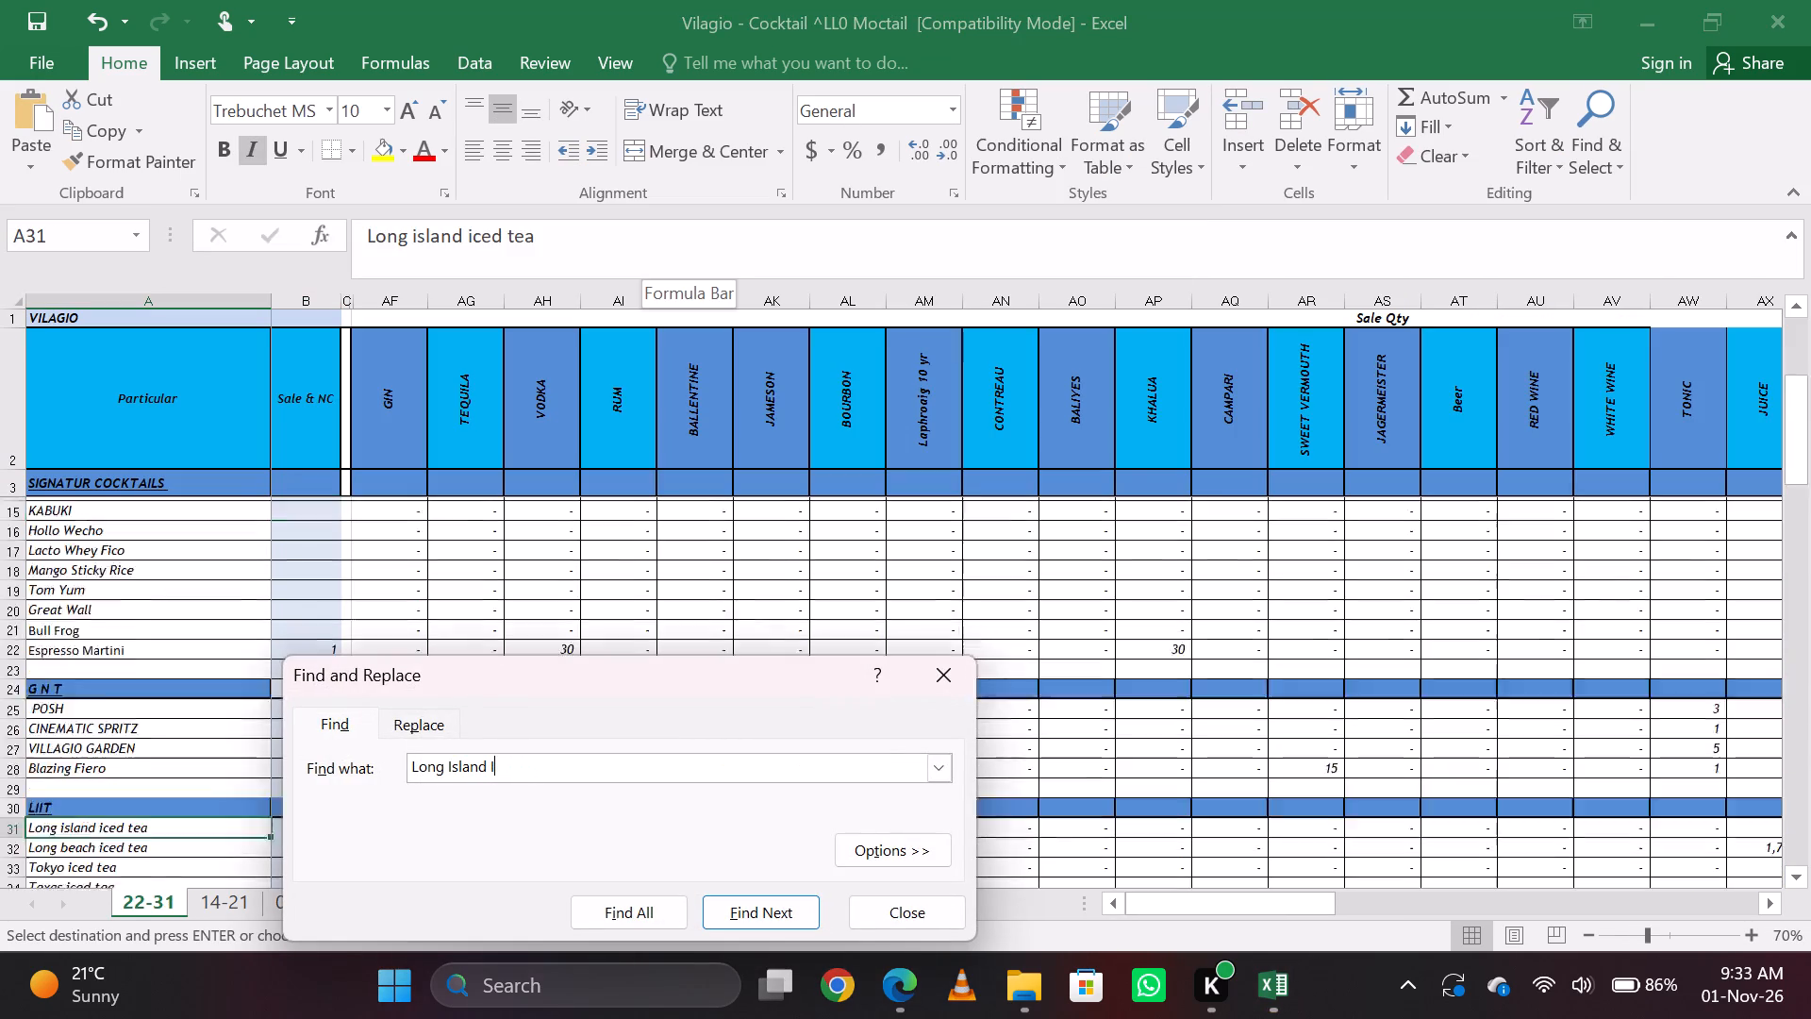
{"action": "key", "text": "Escape"}
{"action": "key", "text": "Right"}
{"action": "key", "text": "alt+Tab"}
{"action": "key", "text": "alt+Tab"}
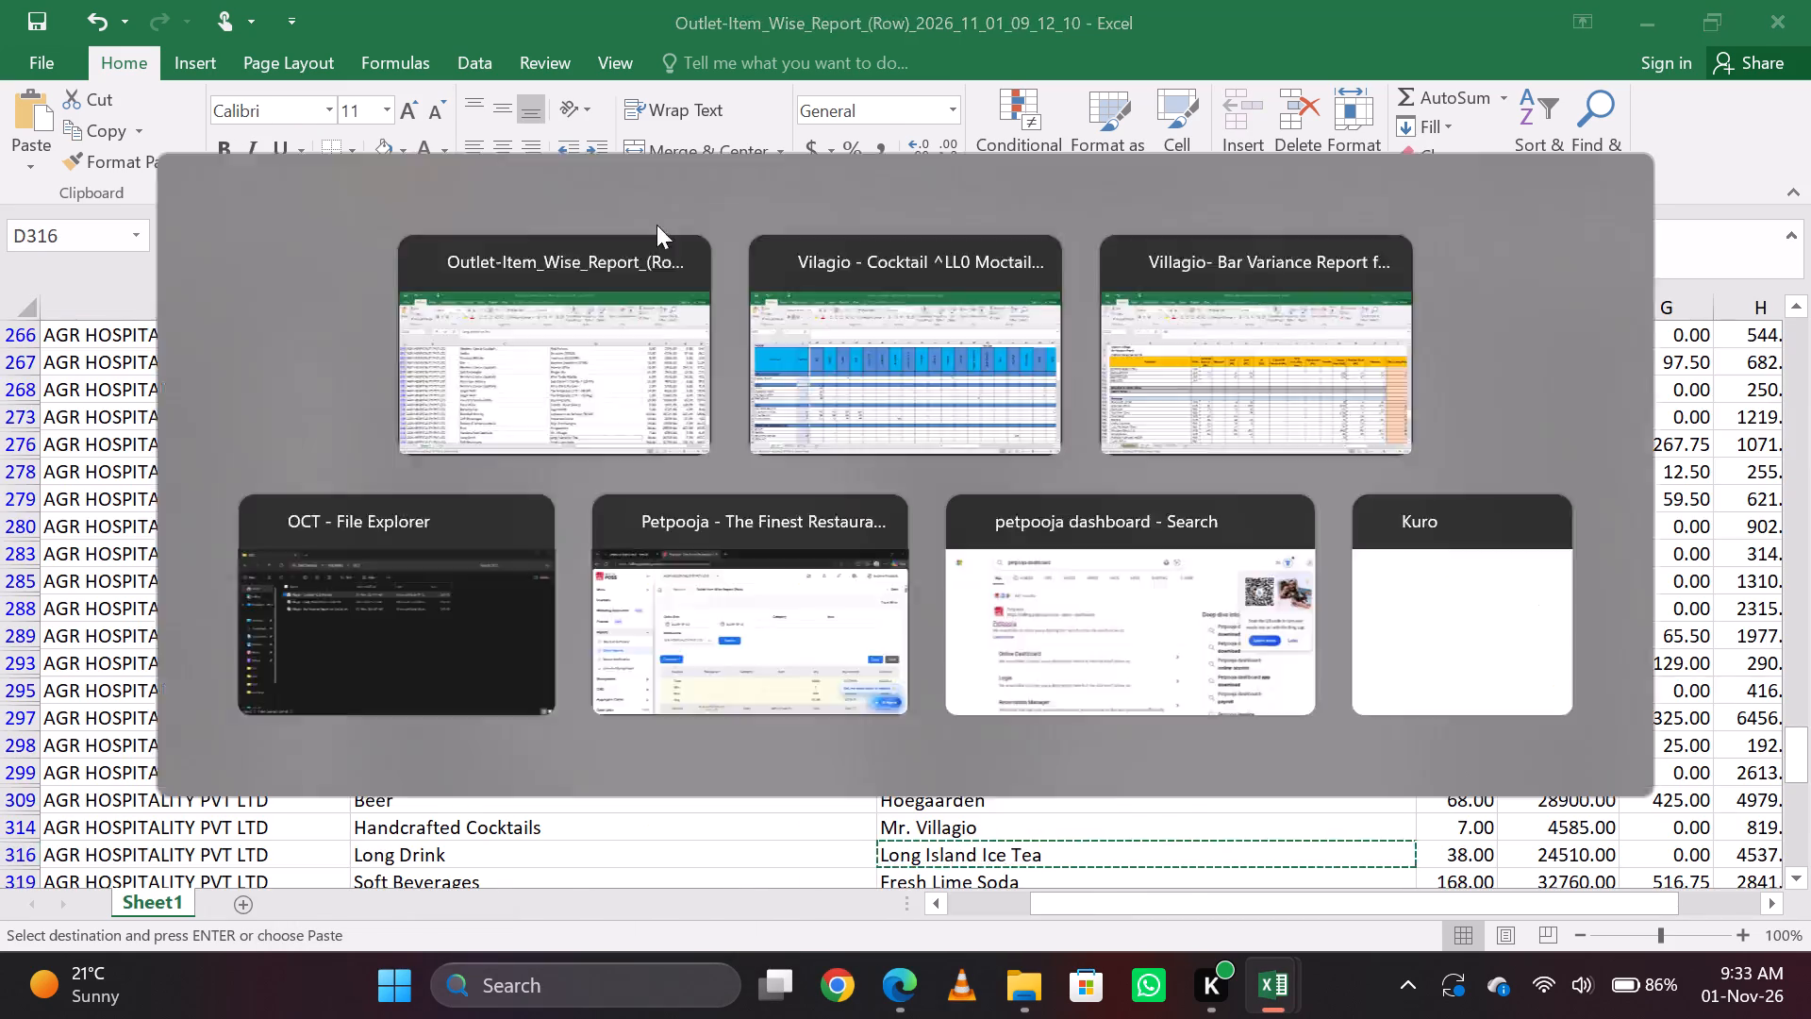
{"action": "type", "text": "38"}
{"action": "key", "text": "Right"}
{"action": "key", "text": "Left"}
Copy the Fresh Lime Soda item name, find it in the cocktail/mocktail workbook, and enter 168 as its Sale & NC quantity.
{"action": "key", "text": "alt+Tab"}
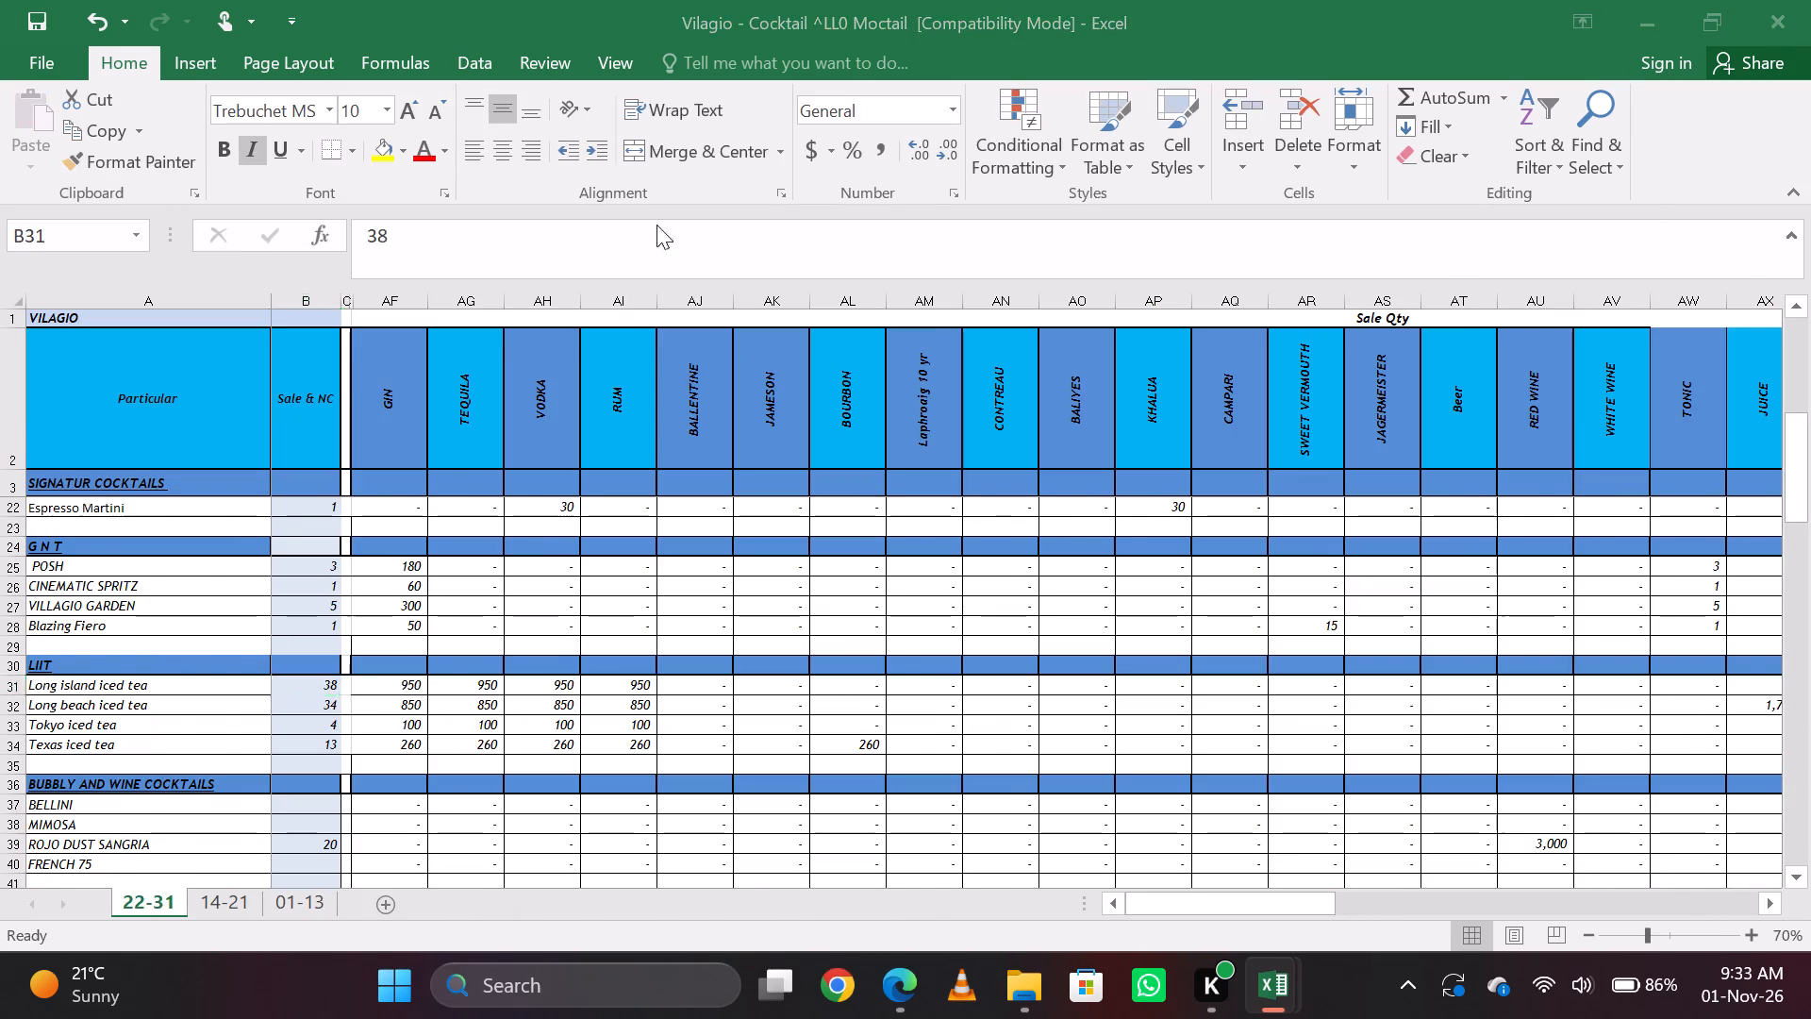
{"action": "key", "text": "Down"}
{"action": "key", "text": "ctrl+c"}
{"action": "key", "text": "alt+Tab"}
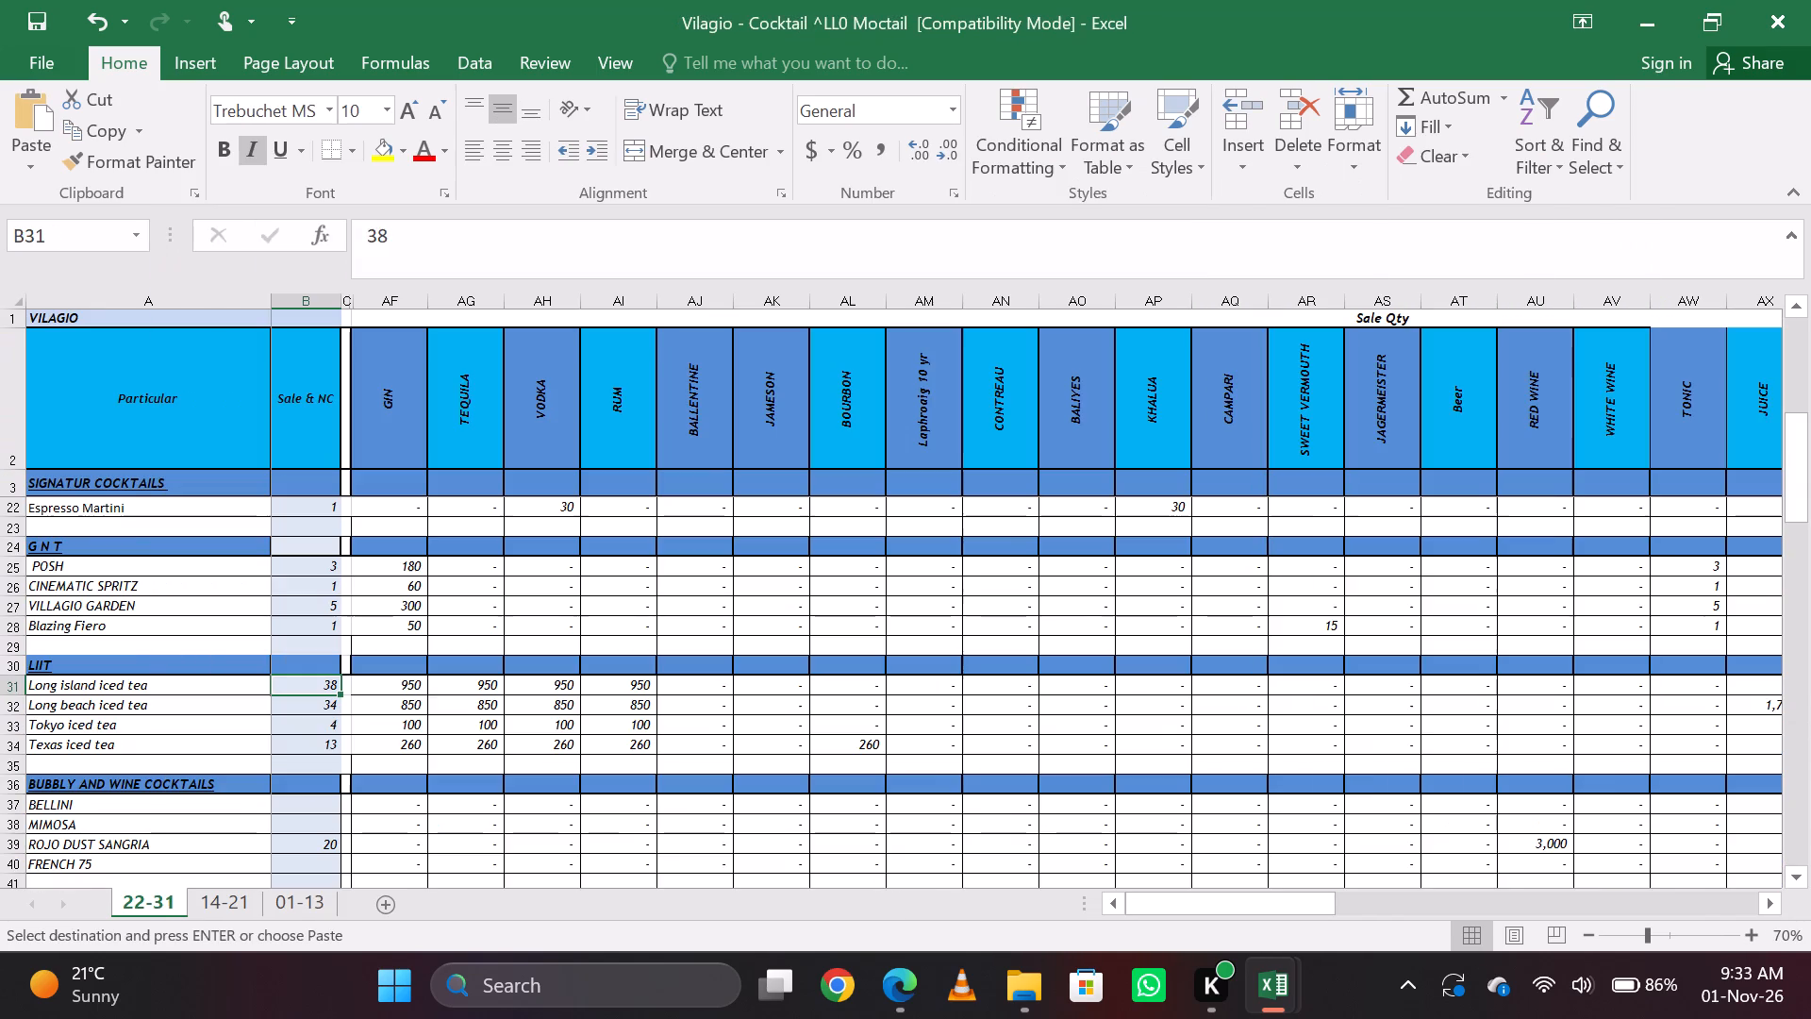
{"action": "key", "text": "ctrl+f"}
{"action": "key", "text": "ctrl+v"}
{"action": "key", "text": "Return"}
{"action": "key", "text": "Escape"}
{"action": "key", "text": "Right"}
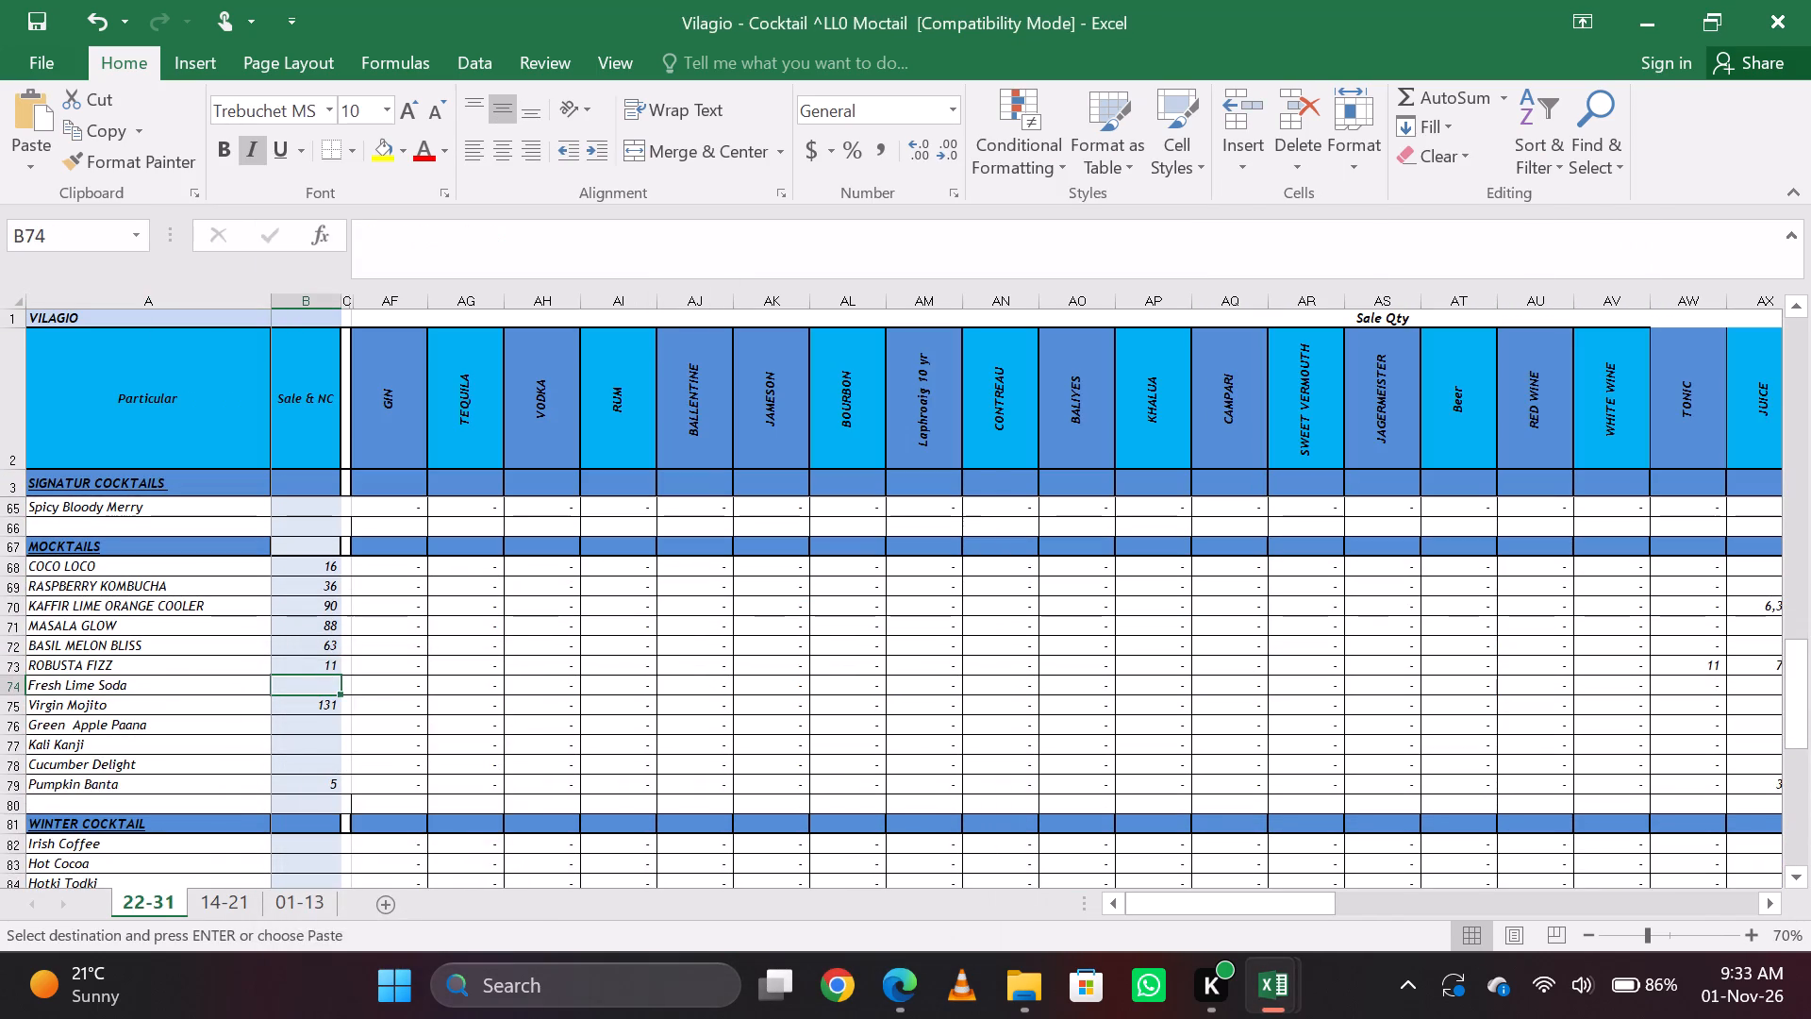
{"action": "key", "text": "1"}
{"action": "type", "text": "68"}
{"action": "key", "text": "Right"}
{"action": "key", "text": "Left"}
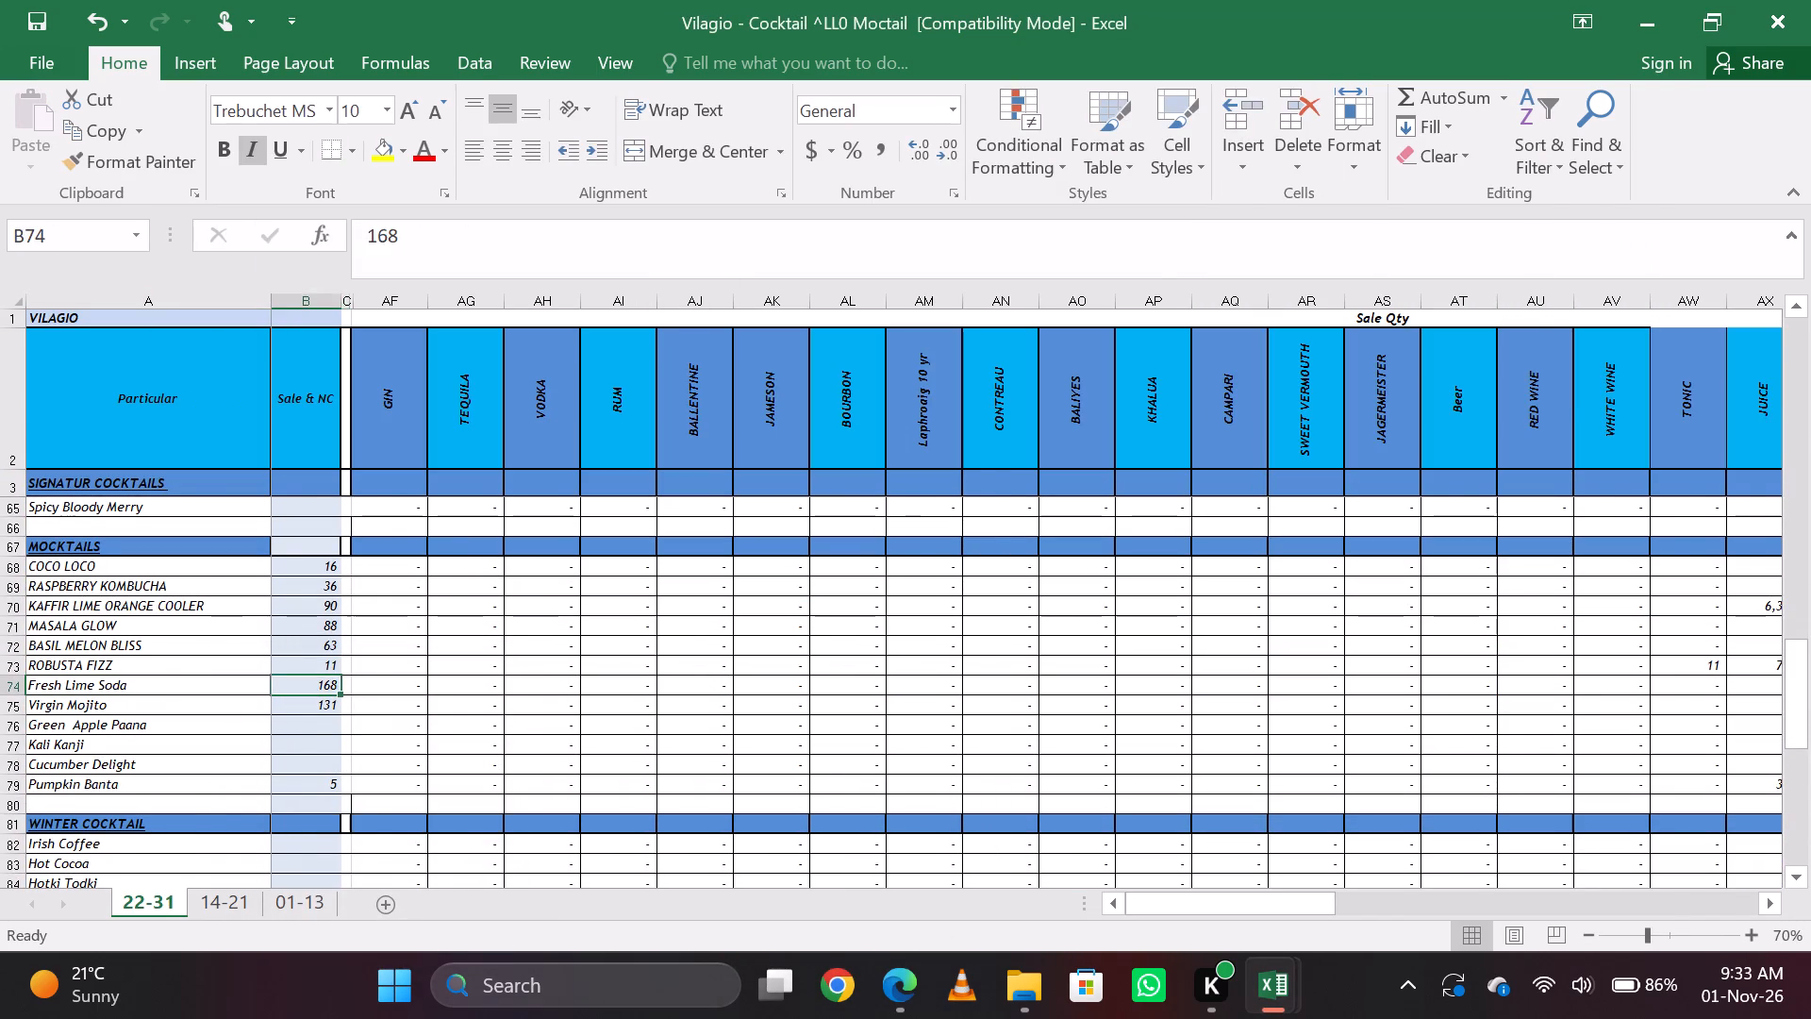
Copy the item name listed after Fresh Lime Soda in the item-wise report, and search for it in the cocktail/mocktail workbook.
{"action": "key", "text": "alt+Tab"}
{"action": "key", "text": "Down"}
{"action": "key", "text": "ctrl+c"}
{"action": "key", "text": "alt+Tab"}
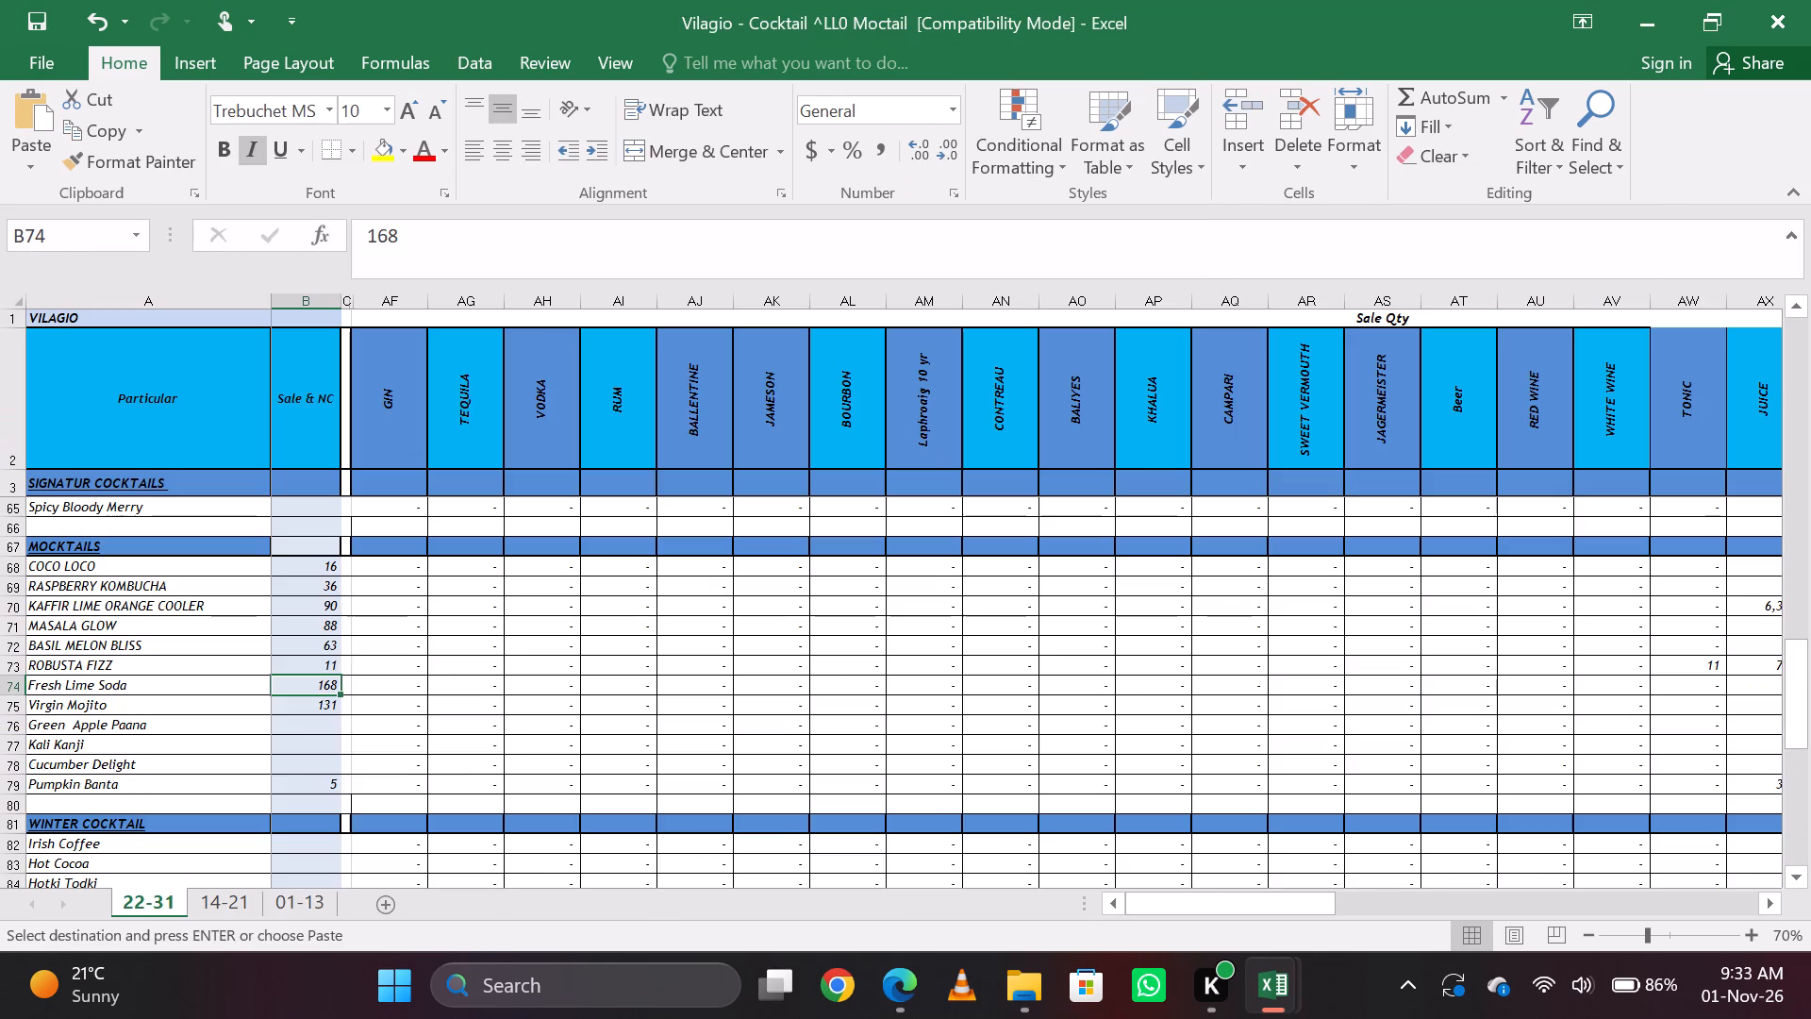
{"action": "key", "text": "ctrl+f"}
{"action": "key", "text": "ctrl+v"}
{"action": "key", "text": "Return"}
{"action": "key", "text": "Return"}
{"action": "key", "text": "Escape"}
{"action": "key", "text": "Escape"}
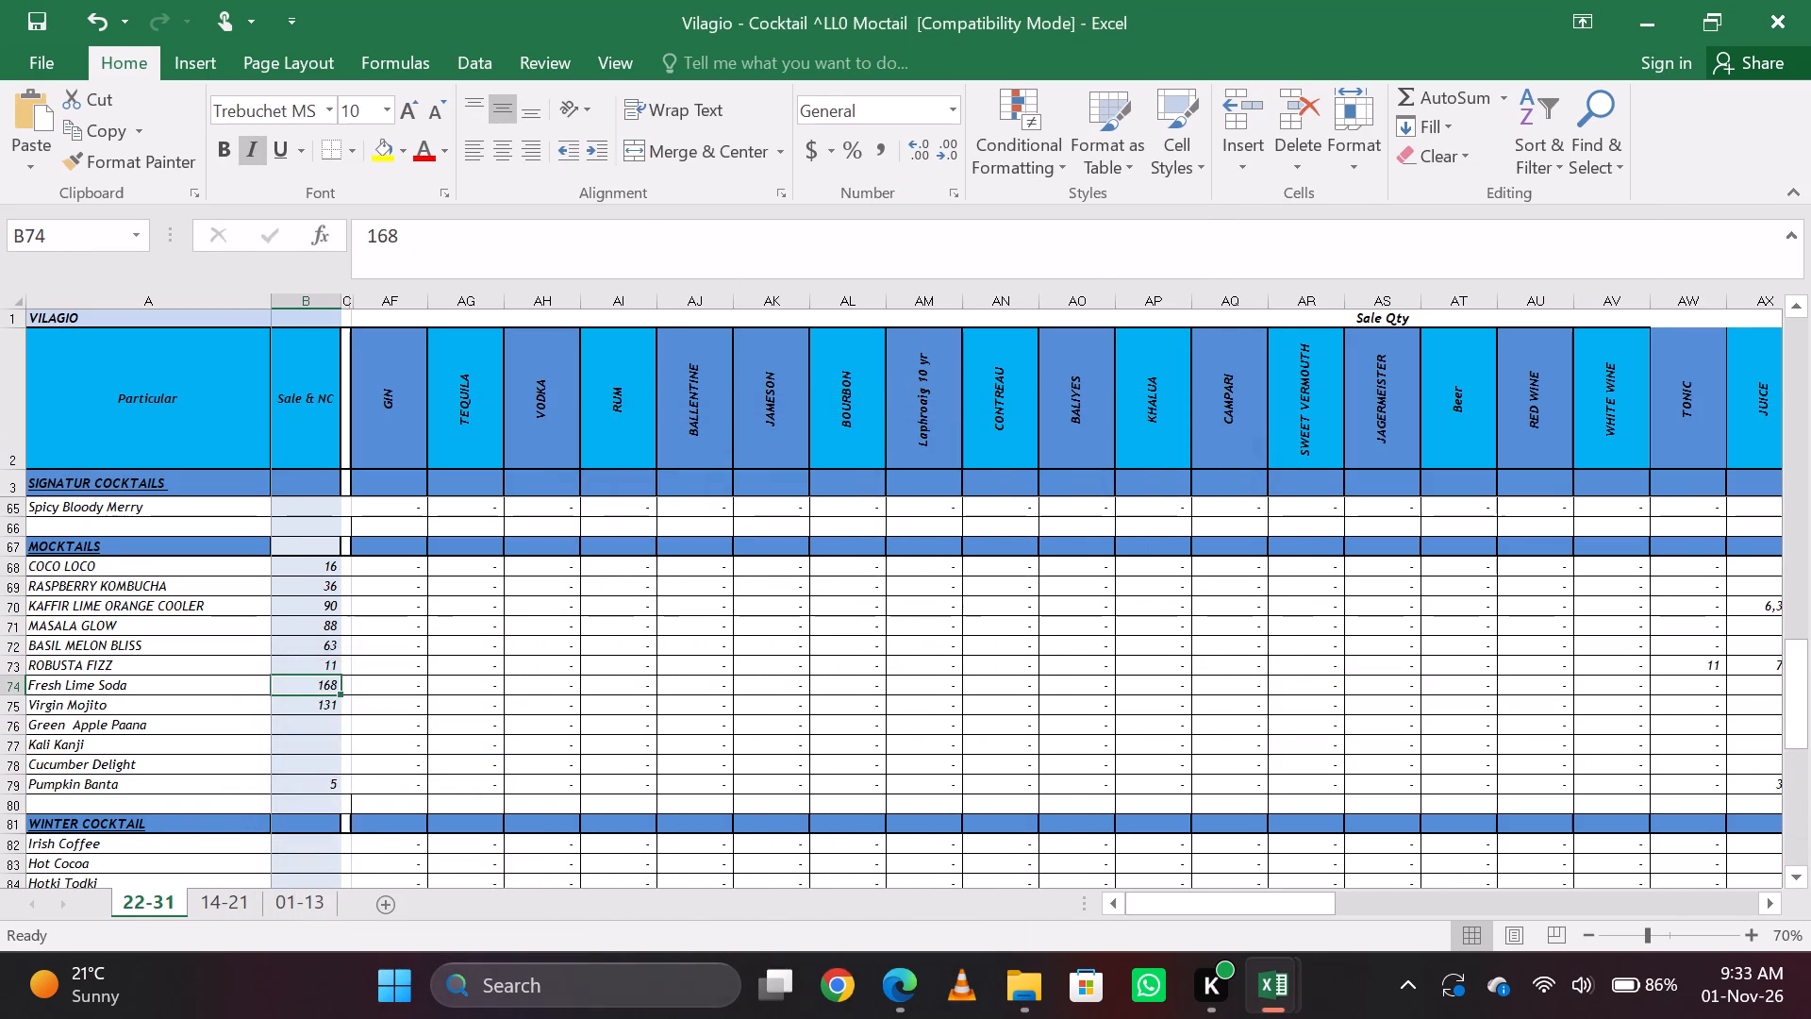
Delete the row of the item listed directly after Fresh Lime Soda from the item-wise sales report.
{"action": "key", "text": "alt+Tab"}
{"action": "key", "text": "Down"}
{"action": "key", "text": "Up"}
{"action": "key", "text": "shift+space"}
{"action": "key", "text": "ctrl+minus"}
{"action": "key", "text": "Down"}
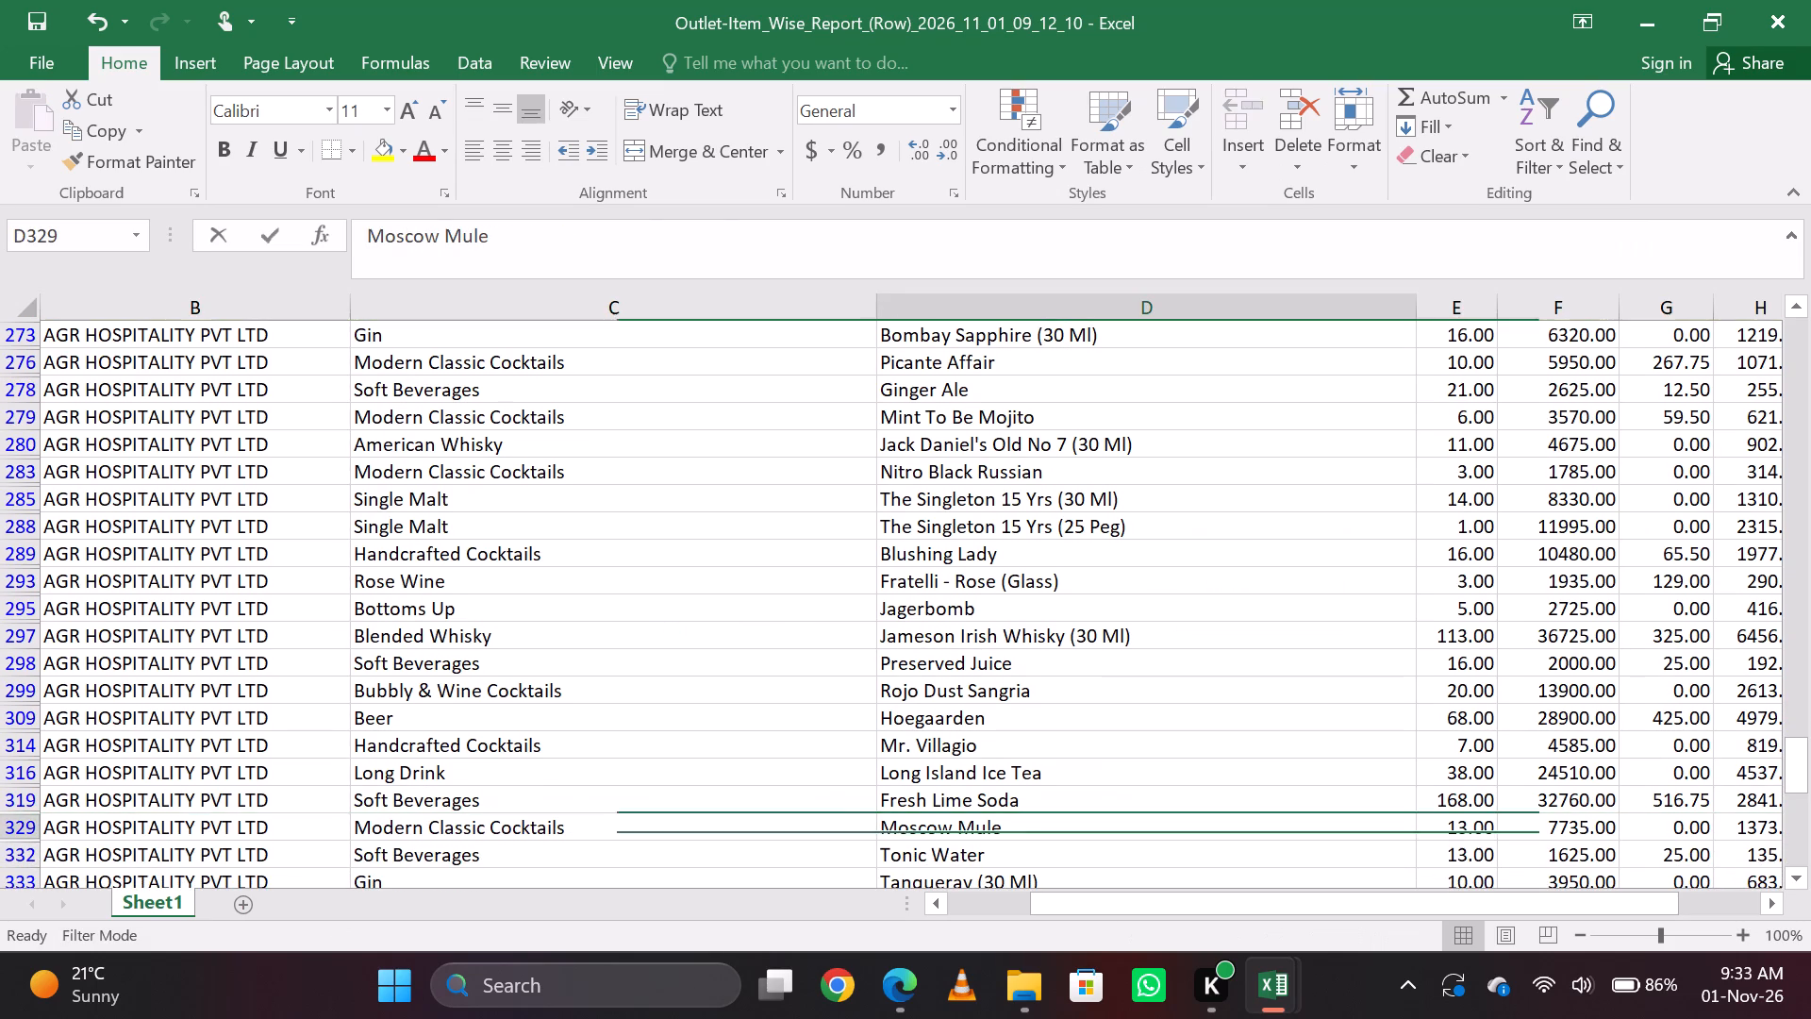
Copy the Moscow Mule item name, find it in the cocktail/mocktail workbook, and enter 13 as its Sale & NC quantity.
{"action": "key", "text": "ctrl+c"}
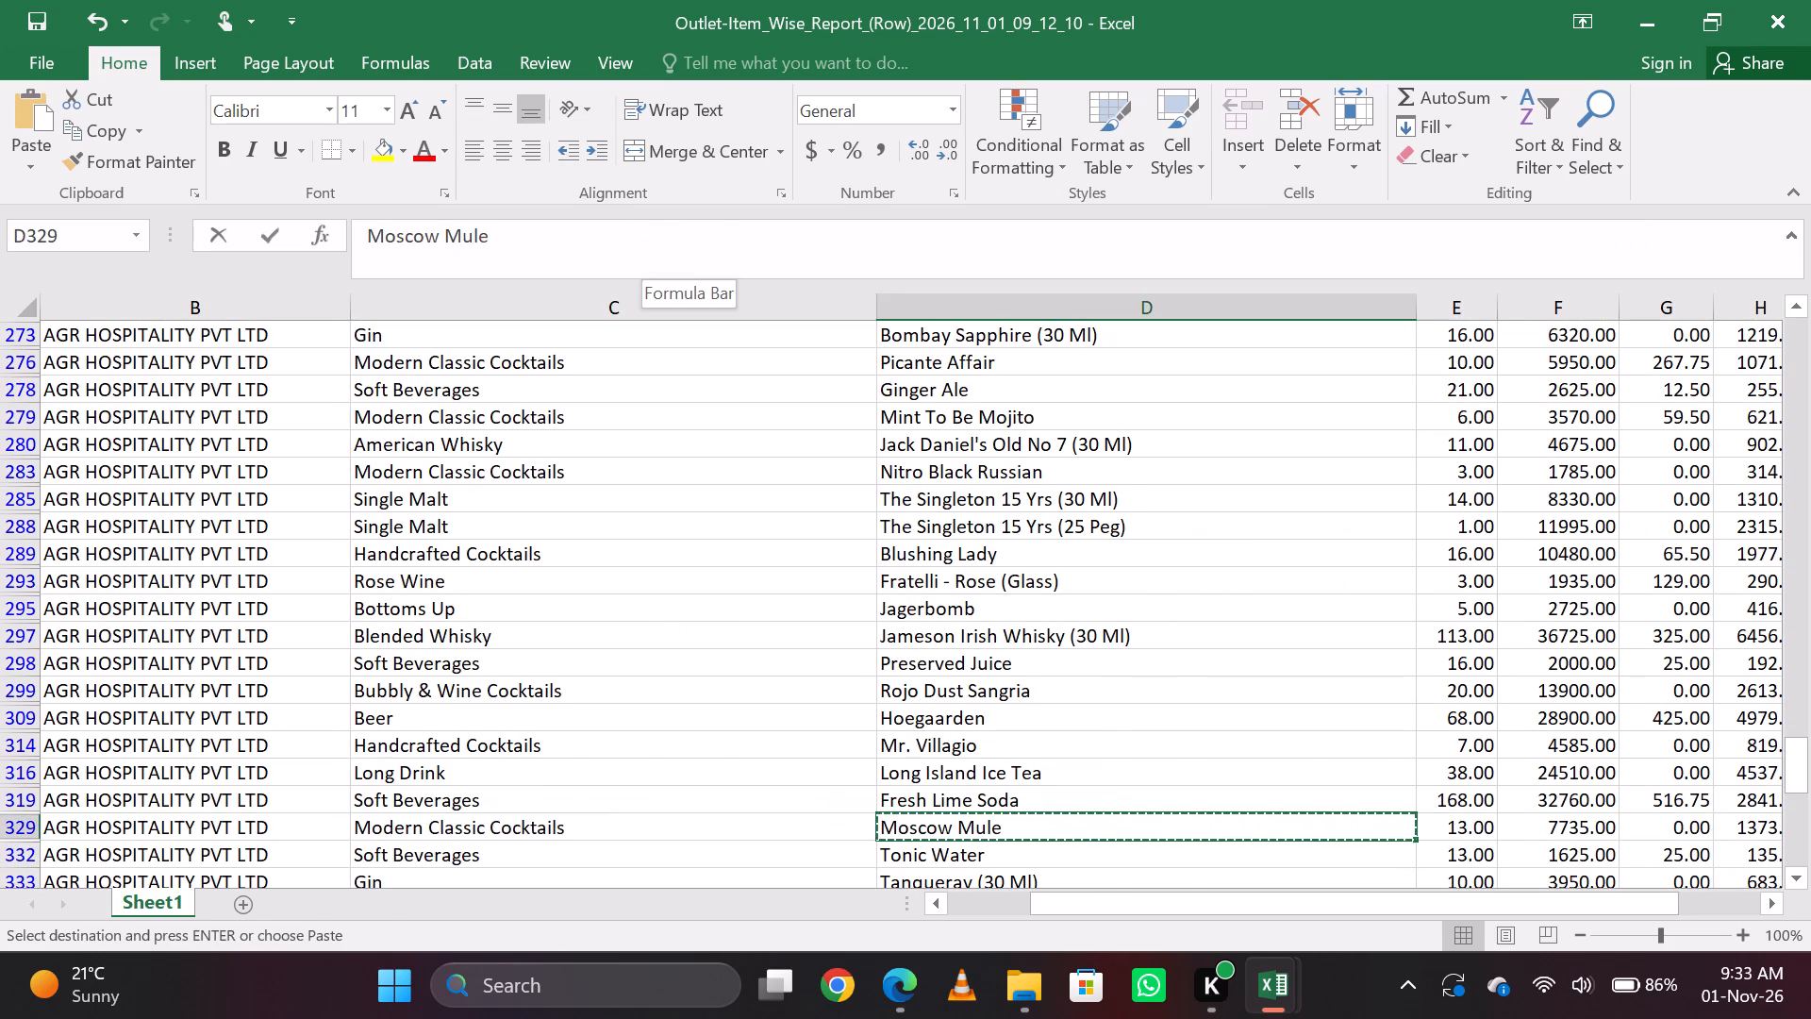
{"action": "key", "text": "alt+Tab"}
{"action": "key", "text": "ctrl+f"}
{"action": "key", "text": "ctrl+v"}
{"action": "key", "text": "Return"}
{"action": "key", "text": "Escape"}
{"action": "key", "text": "Right"}
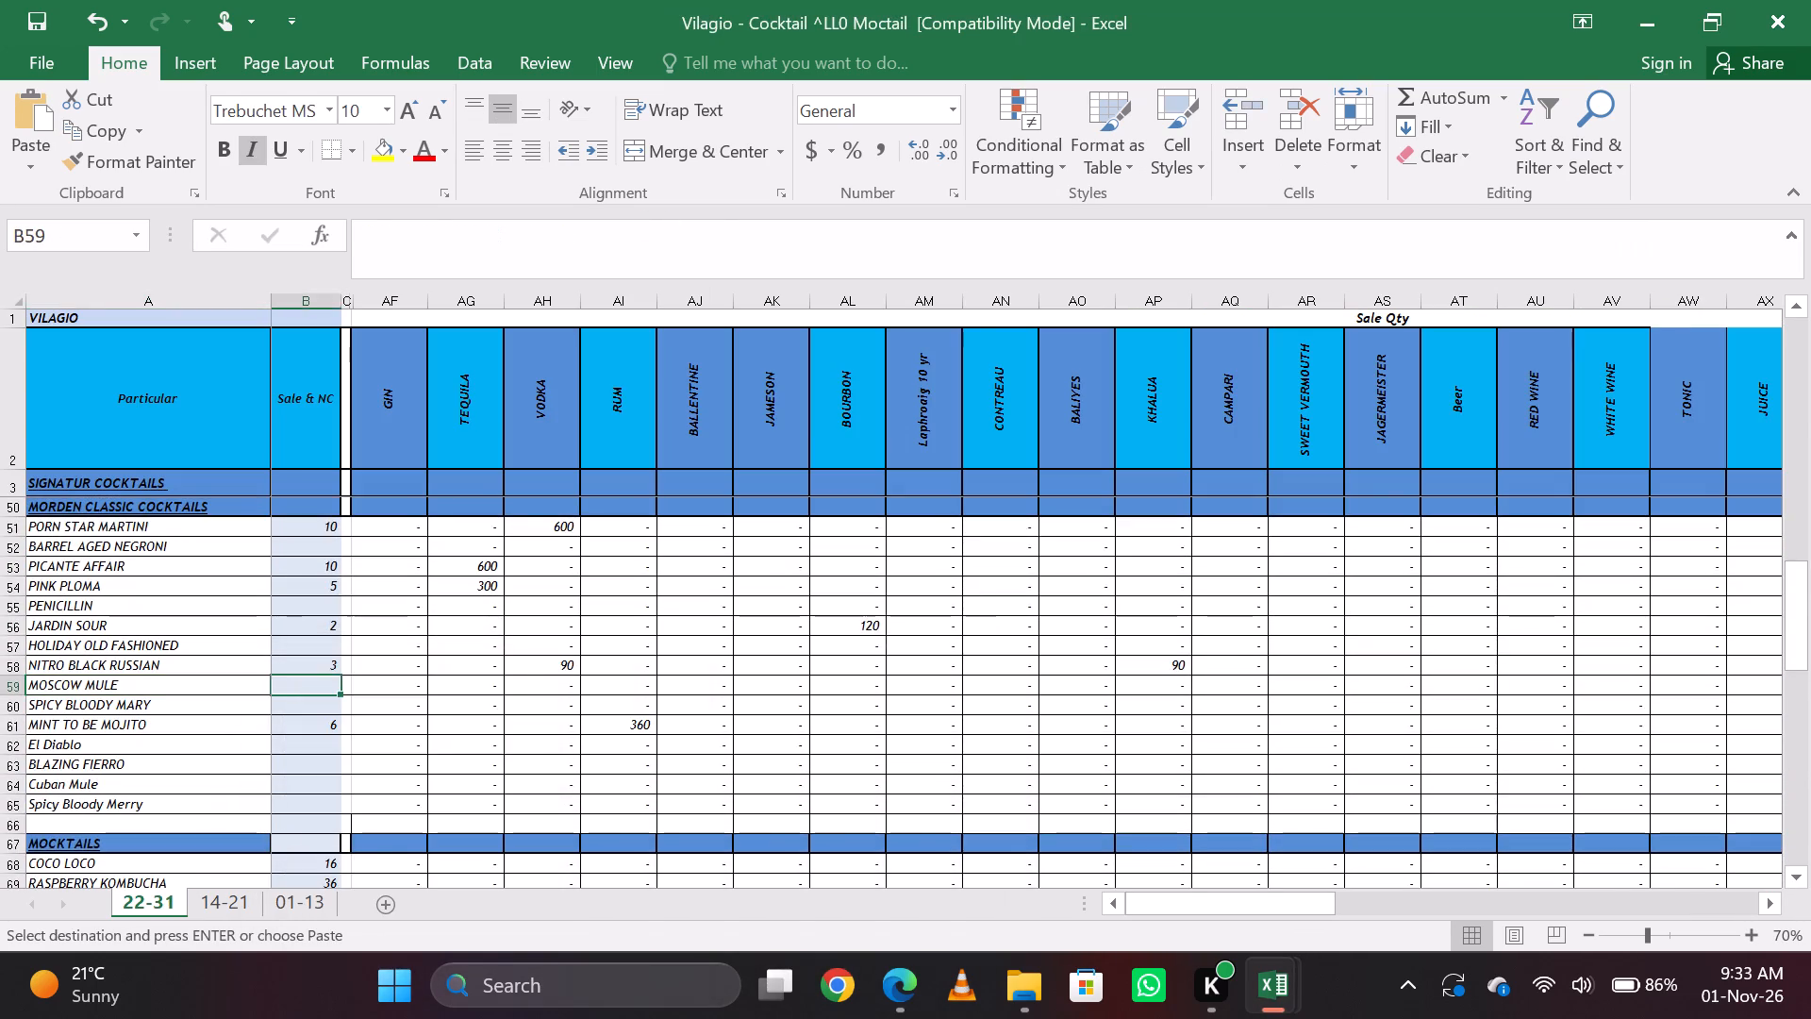
{"action": "key", "text": "alt+Tab"}
{"action": "key", "text": "alt+Tab"}
{"action": "type", "text": "13"}
{"action": "key", "text": "Right"}
{"action": "key", "text": "Left"}
Copy the Tonic Water item name, and enter 13 as Tonic Water's Sales in the bar variance report's Beverage section.
{"action": "key", "text": "alt+Tab"}
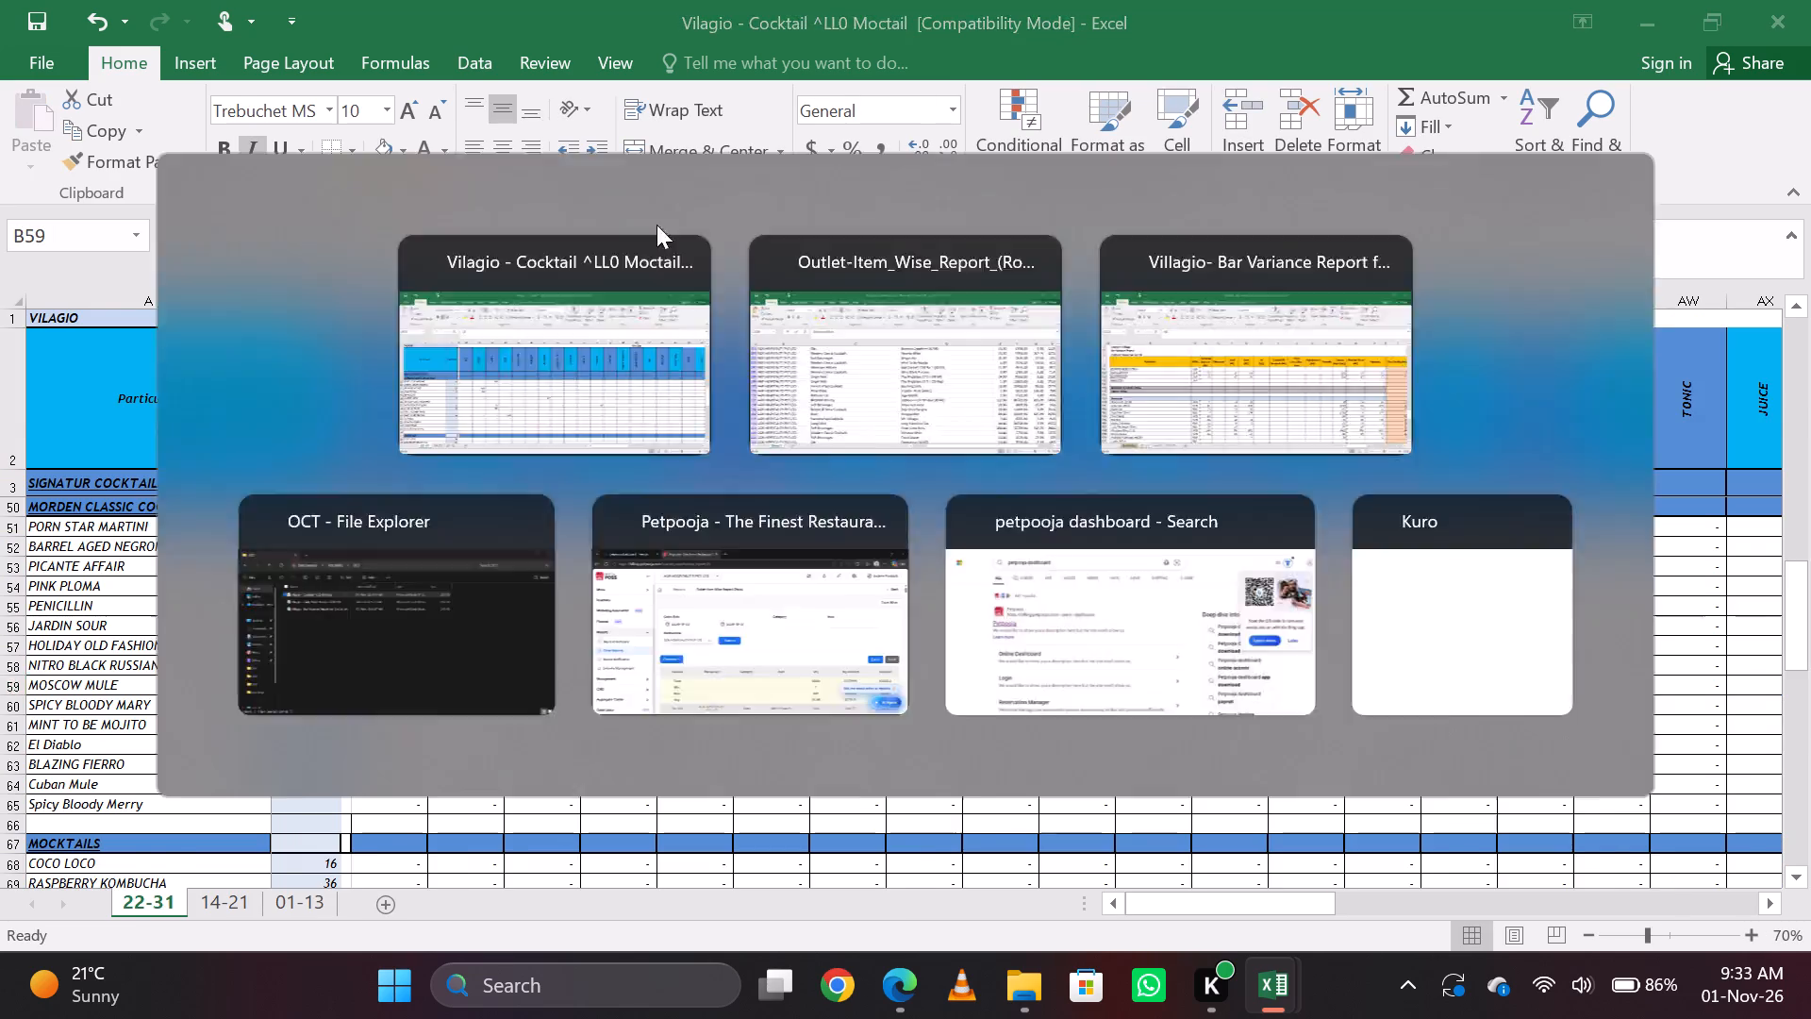
{"action": "key", "text": "Down"}
{"action": "key", "text": "ctrl+c"}
{"action": "key", "text": "alt+Tab"}
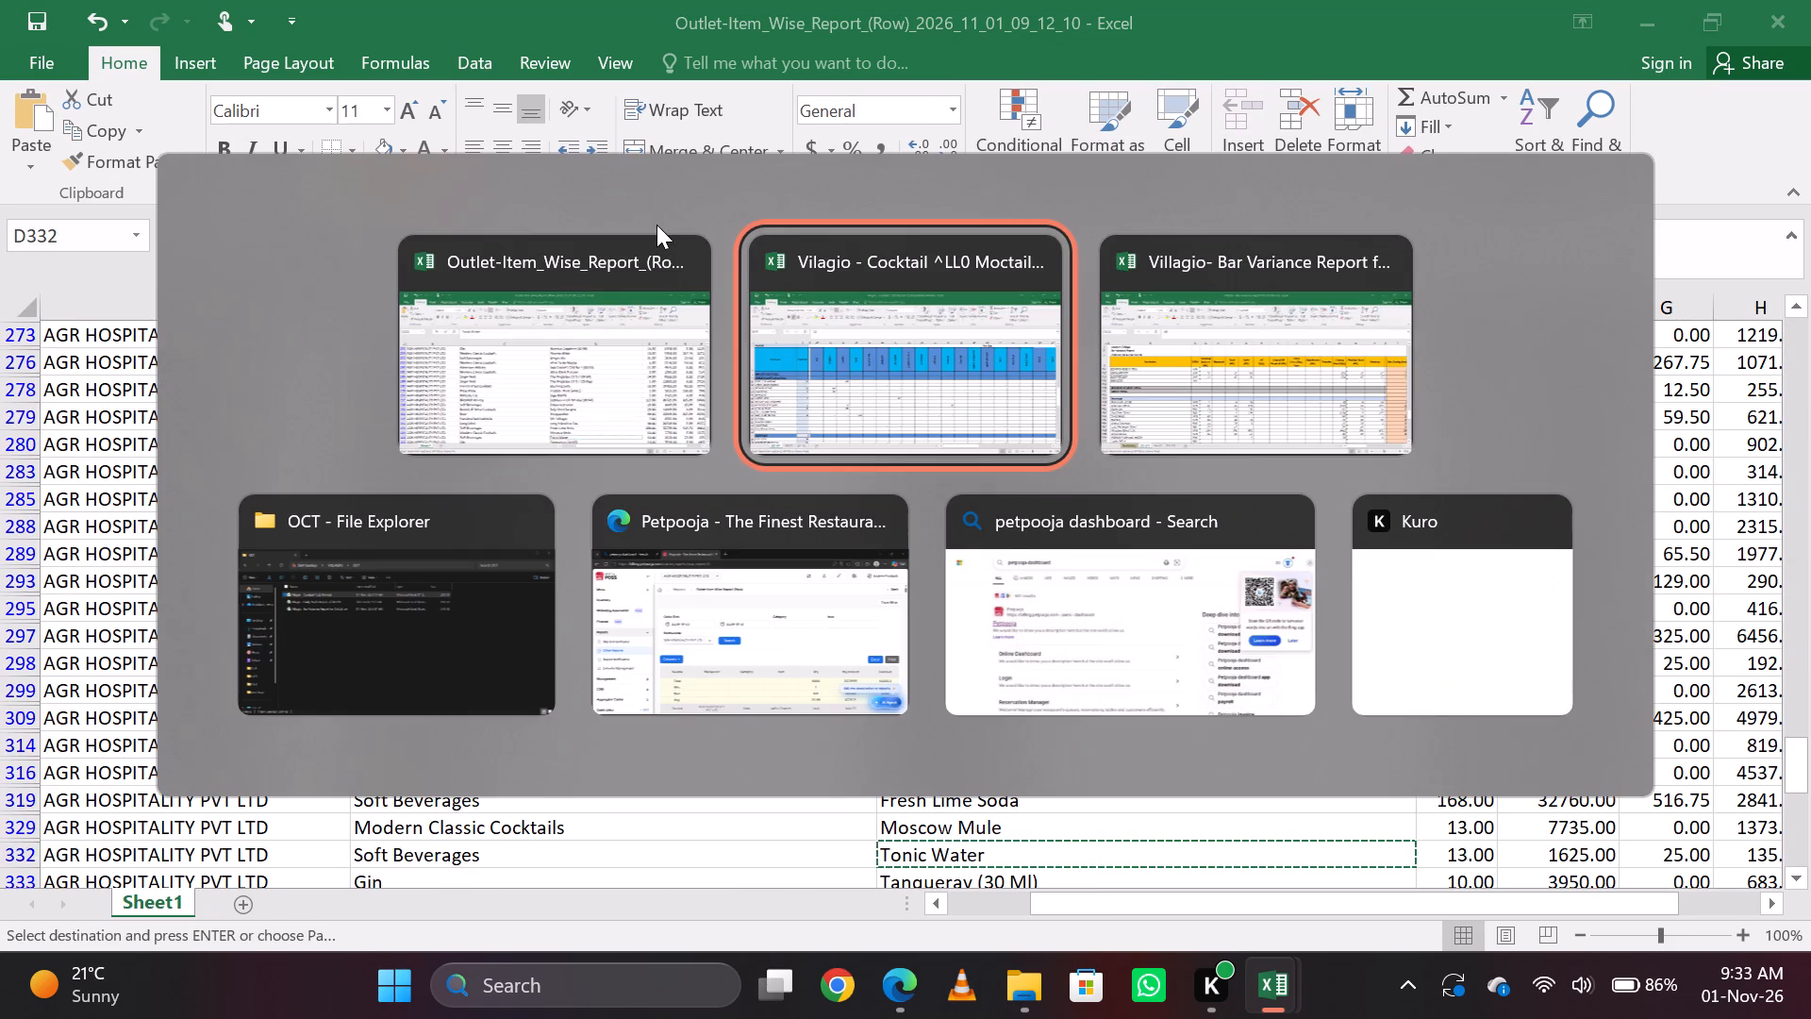
{"action": "key", "text": "alt+Tab"}
{"action": "key", "text": "Page_Down"}
{"action": "key", "text": "Page_Up"}
{"action": "key", "text": "Down"}
{"action": "key", "text": "Down"}
{"action": "key", "text": "Down"}
{"action": "key", "text": "Down"}
{"action": "key", "text": "Down"}
{"action": "key", "text": "Down"}
{"action": "key", "text": "Down"}
{"action": "key", "text": "Down"}
{"action": "key", "text": "Down"}
{"action": "key", "text": "Down"}
{"action": "key", "text": "Down"}
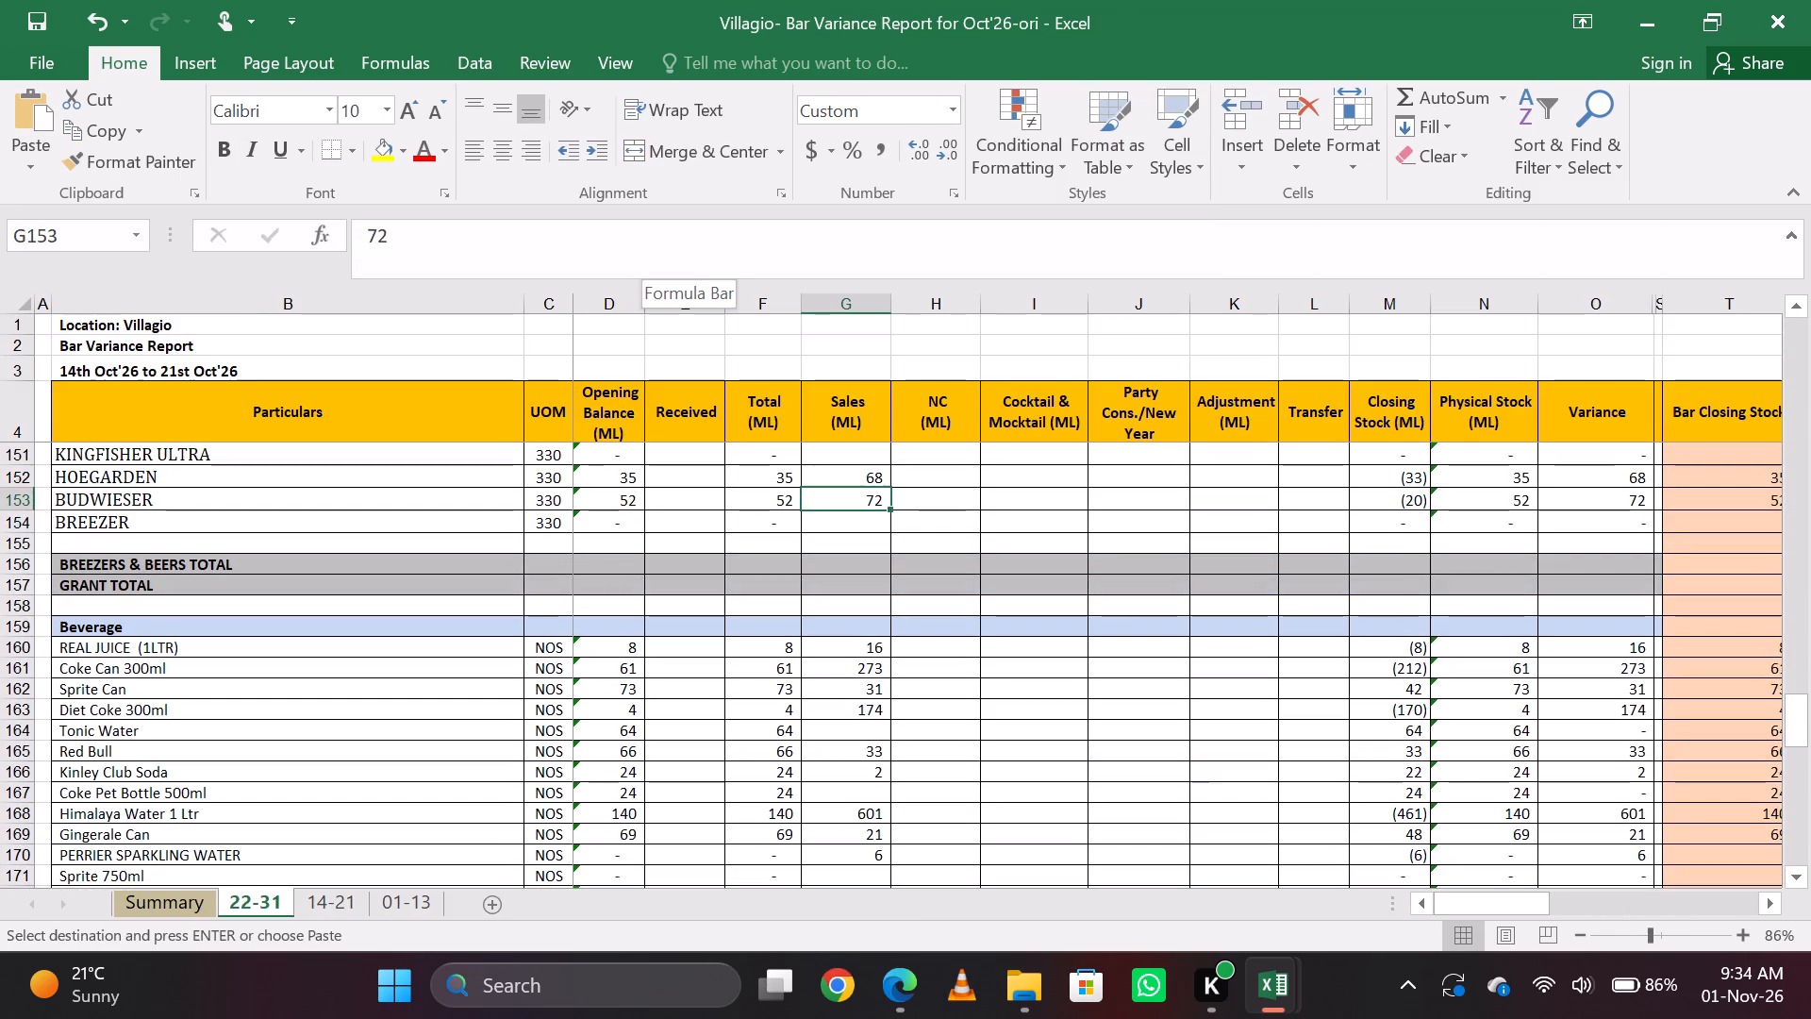
{"action": "key", "text": "Down"}
{"action": "key", "text": "Down"}
{"action": "key", "text": "Up"}
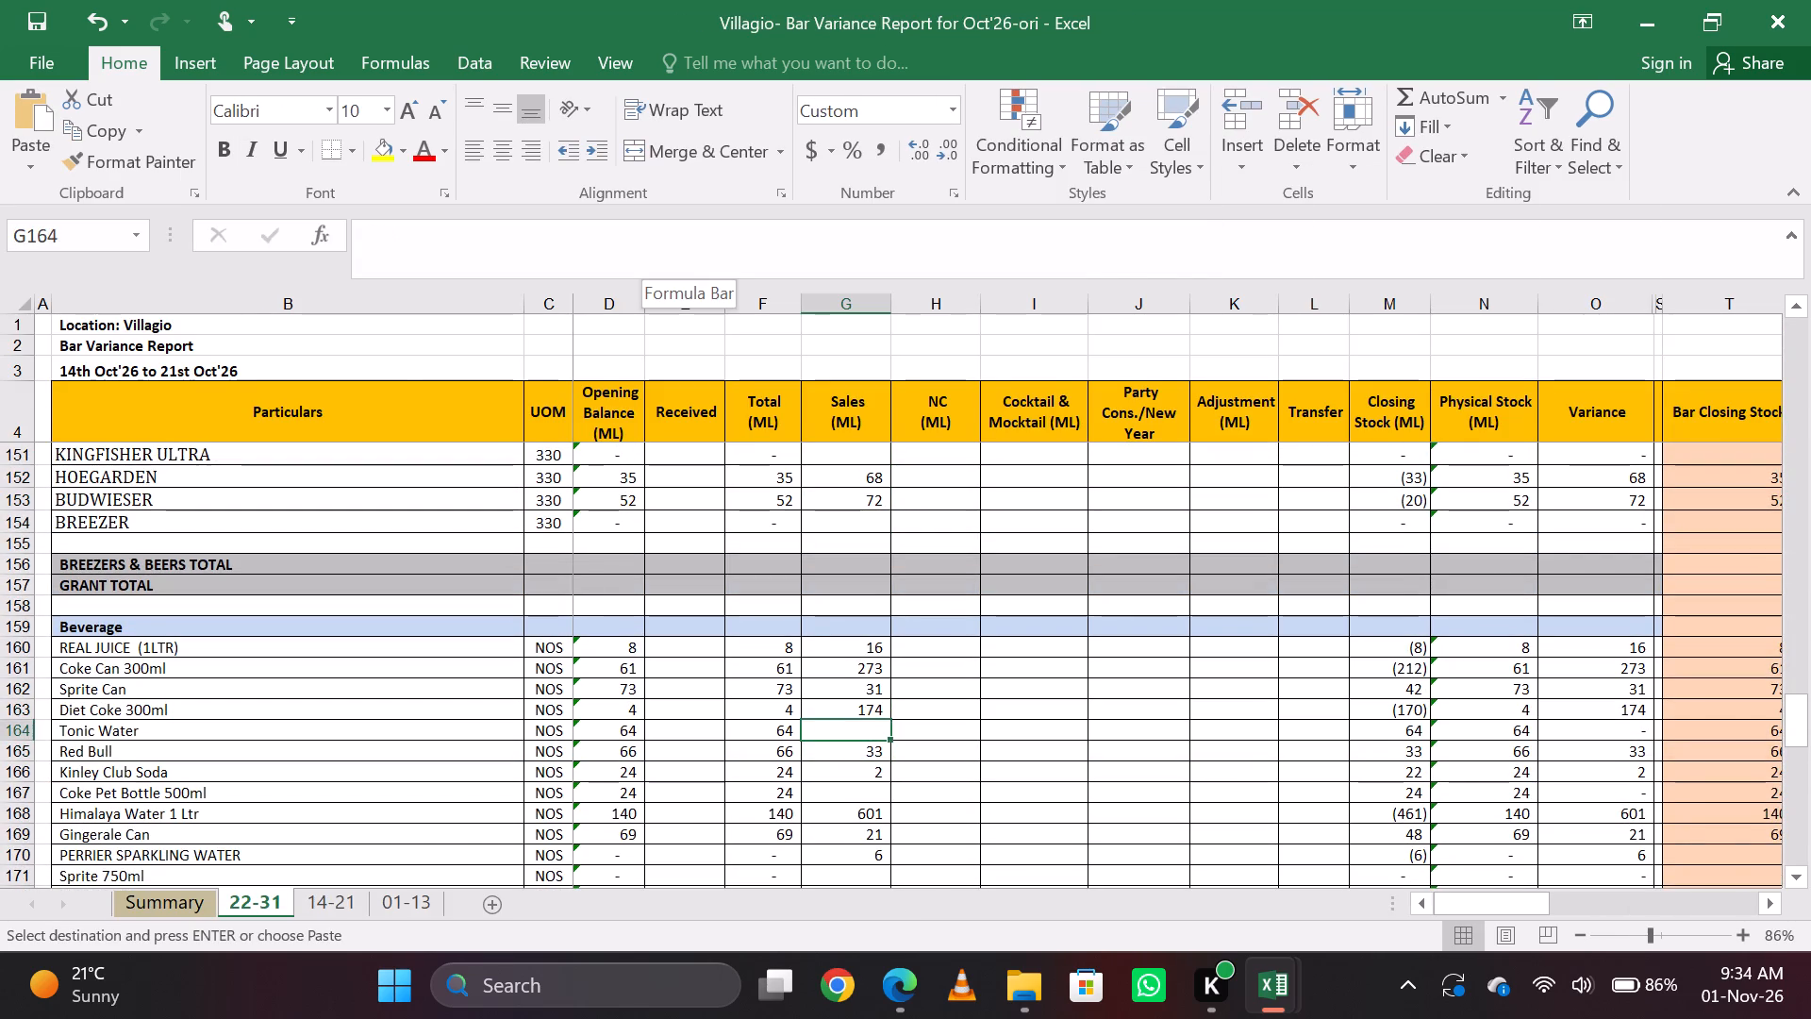
{"action": "key", "text": "alt+Tab"}
{"action": "key", "text": "alt+Tab"}
{"action": "type", "text": "13"}
{"action": "key", "text": "Right"}
{"action": "key", "text": "Left"}
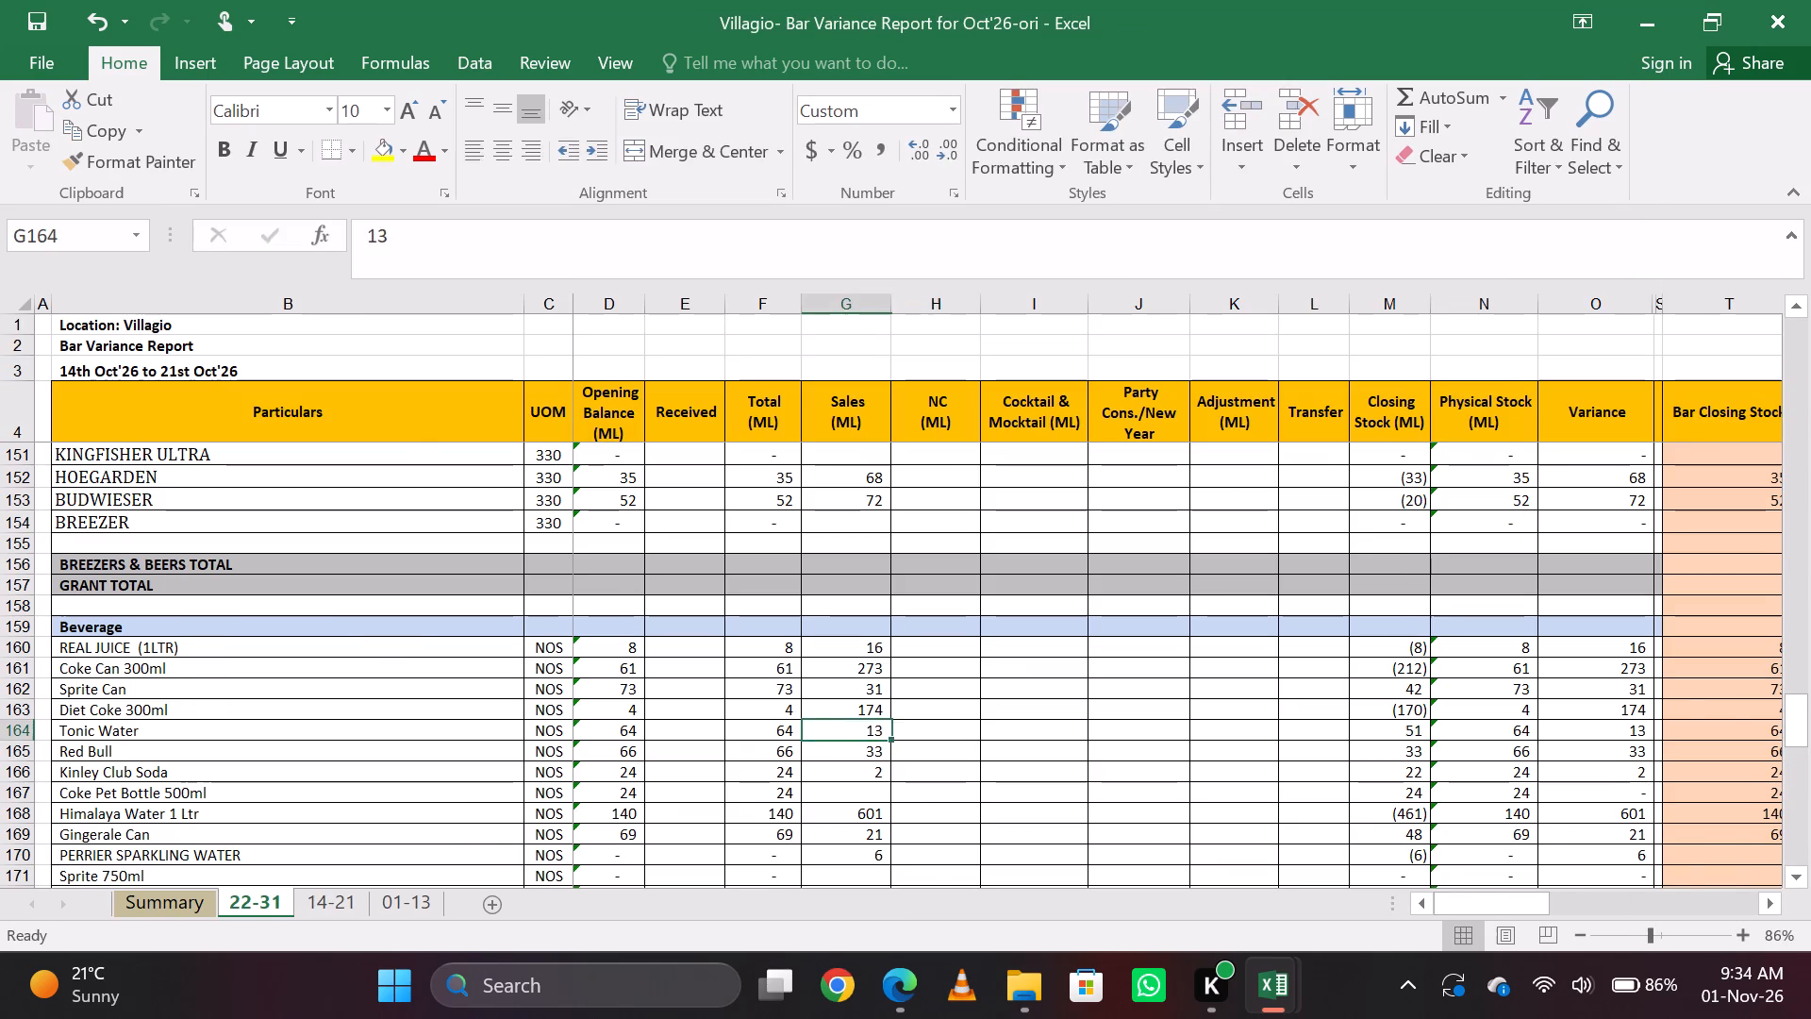
Copy the Tanqueray (30 Ml) item name, and enter =10*30 as TANQUERY's Sales in the bar variance report's Gin section.
{"action": "key", "text": "alt+Tab"}
{"action": "key", "text": "Down"}
{"action": "key", "text": "ctrl+c"}
{"action": "key", "text": "alt+Tab"}
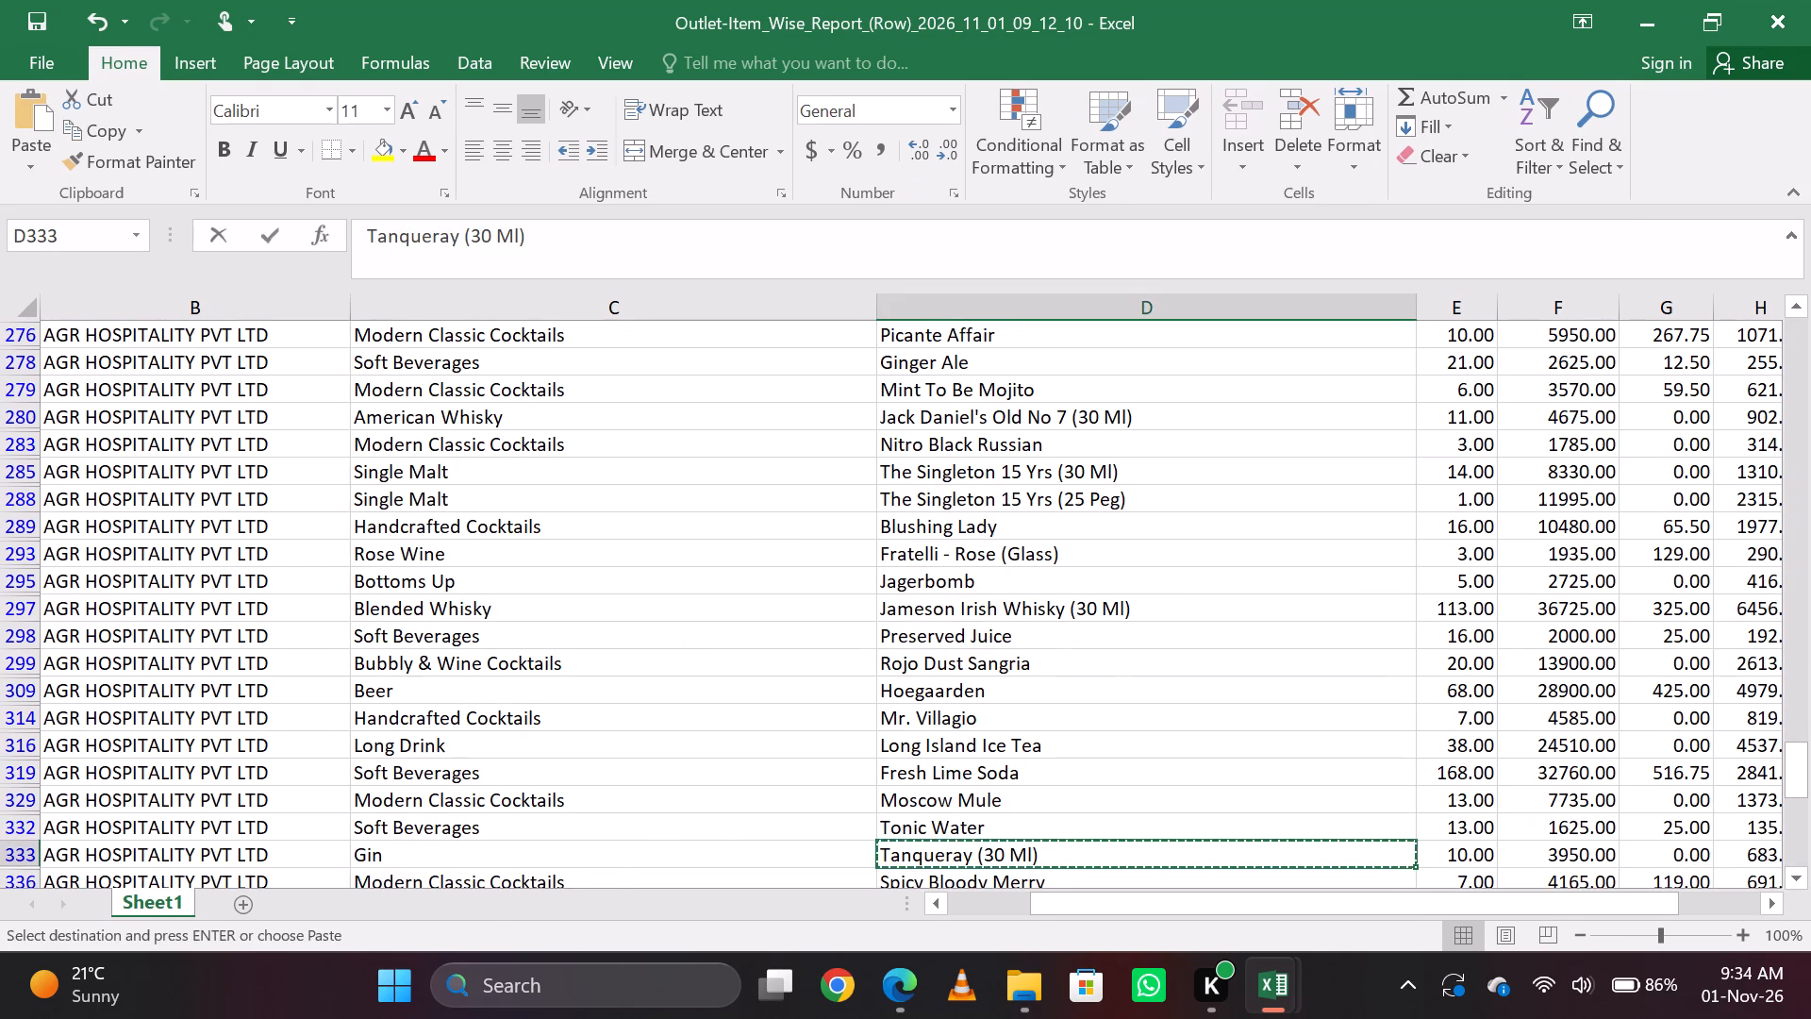
{"action": "key", "text": "Up"}
{"action": "key", "text": "Page_Up"}
{"action": "key", "text": "Page_Up"}
{"action": "key", "text": "Down"}
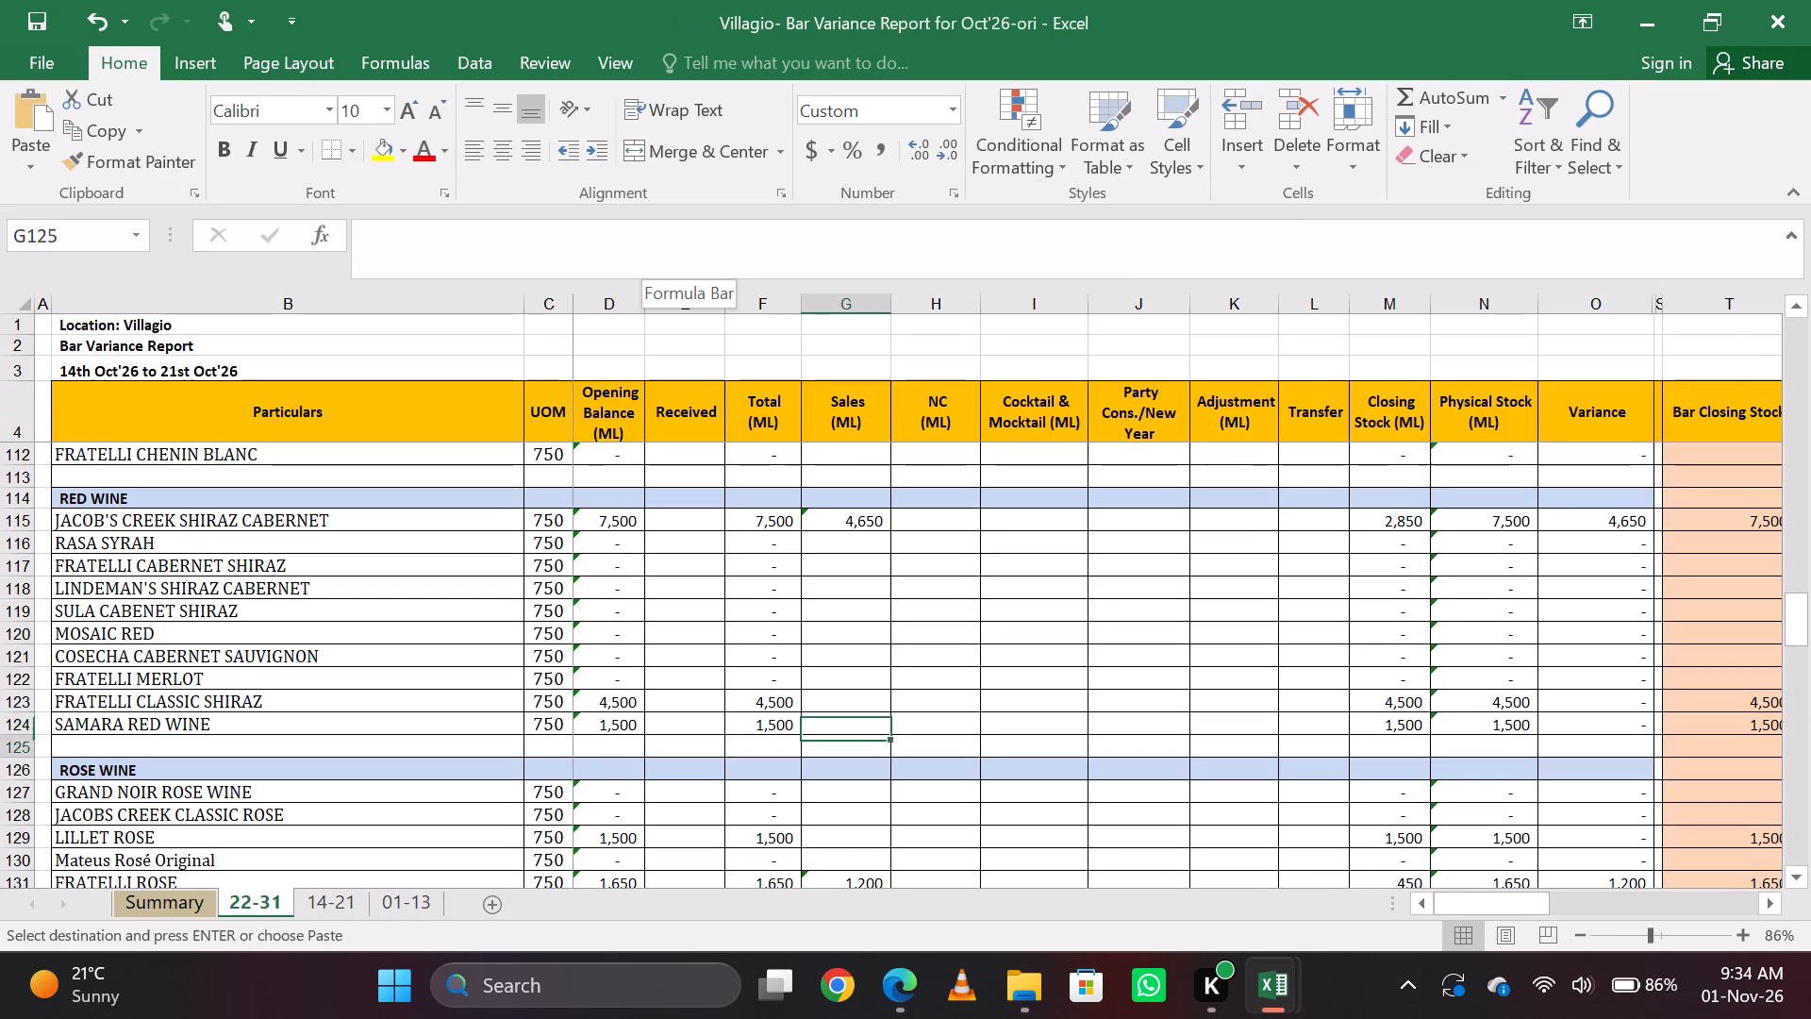
{"action": "key", "text": "Up"}
{"action": "key", "text": "Up"}
{"action": "key", "text": "Up"}
{"action": "key", "text": "Up"}
{"action": "key", "text": "Up"}
{"action": "key", "text": "Up"}
{"action": "key", "text": "Up"}
{"action": "key", "text": "Up"}
{"action": "key", "text": "Up"}
{"action": "key", "text": "Up"}
{"action": "key", "text": "Up"}
{"action": "key", "text": "Up"}
{"action": "key", "text": "Up"}
{"action": "key", "text": "Up"}
{"action": "key", "text": "Up"}
{"action": "key", "text": "Up"}
{"action": "key", "text": "Up"}
{"action": "key", "text": "Up"}
{"action": "key", "text": "Up"}
{"action": "key", "text": "Up"}
{"action": "key", "text": "Up"}
{"action": "key", "text": "Up"}
{"action": "key", "text": "Up"}
{"action": "key", "text": "Up"}
{"action": "key", "text": "Up"}
{"action": "key", "text": "Up"}
{"action": "key", "text": "Up"}
{"action": "key", "text": "Up"}
{"action": "key", "text": "Up"}
{"action": "key", "text": "Up"}
{"action": "key", "text": "Up"}
{"action": "key", "text": "Up"}
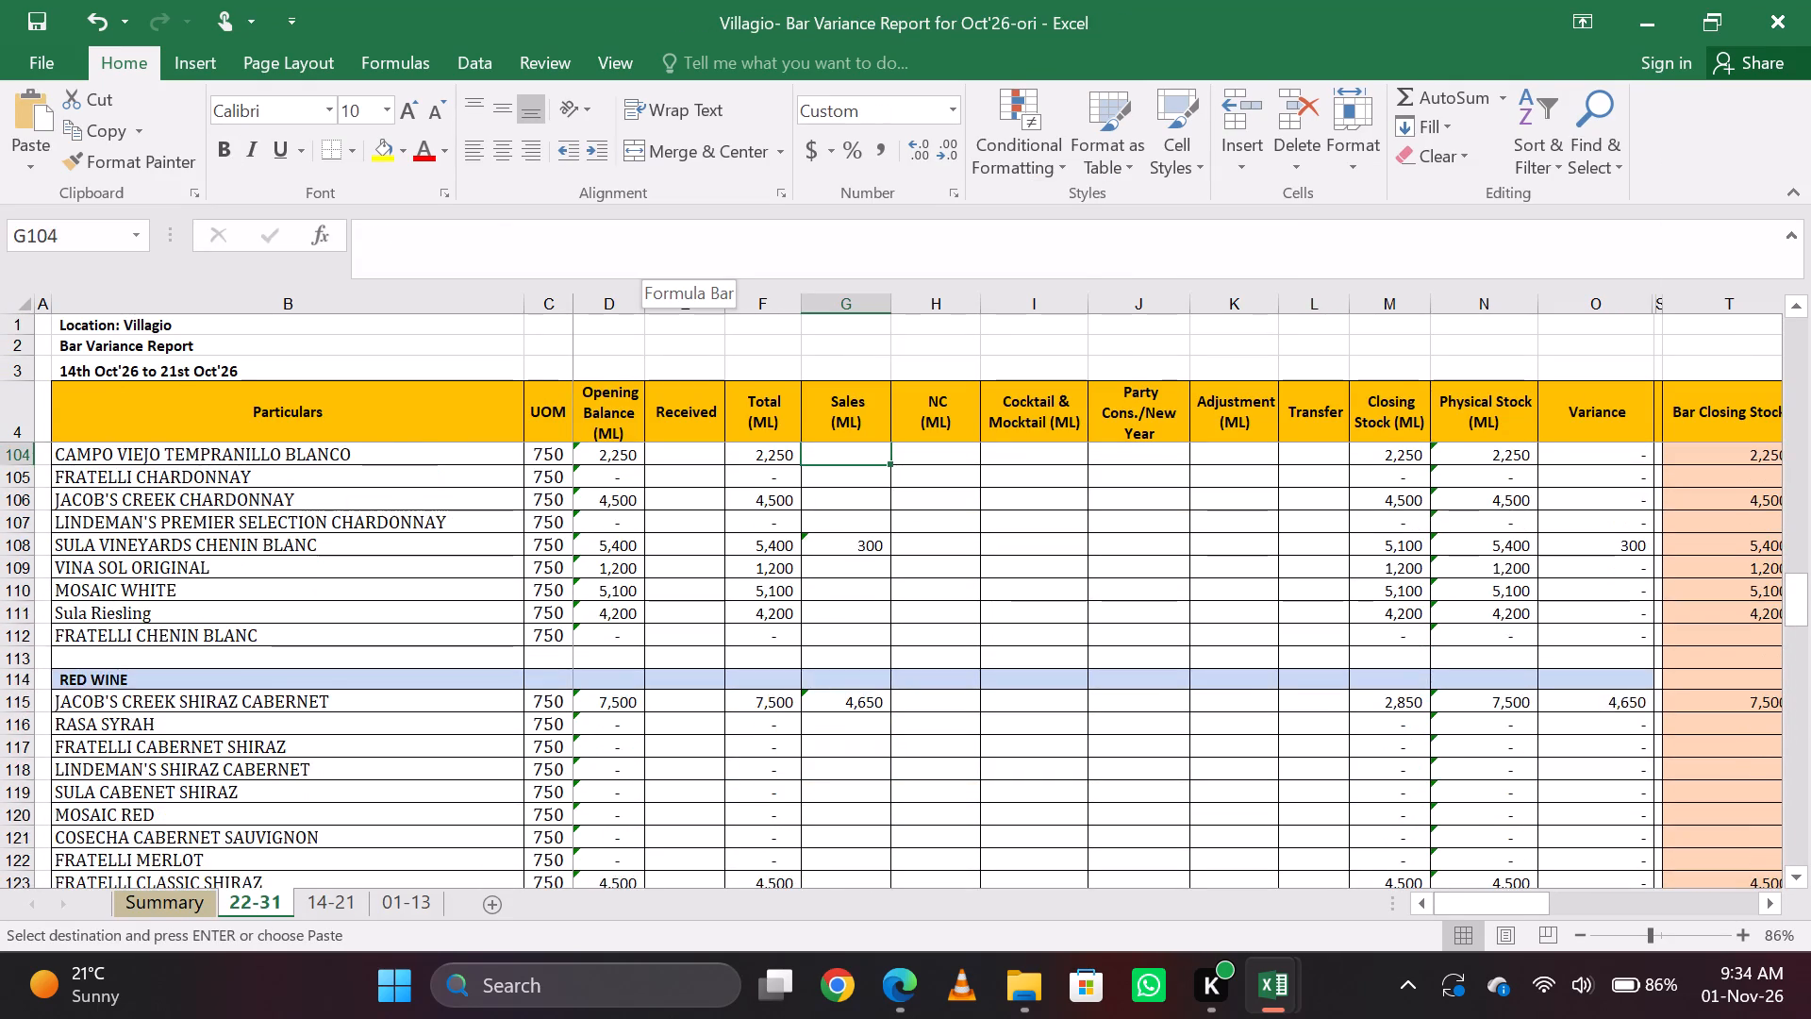
{"action": "key", "text": "Up"}
{"action": "key", "text": "Up"}
{"action": "key", "text": "Up"}
{"action": "key", "text": "Up"}
{"action": "key", "text": "Up"}
{"action": "key", "text": "Up"}
{"action": "key", "text": "Up"}
{"action": "key", "text": "Up"}
{"action": "key", "text": "Up"}
{"action": "key", "text": "Up"}
{"action": "key", "text": "Up"}
{"action": "key", "text": "Up"}
{"action": "key", "text": "Up"}
{"action": "key", "text": "Up"}
{"action": "key", "text": "Up"}
{"action": "key", "text": "Up"}
{"action": "key", "text": "Up"}
{"action": "key", "text": "Up"}
{"action": "key", "text": "Up"}
{"action": "key", "text": "Up"}
{"action": "key", "text": "Up"}
{"action": "key", "text": "Up"}
{"action": "key", "text": "Up"}
{"action": "key", "text": "Up"}
{"action": "key", "text": "Up"}
{"action": "key", "text": "Up"}
{"action": "key", "text": "Up"}
{"action": "key", "text": "Up"}
{"action": "key", "text": "Up"}
{"action": "key", "text": "Up"}
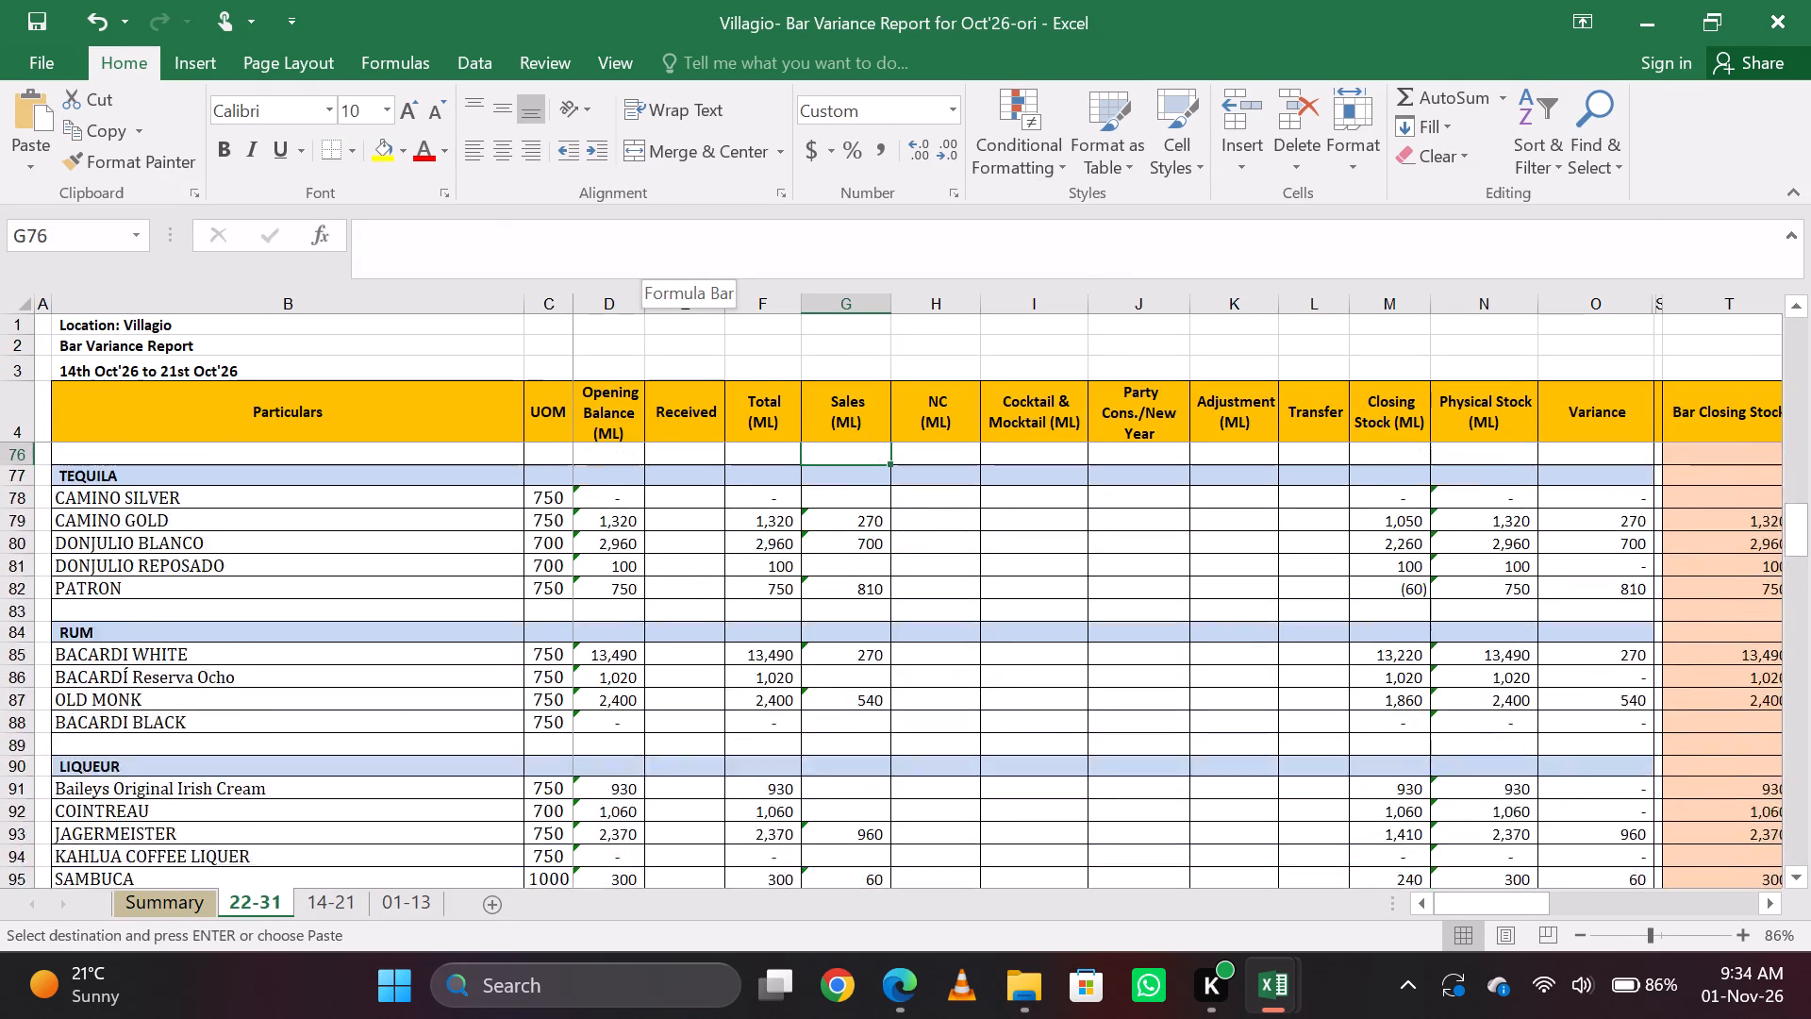
{"action": "key", "text": "Down"}
{"action": "key", "text": "Down"}
{"action": "key", "text": "Down"}
{"action": "key", "text": "Down"}
{"action": "key", "text": "Down"}
{"action": "key", "text": "Down"}
{"action": "key", "text": "Down"}
{"action": "key", "text": "Down"}
{"action": "key", "text": "Down"}
{"action": "key", "text": "Down"}
{"action": "key", "text": "Down"}
{"action": "key", "text": "Up"}
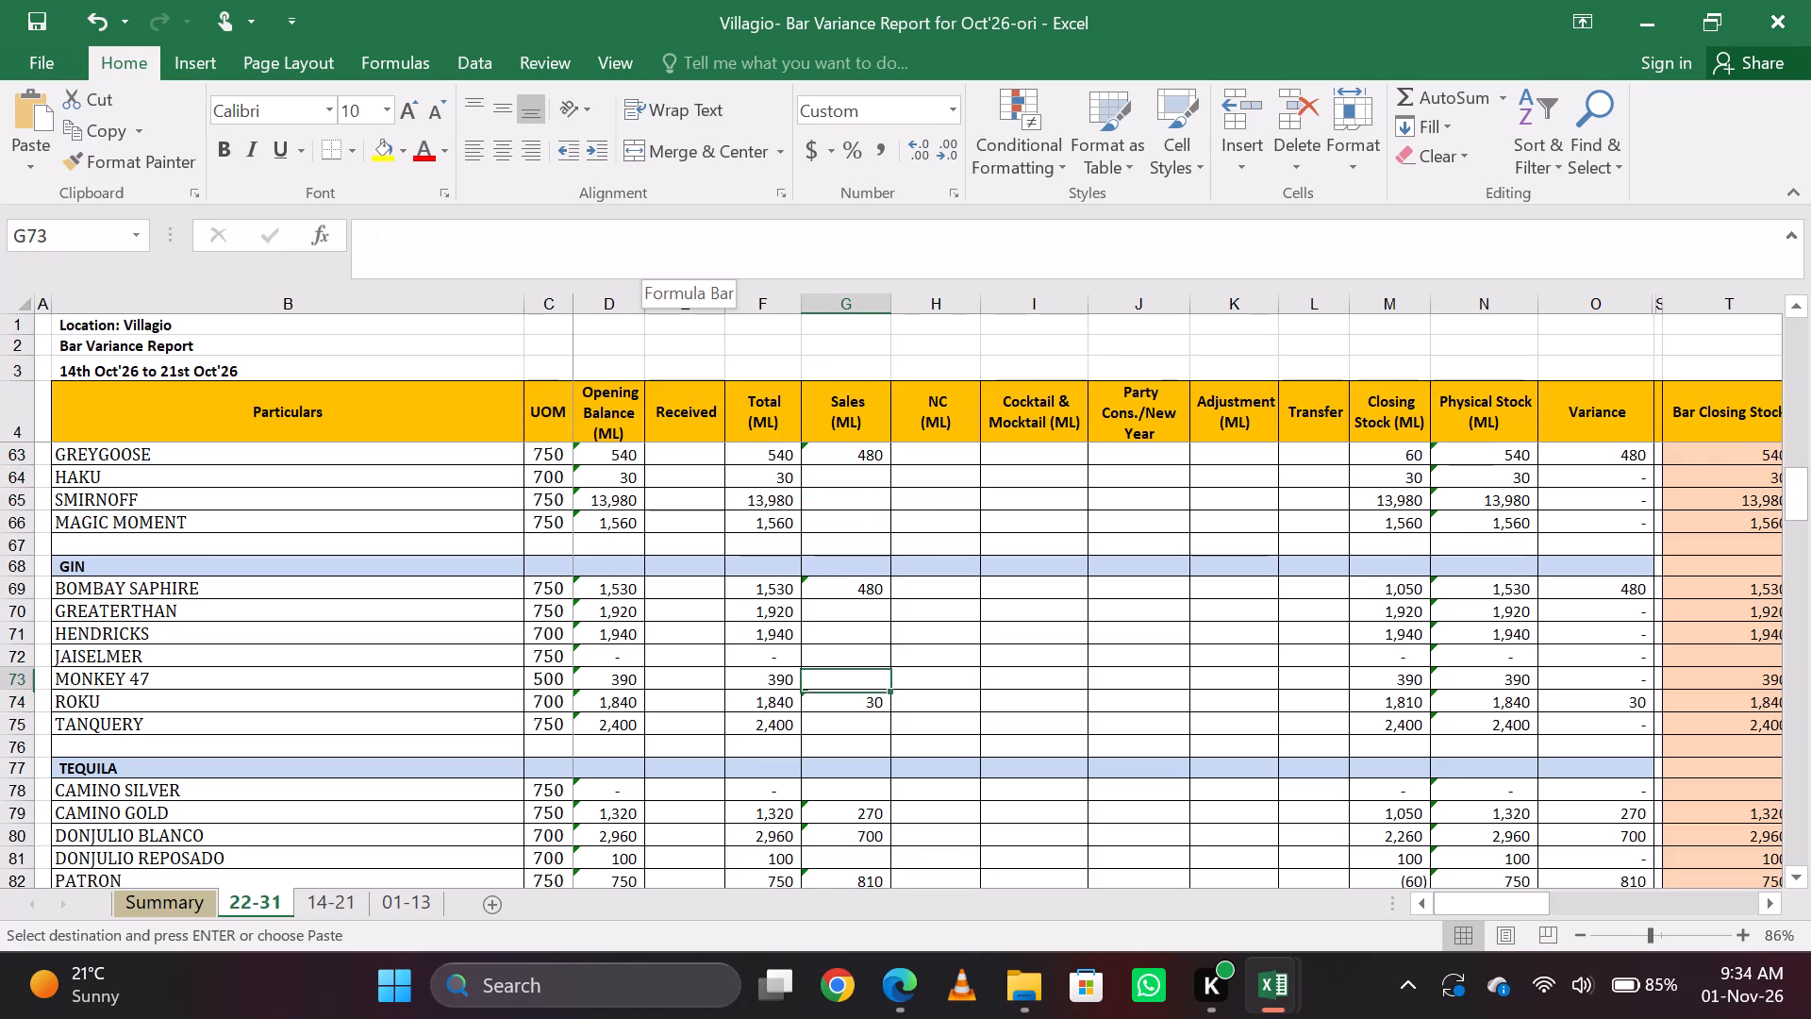
{"action": "key", "text": "Up"}
{"action": "key", "text": "Up"}
{"action": "key", "text": "Up"}
{"action": "key", "text": "Up"}
{"action": "key", "text": "Down"}
{"action": "key", "text": "Down"}
{"action": "key", "text": "Down"}
{"action": "key", "text": "Down"}
{"action": "key", "text": "Down"}
{"action": "key", "text": "Down"}
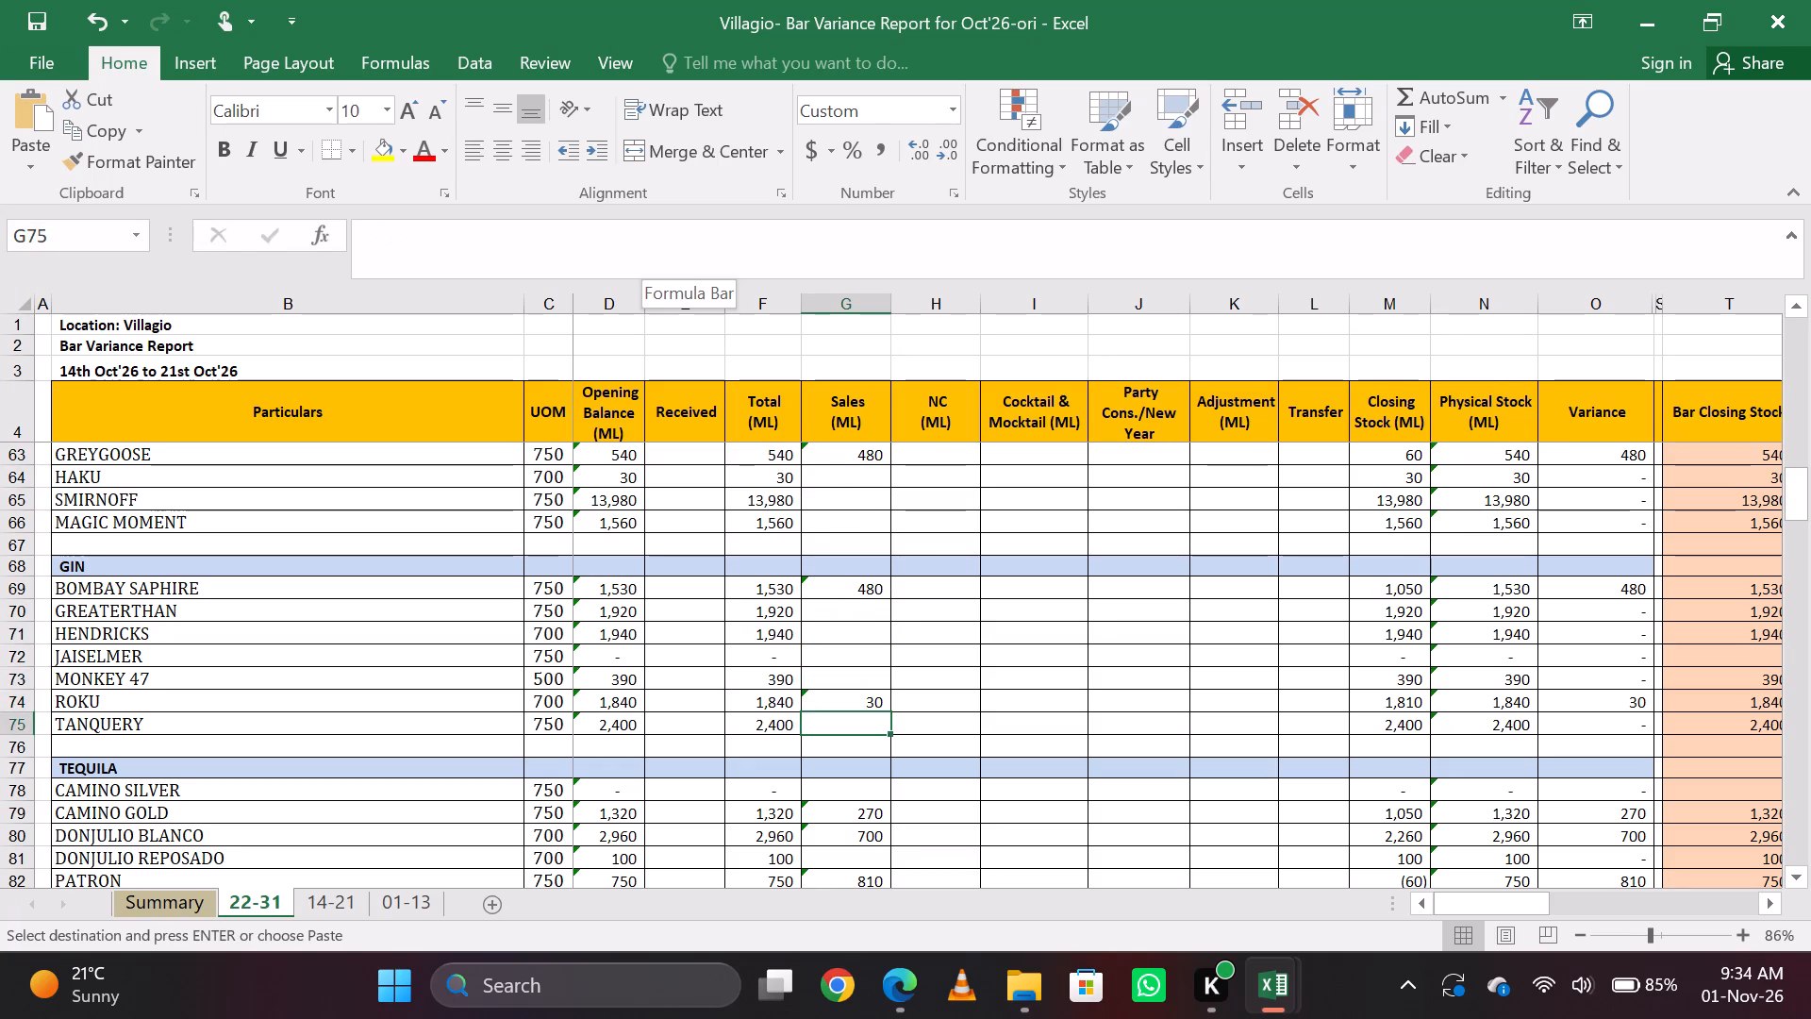
{"action": "type", "text": "=10*30"}
{"action": "key", "text": "Return"}
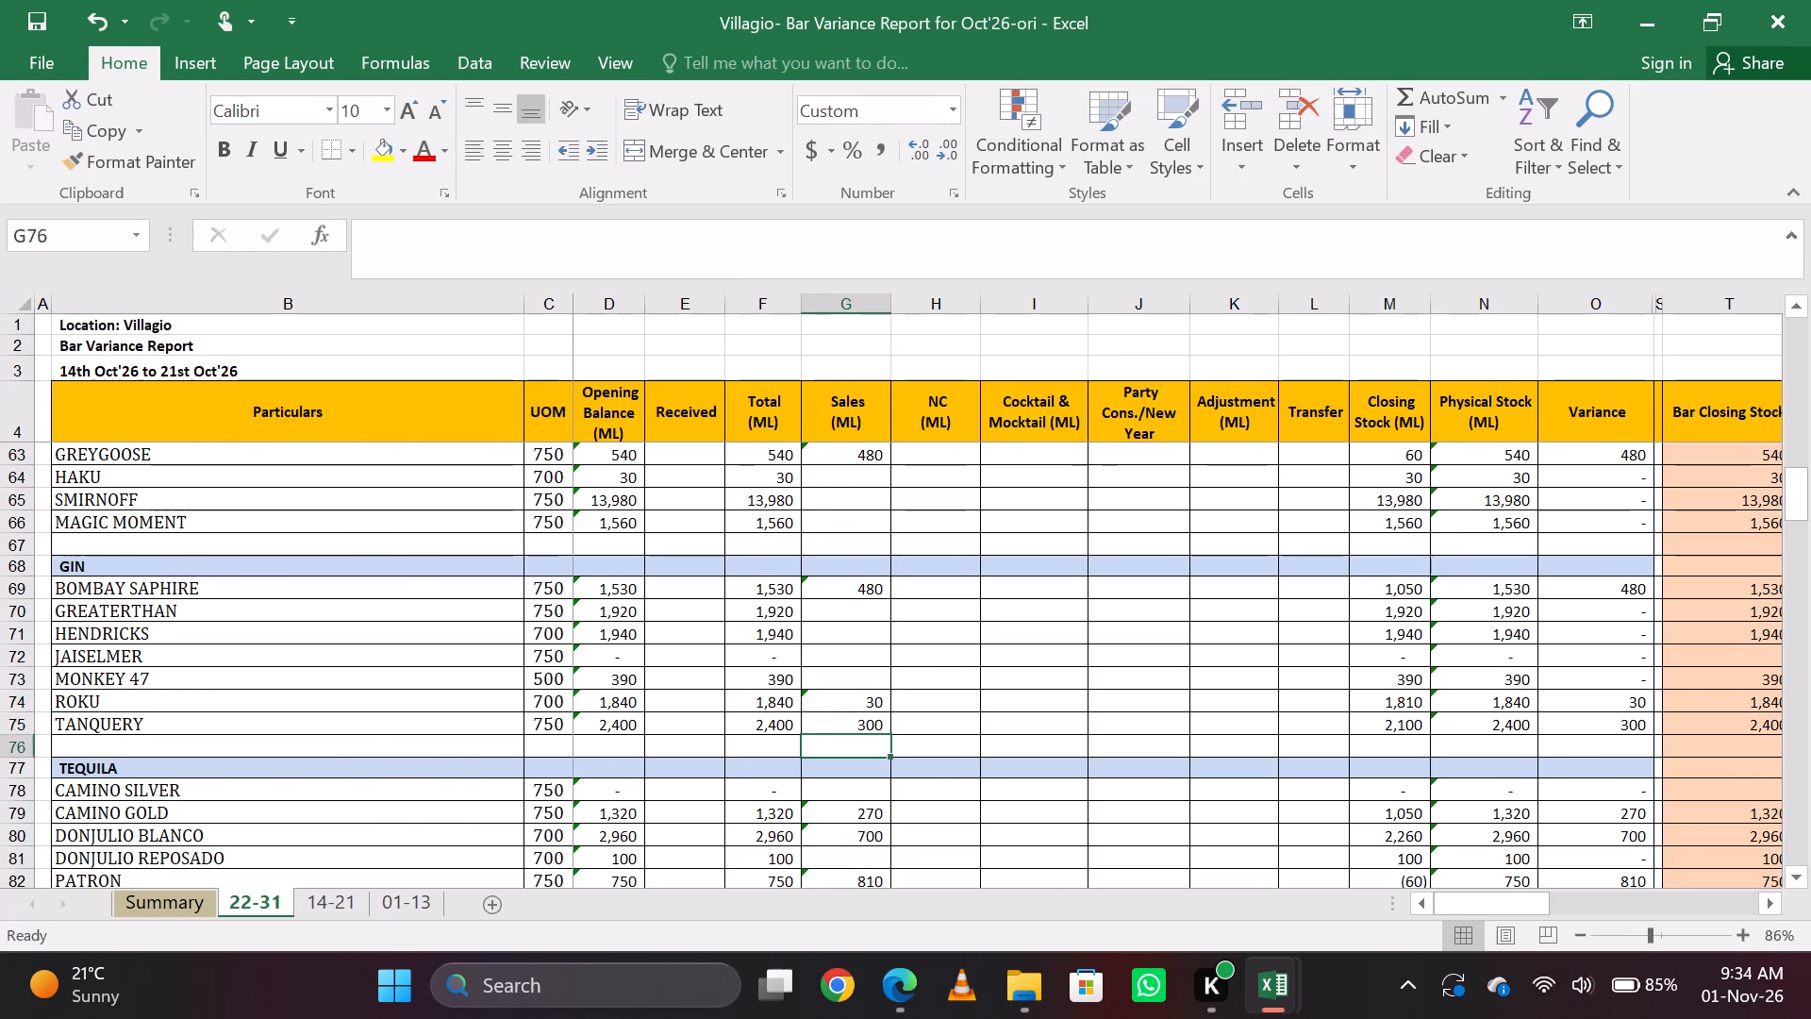
{"action": "key", "text": "Up"}
Copy the Spicy Bloody Merry item name and search for it in the cocktail/mocktail workbook, shortening the search text to Spicy.
{"action": "key", "text": "alt+Tab"}
{"action": "key", "text": "Down"}
{"action": "key", "text": "ctrl+c"}
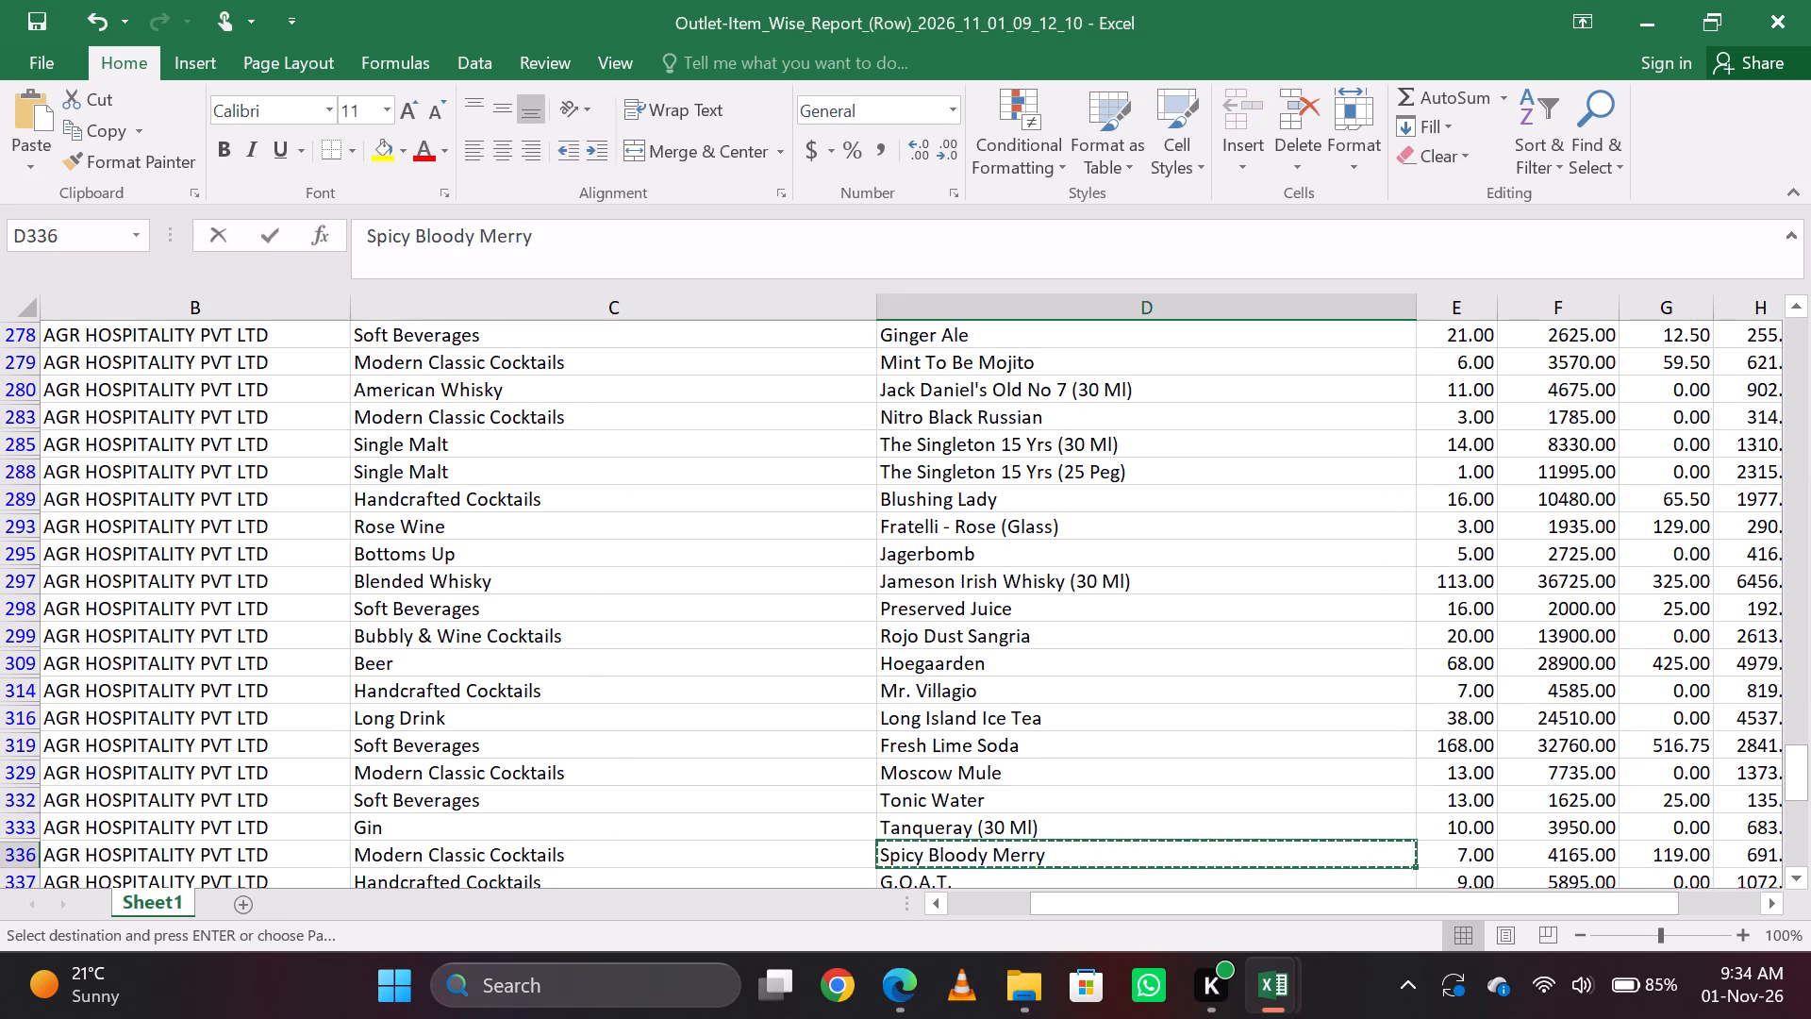
{"action": "key", "text": "alt+Tab"}
{"action": "key", "text": "alt+Tab"}
{"action": "key", "text": "ctrl+f"}
{"action": "key", "text": "ctrl+v"}
{"action": "key", "text": "ctrl+Return"}
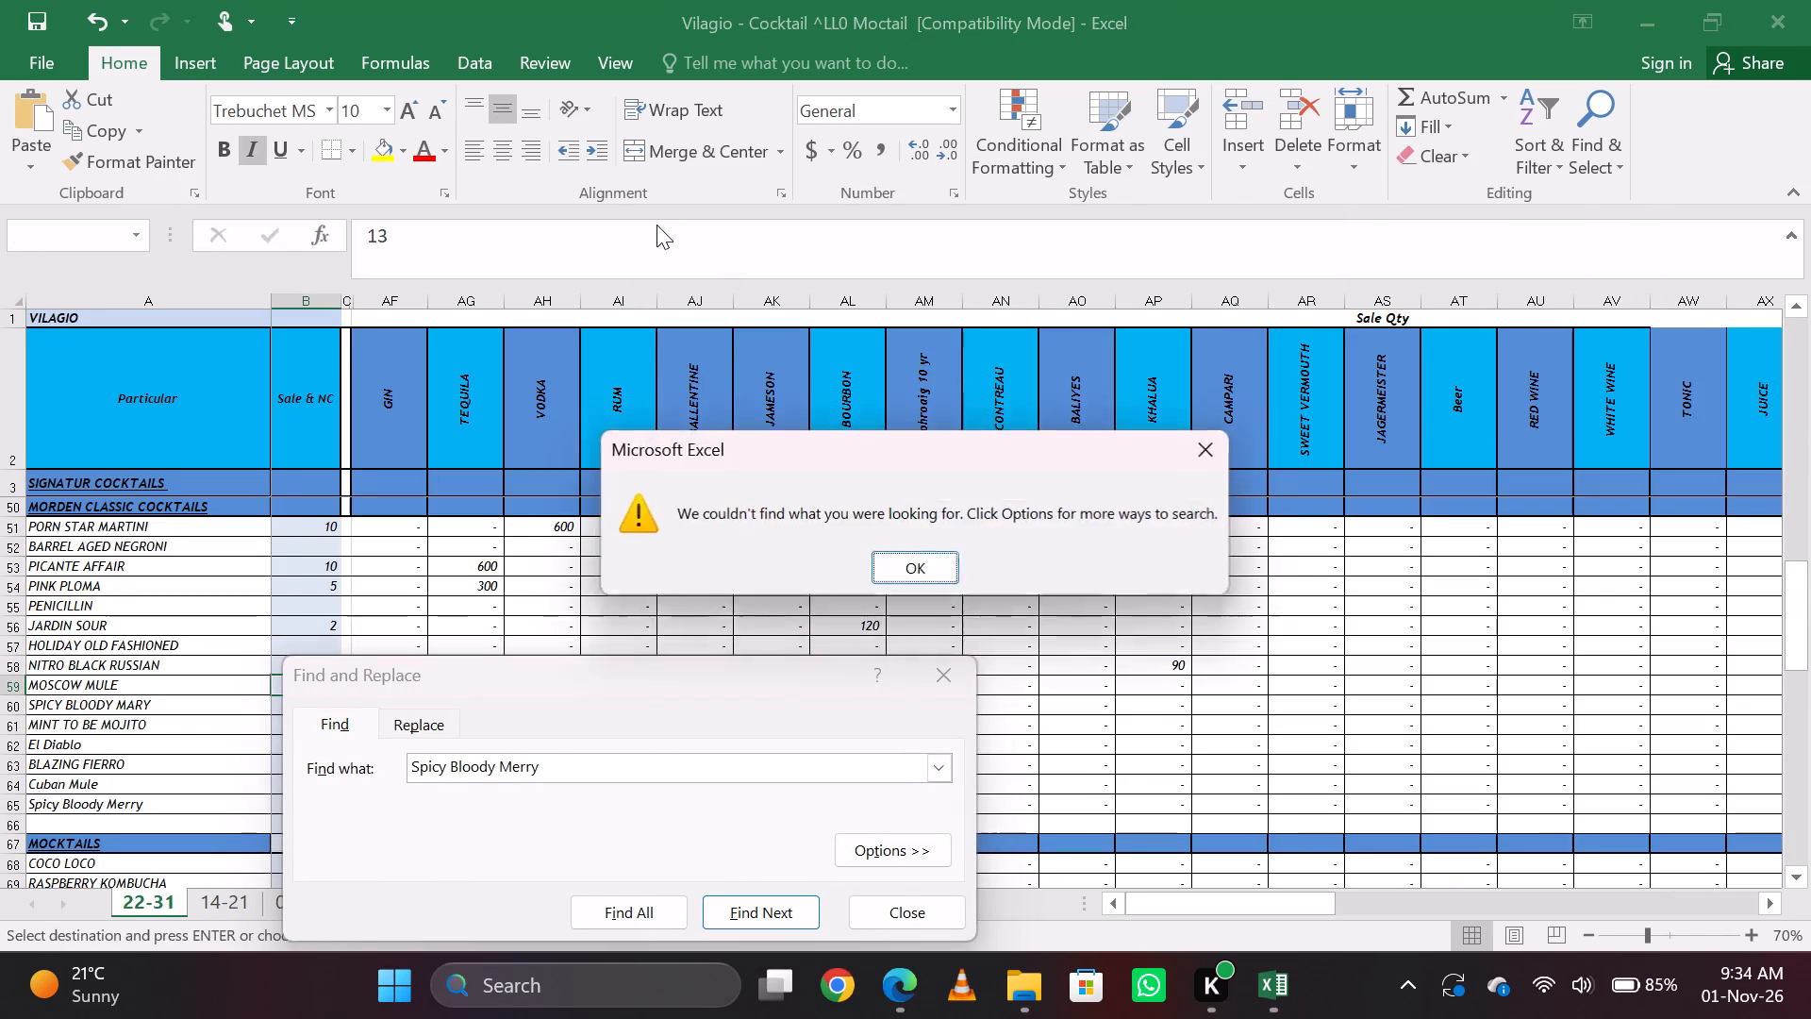
{"action": "key", "text": "Escape"}
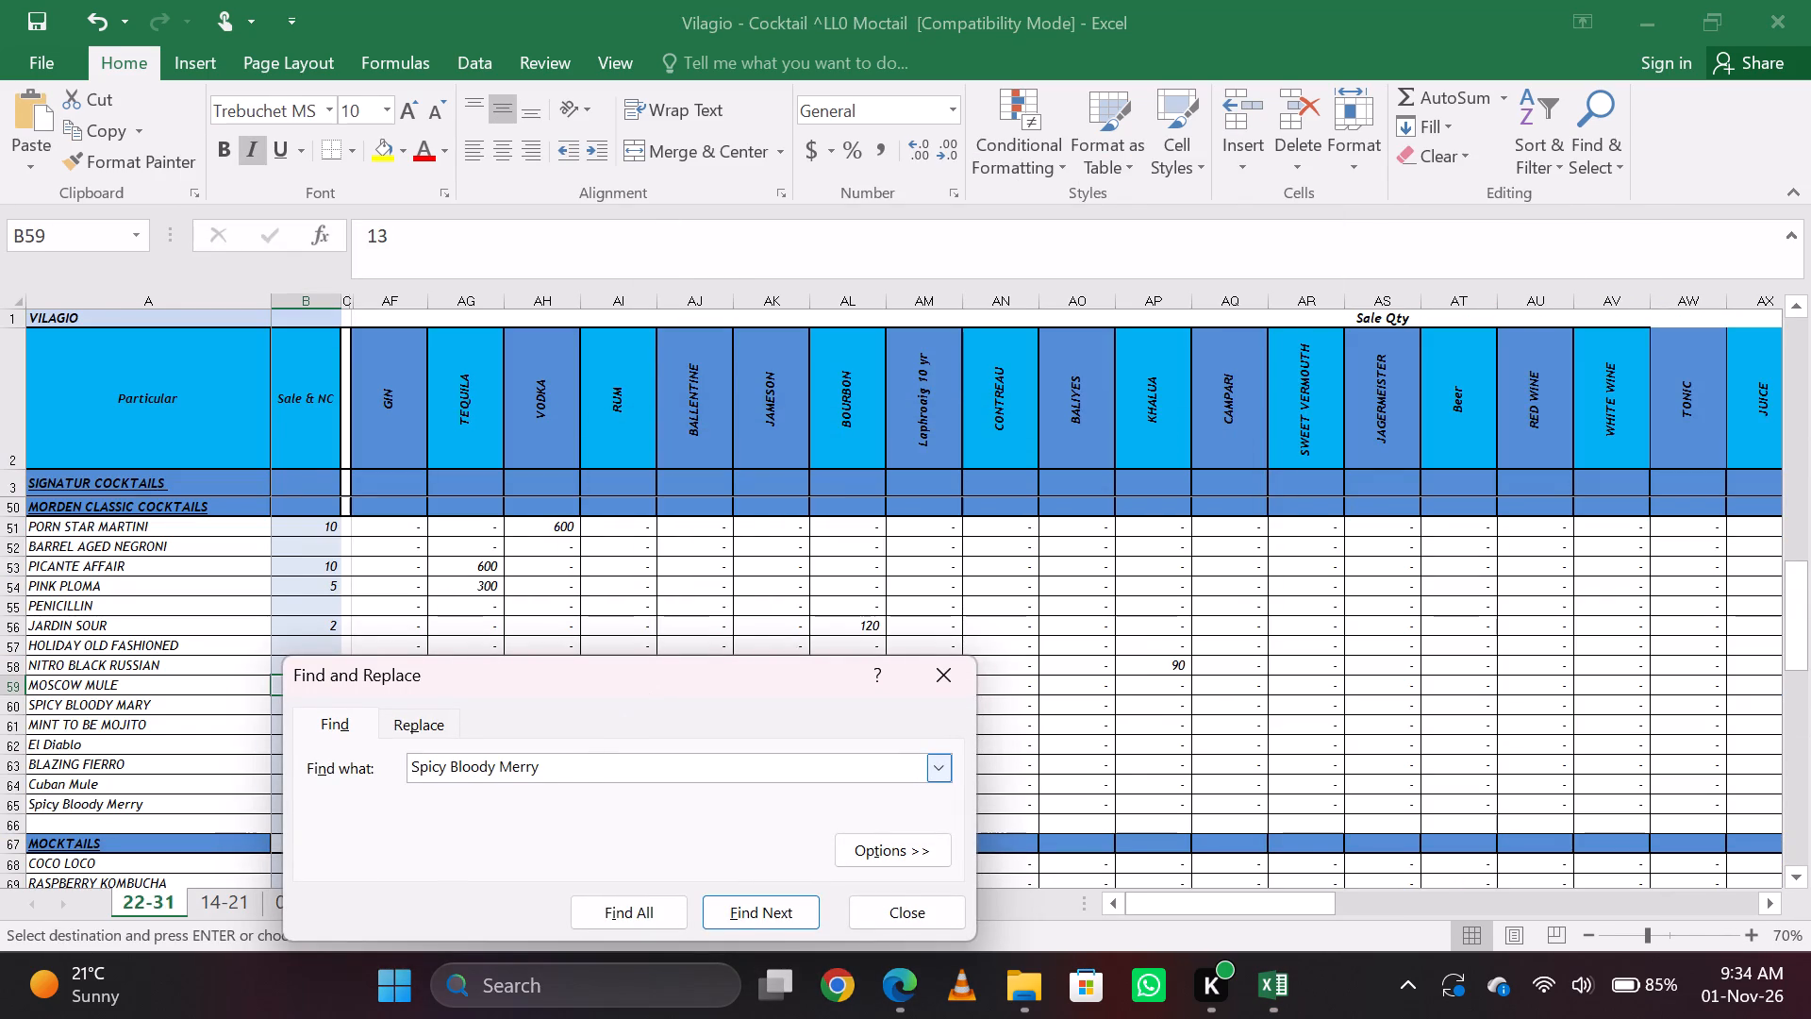
{"action": "left_click", "coordinate": [576, 760]}
{"action": "key", "text": "BackSpace"}
{"action": "key", "text": "BackSpace"}
{"action": "key", "text": "BackSpace"}
{"action": "key", "text": "BackSpace"}
{"action": "key", "text": "BackSpace"}
{"action": "key", "text": "BackSpace"}
{"action": "key", "text": "Return"}
{"action": "key", "text": "Return"}
{"action": "key", "text": "BackSpace"}
{"action": "key", "text": "BackSpace"}
{"action": "key", "text": "Return"}
{"action": "key", "text": "Return"}
{"action": "key", "text": "BackSpace"}
{"action": "key", "text": "BackSpace"}
{"action": "key", "text": "Return"}
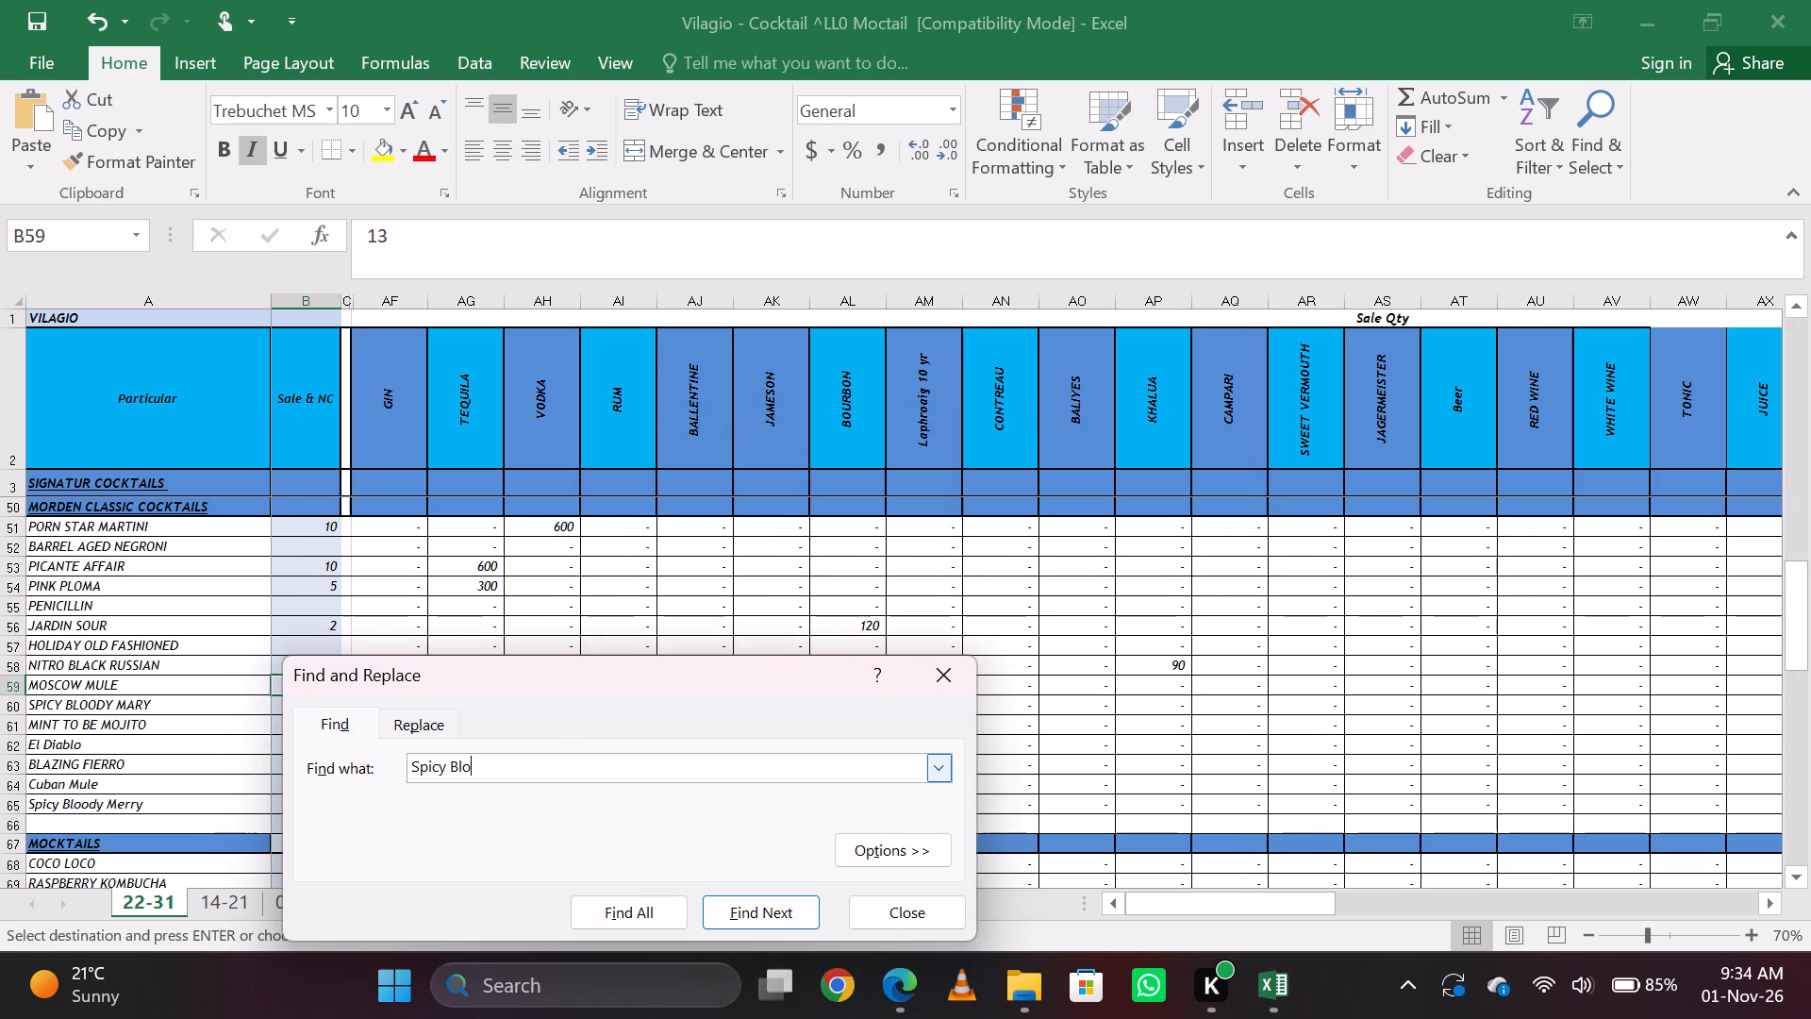
{"action": "key", "text": "Return"}
{"action": "key", "text": "BackSpace"}
{"action": "key", "text": "Return"}
{"action": "key", "text": "Return"}
{"action": "key", "text": "BackSpace"}
{"action": "key", "text": "BackSpace"}
{"action": "key", "text": "Return"}
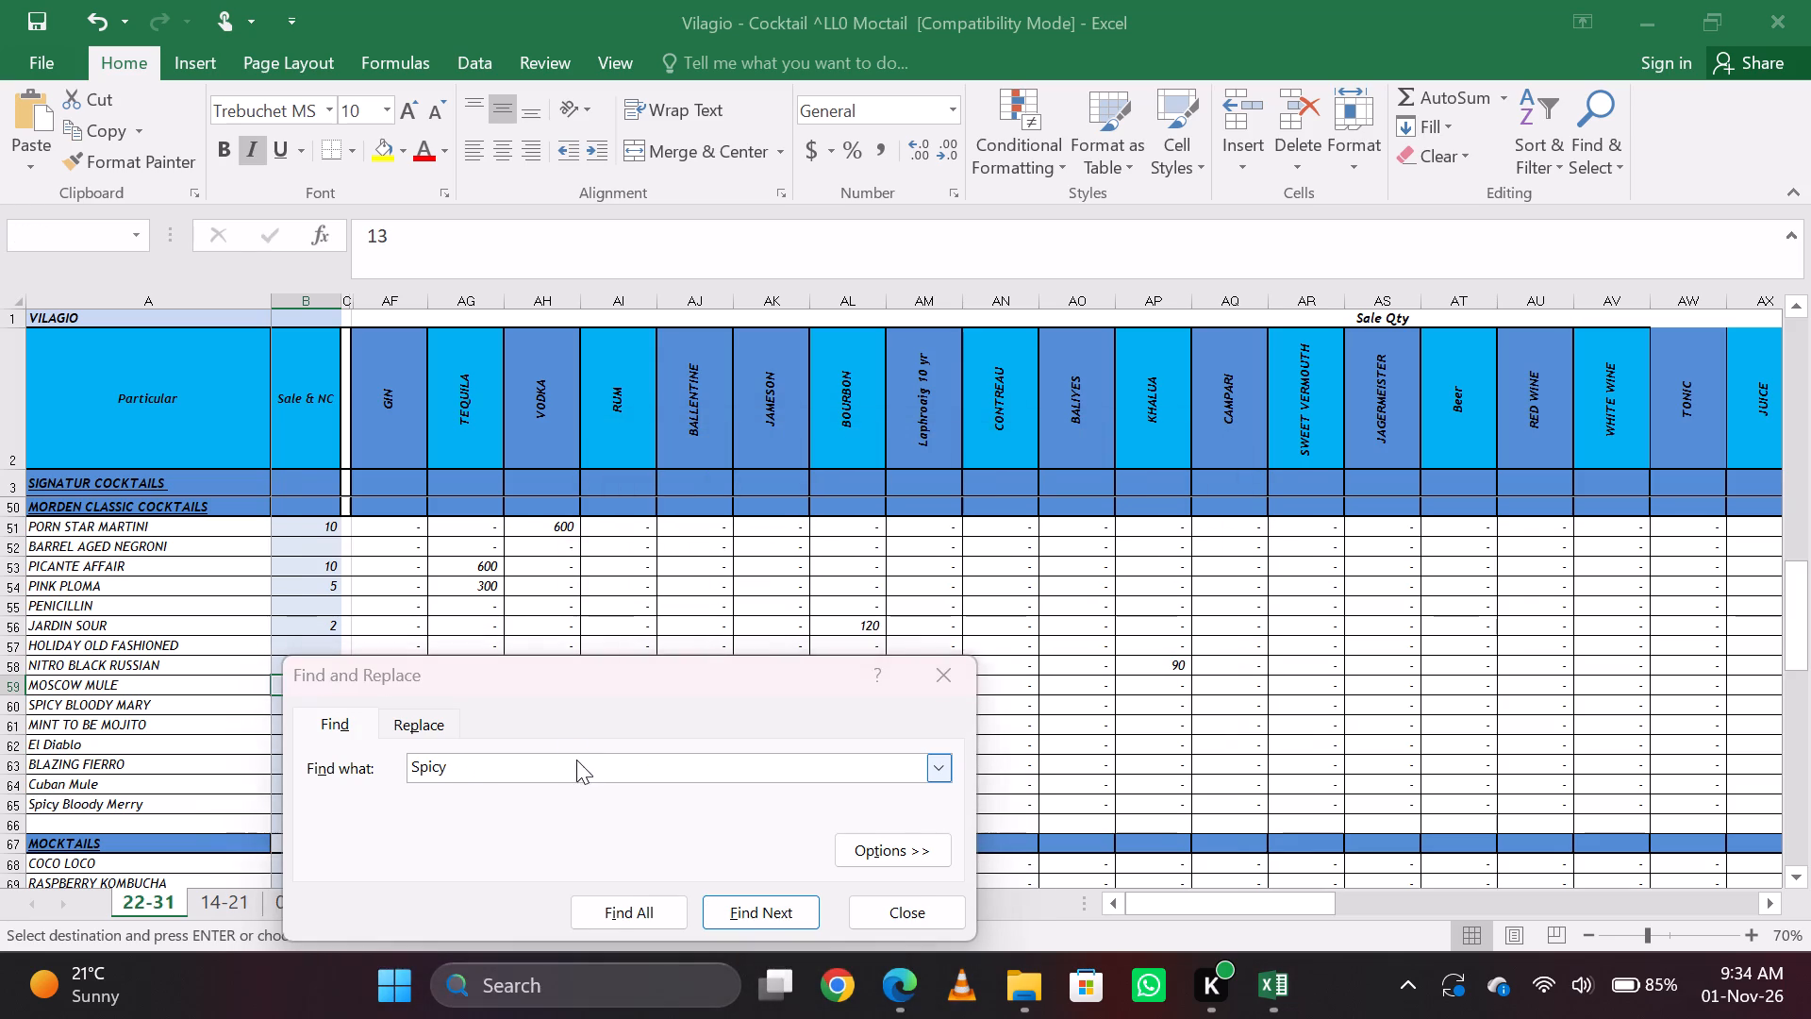
{"action": "key", "text": "Return"}
{"action": "key", "text": "Escape"}
{"action": "key", "text": "Escape"}
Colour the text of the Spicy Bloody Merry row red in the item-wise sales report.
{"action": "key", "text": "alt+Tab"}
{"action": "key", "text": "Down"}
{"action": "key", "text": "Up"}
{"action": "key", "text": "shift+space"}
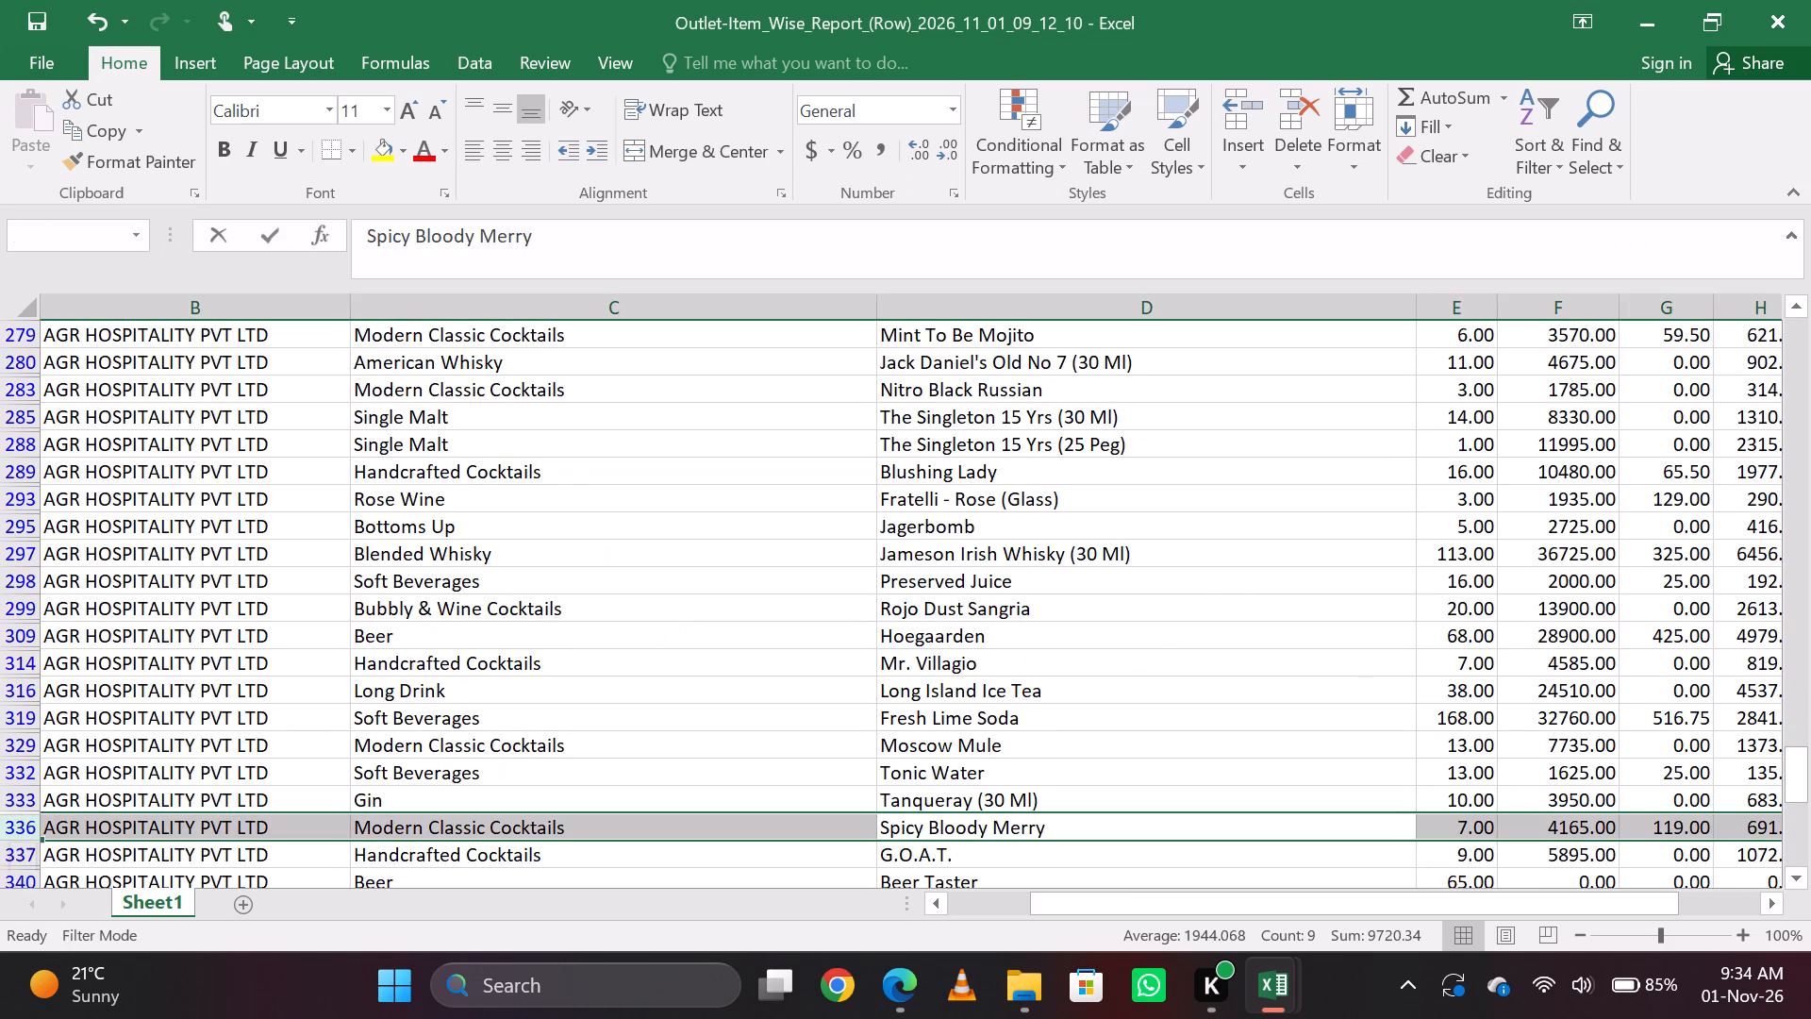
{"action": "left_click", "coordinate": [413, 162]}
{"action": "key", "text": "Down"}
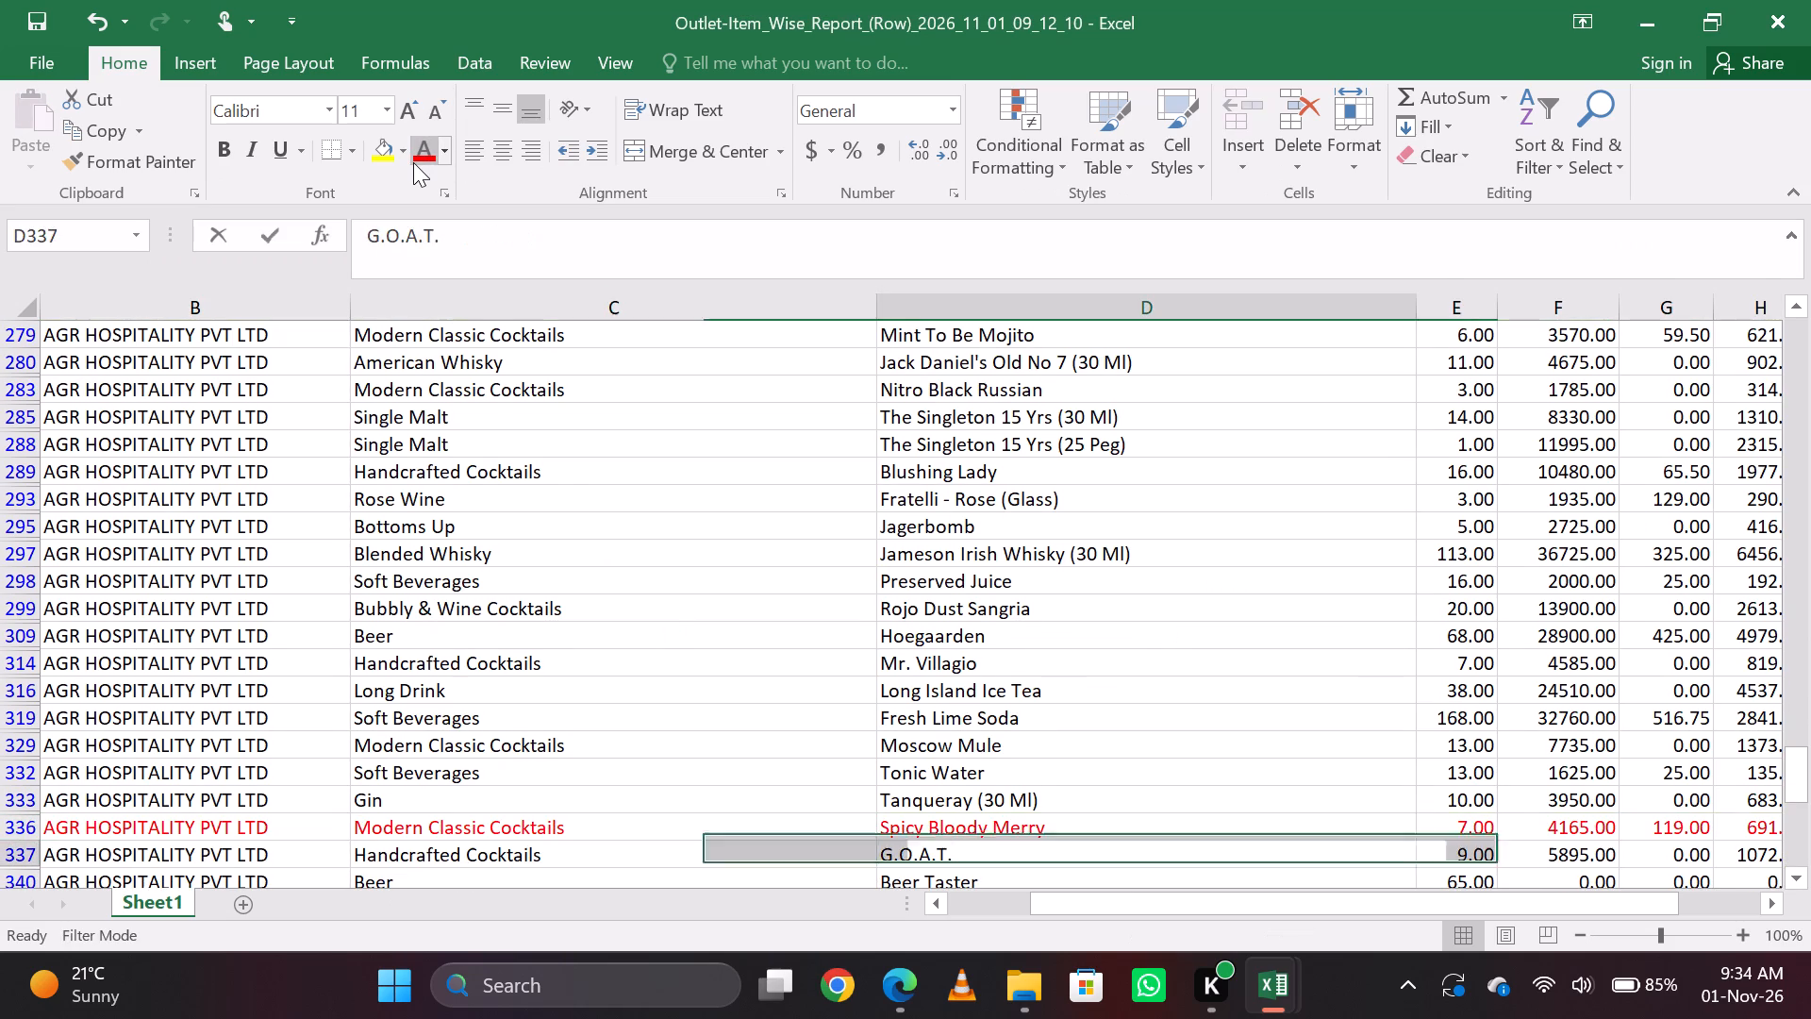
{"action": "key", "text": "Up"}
Search the cocktail/mocktail workbook for BLOO and go to the Sale & NC cell of SPICY BLOODY MARY.
{"action": "key", "text": "alt+Tab"}
{"action": "key", "text": "ctrl+f"}
{"action": "key", "text": "ctrl+v"}
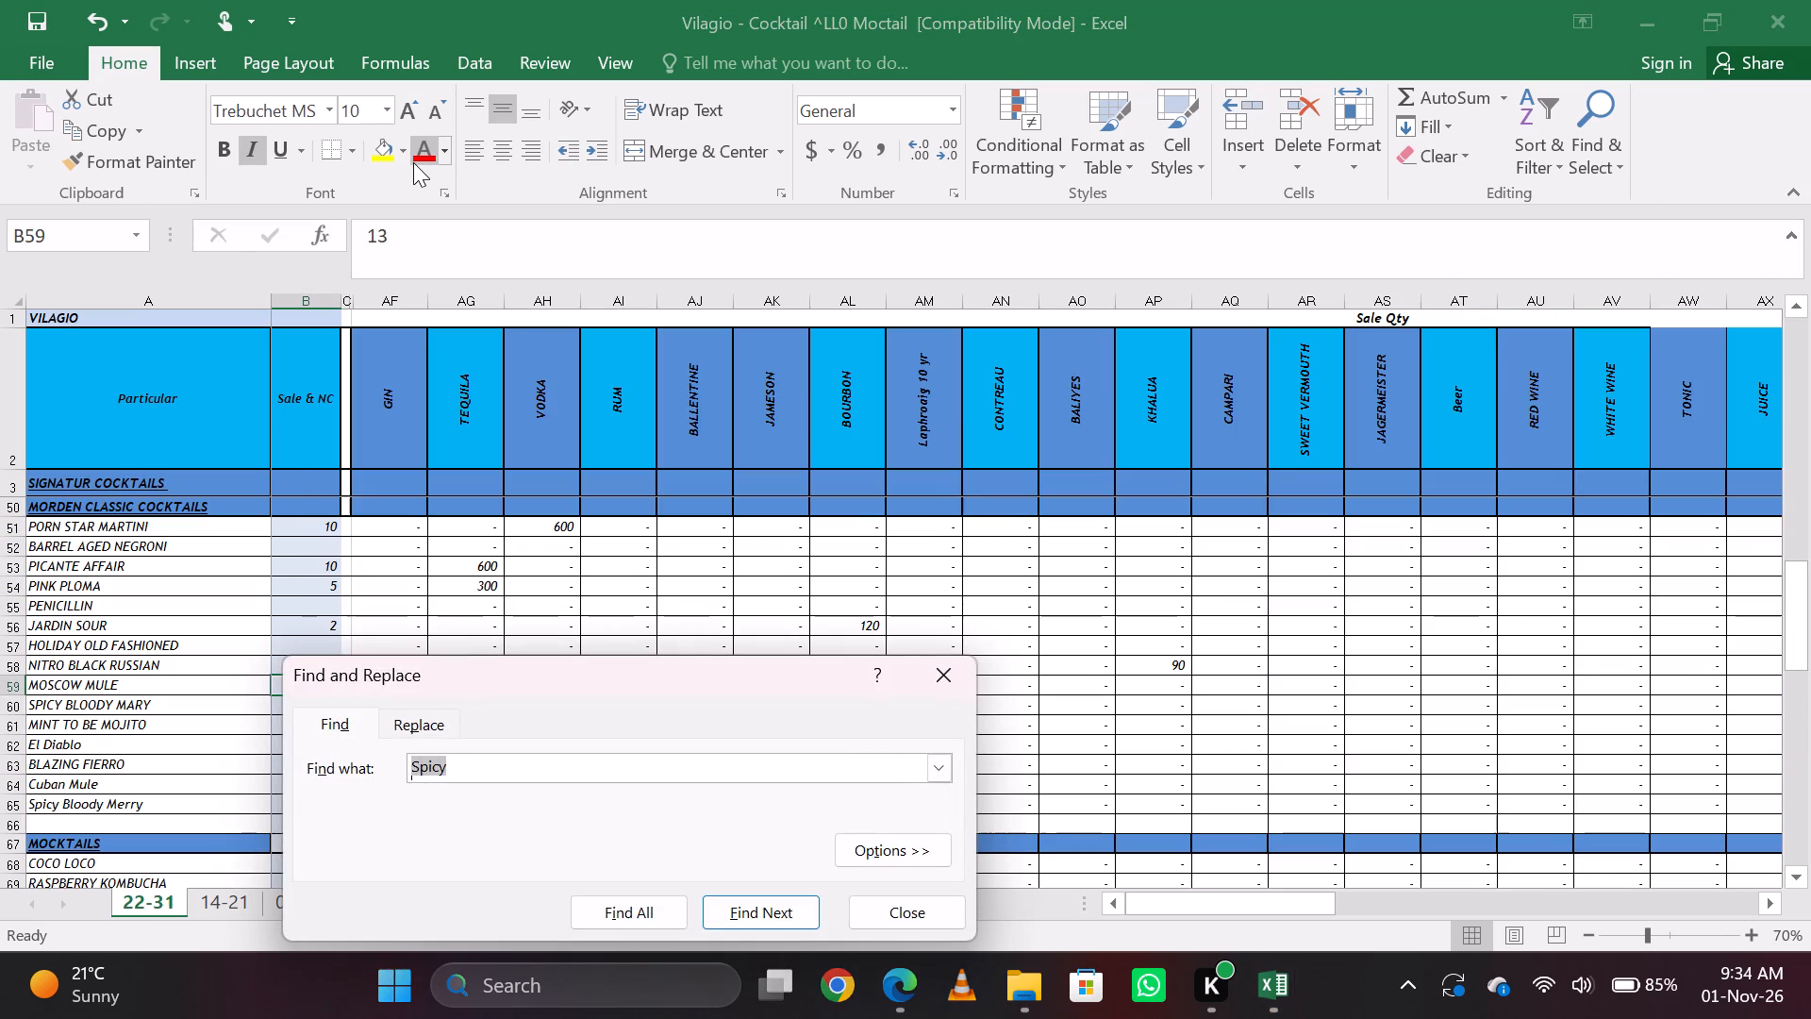
{"action": "key", "text": "Return"}
{"action": "key", "text": "Return"}
{"action": "key", "text": "BackSpace"}
{"action": "key", "text": "BackSpace"}
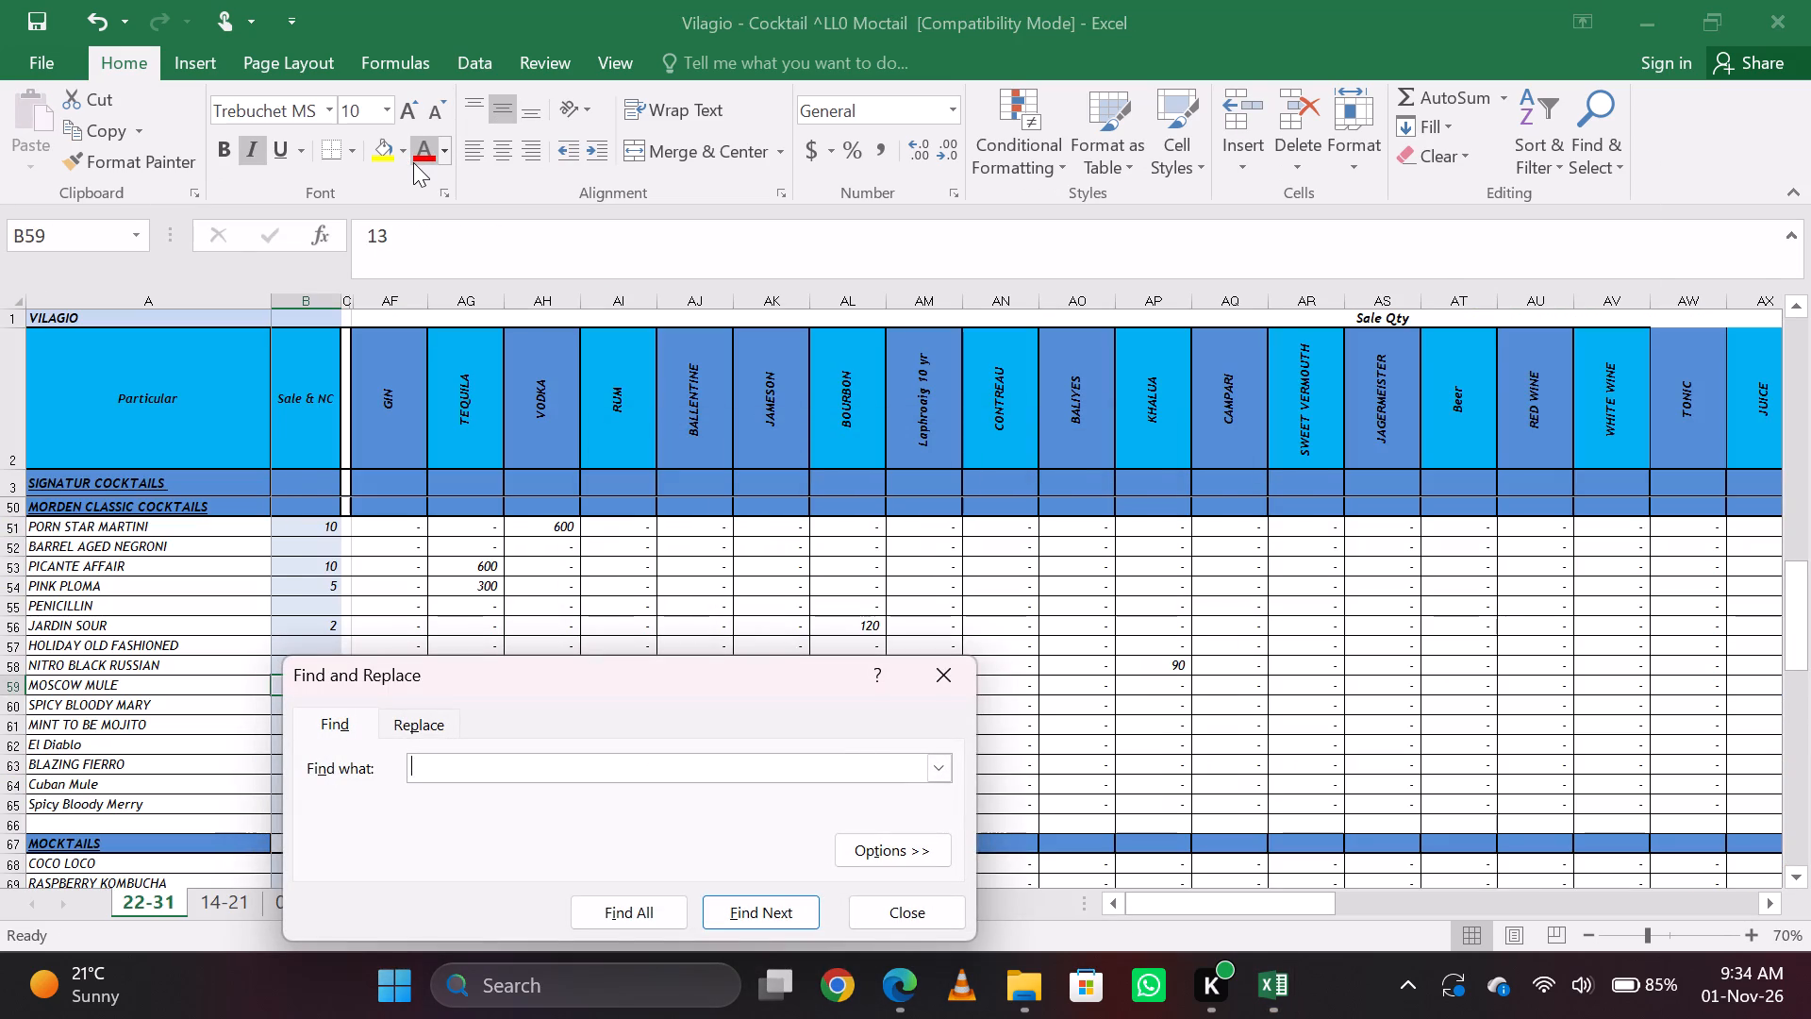
{"action": "type", "text": "BLOO"}
{"action": "key", "text": "Return"}
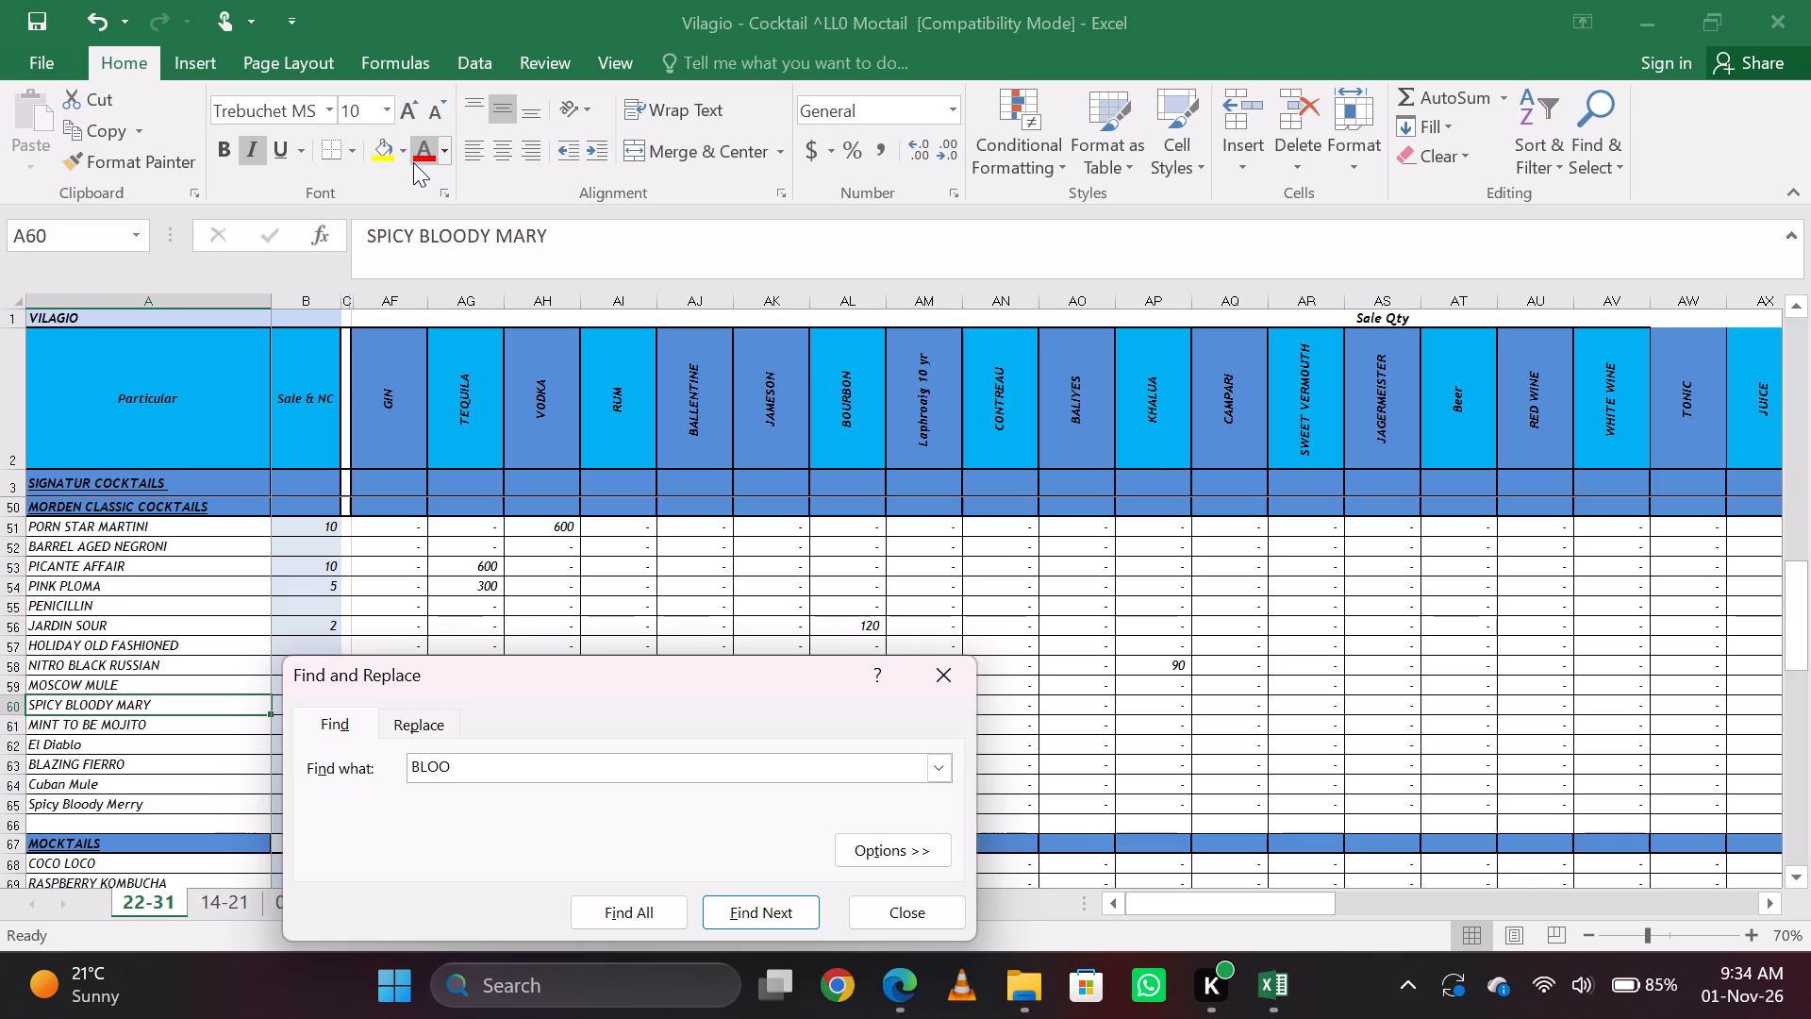
{"action": "key", "text": "Escape"}
{"action": "key", "text": "Right"}
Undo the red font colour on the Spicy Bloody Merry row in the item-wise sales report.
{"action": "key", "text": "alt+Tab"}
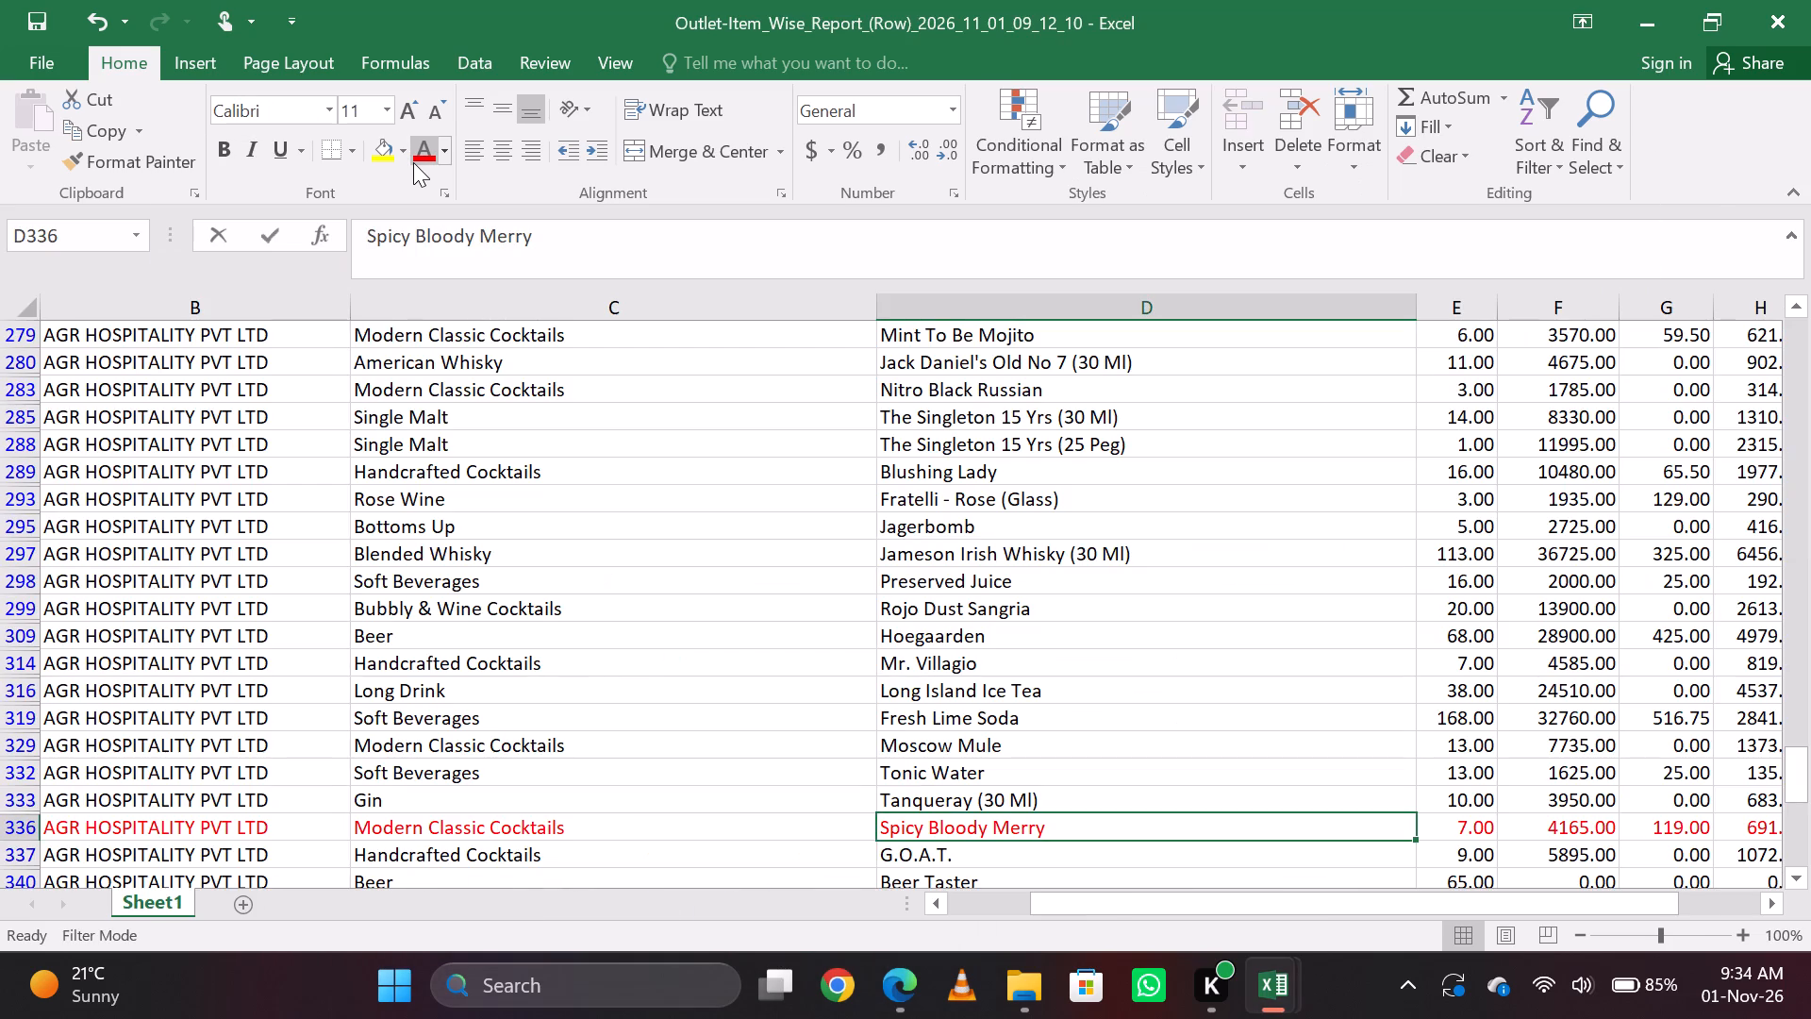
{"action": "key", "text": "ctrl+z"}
Enter 7 as SPICY BLOODY MARY's Sale & NC quantity in the cocktail/mocktail workbook, and return to the item-wise sales report.
{"action": "key", "text": "alt+Tab"}
{"action": "key", "text": "Right"}
{"action": "key", "text": "Left"}
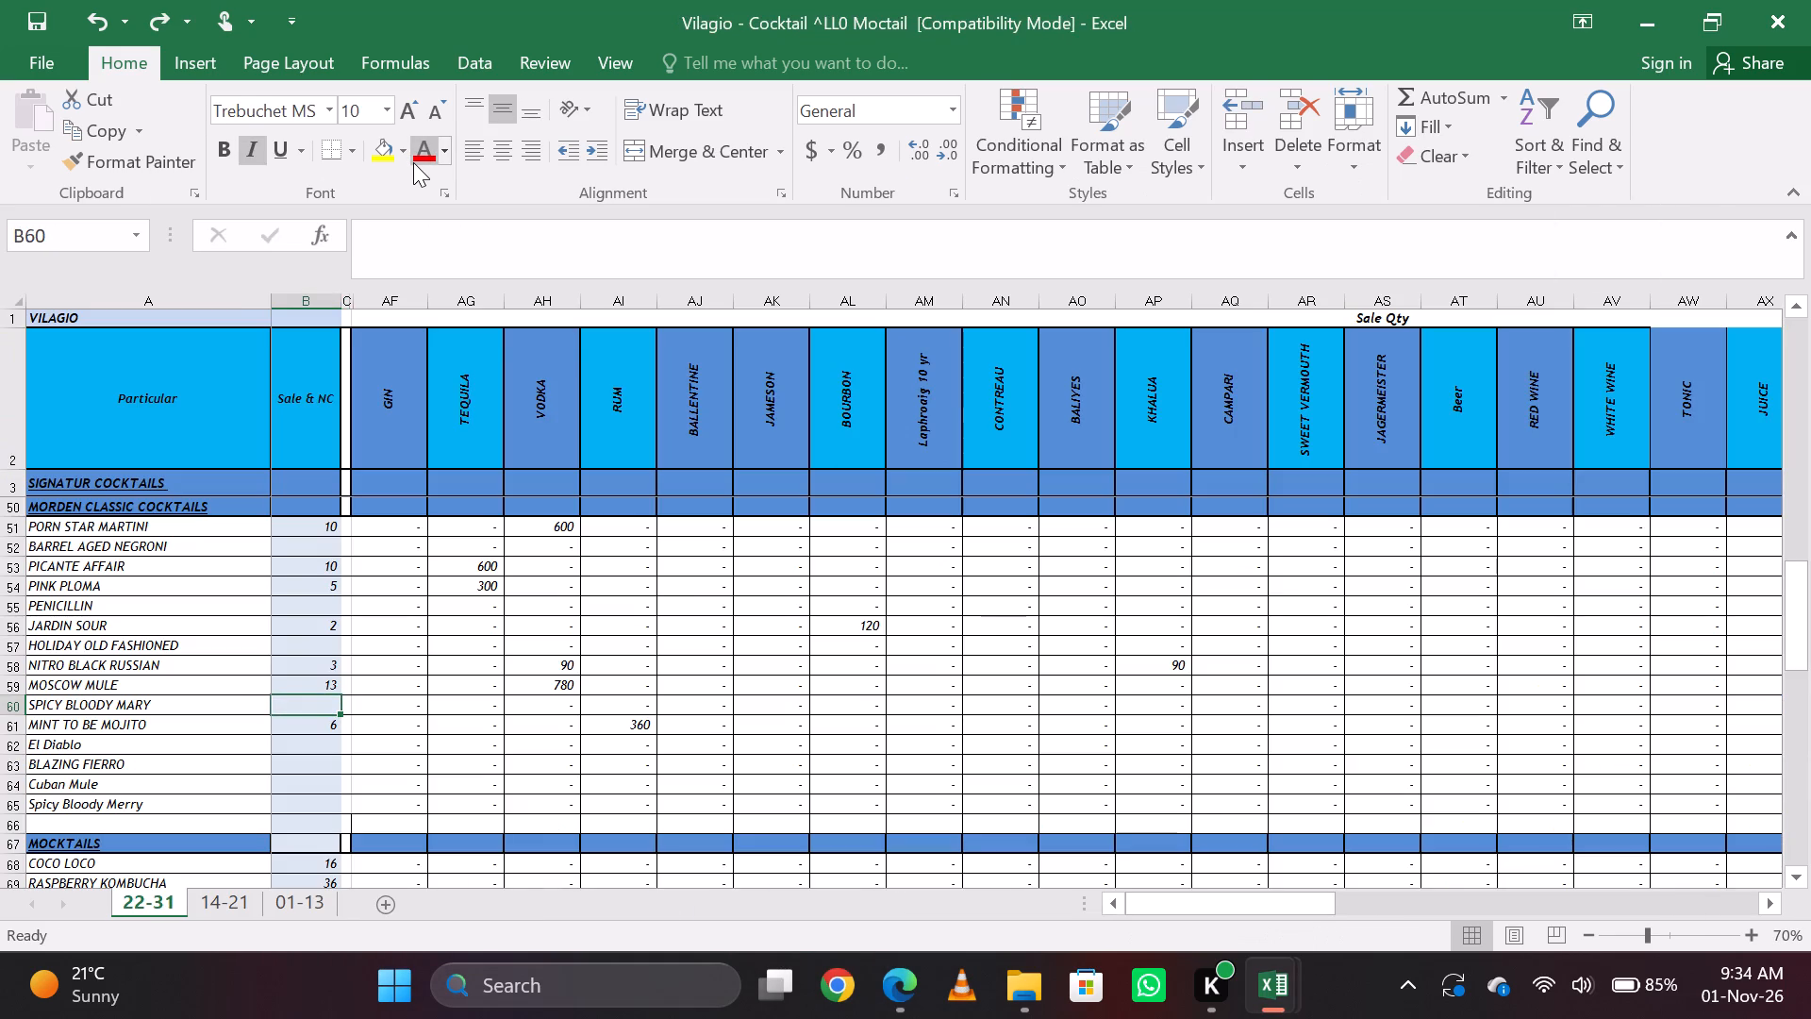
{"action": "key", "text": "7"}
{"action": "key", "text": "Right"}
{"action": "key", "text": "Left"}
{"action": "key", "text": "alt+Tab"}
{"action": "key", "text": "Left"}
{"action": "key", "text": "Right"}
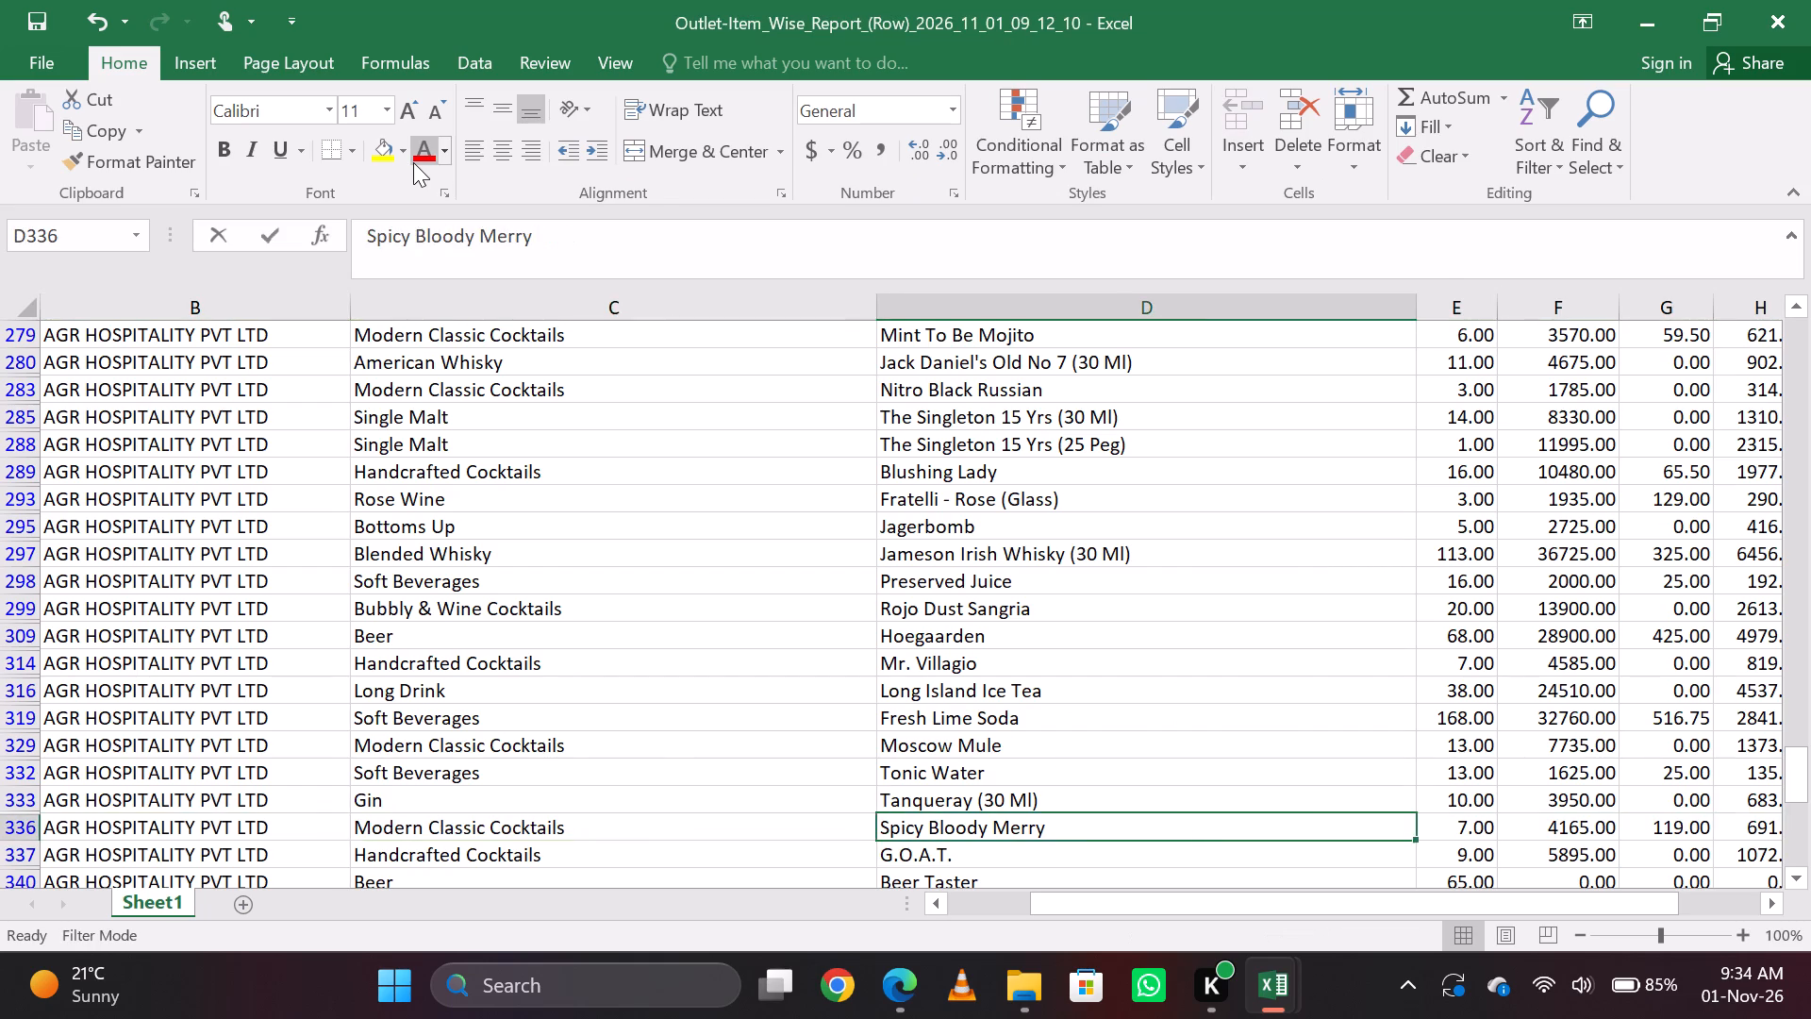
Replace the SPICY BLOODY MARY name in the cocktail/mocktail workbook with the sales report's "Spicy Bloody Merry", pasted as values only.
{"action": "key", "text": "ctrl+c"}
{"action": "key", "text": "alt+Tab"}
{"action": "key", "text": "Right"}
{"action": "key", "text": "Left"}
{"action": "key", "text": "Left"}
{"action": "type", "text": "ESV"}
{"action": "key", "text": "Return"}
{"action": "key", "text": "Down"}
{"action": "key", "text": "Up"}
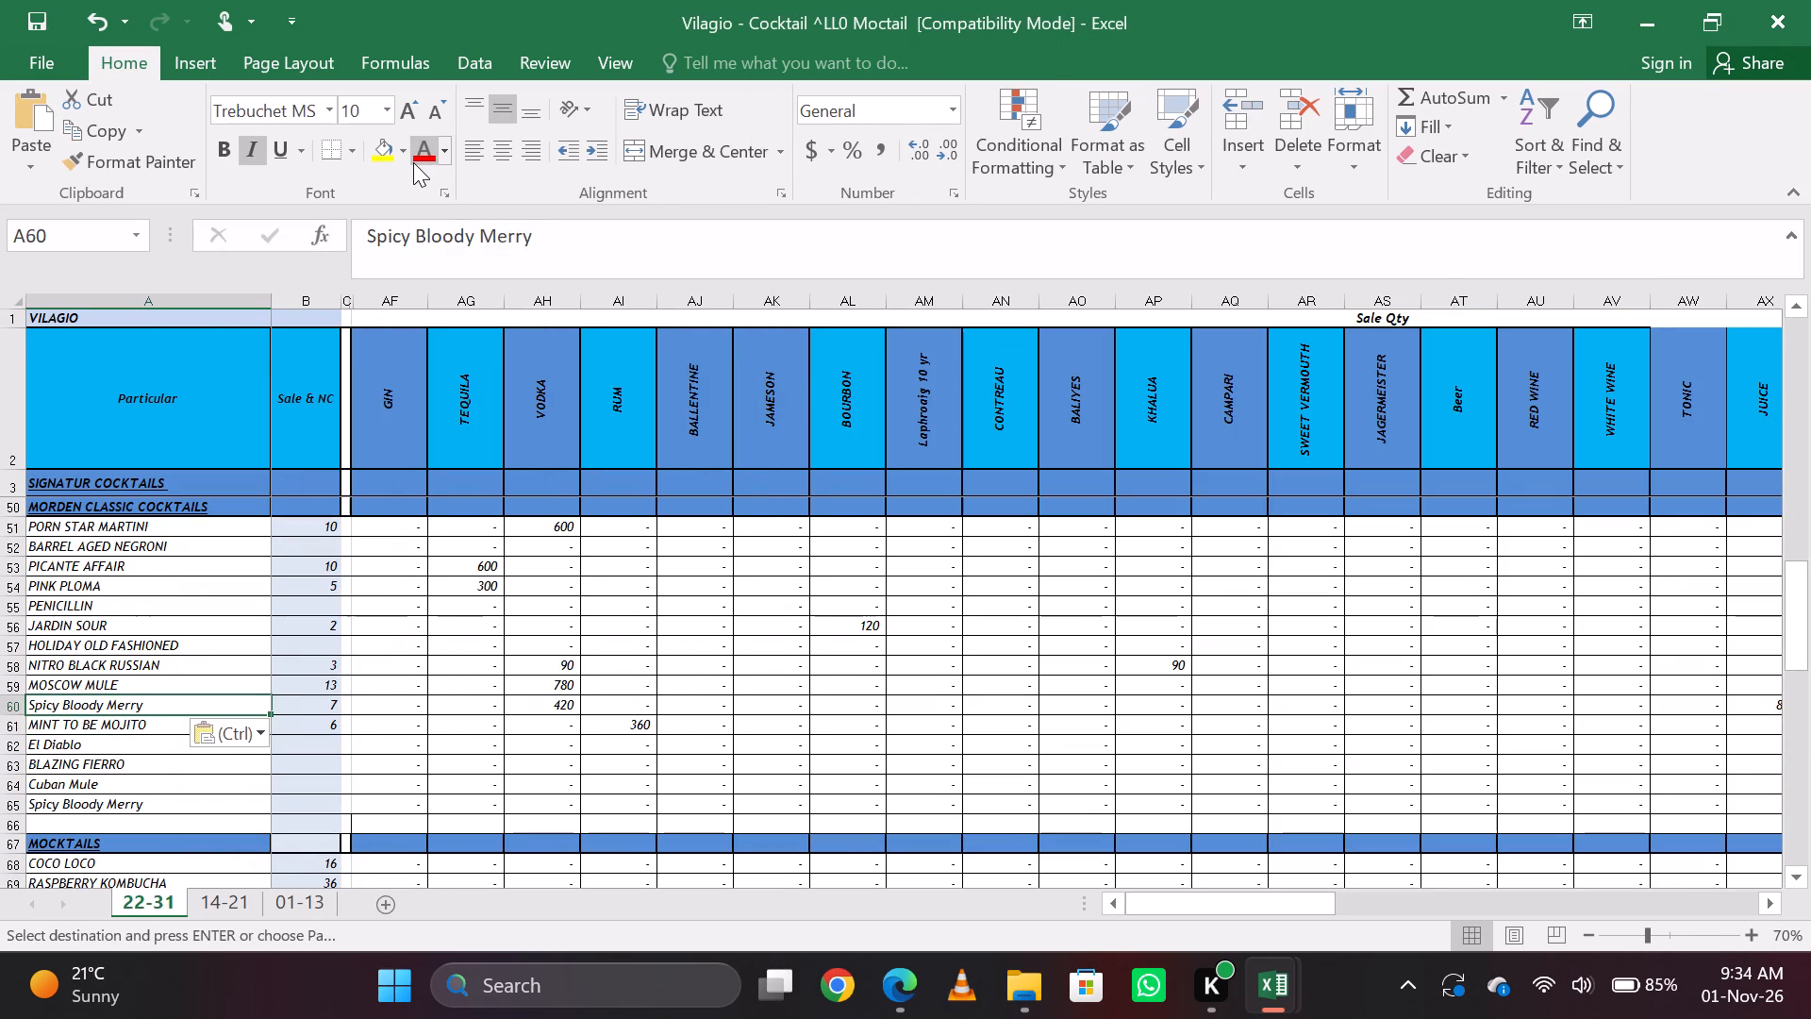
Look up the report's G.O.A.T. item in the cocktail/mocktail workbook and enter 9 as its Sale & NC quantity.
{"action": "key", "text": "alt+Tab"}
{"action": "key", "text": "Down"}
{"action": "key", "text": "ctrl+c"}
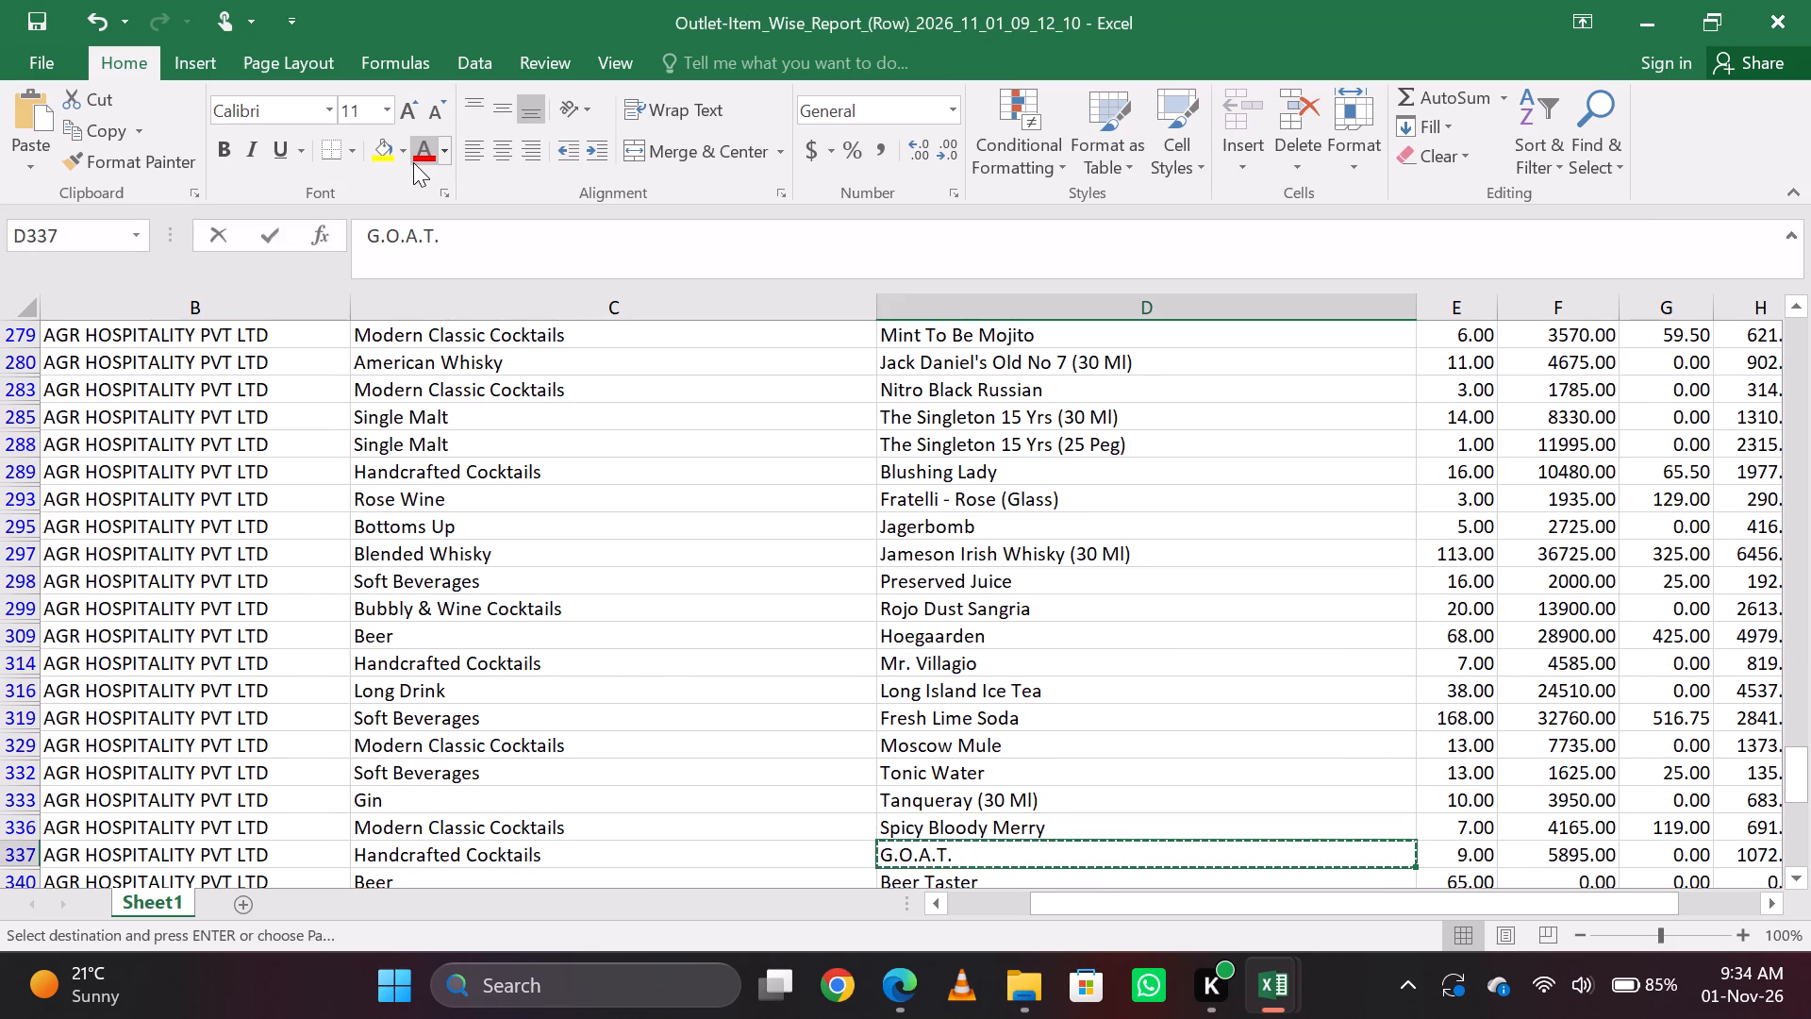
{"action": "key", "text": "alt+Tab"}
{"action": "key", "text": "ctrl+f"}
{"action": "key", "text": "ctrl+v"}
{"action": "key", "text": "Return"}
{"action": "key", "text": "Escape"}
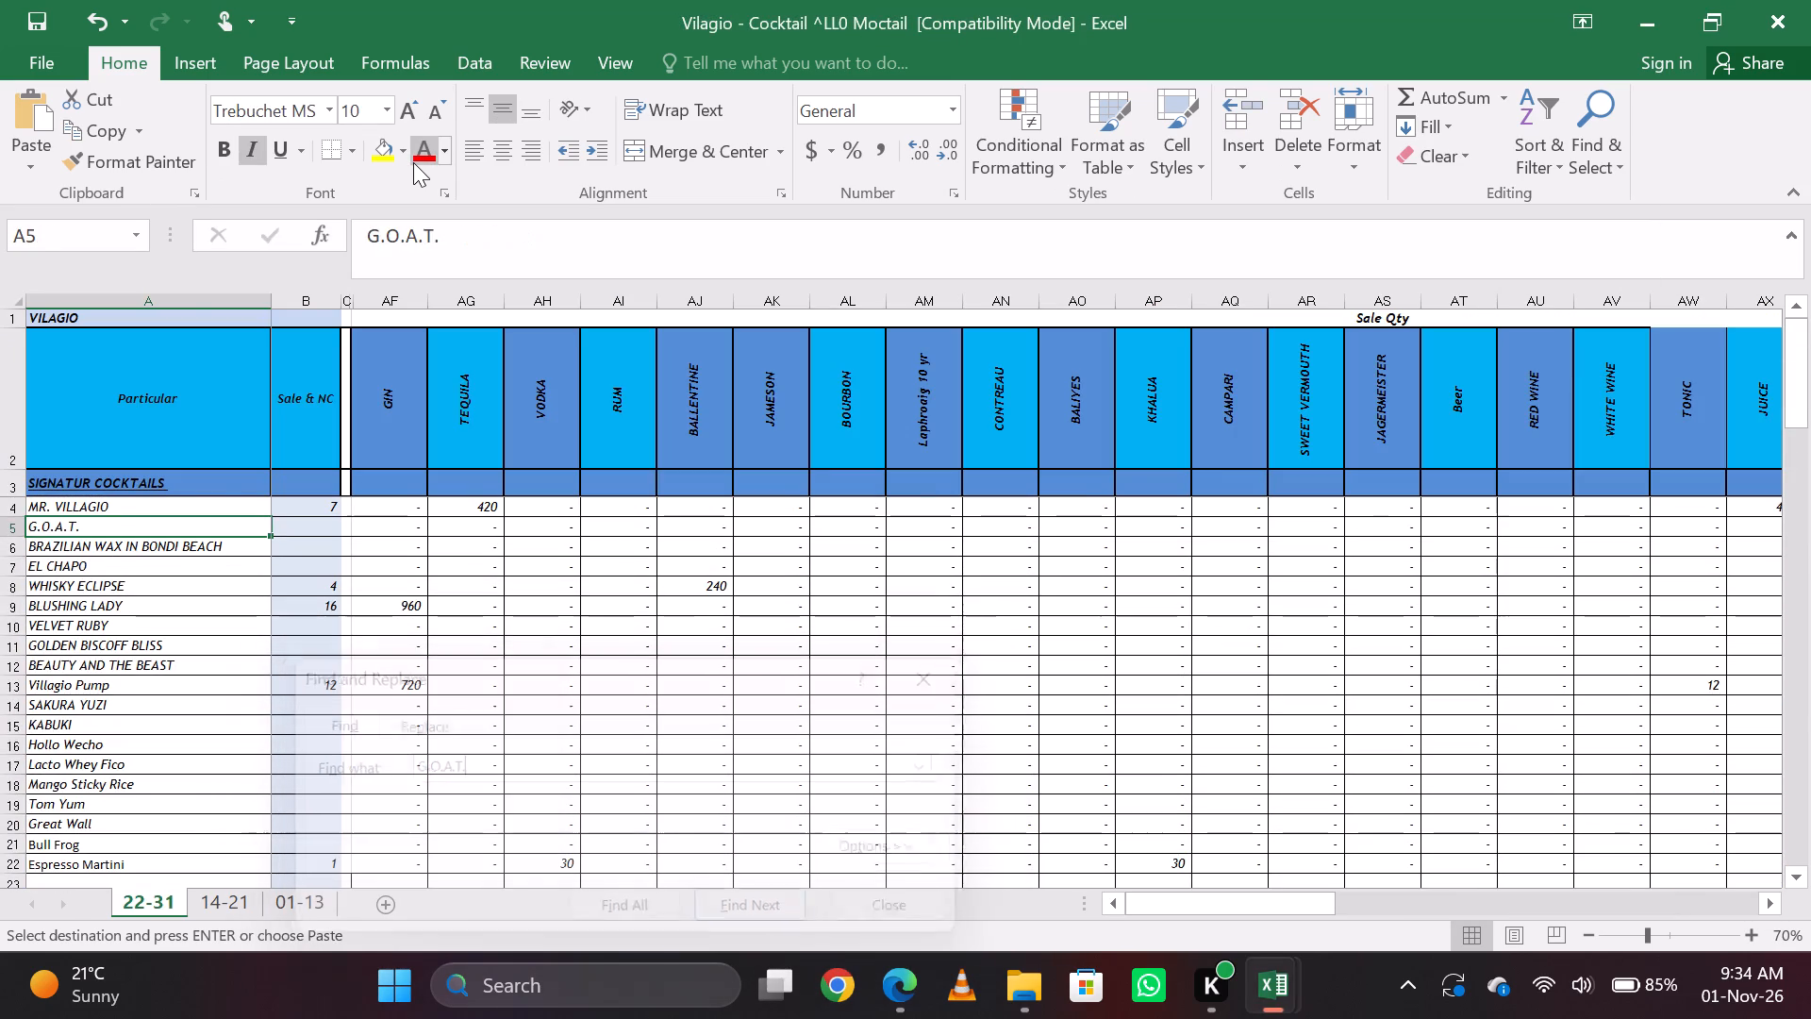
{"action": "key", "text": "Right"}
{"action": "key", "text": "8"}
{"action": "key", "text": "Right"}
{"action": "key", "text": "Left"}
{"action": "key", "text": "9"}
{"action": "key", "text": "Right"}
{"action": "key", "text": "Left"}
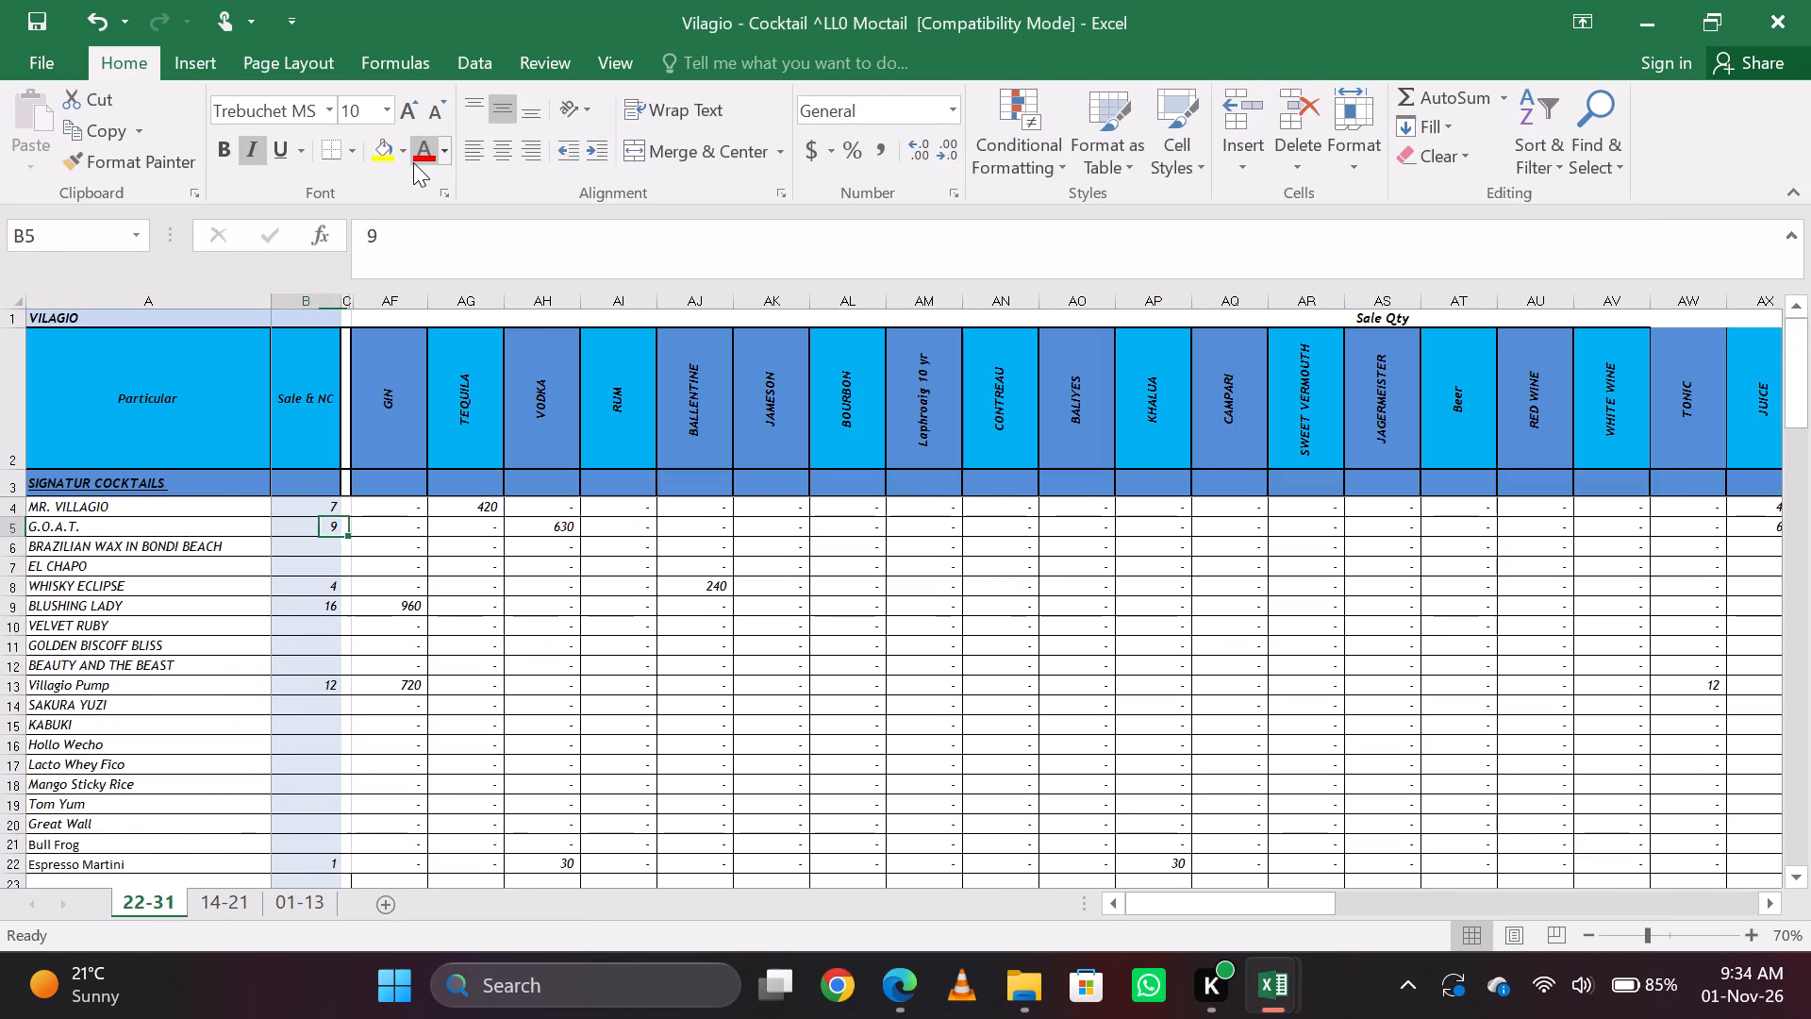
Delete the Beer Taster row from the item-wise sales report.
{"action": "key", "text": "alt+Tab"}
{"action": "key", "text": "Down"}
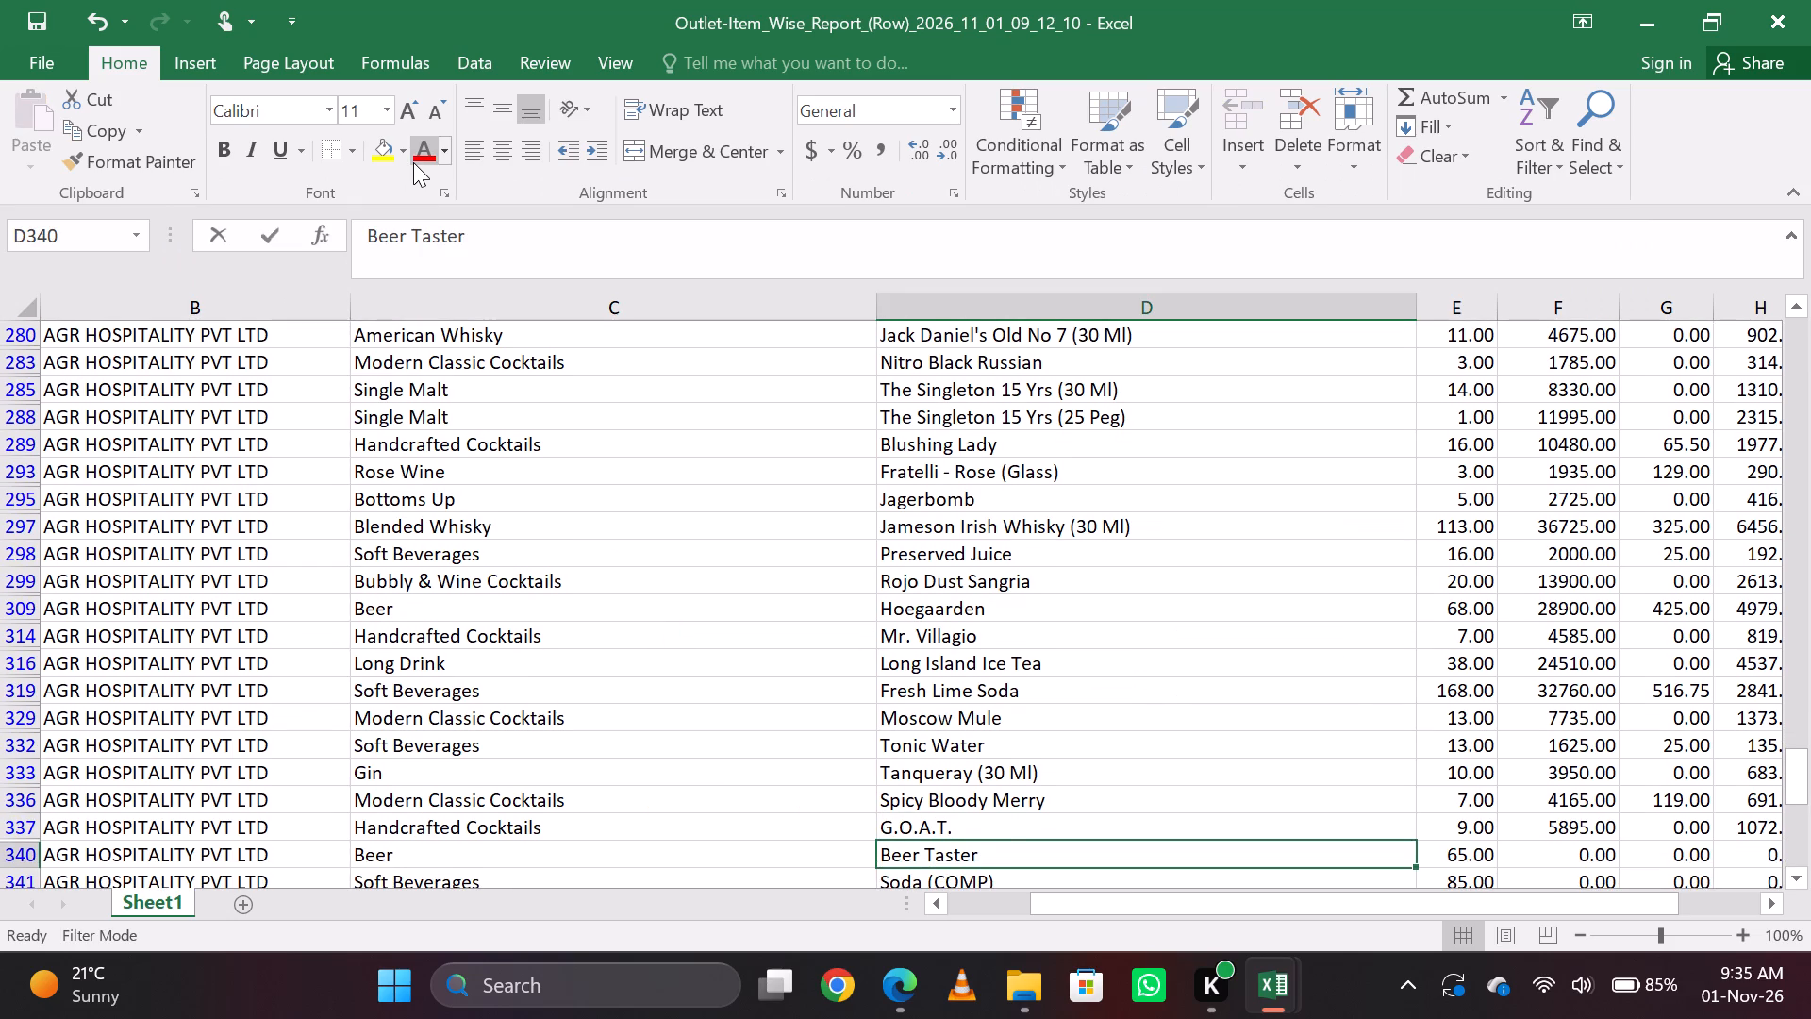
{"action": "key", "text": "Down"}
{"action": "key", "text": "Up"}
{"action": "key", "text": "shift+space"}
{"action": "key", "text": "ctrl+minus"}
Add the report's Soda (COMP) quantity to Kinley Club Soda in the bar variance report's 22-31 sheet, setting its Sales to 87.
{"action": "key", "text": "Down"}
{"action": "key", "text": "Up"}
{"action": "key", "text": "ctrl+c"}
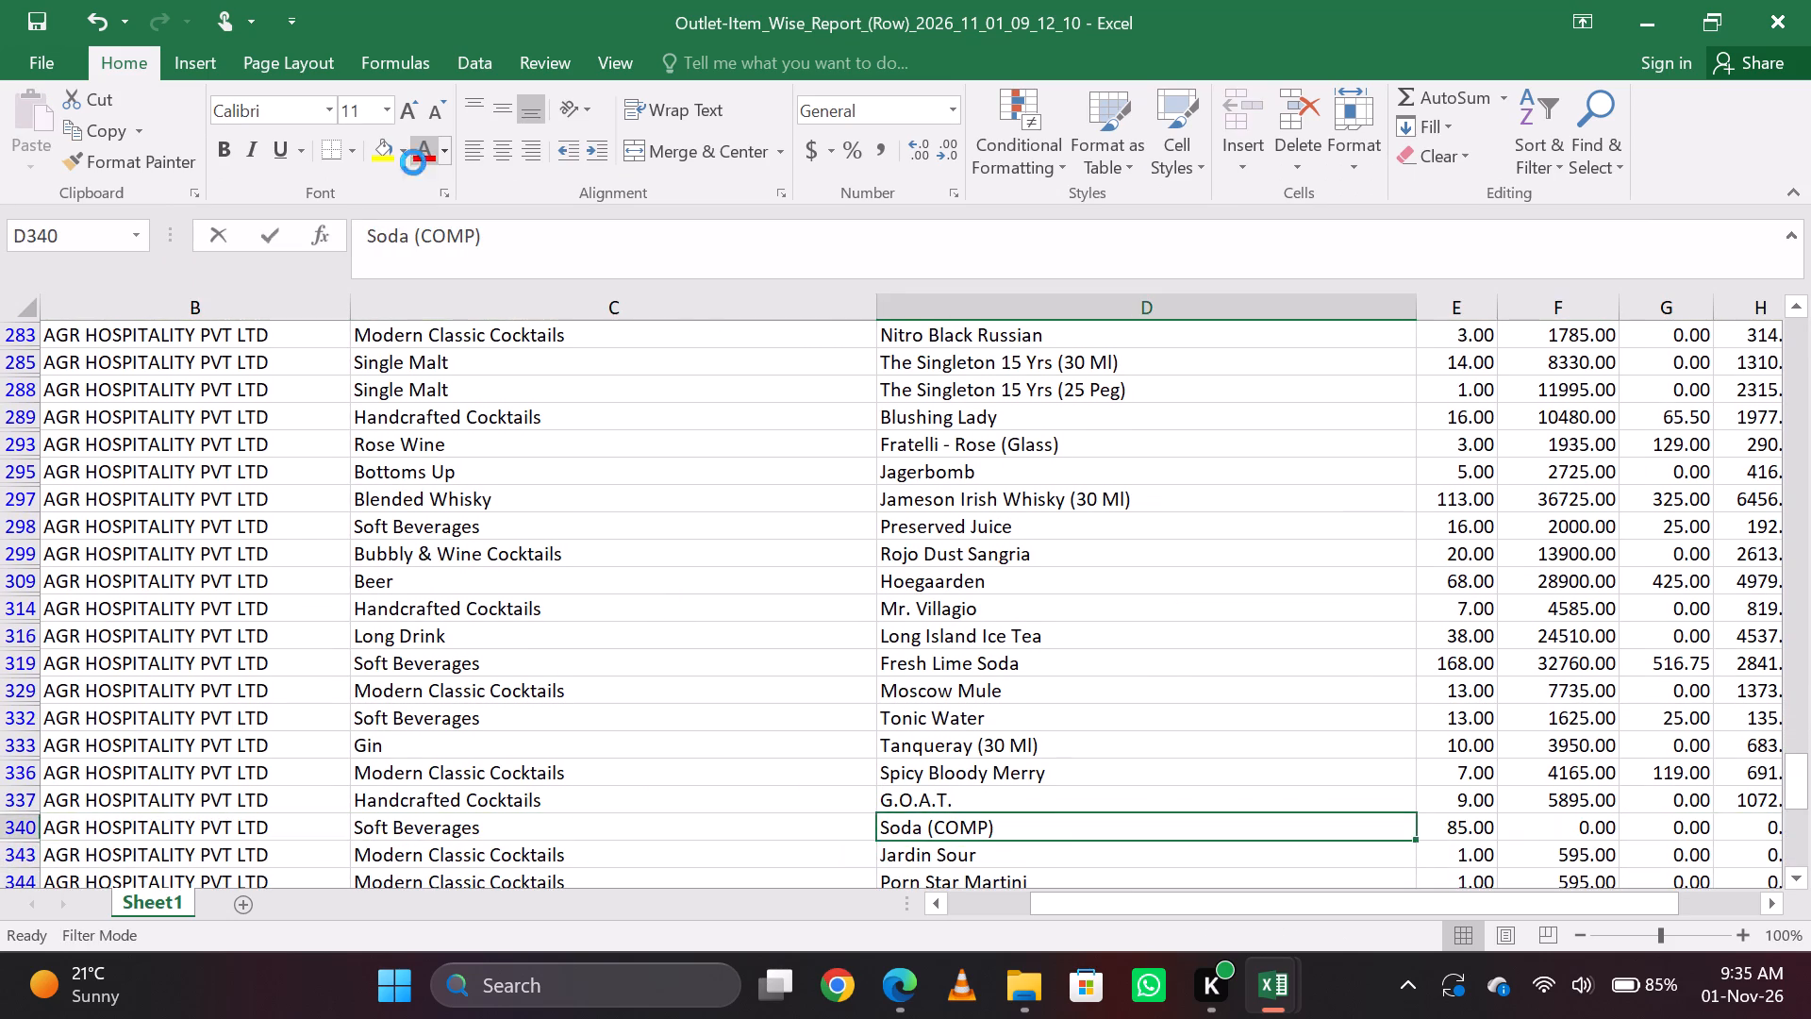
{"action": "key", "text": "alt+Tab"}
{"action": "key", "text": "alt+Tab"}
{"action": "key", "text": "Page_Down"}
{"action": "key", "text": "Page_Down"}
{"action": "key", "text": "Page_Down"}
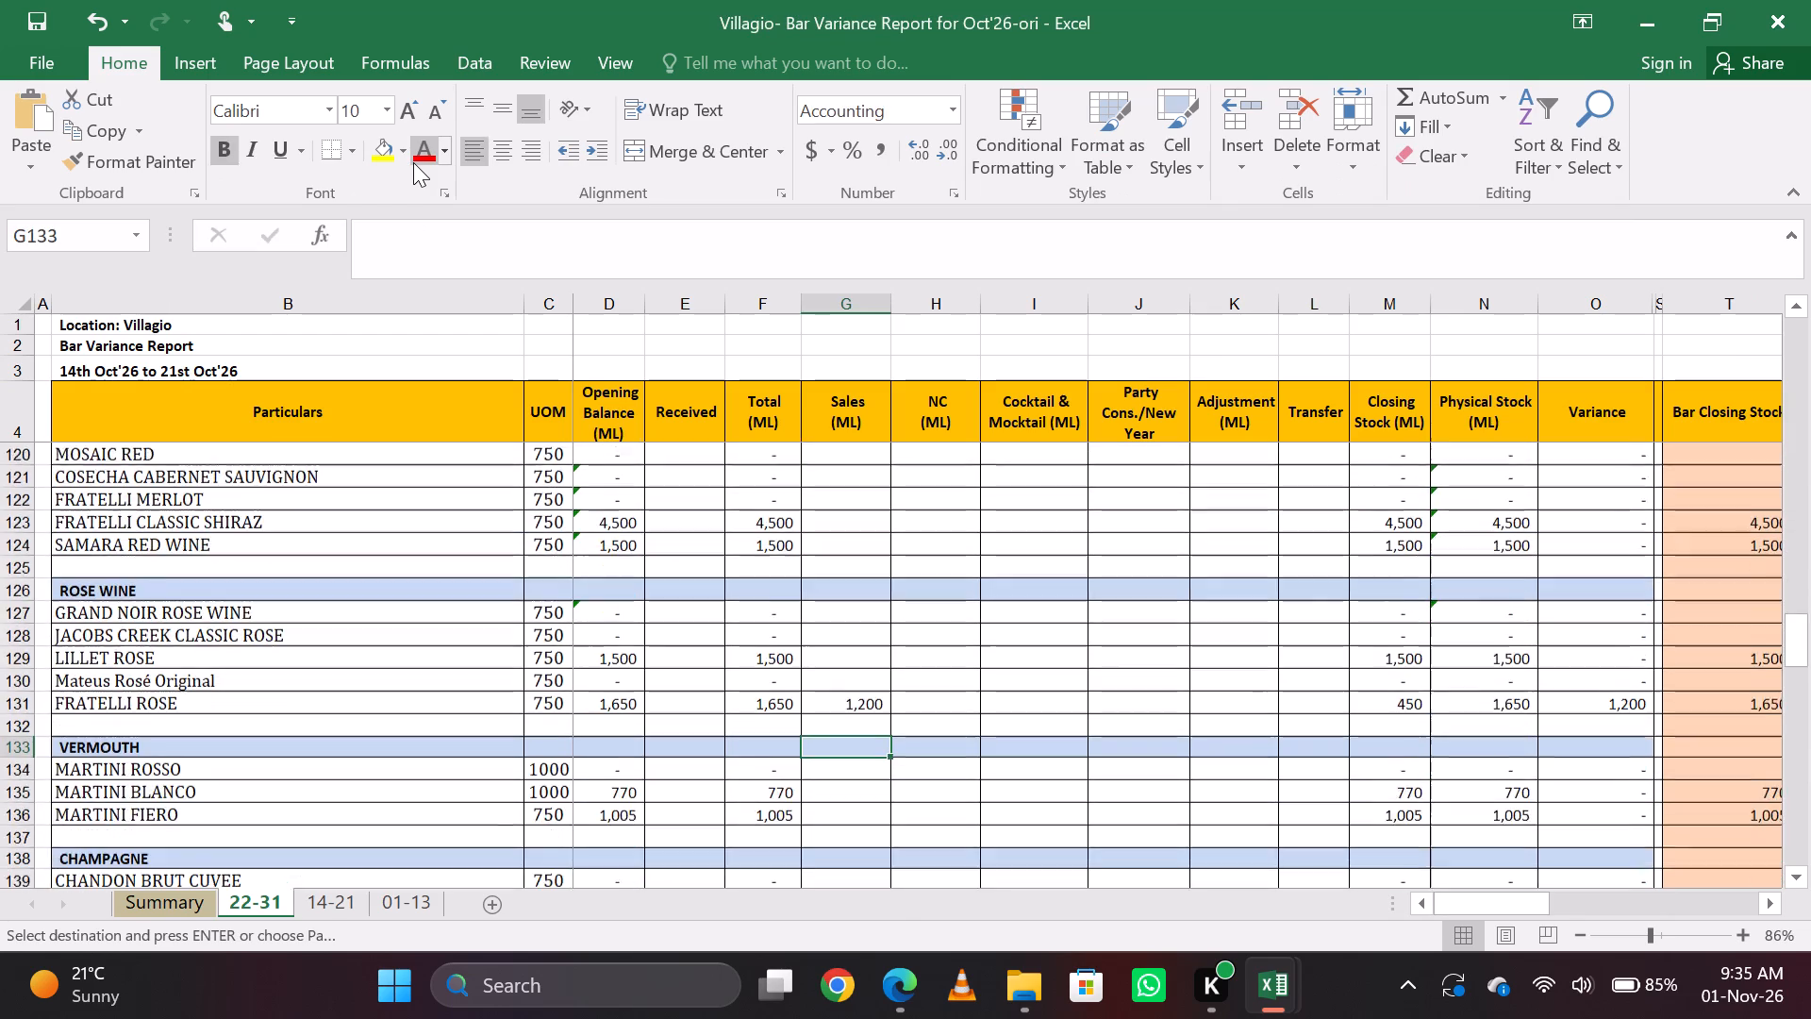
{"action": "key", "text": "Page_Down"}
{"action": "key", "text": "Page_Down"}
{"action": "key", "text": "Page_Up"}
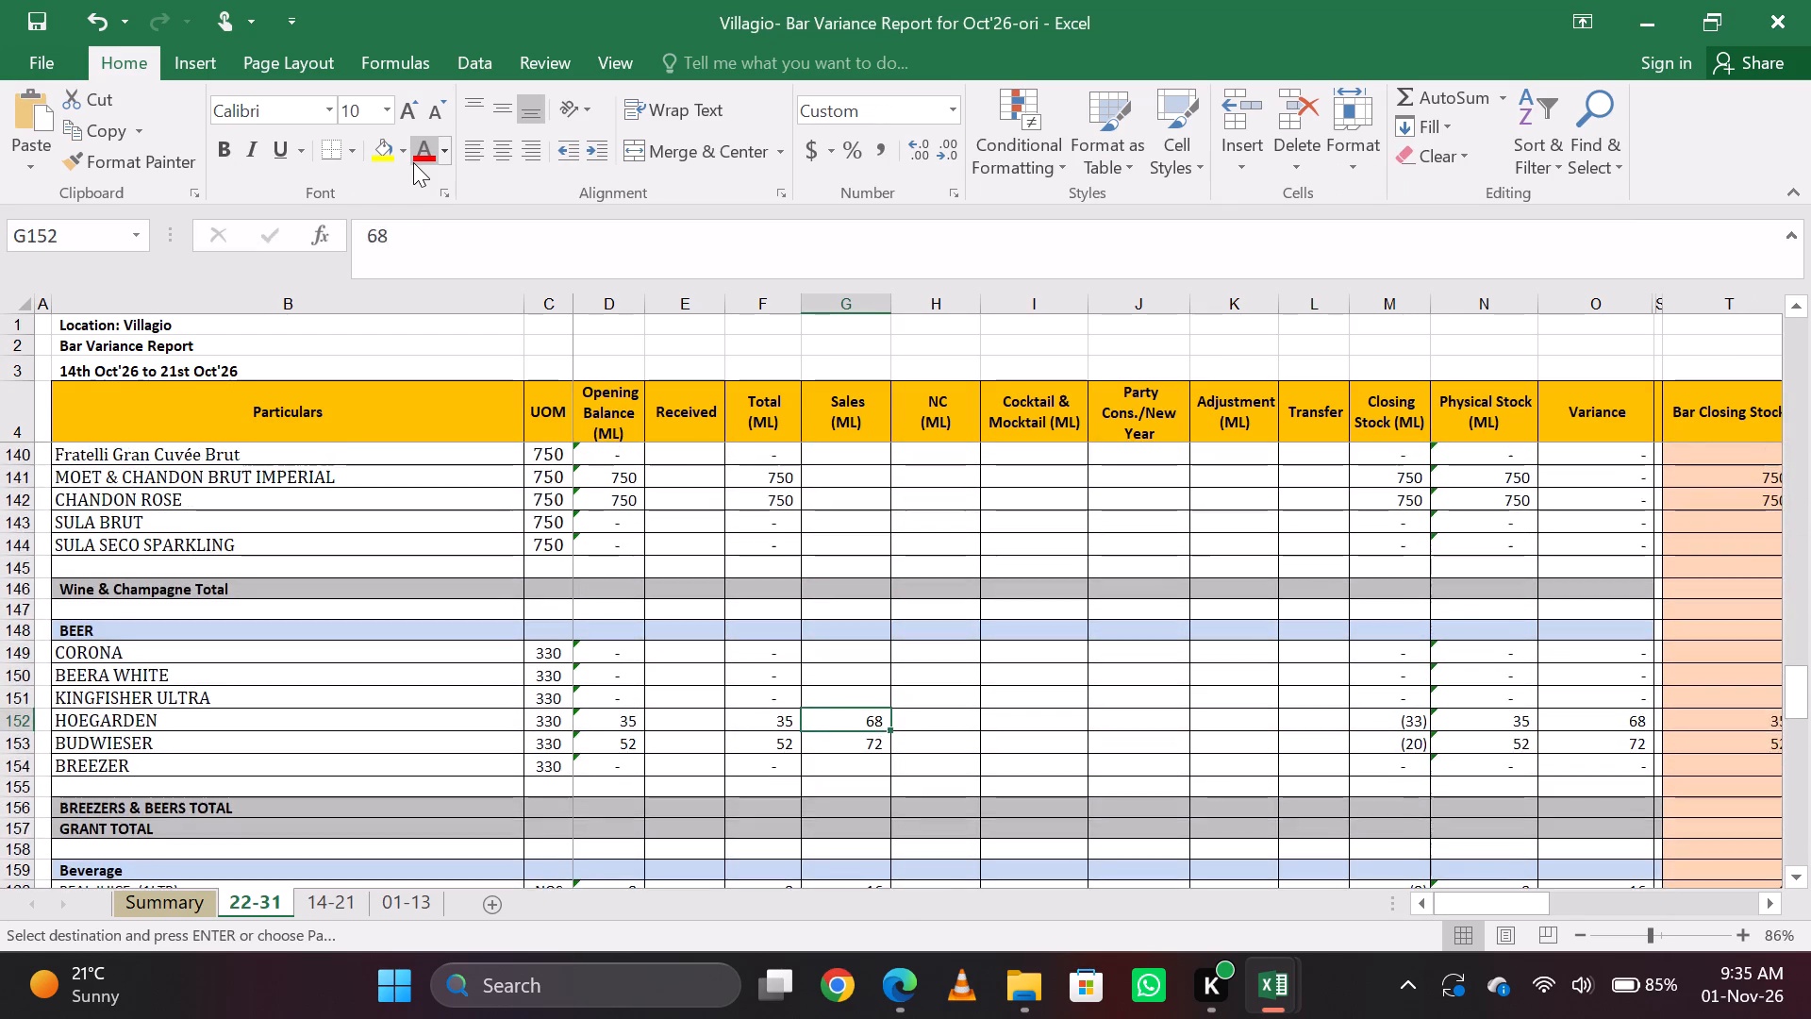
{"action": "key", "text": "Right"}
{"action": "key", "text": "Page_Down"}
{"action": "key", "text": "Up"}
{"action": "key", "text": "Up"}
{"action": "key", "text": "Up"}
{"action": "key", "text": "Up"}
{"action": "key", "text": "Up"}
{"action": "key", "text": "Up"}
{"action": "key", "text": "Up"}
{"action": "key", "text": "Up"}
{"action": "key", "text": "Up"}
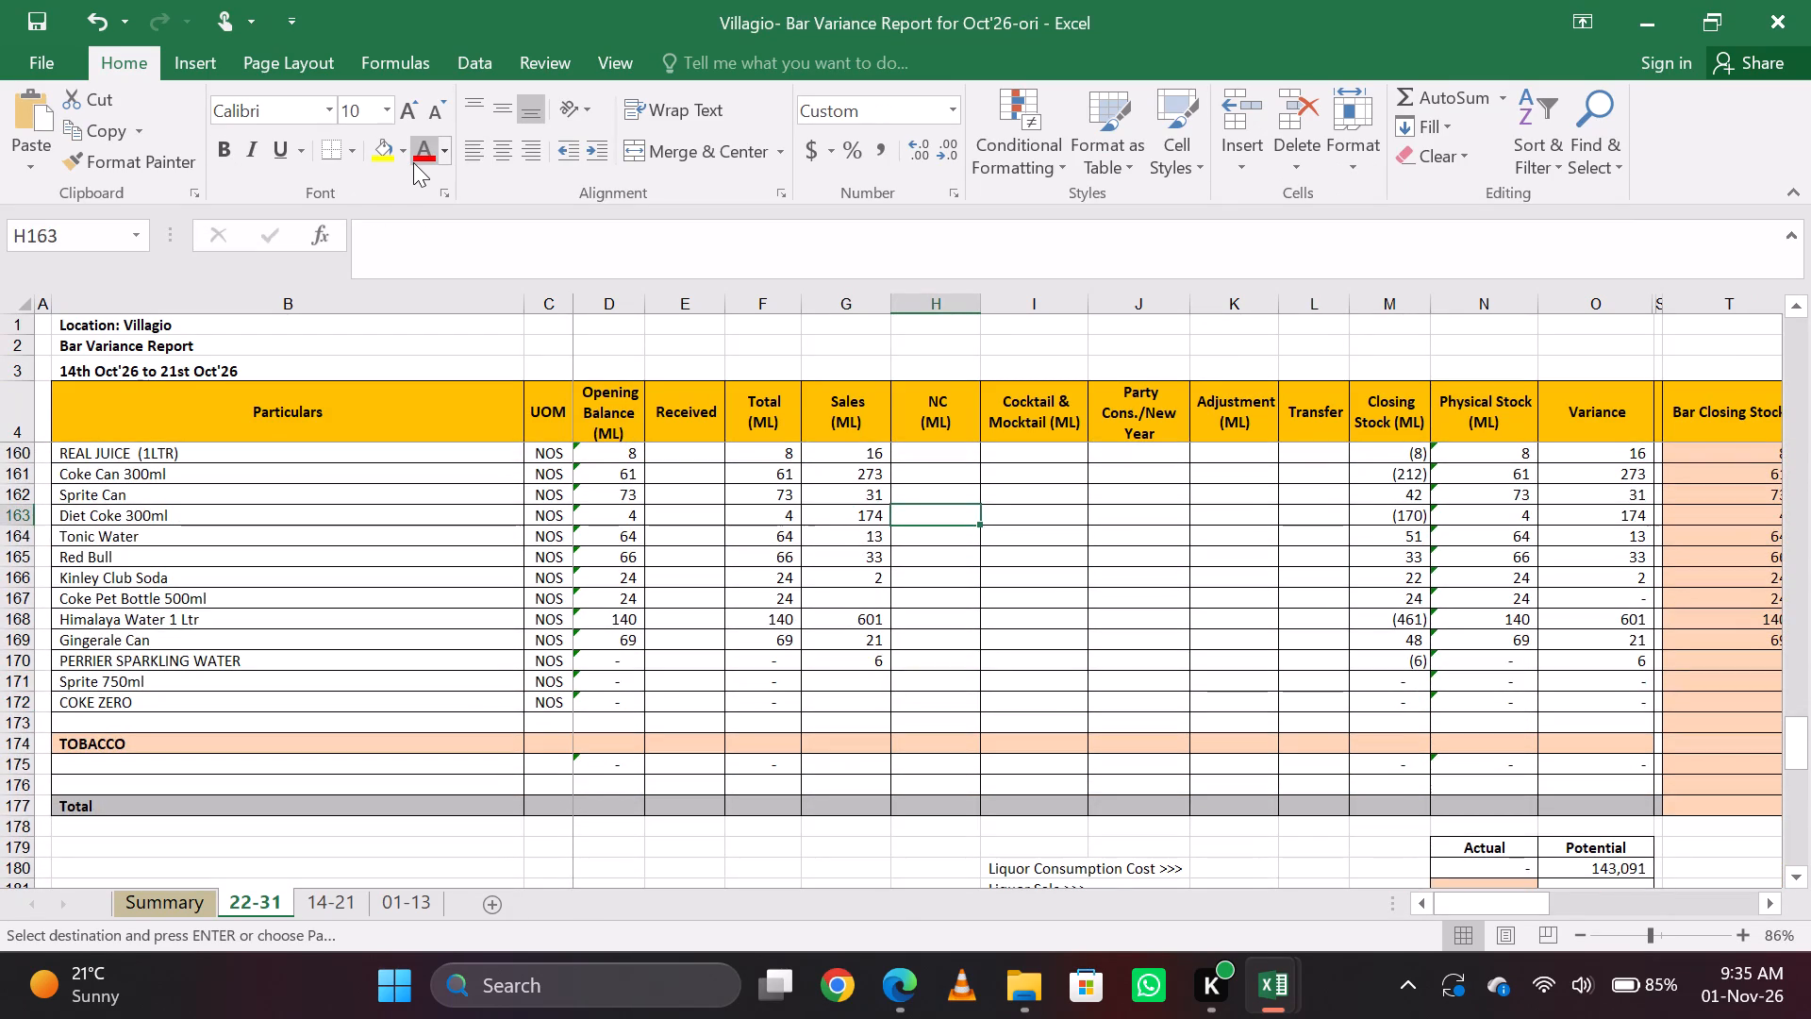
{"action": "key", "text": "Up"}
{"action": "key", "text": "Up"}
{"action": "key", "text": "Up"}
{"action": "key", "text": "Up"}
{"action": "key", "text": "Up"}
{"action": "key", "text": "Left"}
{"action": "key", "text": "Down"}
{"action": "key", "text": "Down"}
{"action": "key", "text": "Down"}
{"action": "key", "text": "Down"}
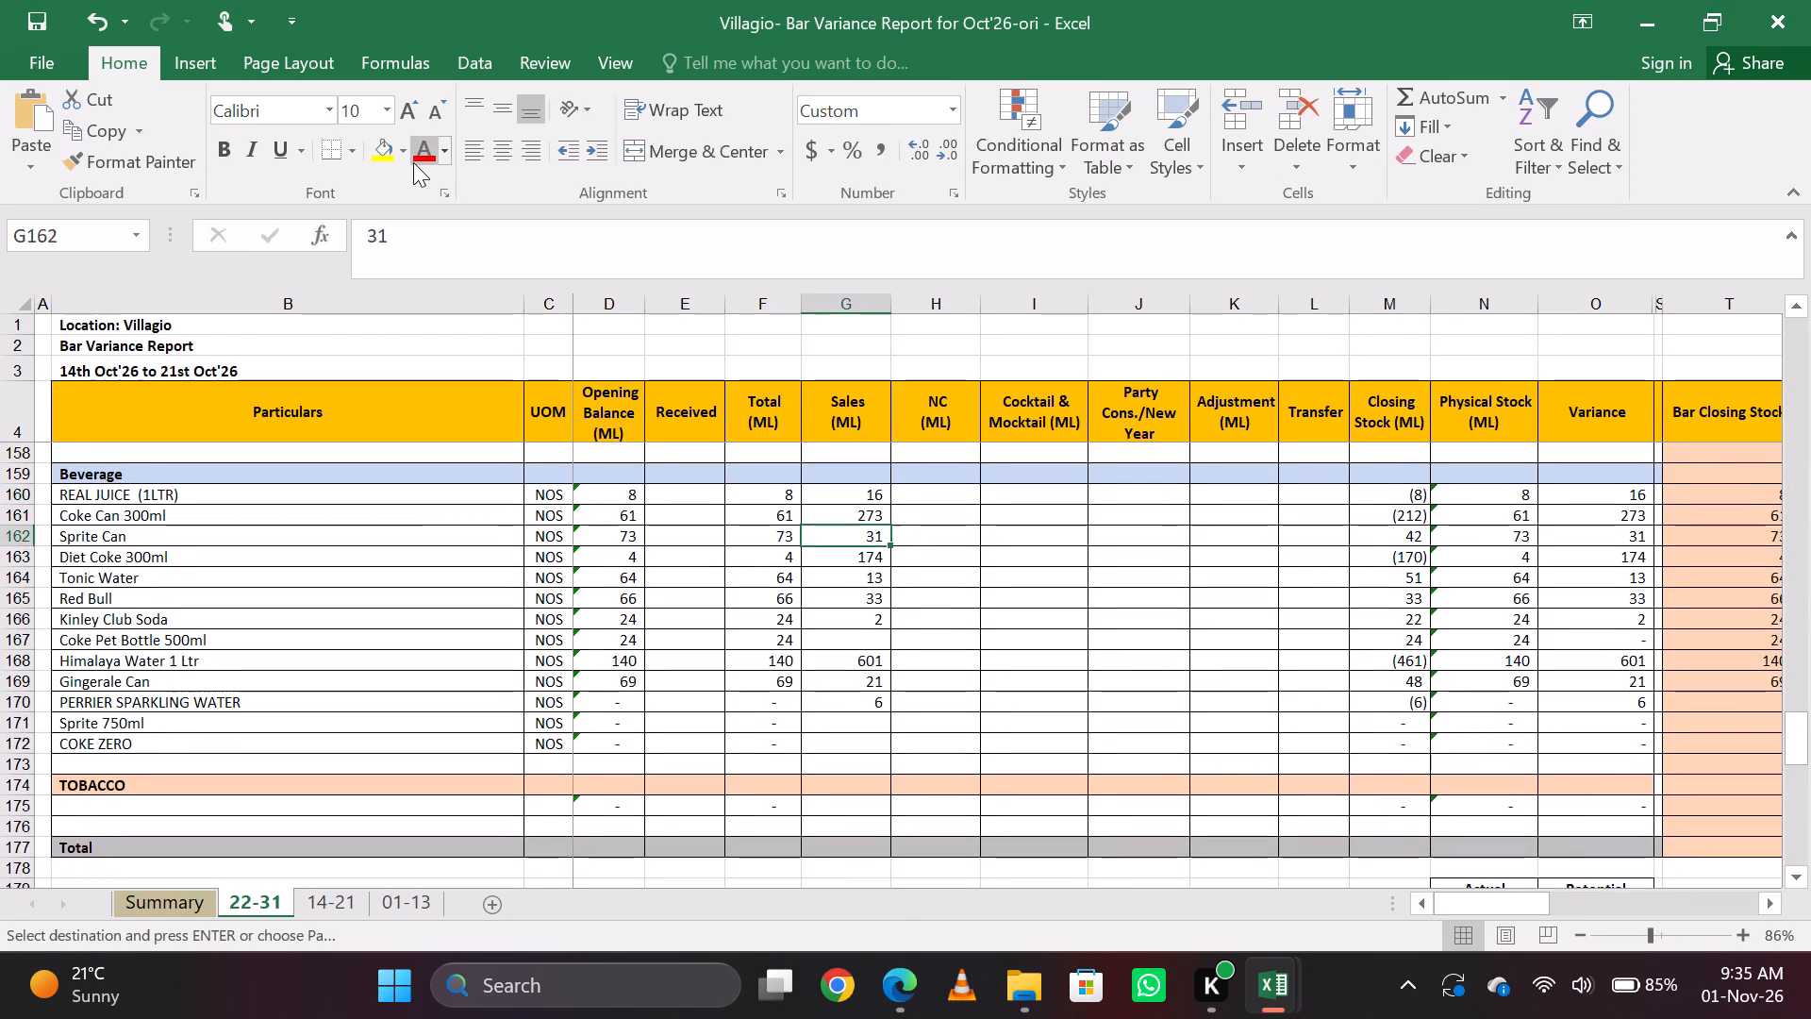
{"action": "key", "text": "Down"}
{"action": "key", "text": "Down"}
{"action": "key", "text": "Down"}
{"action": "key", "text": "Down"}
{"action": "key", "text": "Down"}
{"action": "key", "text": "Up"}
{"action": "key", "text": "Down"}
{"action": "key", "text": "Down"}
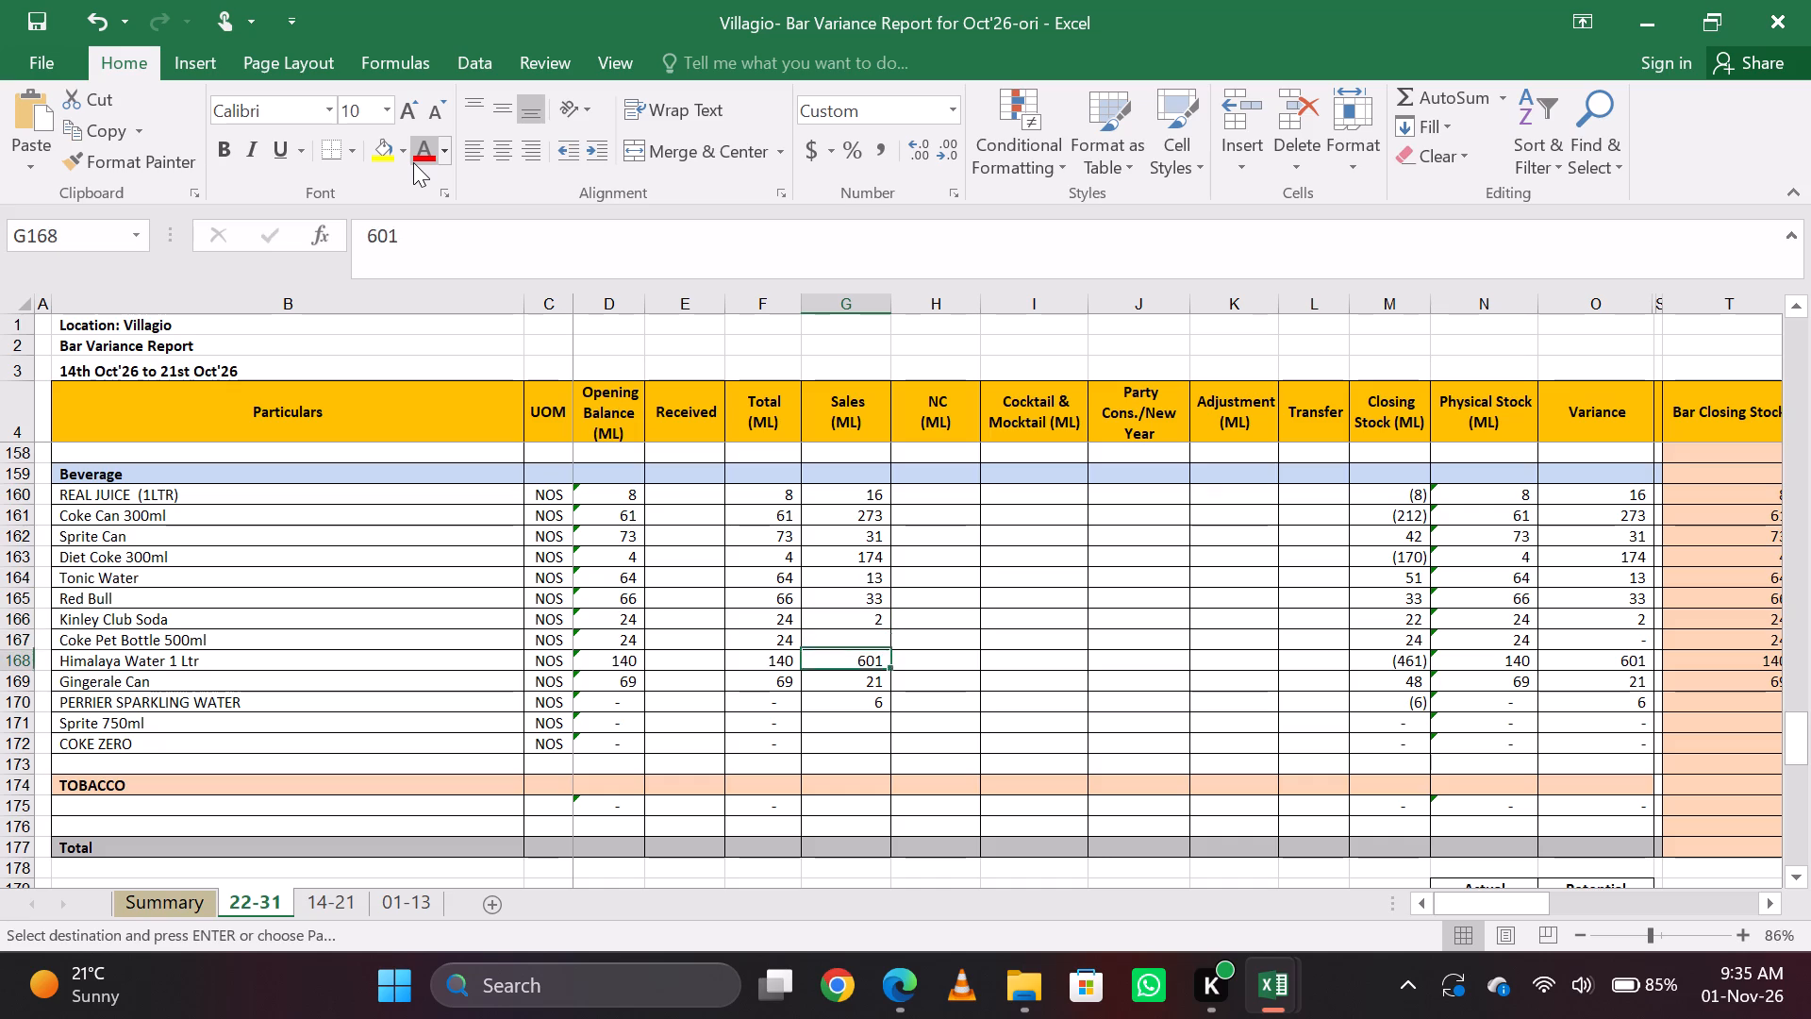
{"action": "key", "text": "Up"}
{"action": "key", "text": "Up"}
{"action": "key", "text": "alt+Tab"}
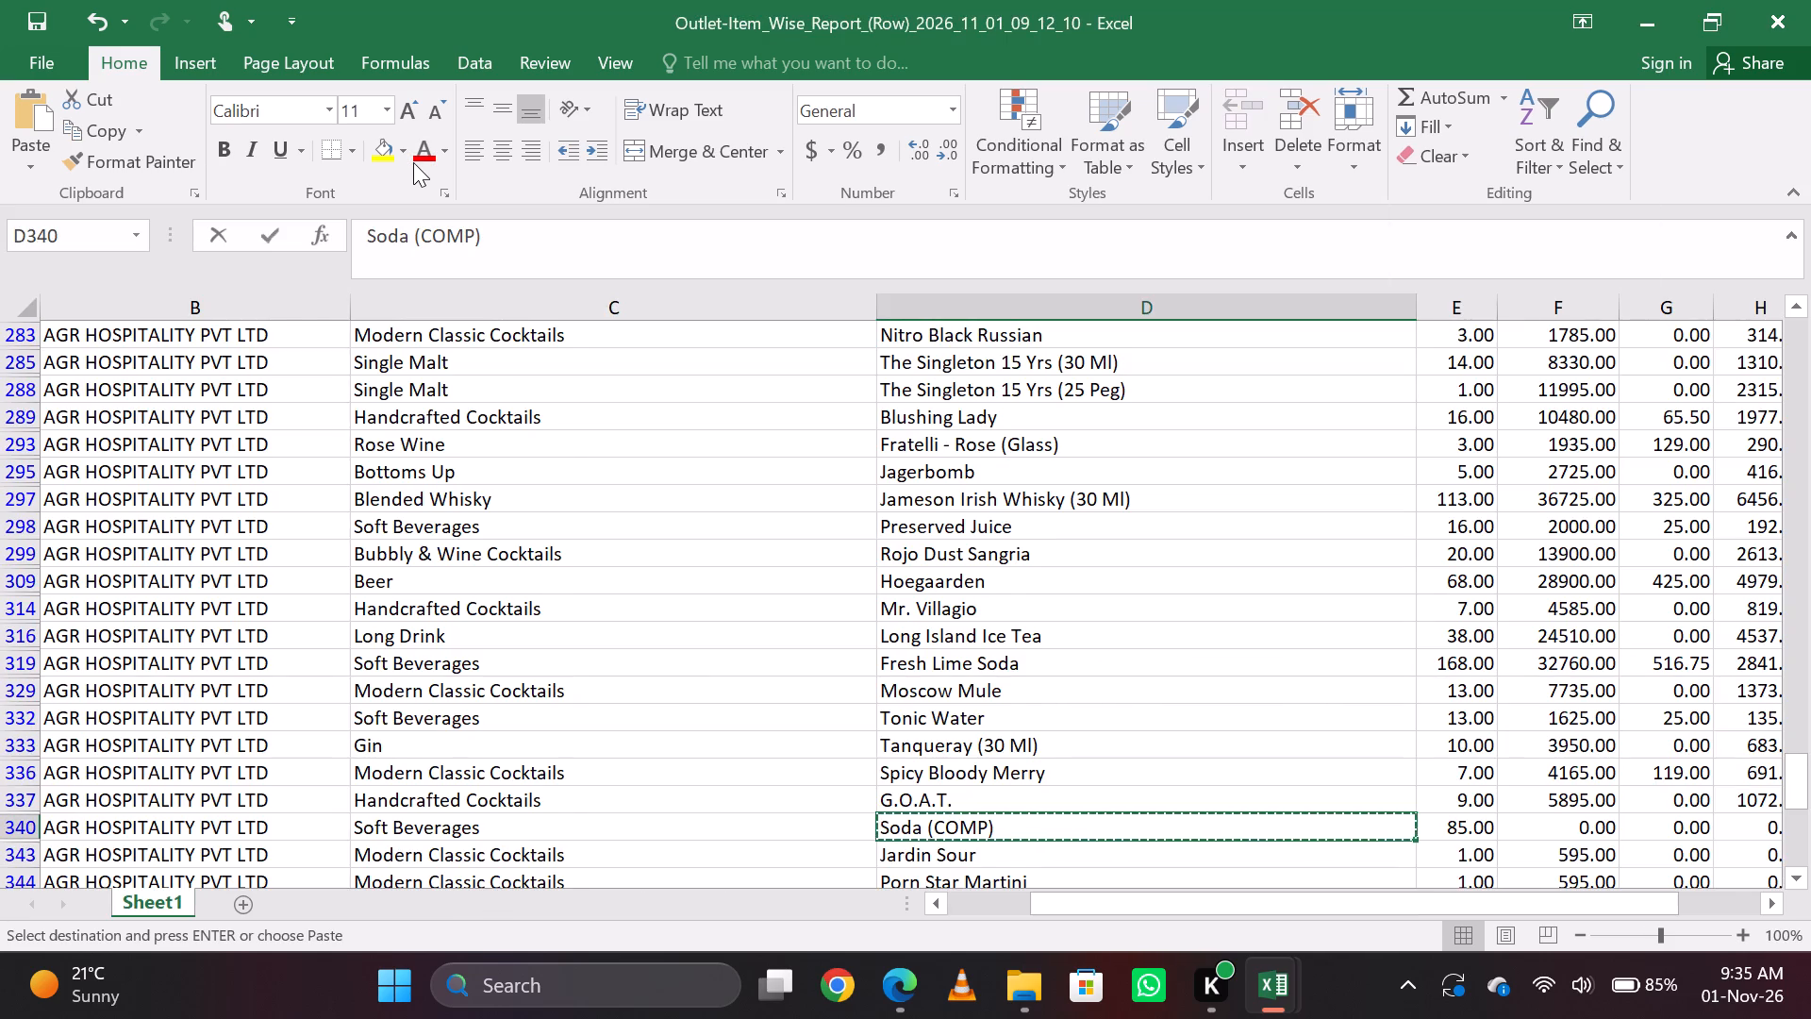
{"action": "key", "text": "alt+Tab"}
{"action": "left_click", "coordinate": [439, 249]}
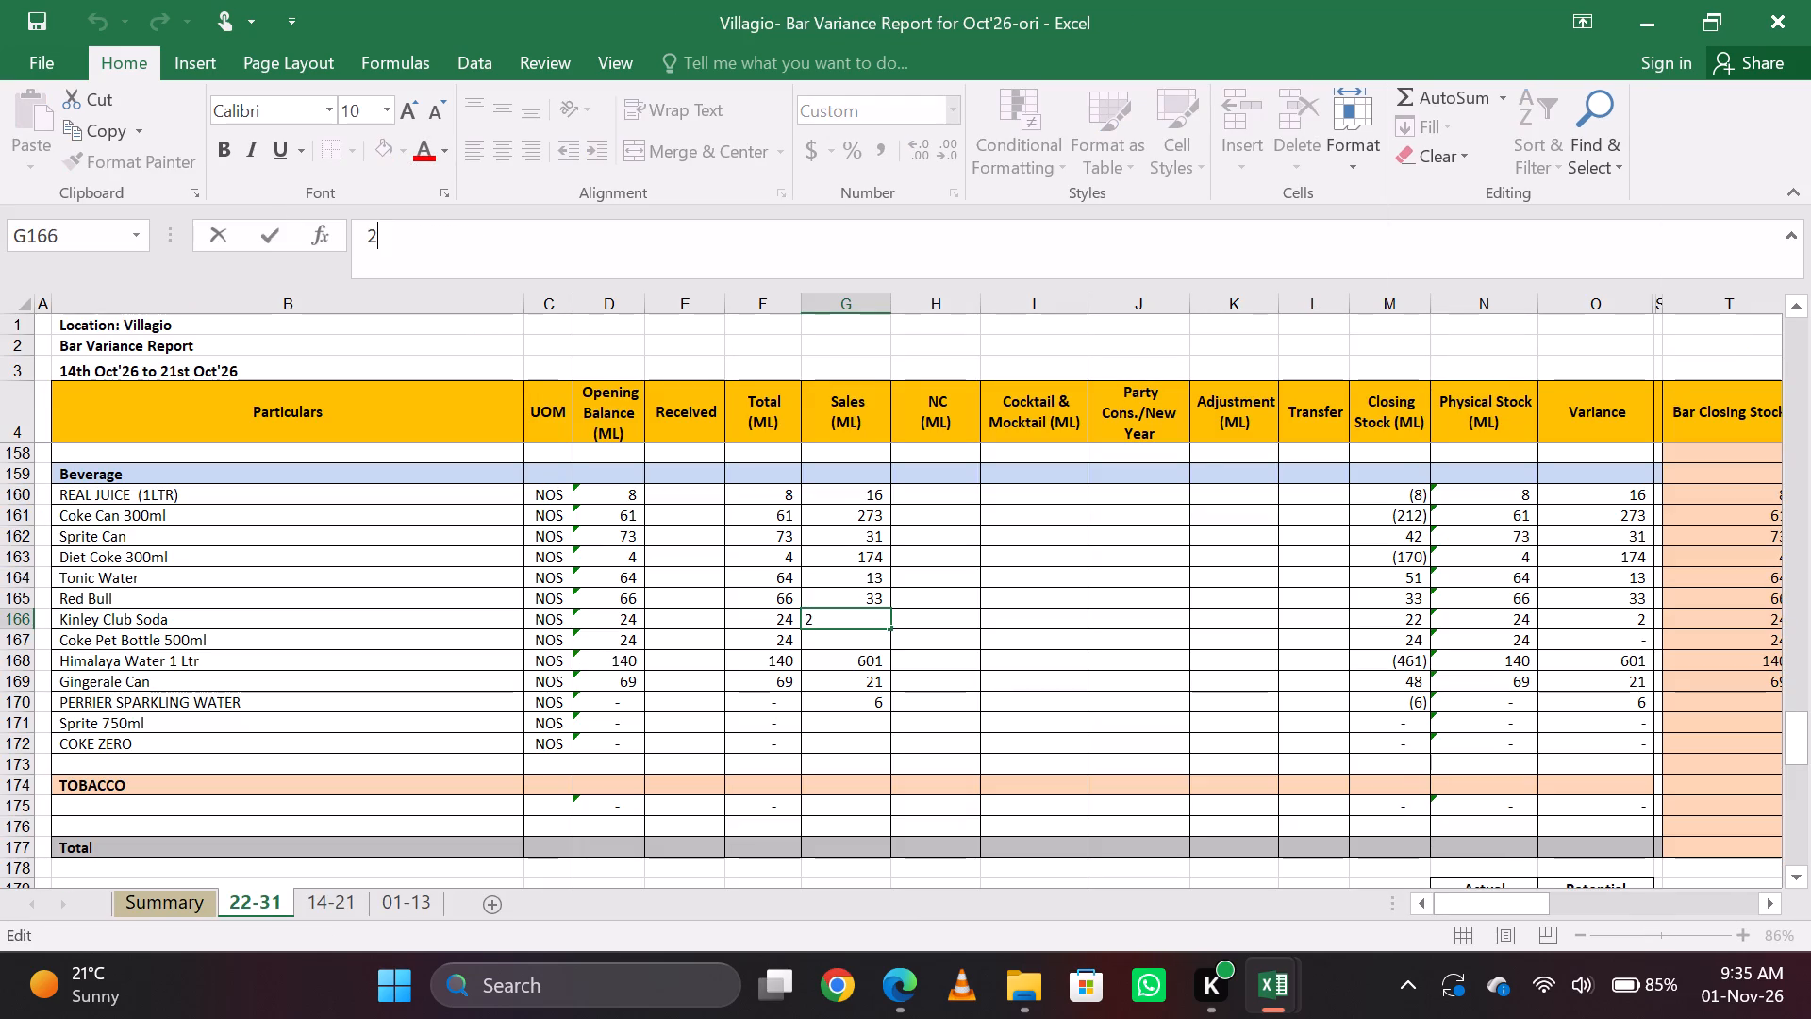
{"action": "key", "text": "BackSpace"}
{"action": "type", "text": "87"}
{"action": "key", "text": "Return"}
{"action": "key", "text": "Up"}
Copy Jardin Sour from the sales report, find it in the cocktail/mocktail workbook and go to its Sale & NC cell.
{"action": "key", "text": "alt+Tab"}
{"action": "key", "text": "Down"}
{"action": "key", "text": "ctrl+c"}
{"action": "key", "text": "alt+Tab"}
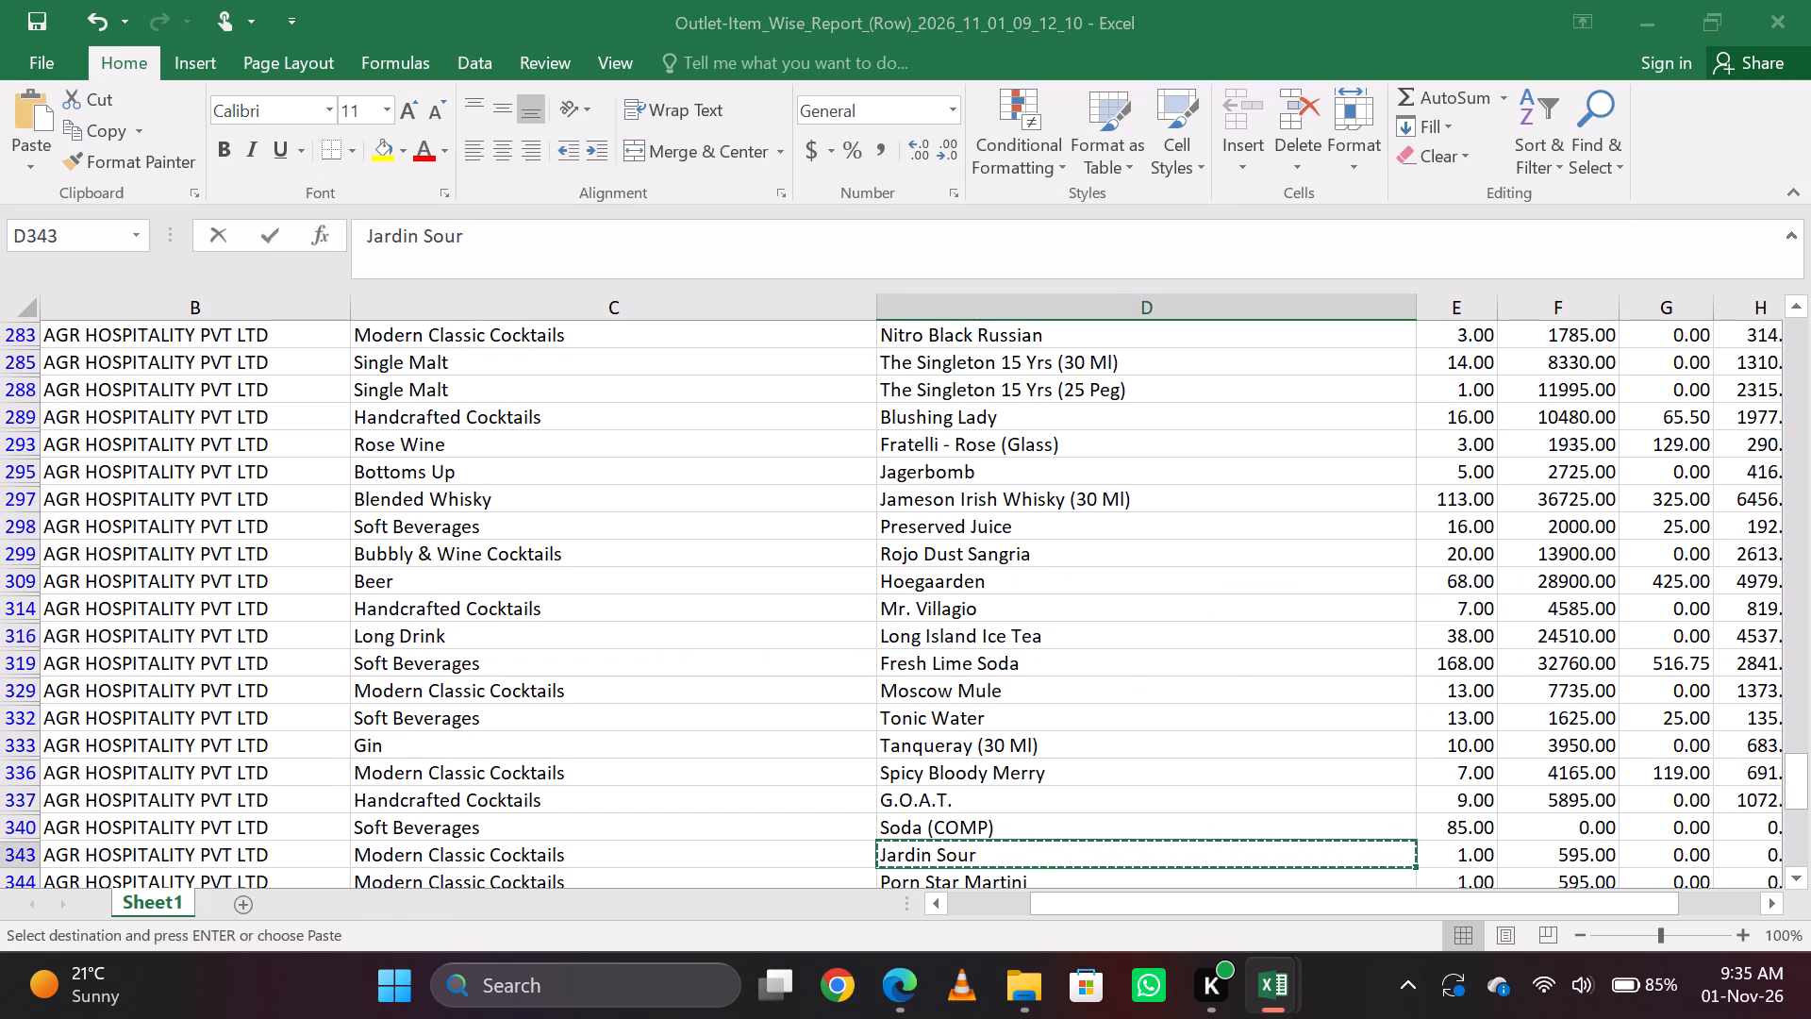
{"action": "key", "text": "alt+Tab"}
{"action": "key", "text": "ctrl+f"}
{"action": "key", "text": "ctrl+v"}
{"action": "key", "text": "Return"}
{"action": "key", "text": "Escape"}
{"action": "key", "text": "Right"}
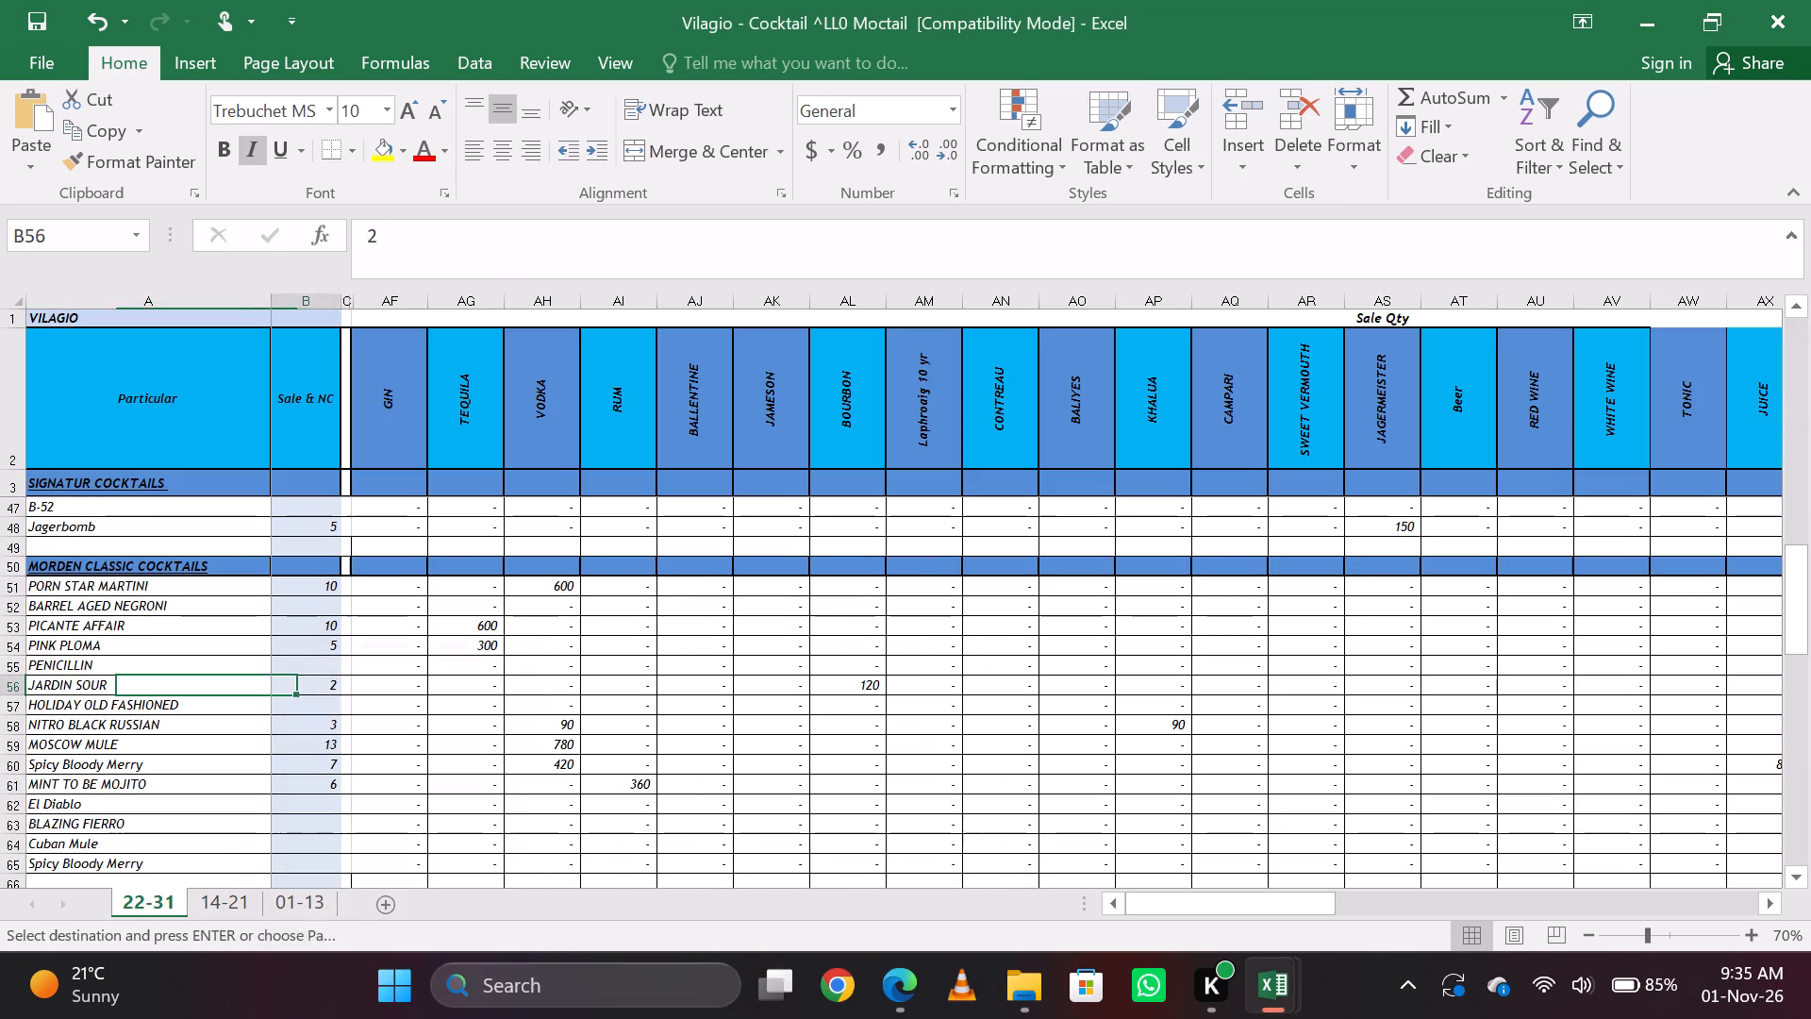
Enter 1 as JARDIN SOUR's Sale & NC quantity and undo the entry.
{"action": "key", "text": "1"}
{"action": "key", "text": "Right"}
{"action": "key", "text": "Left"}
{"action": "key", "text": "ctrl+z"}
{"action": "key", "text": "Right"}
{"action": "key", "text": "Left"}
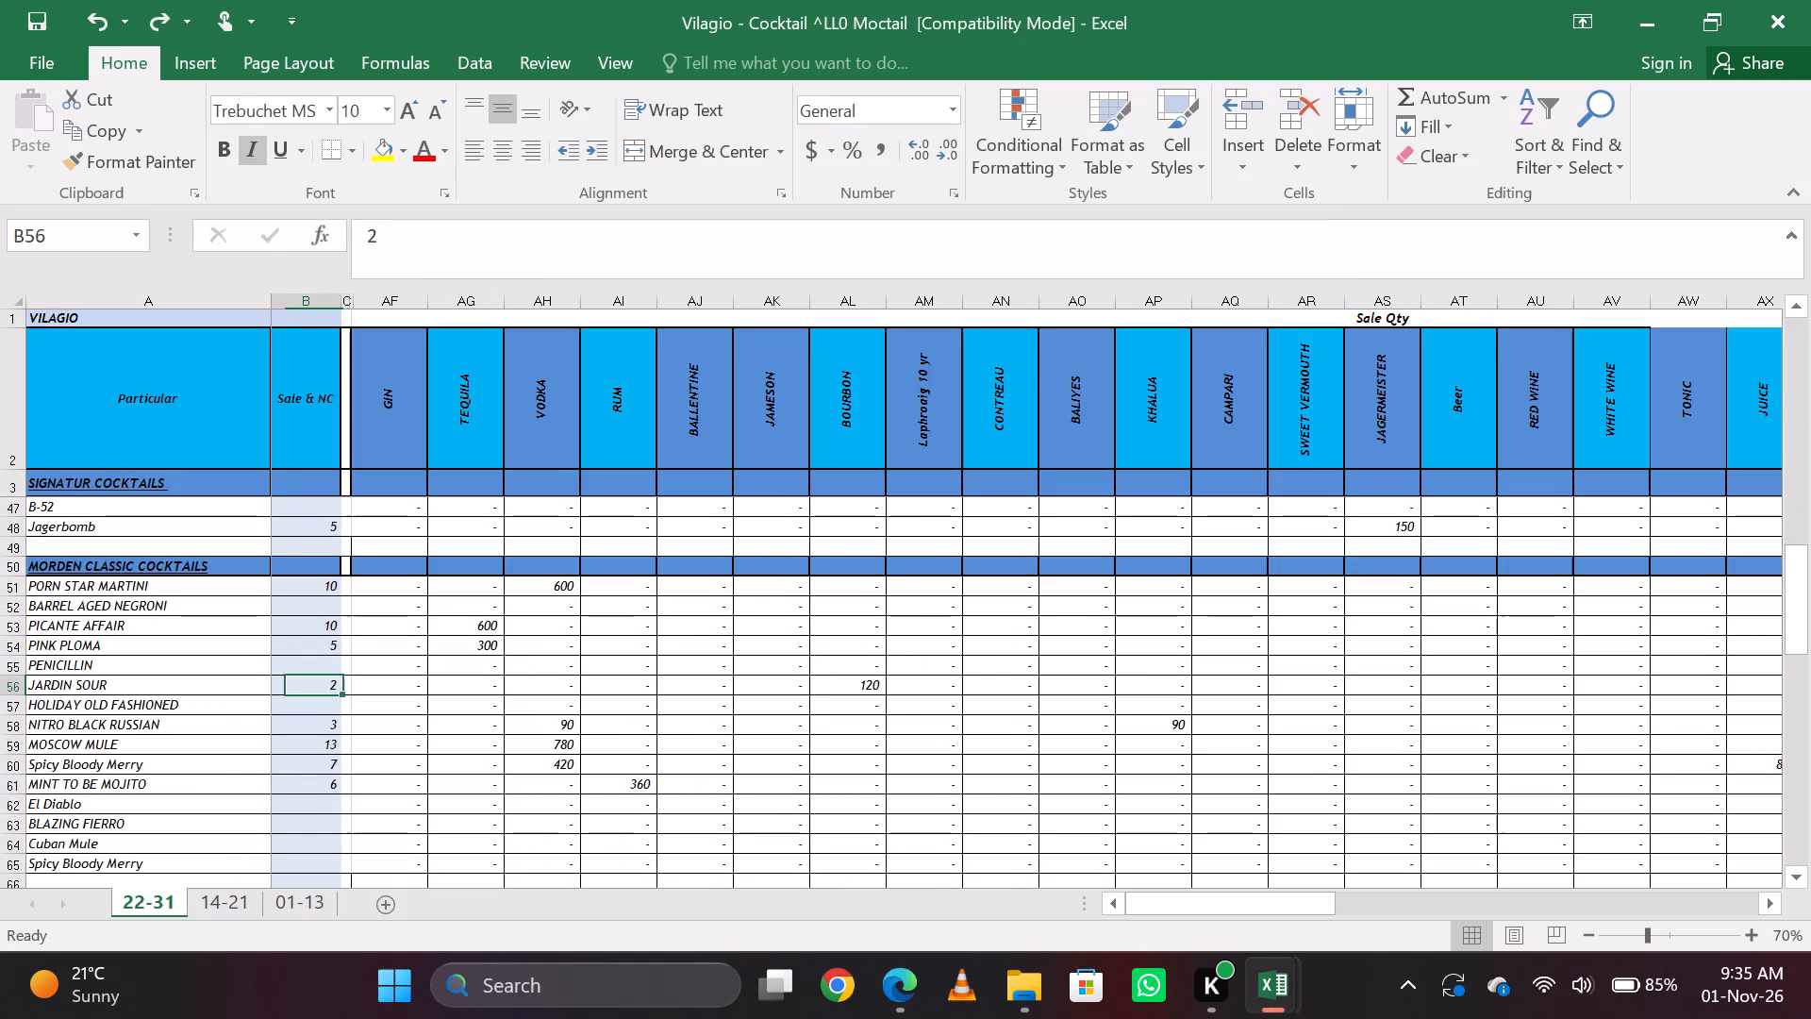
Recheck Jardin Sour's quantity in the sales report and set JARDIN SOUR's Sale & NC to 3 in the cocktail/mocktail workbook.
{"action": "key", "text": "alt+Tab"}
{"action": "key", "text": "Down"}
{"action": "key", "text": "Up"}
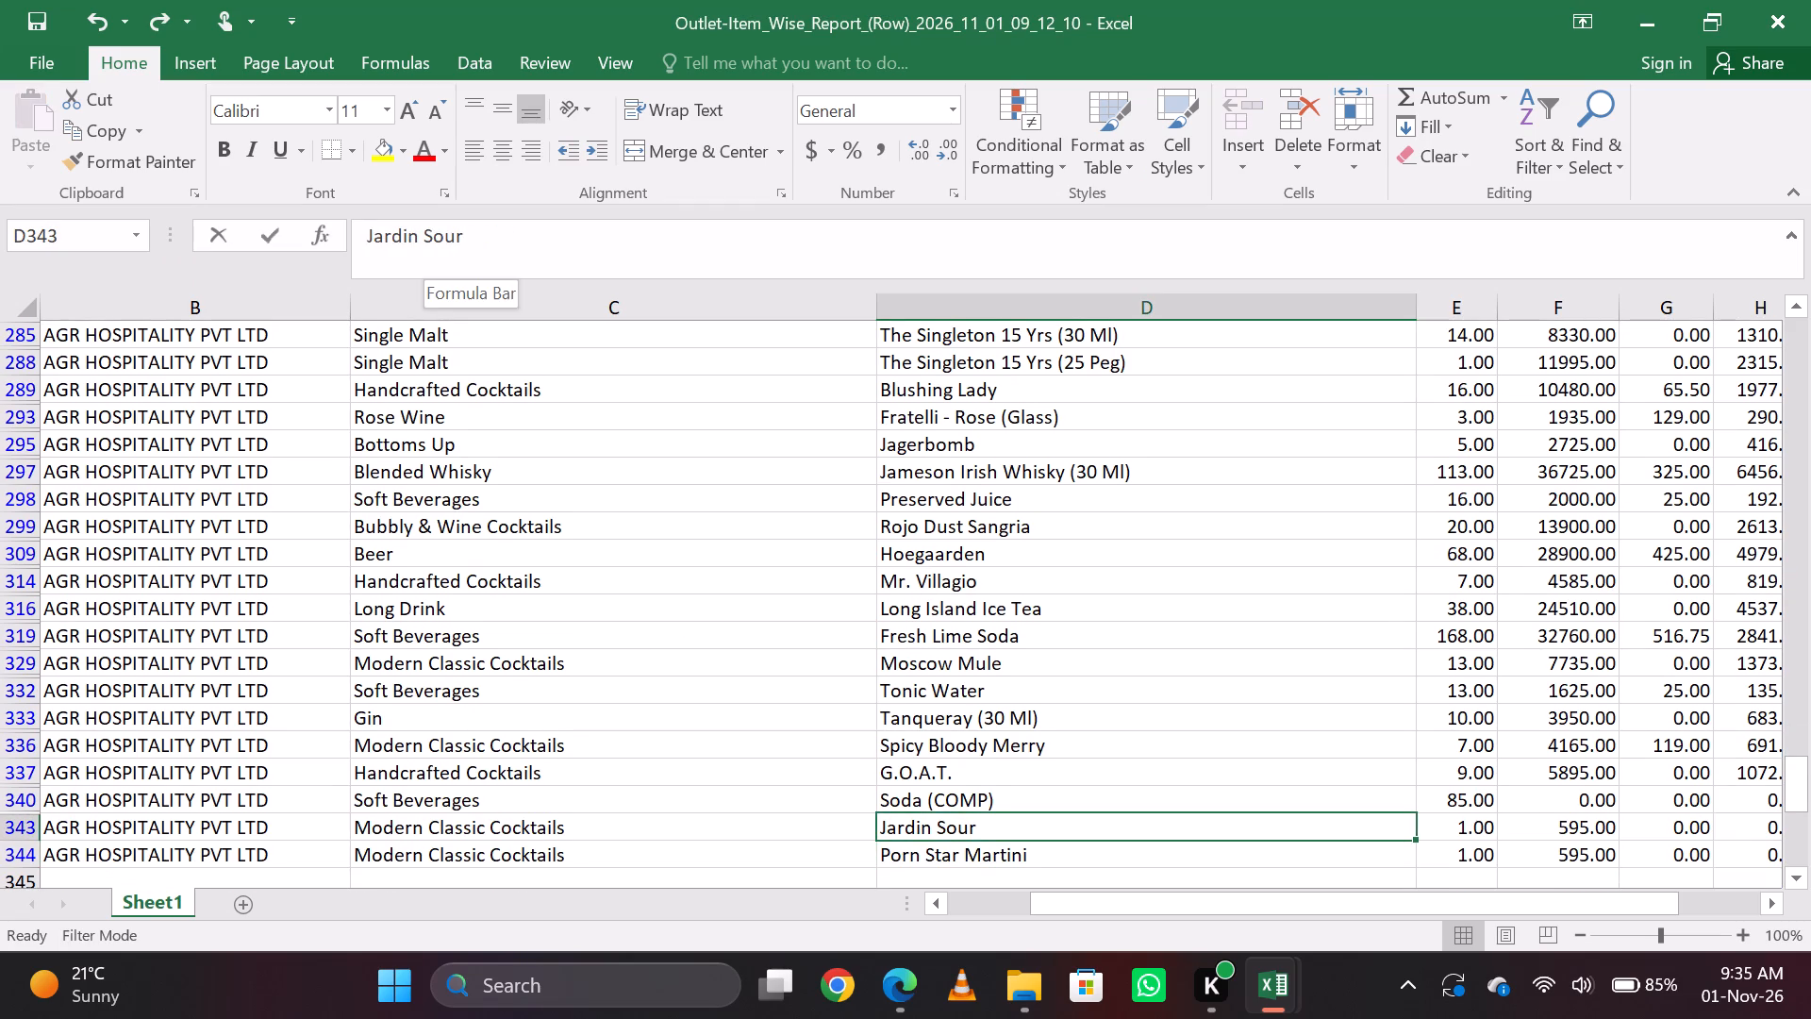
{"action": "key", "text": "alt+Tab"}
{"action": "key", "text": "Right"}
{"action": "key", "text": "Left"}
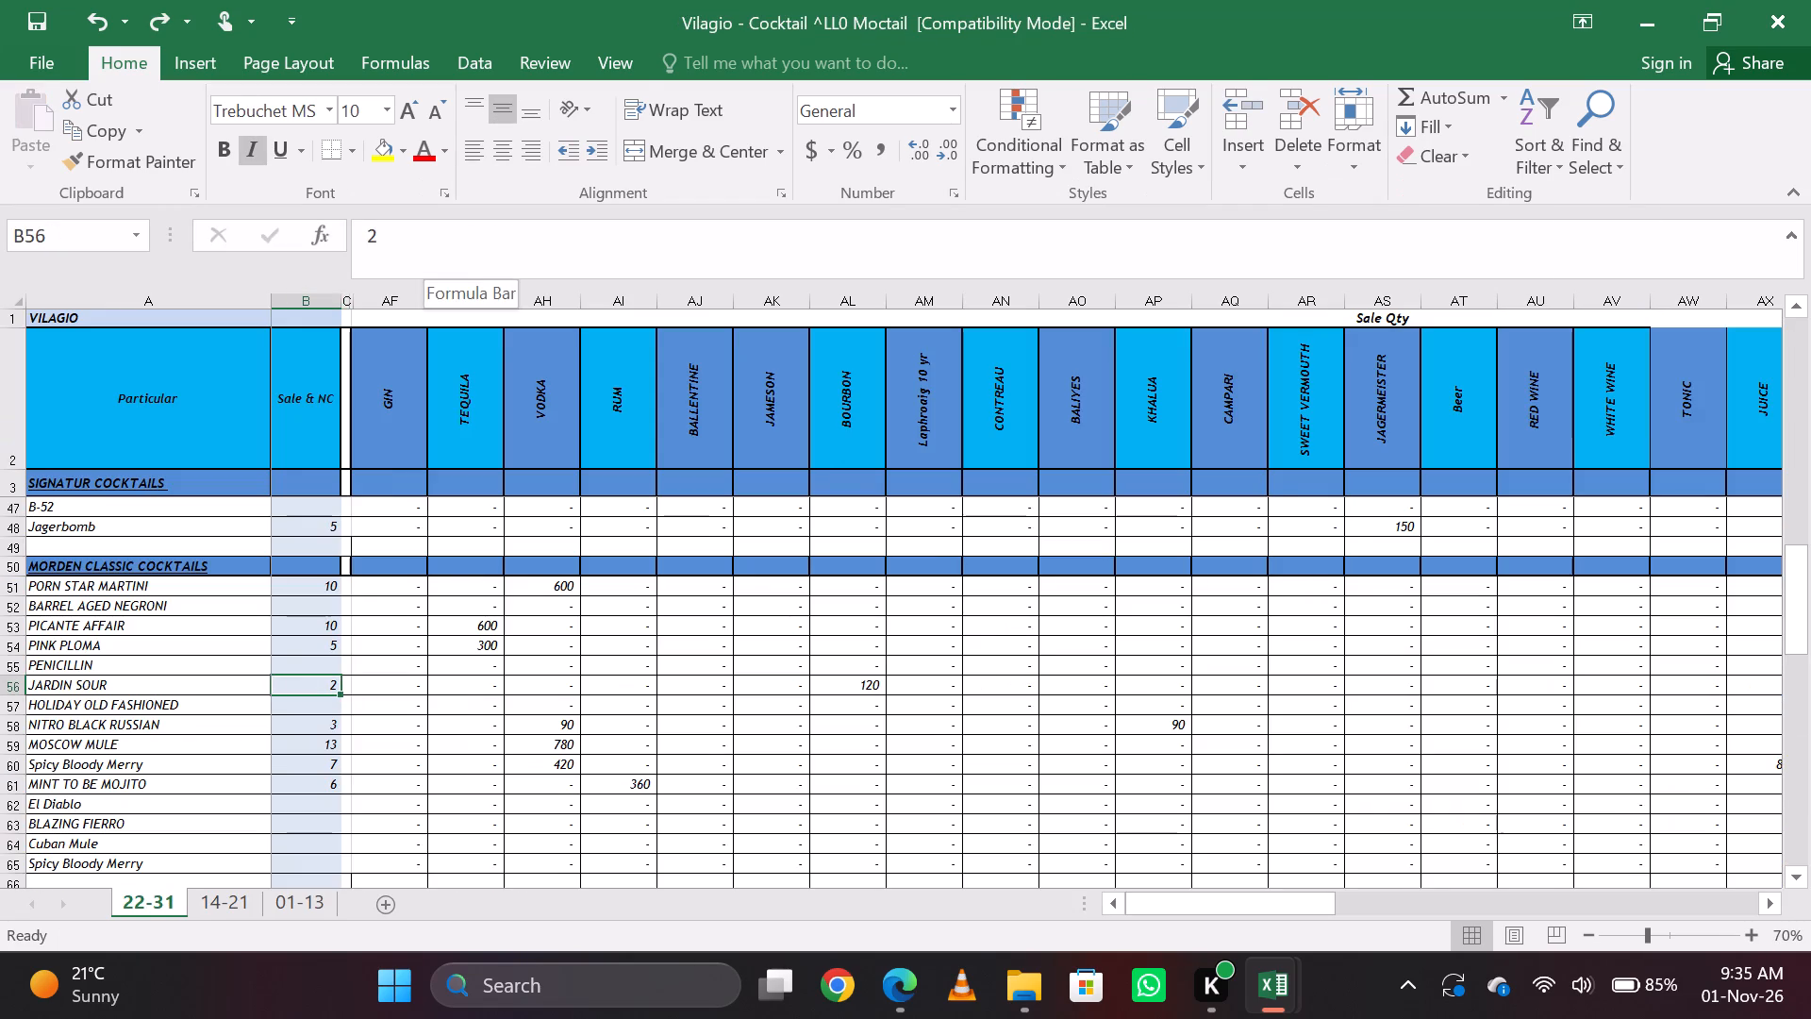
{"action": "key", "text": "3"}
{"action": "key", "text": "Right"}
{"action": "key", "text": "Left"}
Look up the report's Porn Star Martini in the cocktail/mocktail workbook and set its Sale & NC quantity to 11.
{"action": "key", "text": "alt+Tab"}
{"action": "key", "text": "Down"}
{"action": "key", "text": "ctrl+c"}
{"action": "key", "text": "alt+Tab"}
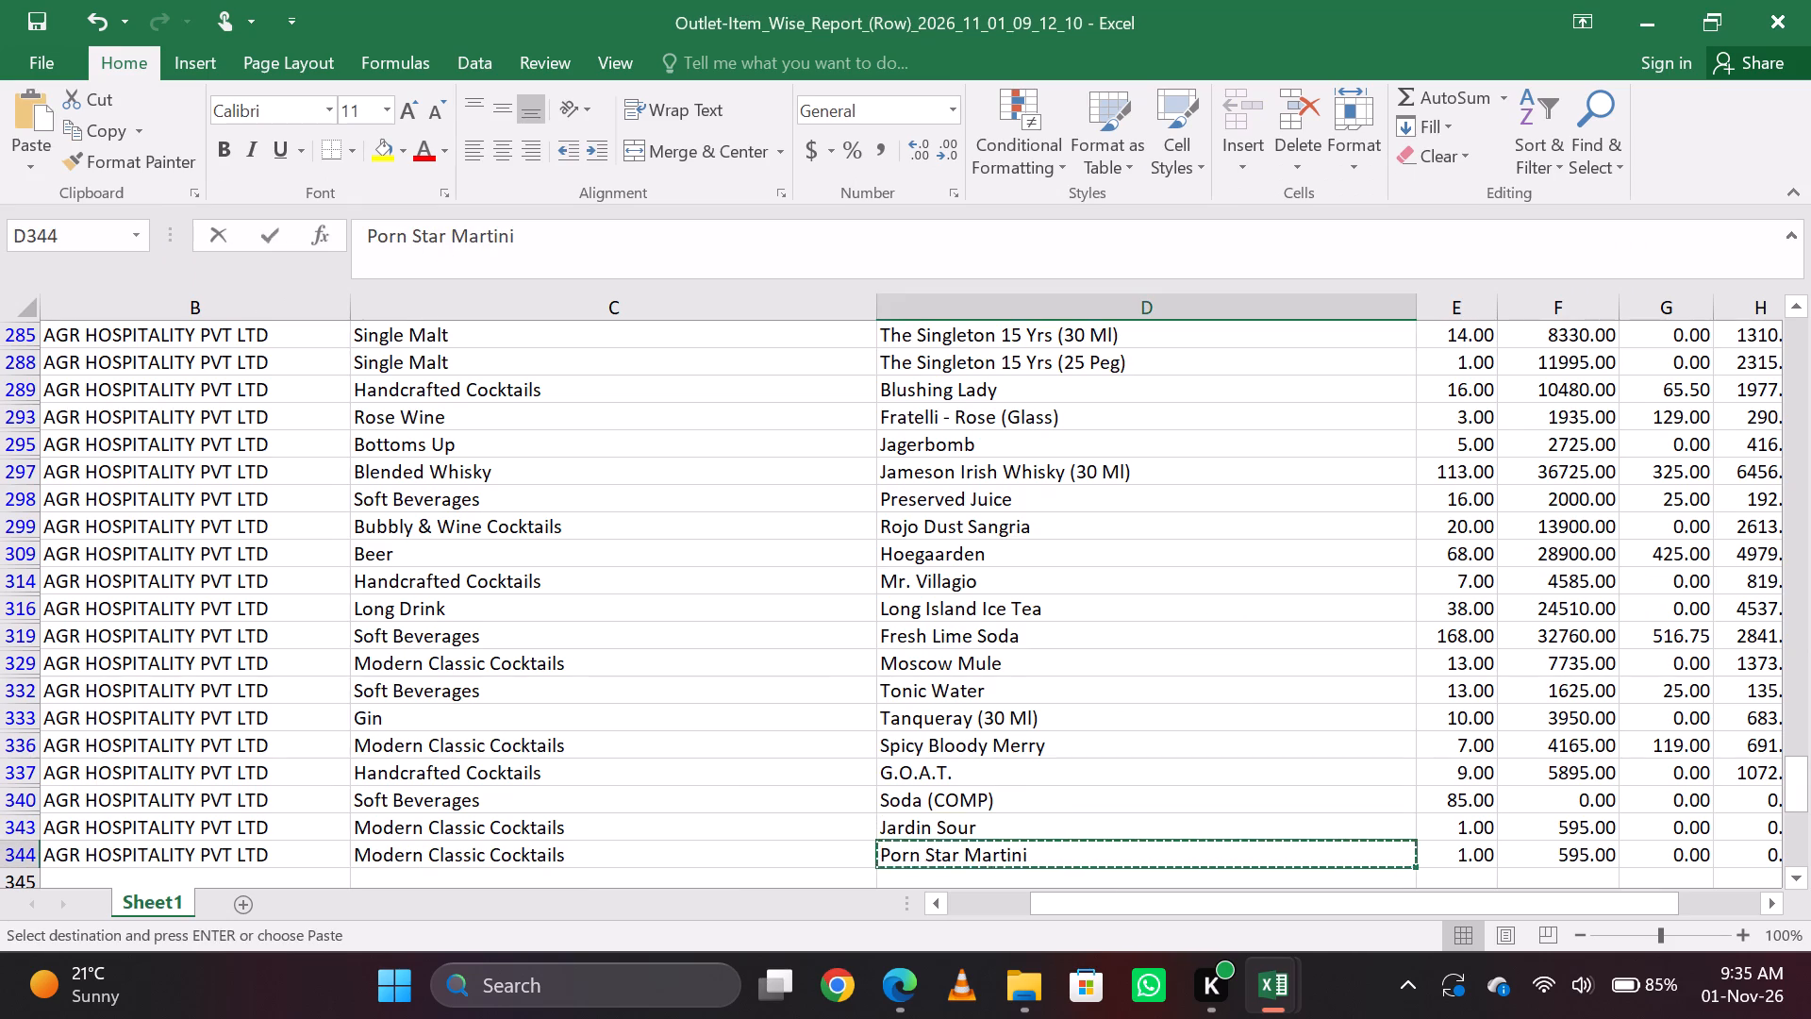
{"action": "key", "text": "ctrl+f"}
{"action": "key", "text": "ctrl+v"}
{"action": "key", "text": "Return"}
{"action": "key", "text": "Escape"}
{"action": "key", "text": "Right"}
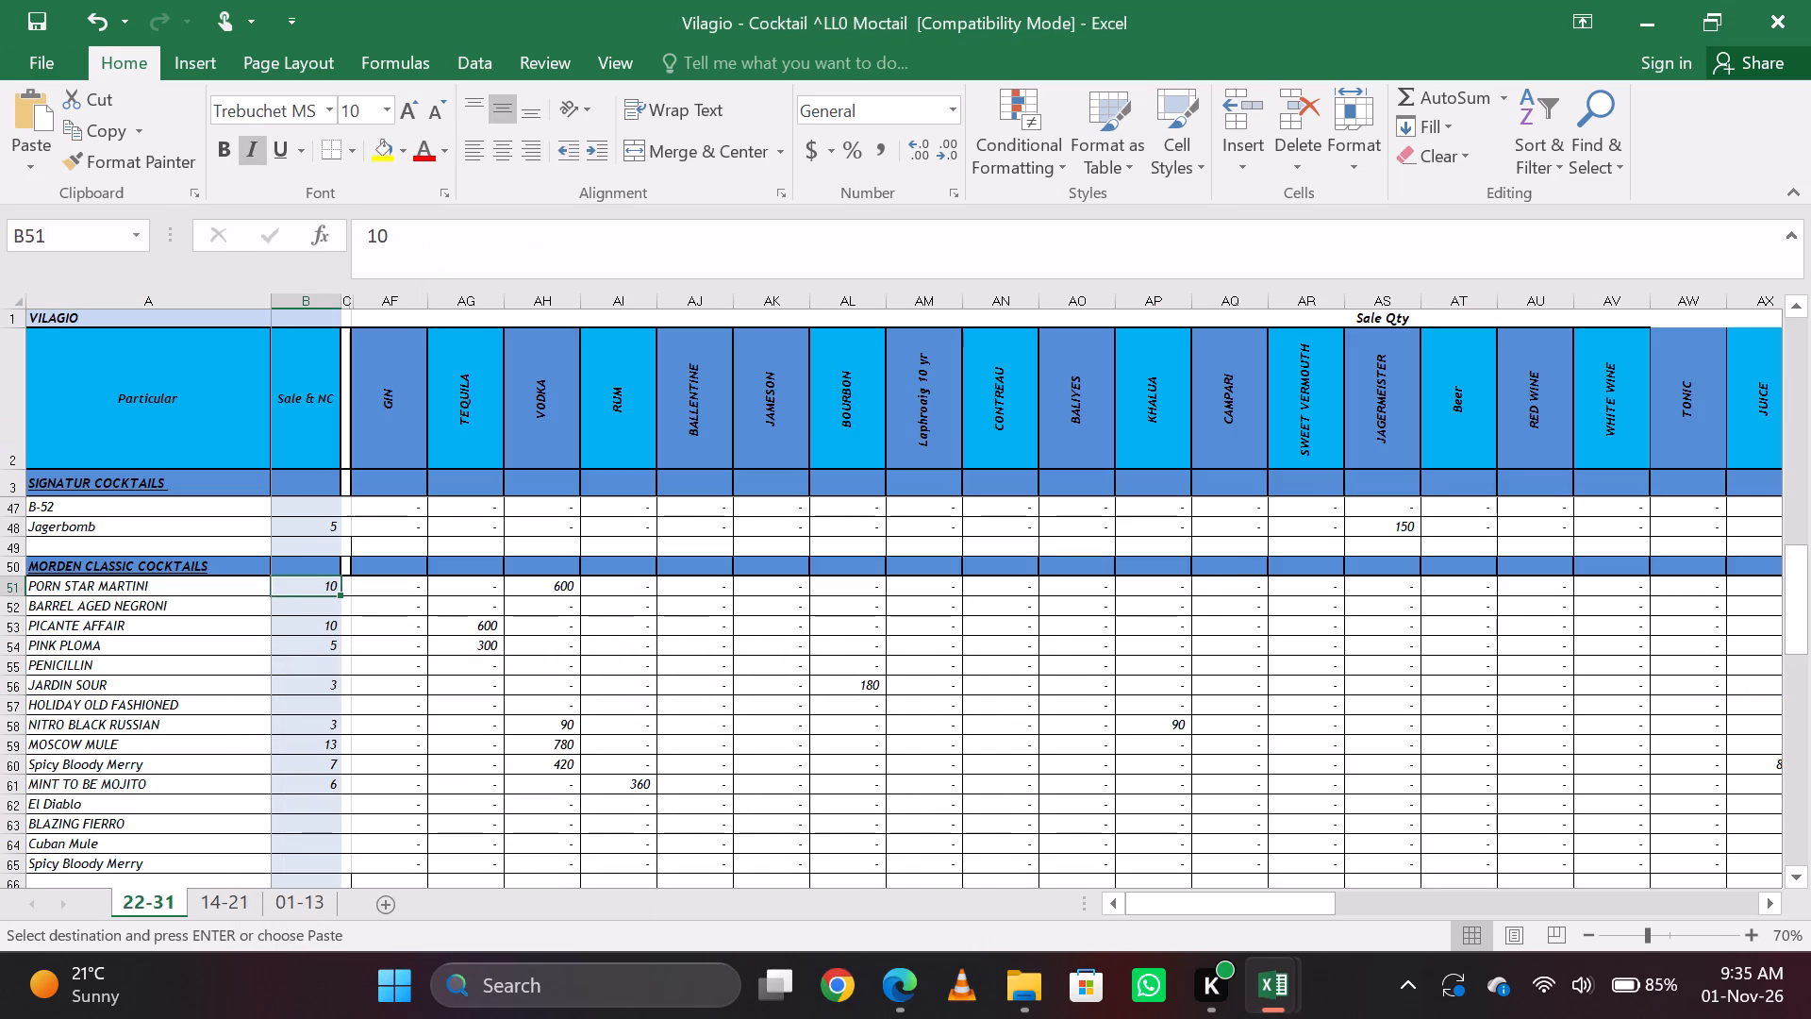
{"action": "type", "text": "11"}
{"action": "key", "text": "Right"}
{"action": "key", "text": "Left"}
Return to the item-wise sales report, check that Porn Star Martini is its last item, and save the file.
{"action": "key", "text": "alt+Tab"}
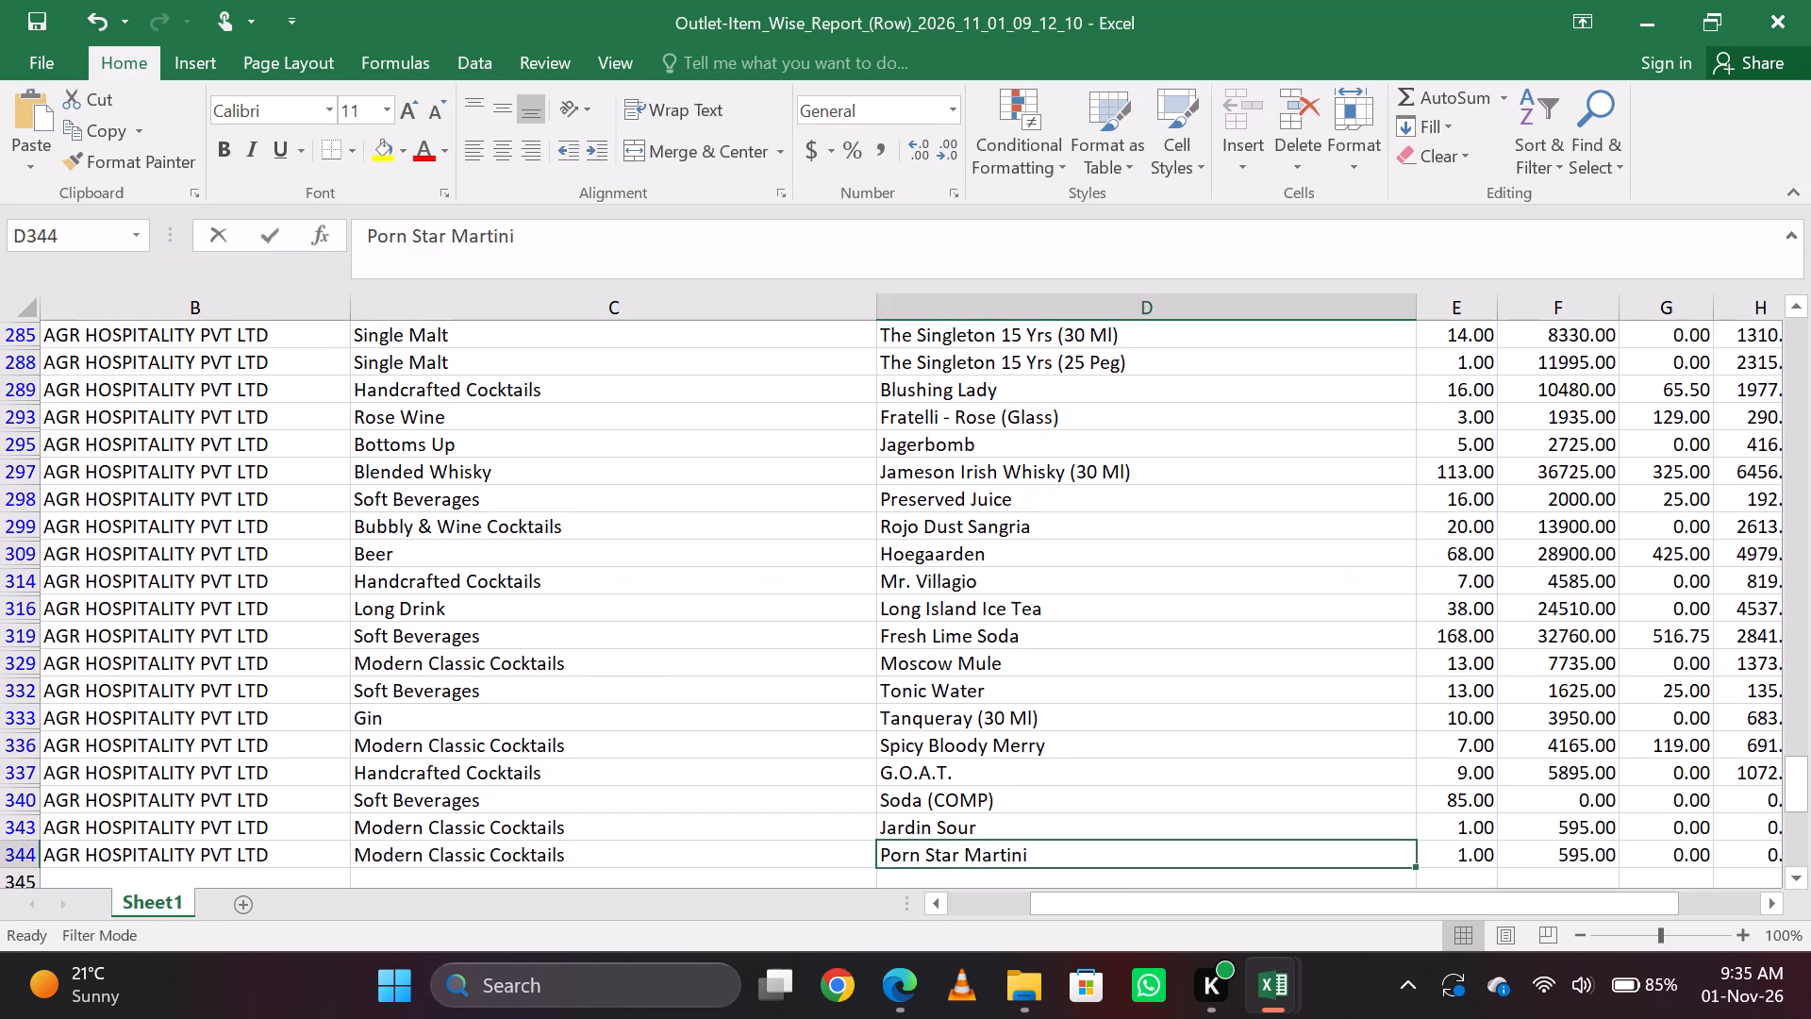
{"action": "key", "text": "Down"}
{"action": "key", "text": "Up"}
{"action": "key", "text": "ctrl+s"}
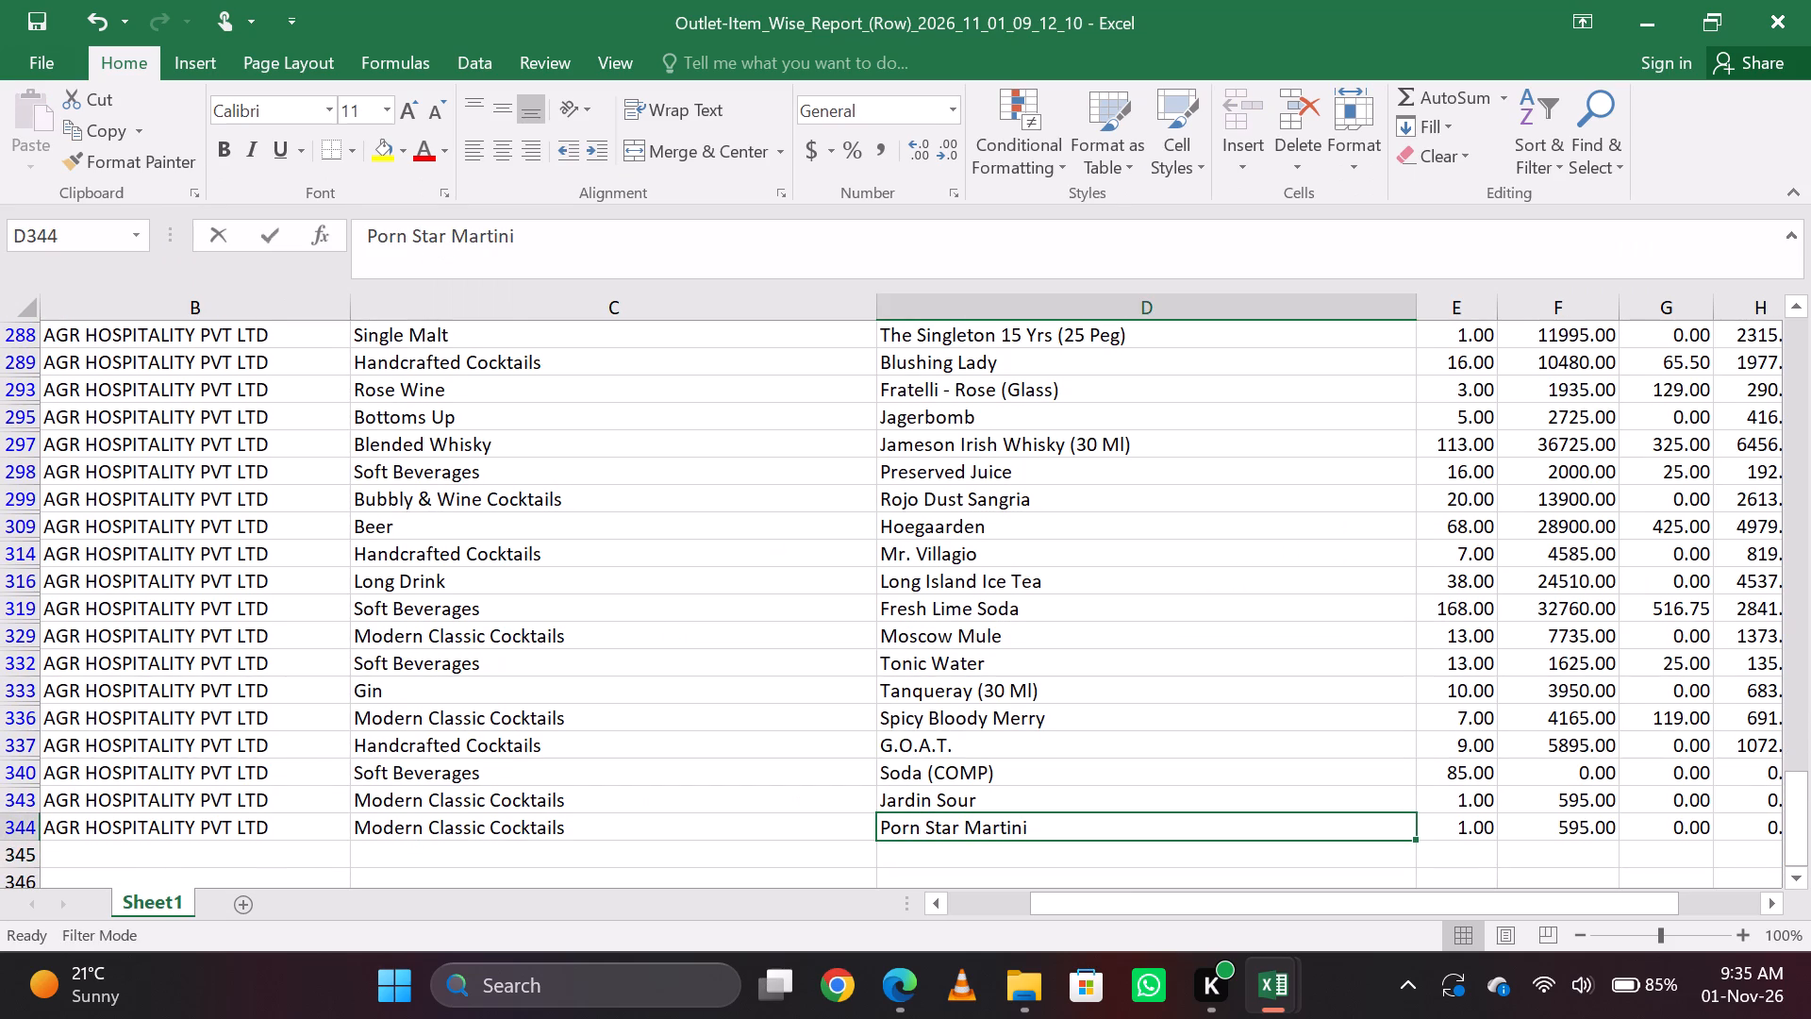
{"action": "key", "text": "ctrl+s"}
Put the sales report away, switch to Petpooja in Edge and open the Order Report: Item Wise All Restaurants.
{"action": "scroll", "coordinate": [1162, 718], "scroll_direction": "up", "scroll_amount": 16}
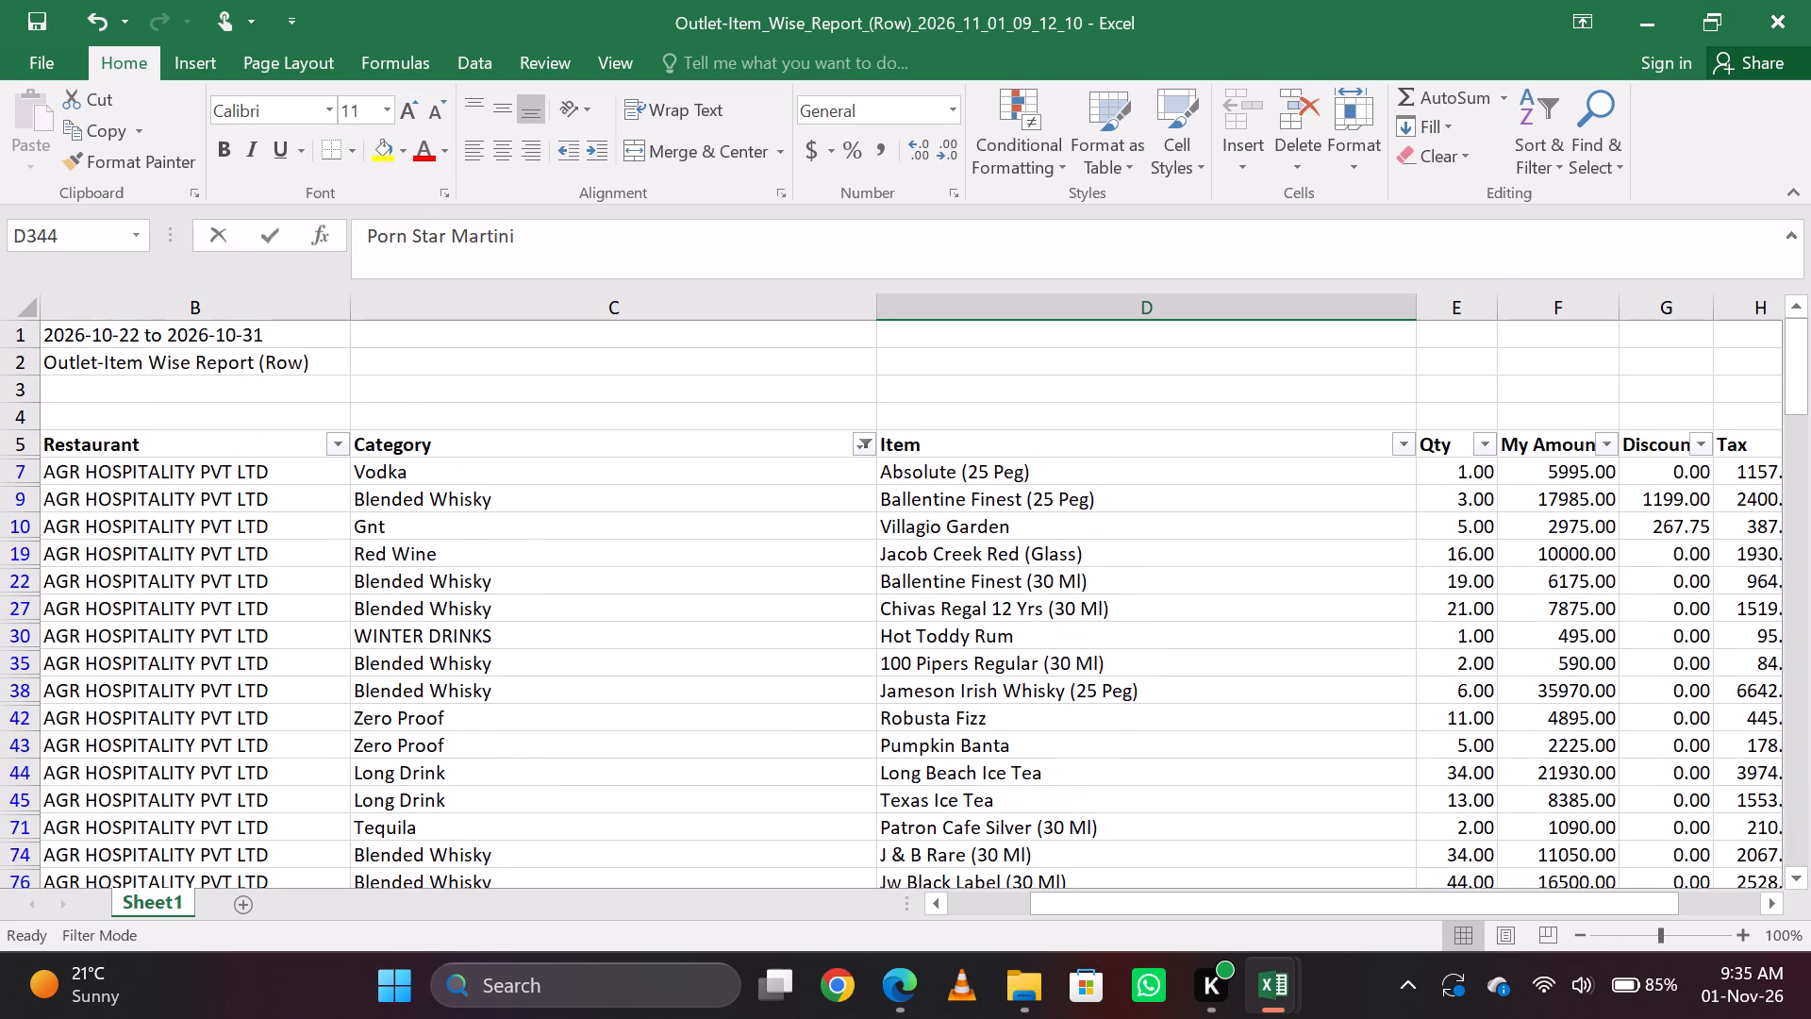
{"action": "left_click", "coordinate": [1656, 10]}
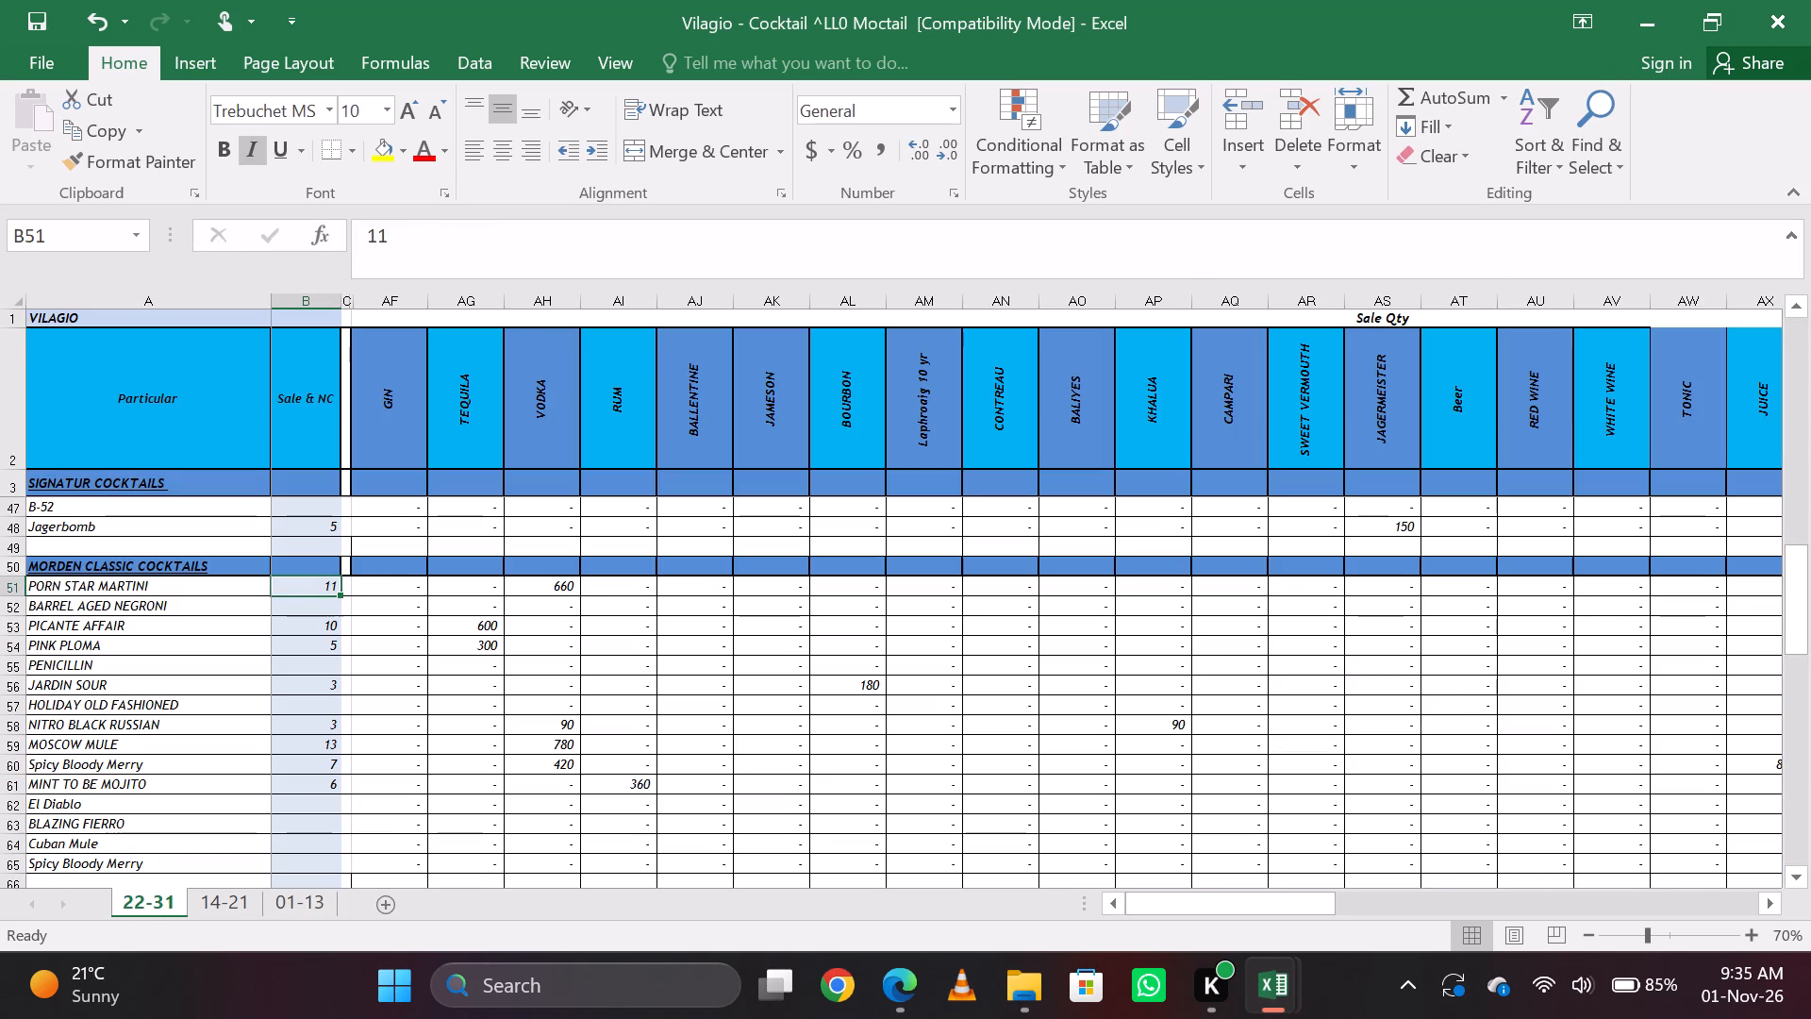
{"action": "left_click", "coordinate": [920, 994]}
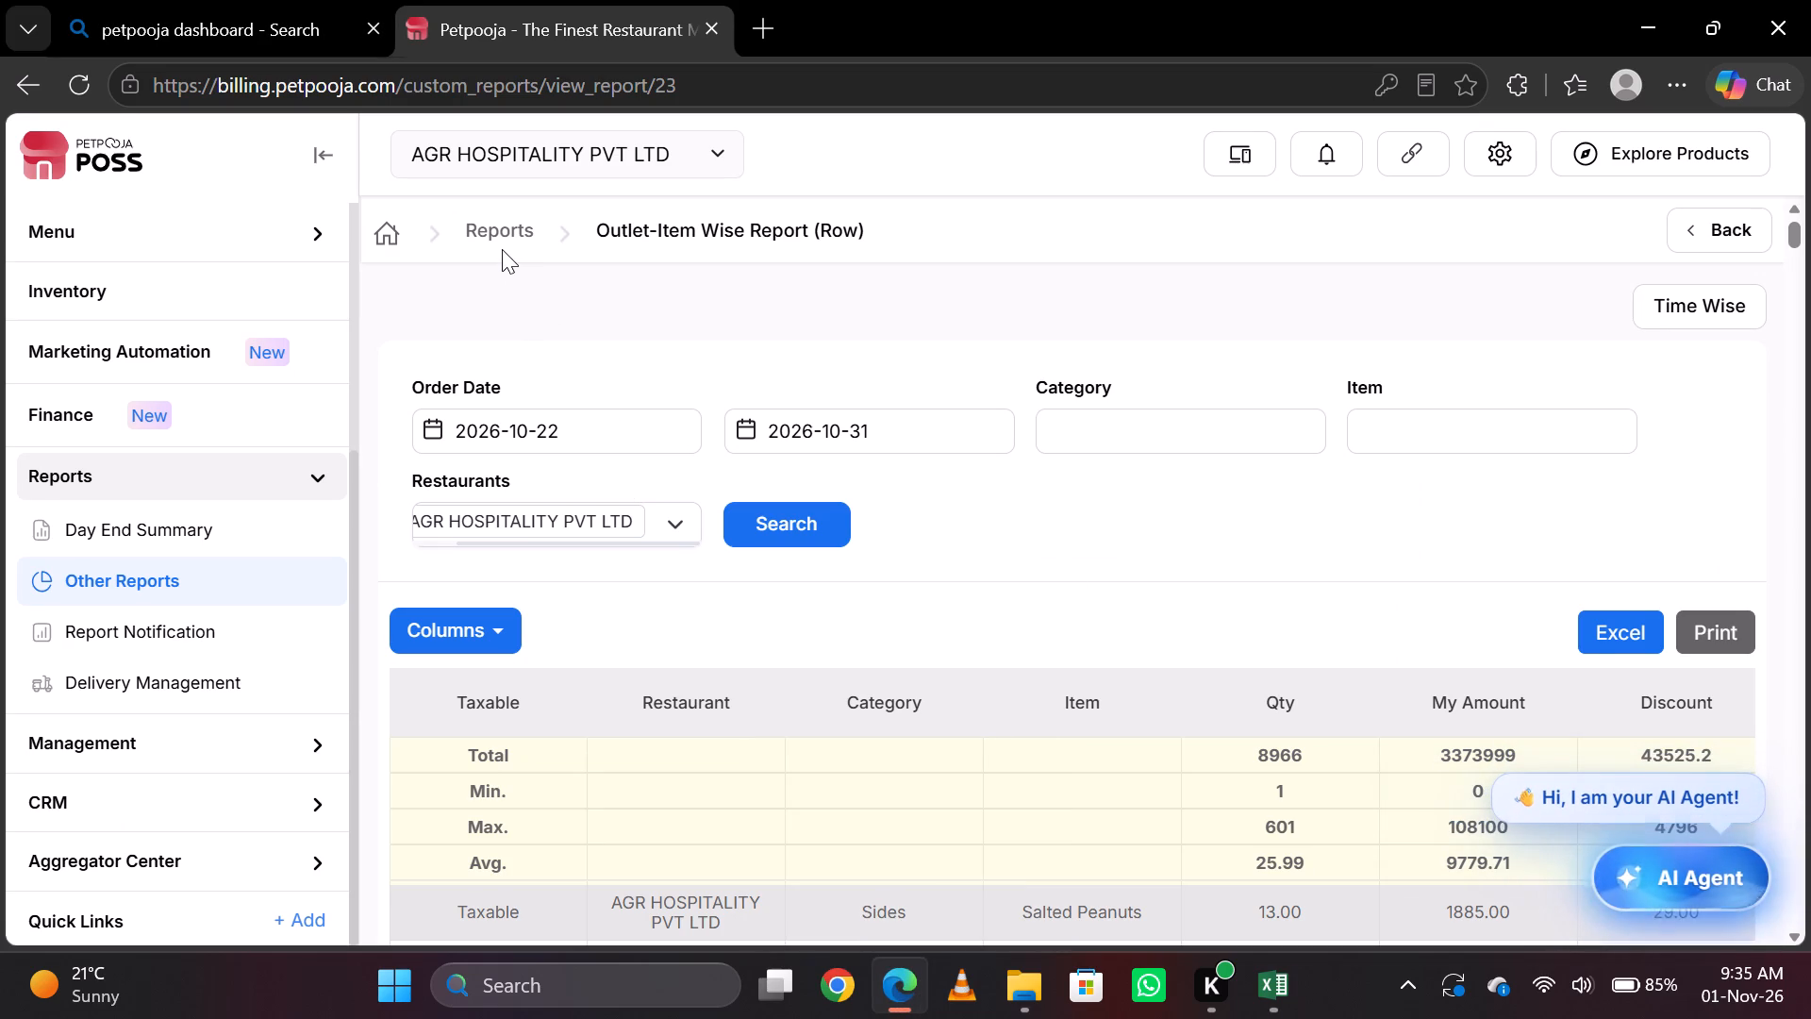
{"action": "left_click_drag", "start_coordinate": [502, 249], "coordinate": [484, 226]}
{"action": "left_click", "coordinate": [484, 226]}
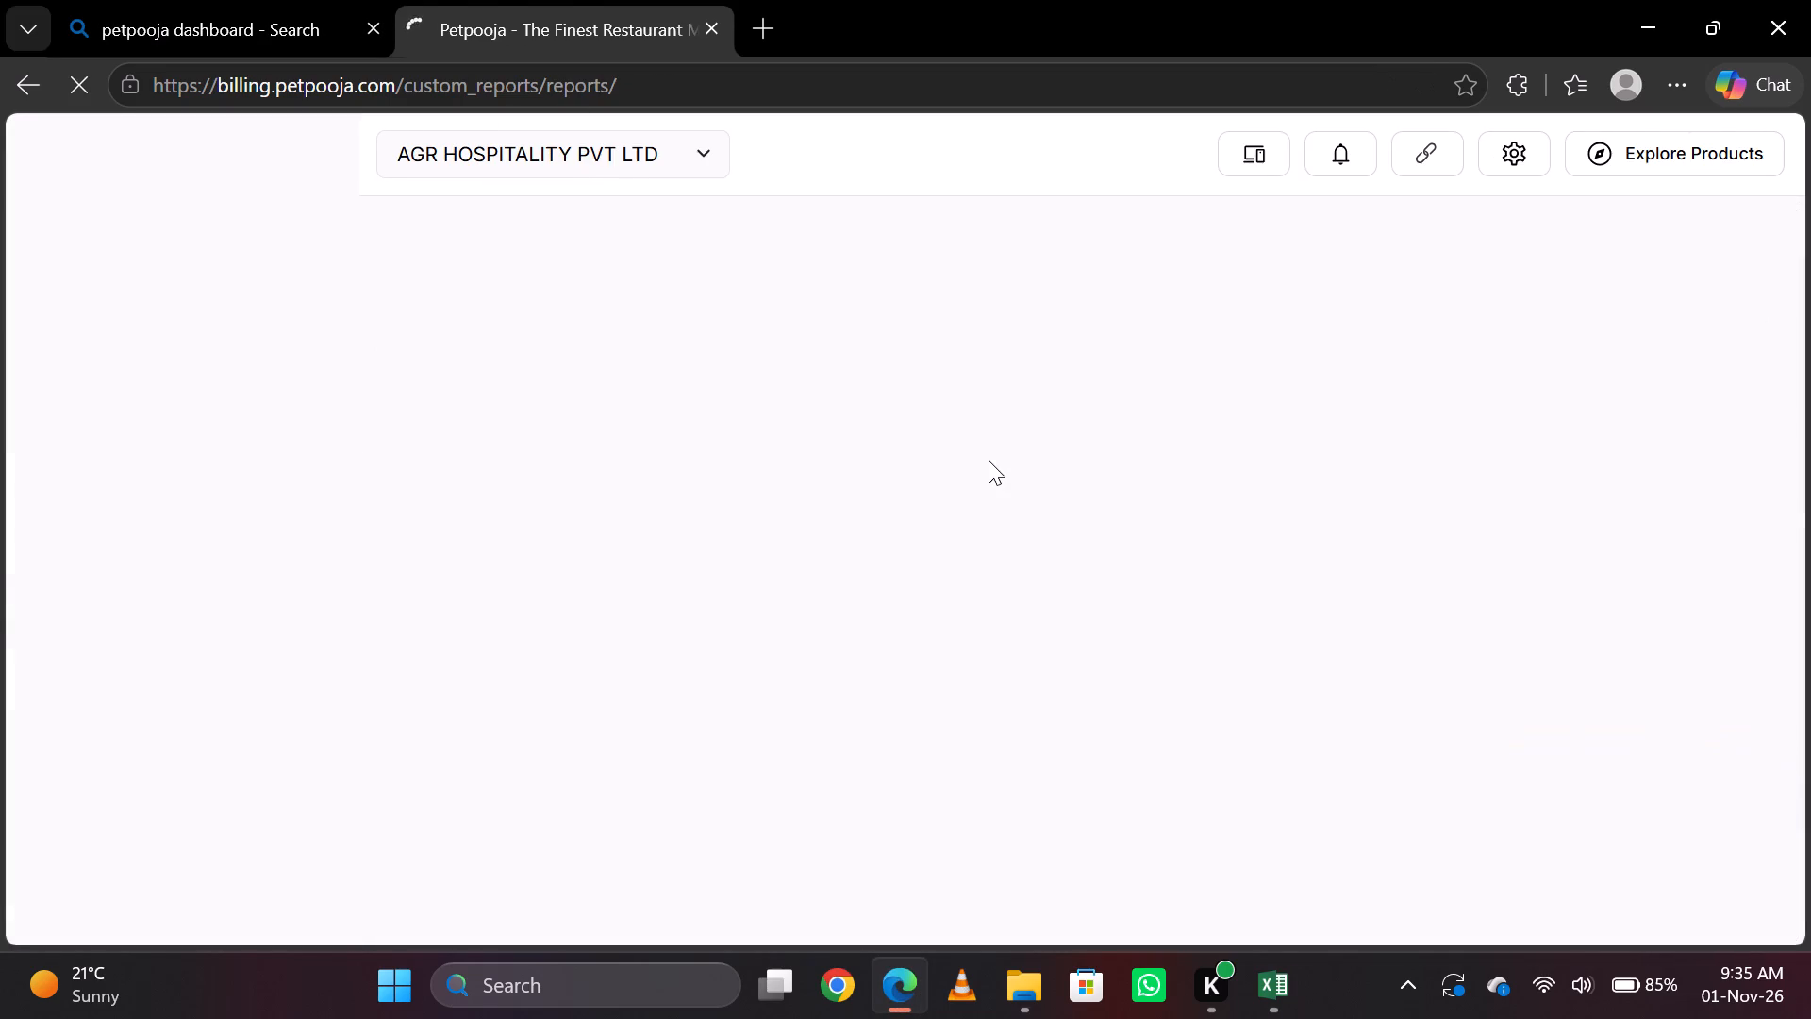
{"action": "left_click", "coordinate": [1437, 526]}
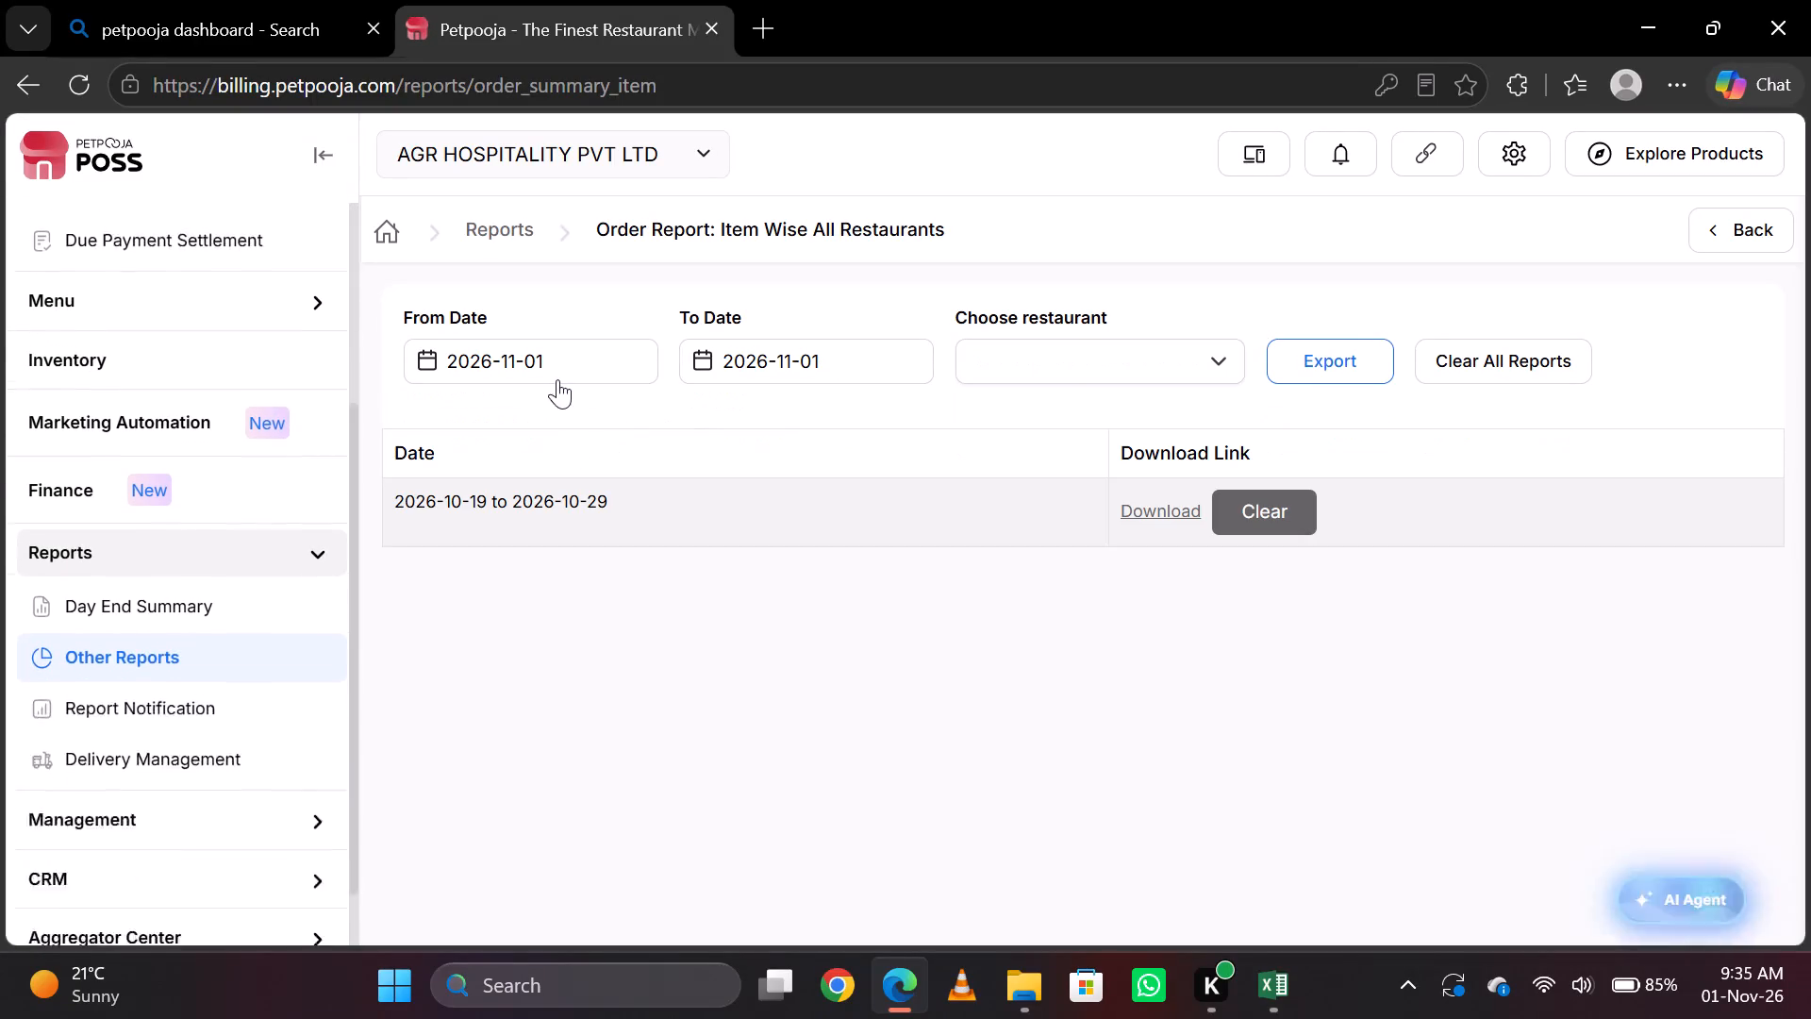
Clear the existing 2026-10-19 to 2026-10-29 report from the download list.
{"action": "left_click", "coordinate": [1251, 504]}
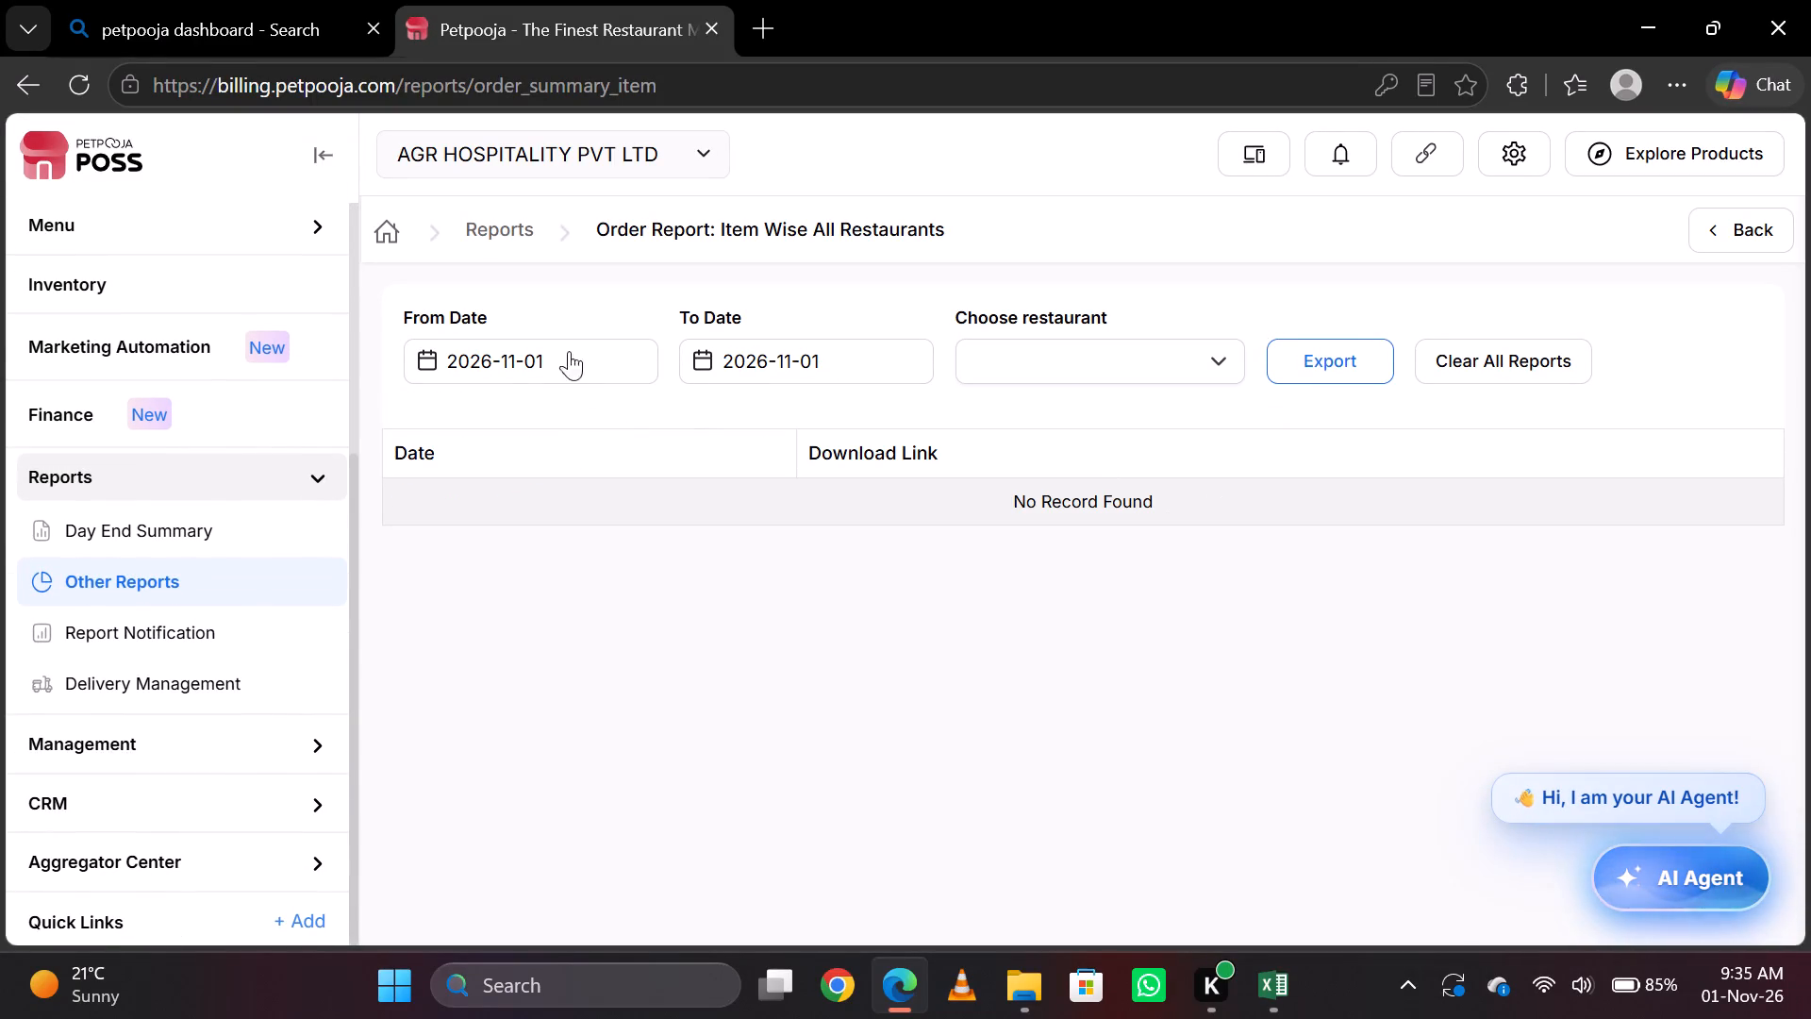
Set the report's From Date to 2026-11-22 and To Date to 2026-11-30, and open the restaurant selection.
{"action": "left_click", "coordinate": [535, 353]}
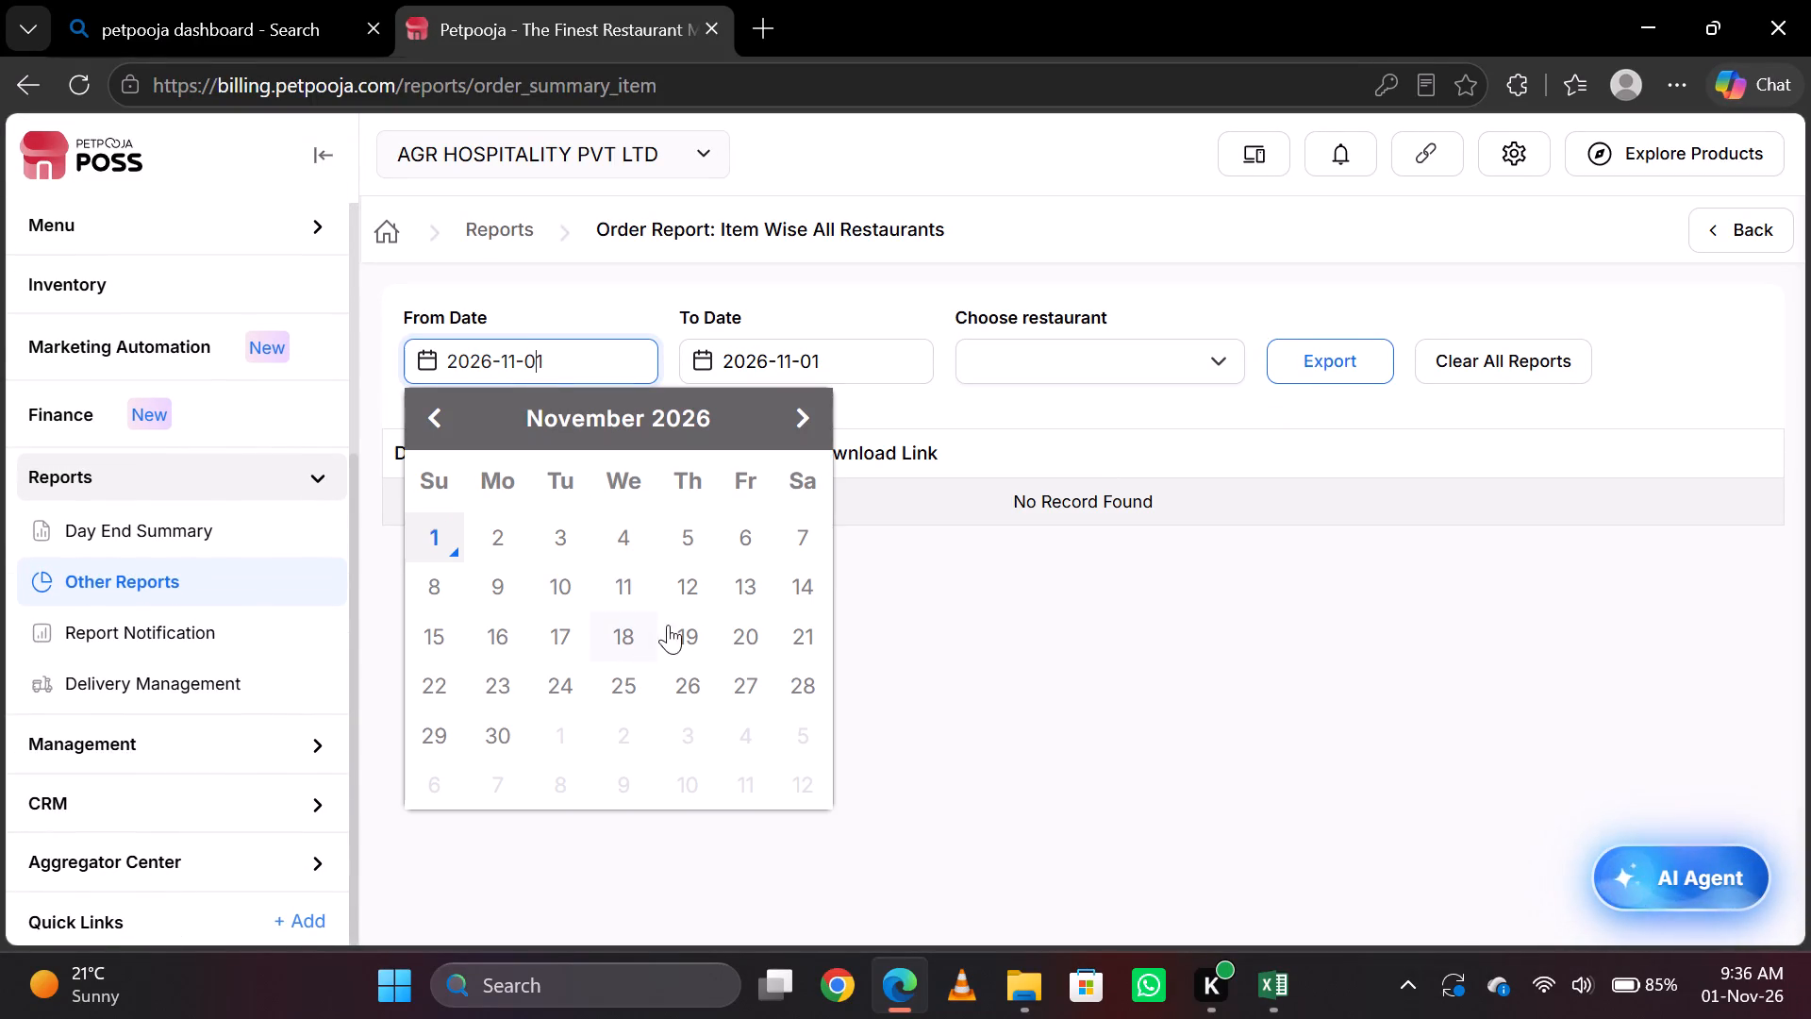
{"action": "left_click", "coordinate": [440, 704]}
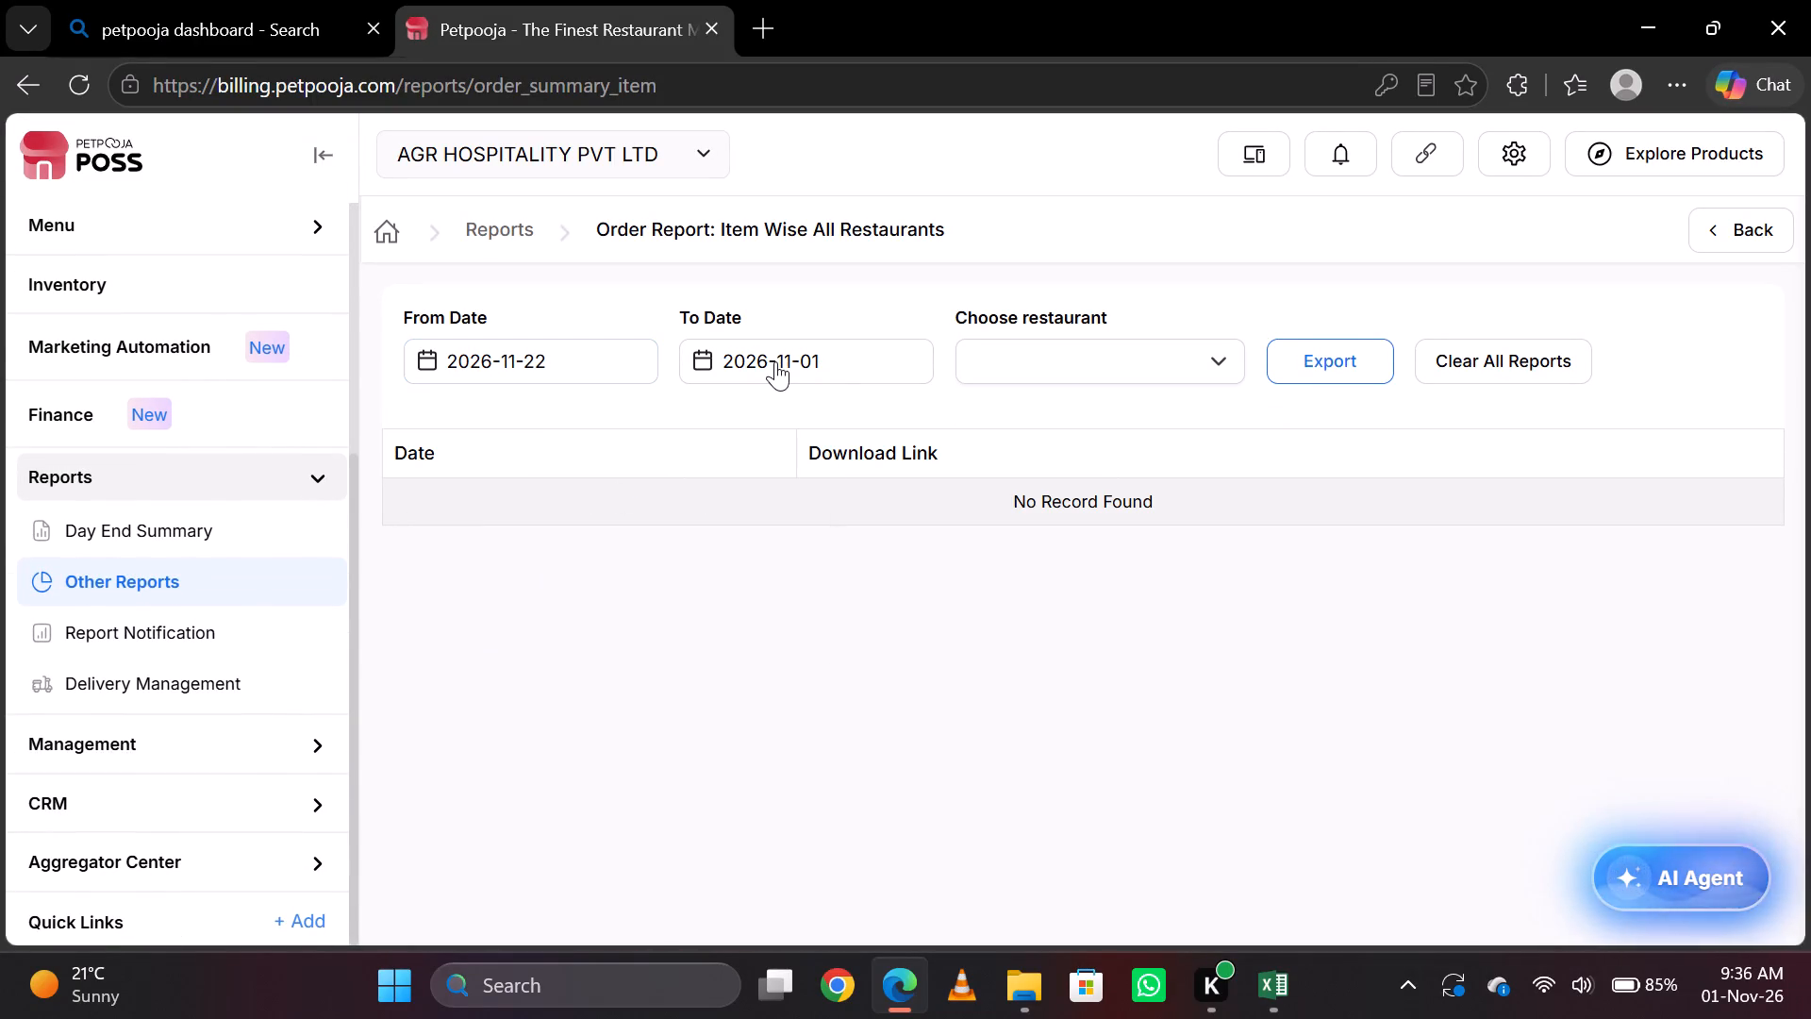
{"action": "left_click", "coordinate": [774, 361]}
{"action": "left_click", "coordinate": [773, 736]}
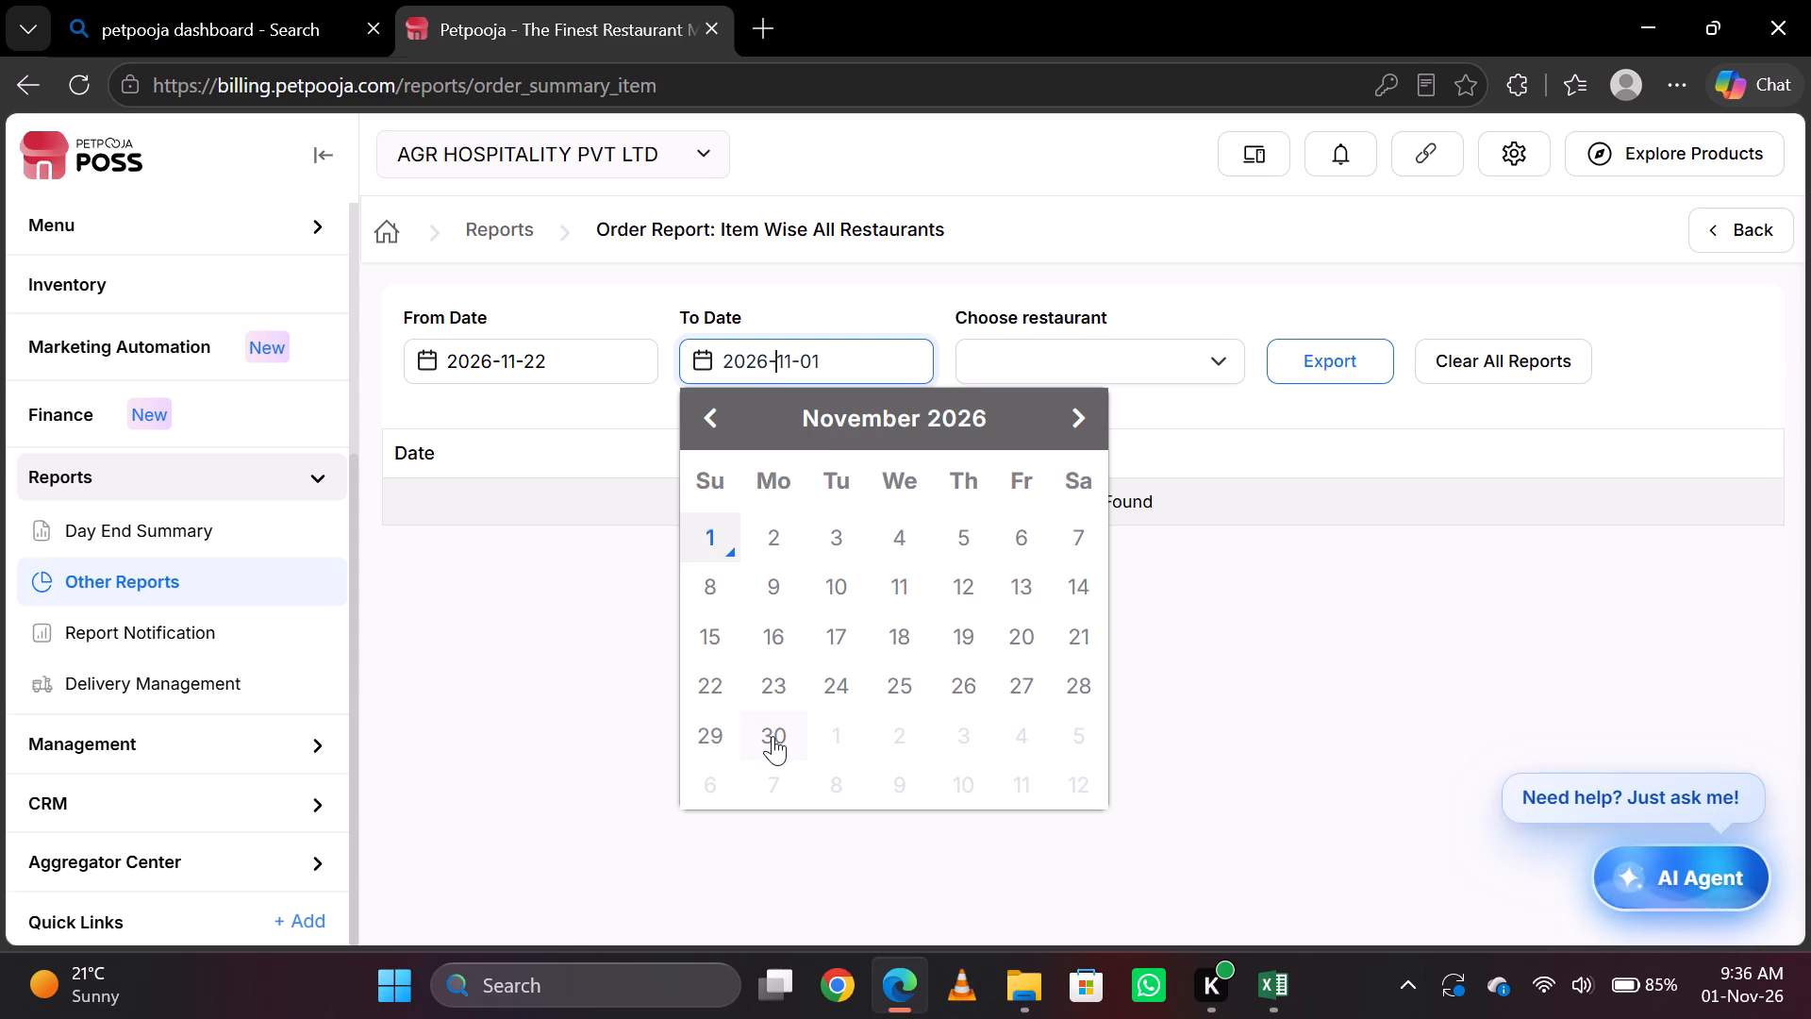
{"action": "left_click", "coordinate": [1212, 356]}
Change the report's From Date to 2026-10-22 and its To Date to 2026-10-31.
{"action": "left_click", "coordinate": [564, 363]}
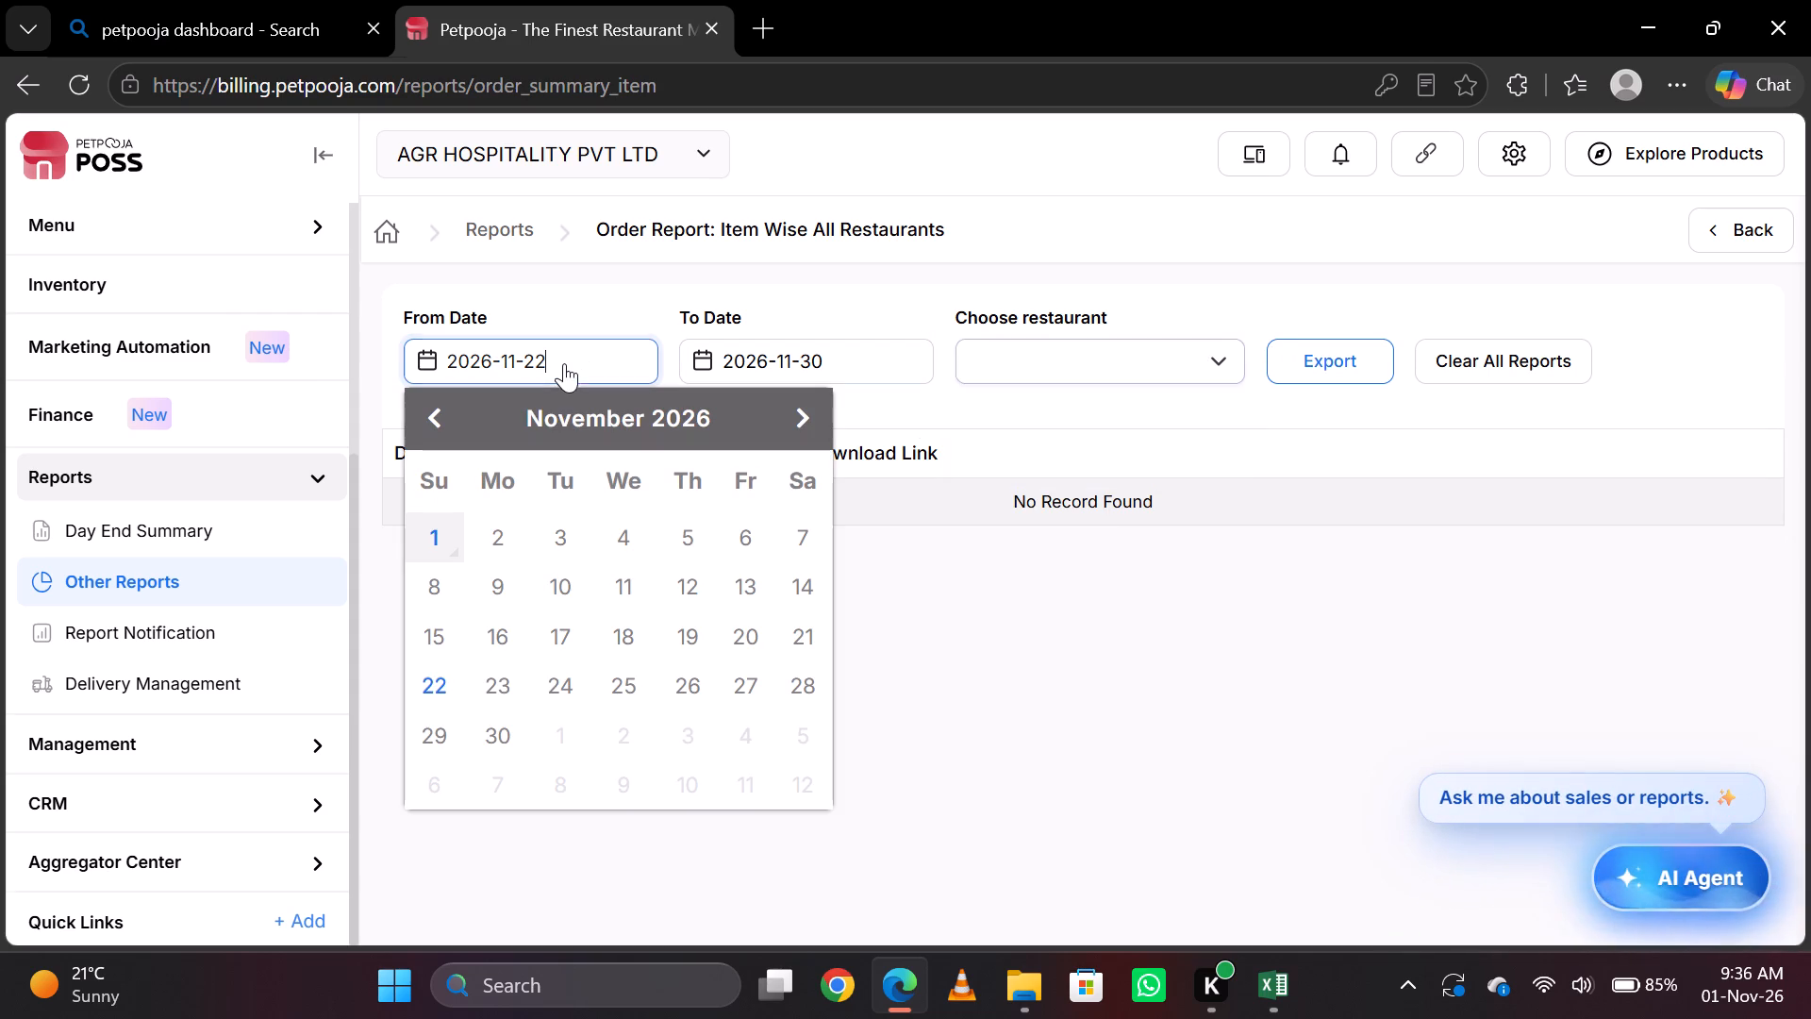
{"action": "left_click", "coordinate": [447, 409]}
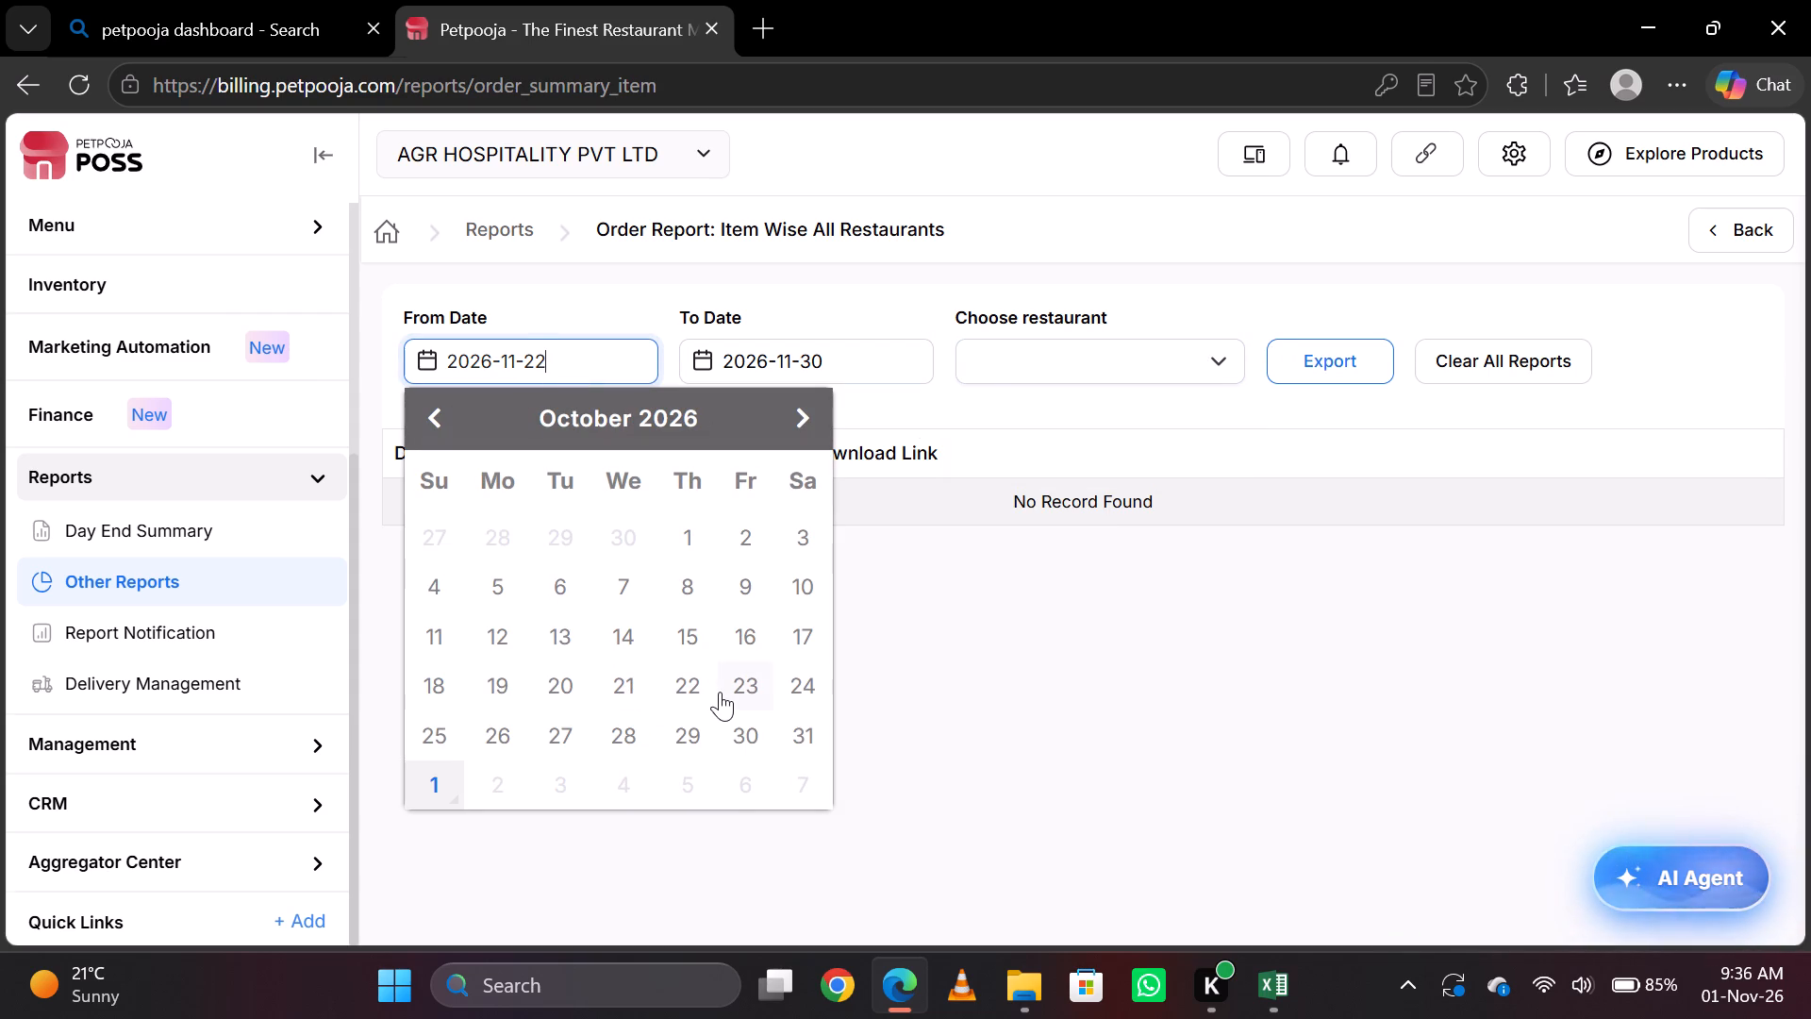
{"action": "left_click", "coordinate": [709, 691]}
{"action": "left_click", "coordinate": [821, 366]}
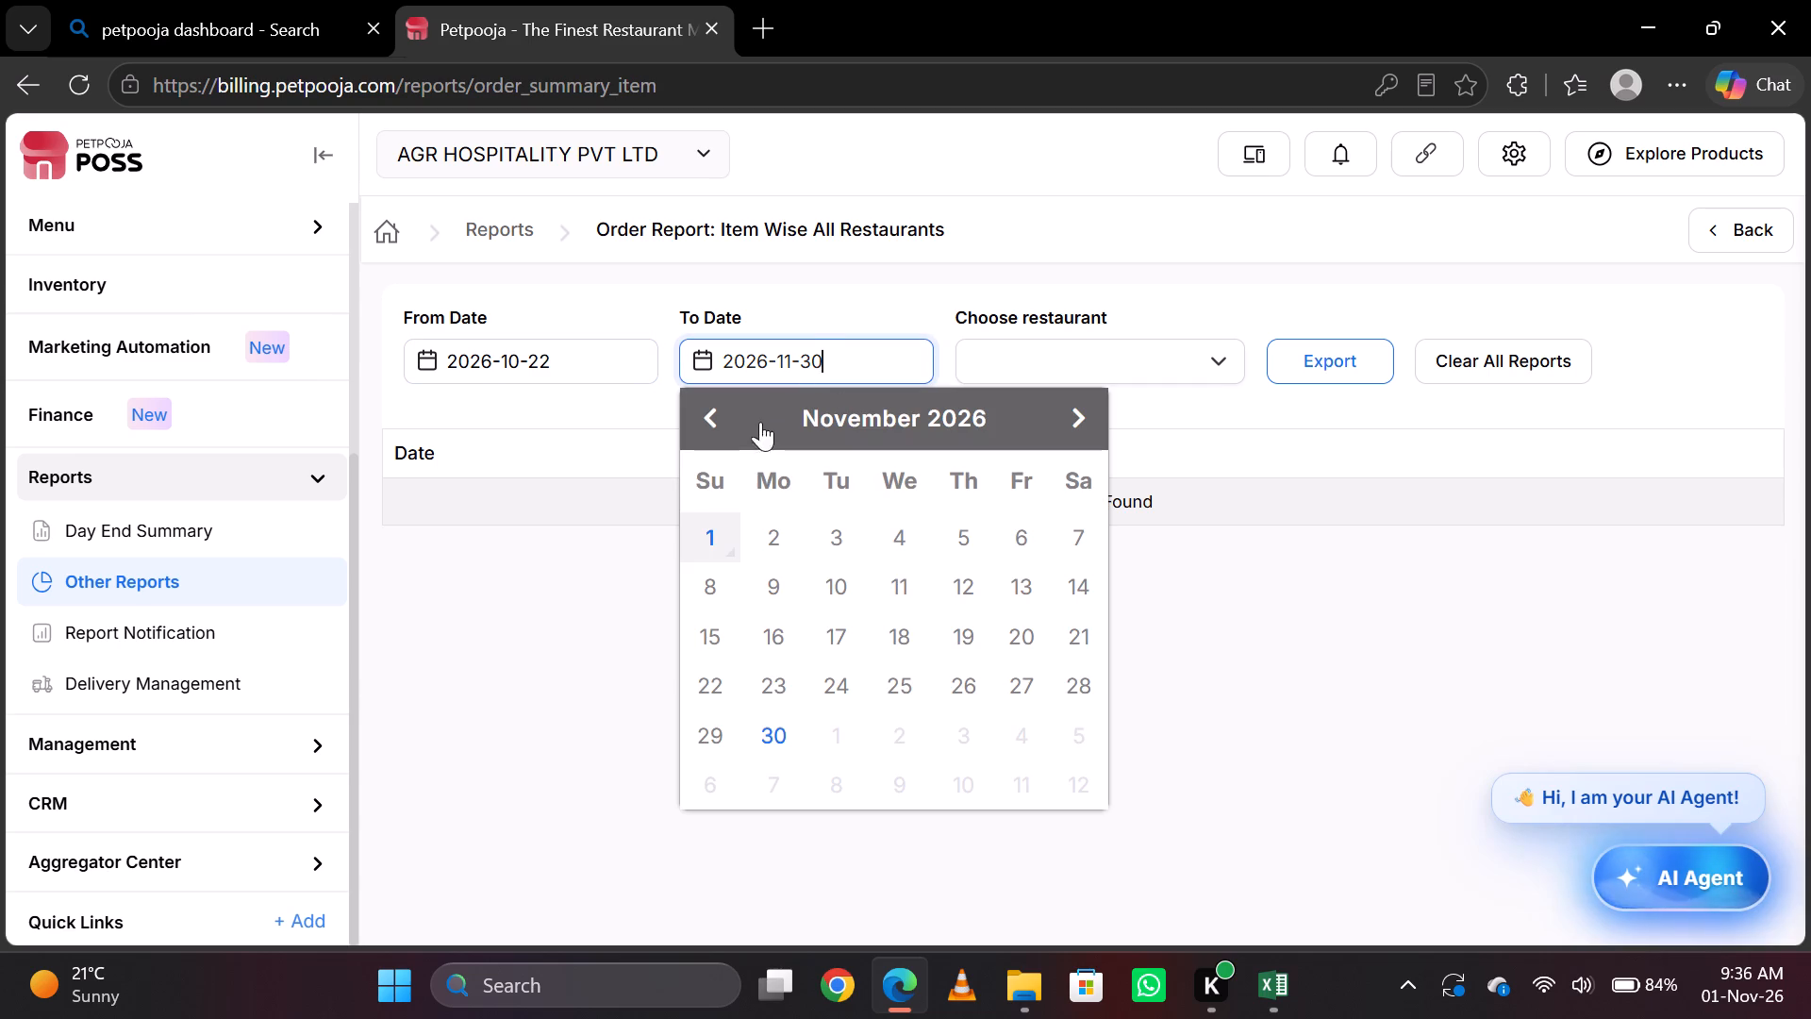
{"action": "left_click", "coordinate": [719, 426]}
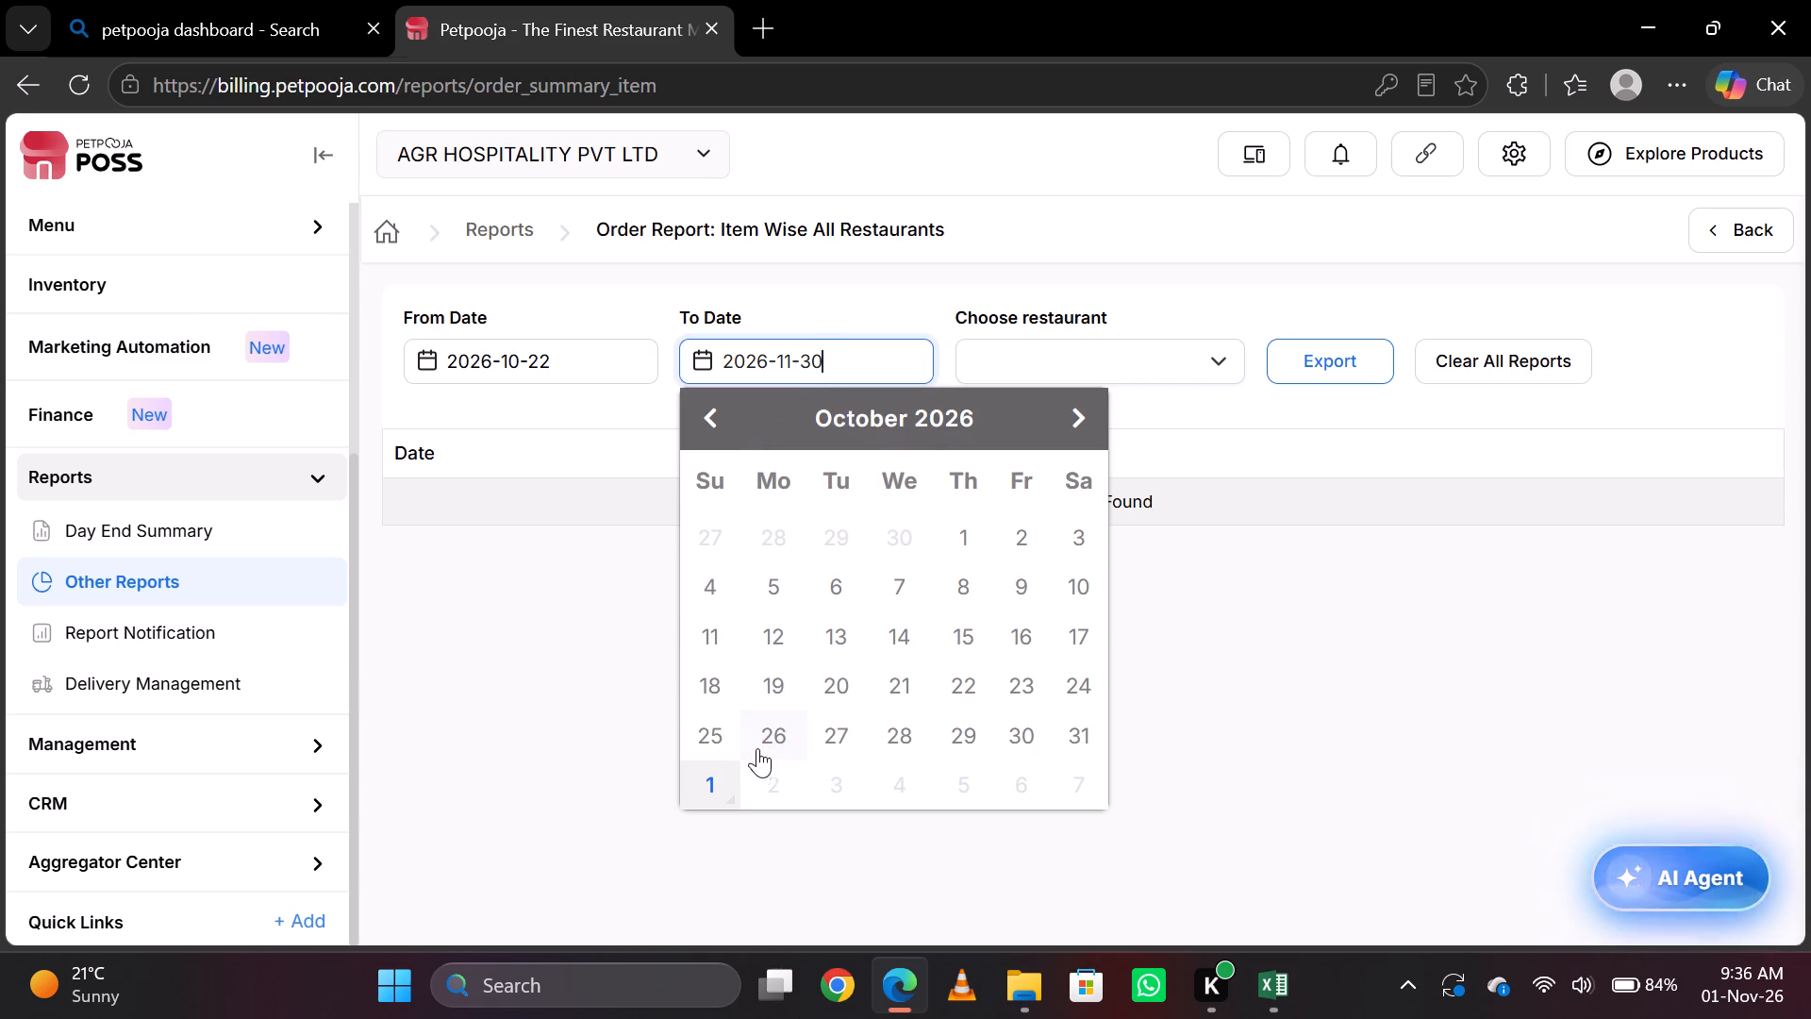
{"action": "left_click", "coordinate": [1063, 732]}
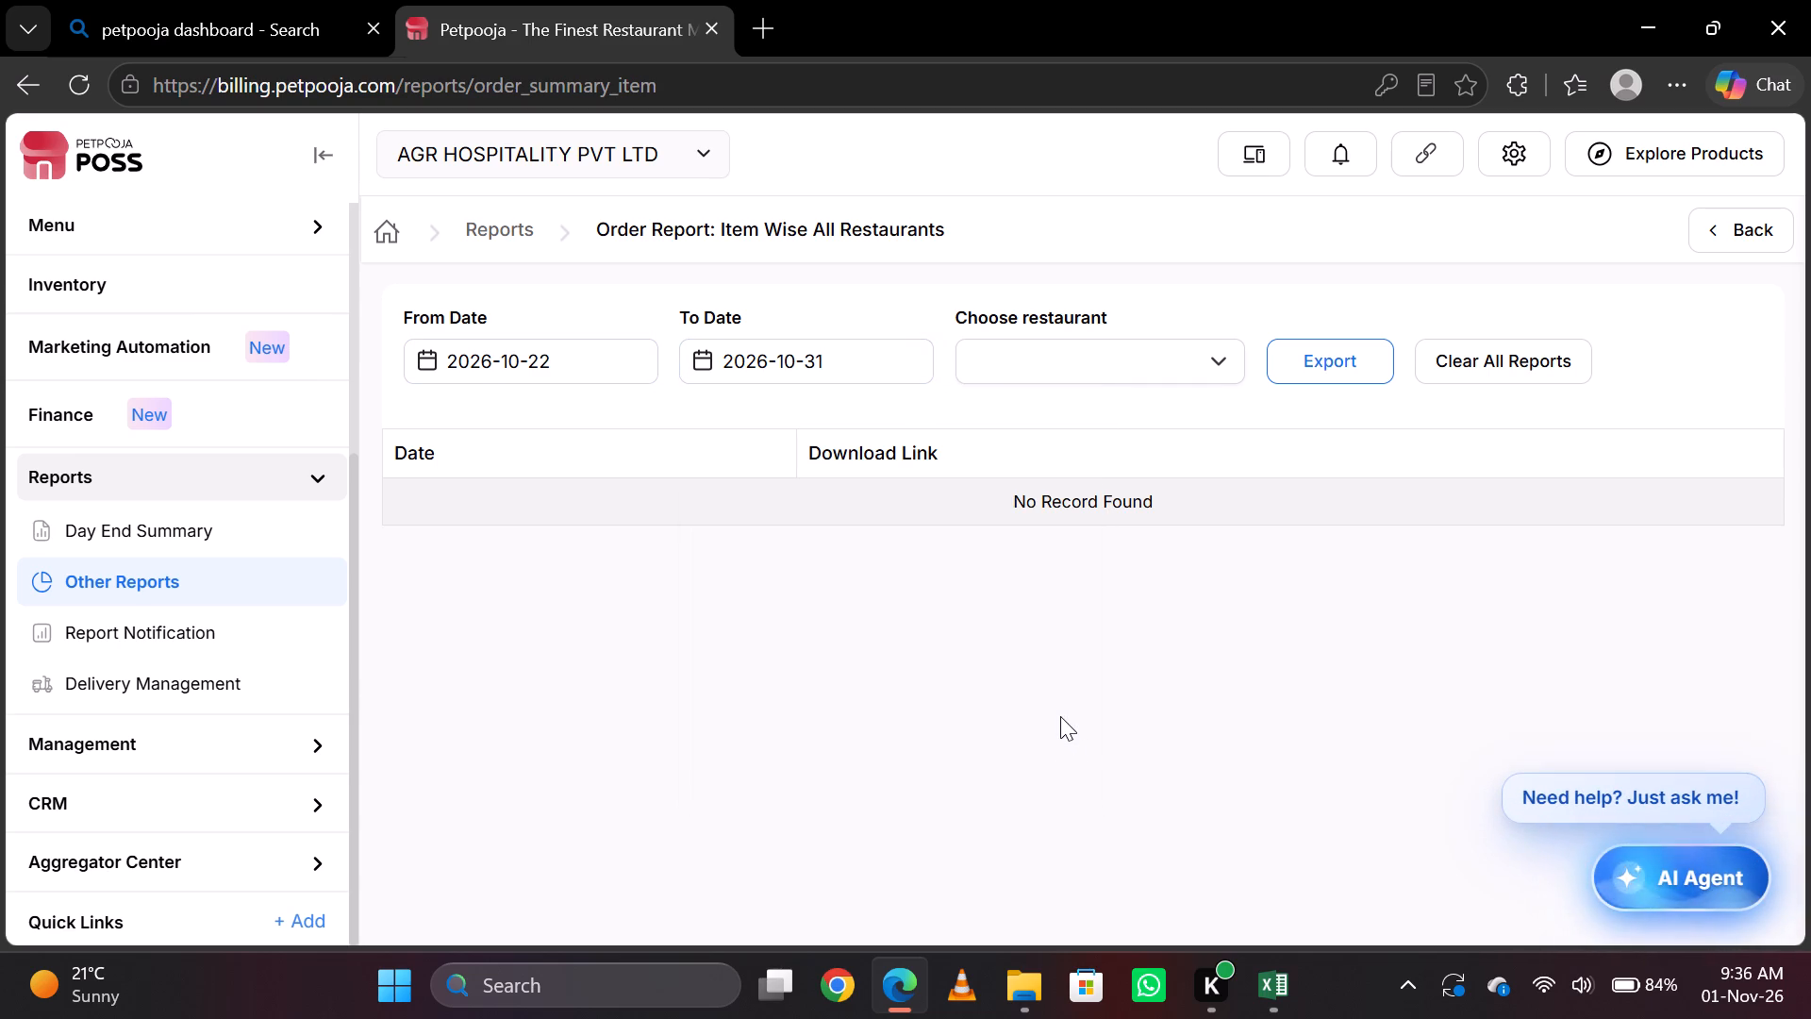
Choose AGR HOSPITALITY PVT LTD as the restaurant and export the item-wise order report.
{"action": "left_click", "coordinate": [1121, 361]}
{"action": "left_click", "coordinate": [987, 426]}
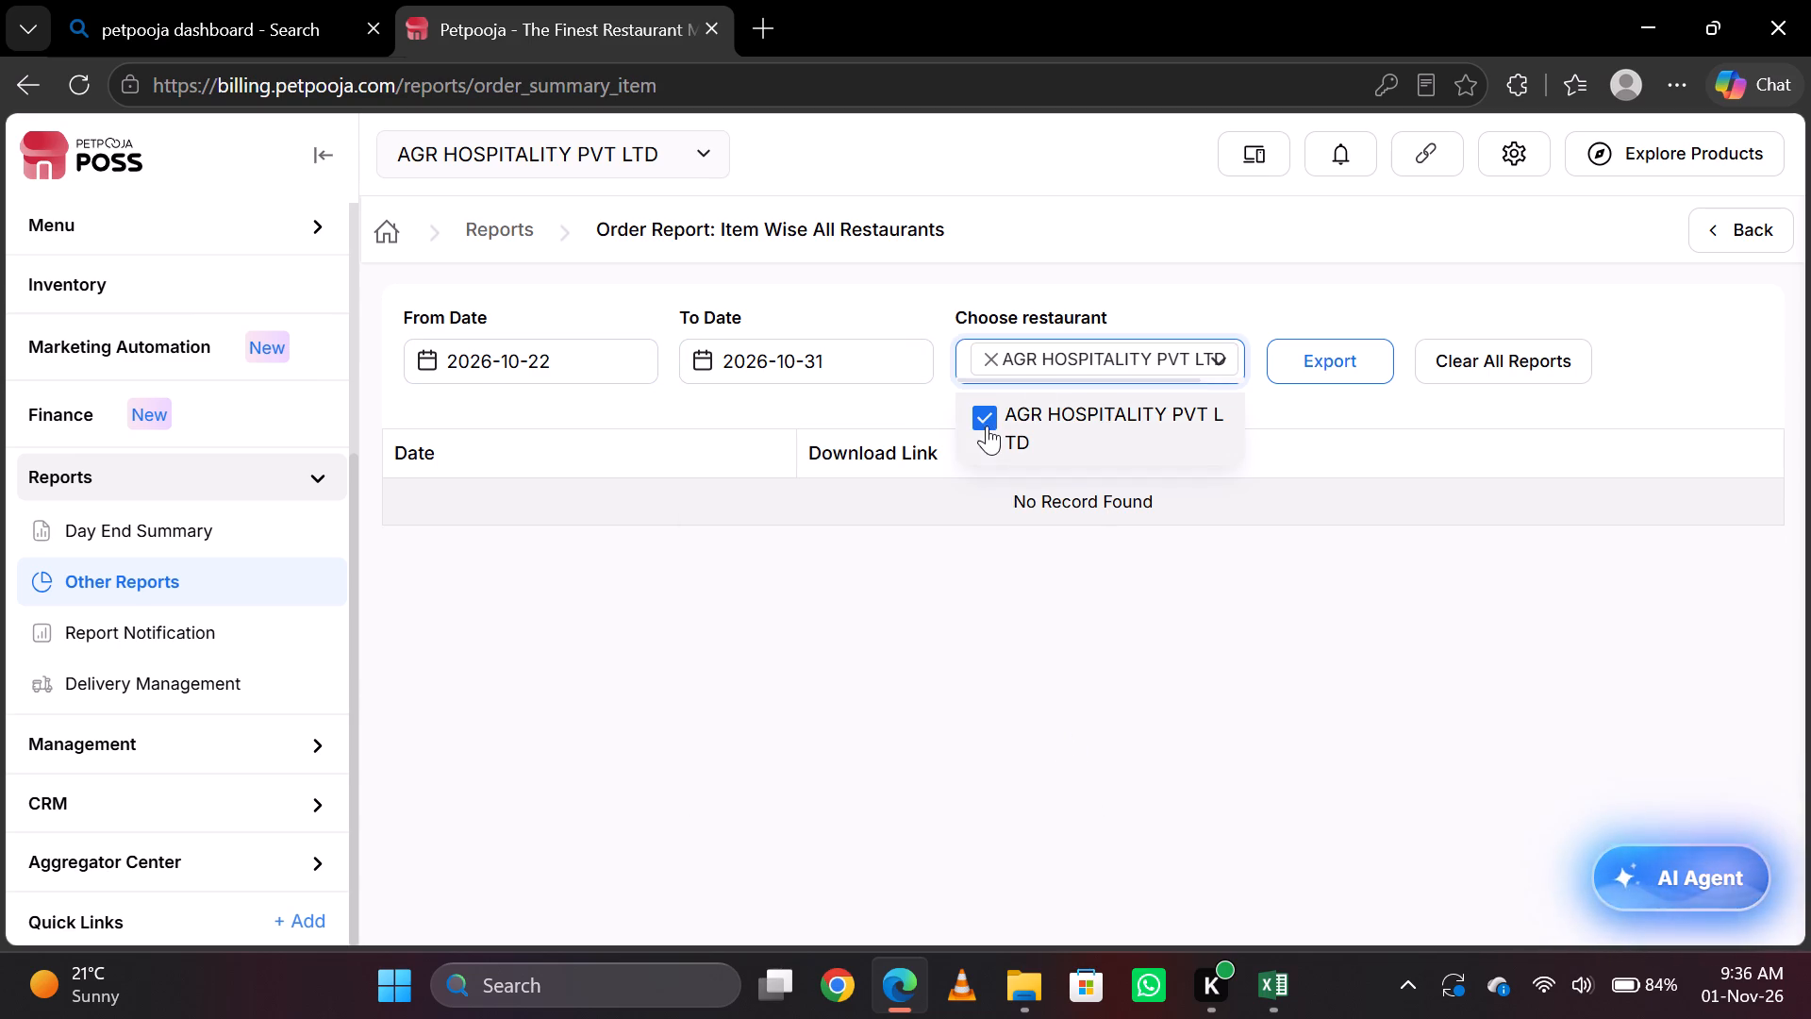
{"action": "left_click", "coordinate": [1330, 374]}
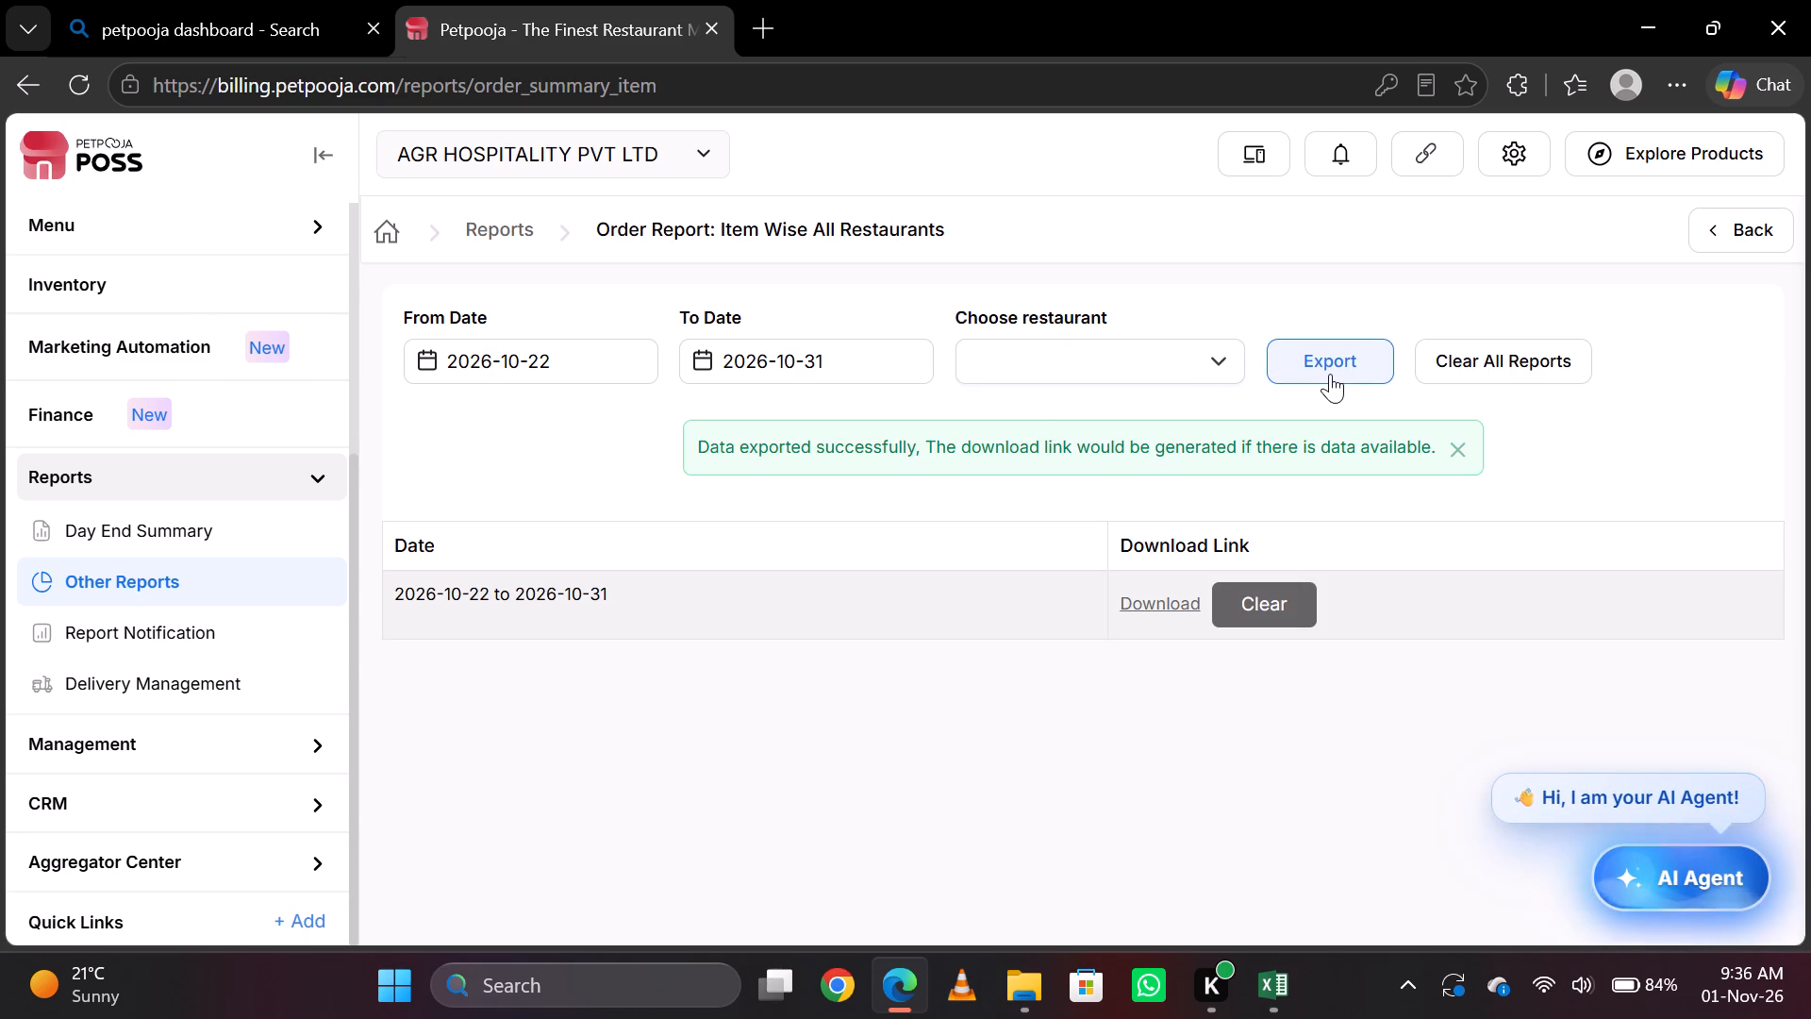
Download the exported report for 2026-10-22 to 2026-10-31 and open the CSV file in Excel.
{"action": "left_click", "coordinate": [1172, 601]}
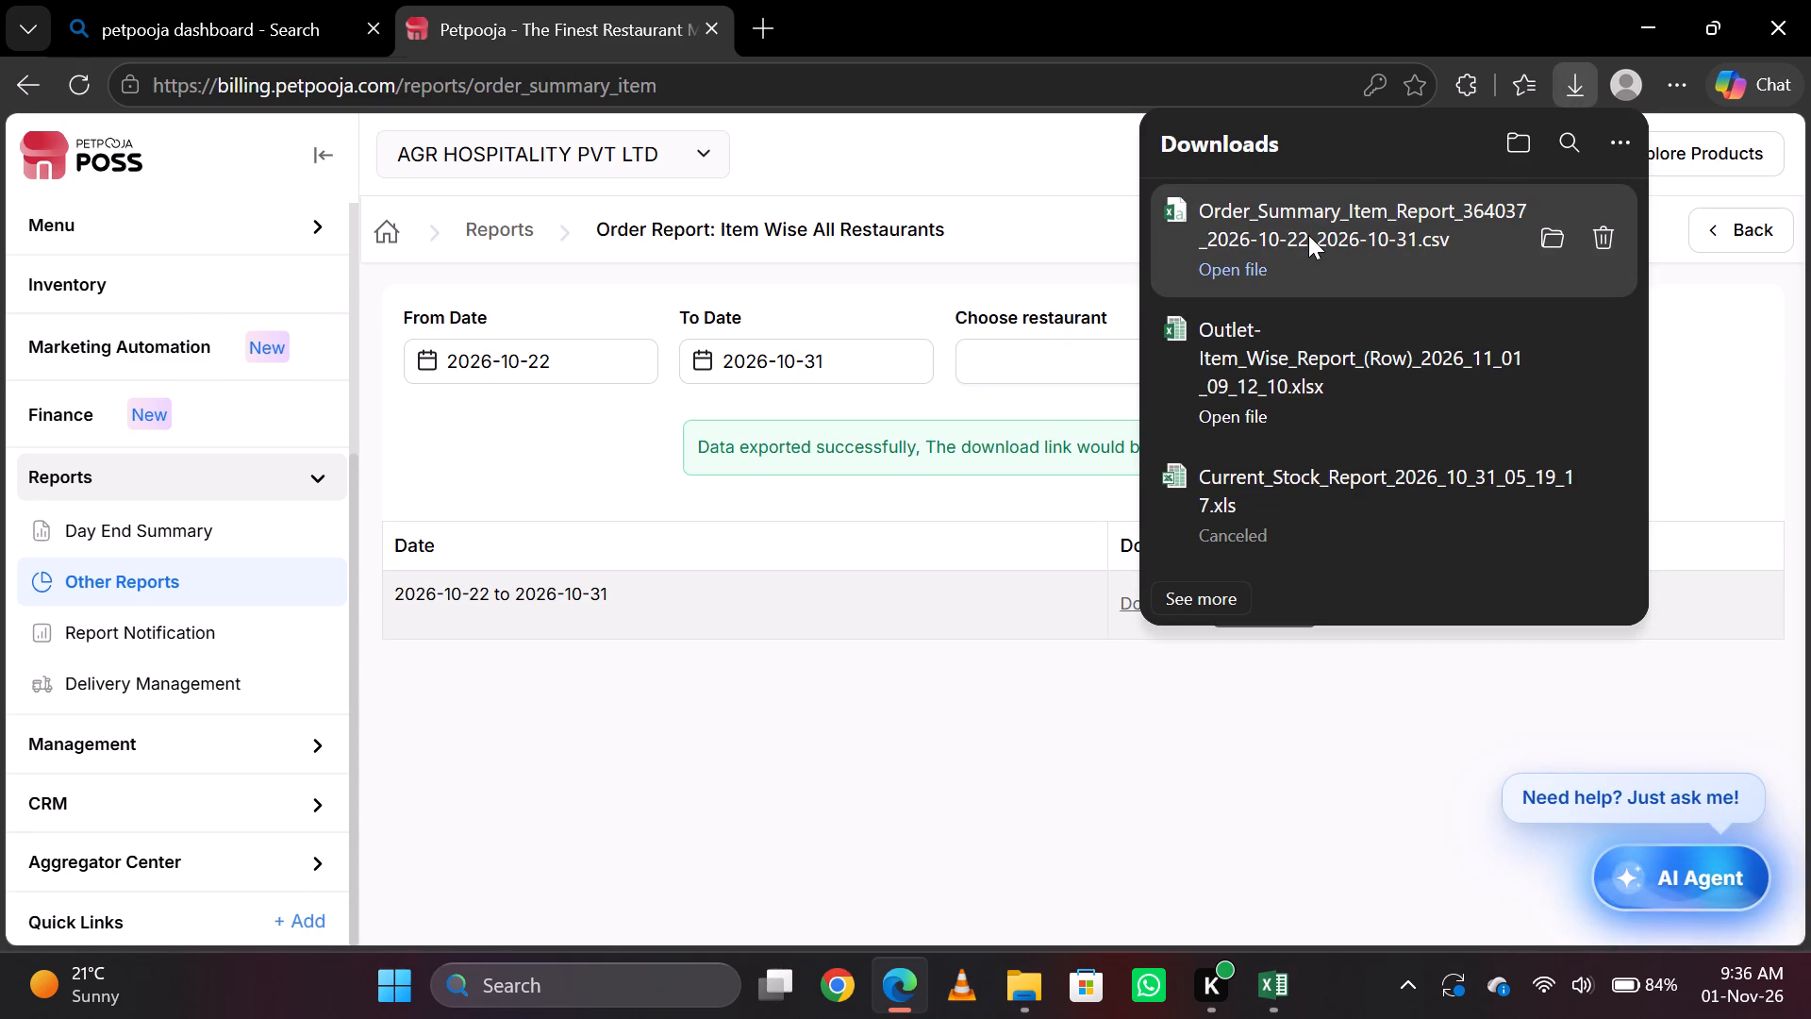
{"action": "left_click", "coordinate": [1308, 235]}
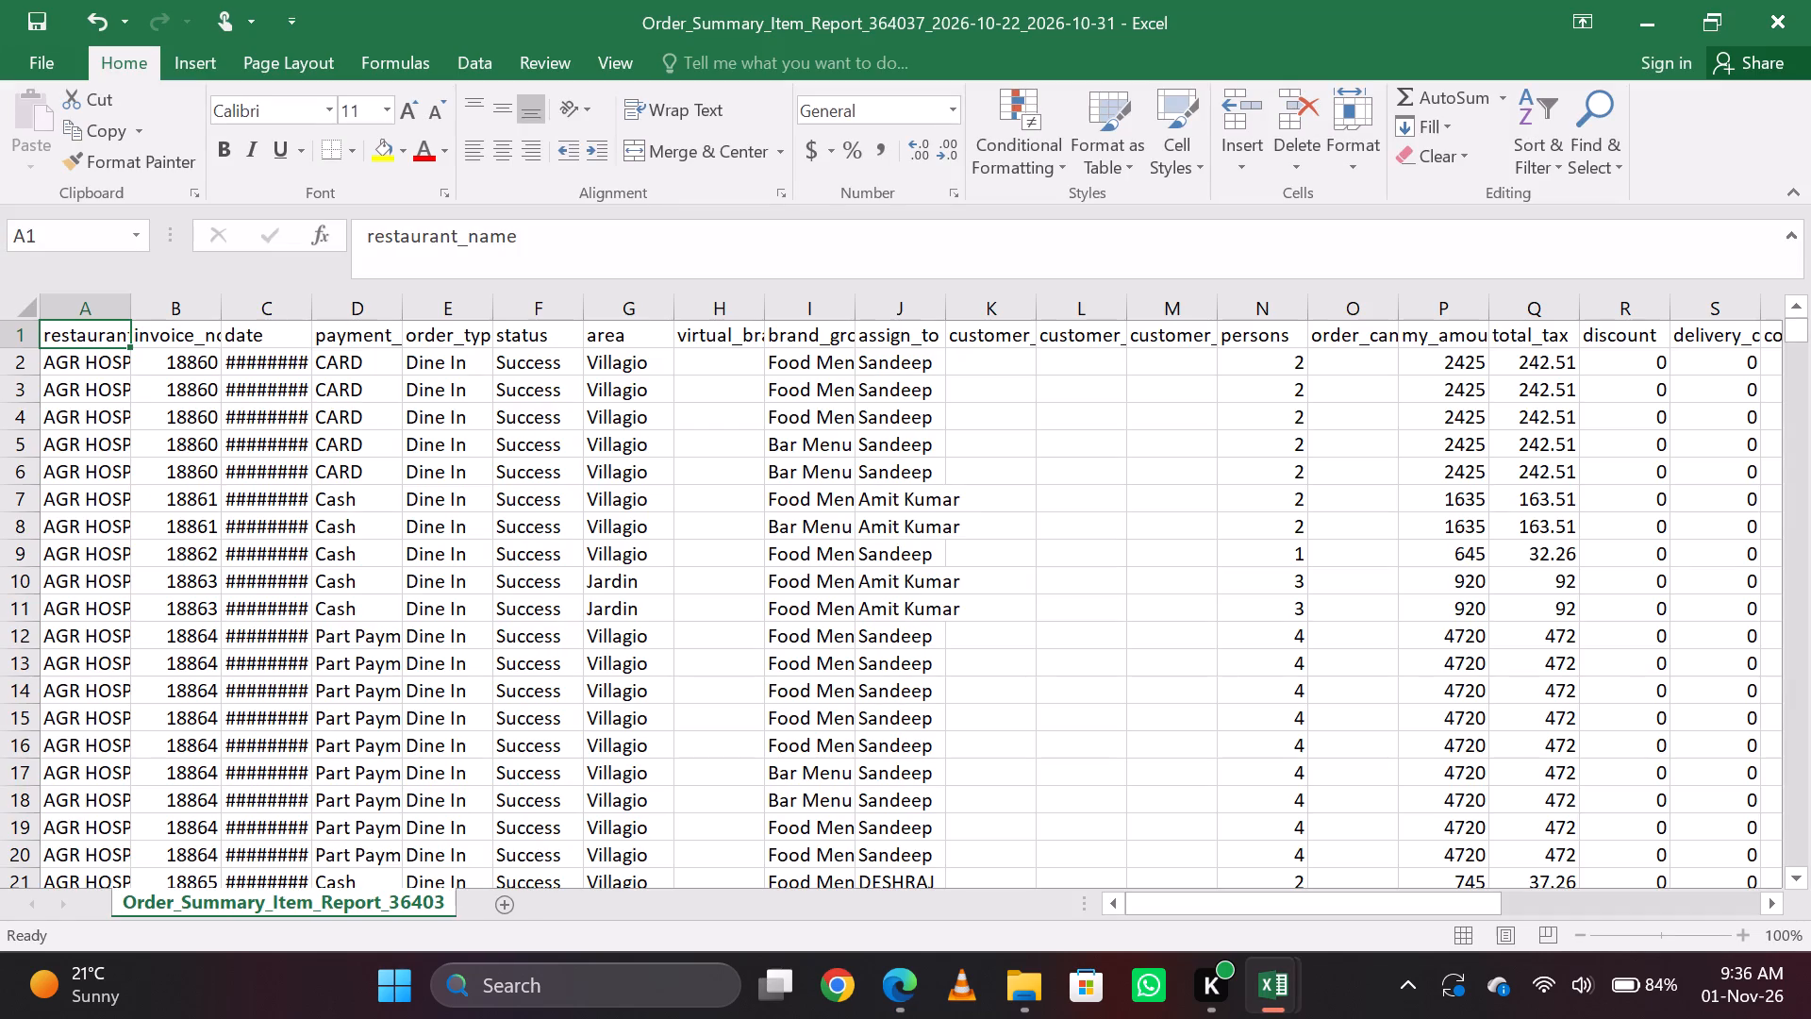
Add filters to the header row and filter the status column to show only Complimentary orders.
{"action": "key", "text": "shift+space"}
{"action": "key", "text": "ctrl+shift+l"}
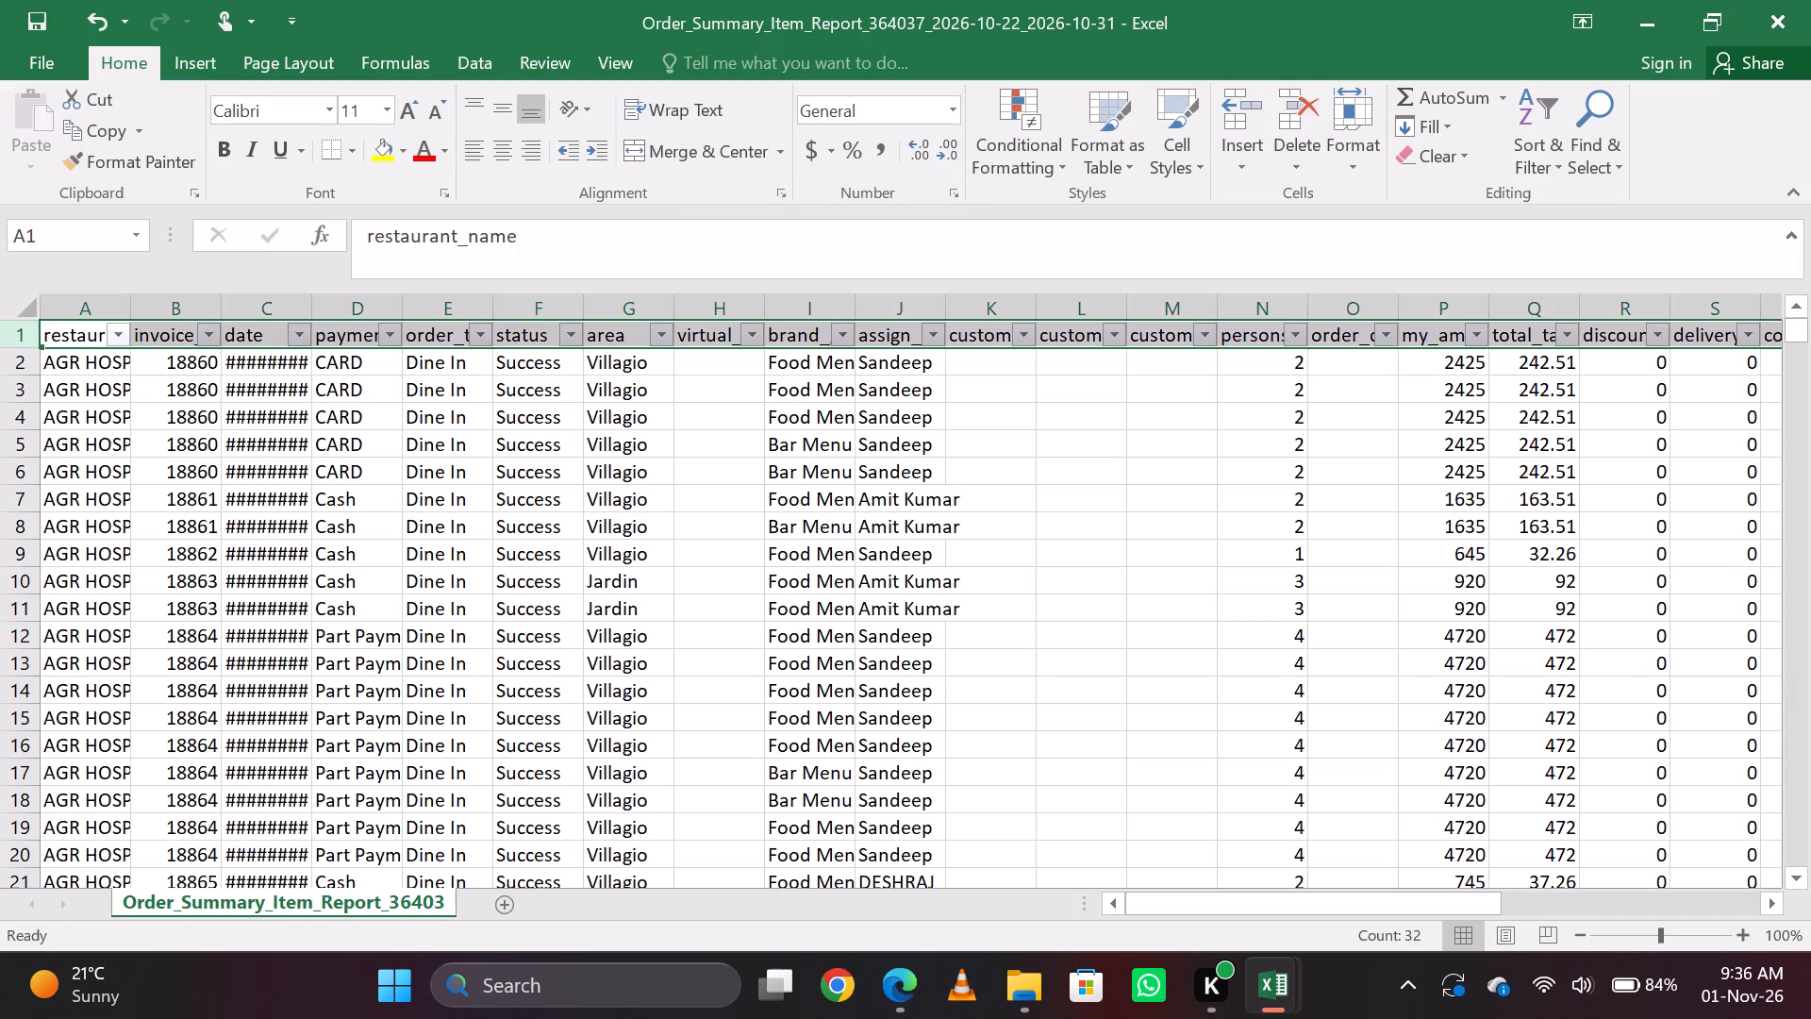
{"action": "left_click", "coordinate": [574, 334]}
{"action": "key", "text": "Down"}
{"action": "key", "text": "Down"}
{"action": "key", "text": "Down"}
{"action": "key", "text": "Down"}
{"action": "key", "text": "Down"}
{"action": "key", "text": "Down"}
{"action": "key", "text": "Down"}
{"action": "key", "text": "Down"}
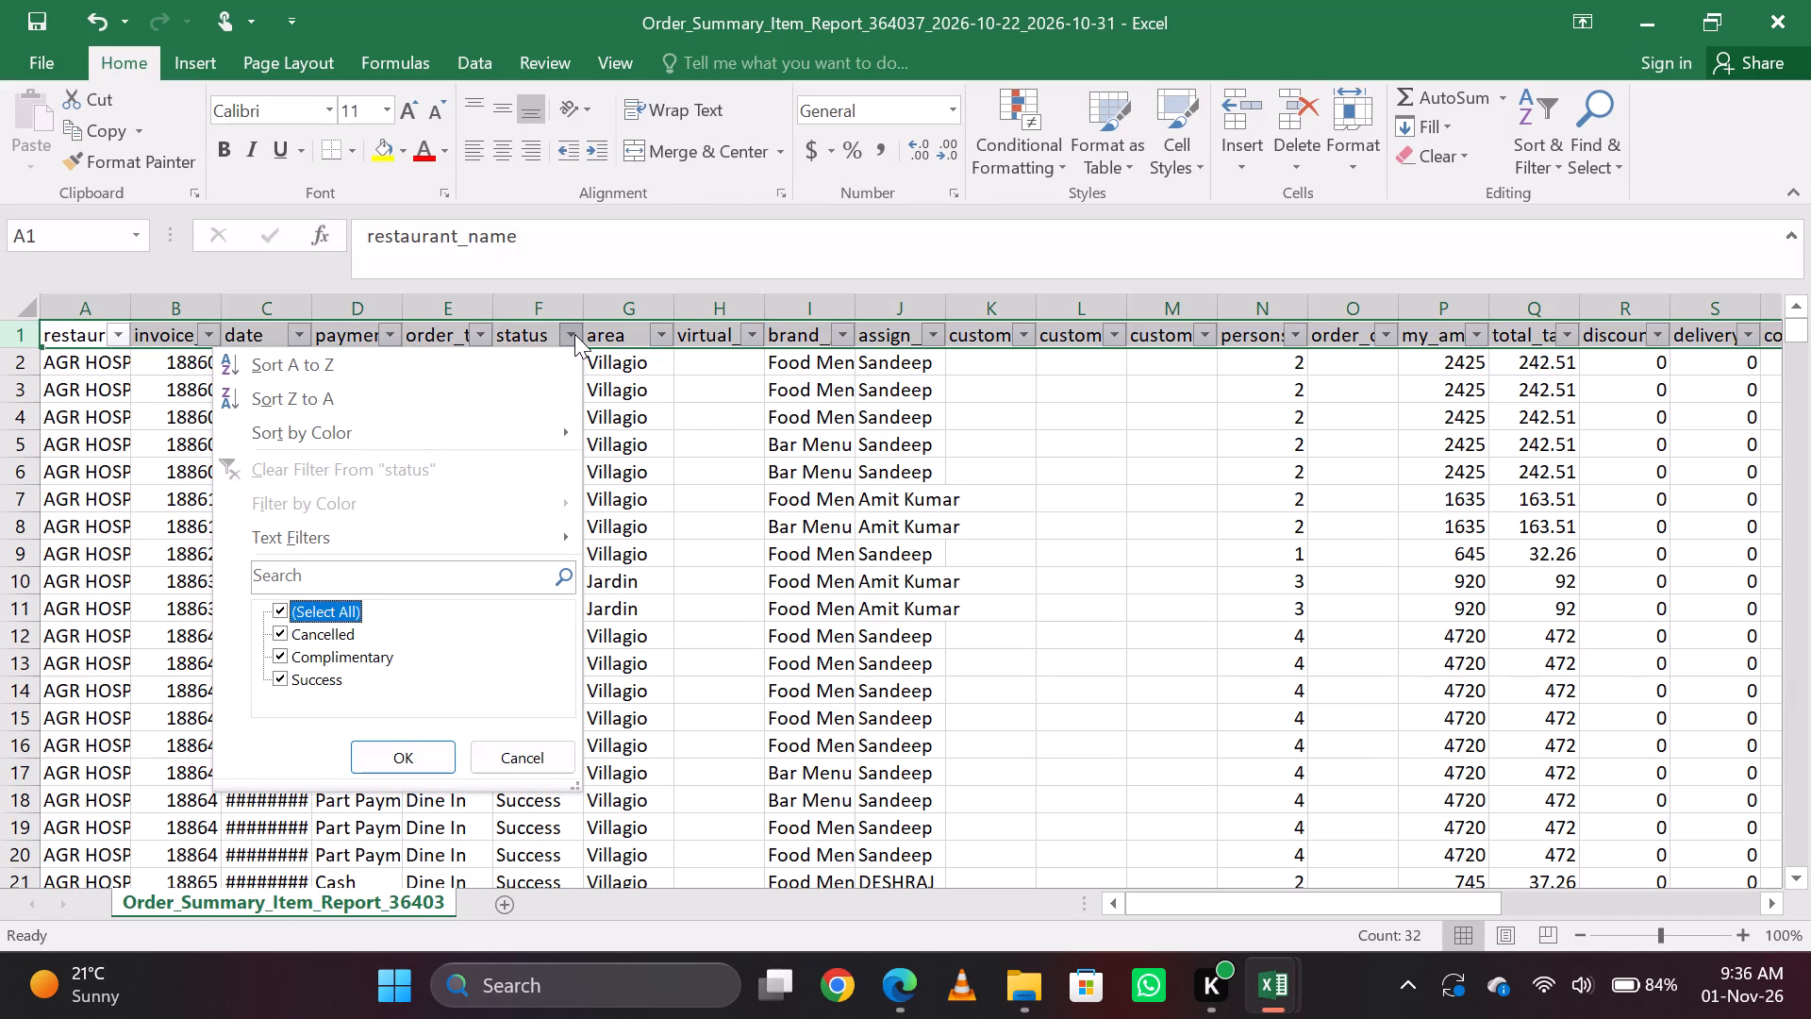
{"action": "key", "text": "space"}
{"action": "key", "text": "Down"}
{"action": "key", "text": "Down"}
{"action": "key", "text": "space"}
{"action": "key", "text": "Tab"}
{"action": "key", "text": "Return"}
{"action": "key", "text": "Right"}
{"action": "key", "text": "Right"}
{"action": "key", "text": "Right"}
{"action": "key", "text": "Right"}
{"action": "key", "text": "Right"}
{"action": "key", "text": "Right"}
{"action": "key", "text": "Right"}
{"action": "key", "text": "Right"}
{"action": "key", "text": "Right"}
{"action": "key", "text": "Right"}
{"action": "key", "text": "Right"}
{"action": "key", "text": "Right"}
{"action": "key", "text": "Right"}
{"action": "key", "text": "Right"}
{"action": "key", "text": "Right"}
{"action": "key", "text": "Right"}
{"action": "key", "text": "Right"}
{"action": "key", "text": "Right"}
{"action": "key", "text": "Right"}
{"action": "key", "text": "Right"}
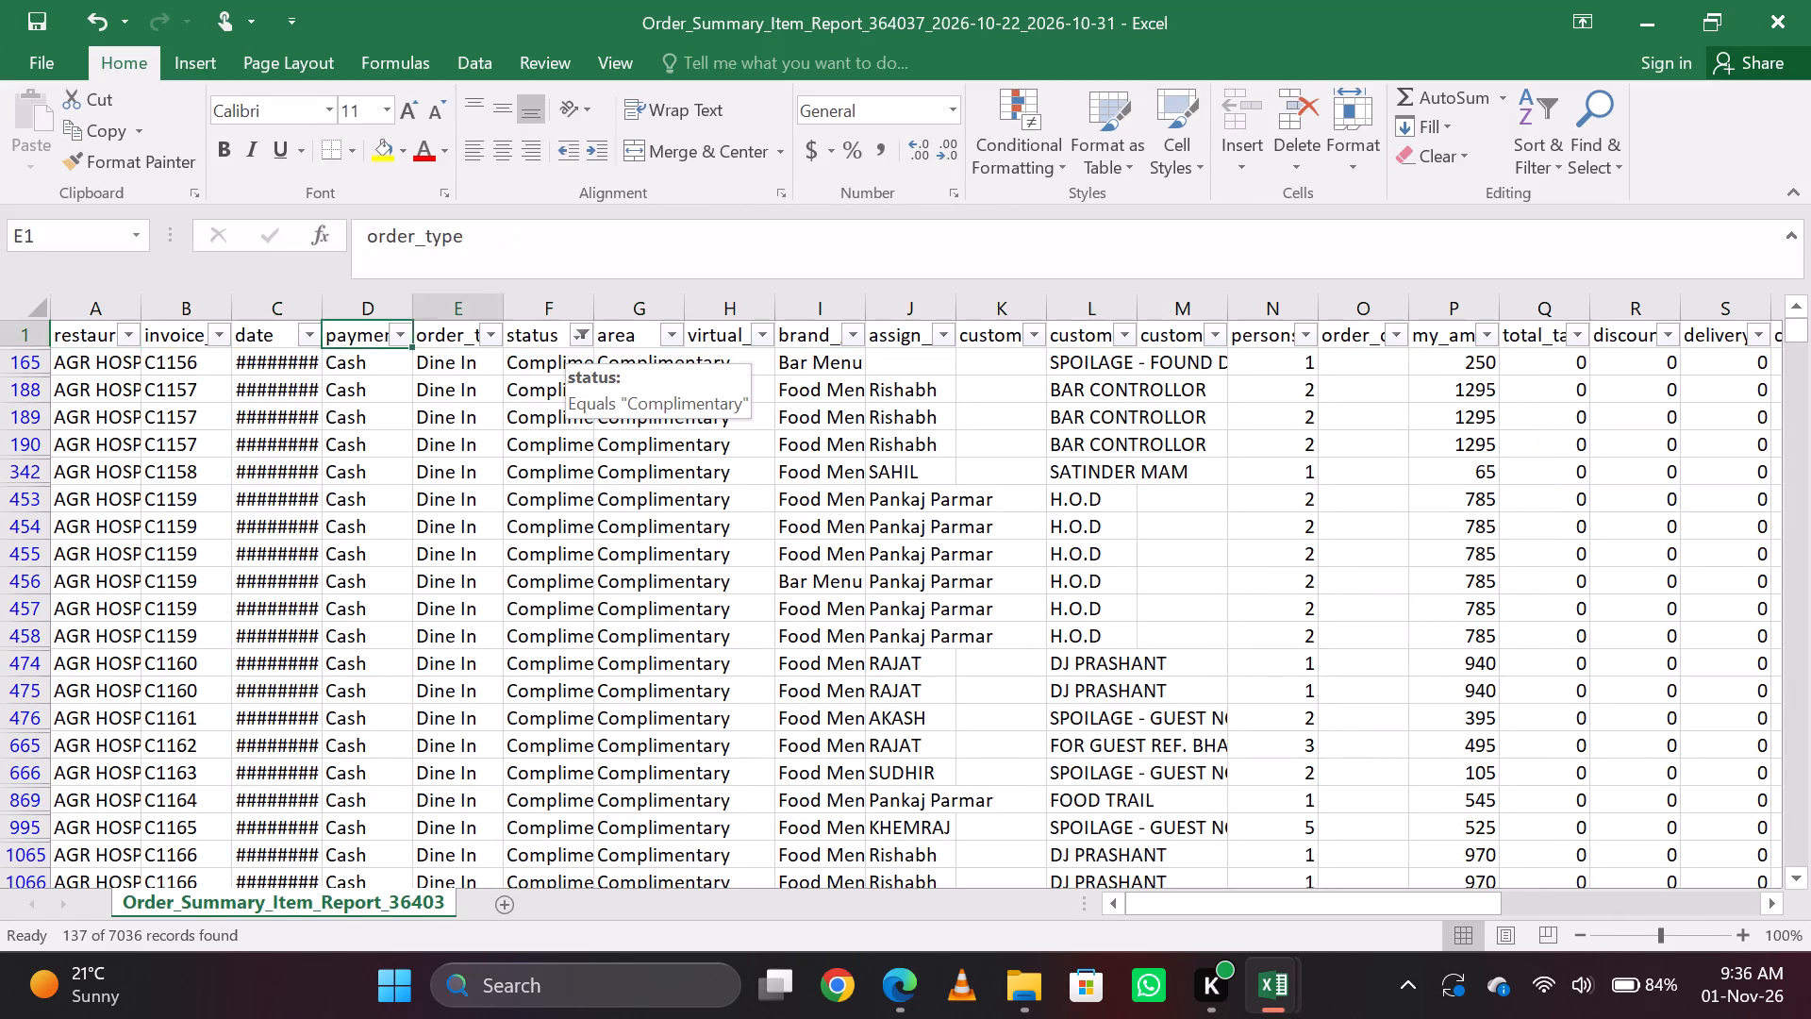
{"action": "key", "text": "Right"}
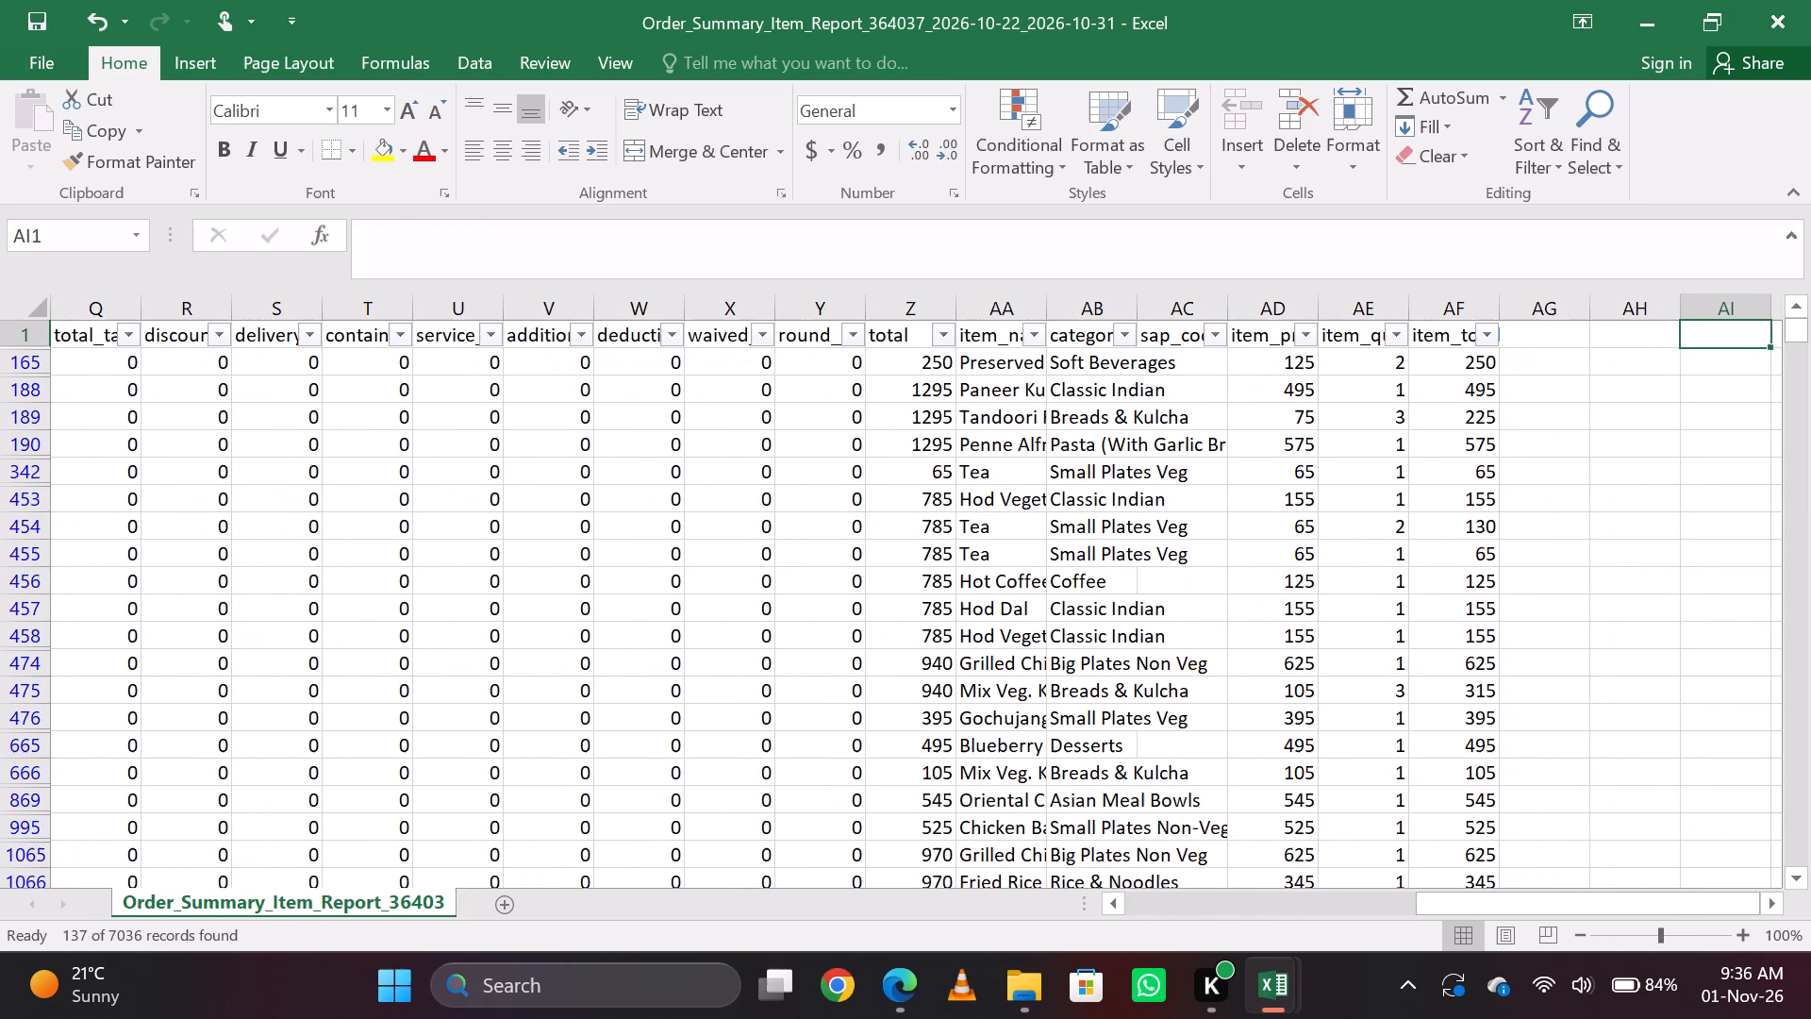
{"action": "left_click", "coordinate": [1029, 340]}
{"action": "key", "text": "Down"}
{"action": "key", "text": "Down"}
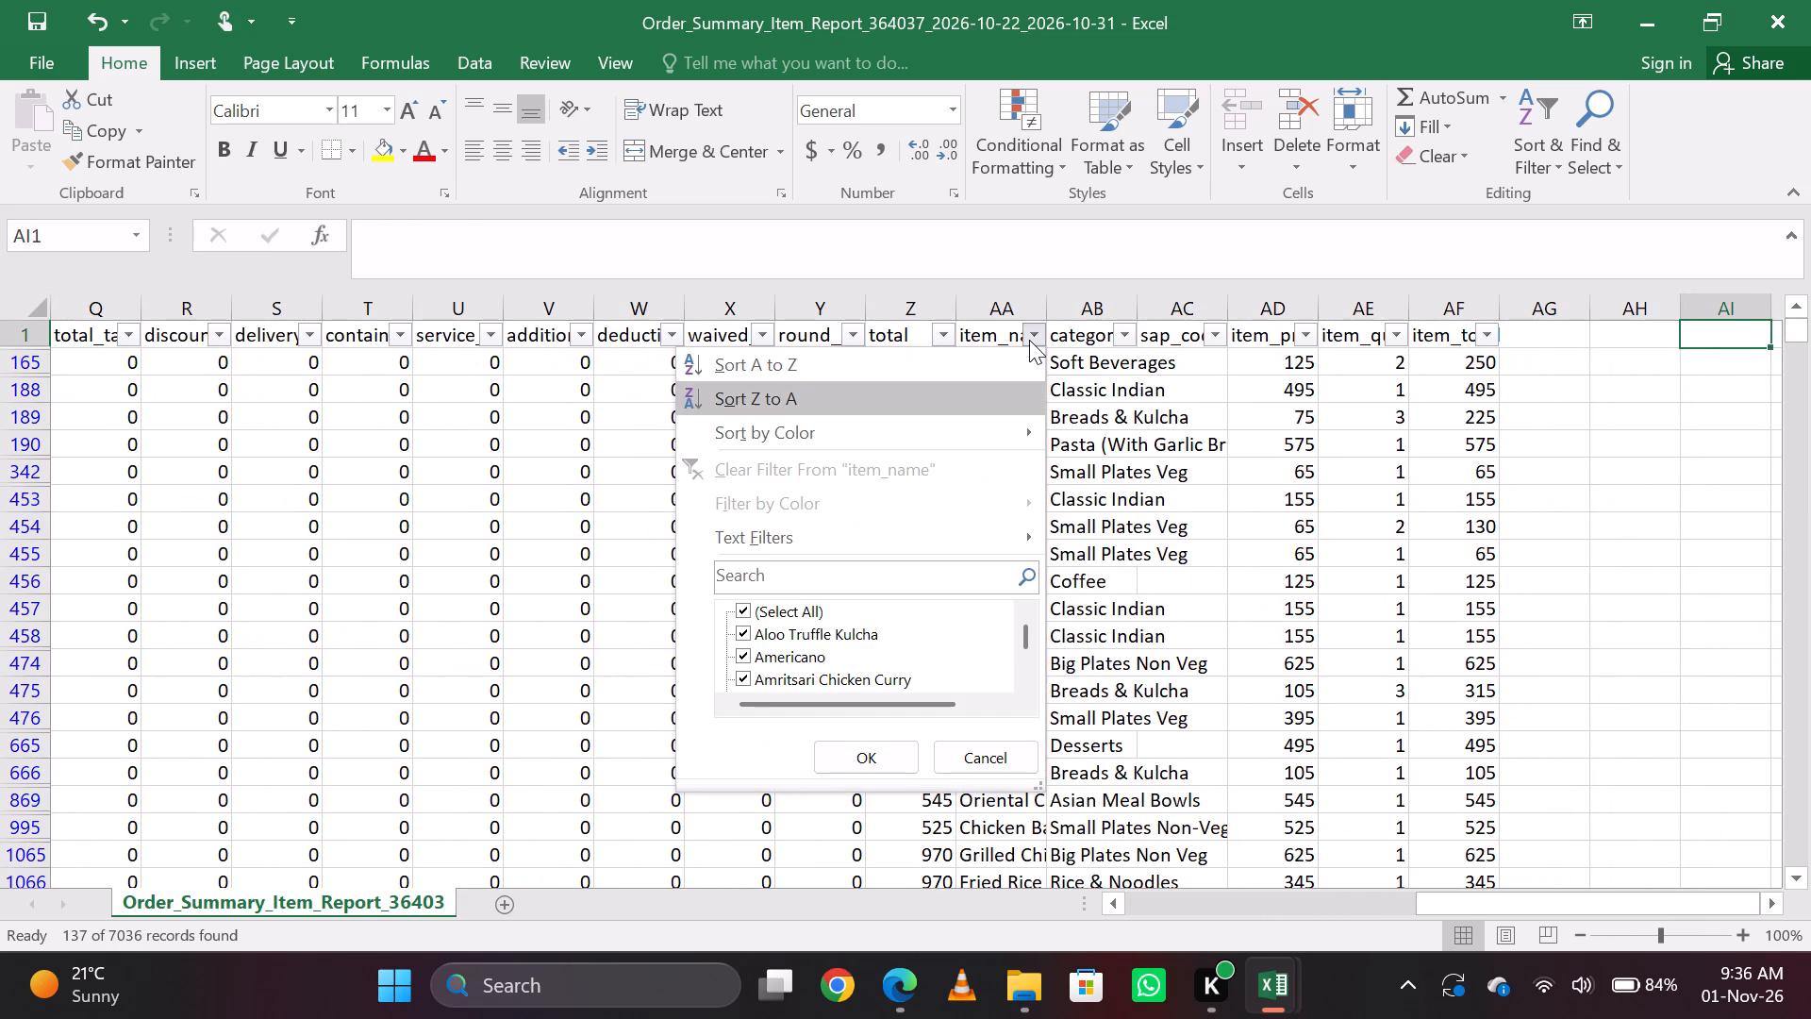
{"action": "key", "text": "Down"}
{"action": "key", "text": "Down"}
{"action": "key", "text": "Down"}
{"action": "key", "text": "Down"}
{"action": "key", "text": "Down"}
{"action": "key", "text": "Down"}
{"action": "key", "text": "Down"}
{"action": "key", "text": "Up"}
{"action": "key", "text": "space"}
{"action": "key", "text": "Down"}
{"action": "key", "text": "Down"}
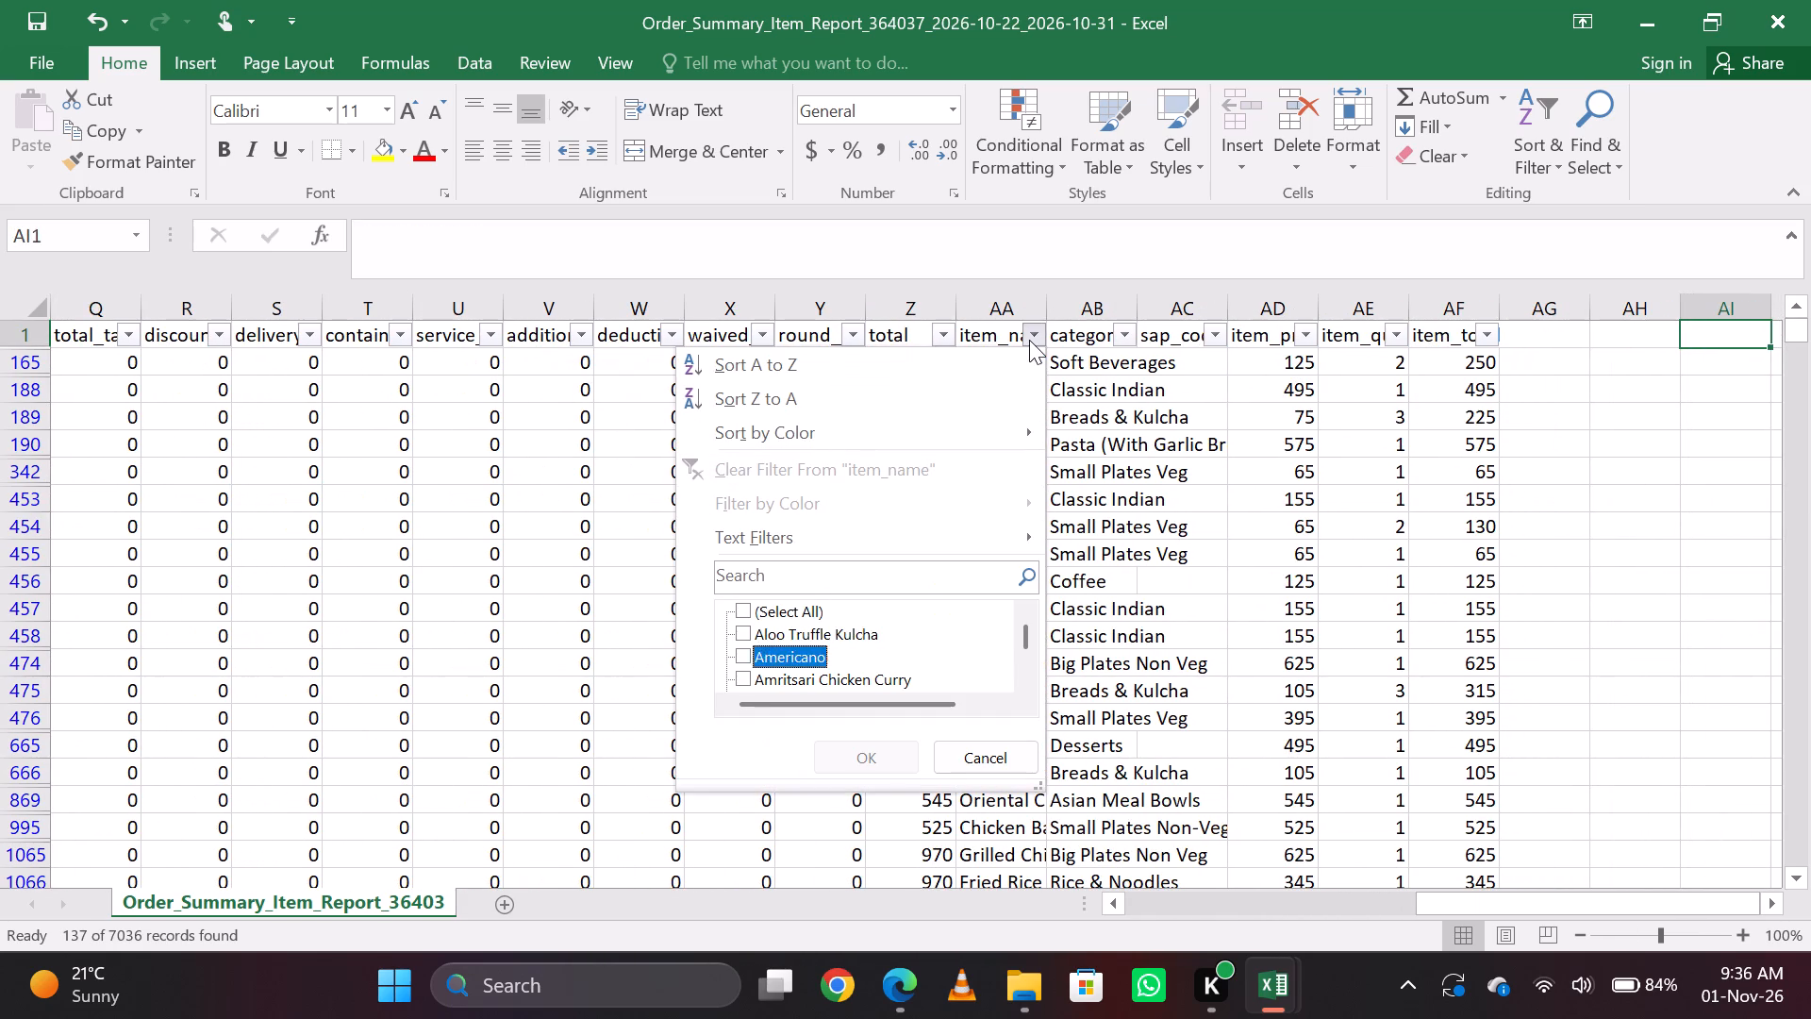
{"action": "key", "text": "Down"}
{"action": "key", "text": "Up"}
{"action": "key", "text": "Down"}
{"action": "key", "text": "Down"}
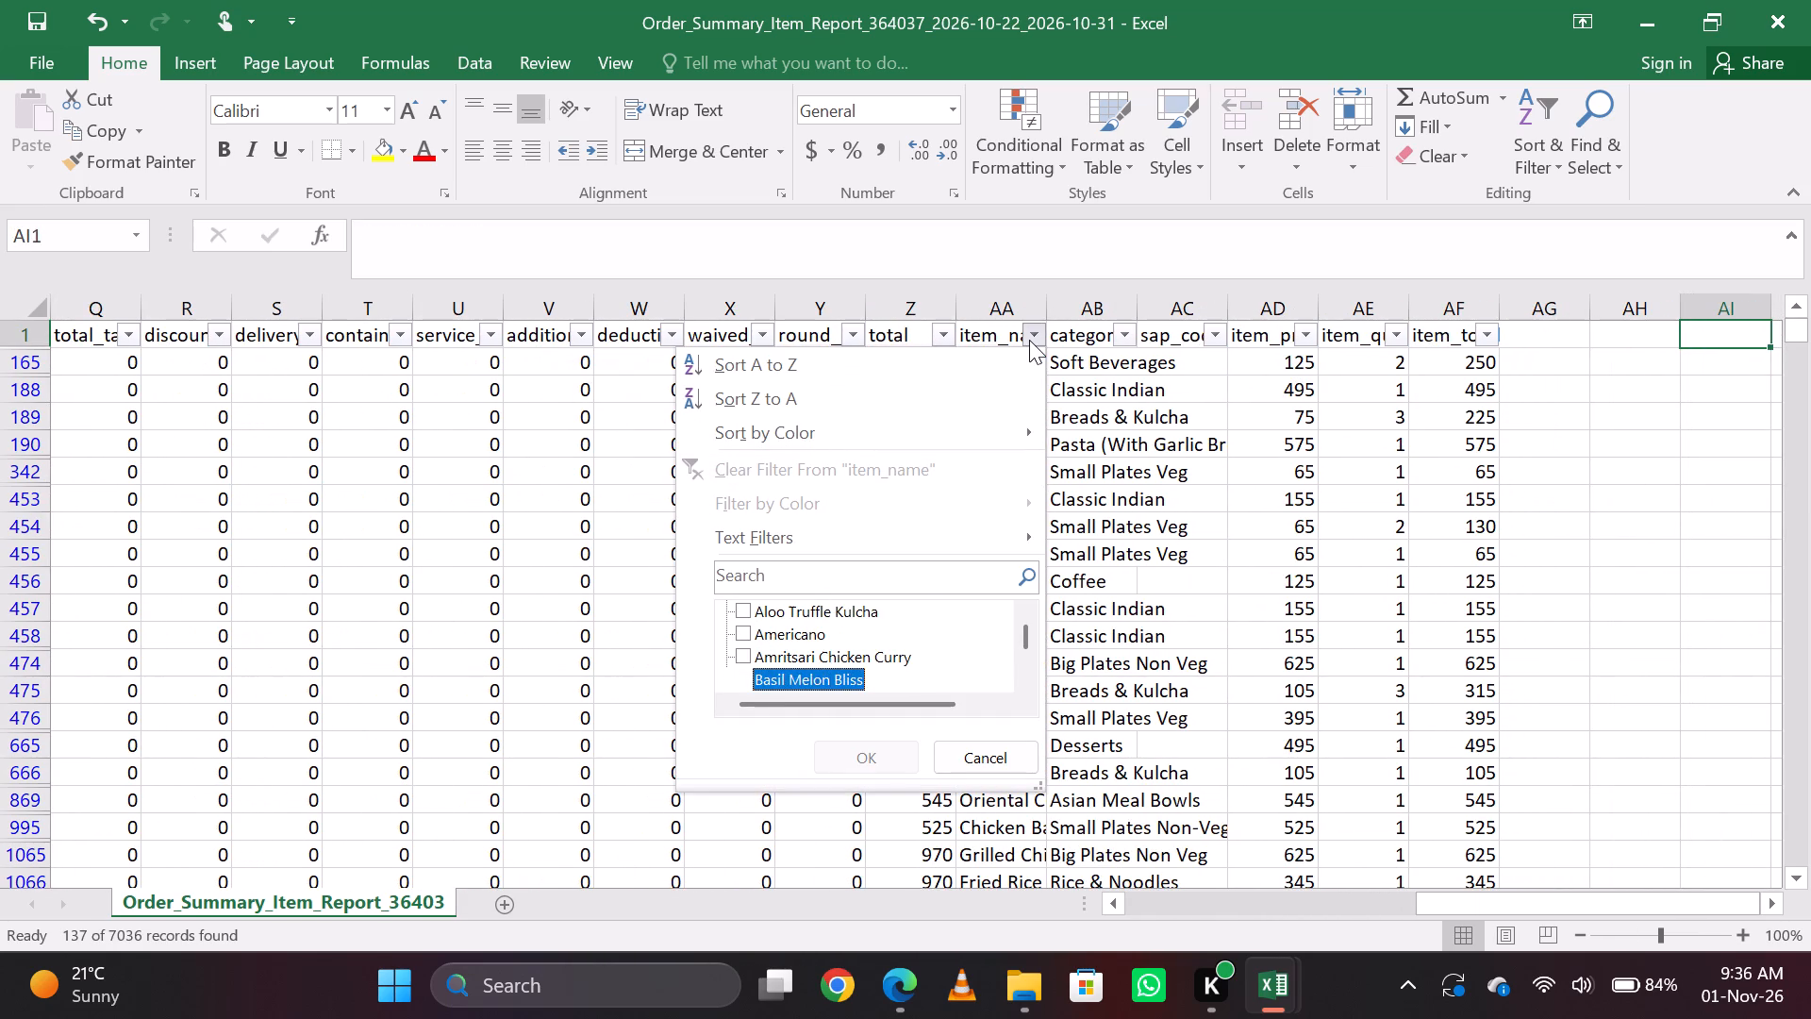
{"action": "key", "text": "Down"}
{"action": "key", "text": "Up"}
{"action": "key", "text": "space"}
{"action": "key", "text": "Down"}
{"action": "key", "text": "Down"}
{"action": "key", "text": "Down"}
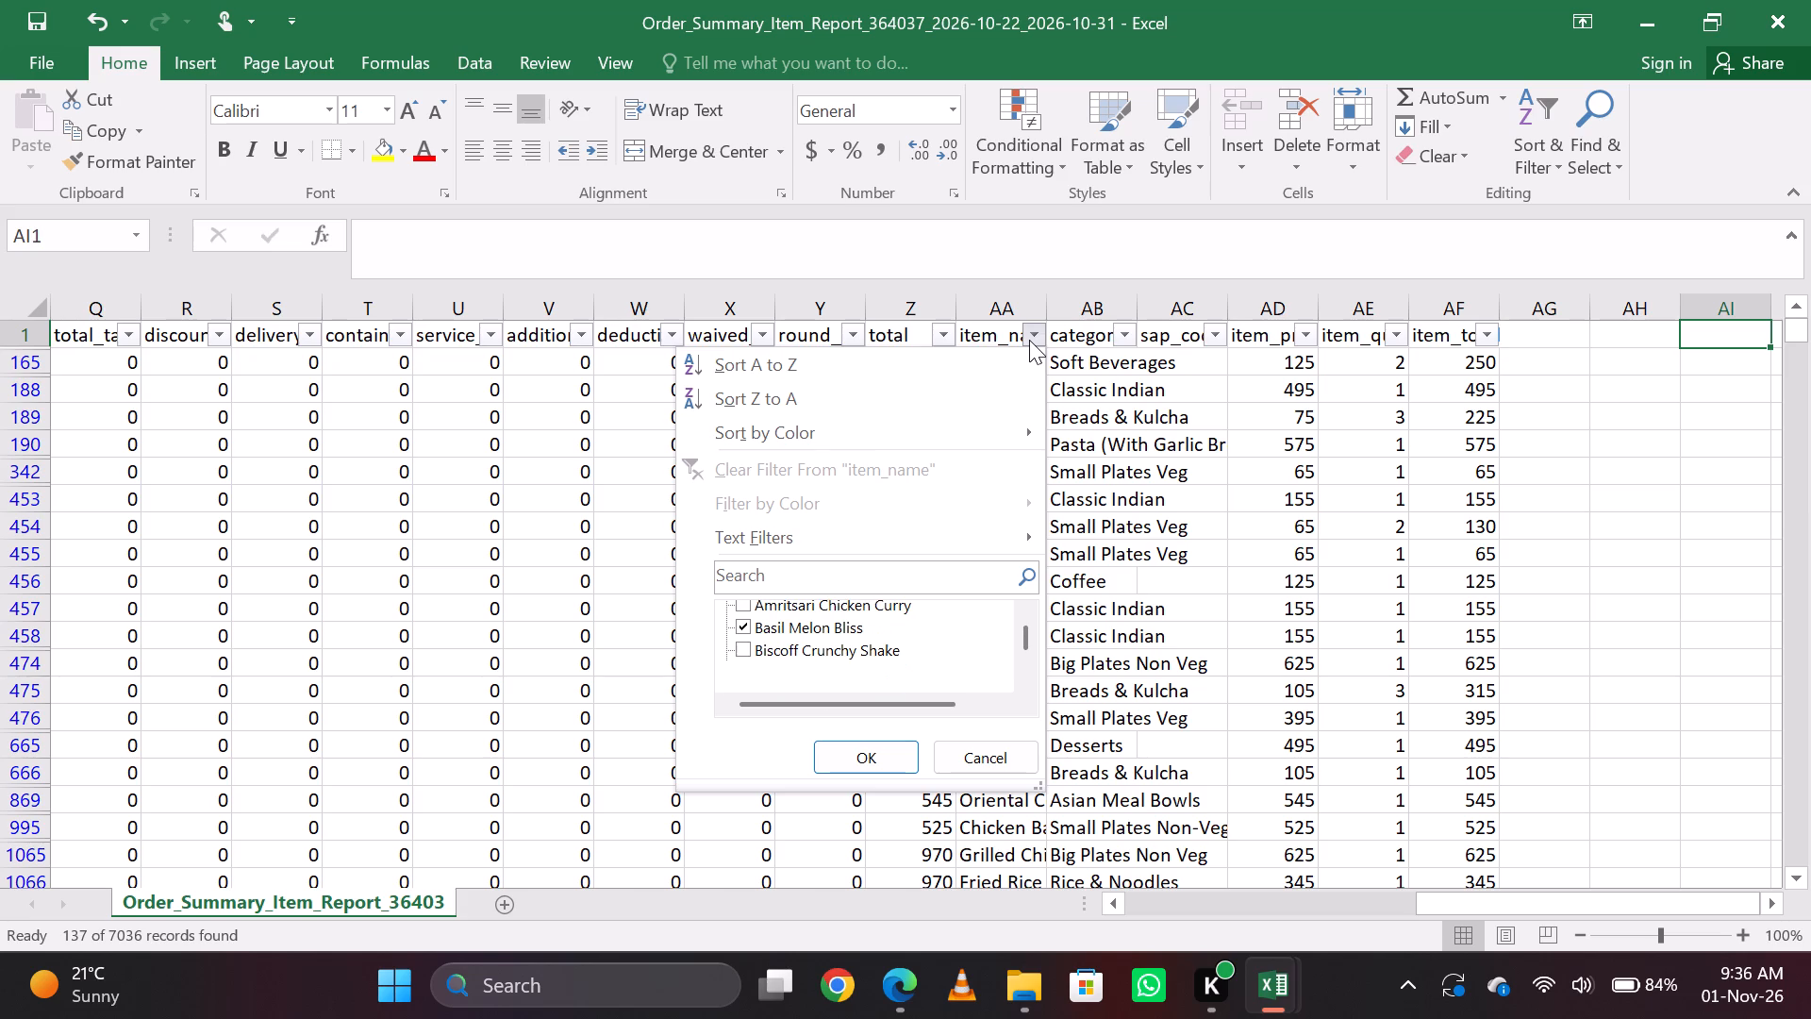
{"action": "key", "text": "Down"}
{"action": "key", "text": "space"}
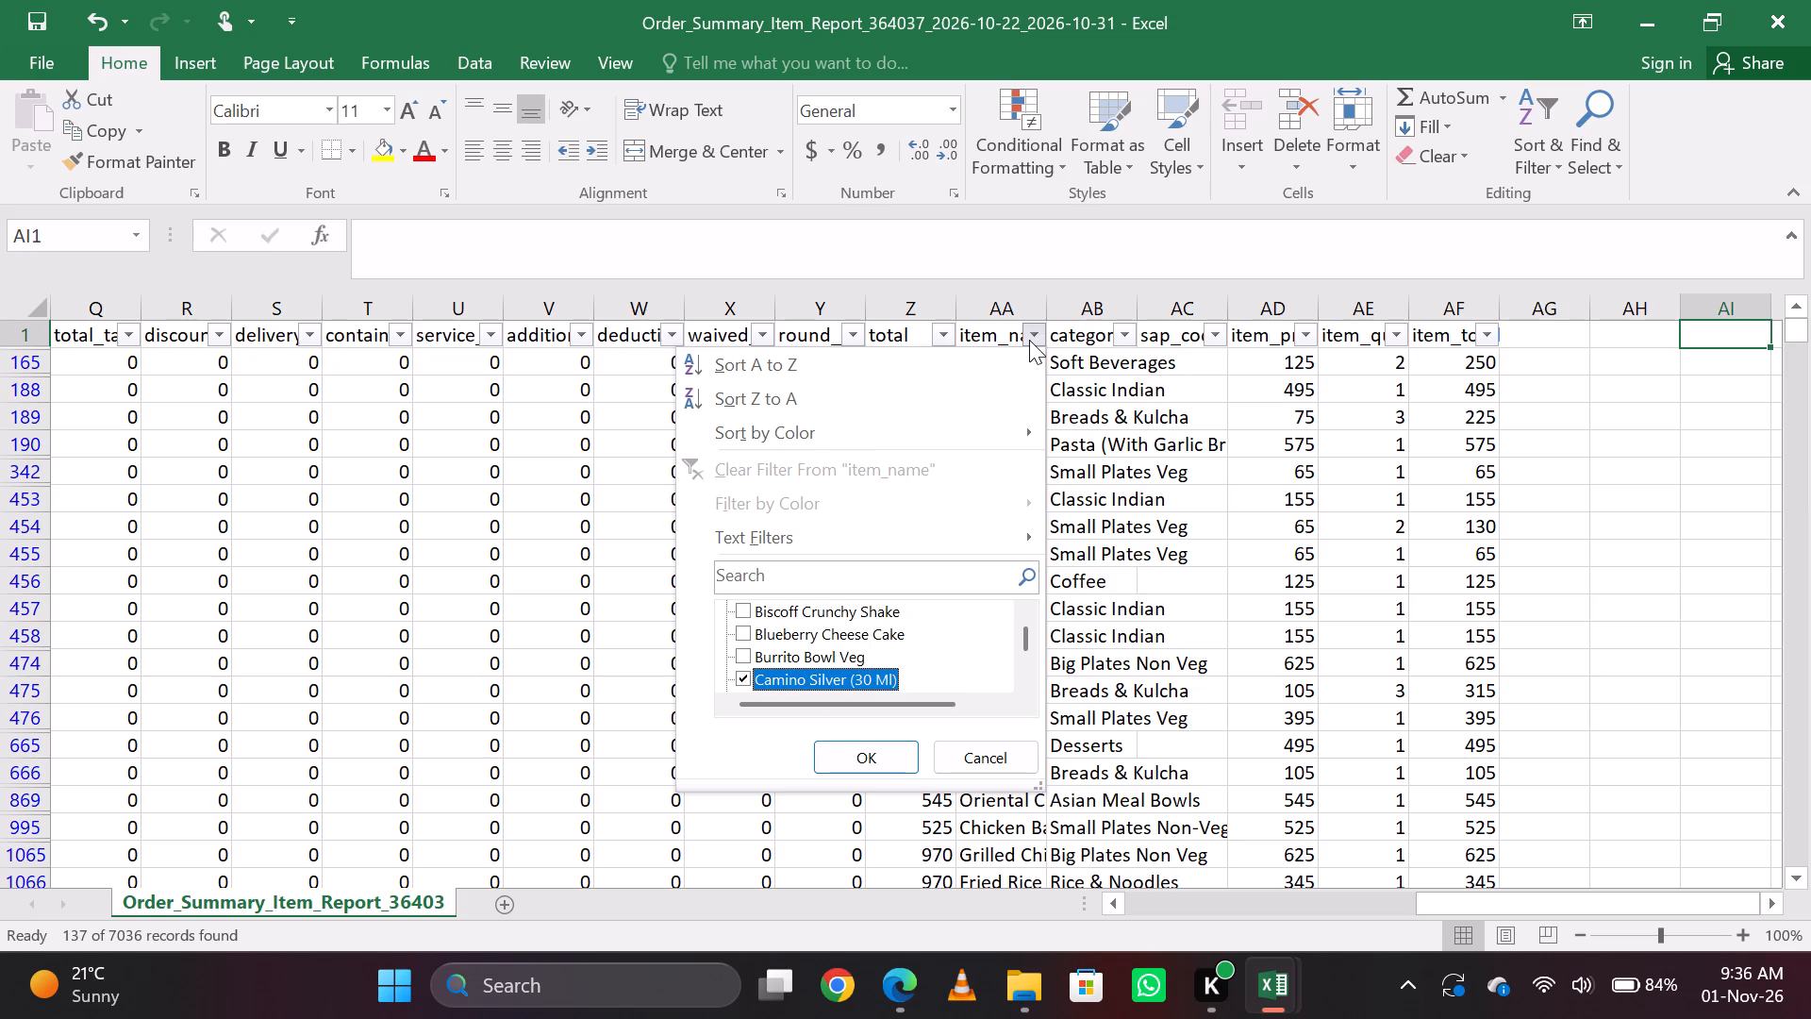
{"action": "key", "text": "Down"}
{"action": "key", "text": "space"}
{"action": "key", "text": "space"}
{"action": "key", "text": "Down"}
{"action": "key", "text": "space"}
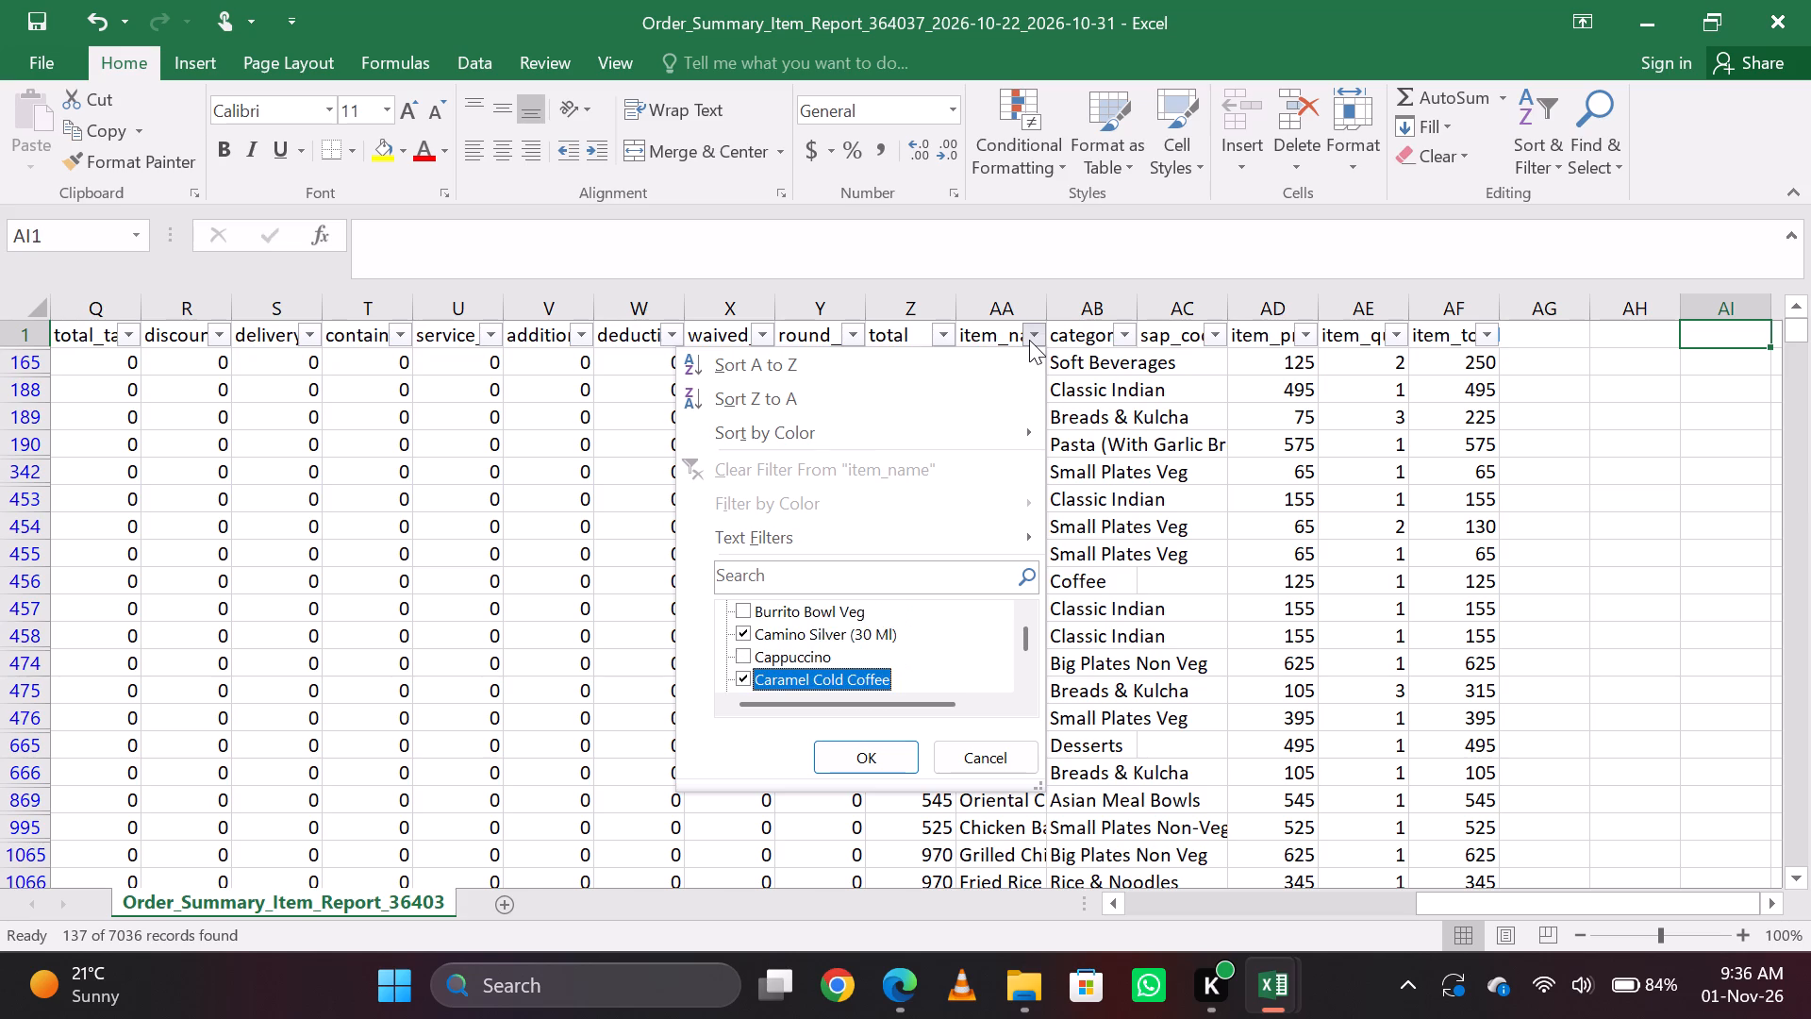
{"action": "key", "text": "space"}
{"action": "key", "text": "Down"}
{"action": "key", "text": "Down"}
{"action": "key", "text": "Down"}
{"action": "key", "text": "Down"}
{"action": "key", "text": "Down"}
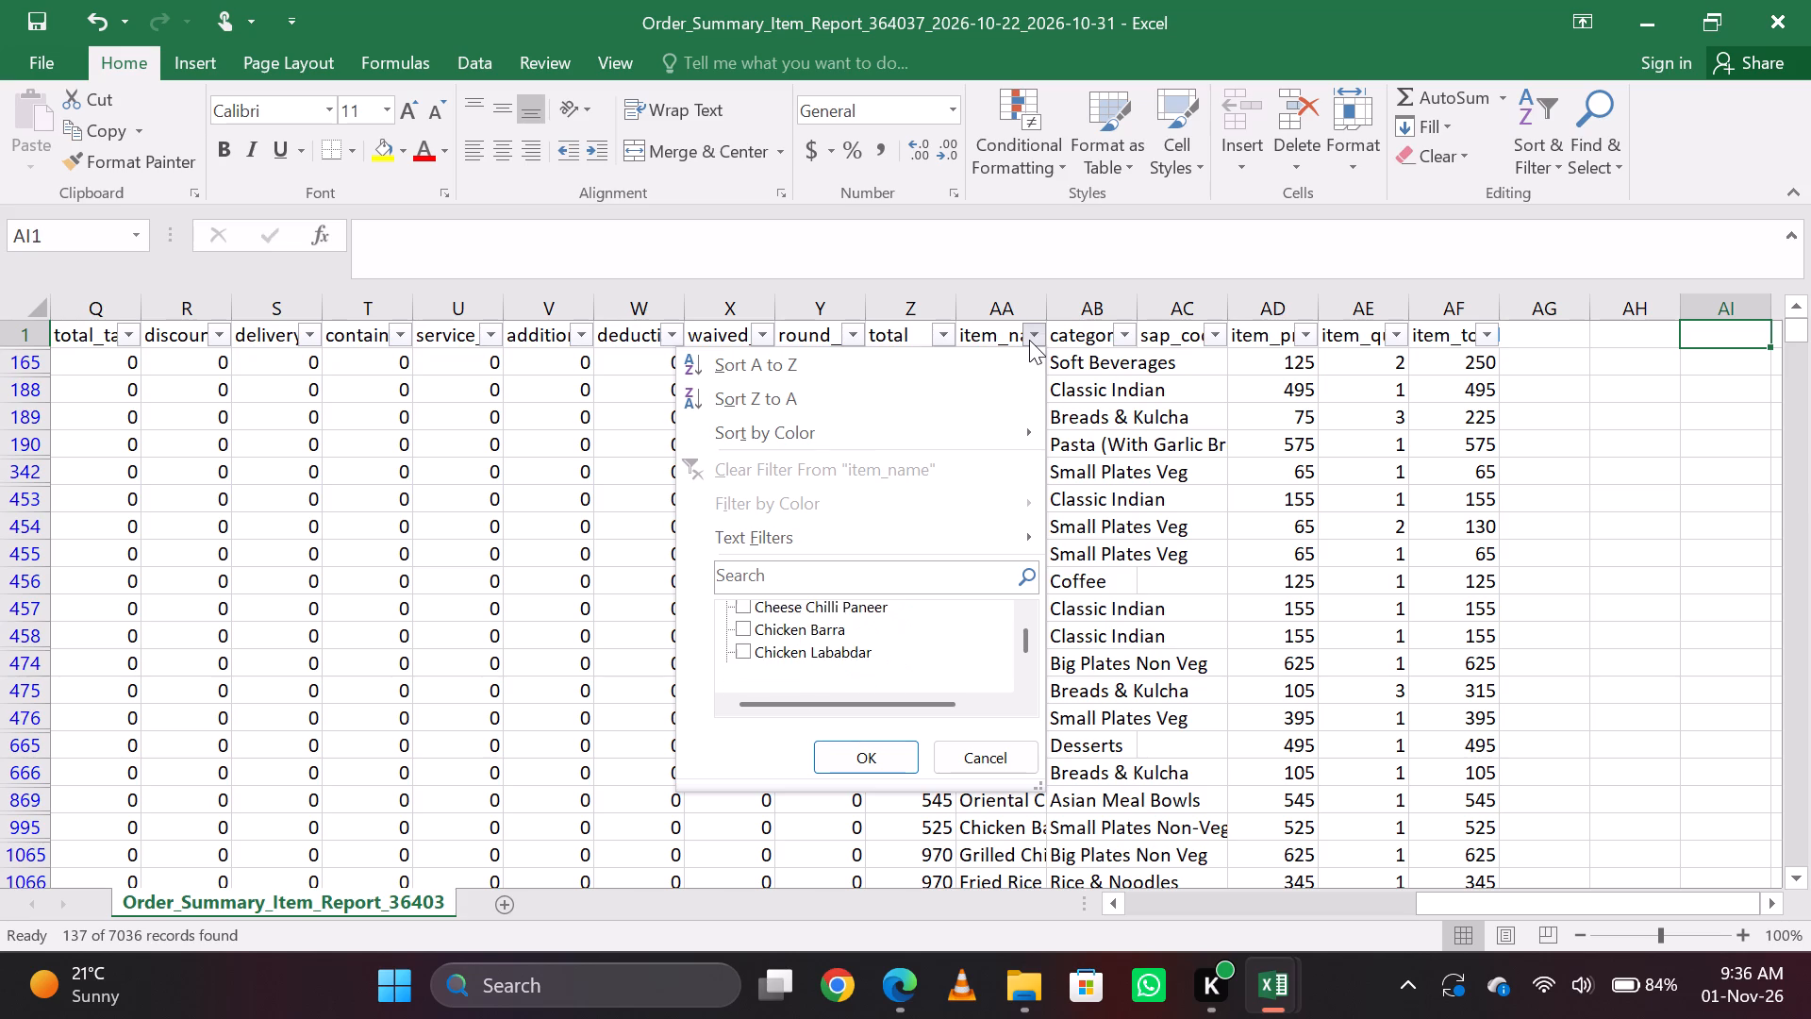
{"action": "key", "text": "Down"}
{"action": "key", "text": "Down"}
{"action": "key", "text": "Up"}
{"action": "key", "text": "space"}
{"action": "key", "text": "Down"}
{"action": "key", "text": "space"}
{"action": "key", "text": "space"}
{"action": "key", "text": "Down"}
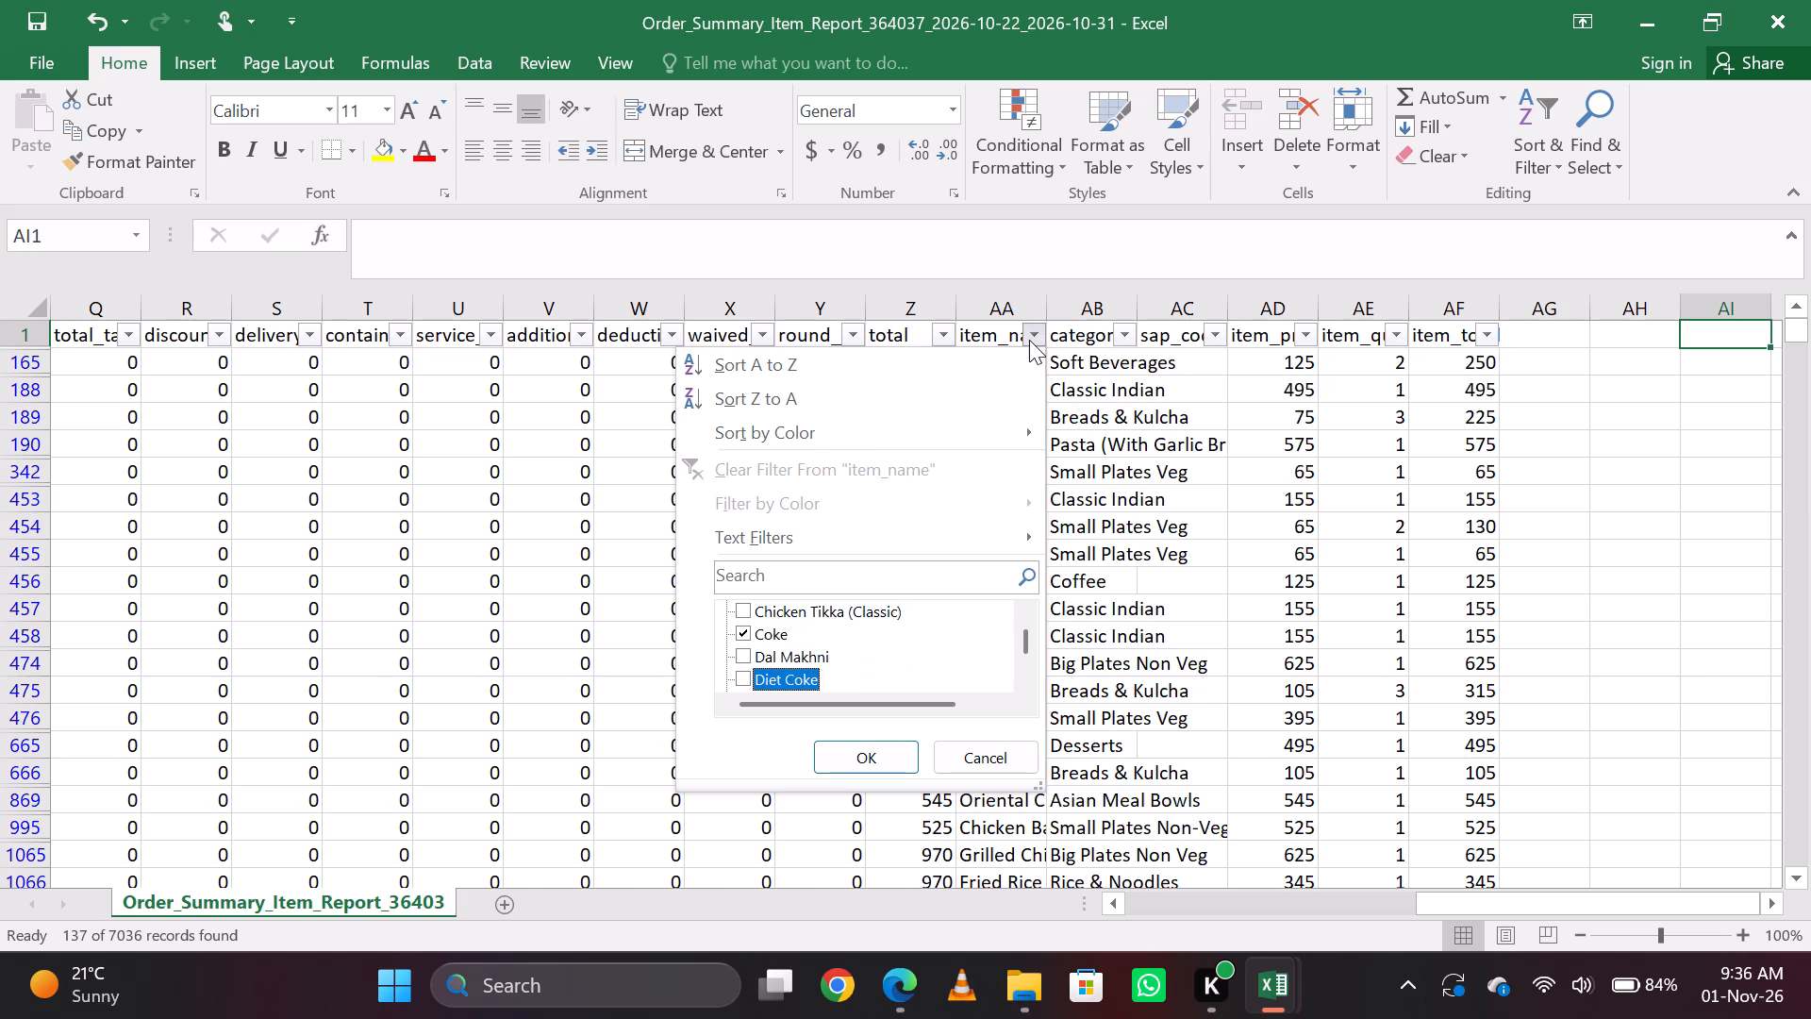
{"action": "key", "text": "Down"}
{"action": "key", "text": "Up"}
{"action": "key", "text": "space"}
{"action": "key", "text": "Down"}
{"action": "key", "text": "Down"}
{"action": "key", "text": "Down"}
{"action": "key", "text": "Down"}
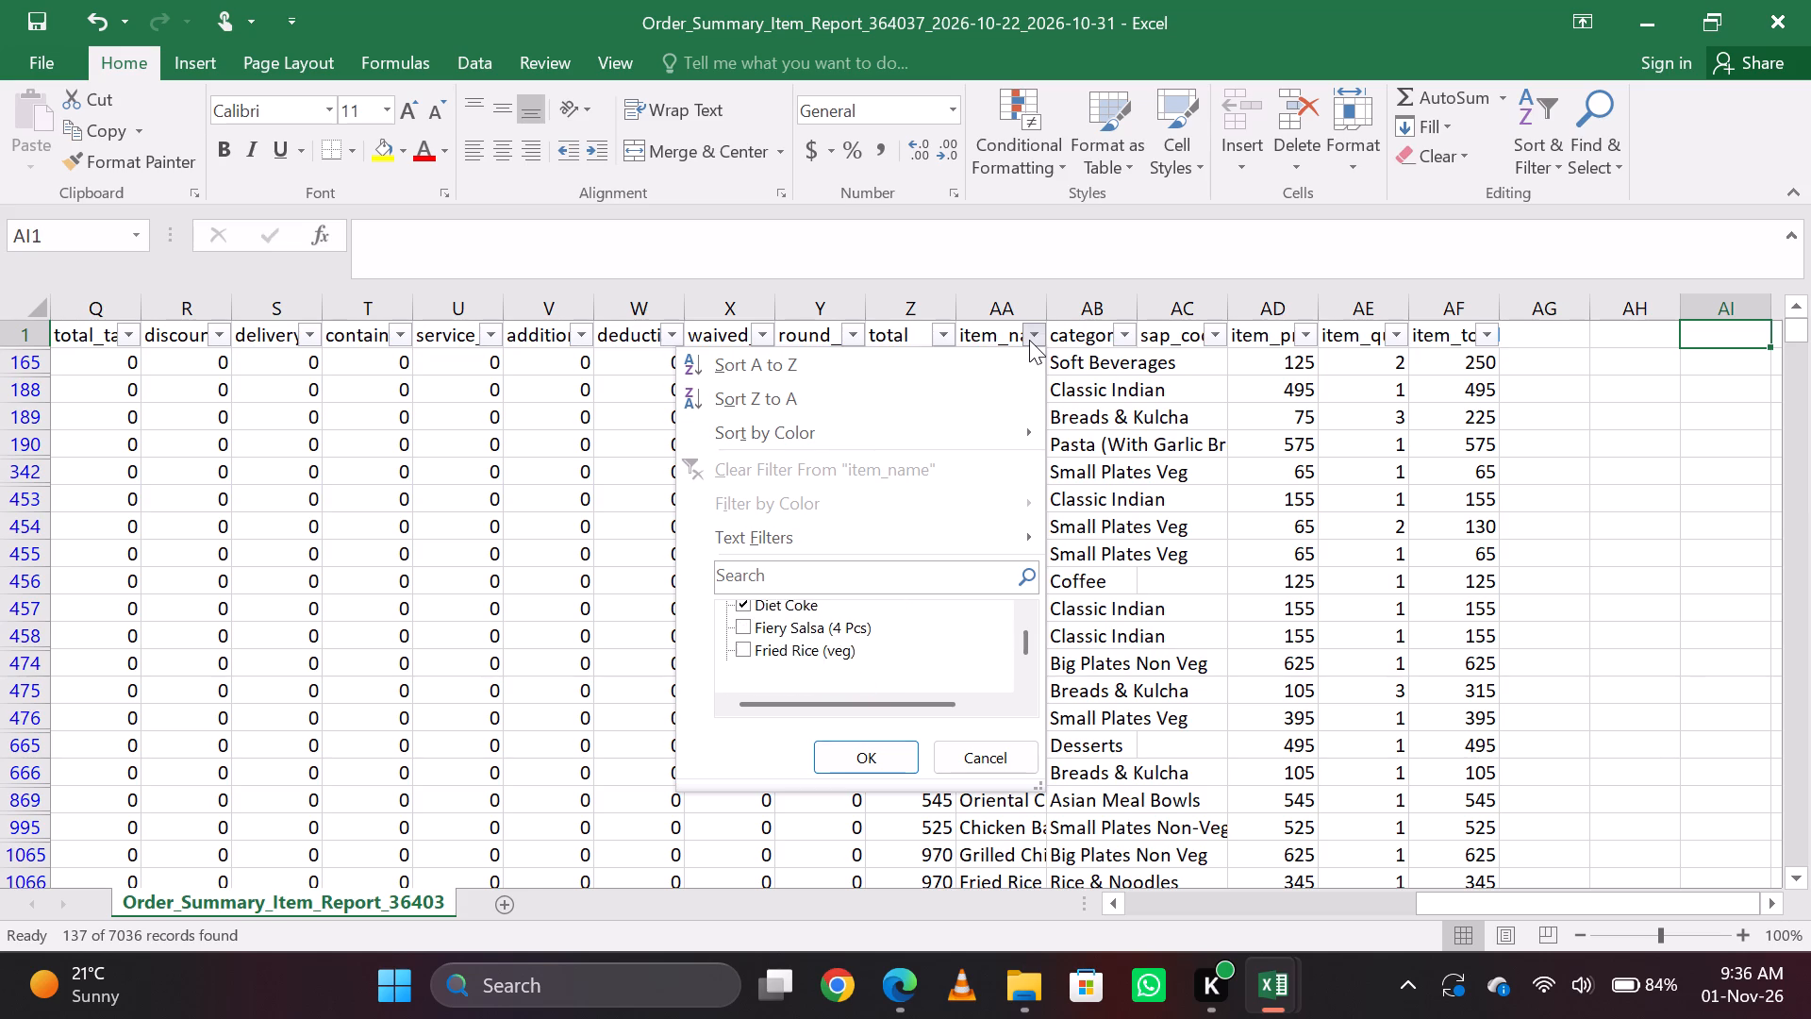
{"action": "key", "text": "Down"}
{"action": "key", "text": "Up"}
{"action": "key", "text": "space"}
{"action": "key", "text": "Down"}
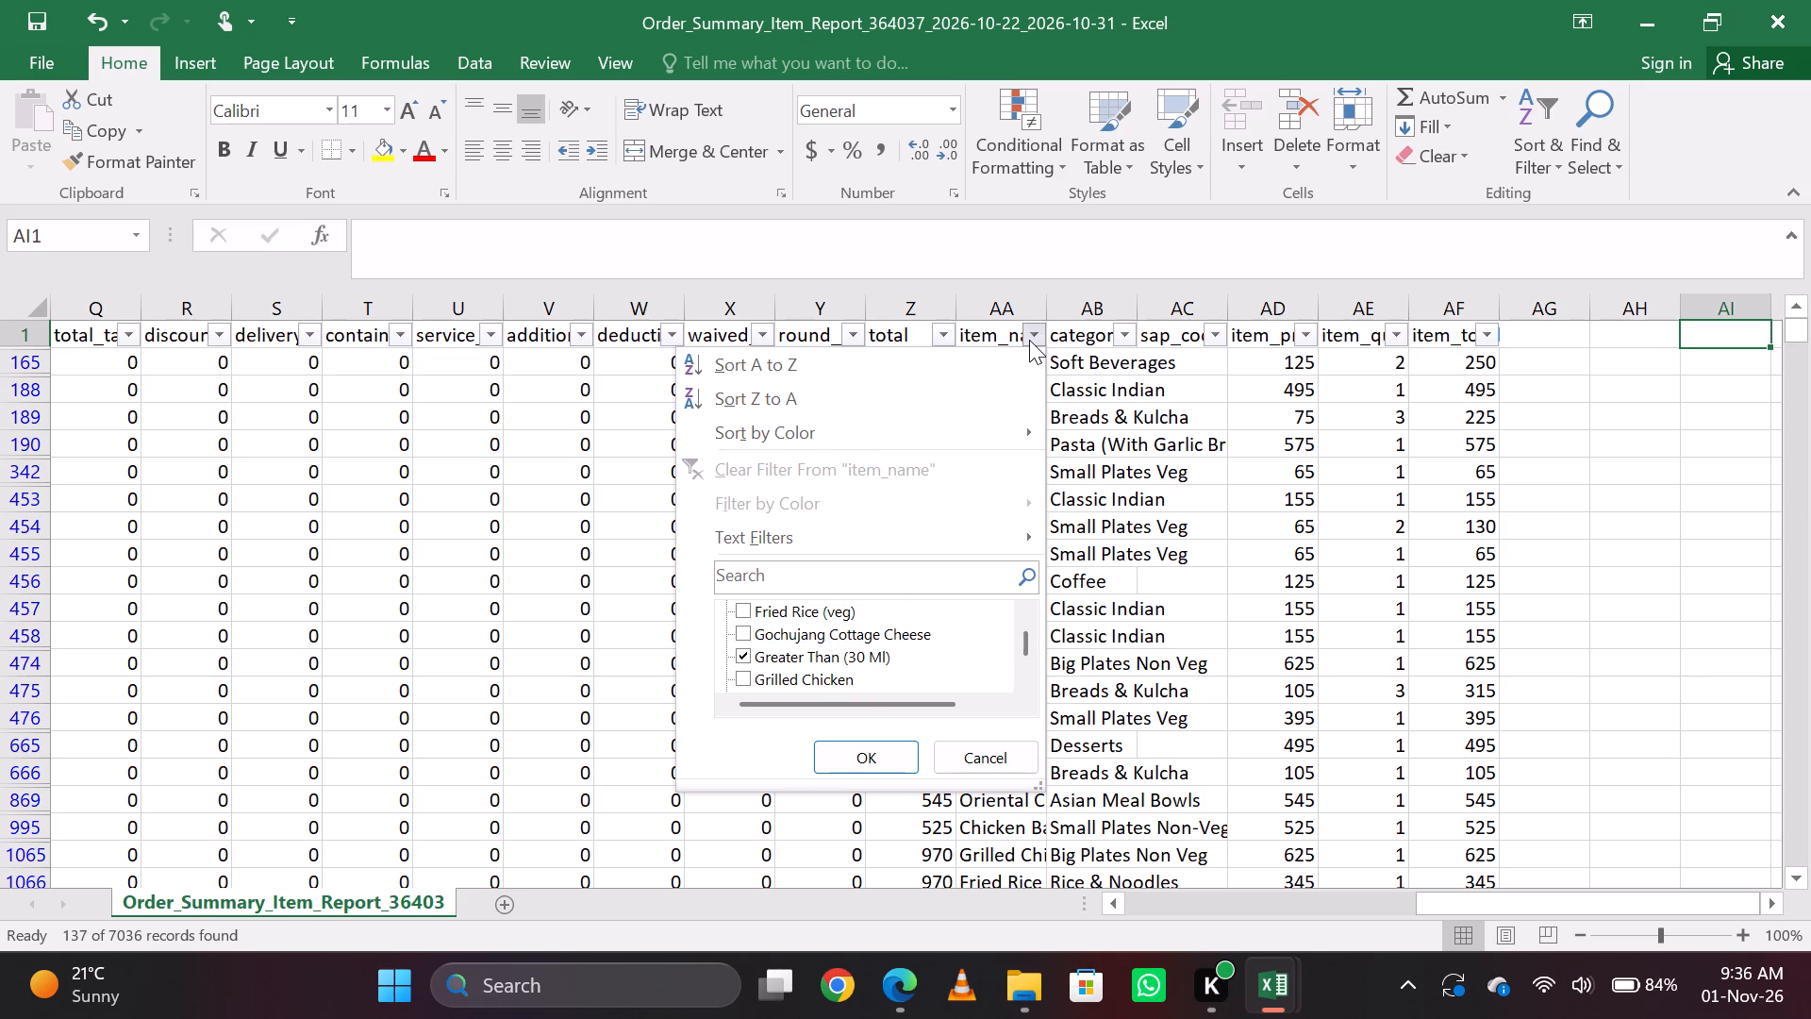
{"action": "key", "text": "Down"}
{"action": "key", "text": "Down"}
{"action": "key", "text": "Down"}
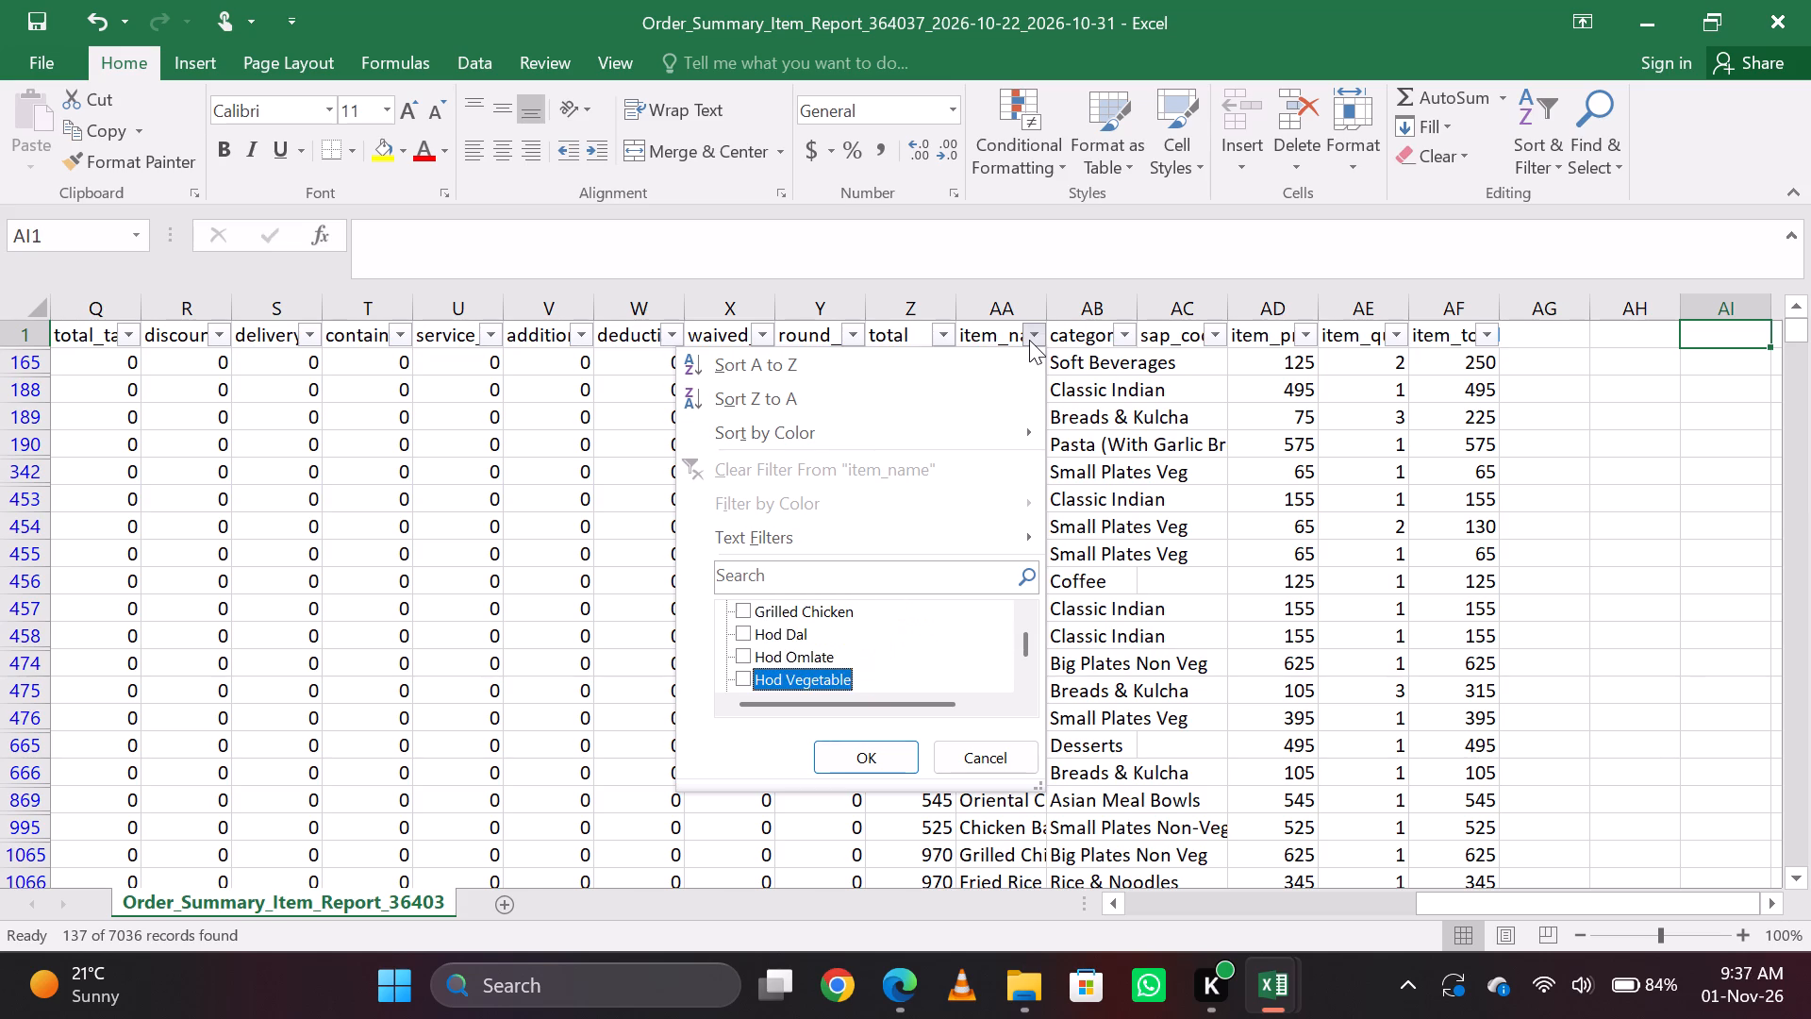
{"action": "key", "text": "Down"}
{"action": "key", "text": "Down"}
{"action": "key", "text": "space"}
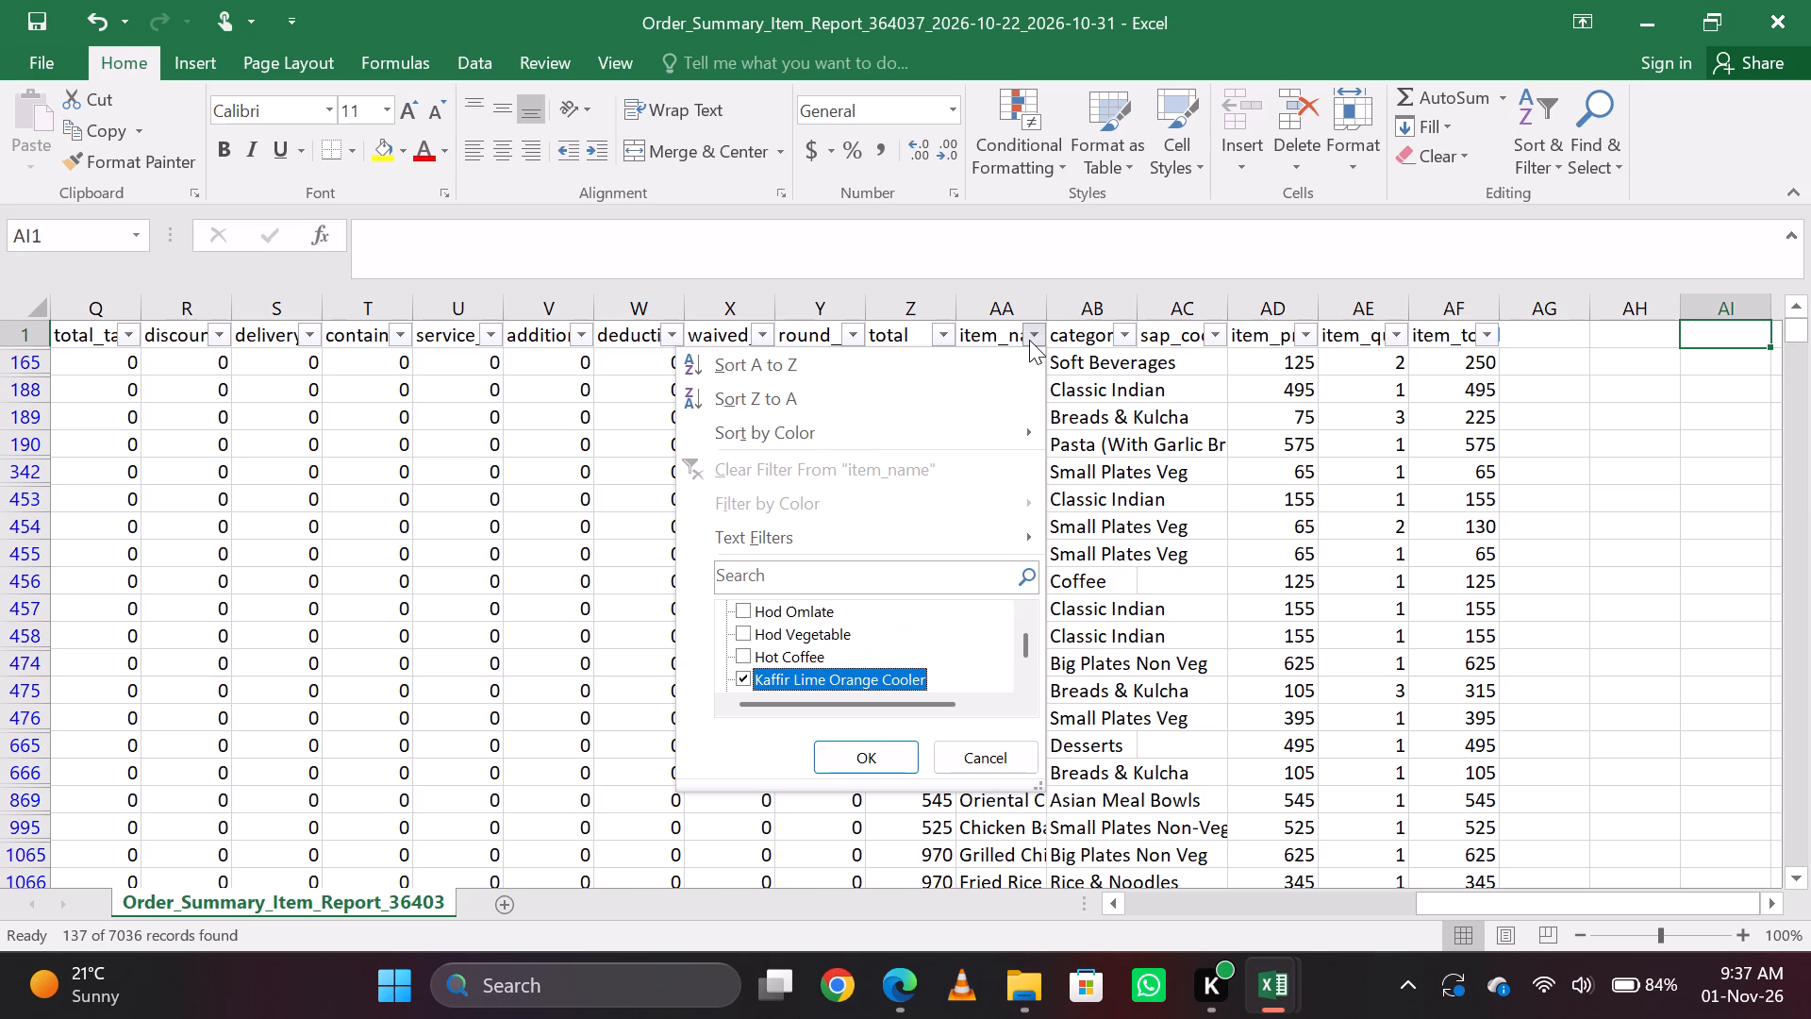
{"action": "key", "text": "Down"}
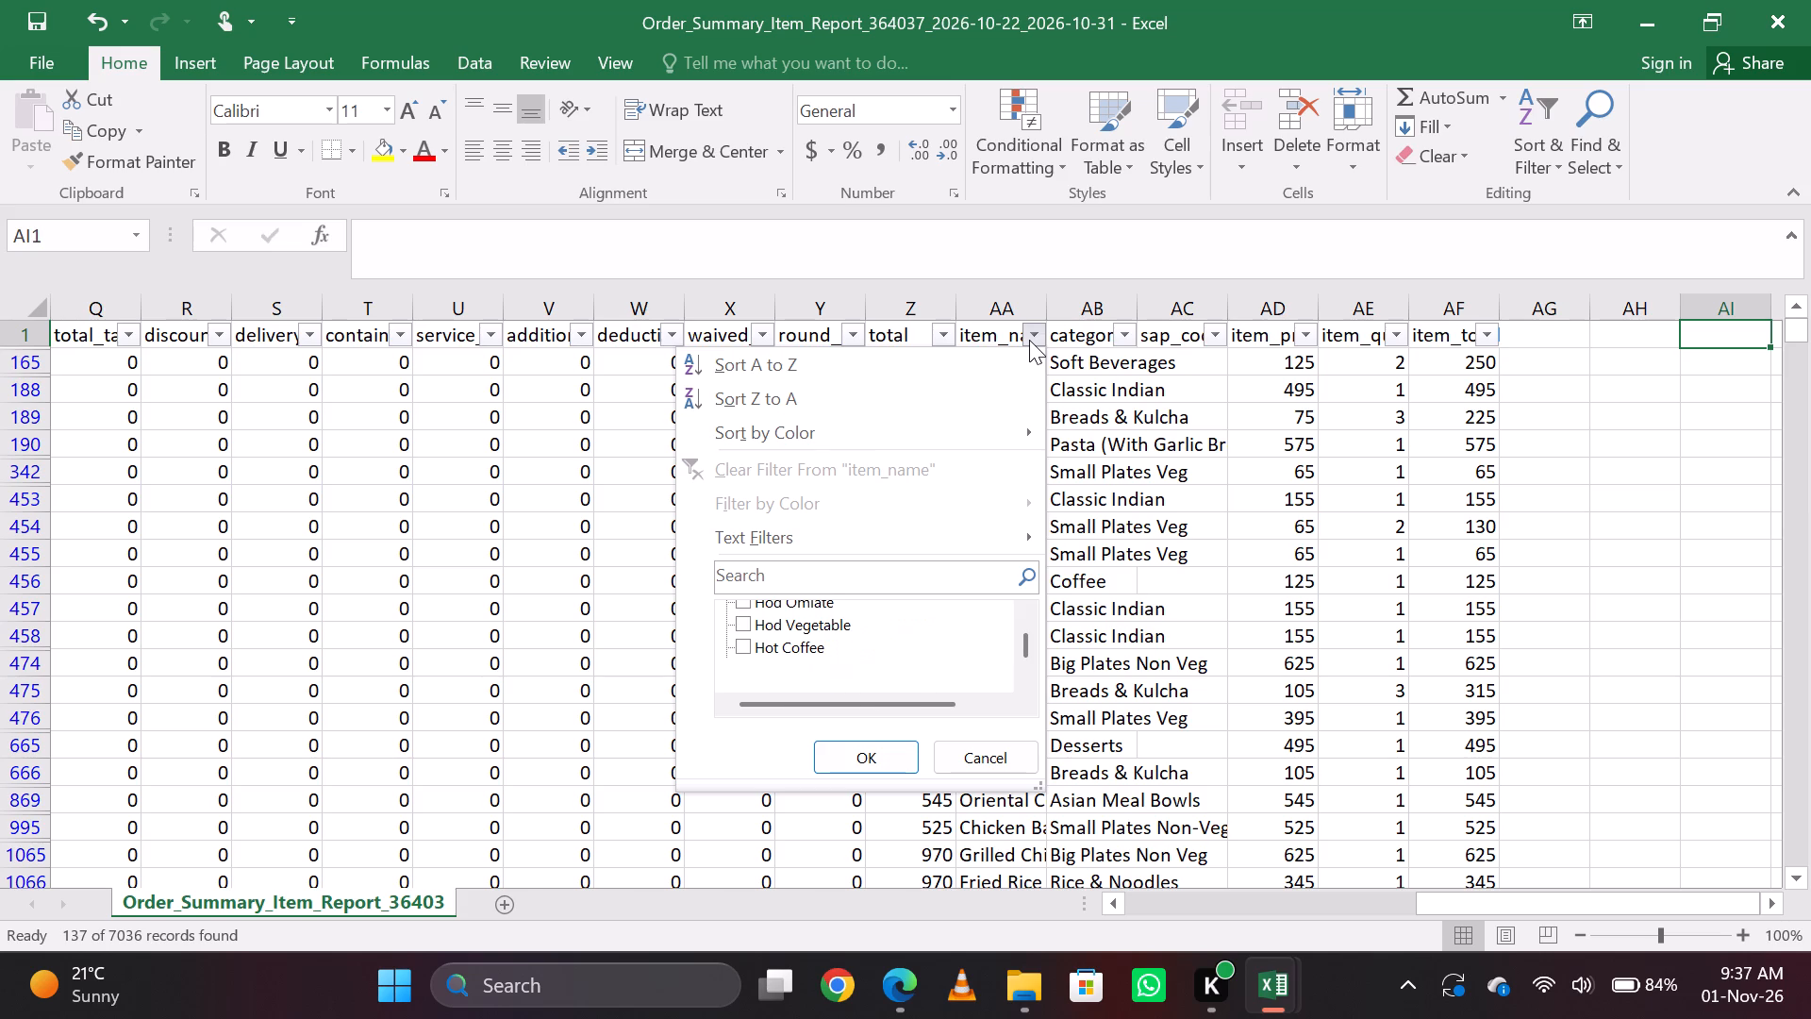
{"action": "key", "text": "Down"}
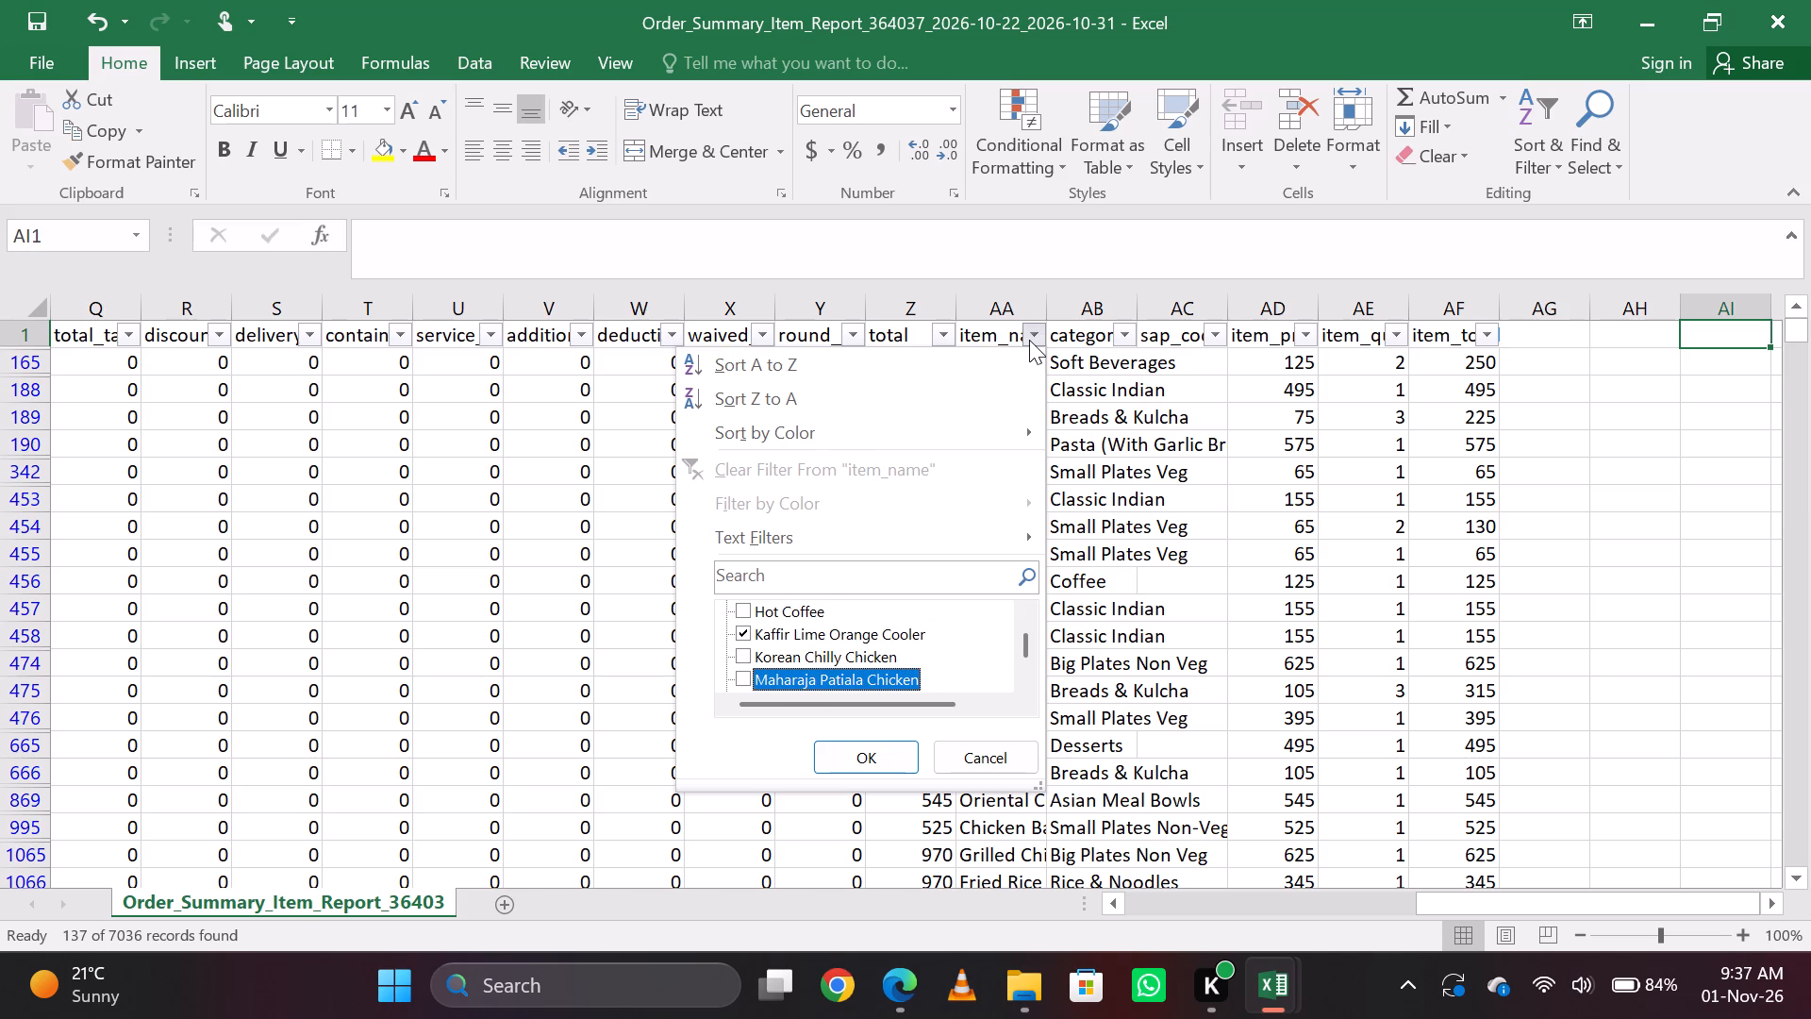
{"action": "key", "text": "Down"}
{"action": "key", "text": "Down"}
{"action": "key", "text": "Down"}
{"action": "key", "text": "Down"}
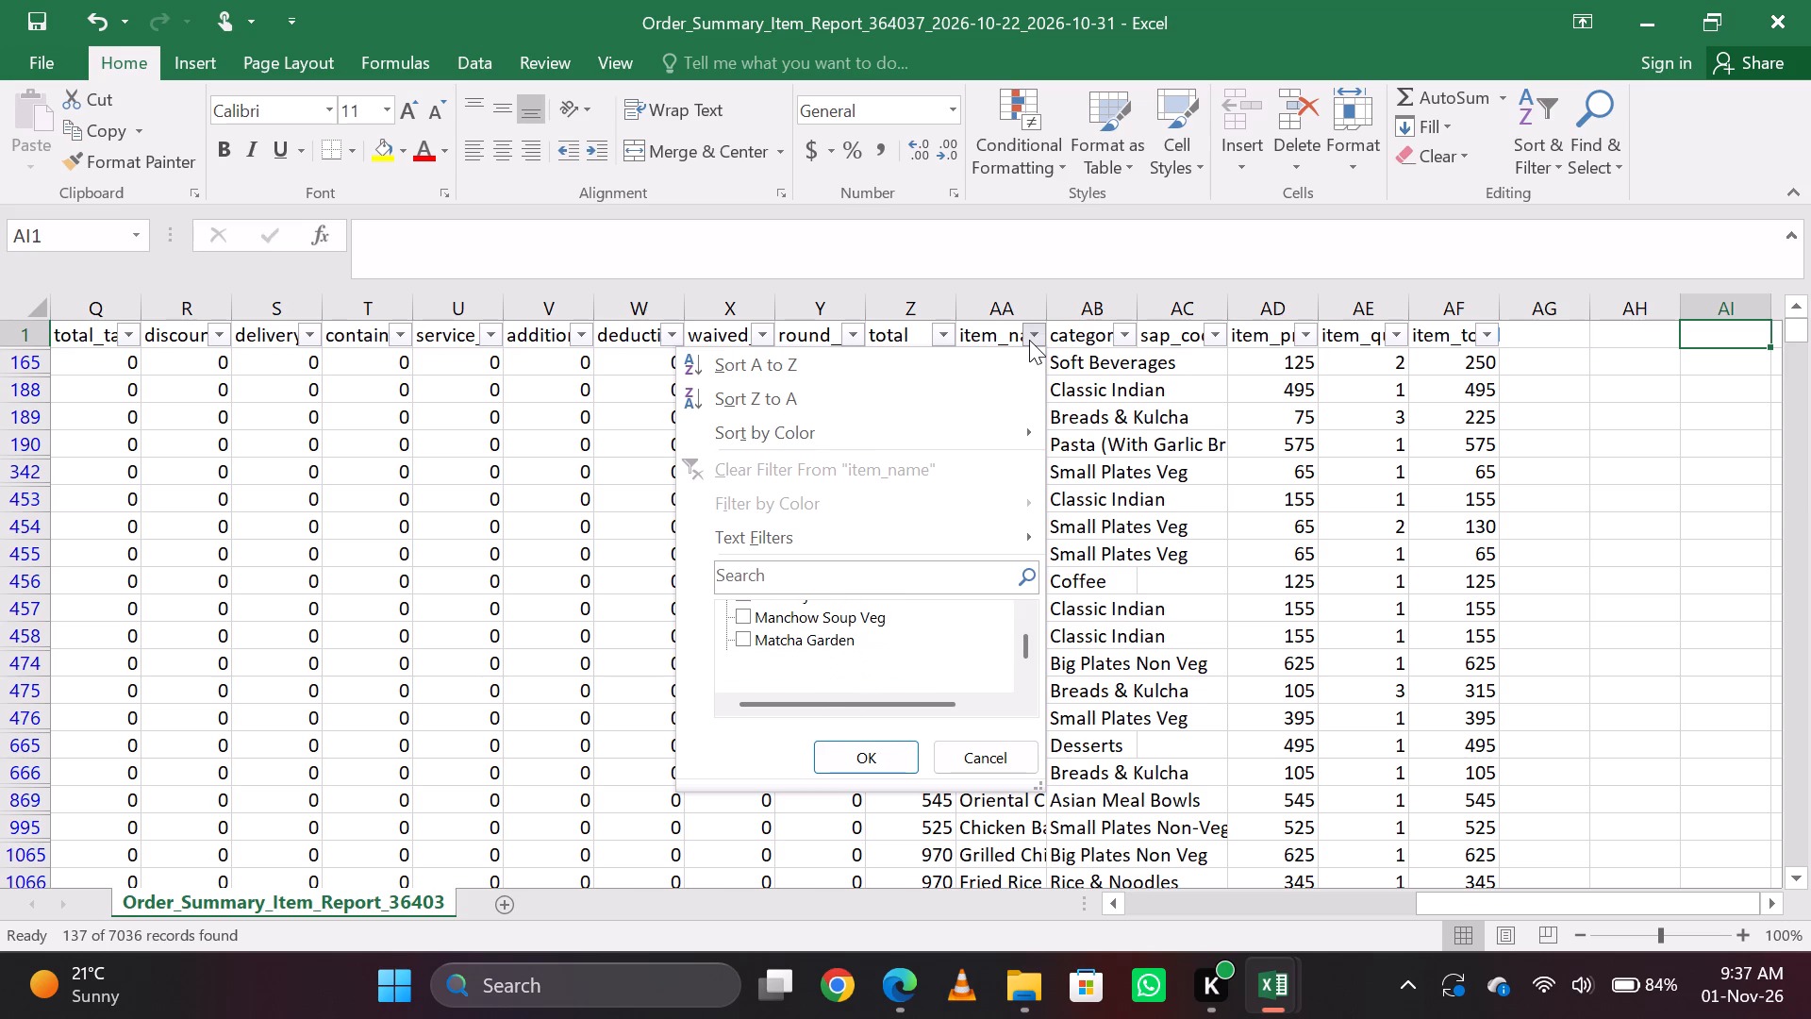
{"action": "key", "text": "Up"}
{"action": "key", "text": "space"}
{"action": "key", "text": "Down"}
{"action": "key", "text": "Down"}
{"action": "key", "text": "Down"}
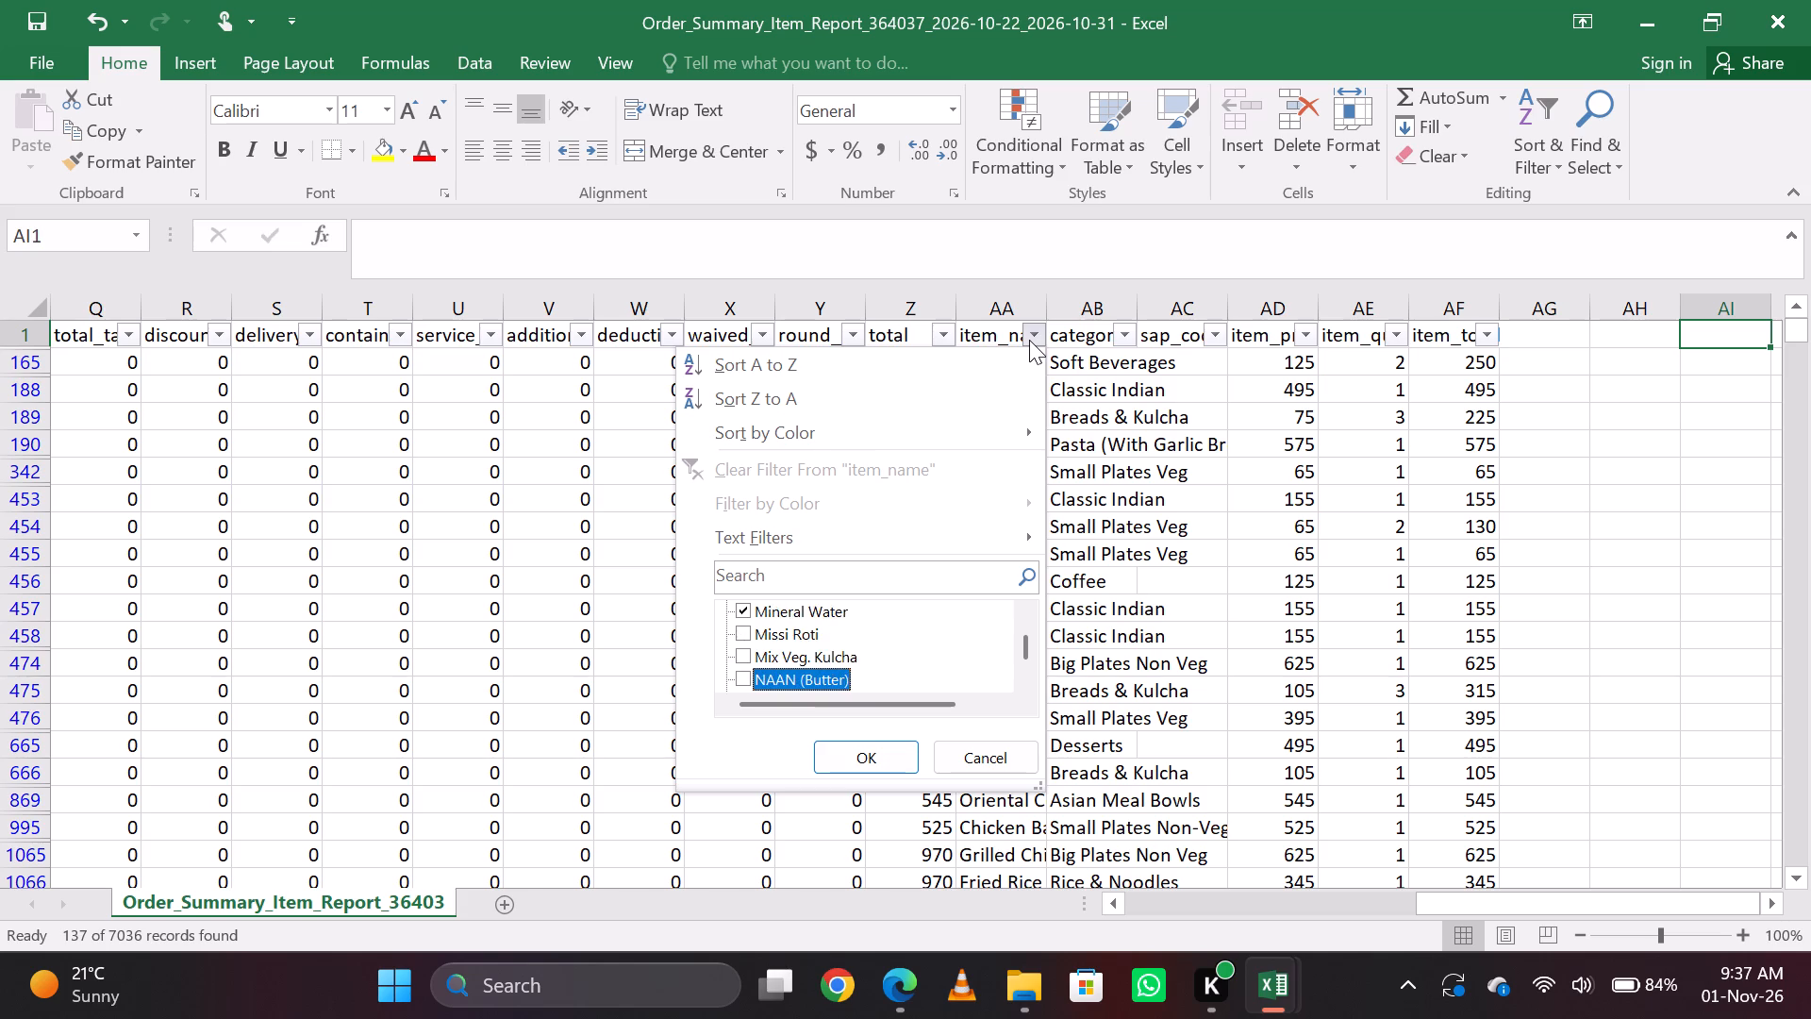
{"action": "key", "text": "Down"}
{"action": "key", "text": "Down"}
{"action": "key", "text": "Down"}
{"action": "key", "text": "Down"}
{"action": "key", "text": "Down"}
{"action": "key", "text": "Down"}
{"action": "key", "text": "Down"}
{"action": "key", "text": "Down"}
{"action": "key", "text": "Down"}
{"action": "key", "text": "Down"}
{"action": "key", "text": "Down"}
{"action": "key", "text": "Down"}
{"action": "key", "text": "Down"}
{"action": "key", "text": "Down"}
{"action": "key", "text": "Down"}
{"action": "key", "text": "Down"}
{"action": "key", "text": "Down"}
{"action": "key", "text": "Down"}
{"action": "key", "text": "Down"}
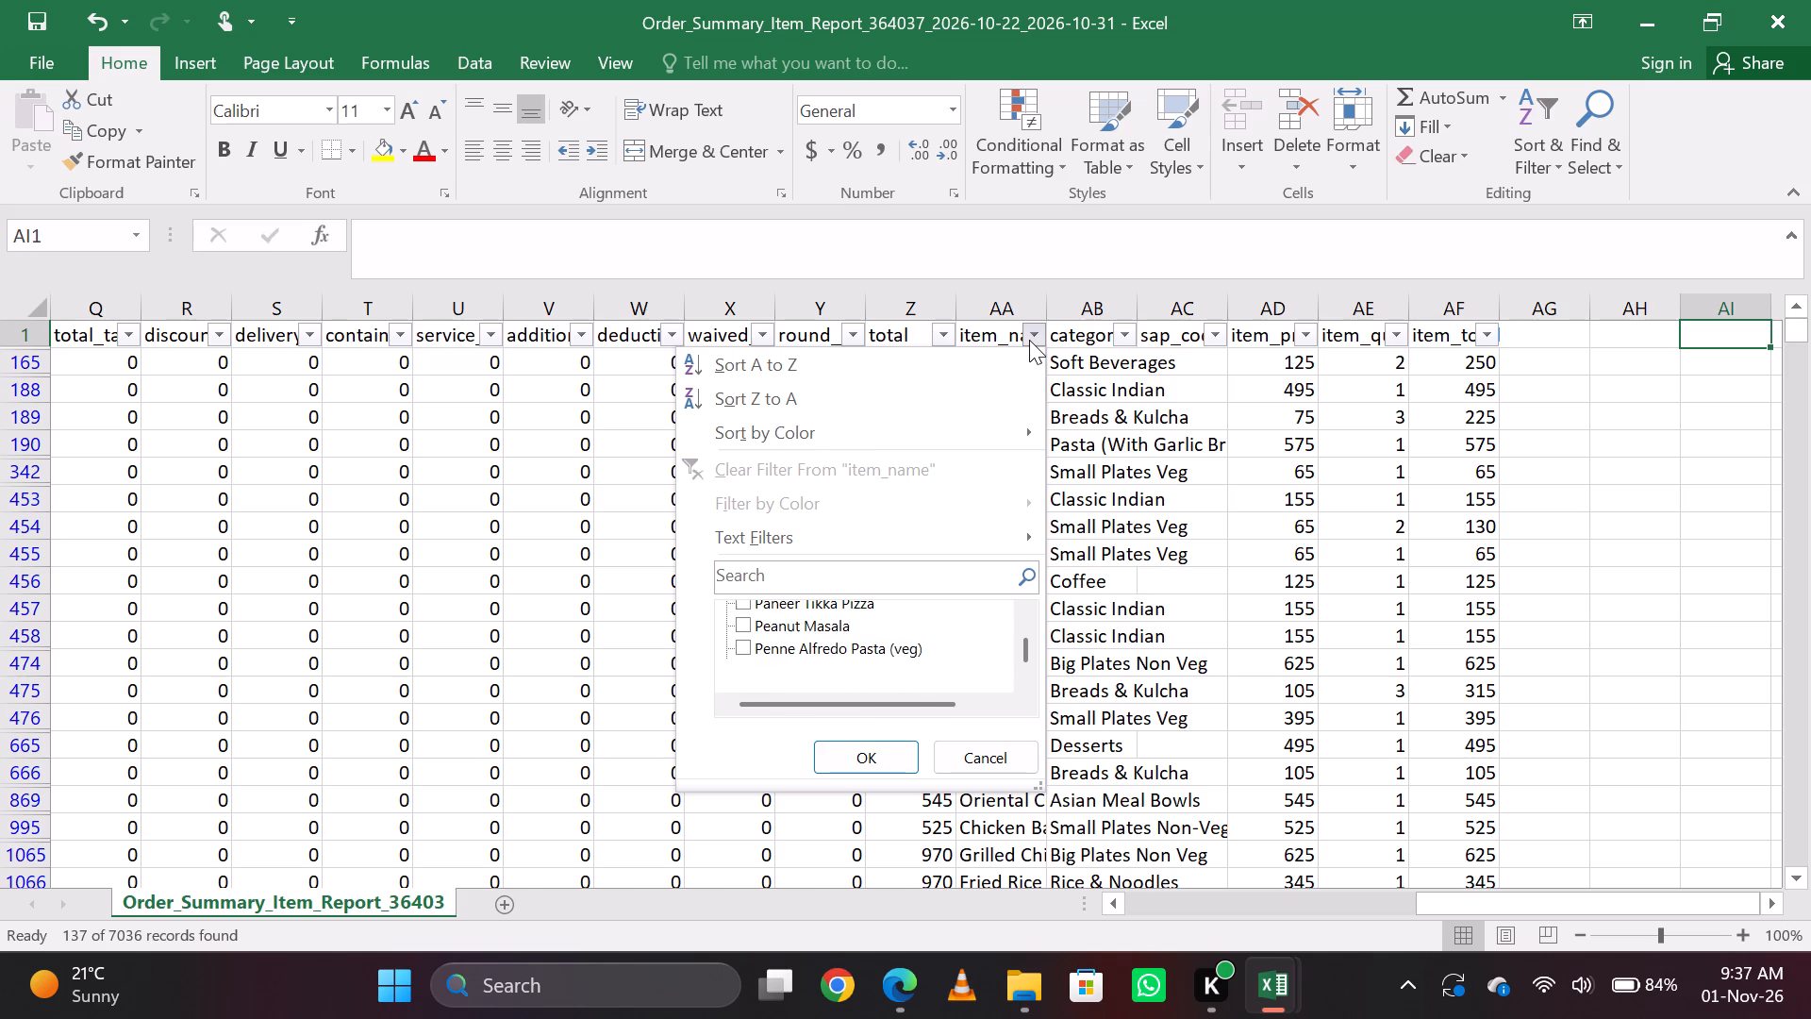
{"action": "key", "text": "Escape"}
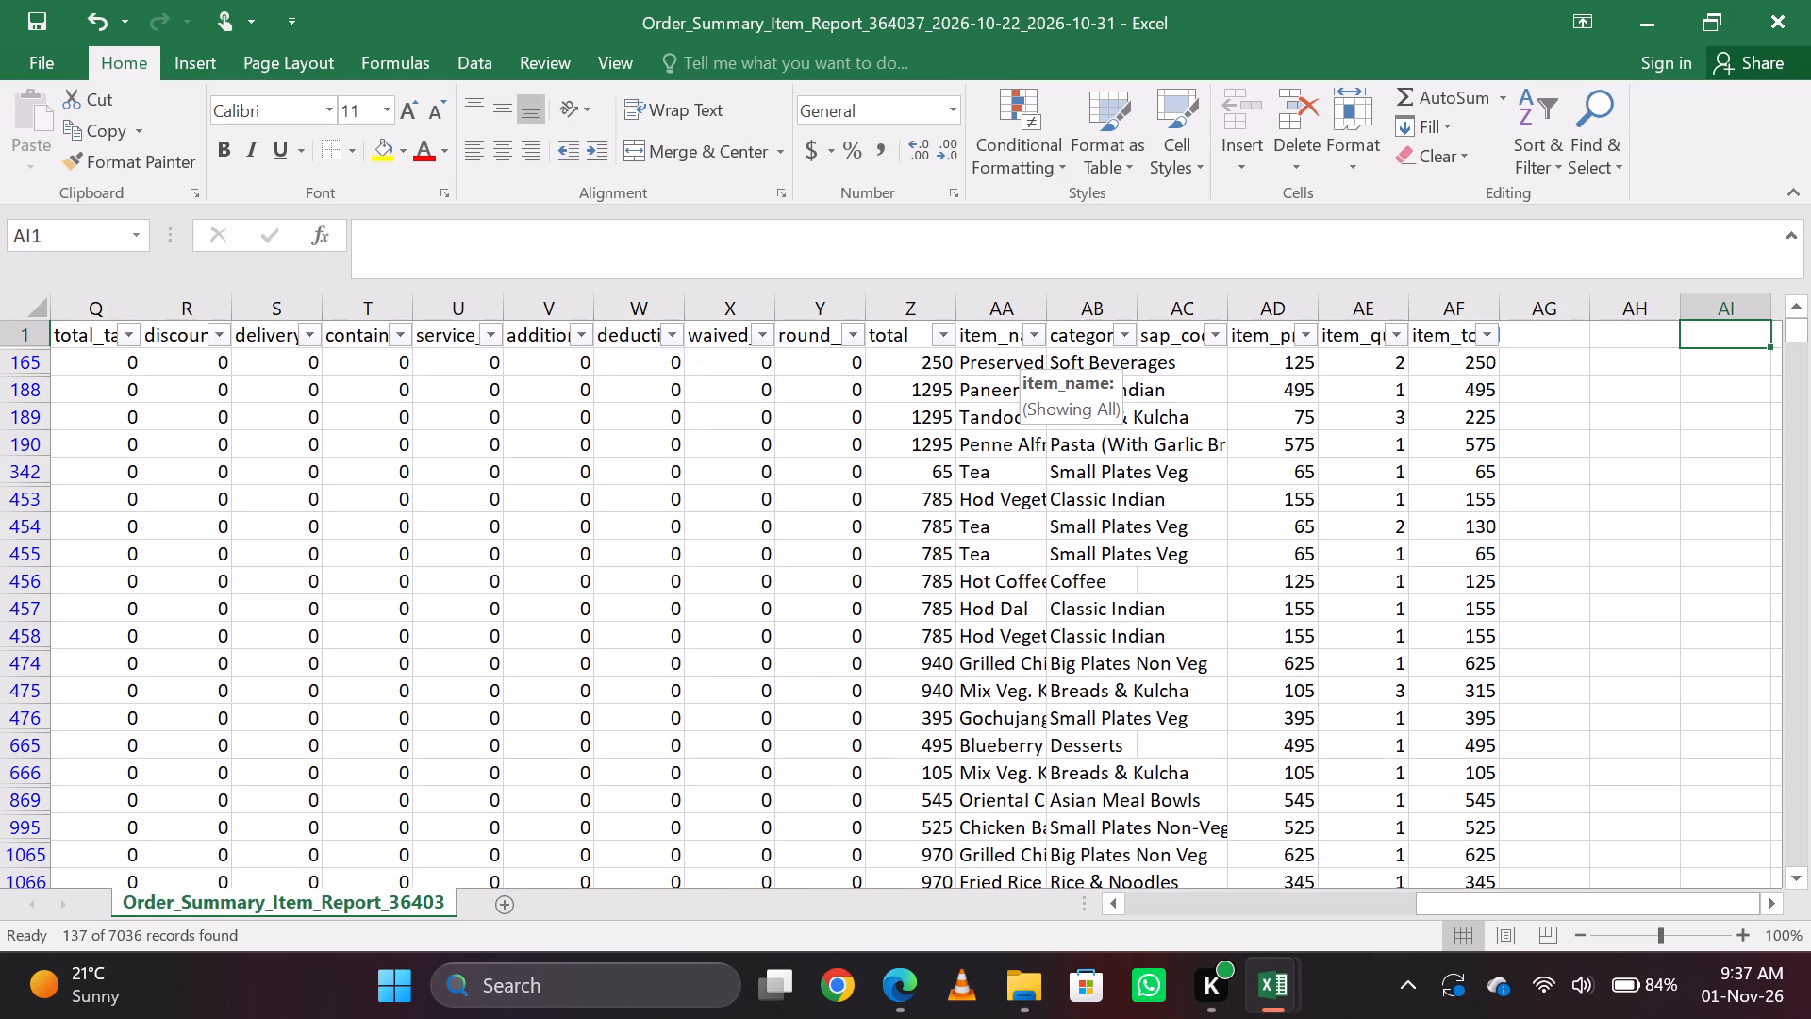
Filter the category_name column to show only Beer, Gin, Soft Beverages, Tequila, Vodka and Zero Proof.
{"action": "left_click", "coordinate": [1120, 339]}
{"action": "key", "text": "Down"}
{"action": "key", "text": "Down"}
{"action": "key", "text": "Down"}
{"action": "key", "text": "Down"}
{"action": "key", "text": "Down"}
{"action": "key", "text": "Down"}
{"action": "key", "text": "Down"}
{"action": "key", "text": "Down"}
{"action": "key", "text": "Down"}
{"action": "key", "text": "Down"}
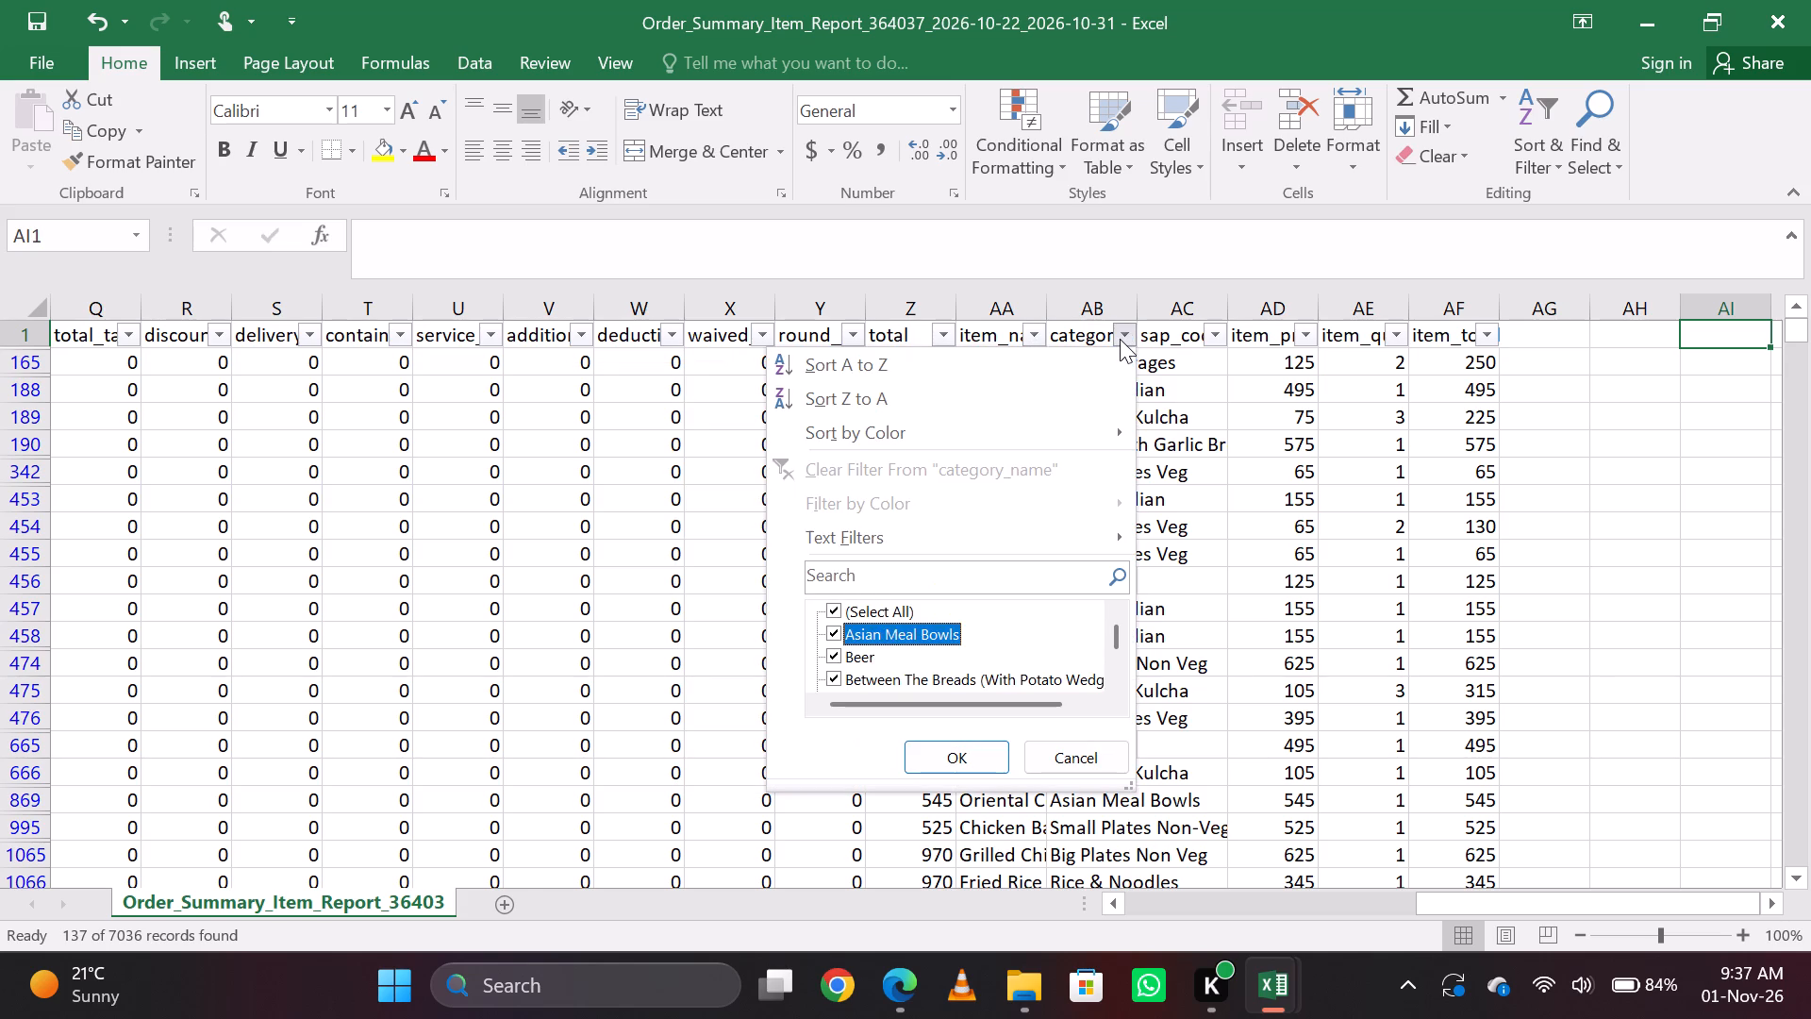
{"action": "key", "text": "Up"}
{"action": "key", "text": "Up"}
{"action": "key", "text": "space"}
{"action": "key", "text": "Down"}
{"action": "key", "text": "space"}
{"action": "key", "text": "Down"}
{"action": "key", "text": "space"}
{"action": "key", "text": "Up"}
{"action": "key", "text": "space"}
{"action": "key", "text": "Down"}
{"action": "key", "text": "Down"}
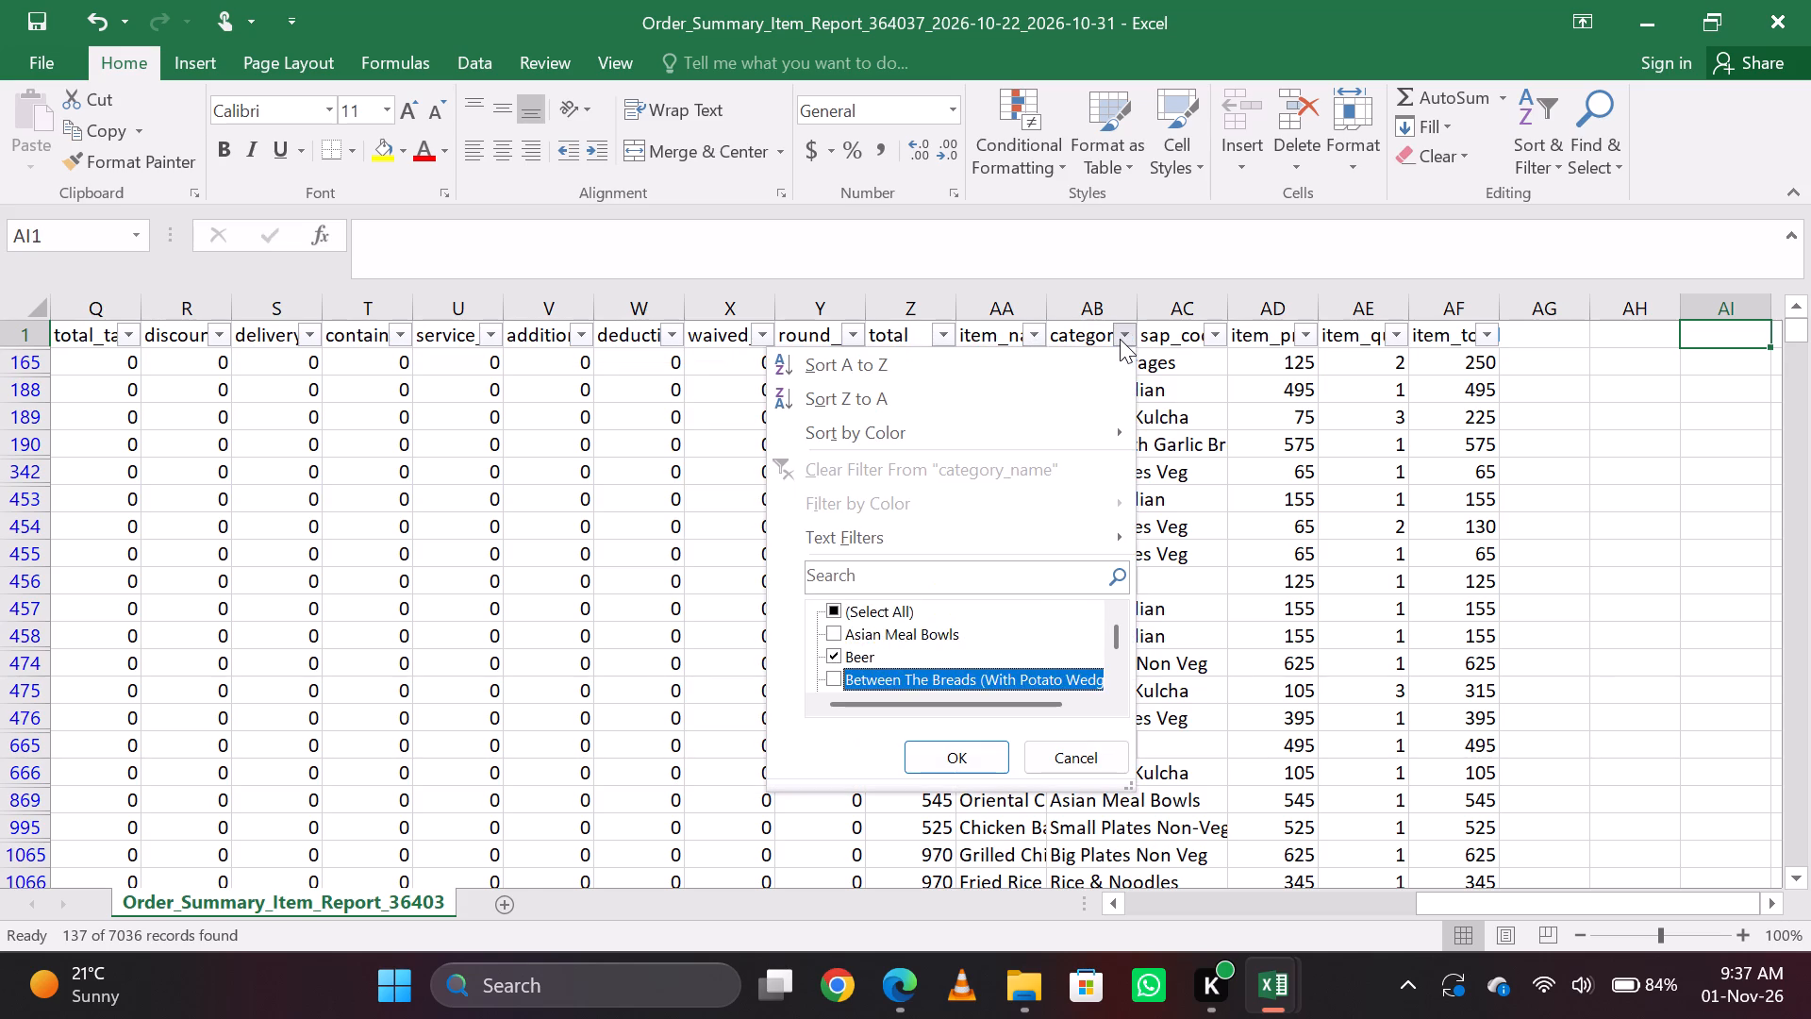
{"action": "key", "text": "Down"}
{"action": "key", "text": "Down"}
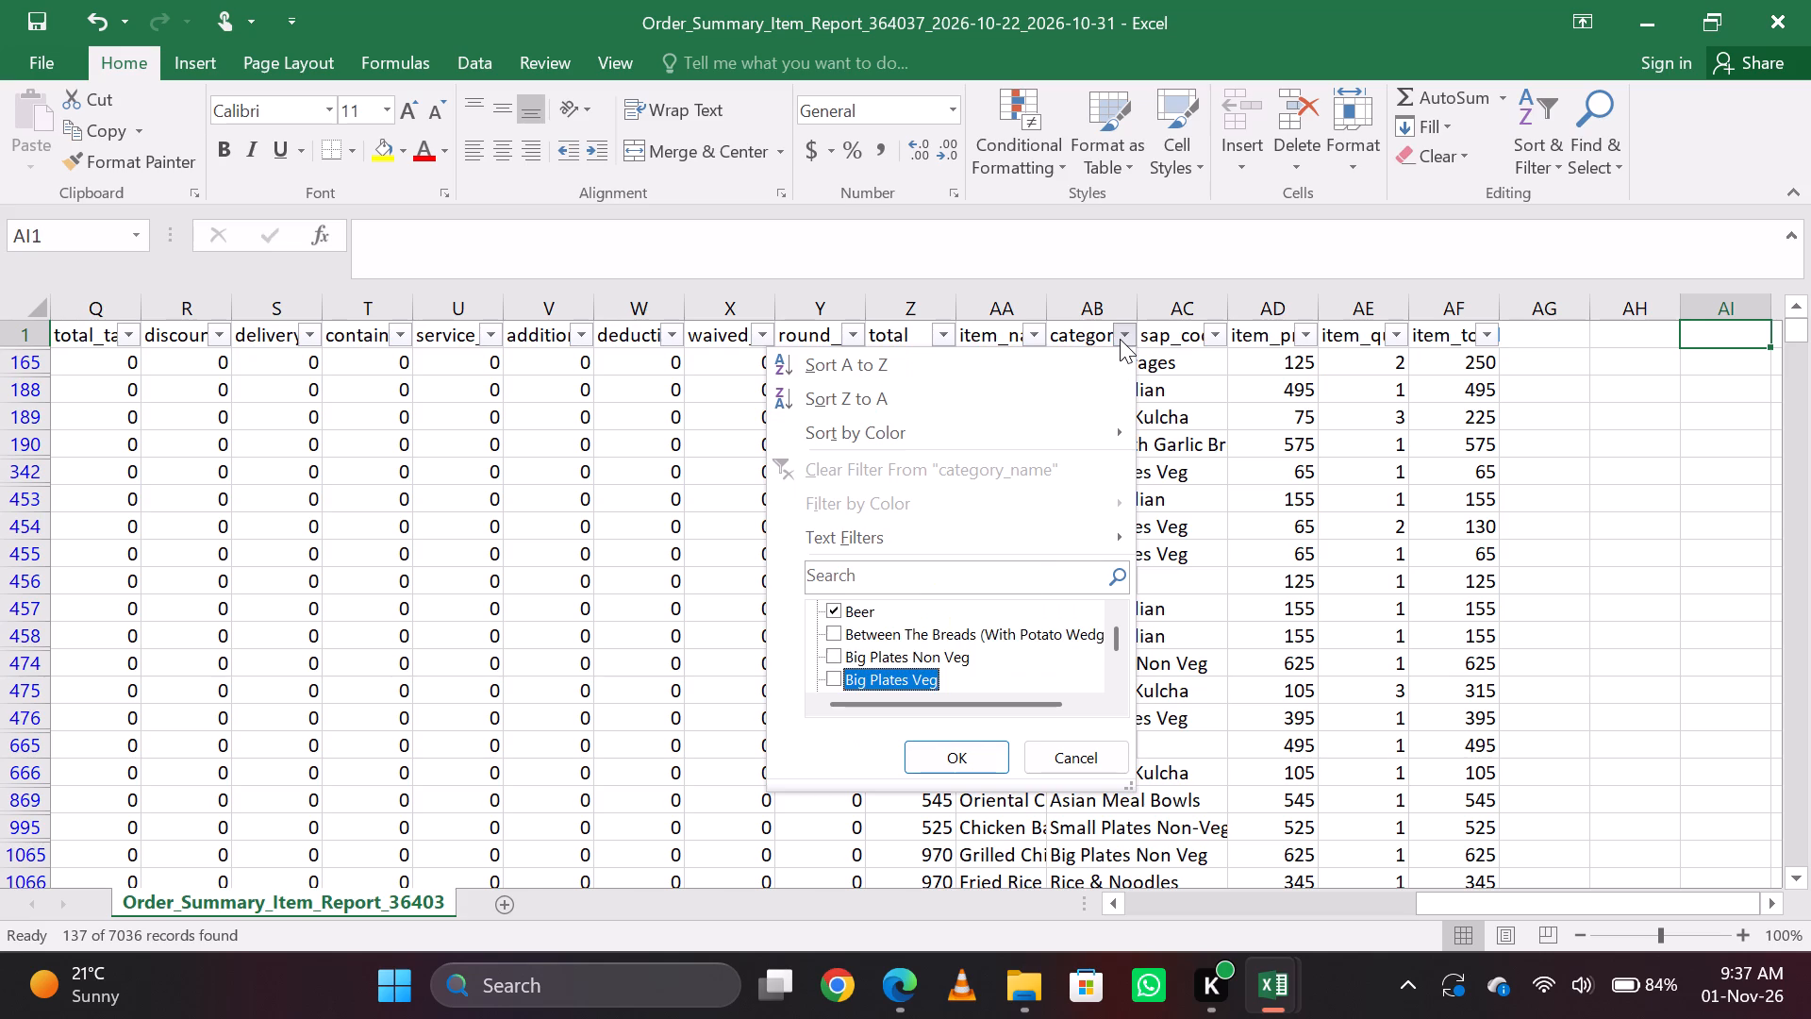
{"action": "key", "text": "Down"}
{"action": "key", "text": "Down"}
{"action": "key", "text": "space"}
{"action": "key", "text": "space"}
{"action": "key", "text": "Down"}
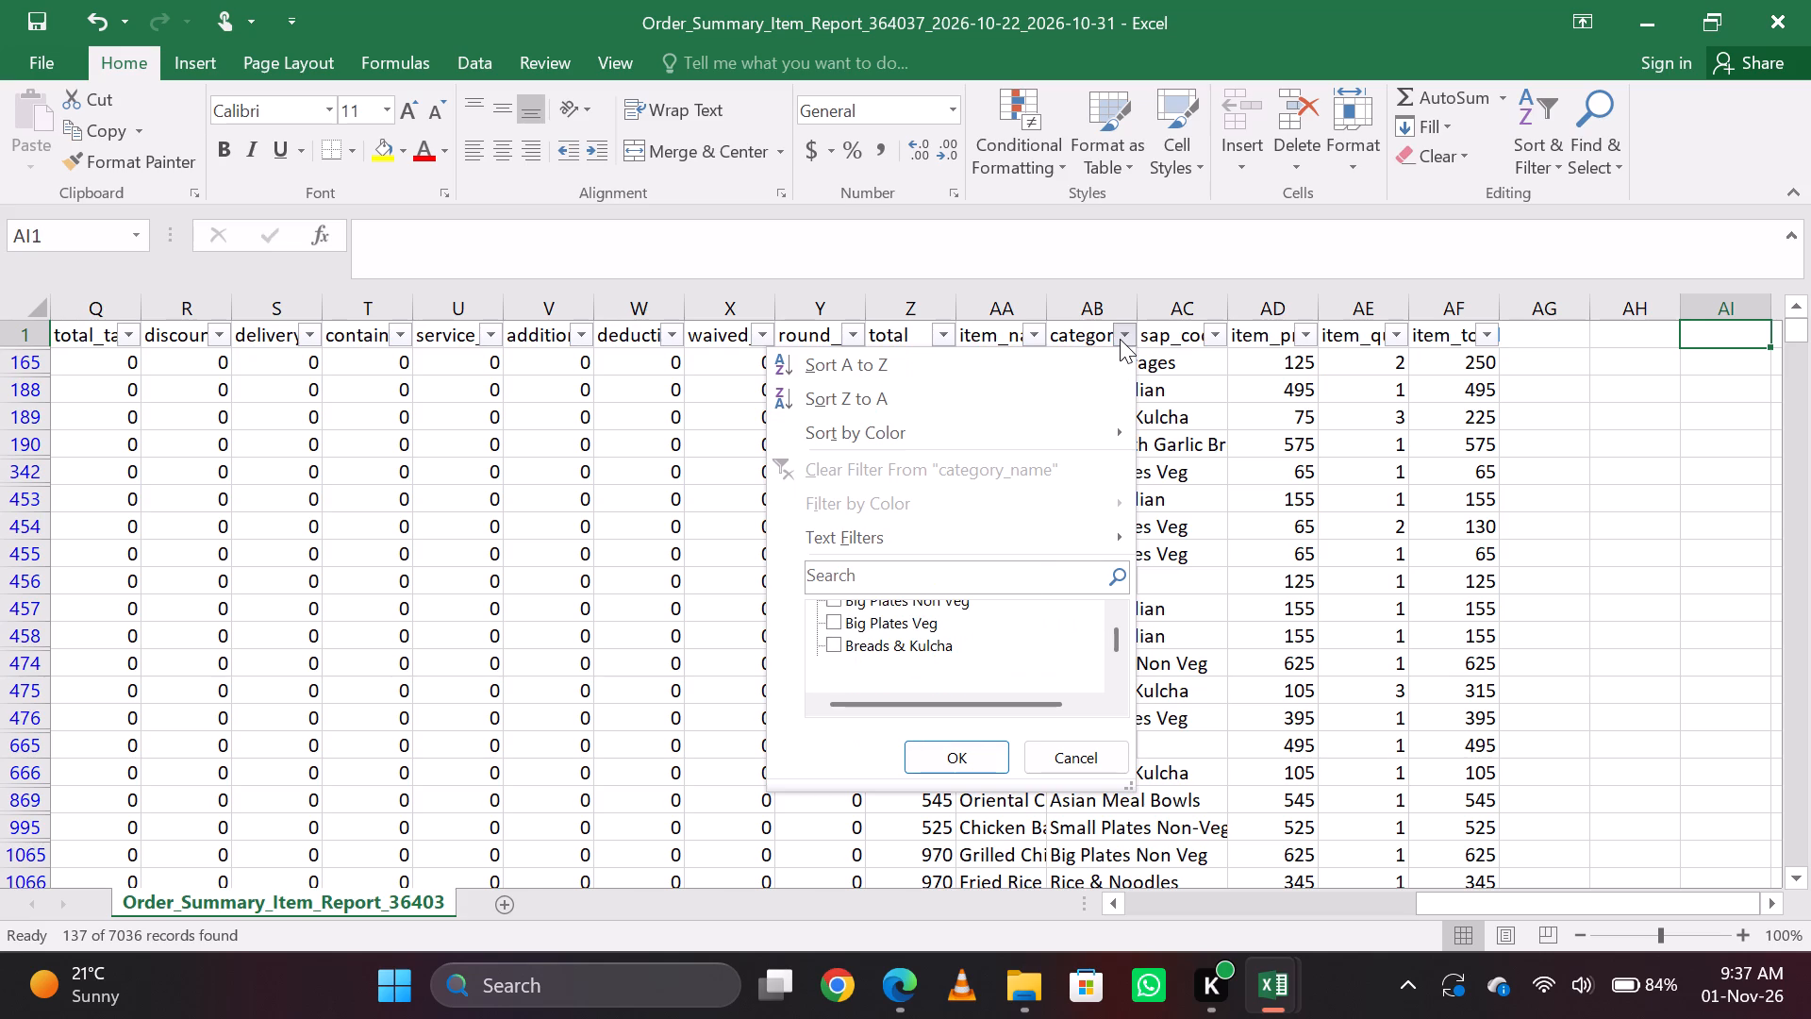
{"action": "key", "text": "Down"}
{"action": "key", "text": "Down"}
{"action": "key", "text": "Down"}
{"action": "key", "text": "Down"}
{"action": "key", "text": "space"}
{"action": "key", "text": "Down"}
{"action": "key", "text": "Down"}
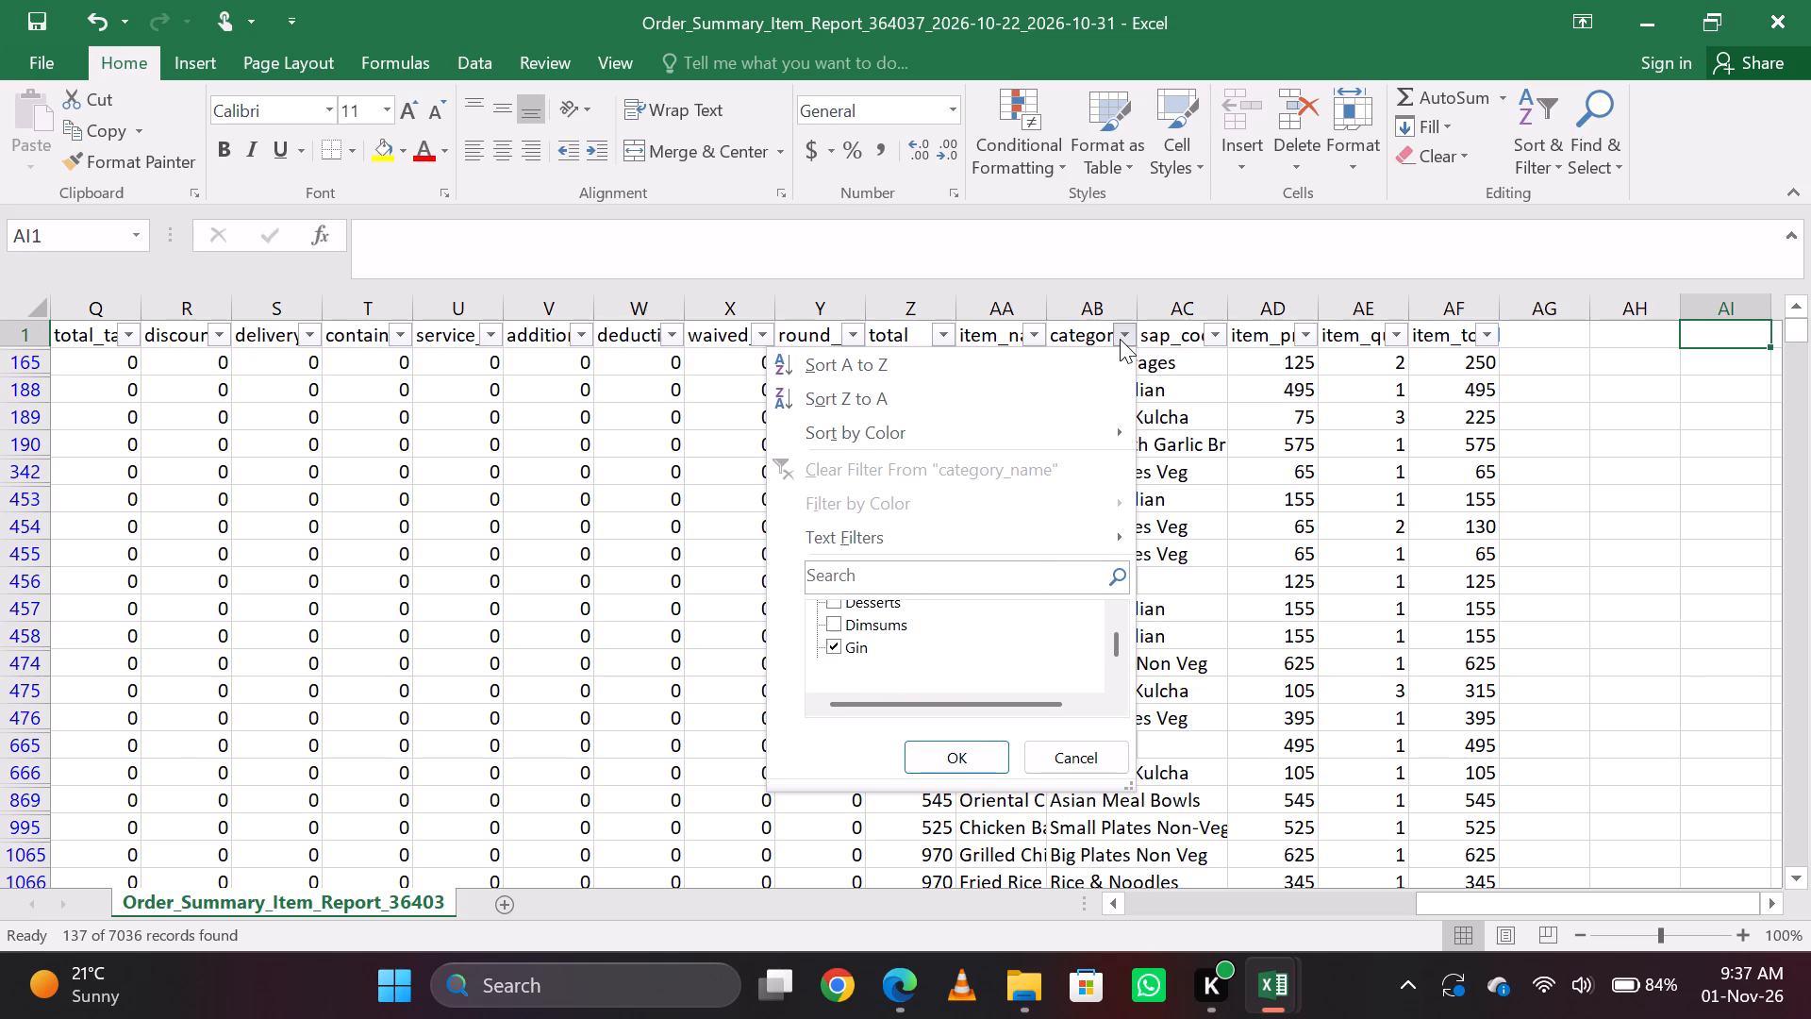
{"action": "key", "text": "Down"}
{"action": "key", "text": "Down"}
{"action": "key", "text": "Down"}
{"action": "key", "text": "Down"}
{"action": "key", "text": "Down"}
{"action": "key", "text": "Down"}
{"action": "key", "text": "Down"}
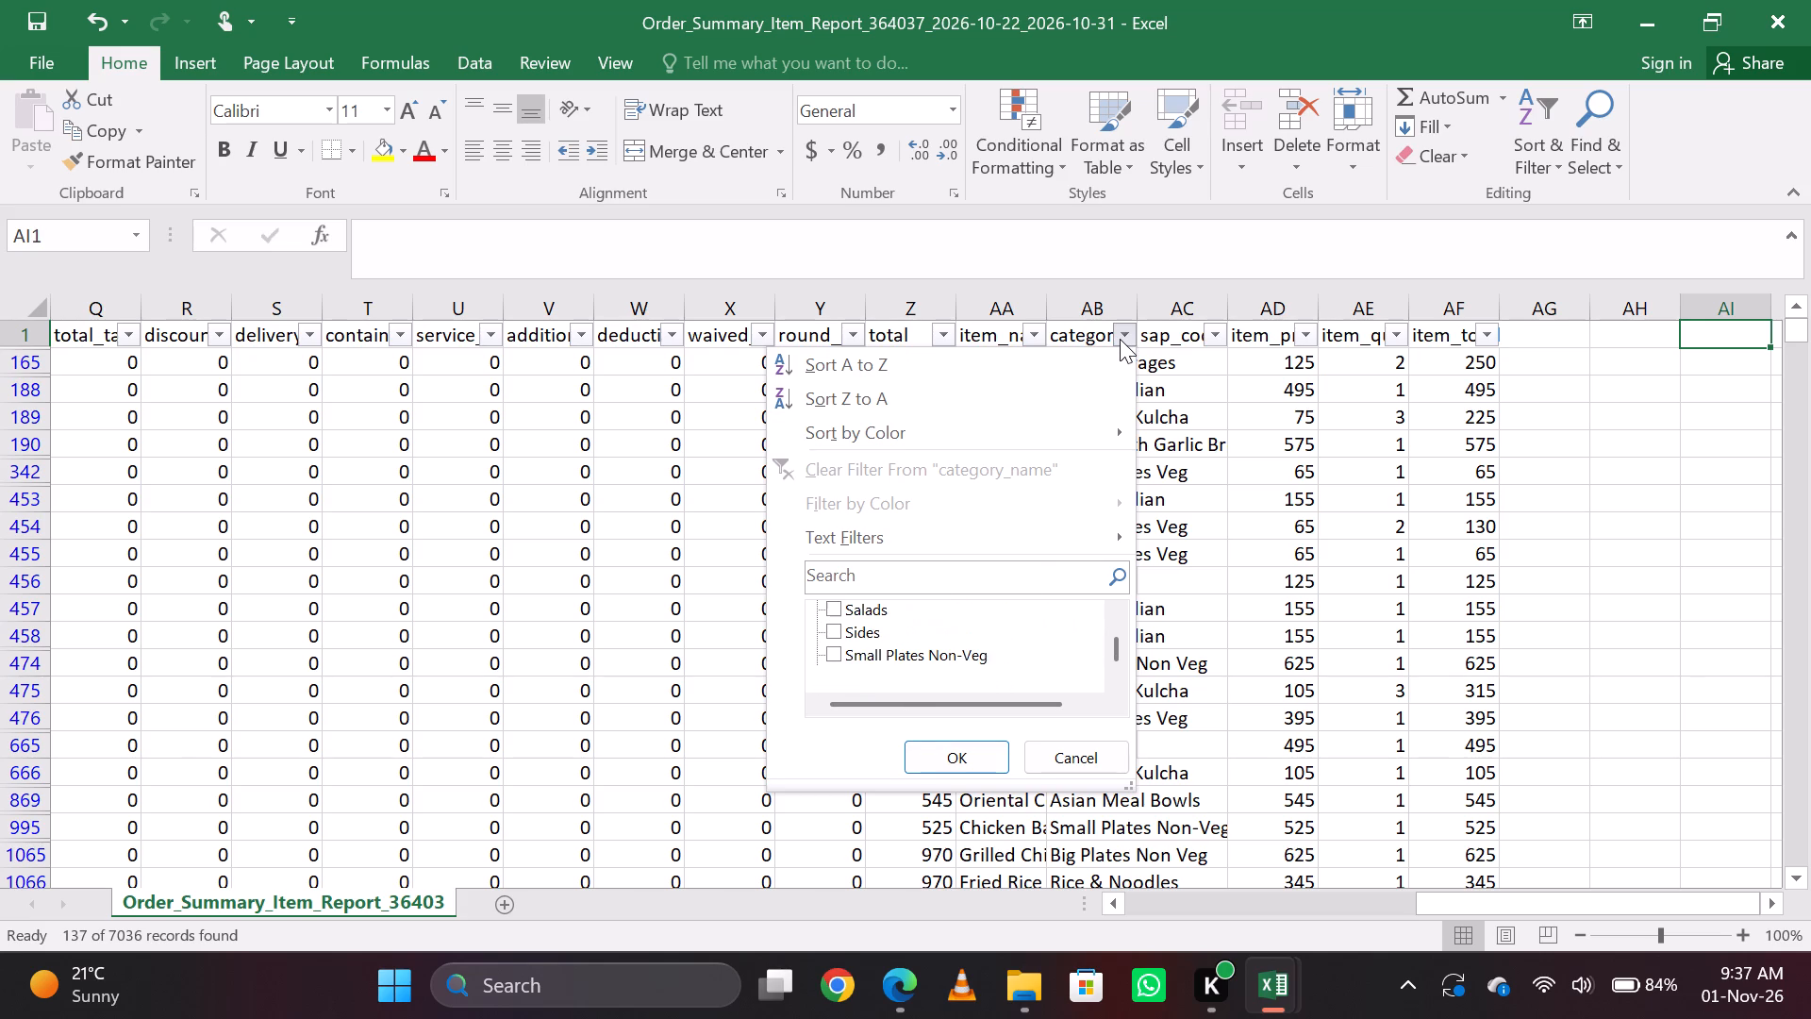
{"action": "key", "text": "Down"}
{"action": "key", "text": "Up"}
{"action": "key", "text": "space"}
{"action": "key", "text": "Down"}
{"action": "key", "text": "Down"}
{"action": "key", "text": "space"}
{"action": "key", "text": "Down"}
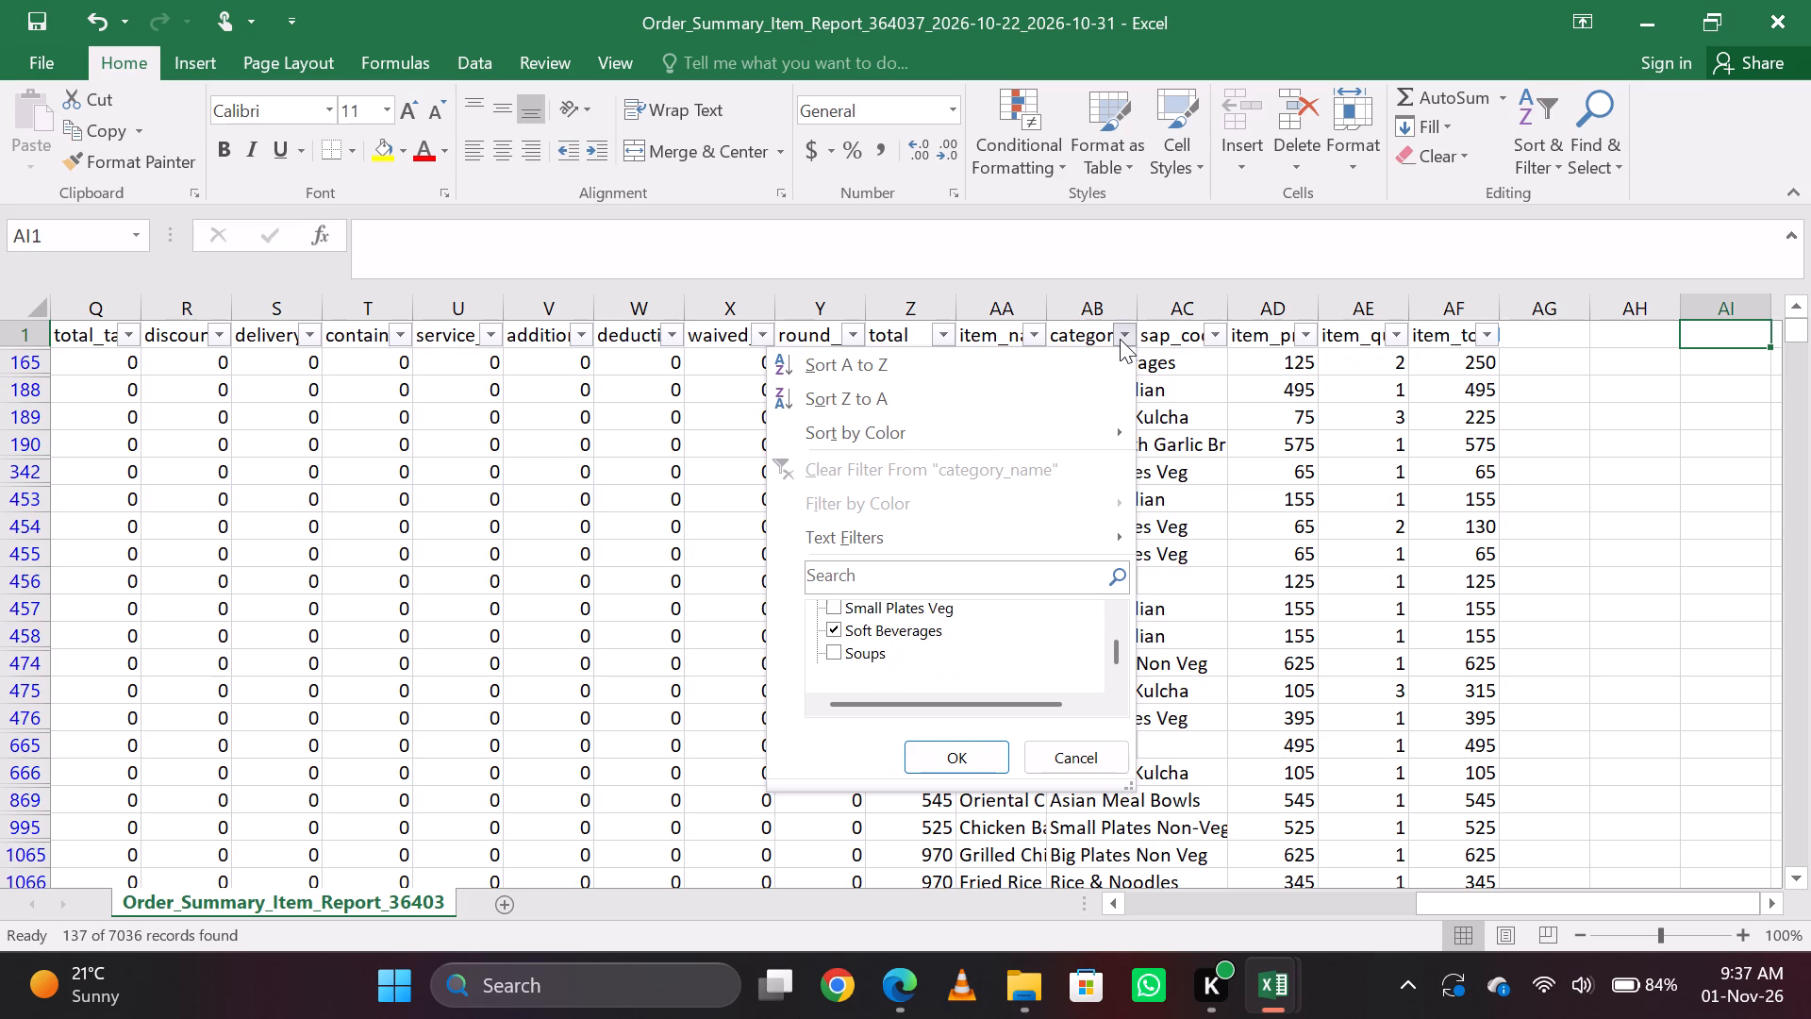
{"action": "key", "text": "Down"}
{"action": "key", "text": "space"}
{"action": "key", "text": "Down"}
{"action": "key", "text": "Down"}
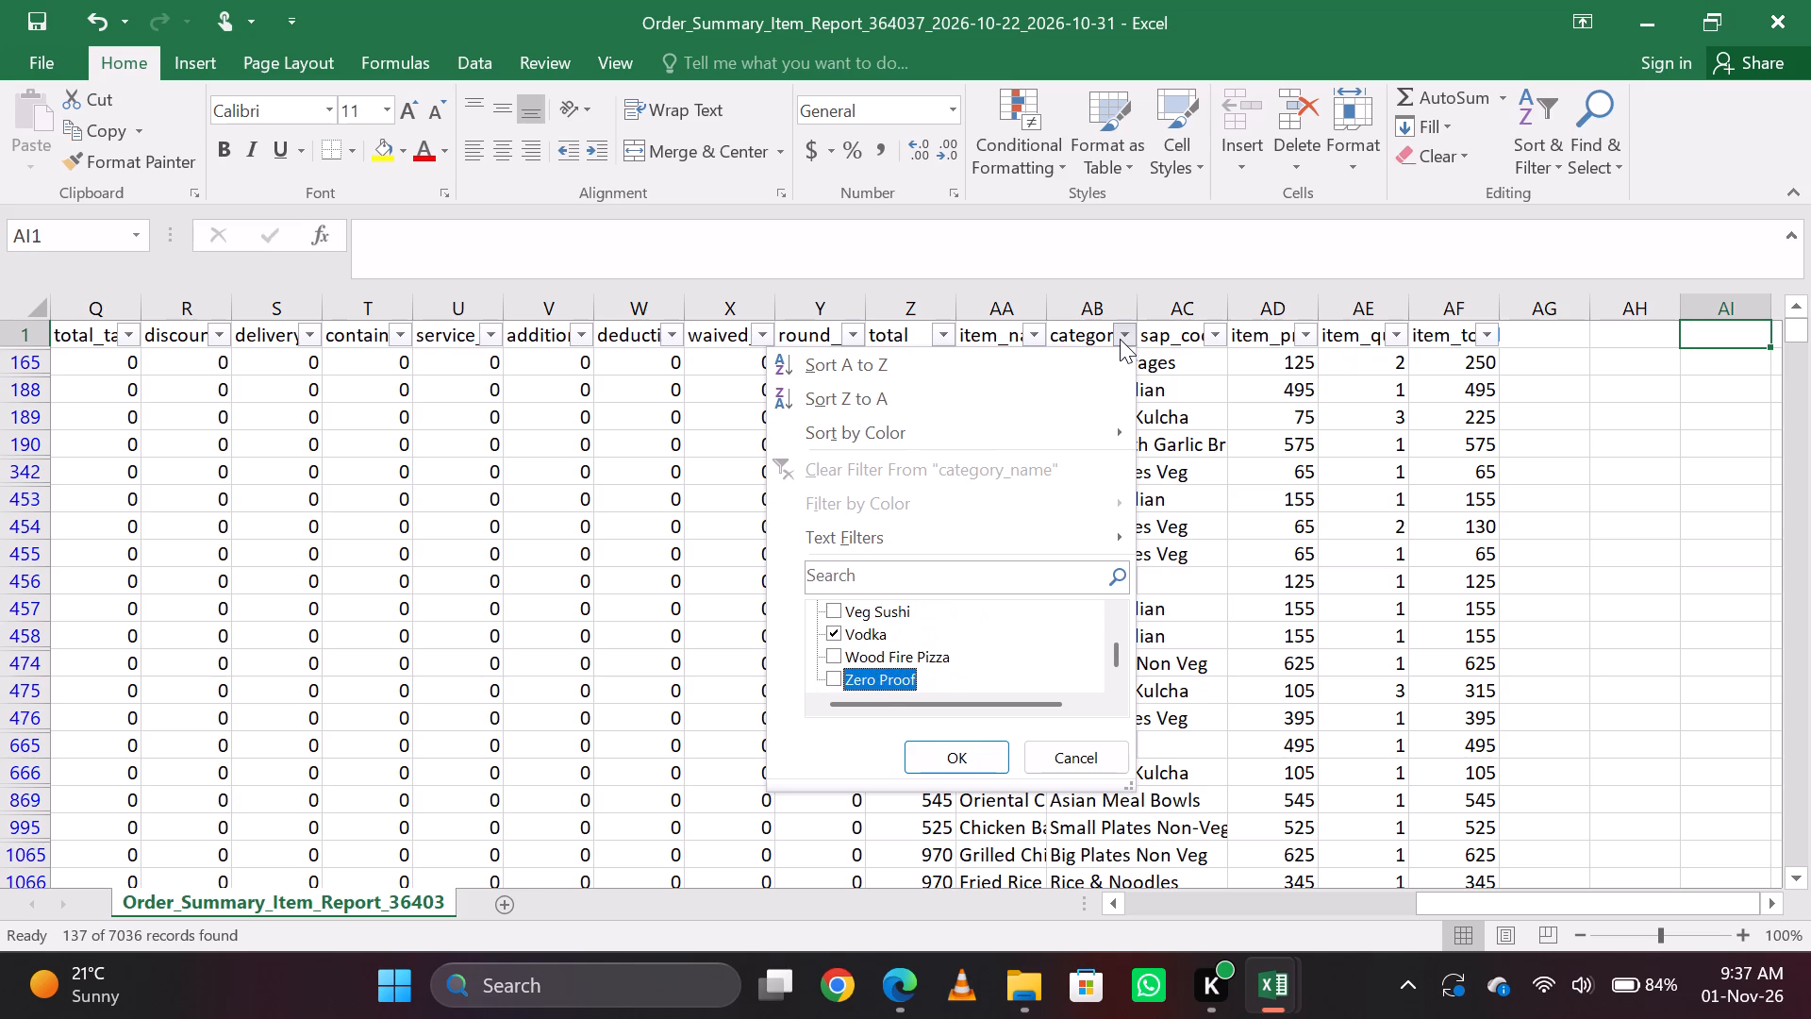
{"action": "key", "text": "Down"}
{"action": "key", "text": "Up"}
{"action": "key", "text": "space"}
{"action": "key", "text": "Down"}
{"action": "key", "text": "space"}
{"action": "key", "text": "Up"}
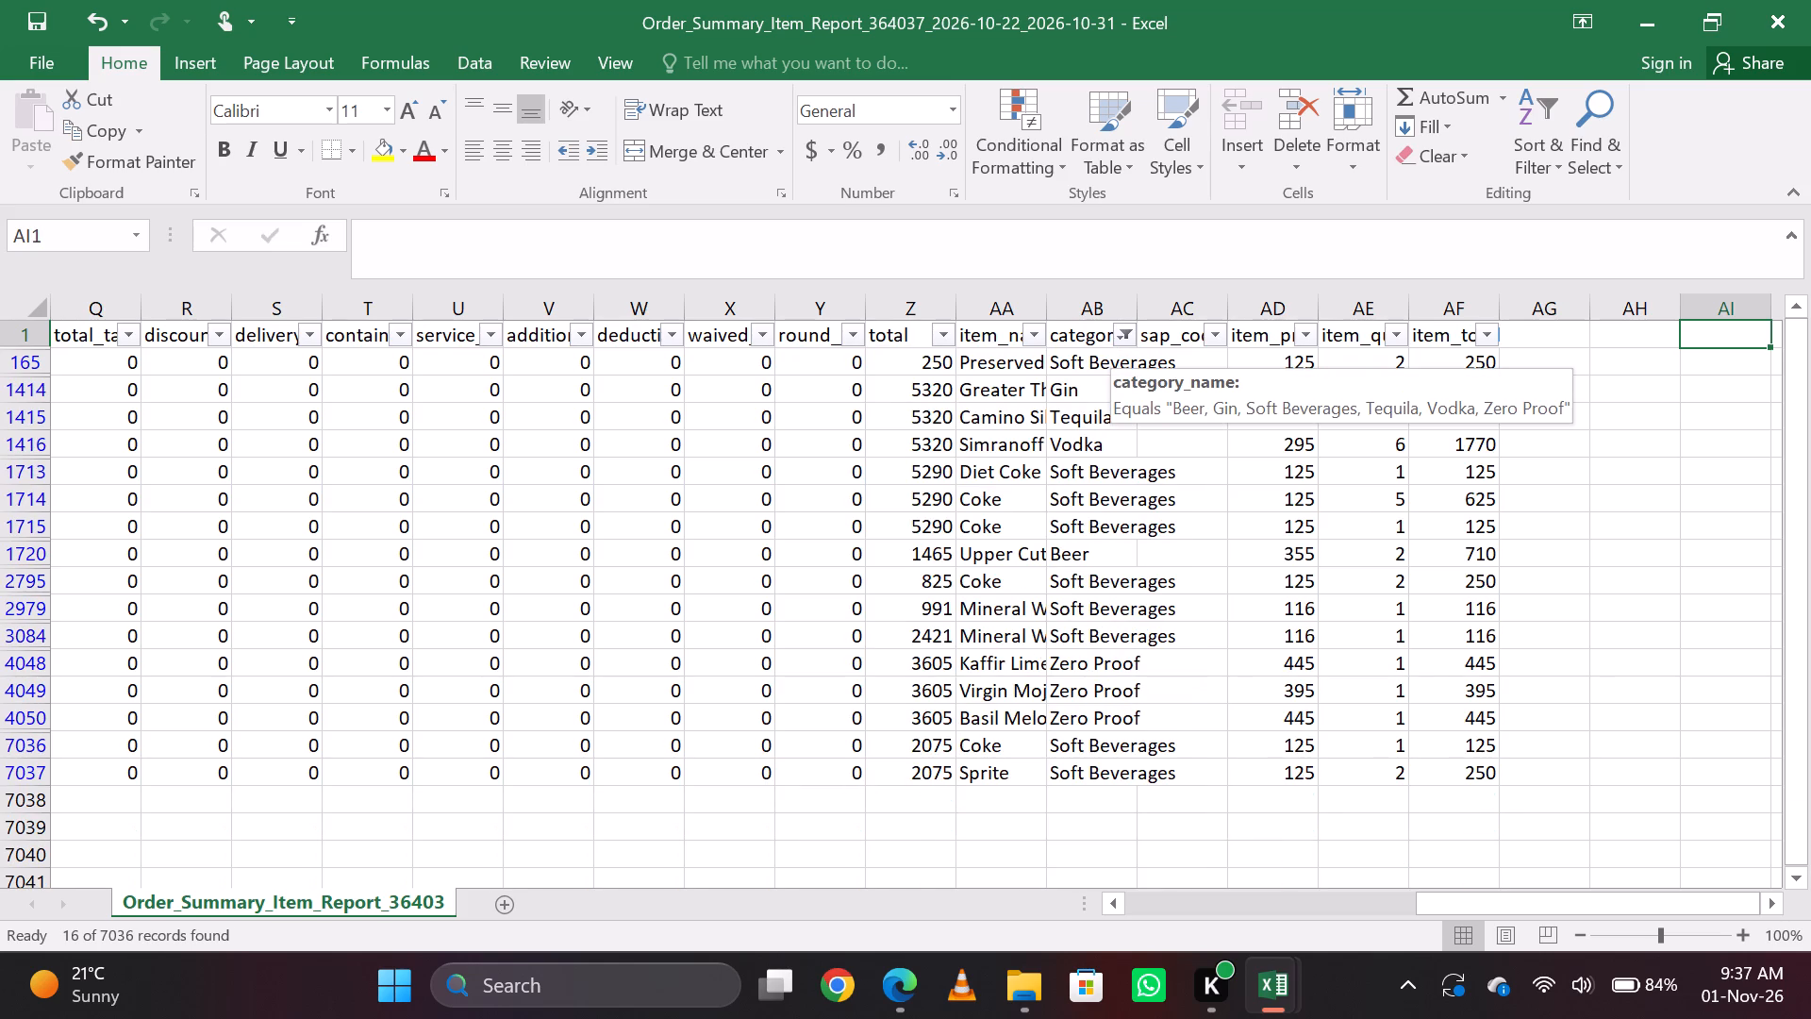
Filter the item_name column to show only Basil Melon Bliss.
{"action": "key", "text": "Down"}
{"action": "key", "text": "Left"}
{"action": "key", "text": "Left"}
{"action": "key", "text": "Left"}
{"action": "key", "text": "Left"}
{"action": "key", "text": "Left"}
{"action": "key", "text": "Left"}
{"action": "key", "text": "Left"}
{"action": "key", "text": "Right"}
{"action": "key", "text": "Left"}
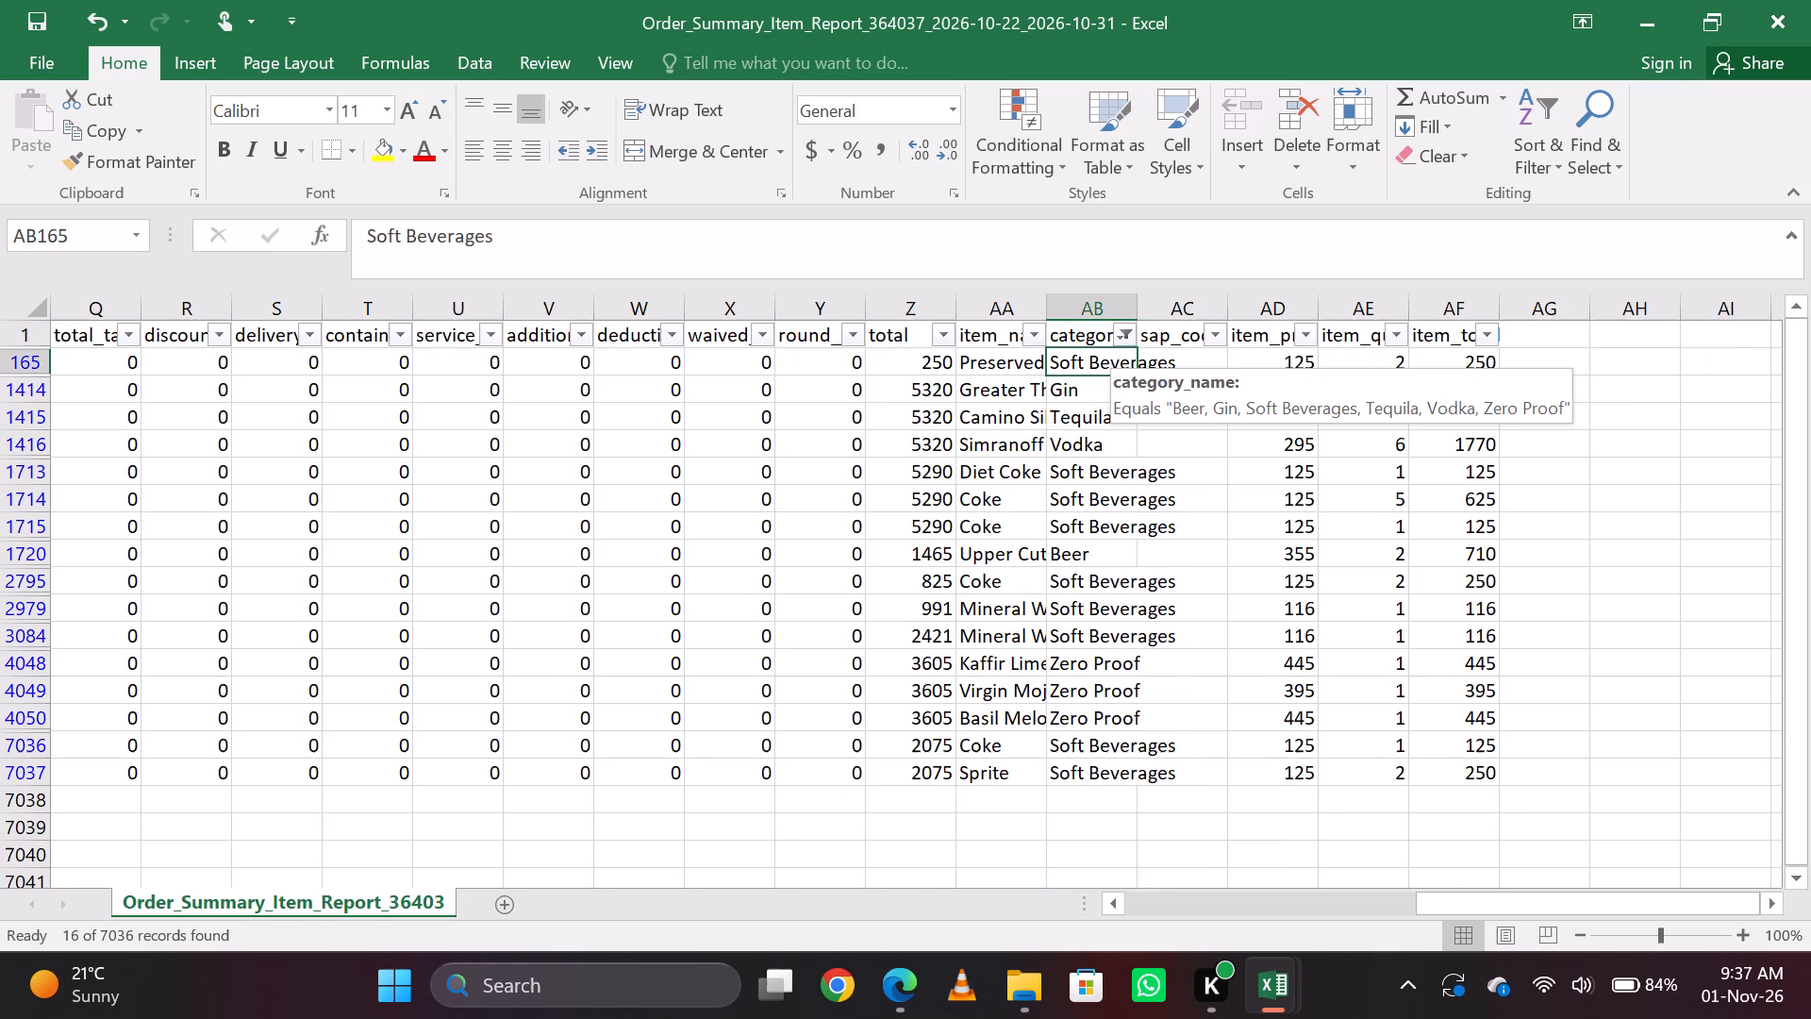
{"action": "key", "text": "Left"}
{"action": "key", "text": "Right"}
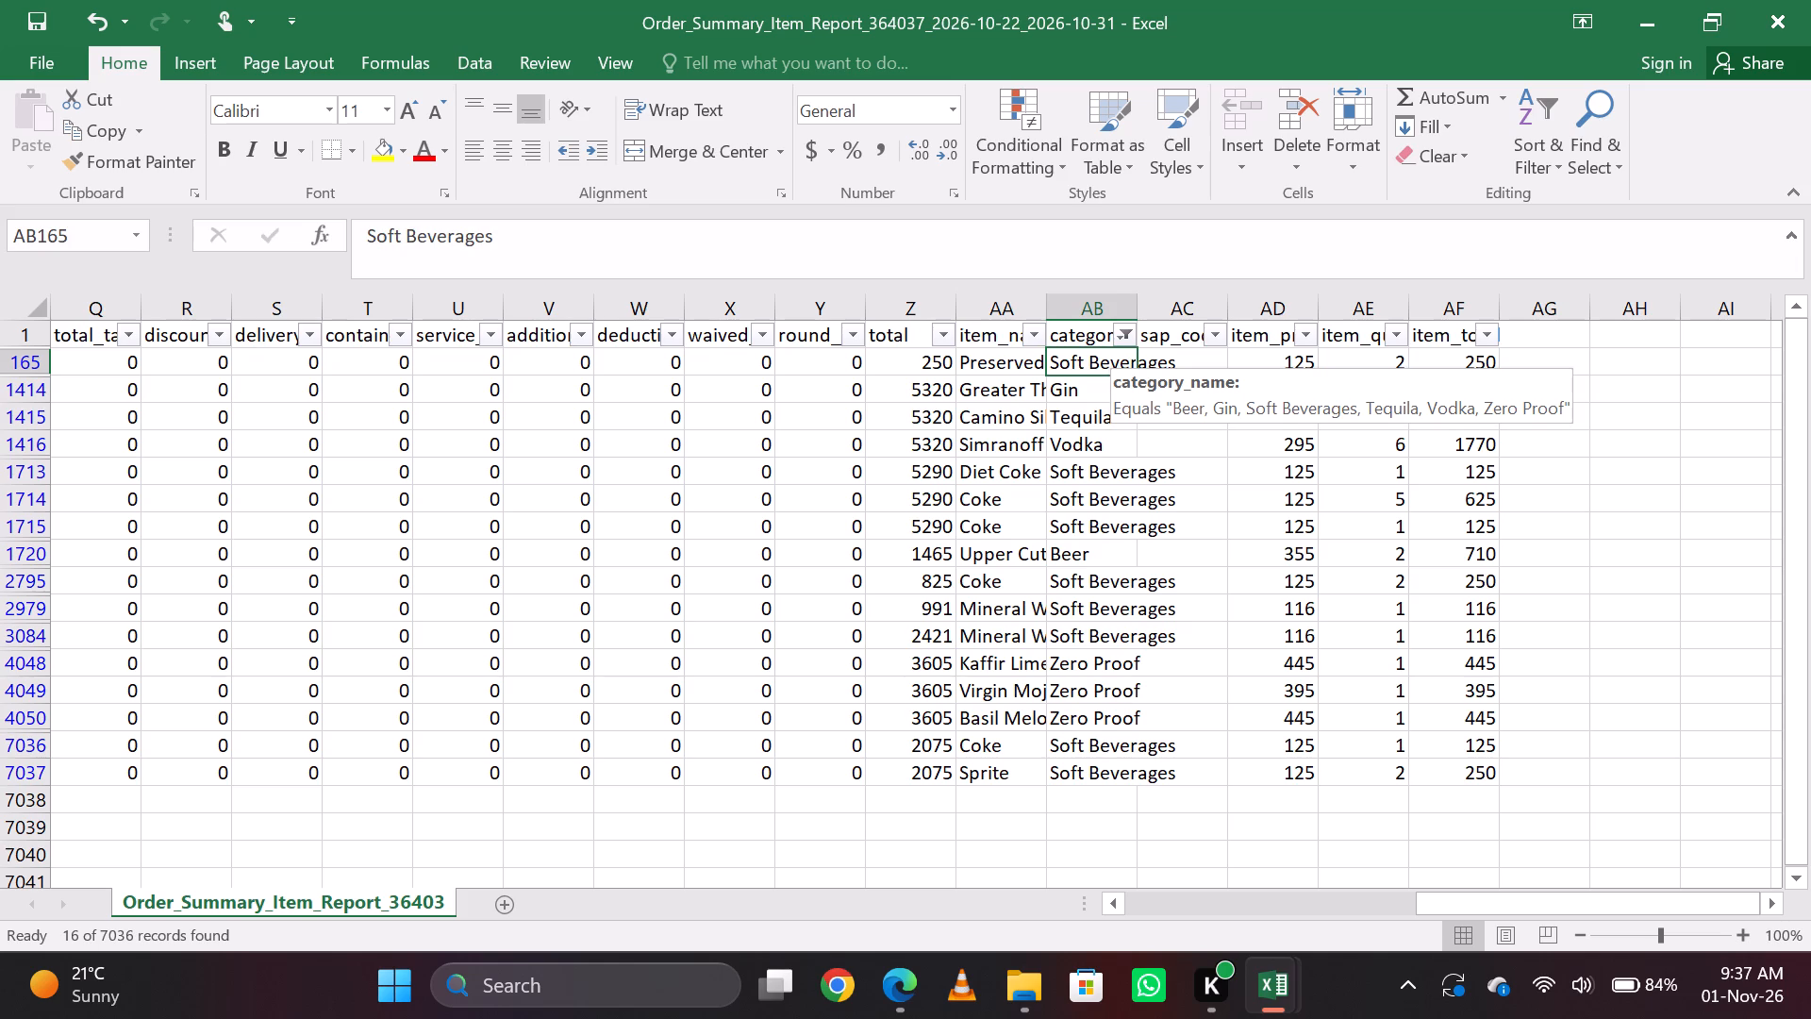
{"action": "key", "text": "Right"}
{"action": "key", "text": "Left"}
{"action": "key", "text": "Left"}
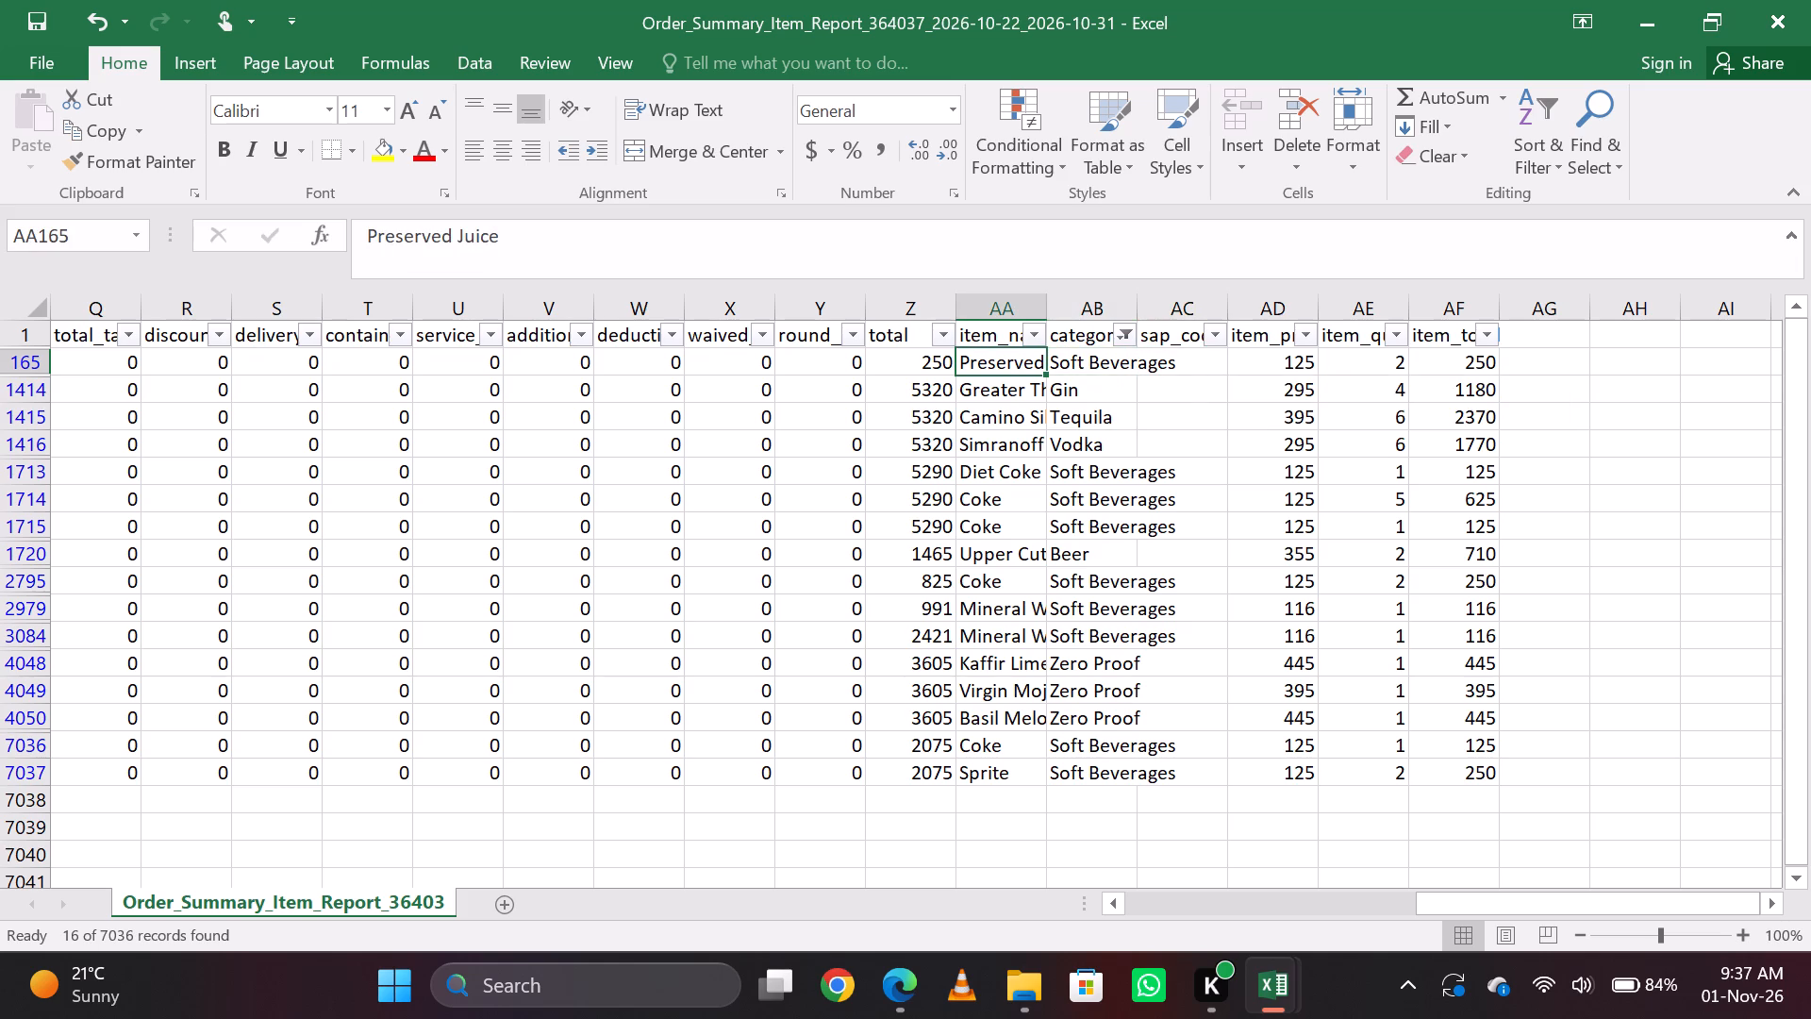
{"action": "left_click", "coordinate": [1032, 330]}
{"action": "key", "text": "Down"}
{"action": "key", "text": "Down"}
{"action": "key", "text": "Down"}
{"action": "key", "text": "Down"}
{"action": "key", "text": "Down"}
{"action": "key", "text": "Down"}
{"action": "key", "text": "Down"}
{"action": "key", "text": "Down"}
{"action": "key", "text": "space"}
{"action": "key", "text": "Down"}
{"action": "key", "text": "space"}
{"action": "key", "text": "space"}
{"action": "key", "text": "Tab"}
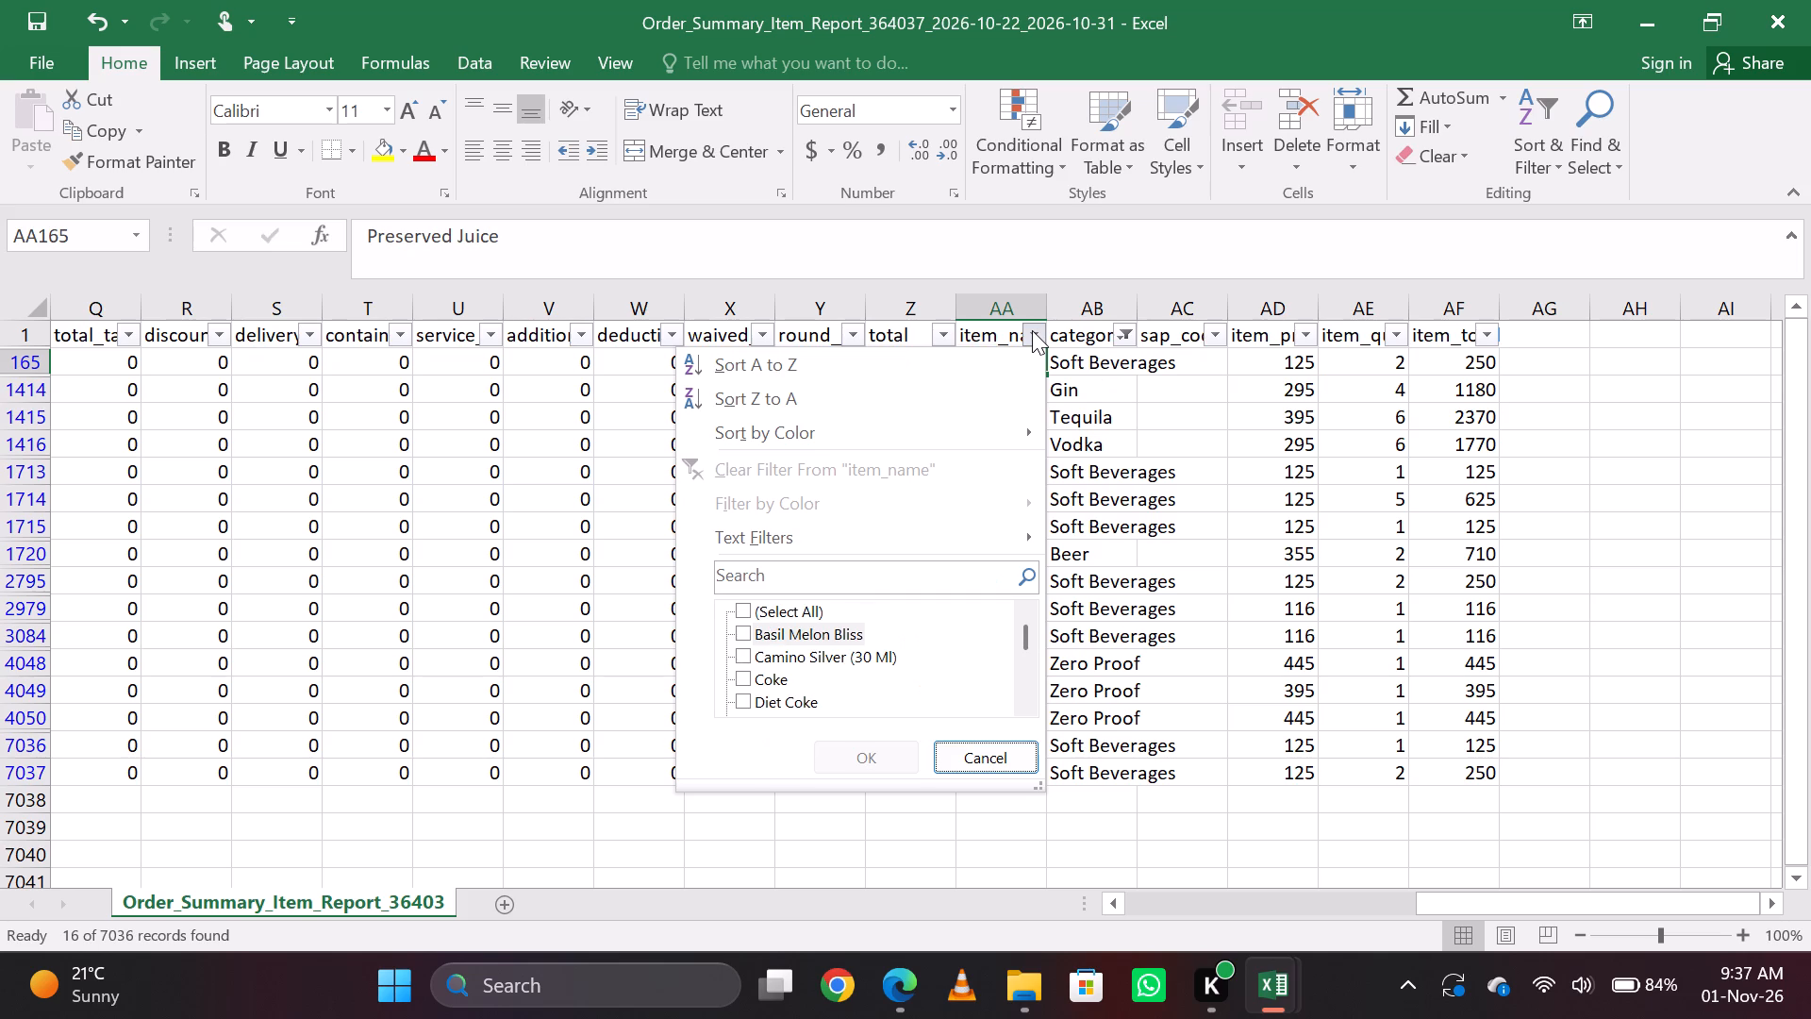
{"action": "key", "text": "Up"}
{"action": "key", "text": "Up"}
{"action": "key", "text": "Down"}
{"action": "key", "text": "space"}
{"action": "key", "text": "Tab"}
{"action": "key", "text": "Return"}
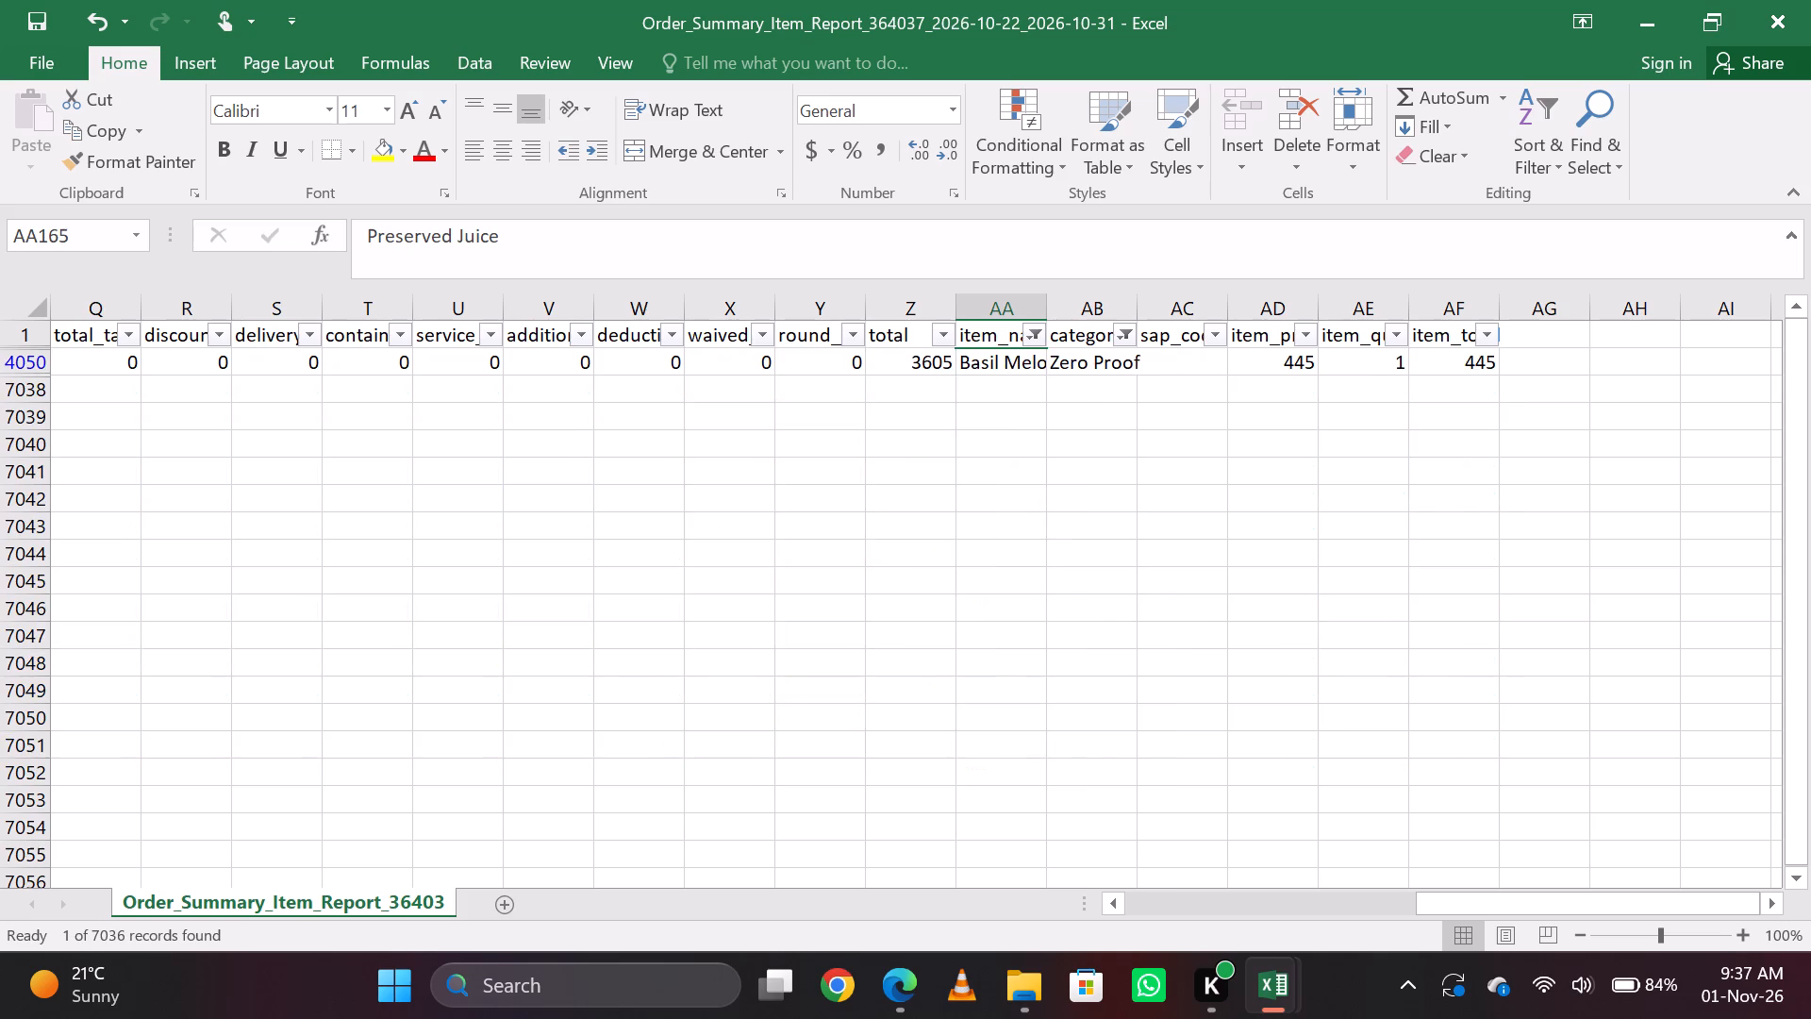
Copy the item name, find it in the Vilagio cocktail workbook's 22-31 sheet, and set BASIL MELON BLISS's Sale & NC quantity to 64.
{"action": "key", "text": "Down"}
{"action": "key", "text": "ctrl+c"}
{"action": "key", "text": "alt+Tab"}
{"action": "key", "text": "alt+Tab"}
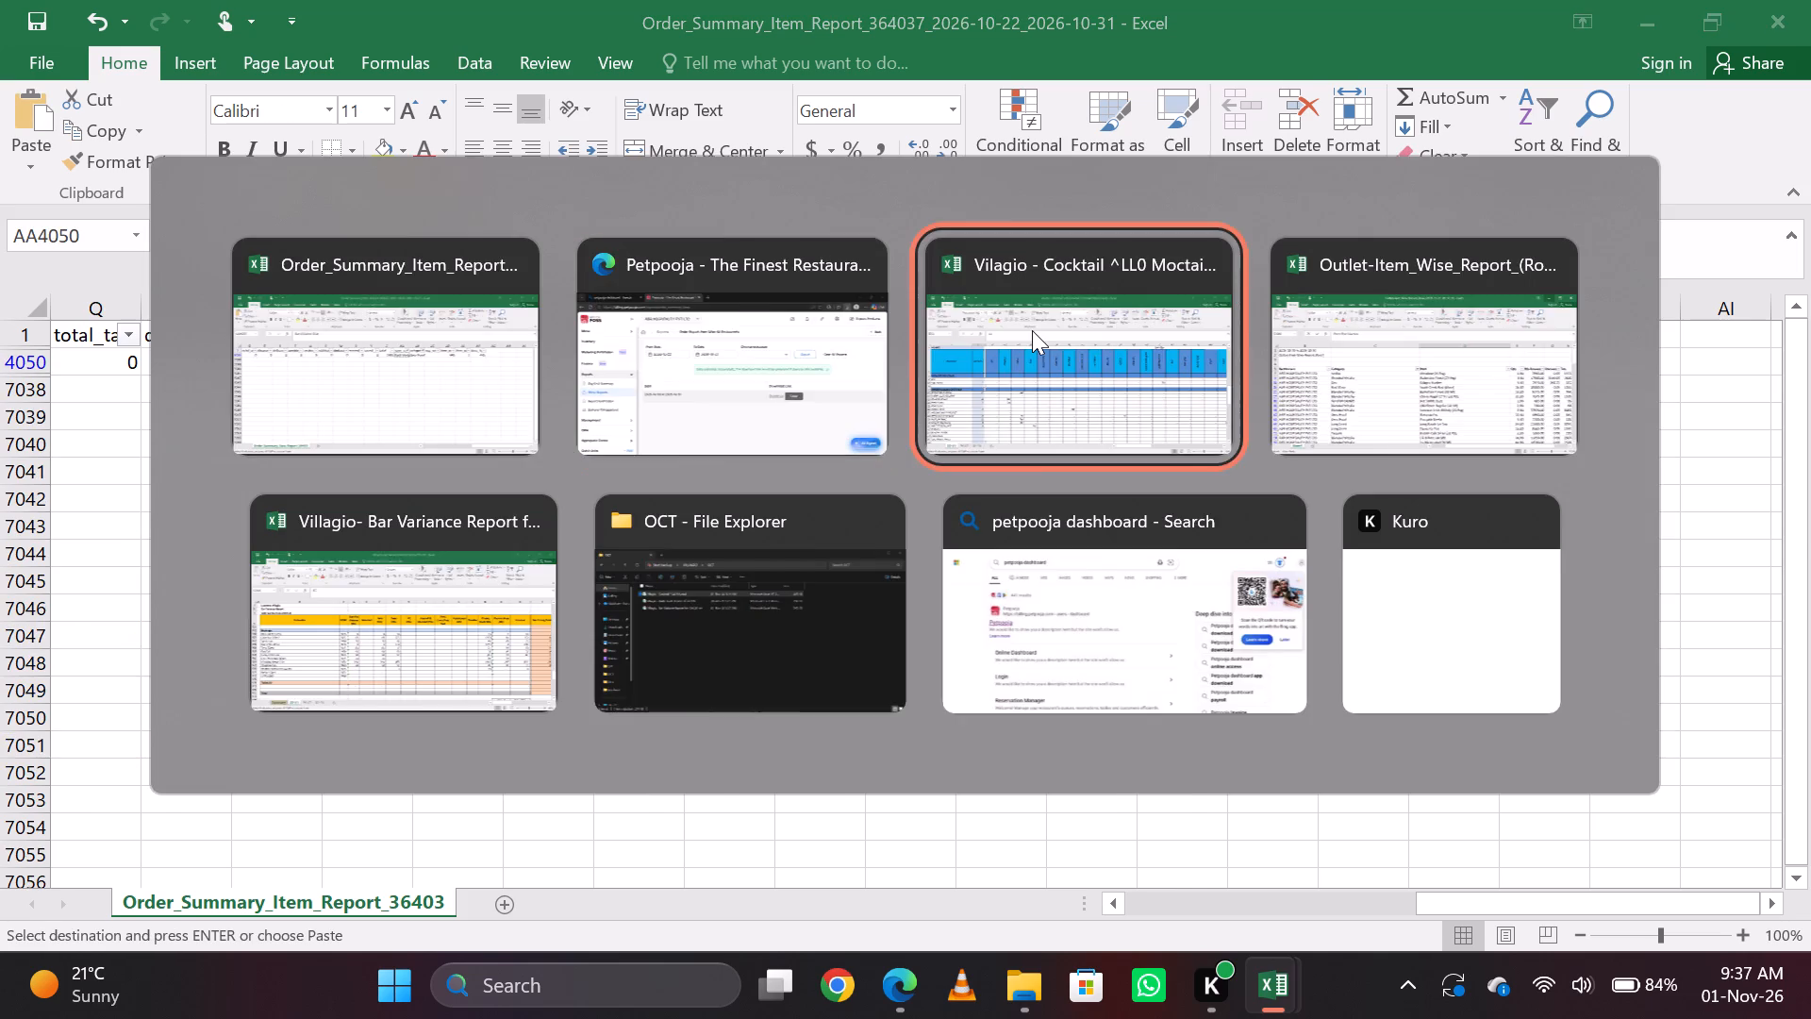
{"action": "key", "text": "ctrl+f"}
{"action": "key", "text": "ctrl+v"}
{"action": "key", "text": "Return"}
{"action": "key", "text": "Escape"}
{"action": "key", "text": "Right"}
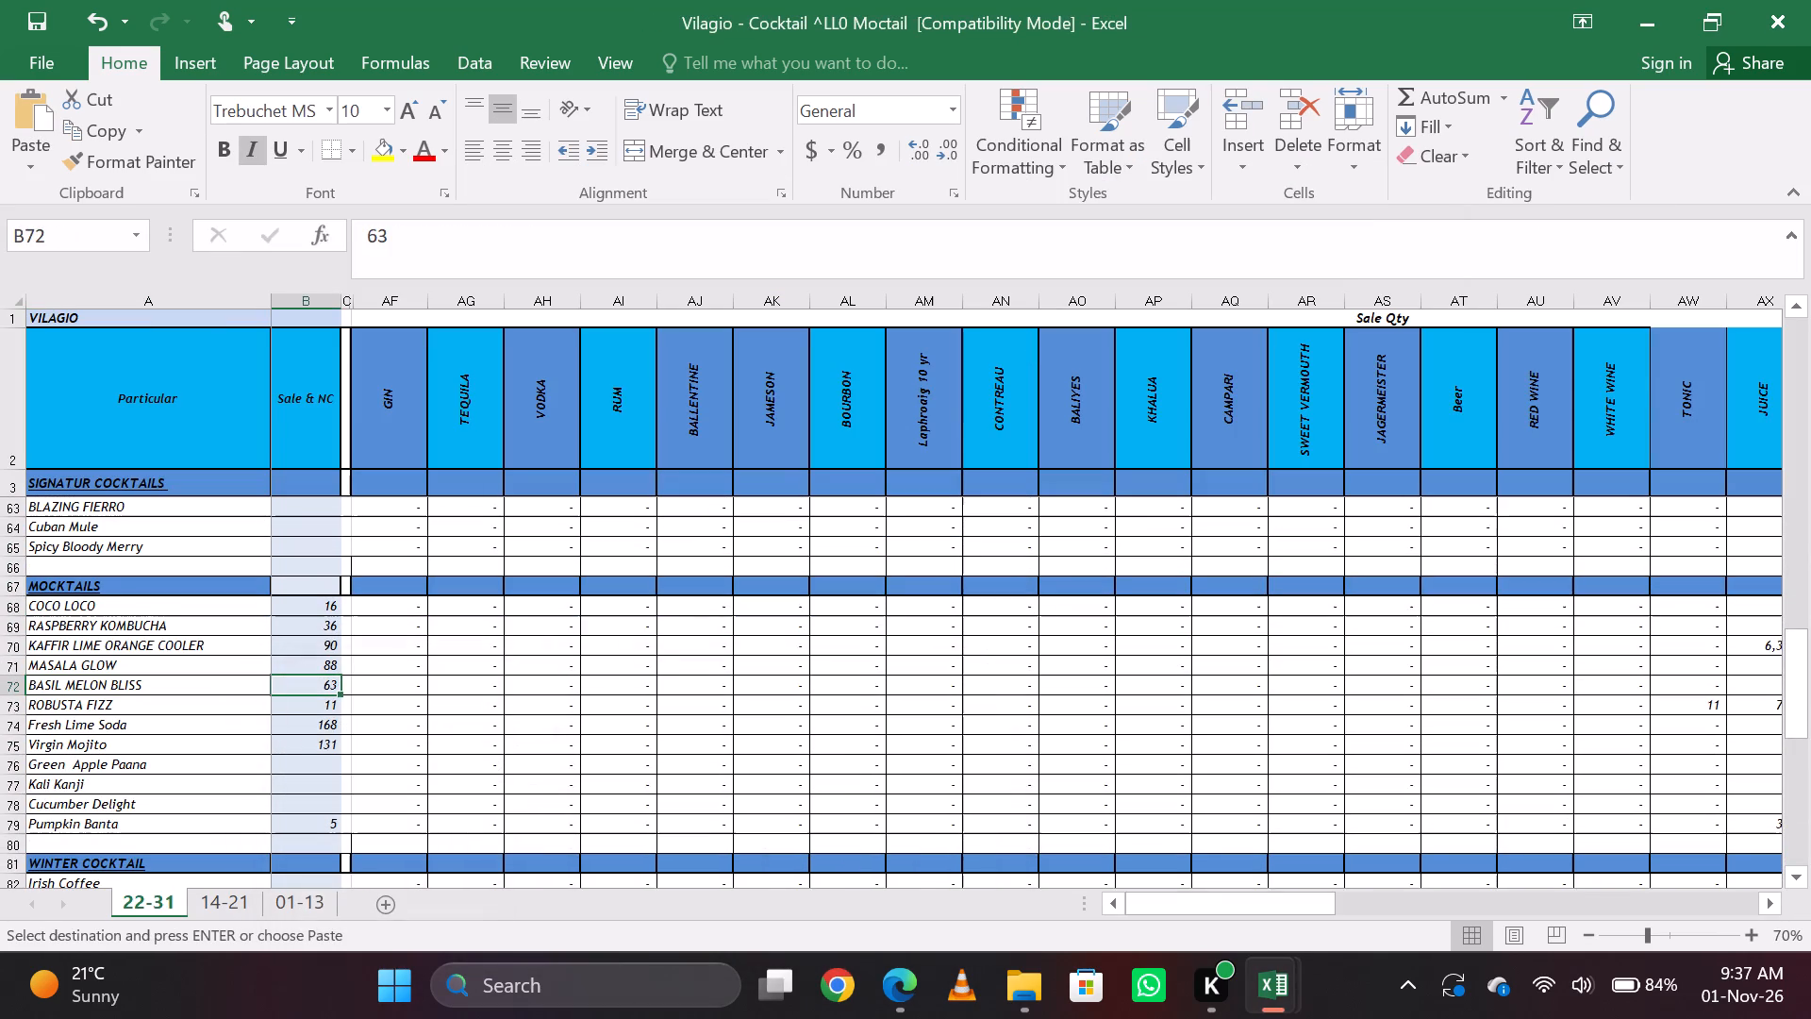
{"action": "type", "text": "64"}
{"action": "key", "text": "Right"}
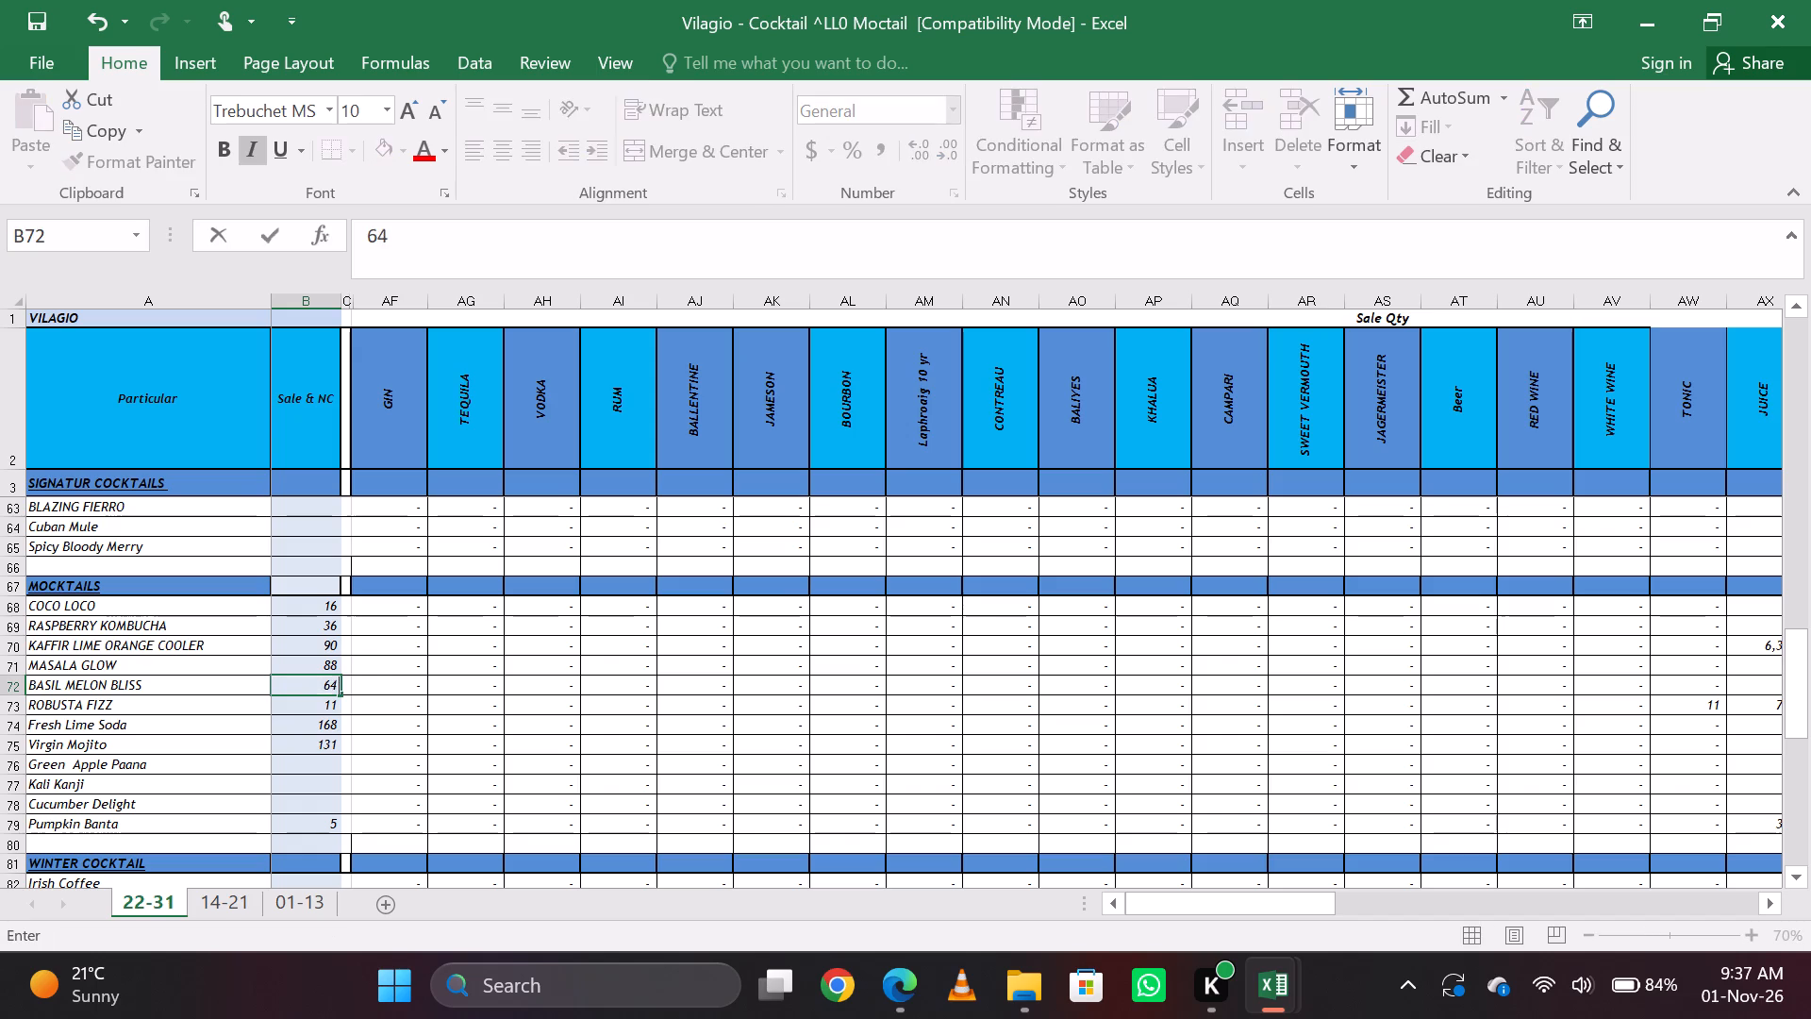
Return to the order summary report and delete the Basil Melon Bliss row.
{"action": "key", "text": "alt+Tab"}
{"action": "key", "text": "Down"}
{"action": "key", "text": "shift+space"}
{"action": "key", "text": "Up"}
{"action": "key", "text": "shift+space"}
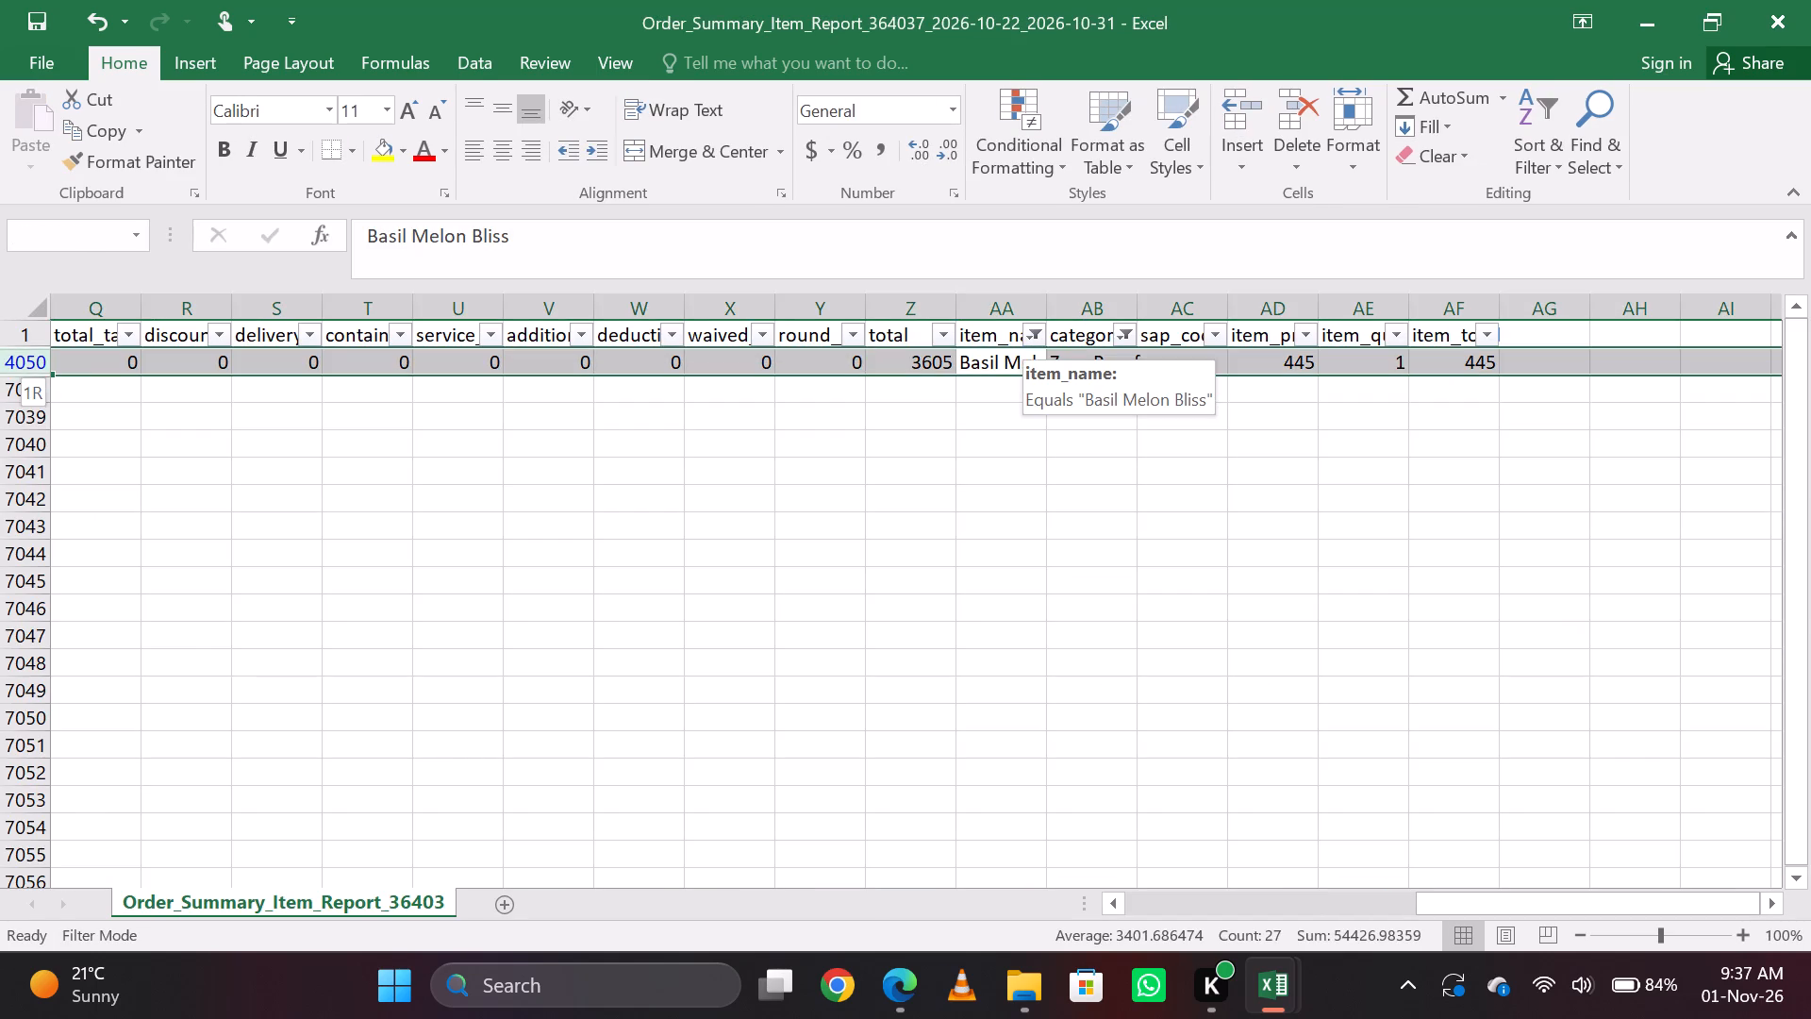
{"action": "key", "text": "ctrl+minus"}
Change the item_name filter to show only Camino Silver (30 Ml).
{"action": "left_click", "coordinate": [1032, 330]}
{"action": "key", "text": "Down"}
{"action": "key", "text": "Down"}
{"action": "key", "text": "Down"}
{"action": "key", "text": "Down"}
{"action": "key", "text": "Down"}
{"action": "key", "text": "Down"}
{"action": "key", "text": "Down"}
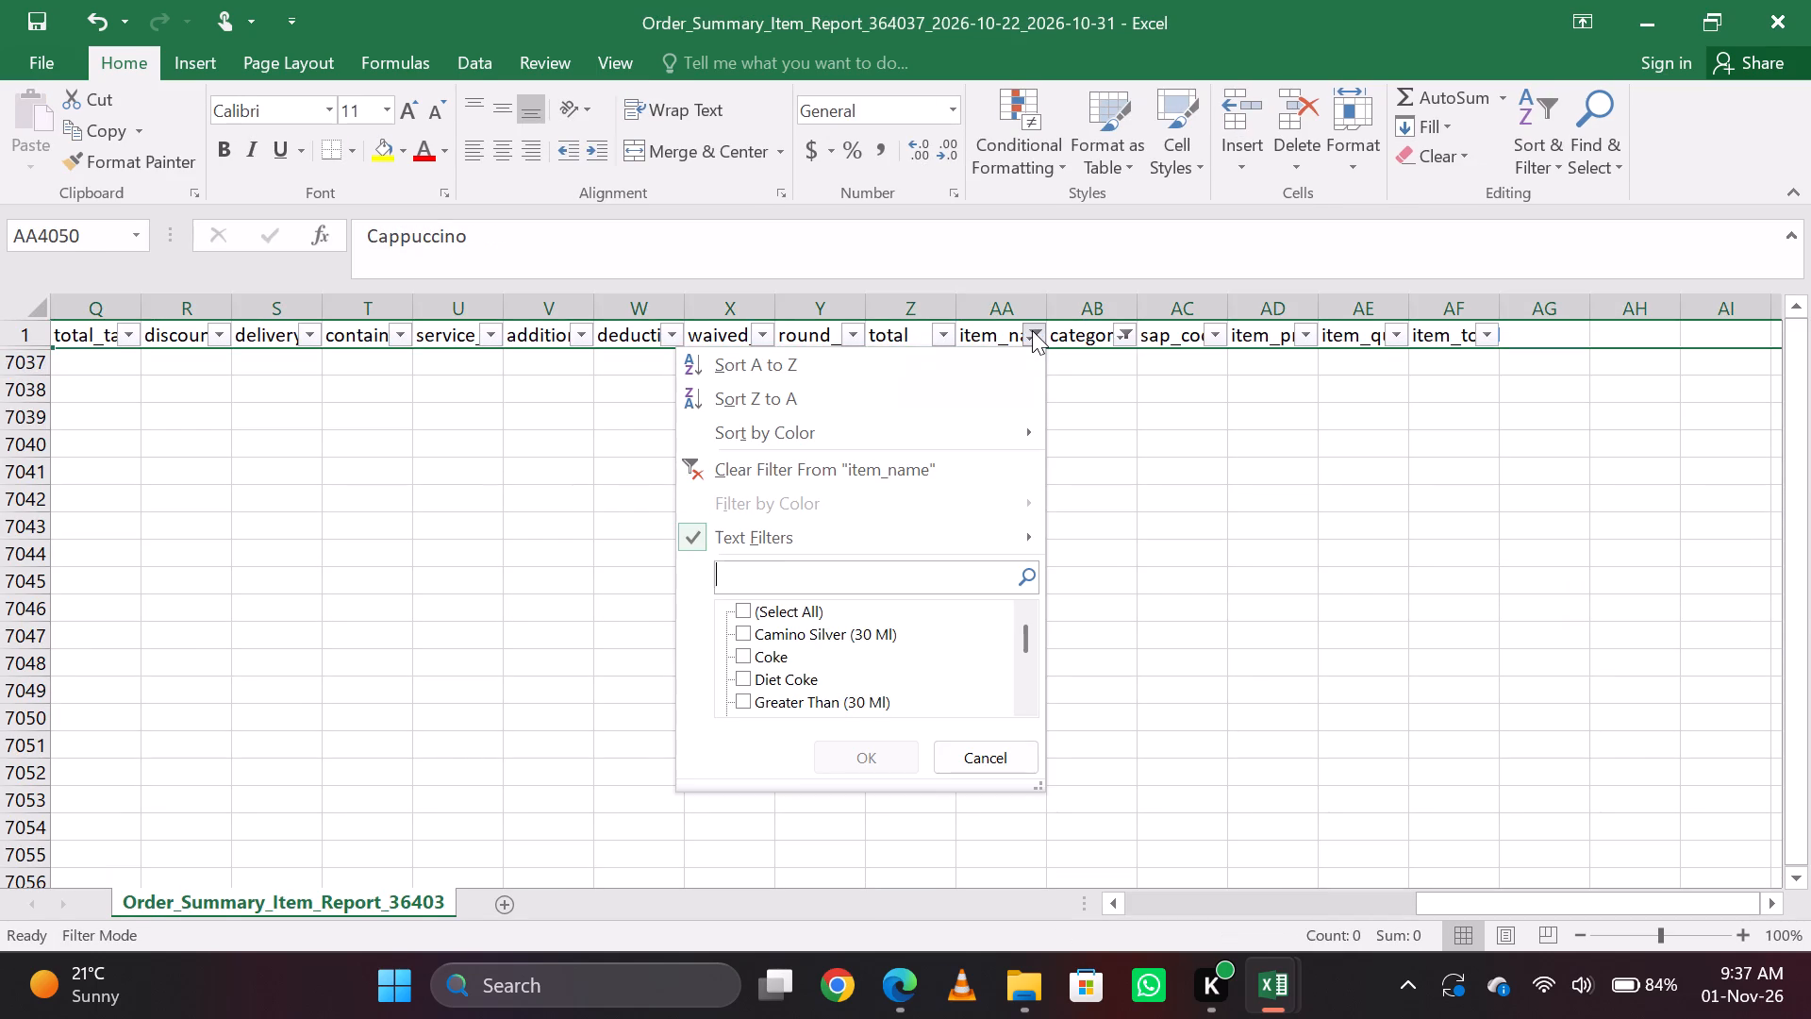
{"action": "key", "text": "Down"}
{"action": "key", "text": "Down"}
{"action": "key", "text": "space"}
{"action": "key", "text": "Tab"}
{"action": "key", "text": "Return"}
{"action": "key", "text": "Down"}
{"action": "key", "text": "Up"}
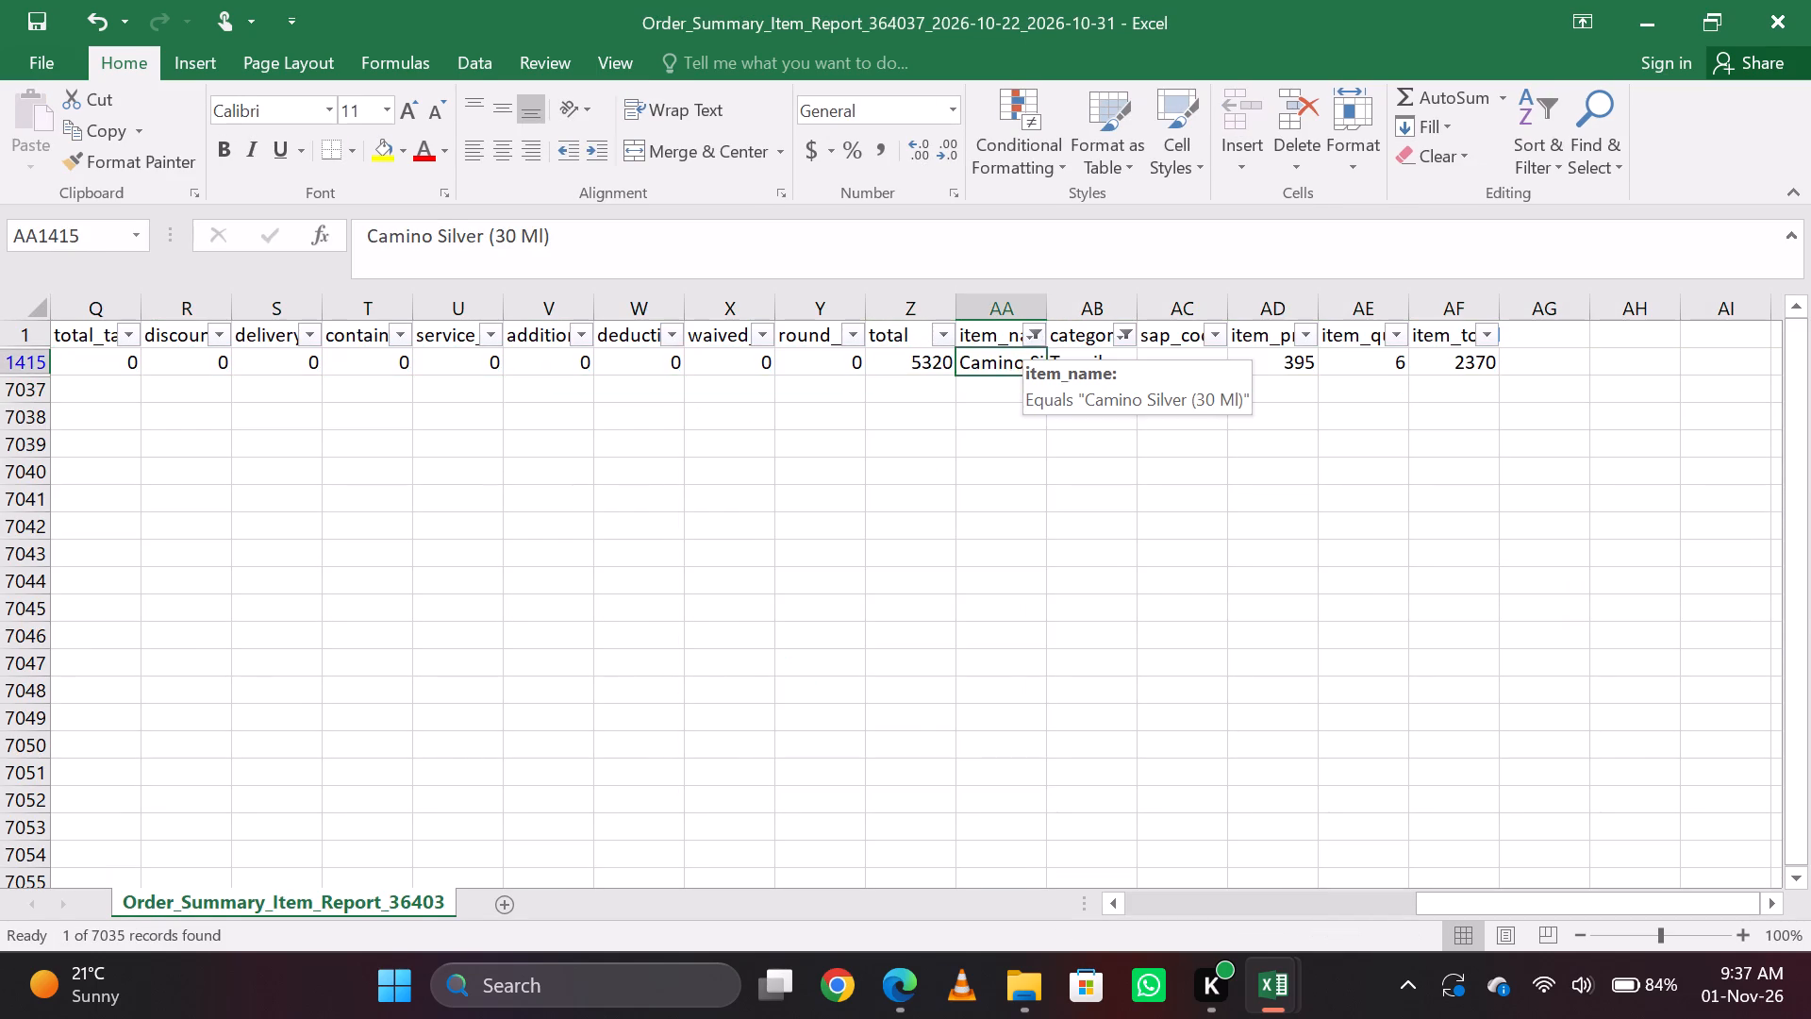
Switch to the Villagio Bar Variance Report's 22-31 sheet and enter =6*30 in the NC (ML) cell of the CAMINO GOLD row.
{"action": "key", "text": "ctrl+c"}
{"action": "key", "text": "alt+Tab"}
{"action": "key", "text": "alt+Tab"}
{"action": "key", "text": "alt+Tab"}
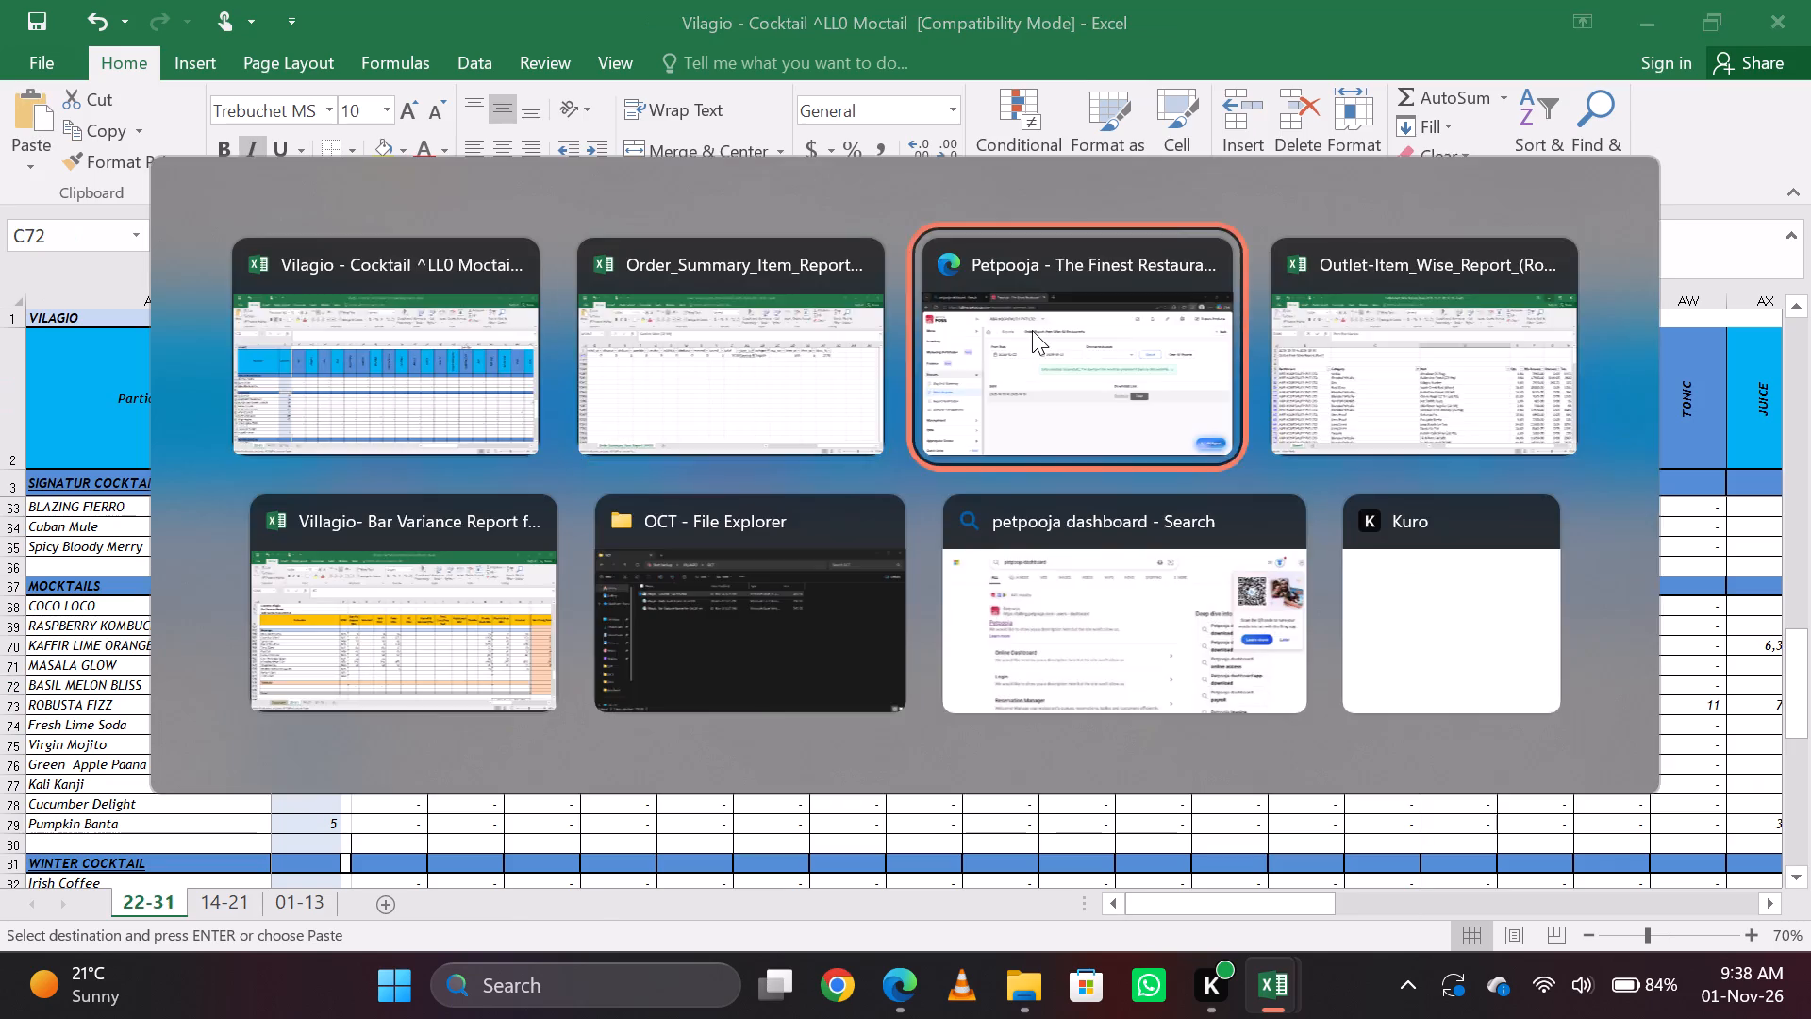
{"action": "key", "text": "alt+Tab"}
{"action": "key", "text": "alt+Tab"}
{"action": "key", "text": "alt+Tab"}
{"action": "key", "text": "alt+Tab"}
{"action": "key", "text": "Page_Down"}
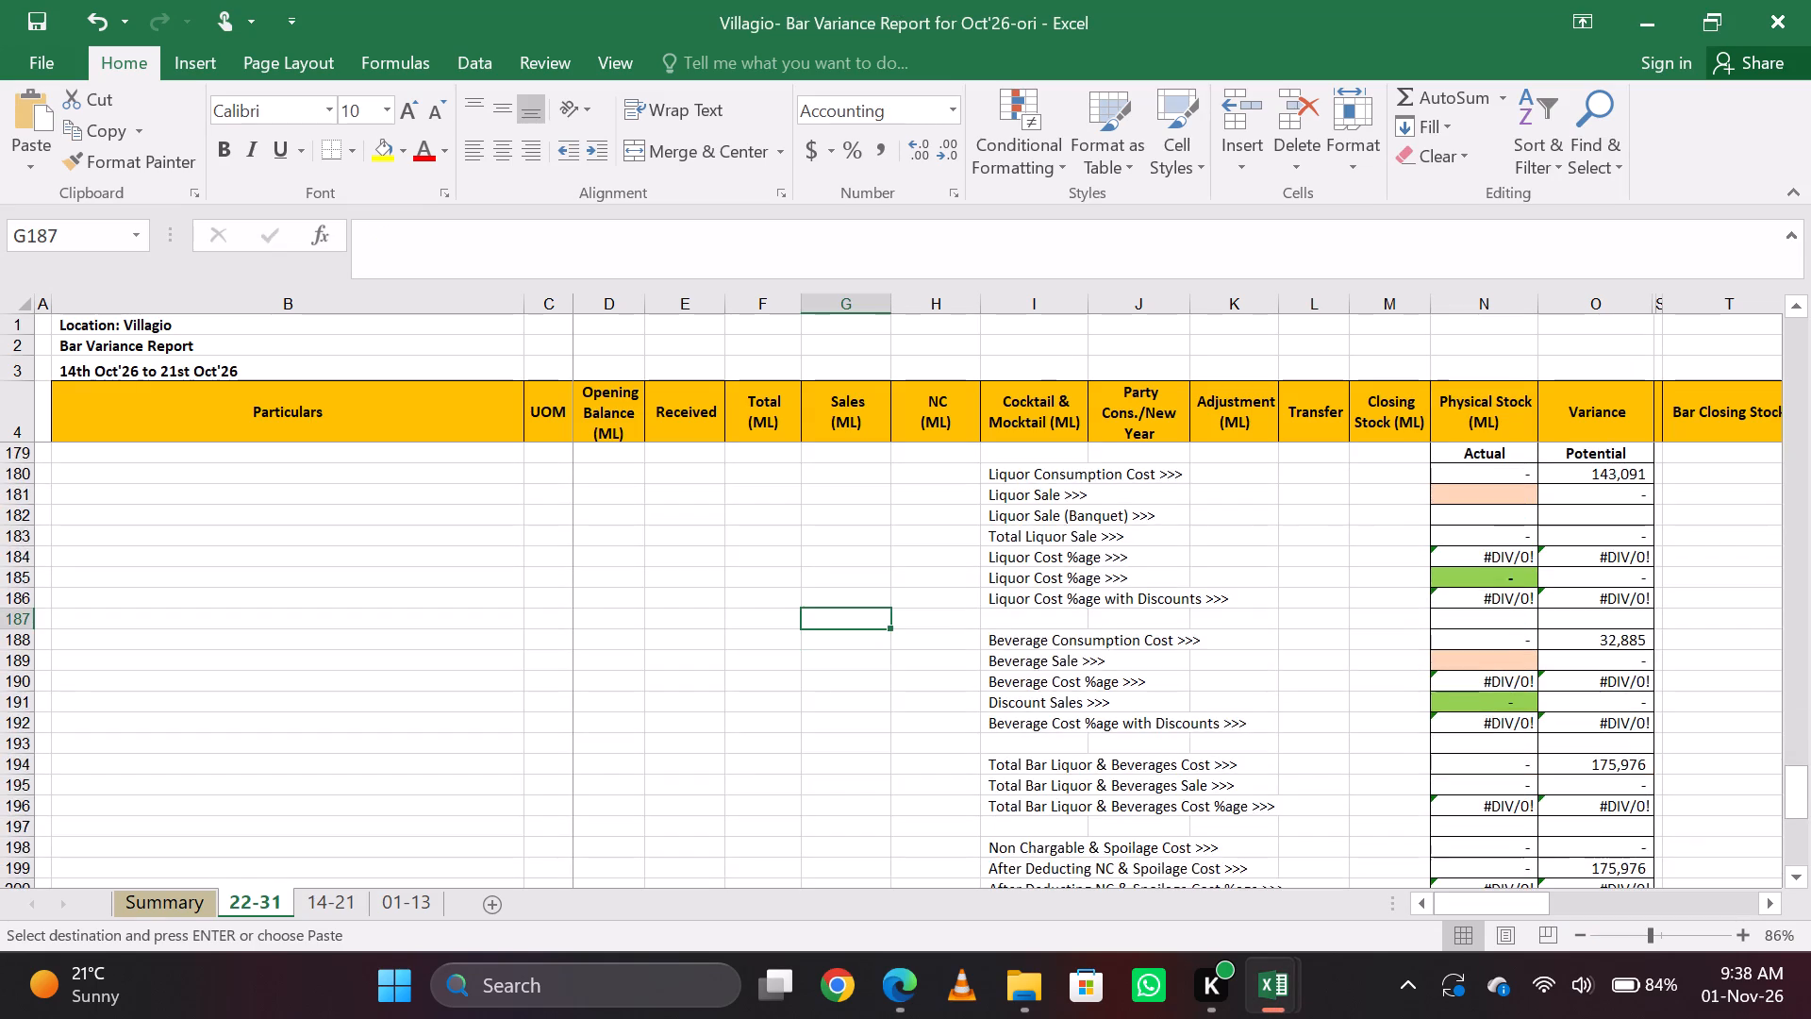
{"action": "key", "text": "Page_Up"}
{"action": "key", "text": "Page_Up"}
{"action": "key", "text": "Page_Up"}
{"action": "key", "text": "Page_Up"}
{"action": "key", "text": "Page_Up"}
{"action": "key", "text": "Page_Up"}
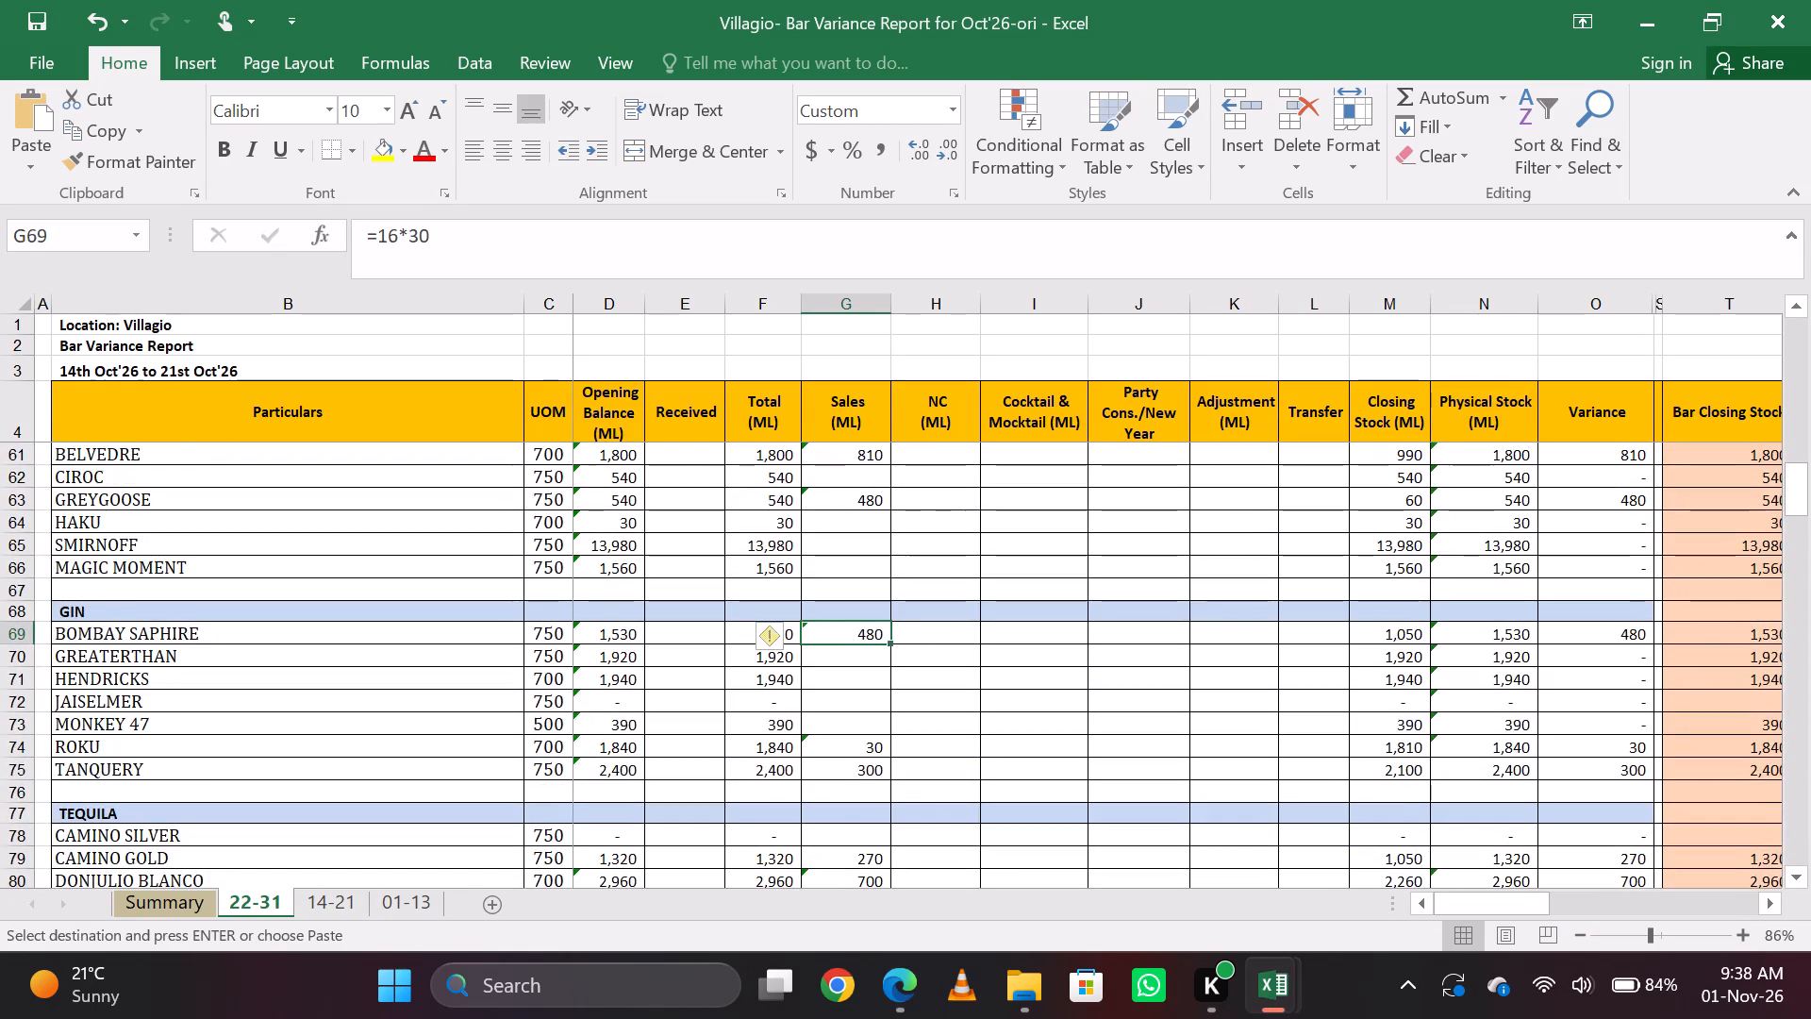
{"action": "key", "text": "Page_Up"}
{"action": "key", "text": "Down"}
{"action": "key", "text": "Down"}
{"action": "key", "text": "Down"}
{"action": "key", "text": "Down"}
{"action": "key", "text": "Down"}
{"action": "key", "text": "Page_Down"}
{"action": "key", "text": "Down"}
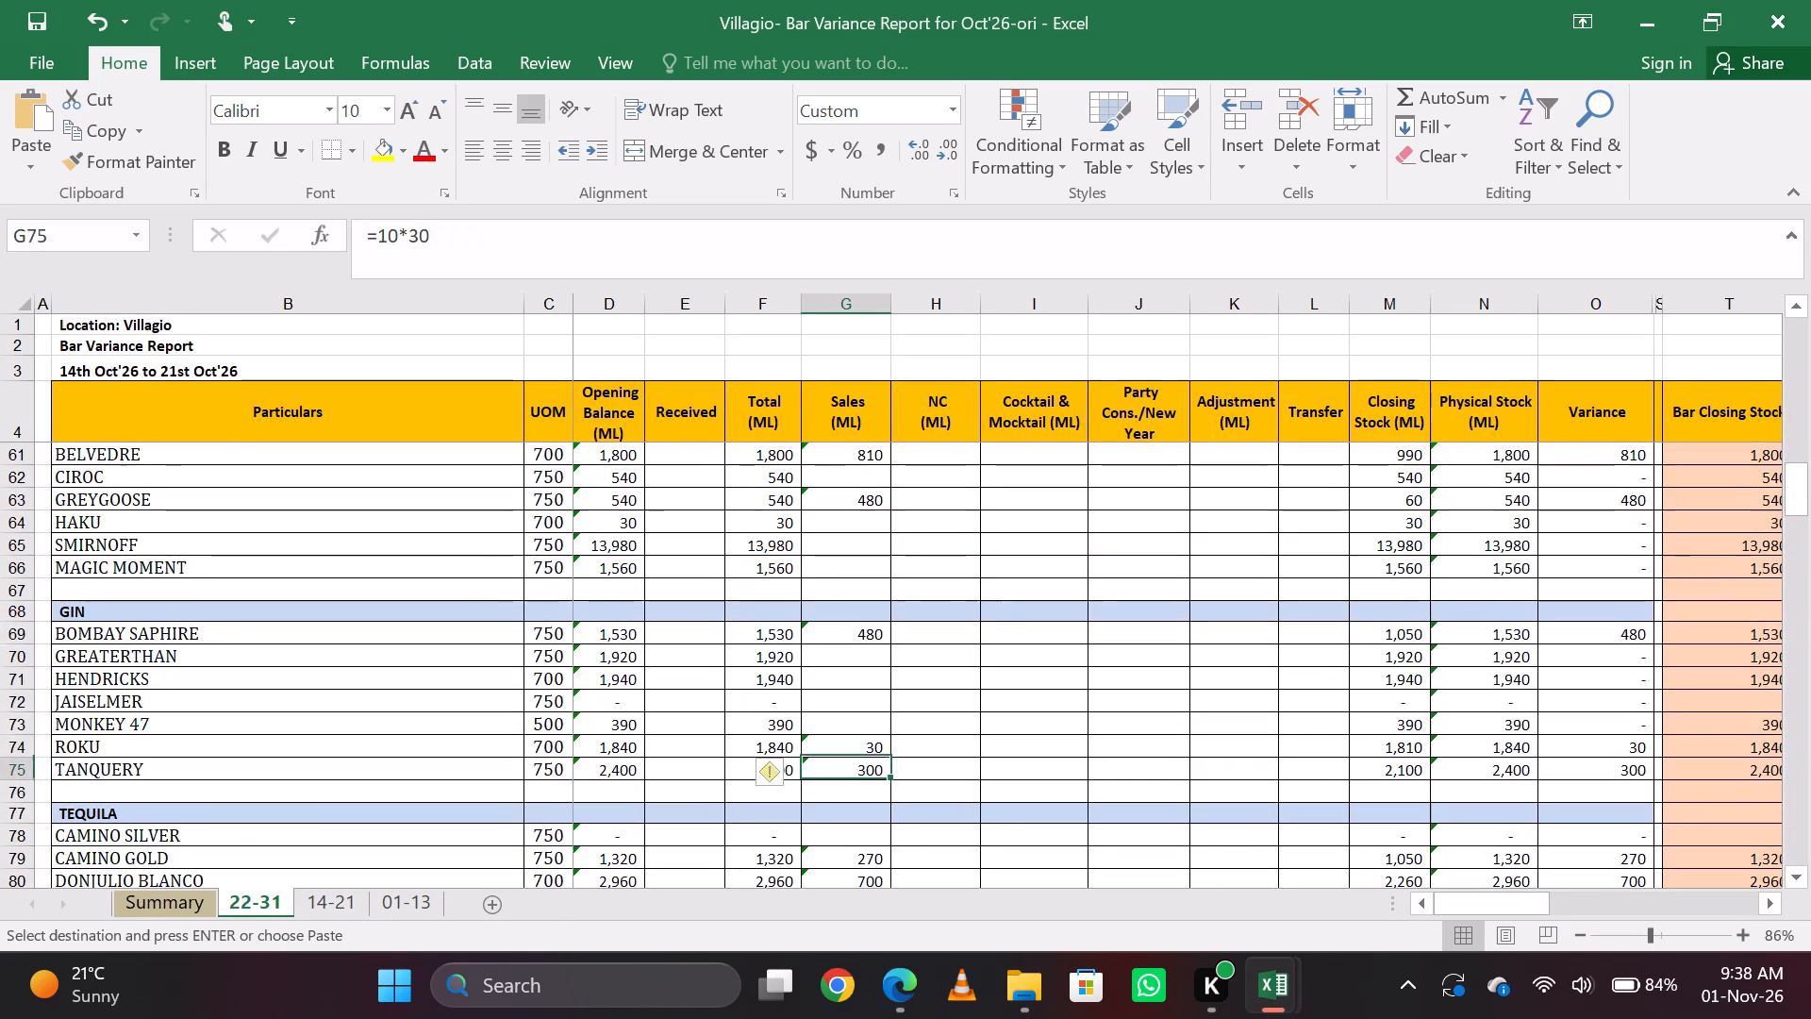
{"action": "key", "text": "Down"}
{"action": "key", "text": "Down"}
{"action": "key", "text": "Down"}
{"action": "key", "text": "Down"}
{"action": "key", "text": "Down"}
{"action": "key", "text": "Up"}
{"action": "key", "text": "Right"}
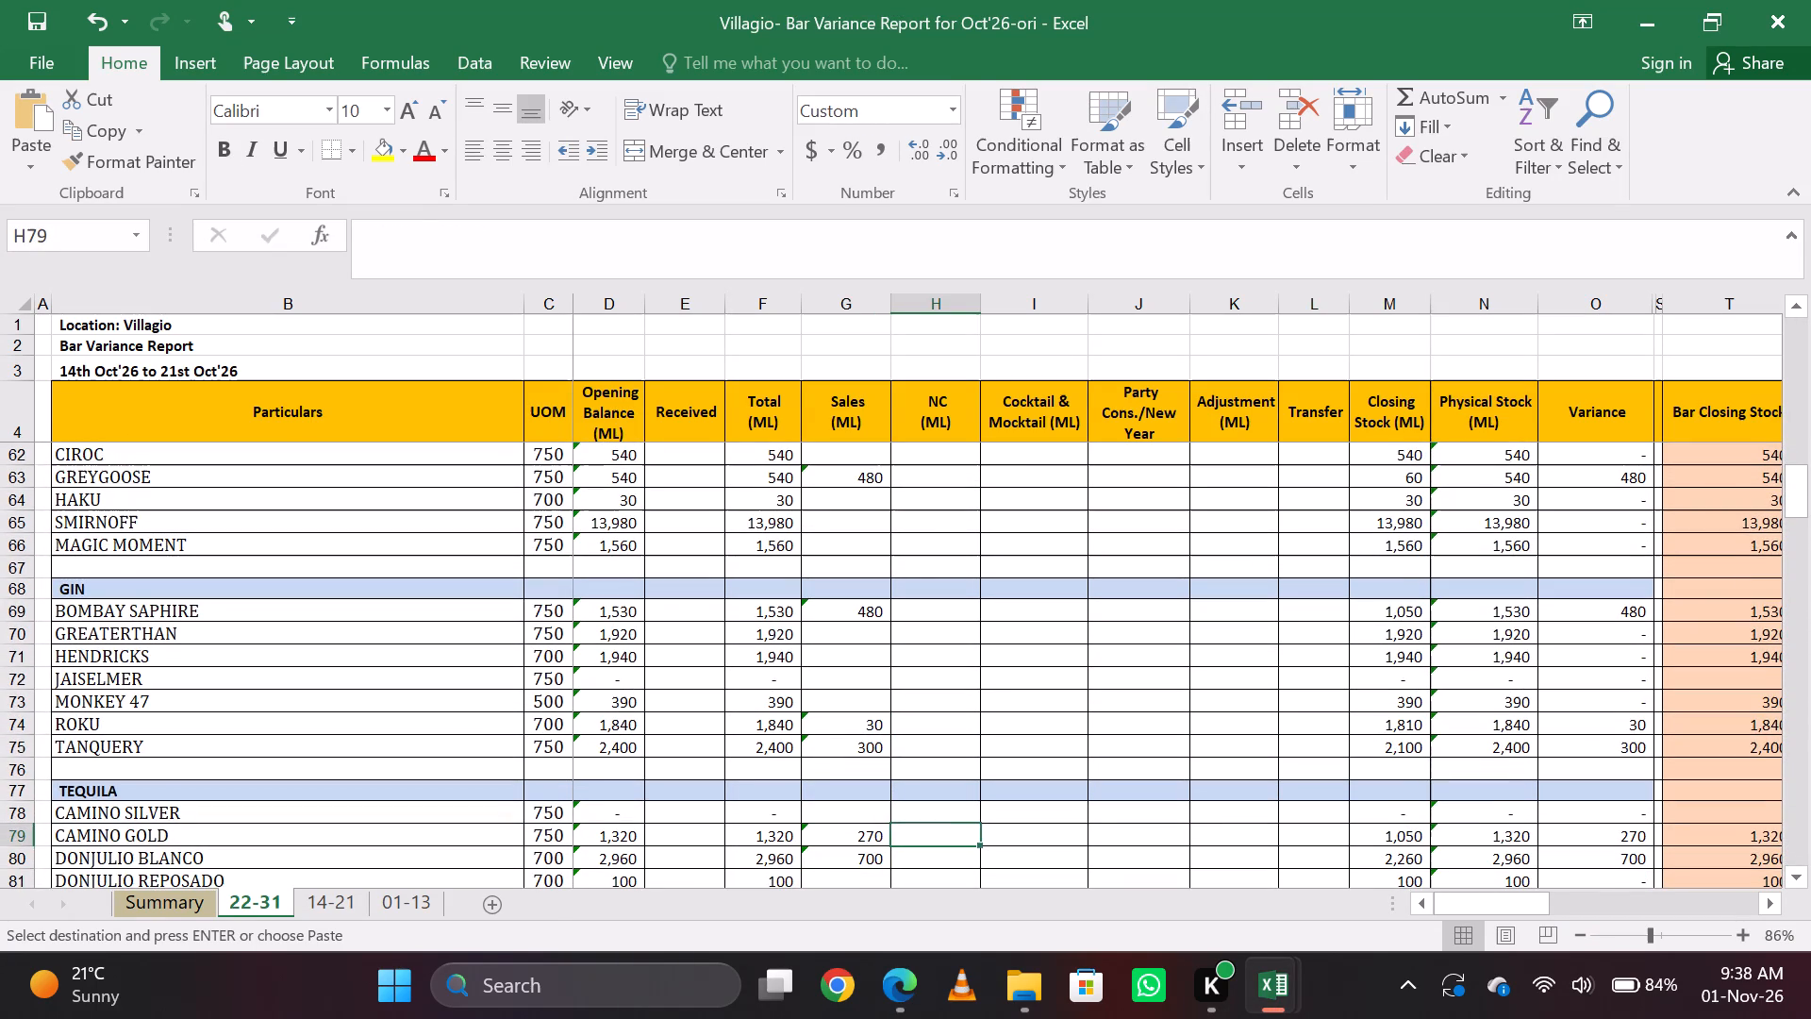
{"action": "type", "text": "=6*30"}
{"action": "key", "text": "Return"}
{"action": "key", "text": "Up"}
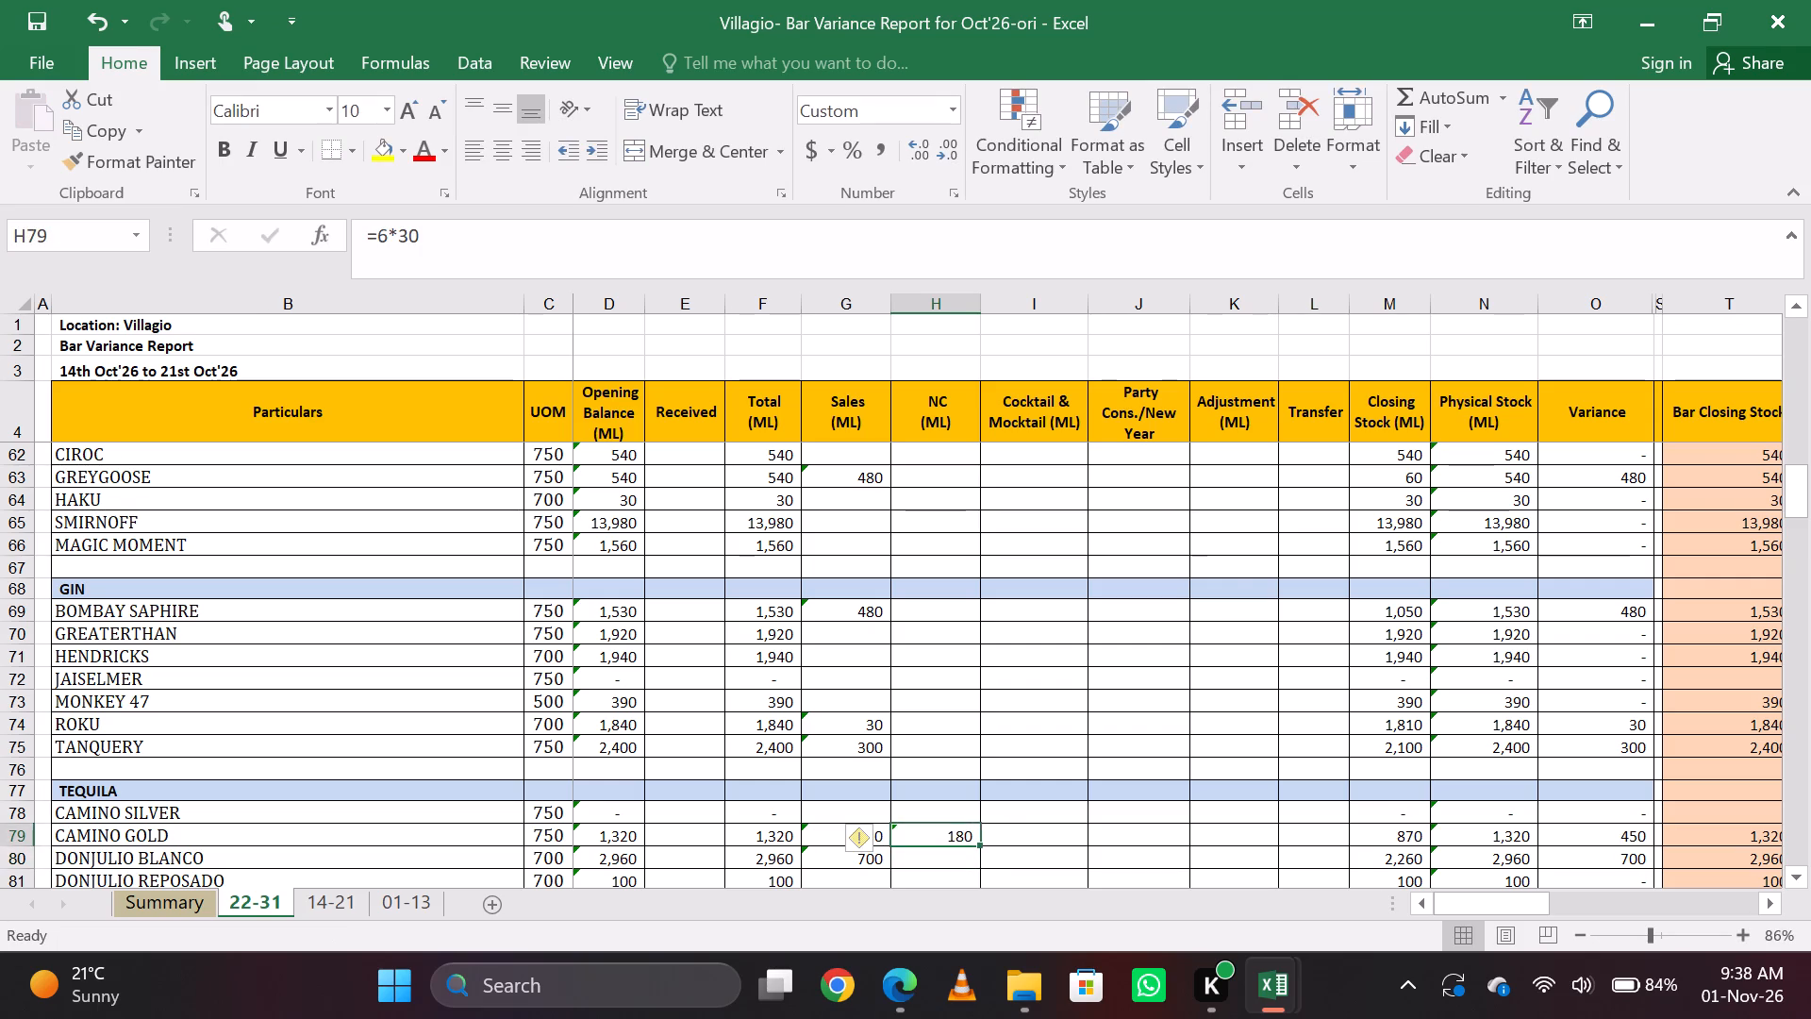
Return to the order summary report and delete the Camino Silver (30 Ml) row.
{"action": "key", "text": "alt+Tab"}
{"action": "key", "text": "alt+Tab"}
{"action": "key", "text": "alt+Tab"}
{"action": "key", "text": "alt+Tab"}
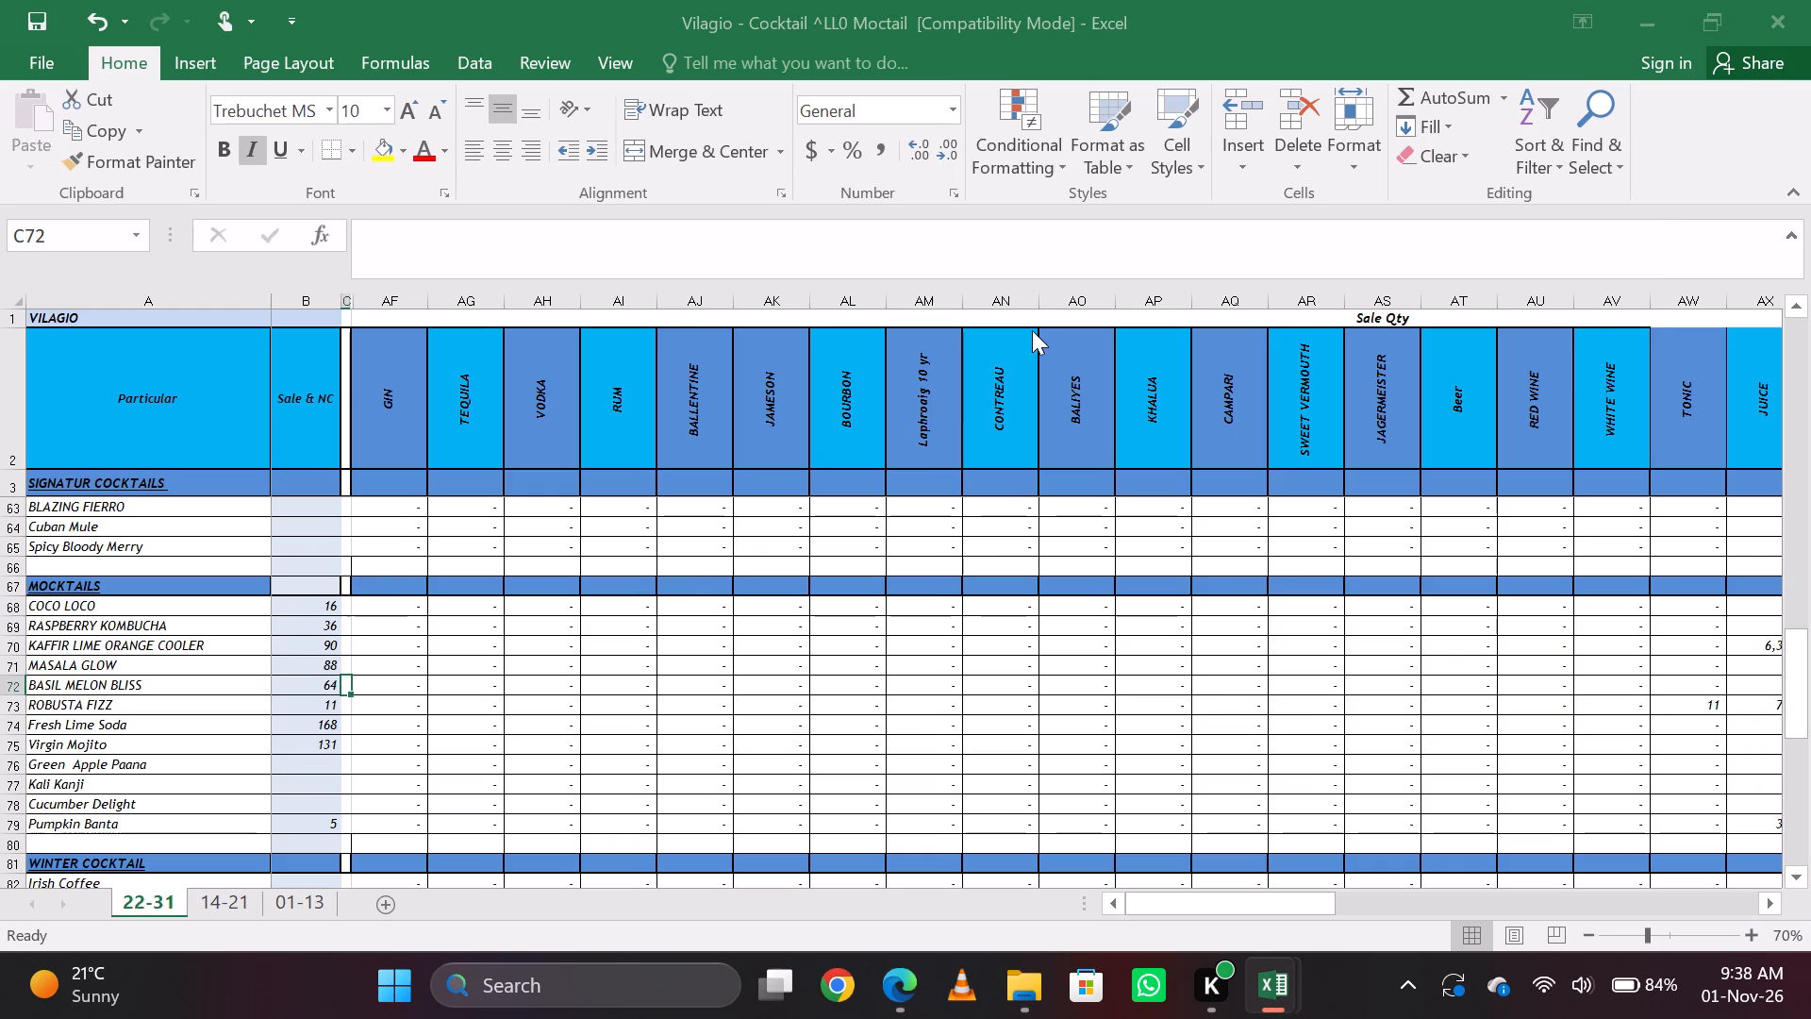
{"action": "key", "text": "alt+Tab"}
{"action": "key", "text": "alt+Tab"}
{"action": "key", "text": "shift+space"}
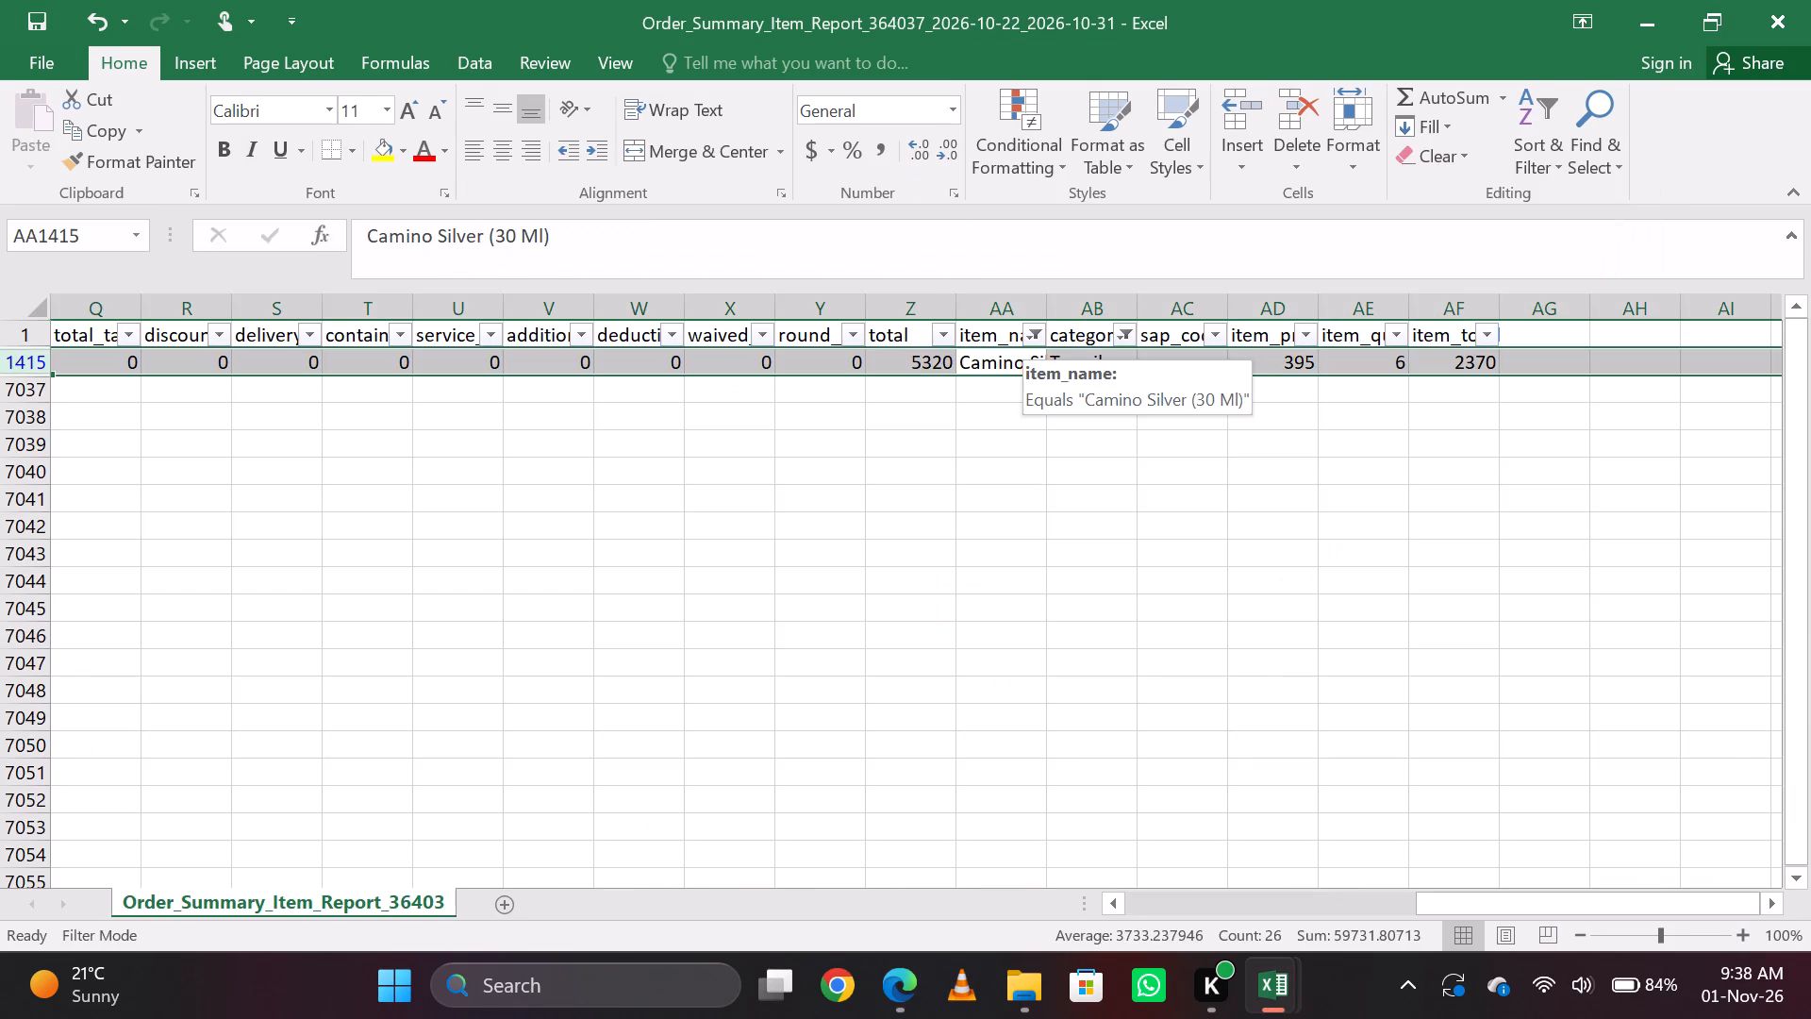
{"action": "key", "text": "ctrl+minus"}
Change the item_name filter to show only Diet Coke and select its item name.
{"action": "left_click", "coordinate": [1032, 330]}
{"action": "key", "text": "Down"}
{"action": "key", "text": "Down"}
{"action": "key", "text": "Down"}
{"action": "key", "text": "Down"}
{"action": "key", "text": "Down"}
{"action": "key", "text": "Down"}
{"action": "key", "text": "Down"}
{"action": "key", "text": "Down"}
{"action": "key", "text": "Down"}
{"action": "key", "text": "Down"}
{"action": "key", "text": "space"}
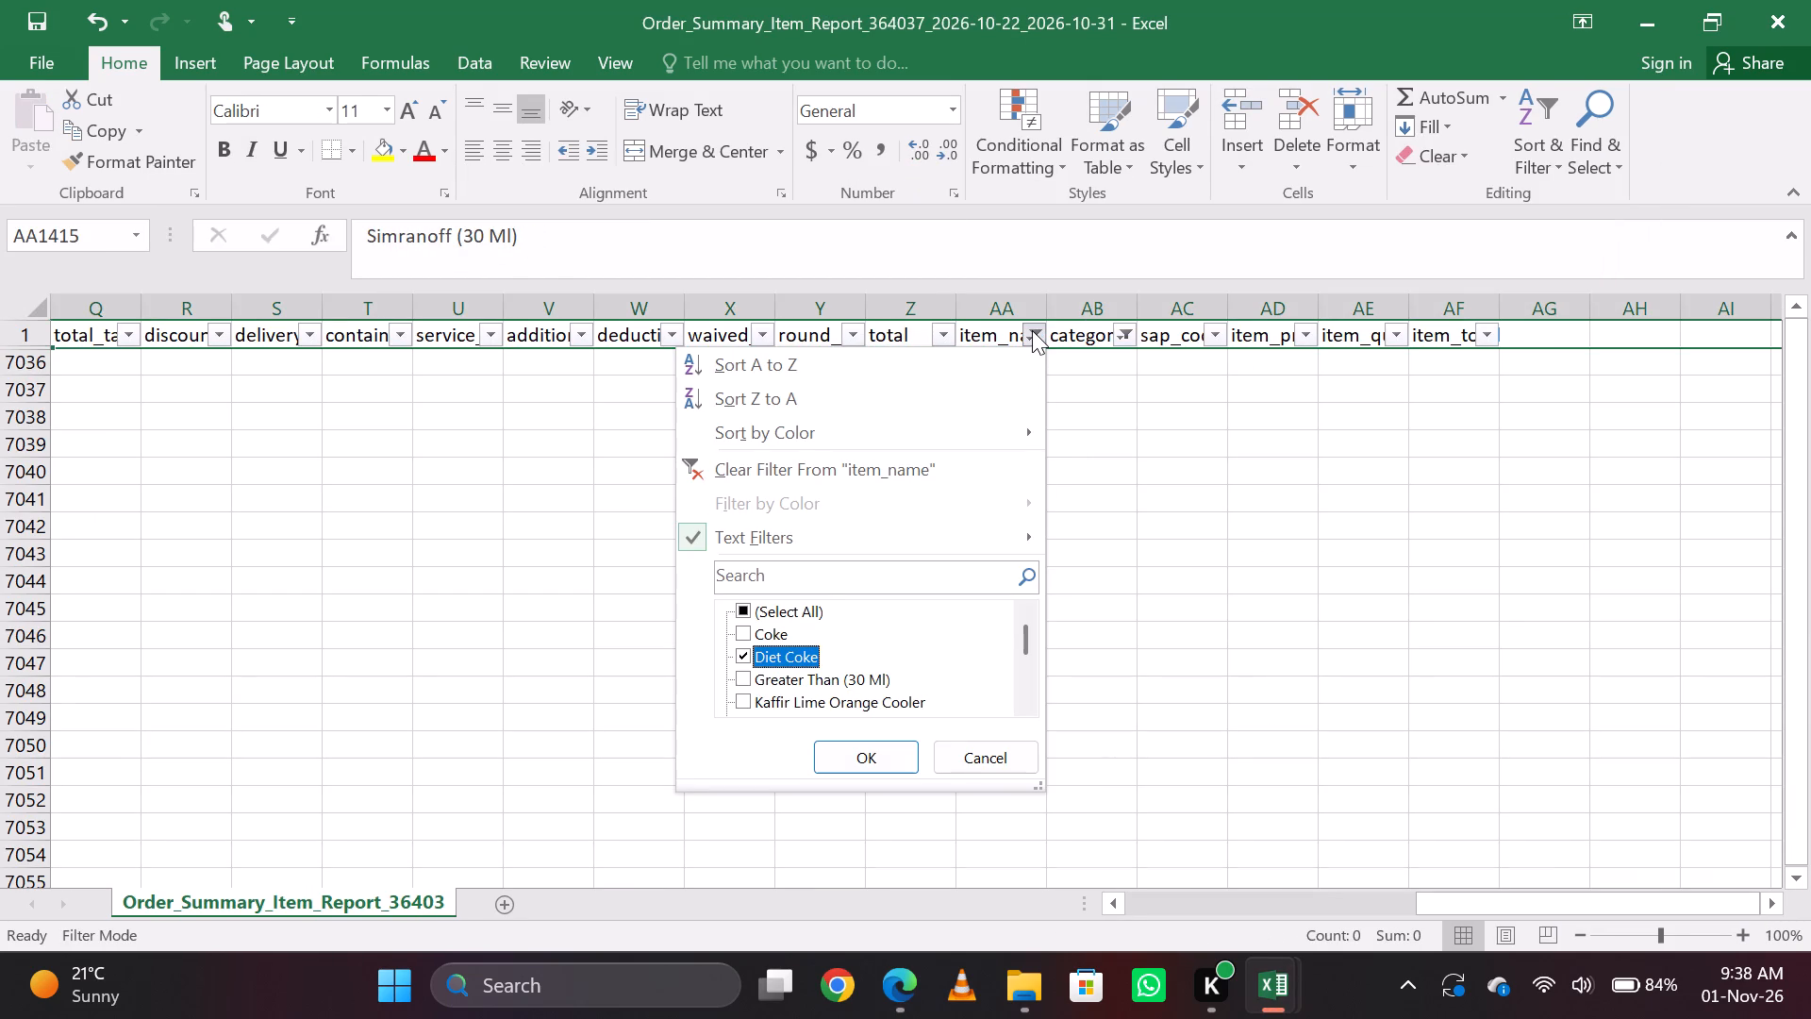
{"action": "key", "text": "Tab"}
{"action": "key", "text": "Return"}
{"action": "key", "text": "Down"}
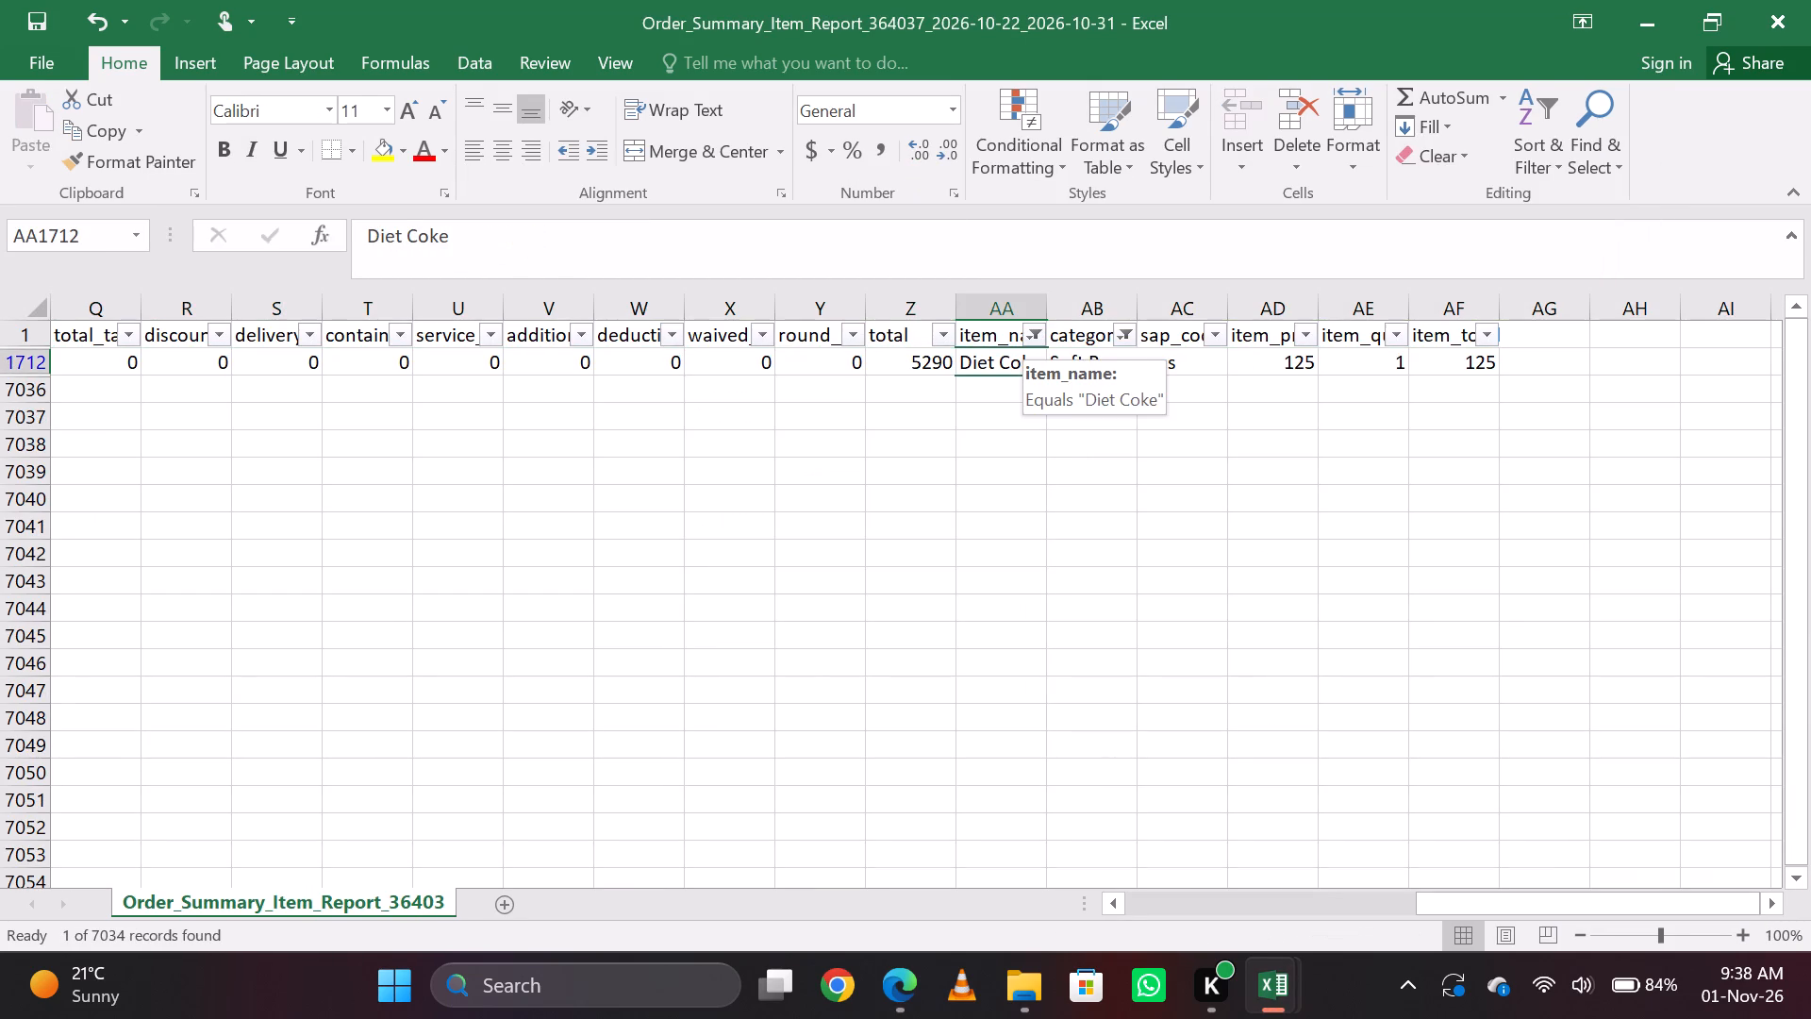
Copy the item name, find it in the Villagio Bar Variance Report's 22-31 sheet, and set Diet Coke 300ml's NC quantity to 1.
{"action": "key", "text": "ctrl+c"}
{"action": "key", "text": "alt+Tab"}
{"action": "key", "text": "alt+Tab"}
{"action": "key", "text": "alt+Tab"}
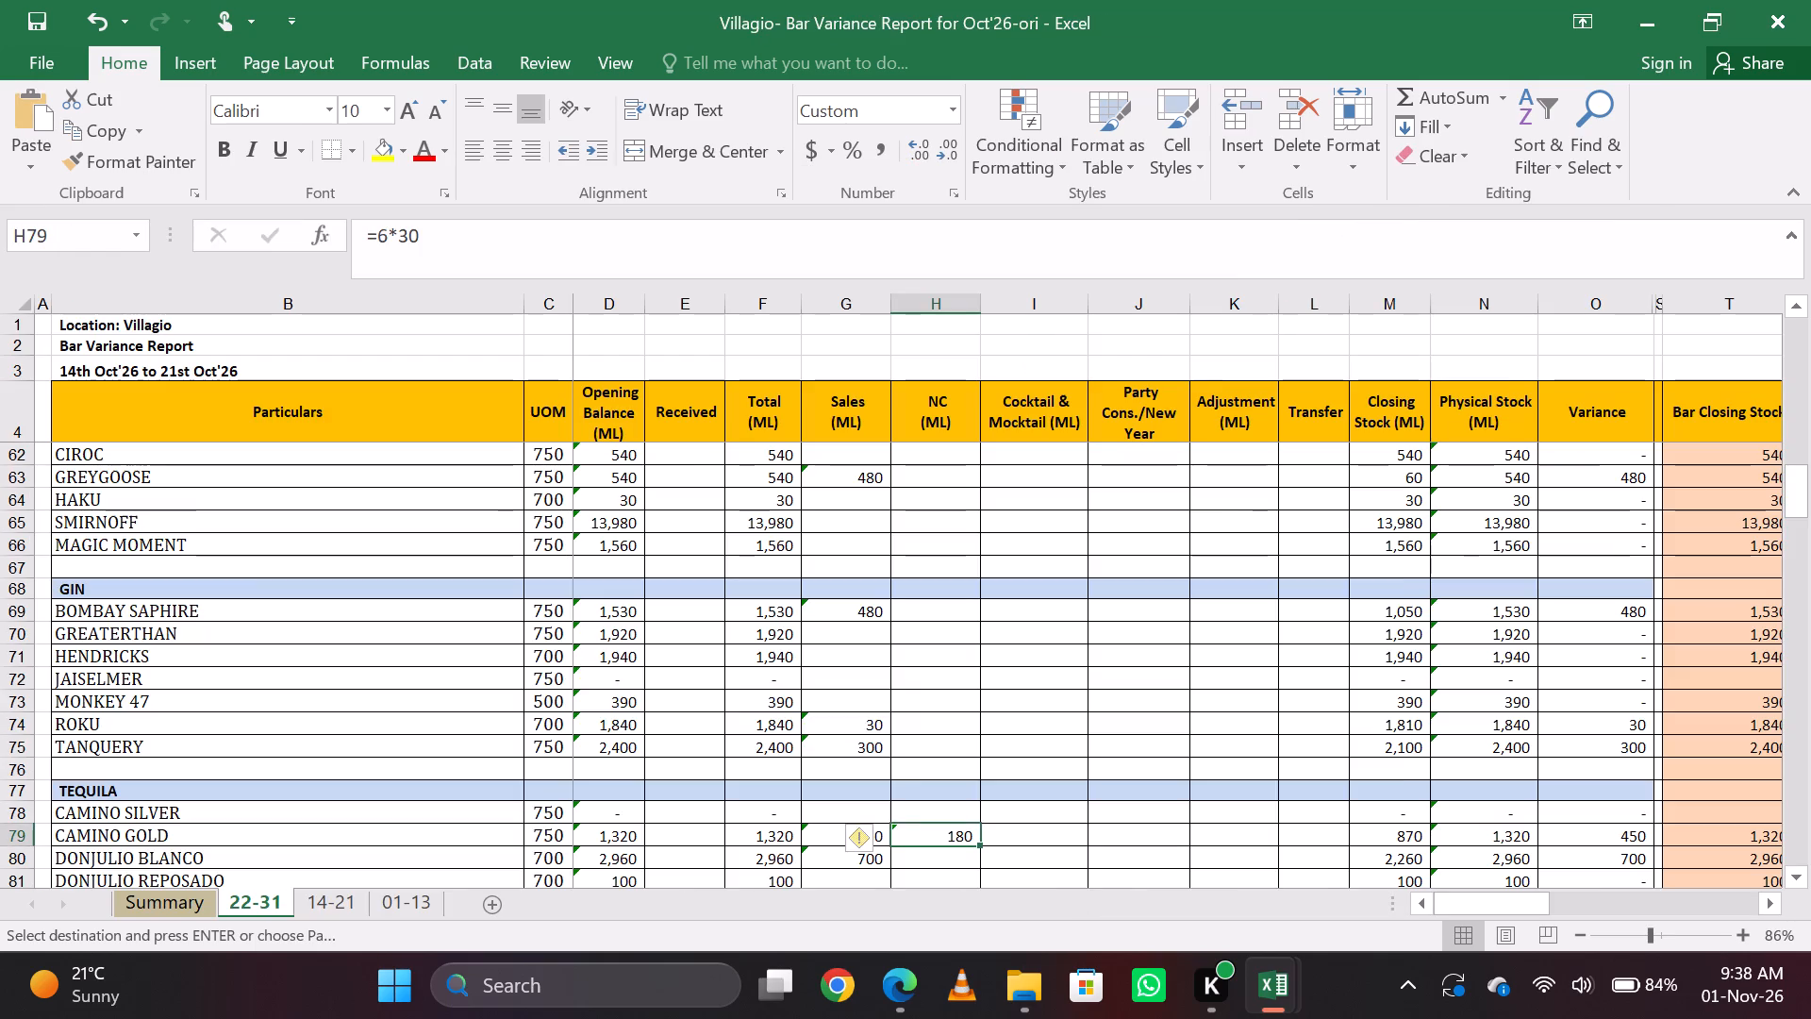
{"action": "key", "text": "ctrl+f"}
{"action": "key", "text": "ctrl+v"}
{"action": "key", "text": "Return"}
{"action": "key", "text": "Escape"}
{"action": "key", "text": "Right"}
{"action": "key", "text": "Right"}
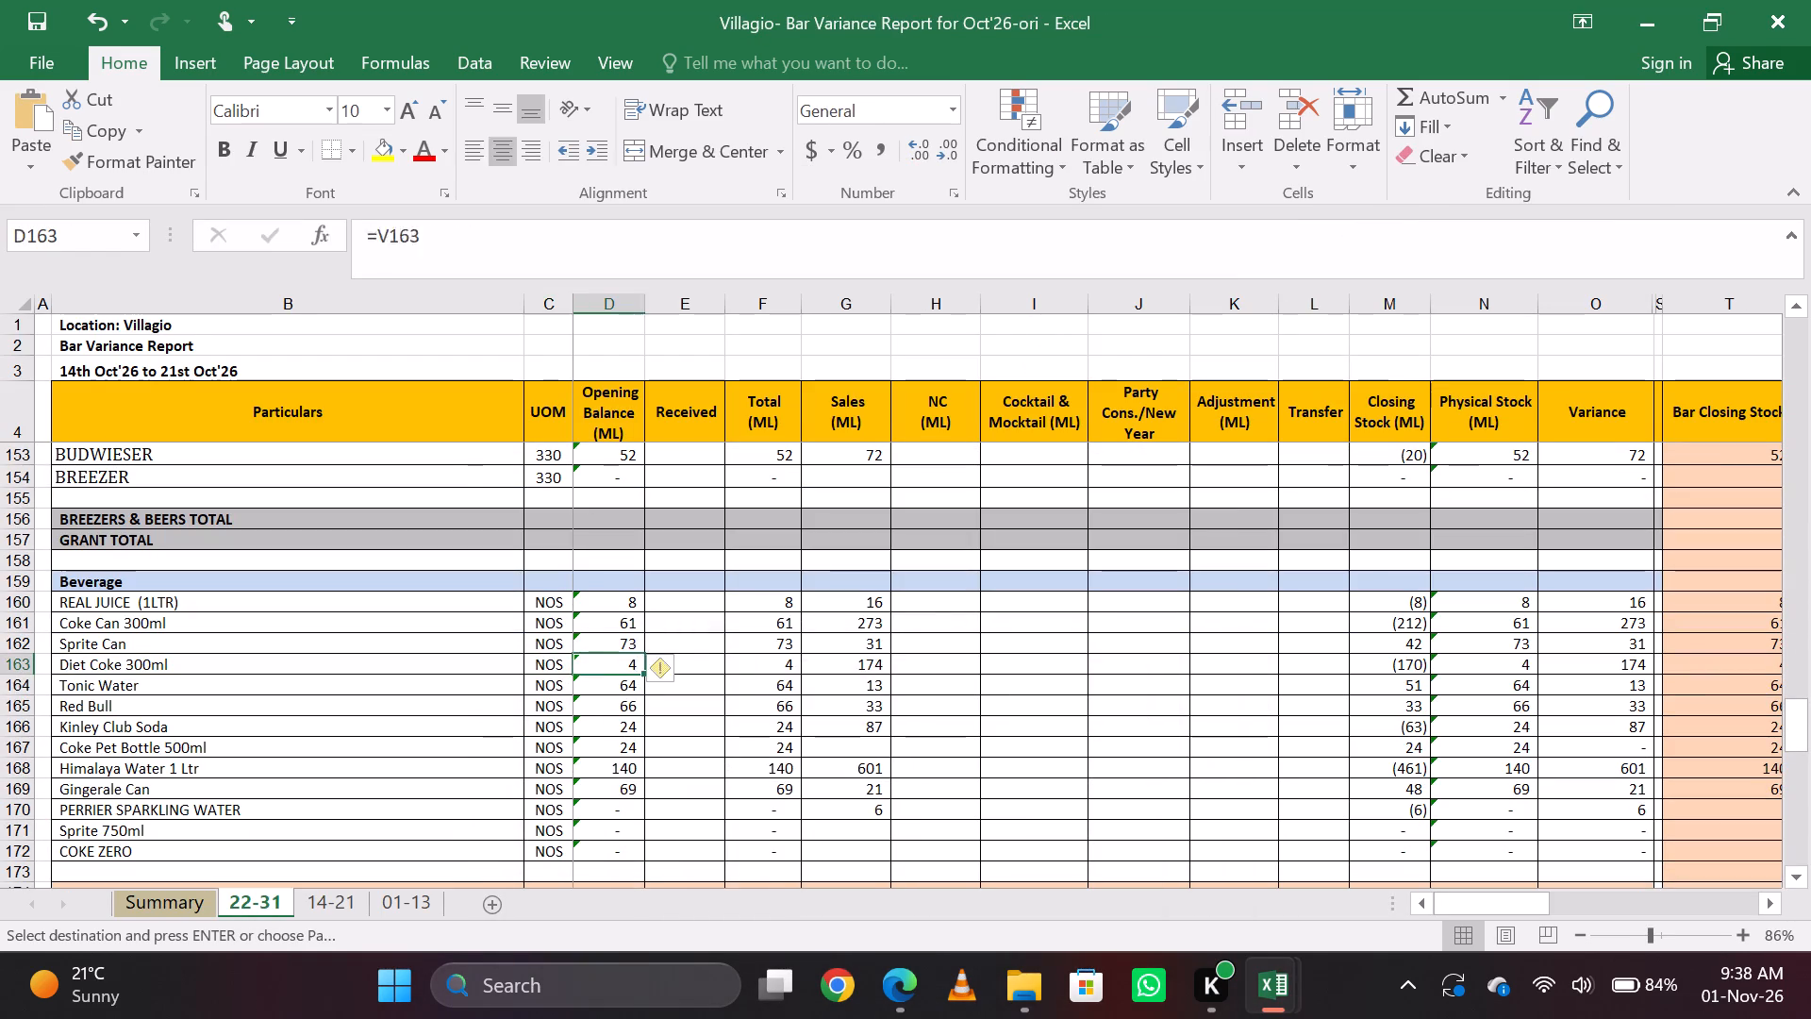
{"action": "key", "text": "Right"}
{"action": "key", "text": "Right"}
{"action": "key", "text": "Right"}
{"action": "key", "text": "Right"}
{"action": "key", "text": "1"}
{"action": "key", "text": "Right"}
{"action": "key", "text": "Left"}
Return to the order summary report and delete the Diet Coke row.
{"action": "key", "text": "alt+Tab"}
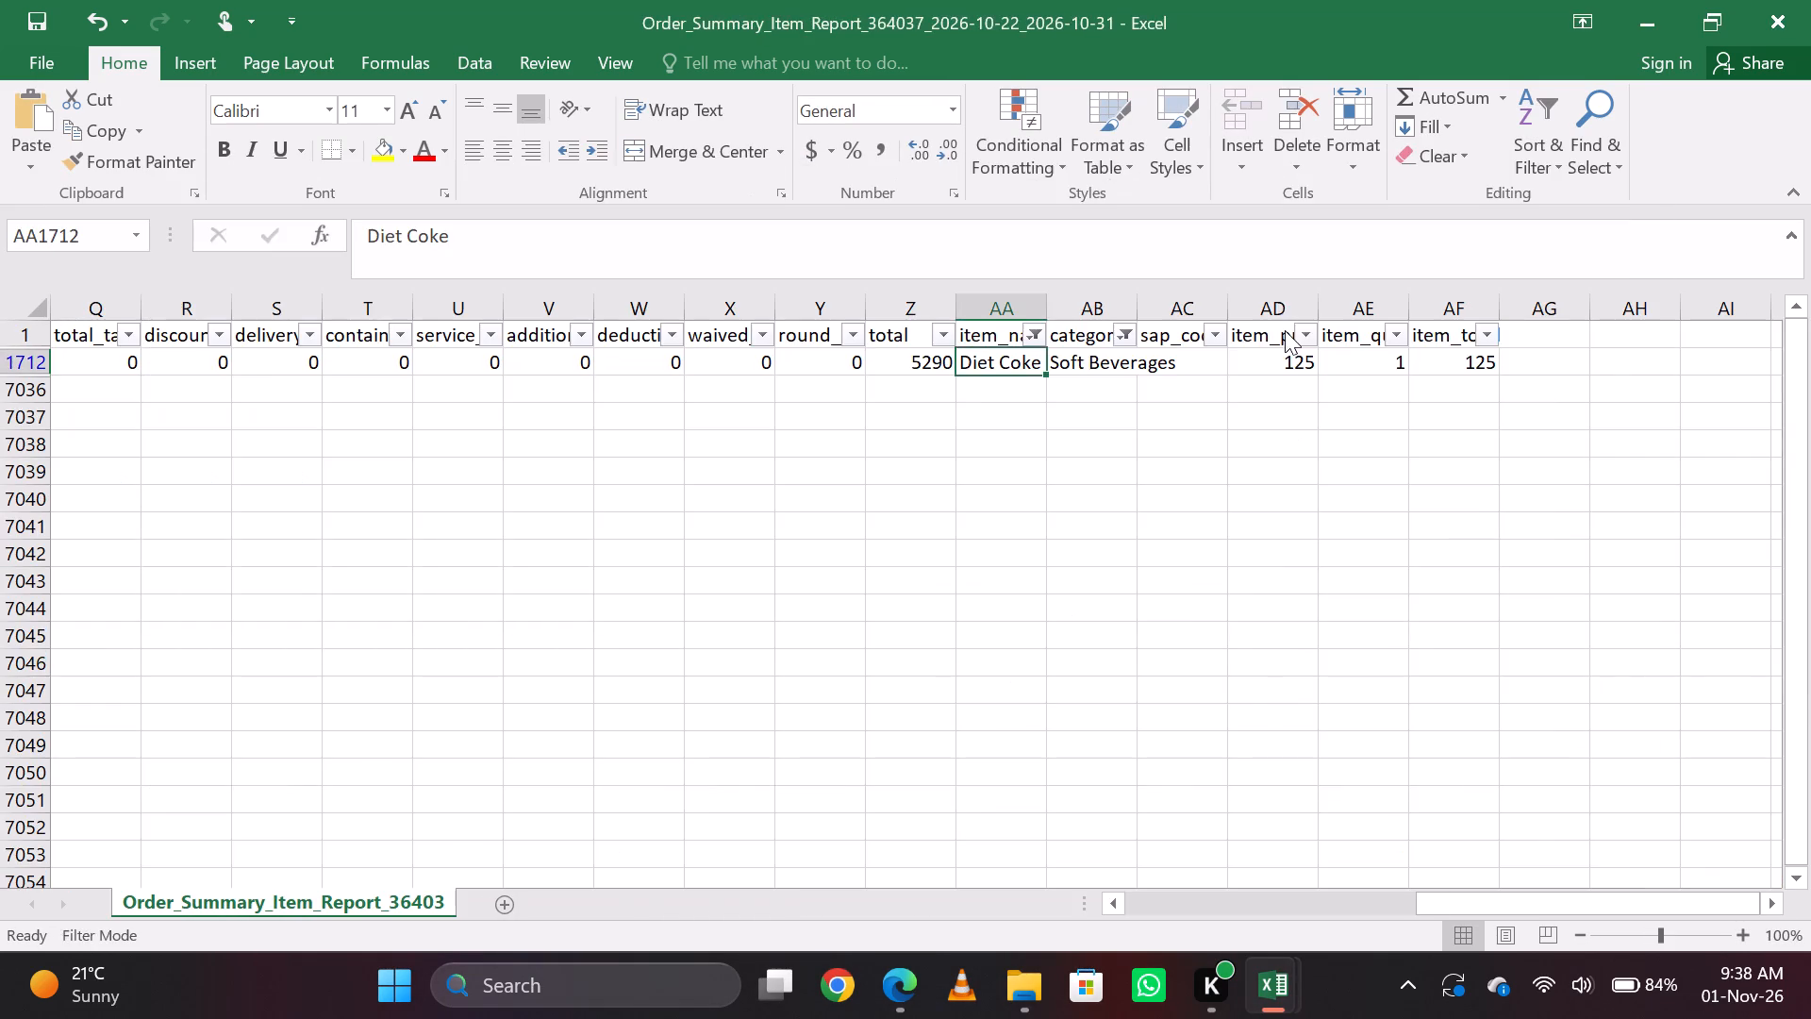
{"action": "key", "text": "alt+Tab"}
{"action": "key", "text": "alt+Tab"}
{"action": "key", "text": "shift+space"}
{"action": "key", "text": "ctrl+minus"}
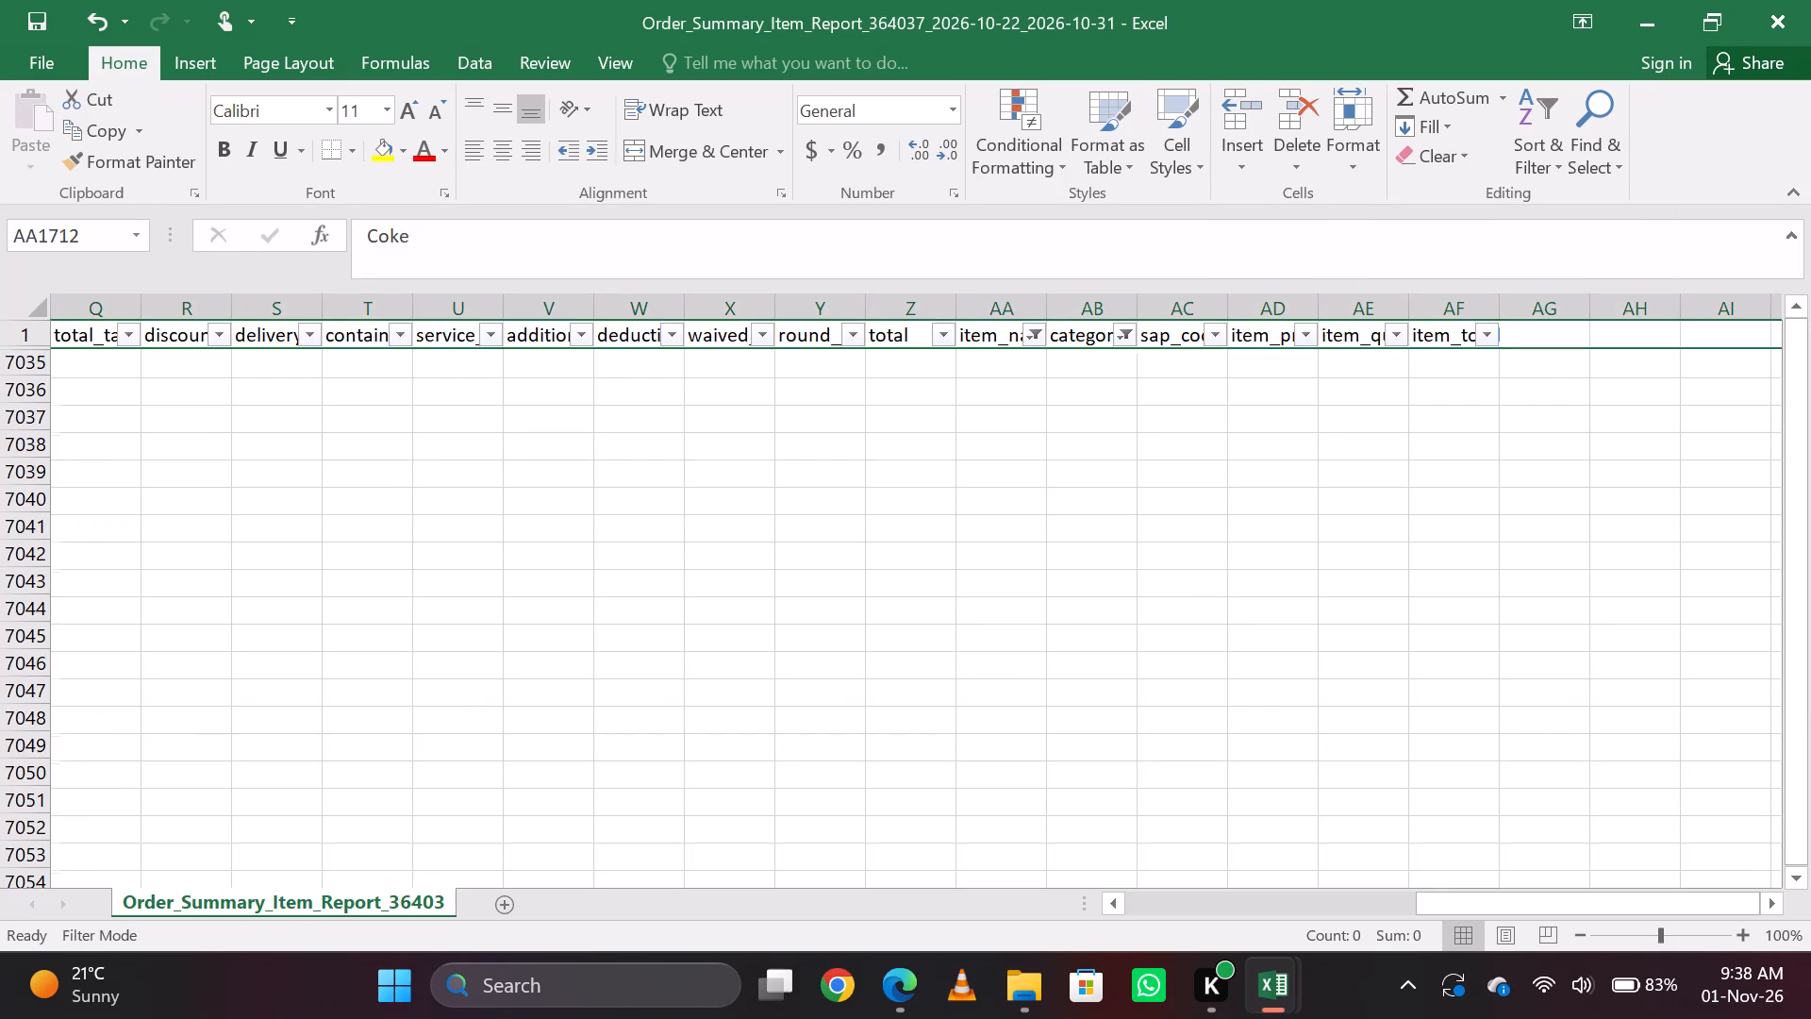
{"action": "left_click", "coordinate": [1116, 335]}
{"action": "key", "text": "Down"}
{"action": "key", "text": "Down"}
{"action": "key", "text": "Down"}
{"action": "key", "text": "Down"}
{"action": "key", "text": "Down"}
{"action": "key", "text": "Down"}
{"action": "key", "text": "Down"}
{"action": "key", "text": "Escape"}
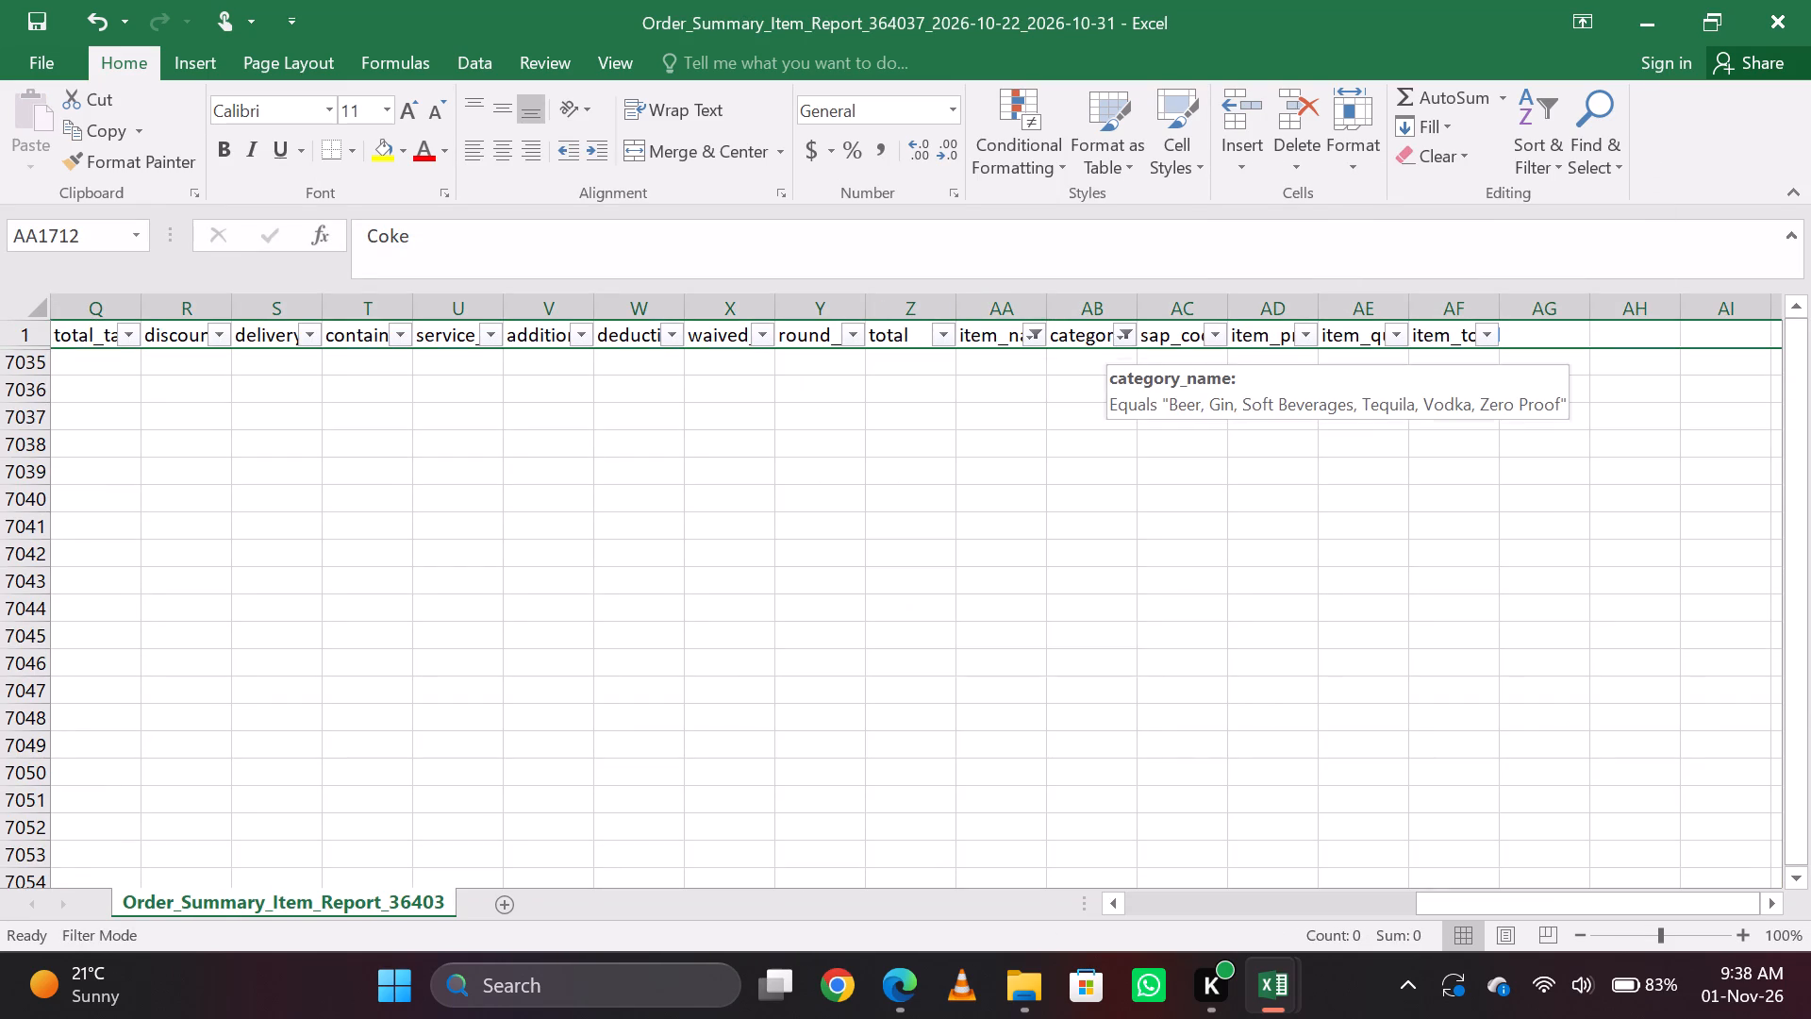
Change the item_name filter to show only Coke.
{"action": "left_click", "coordinate": [1033, 331]}
{"action": "key", "text": "Down"}
{"action": "key", "text": "Down"}
{"action": "key", "text": "Down"}
{"action": "key", "text": "Down"}
{"action": "key", "text": "Down"}
{"action": "key", "text": "Down"}
{"action": "key", "text": "Down"}
{"action": "key", "text": "Down"}
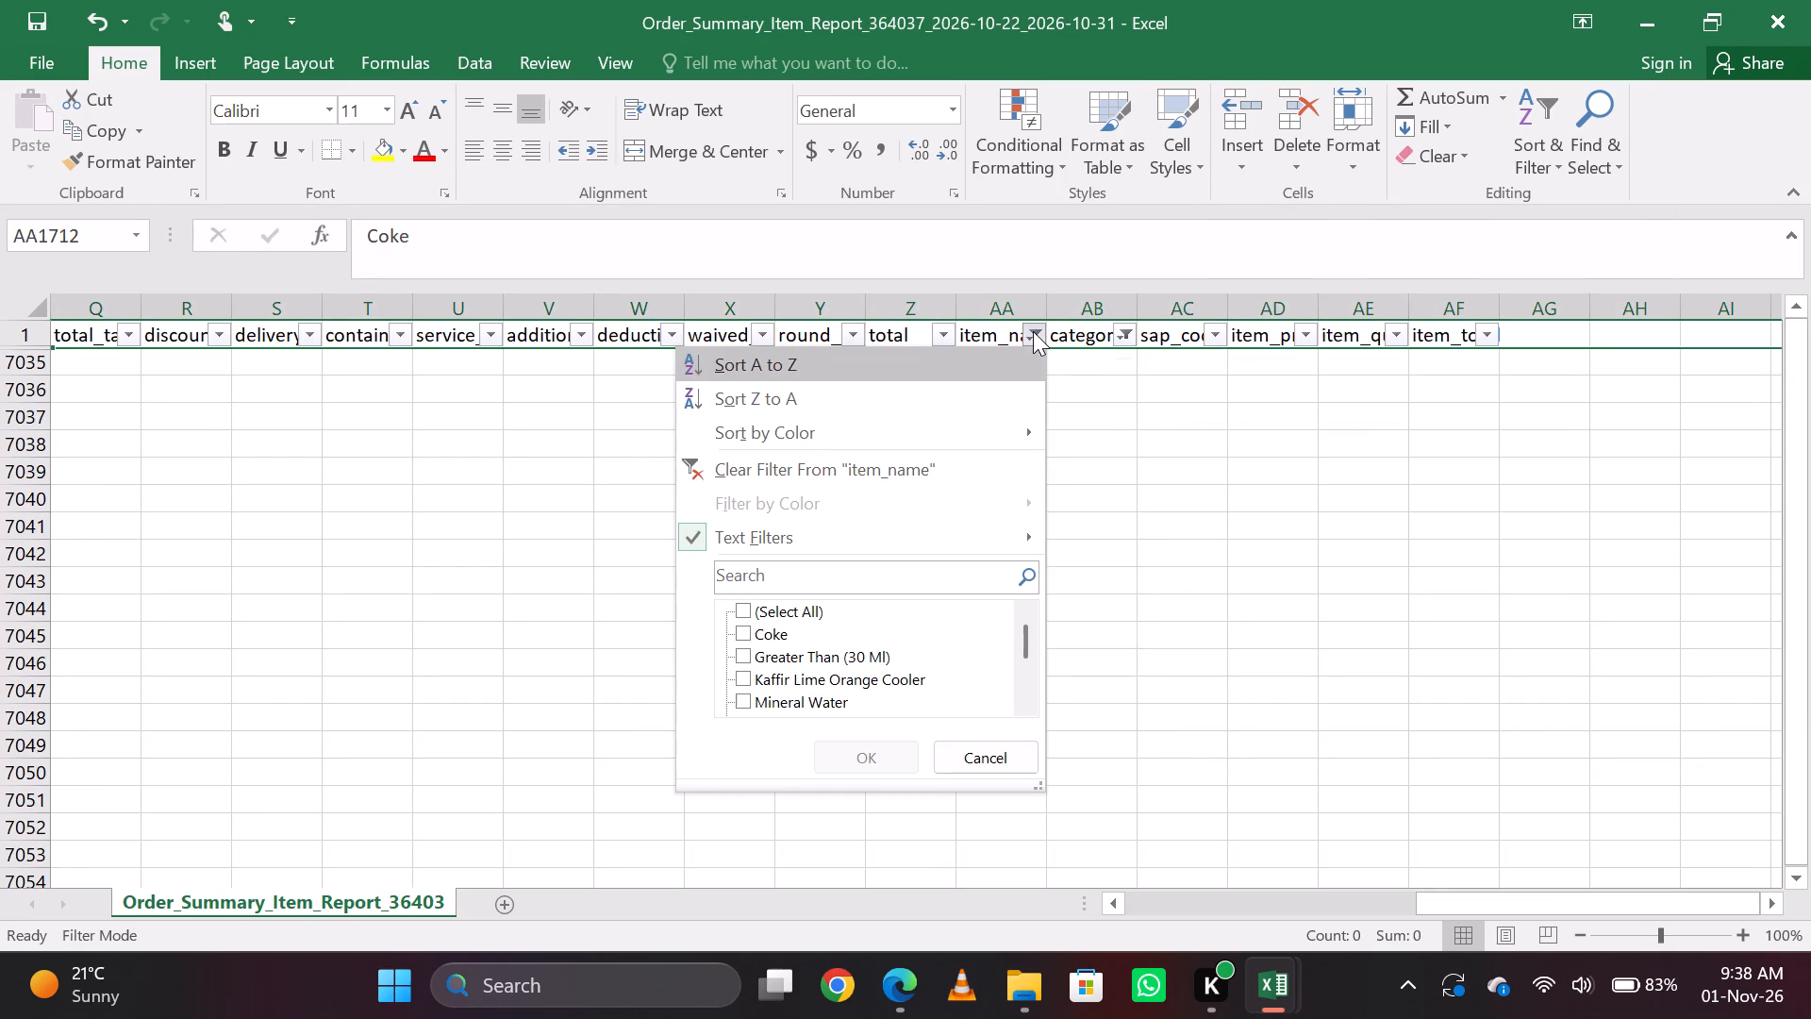
{"action": "key", "text": "Down"}
{"action": "key", "text": "space"}
{"action": "key", "text": "Tab"}
{"action": "key", "text": "Return"}
{"action": "key", "text": "Down"}
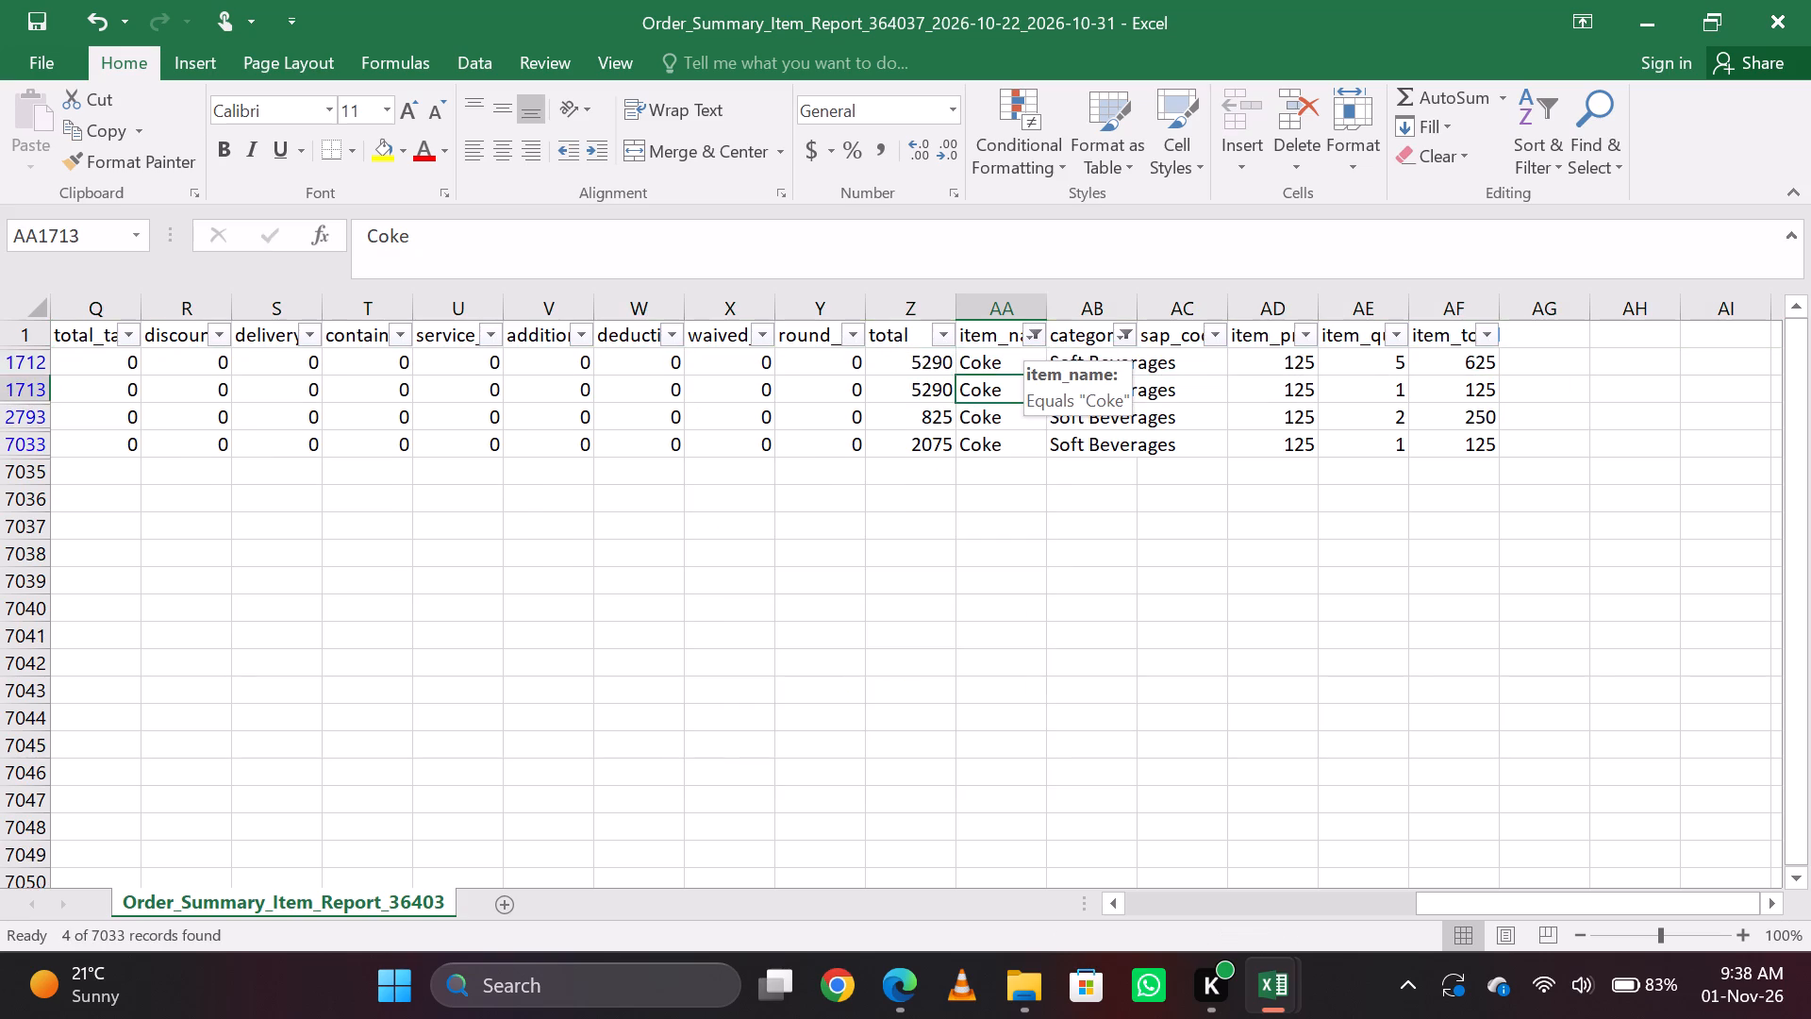
Check the combined item quantity of all the filtered Coke rows.
{"action": "key", "text": "Up"}
{"action": "key", "text": "Right"}
{"action": "key", "text": "Right"}
{"action": "key", "text": "Right"}
{"action": "key", "text": "Right"}
{"action": "key", "text": "shift+Down"}
{"action": "key", "text": "shift+Down"}
{"action": "key", "text": "shift+Down"}
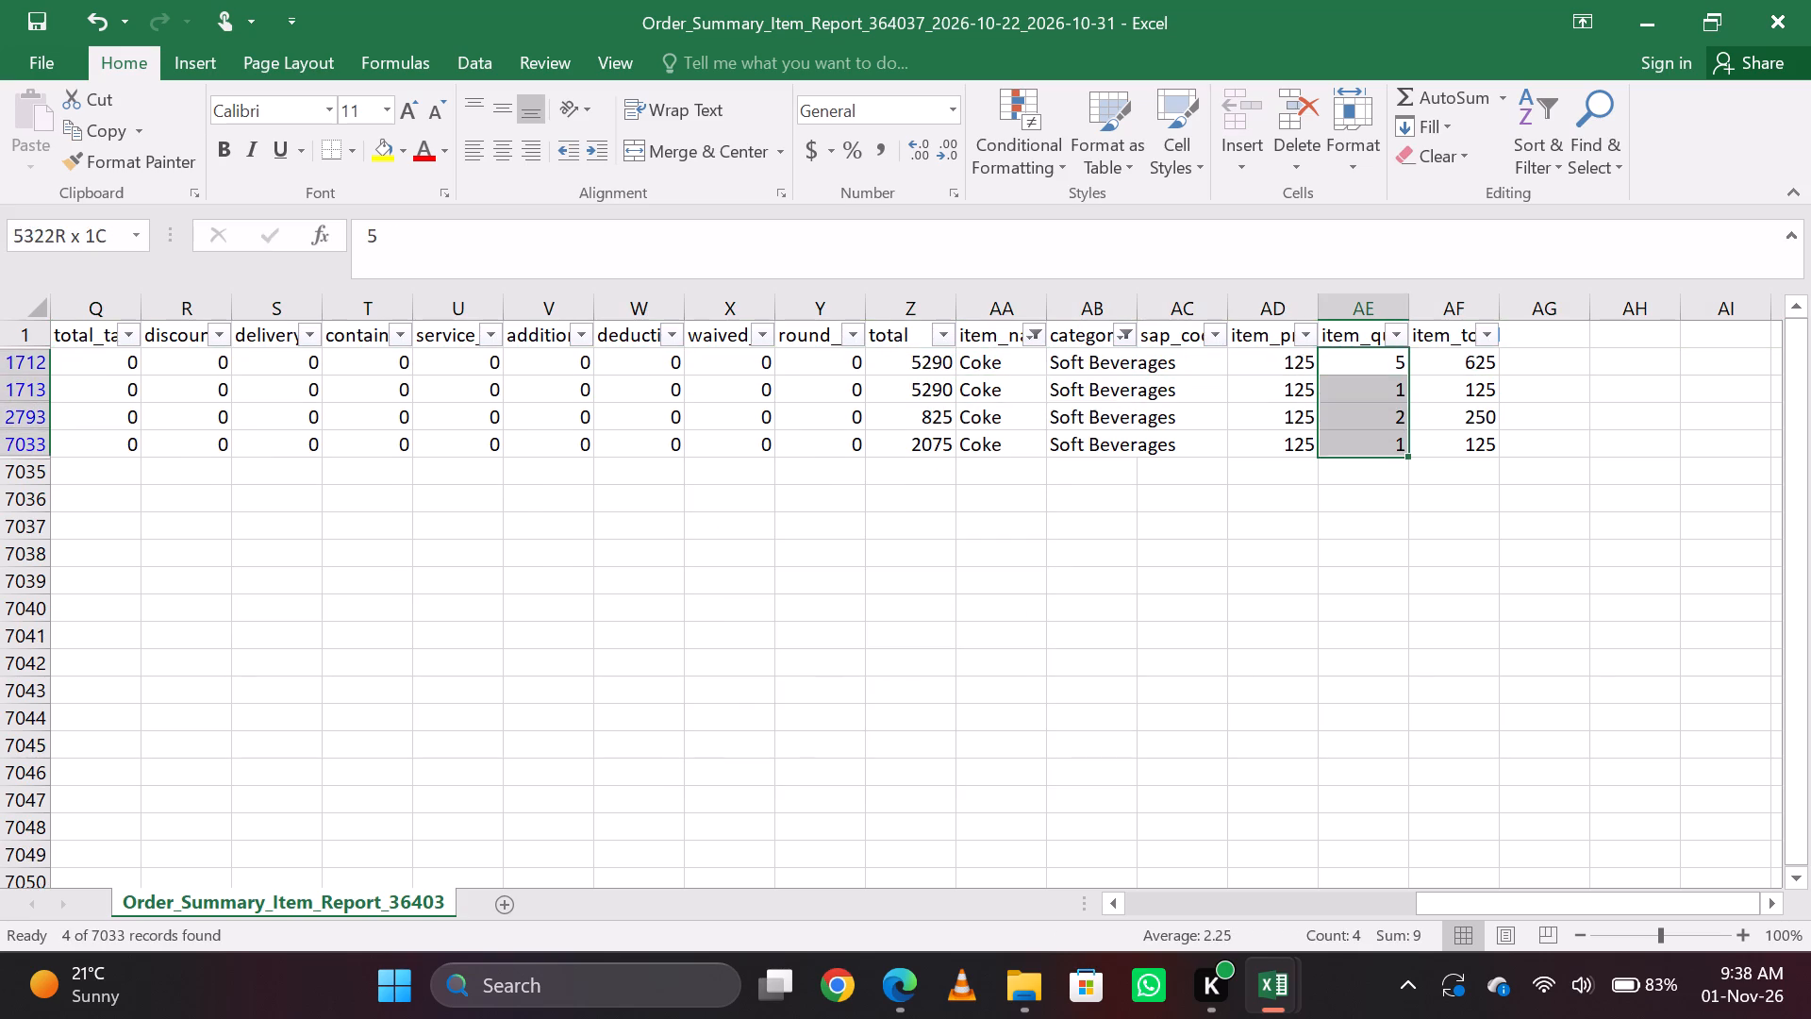
{"action": "key", "text": "Left"}
{"action": "key", "text": "Left"}
{"action": "key", "text": "Left"}
{"action": "key", "text": "Left"}
In the Bar Variance Report, set Coke Can 300ml's NC quantity to 9 and keep its Cocktail & Mocktail cell empty.
{"action": "key", "text": "alt+Tab"}
{"action": "key", "text": "Up"}
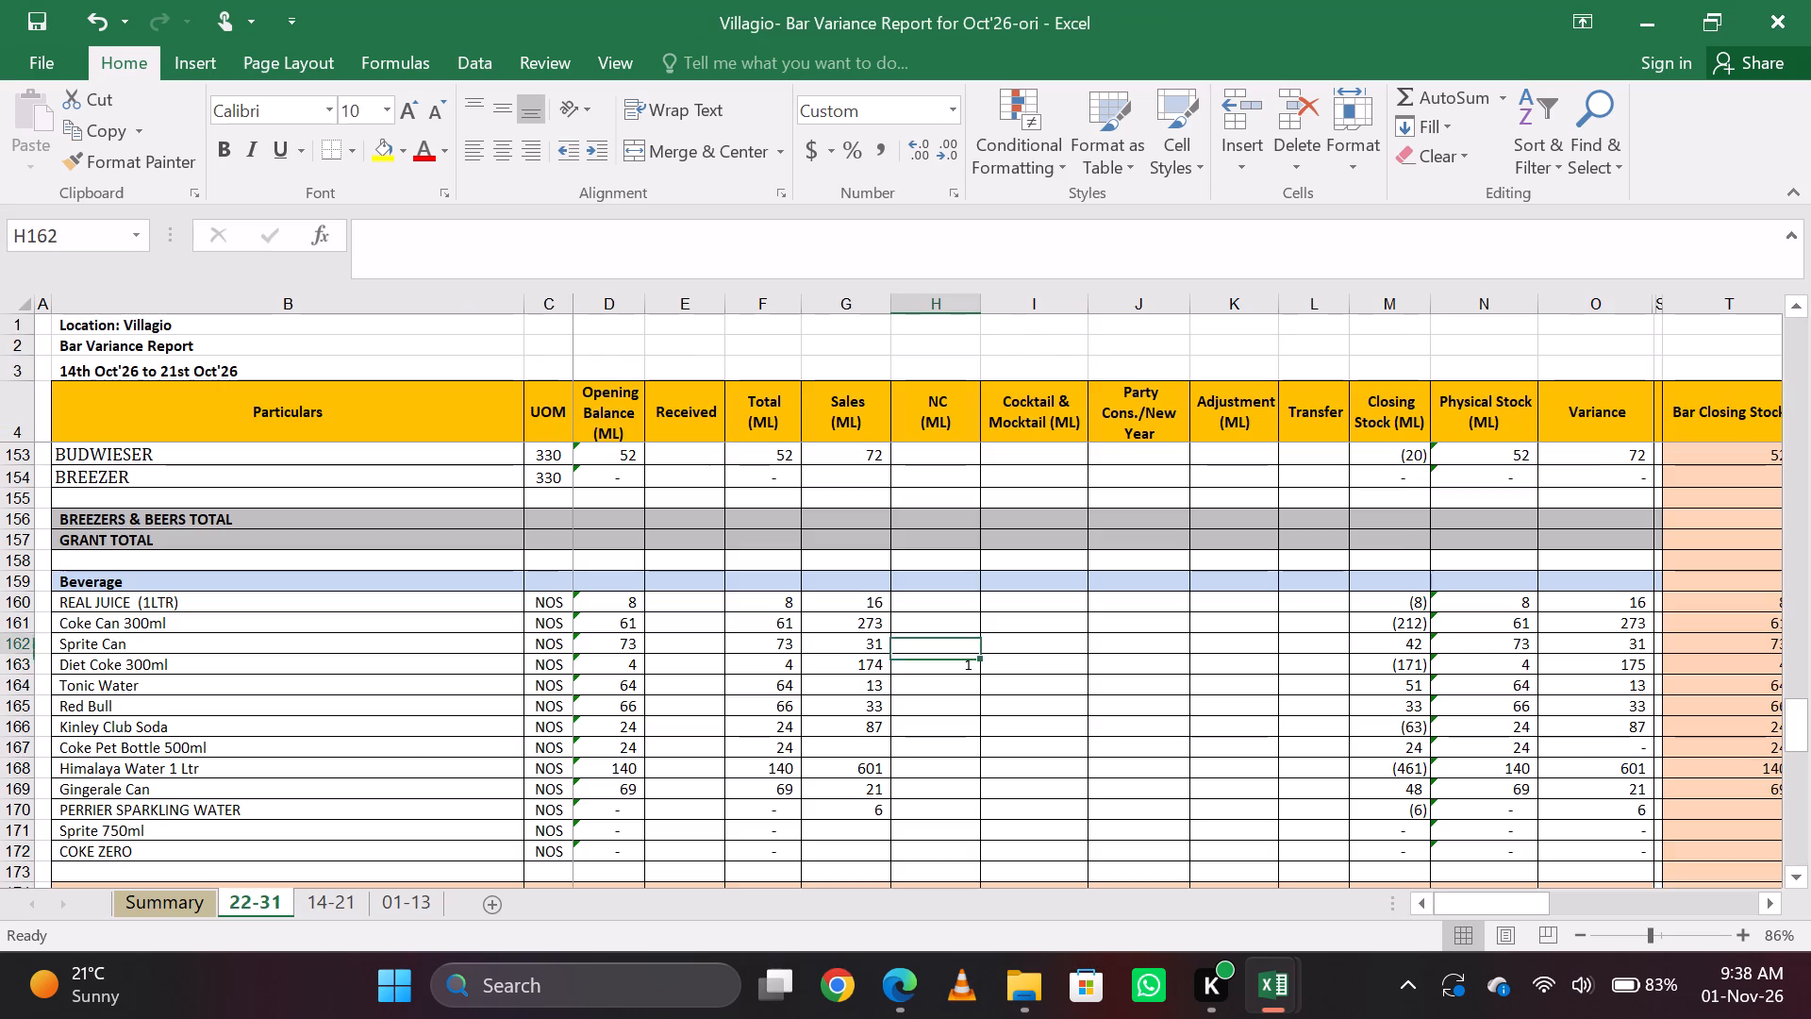
{"action": "key", "text": "Up"}
{"action": "key", "text": "Right"}
{"action": "key", "text": "Left"}
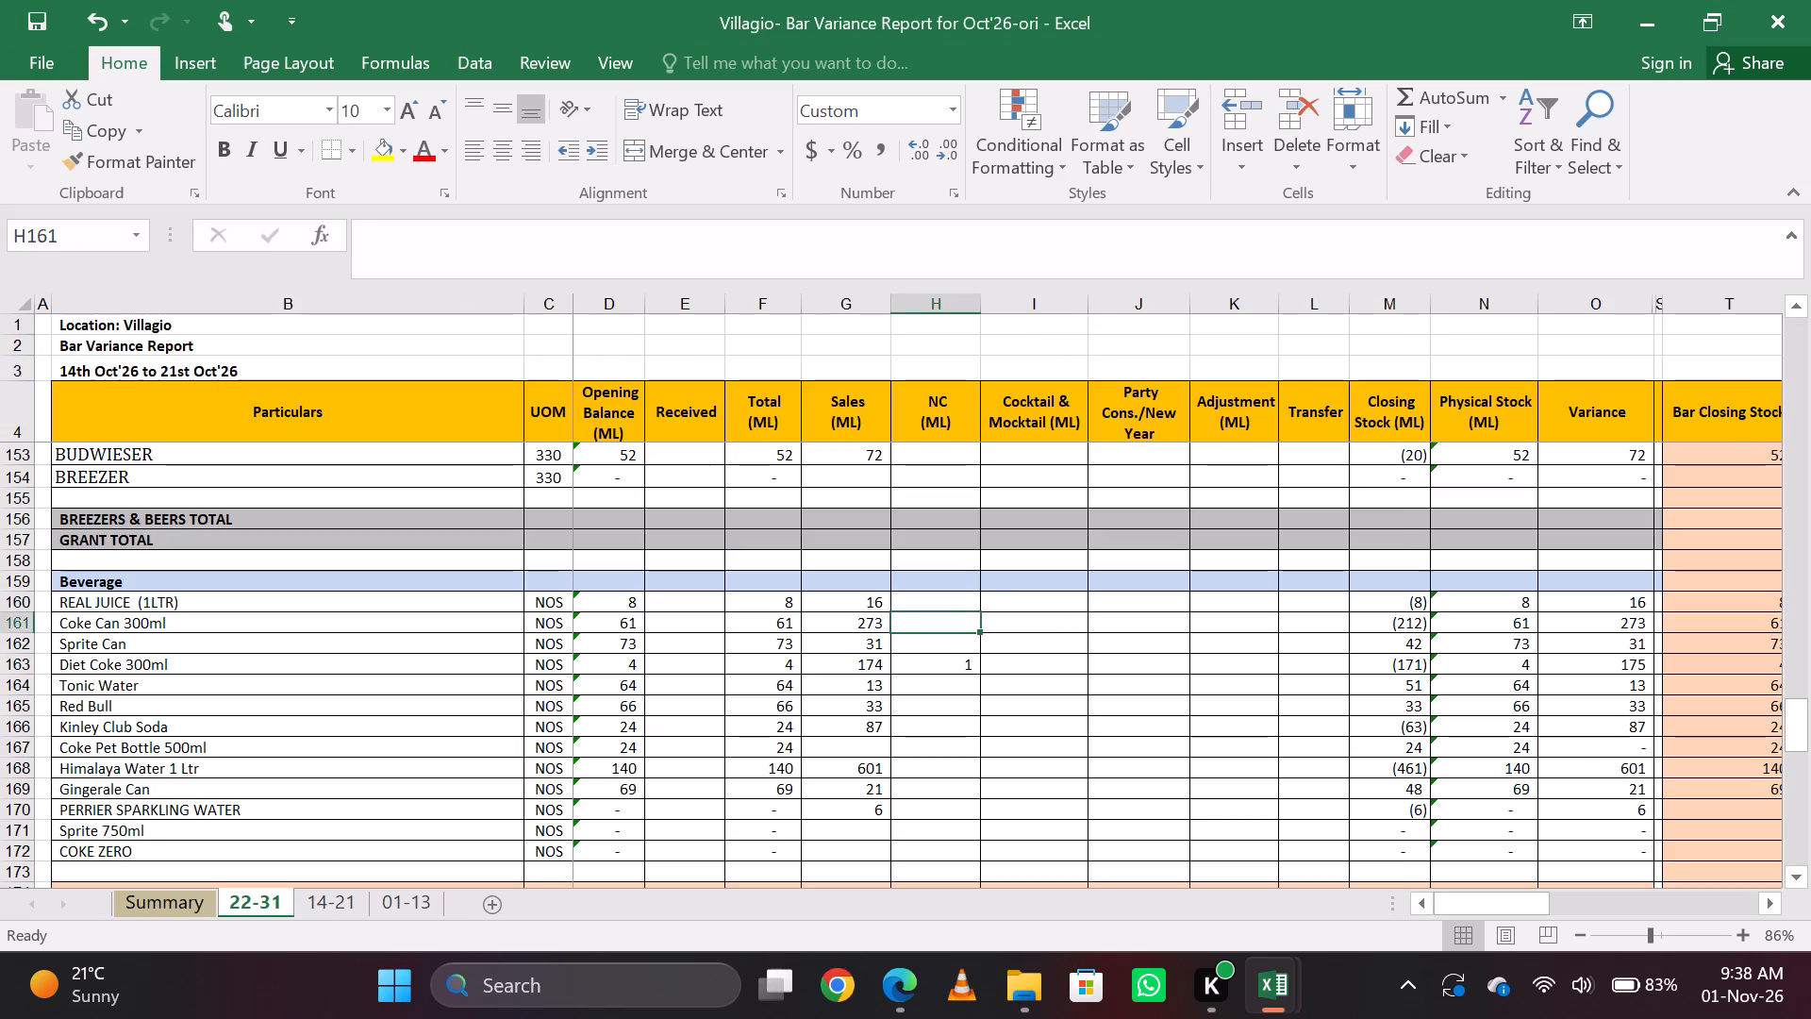
{"action": "type", "text": "89"}
{"action": "key", "text": "Right"}
{"action": "key", "text": "9"}
{"action": "key", "text": "Left"}
{"action": "key", "text": "9"}
{"action": "key", "text": "Right"}
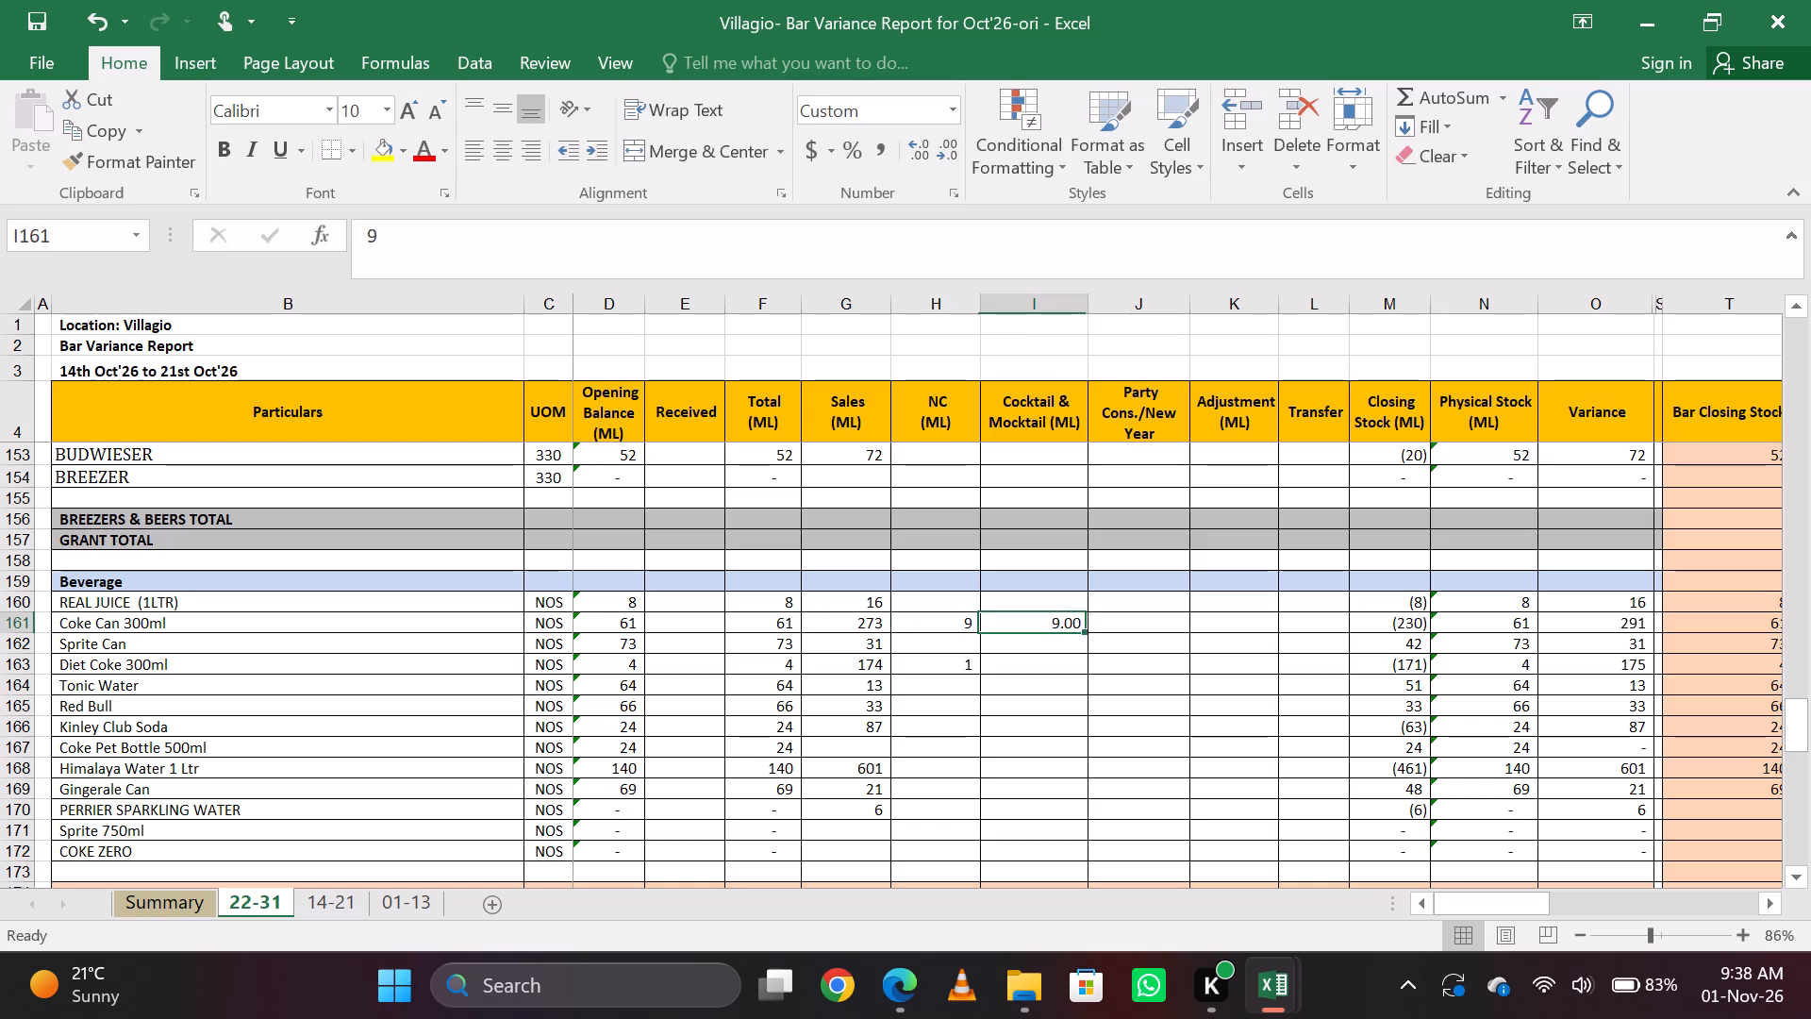
{"action": "key", "text": "BackSpace"}
{"action": "key", "text": "Return"}
{"action": "key", "text": "Up"}
{"action": "key", "text": "Left"}
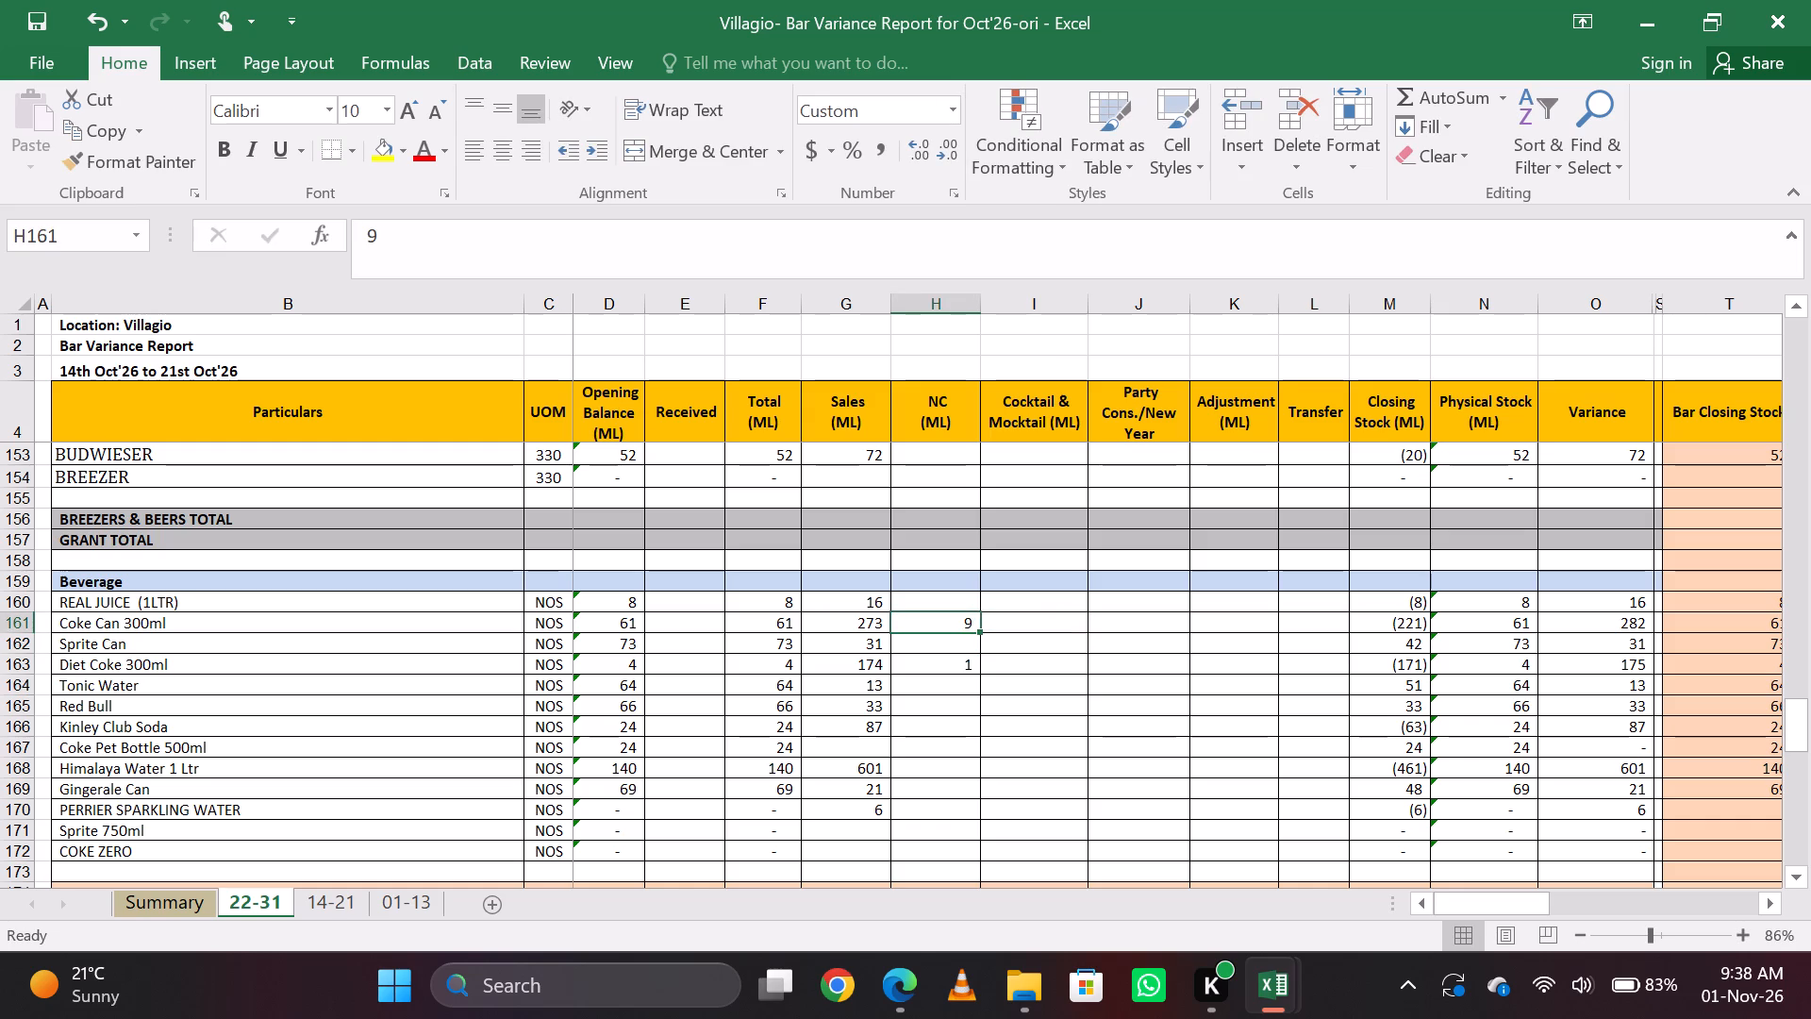
Return to the order summary report and delete all the filtered Coke rows.
{"action": "key", "text": "alt+Tab"}
{"action": "key", "text": "Down"}
{"action": "key", "text": "Up"}
{"action": "key", "text": "shift+space"}
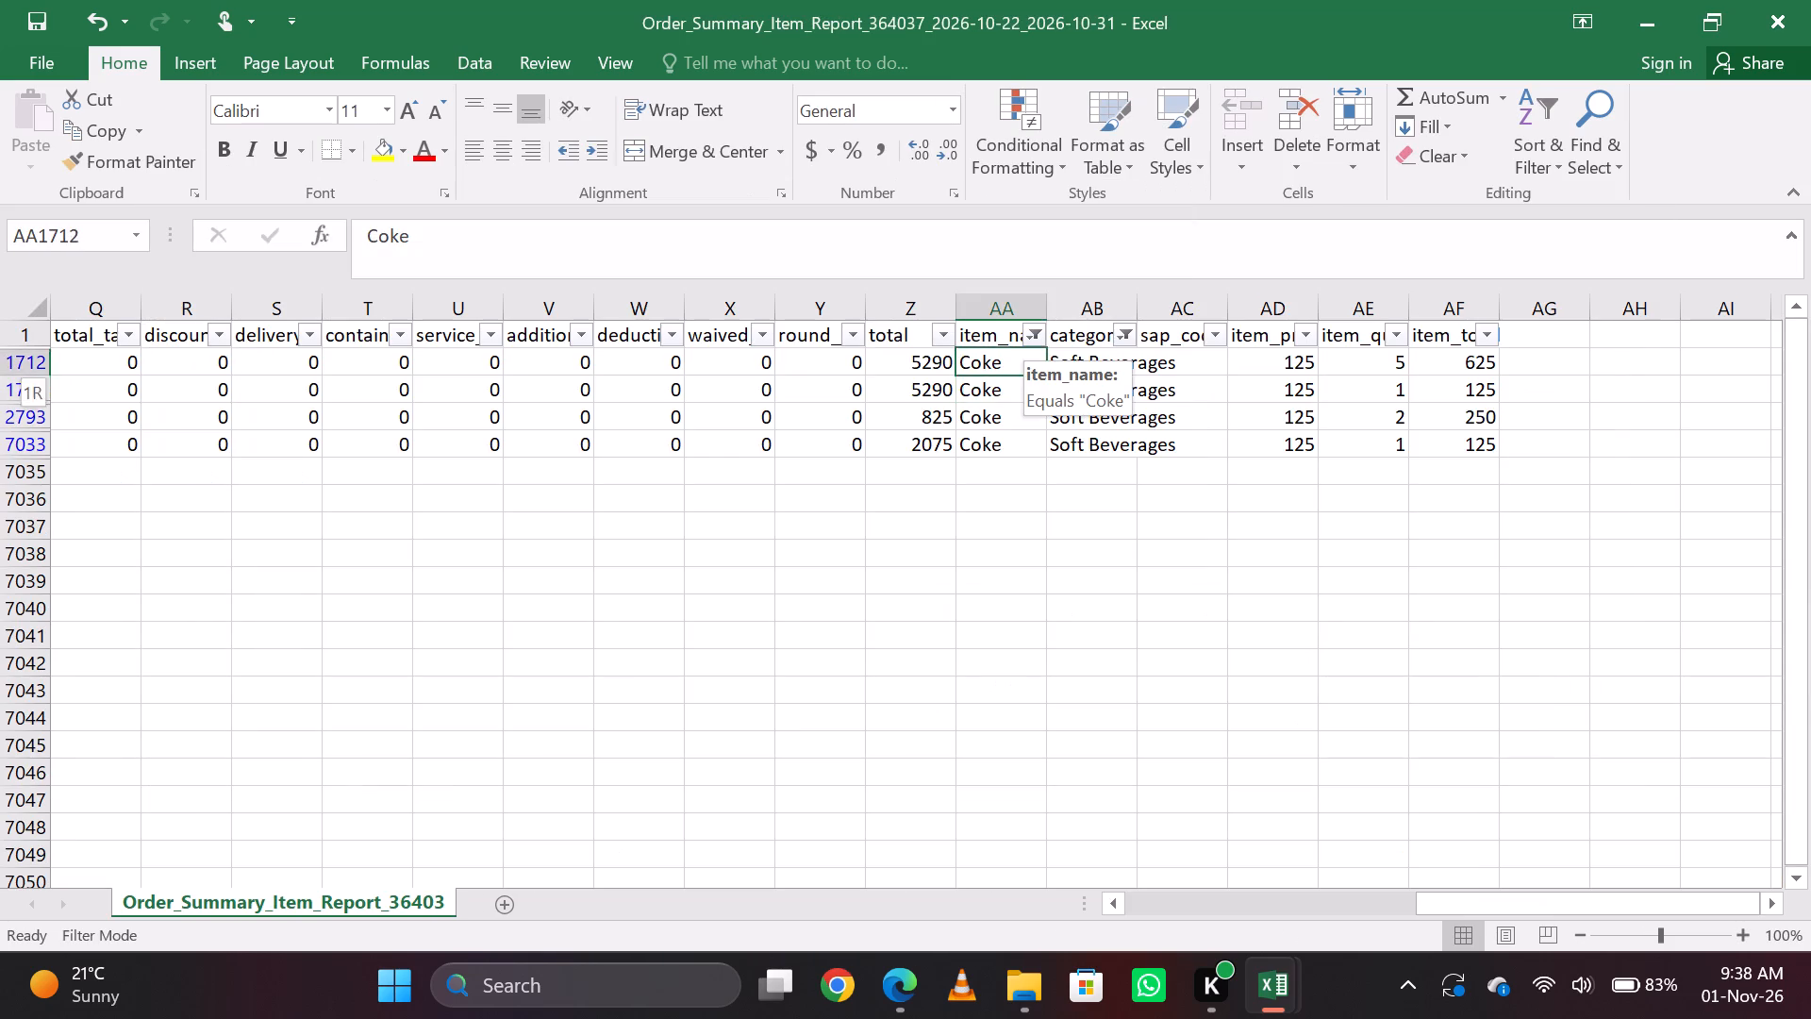
{"action": "key", "text": "shift+Down"}
{"action": "key", "text": "shift+Down"}
{"action": "key", "text": "shift+Down"}
{"action": "key", "text": "ctrl+minus"}
Change the item_name filter to show only Greater Than (30 Ml) and select its item name.
{"action": "left_click", "coordinate": [1033, 331]}
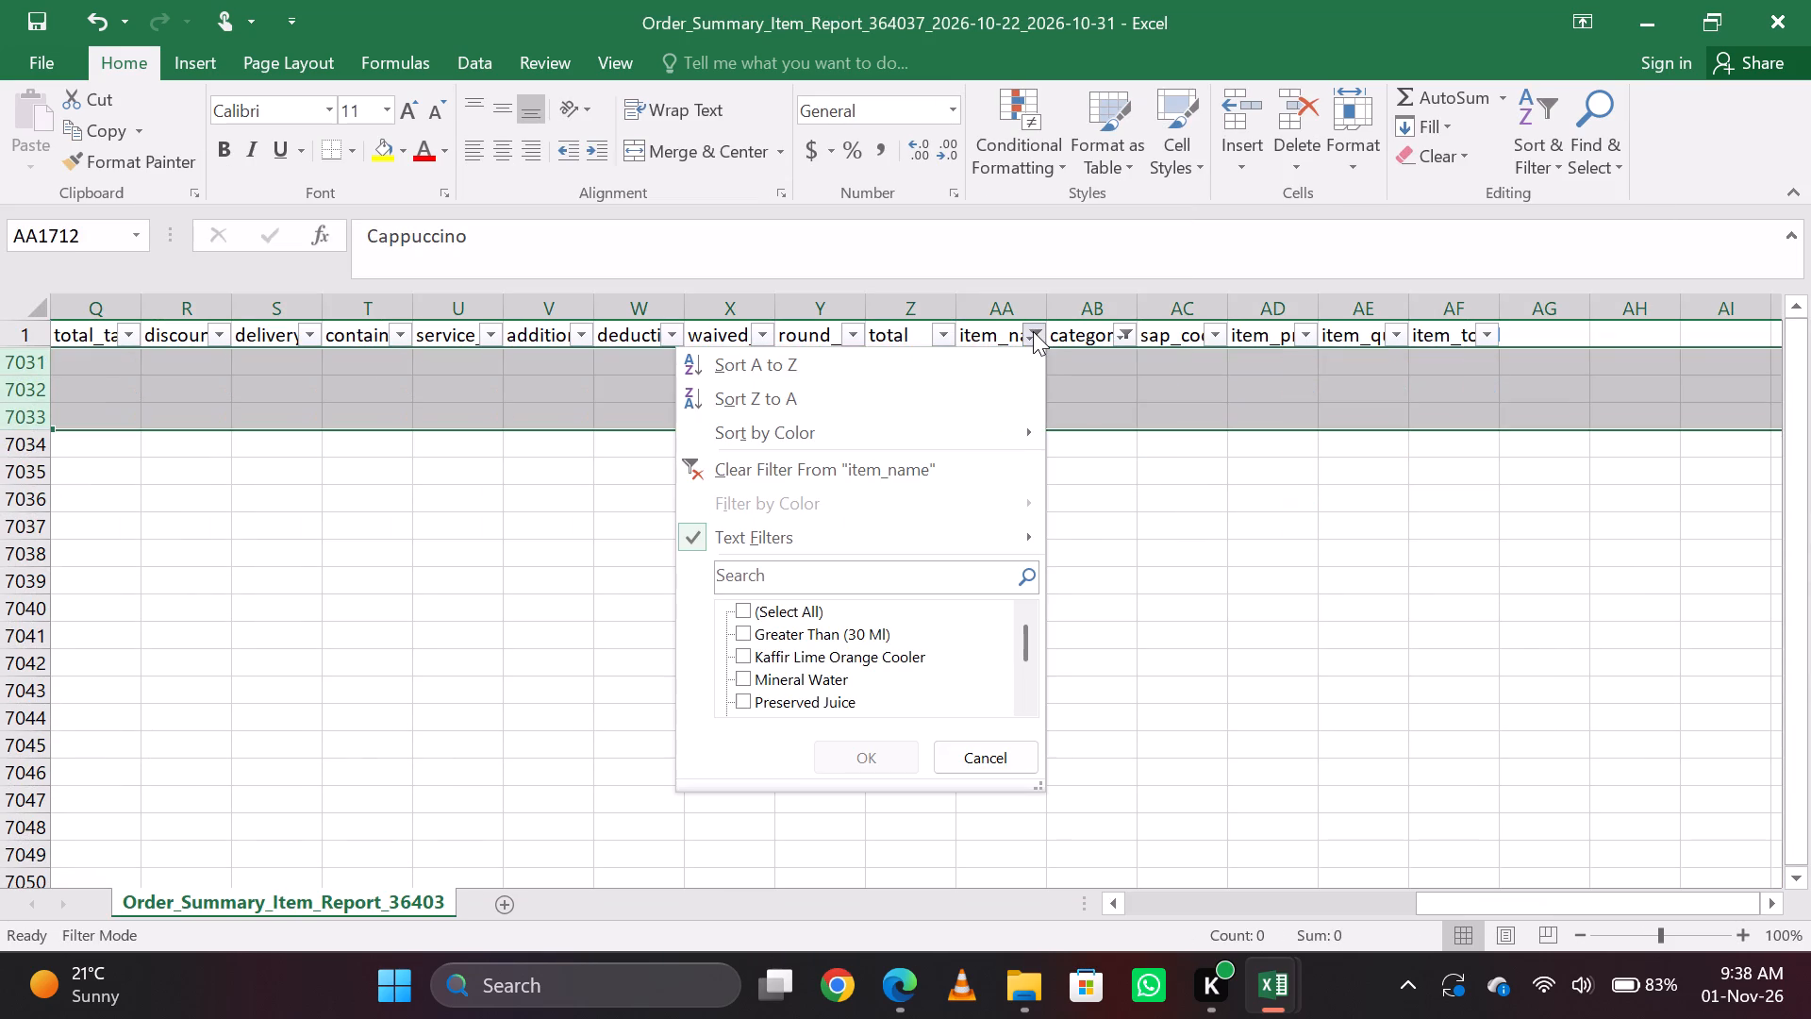
{"action": "key", "text": "Down"}
{"action": "key", "text": "Down"}
{"action": "key", "text": "Down"}
{"action": "key", "text": "Down"}
{"action": "key", "text": "Down"}
{"action": "key", "text": "Down"}
{"action": "key", "text": "Down"}
{"action": "key", "text": "Down"}
{"action": "key", "text": "Down"}
{"action": "key", "text": "Down"}
{"action": "key", "text": "Up"}
{"action": "key", "text": "space"}
{"action": "key", "text": "Tab"}
{"action": "key", "text": "Return"}
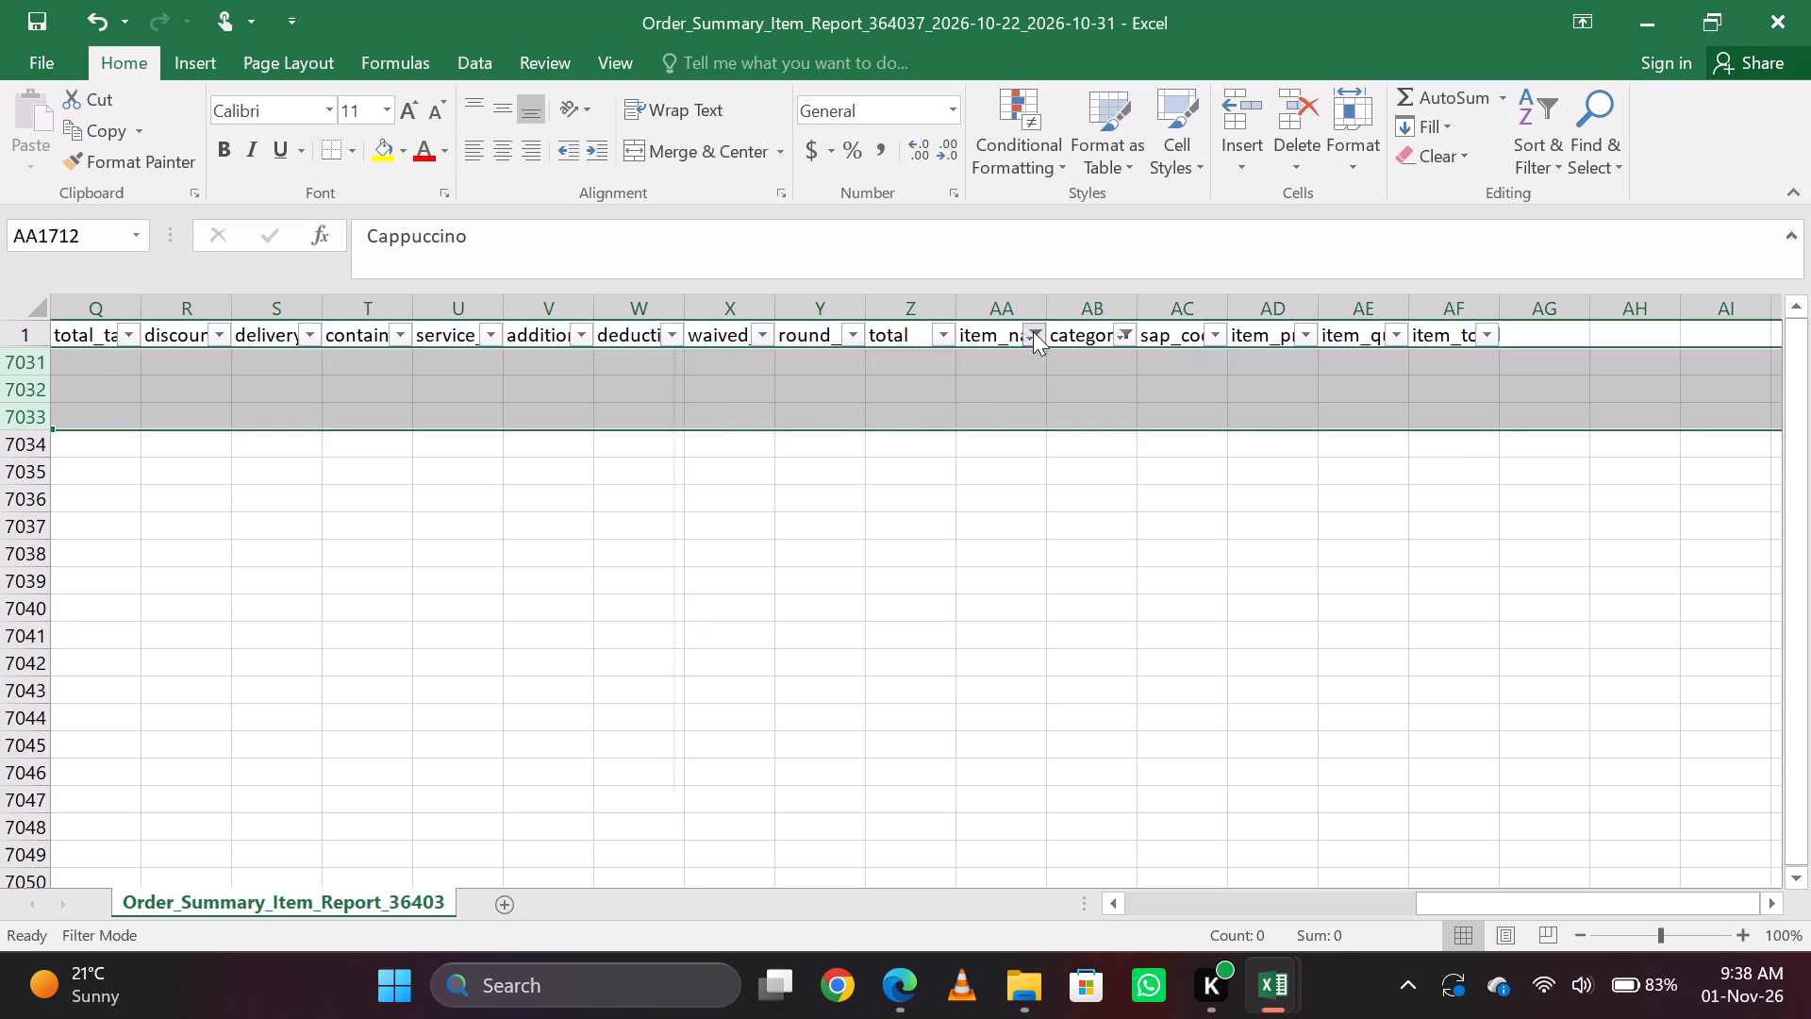
{"action": "key", "text": "Right"}
{"action": "key", "text": "Up"}
{"action": "key", "text": "Left"}
{"action": "key", "text": "Down"}
{"action": "key", "text": "Up"}
Switch to the Villagio Bar Variance Report's 22-31 sheet and enter =4*30 in the NC (ML) cell of the GREATERTHAN row.
{"action": "key", "text": "alt+Tab"}
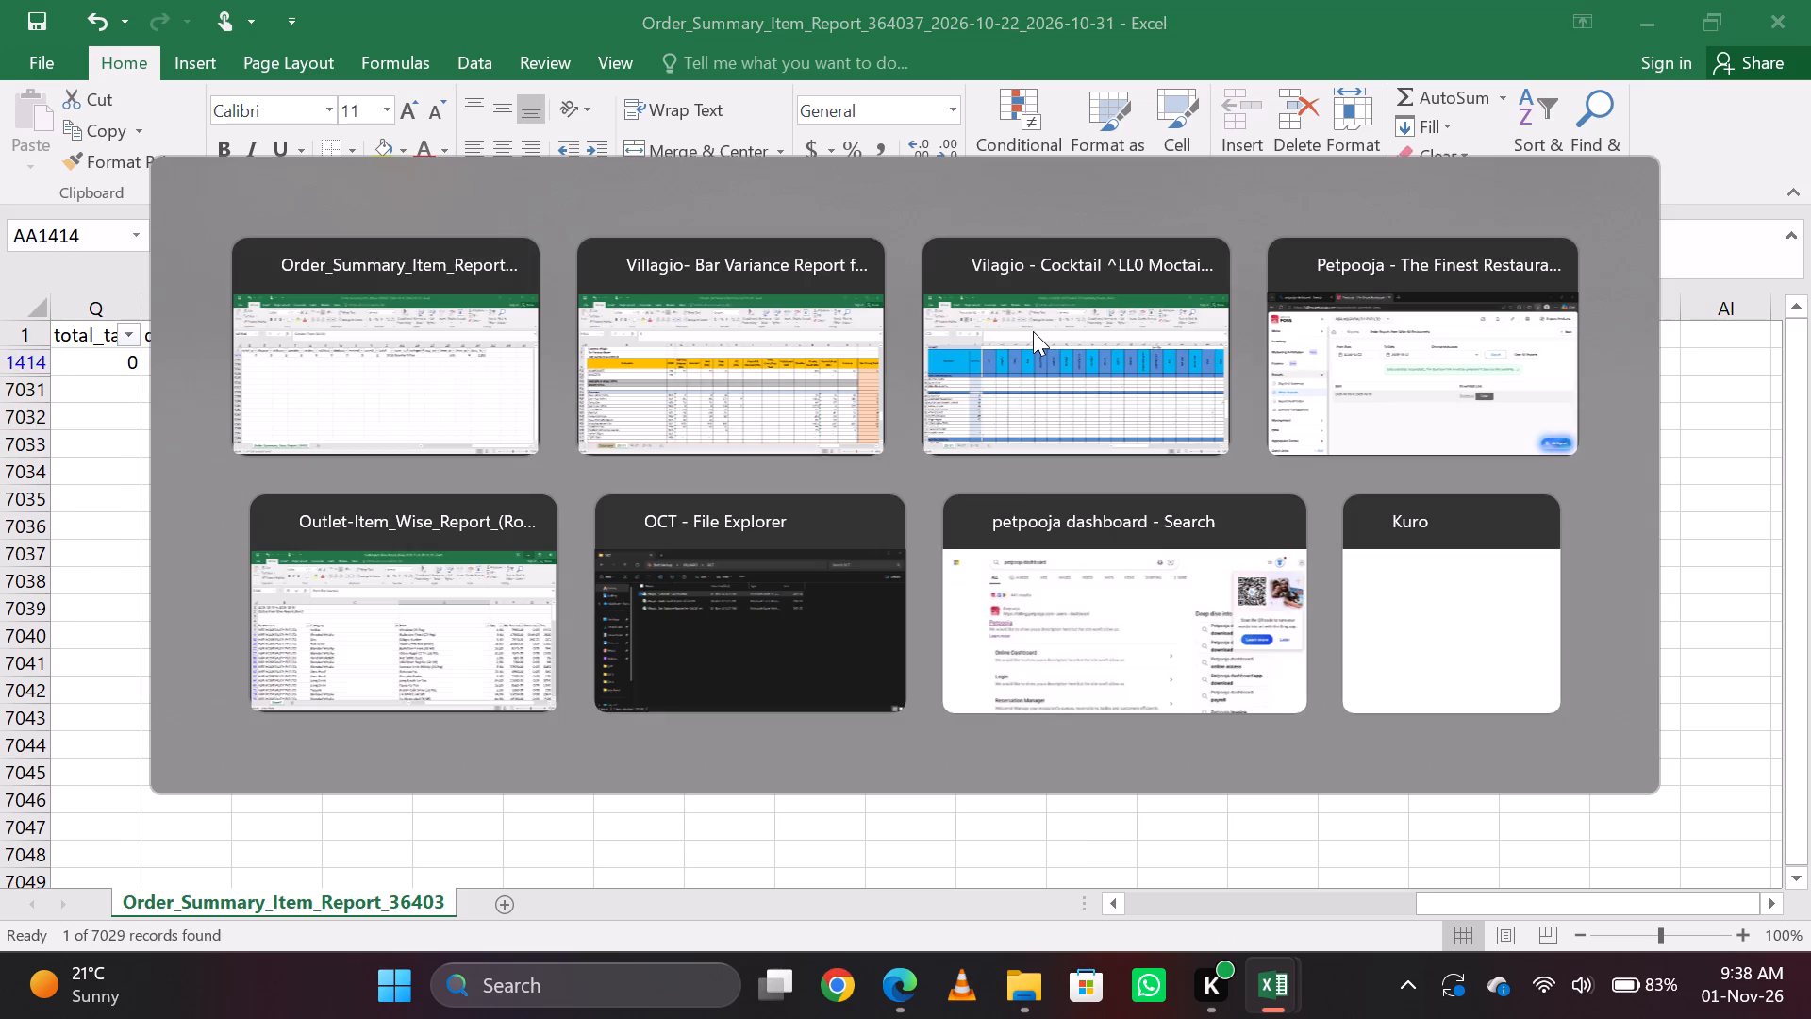
{"action": "key", "text": "alt+Tab"}
{"action": "key", "text": "alt+Tab"}
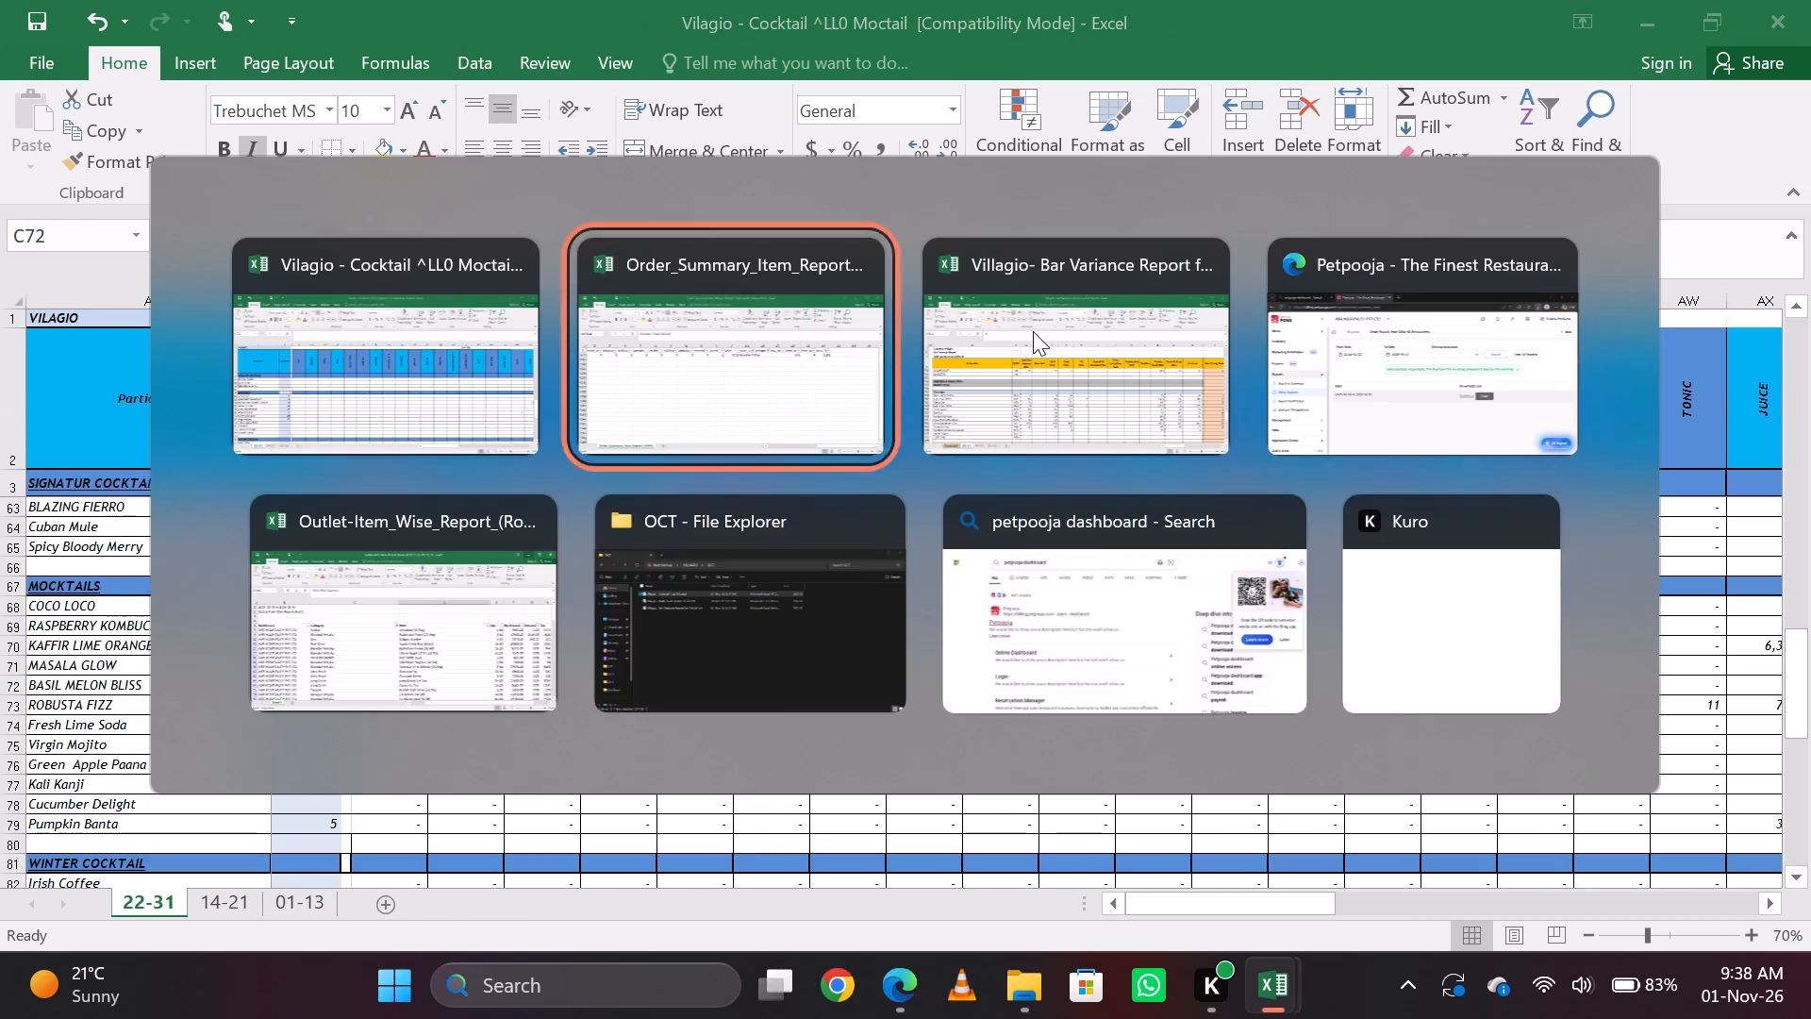
{"action": "key", "text": "alt+Tab"}
{"action": "key", "text": "Page_Up"}
{"action": "key", "text": "Page_Up"}
{"action": "key", "text": "Page_Up"}
{"action": "key", "text": "Page_Up"}
{"action": "key", "text": "Page_Up"}
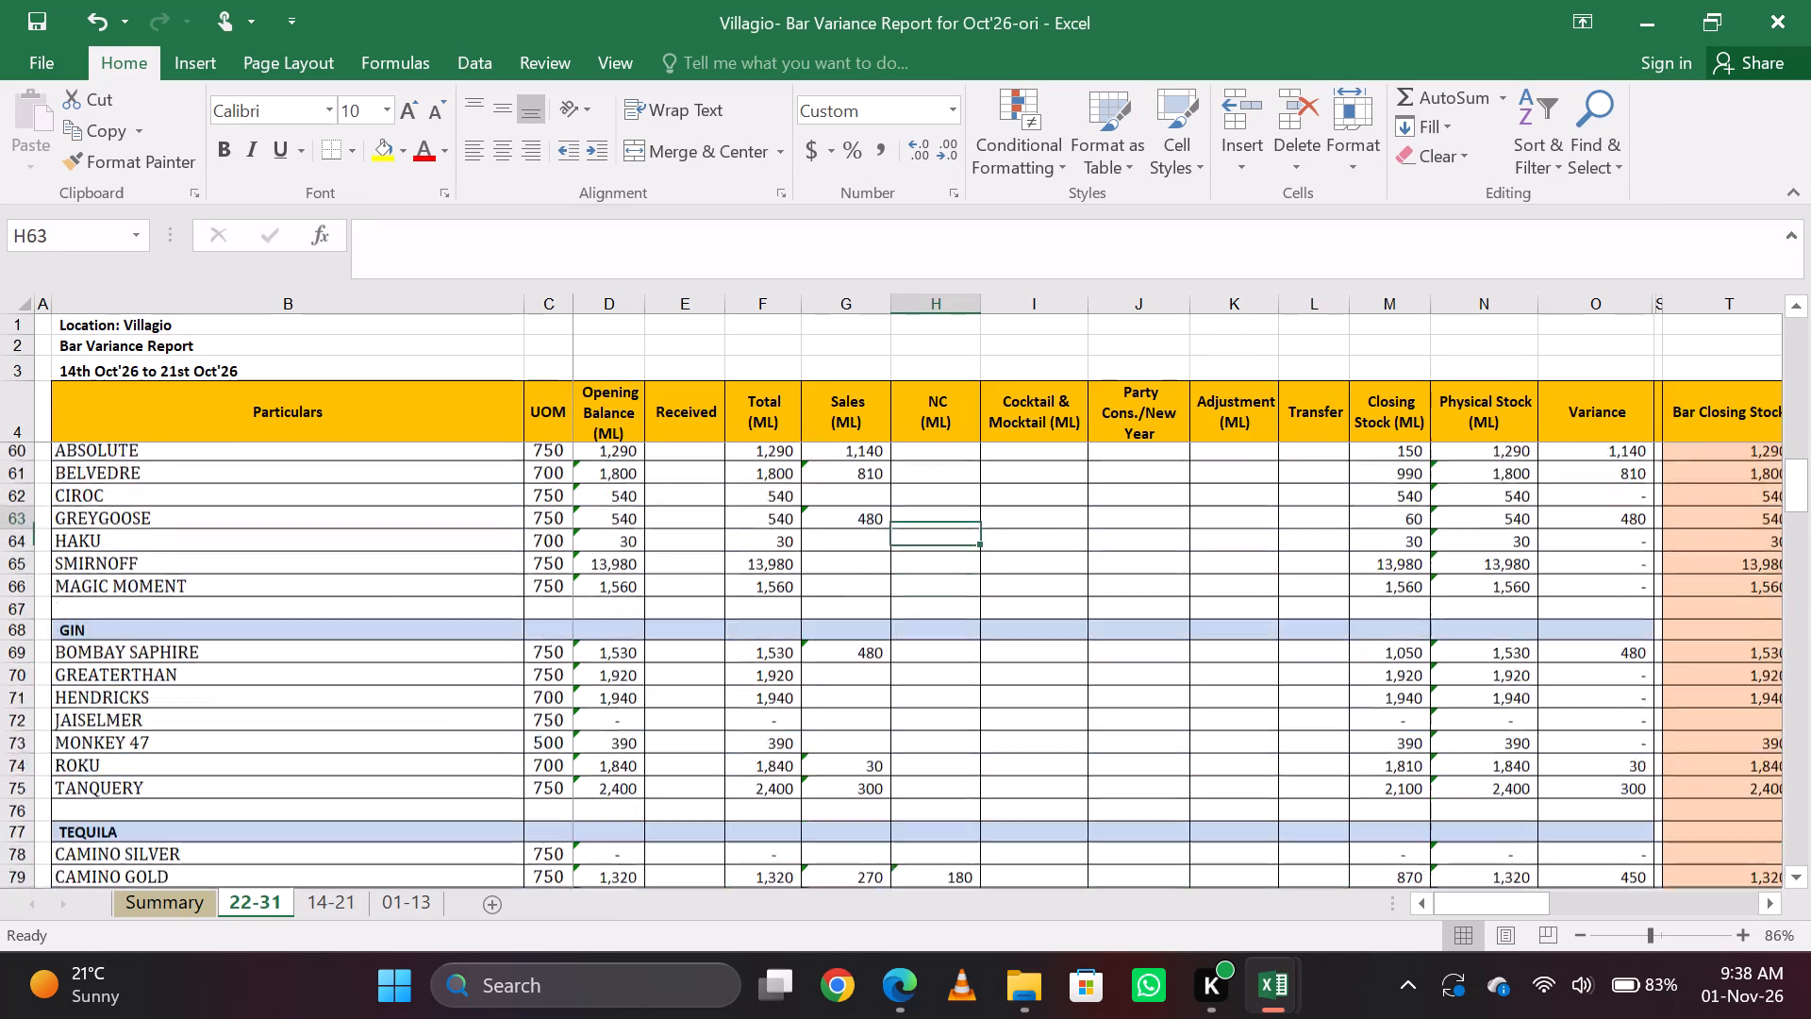
{"action": "key", "text": "Down"}
{"action": "key", "text": "Down"}
{"action": "key", "text": "Down"}
{"action": "key", "text": "Down"}
{"action": "key", "text": "Down"}
{"action": "key", "text": "Down"}
{"action": "key", "text": "Down"}
{"action": "key", "text": "Down"}
{"action": "key", "text": "Up"}
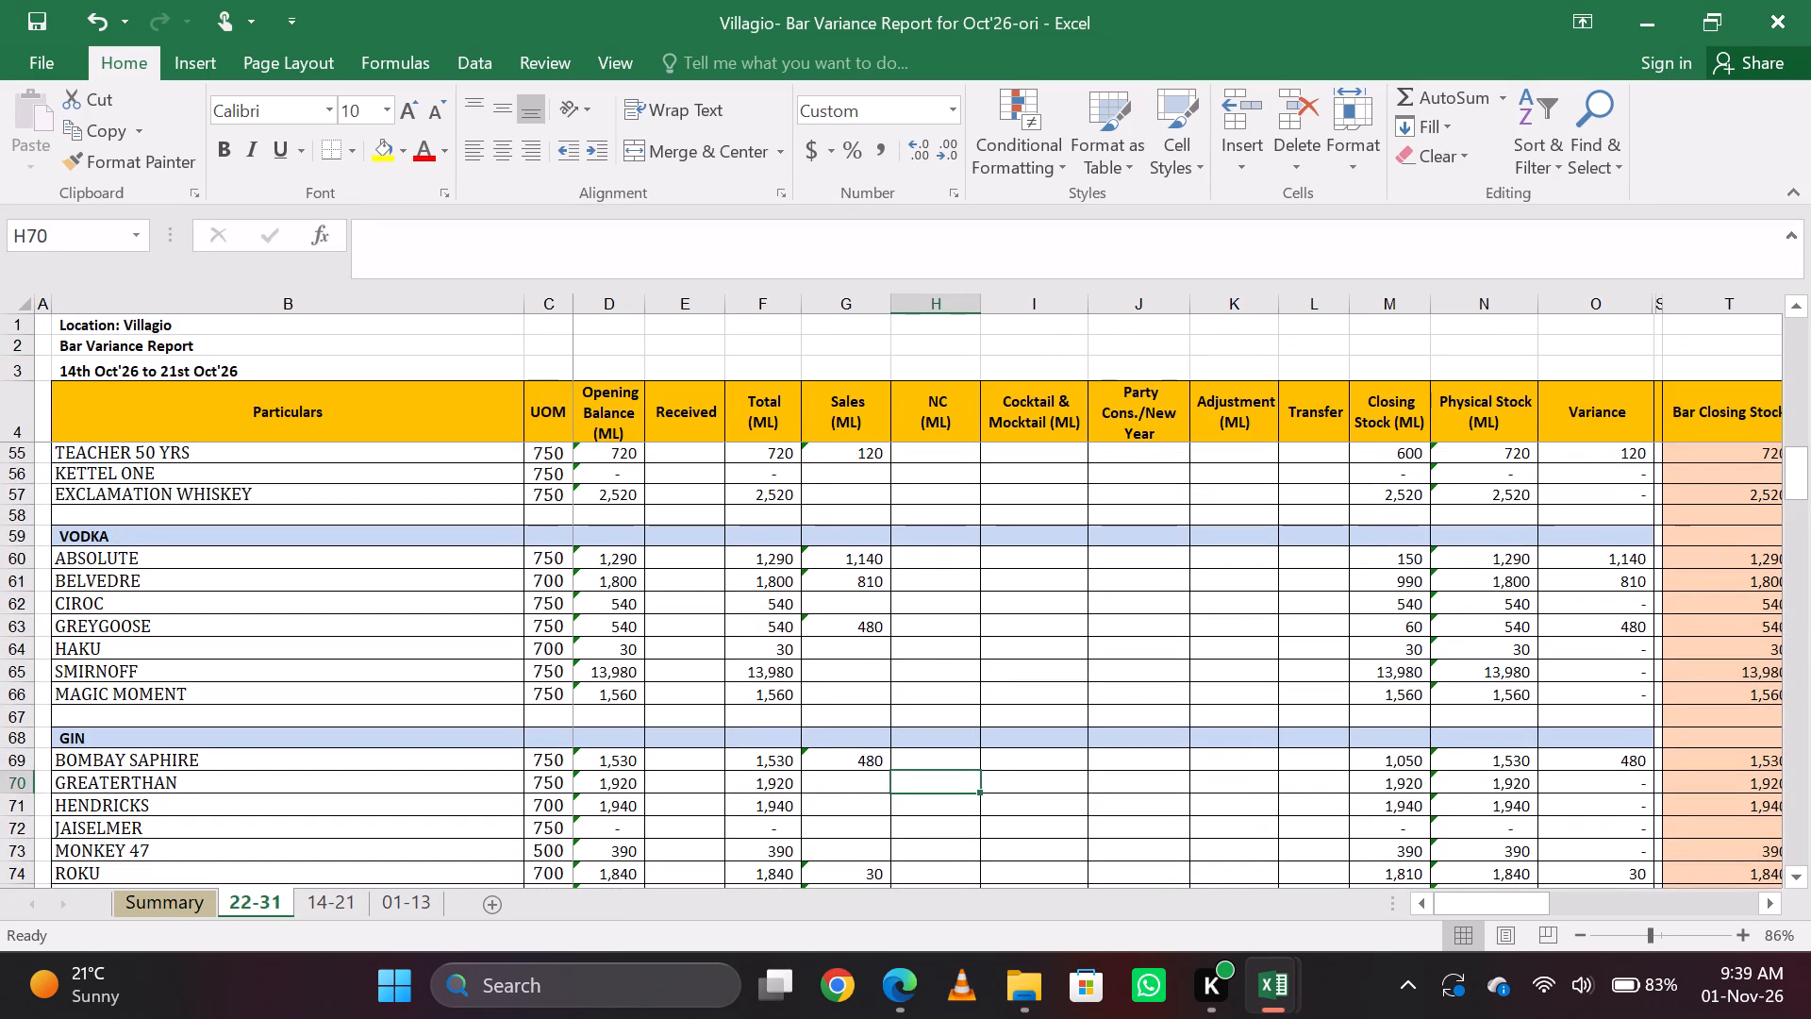
{"action": "type", "text": "=4&*"}
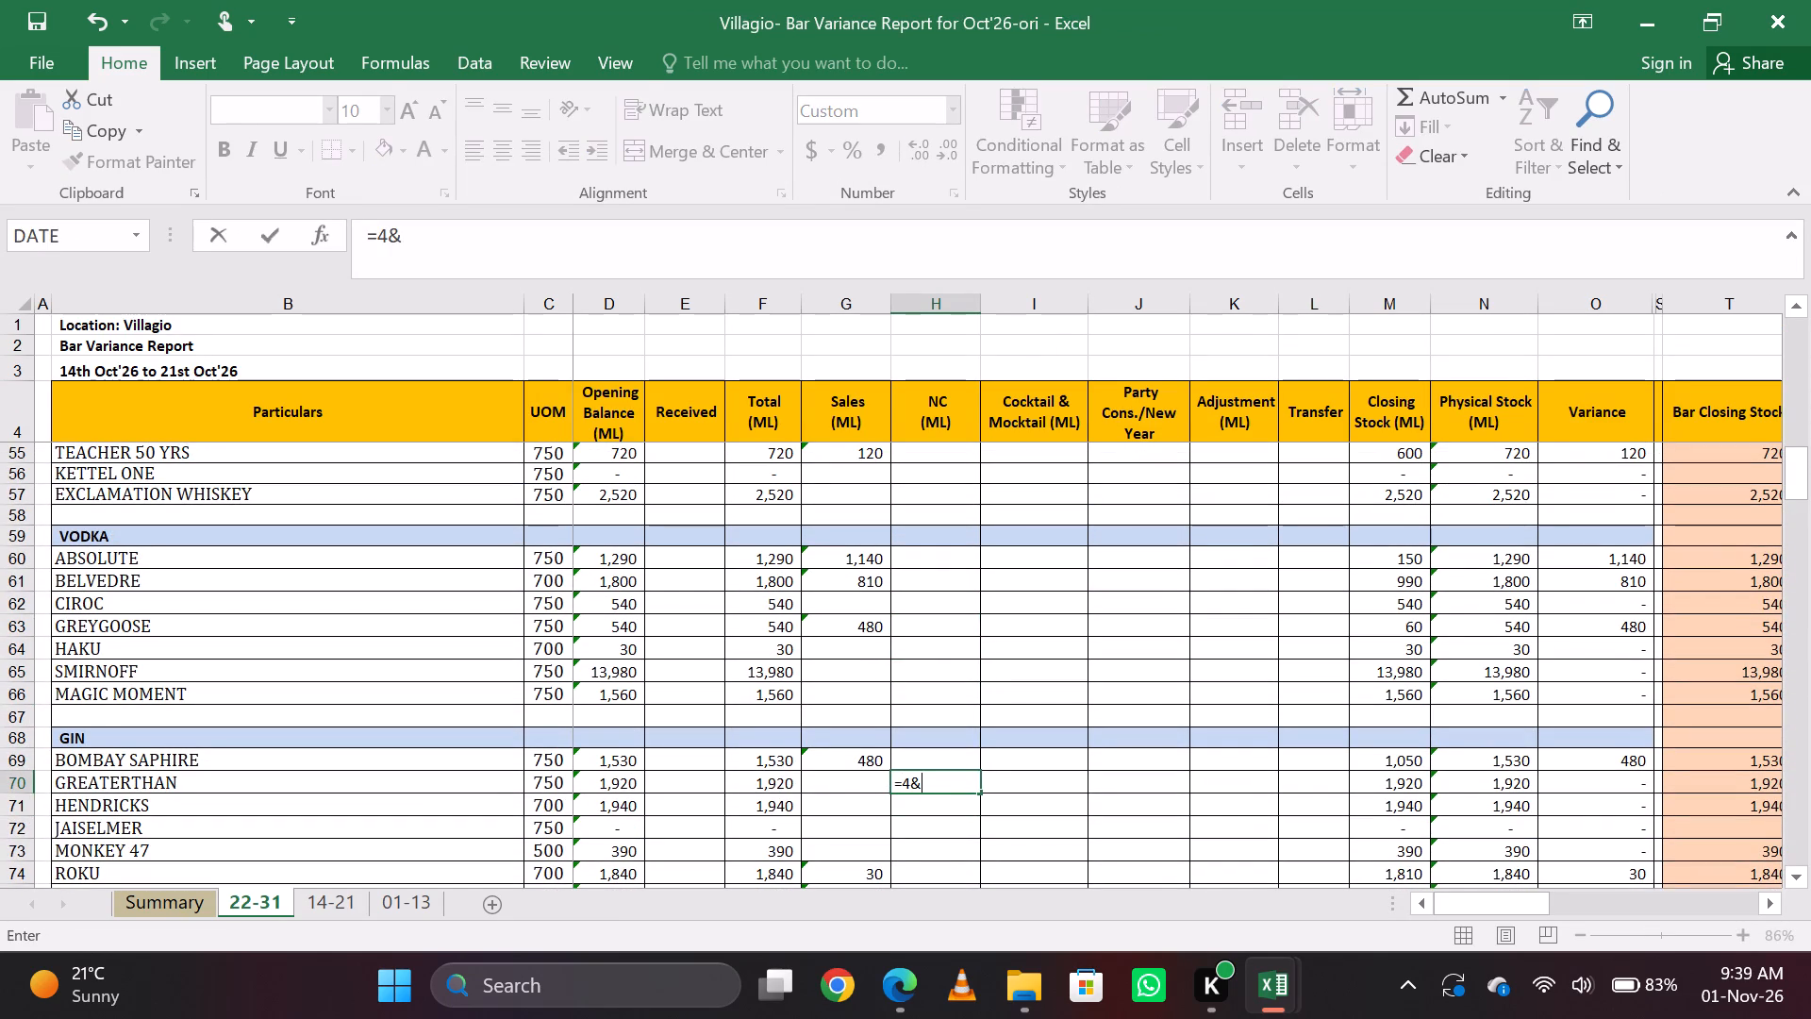
{"action": "key", "text": "BackSpace"}
{"action": "key", "text": "BackSpace"}
{"action": "type", "text": "*30"}
{"action": "key", "text": "Return"}
{"action": "key", "text": "Up"}
Return to the order summary report and delete the Greater Than (30 Ml) row.
{"action": "key", "text": "alt+Tab"}
{"action": "key", "text": "alt+Tab"}
{"action": "key", "text": "alt+Tab"}
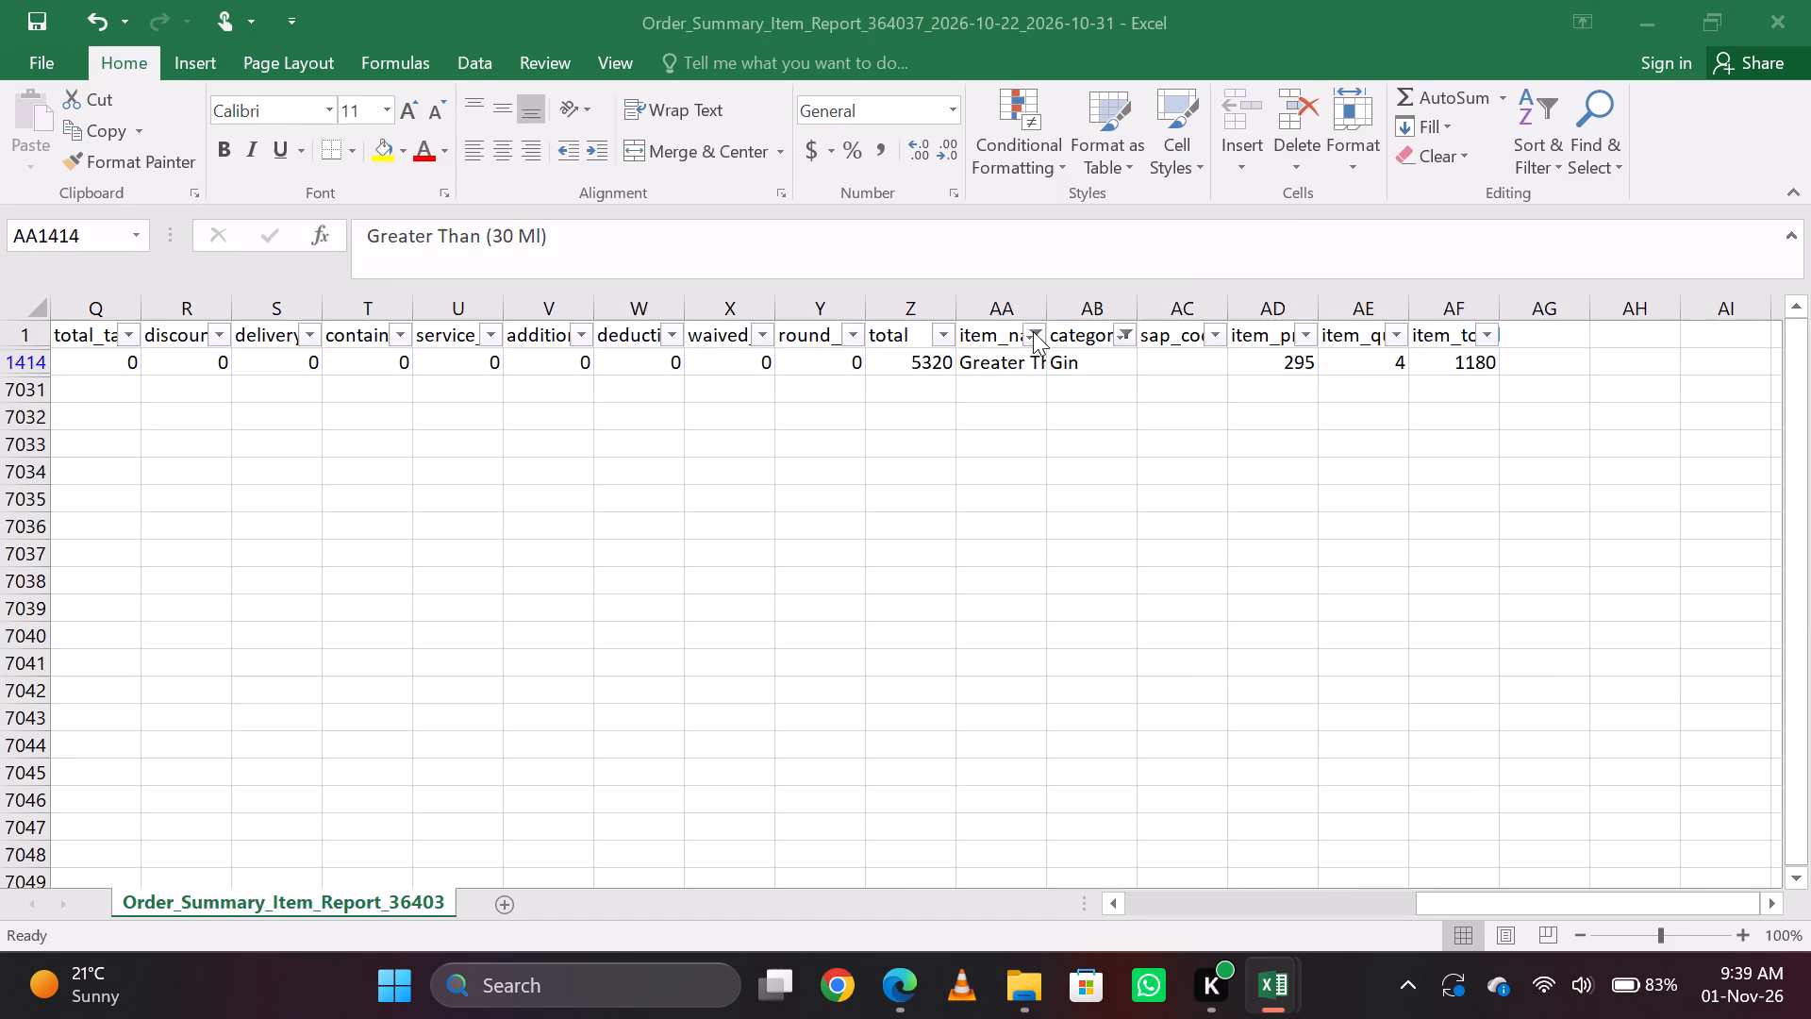
{"action": "key", "text": "shift+space"}
{"action": "key", "text": "ctrl+minus"}
Change the item_name filter to show only Kaffir Lime Orange Cooler and copy its item name.
{"action": "left_click", "coordinate": [1033, 331]}
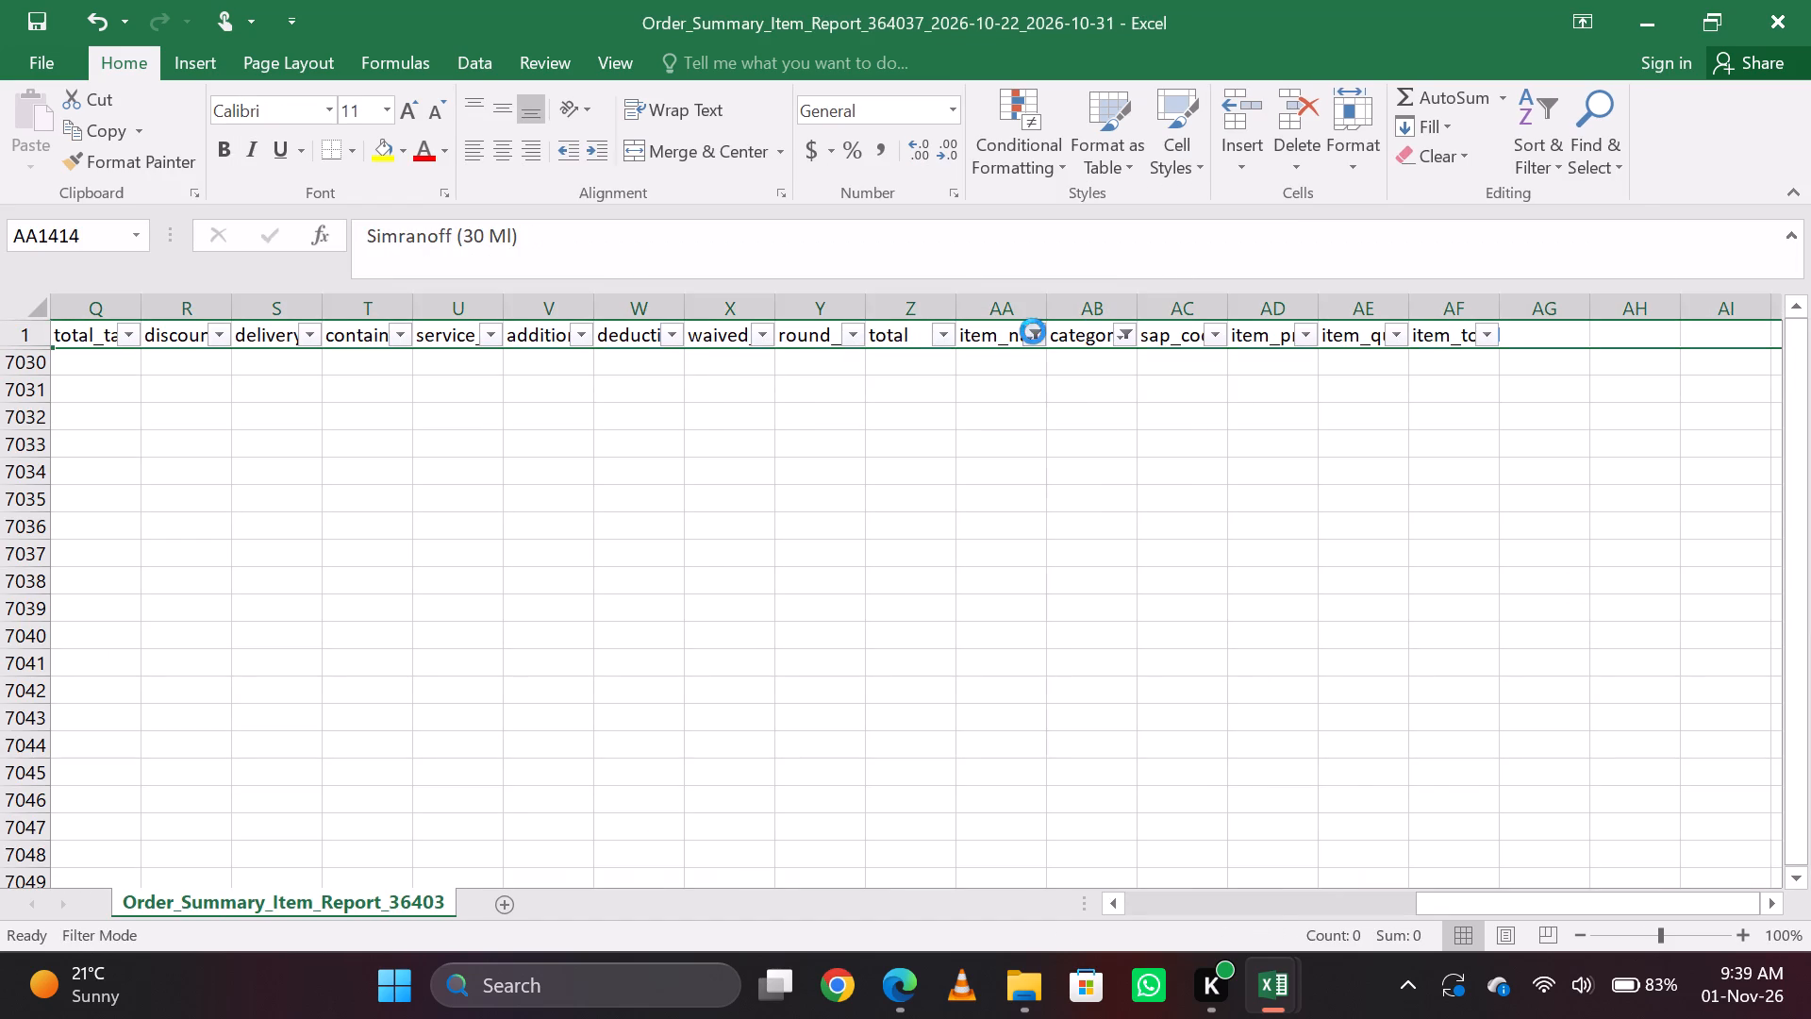
{"action": "key", "text": "Up"}
{"action": "key", "text": "Down"}
{"action": "key", "text": "Down"}
{"action": "key", "text": "Down"}
{"action": "key", "text": "Down"}
{"action": "key", "text": "Down"}
{"action": "key", "text": "Down"}
{"action": "key", "text": "Down"}
{"action": "key", "text": "Down"}
{"action": "key", "text": "Down"}
{"action": "key", "text": "space"}
{"action": "key", "text": "Tab"}
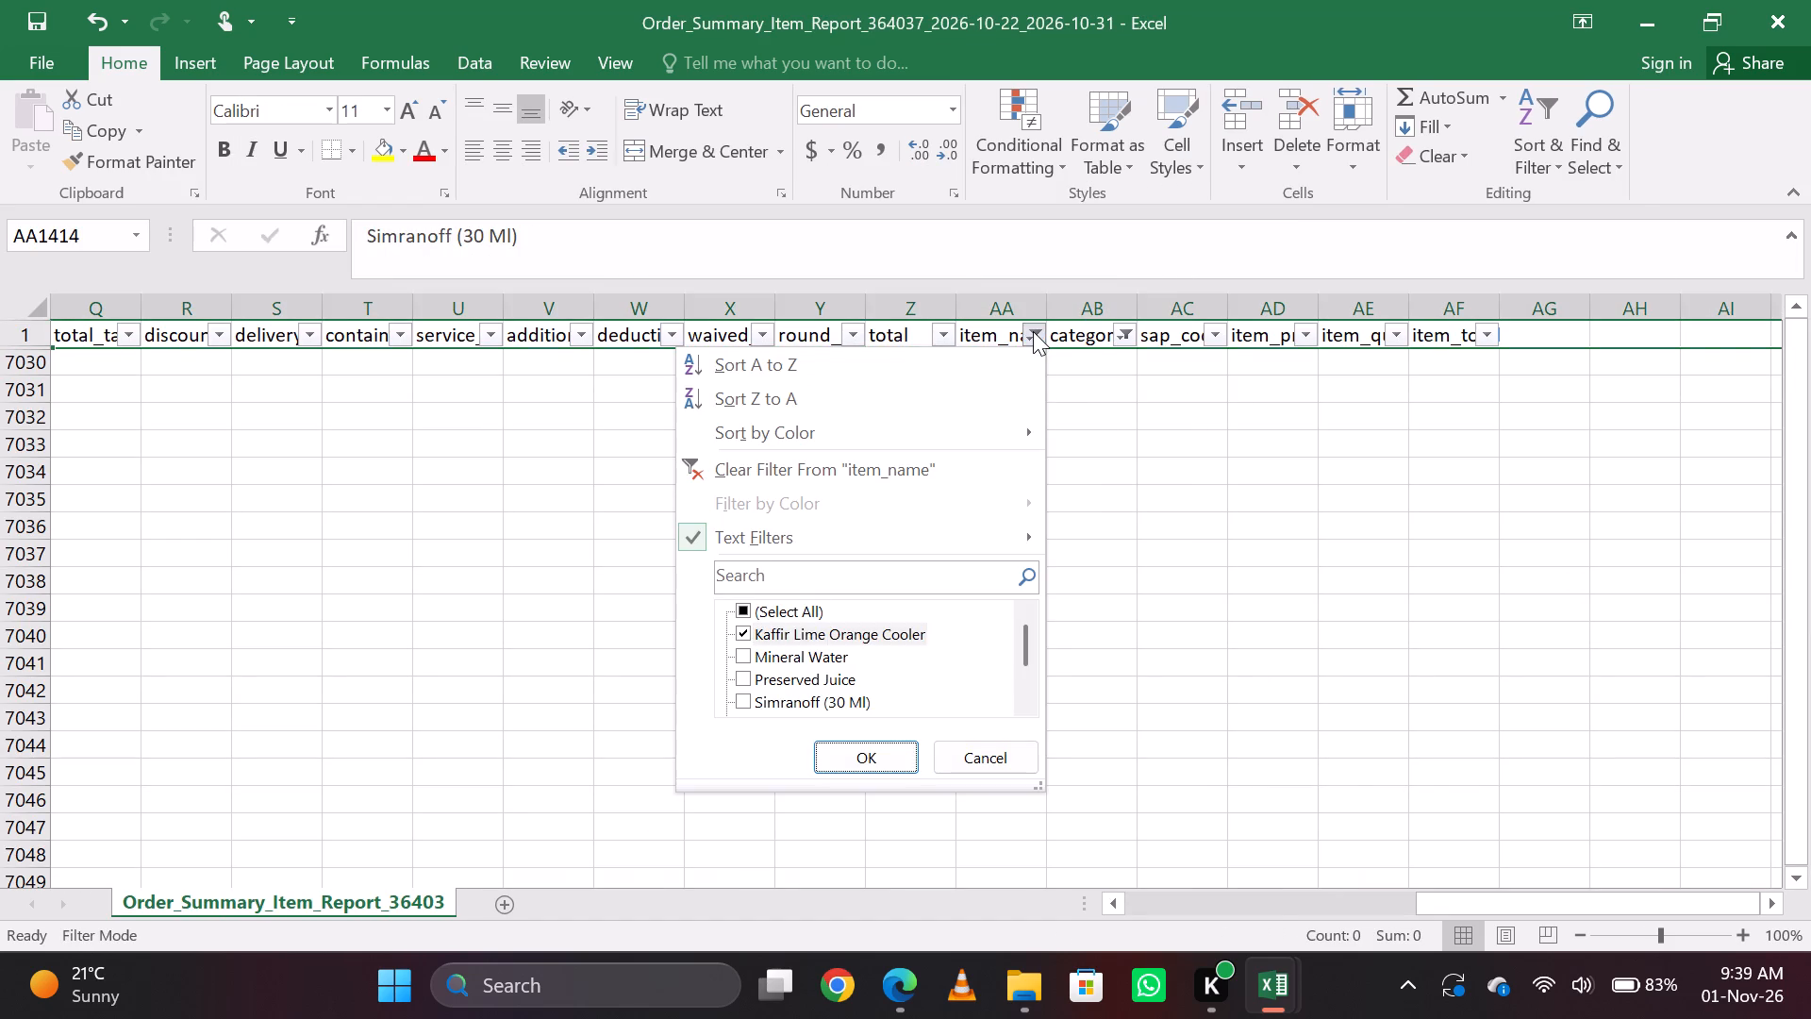
{"action": "key", "text": "Return"}
{"action": "key", "text": "Down"}
{"action": "key", "text": "ctrl+c"}
Switch to the Vilagio cocktail workbook, find Kaffir Lime Orange Cooler and set its Sale & NC quantity to 91.
{"action": "key", "text": "alt+Tab"}
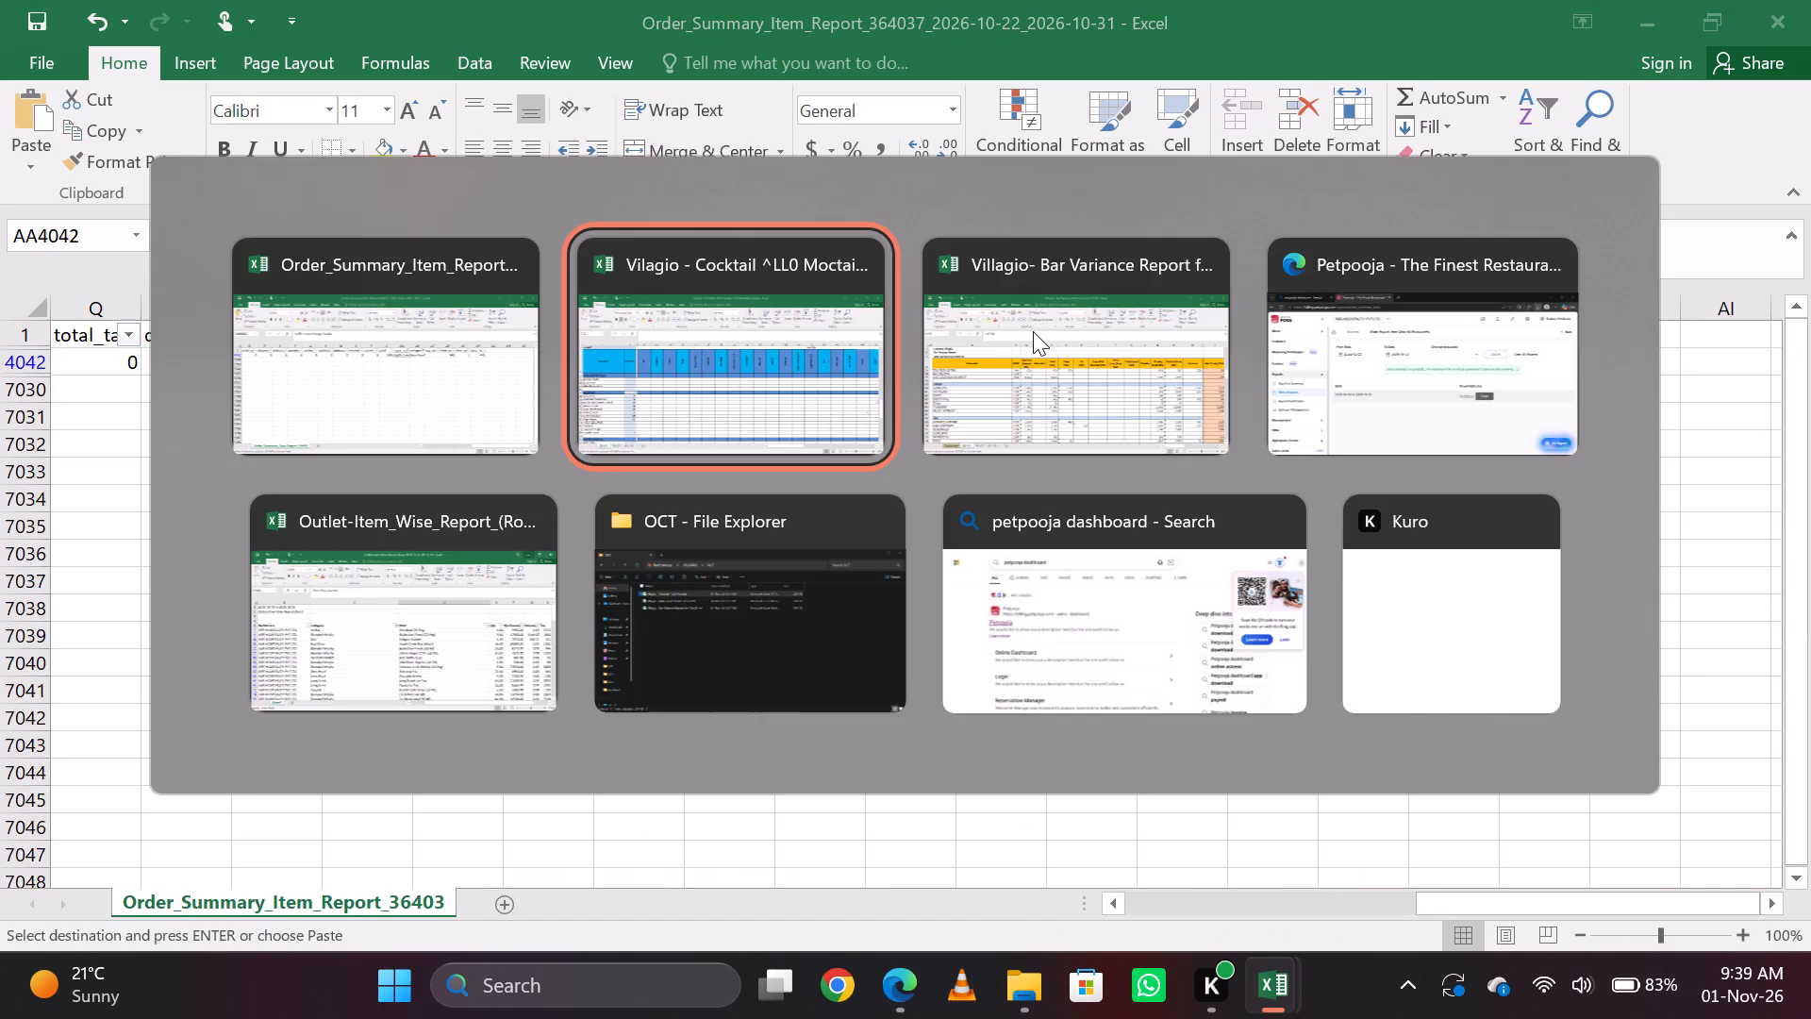
{"action": "key", "text": "ctrl+f"}
{"action": "key", "text": "ctrl+v"}
{"action": "key", "text": "Return"}
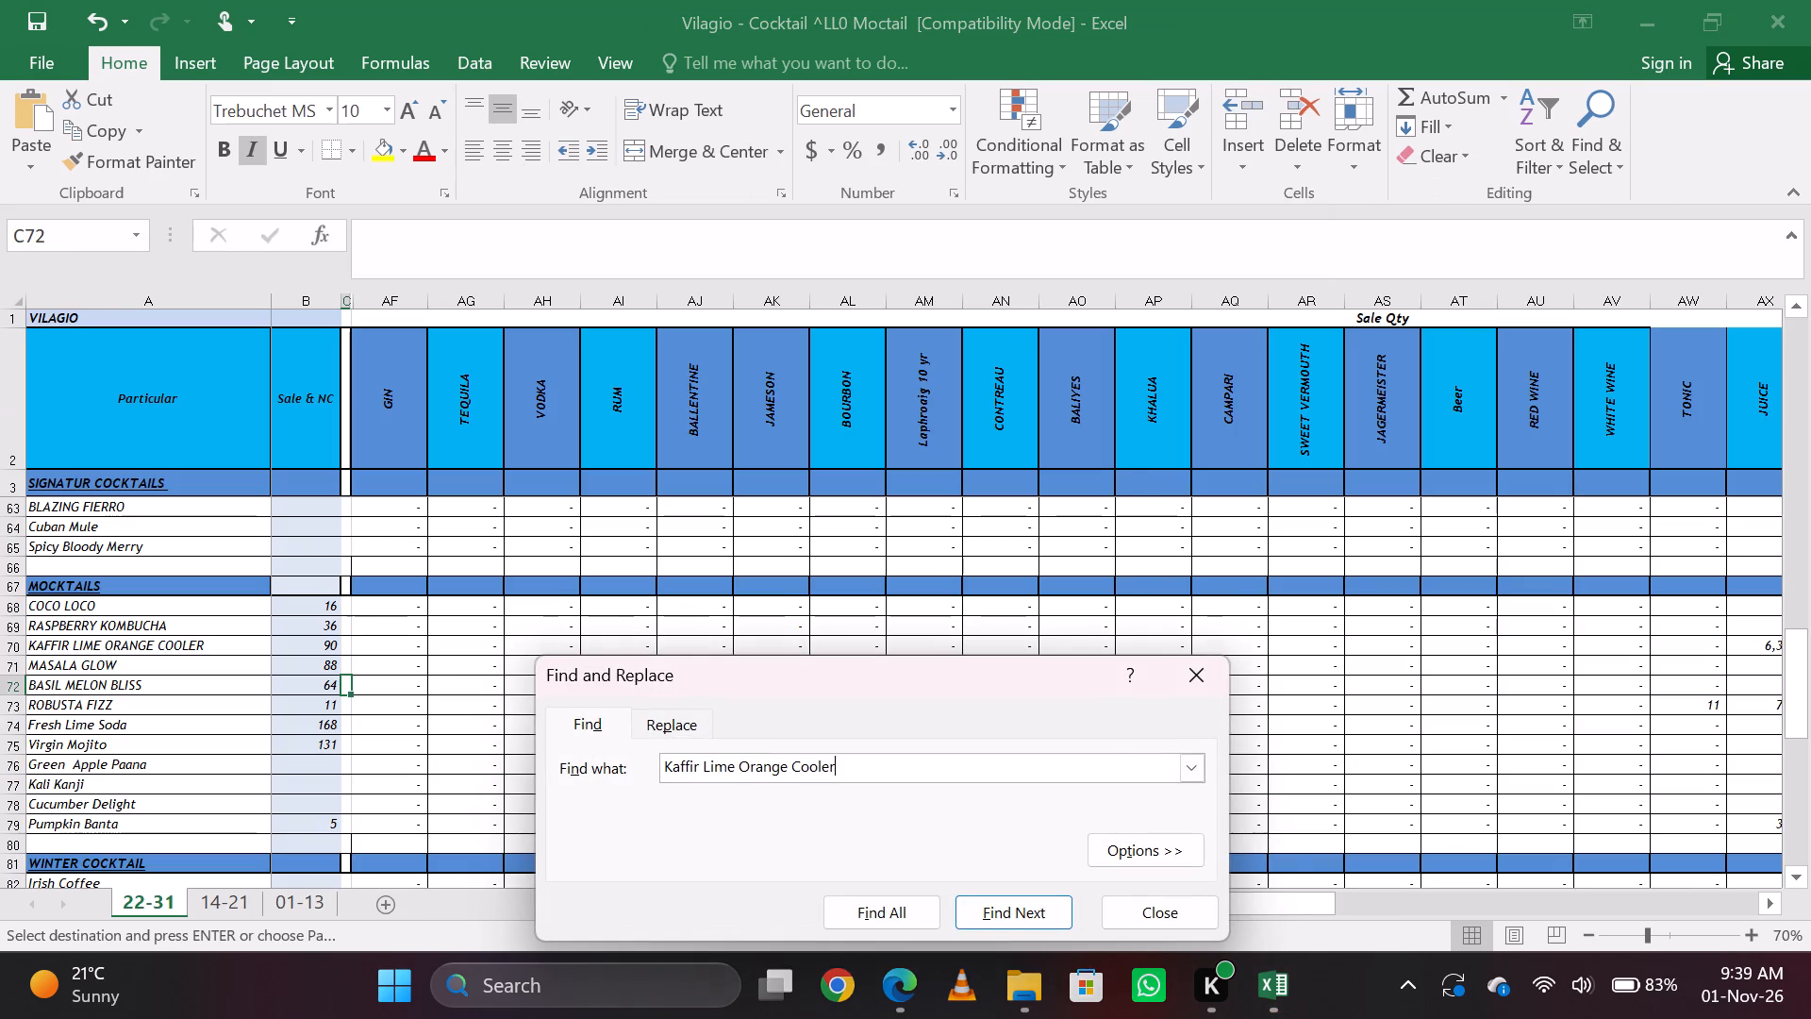
{"action": "key", "text": "Escape"}
{"action": "key", "text": "Right"}
{"action": "key", "text": "Right"}
{"action": "key", "text": "Left"}
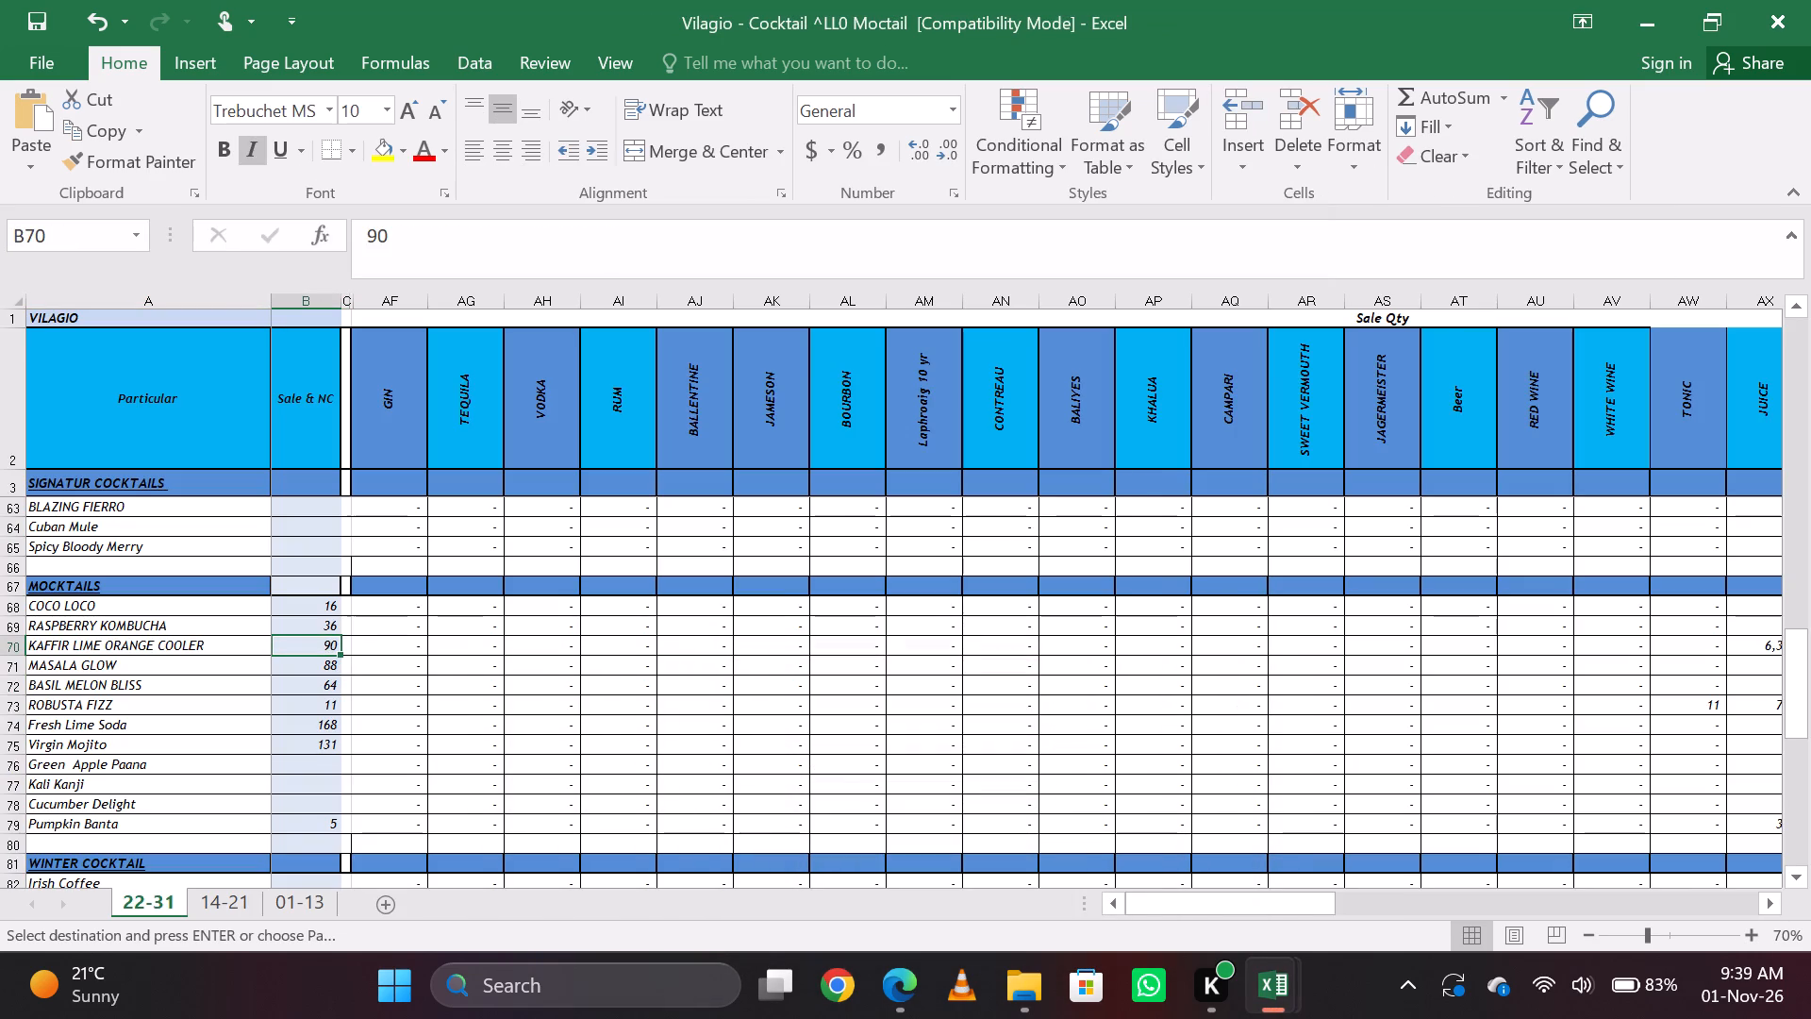
{"action": "type", "text": "91"}
{"action": "key", "text": "Down"}
{"action": "key", "text": "Up"}
Return to the order summary report and delete the Kaffir Lime Orange Cooler row.
{"action": "key", "text": "alt+Tab"}
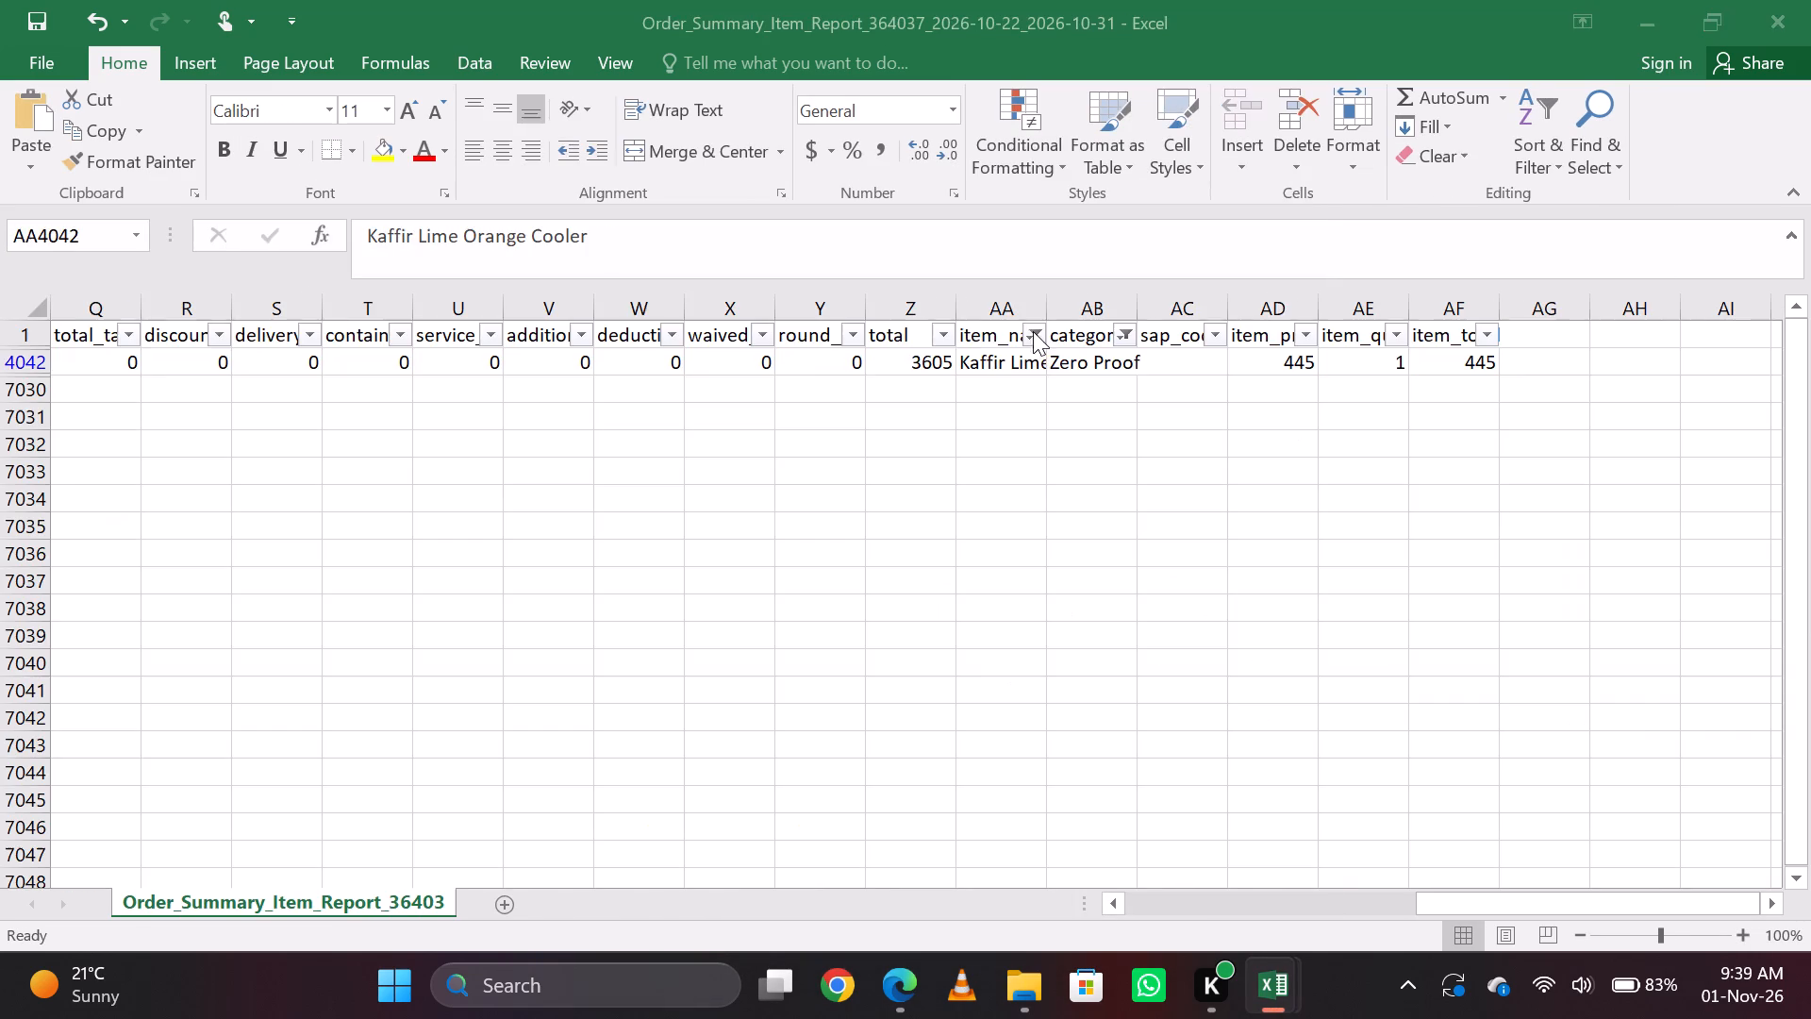
{"action": "key", "text": "shift+space"}
{"action": "key", "text": "ctrl+minus"}
Change the item_name filter to show only Mineral Water and select its first item name.
{"action": "left_click", "coordinate": [1033, 331]}
{"action": "key", "text": "Down"}
{"action": "key", "text": "Down"}
{"action": "key", "text": "Down"}
{"action": "key", "text": "Down"}
{"action": "key", "text": "Down"}
{"action": "key", "text": "Down"}
{"action": "key", "text": "Down"}
{"action": "key", "text": "Down"}
{"action": "key", "text": "Down"}
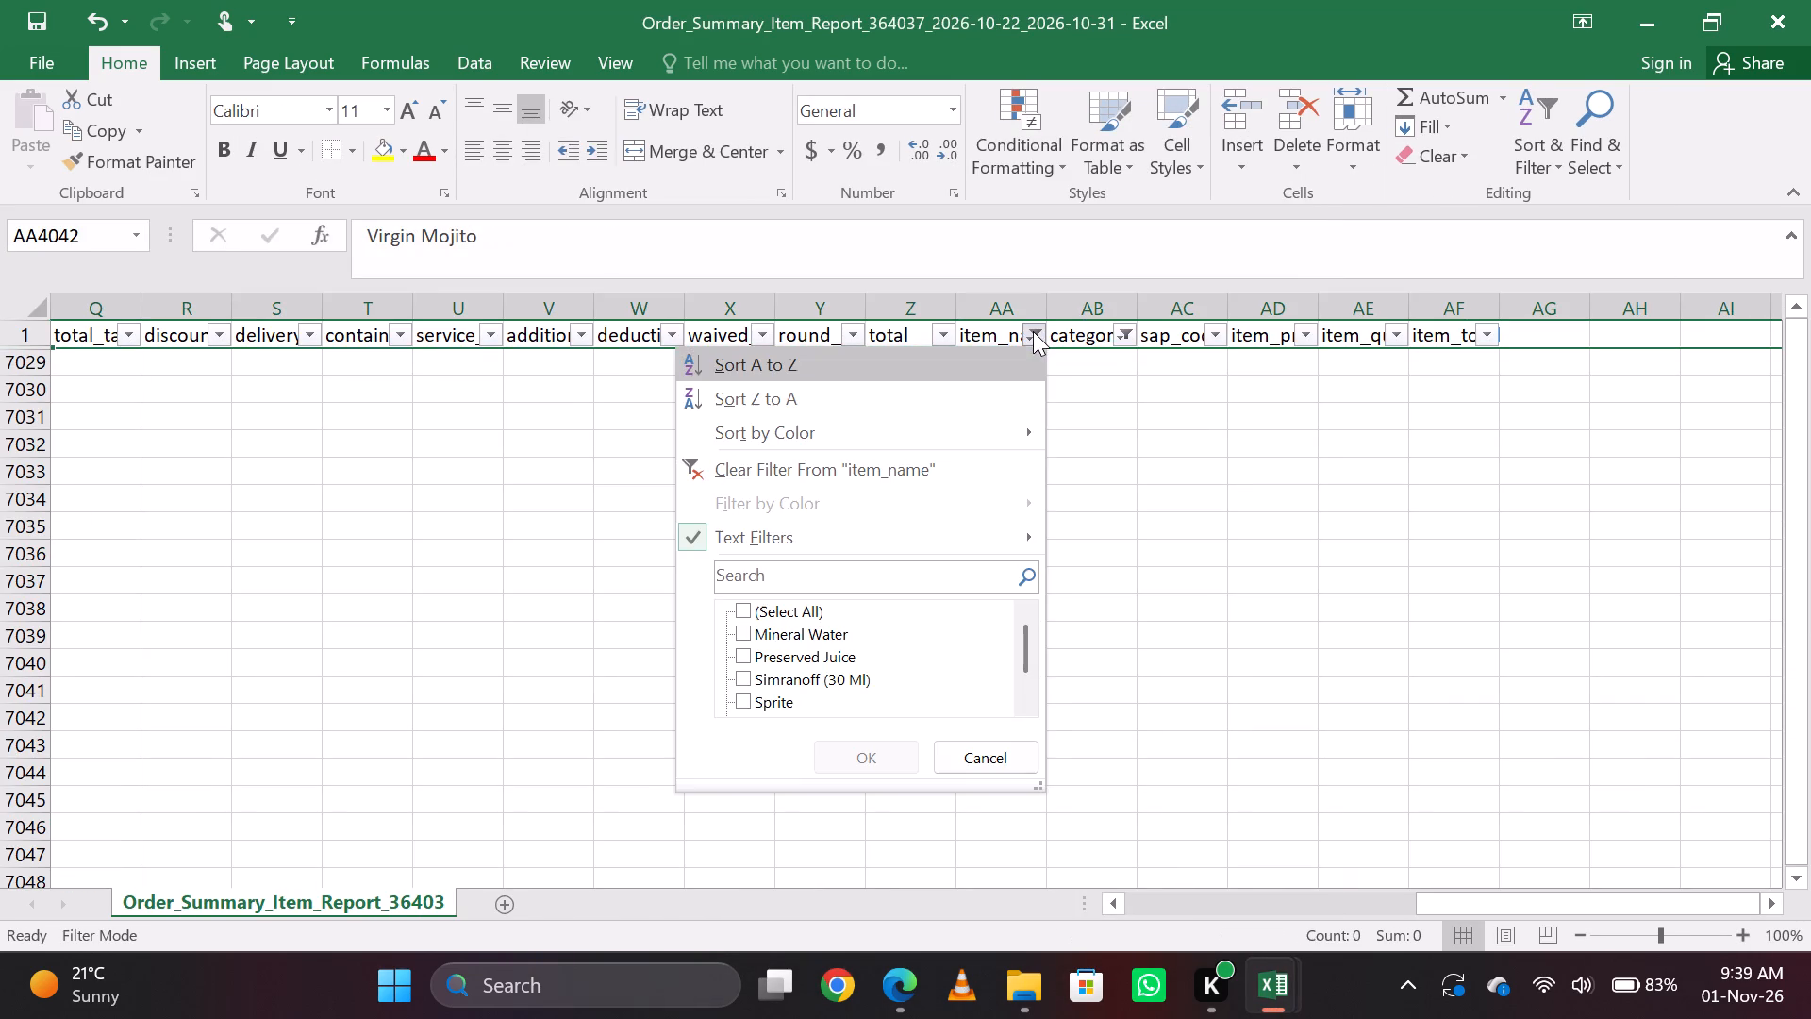
{"action": "key", "text": "space"}
{"action": "key", "text": "Tab"}
{"action": "key", "text": "Return"}
{"action": "key", "text": "Down"}
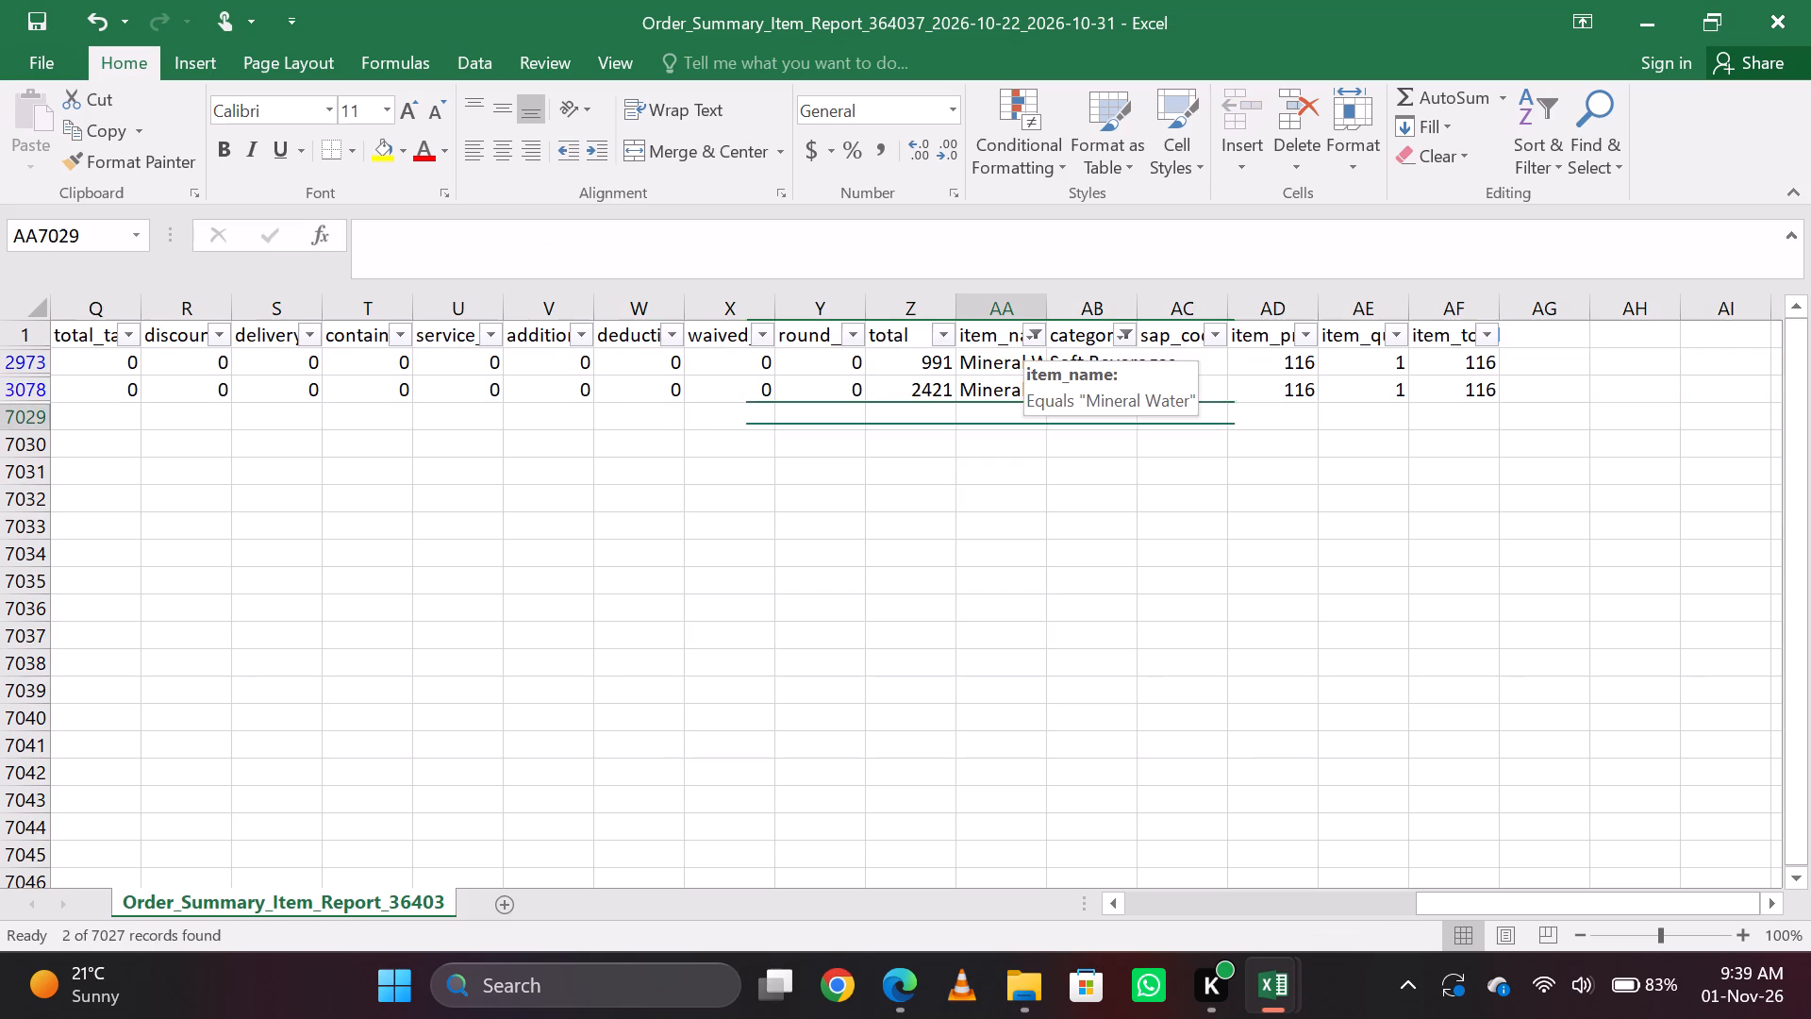
{"action": "key", "text": "Up"}
{"action": "key", "text": "Up"}
Switch to the Villagio Bar Variance Report's 22-31 sheet and enter 2 in the NC (ML) cell of the Himalaya Water 1 Ltr row.
{"action": "key", "text": "alt+Tab"}
{"action": "key", "text": "alt+Tab"}
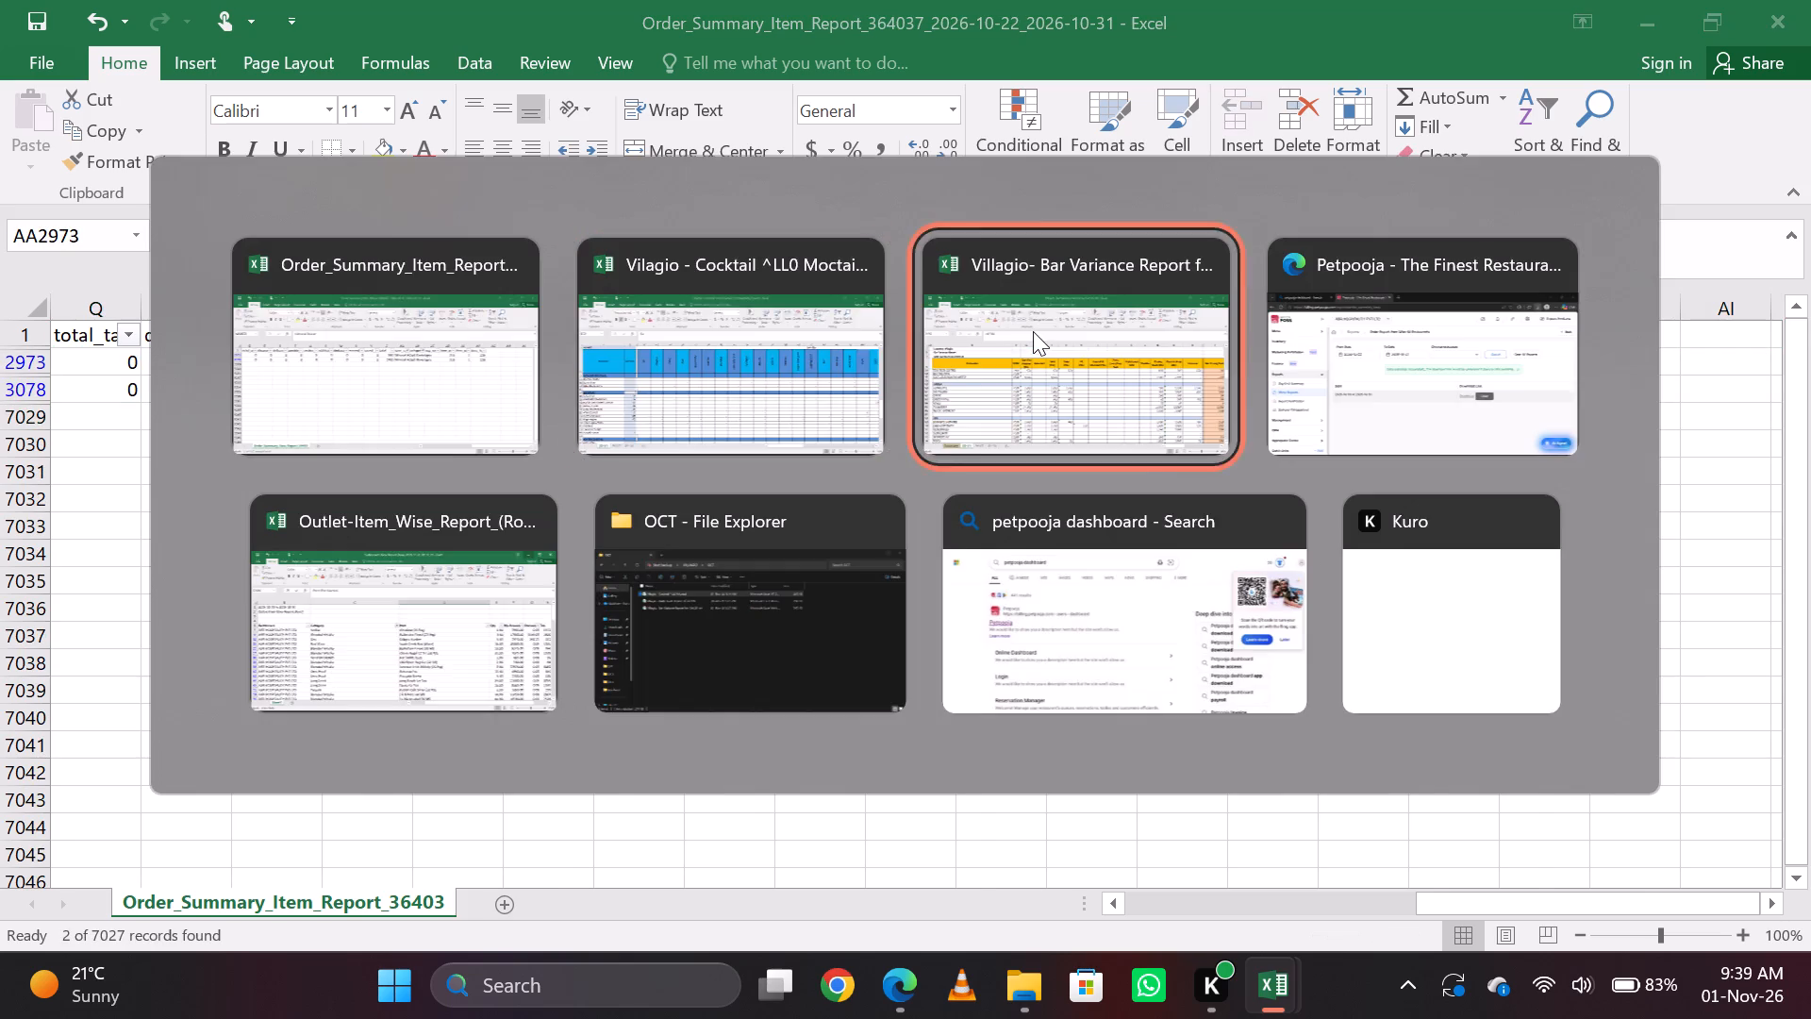
{"action": "key", "text": "Down"}
{"action": "key", "text": "Down"}
{"action": "key", "text": "Down"}
{"action": "key", "text": "Down"}
{"action": "key", "text": "Down"}
{"action": "key", "text": "Page_Down"}
{"action": "key", "text": "Page_Down"}
{"action": "key", "text": "Page_Down"}
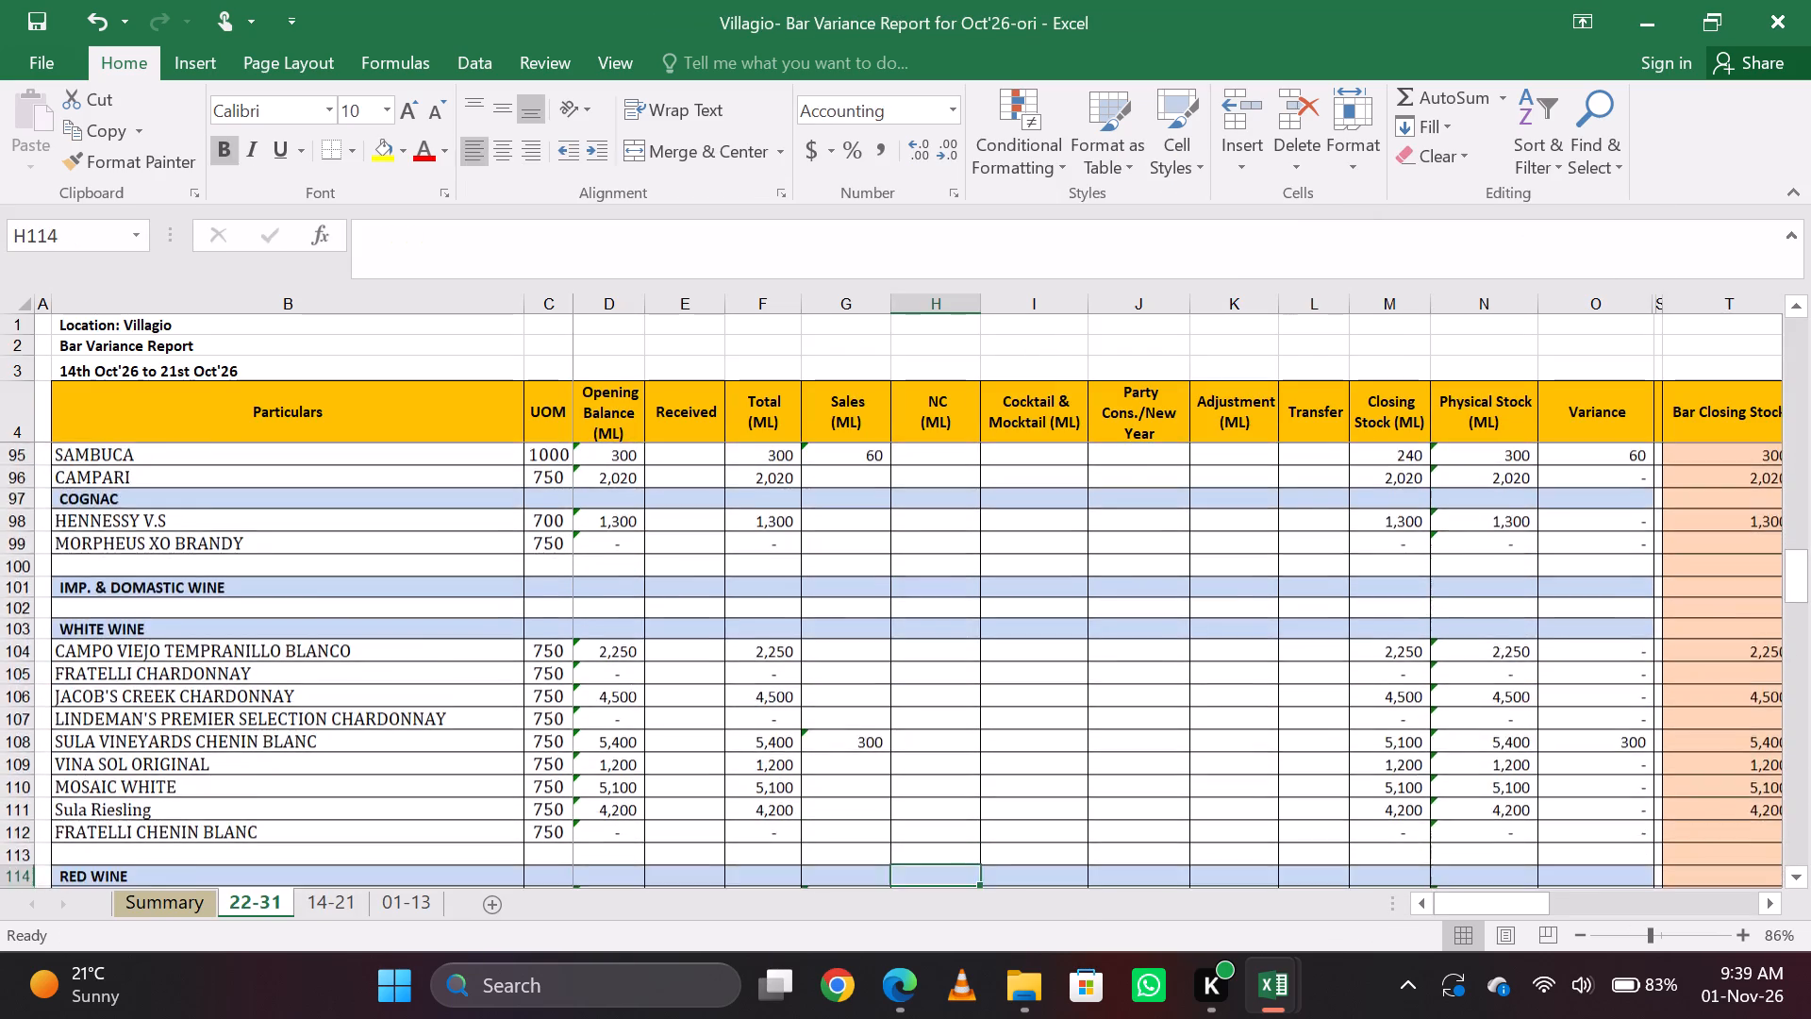
{"action": "key", "text": "Page_Down"}
{"action": "key", "text": "Page_Down"}
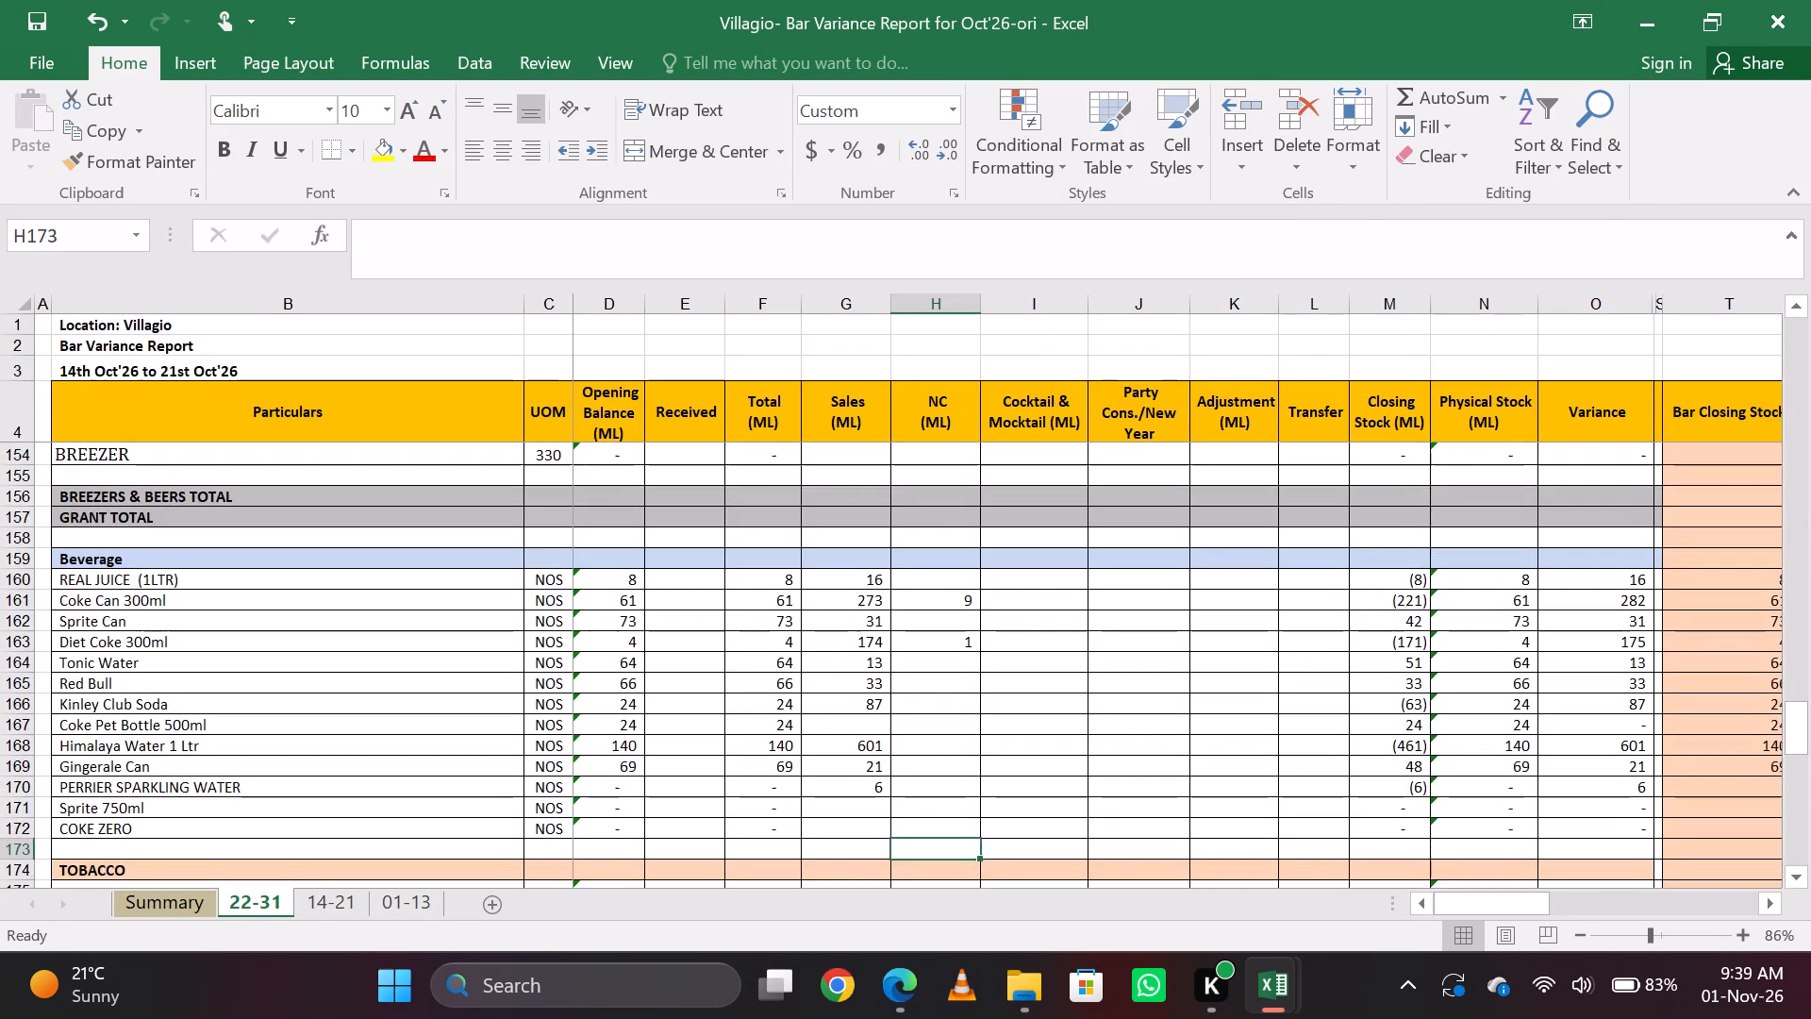
{"action": "key", "text": "Down"}
{"action": "key", "text": "Up"}
{"action": "key", "text": "Up"}
{"action": "key", "text": "Up"}
{"action": "key", "text": "Up"}
{"action": "key", "text": "Up"}
{"action": "key", "text": "Up"}
{"action": "key", "text": "Up"}
{"action": "key", "text": "Up"}
{"action": "key", "text": "Up"}
{"action": "key", "text": "Down"}
{"action": "key", "text": "Down"}
{"action": "key", "text": "Down"}
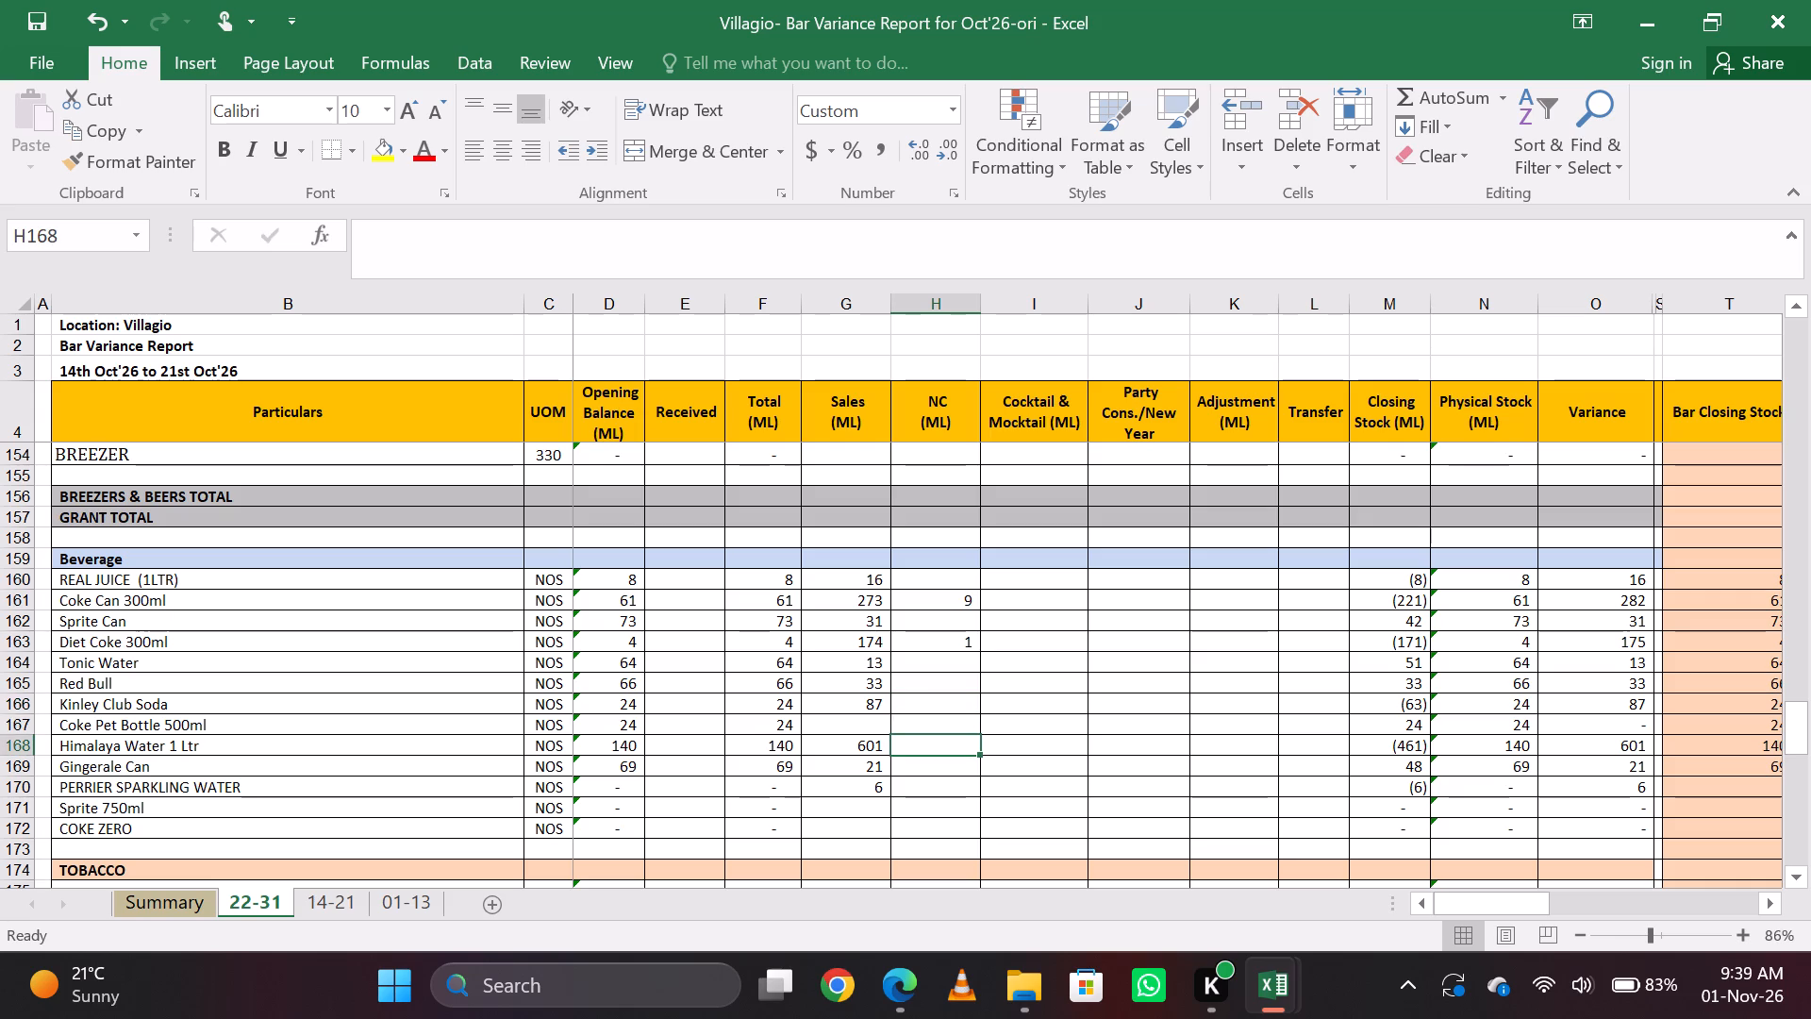
{"action": "key", "text": "2"}
{"action": "key", "text": "Right"}
{"action": "key", "text": "Left"}
Return to the order summary report and delete both filtered Mineral Water rows.
{"action": "key", "text": "alt+Tab"}
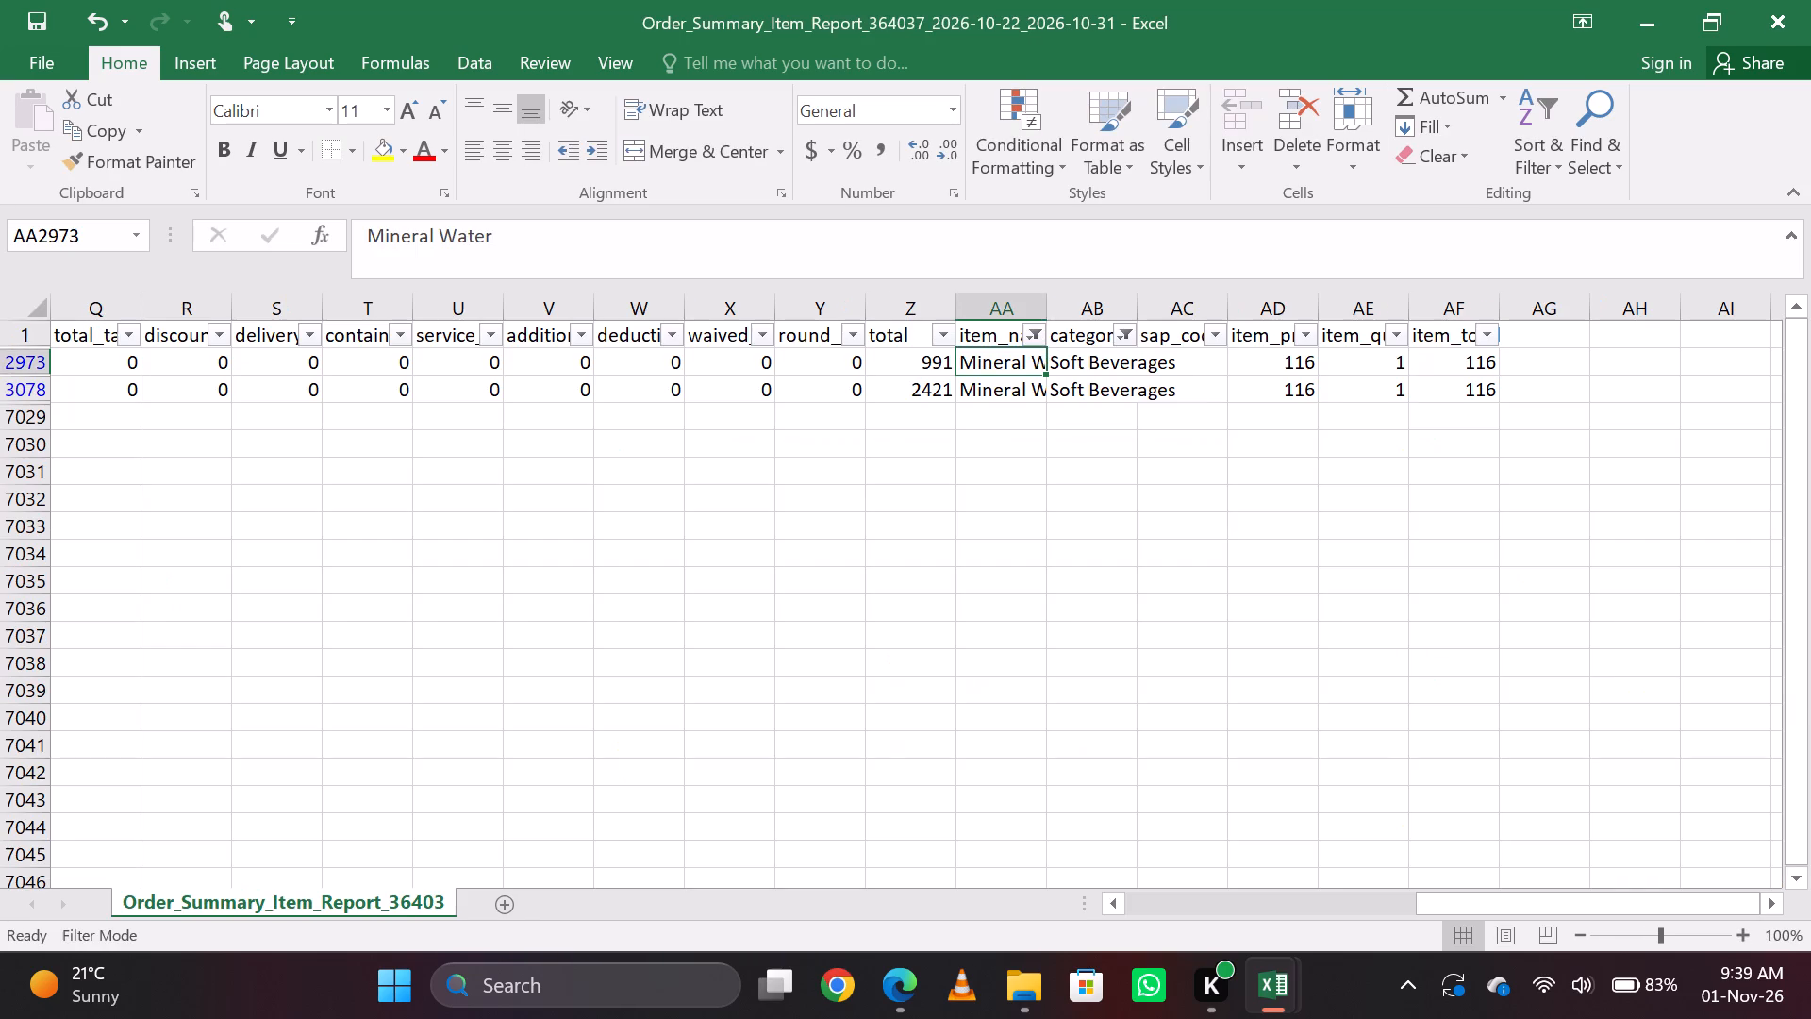
{"action": "key", "text": "shift+space"}
{"action": "key", "text": "shift+Down"}
{"action": "key", "text": "ctrl+minus"}
Change the item_name filter to show only Preserved Juice and select its item name.
{"action": "left_click", "coordinate": [1033, 331]}
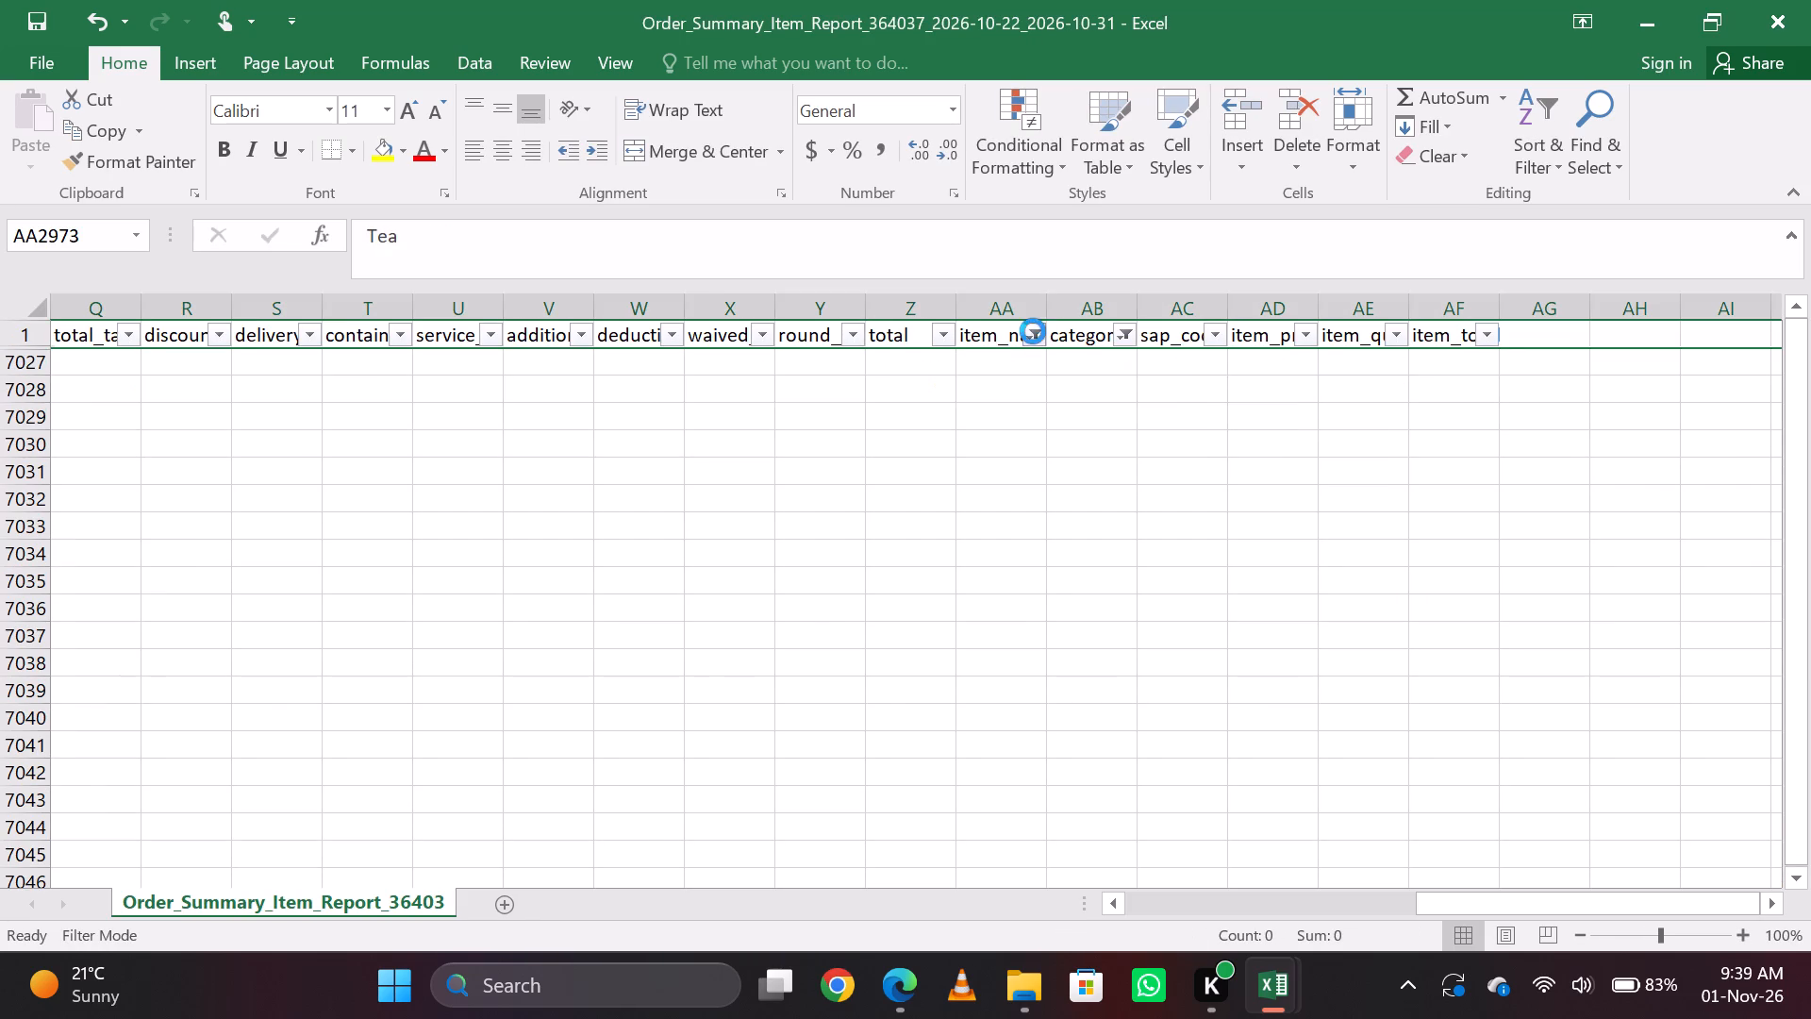
{"action": "key", "text": "Down"}
{"action": "key", "text": "Down"}
{"action": "key", "text": "Down"}
{"action": "key", "text": "Down"}
{"action": "key", "text": "Down"}
{"action": "key", "text": "Down"}
{"action": "key", "text": "Down"}
{"action": "key", "text": "Down"}
{"action": "key", "text": "Down"}
{"action": "key", "text": "space"}
{"action": "key", "text": "Tab"}
{"action": "key", "text": "Return"}
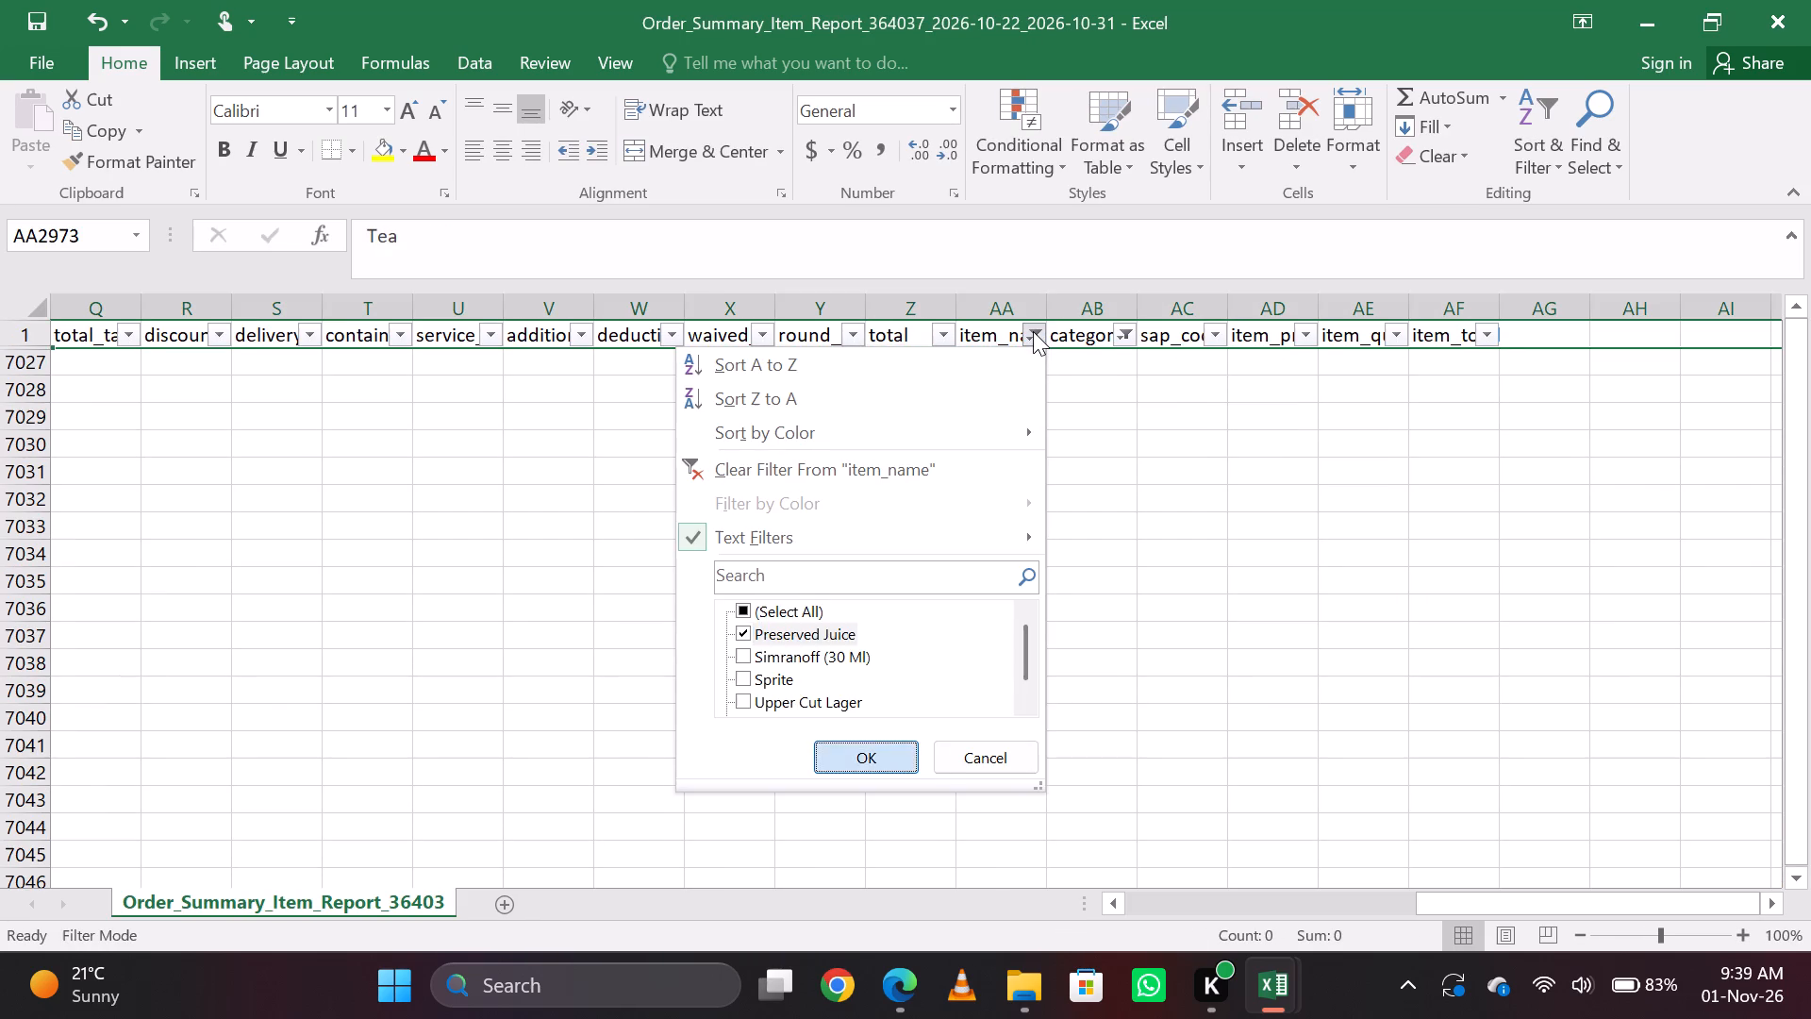
{"action": "key", "text": "Down"}
{"action": "key", "text": "Up"}
Switch to the Villagio Bar Variance Report's 22-31 sheet and enter 2 in the NC (ML) cell of the REAL JUICE (1LTR) row.
{"action": "key", "text": "alt+Tab"}
{"action": "key", "text": "Up"}
{"action": "key", "text": "Up"}
{"action": "key", "text": "Up"}
{"action": "key", "text": "Up"}
{"action": "key", "text": "Up"}
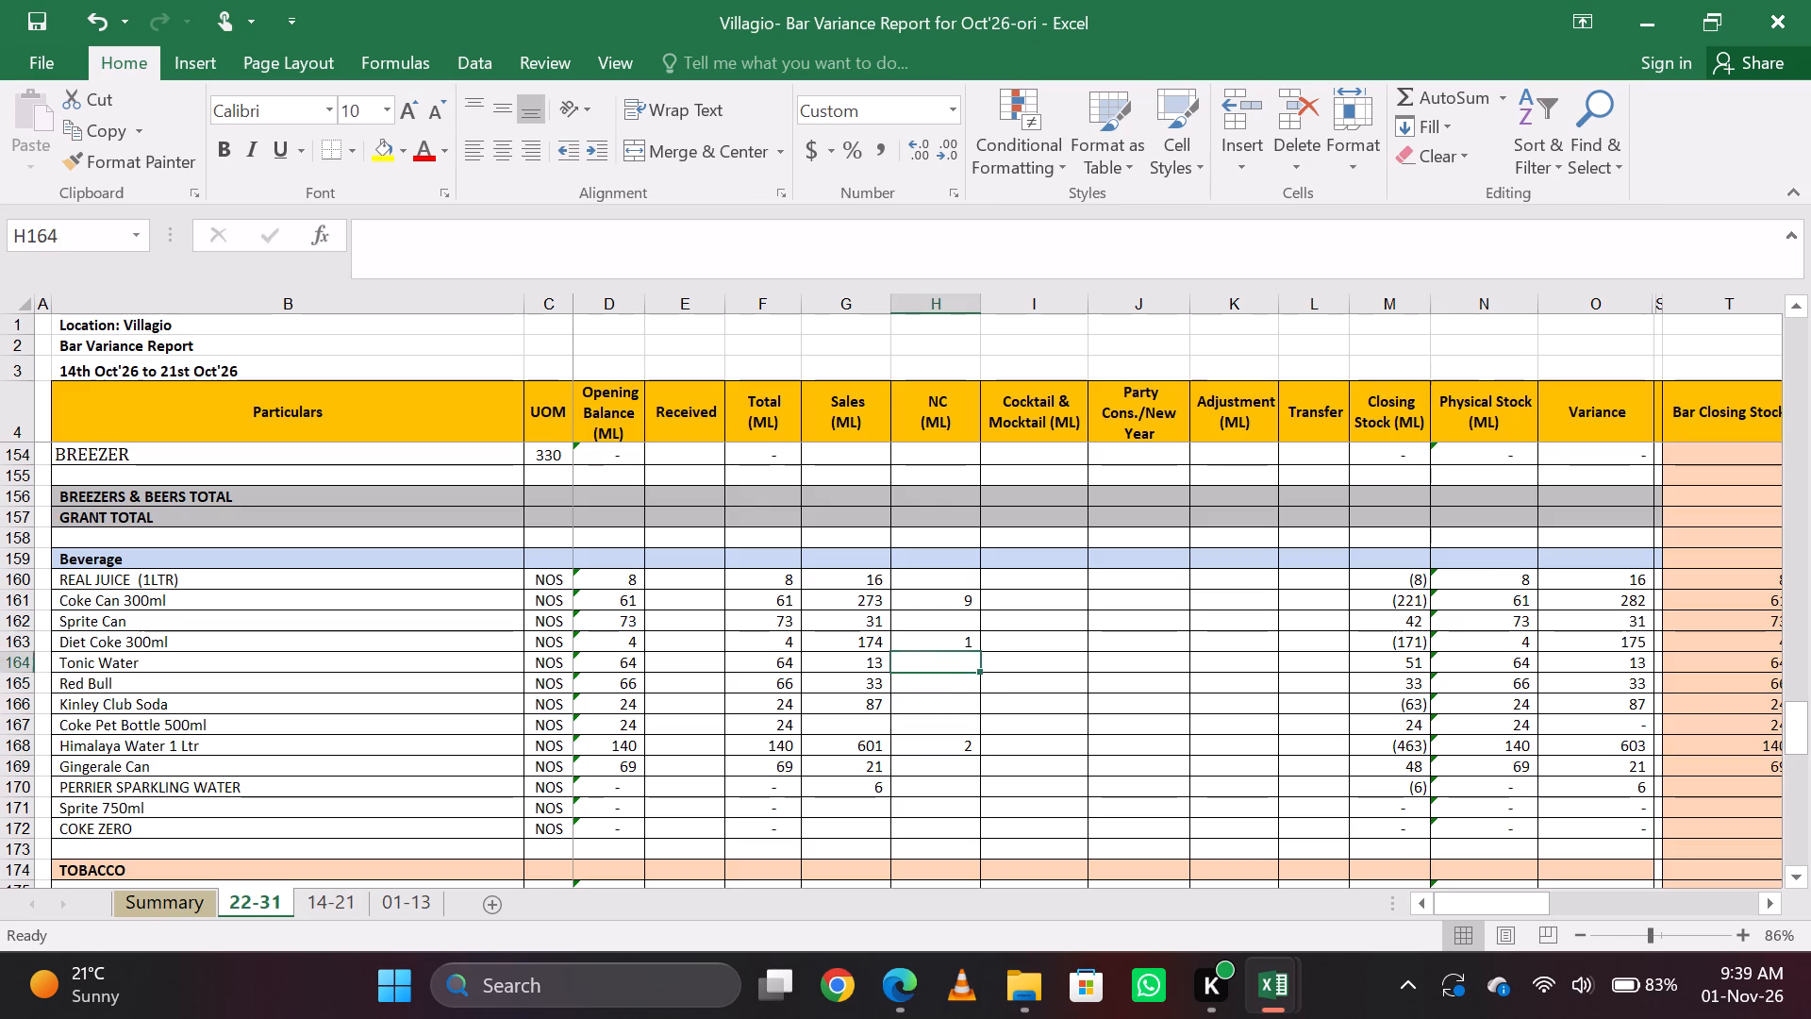
{"action": "key", "text": "Up"}
{"action": "key", "text": "Up"}
{"action": "key", "text": "Up"}
{"action": "key", "text": "2"}
{"action": "key", "text": "Right"}
{"action": "key", "text": "Left"}
Return to the order summary report and delete the Preserved Juice row.
{"action": "key", "text": "alt+Tab"}
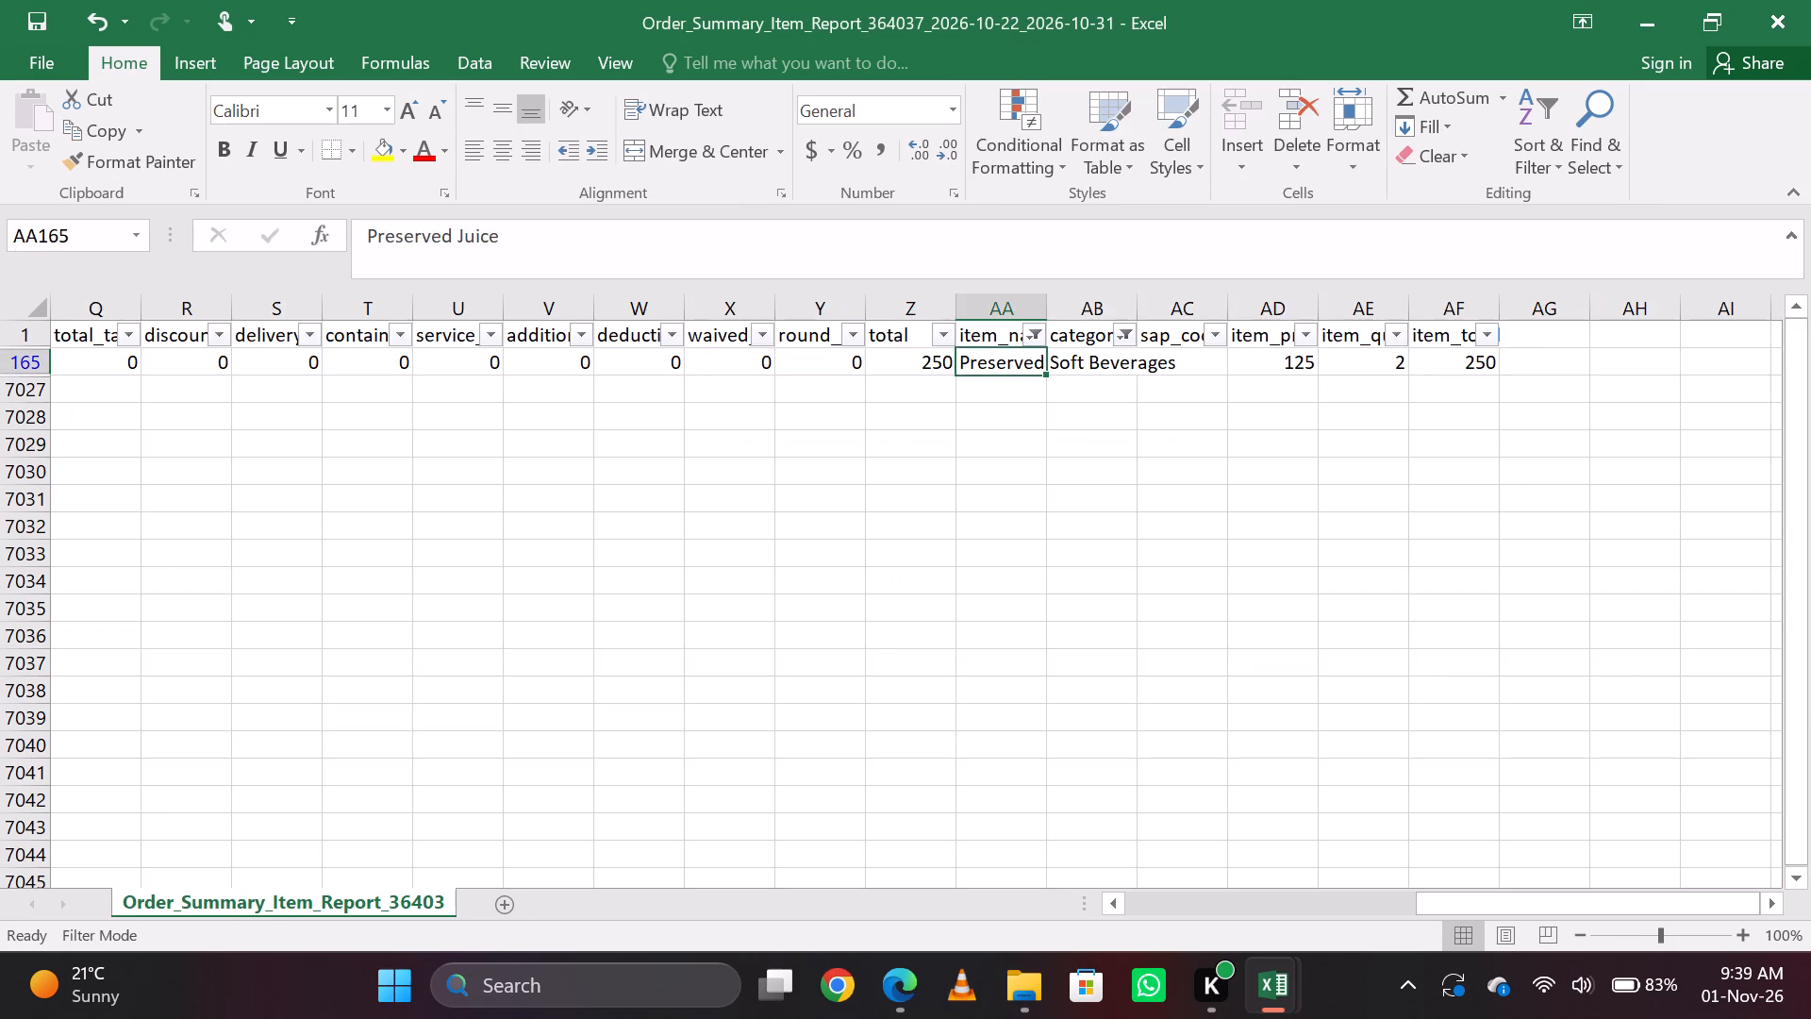
{"action": "key", "text": "shift+space"}
{"action": "key", "text": "ctrl+minus"}
Change the item_name filter to show only Simranoff (30 Ml) and copy its item name.
{"action": "left_click", "coordinate": [1033, 331]}
{"action": "key", "text": "Down"}
{"action": "key", "text": "Down"}
{"action": "key", "text": "Down"}
{"action": "key", "text": "Down"}
{"action": "key", "text": "Down"}
{"action": "key", "text": "Down"}
{"action": "key", "text": "Down"}
{"action": "key", "text": "Down"}
{"action": "key", "text": "Down"}
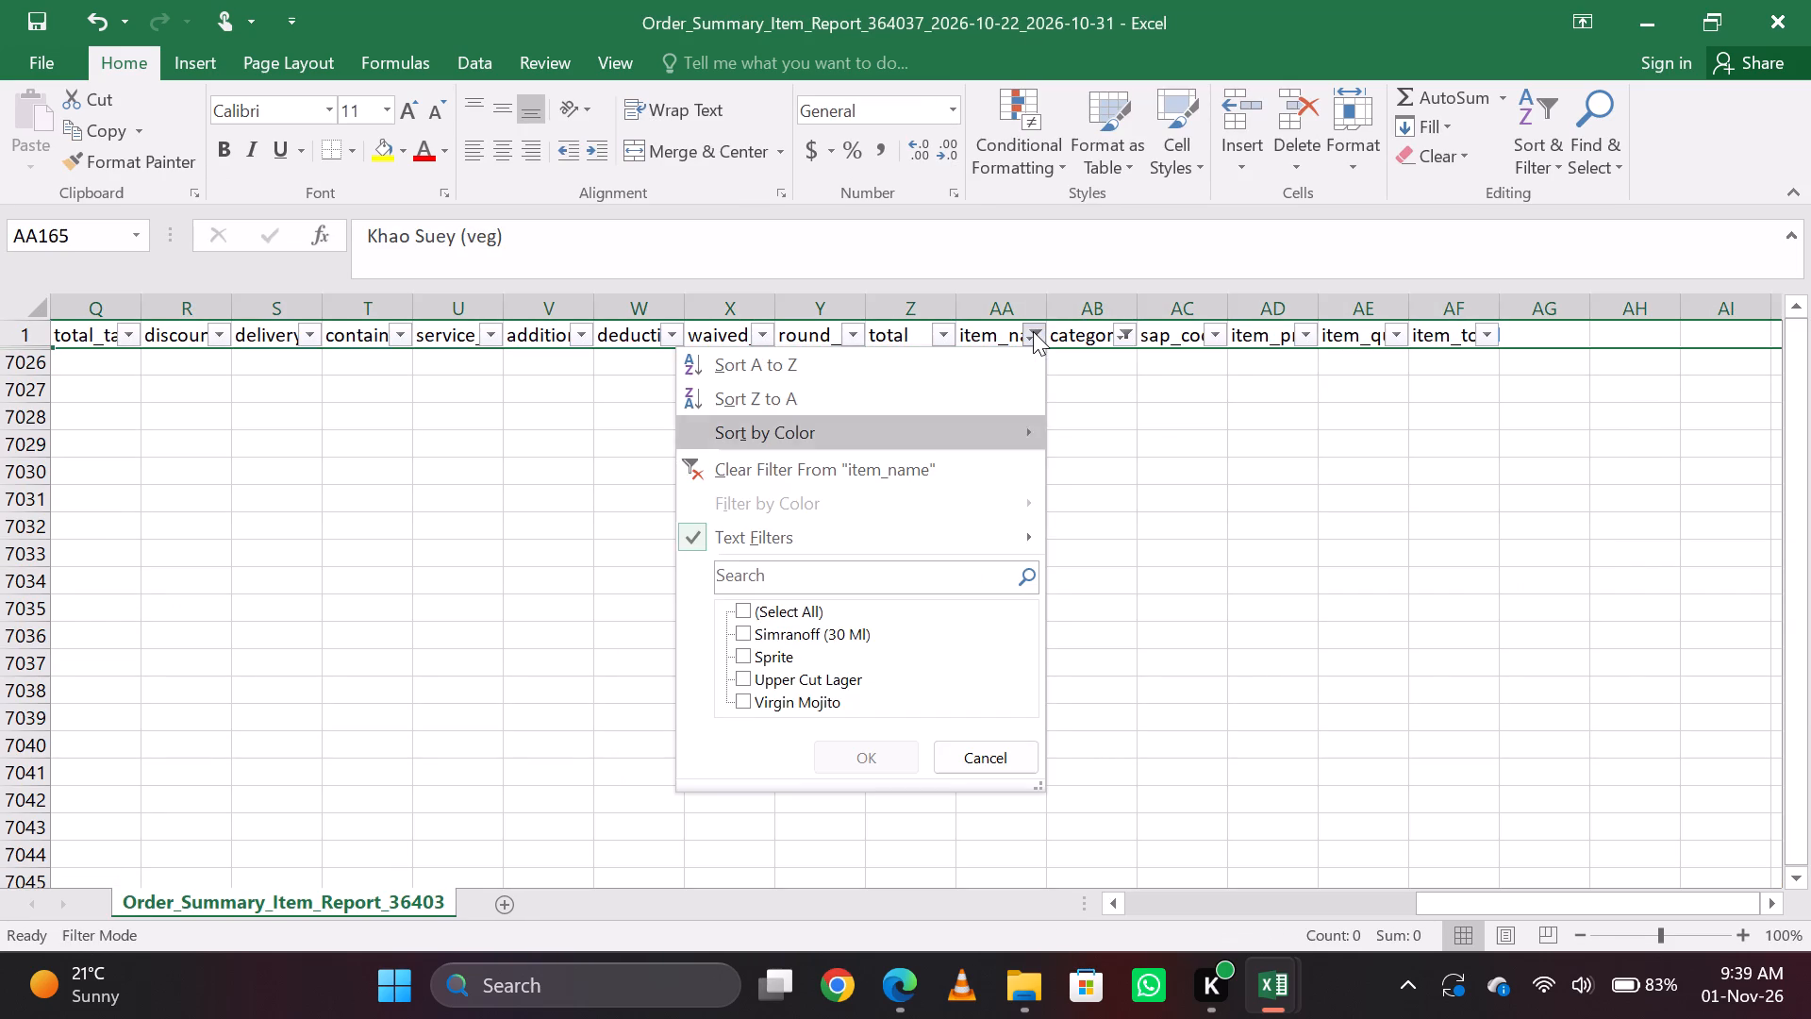
{"action": "key", "text": "space"}
{"action": "key", "text": "Tab"}
{"action": "key", "text": "Return"}
{"action": "key", "text": "Down"}
{"action": "key", "text": "Up"}
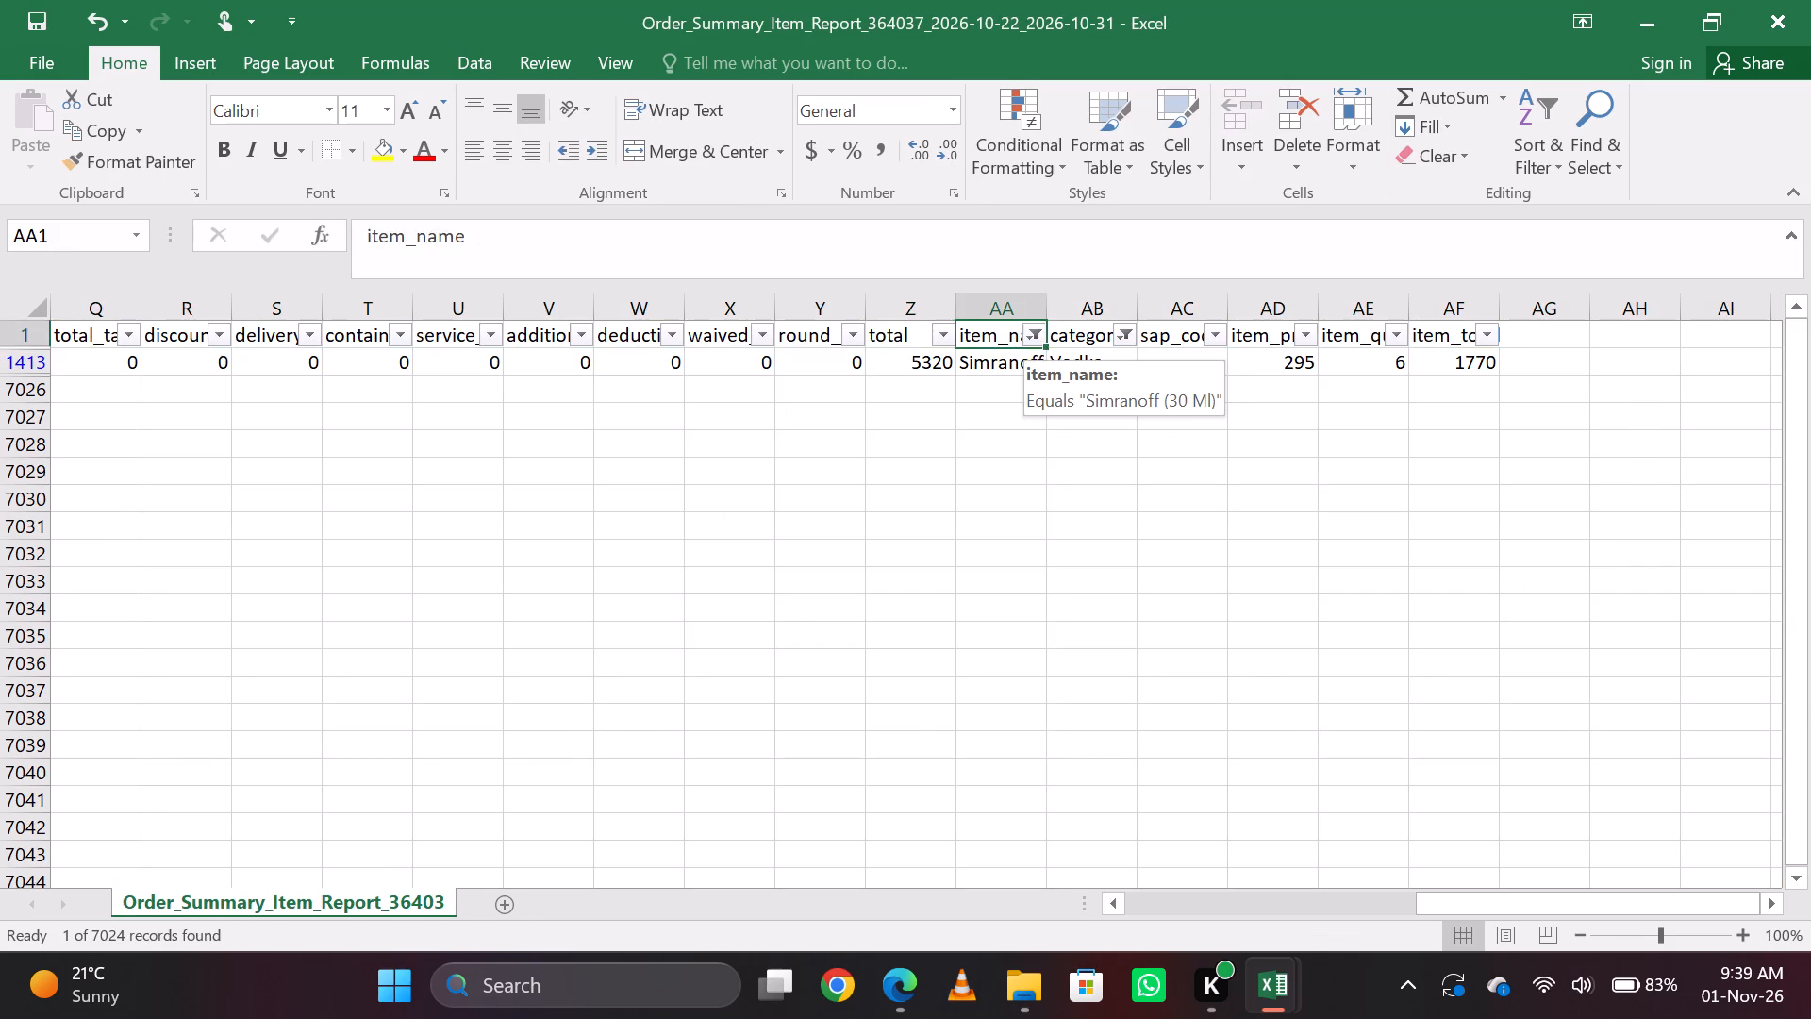
{"action": "key", "text": "Down"}
{"action": "key", "text": "ctrl+c"}
Switch to the Villagio Bar Variance Report's 22-31 sheet and enter =6*30 in the NC (ML) cell of the SMIRNOFF row.
{"action": "key", "text": "alt+Tab"}
{"action": "key", "text": "Up"}
{"action": "key", "text": "Up"}
{"action": "key", "text": "Up"}
{"action": "key", "text": "Page_Up"}
{"action": "key", "text": "Page_Up"}
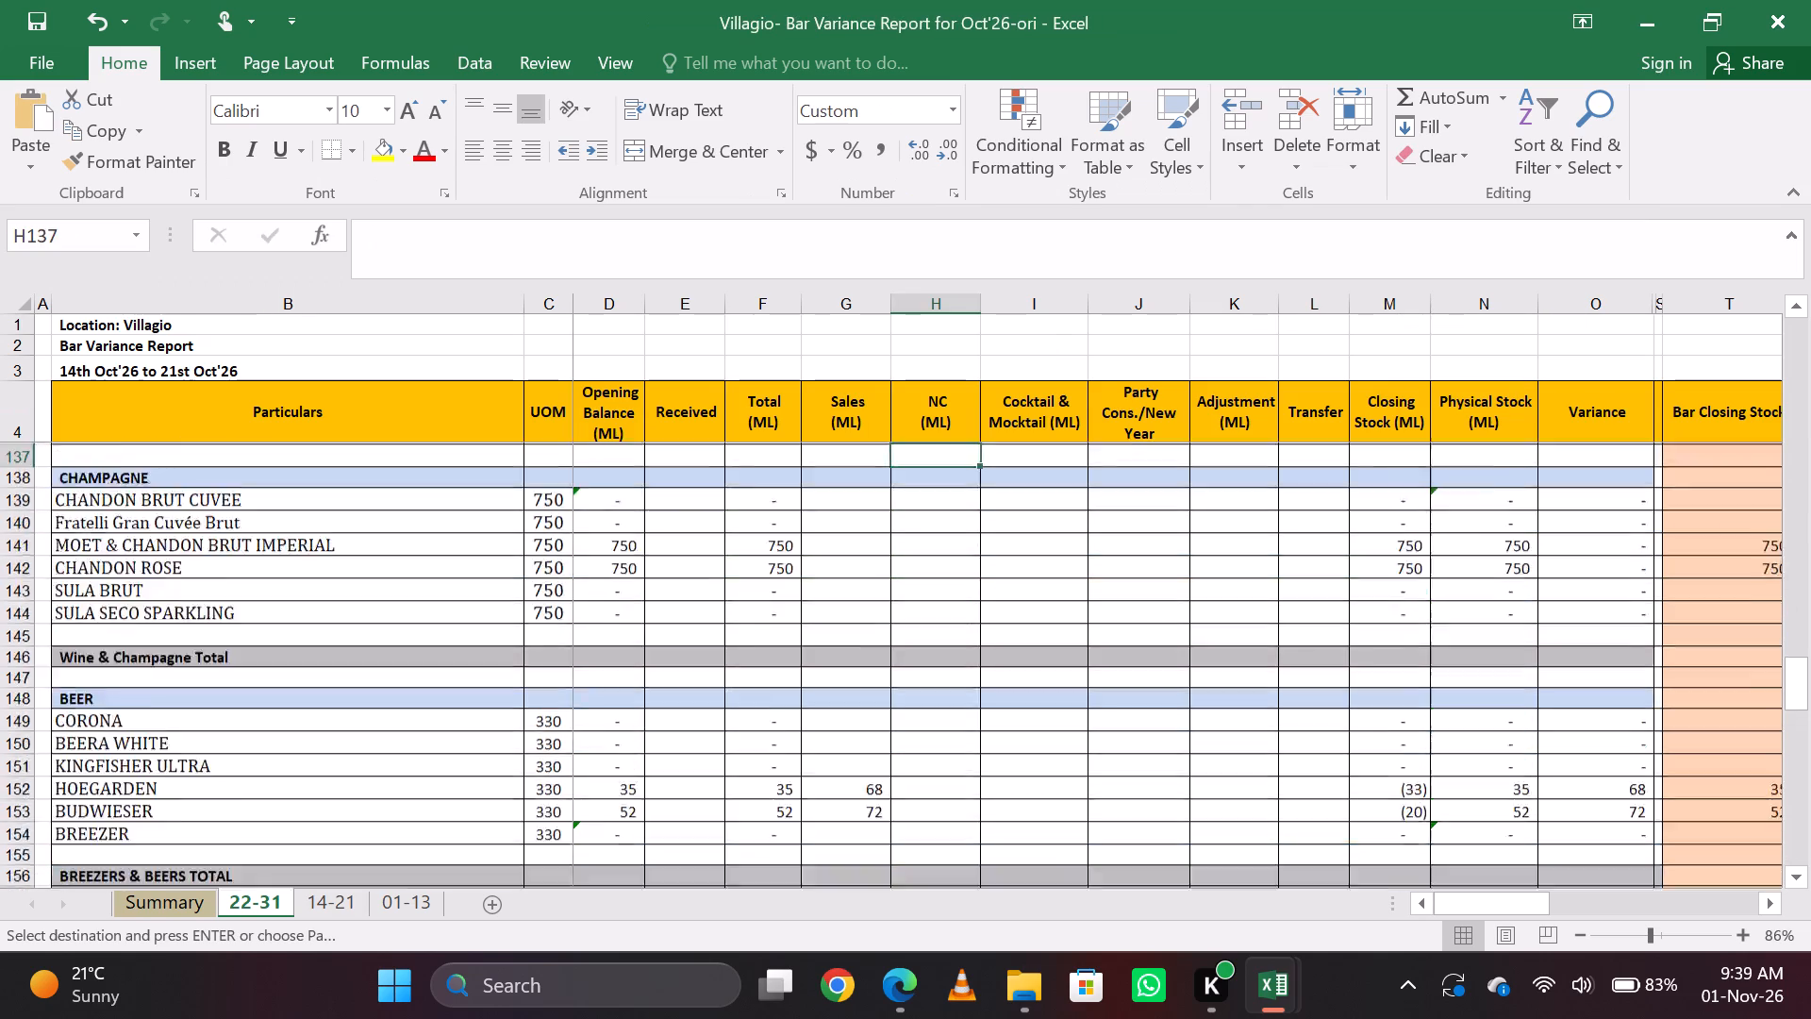
{"action": "key", "text": "Page_Up"}
{"action": "key", "text": "Page_Up"}
{"action": "key", "text": "Page_Up"}
{"action": "key", "text": "Page_Up"}
{"action": "key", "text": "Page_Down"}
{"action": "key", "text": "Down"}
{"action": "key", "text": "Down"}
{"action": "key", "text": "Down"}
{"action": "key", "text": "Down"}
{"action": "key", "text": "Down"}
{"action": "key", "text": "Down"}
{"action": "key", "text": "Down"}
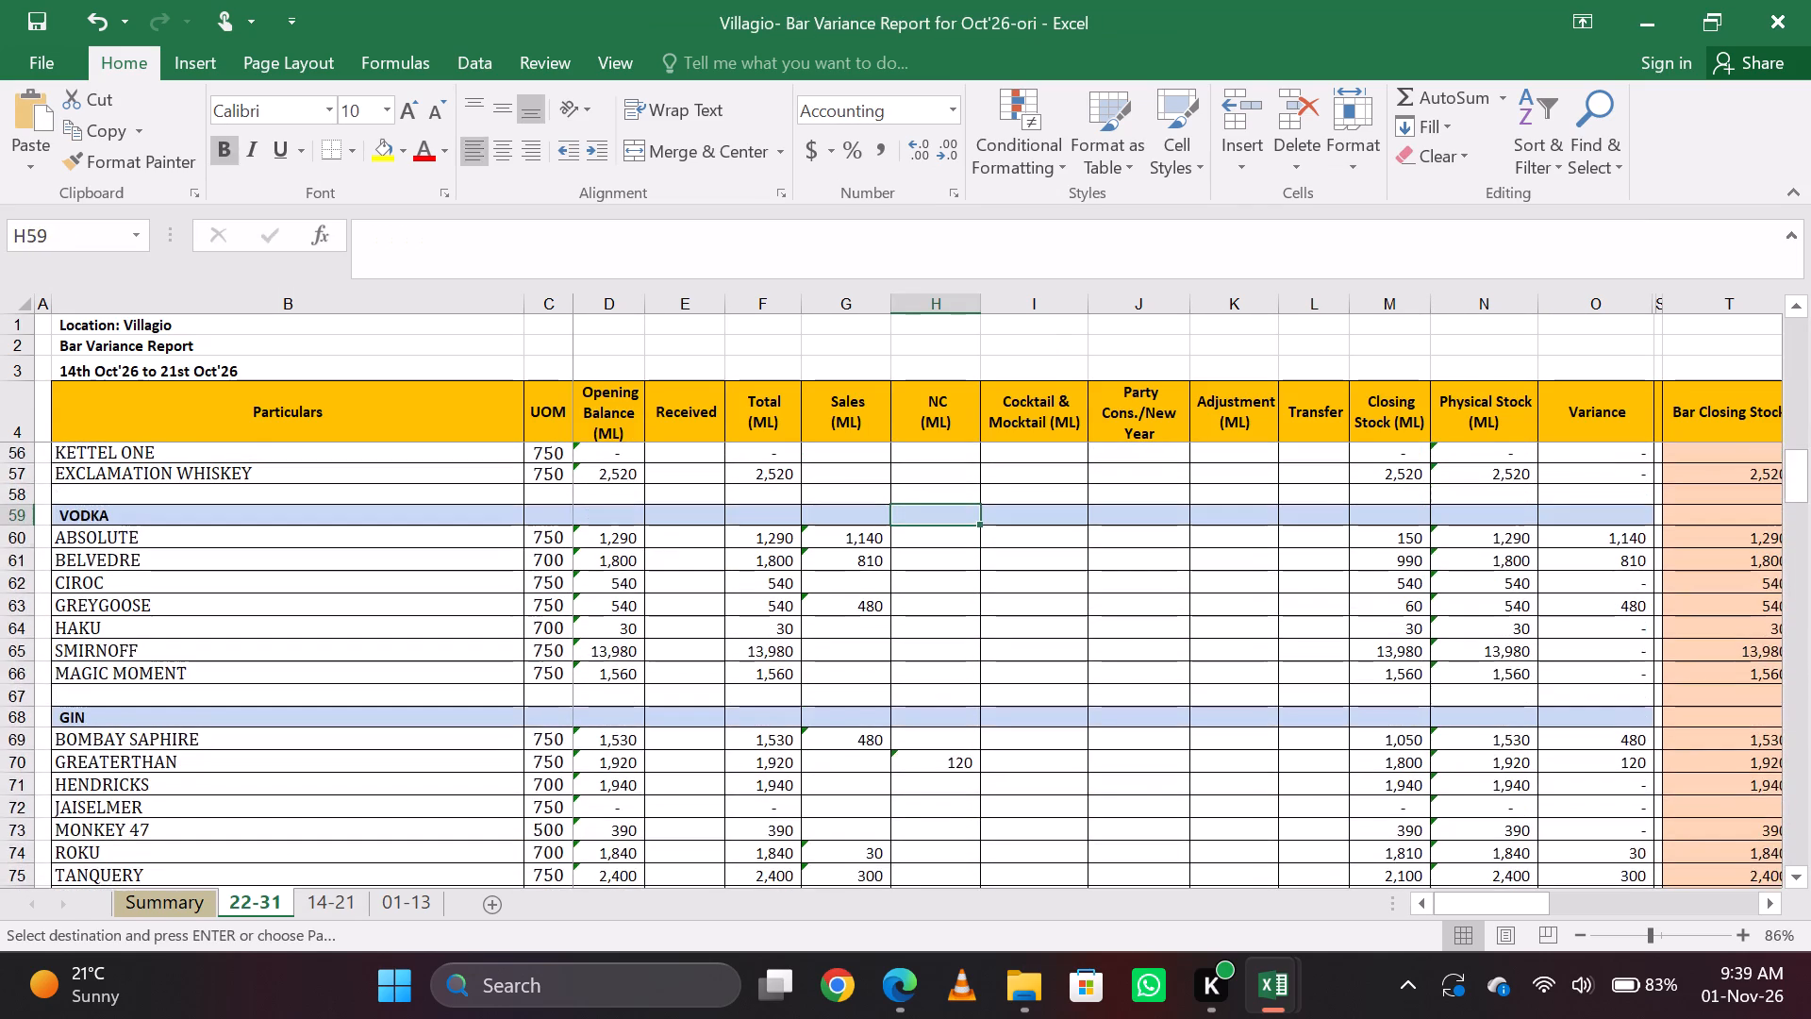
{"action": "key", "text": "Up"}
{"action": "type", "text": "=6("}
{"action": "key", "text": "BackSpace"}
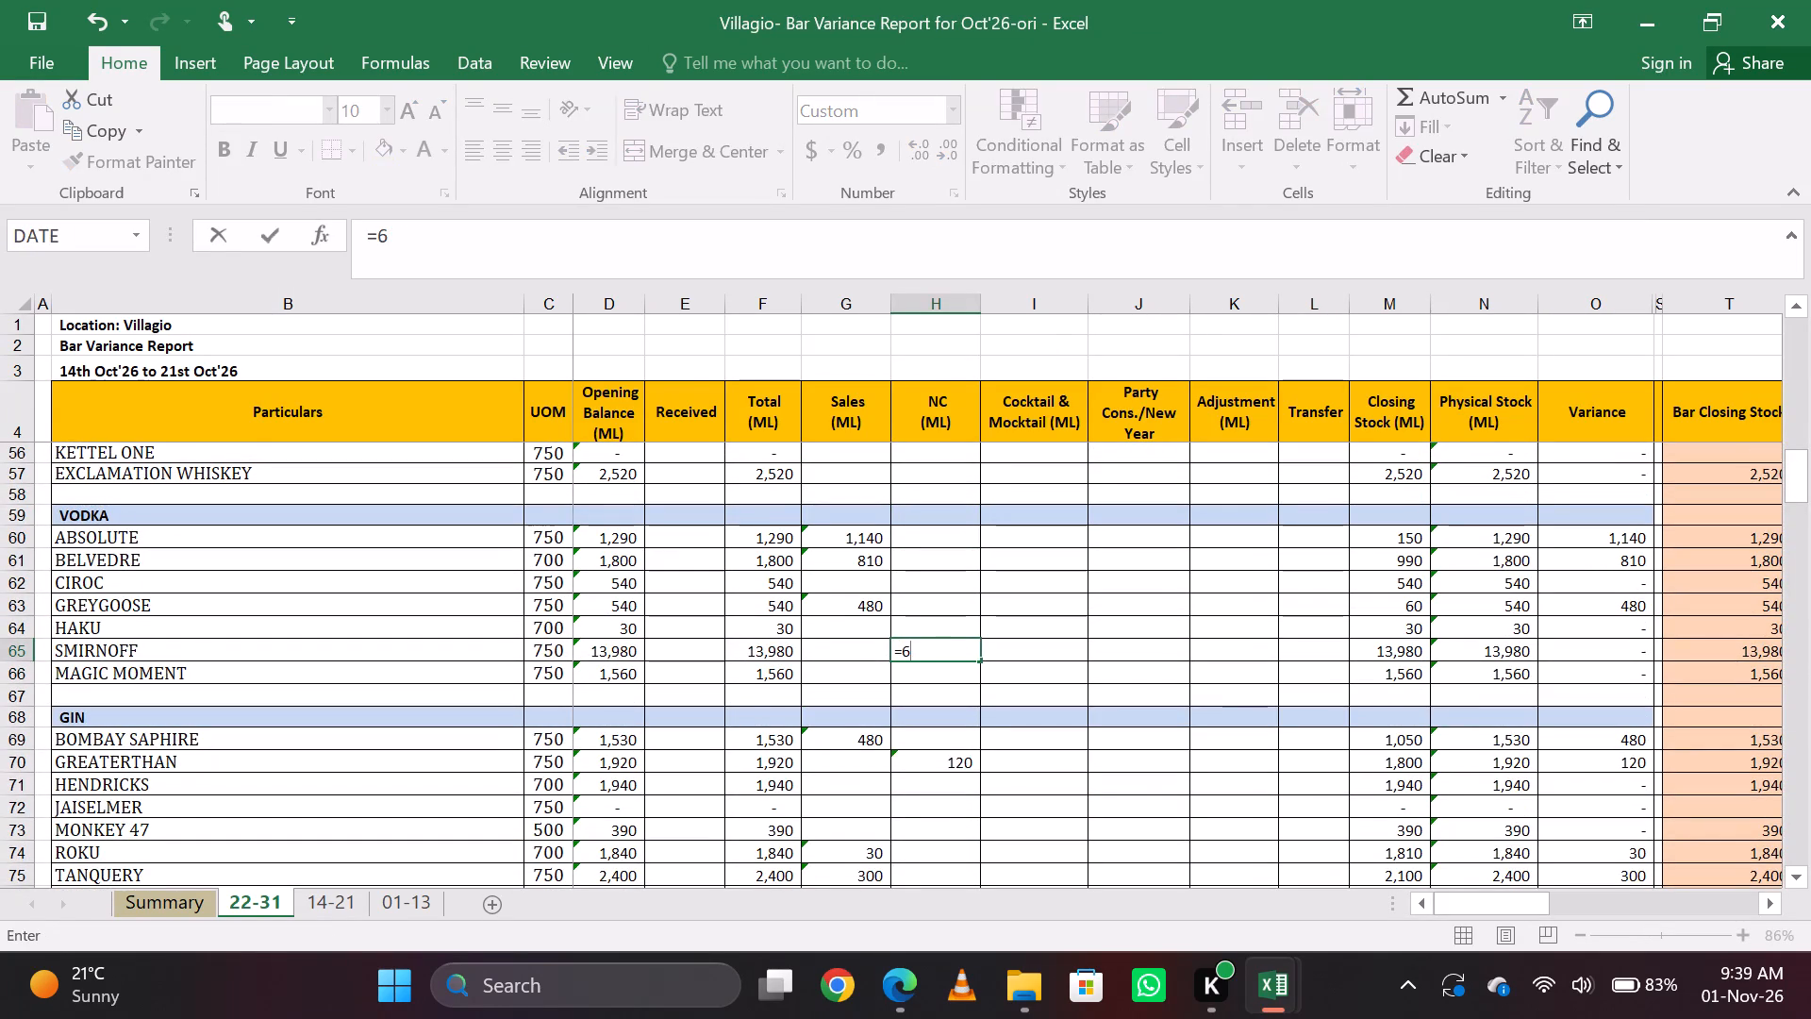
{"action": "type", "text": "*30"}
{"action": "key", "text": "Return"}
{"action": "key", "text": "Up"}
Return to the order summary report and delete the Simranoff (30 Ml) row.
{"action": "key", "text": "alt+Tab"}
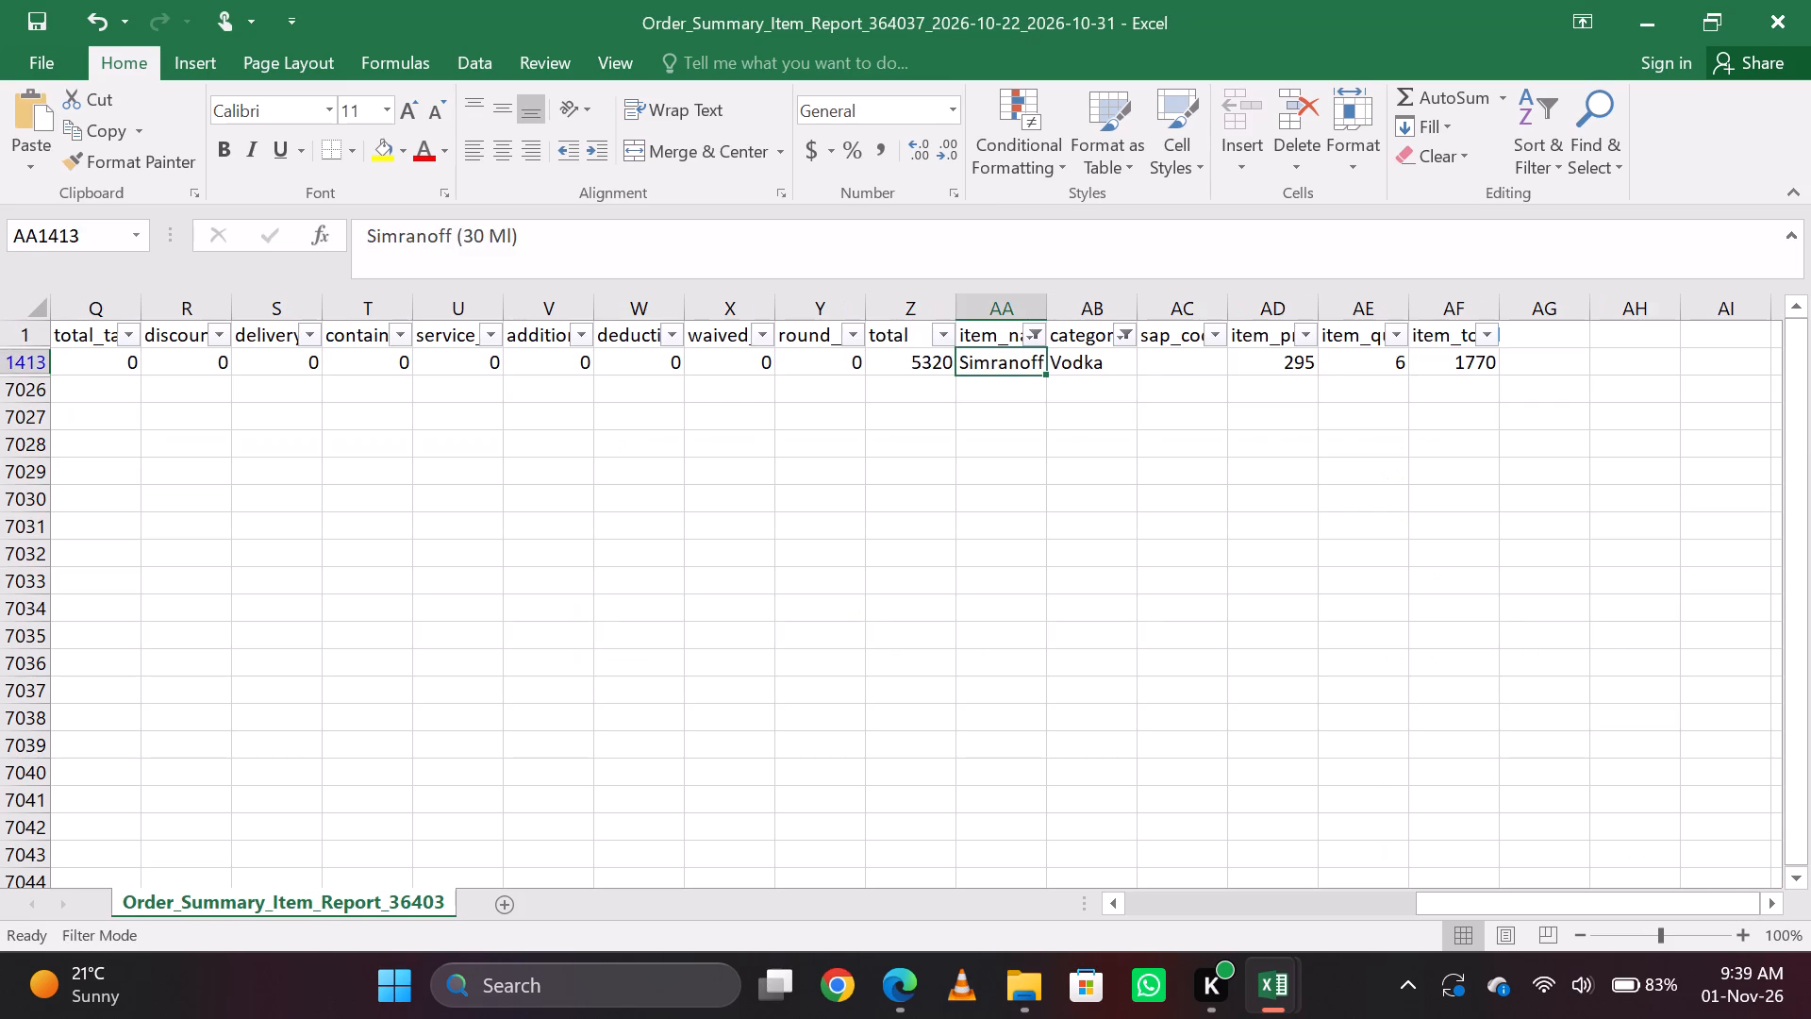
{"action": "key", "text": "Down"}
{"action": "key", "text": "Up"}
{"action": "key", "text": "shift+space"}
{"action": "key", "text": "ctrl+minus"}
Change the item_name filter to show only Sprite and copy its item name.
{"action": "left_click", "coordinate": [1033, 331]}
{"action": "key", "text": "Down"}
{"action": "key", "text": "Down"}
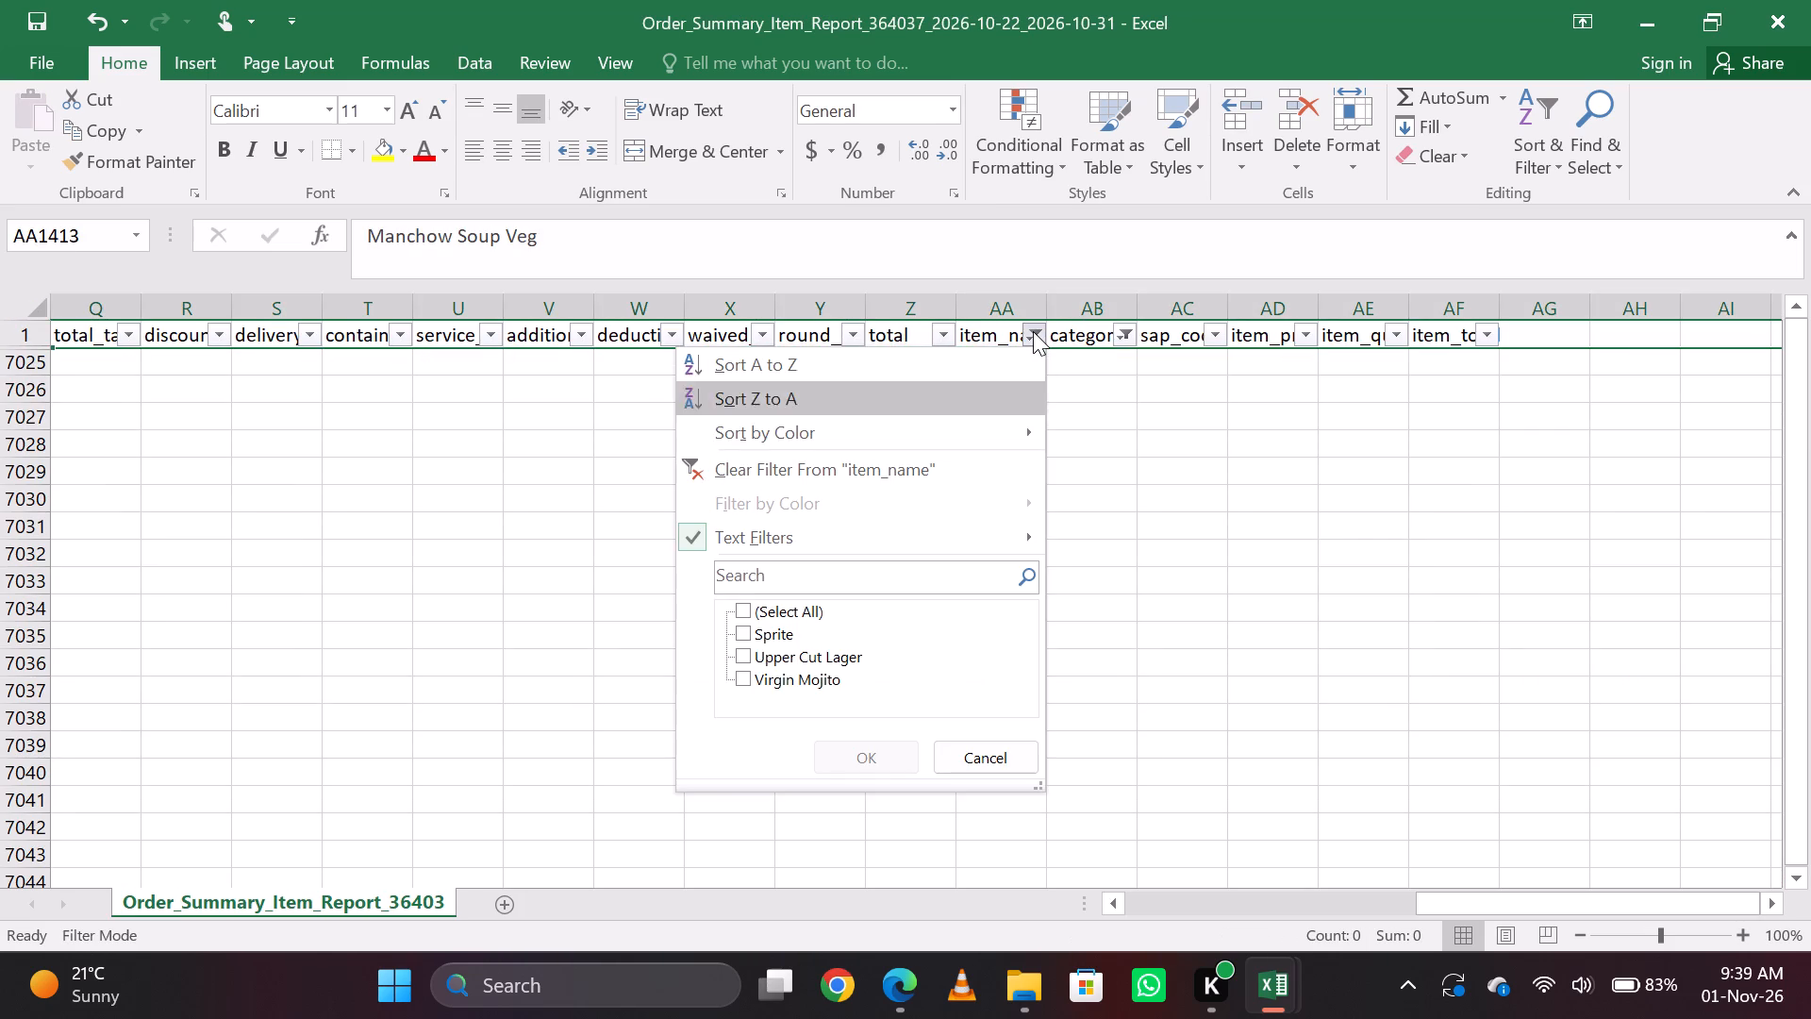
{"action": "key", "text": "Down"}
{"action": "key", "text": "Down"}
{"action": "key", "text": "Down"}
{"action": "key", "text": "Down"}
{"action": "key", "text": "Down"}
{"action": "key", "text": "Down"}
{"action": "key", "text": "Down"}
{"action": "key", "text": "space"}
{"action": "key", "text": "Tab"}
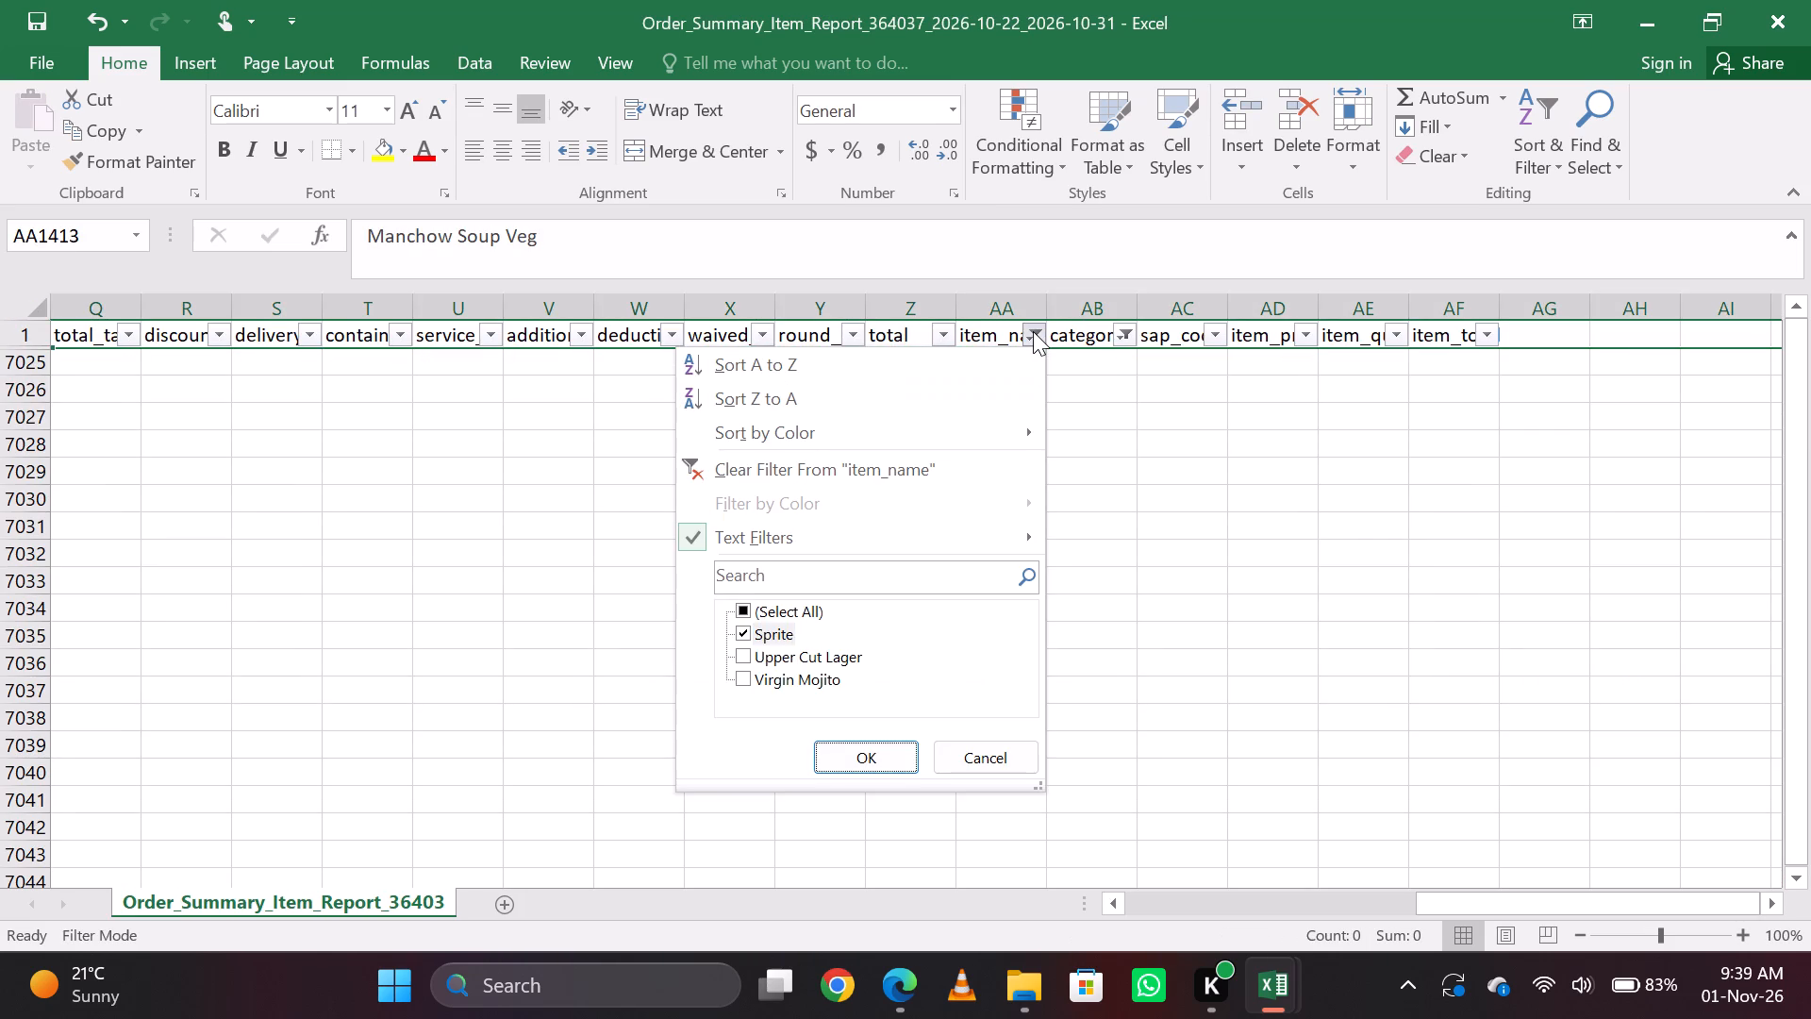
{"action": "key", "text": "Return"}
{"action": "key", "text": "Down"}
{"action": "key", "text": "Up"}
{"action": "key", "text": "Down"}
{"action": "key", "text": "ctrl+c"}
Switch to the Villagio Bar Variance Report's 22-31 sheet and enter 2 in the NC (ML) cell of the Sprite Can row.
{"action": "key", "text": "alt+Tab"}
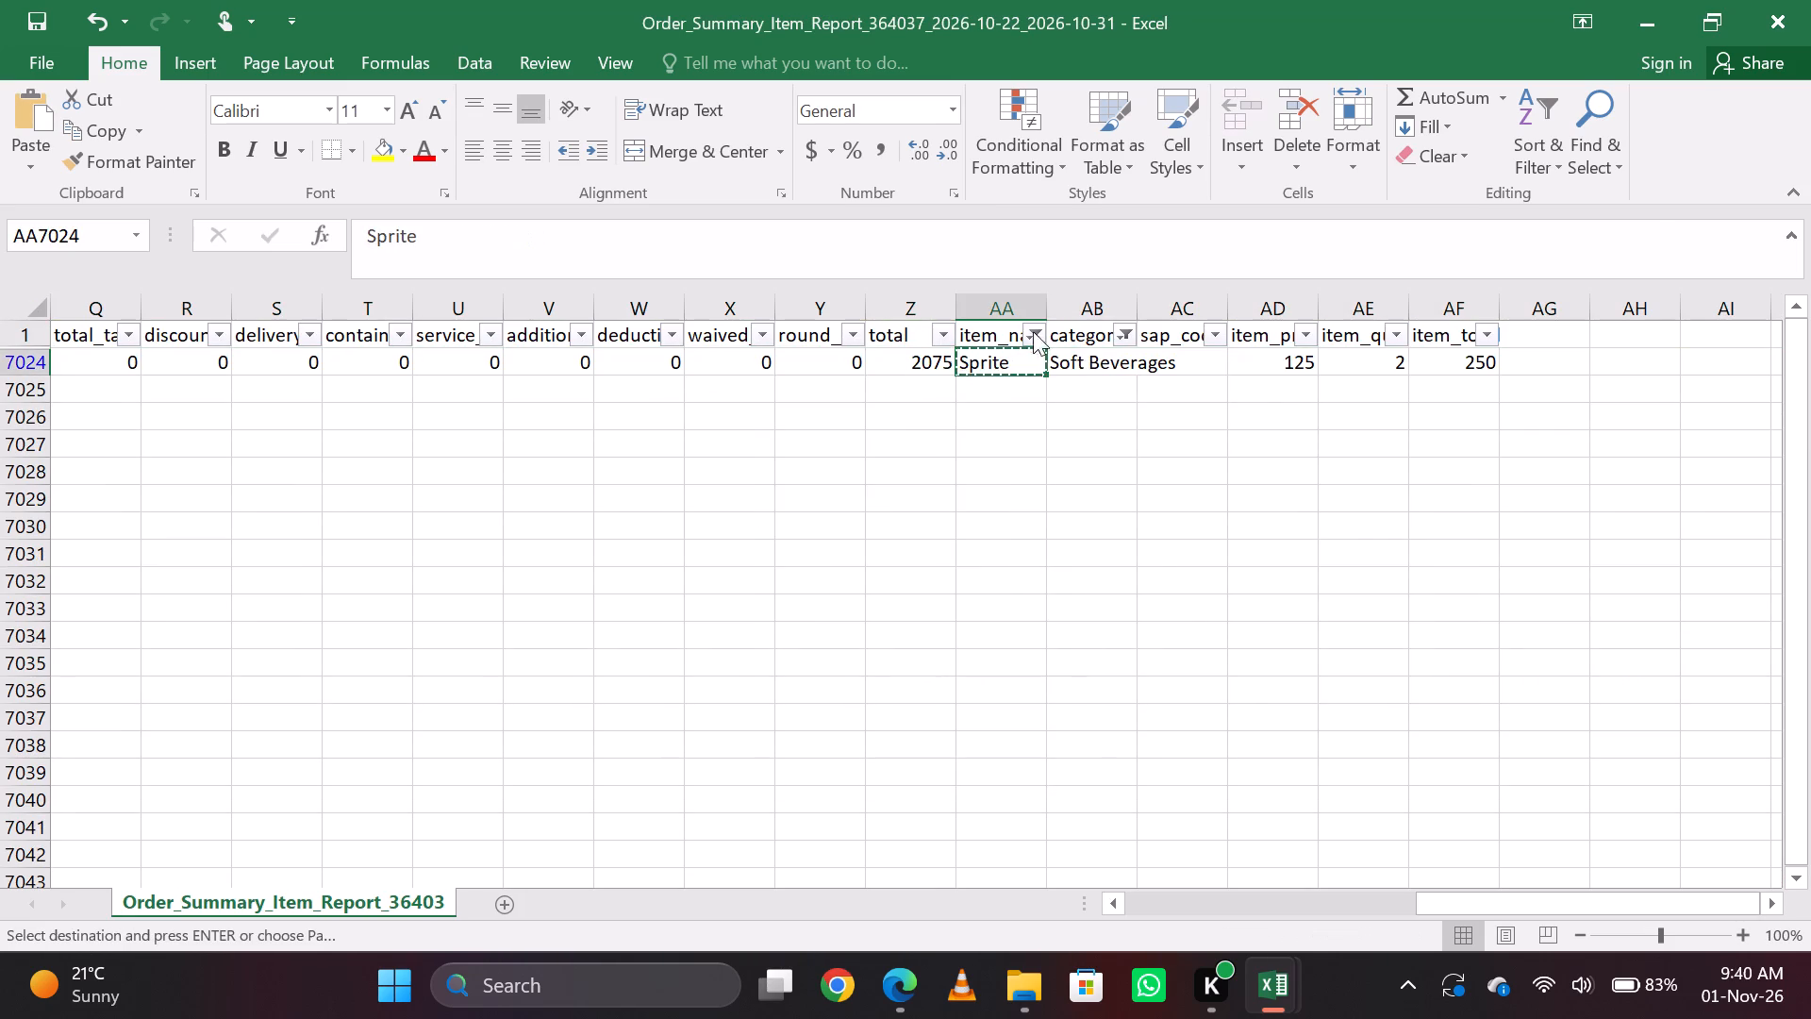
{"action": "key", "text": "alt+Tab"}
{"action": "key", "text": "alt+Tab"}
{"action": "key", "text": "alt+Tab"}
{"action": "key", "text": "alt+Tab"}
{"action": "key", "text": "alt+Tab"}
{"action": "key", "text": "alt+Tab"}
{"action": "key", "text": "alt+Tab"}
{"action": "key", "text": "alt+Tab"}
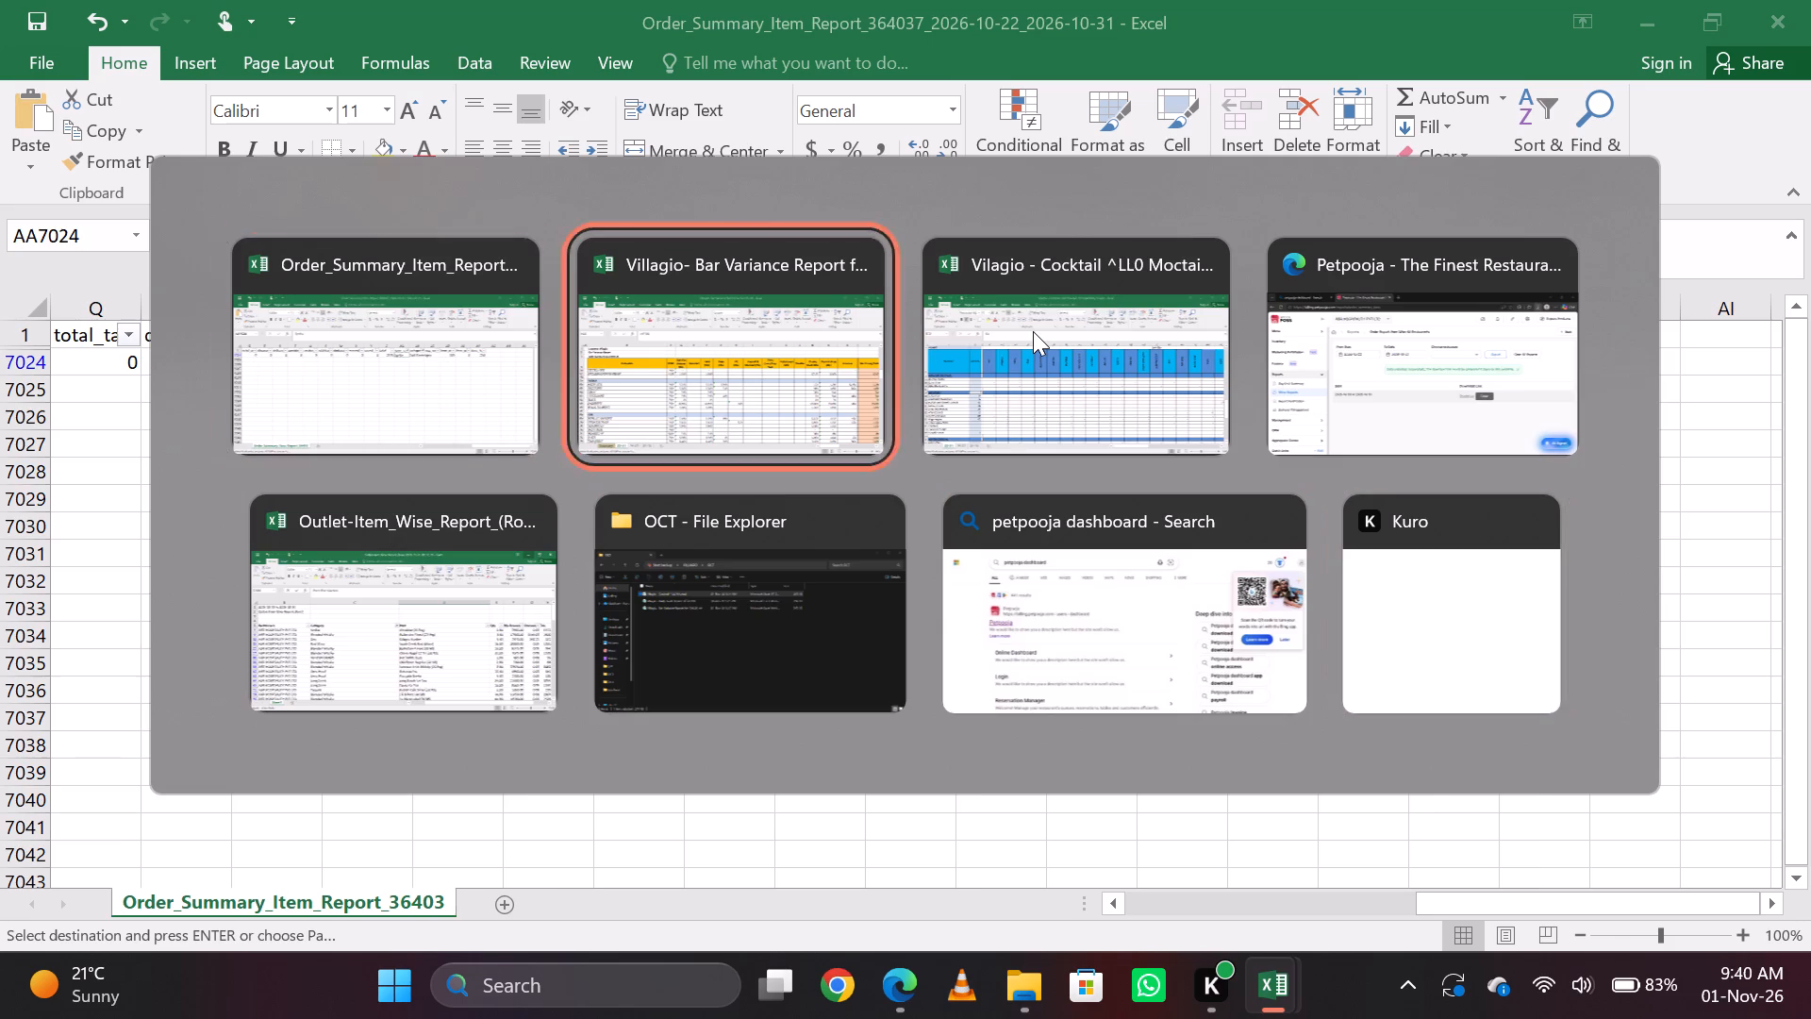
{"action": "key", "text": "Page_Down"}
{"action": "key", "text": "Page_Down"}
{"action": "key", "text": "Page_Down"}
{"action": "key", "text": "Page_Down"}
{"action": "key", "text": "Page_Down"}
{"action": "key", "text": "Page_Down"}
{"action": "key", "text": "Page_Up"}
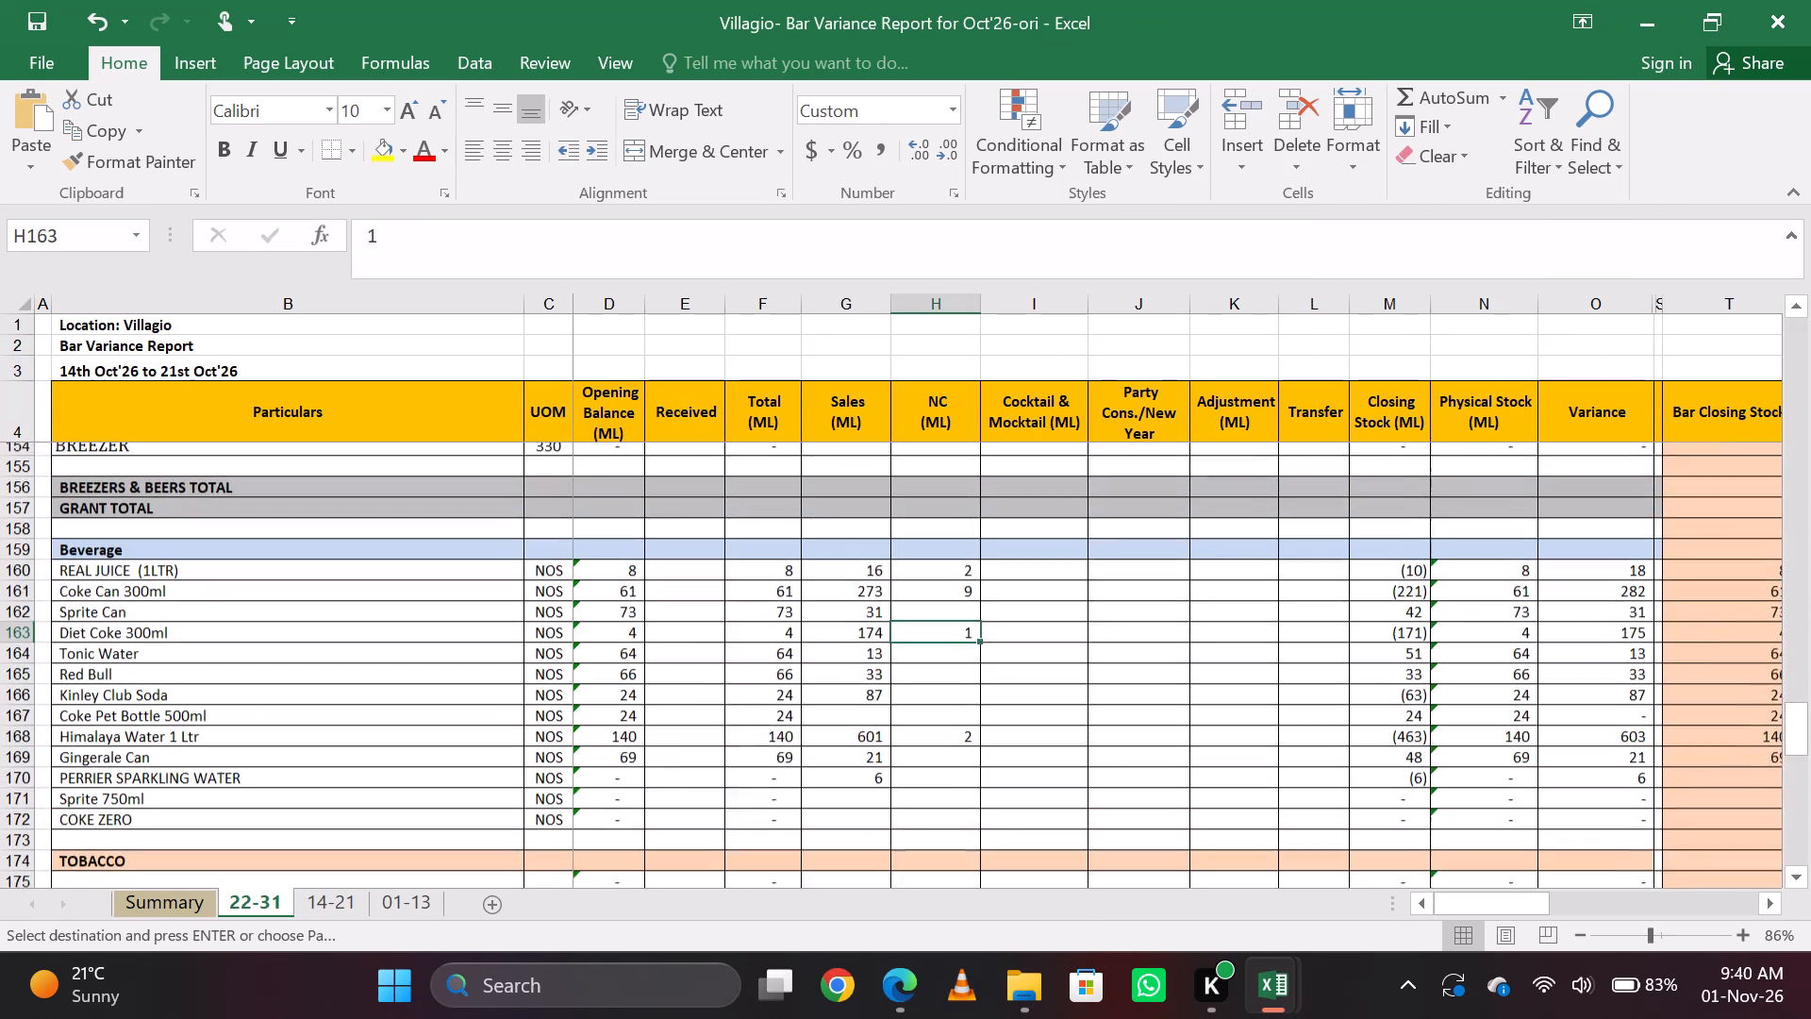
{"action": "key", "text": "Down"}
{"action": "key", "text": "Down"}
{"action": "key", "text": "Down"}
{"action": "key", "text": "Down"}
{"action": "key", "text": "Down"}
{"action": "key", "text": "Down"}
{"action": "key", "text": "Down"}
{"action": "key", "text": "Down"}
{"action": "key", "text": "Up"}
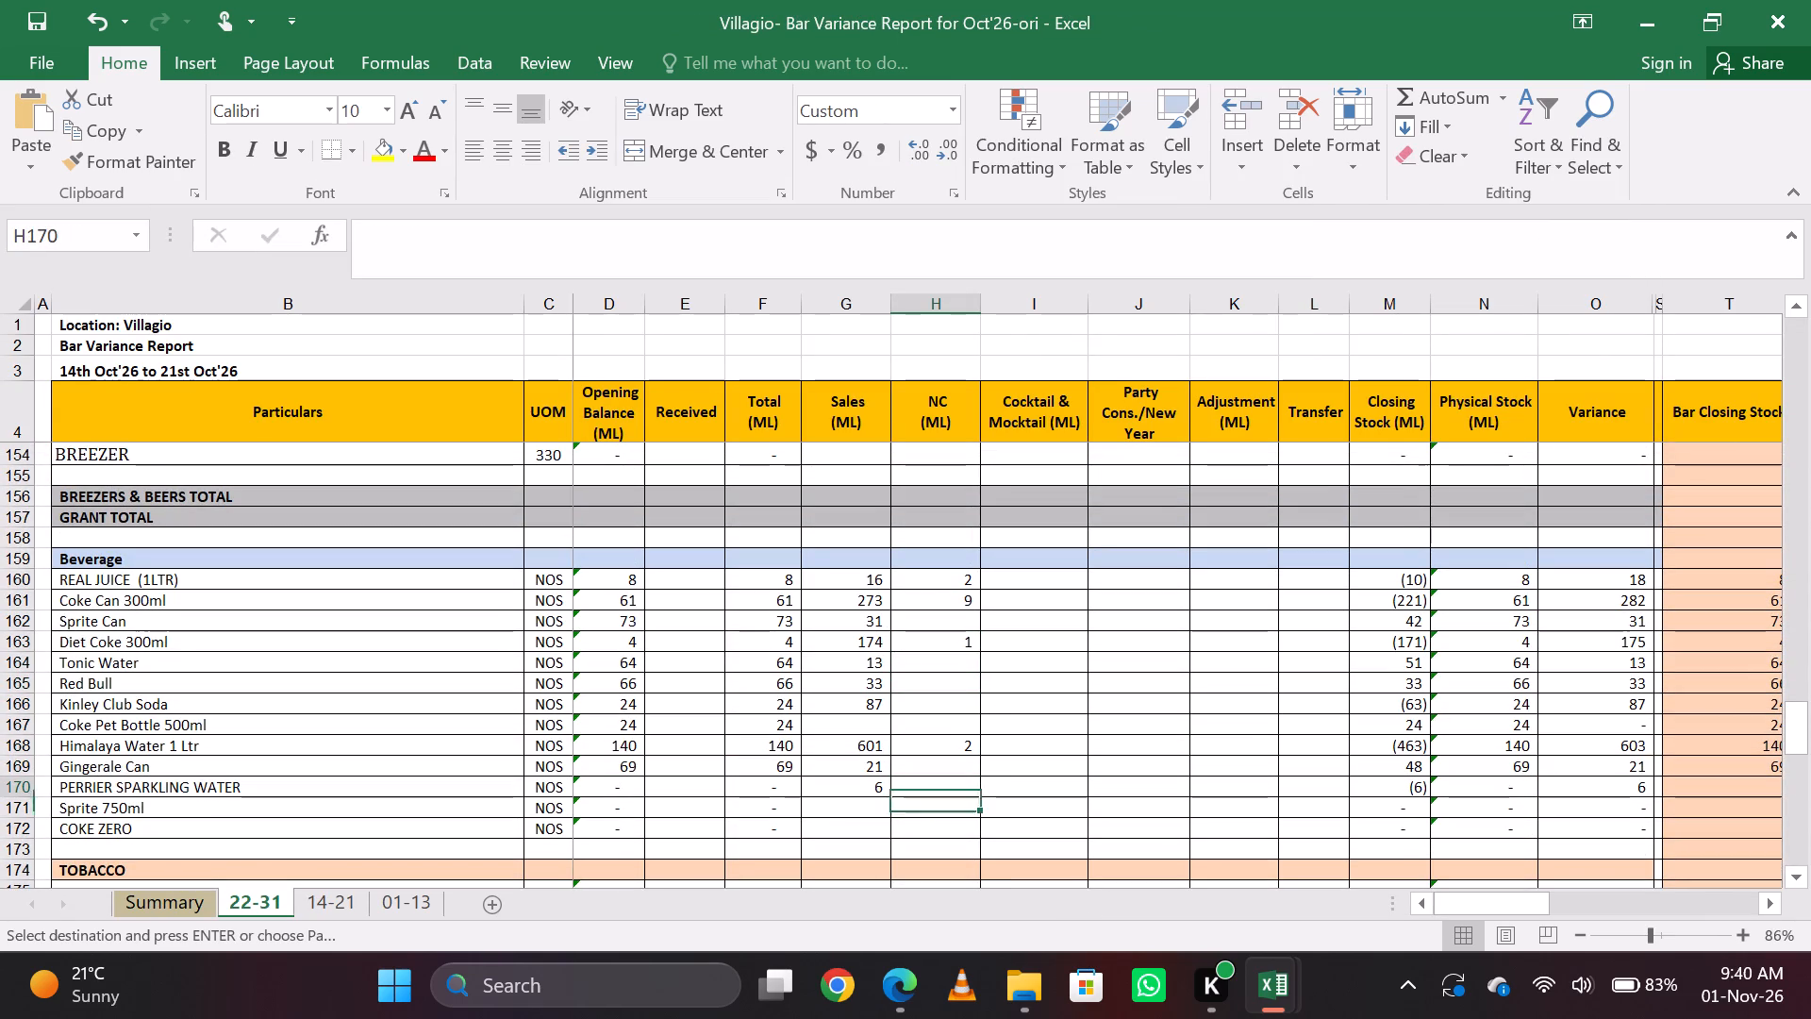
{"action": "key", "text": "Up"}
{"action": "key", "text": "Up"}
{"action": "key", "text": "Up"}
{"action": "key", "text": "Up"}
{"action": "key", "text": "Up"}
{"action": "key", "text": "Up"}
{"action": "key", "text": "Up"}
{"action": "key", "text": "Up"}
{"action": "key", "text": "Down"}
{"action": "key", "text": "Up"}
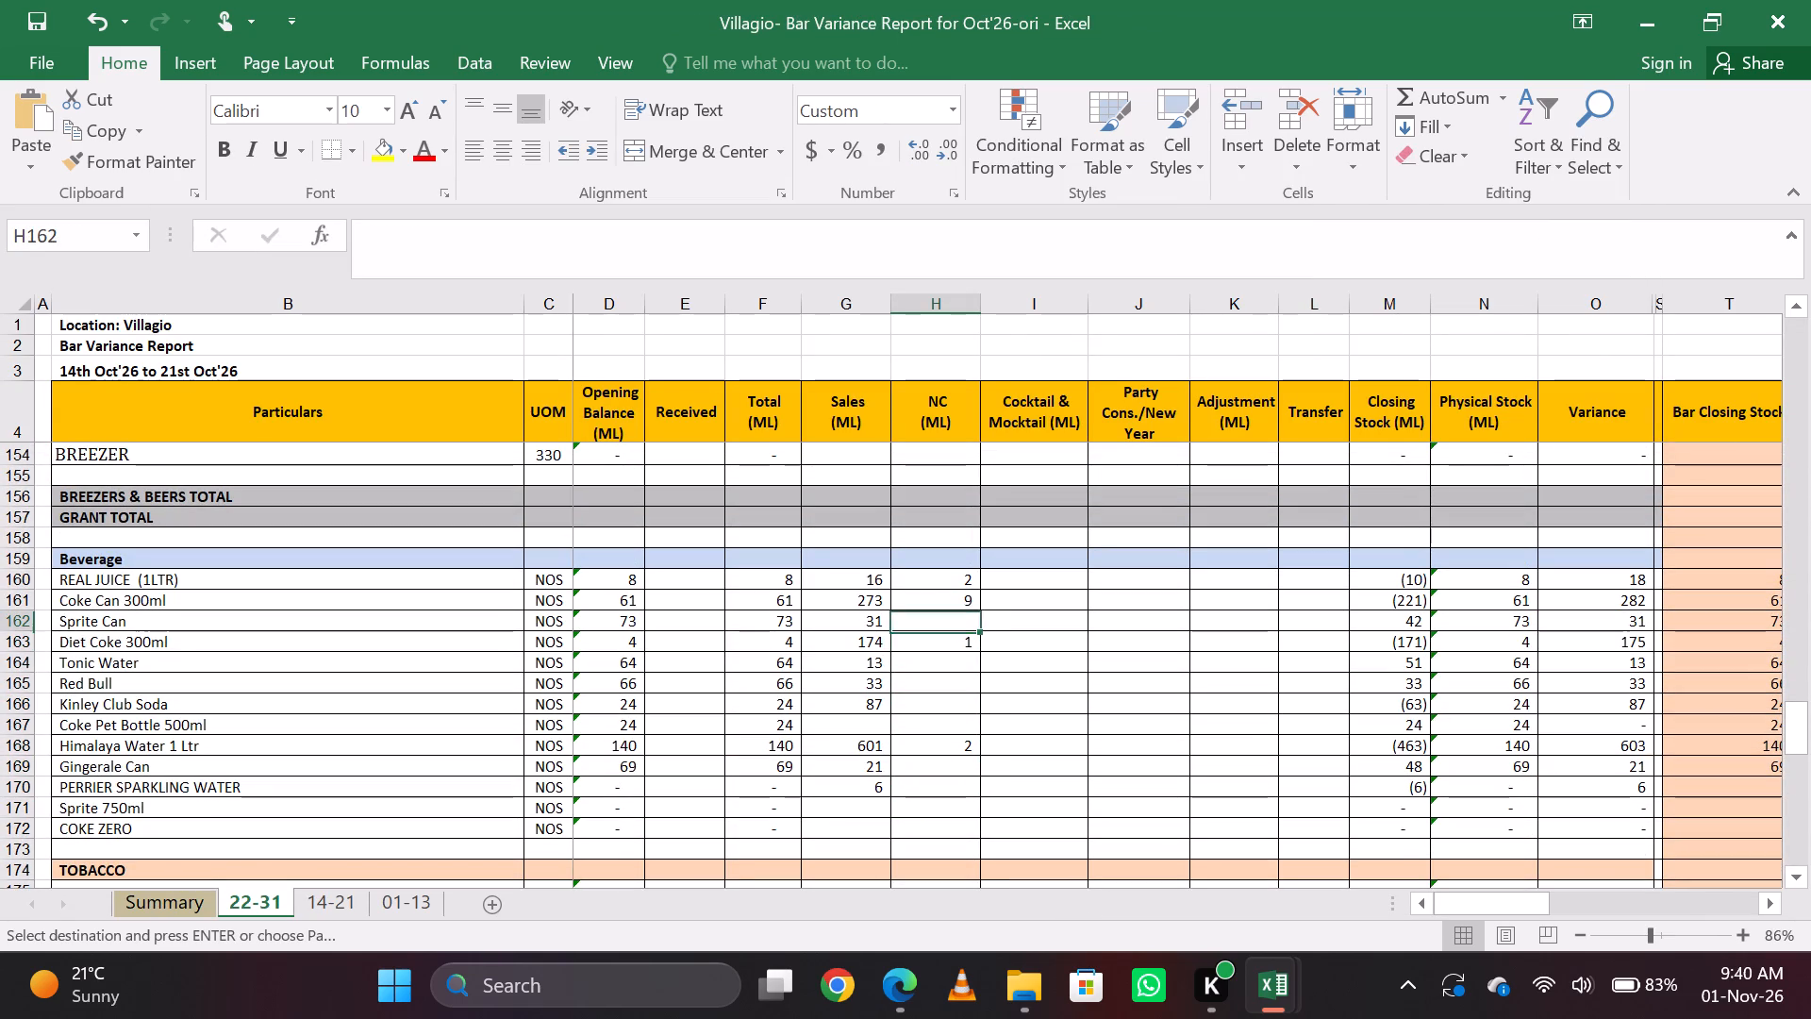
{"action": "key", "text": "2"}
{"action": "key", "text": "Right"}
{"action": "key", "text": "Left"}
Return to the order summary report and delete the Sprite row.
{"action": "key", "text": "alt+Tab"}
{"action": "key", "text": "shift+space"}
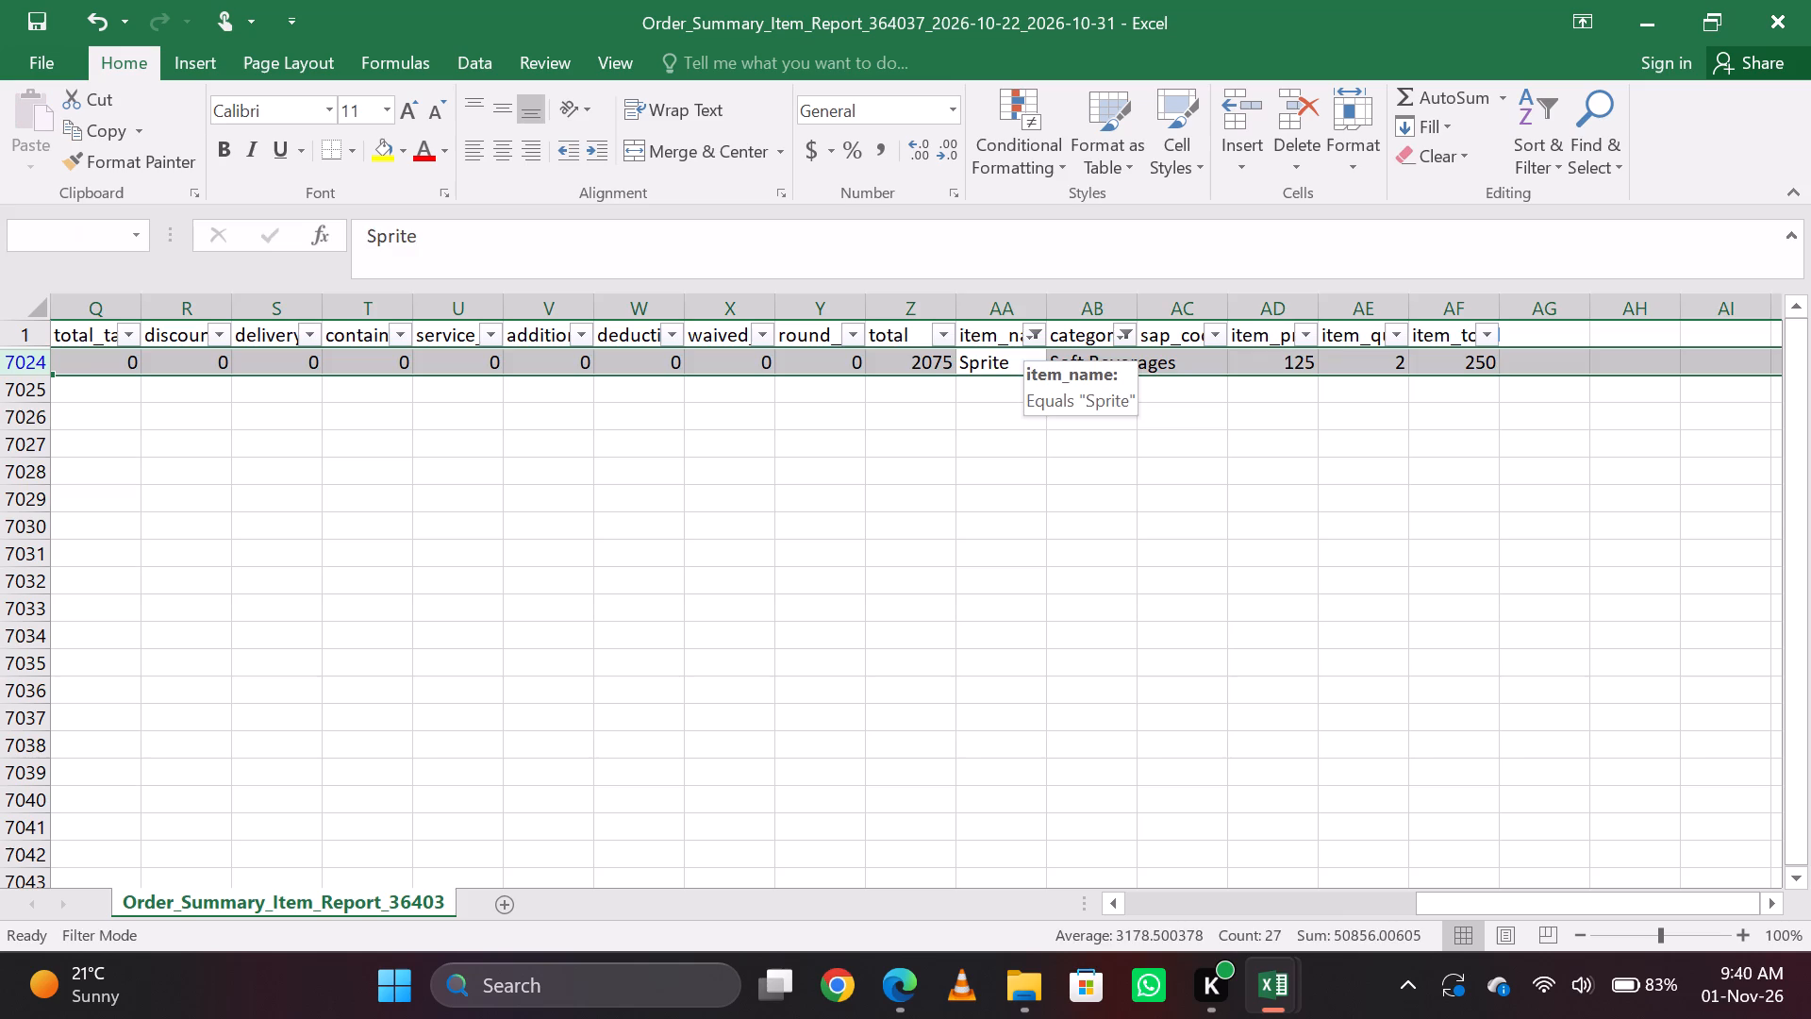
{"action": "key", "text": "ctrl+minus"}
Filter item_name to show only Upper Cut Lager and delete its row.
{"action": "left_click", "coordinate": [1033, 331]}
{"action": "key", "text": "Down"}
{"action": "key", "text": "Down"}
{"action": "key", "text": "Down"}
{"action": "key", "text": "Down"}
{"action": "key", "text": "Down"}
{"action": "key", "text": "Down"}
{"action": "key", "text": "Down"}
{"action": "key", "text": "Down"}
{"action": "key", "text": "Down"}
{"action": "key", "text": "Down"}
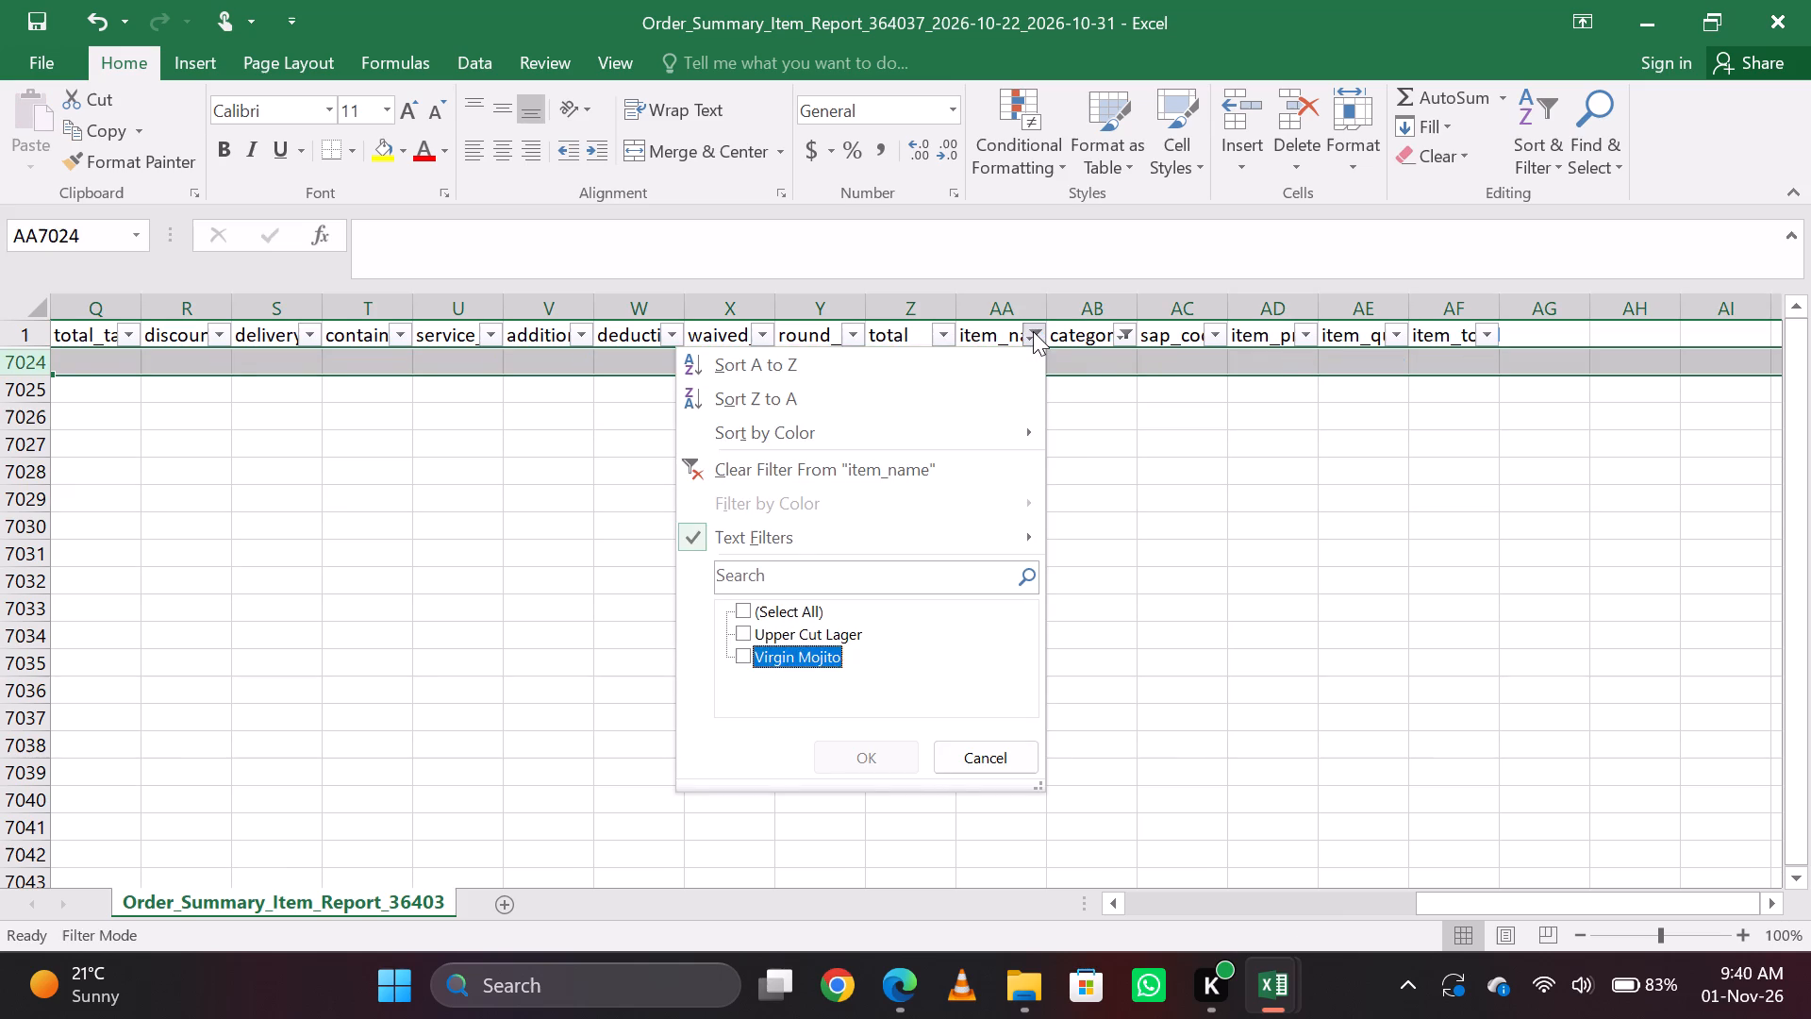
{"action": "key", "text": "Up"}
{"action": "key", "text": "space"}
{"action": "key", "text": "Tab"}
{"action": "key", "text": "Return"}
{"action": "key", "text": "Up"}
{"action": "key", "text": "shift+space"}
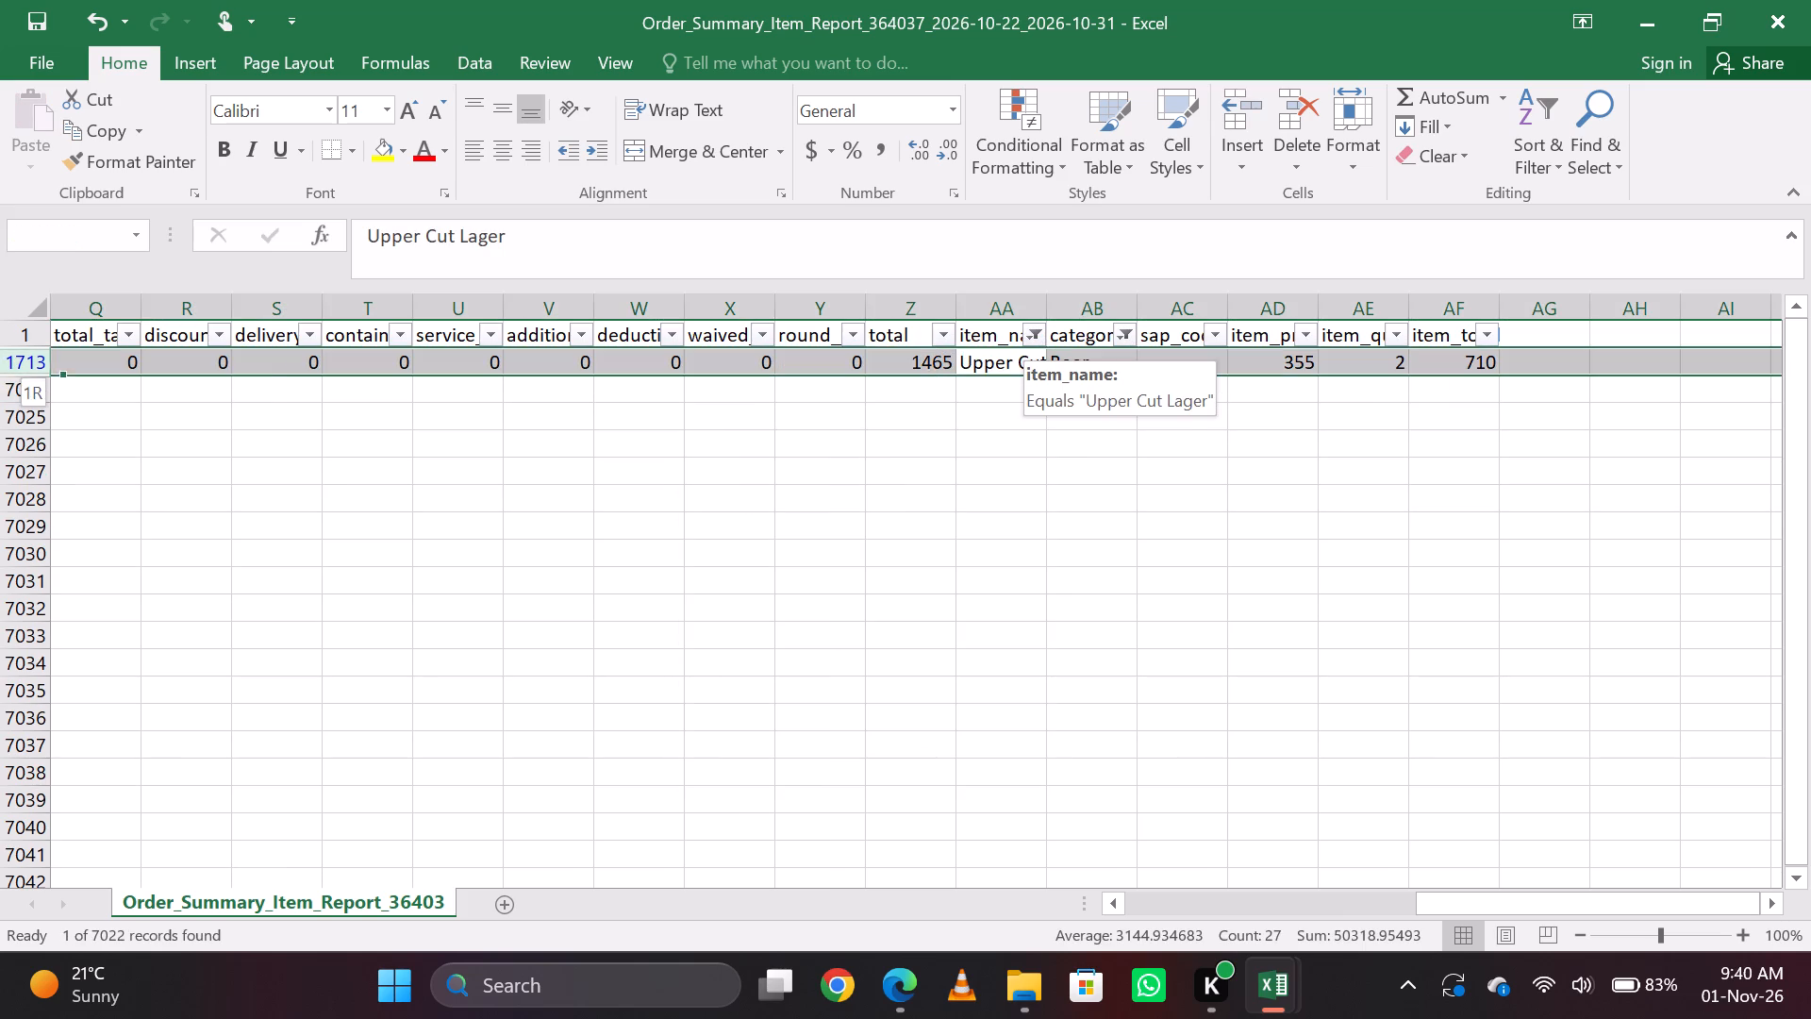
{"action": "key", "text": "ctrl+minus"}
Change the item_name filter to show the remaining Virgin Mojito entry and copy its item name.
{"action": "left_click", "coordinate": [1033, 331]}
{"action": "key", "text": "Down"}
{"action": "key", "text": "Down"}
{"action": "key", "text": "Down"}
{"action": "key", "text": "Down"}
{"action": "key", "text": "Down"}
{"action": "key", "text": "Down"}
{"action": "key", "text": "Down"}
{"action": "key", "text": "Down"}
{"action": "key", "text": "Down"}
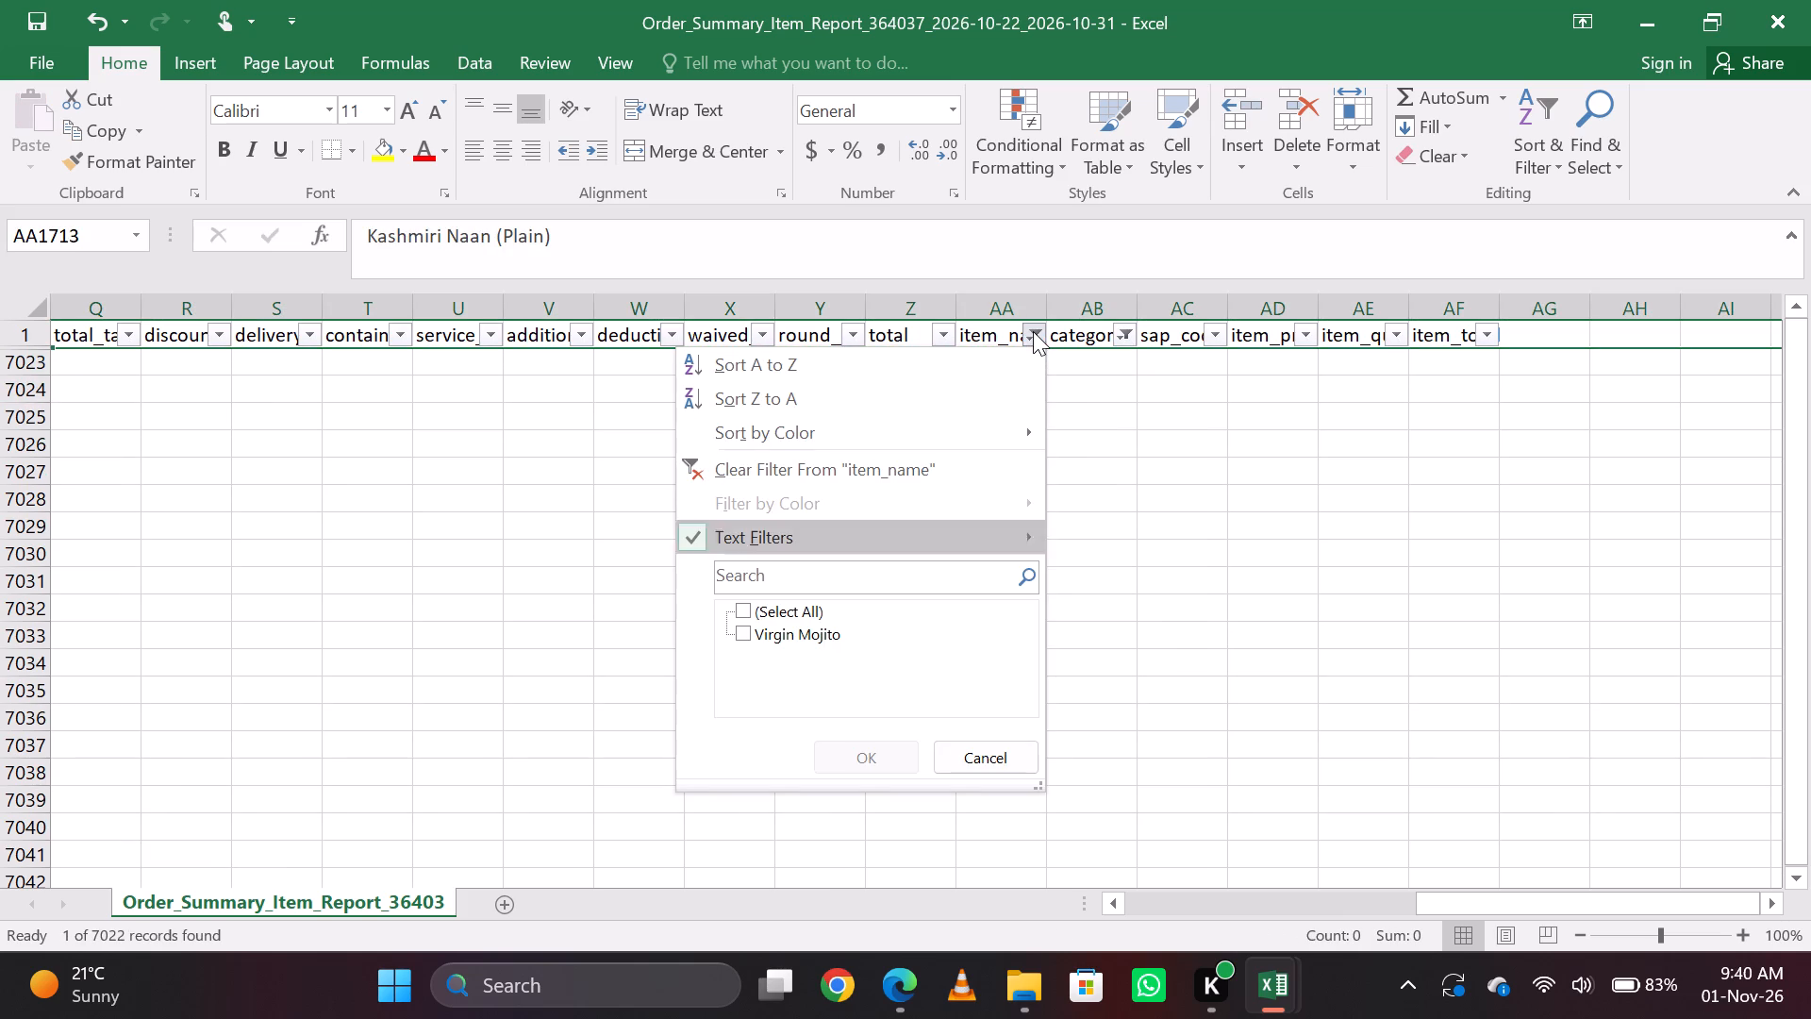
{"action": "key", "text": "space"}
{"action": "key", "text": "Tab"}
{"action": "key", "text": "Return"}
{"action": "key", "text": "Down"}
{"action": "key", "text": "ctrl+c"}
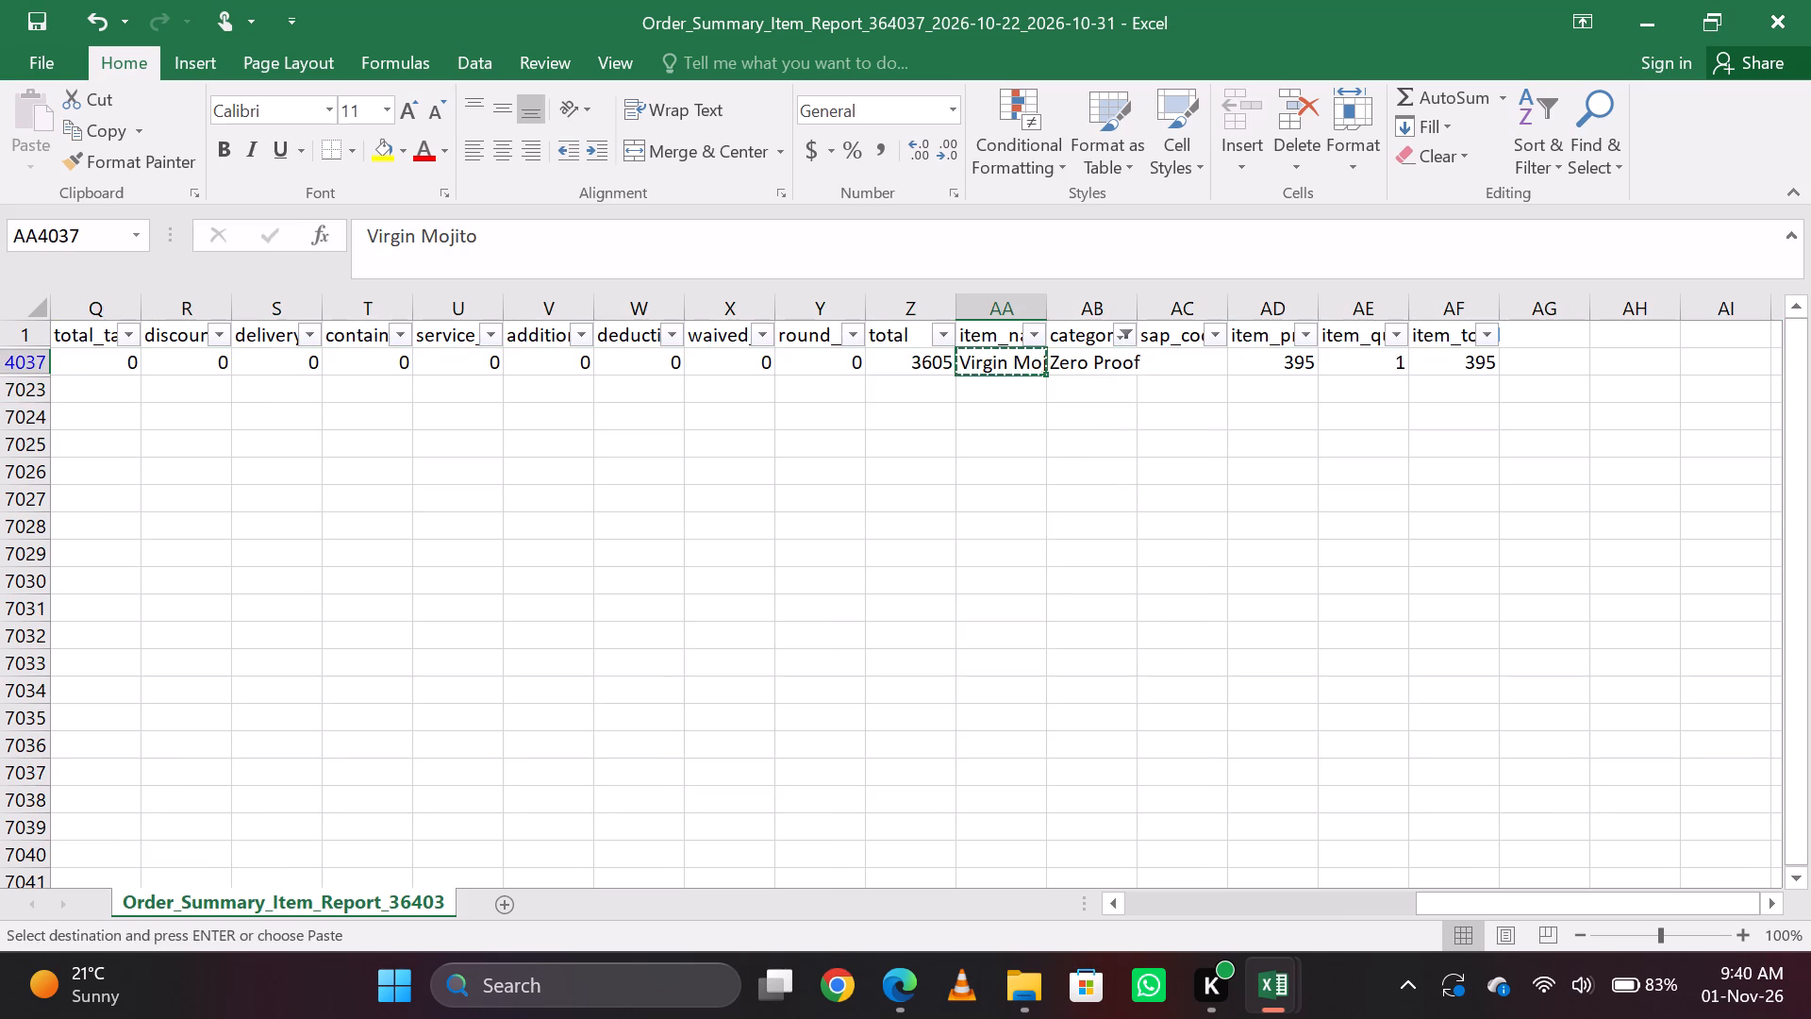
Switch to the Vilagio cocktail workbook's 22-31 sheet, find Virgin Mojito, and set its Sale & NC quantity to 132.
{"action": "key", "text": "alt+Tab"}
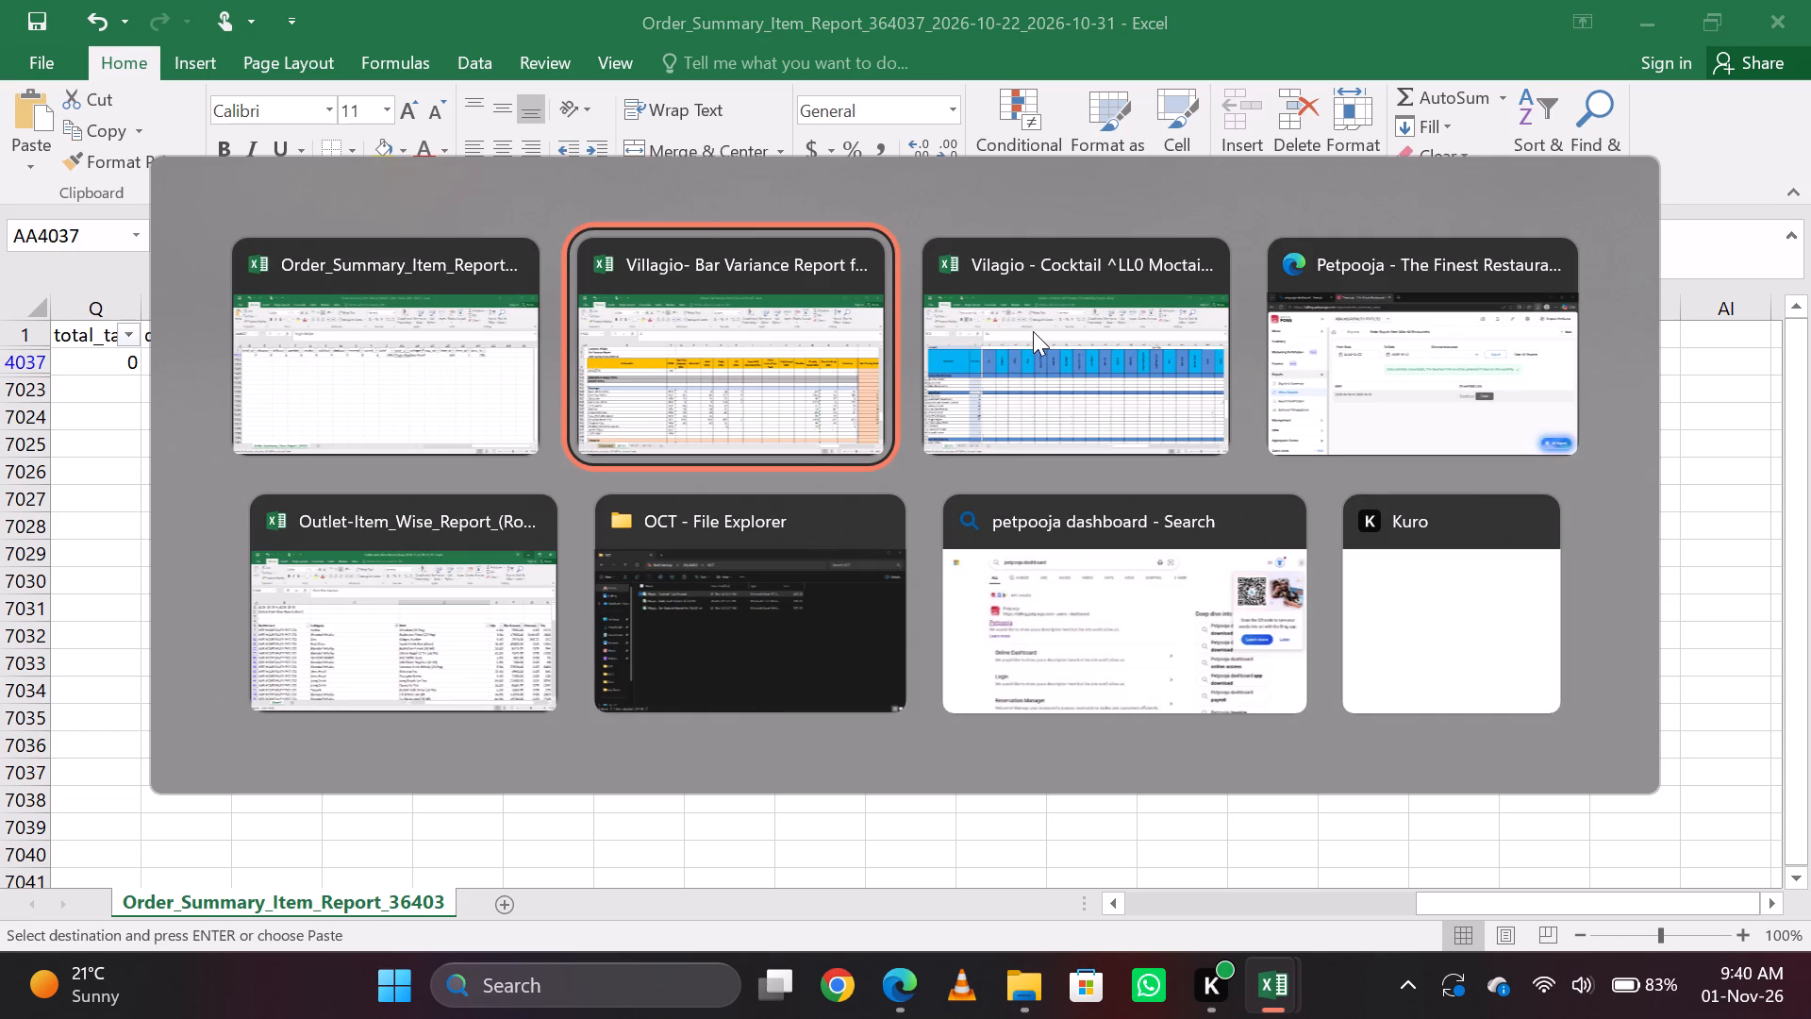
{"action": "key", "text": "alt+Tab"}
{"action": "key", "text": "ctrl+f"}
{"action": "key", "text": "ctrl+v"}
{"action": "key", "text": "Return"}
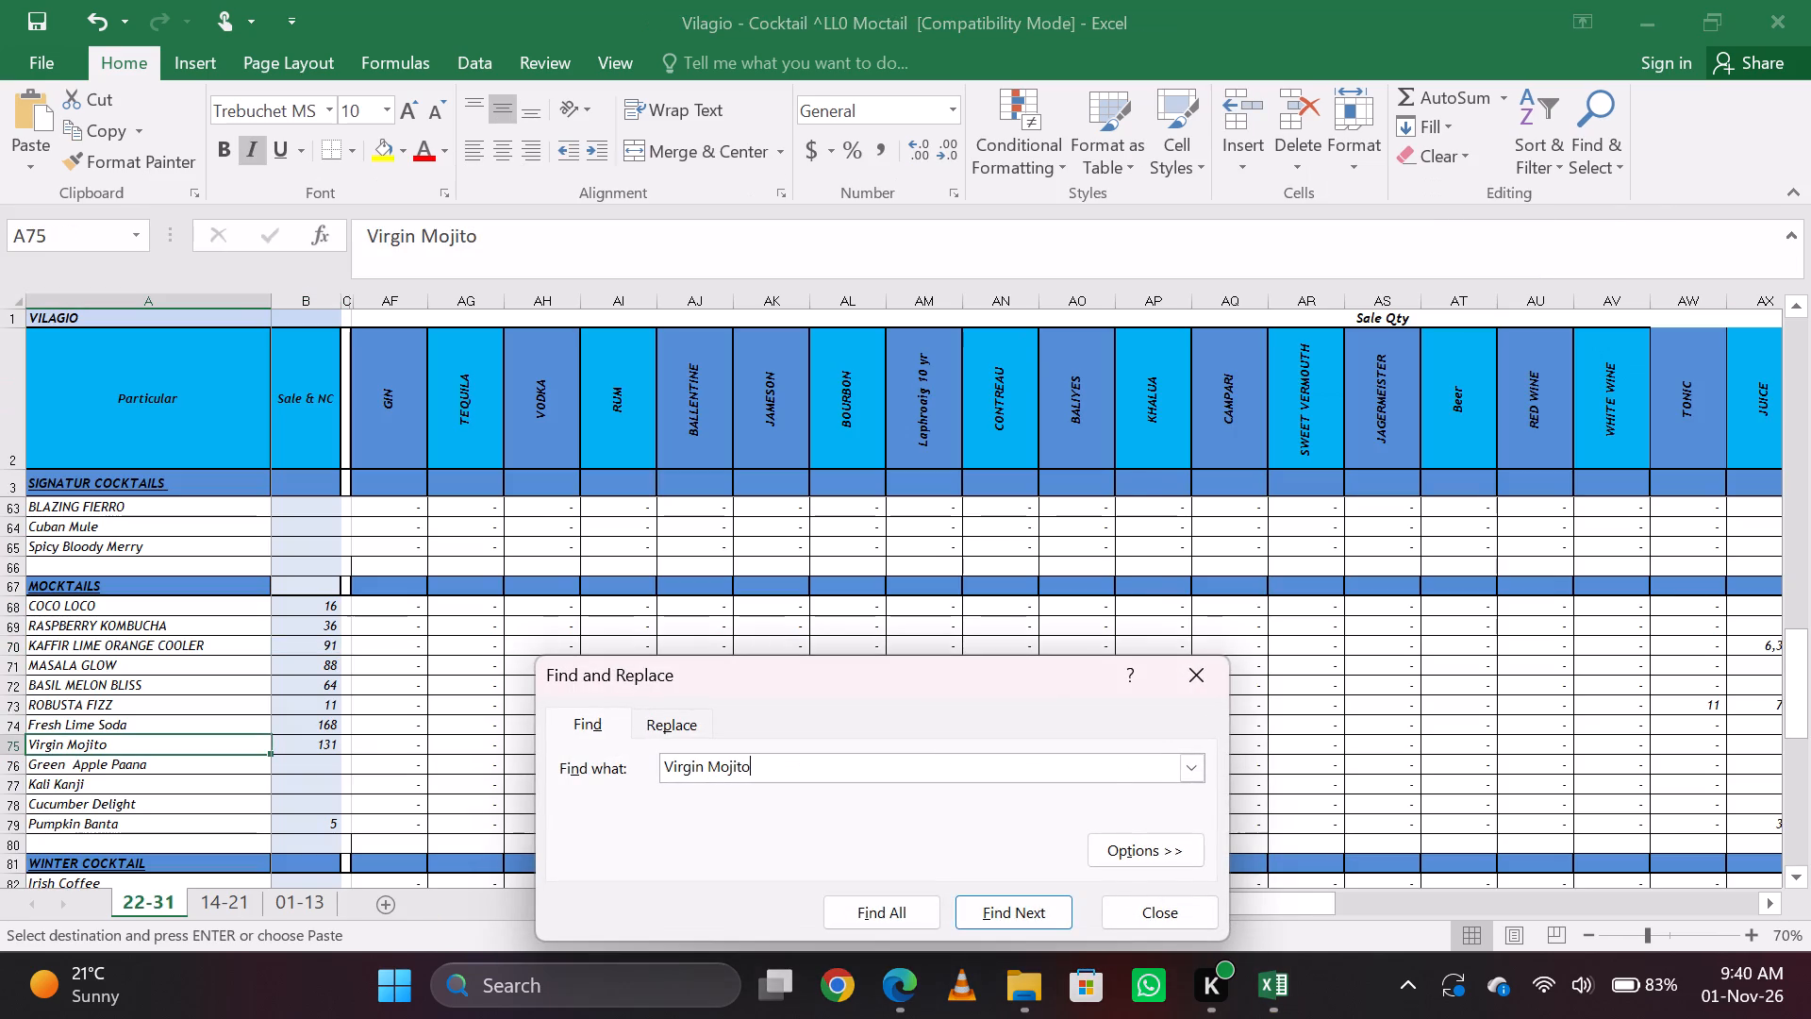
{"action": "key", "text": "Escape"}
{"action": "key", "text": "Right"}
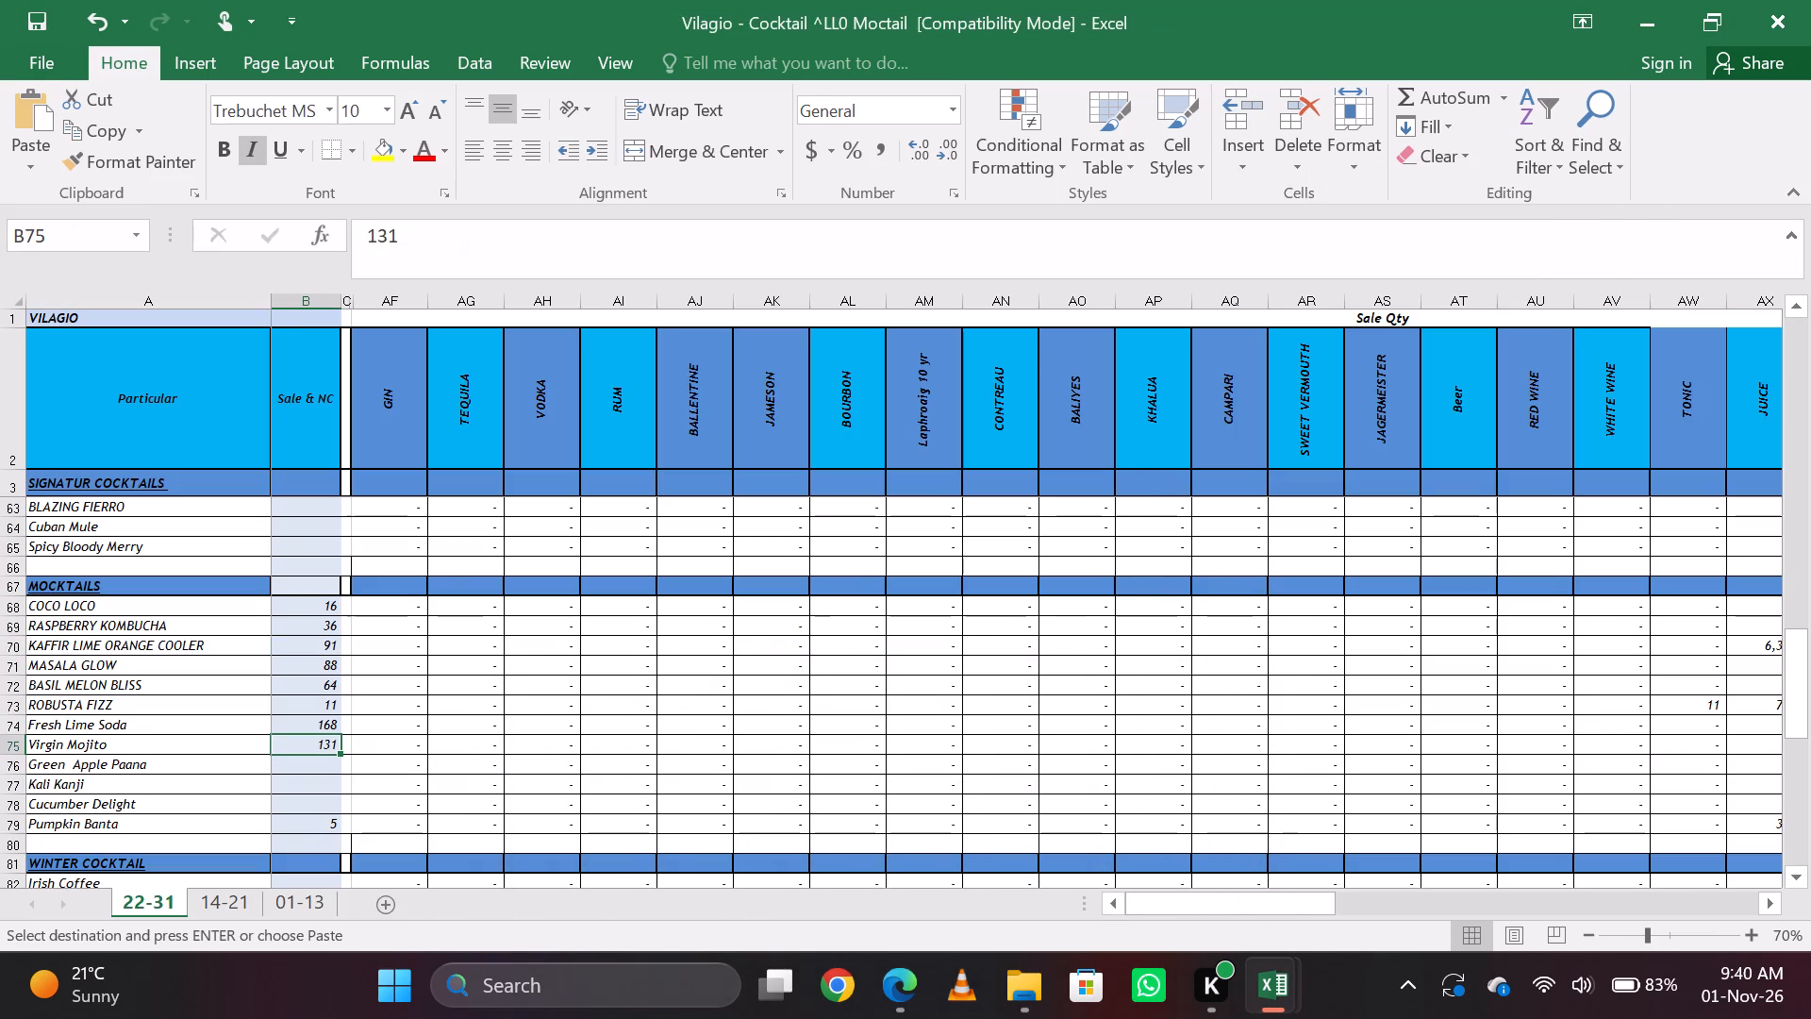
{"action": "type", "text": "132"}
{"action": "key", "text": "Right"}
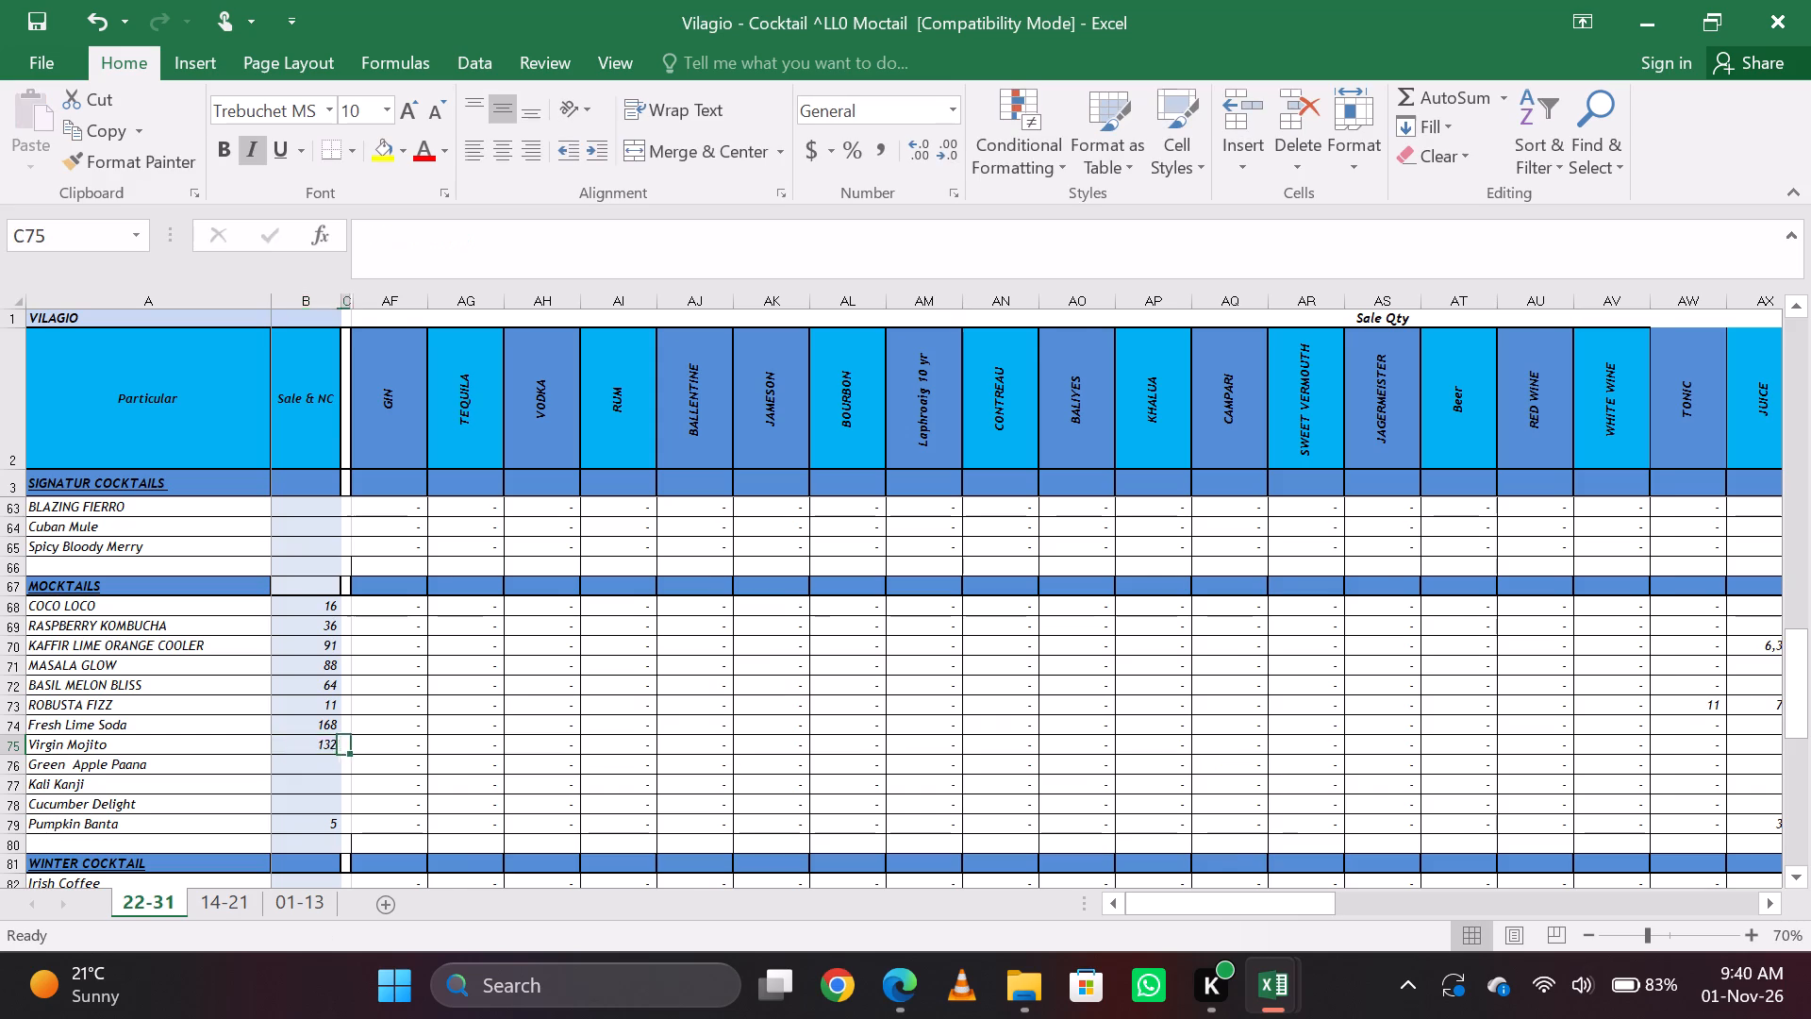
{"action": "key", "text": "Left"}
Return to the order summary report and close it without saving.
{"action": "key", "text": "alt+Tab"}
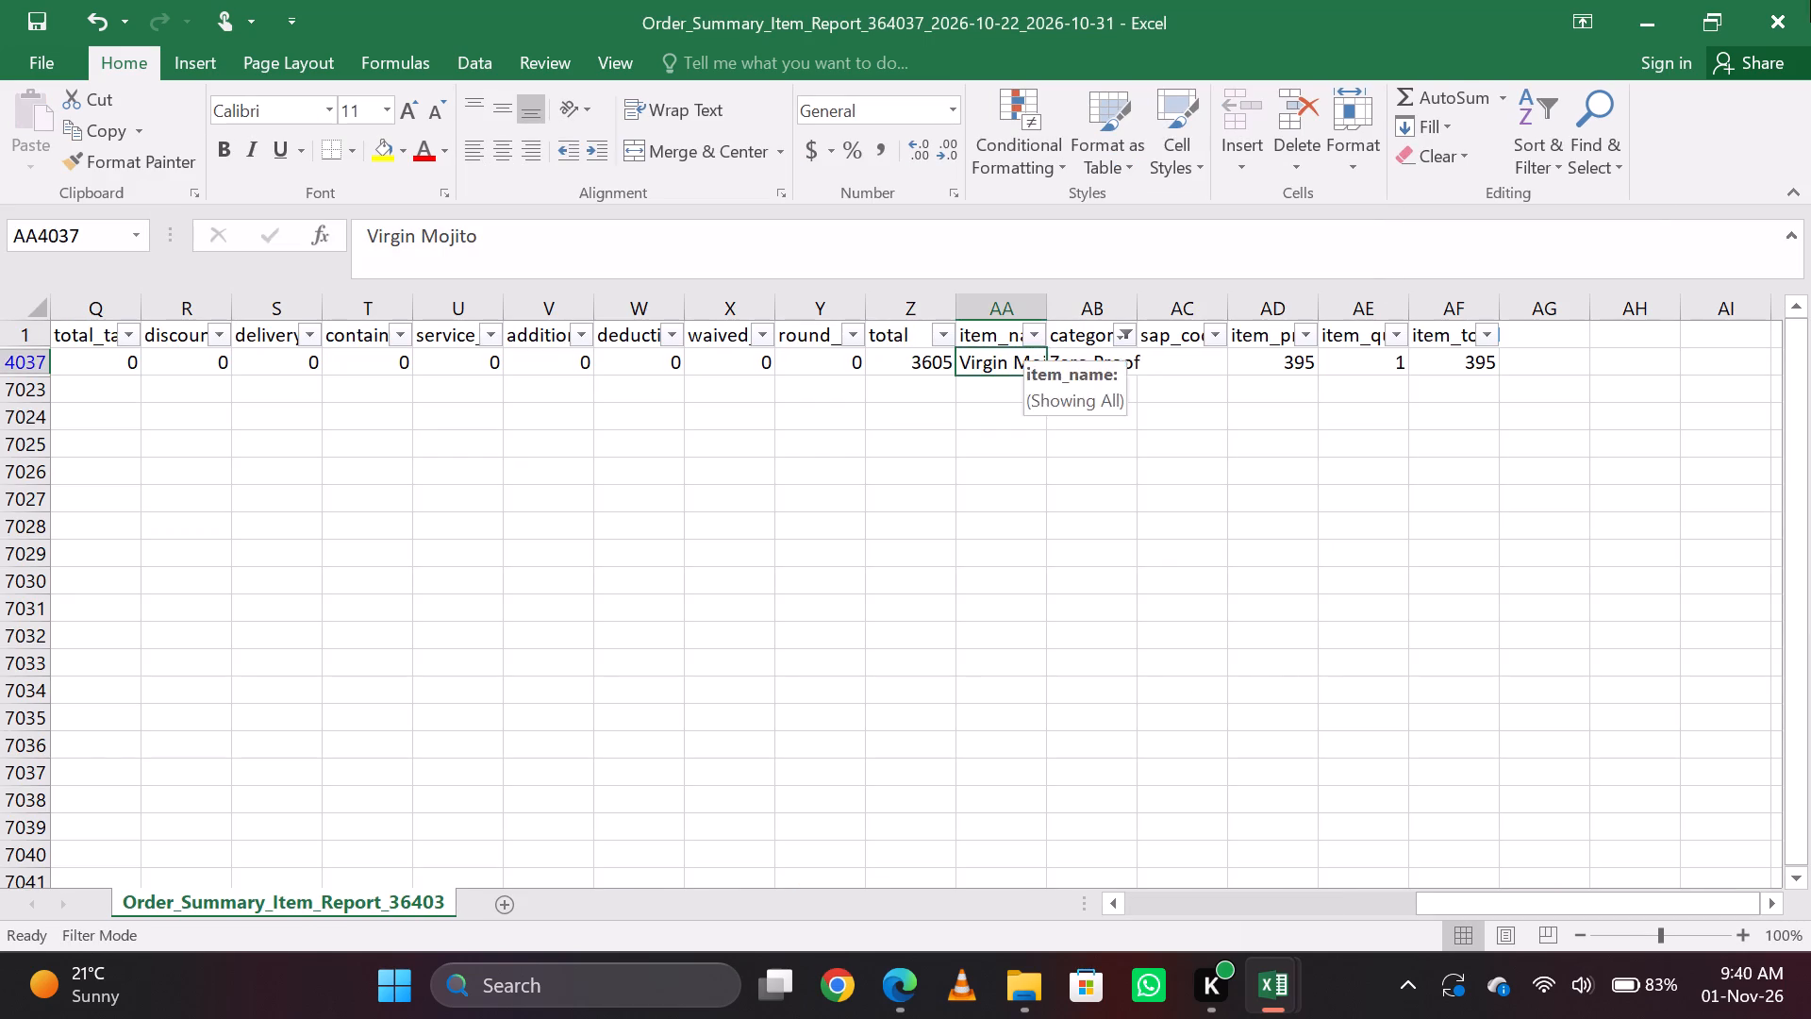
{"action": "left_click", "coordinate": [1810, 0]}
{"action": "key", "text": "Right"}
{"action": "key", "text": "Return"}
In the cocktail workbook's 22-31 sheet, copy the GIN column total from cell AF92 of the totals row.
{"action": "key", "text": "Left"}
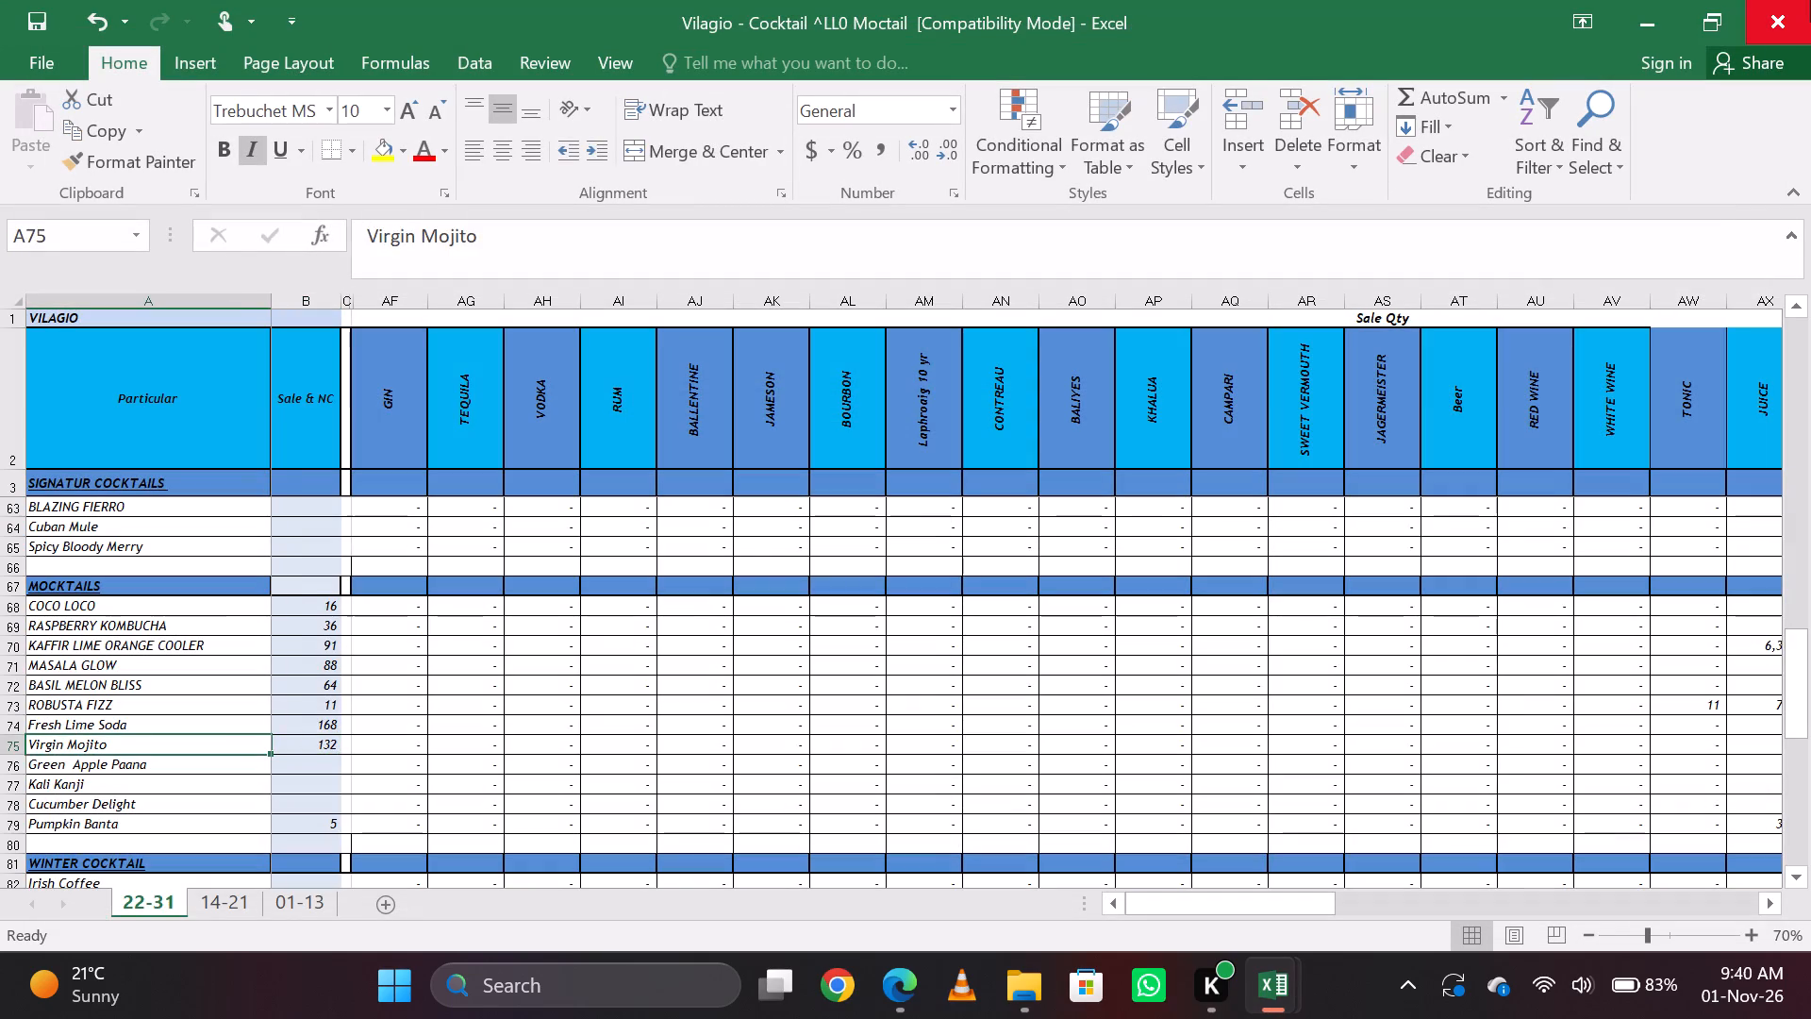
{"action": "key", "text": "Right"}
{"action": "key", "text": "Down"}
{"action": "key", "text": "Down"}
{"action": "key", "text": "Down"}
{"action": "key", "text": "Down"}
{"action": "key", "text": "Down"}
{"action": "key", "text": "Down"}
{"action": "key", "text": "Right"}
{"action": "key", "text": "Down"}
{"action": "key", "text": "Down"}
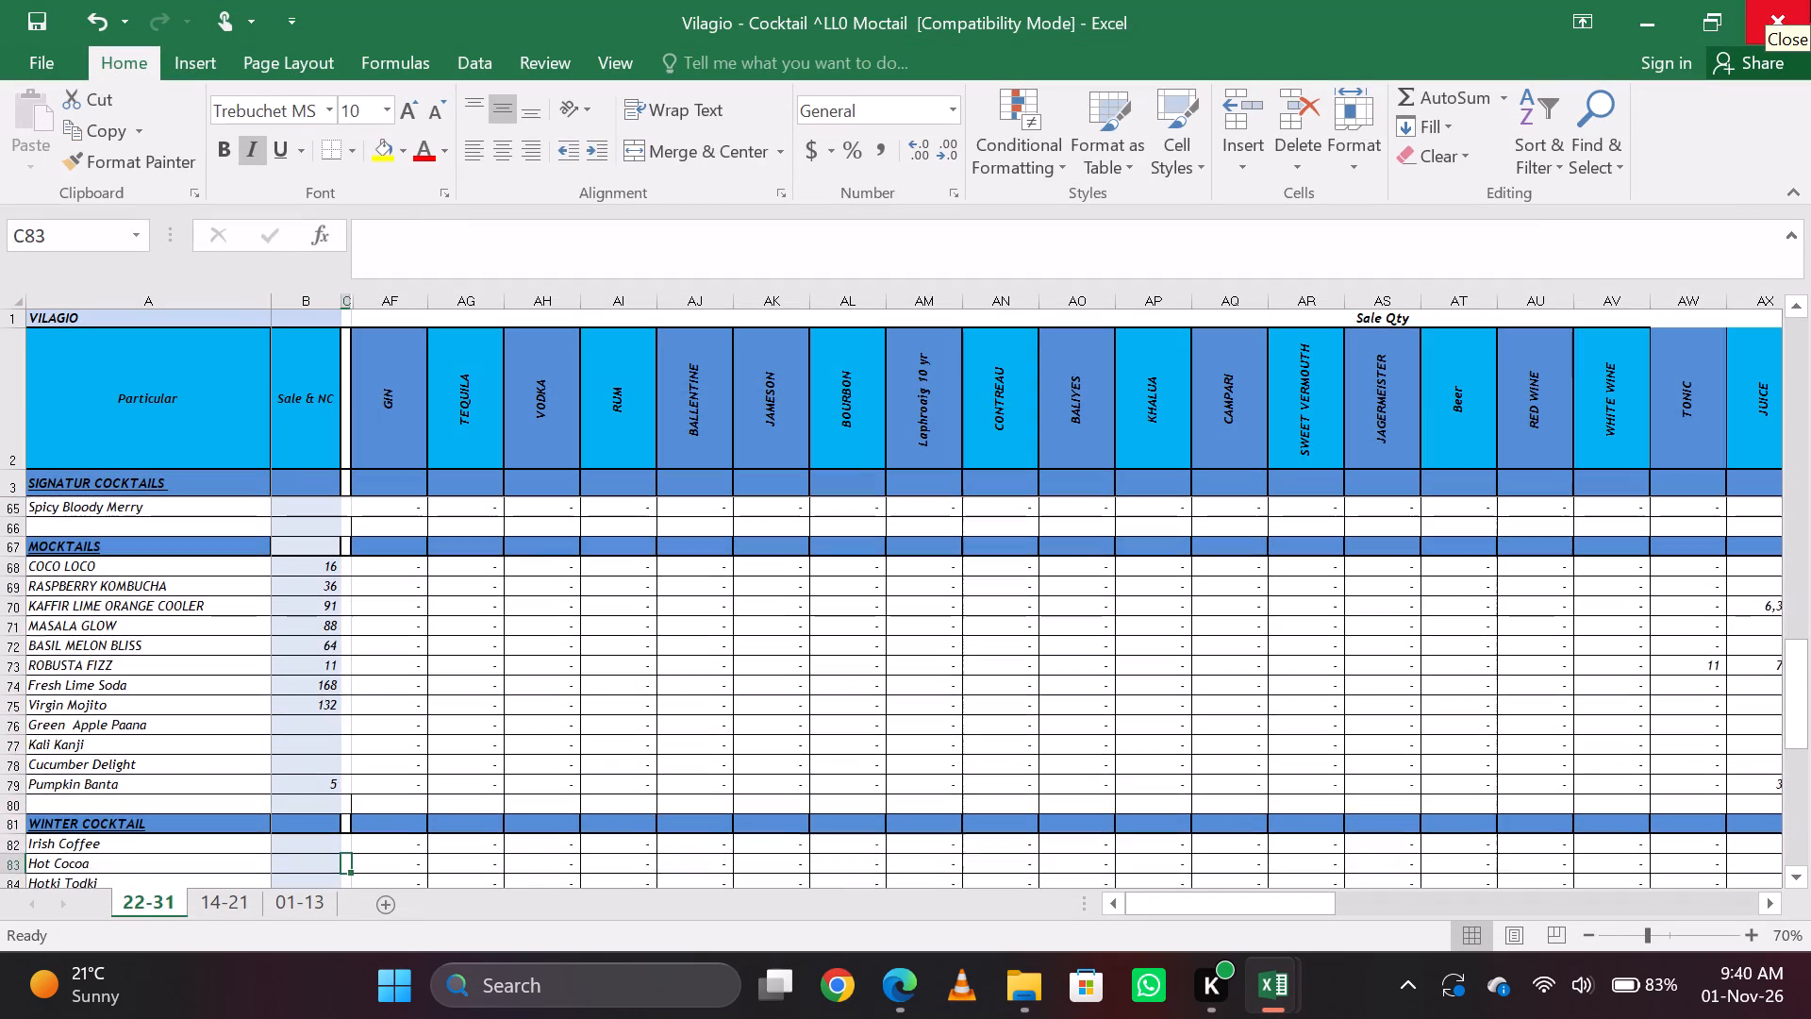
{"action": "key", "text": "Page_Down"}
{"action": "key", "text": "Page_Down"}
{"action": "key", "text": "Page_Down"}
{"action": "key", "text": "Page_Up"}
{"action": "key", "text": "Page_Up"}
{"action": "key", "text": "Page_Up"}
{"action": "key", "text": "Page_Down"}
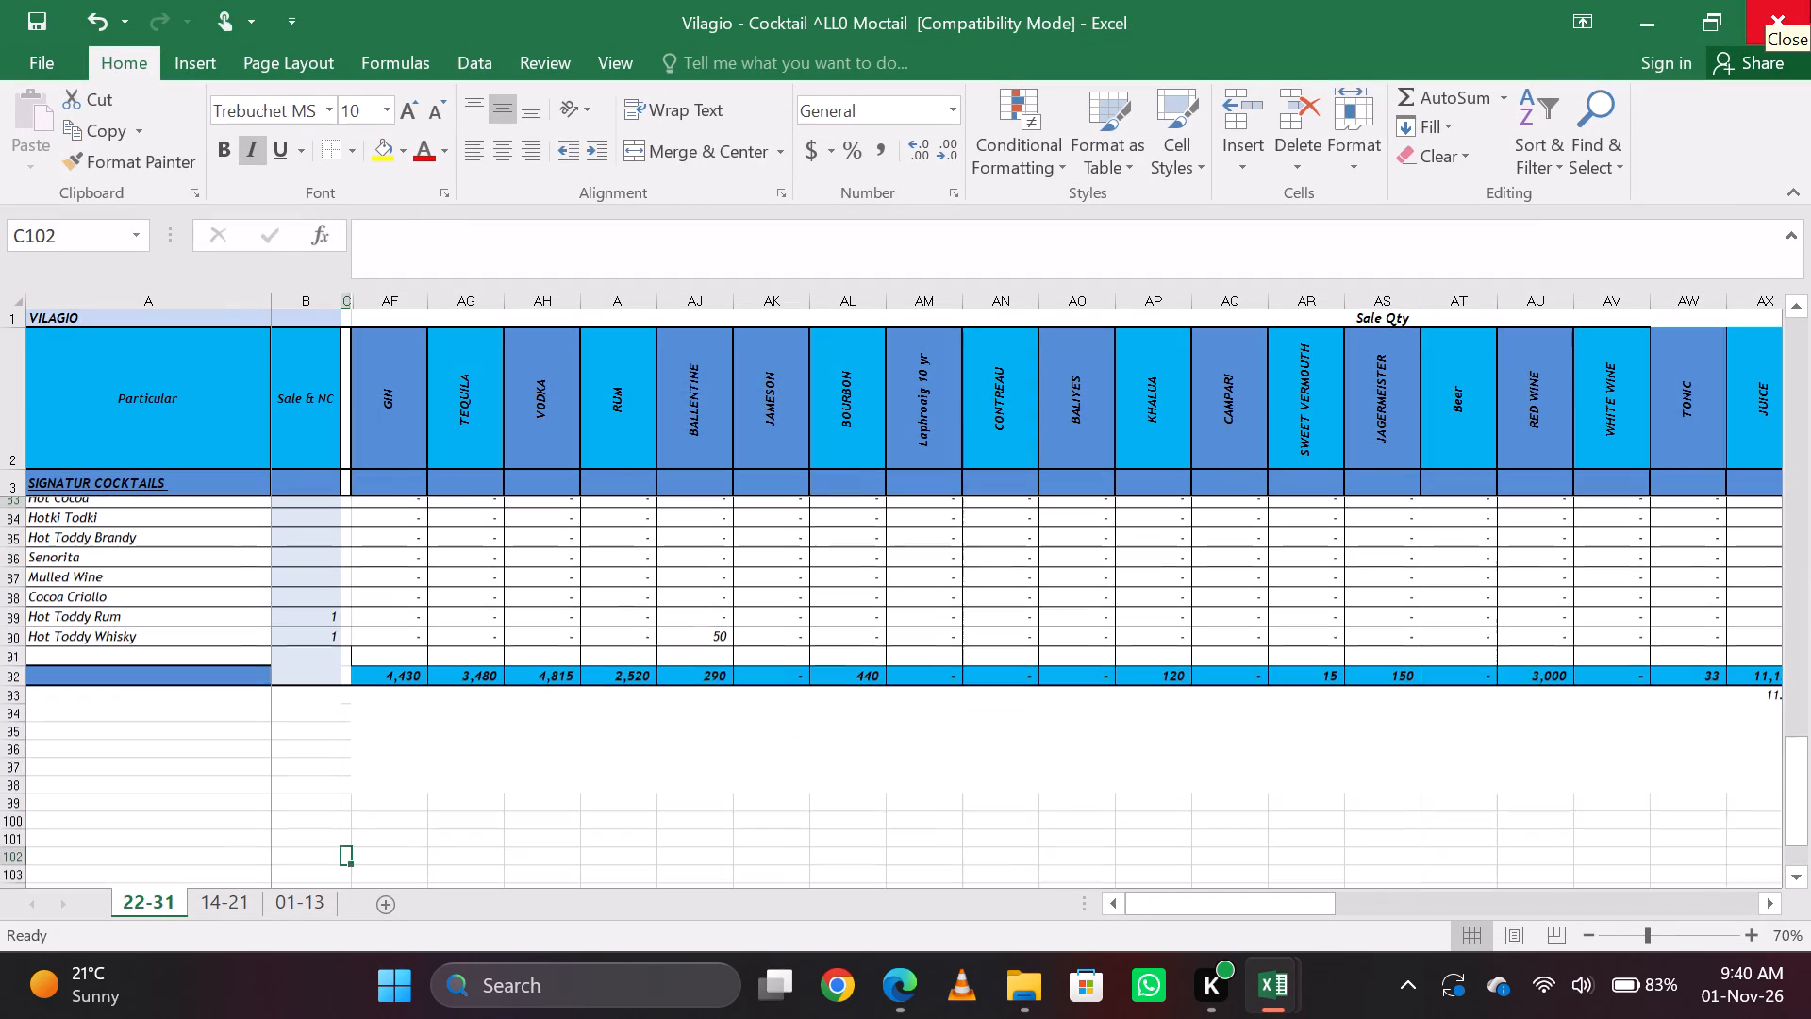
{"action": "key", "text": "Right"}
{"action": "key", "text": "Up"}
{"action": "key", "text": "Up"}
{"action": "key", "text": "Up"}
{"action": "key", "text": "Up"}
{"action": "key", "text": "Up"}
{"action": "key", "text": "Up"}
{"action": "key", "text": "Up"}
{"action": "key", "text": "Up"}
{"action": "key", "text": "Up"}
{"action": "key", "text": "Up"}
{"action": "key", "text": "ctrl+c"}
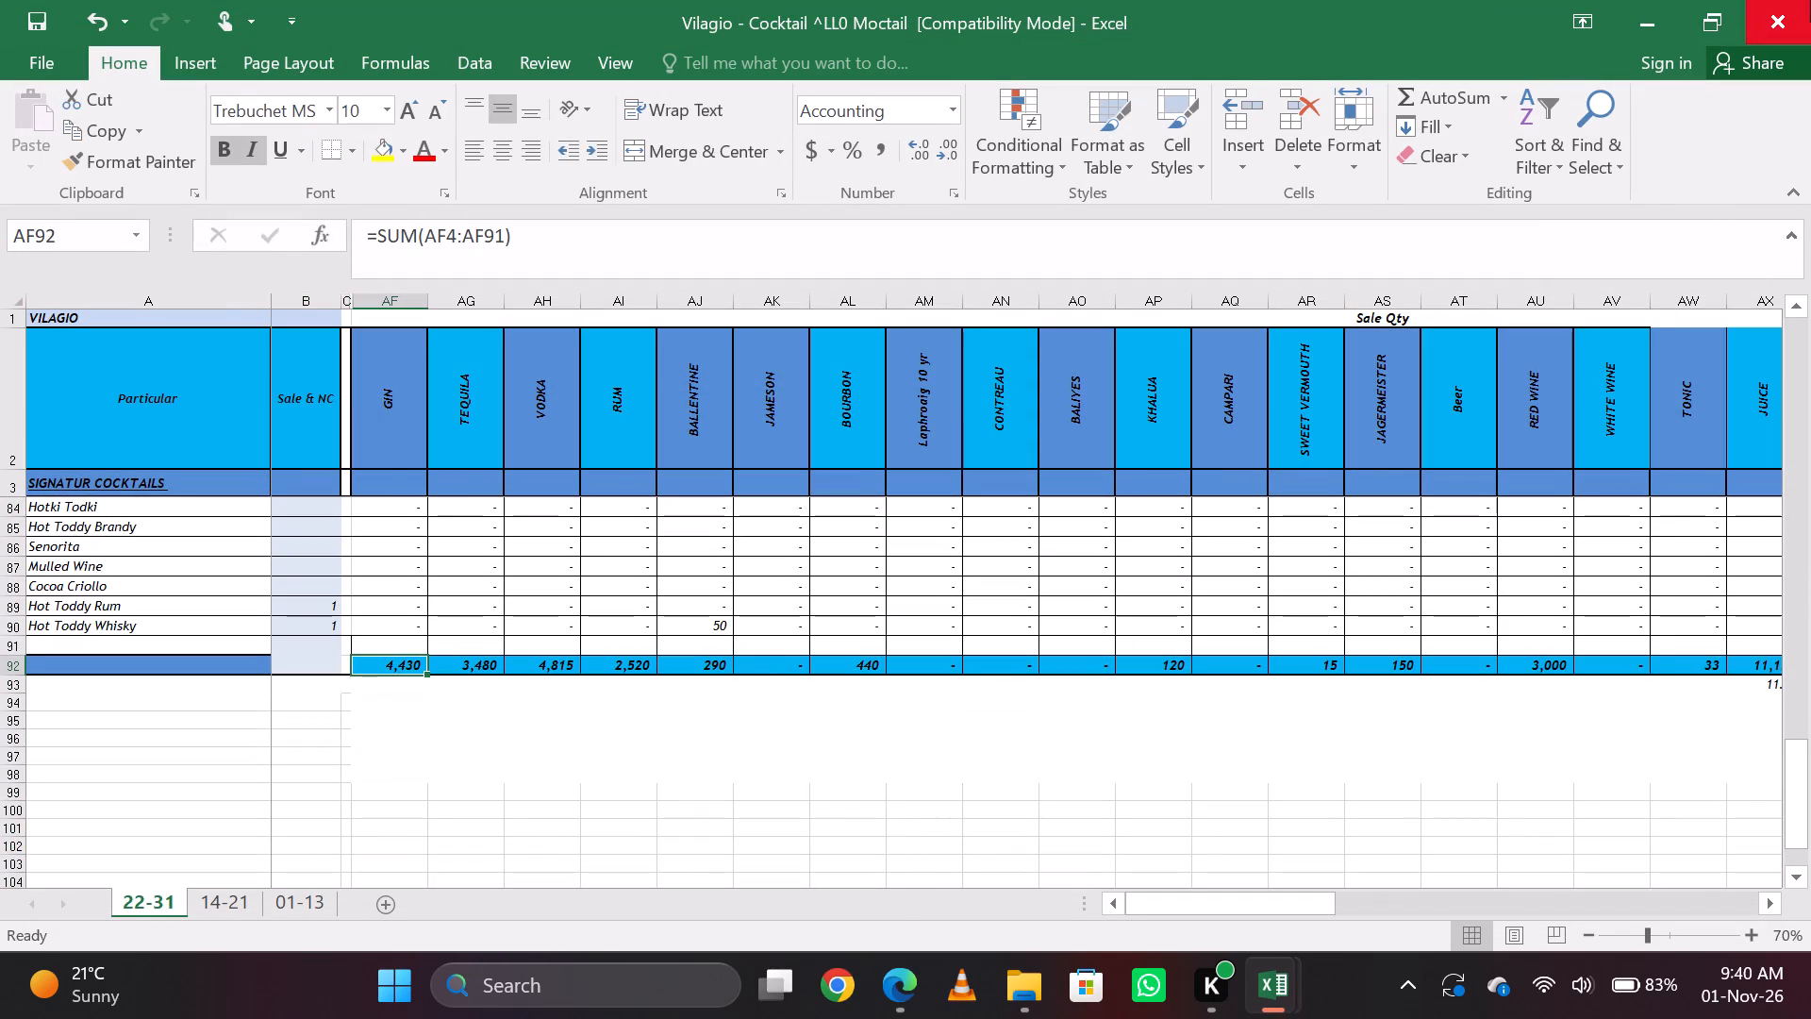
Switch to the Bar Variance Report's 22-31 sheet and paste the copied GIN total, 4,430, as a value into GREATERTHAN's Cocktail & Mocktail cell.
{"action": "key", "text": "alt+Tab"}
{"action": "key", "text": "Up"}
{"action": "key", "text": "Down"}
{"action": "key", "text": "Page_Down"}
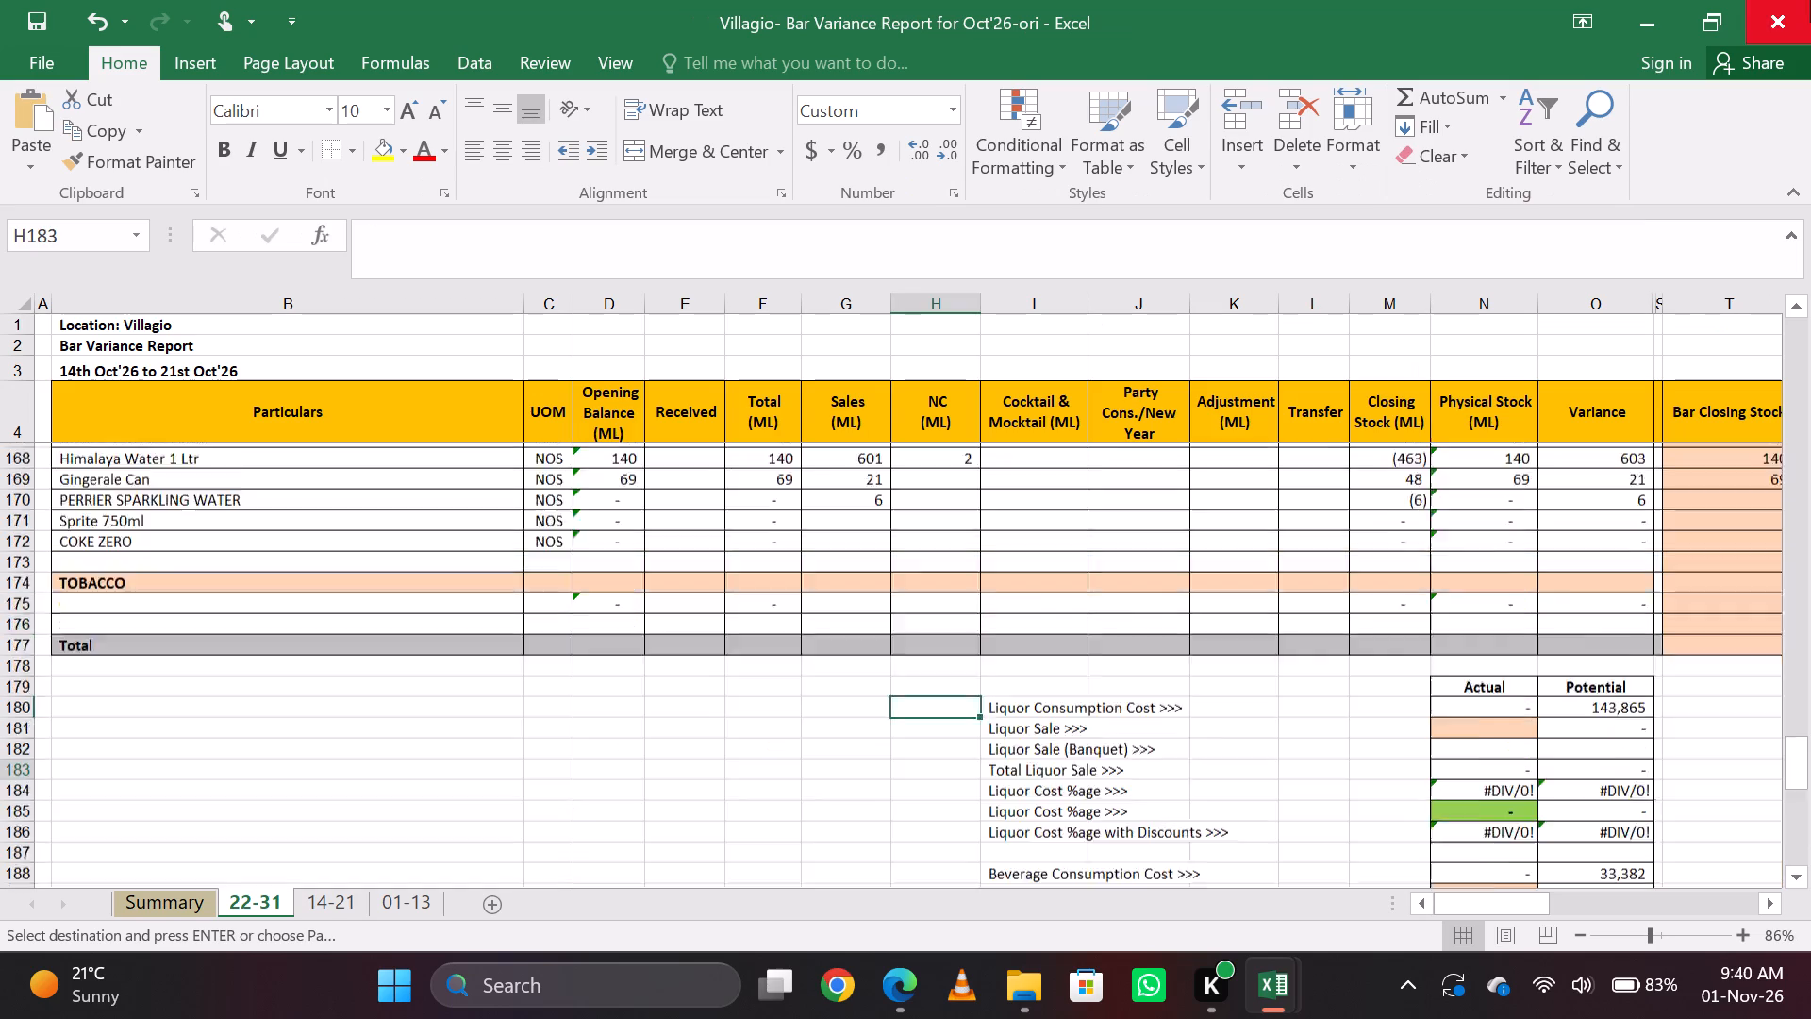
{"action": "key", "text": "Page_Up"}
{"action": "key", "text": "Page_Up"}
{"action": "key", "text": "Page_Up"}
{"action": "key", "text": "Page_Up"}
{"action": "key", "text": "Page_Up"}
{"action": "key", "text": "Page_Up"}
{"action": "key", "text": "Page_Up"}
{"action": "key", "text": "Right"}
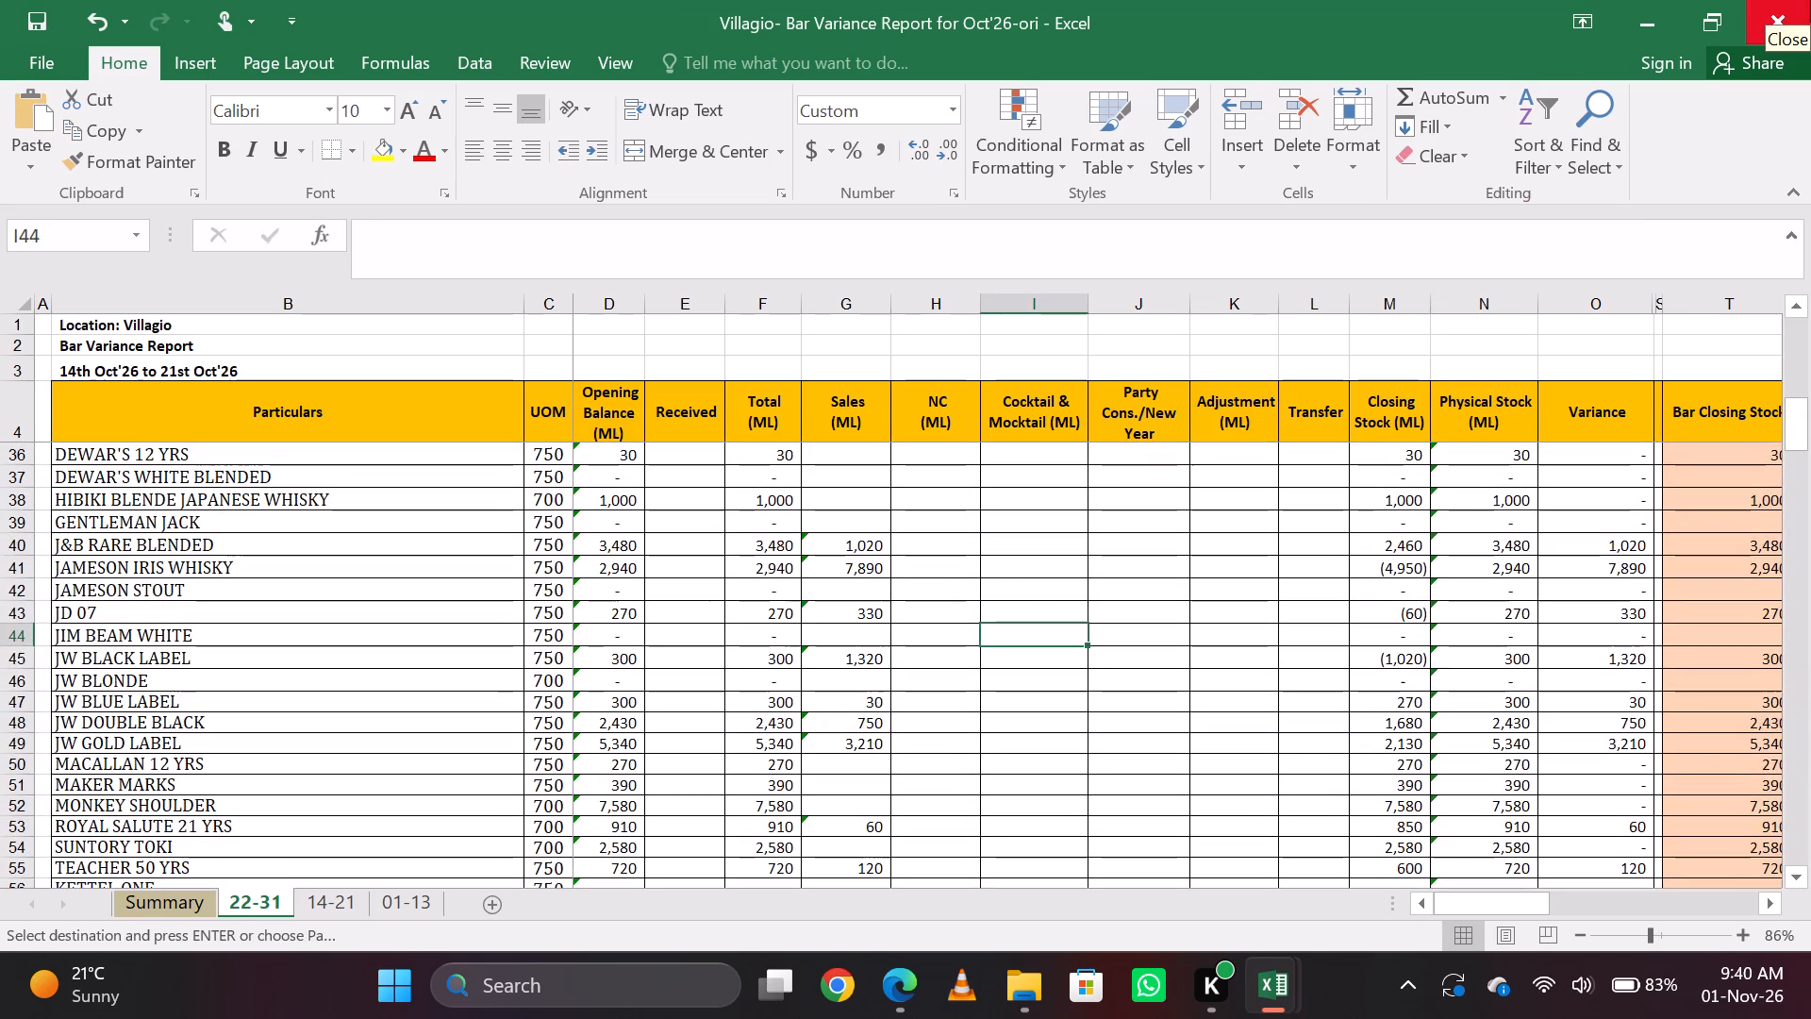
{"action": "key", "text": "Down"}
{"action": "key", "text": "Page_Down"}
{"action": "key", "text": "Up"}
{"action": "key", "text": "Down"}
{"action": "key", "text": "Up"}
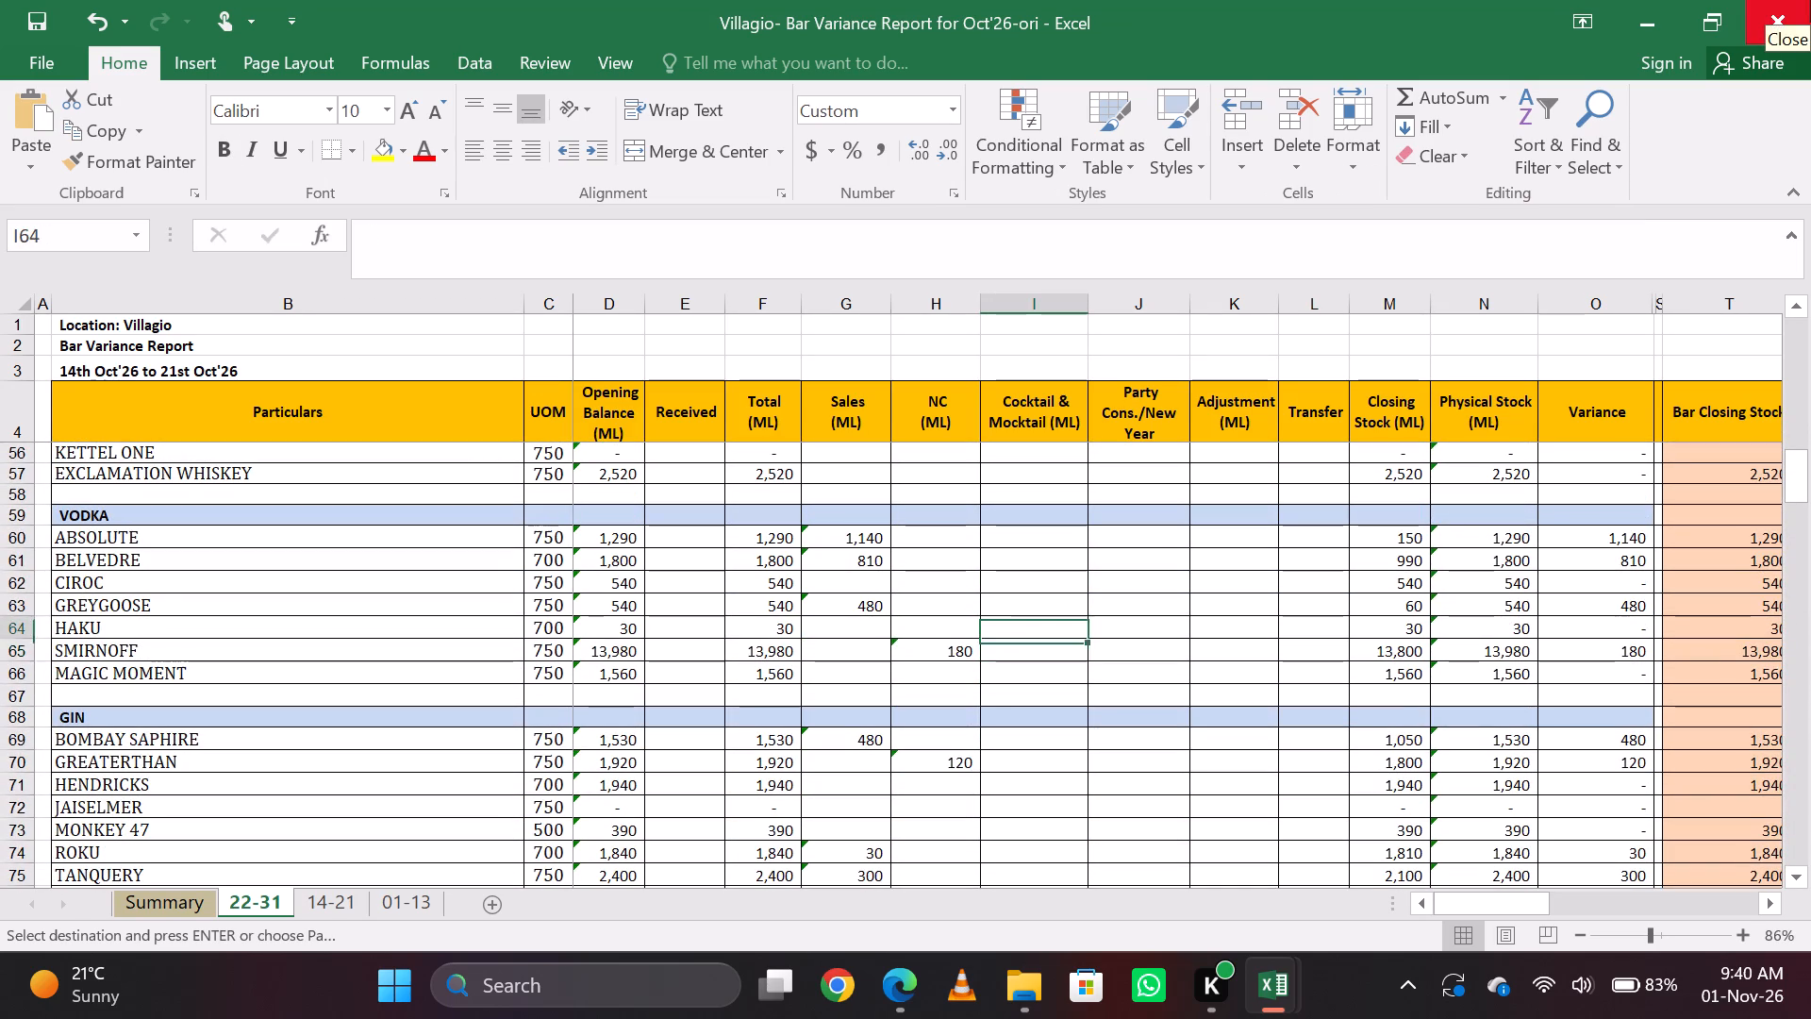
{"action": "key", "text": "Down"}
{"action": "key", "text": "Down"}
{"action": "key", "text": "Down"}
{"action": "key", "text": "Down"}
{"action": "key", "text": "Down"}
{"action": "key", "text": "Down"}
{"action": "key", "text": "Down"}
{"action": "key", "text": "Up"}
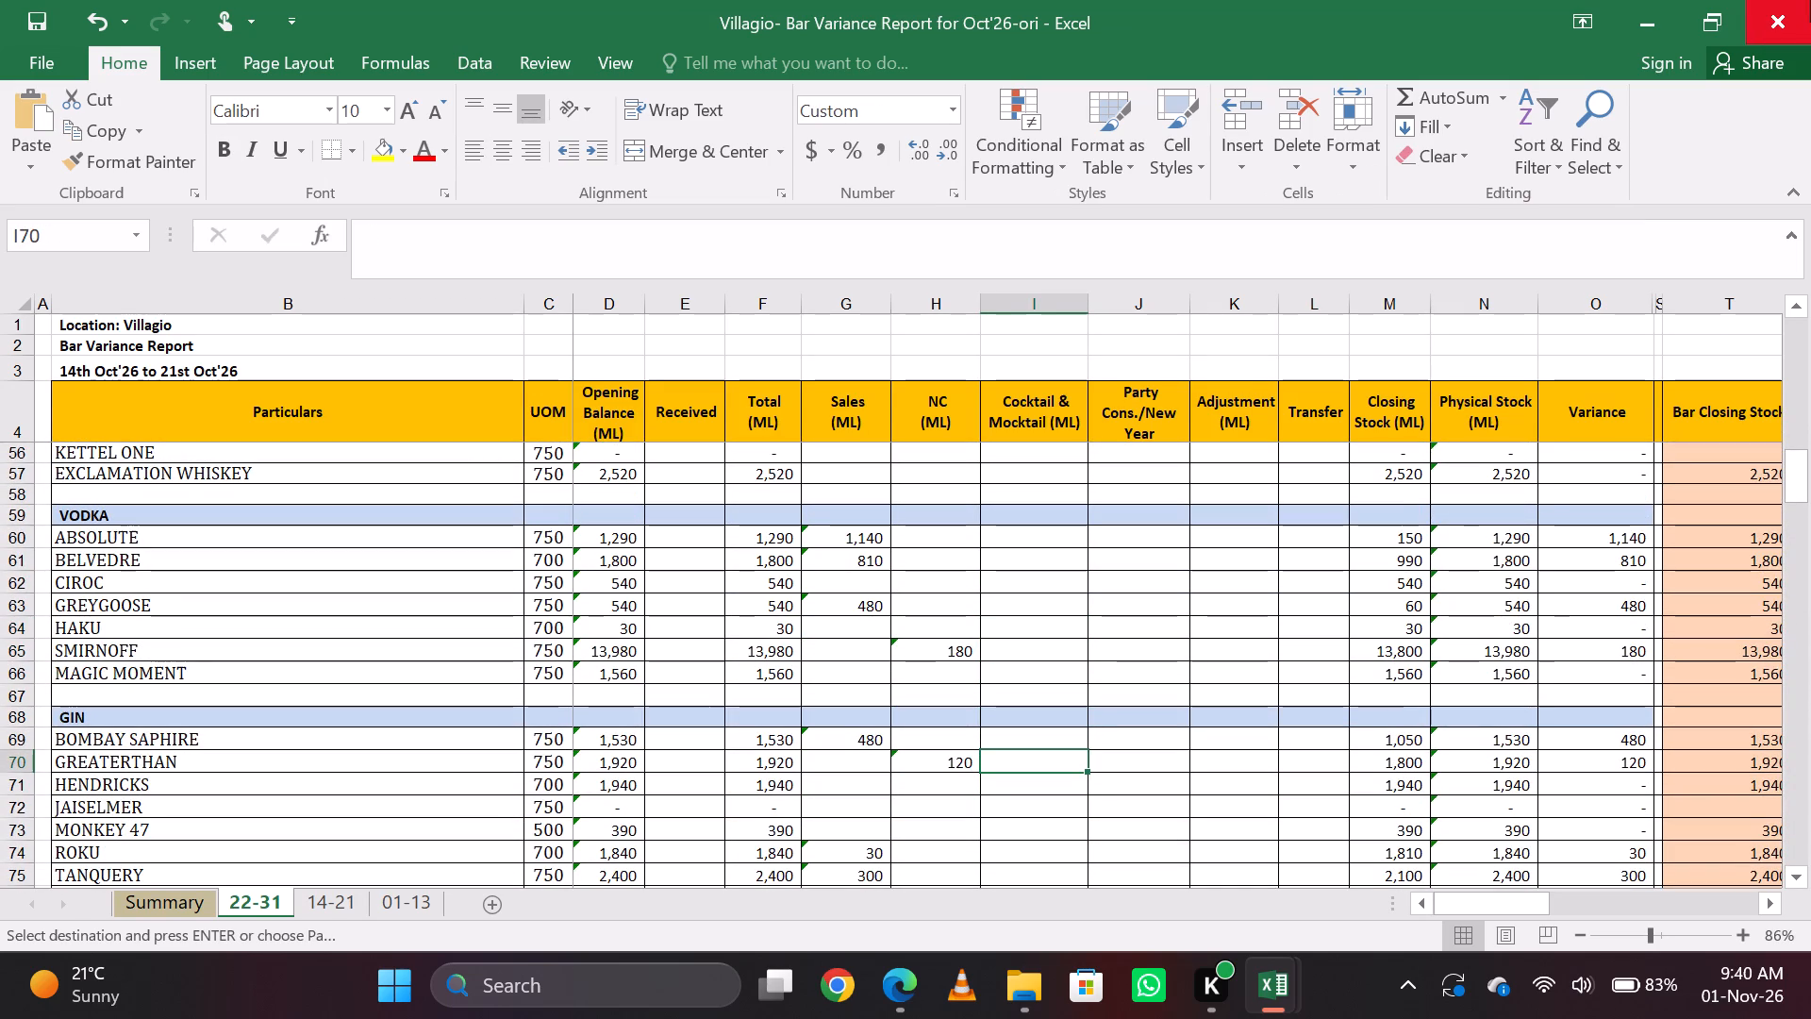
{"action": "type", "text": "ESV"}
{"action": "key", "text": "Return"}
Copy the TEQUILA total from the cocktail workbook's AG92 and paste it as a value, 3,480, into CAMINO GOLD's Cocktail & Mocktail cell.
{"action": "key", "text": "alt+Tab"}
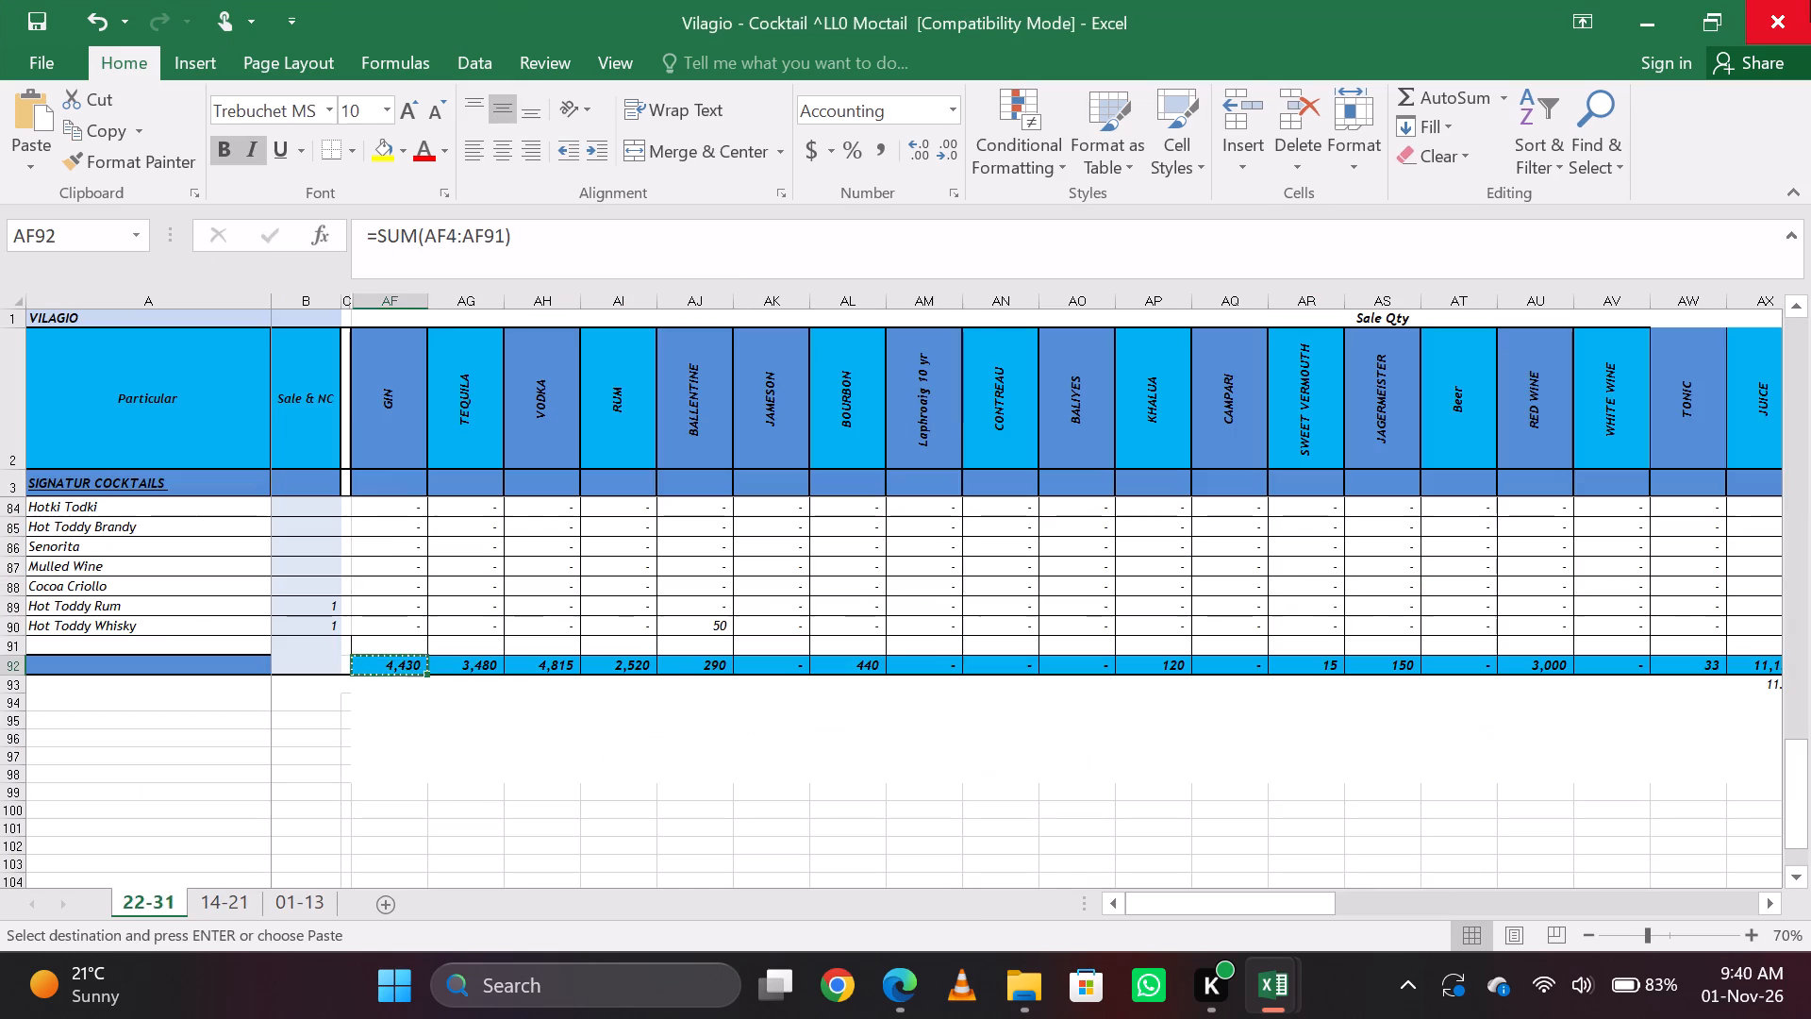
{"action": "key", "text": "Right"}
{"action": "key", "text": "ctrl+c"}
{"action": "key", "text": "alt+Tab"}
{"action": "key", "text": "Down"}
{"action": "key", "text": "Down"}
{"action": "key", "text": "Down"}
{"action": "key", "text": "Down"}
{"action": "key", "text": "Down"}
{"action": "key", "text": "Down"}
{"action": "key", "text": "Down"}
{"action": "key", "text": "Down"}
{"action": "key", "text": "Down"}
{"action": "key", "text": "Down"}
{"action": "key", "text": "Down"}
{"action": "key", "text": "Down"}
{"action": "key", "text": "Down"}
{"action": "key", "text": "Down"}
{"action": "key", "text": "Down"}
{"action": "key", "text": "Down"}
{"action": "key", "text": "Down"}
{"action": "key", "text": "Down"}
{"action": "key", "text": "Down"}
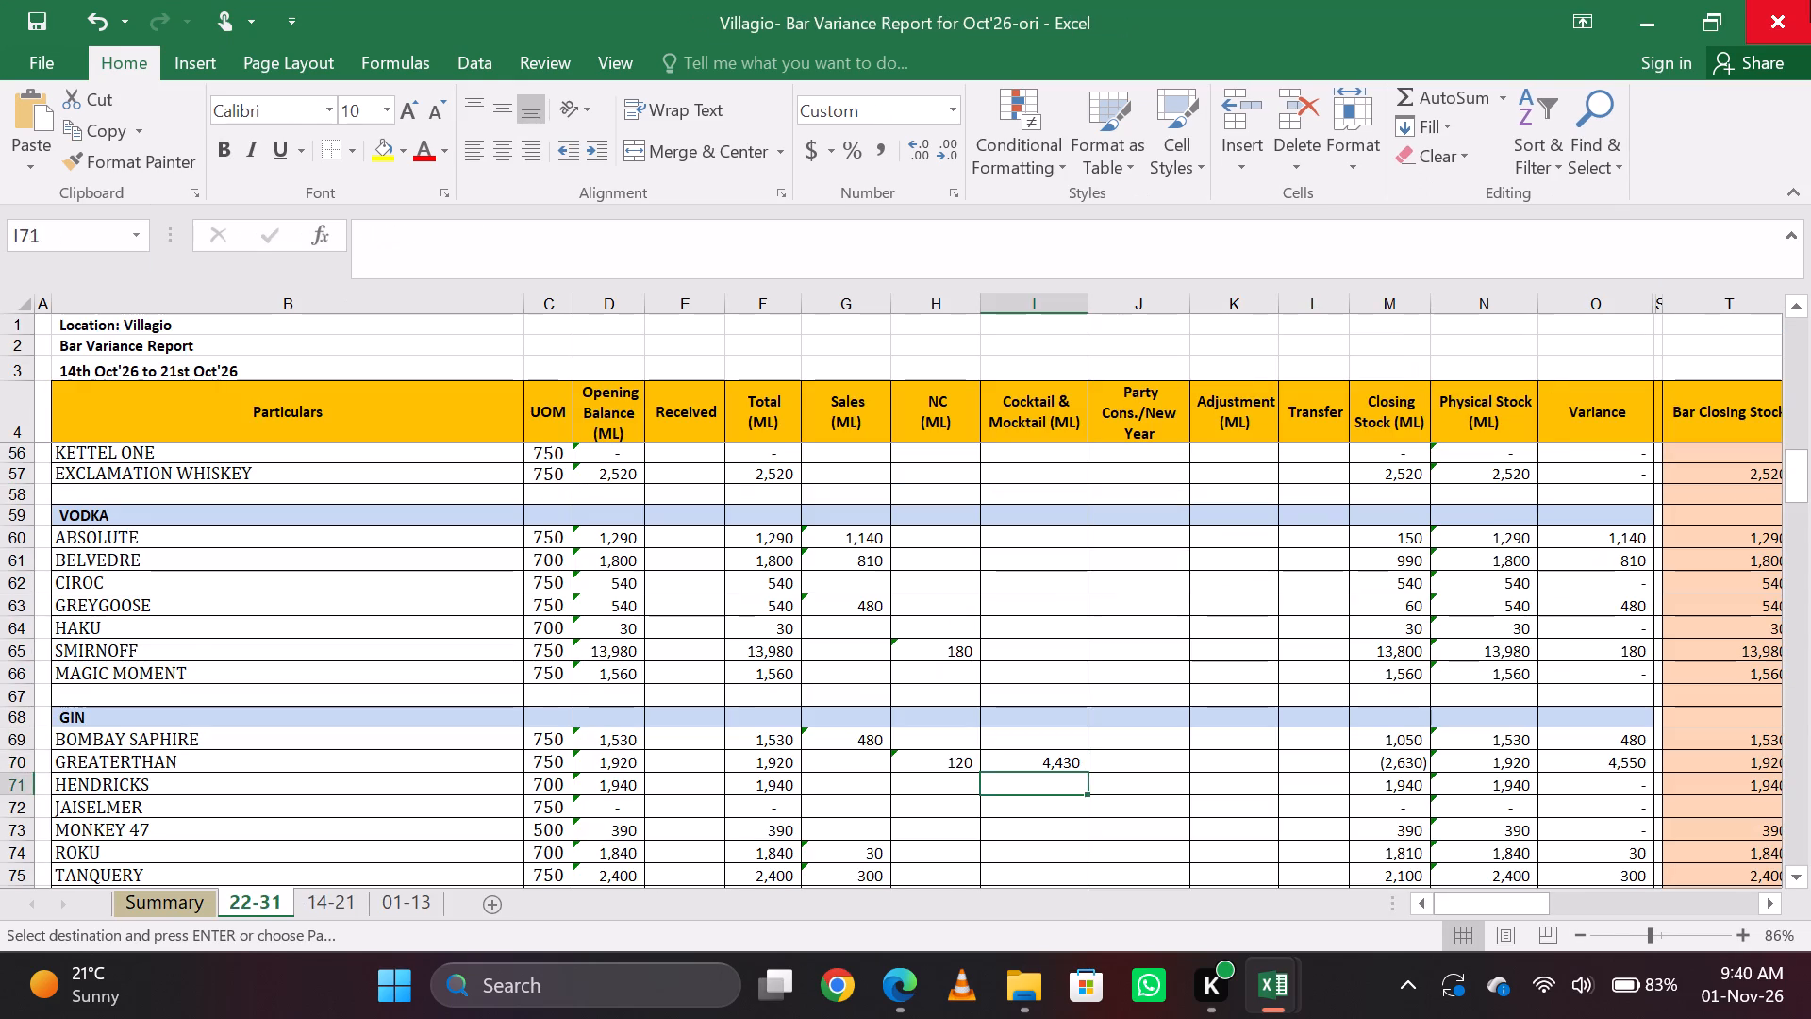
{"action": "key", "text": "Up"}
{"action": "key", "text": "Up"}
{"action": "key", "text": "Up"}
{"action": "key", "text": "Up"}
{"action": "key", "text": "Up"}
{"action": "key", "text": "Up"}
{"action": "key", "text": "Up"}
{"action": "key", "text": "Up"}
{"action": "key", "text": "Up"}
{"action": "key", "text": "Up"}
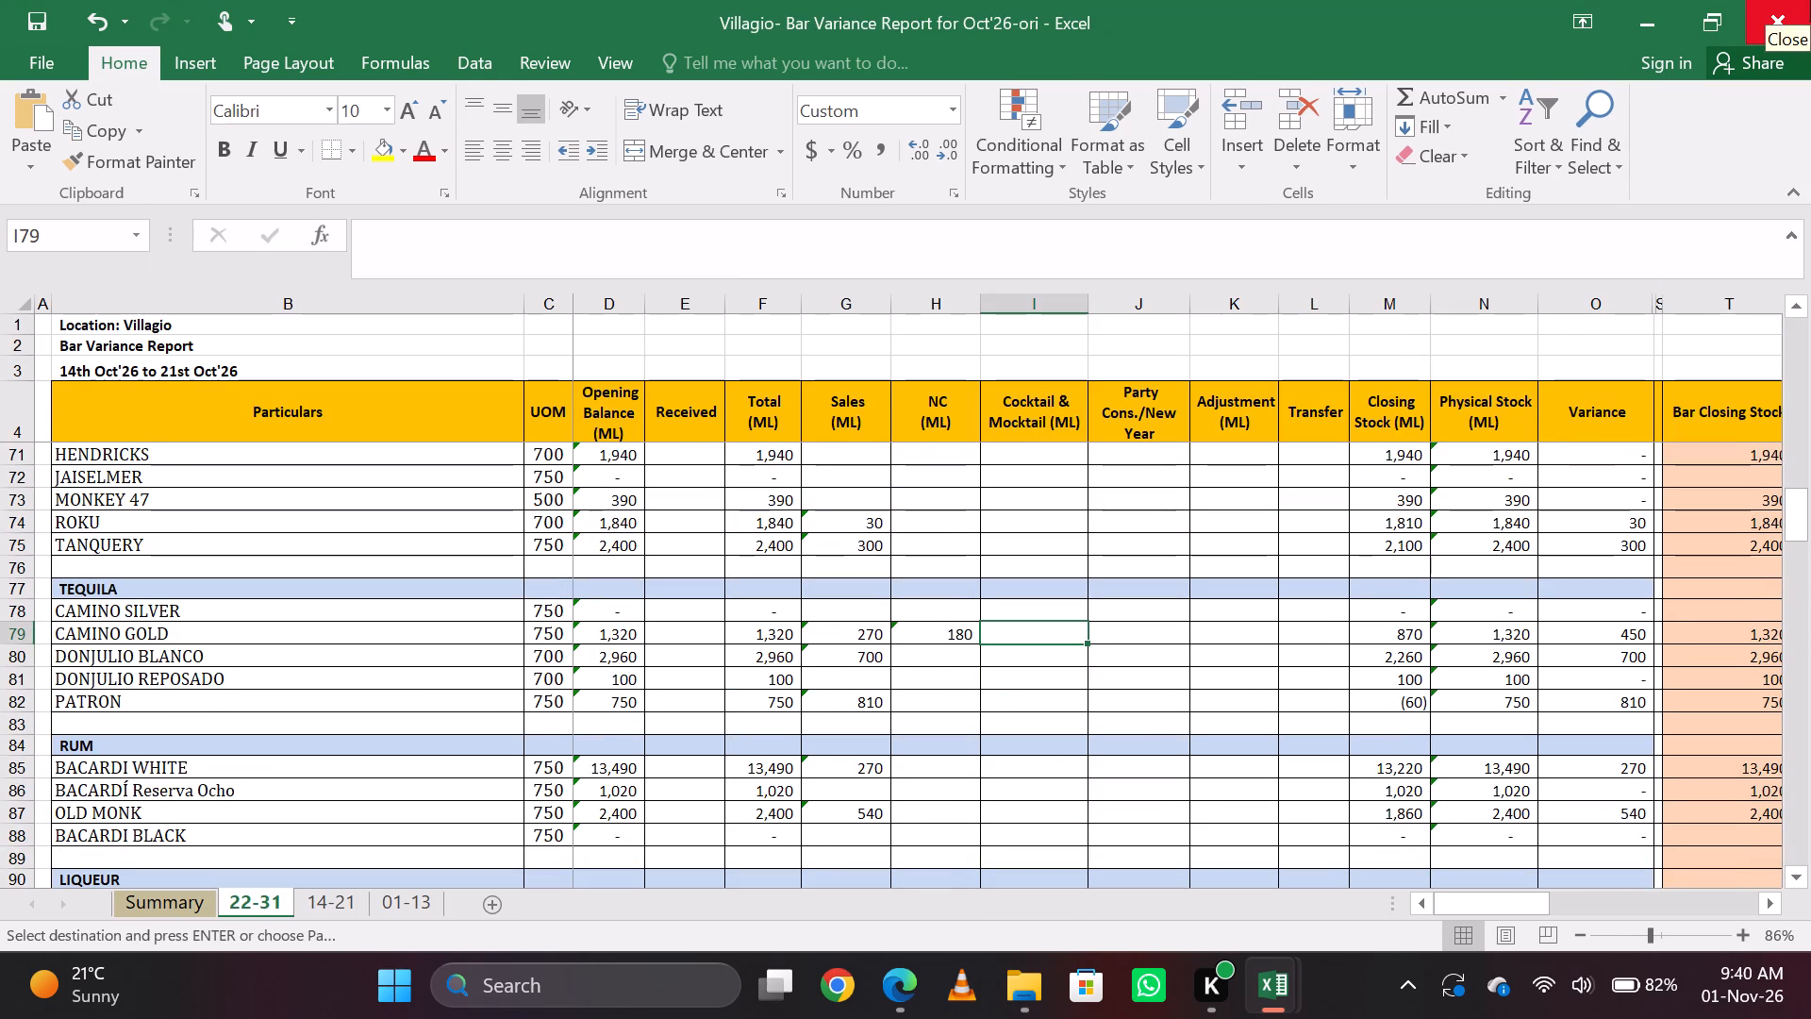
{"action": "type", "text": "ESV"}
{"action": "key", "text": "Return"}
Copy the VODKA total from the cocktail workbook's AH92 and paste it as a value, 4,815, into MAGIC MOMENT's Cocktail & Mocktail cell.
{"action": "key", "text": "alt+Tab"}
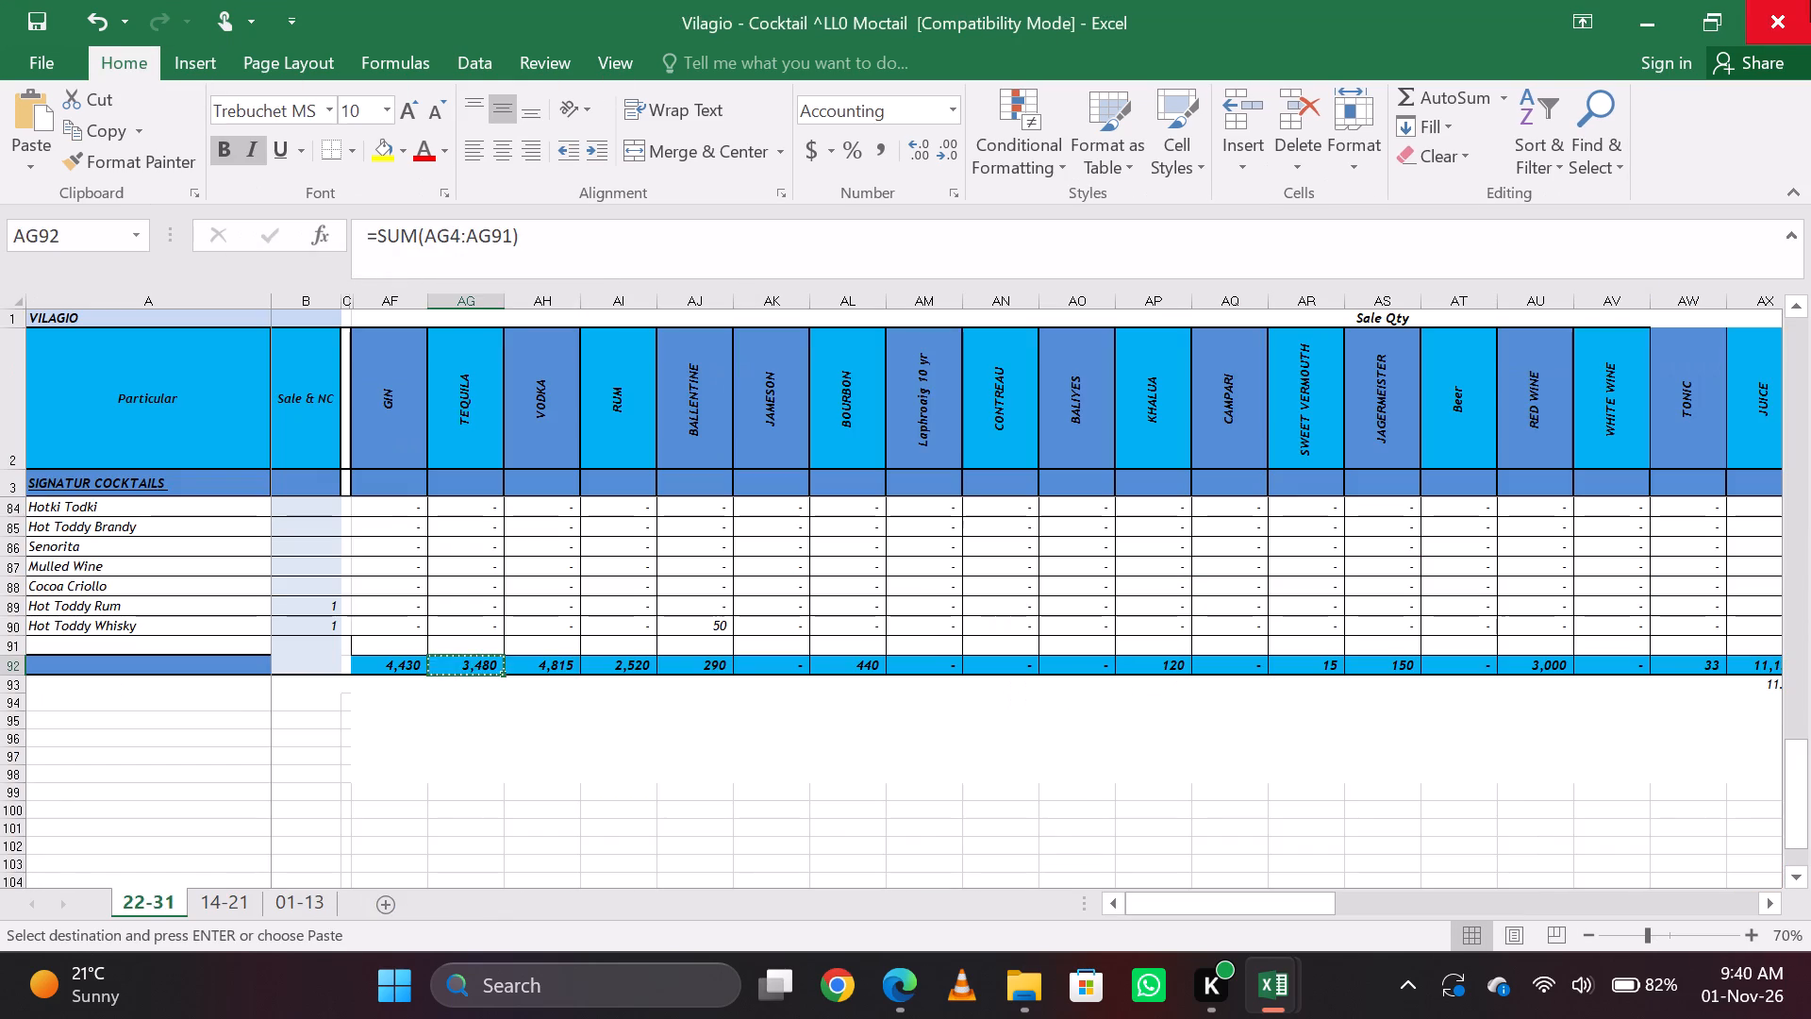
{"action": "key", "text": "Right"}
{"action": "key", "text": "ctrl+c"}
{"action": "key", "text": "alt+Tab"}
{"action": "key", "text": "Up"}
{"action": "key", "text": "Page_Up"}
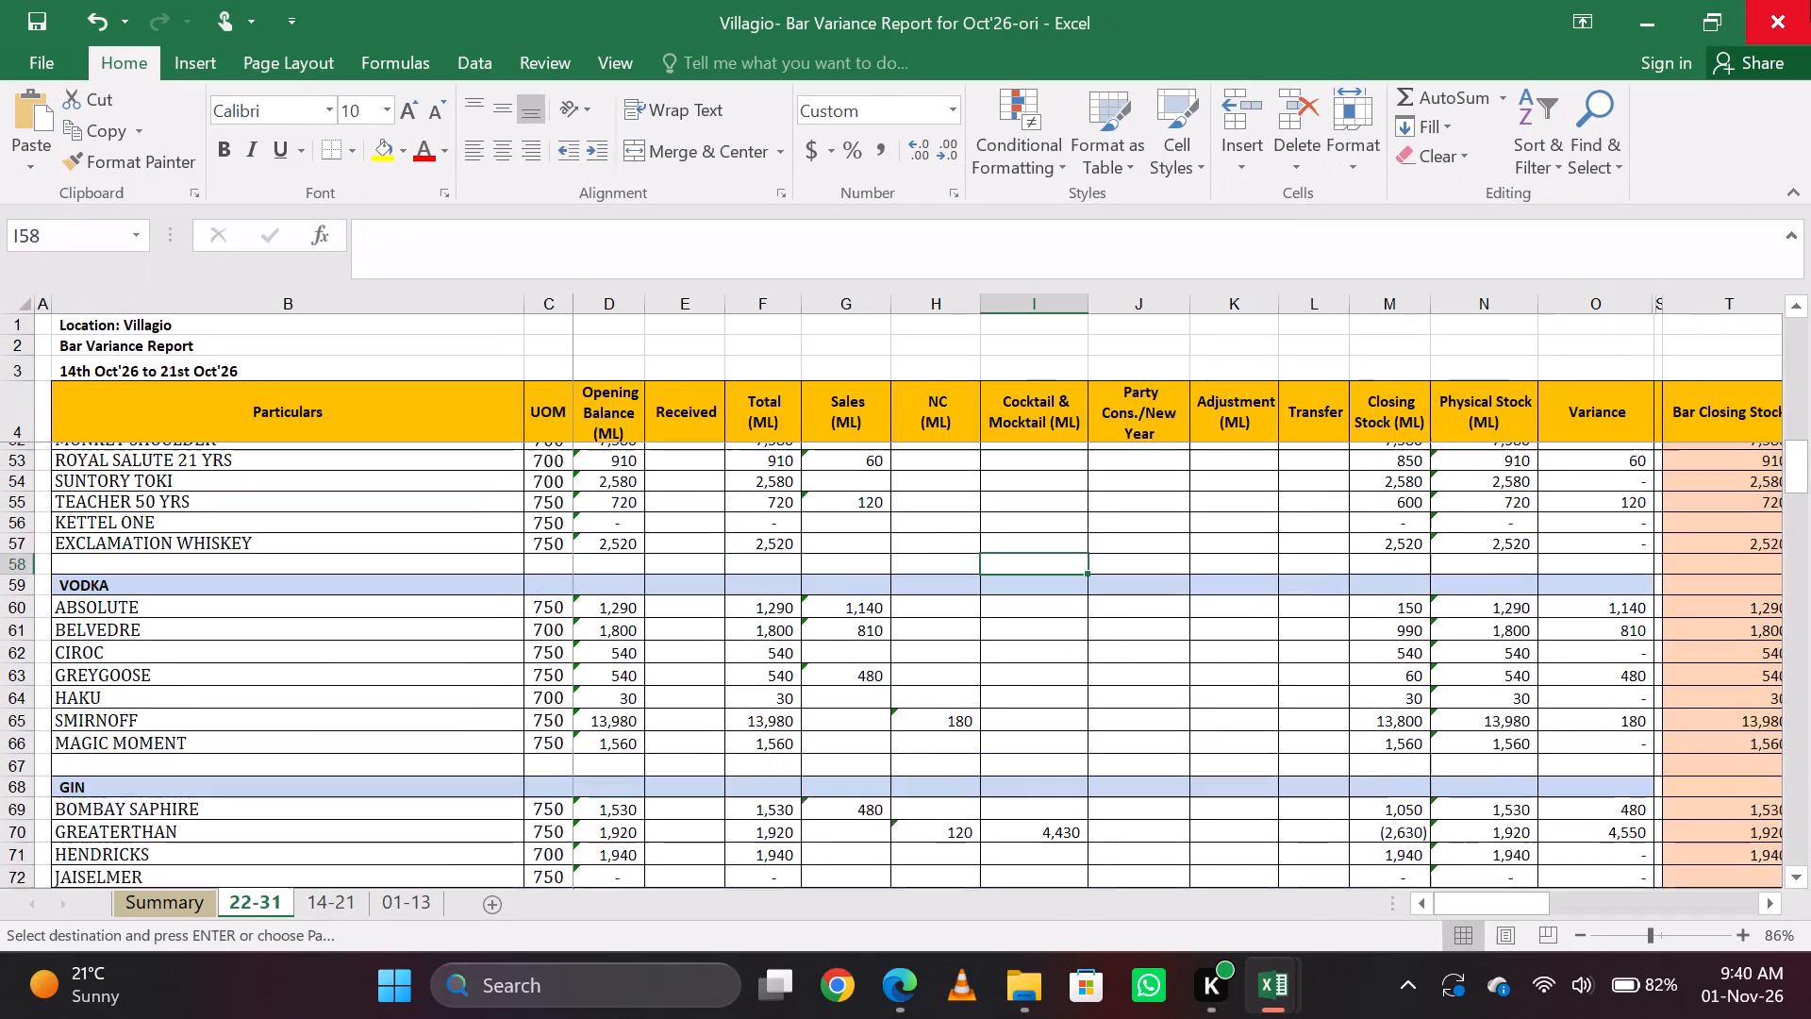
{"action": "key", "text": "Down"}
{"action": "key", "text": "Down"}
{"action": "key", "text": "Down"}
{"action": "key", "text": "Down"}
{"action": "key", "text": "Down"}
{"action": "key", "text": "Down"}
{"action": "key", "text": "Down"}
{"action": "key", "text": "Down"}
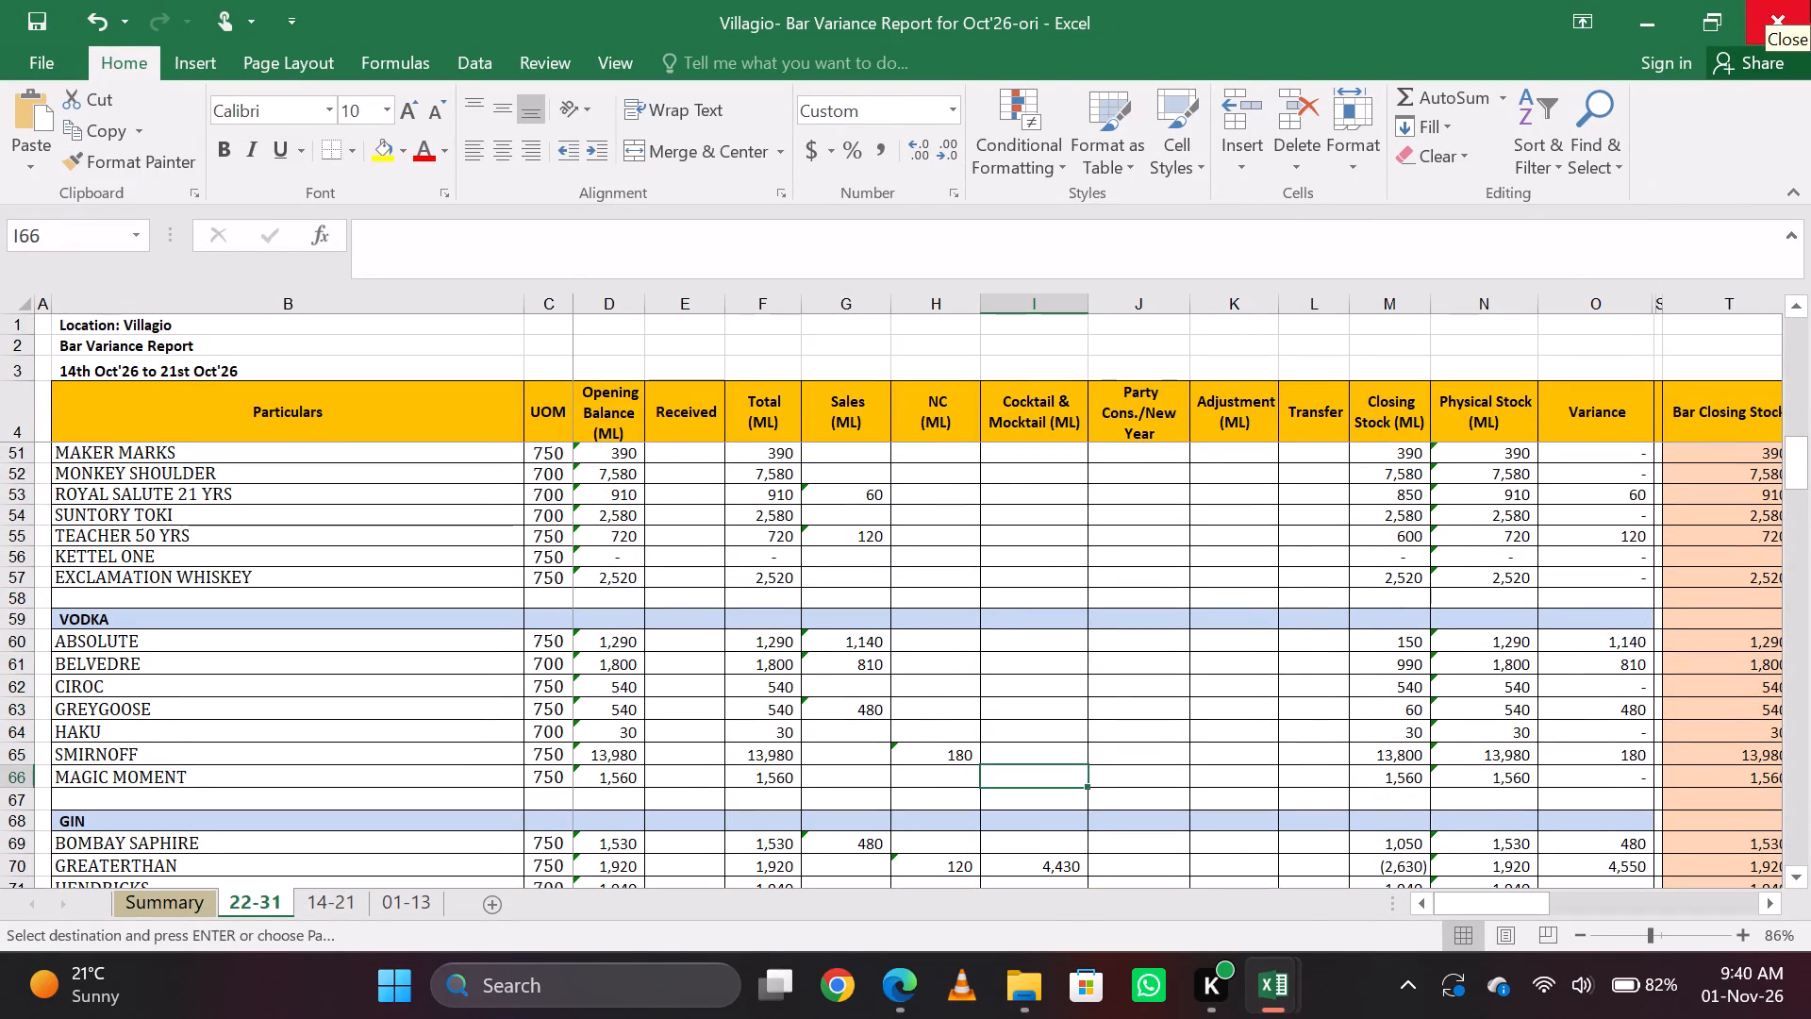
{"action": "type", "text": "ESV"}
{"action": "key", "text": "Return"}
Copy the RUM total, 2,520, from the cocktail workbook's AI92 and paste it as a value into BACARDI WHITE's Cocktail & Mocktail cell.
{"action": "key", "text": "alt+Tab"}
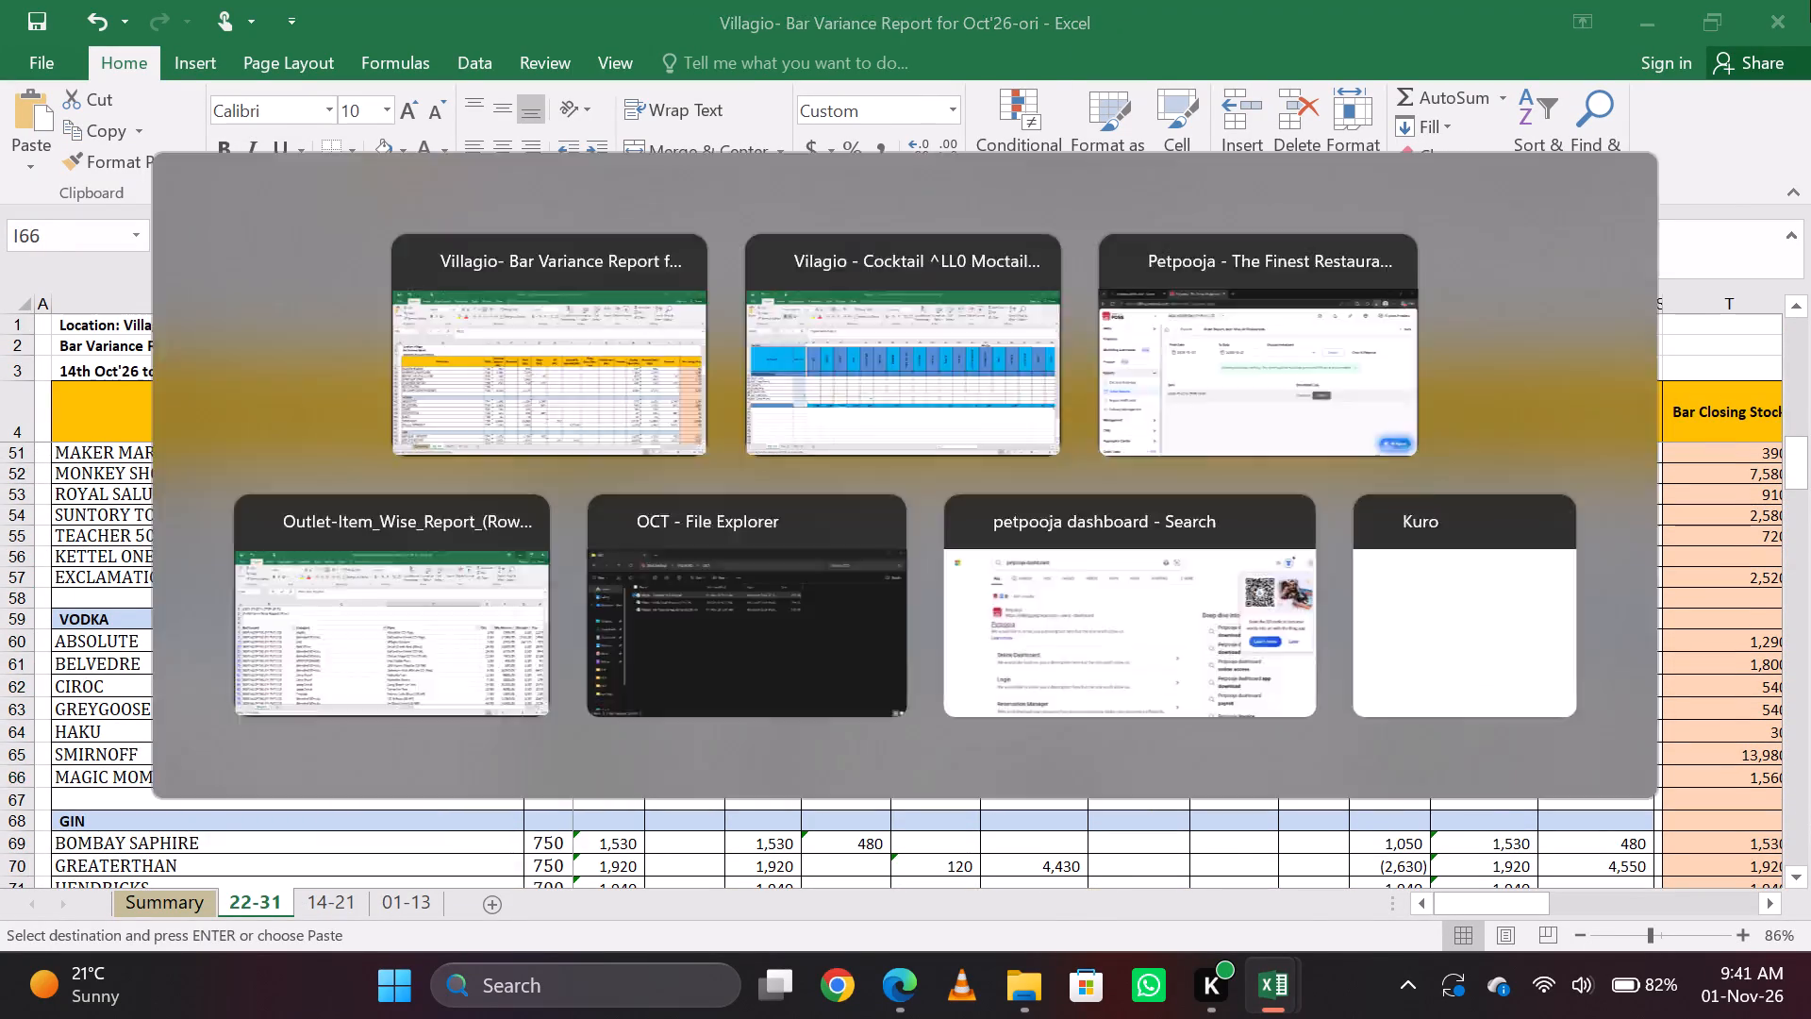
{"action": "key", "text": "Right"}
{"action": "key", "text": "ctrl+c"}
{"action": "key", "text": "alt+Tab"}
{"action": "key", "text": "Down"}
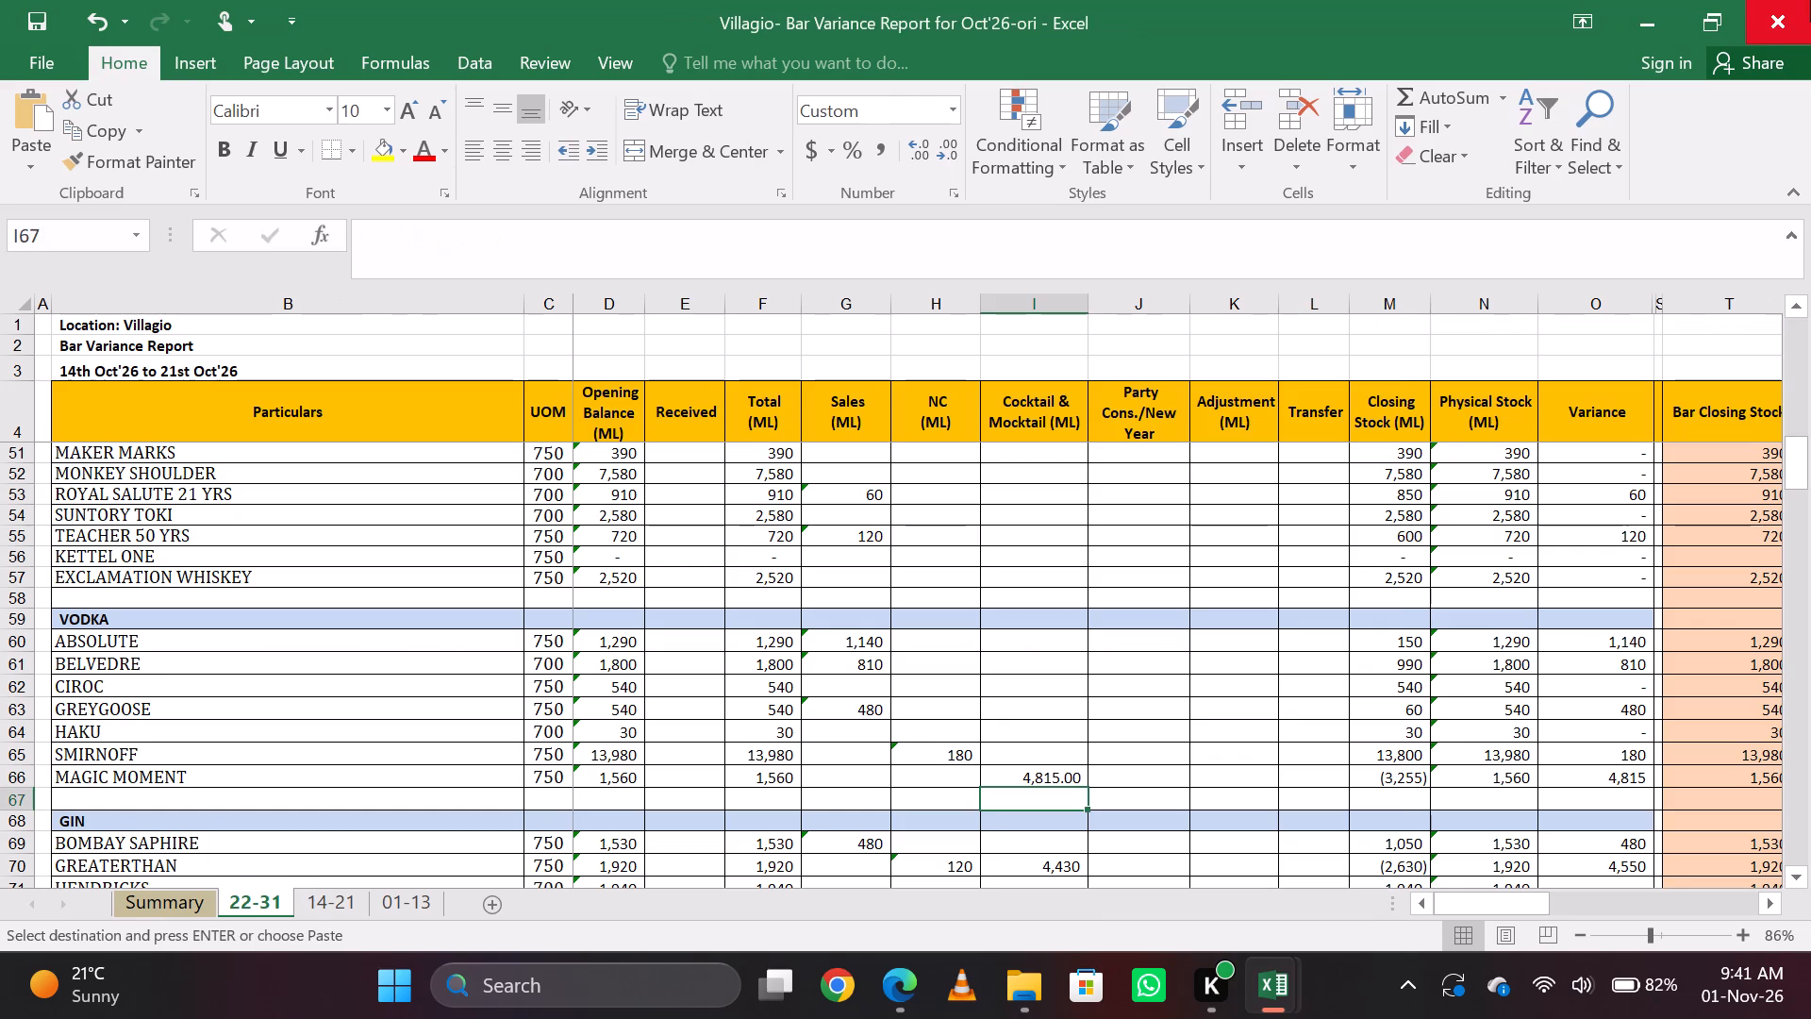
{"action": "key", "text": "Down"}
{"action": "key", "text": "Page_Down"}
{"action": "key", "text": "Down"}
{"action": "key", "text": "Up"}
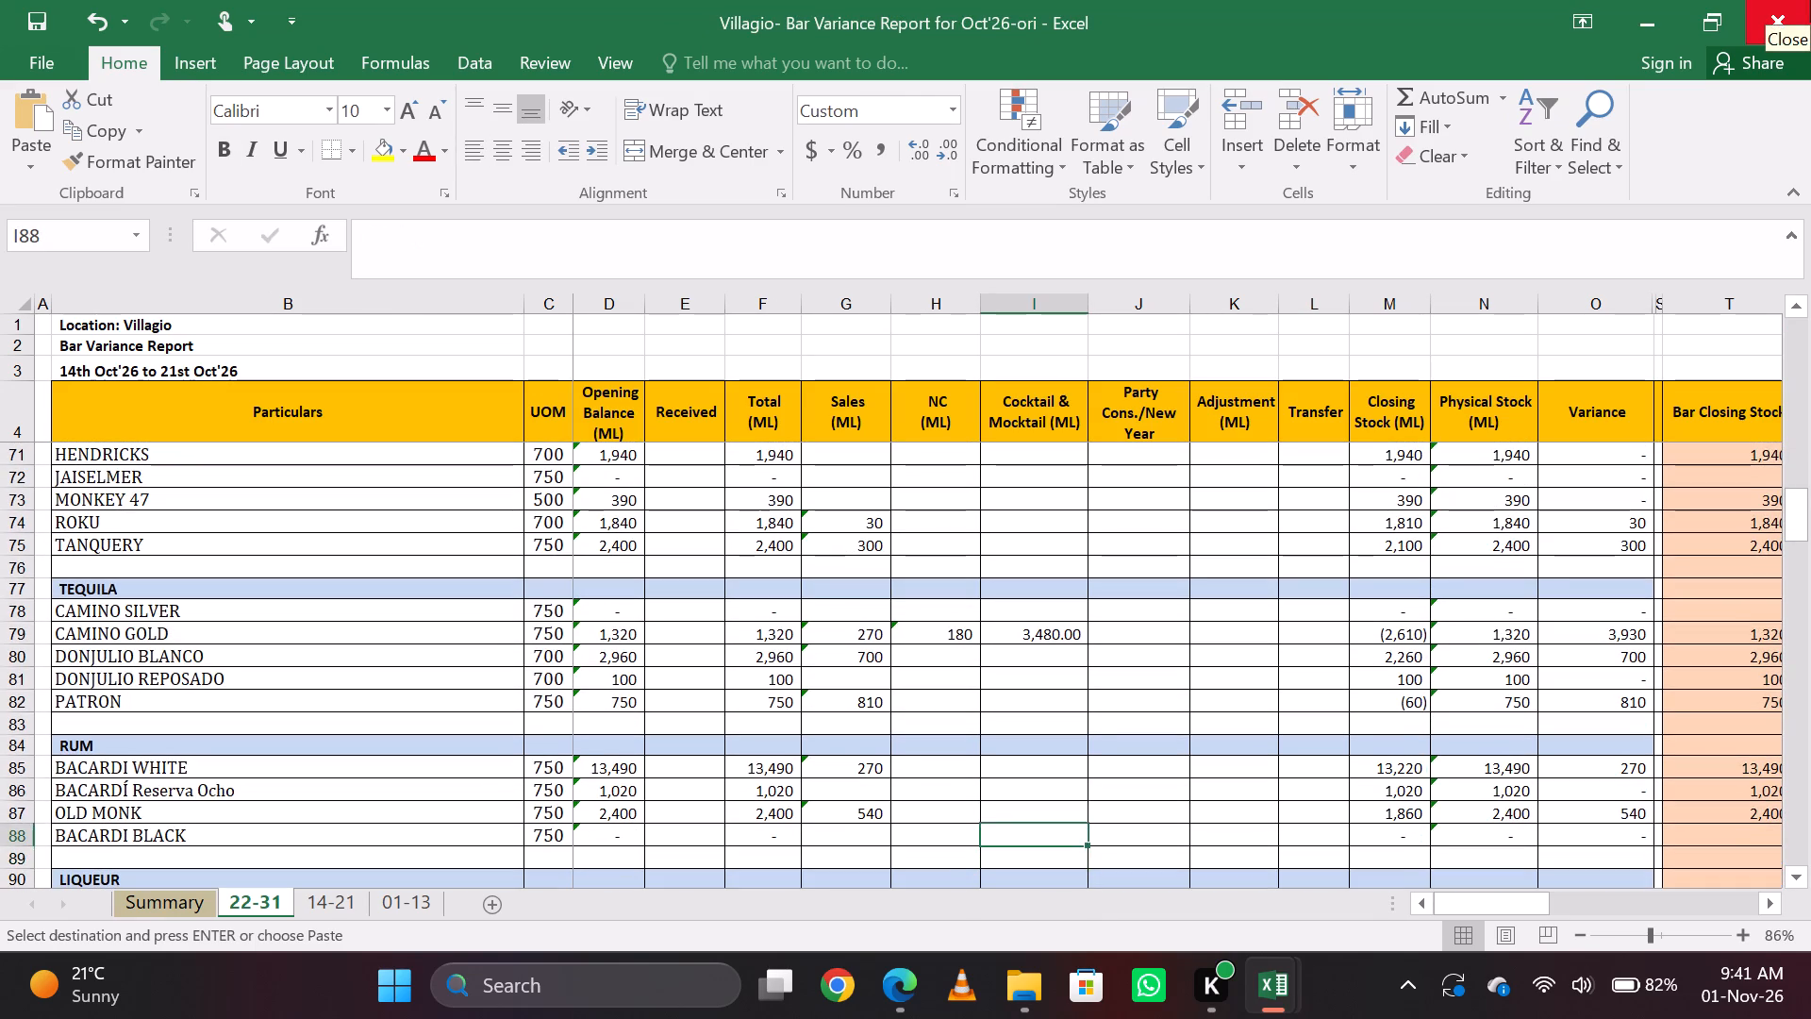
{"action": "key", "text": "Down"}
{"action": "key", "text": "Up"}
{"action": "key", "text": "Up"}
{"action": "key", "text": "Up"}
{"action": "key", "text": "Down"}
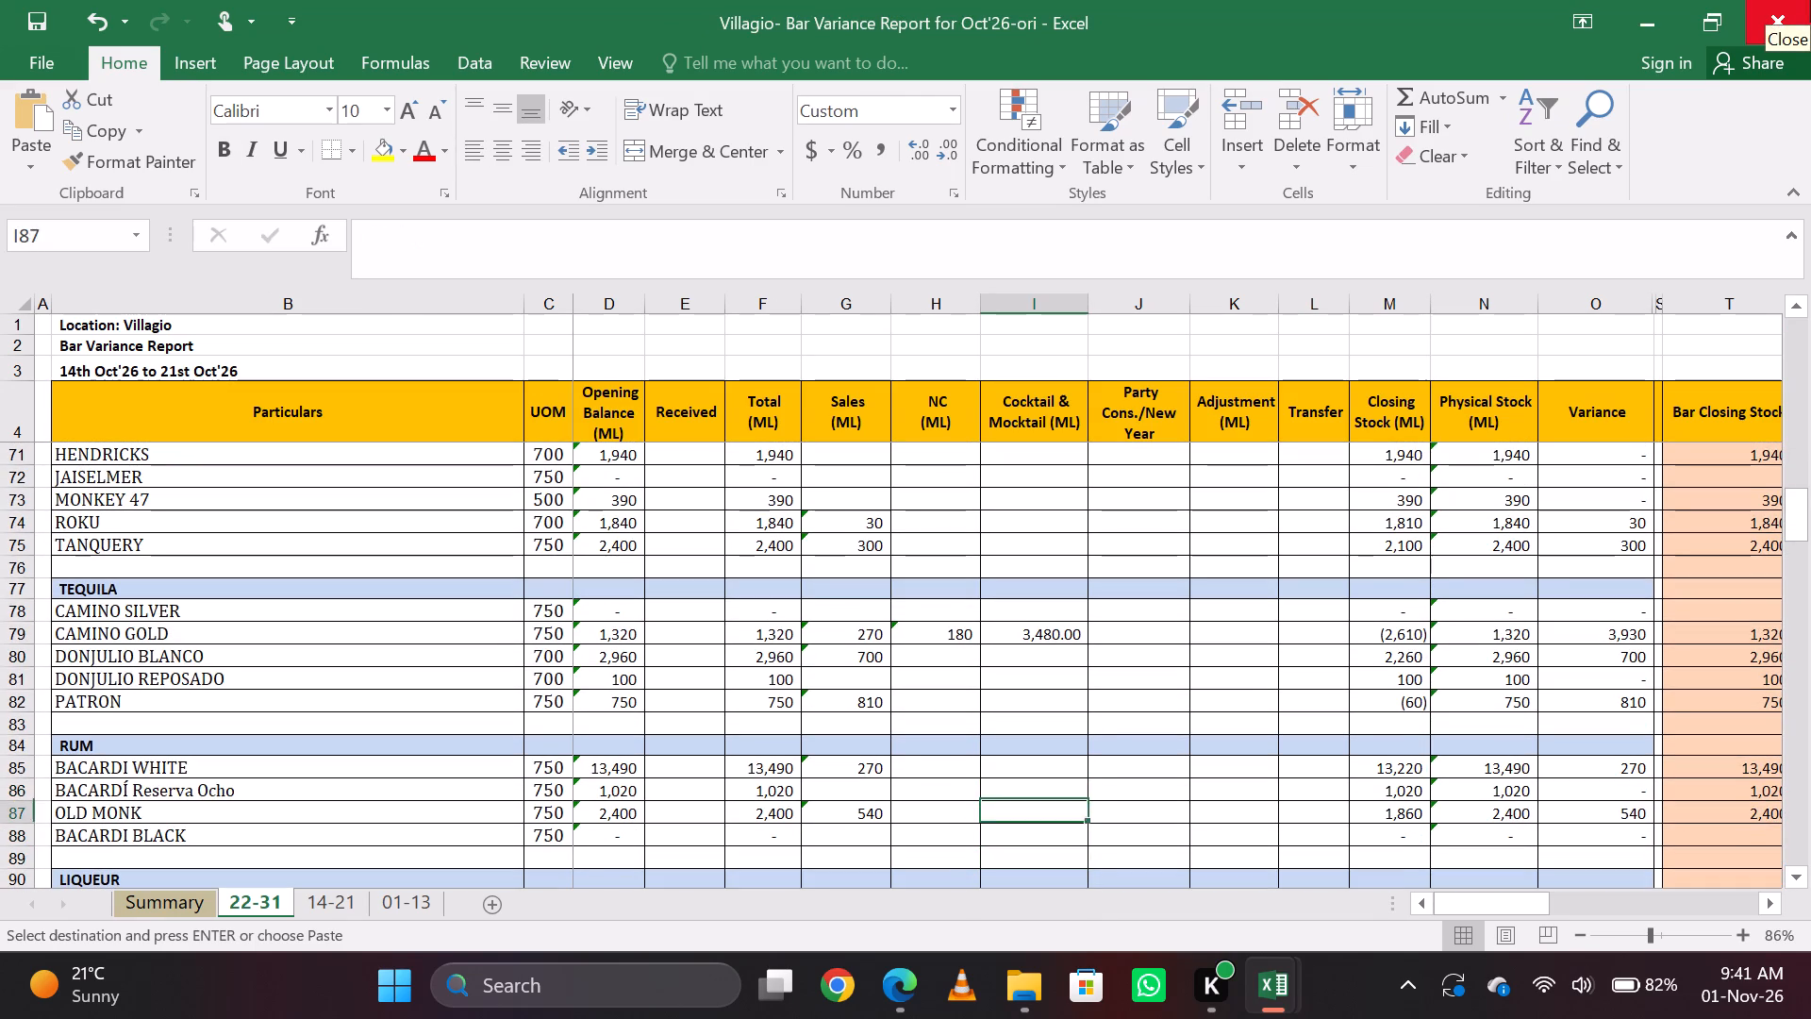
{"action": "key", "text": "Up"}
{"action": "key", "text": "Up"}
{"action": "type", "text": "ESV"}
{"action": "key", "text": "Return"}
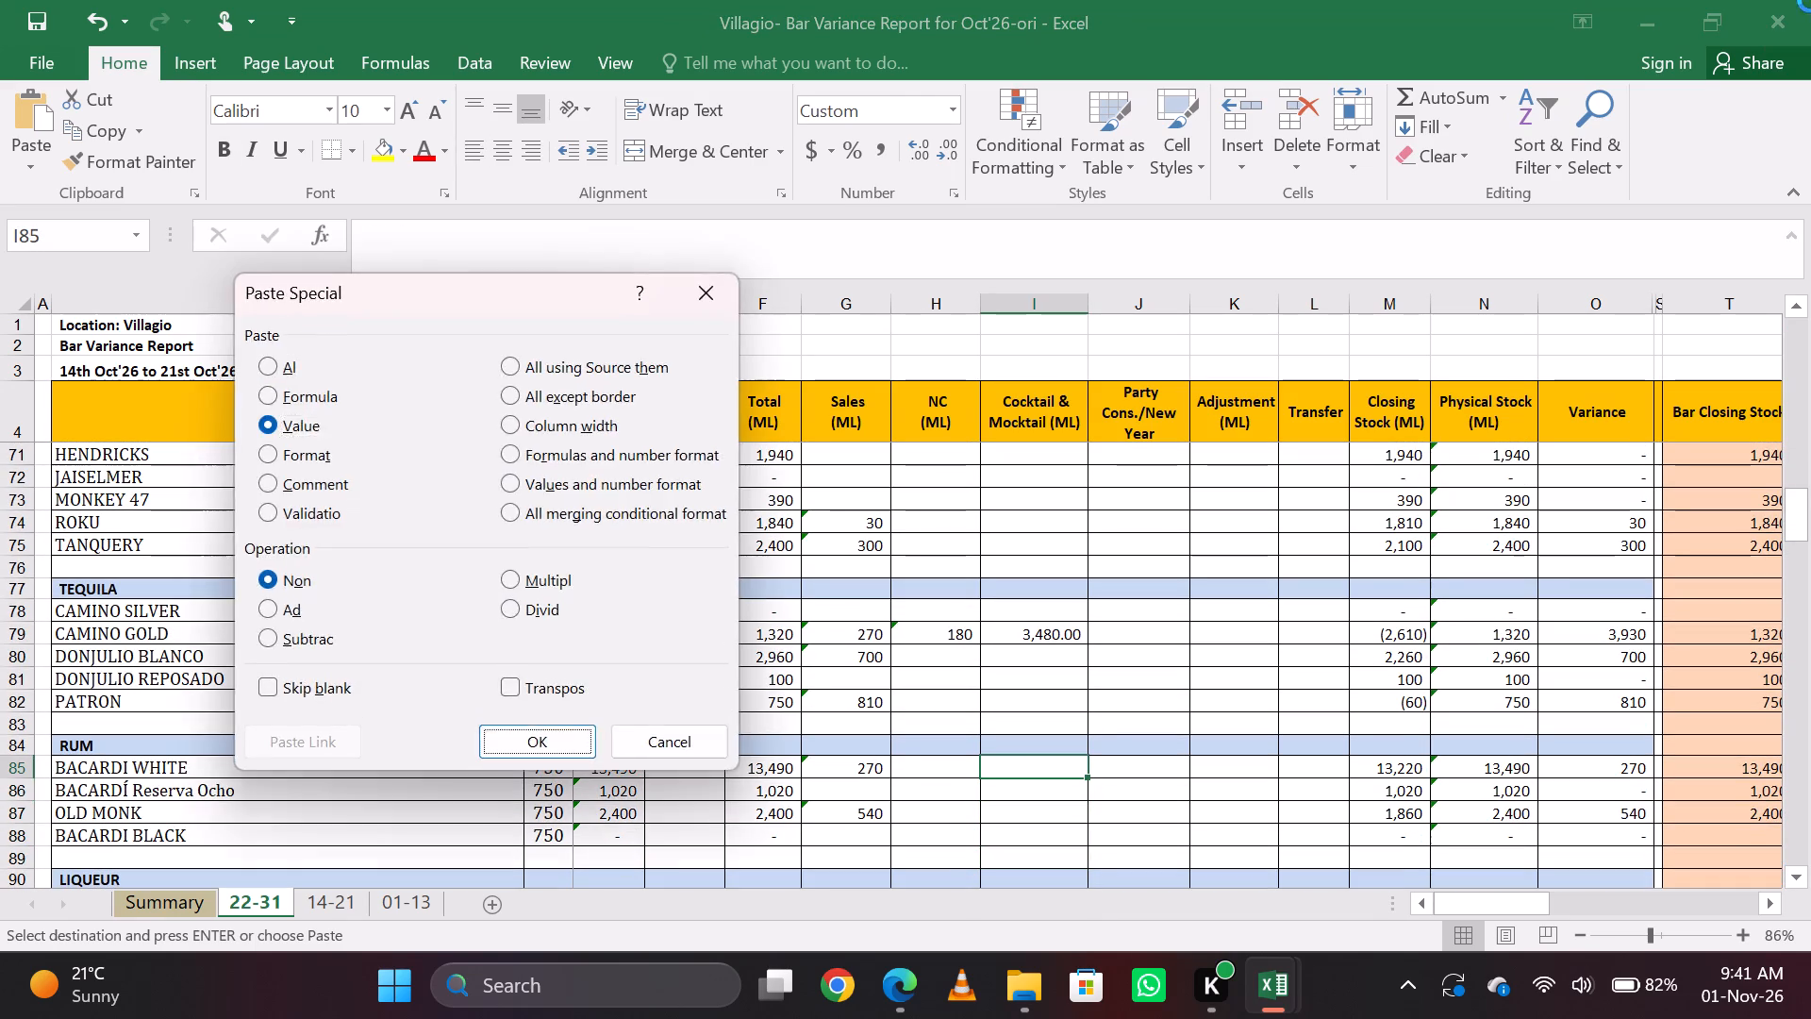
Copy the BALLENTINE total from the cocktail workbook's AJ92 and paste it as a value, 290, into BALLENTINES FINEST's Cocktail & Mocktail cell.
{"action": "key", "text": "alt+Tab"}
{"action": "key", "text": "Right"}
{"action": "key", "text": "ctrl+c"}
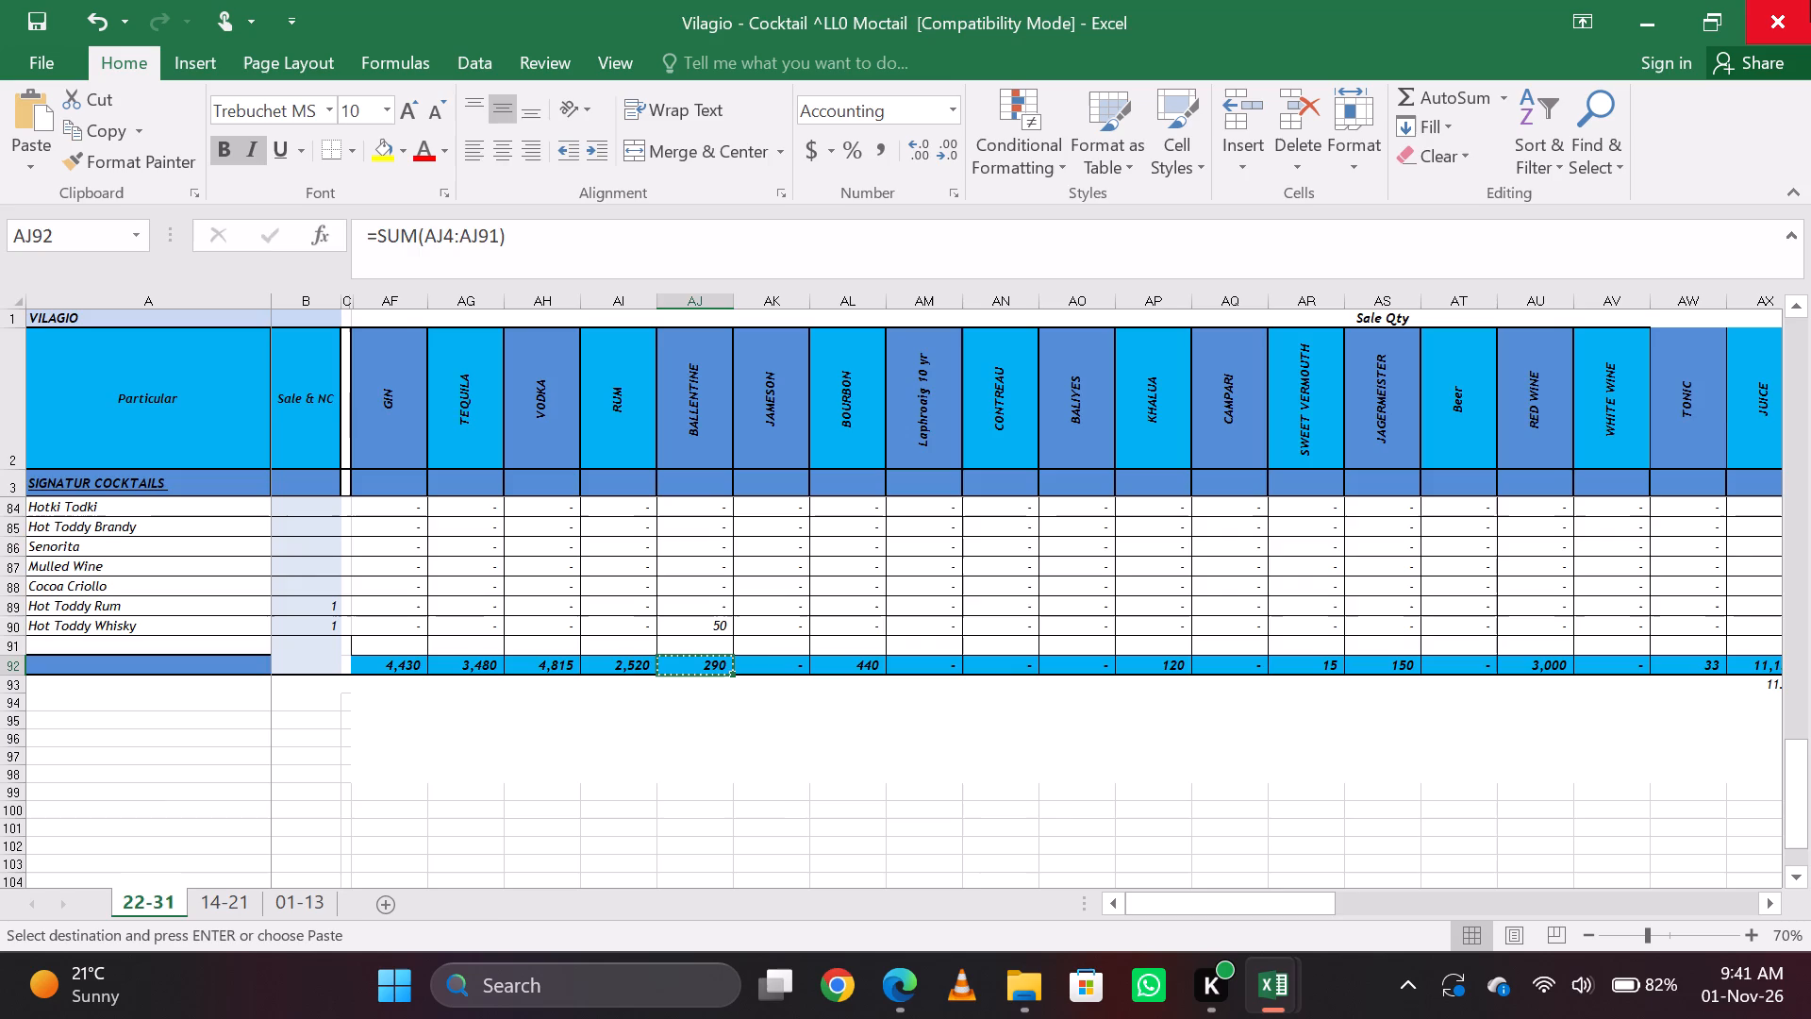
{"action": "key", "text": "alt+Tab"}
{"action": "key", "text": "Page_Up"}
{"action": "key", "text": "Down"}
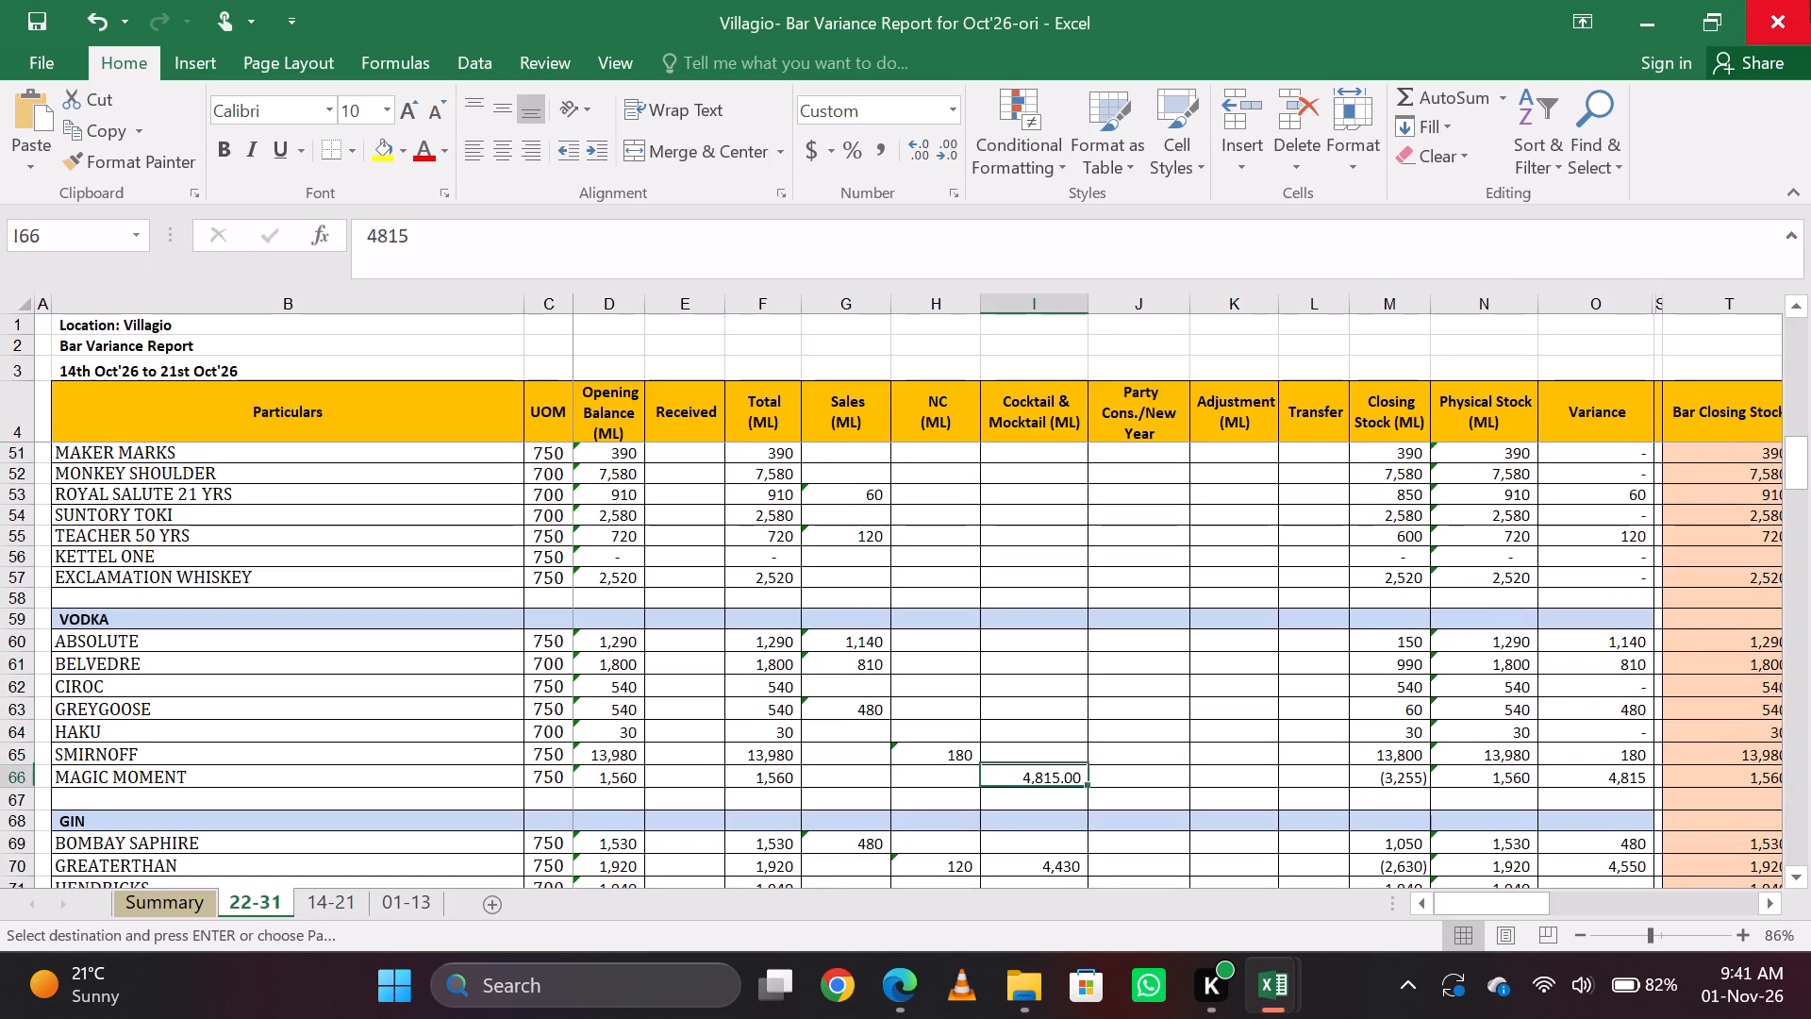
{"action": "key", "text": "Down"}
{"action": "key", "text": "Up"}
{"action": "key", "text": "Page_Up"}
{"action": "key", "text": "Up"}
{"action": "key", "text": "Up"}
{"action": "key", "text": "Up"}
{"action": "key", "text": "Up"}
{"action": "key", "text": "Up"}
{"action": "key", "text": "Up"}
{"action": "key", "text": "Up"}
{"action": "key", "text": "Up"}
{"action": "key", "text": "Up"}
{"action": "key", "text": "Up"}
{"action": "key", "text": "Up"}
{"action": "key", "text": "Up"}
{"action": "key", "text": "Up"}
{"action": "key", "text": "Up"}
{"action": "key", "text": "Up"}
{"action": "key", "text": "Up"}
{"action": "key", "text": "Up"}
{"action": "key", "text": "Up"}
{"action": "key", "text": "Up"}
{"action": "key", "text": "Up"}
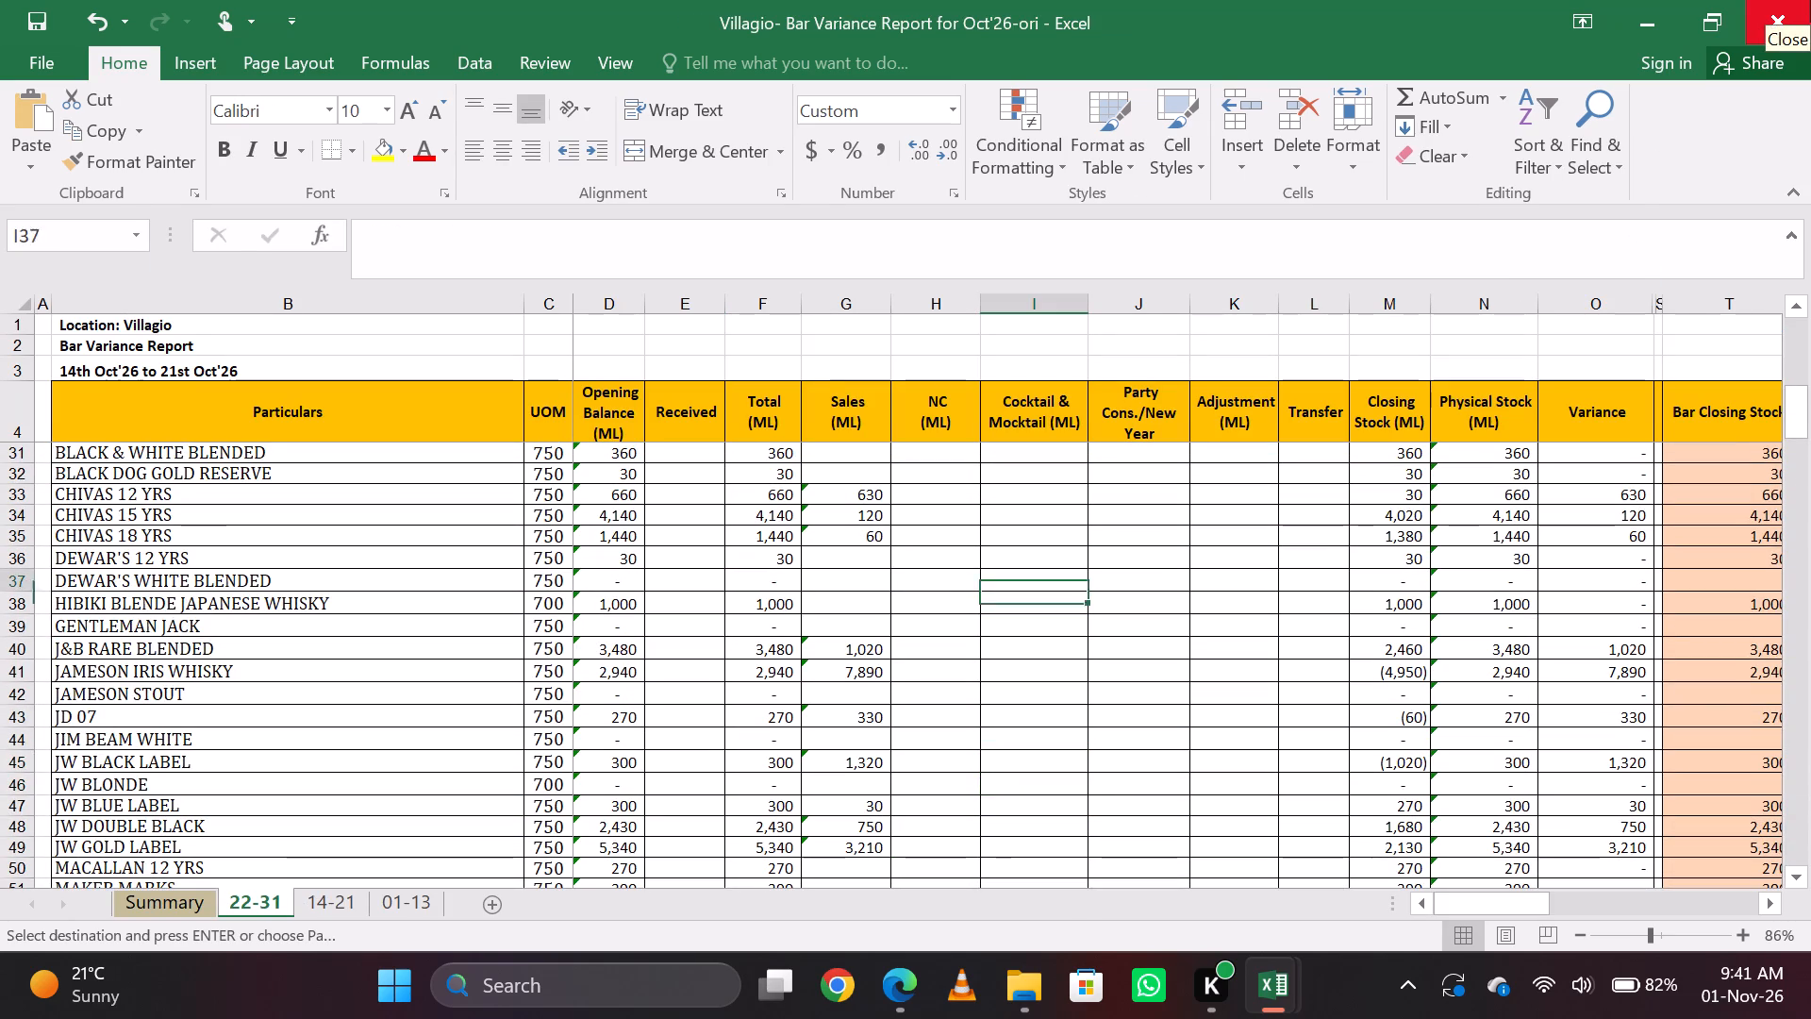
{"action": "key", "text": "Down"}
{"action": "key", "text": "Down"}
{"action": "key", "text": "Down"}
{"action": "key", "text": "Down"}
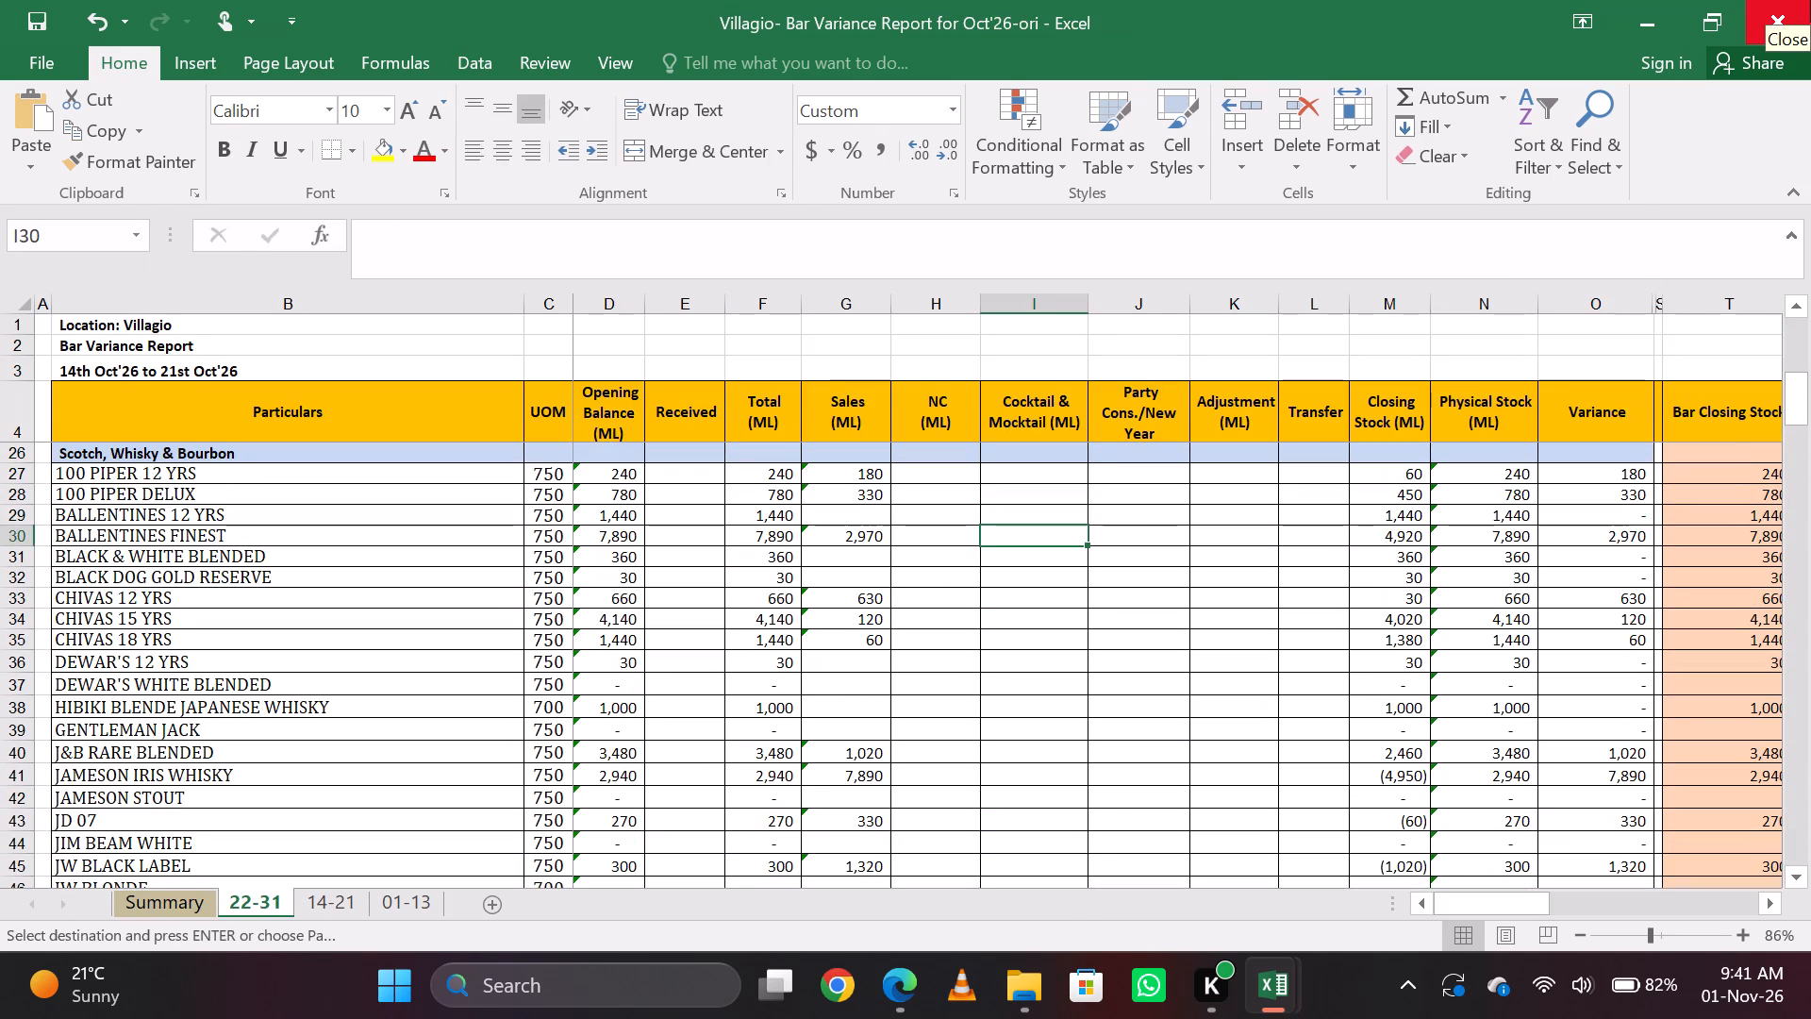
{"action": "type", "text": "ESV"}
{"action": "key", "text": "Return"}
Copy the BOURBON total from the cocktail workbook's AL92 and paste it as a value, 440, into BLACK & WHITE BLENDED's Cocktail & Mocktail cell.
{"action": "key", "text": "alt+Tab"}
{"action": "key", "text": "Right"}
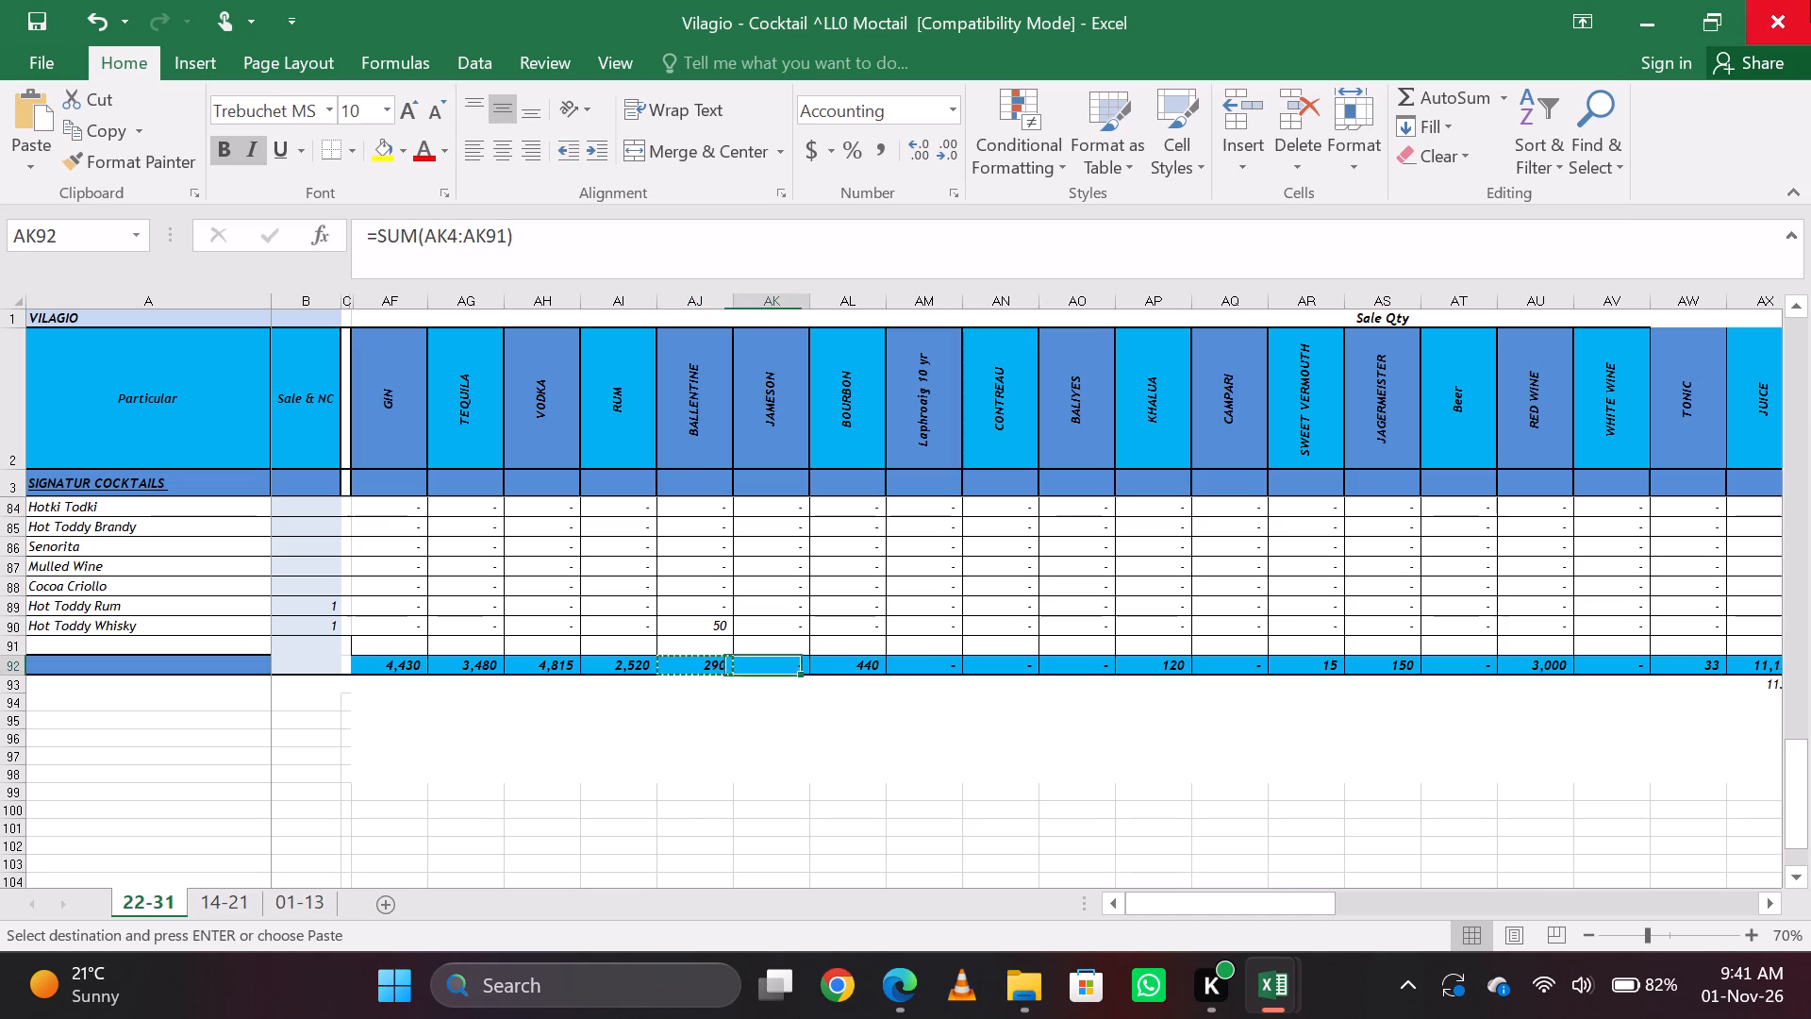
{"action": "key", "text": "Right"}
{"action": "key", "text": "ctrl+c"}
{"action": "key", "text": "alt+Tab"}
{"action": "key", "text": "Down"}
{"action": "key", "text": "alt+Tab"}
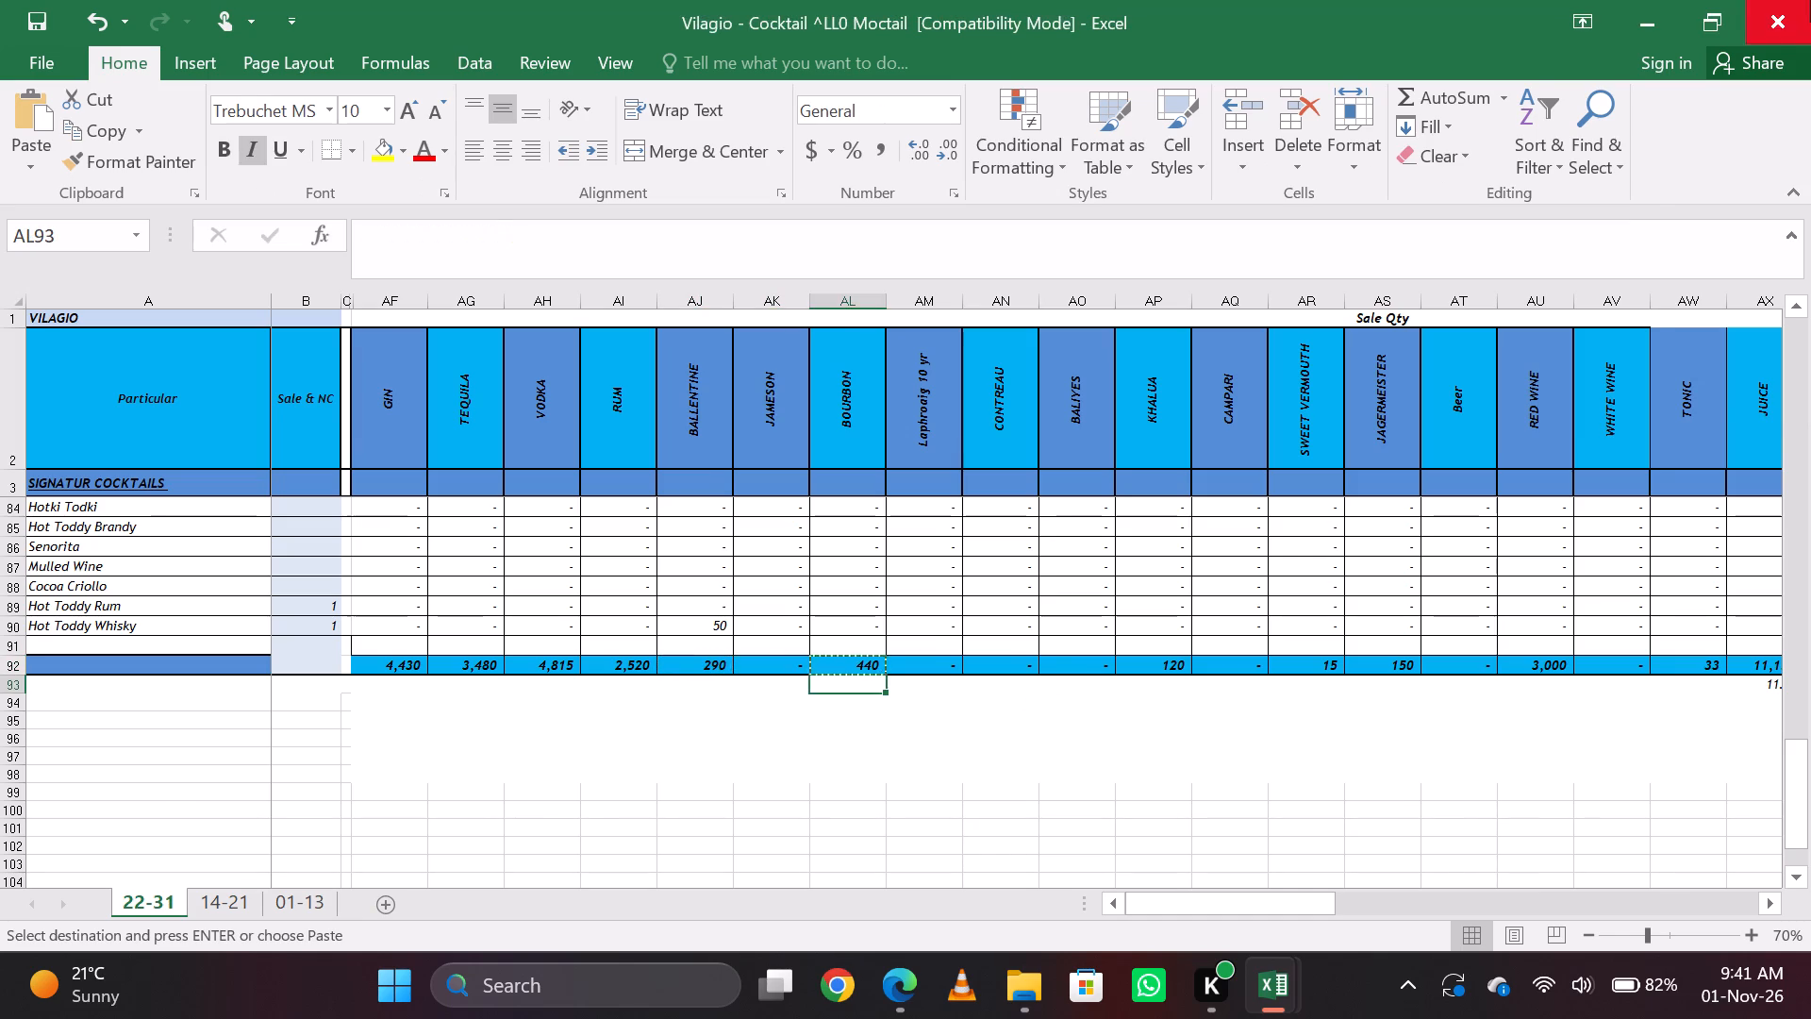
{"action": "key", "text": "Down"}
{"action": "type", "text": "ESV"}
{"action": "key", "text": "Return"}
Carry the KHALUA total from the cocktail workbook's AP92 into KAHLUA COFFEE LIQUER's Cocktail & Mocktail cell as 120.
{"action": "key", "text": "alt+Tab"}
{"action": "key", "text": "Right"}
{"action": "key", "text": "Right"}
{"action": "key", "text": "Right"}
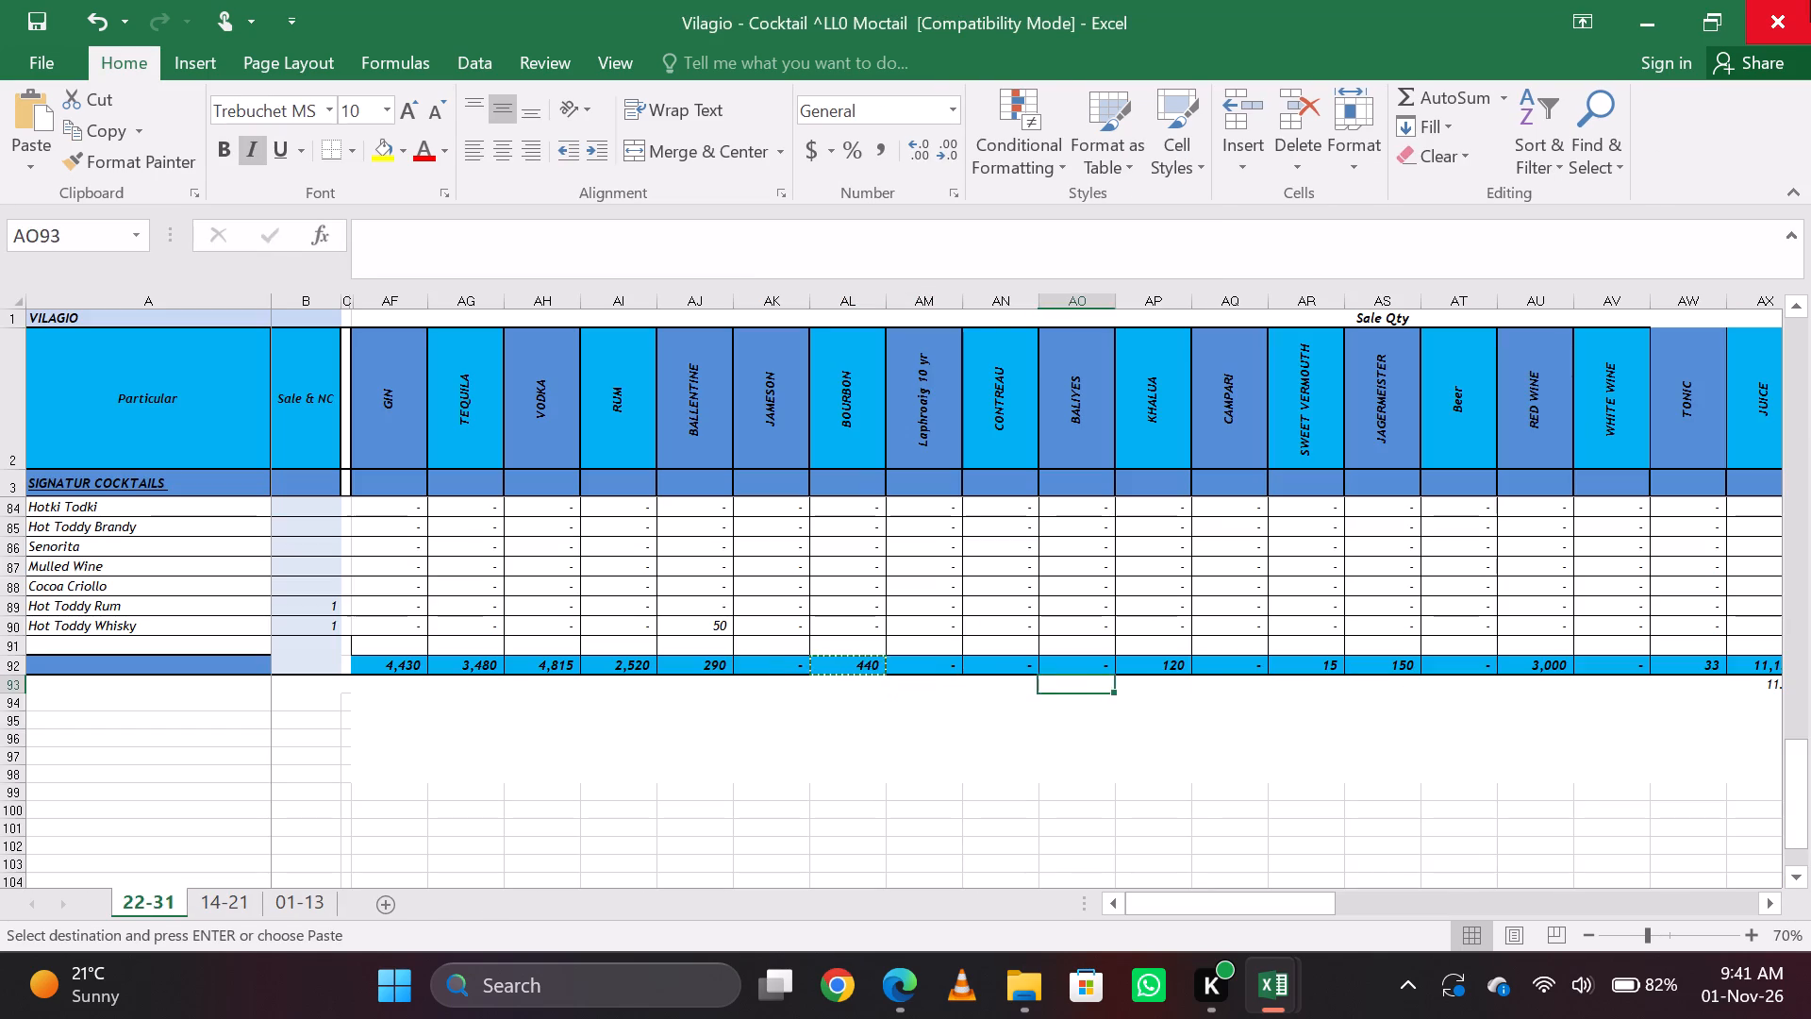
{"action": "key", "text": "Right"}
{"action": "key", "text": "Up"}
{"action": "key", "text": "ctrl+c"}
{"action": "key", "text": "alt+Tab"}
{"action": "key", "text": "Down"}
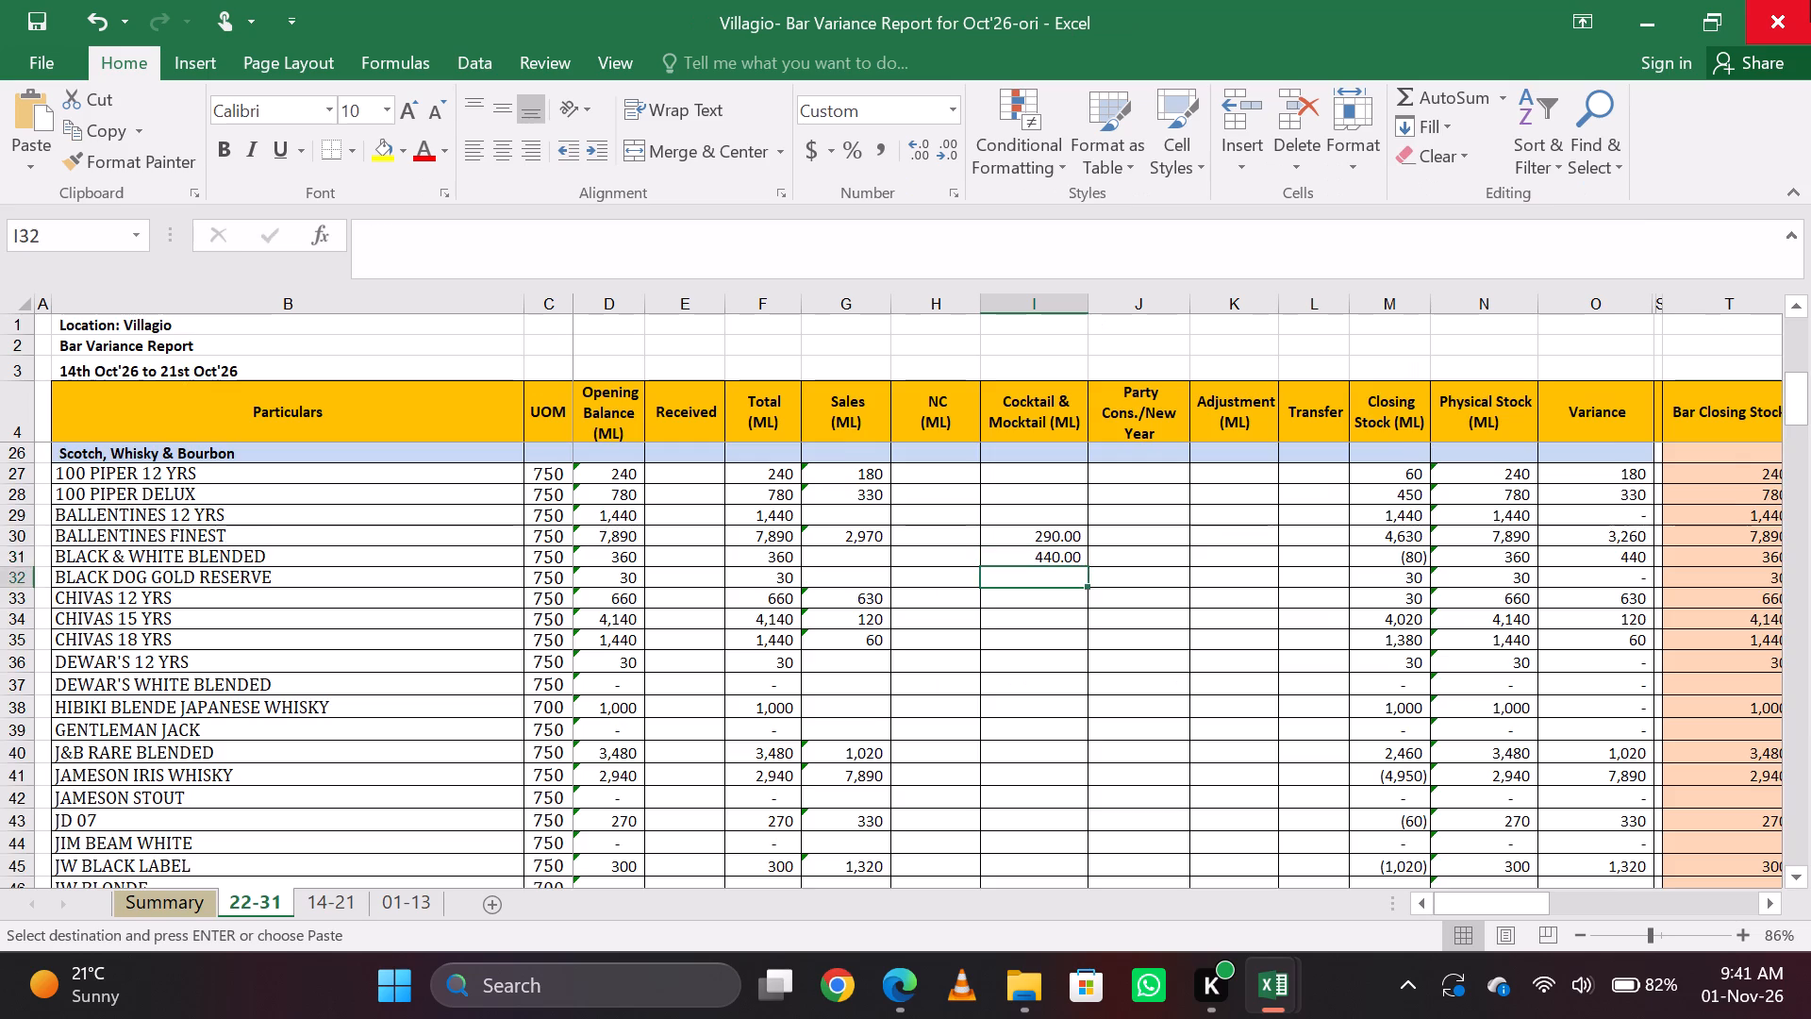
{"action": "key", "text": "Page_Down"}
{"action": "key", "text": "Page_Down"}
{"action": "key", "text": "Page_Down"}
{"action": "key", "text": "Page_Down"}
{"action": "key", "text": "Page_Down"}
{"action": "key", "text": "Page_Down"}
{"action": "key", "text": "Page_Down"}
{"action": "key", "text": "Page_Down"}
{"action": "key", "text": "Page_Up"}
{"action": "key", "text": "Page_Up"}
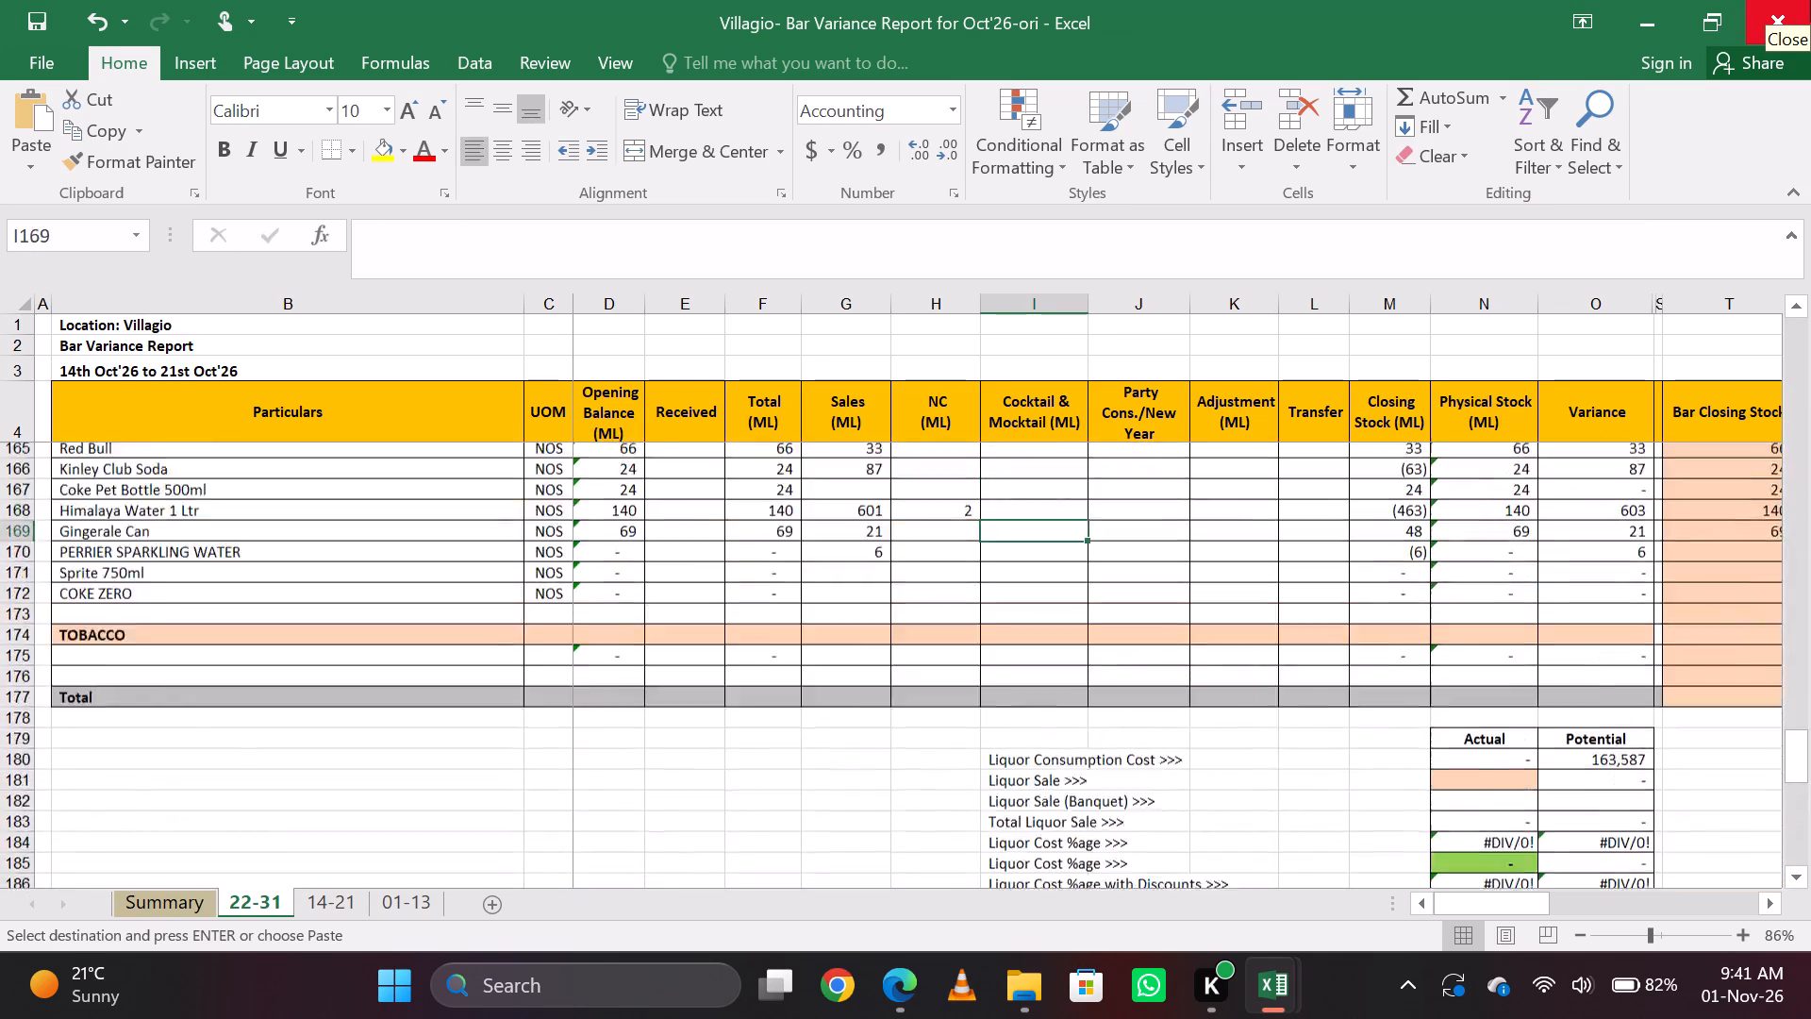
{"action": "key", "text": "Page_Up"}
{"action": "key", "text": "Page_Up"}
{"action": "key", "text": "Page_Up"}
{"action": "key", "text": "Down"}
{"action": "key", "text": "Down"}
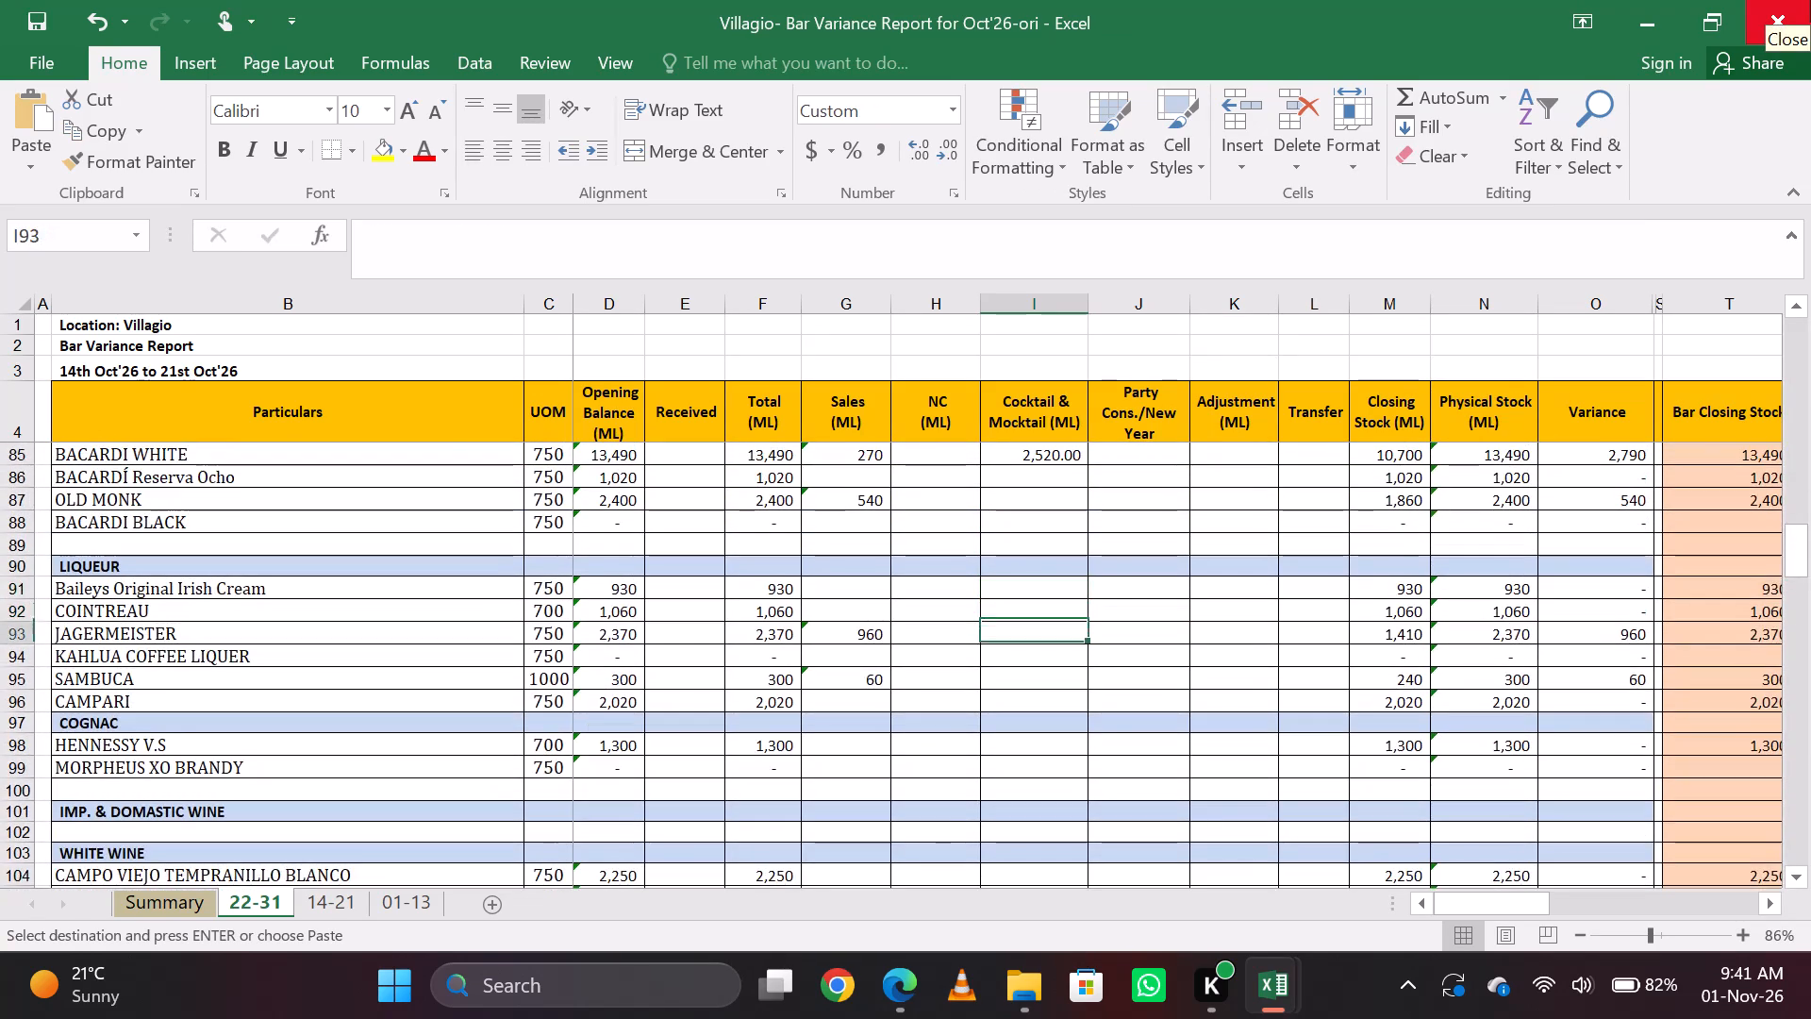
{"action": "key", "text": "Down"}
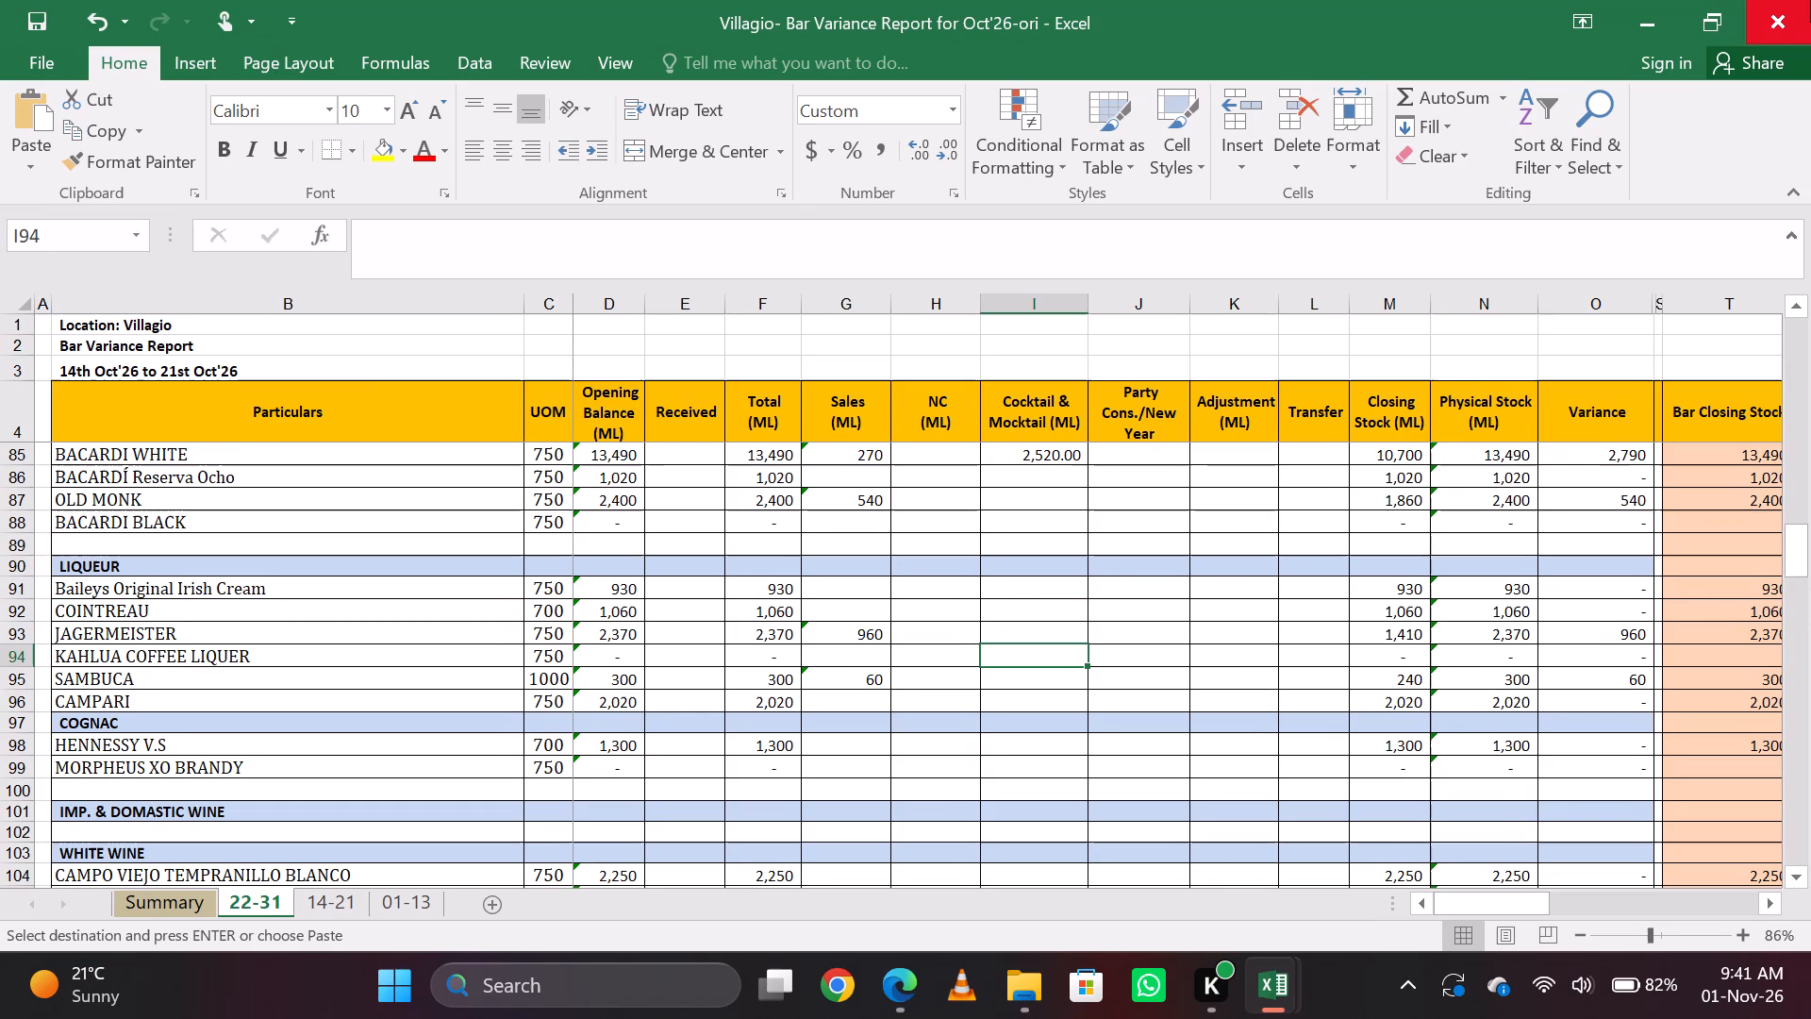
{"action": "key", "text": "alt+Tab"}
{"action": "key", "text": "alt+Tab"}
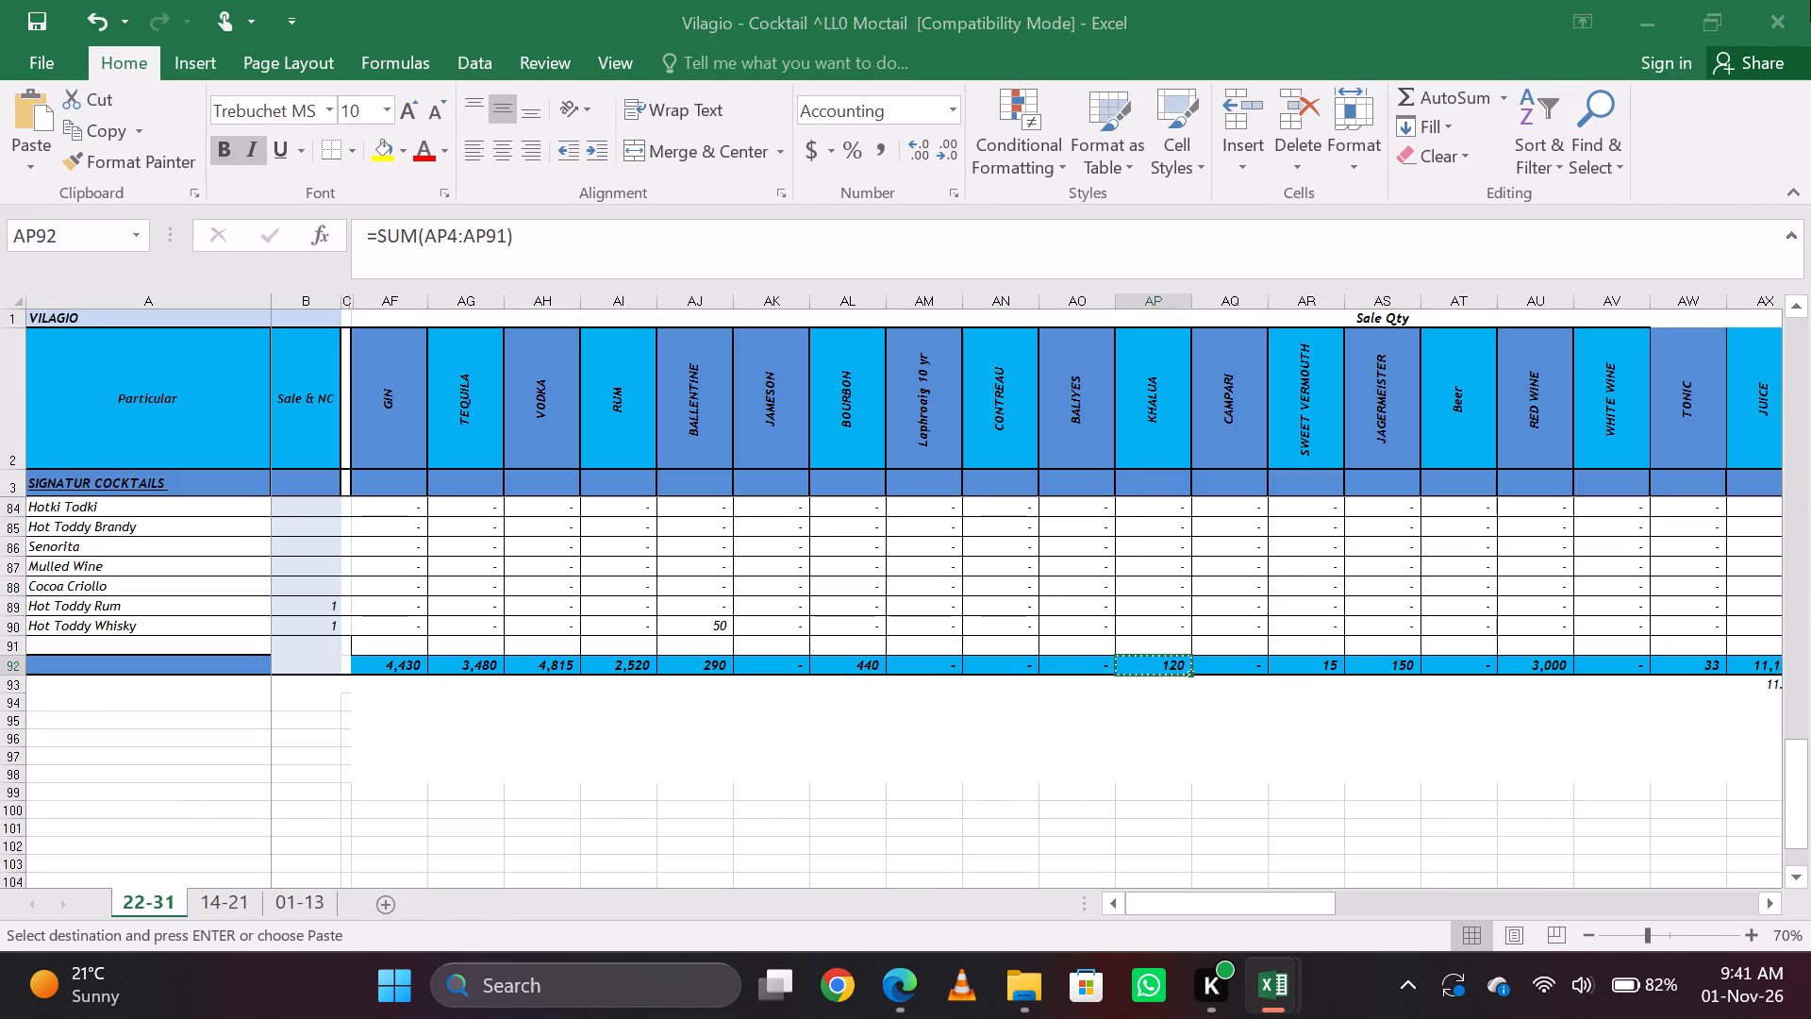
{"action": "type", "text": "120"}
{"action": "key", "text": "Return"}
{"action": "key", "text": "Up"}
Carry the SWEET VERMOUTH total from the cocktail workbook's AR92 into MARTINI FIERO's Cocktail & Mocktail cell as 15.
{"action": "key", "text": "alt+Tab"}
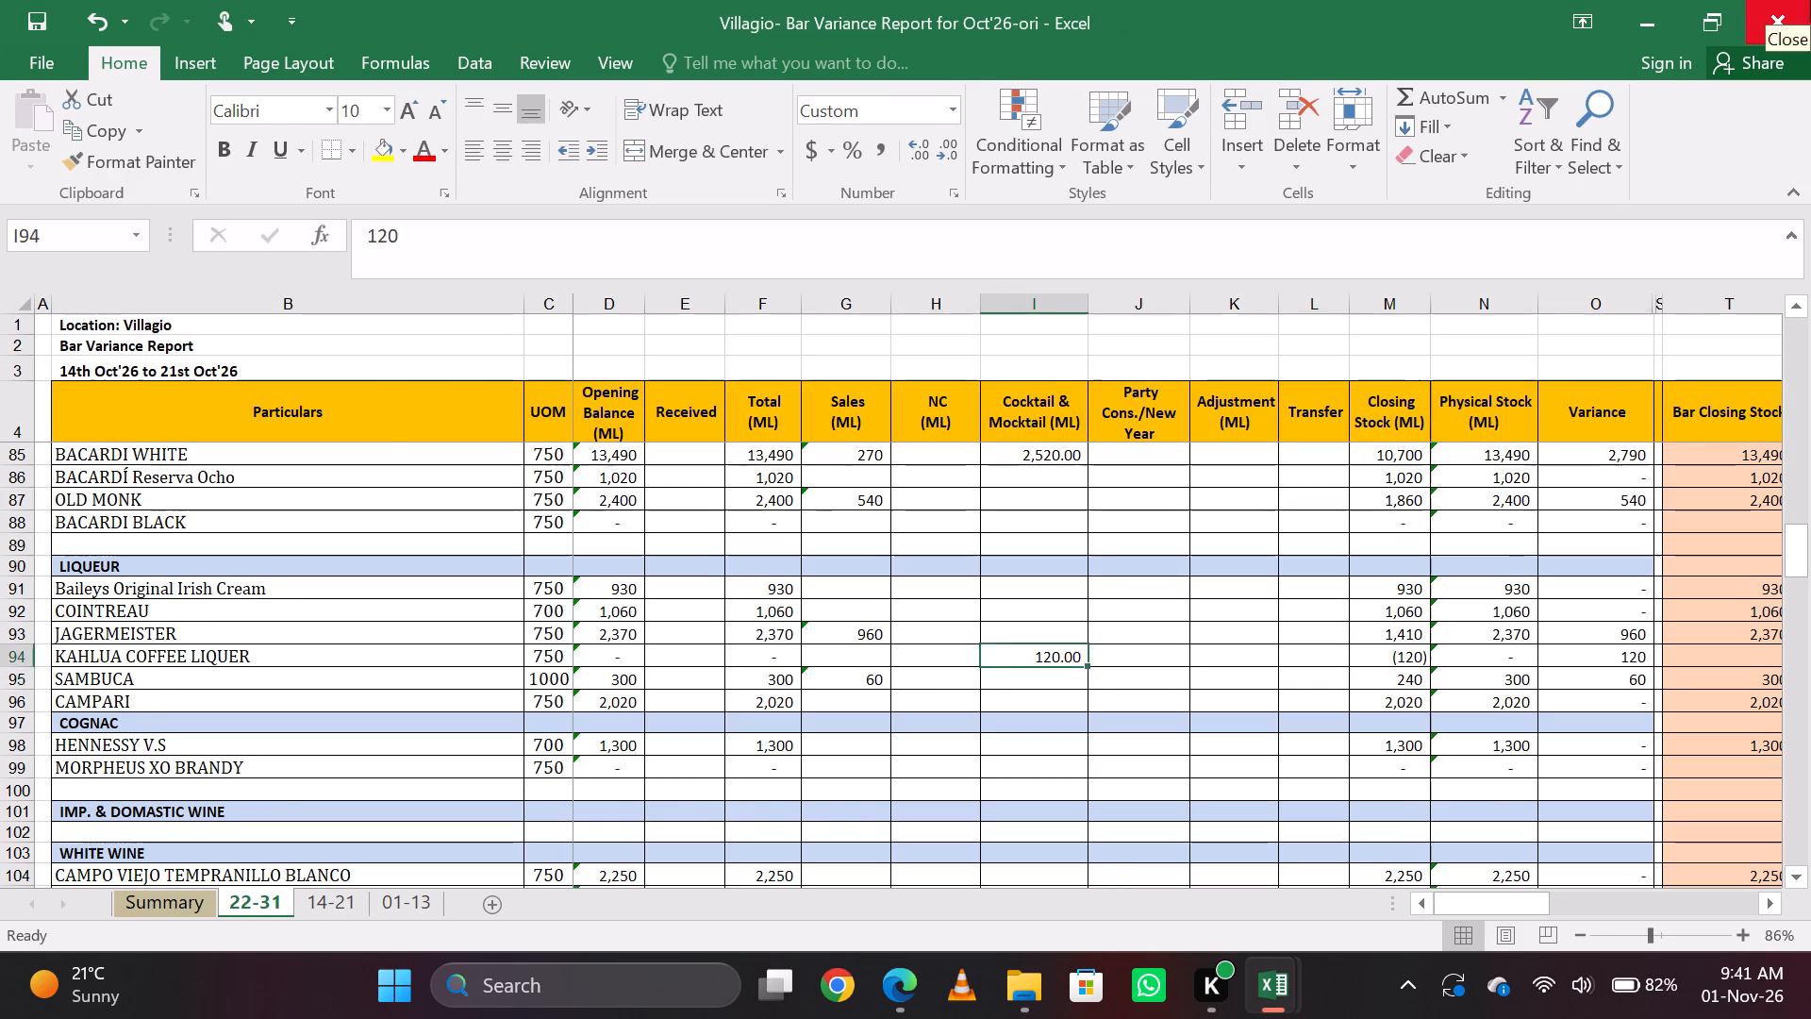
{"action": "key", "text": "Right"}
{"action": "key", "text": "Right"}
{"action": "key", "text": "ctrl+c"}
{"action": "key", "text": "alt+Tab"}
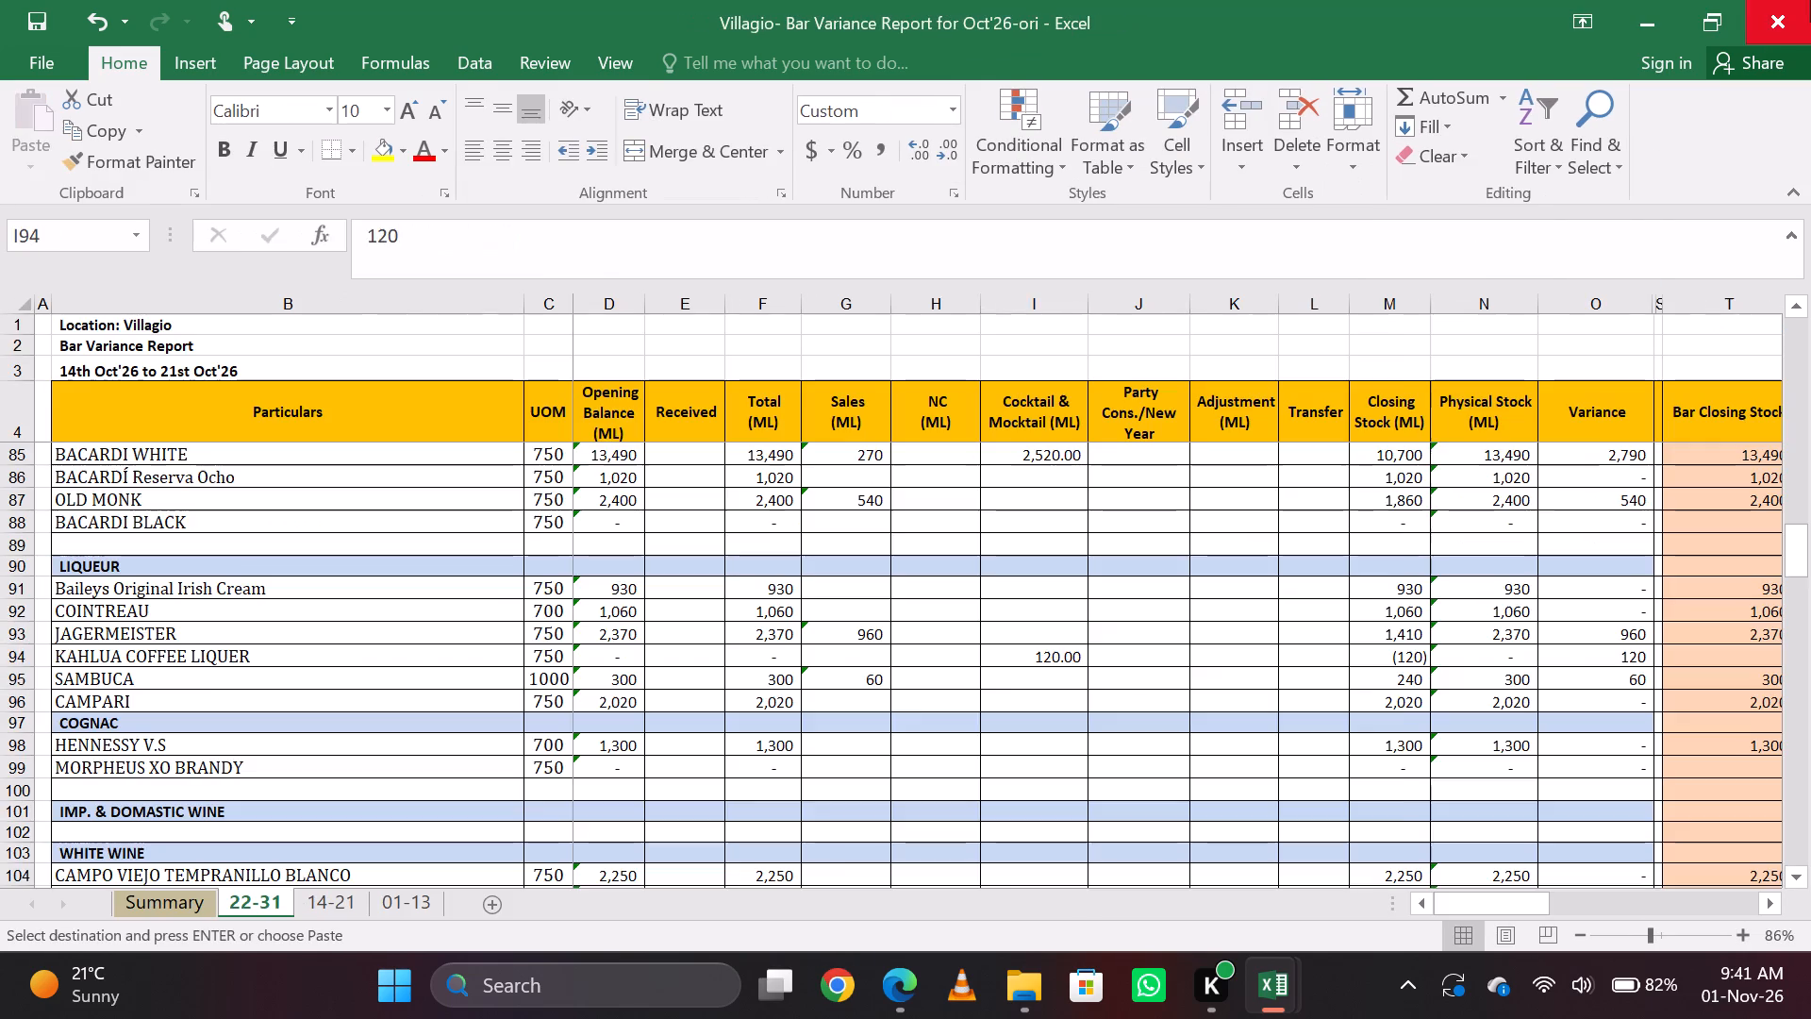
{"action": "key", "text": "Down"}
{"action": "key", "text": "Page_Down"}
{"action": "key", "text": "Page_Up"}
{"action": "key", "text": "Down"}
{"action": "key", "text": "Down"}
{"action": "key", "text": "Down"}
{"action": "key", "text": "Down"}
{"action": "key", "text": "Down"}
{"action": "key", "text": "Down"}
{"action": "key", "text": "Down"}
{"action": "key", "text": "Down"}
{"action": "key", "text": "Down"}
{"action": "key", "text": "Down"}
{"action": "key", "text": "Down"}
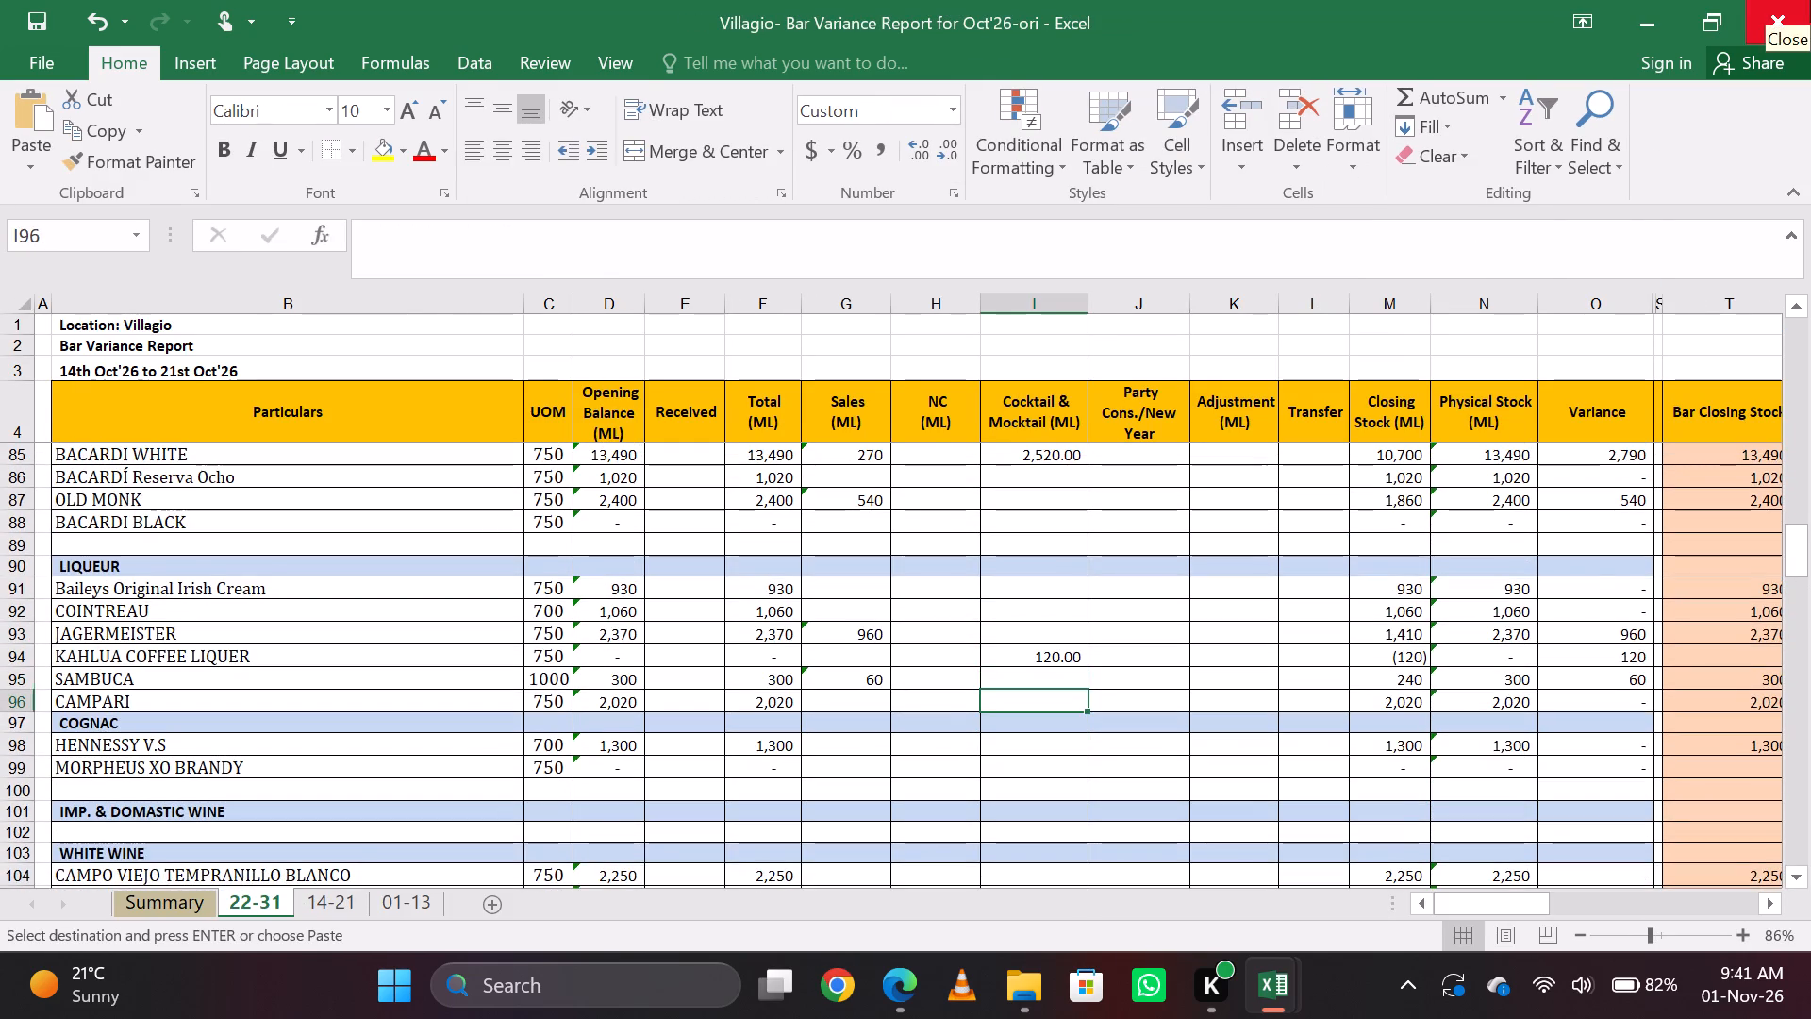
{"action": "key", "text": "Down"}
{"action": "key", "text": "Down"}
{"action": "key", "text": "Down"}
{"action": "key", "text": "Down"}
{"action": "key", "text": "Down"}
{"action": "key", "text": "Down"}
{"action": "key", "text": "Down"}
{"action": "key", "text": "Down"}
{"action": "key", "text": "Down"}
{"action": "key", "text": "Down"}
{"action": "key", "text": "Down"}
{"action": "key", "text": "Down"}
{"action": "key", "text": "Down"}
{"action": "key", "text": "Down"}
{"action": "key", "text": "Down"}
{"action": "key", "text": "Down"}
{"action": "key", "text": "Down"}
{"action": "key", "text": "Down"}
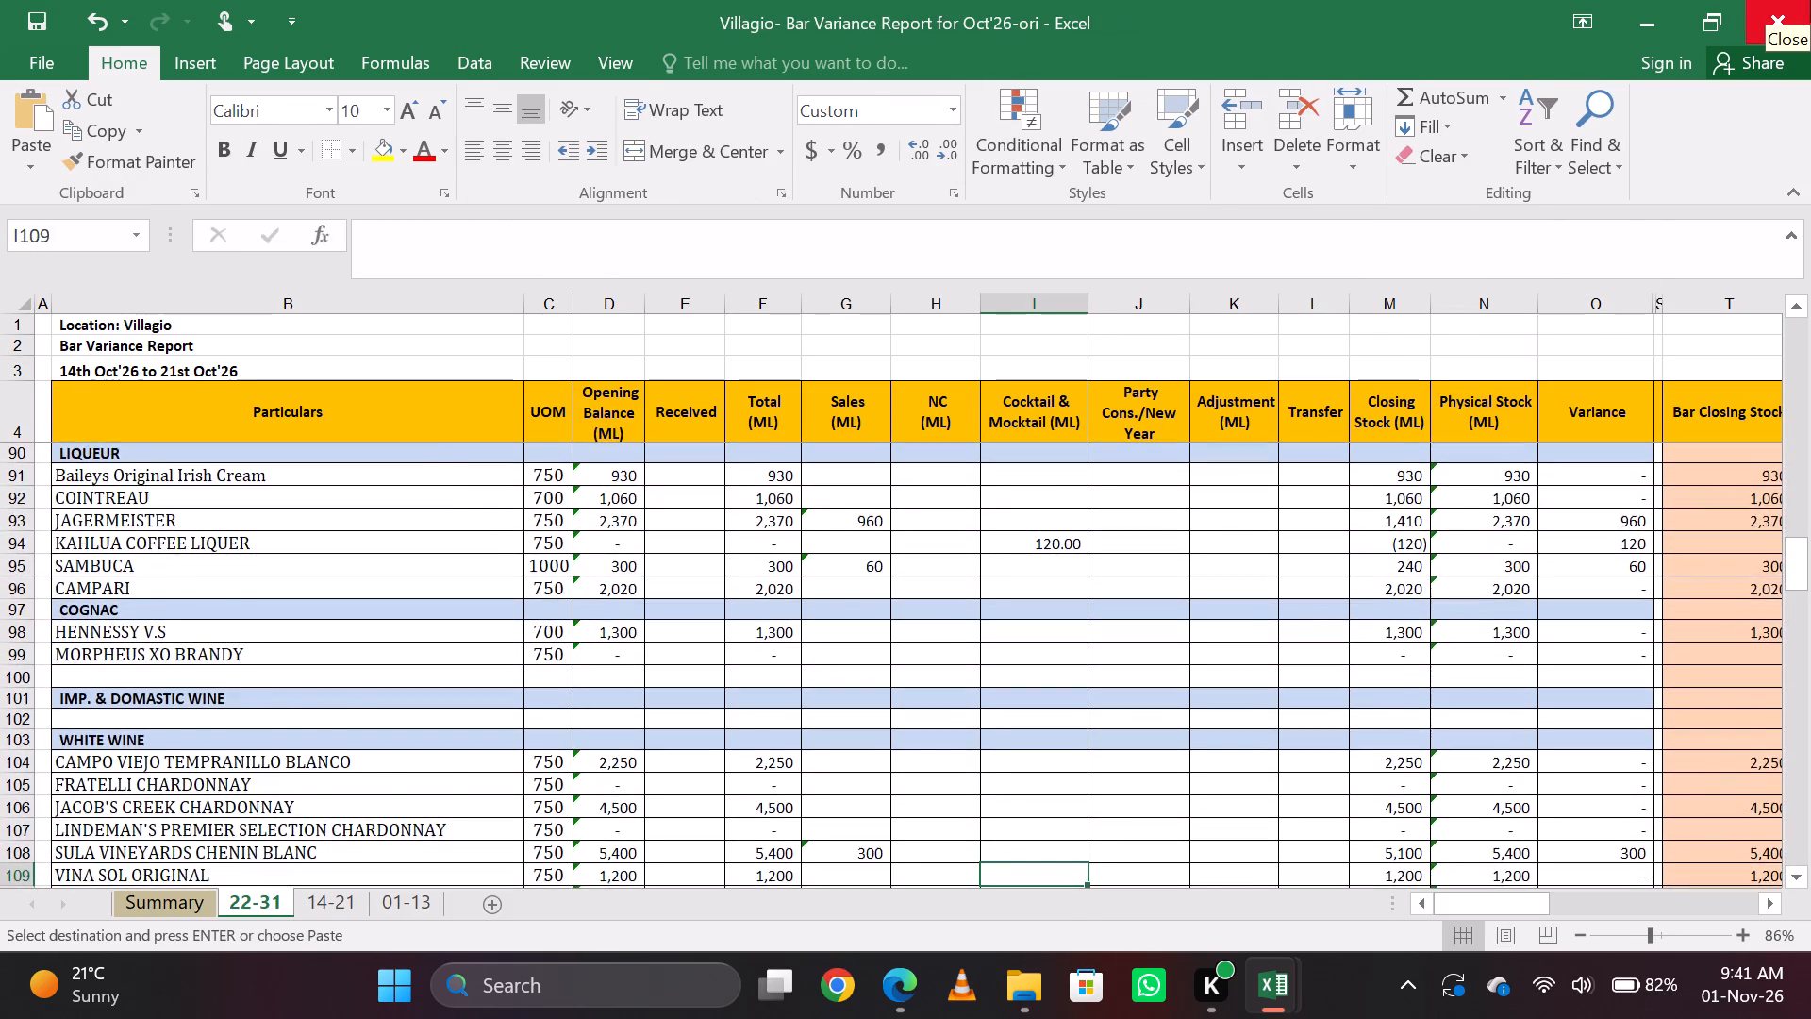
{"action": "key", "text": "Down"}
{"action": "key", "text": "Down"}
{"action": "key", "text": "Down"}
{"action": "key", "text": "Down"}
{"action": "key", "text": "Down"}
{"action": "key", "text": "Down"}
{"action": "key", "text": "Down"}
{"action": "key", "text": "Down"}
{"action": "key", "text": "Down"}
{"action": "key", "text": "Down"}
{"action": "key", "text": "Down"}
{"action": "key", "text": "Down"}
{"action": "key", "text": "Down"}
{"action": "key", "text": "Down"}
{"action": "key", "text": "Down"}
{"action": "key", "text": "Down"}
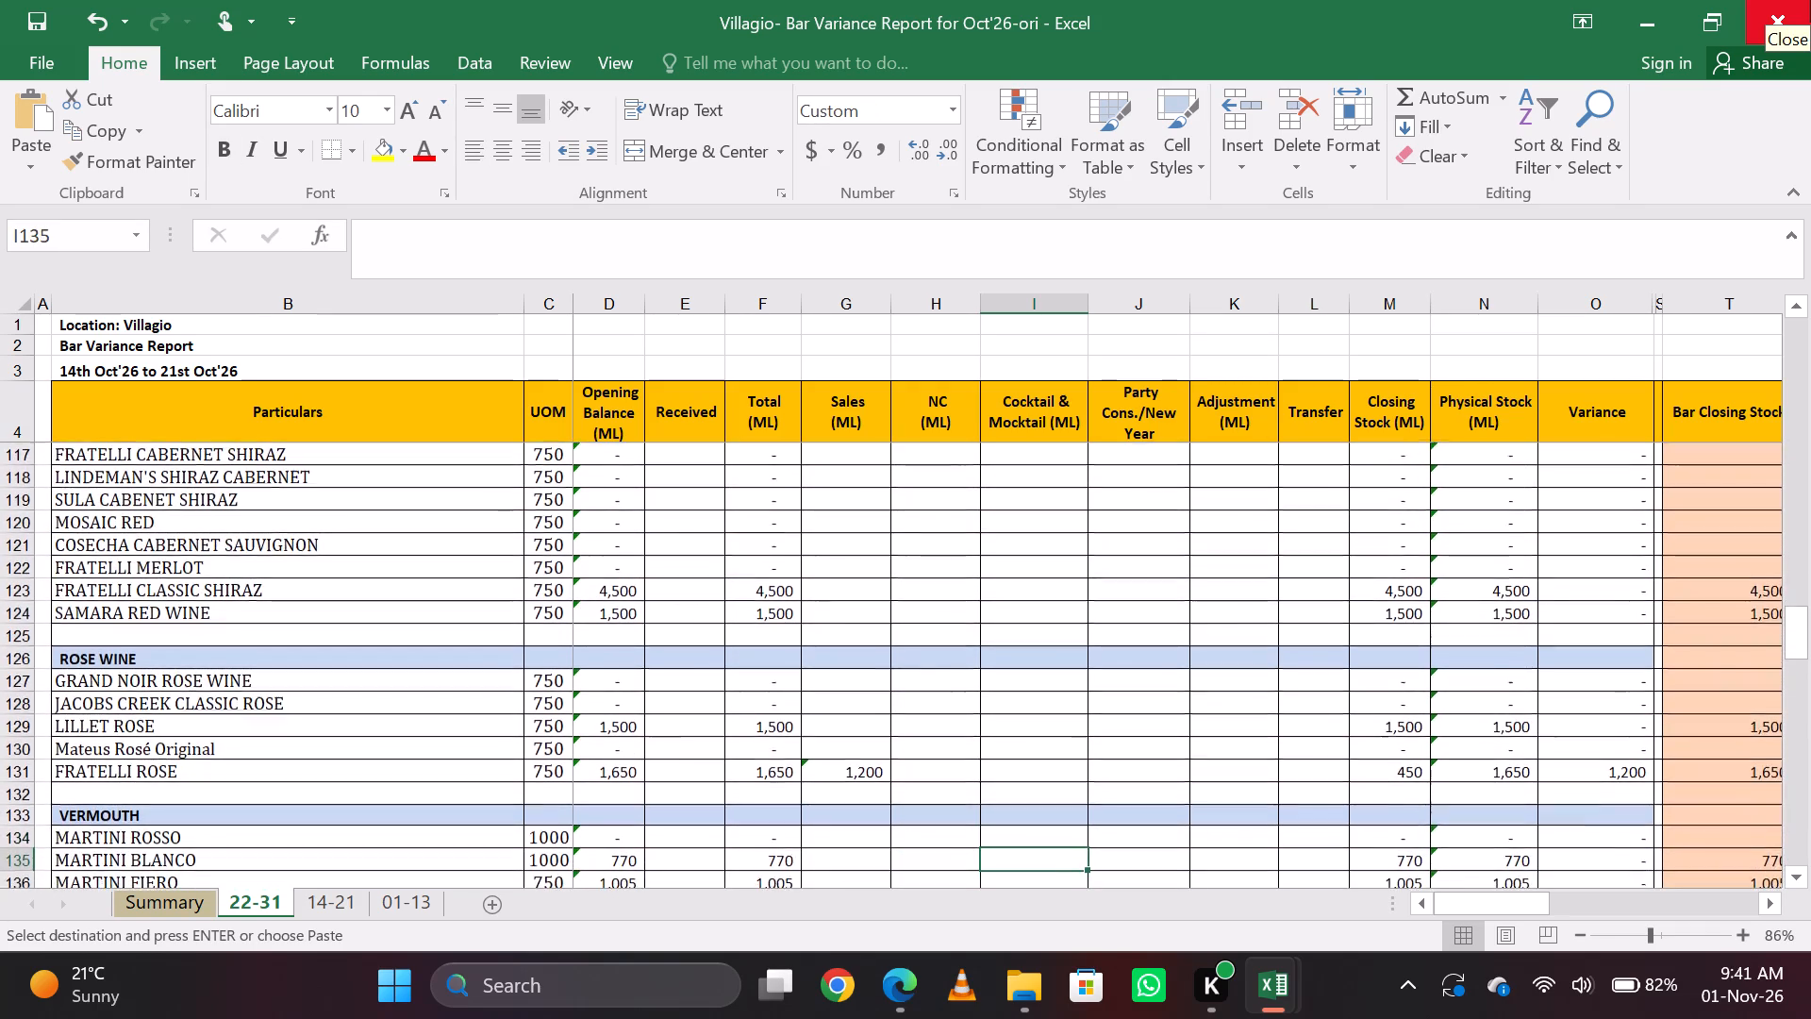
{"action": "key", "text": "Up"}
{"action": "key", "text": "Up"}
{"action": "key", "text": "Up"}
{"action": "key", "text": "Up"}
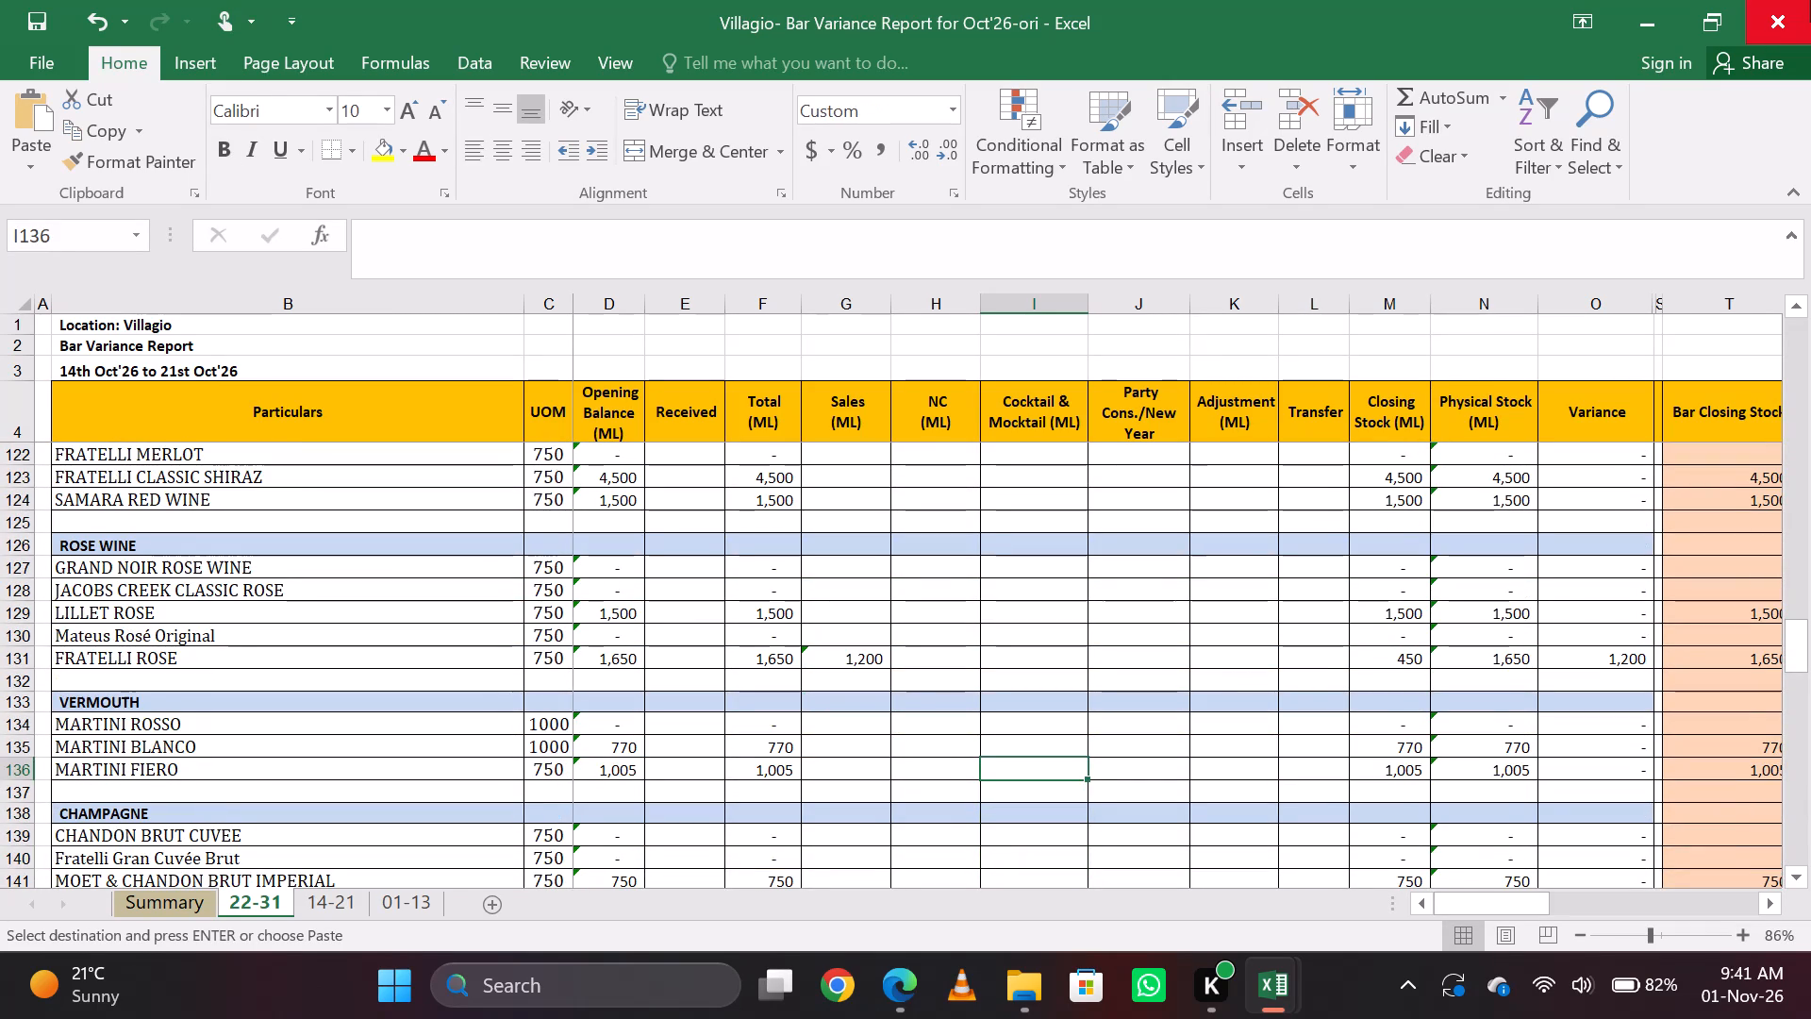
{"action": "key", "text": "Up"}
{"action": "key", "text": "Down"}
{"action": "key", "text": "Up"}
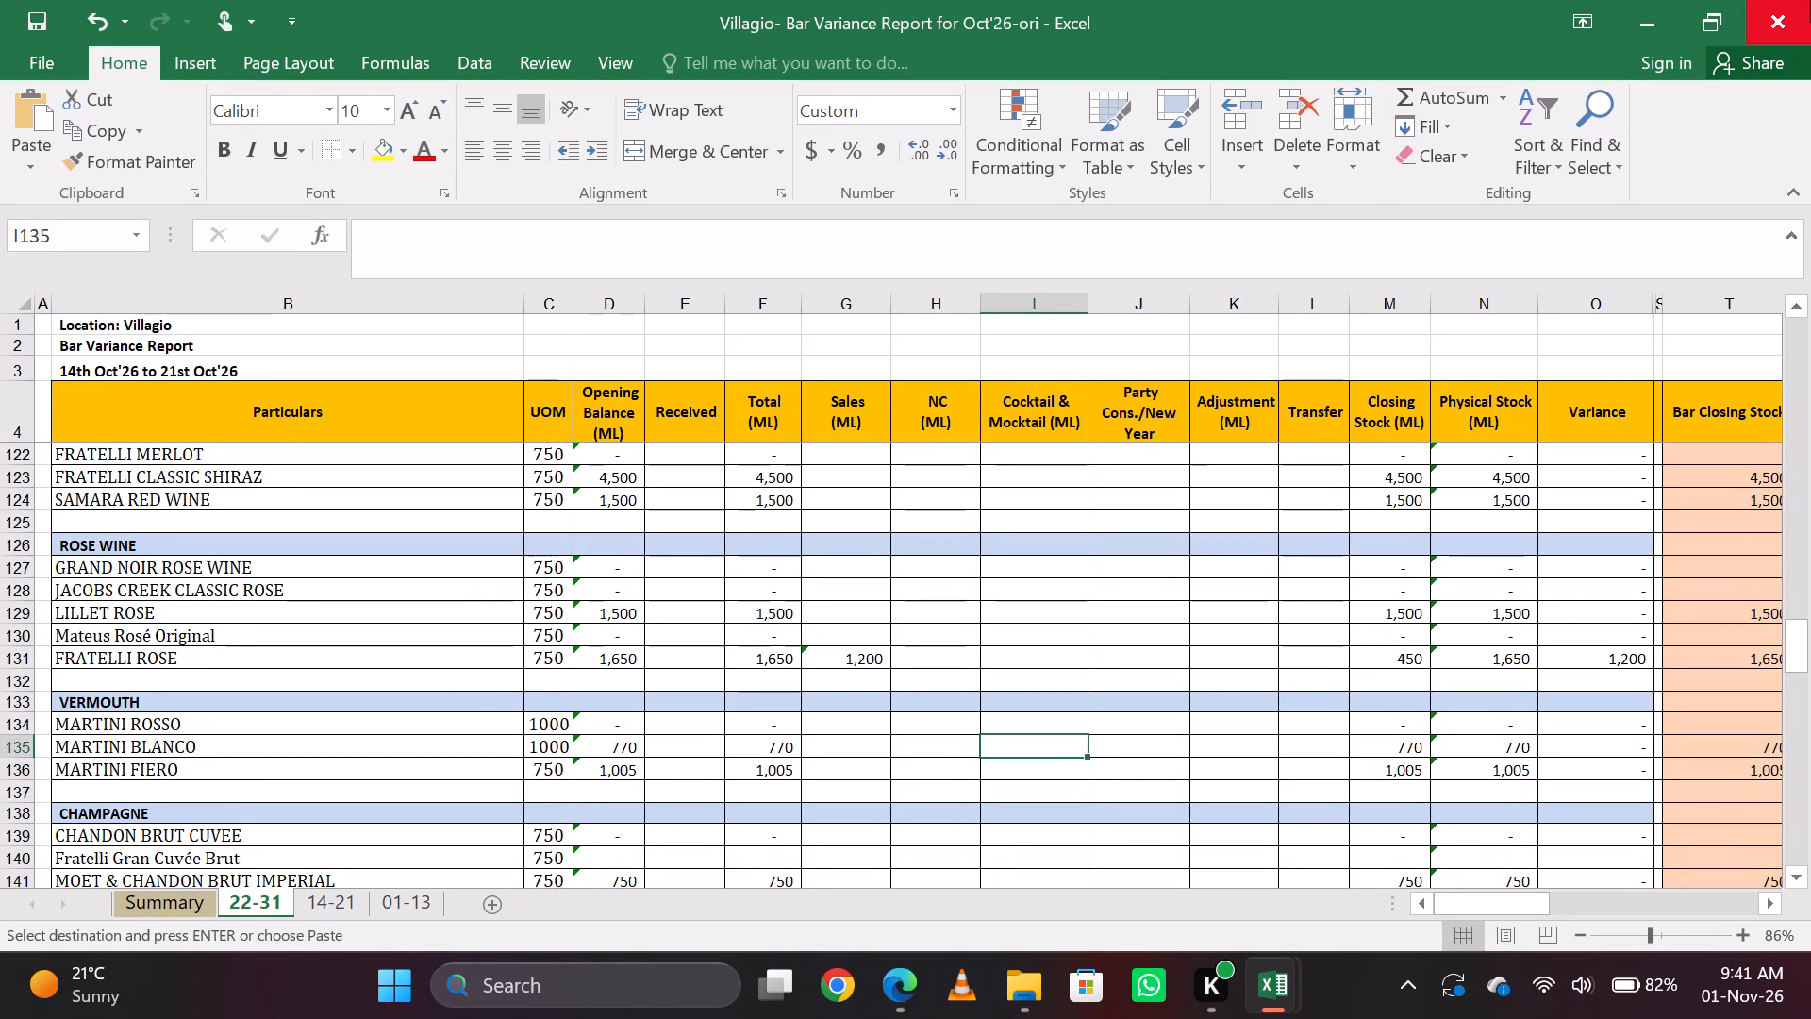
{"action": "key", "text": "Down"}
{"action": "type", "text": "15"}
{"action": "key", "text": "Right"}
{"action": "key", "text": "Left"}
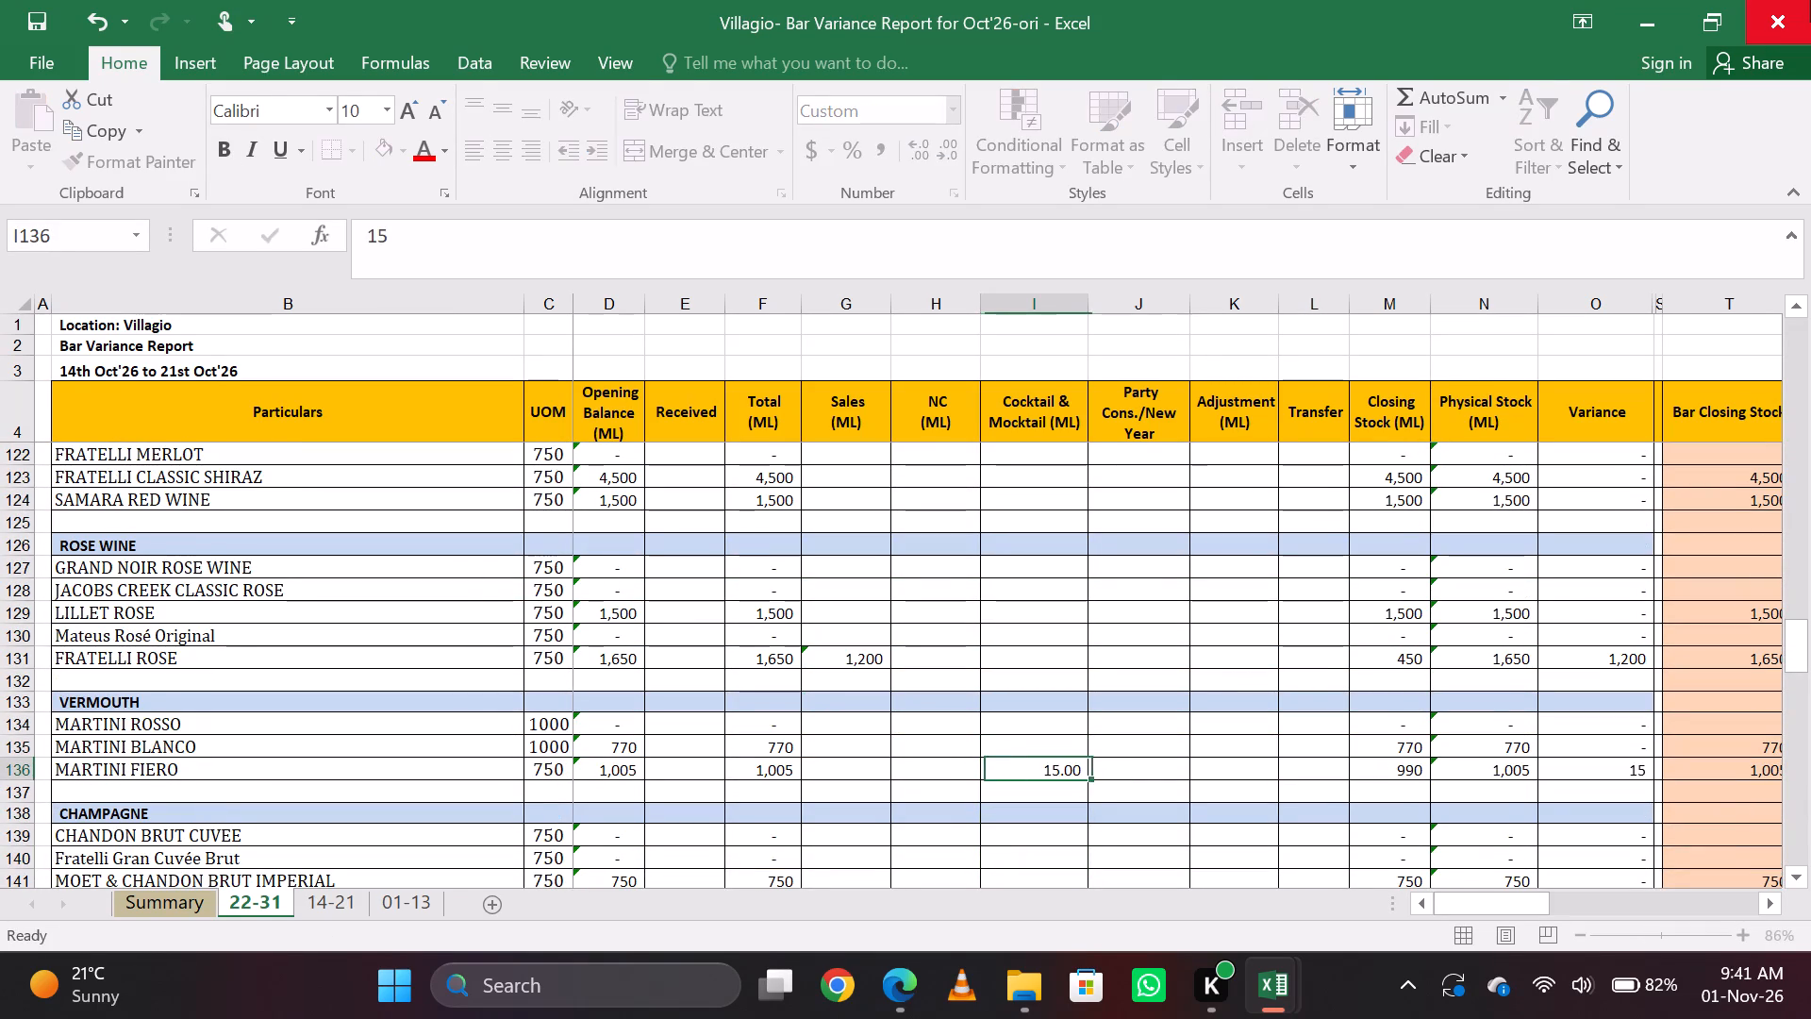
Carry the JAGERMEISTER total from the cocktail workbook's AS92 into JAGERMEISTER's Cocktail & Mocktail cell as 150.
{"action": "key", "text": "alt+Tab"}
{"action": "key", "text": "Right"}
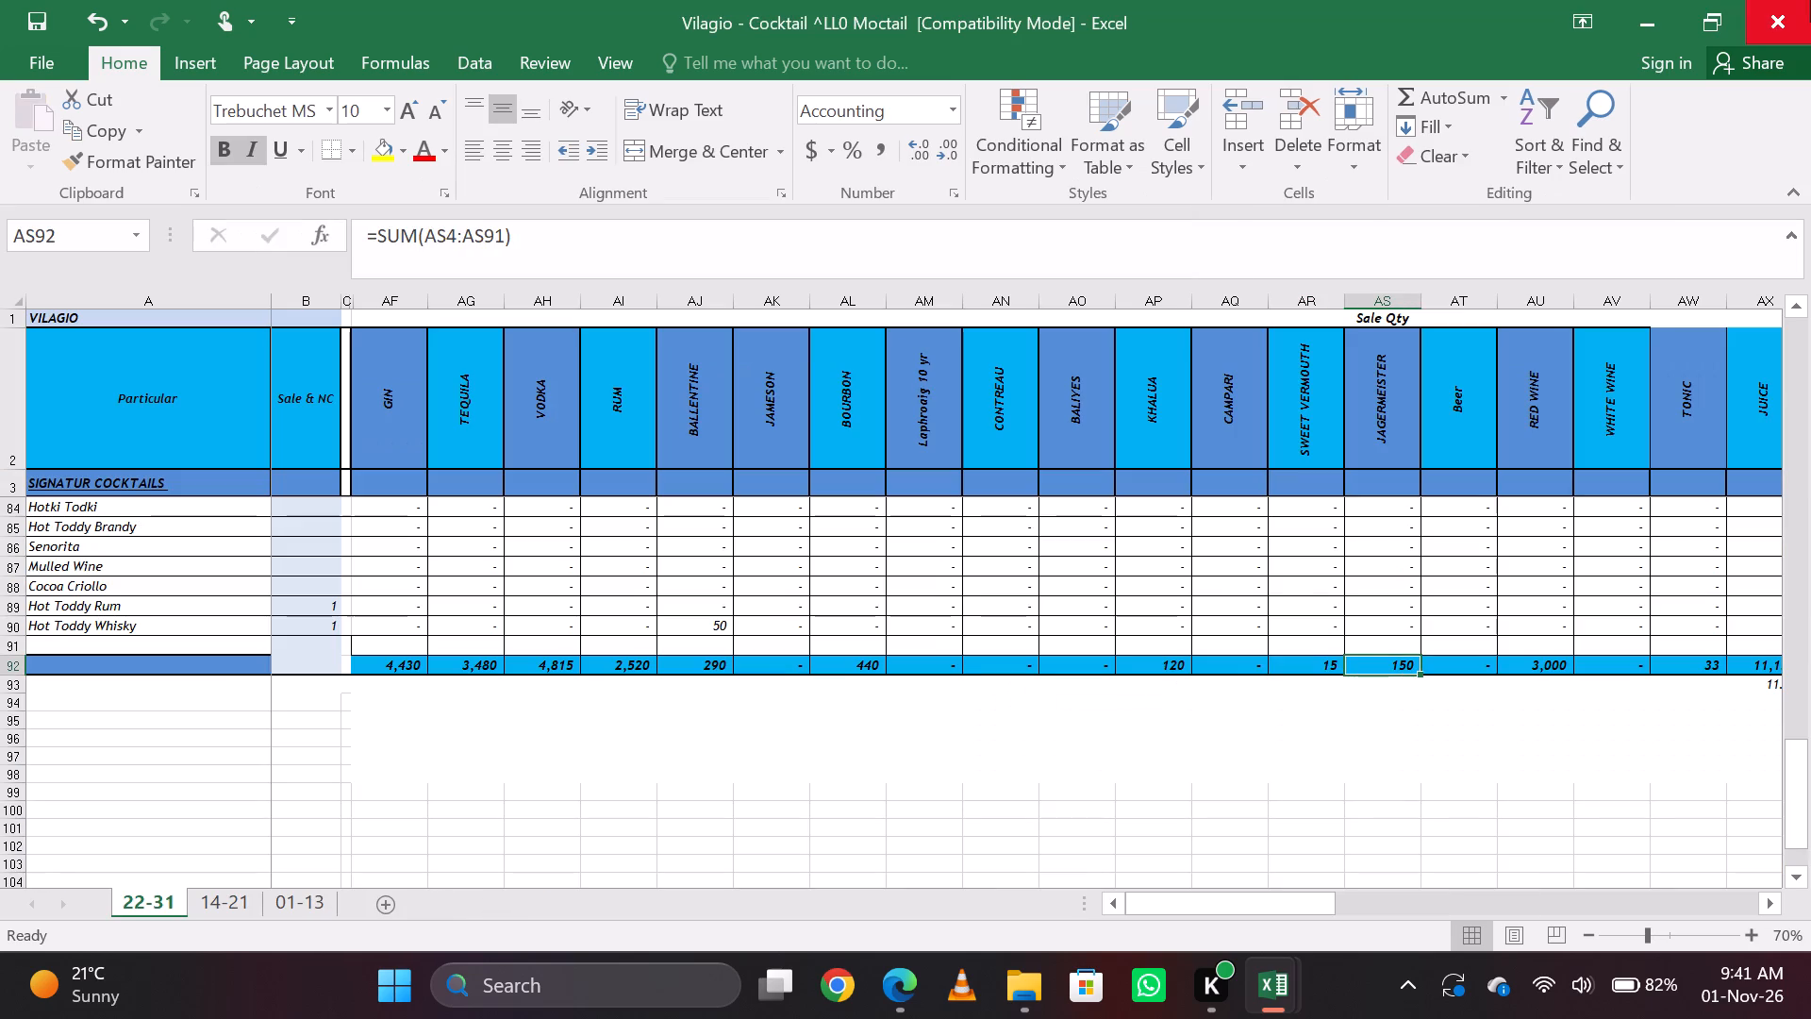
{"action": "key", "text": "ctrl+c"}
{"action": "key", "text": "alt+Tab"}
{"action": "key", "text": "Page_Up"}
{"action": "key", "text": "Page_Down"}
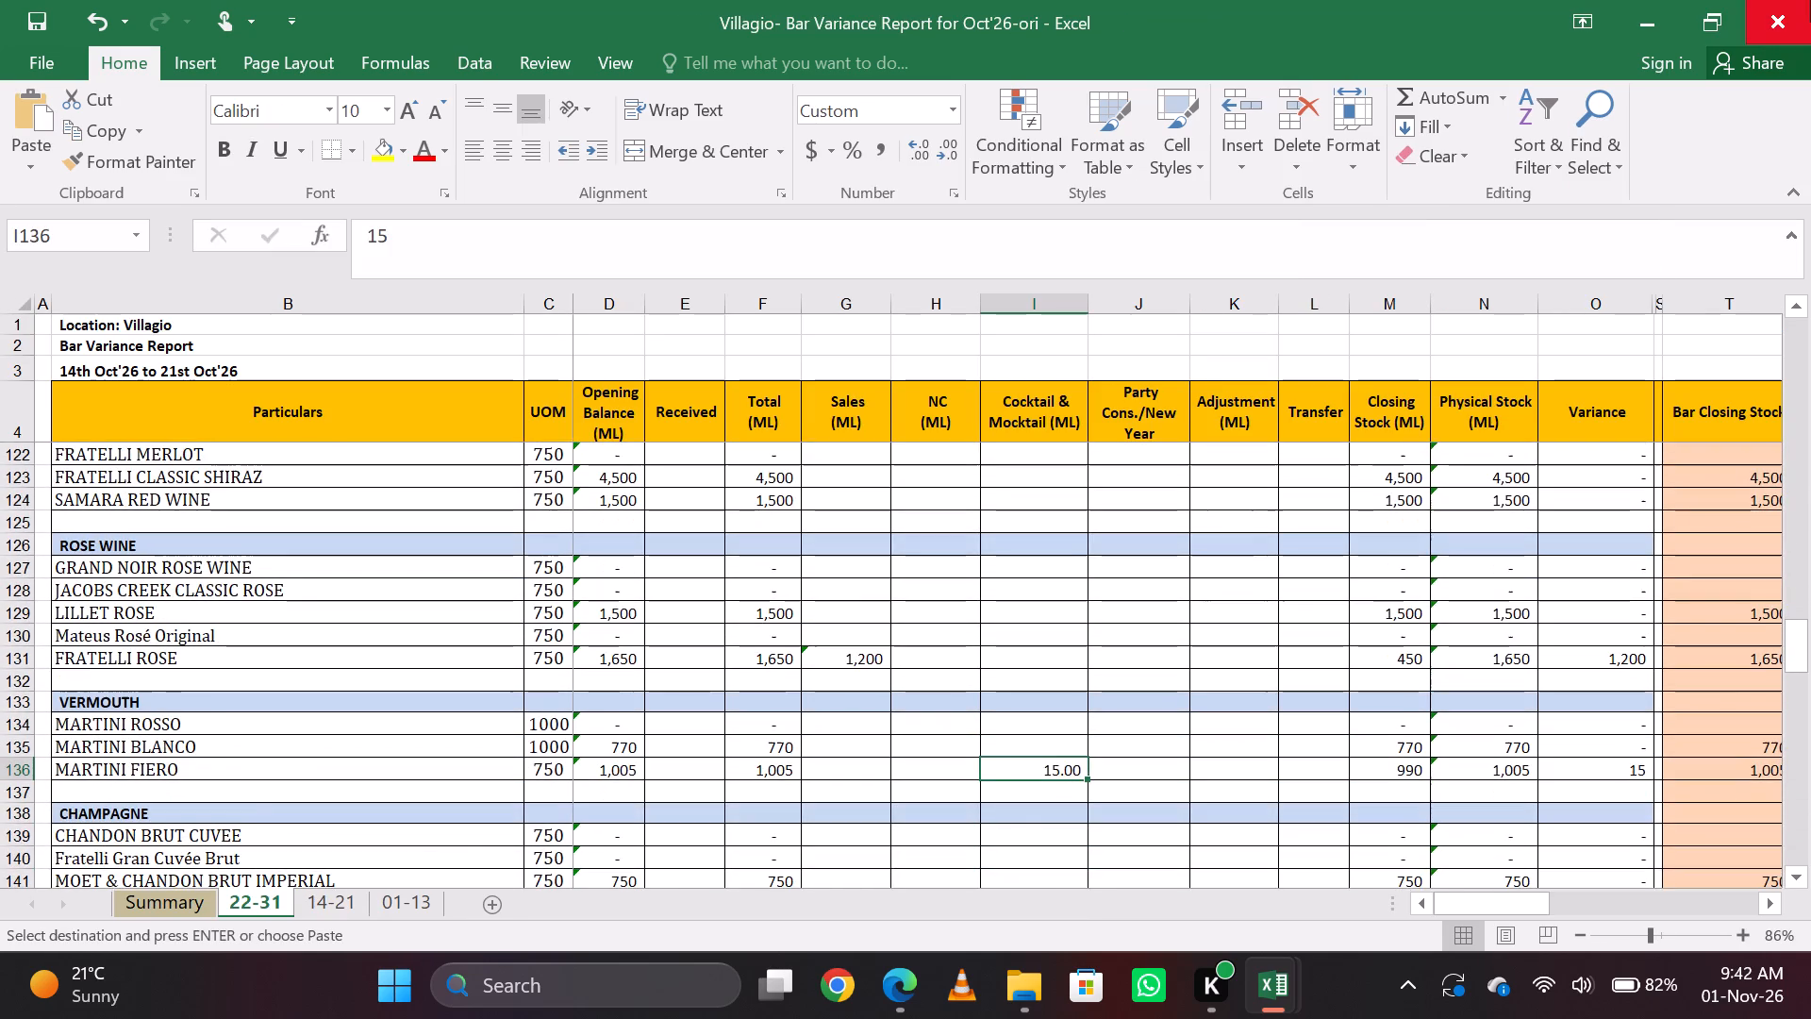
{"action": "key", "text": "Page_Up"}
{"action": "key", "text": "Up"}
{"action": "key", "text": "Up"}
{"action": "key", "text": "Up"}
{"action": "key", "text": "Up"}
{"action": "key", "text": "Up"}
{"action": "key", "text": "Up"}
{"action": "key", "text": "Up"}
{"action": "key", "text": "Up"}
{"action": "key", "text": "Up"}
{"action": "key", "text": "Up"}
{"action": "key", "text": "Up"}
{"action": "key", "text": "Up"}
{"action": "key", "text": "Up"}
{"action": "key", "text": "Up"}
{"action": "key", "text": "Up"}
{"action": "key", "text": "Up"}
{"action": "key", "text": "Up"}
{"action": "key", "text": "Up"}
{"action": "key", "text": "Up"}
{"action": "key", "text": "Up"}
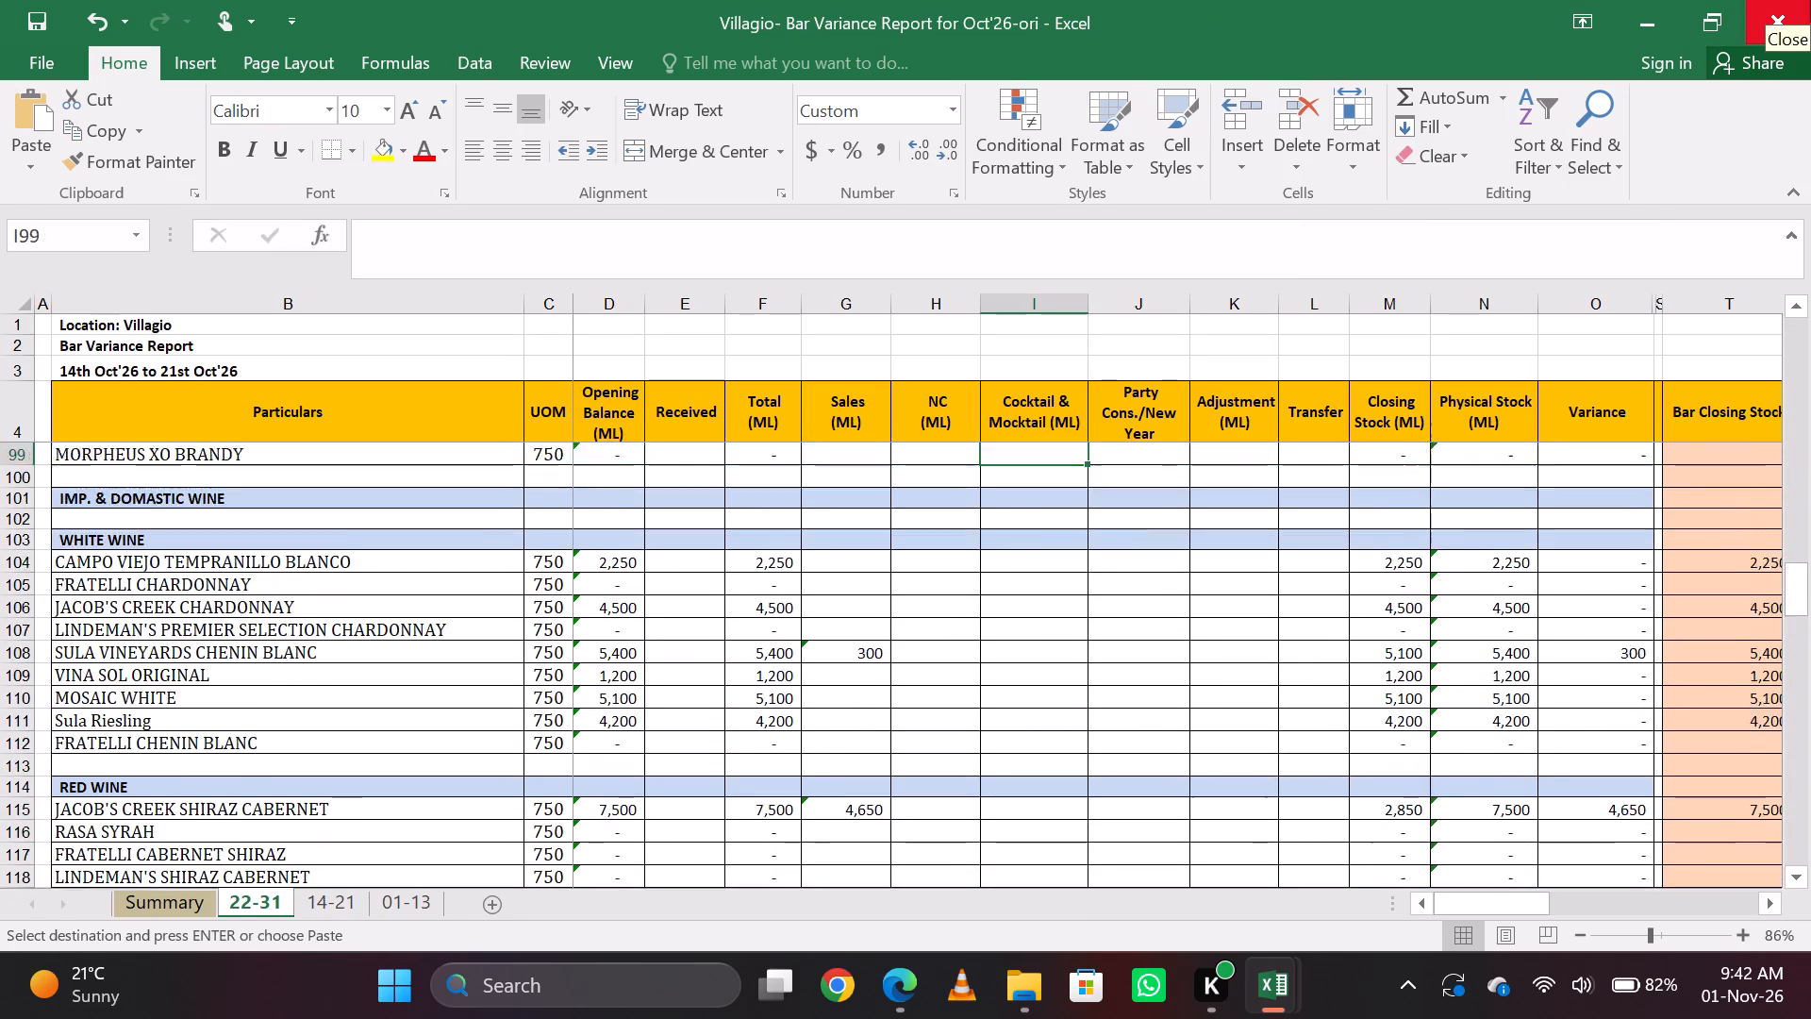
{"action": "key", "text": "Down"}
{"action": "key", "text": "Down"}
{"action": "key", "text": "Down"}
{"action": "key", "text": "Down"}
{"action": "key", "text": "Down"}
{"action": "key", "text": "Down"}
{"action": "key", "text": "Down"}
{"action": "key", "text": "Down"}
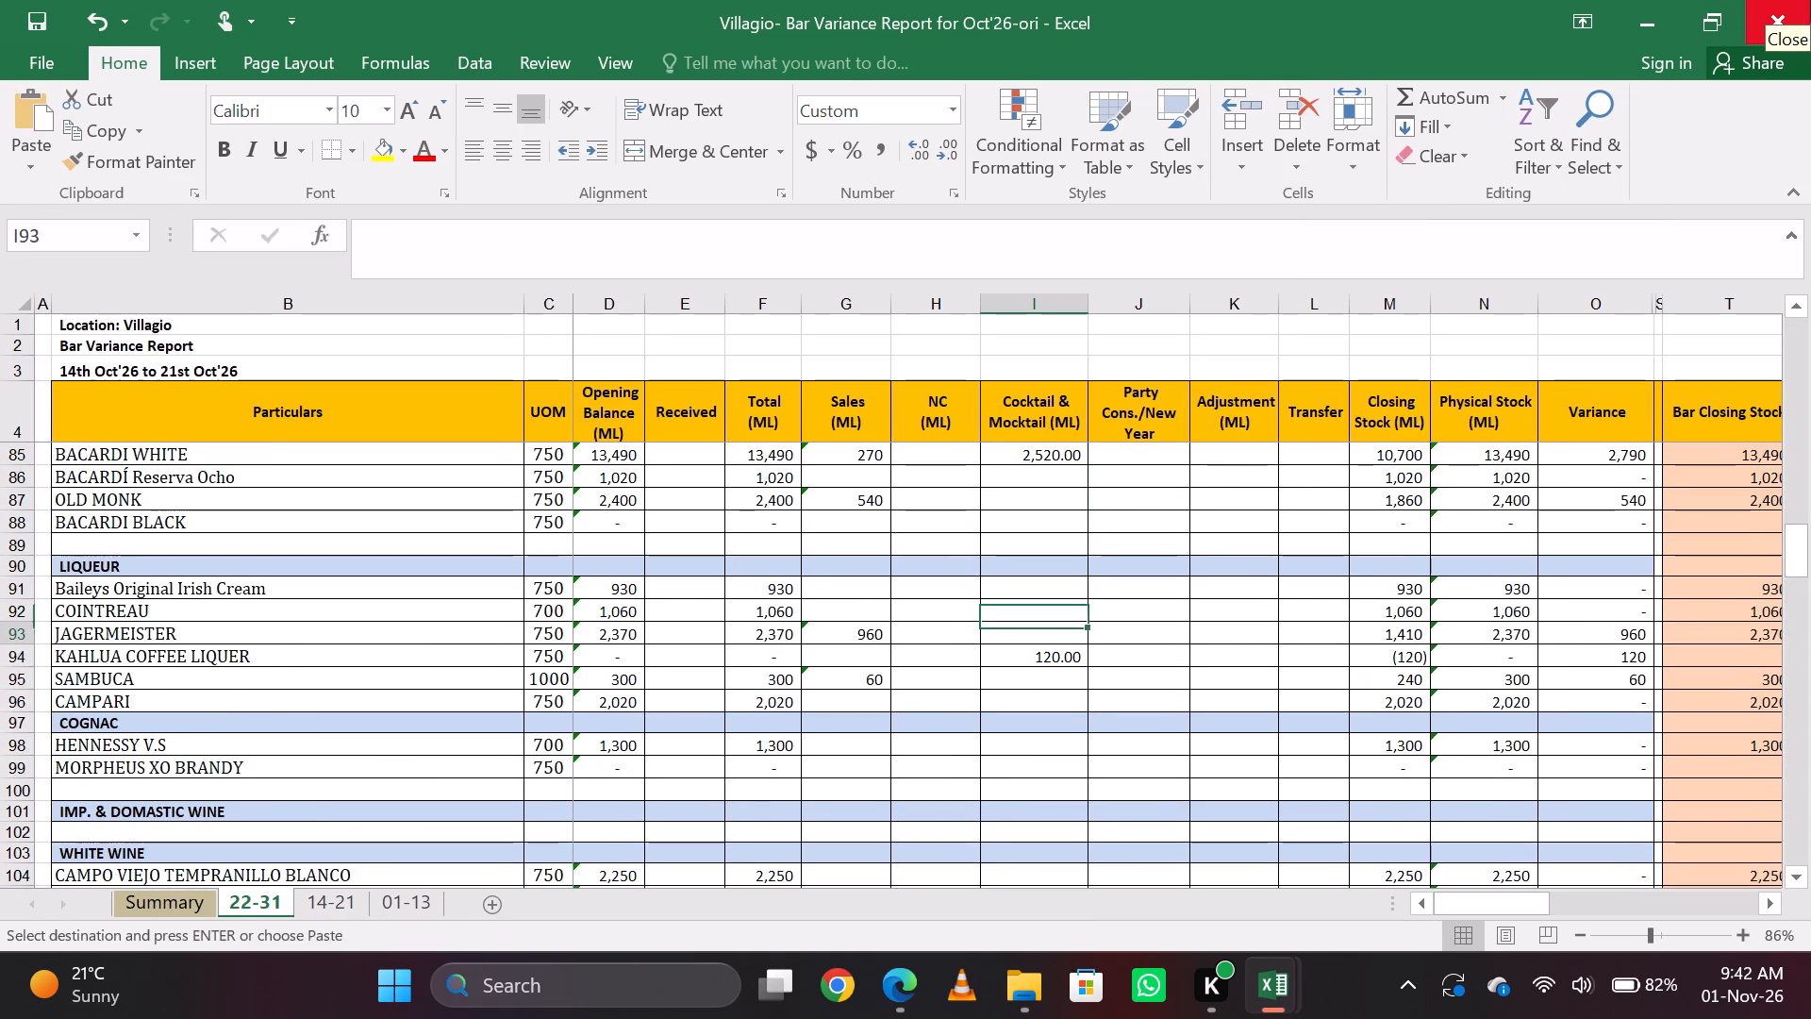
{"action": "type", "text": "150"}
{"action": "key", "text": "Right"}
{"action": "key", "text": "Left"}
Carry the RED WINE total from the cocktail workbook's AU92 into JACOB'S CREEK SHIRAZ CABERNET's Cocktail & Mocktail cell as 3000.
{"action": "key", "text": "alt+Tab"}
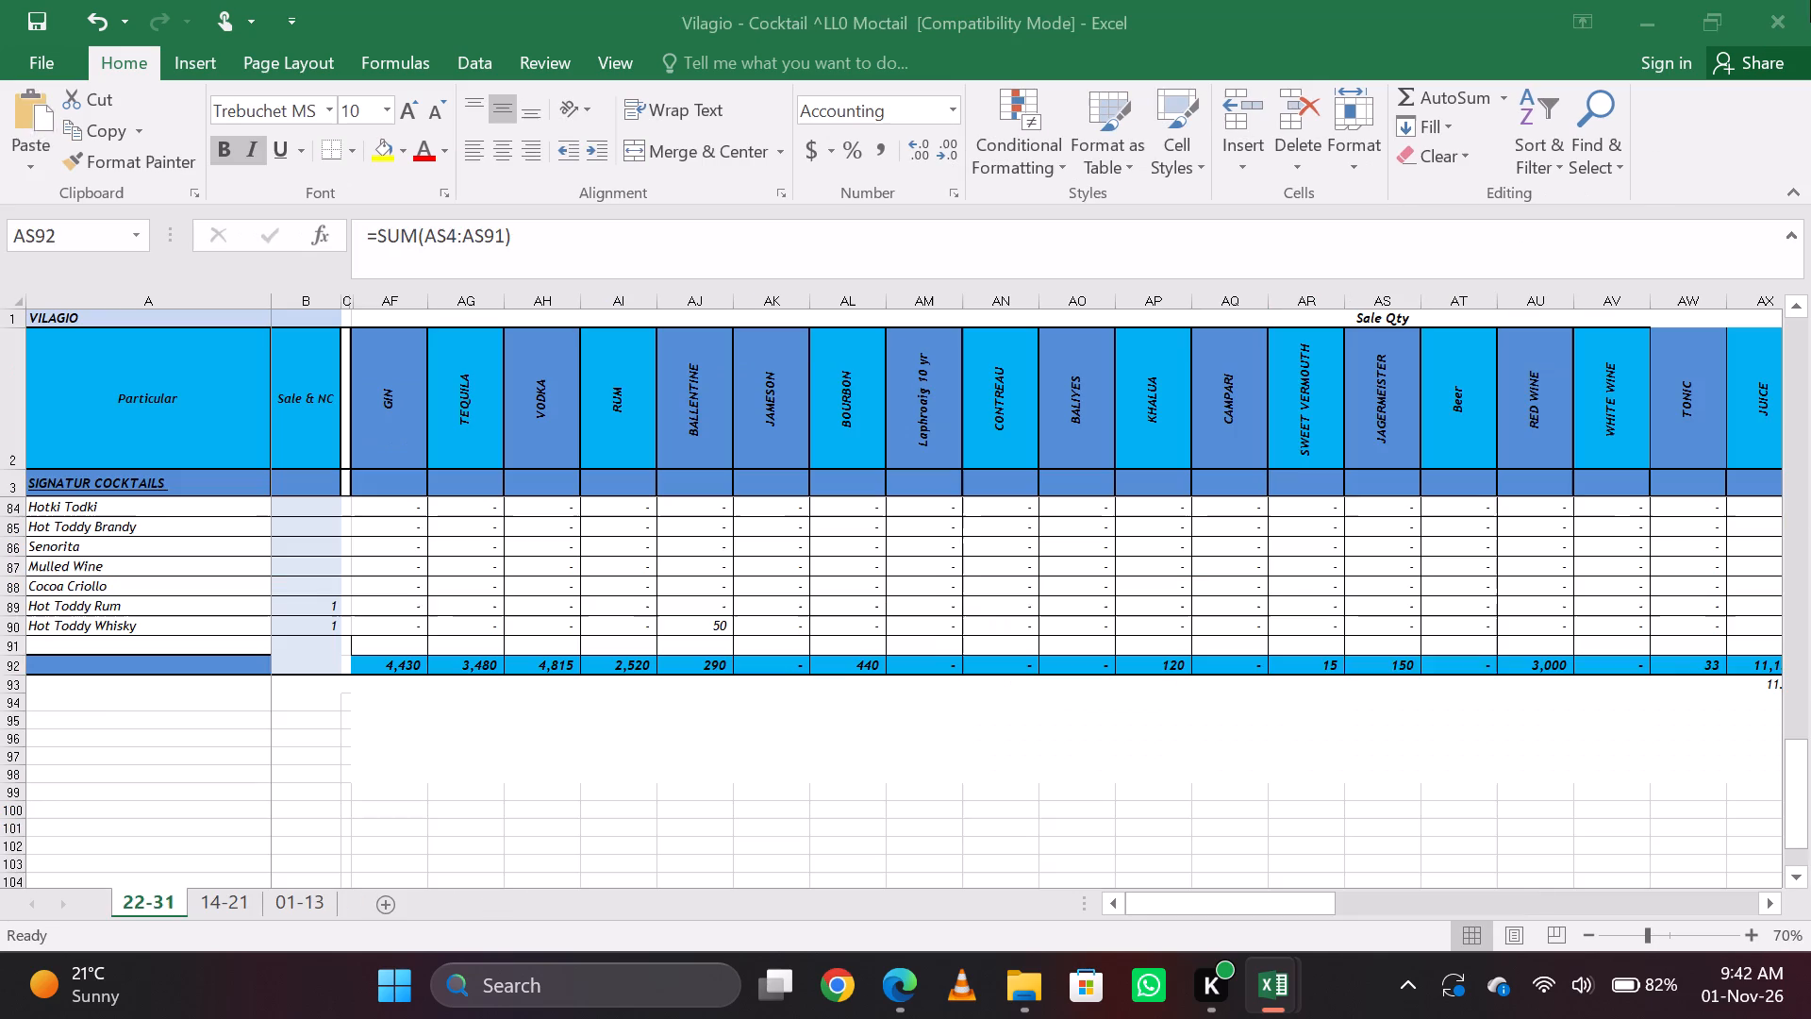
{"action": "key", "text": "Right"}
{"action": "key", "text": "Right"}
{"action": "key", "text": "ctrl+c"}
{"action": "key", "text": "alt+Tab"}
{"action": "key", "text": "Down"}
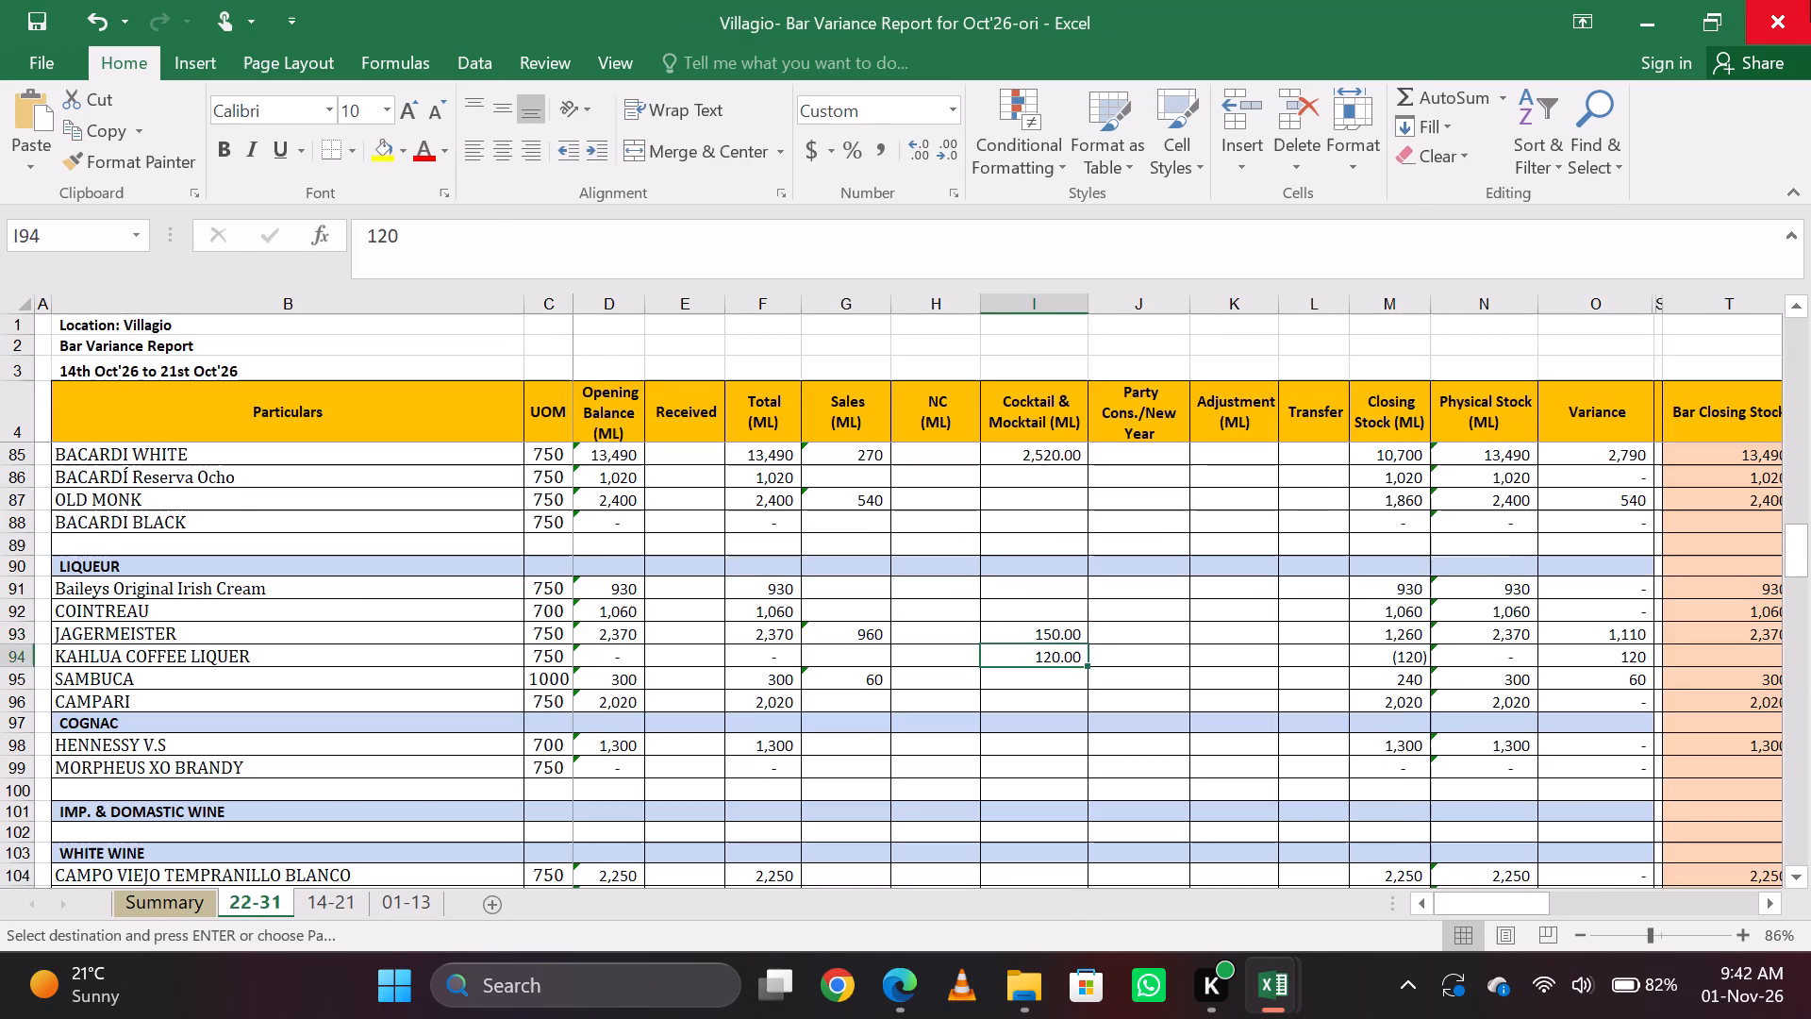
{"action": "key", "text": "Page_Down"}
{"action": "key", "text": "Down"}
{"action": "type", "text": "3000"}
{"action": "key", "text": "Return"}
{"action": "key", "text": "Up"}
Carry the TONIC total from the cocktail workbook's AW92 into Tonic Water's Cocktail & Mocktail cell as 33.
{"action": "key", "text": "alt+Tab"}
{"action": "key", "text": "Right"}
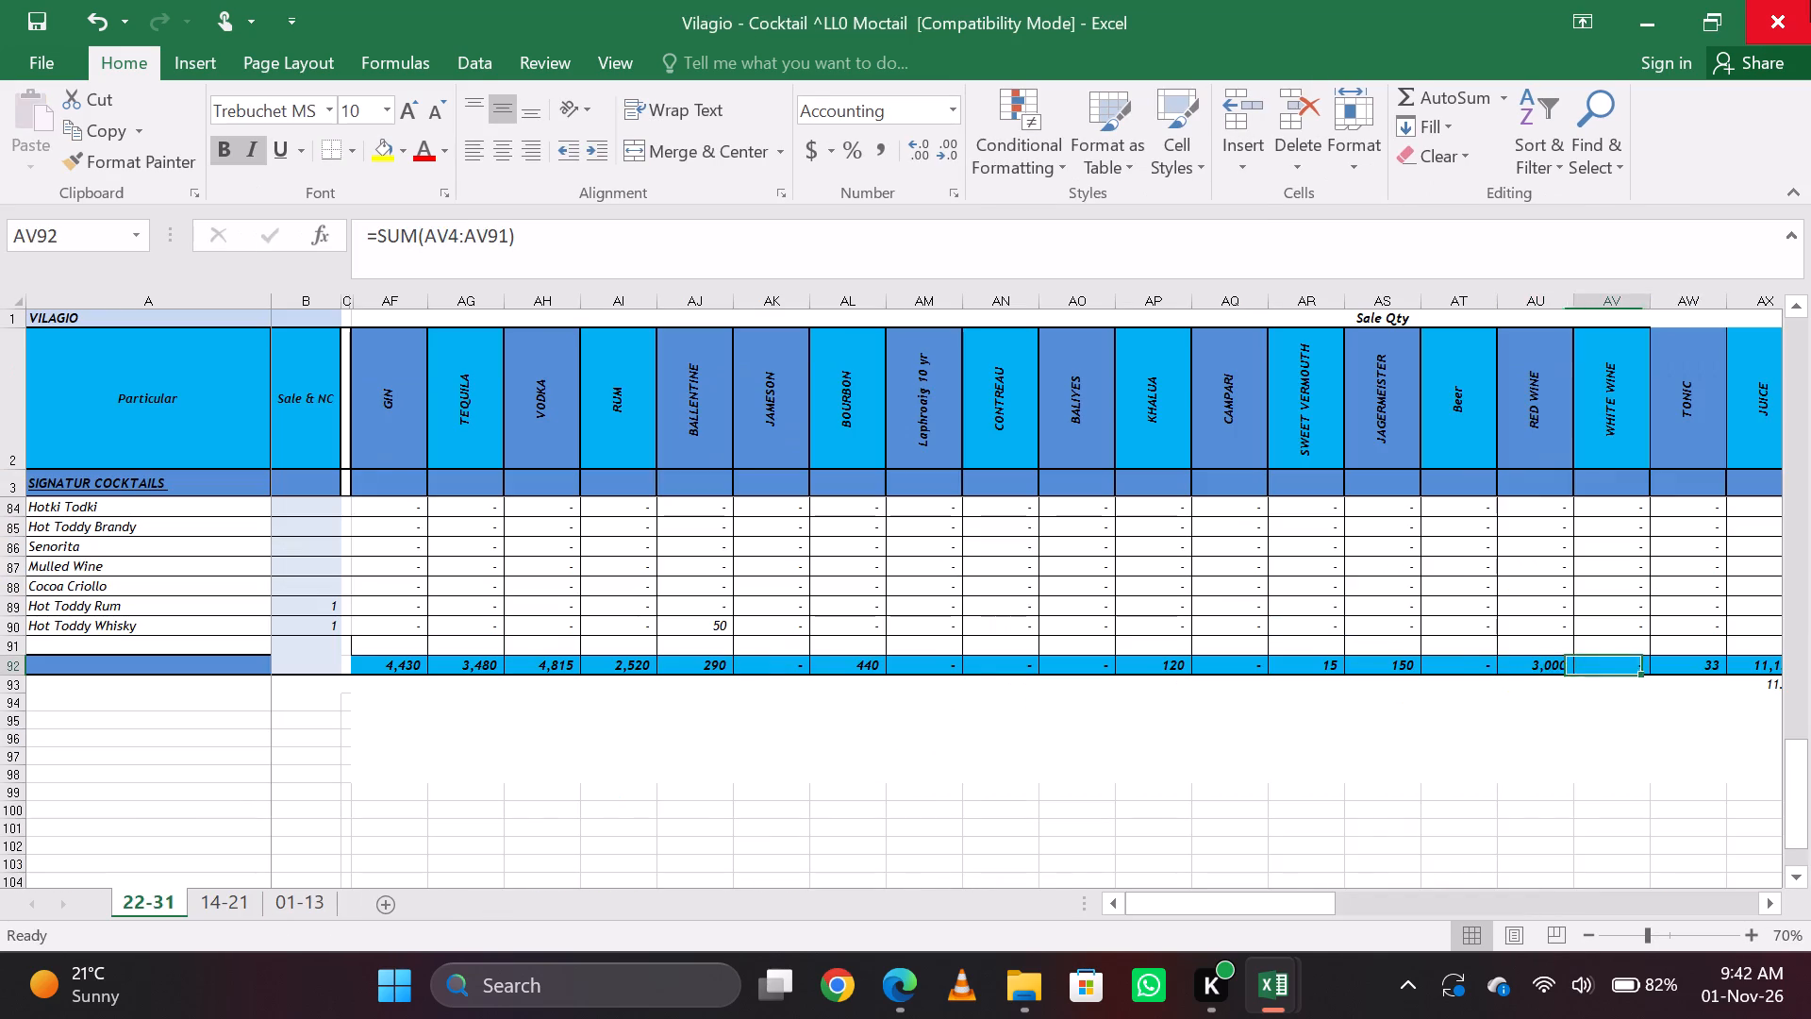
{"action": "key", "text": "Right"}
{"action": "key", "text": "Right"}
{"action": "key", "text": "Left"}
{"action": "key", "text": "ctrl+c"}
{"action": "key", "text": "alt+Tab"}
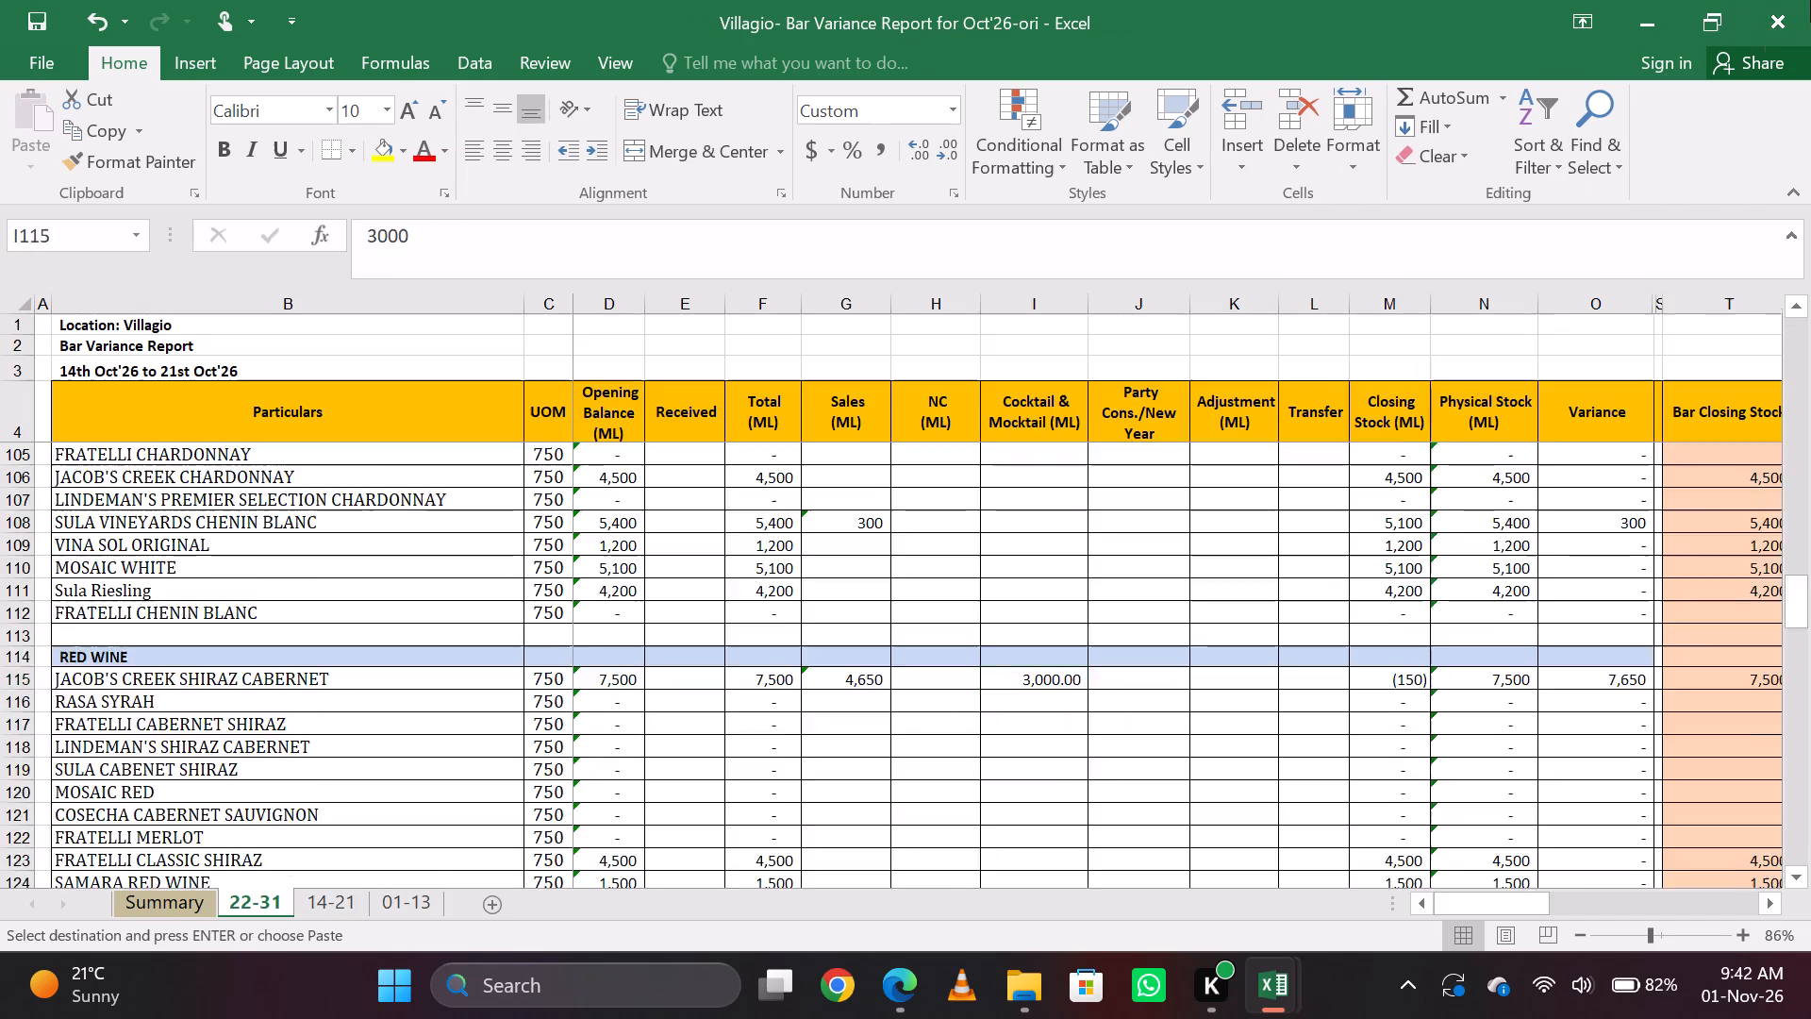
{"action": "key", "text": "Page_Down"}
{"action": "key", "text": "Page_Down"}
{"action": "key", "text": "Page_Down"}
{"action": "key", "text": "Page_Up"}
{"action": "key", "text": "Page_Down"}
{"action": "key", "text": "Down"}
{"action": "key", "text": "Down"}
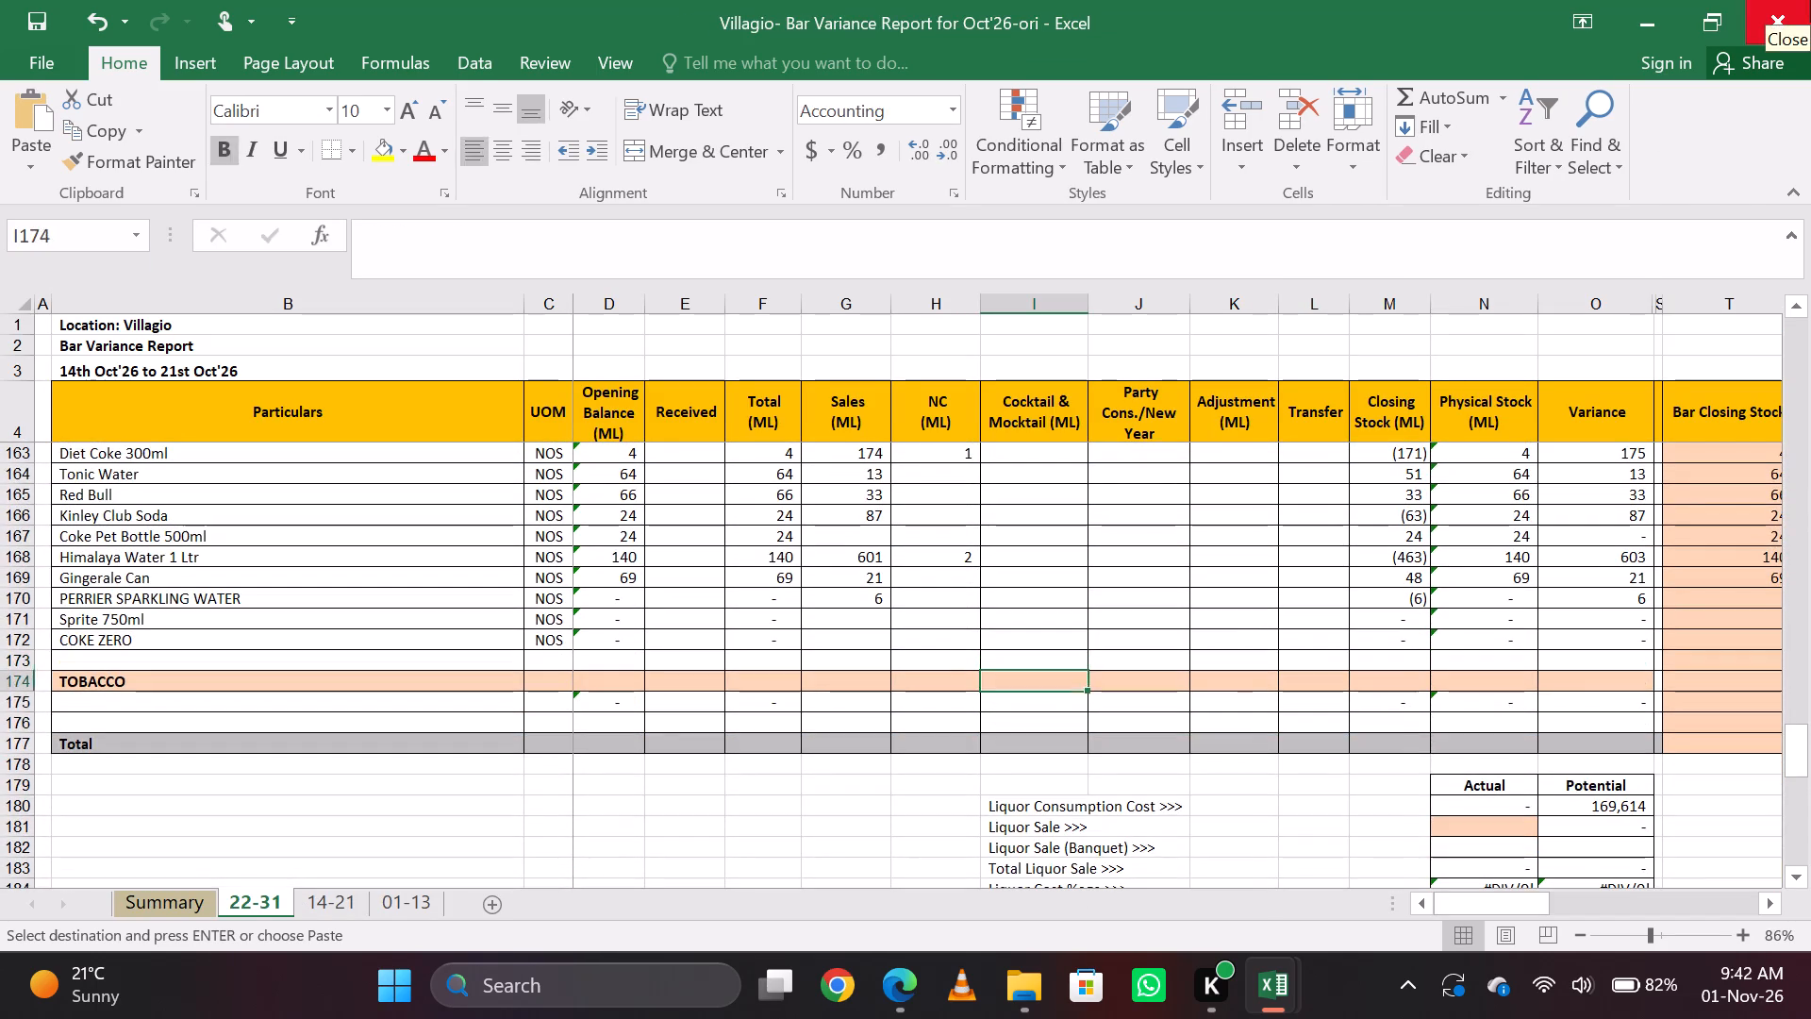
{"action": "key", "text": "Up"}
{"action": "key", "text": "Up"}
{"action": "key", "text": "Up"}
{"action": "key", "text": "Up"}
{"action": "key", "text": "Up"}
{"action": "key", "text": "Up"}
{"action": "key", "text": "Up"}
{"action": "key", "text": "Up"}
{"action": "key", "text": "Up"}
{"action": "key", "text": "Up"}
{"action": "key", "text": "Up"}
{"action": "key", "text": "alt+Tab"}
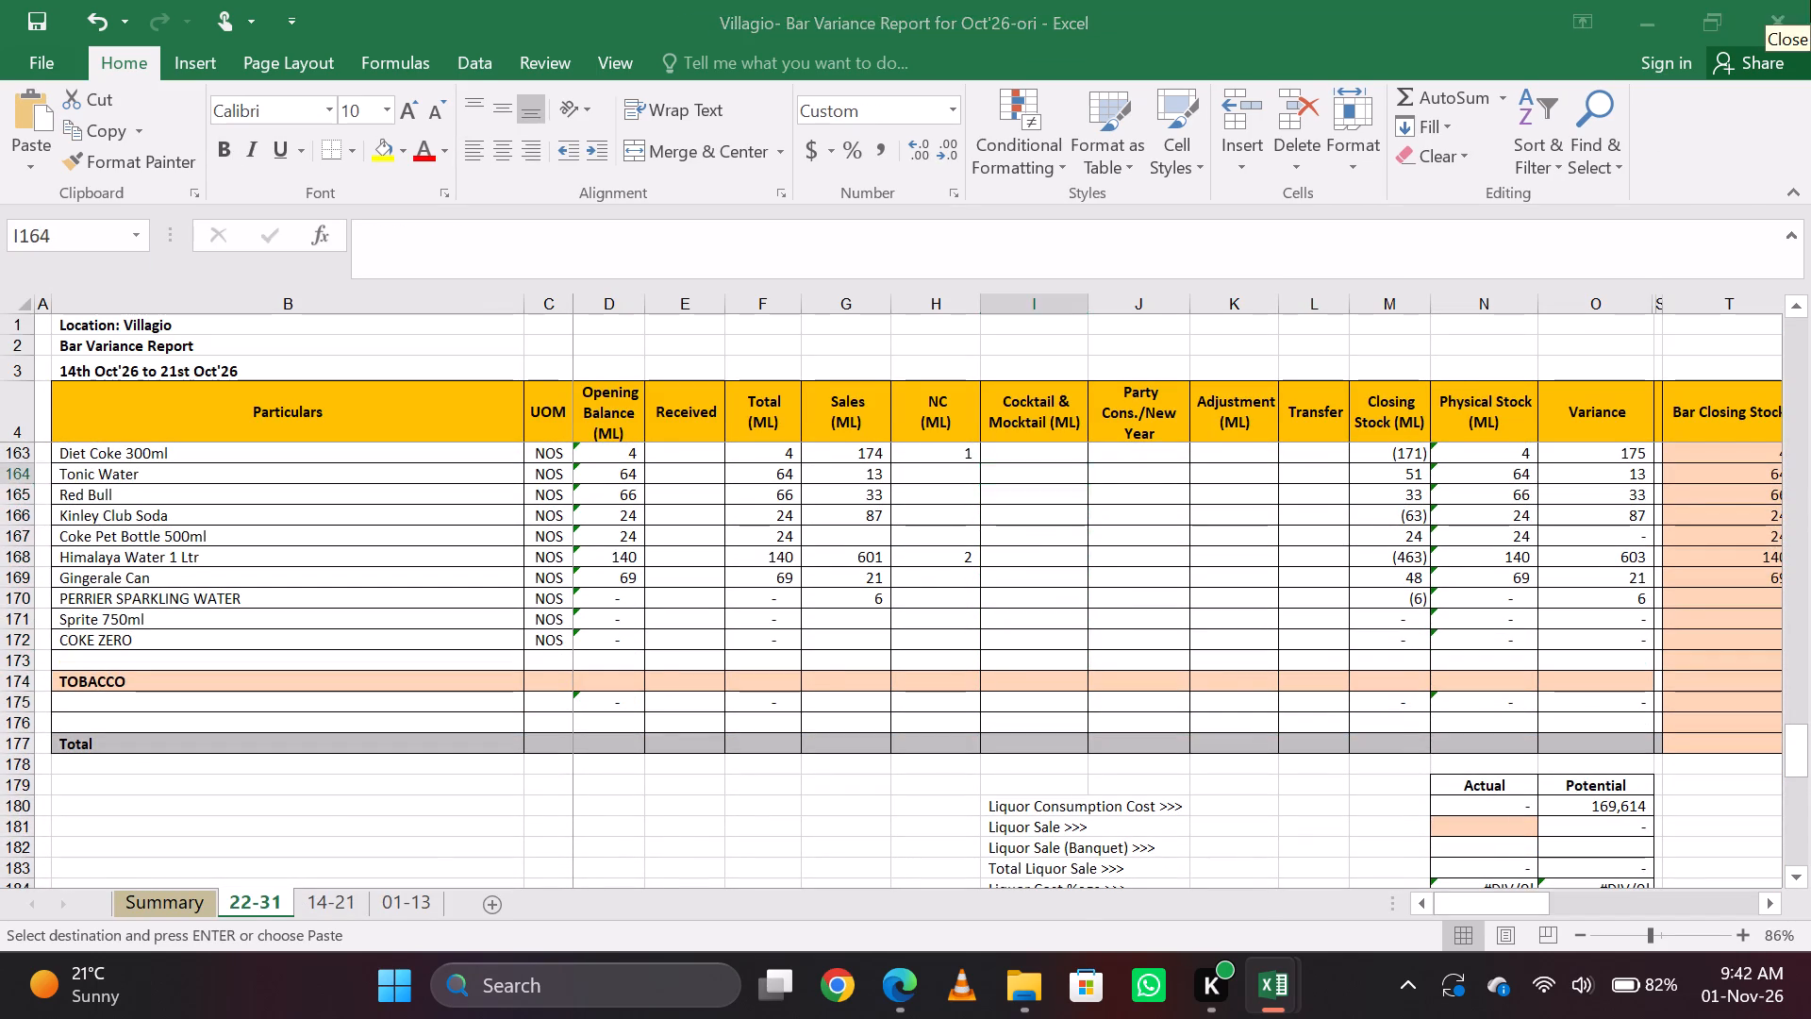
{"action": "key", "text": "alt+Tab"}
{"action": "key", "text": "2"}
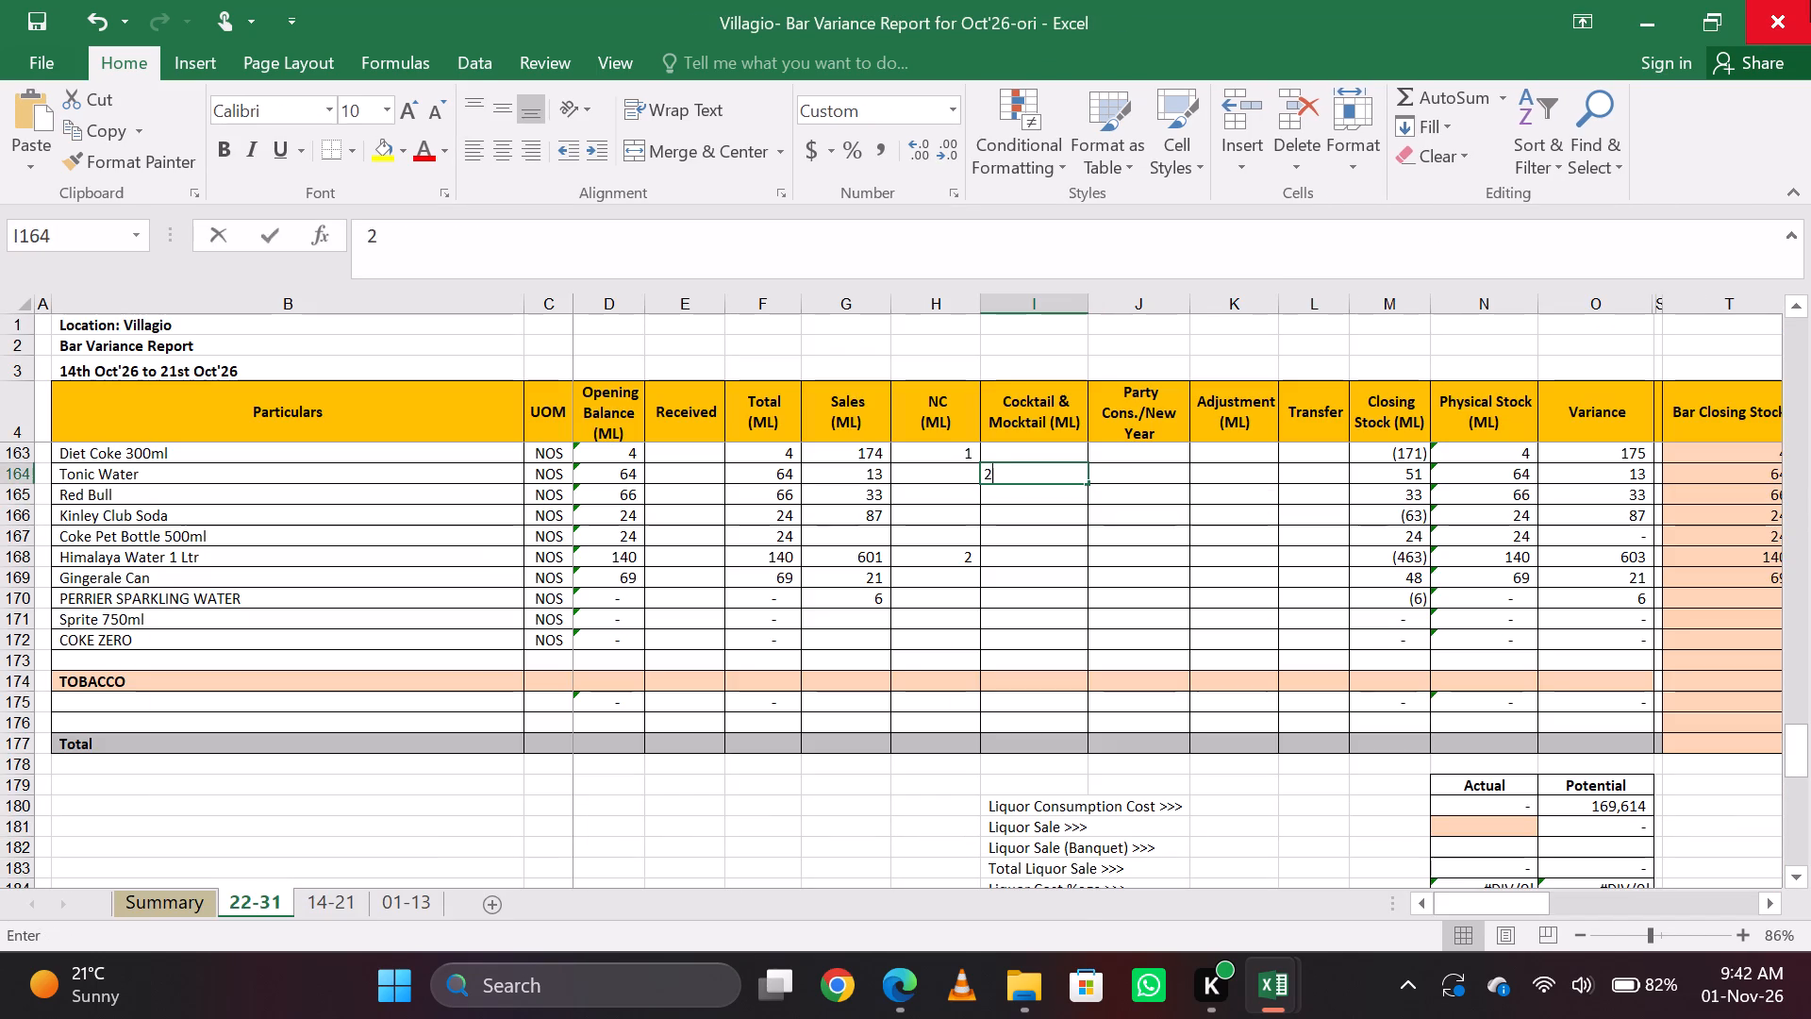
{"action": "key", "text": "Right"}
{"action": "key", "text": "Left"}
{"action": "type", "text": "33"}
{"action": "key", "text": "Right"}
Carry the JUICE quantity from the cocktail workbook's AX93 into REAL JUICE (1LTR)'s Cocktail & Mocktail cell, rounded to 11.
{"action": "key", "text": "alt+Tab"}
{"action": "key", "text": "Right"}
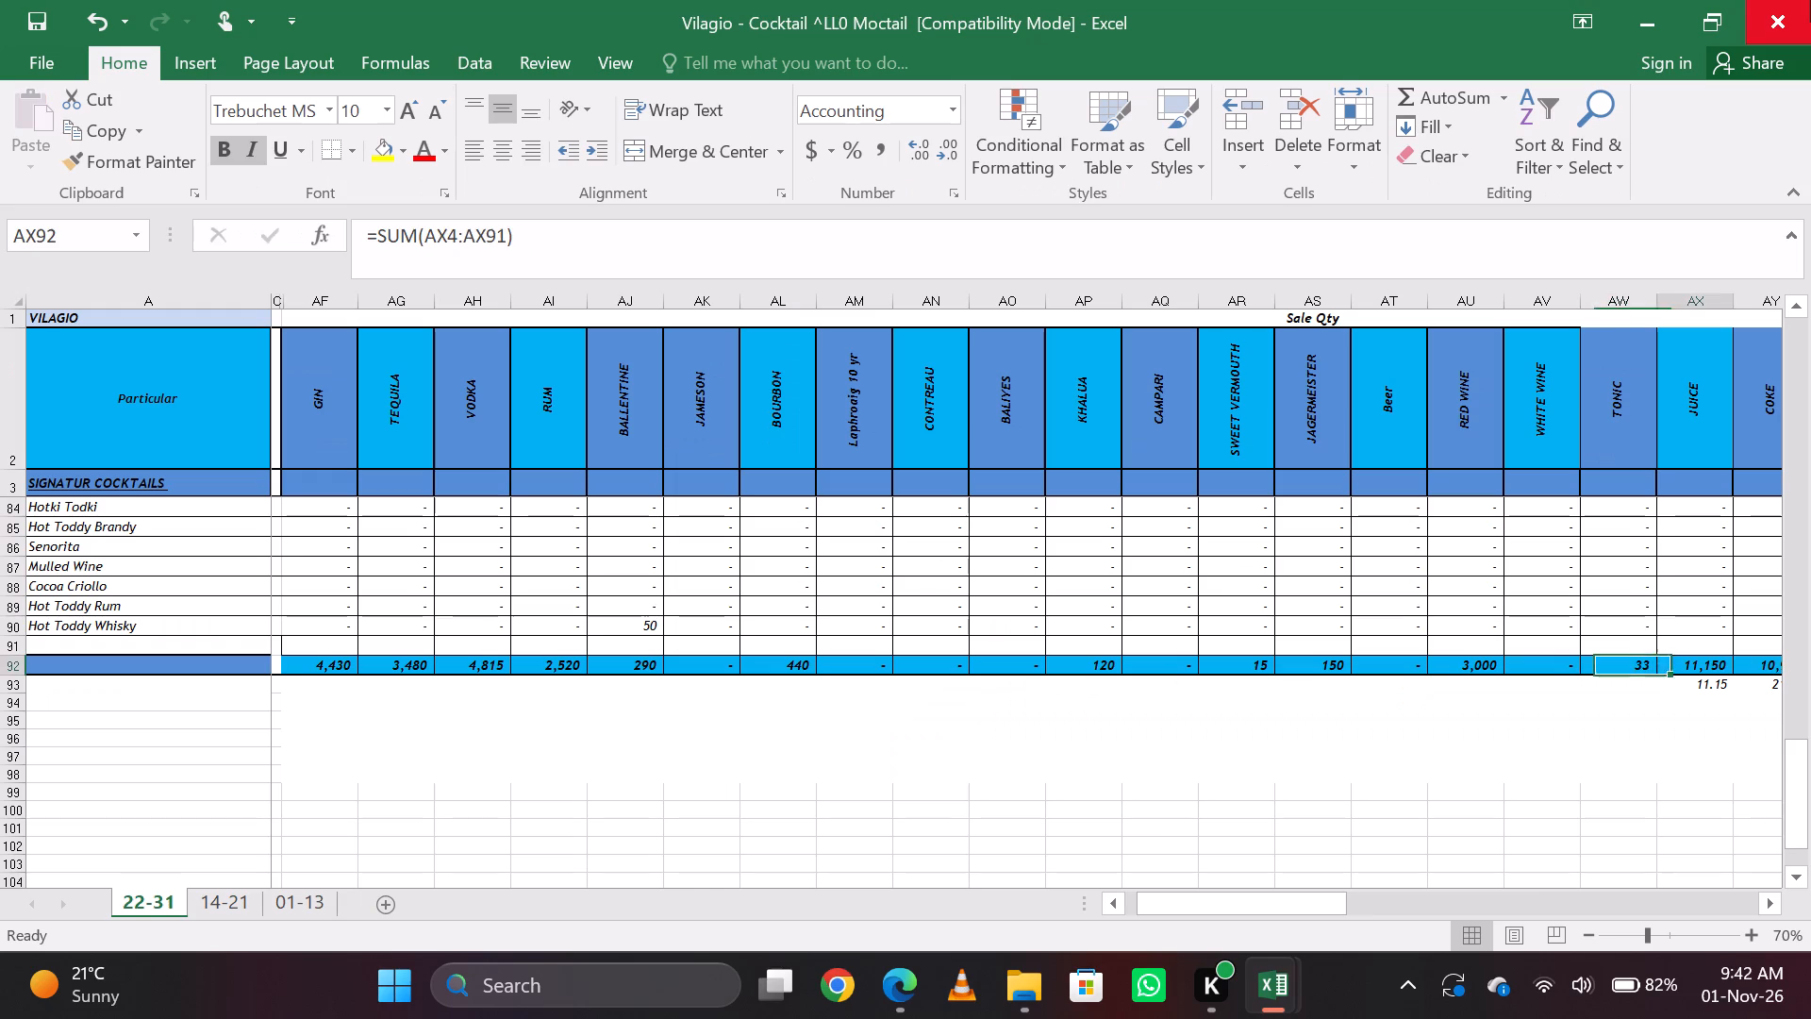
{"action": "key", "text": "Down"}
{"action": "key", "text": "alt+Tab"}
{"action": "key", "text": "Up"}
{"action": "key", "text": "Up"}
{"action": "key", "text": "Up"}
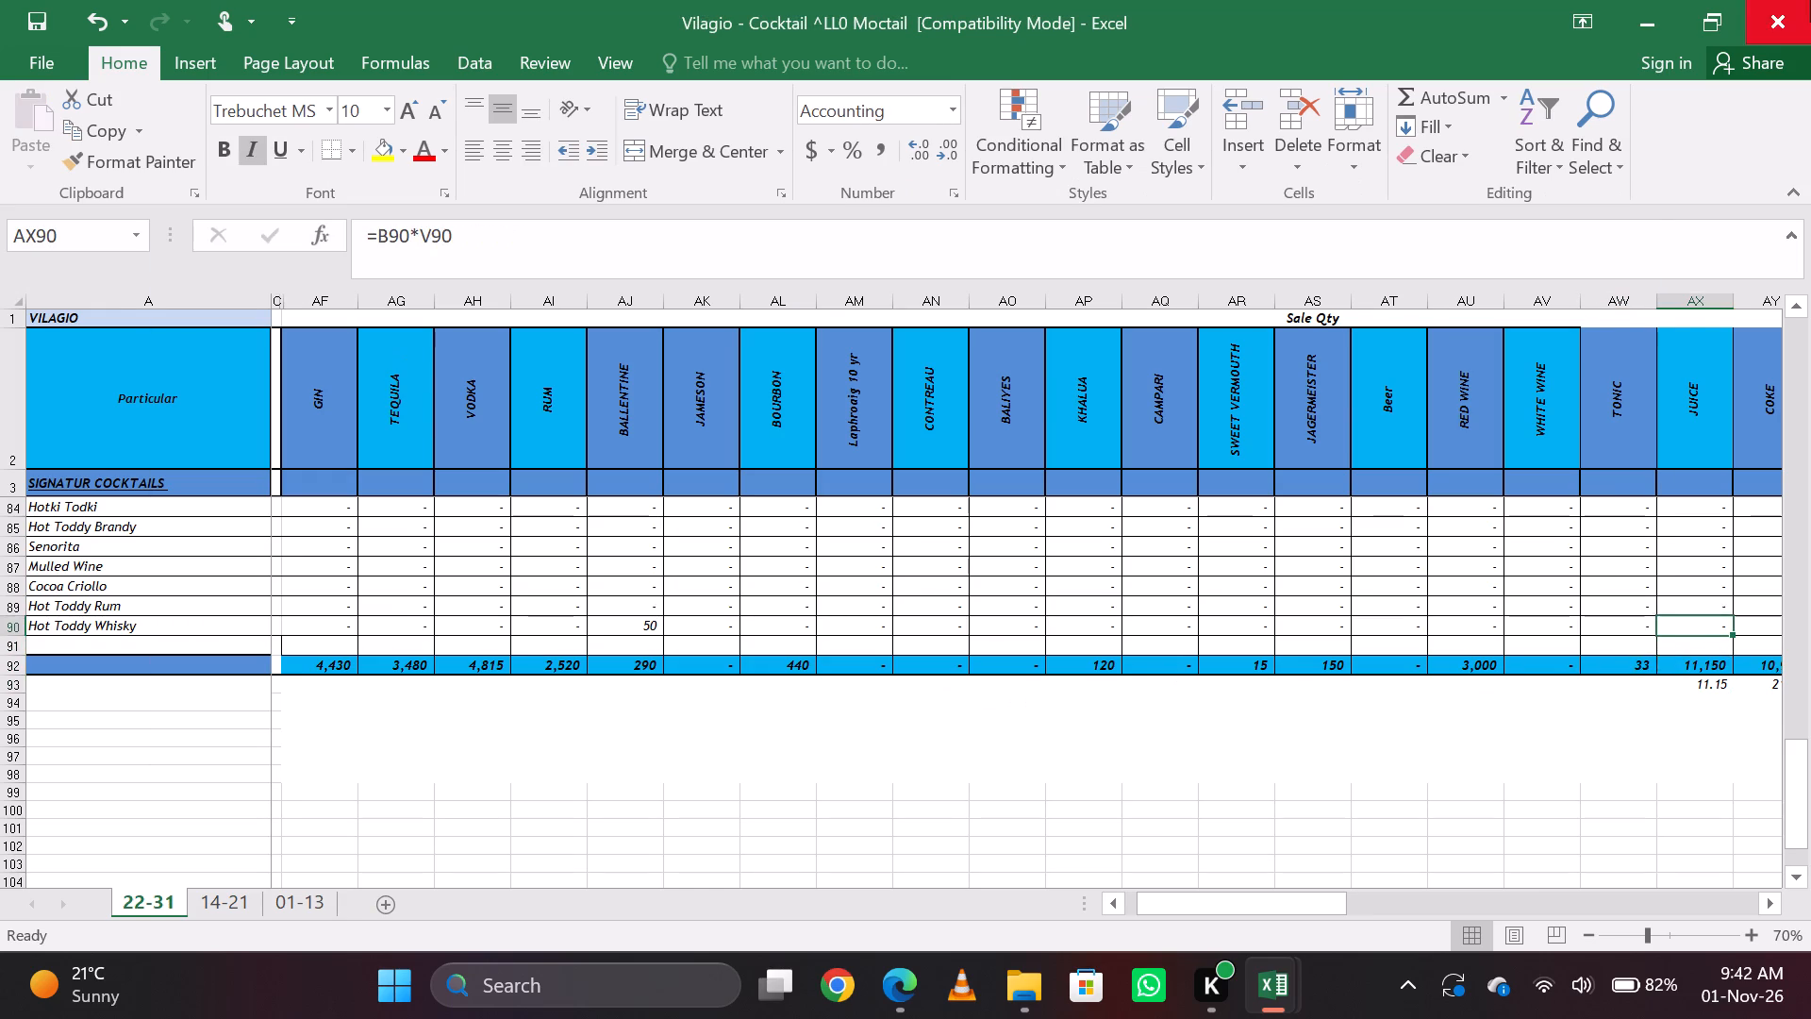
{"action": "key", "text": "alt+Tab"}
{"action": "key", "text": "alt+Tab"}
{"action": "key", "text": "alt+Tab"}
{"action": "key", "text": "alt+Tab"}
{"action": "key", "text": "Up"}
{"action": "key", "text": "Up"}
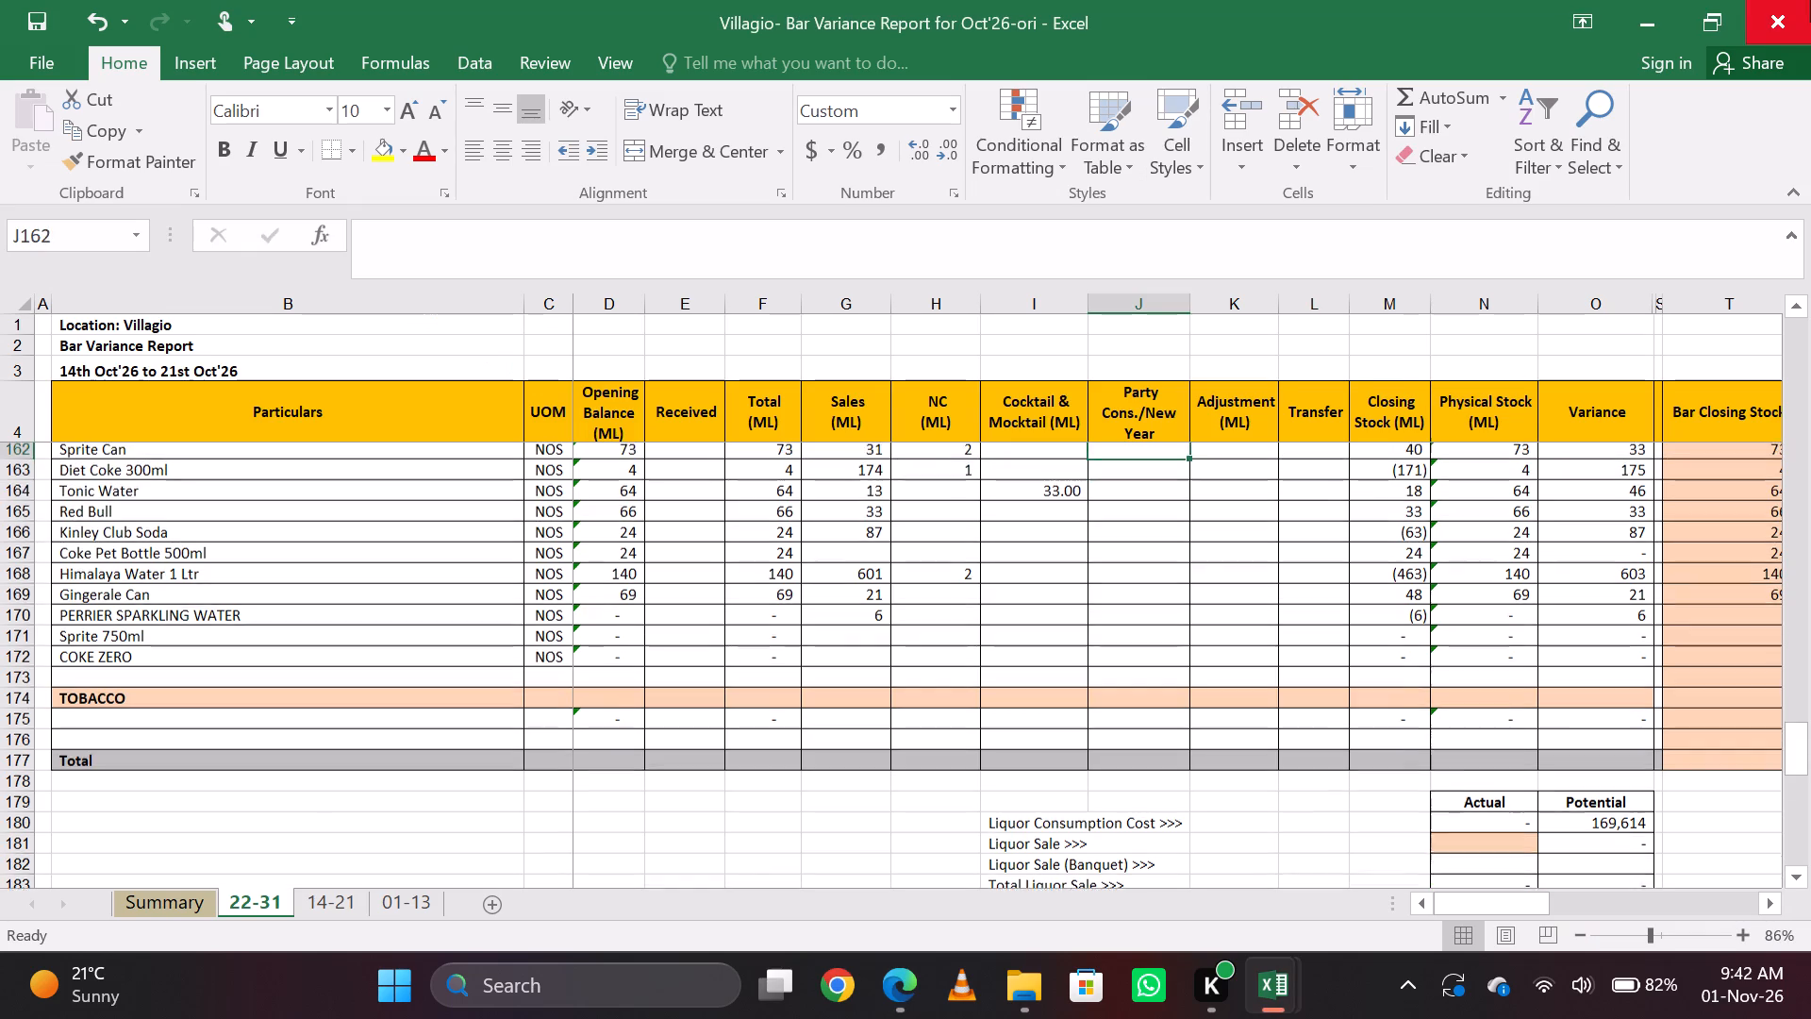
{"action": "key", "text": "Up"}
{"action": "key", "text": "Left"}
{"action": "key", "text": "Up"}
{"action": "key", "text": "Up"}
{"action": "key", "text": "Up"}
{"action": "key", "text": "Up"}
{"action": "key", "text": "Down"}
{"action": "key", "text": "Down"}
{"action": "key", "text": "Down"}
{"action": "type", "text": "11"}
{"action": "key", "text": "Right"}
{"action": "key", "text": "Left"}
Carry the COKE quantity from the cocktail workbook's AY93 into Coke Pet Bottle 500ml's Cocktail & Mocktail cell, rounded to 22.
{"action": "key", "text": "alt+Tab"}
{"action": "key", "text": "alt+Tab"}
{"action": "key", "text": "alt+Tab"}
{"action": "key", "text": "Right"}
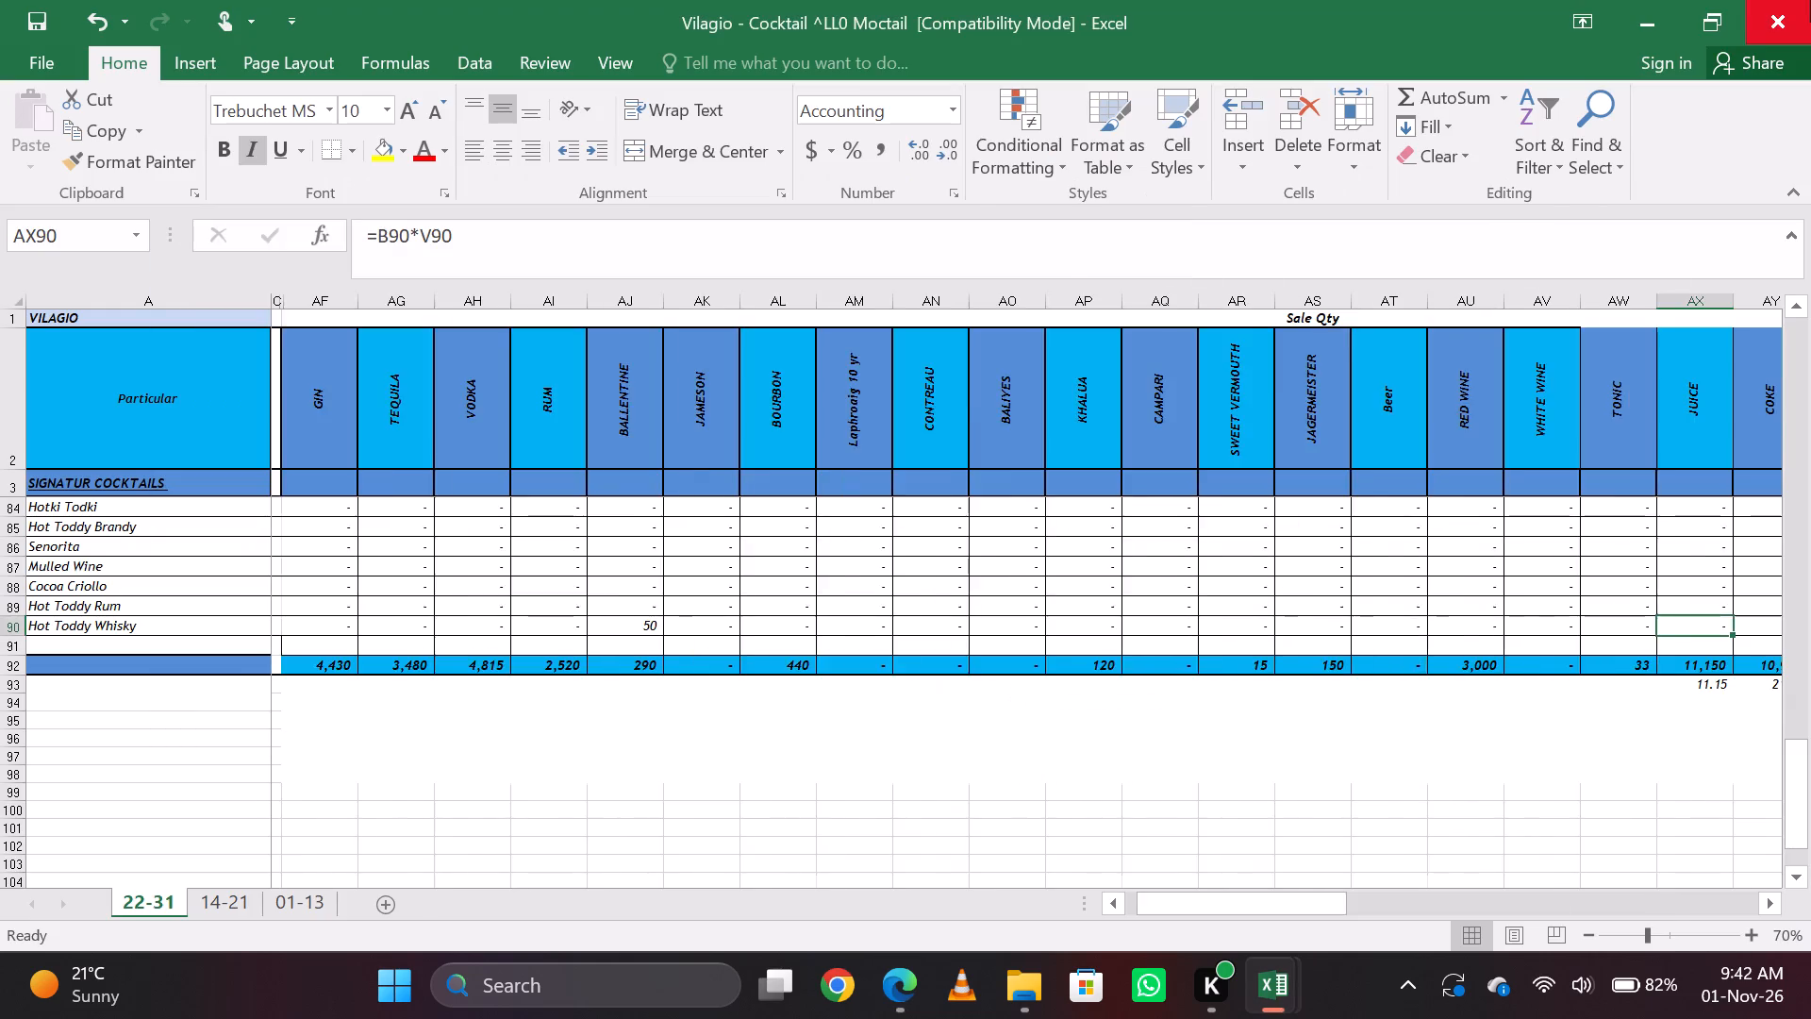
{"action": "key", "text": "Down"}
{"action": "key", "text": "Down"}
{"action": "key", "text": "alt+Tab"}
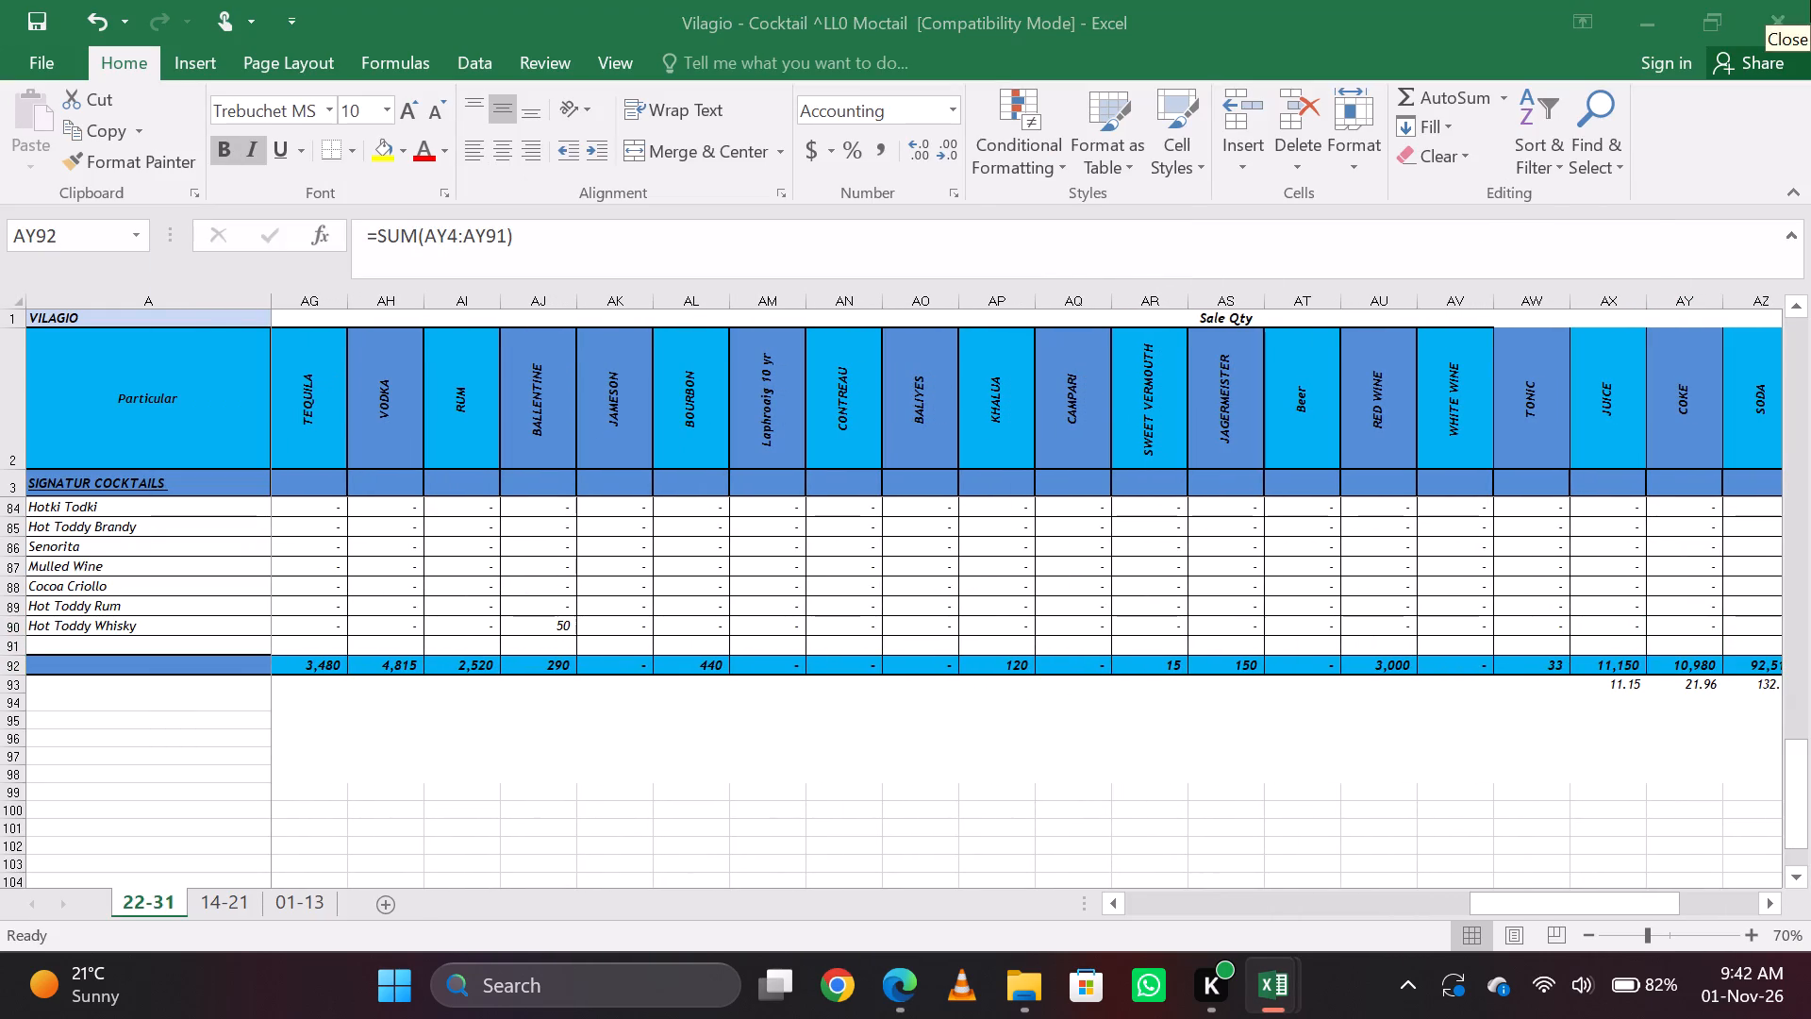
{"action": "key", "text": "alt+Tab"}
{"action": "key", "text": "Down"}
{"action": "key", "text": "Down"}
{"action": "key", "text": "Down"}
{"action": "key", "text": "Down"}
{"action": "key", "text": "Down"}
{"action": "key", "text": "Down"}
{"action": "key", "text": "Down"}
{"action": "key", "text": "Down"}
{"action": "key", "text": "Down"}
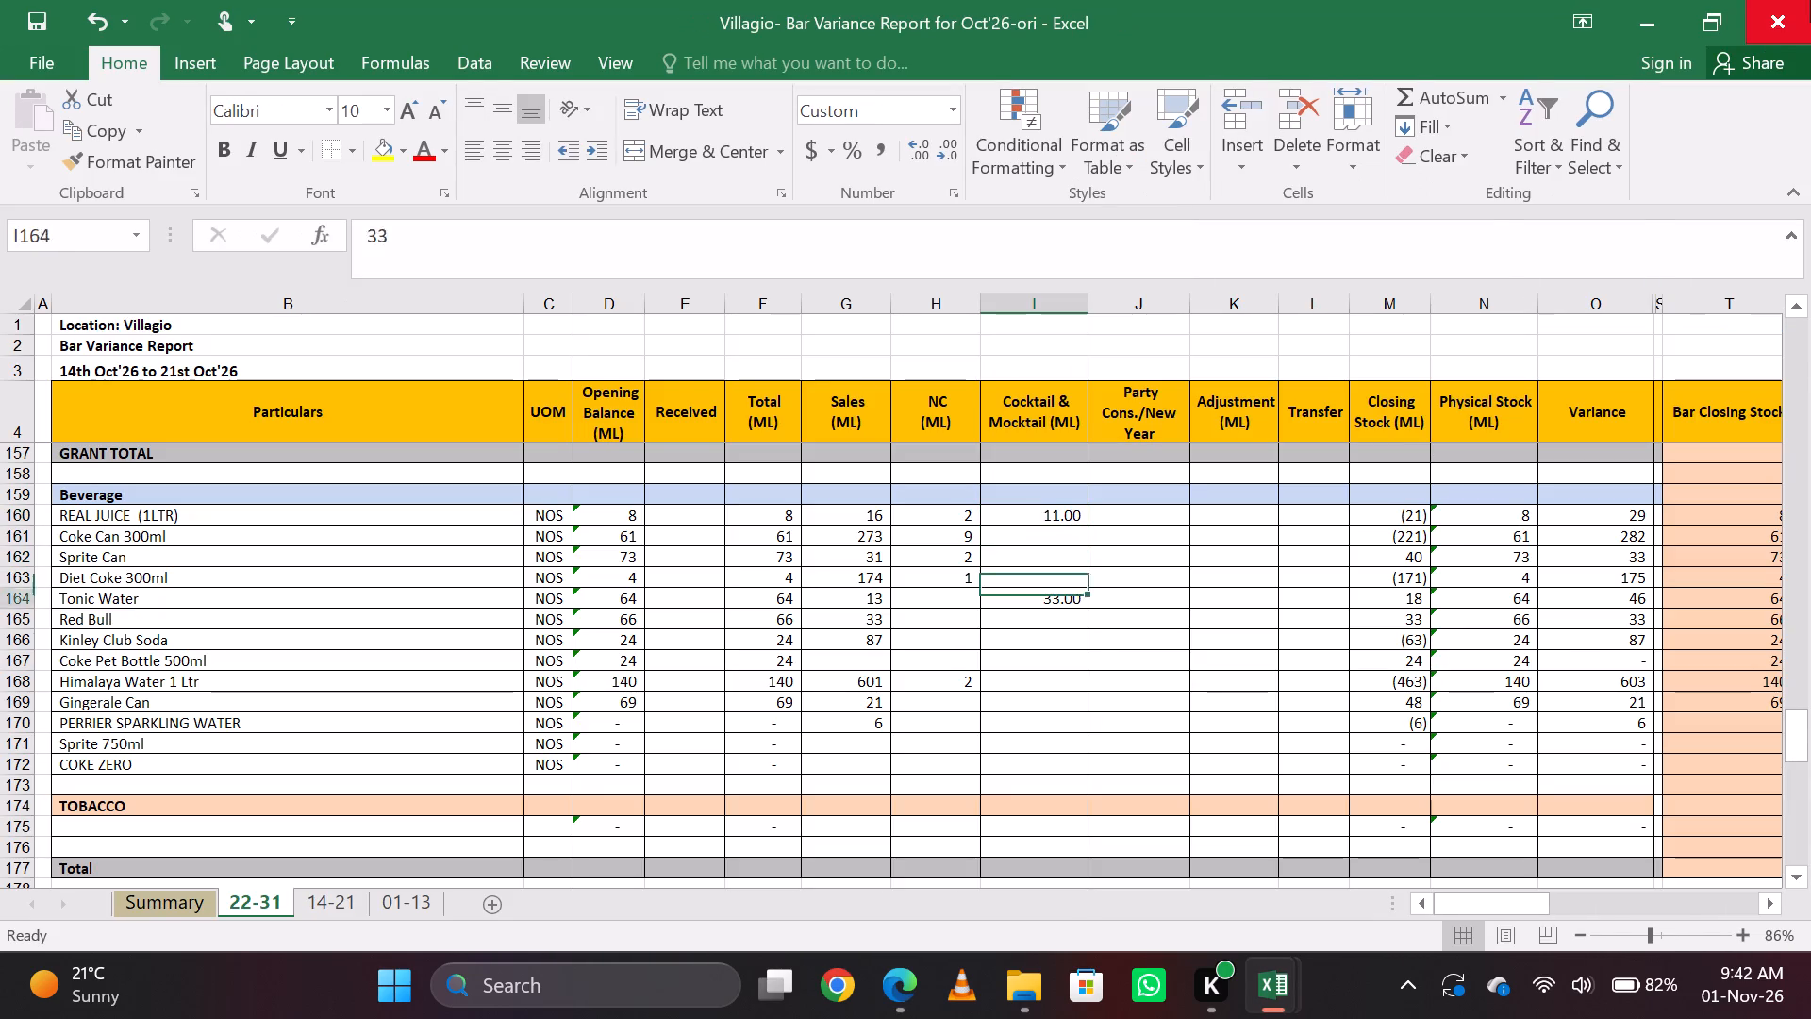
{"action": "key", "text": "Up"}
{"action": "key", "text": "Down"}
{"action": "key", "text": "Down"}
{"action": "key", "text": "Up"}
{"action": "key", "text": "Up"}
{"action": "key", "text": "Up"}
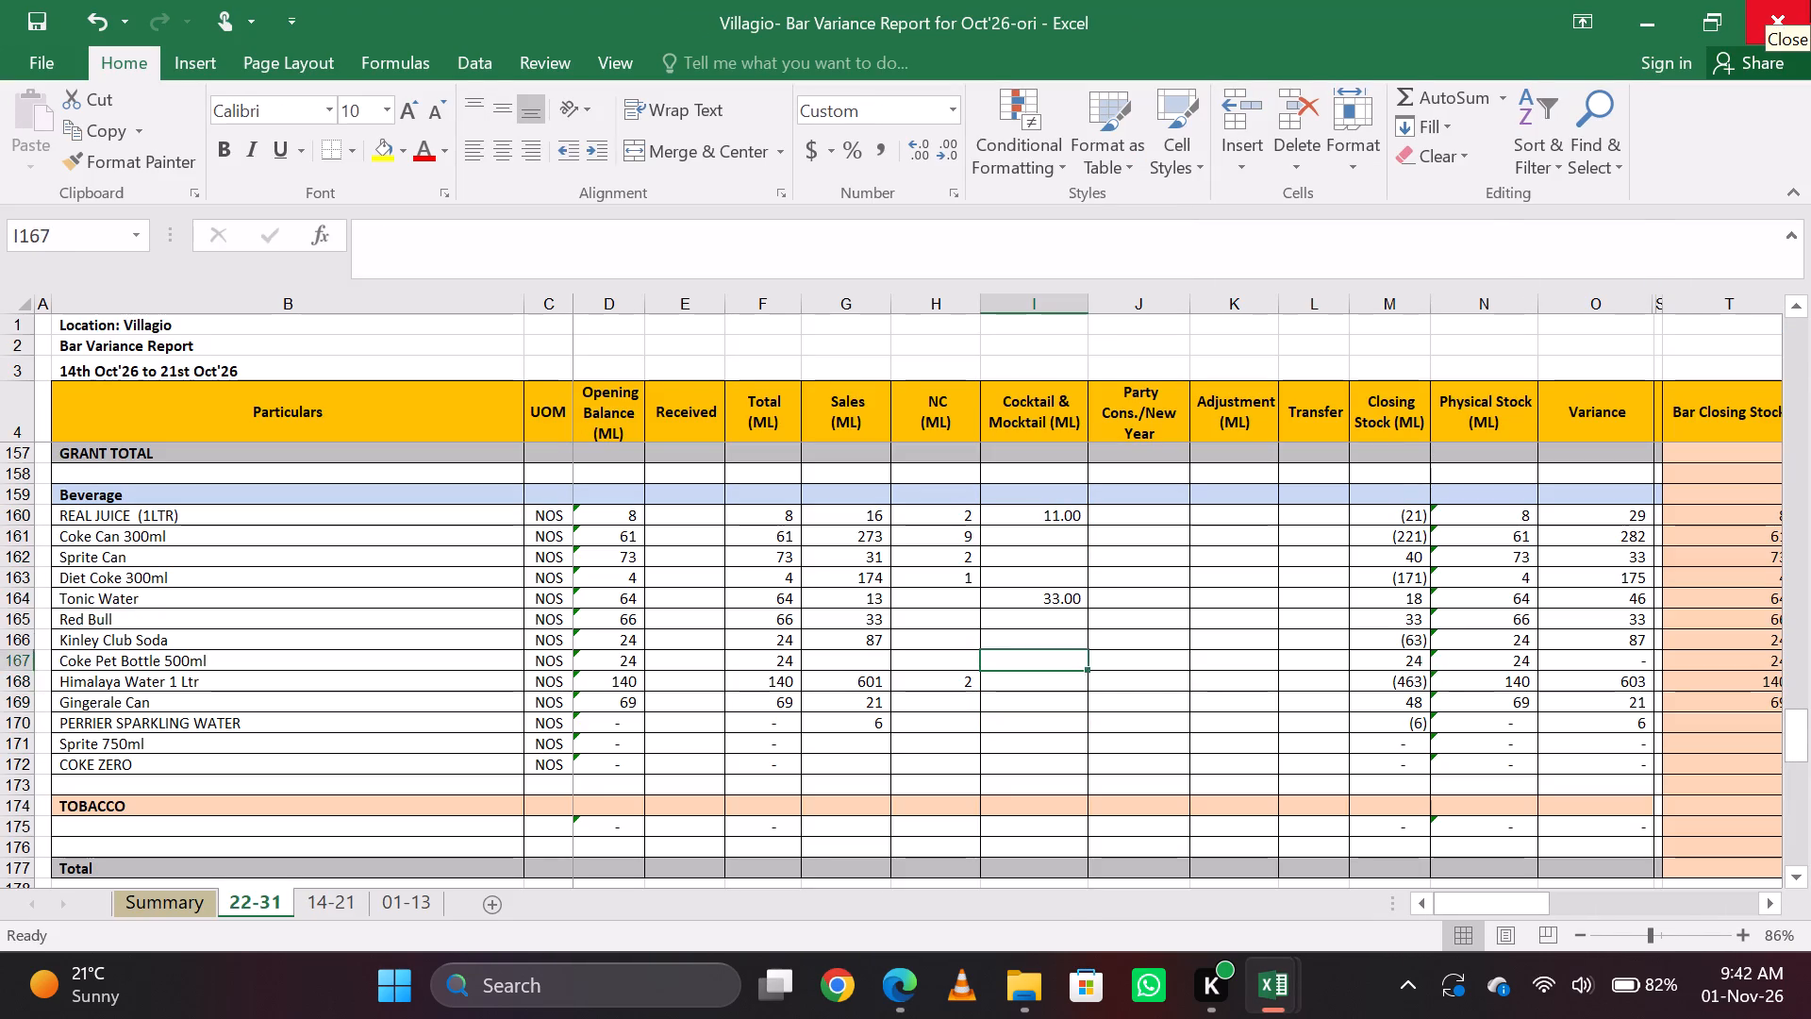
{"action": "key", "text": "Down"}
{"action": "key", "text": "Up"}
{"action": "type", "text": "22"}
{"action": "key", "text": "Right"}
{"action": "key", "text": "Left"}
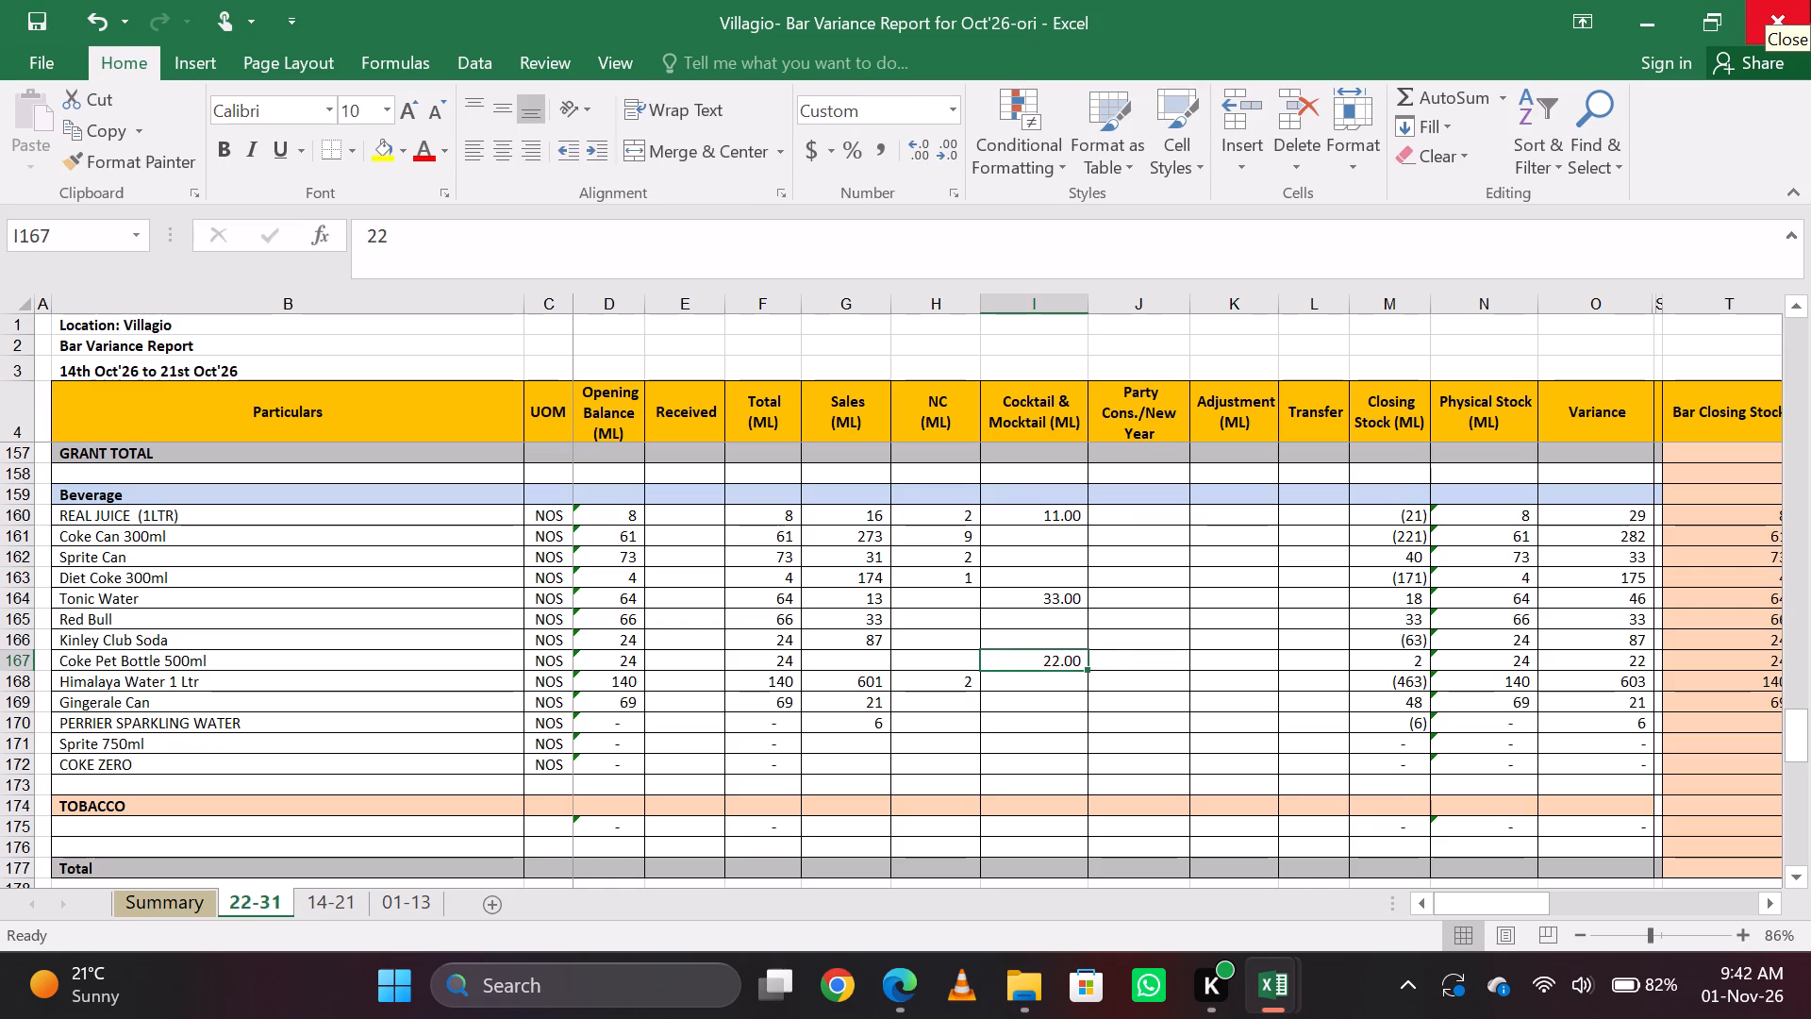
{"action": "key", "text": "Right"}
{"action": "key", "text": "Left"}
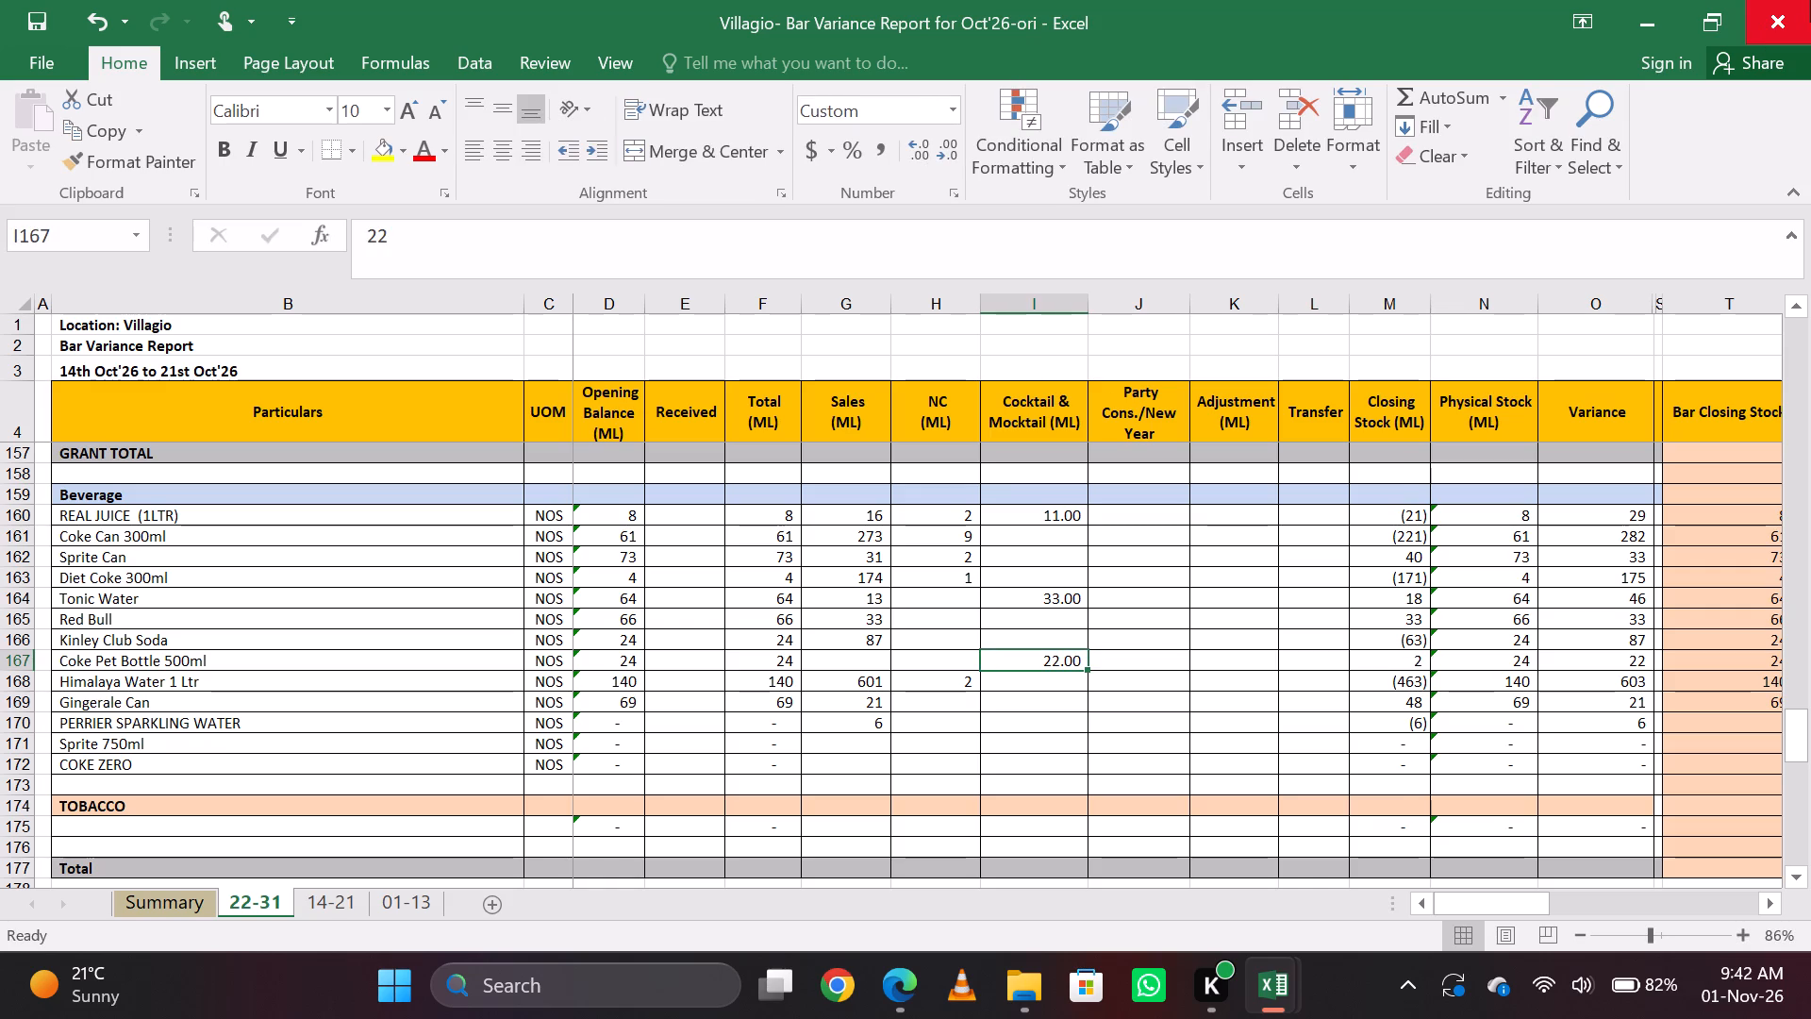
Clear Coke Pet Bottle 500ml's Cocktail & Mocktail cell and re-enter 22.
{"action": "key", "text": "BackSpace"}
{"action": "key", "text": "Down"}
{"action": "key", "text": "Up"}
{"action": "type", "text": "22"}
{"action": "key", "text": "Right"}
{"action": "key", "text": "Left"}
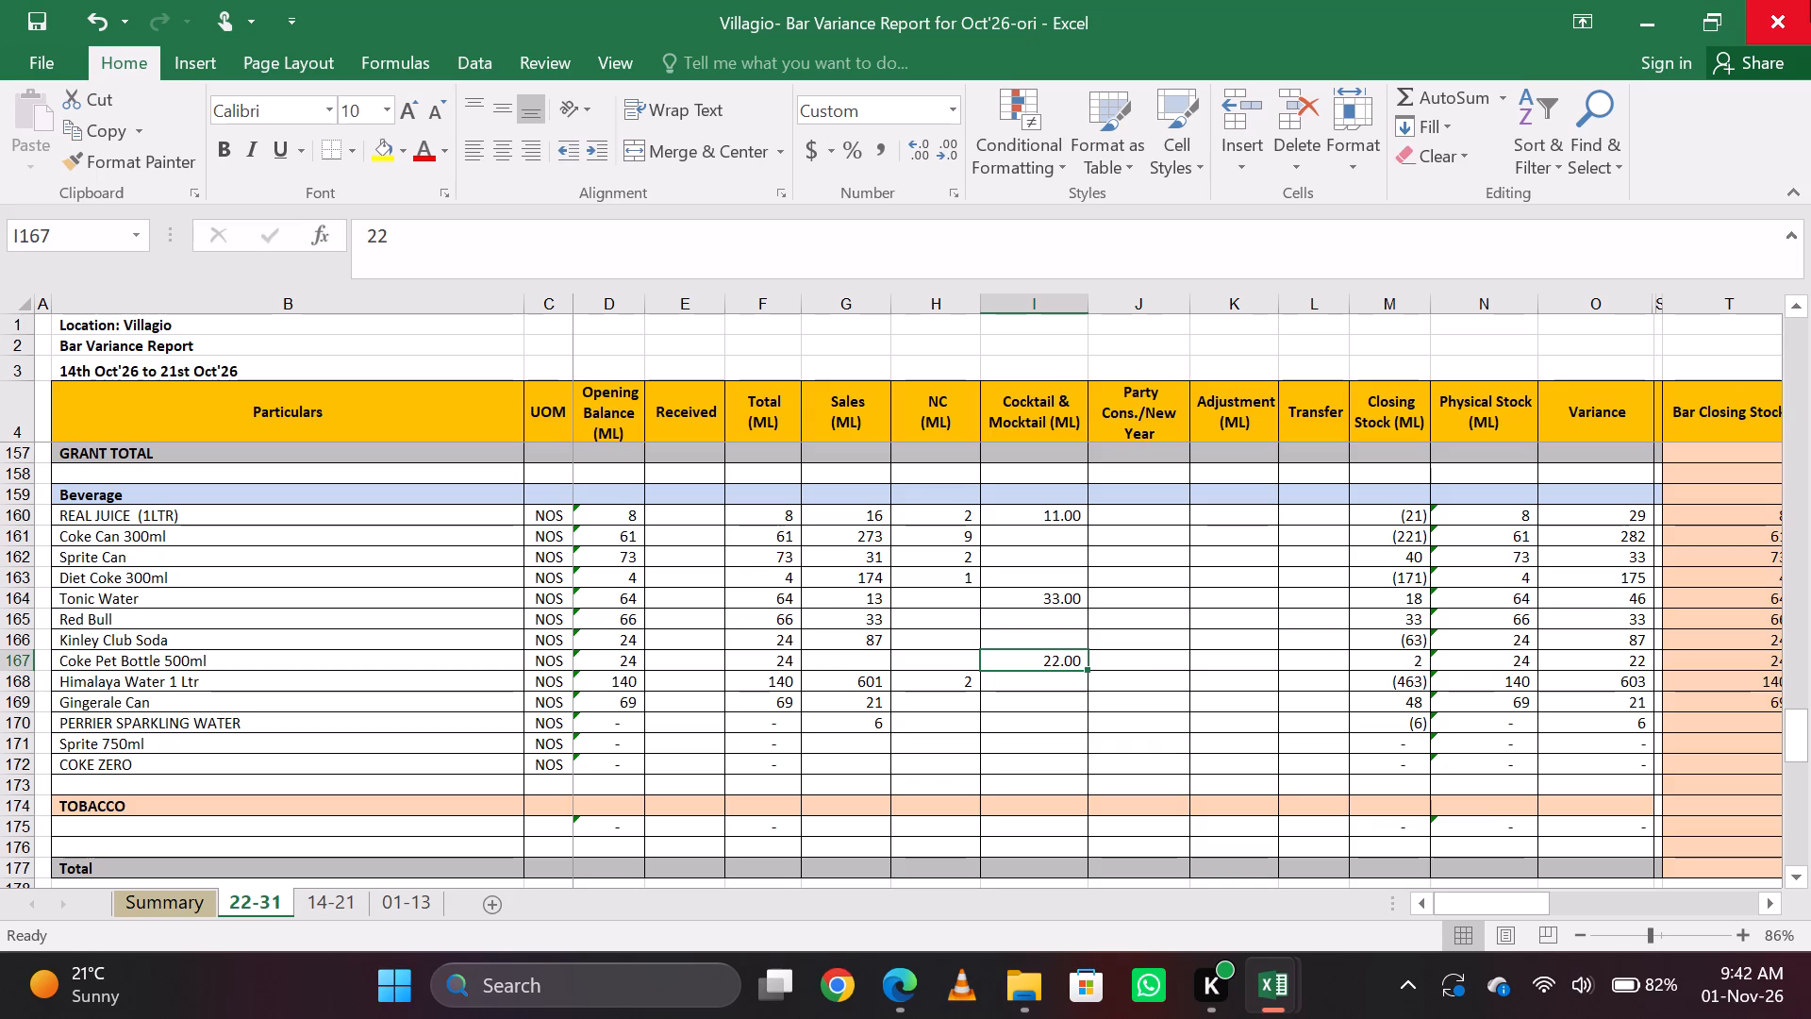
Carry the SODA quantity from the cocktail workbook's AZ93 into Kinley Club Soda's Cocktail & Mocktail cell, rounded to 132.
{"action": "key", "text": "alt+Tab"}
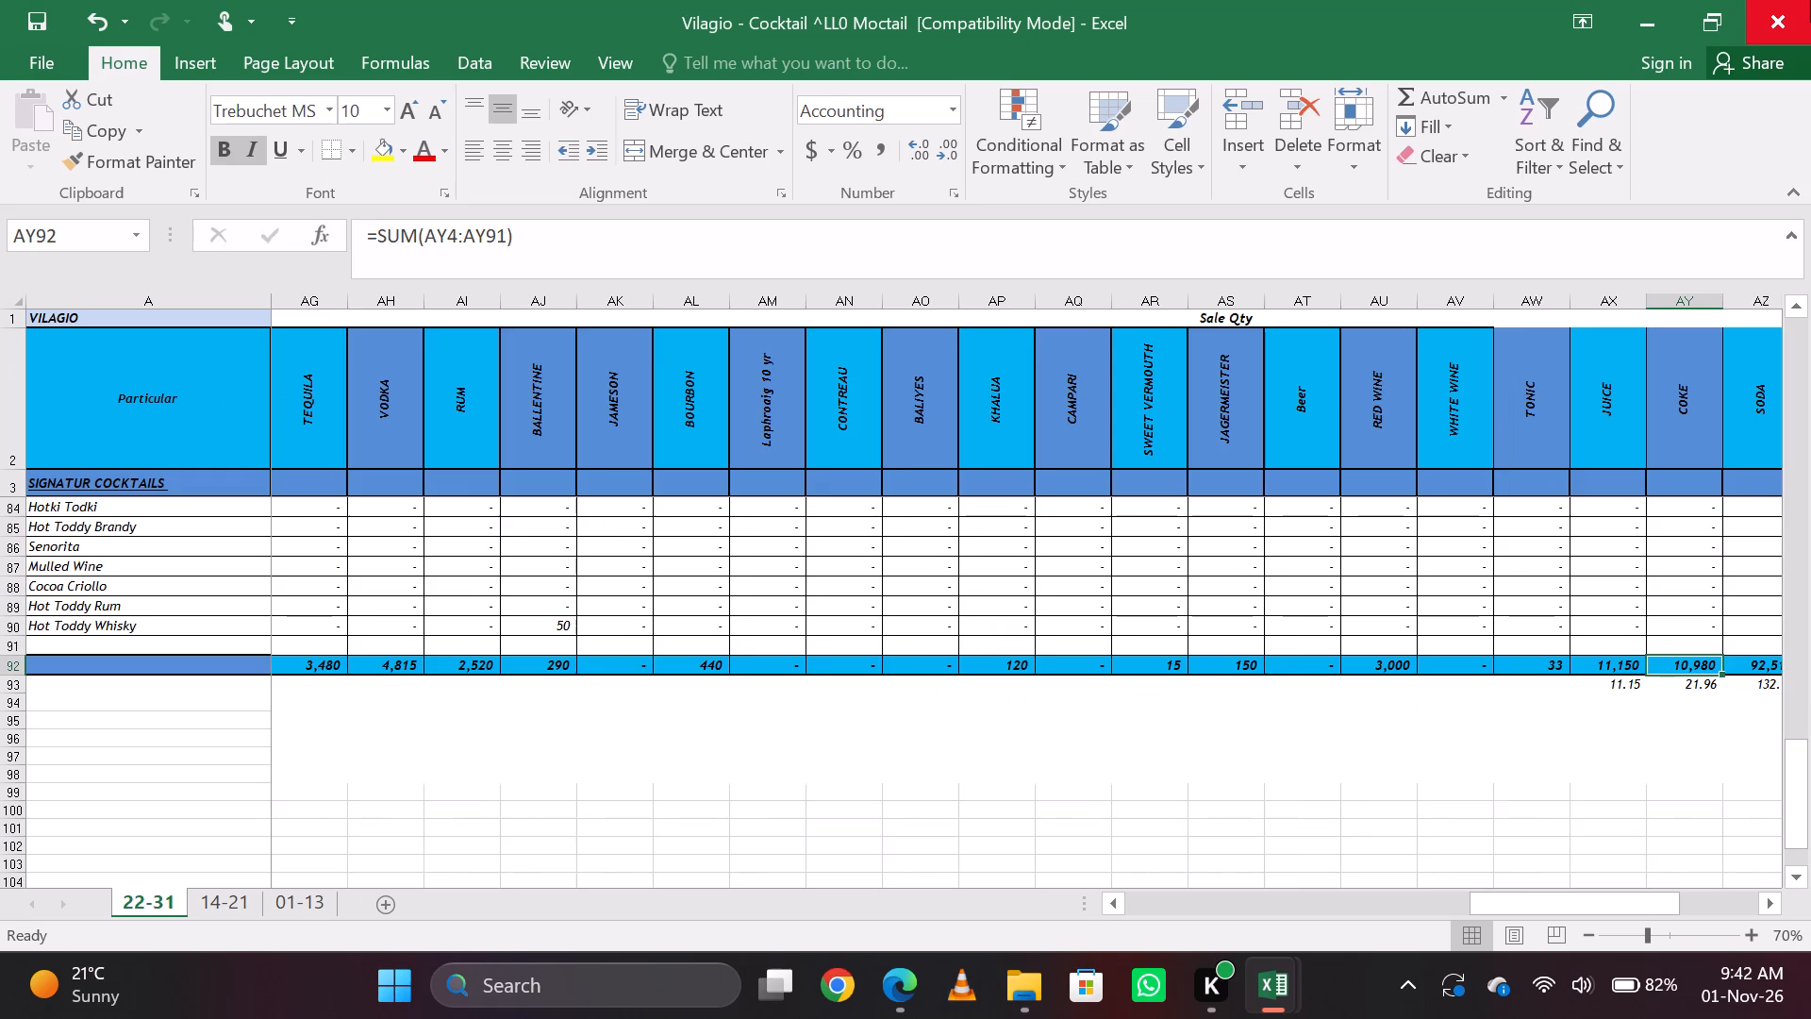
{"action": "key", "text": "Right"}
{"action": "key", "text": "ctrl+c"}
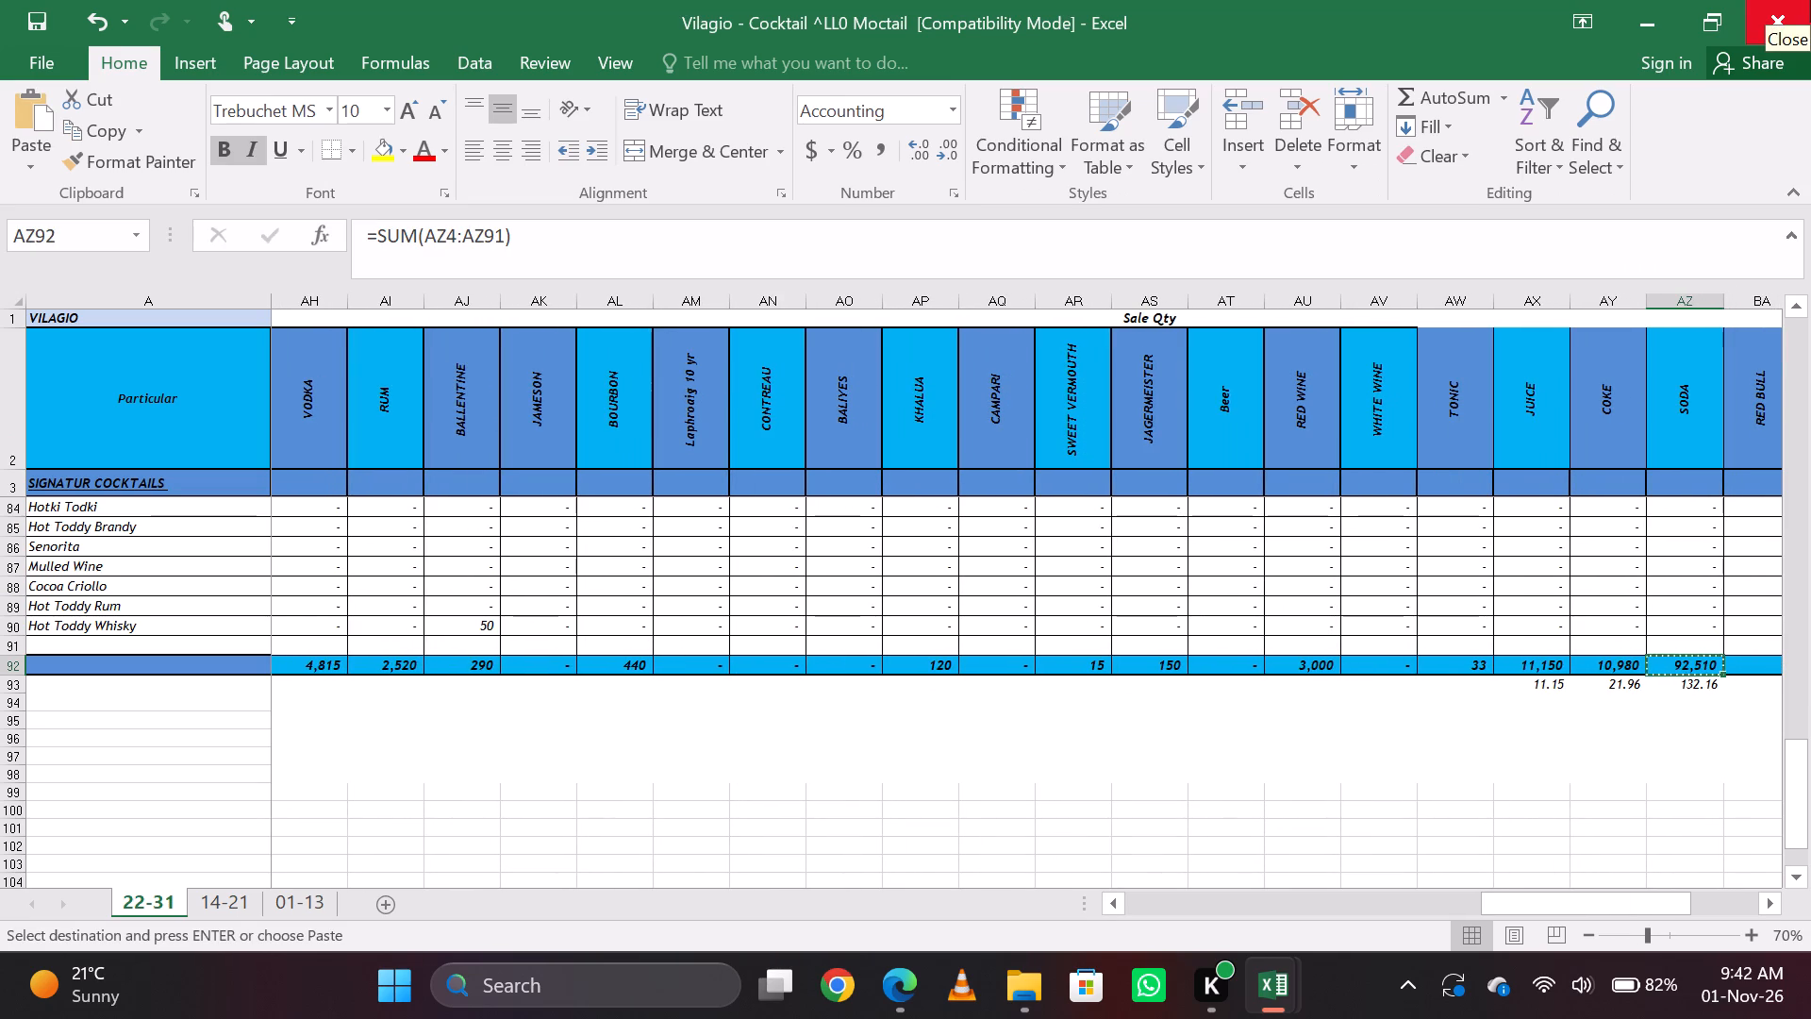
{"action": "key", "text": "alt+Tab"}
{"action": "key", "text": "Up"}
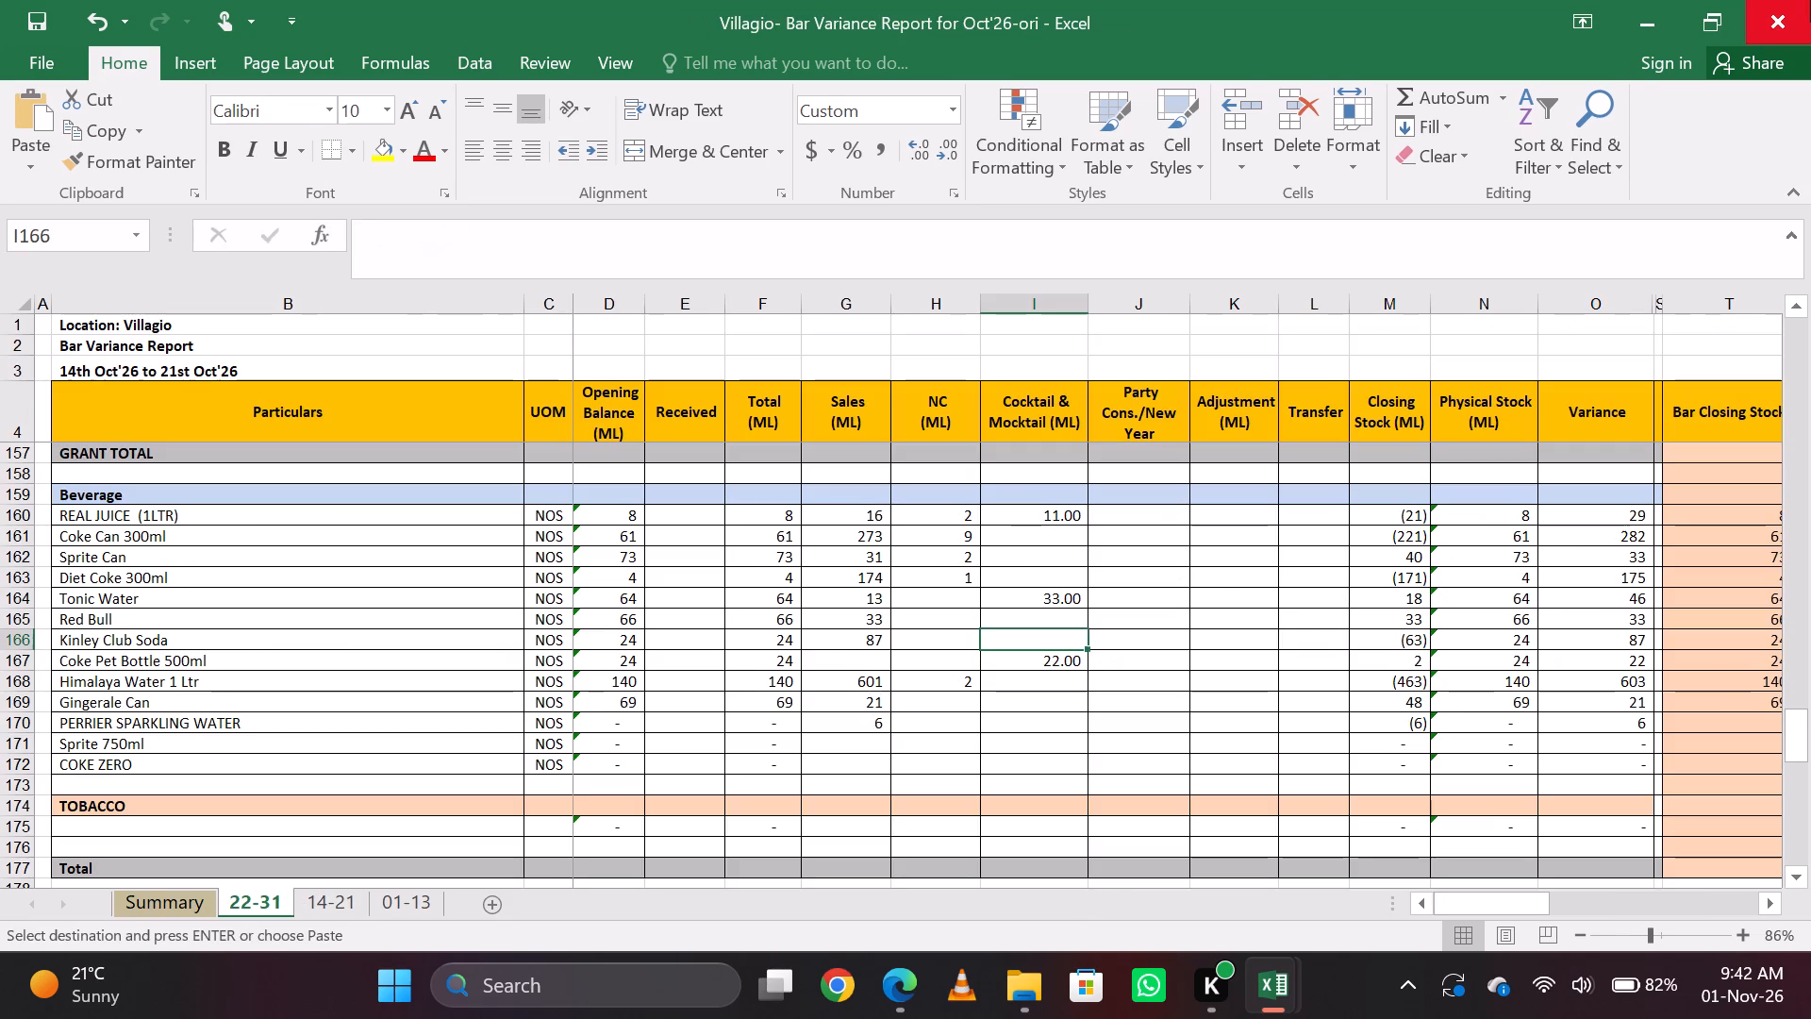
{"action": "key", "text": "Up"}
{"action": "key", "text": "Down"}
{"action": "type", "text": "132"}
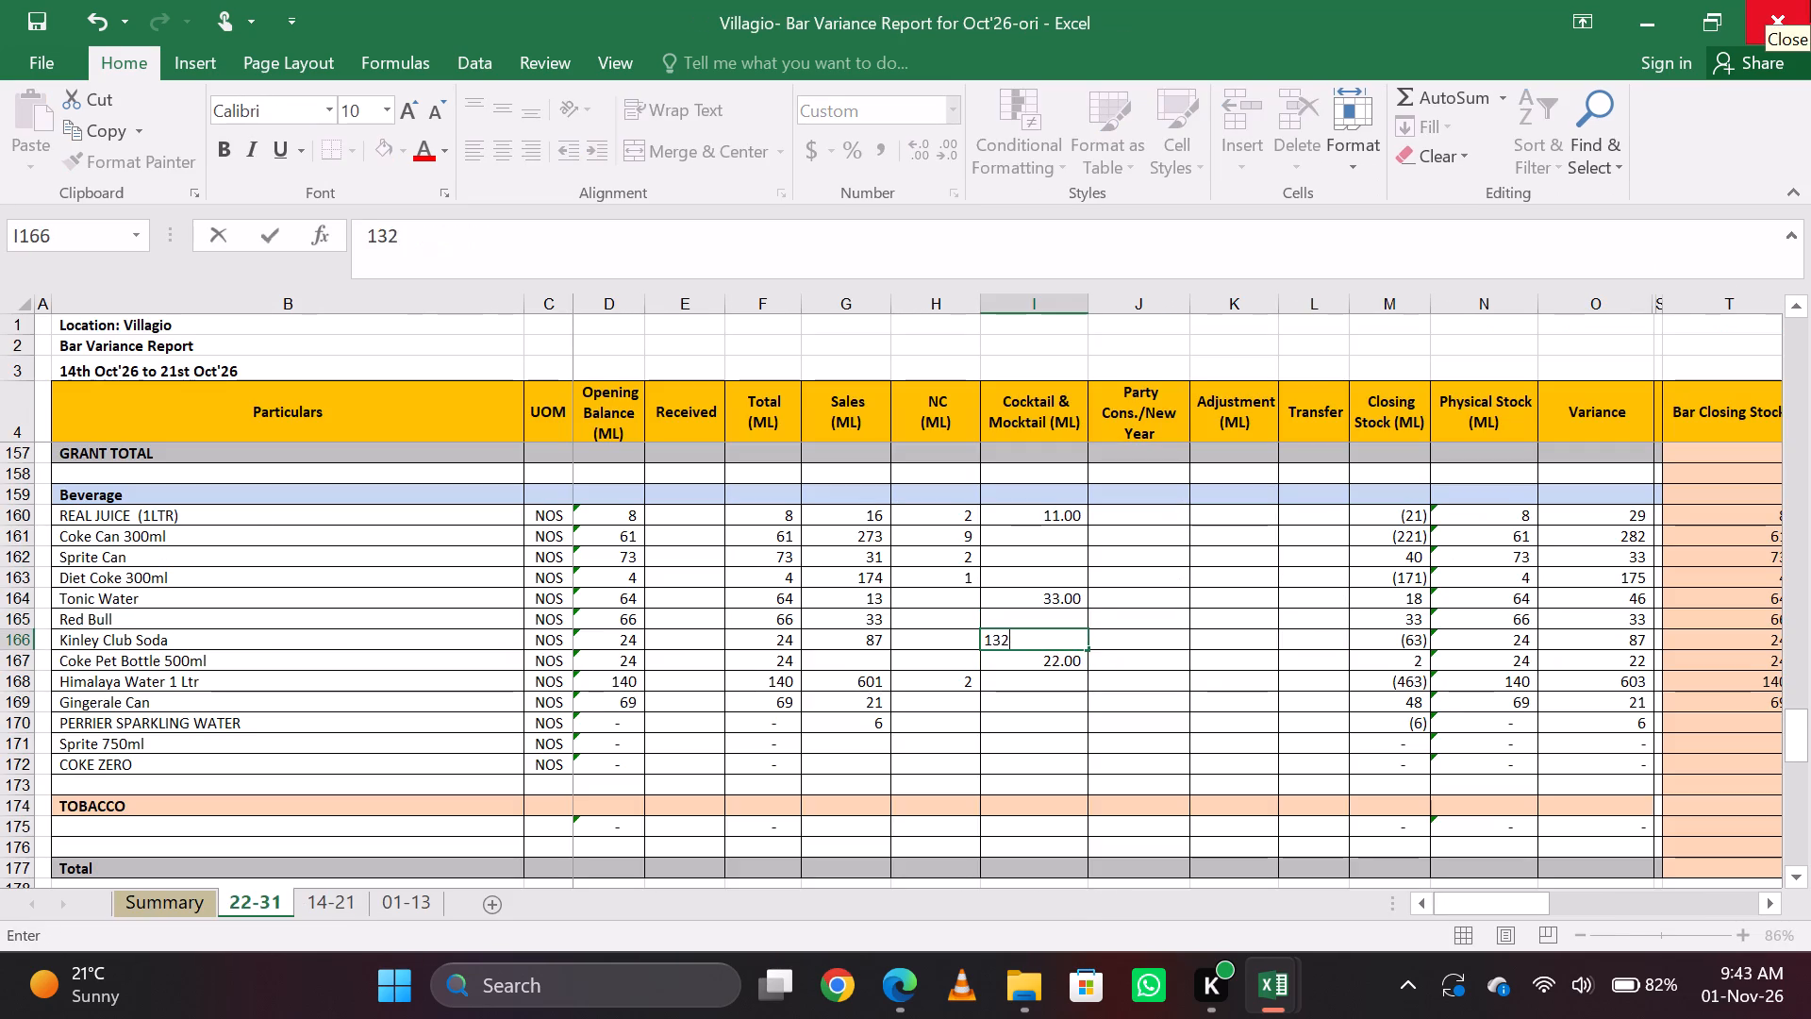
{"action": "key", "text": "Right"}
{"action": "key", "text": "Left"}
Carry the RED BULL total from the cocktail workbook's BA92 into Red Bull's Cocktail & Mocktail cell as 5.
{"action": "key", "text": "alt+Tab"}
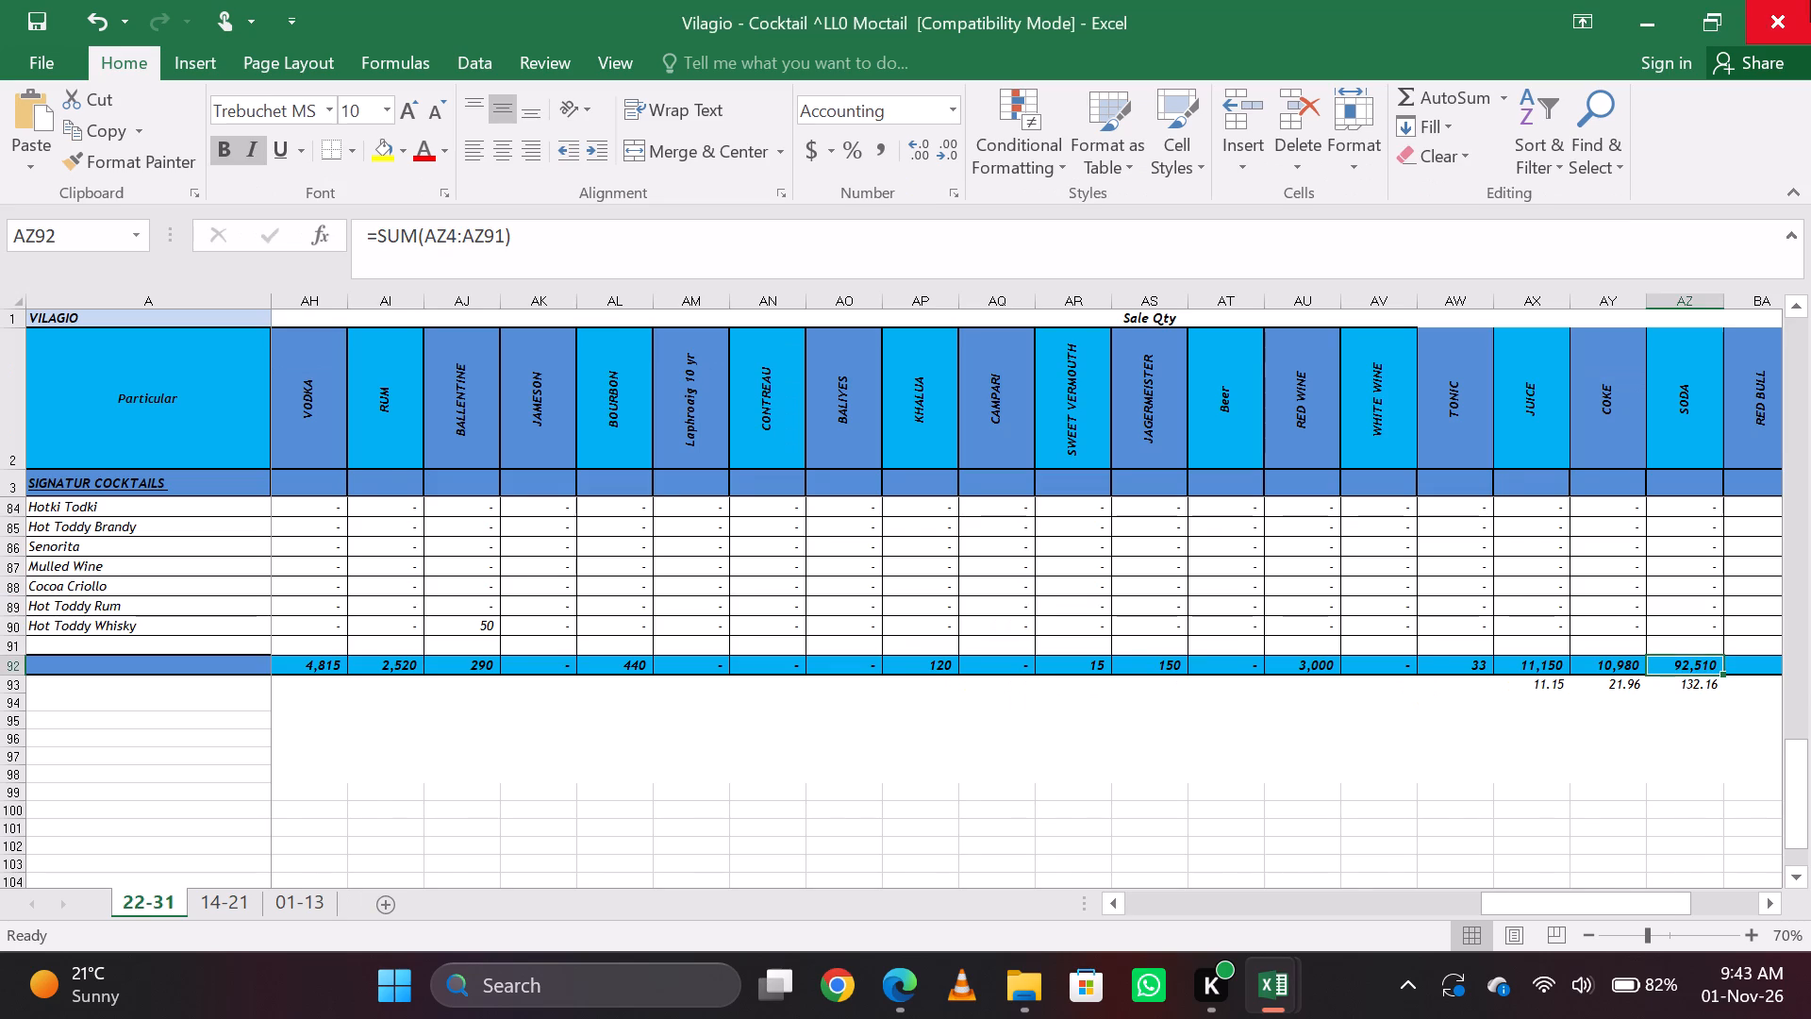
{"action": "key", "text": "Right"}
{"action": "key", "text": "Right"}
{"action": "key", "text": "Left"}
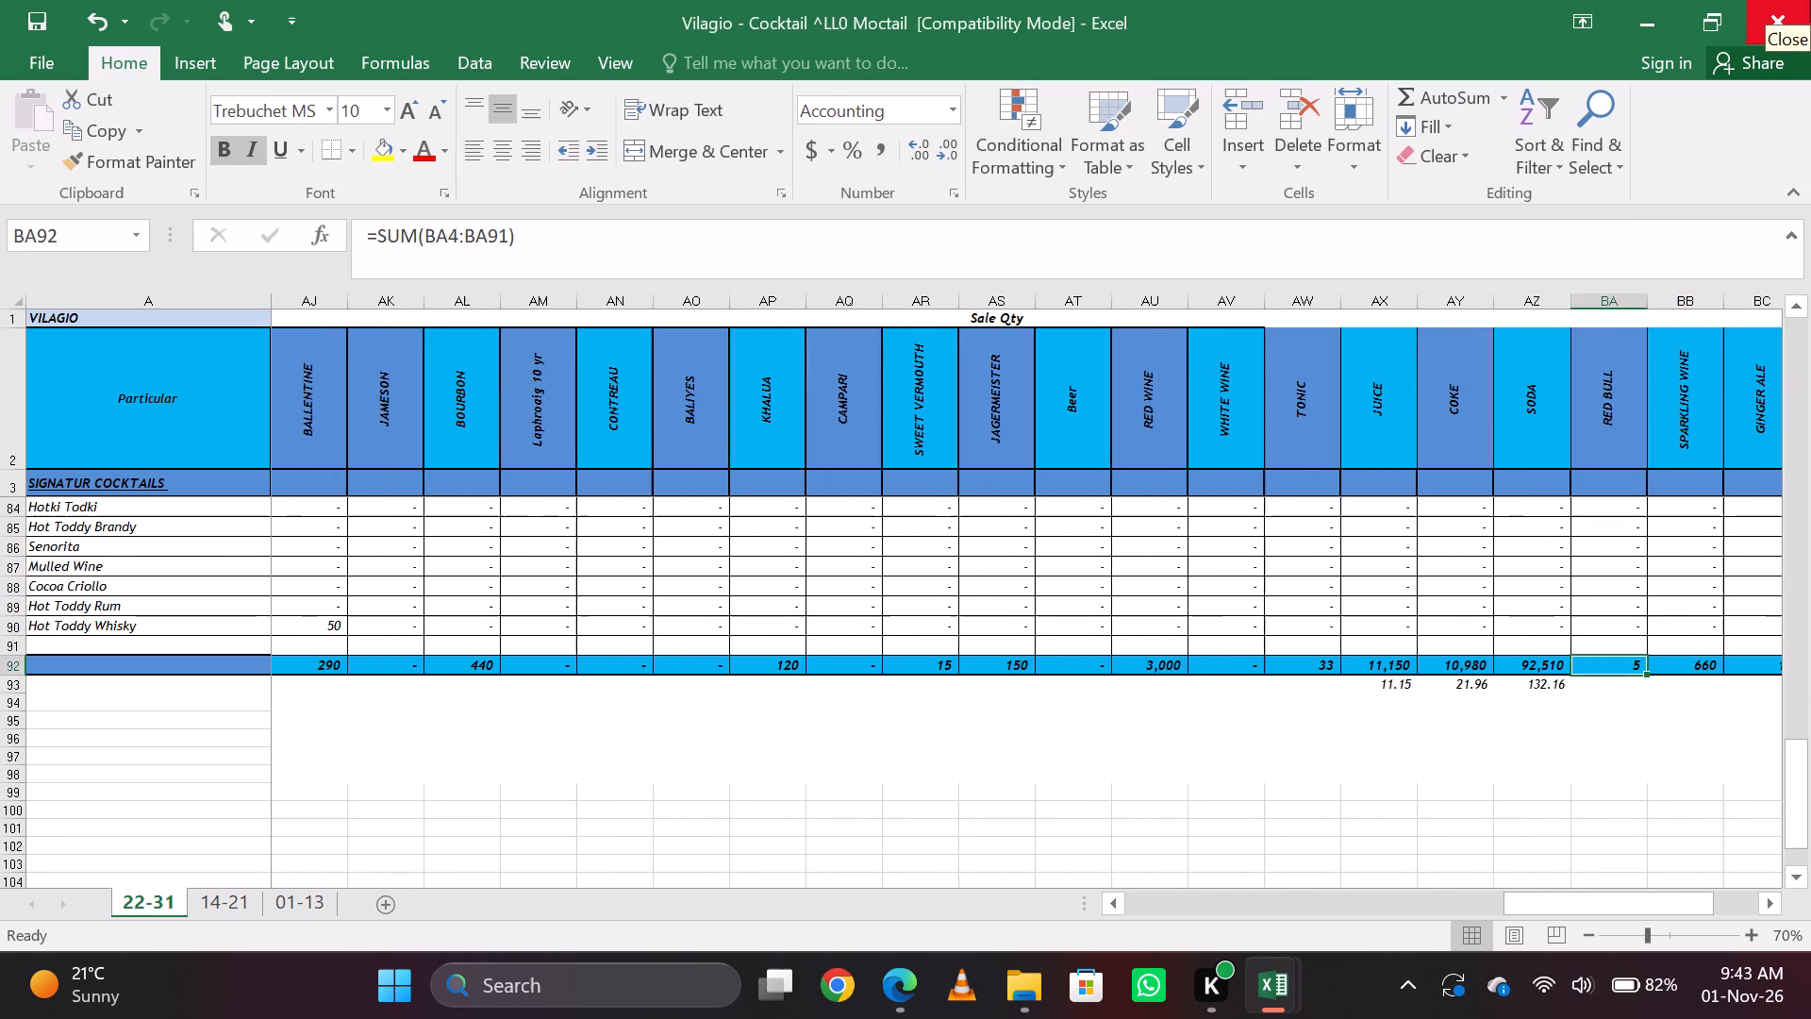
{"action": "key", "text": "alt+Tab"}
{"action": "key", "text": "Up"}
{"action": "key", "text": "Up"}
{"action": "key", "text": "Down"}
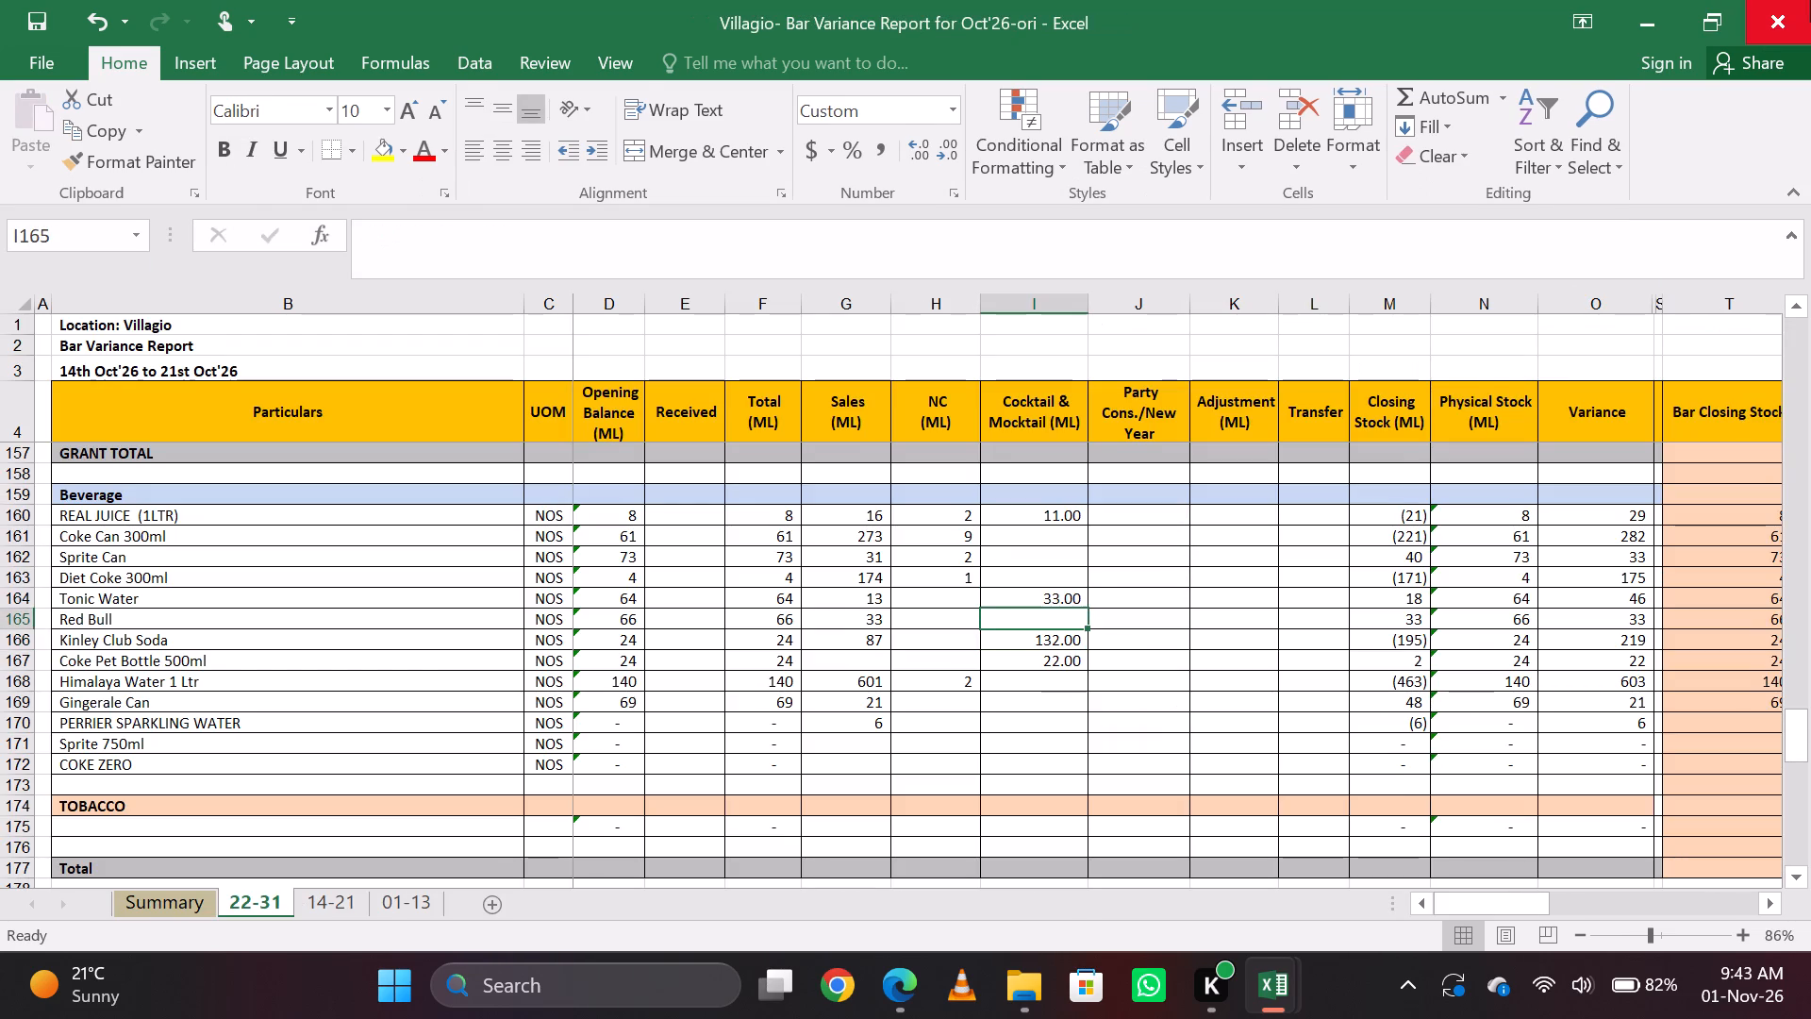
{"action": "key", "text": "5"}
{"action": "key", "text": "Right"}
{"action": "key", "text": "Left"}
Carry the SPARKLING WINE total from the cocktail workbook's BB92 into Sula Seco Sparkling's Cocktail & Mocktail cell as 660.
{"action": "key", "text": "alt+Tab"}
{"action": "key", "text": "Right"}
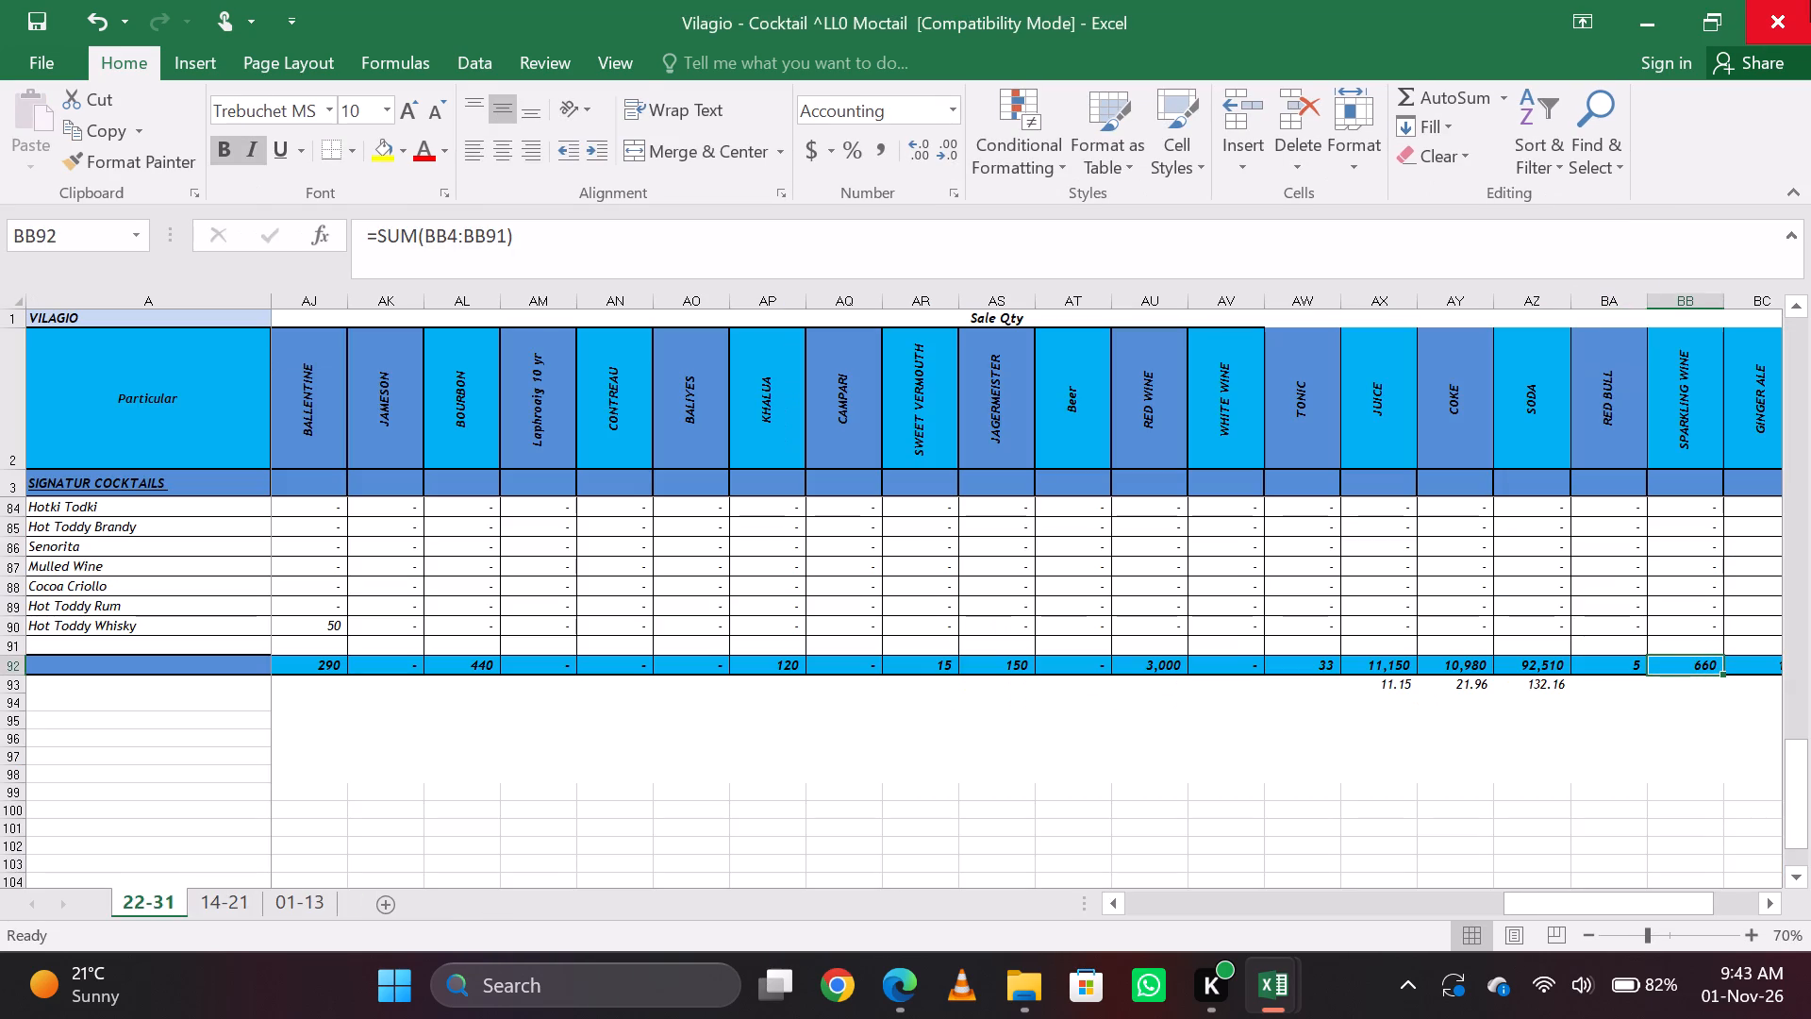
{"action": "key", "text": "alt+Tab"}
{"action": "key", "text": "Up"}
{"action": "key", "text": "Up"}
{"action": "key", "text": "Up"}
{"action": "key", "text": "Up"}
{"action": "key", "text": "Up"}
{"action": "key", "text": "Up"}
{"action": "key", "text": "Up"}
{"action": "key", "text": "Up"}
{"action": "key", "text": "Up"}
{"action": "key", "text": "alt+Tab"}
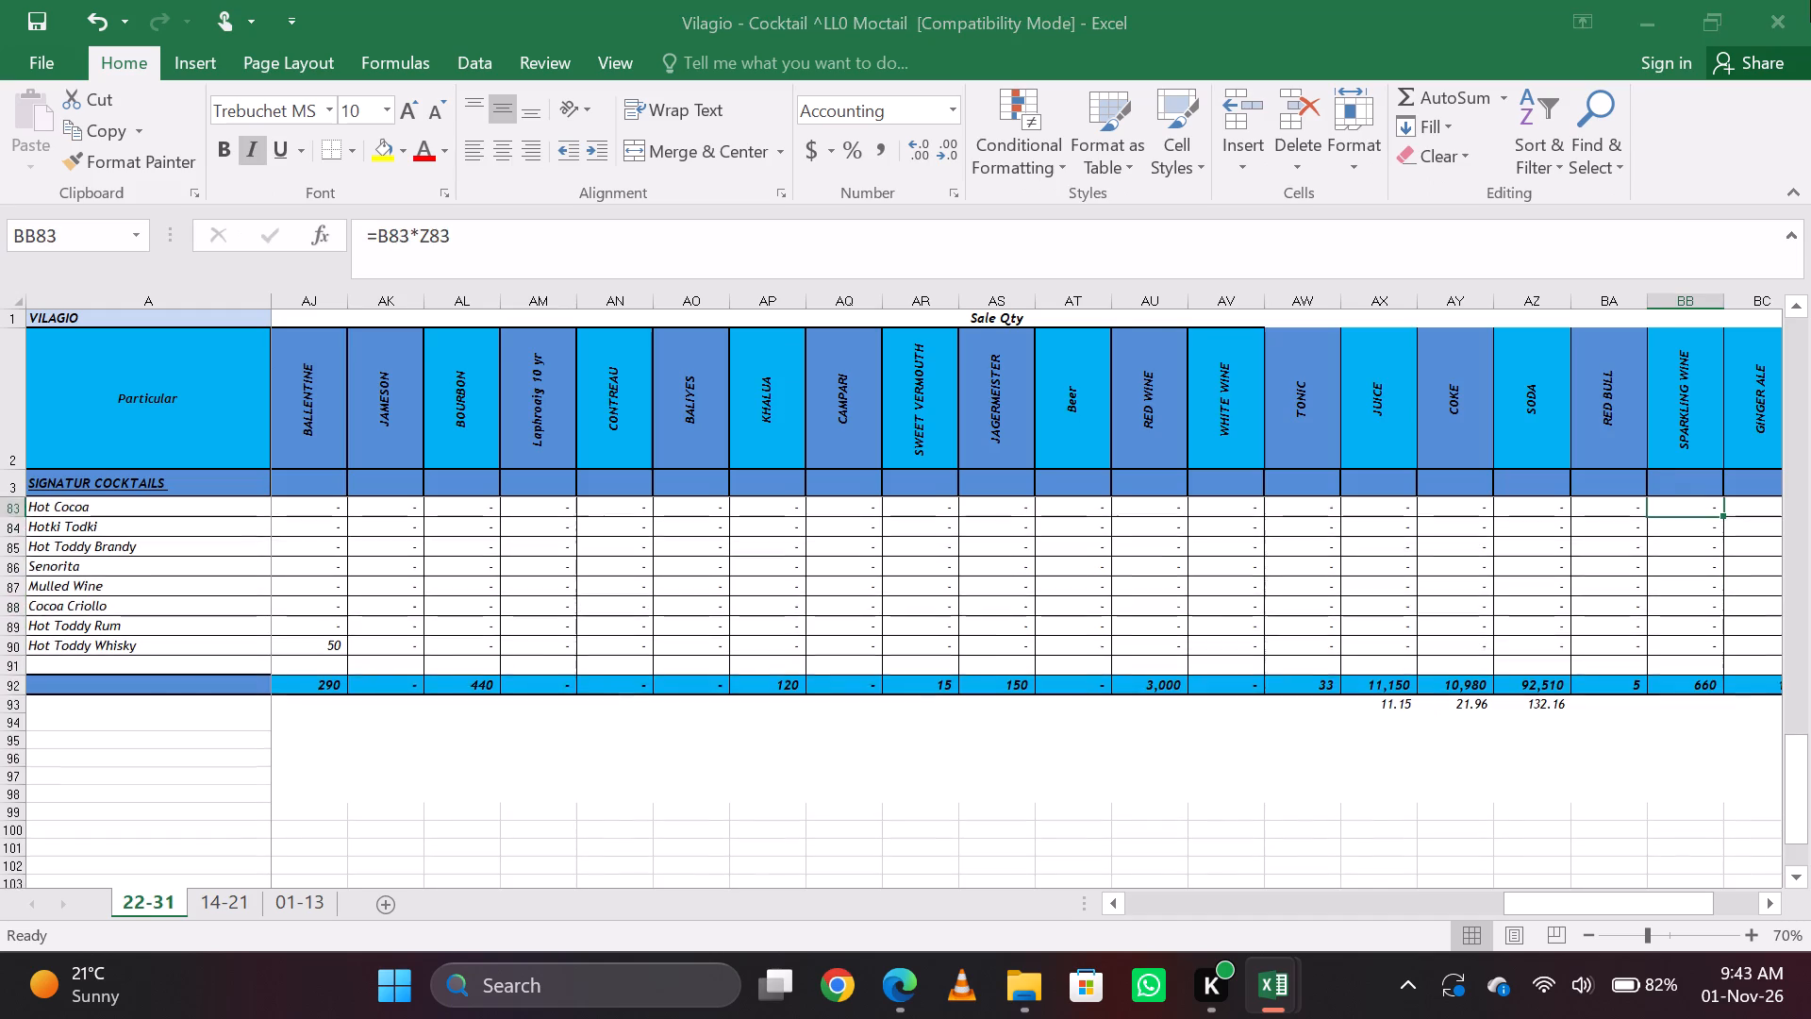
{"action": "key", "text": "alt+Tab"}
{"action": "key", "text": "alt+Tab"}
{"action": "key", "text": "alt+Tab"}
{"action": "key", "text": "Up"}
{"action": "key", "text": "Up"}
{"action": "key", "text": "Up"}
{"action": "key", "text": "Up"}
{"action": "key", "text": "Up"}
{"action": "key", "text": "Up"}
{"action": "key", "text": "Up"}
{"action": "key", "text": "Up"}
{"action": "key", "text": "Up"}
{"action": "key", "text": "Up"}
{"action": "key", "text": "Up"}
{"action": "key", "text": "Up"}
{"action": "key", "text": "Up"}
{"action": "key", "text": "Up"}
{"action": "key", "text": "Up"}
{"action": "key", "text": "Up"}
{"action": "key", "text": "Up"}
{"action": "key", "text": "Up"}
{"action": "key", "text": "Up"}
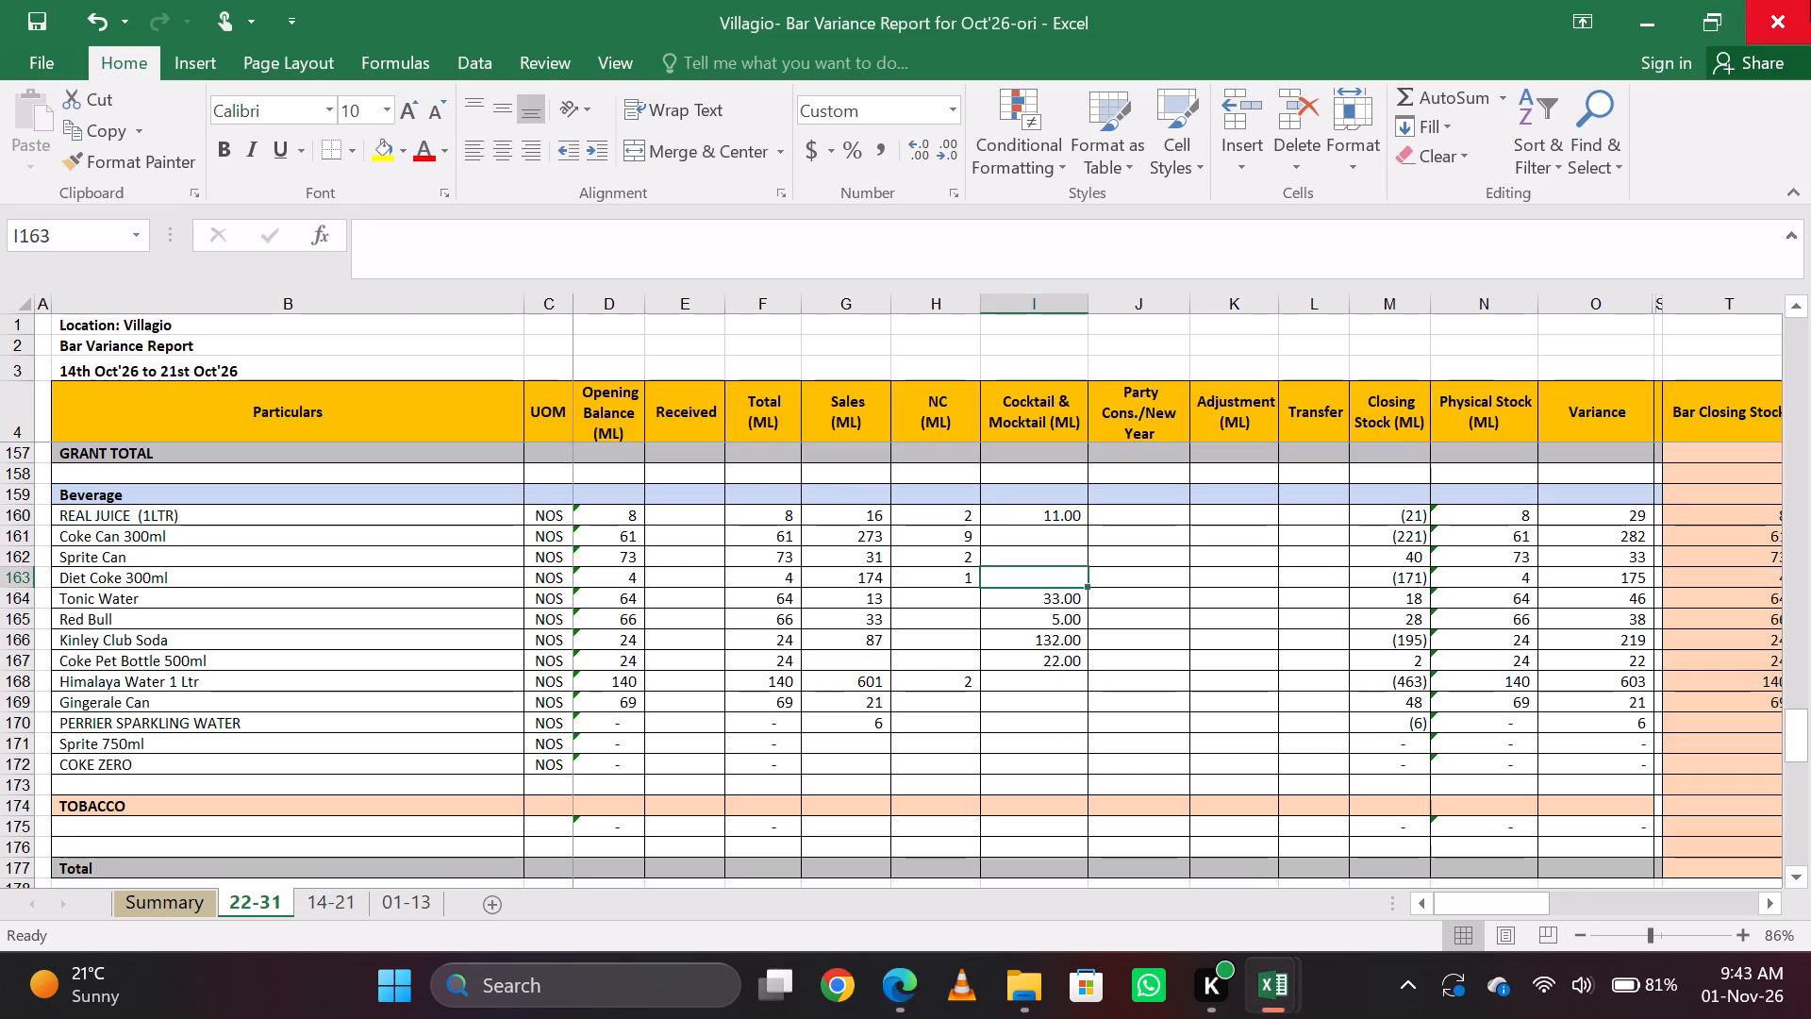
{"action": "key", "text": "Up"}
{"action": "key", "text": "Up"}
{"action": "key", "text": "Up"}
{"action": "key", "text": "Up"}
{"action": "key", "text": "Up"}
{"action": "key", "text": "Up"}
{"action": "key", "text": "Up"}
{"action": "key", "text": "Up"}
{"action": "key", "text": "Up"}
{"action": "key", "text": "Up"}
{"action": "key", "text": "Up"}
{"action": "key", "text": "Up"}
{"action": "key", "text": "Up"}
{"action": "key", "text": "Down"}
{"action": "key", "text": "Down"}
{"action": "key", "text": "Down"}
{"action": "key", "text": "Down"}
{"action": "key", "text": "Down"}
{"action": "key", "text": "Down"}
{"action": "key", "text": "Down"}
{"action": "key", "text": "Down"}
{"action": "key", "text": "Down"}
{"action": "key", "text": "Down"}
{"action": "key", "text": "Down"}
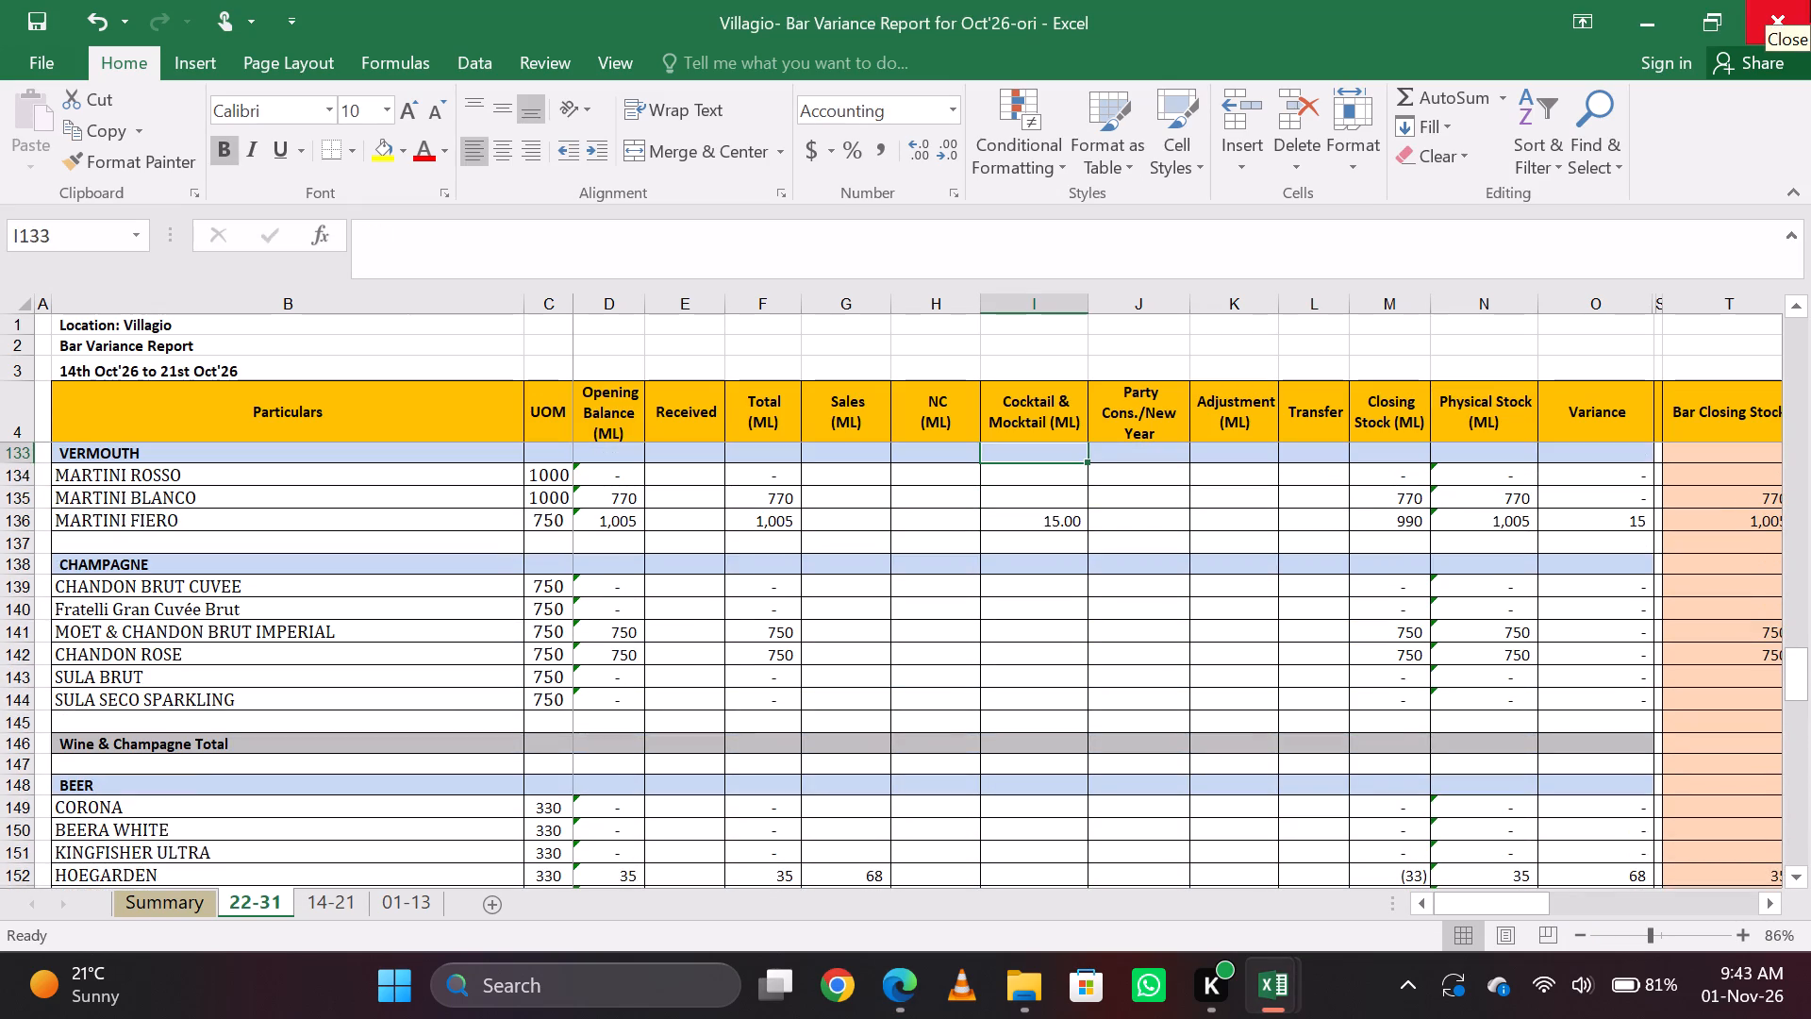
{"action": "type", "text": "660"}
{"action": "key", "text": "Return"}
{"action": "key", "text": "Up"}
Carry the GINGER ALE total from the cocktail workbook's BC92 into Gingerale Can's Cocktail & Mocktail cell as 13.
{"action": "key", "text": "alt+Tab"}
{"action": "key", "text": "Right"}
{"action": "key", "text": "alt+Tab"}
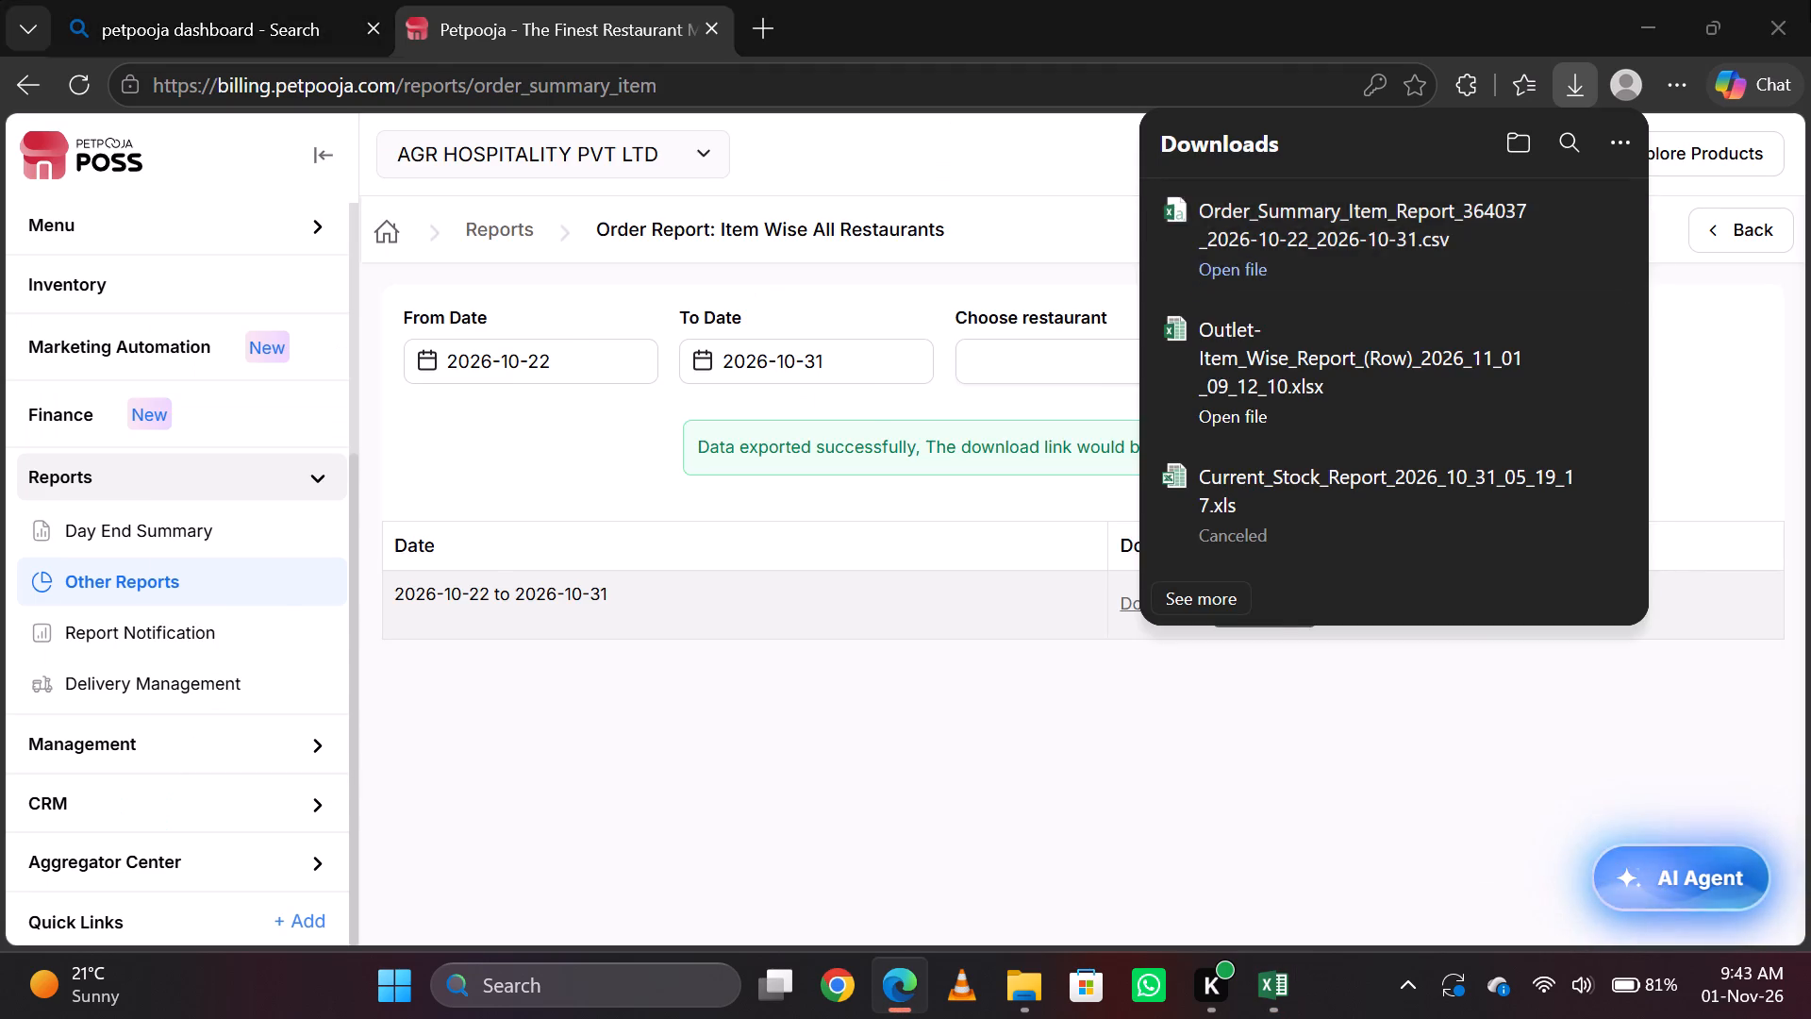
{"action": "key", "text": "alt+Tab"}
{"action": "key", "text": "Right"}
{"action": "key", "text": "Right"}
{"action": "key", "text": "Left"}
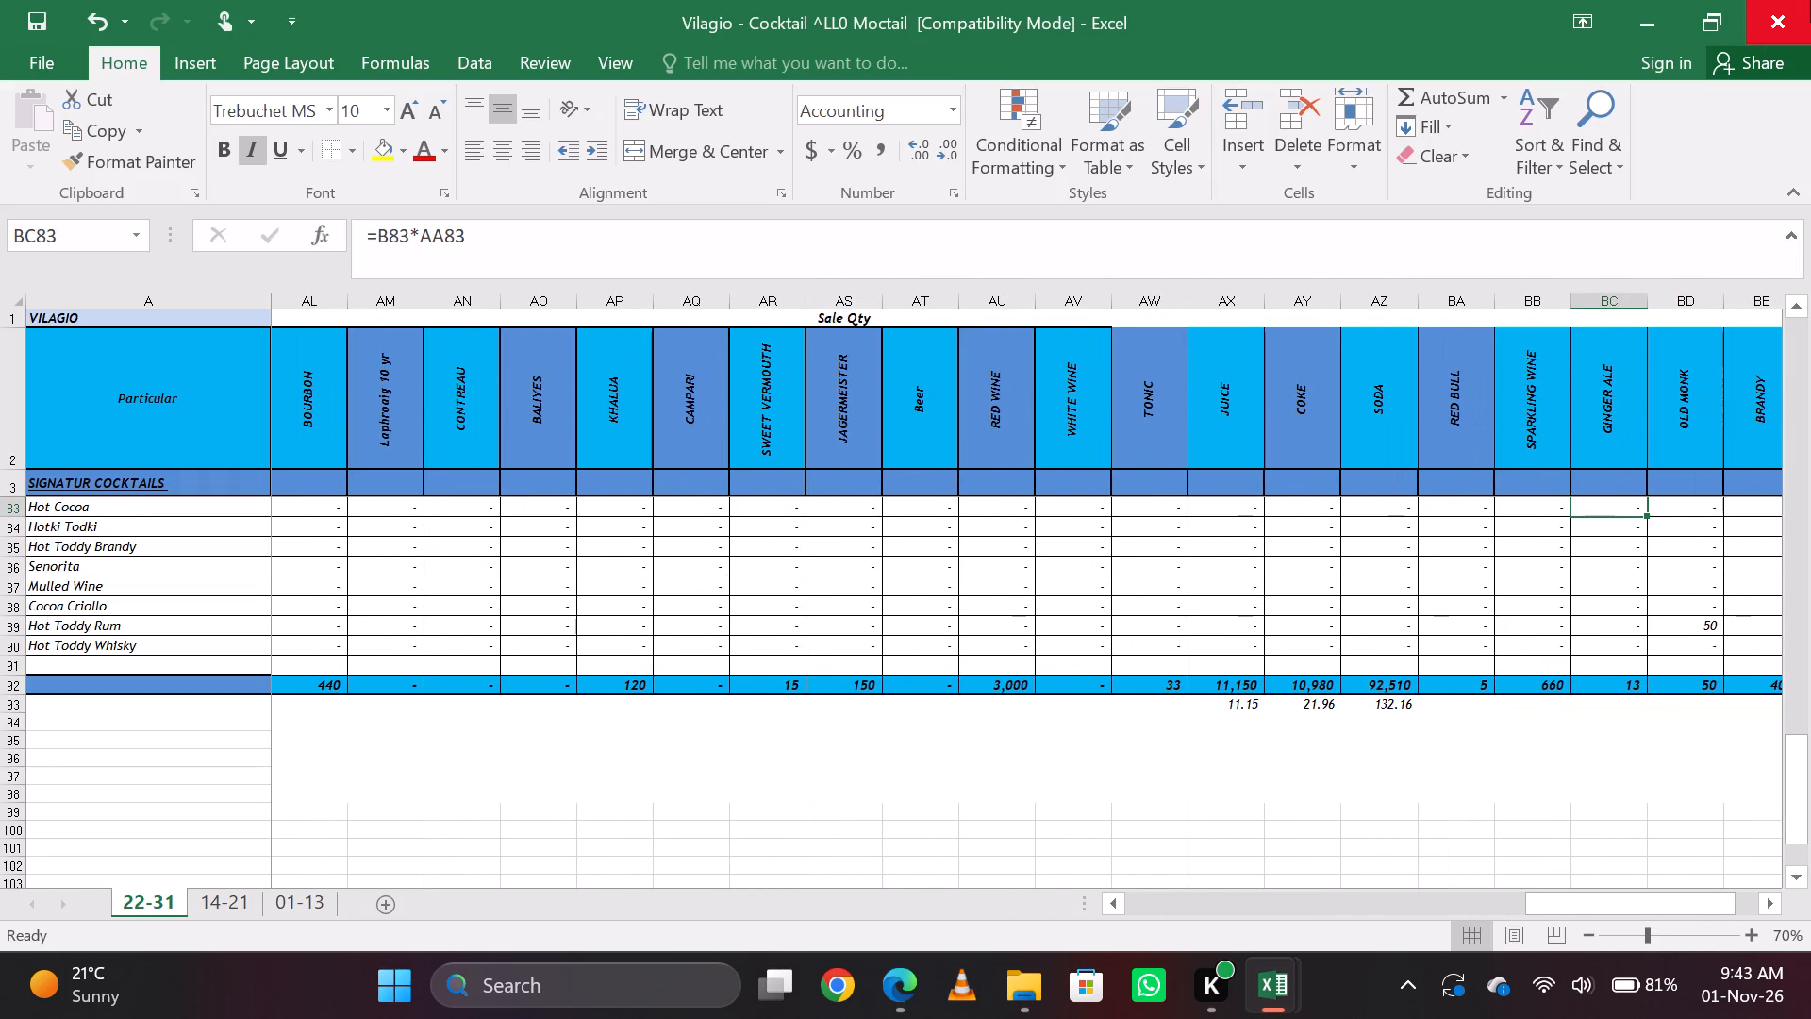
{"action": "key", "text": "Right"}
{"action": "key", "text": "Down"}
{"action": "key", "text": "Down"}
{"action": "key", "text": "Down"}
{"action": "key", "text": "Down"}
{"action": "key", "text": "Down"}
{"action": "key", "text": "Down"}
{"action": "key", "text": "Down"}
{"action": "key", "text": "Down"}
{"action": "key", "text": "Down"}
{"action": "key", "text": "Left"}
{"action": "key", "text": "Down"}
{"action": "key", "text": "Up"}
{"action": "key", "text": "ctrl+c"}
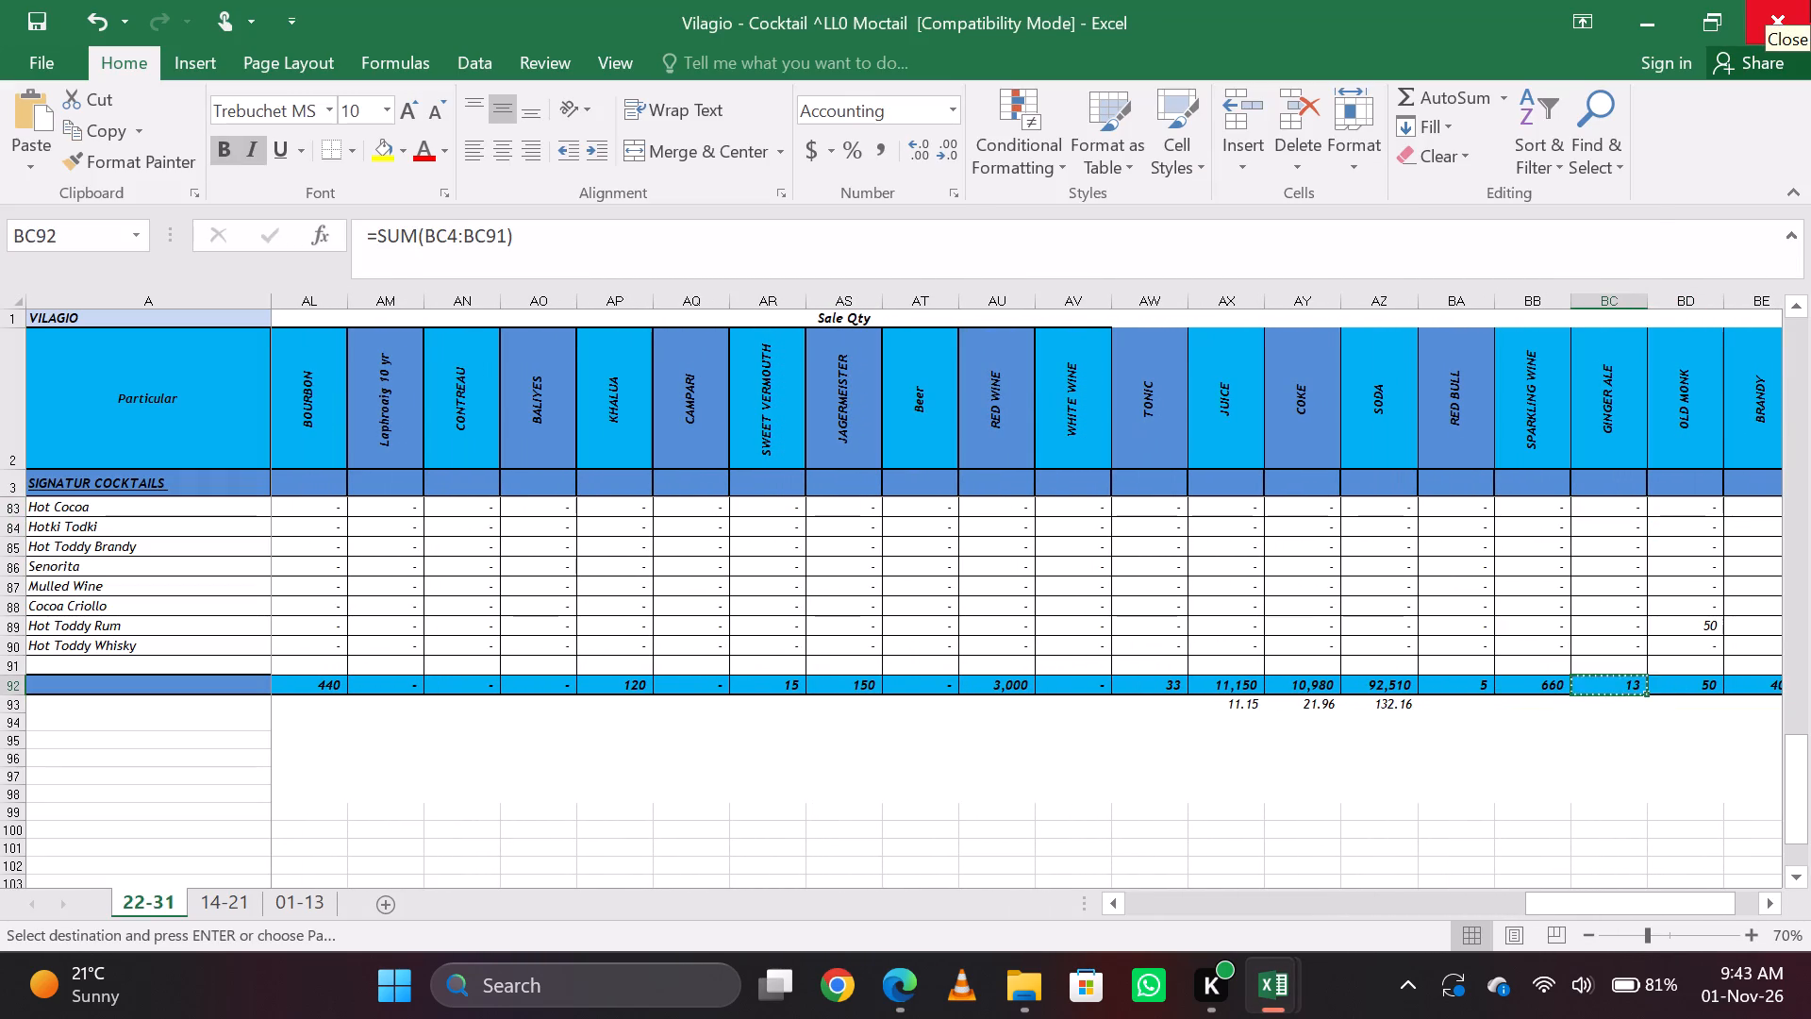
{"action": "key", "text": "alt+Tab"}
{"action": "key", "text": "alt+Tab"}
{"action": "key", "text": "Down"}
{"action": "key", "text": "Page_Down"}
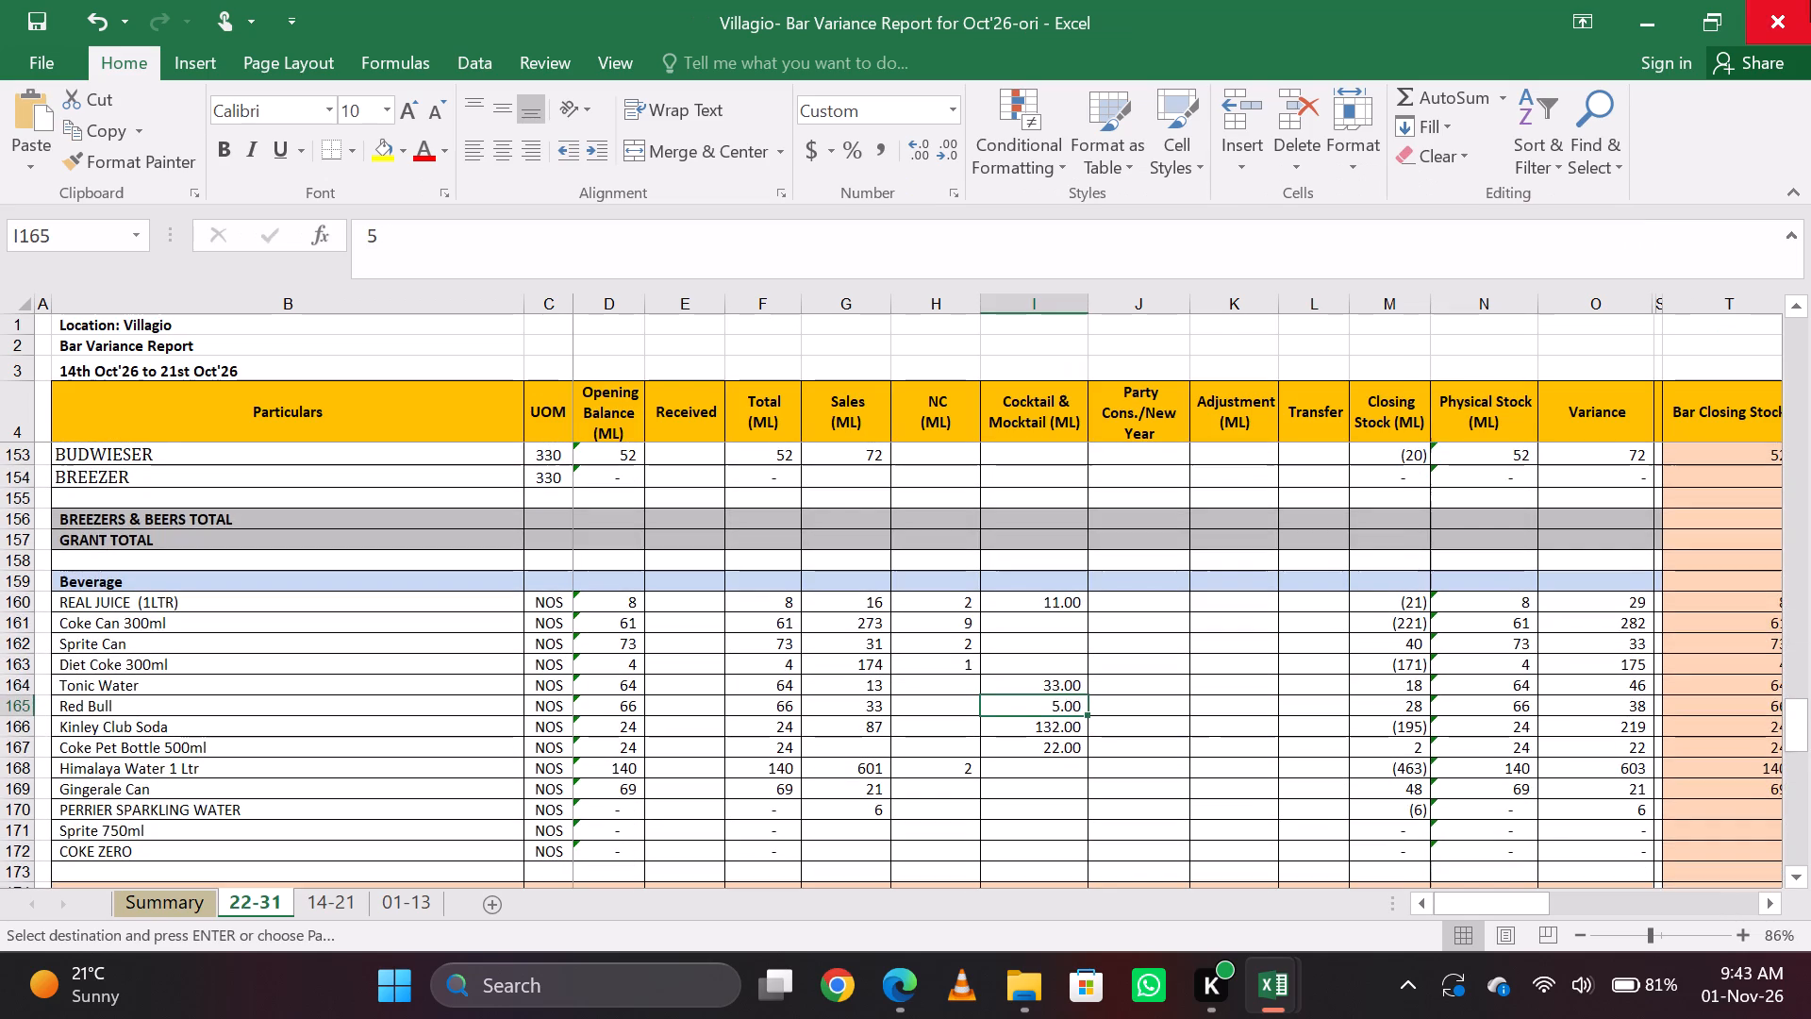
{"action": "key", "text": "Down"}
{"action": "key", "text": "Down"}
{"action": "key", "text": "Down"}
{"action": "key", "text": "Down"}
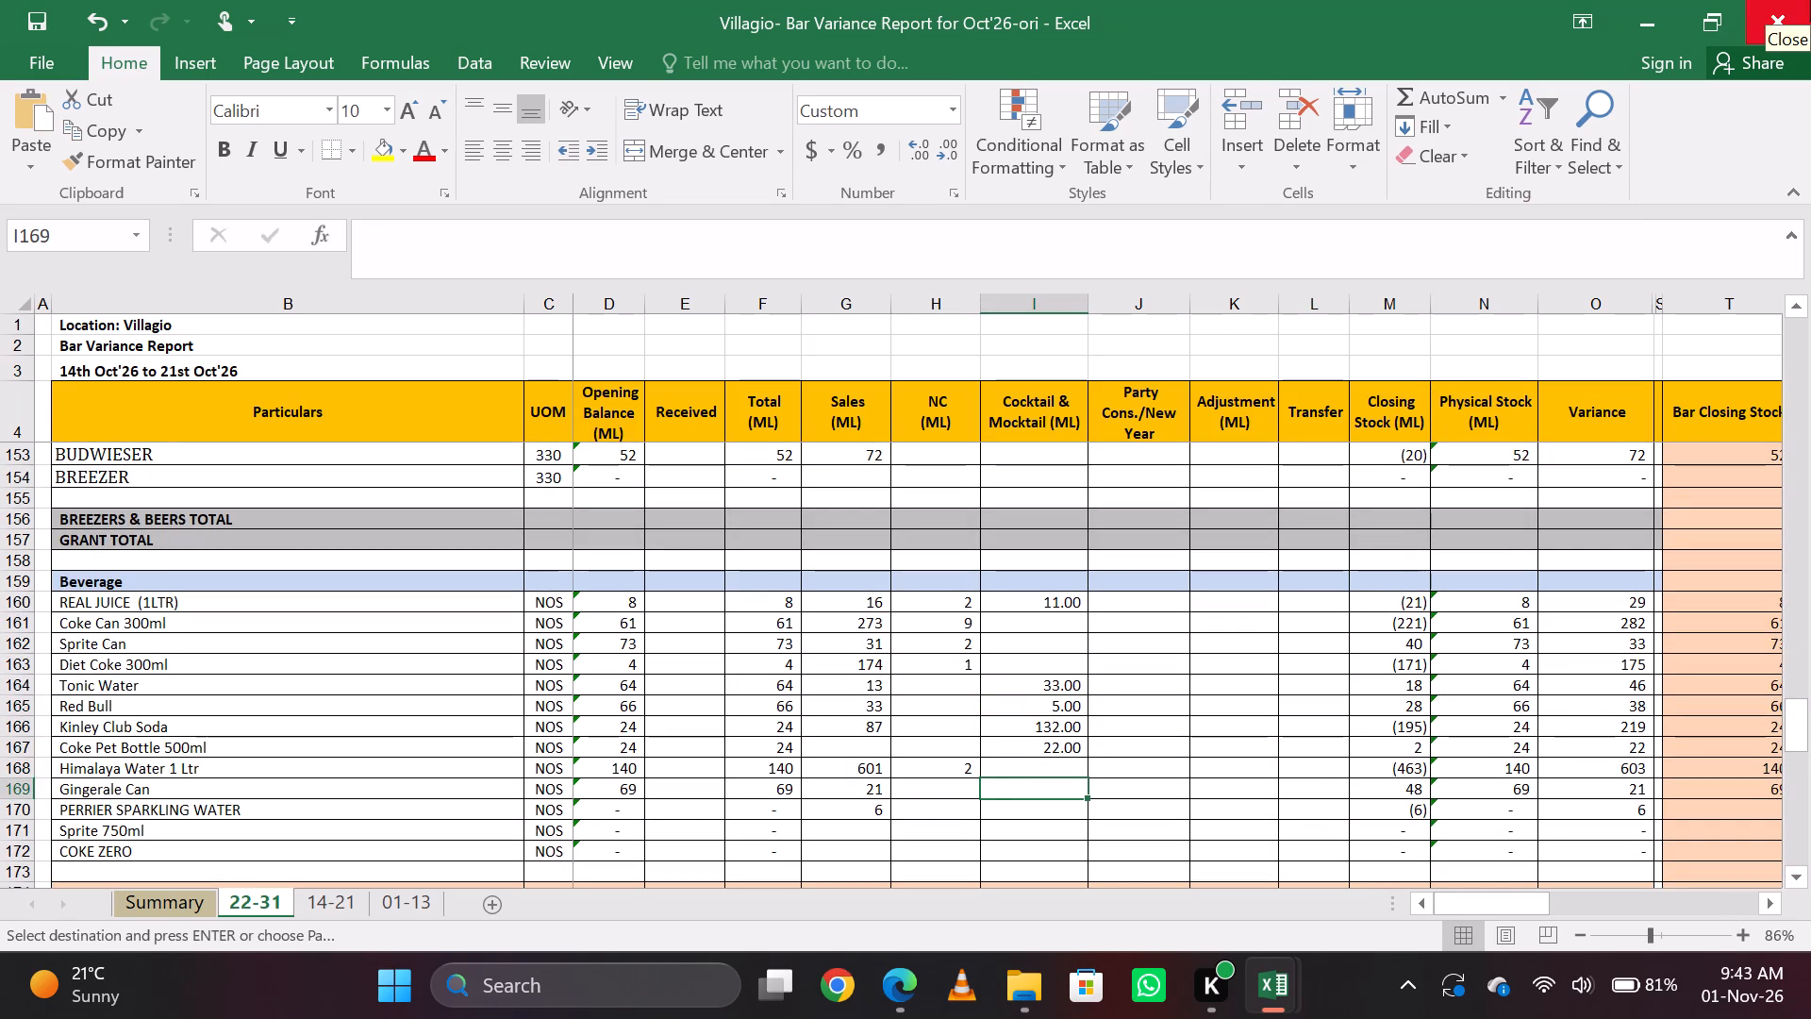
{"action": "type", "text": "13"}
{"action": "key", "text": "Right"}
{"action": "key", "text": "Left"}
Carry the OLD MONK total from the cocktail workbook's BD92 into Old Monk's Cocktail & Mocktail cell as 50.
{"action": "key", "text": "alt+Tab"}
{"action": "key", "text": "Right"}
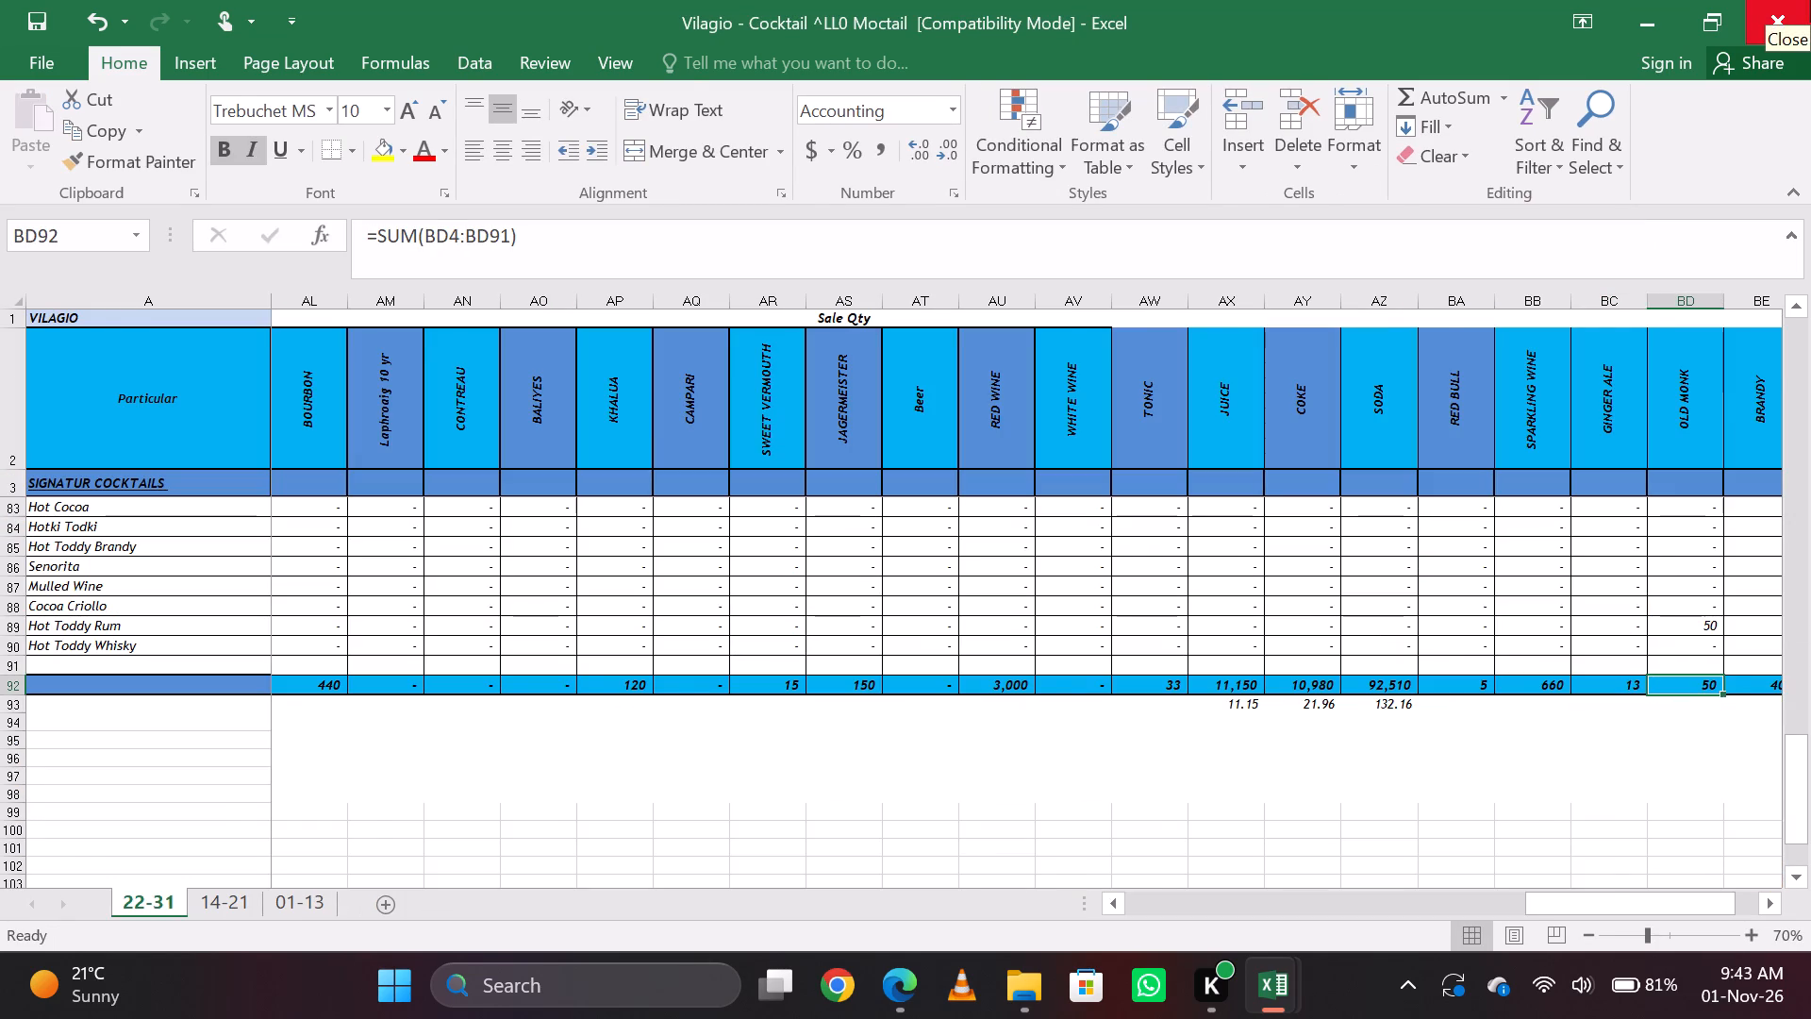
{"action": "key", "text": "alt+Tab"}
{"action": "key", "text": "Page_Up"}
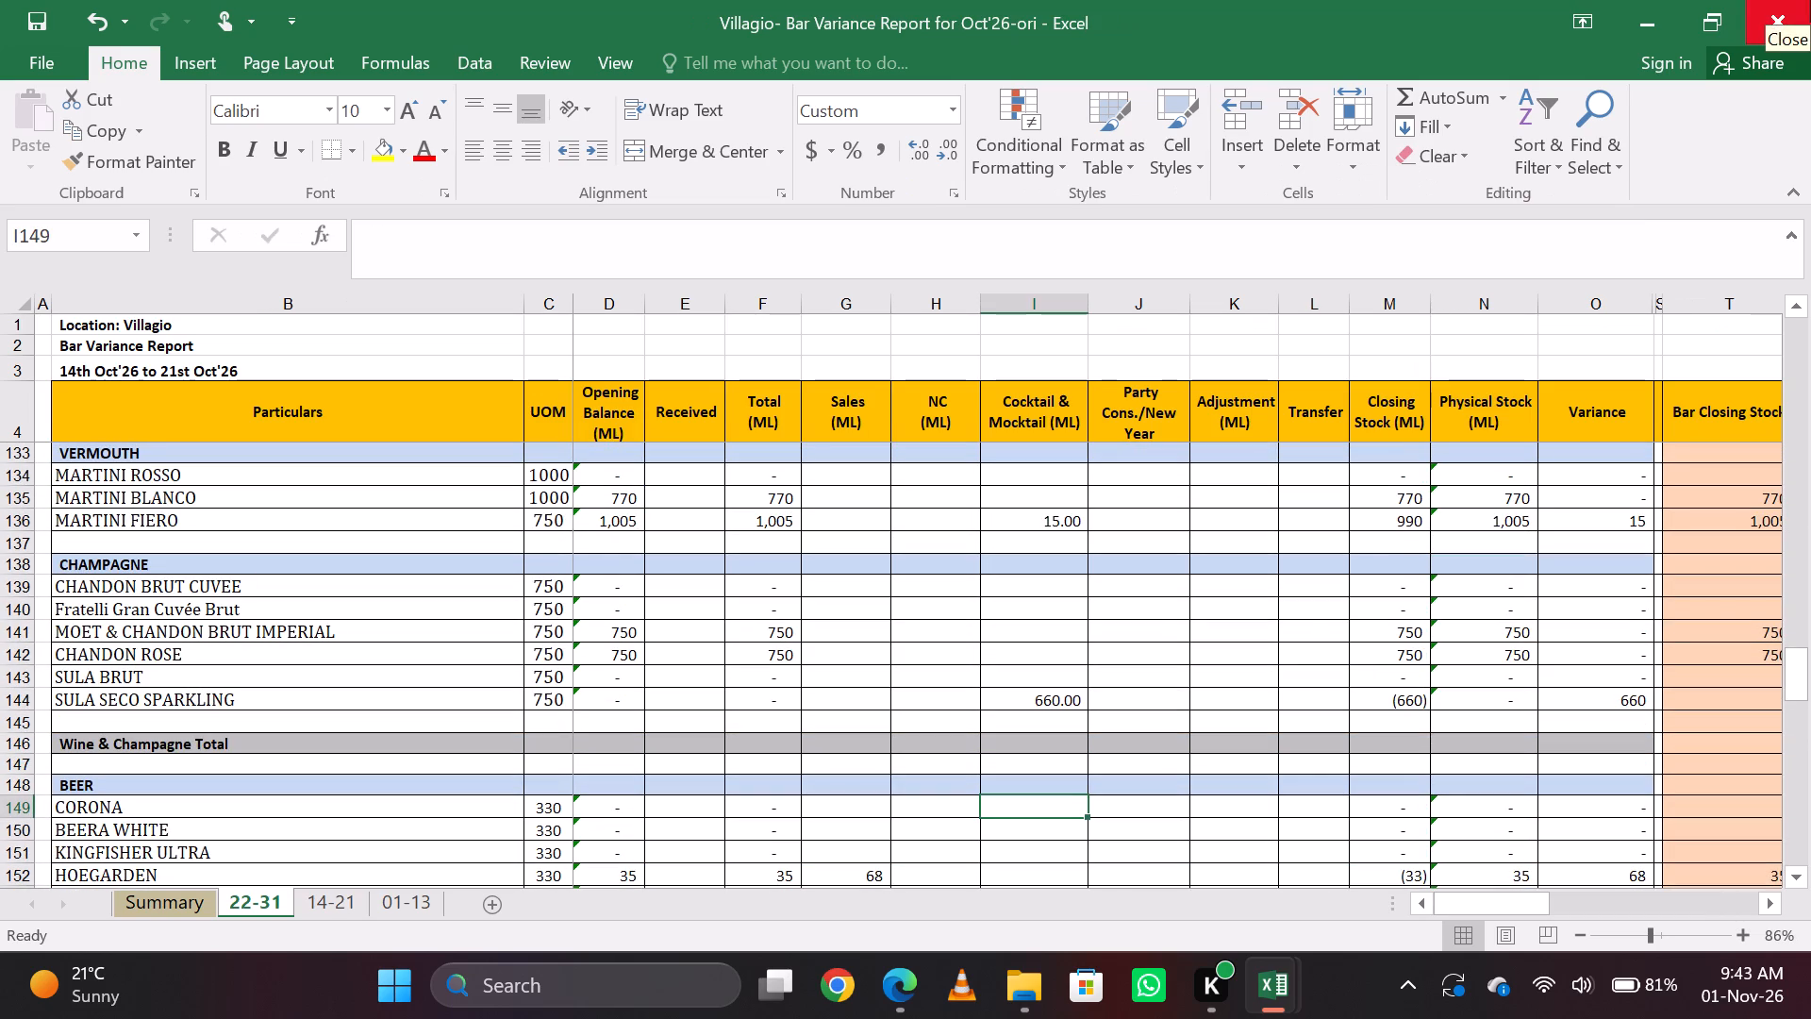
{"action": "key", "text": "Up"}
{"action": "key", "text": "Down"}
{"action": "key", "text": "Page_Up"}
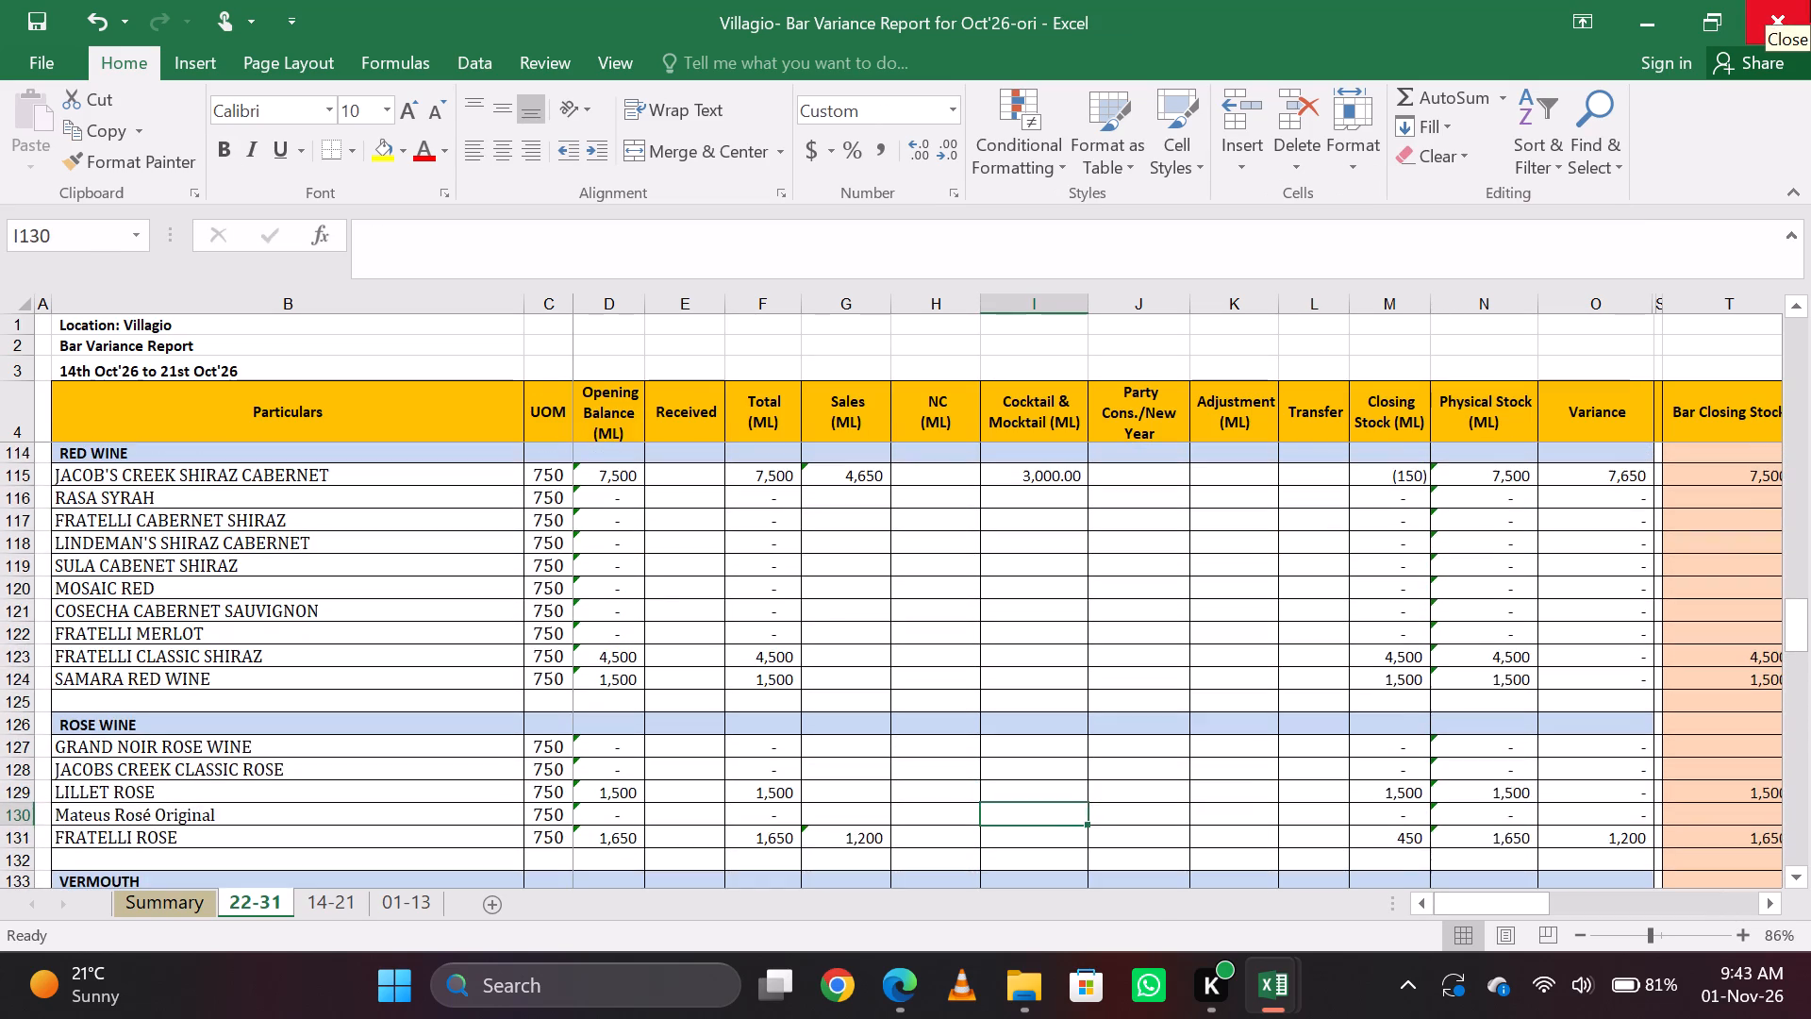
{"action": "key", "text": "Up"}
{"action": "key", "text": "Page_Up"}
{"action": "key", "text": "Up"}
{"action": "key", "text": "Up"}
{"action": "key", "text": "Up"}
{"action": "key", "text": "Up"}
{"action": "key", "text": "Up"}
{"action": "key", "text": "Page_Up"}
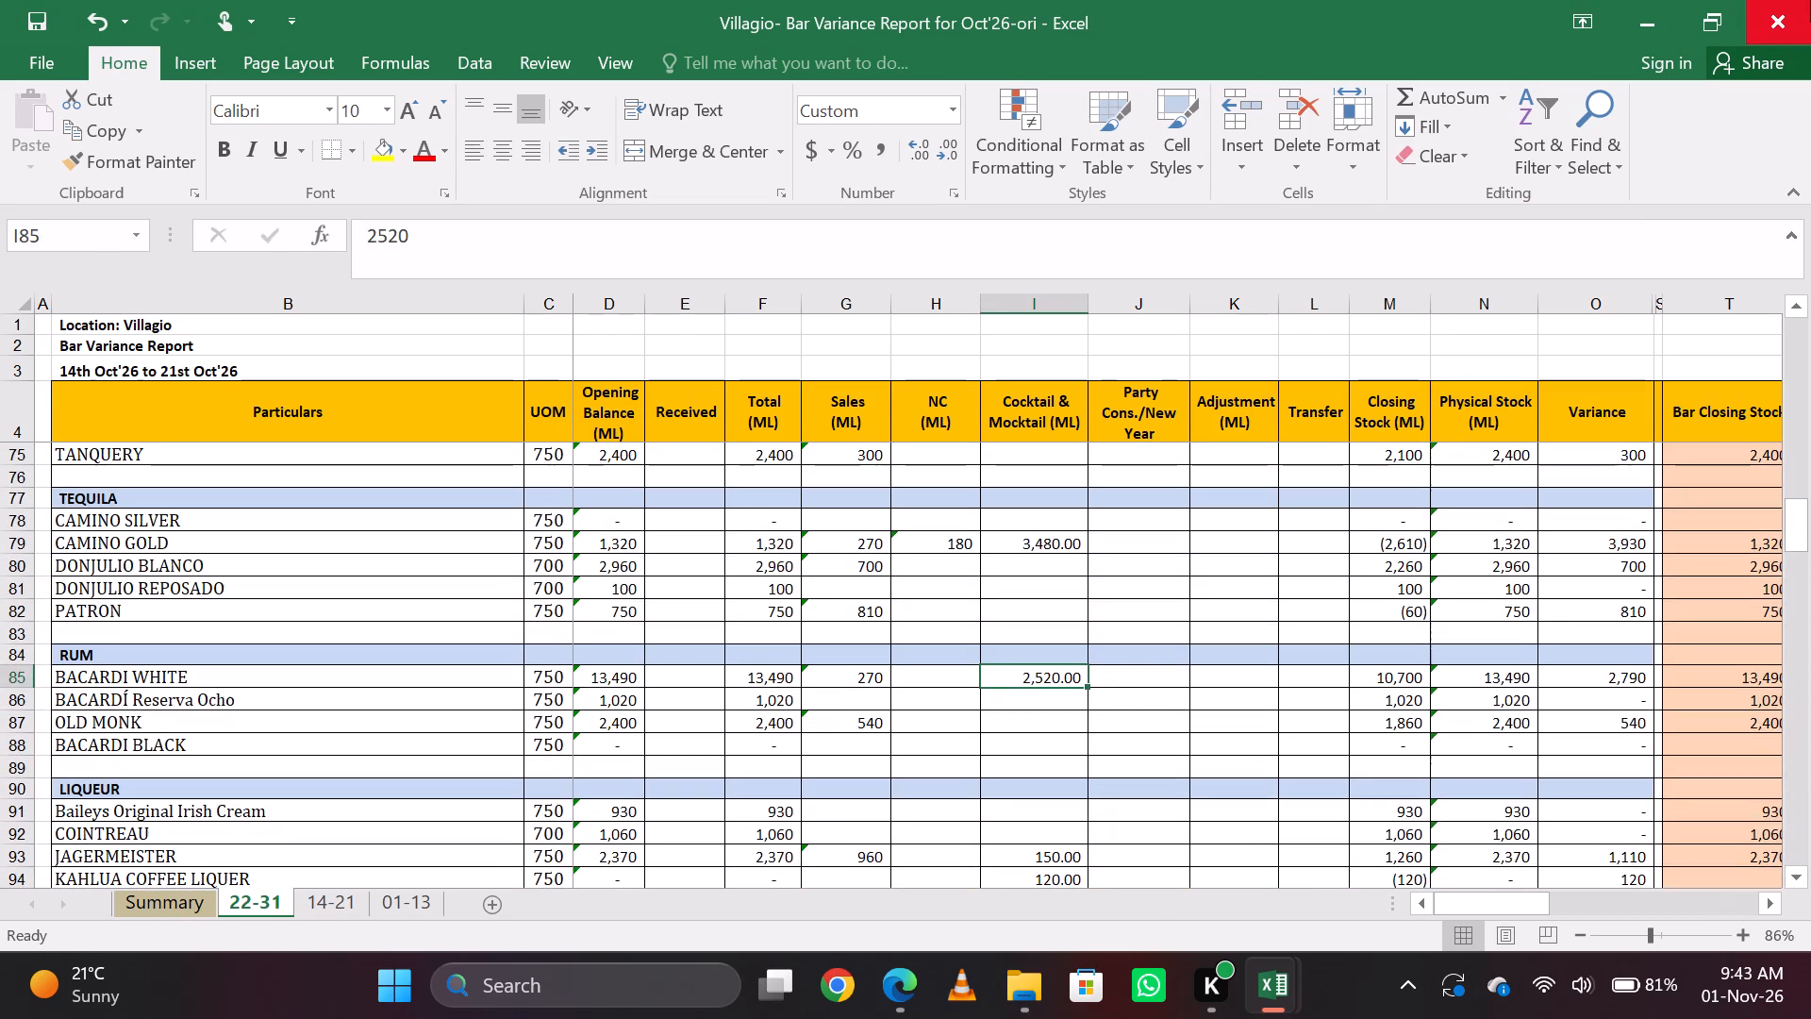
{"action": "key", "text": "Down"}
{"action": "key", "text": "Up"}
{"action": "key", "text": "Down"}
{"action": "key", "text": "Down"}
{"action": "key", "text": "Down"}
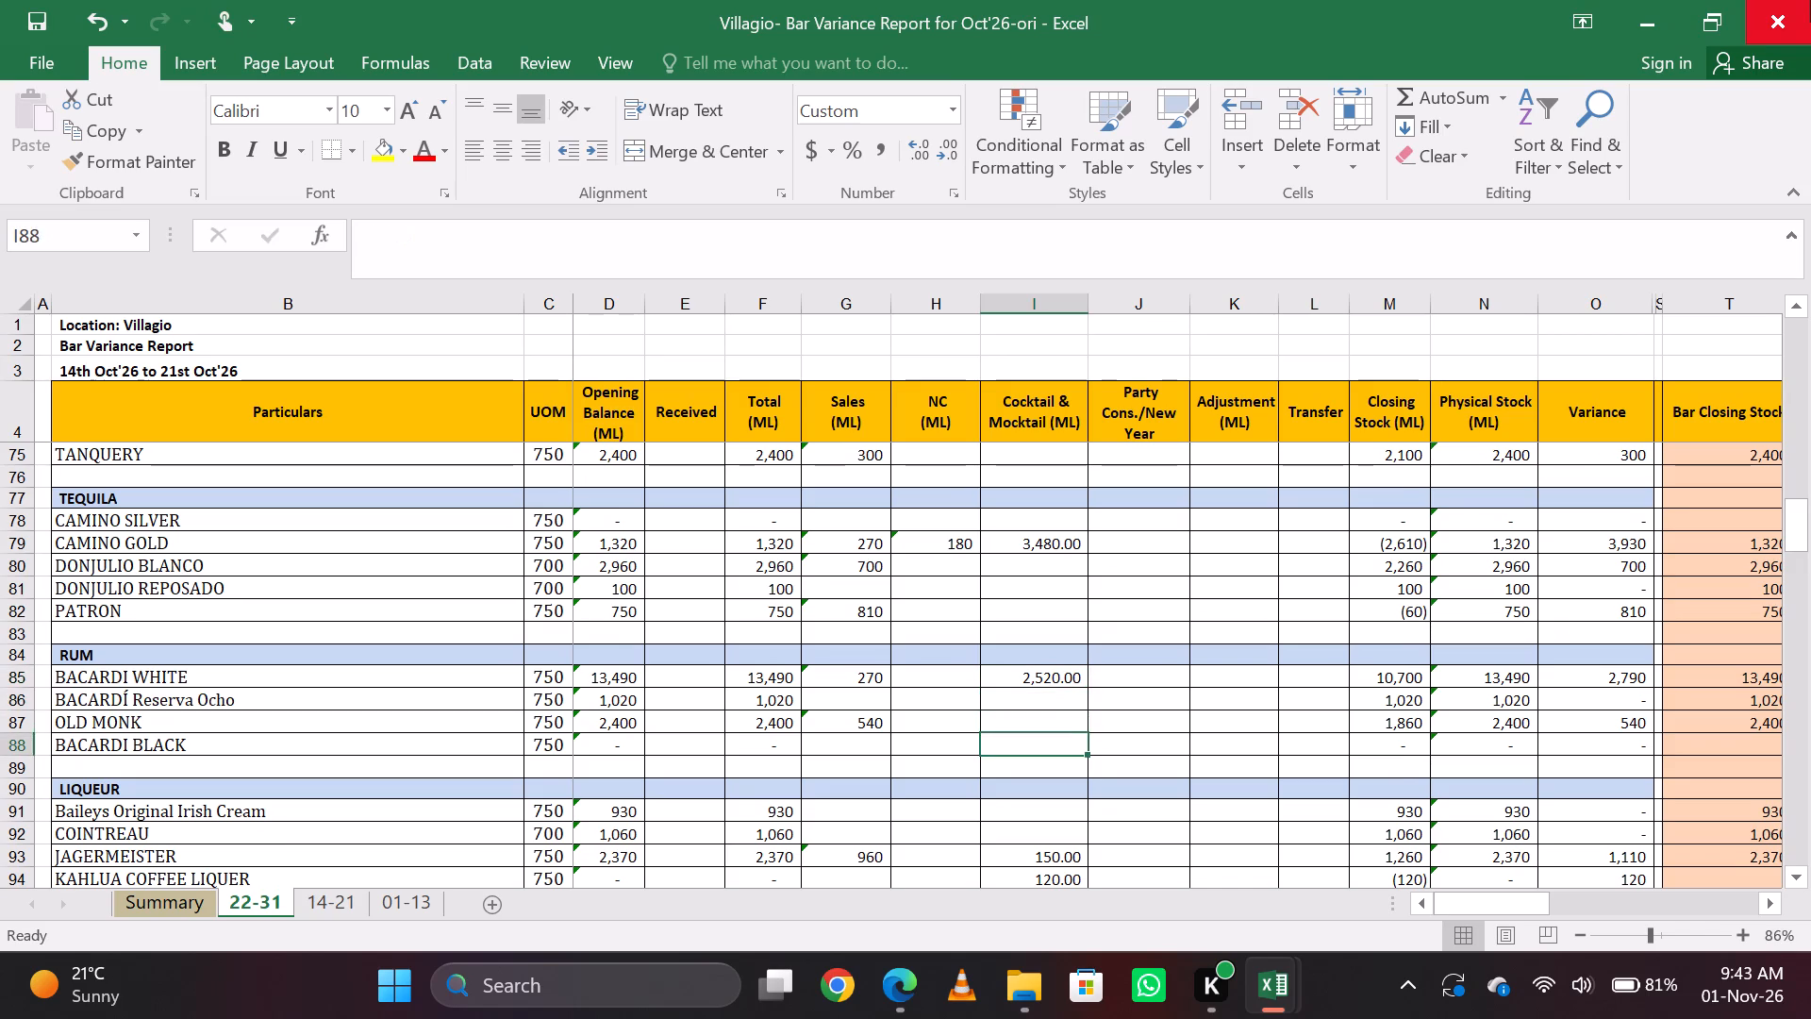
{"action": "key", "text": "Up"}
{"action": "key", "text": "alt+Tab"}
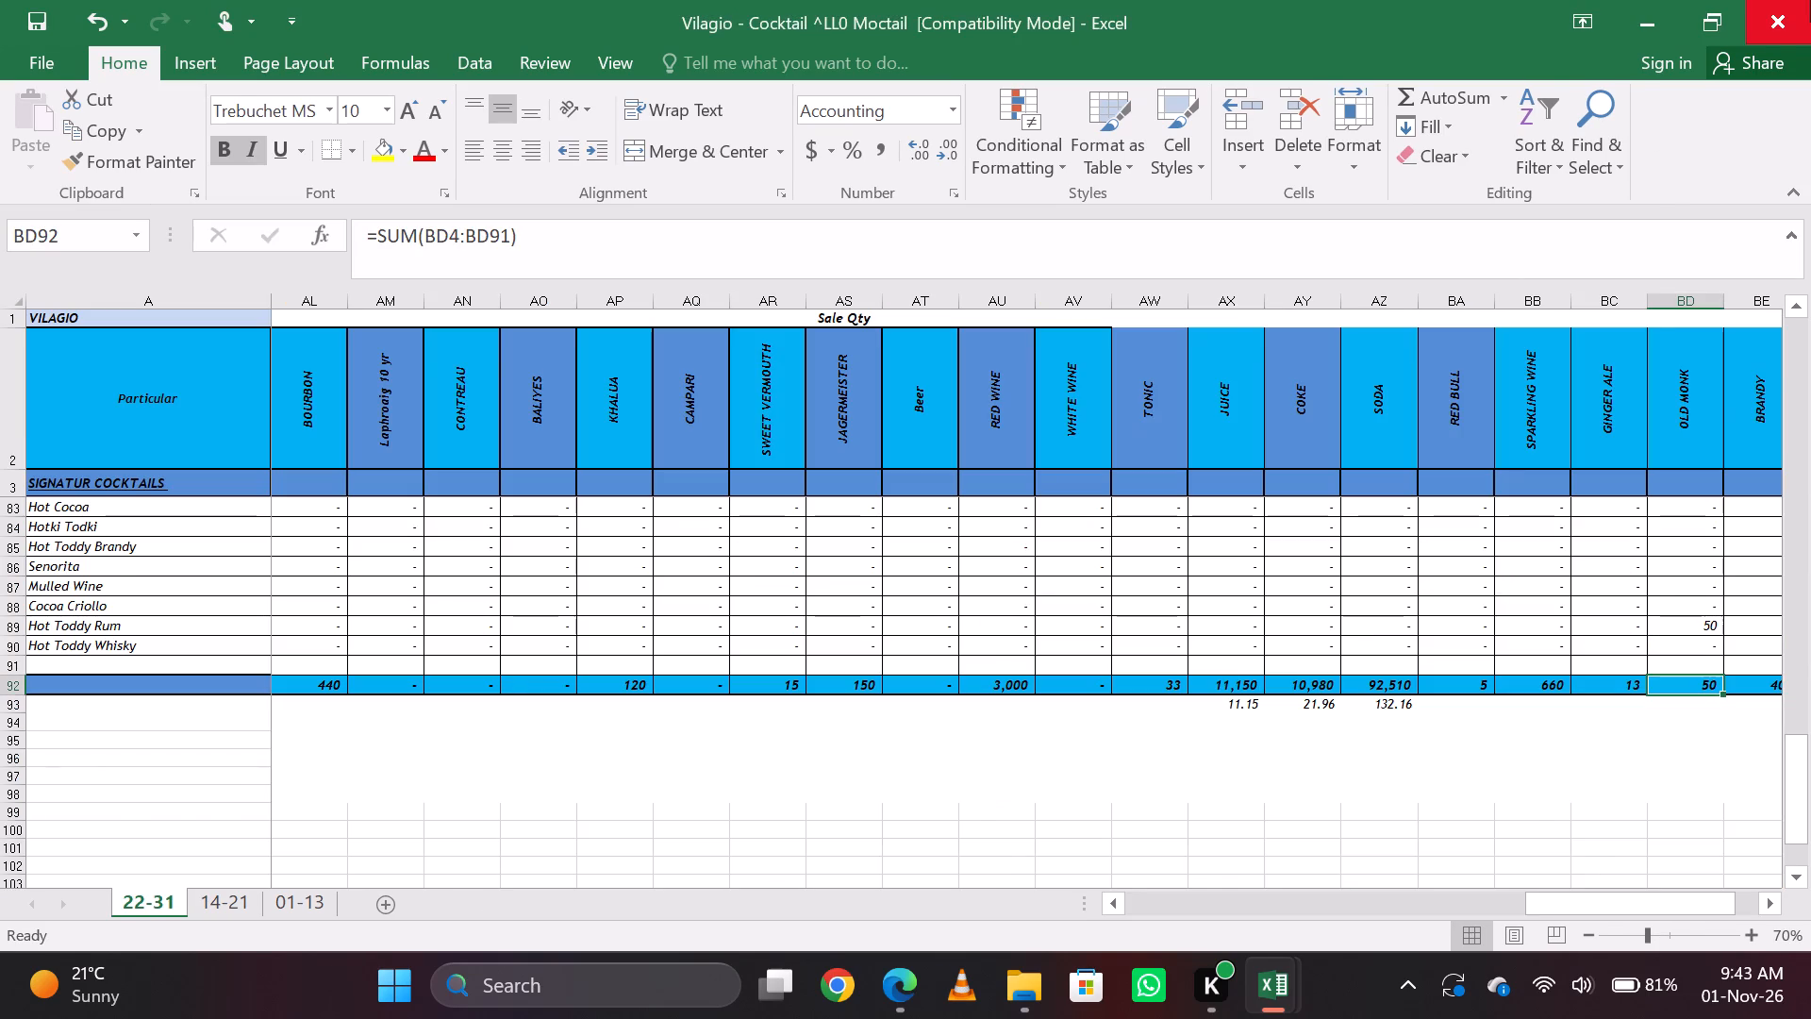
{"action": "key", "text": "alt+Tab"}
{"action": "key", "text": "alt+Tab"}
{"action": "key", "text": "alt+Tab"}
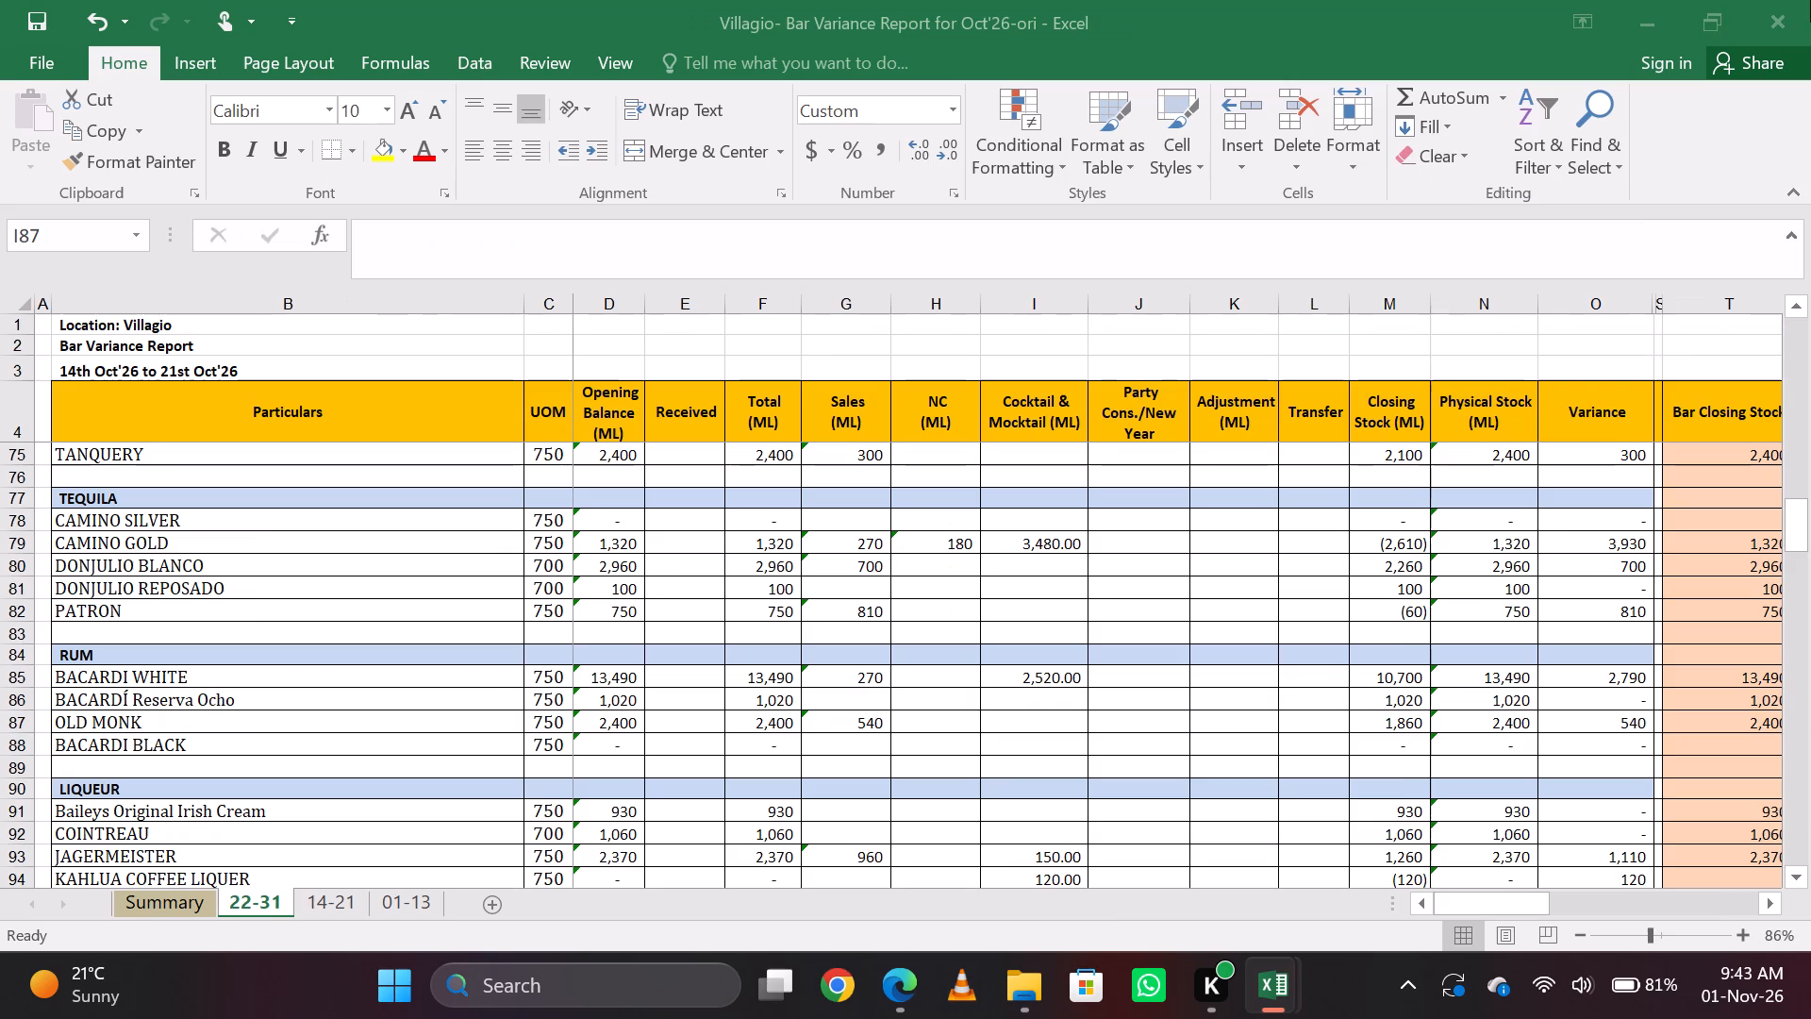
{"action": "type", "text": "50"}
{"action": "key", "text": "Return"}
{"action": "key", "text": "Up"}
Carry the BRANDY total from the cocktail workbook's BE92 into Hennessy V.S's Cocktail & Mocktail cell as 400.
{"action": "key", "text": "alt+Tab"}
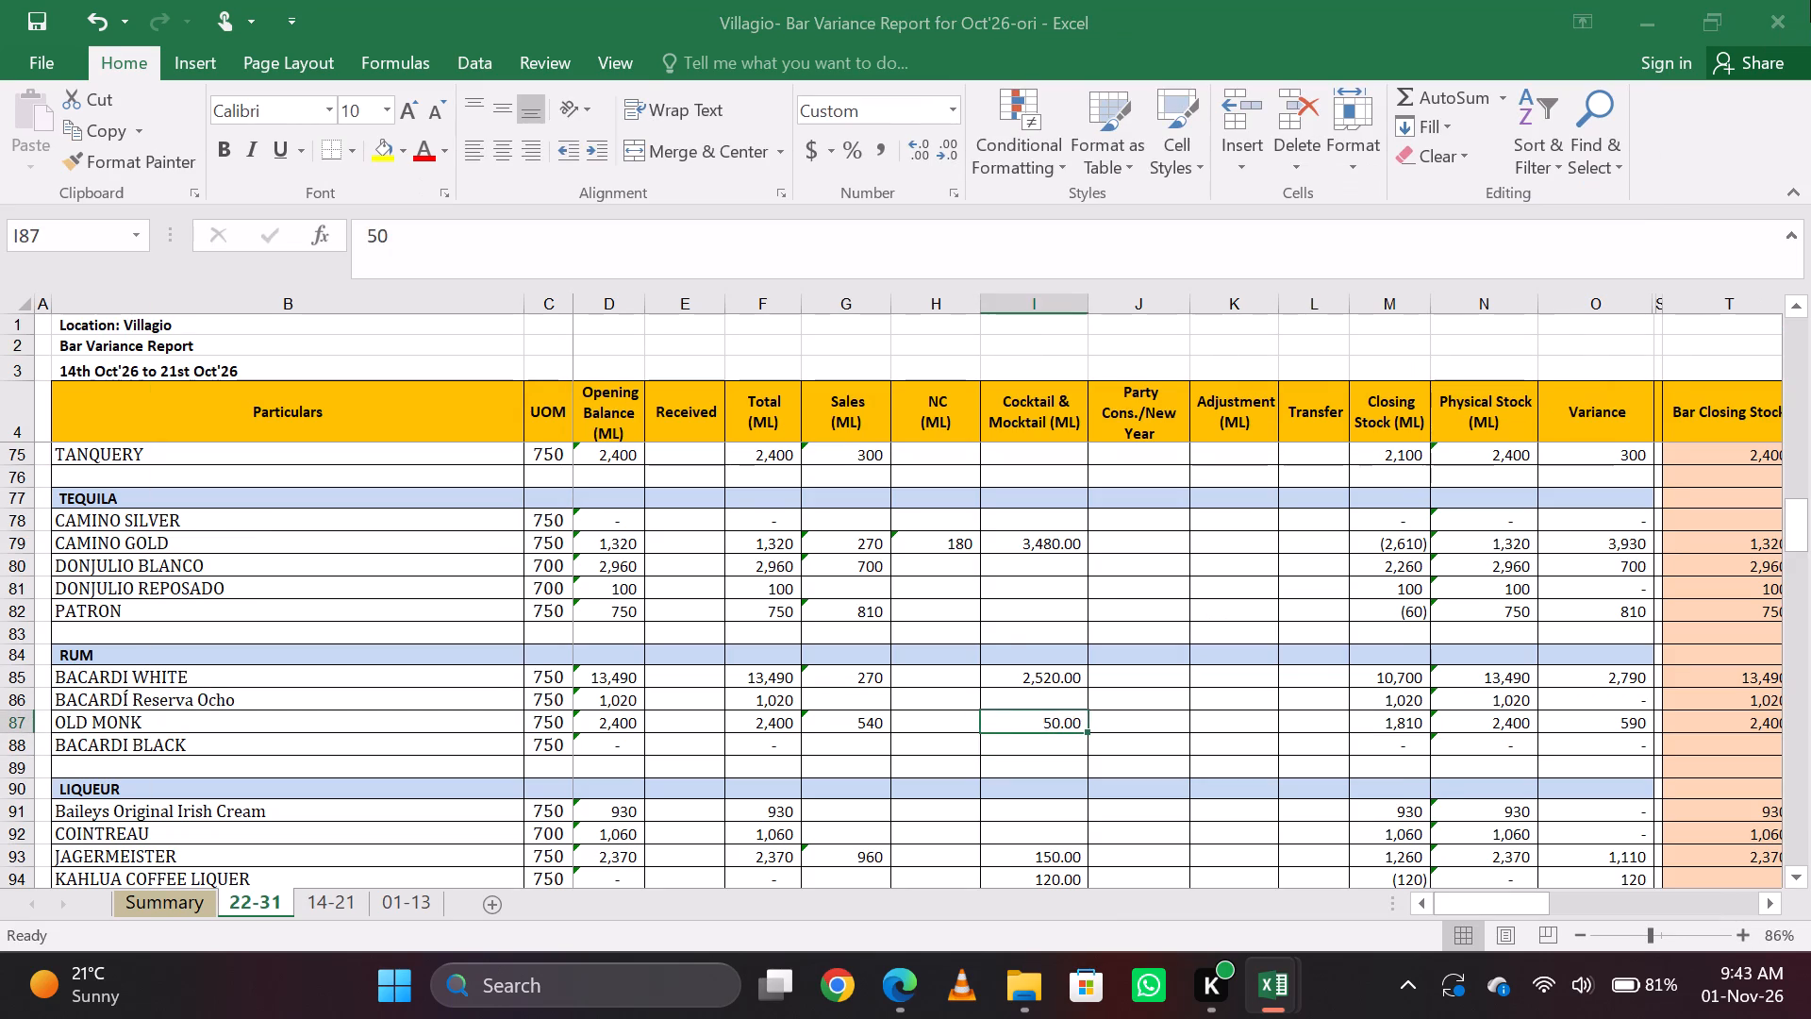
{"action": "key", "text": "Right"}
{"action": "key", "text": "alt+Tab"}
{"action": "key", "text": "alt+Tab"}
{"action": "key", "text": "alt+Tab"}
{"action": "key", "text": "alt+Tab"}
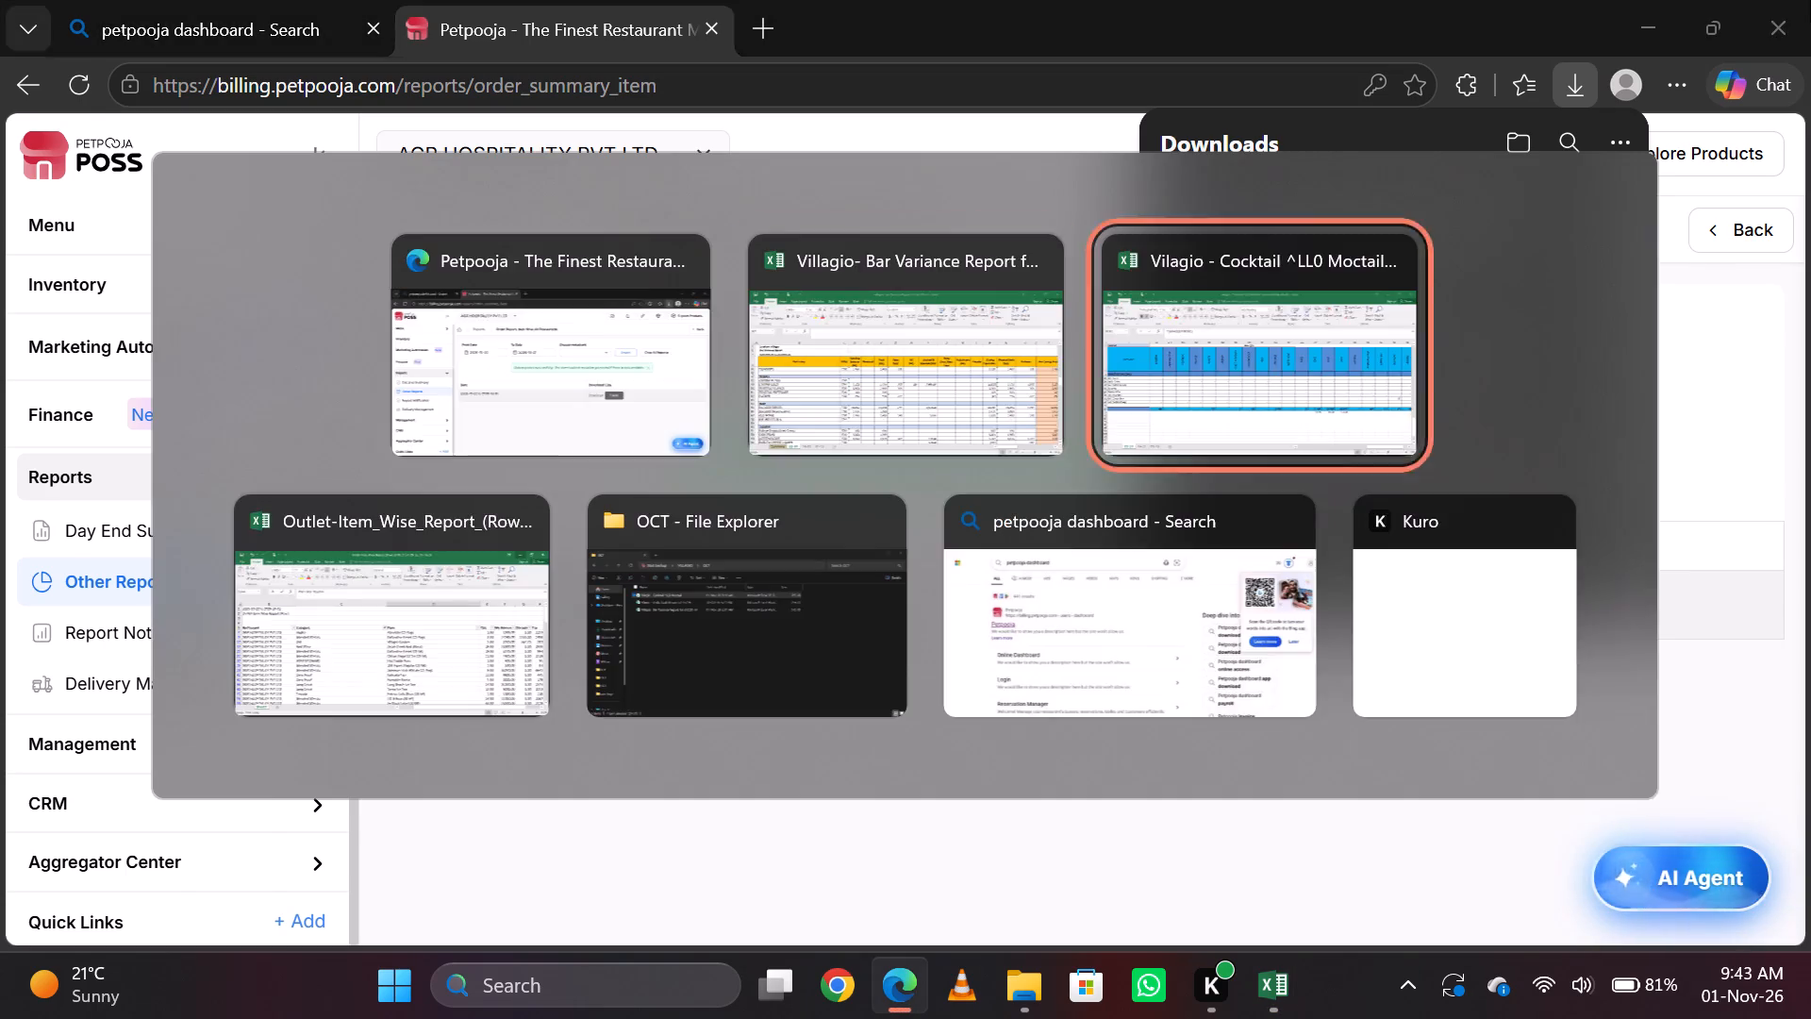
{"action": "key", "text": "Right"}
{"action": "key", "text": "Right"}
{"action": "key", "text": "Left"}
{"action": "key", "text": "ctrl+c"}
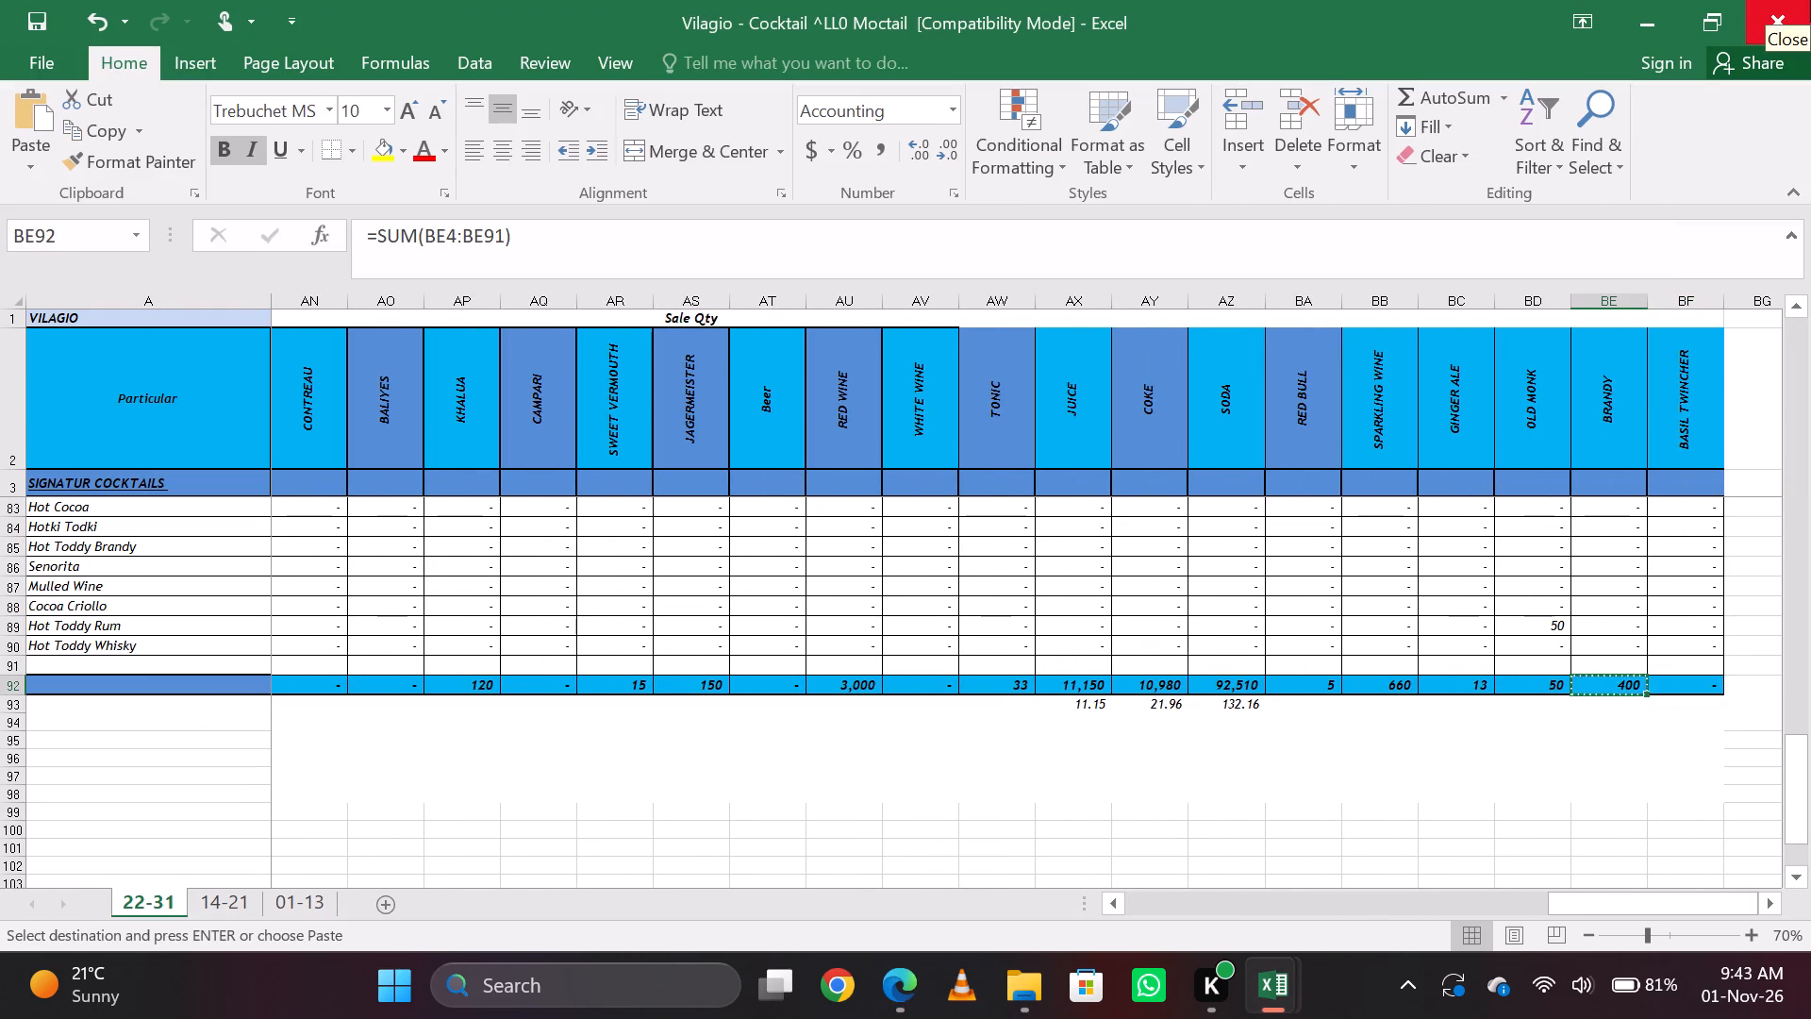
{"action": "key", "text": "alt+Tab"}
{"action": "key", "text": "alt+Tab"}
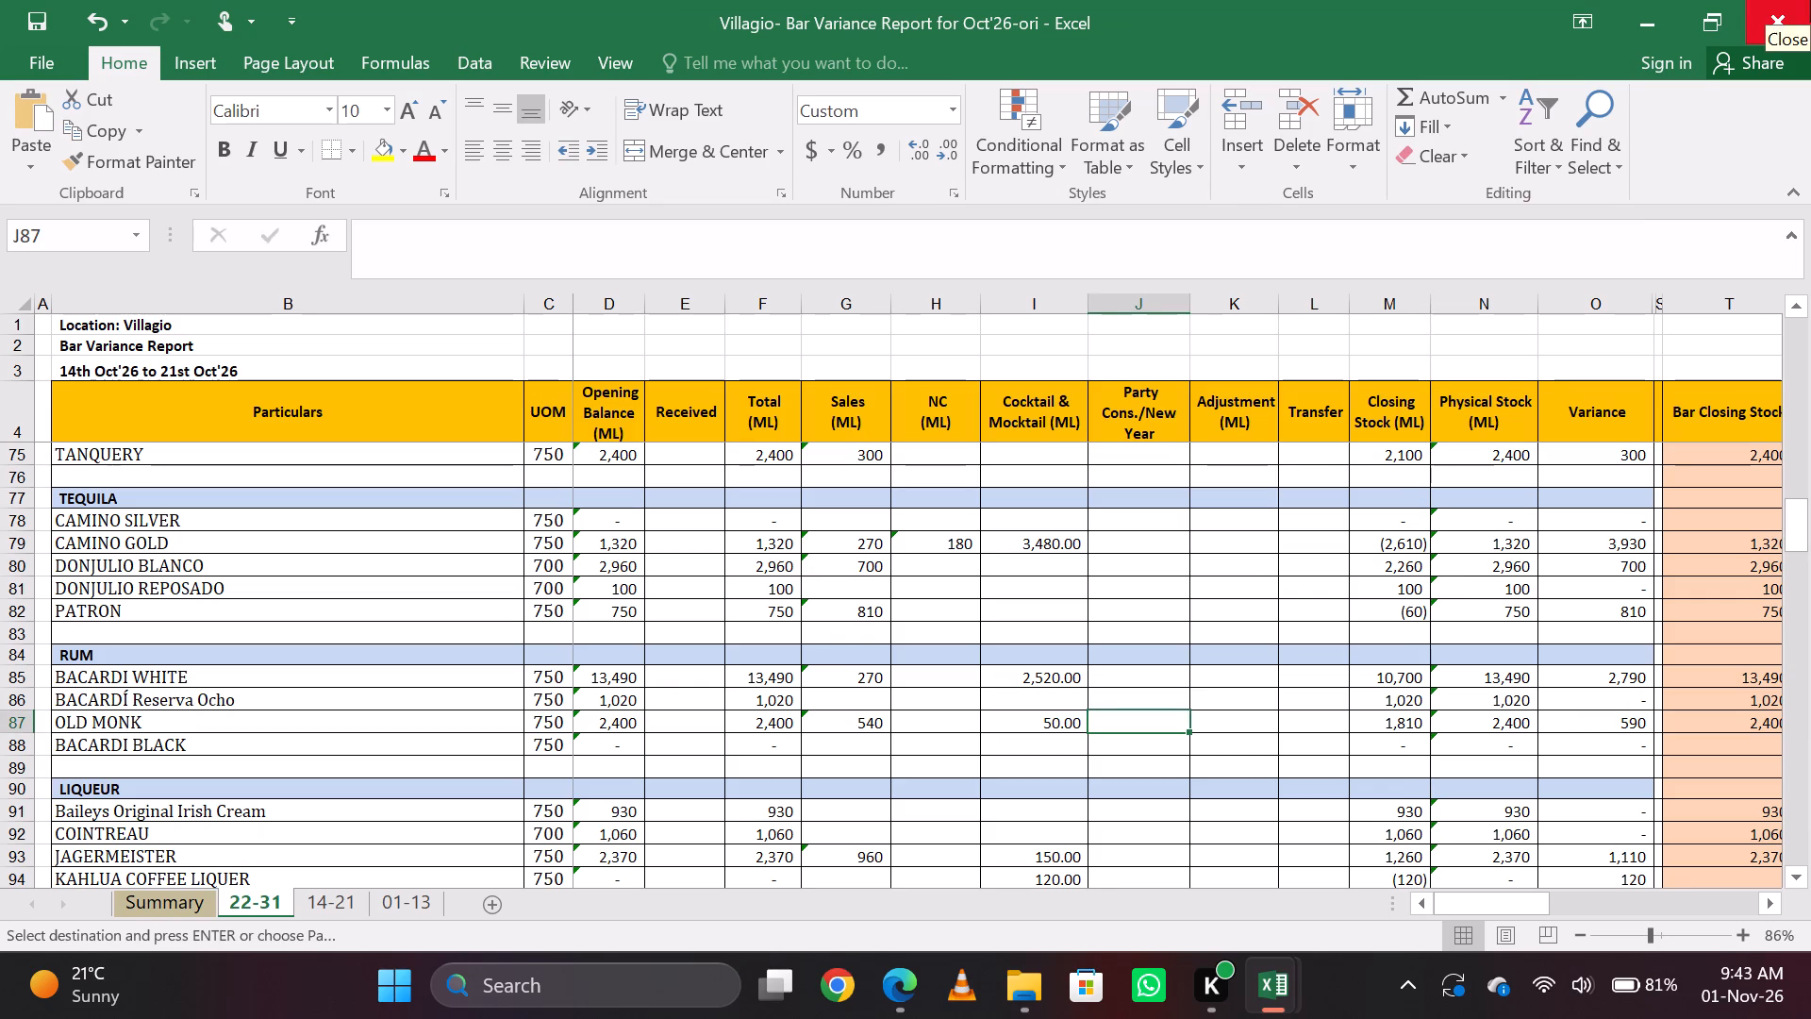
{"action": "key", "text": "Page_Down"}
{"action": "key", "text": "Page_Down"}
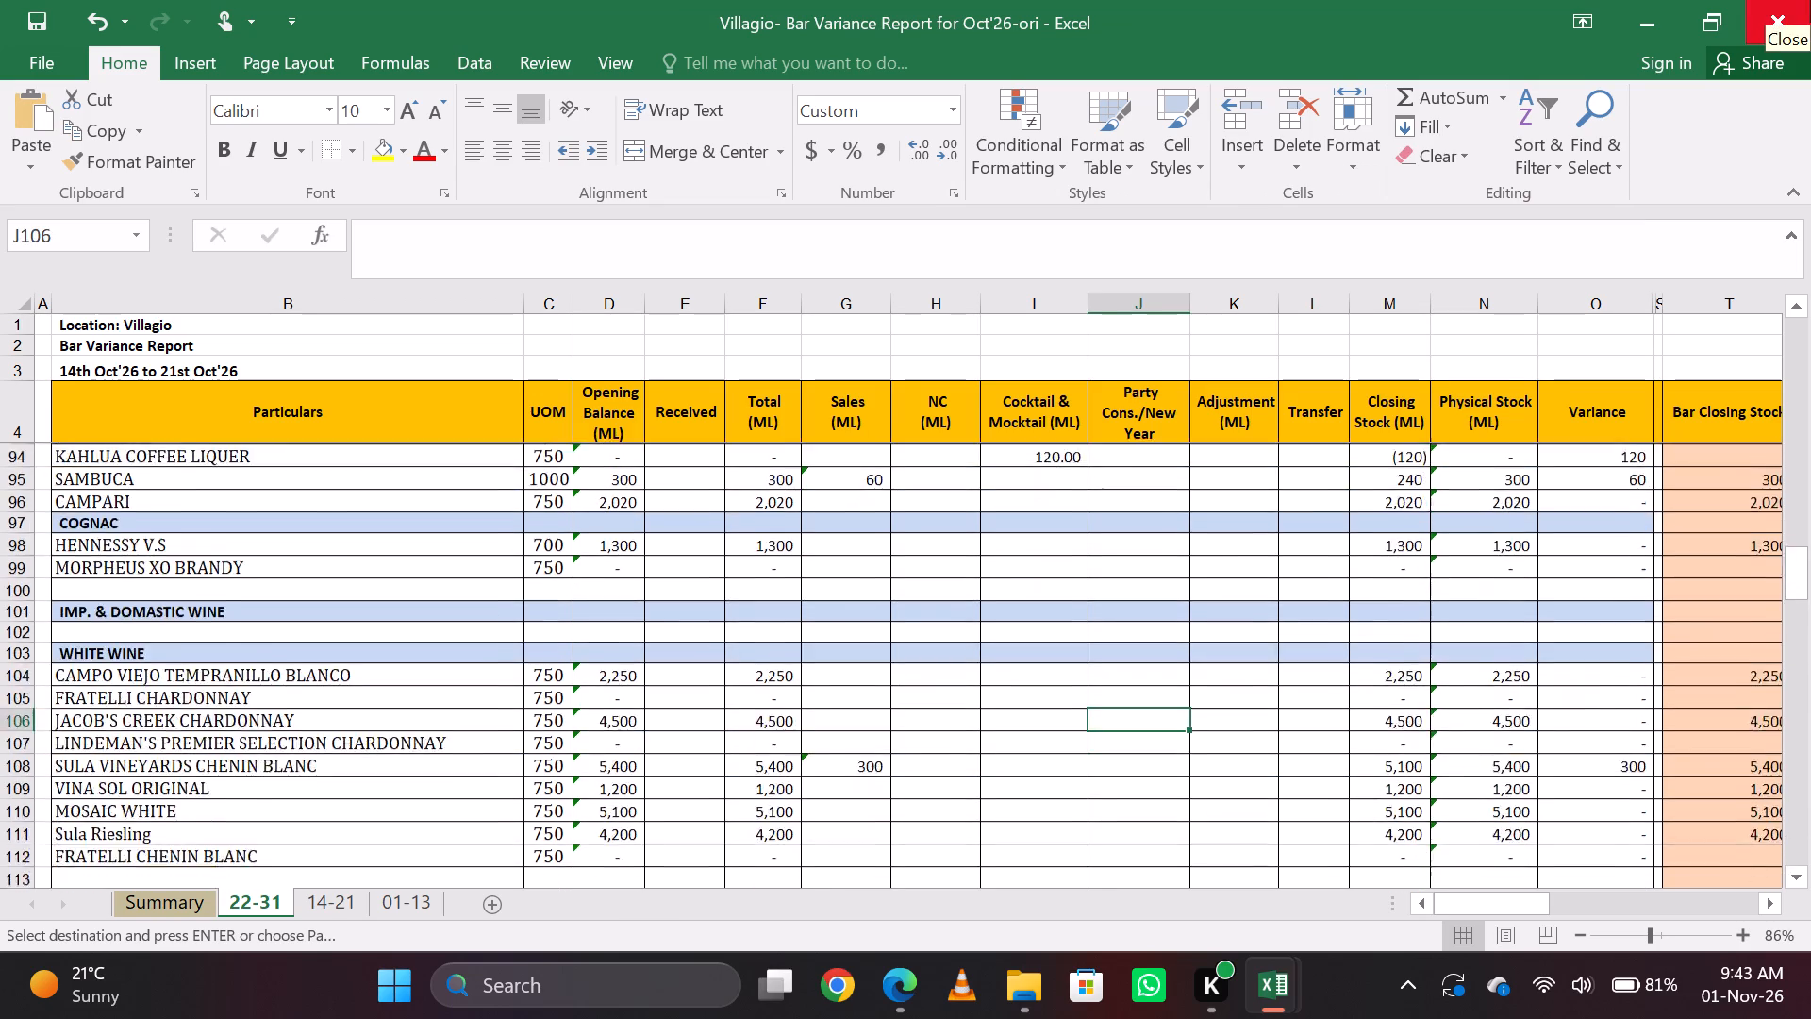
{"action": "key", "text": "Page_Down"}
{"action": "key", "text": "Page_Up"}
{"action": "key", "text": "Page_Up"}
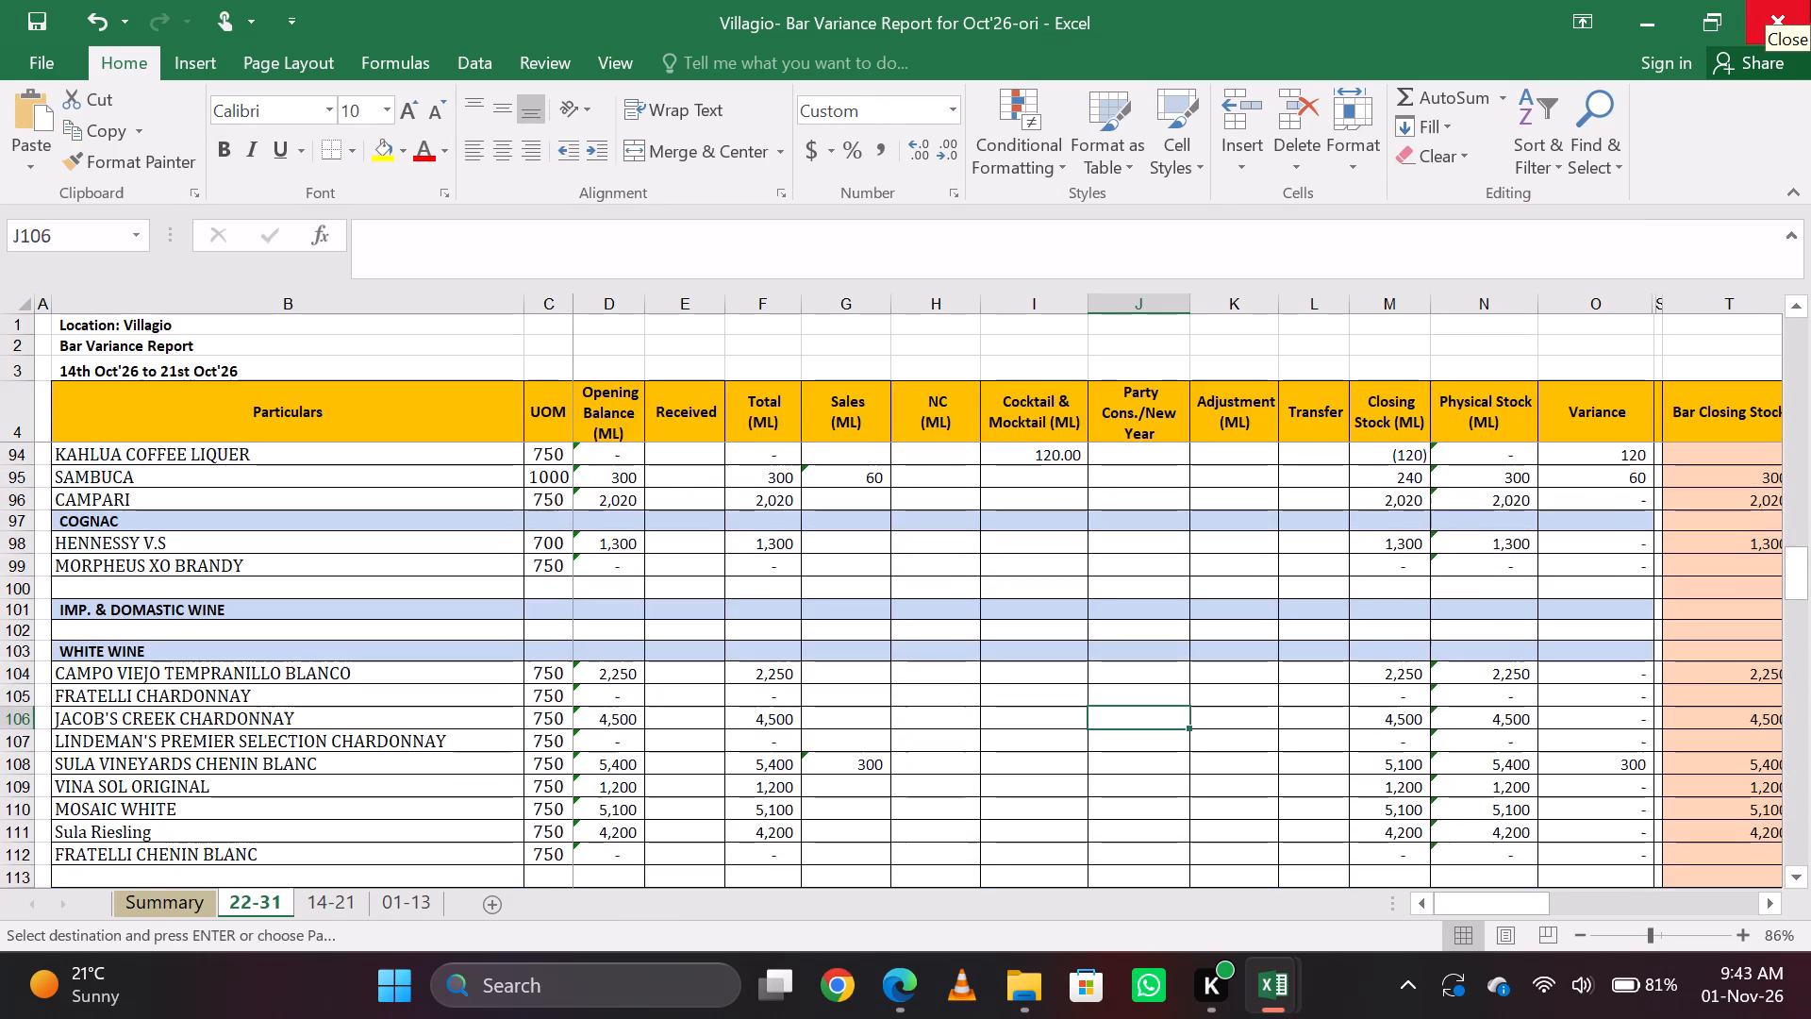
{"action": "key", "text": "Down"}
{"action": "key", "text": "Up"}
{"action": "key", "text": "Up"}
{"action": "key", "text": "Up"}
{"action": "key", "text": "Up"}
{"action": "key", "text": "Up"}
{"action": "key", "text": "Up"}
{"action": "key", "text": "Up"}
{"action": "key", "text": "Up"}
{"action": "key", "text": "Up"}
{"action": "key", "text": "Up"}
{"action": "key", "text": "Up"}
{"action": "key", "text": "Left"}
{"action": "key", "text": "Down"}
{"action": "key", "text": "Down"}
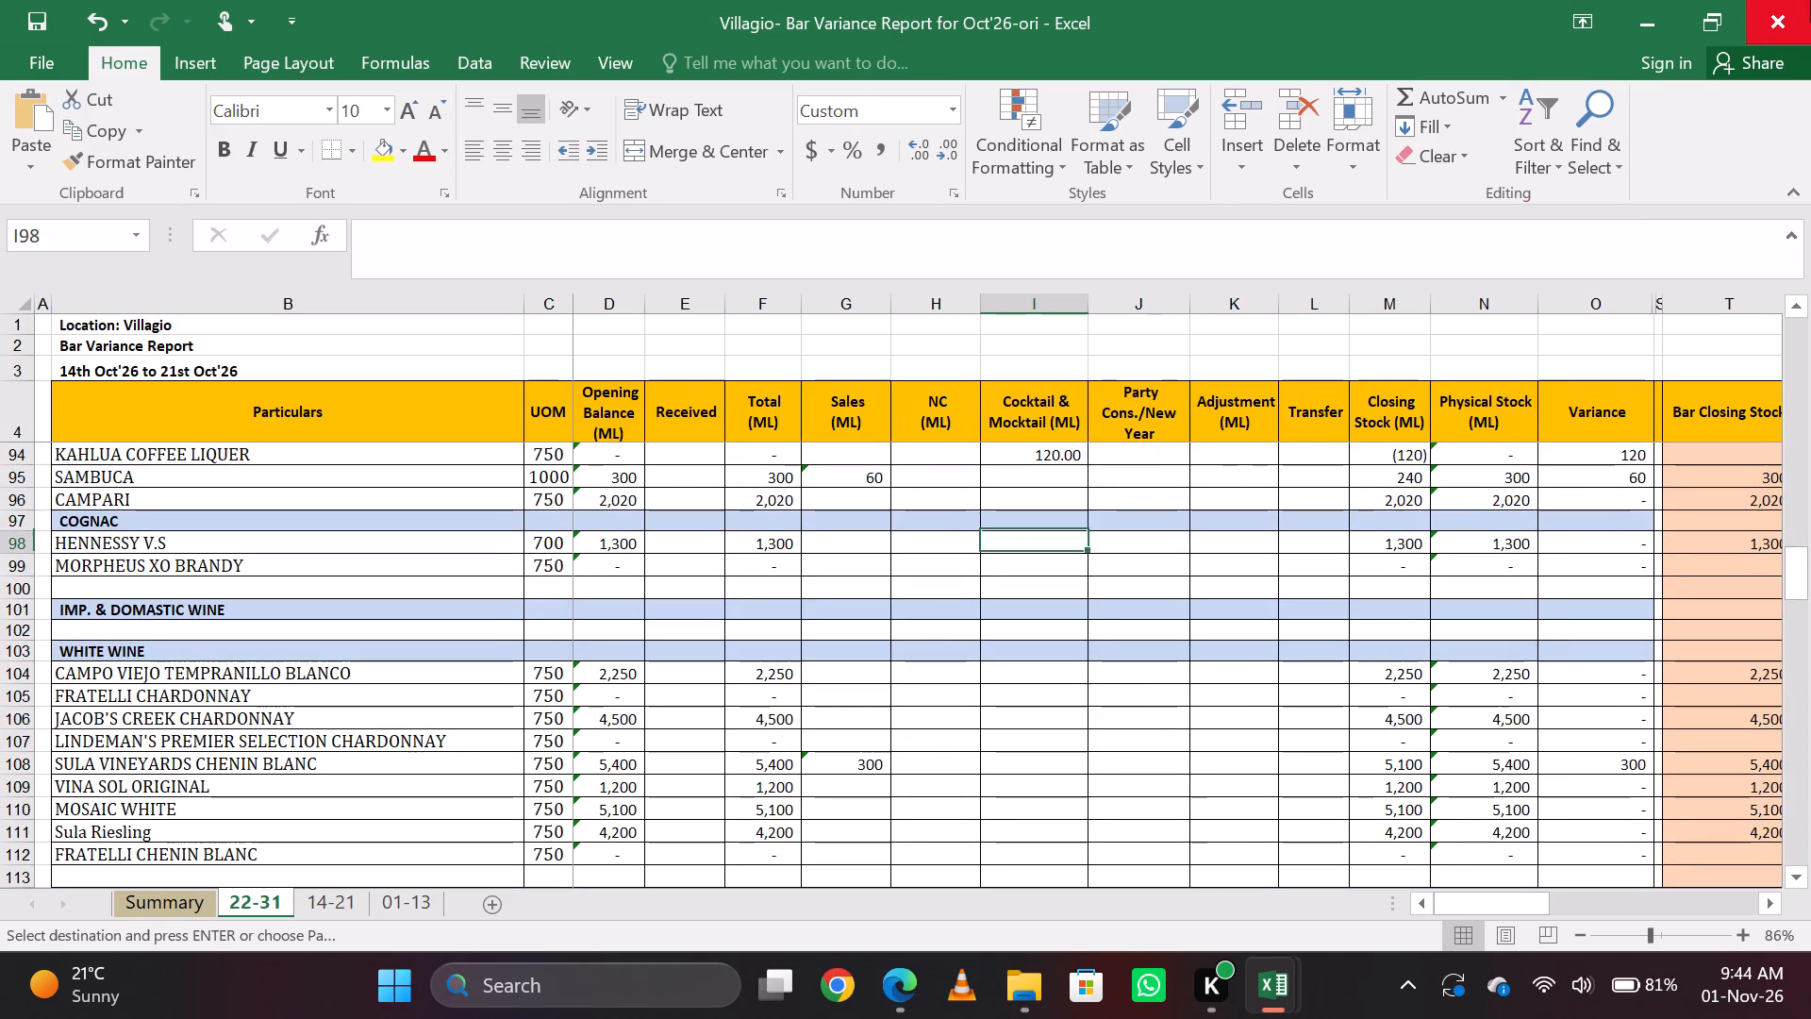
{"action": "type", "text": "400"}
{"action": "key", "text": "Return"}
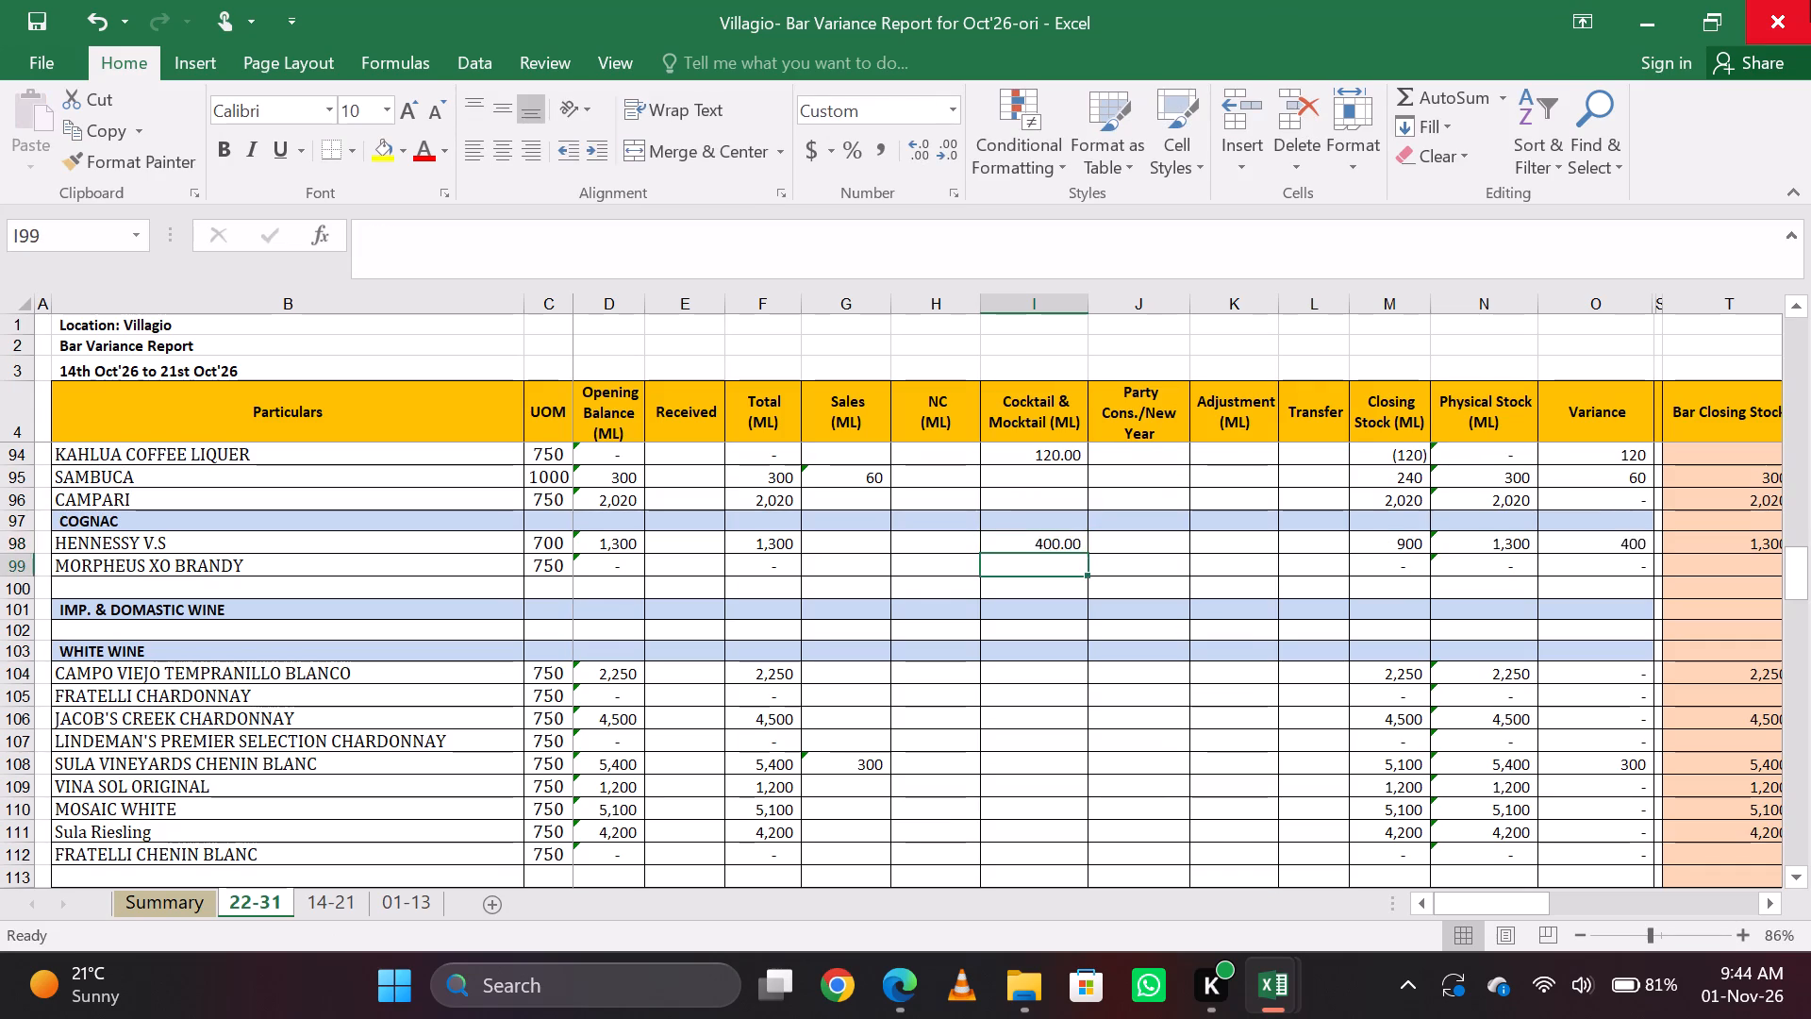
Save and close the Vilagio cocktail workbook, returning to the Bar Variance Report.
{"action": "key", "text": "Up"}
{"action": "key", "text": "alt+Tab"}
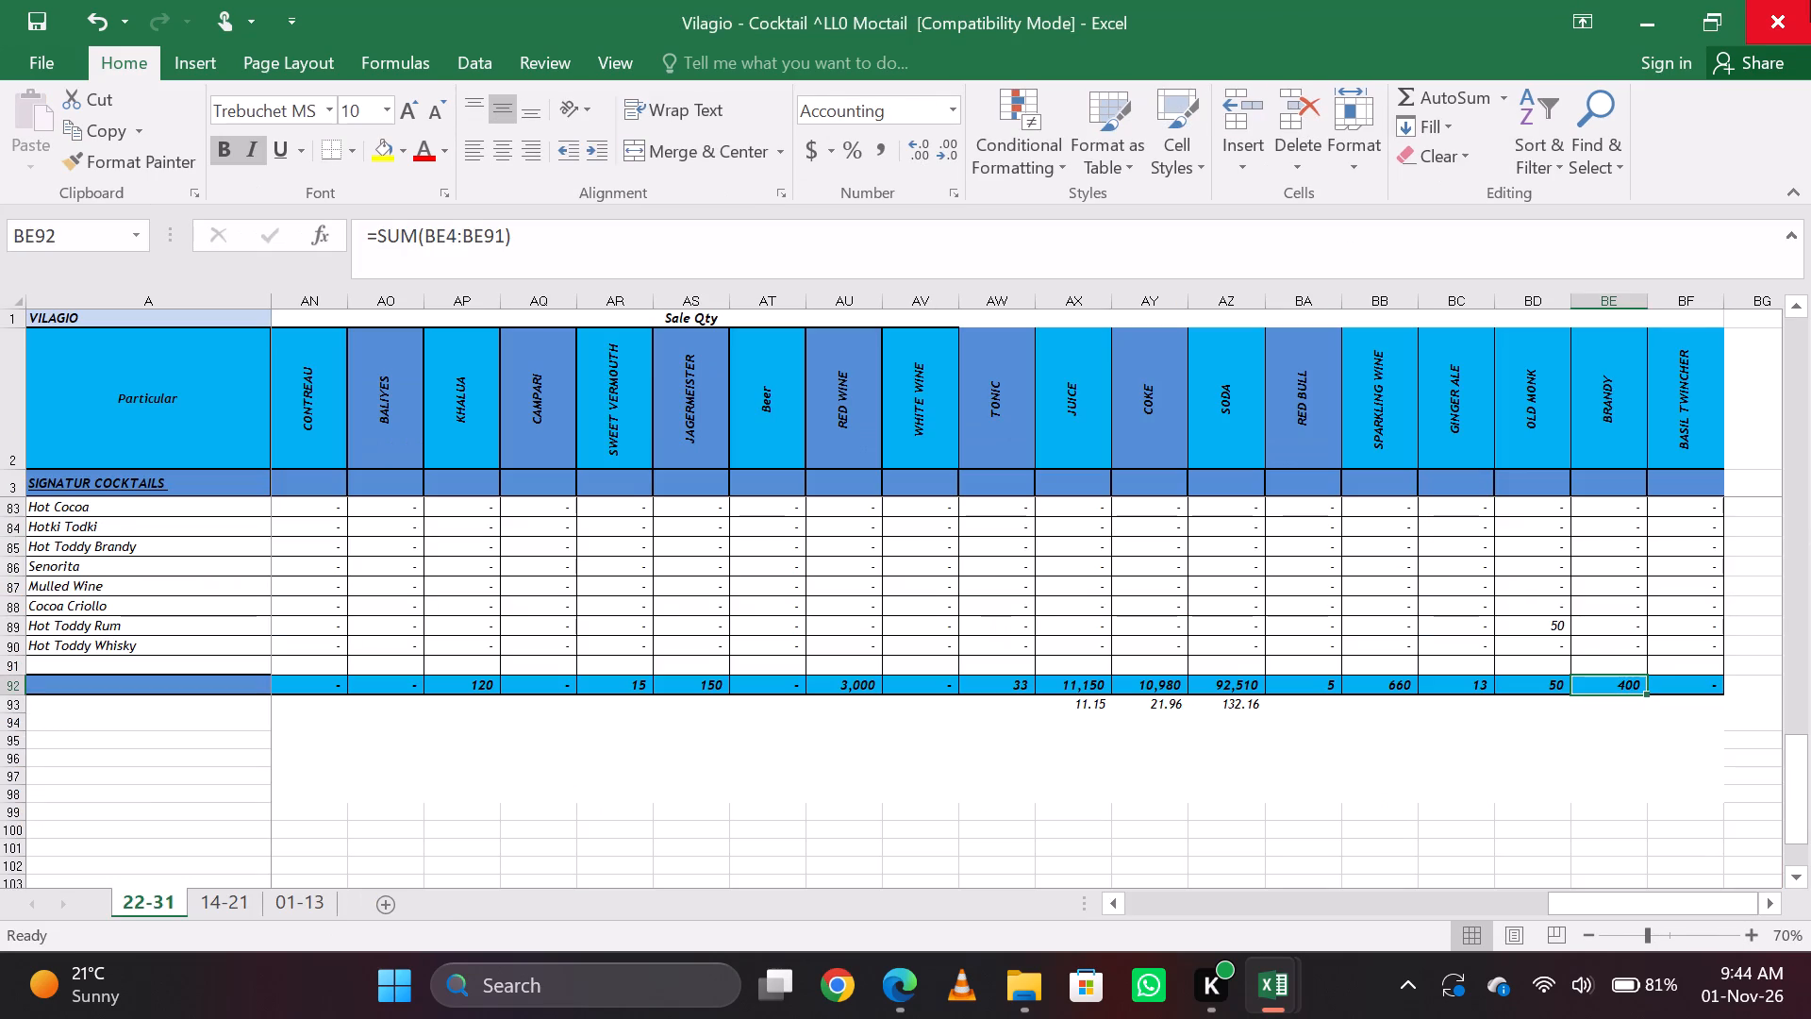
{"action": "key", "text": "ctrl+s"}
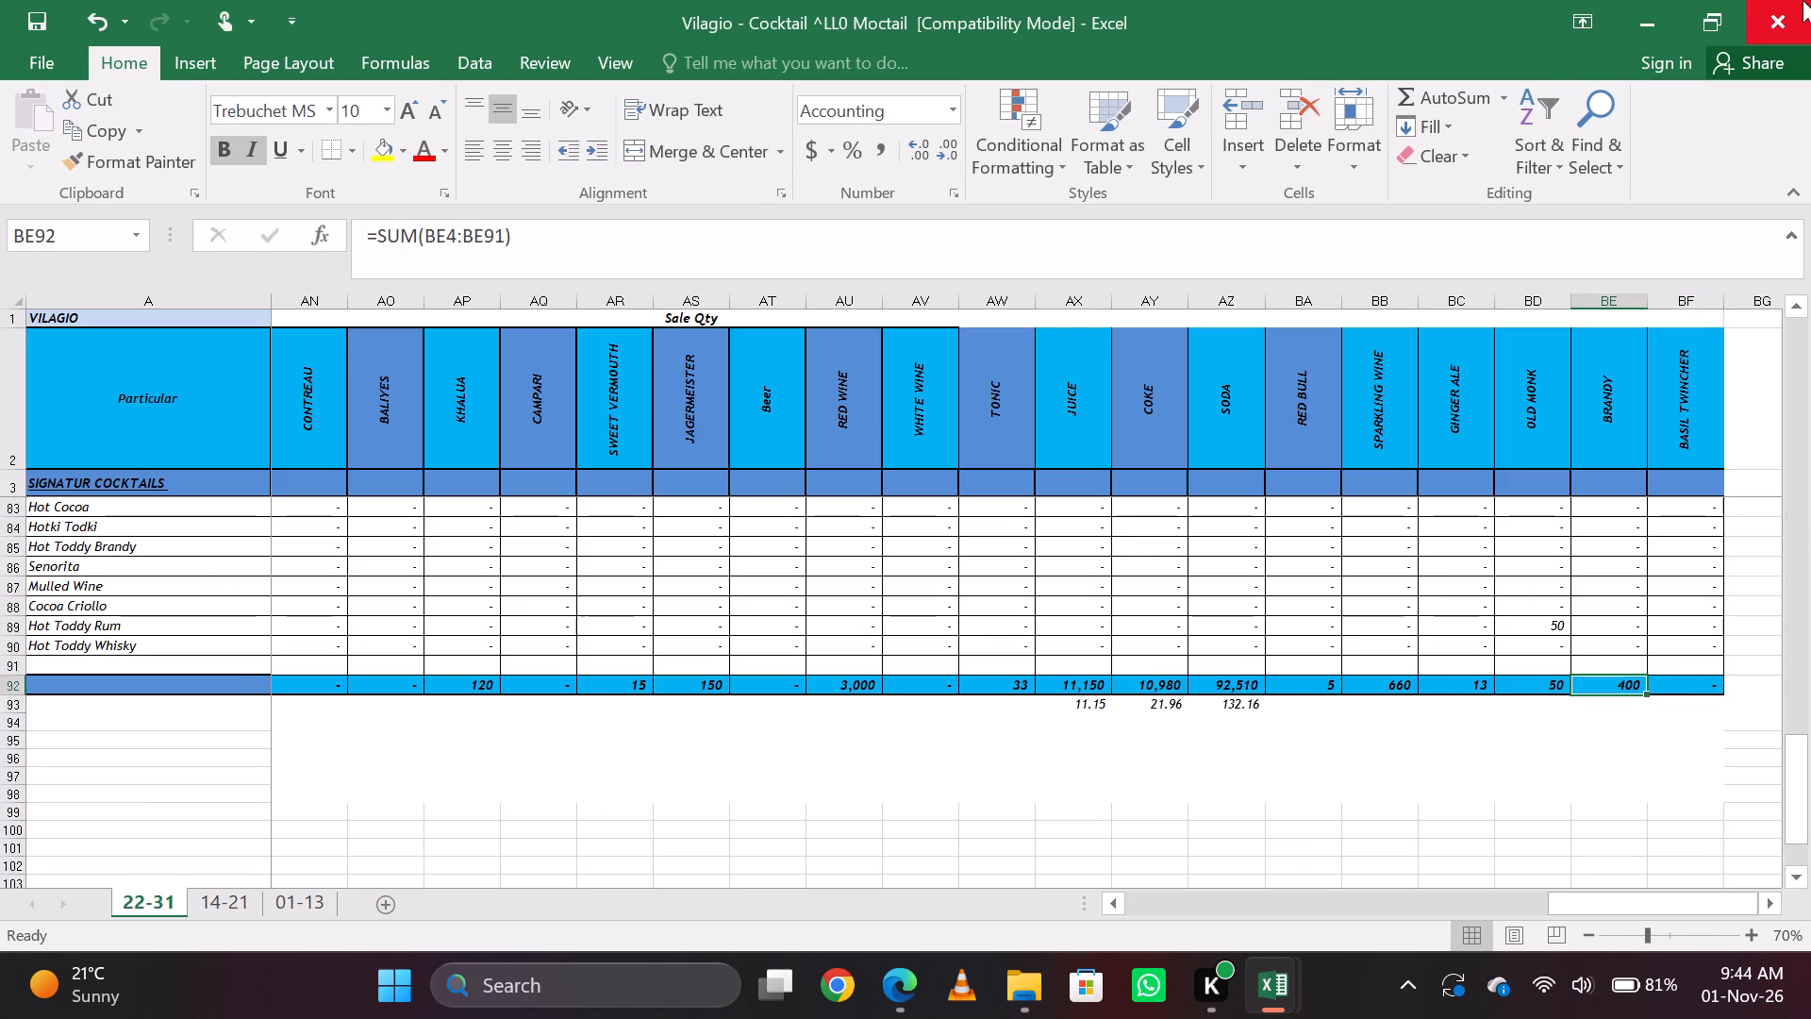
{"action": "left_click", "coordinate": [1789, 1]}
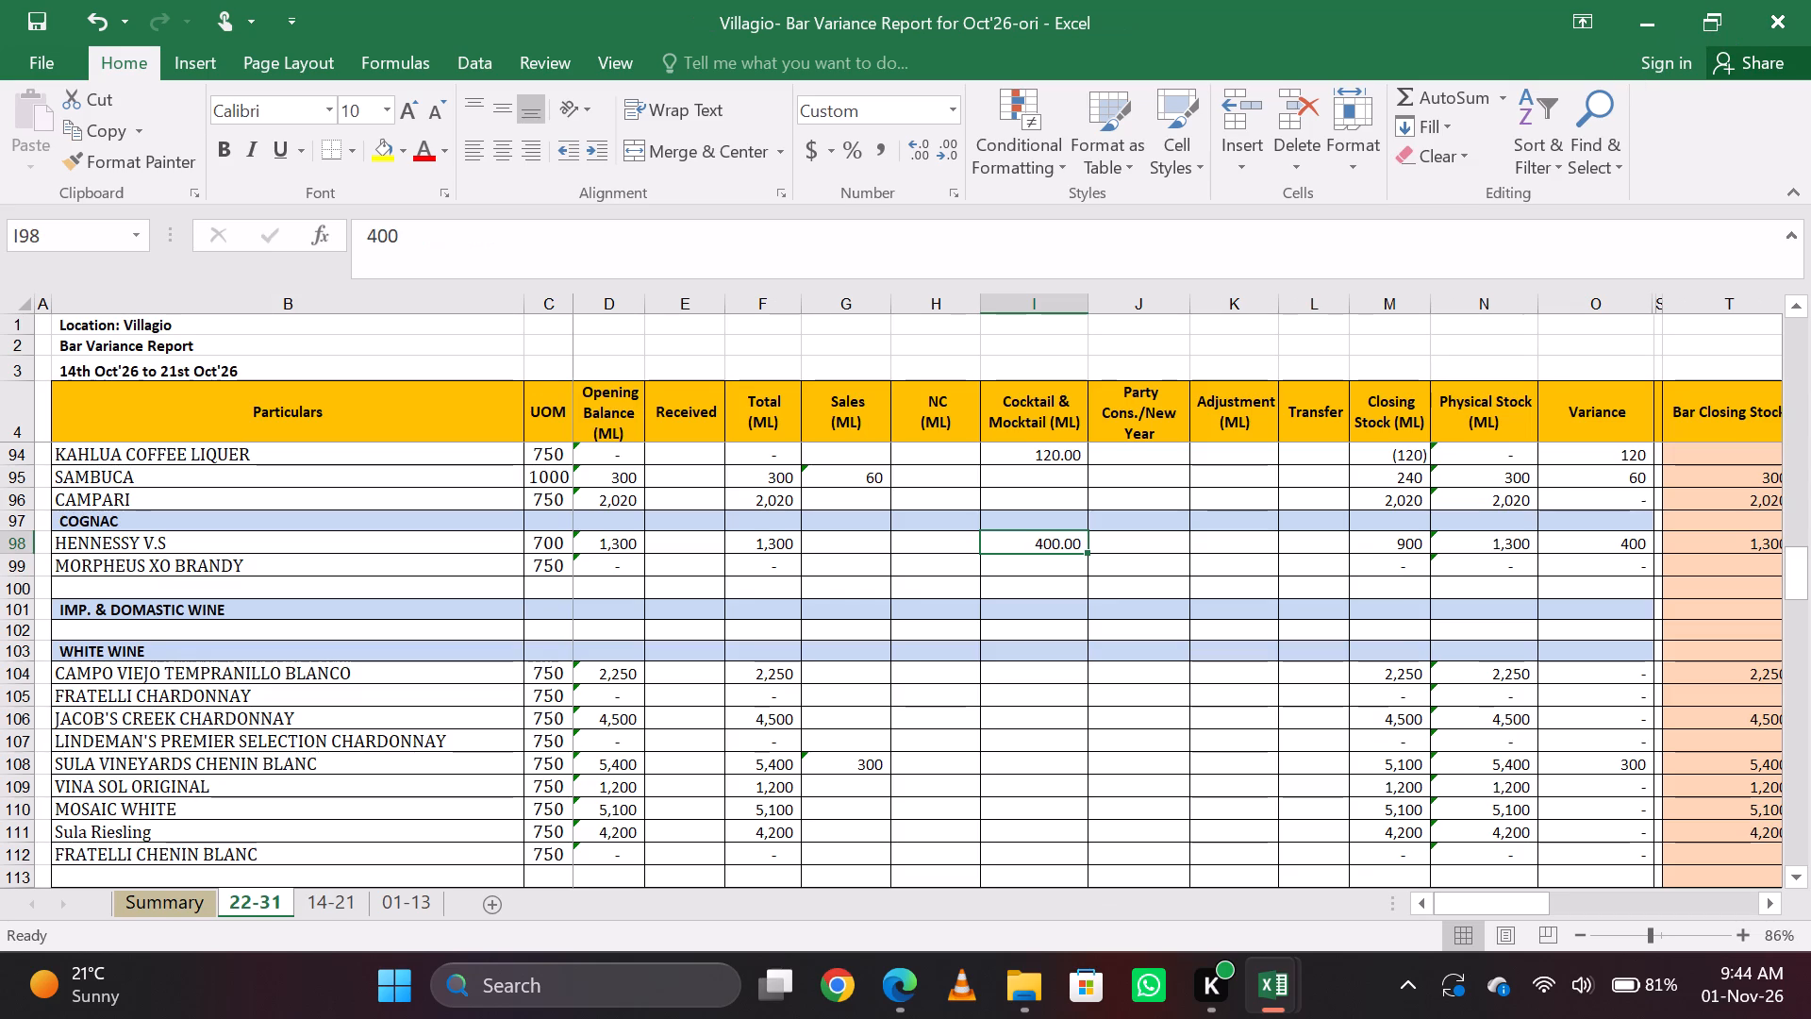
Review the 22-31 sheet's Sales, NC and Cocktail & Mocktail entries from the cognac rows up to the Singleton rows.
{"action": "left_click", "coordinate": [1006, 618]}
{"action": "key", "text": "Left"}
{"action": "key", "text": "Up"}
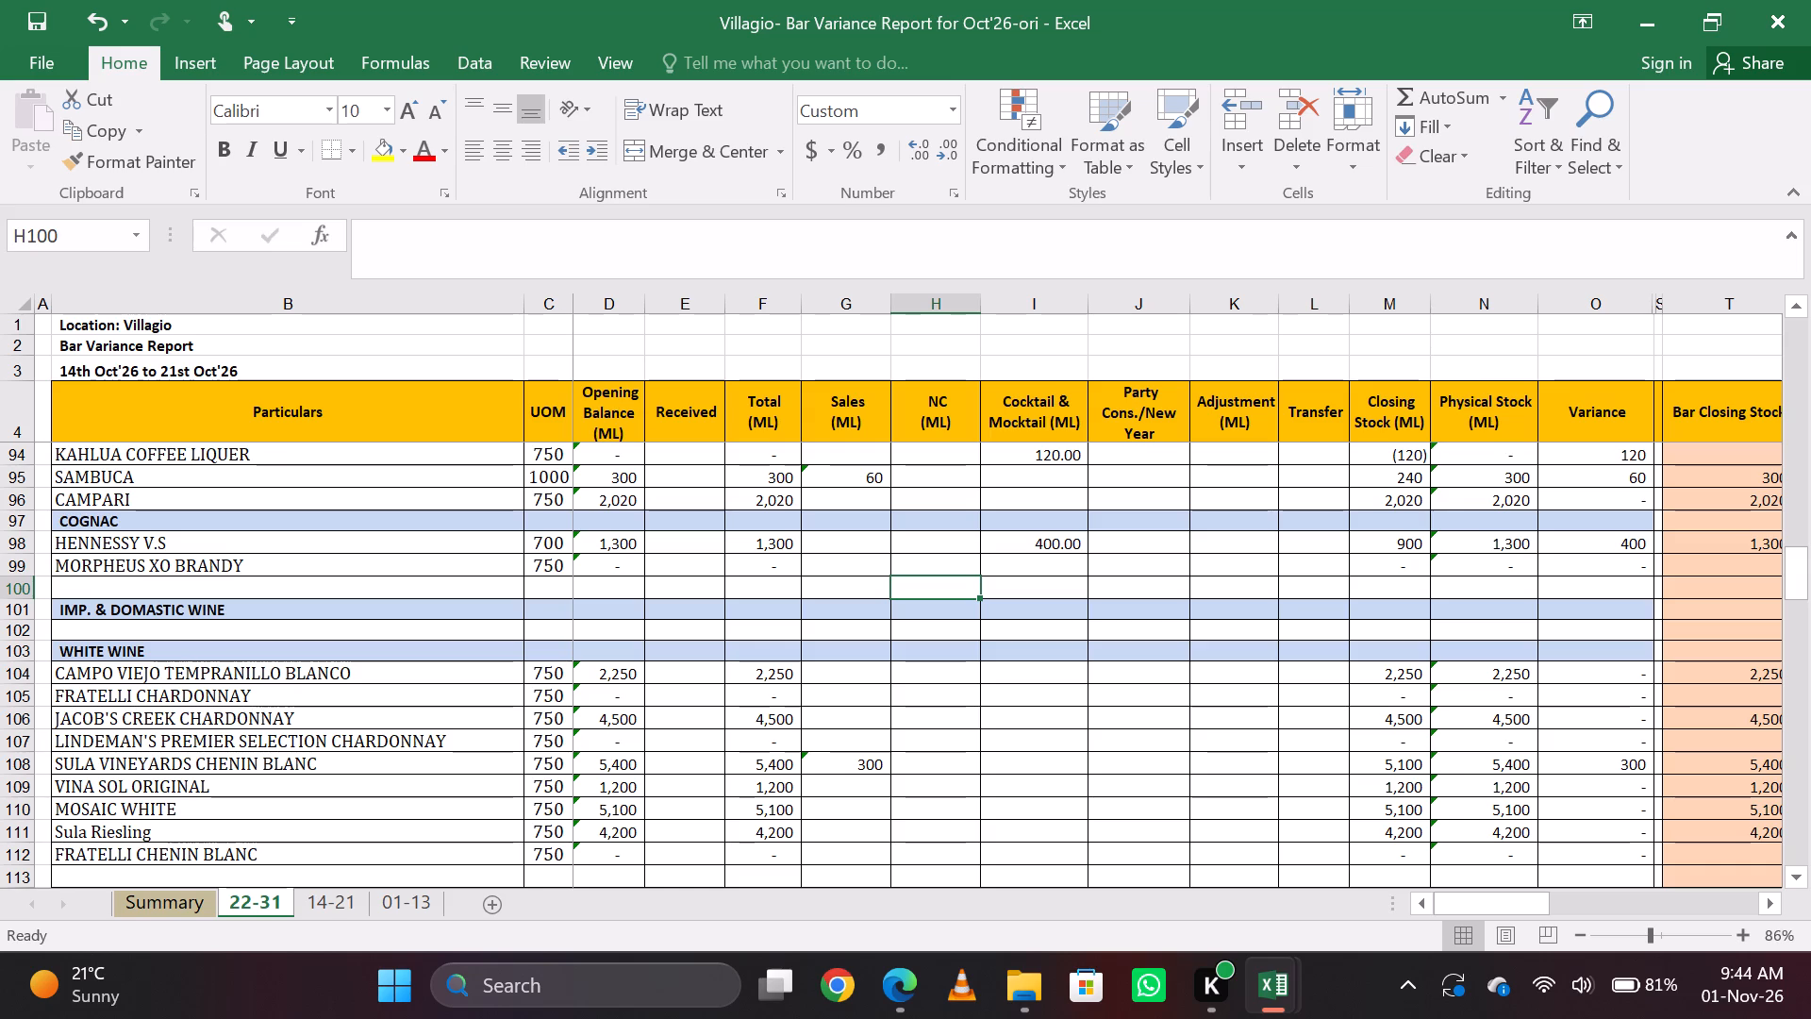
{"action": "key", "text": "Down"}
{"action": "key", "text": "Left"}
{"action": "key", "text": "Page_Up"}
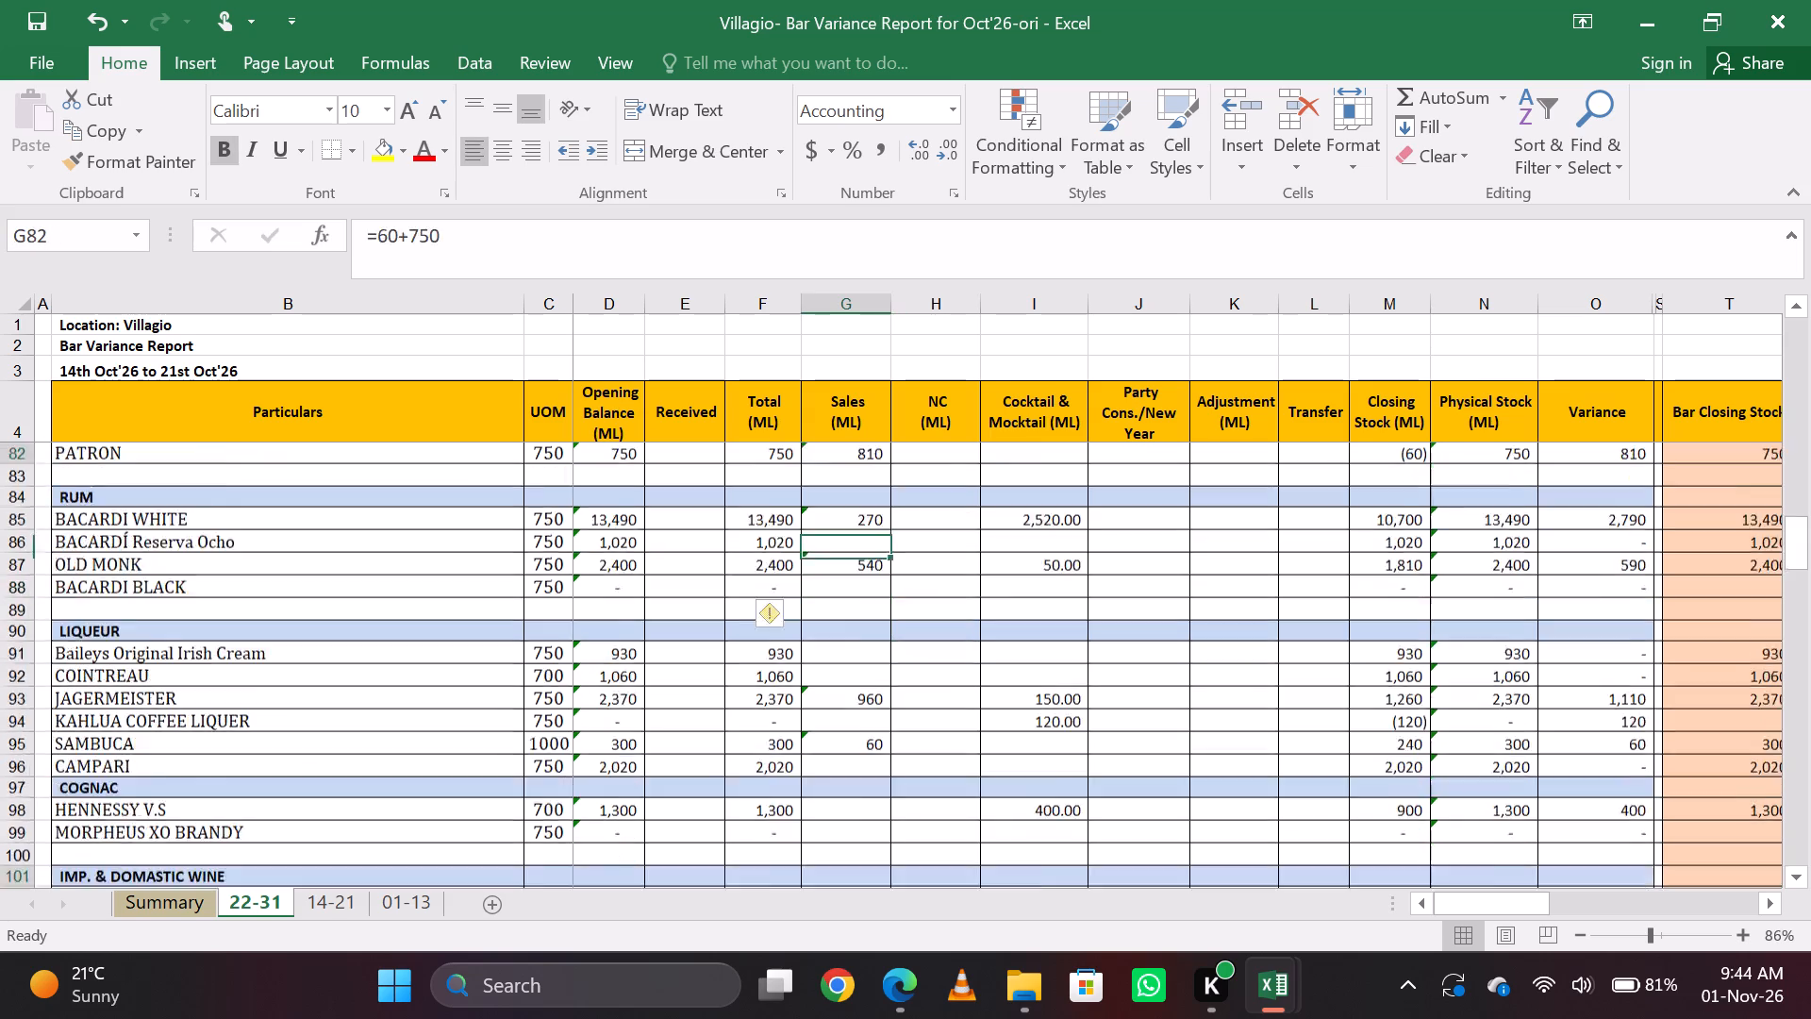
{"action": "key", "text": "Page_Up"}
{"action": "key", "text": "Page_Up"}
{"action": "key", "text": "Page_Up"}
{"action": "key", "text": "Right"}
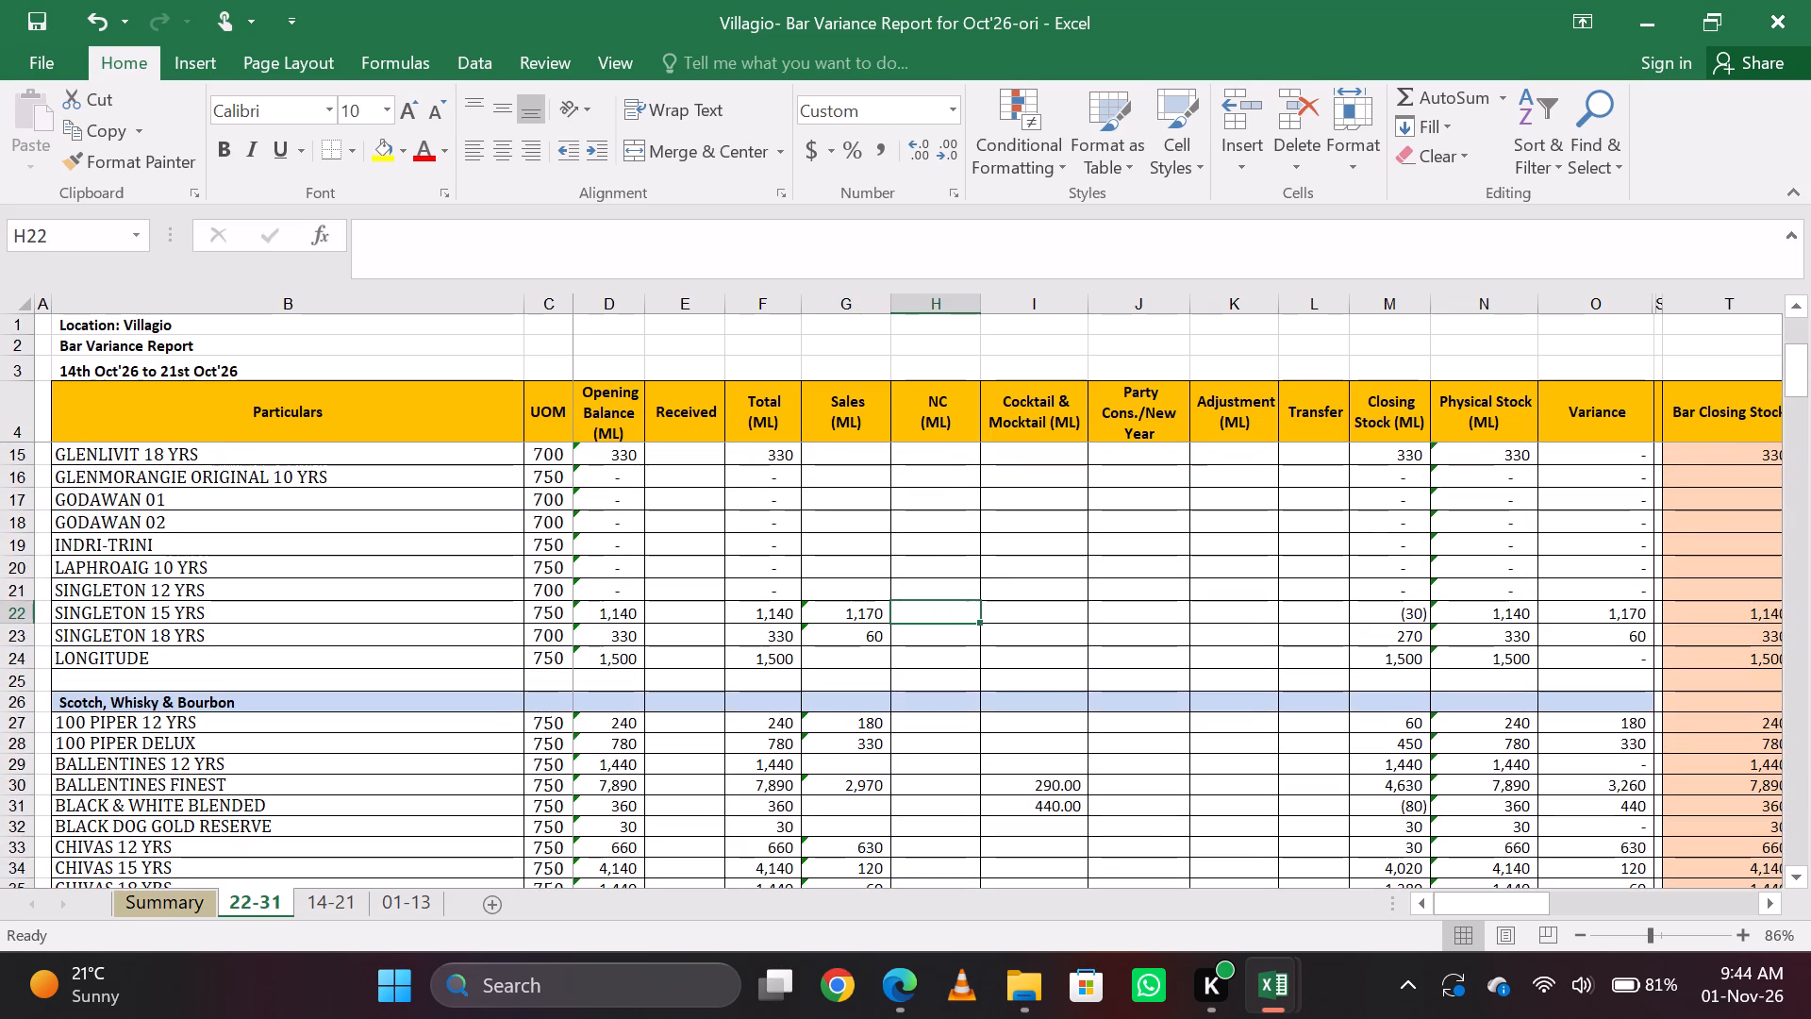
Enter Camino Gold's Received quantity on the 22-31 sheet as =750*2.
{"action": "key", "text": "Page_Down"}
{"action": "key", "text": "Left"}
{"action": "key", "text": "Left"}
{"action": "key", "text": "Left"}
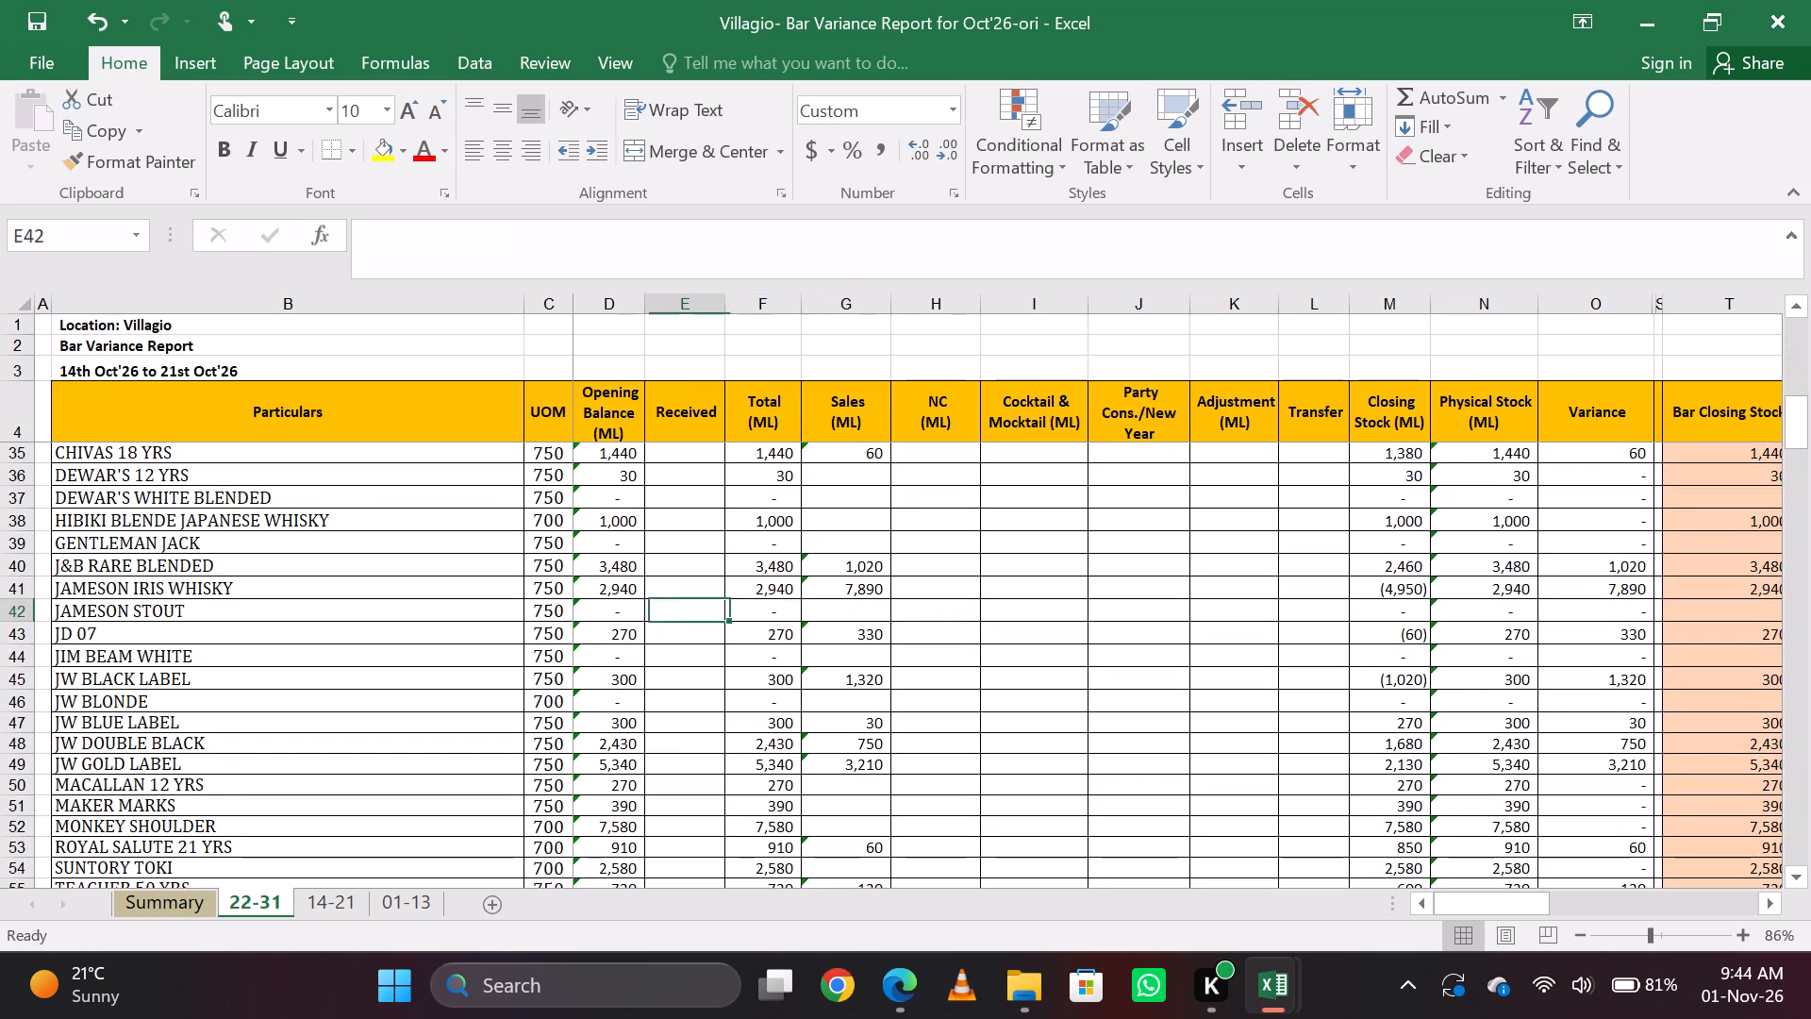
{"action": "key", "text": "Left"}
{"action": "key", "text": "Right"}
{"action": "key", "text": "Page_Down"}
{"action": "key", "text": "Down"}
{"action": "key", "text": "Up"}
{"action": "key", "text": "Up"}
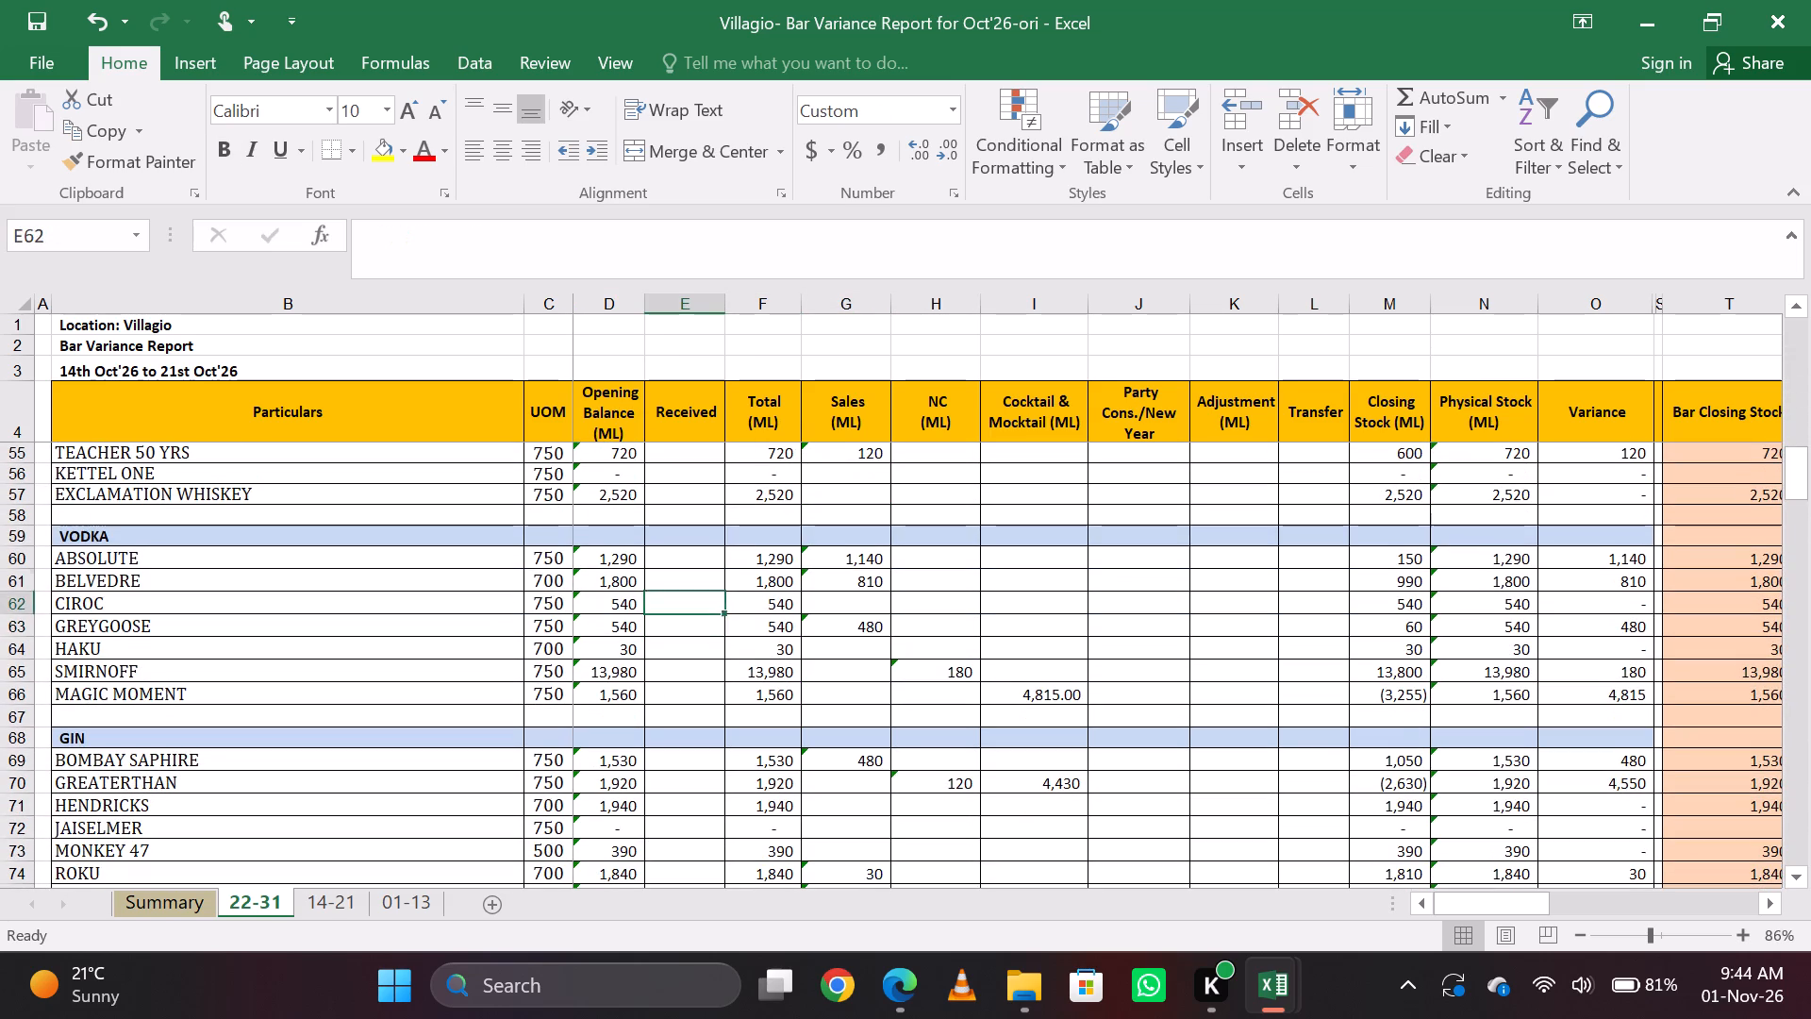
{"action": "key", "text": "Down"}
{"action": "key", "text": "Down"}
{"action": "key", "text": "Up"}
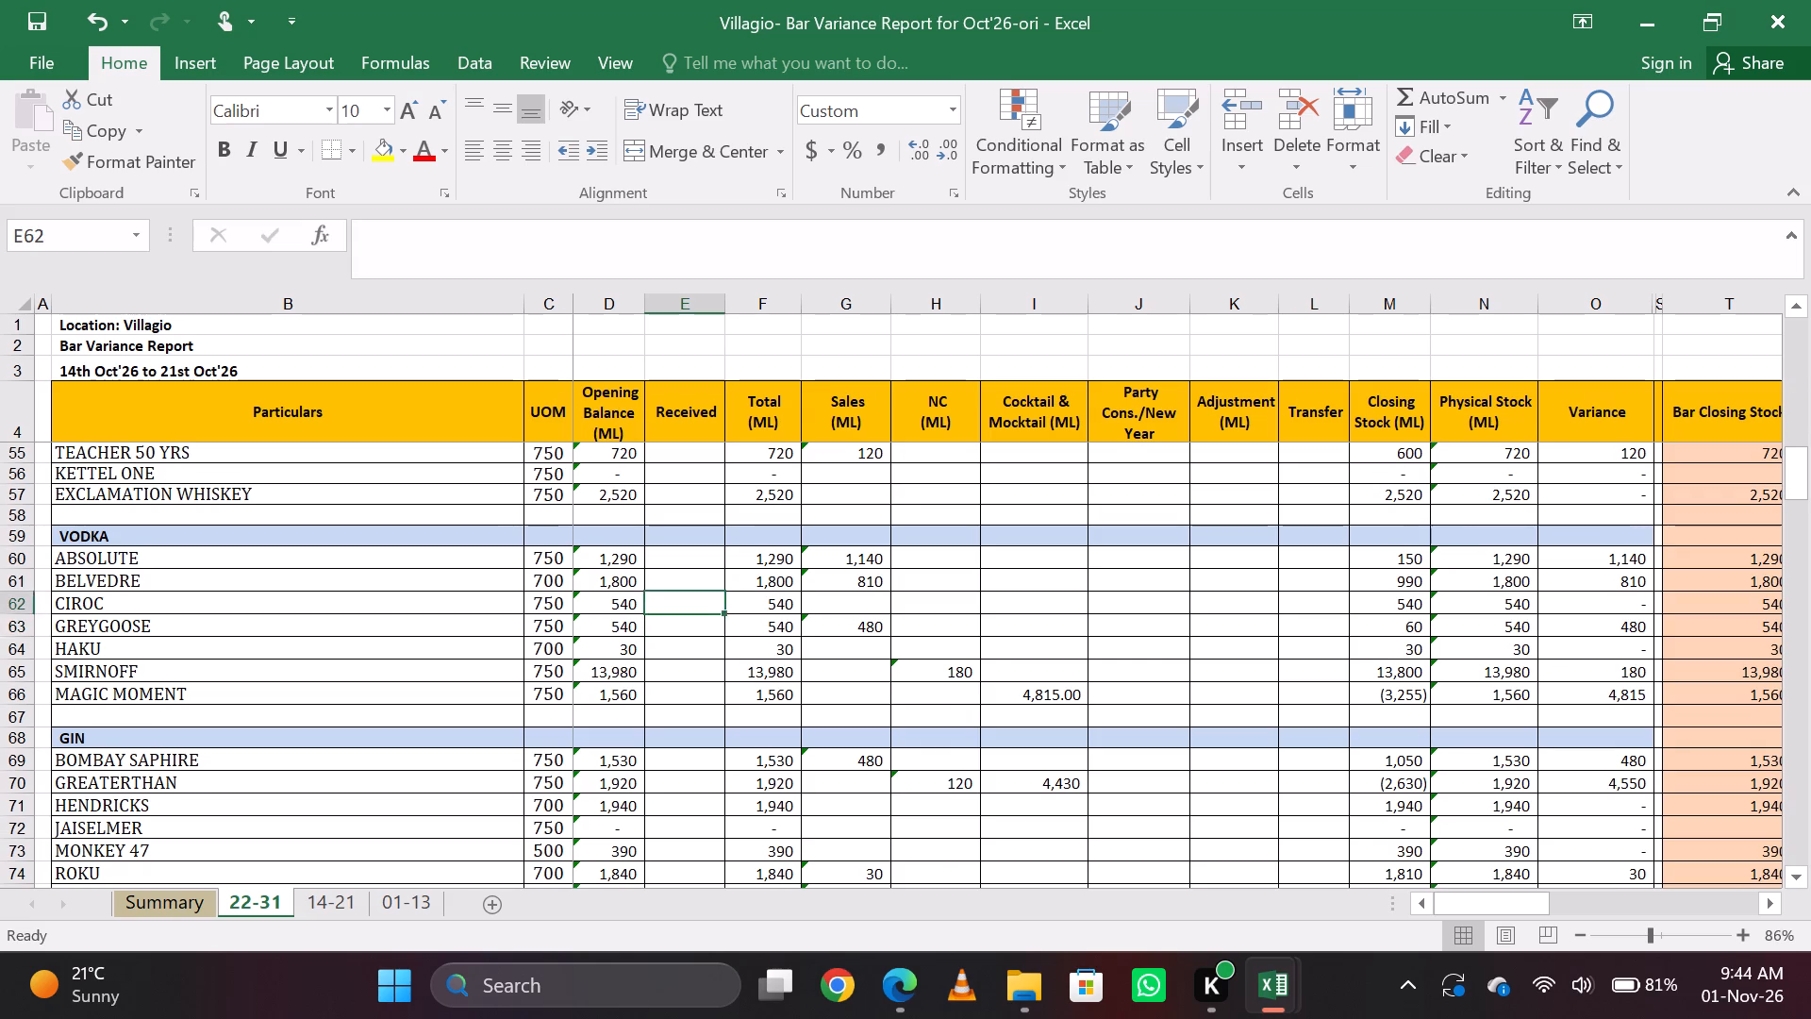
{"action": "key", "text": "Down"}
{"action": "key", "text": "Down"}
{"action": "key", "text": "Down"}
{"action": "key", "text": "Down"}
{"action": "key", "text": "Down"}
{"action": "key", "text": "Down"}
{"action": "key", "text": "Down"}
{"action": "key", "text": "Down"}
{"action": "key", "text": "Down"}
{"action": "key", "text": "Down"}
{"action": "key", "text": "Down"}
{"action": "key", "text": "Down"}
{"action": "key", "text": "Down"}
{"action": "key", "text": "Down"}
{"action": "key", "text": "Down"}
{"action": "key", "text": "Down"}
{"action": "key", "text": "Down"}
{"action": "key", "text": "Down"}
{"action": "key", "text": "Down"}
{"action": "key", "text": "Down"}
{"action": "key", "text": "Down"}
{"action": "key", "text": "Up"}
{"action": "key", "text": "Up"}
{"action": "key", "text": "Up"}
{"action": "key", "text": "Up"}
{"action": "key", "text": "Up"}
{"action": "key", "text": "Up"}
{"action": "key", "text": "Up"}
{"action": "key", "text": "Up"}
{"action": "key", "text": "Up"}
{"action": "key", "text": "Up"}
{"action": "key", "text": "Up"}
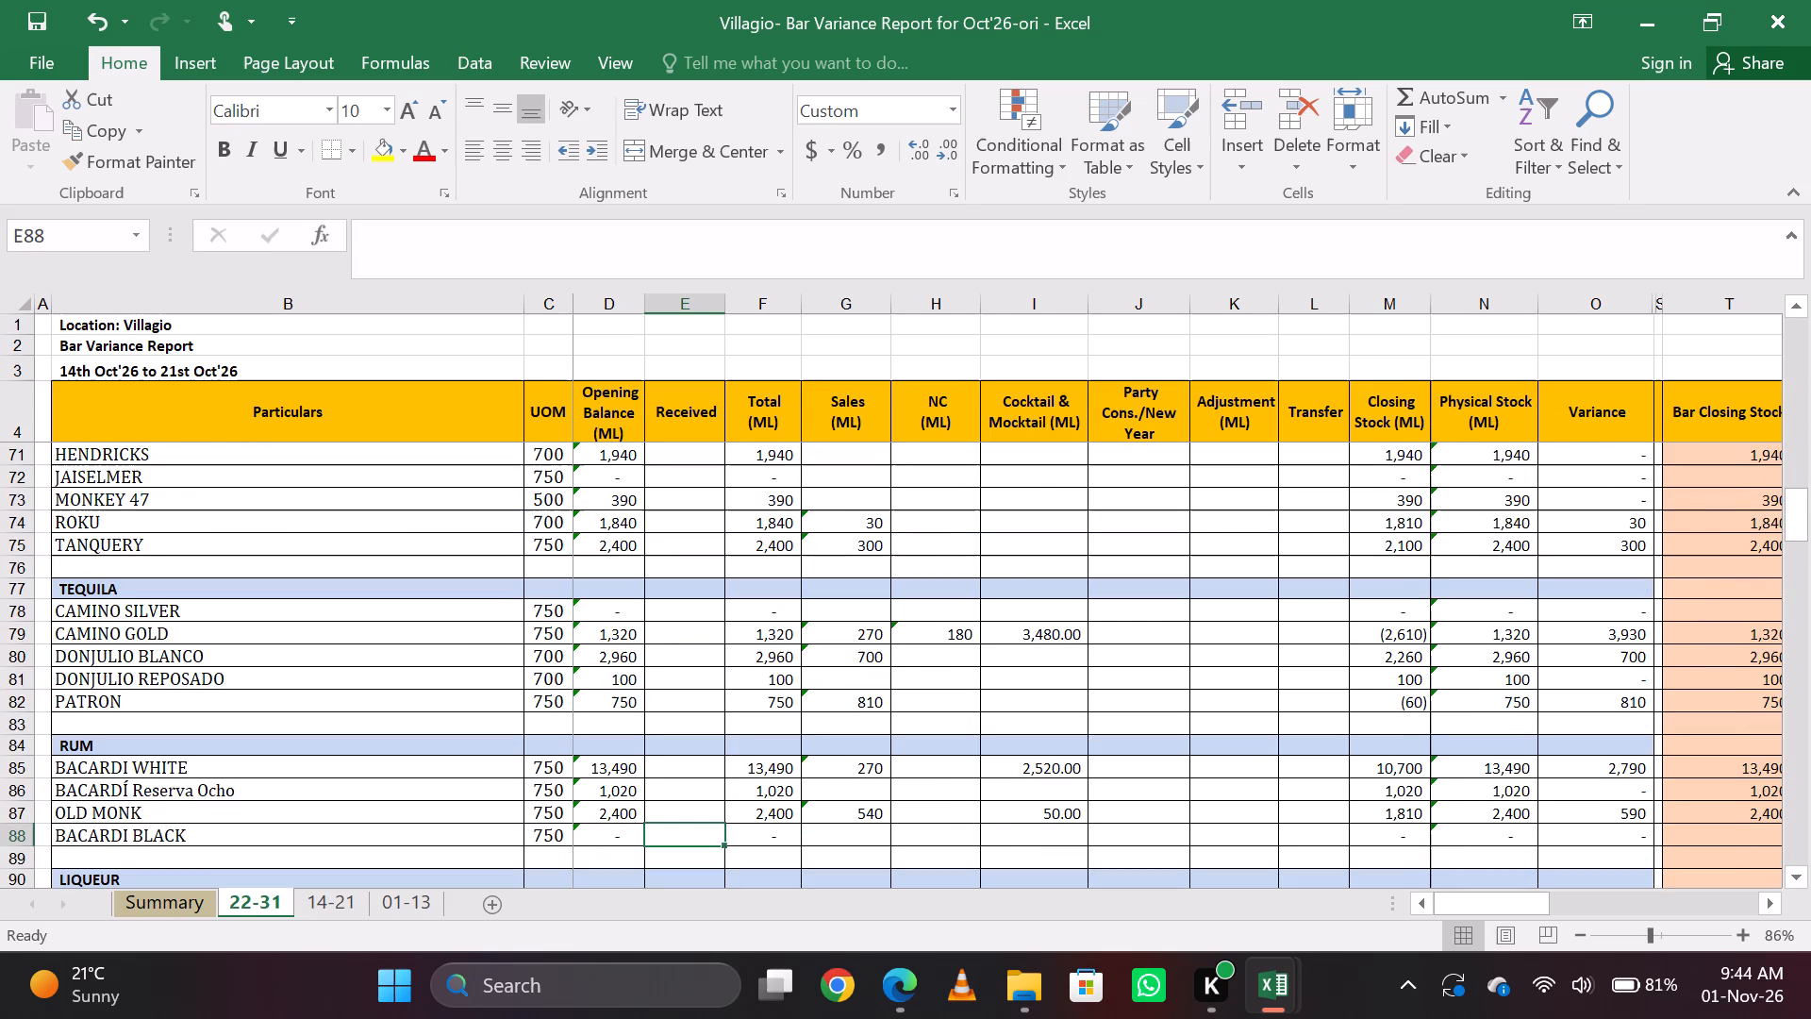
{"action": "key", "text": "Down"}
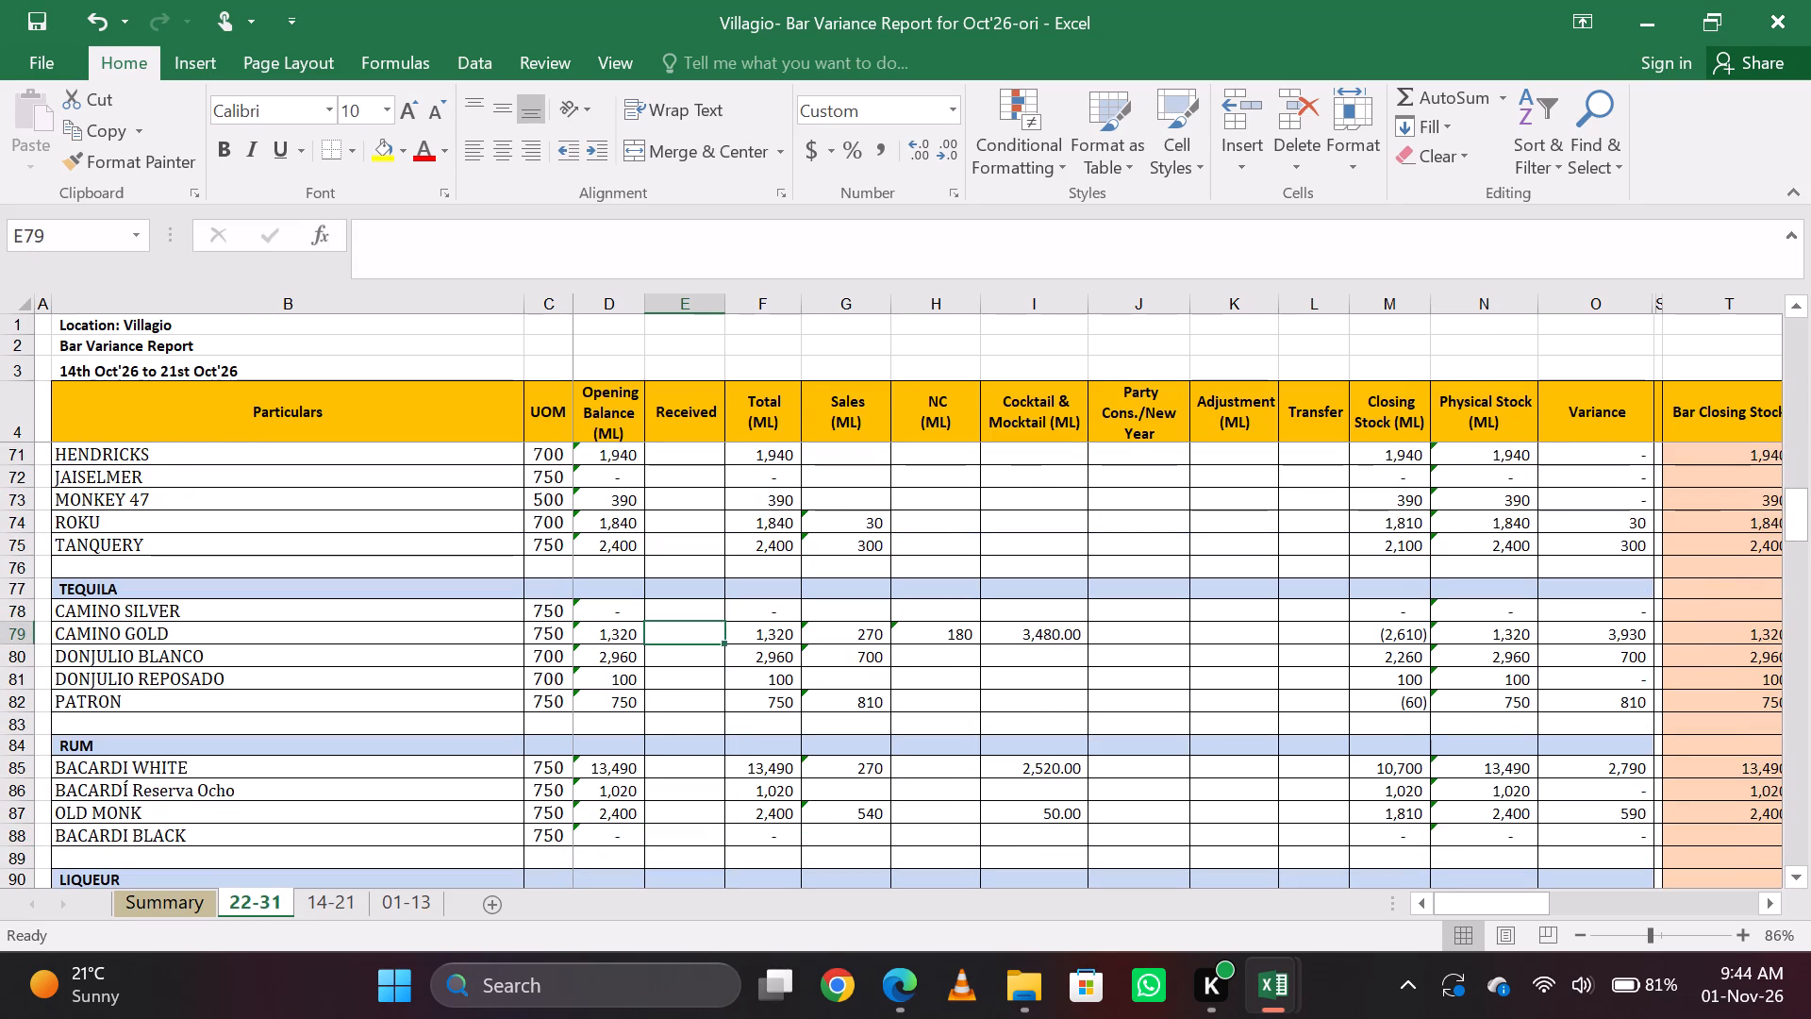
{"action": "key", "text": "Down"}
{"action": "key", "text": "Up"}
{"action": "key", "text": "equal"}
{"action": "type", "text": "750*2"}
{"action": "key", "text": "Return"}
{"action": "key", "text": "Up"}
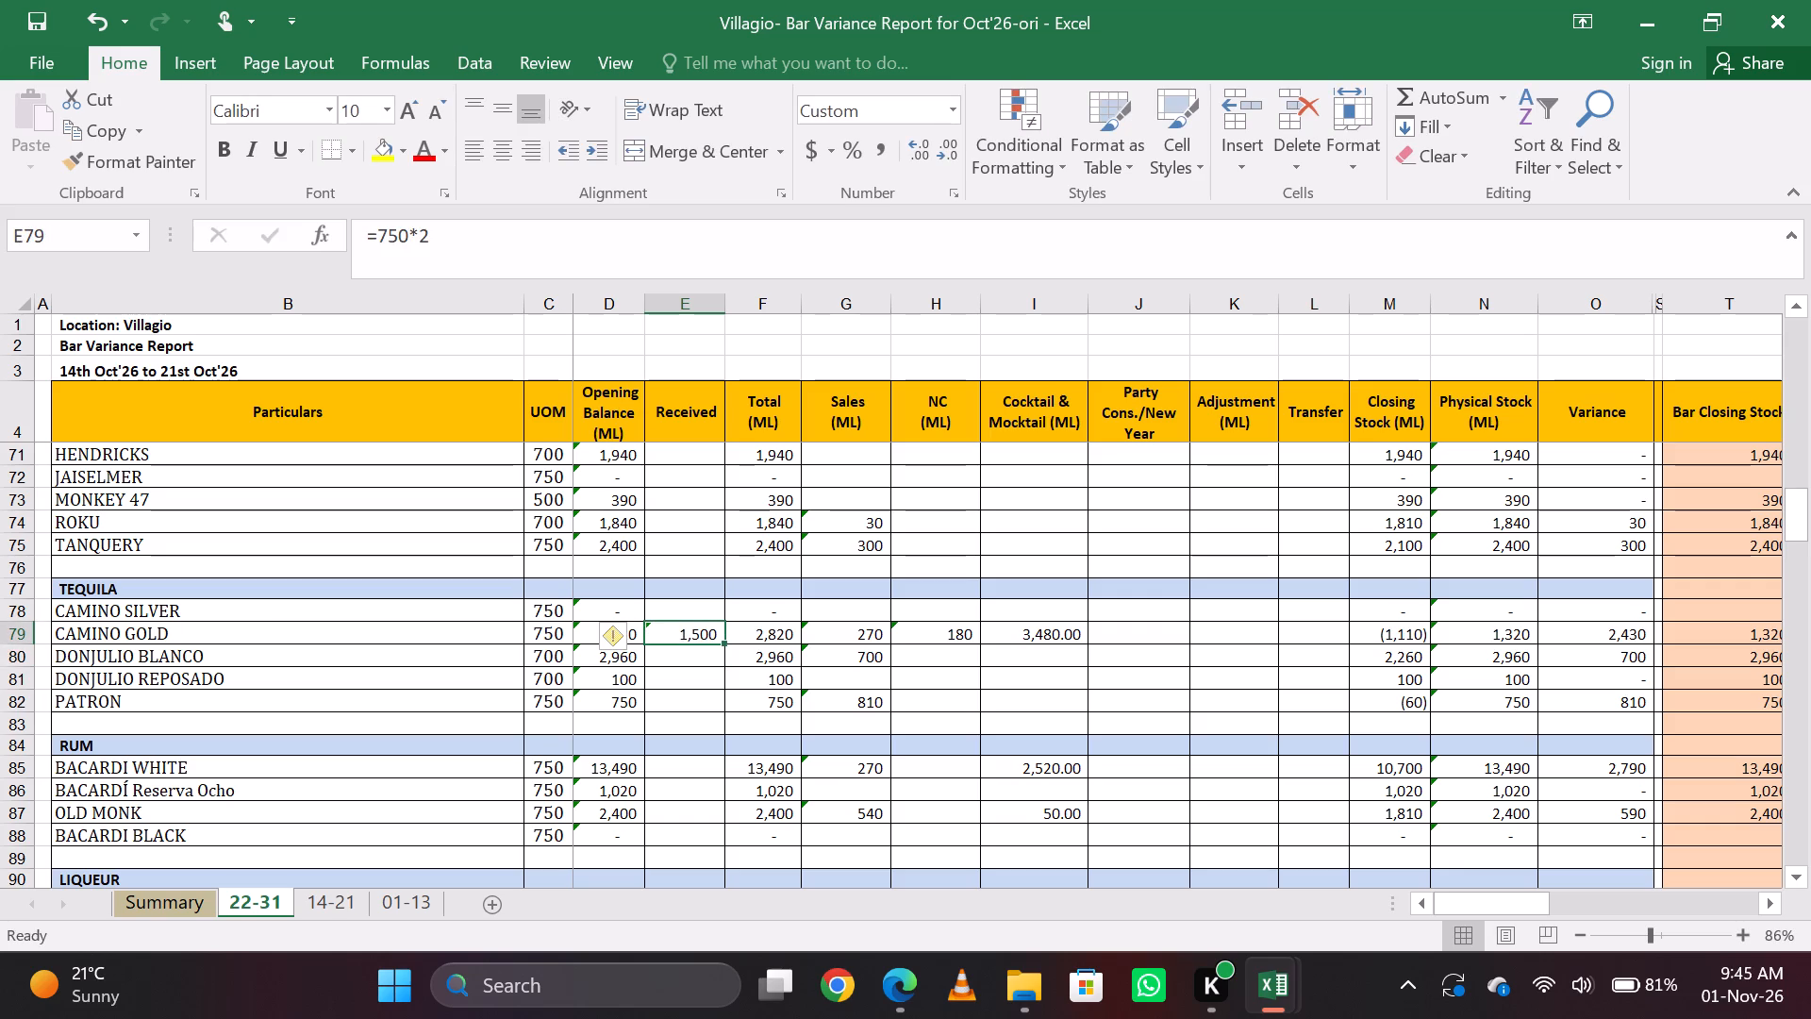
{"action": "key", "text": "Down"}
{"action": "key", "text": "Up"}
Enter Camino Gold's Transfer quantity as =6*750.
{"action": "key", "text": "Right"}
{"action": "key", "text": "Right"}
{"action": "key", "text": "Right"}
{"action": "key", "text": "Right"}
{"action": "key", "text": "Right"}
{"action": "key", "text": "Right"}
{"action": "key", "text": "Right"}
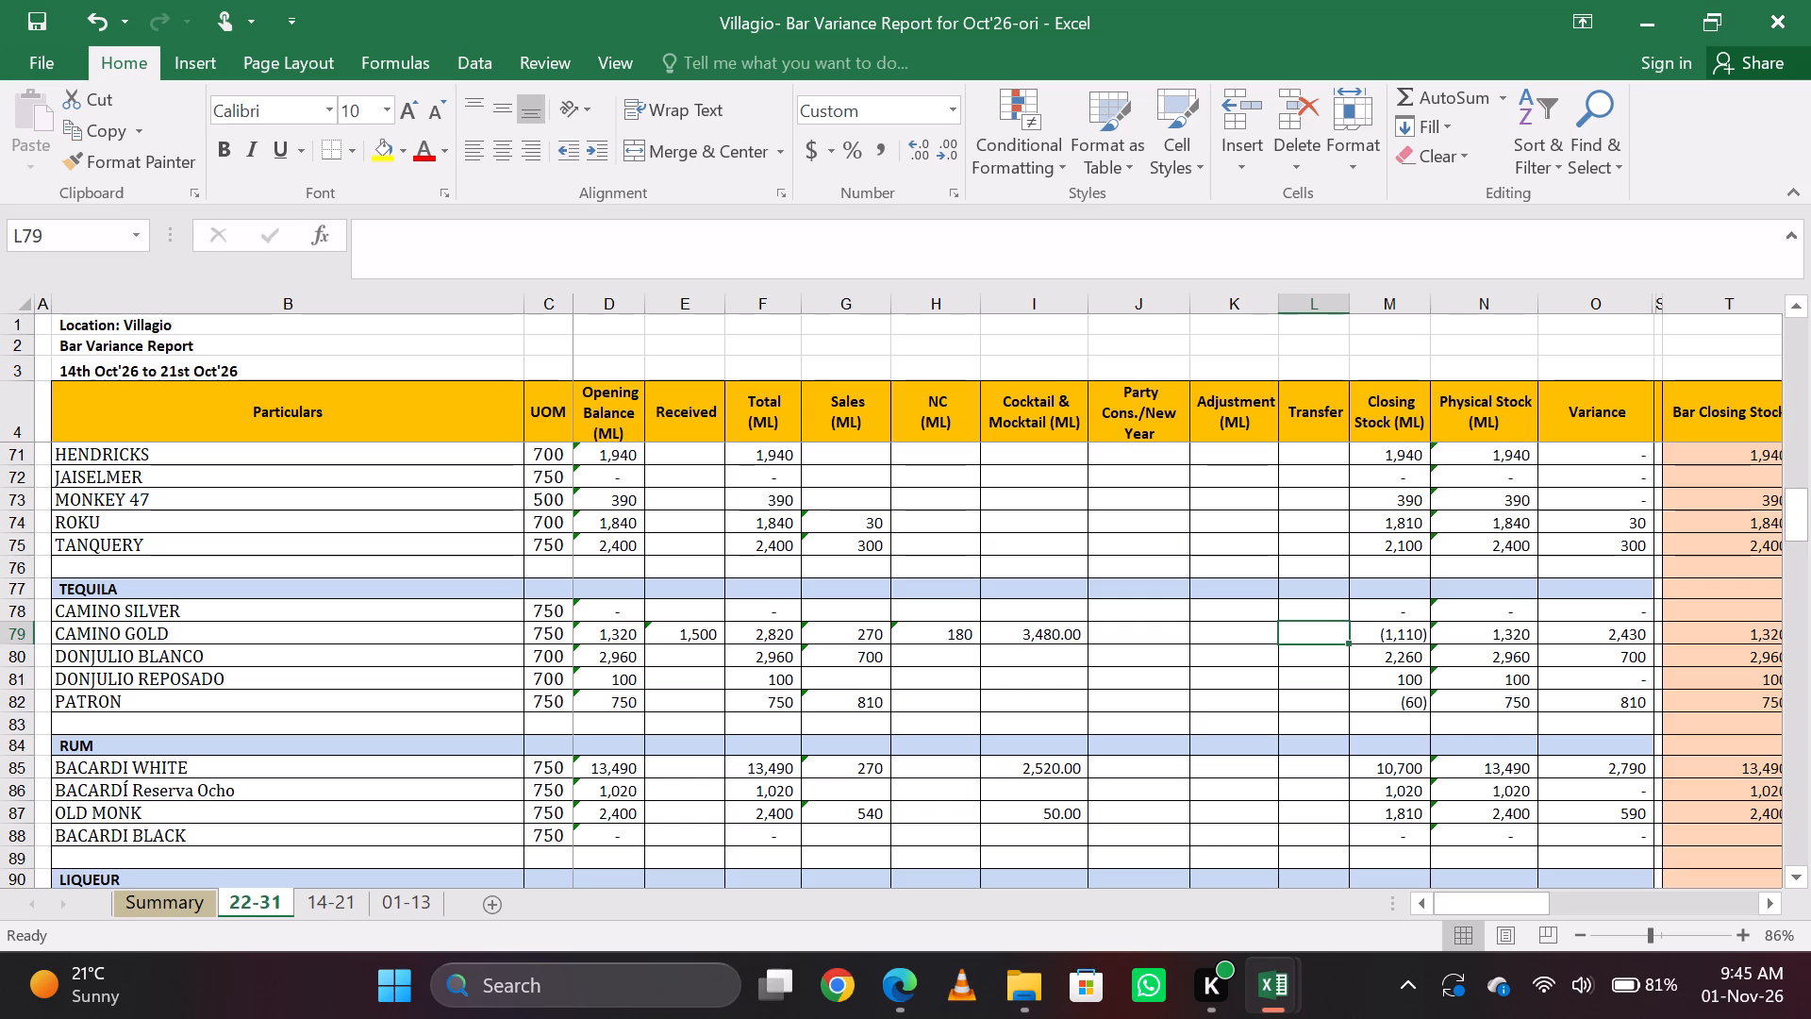
{"action": "type", "text": "=6*750"}
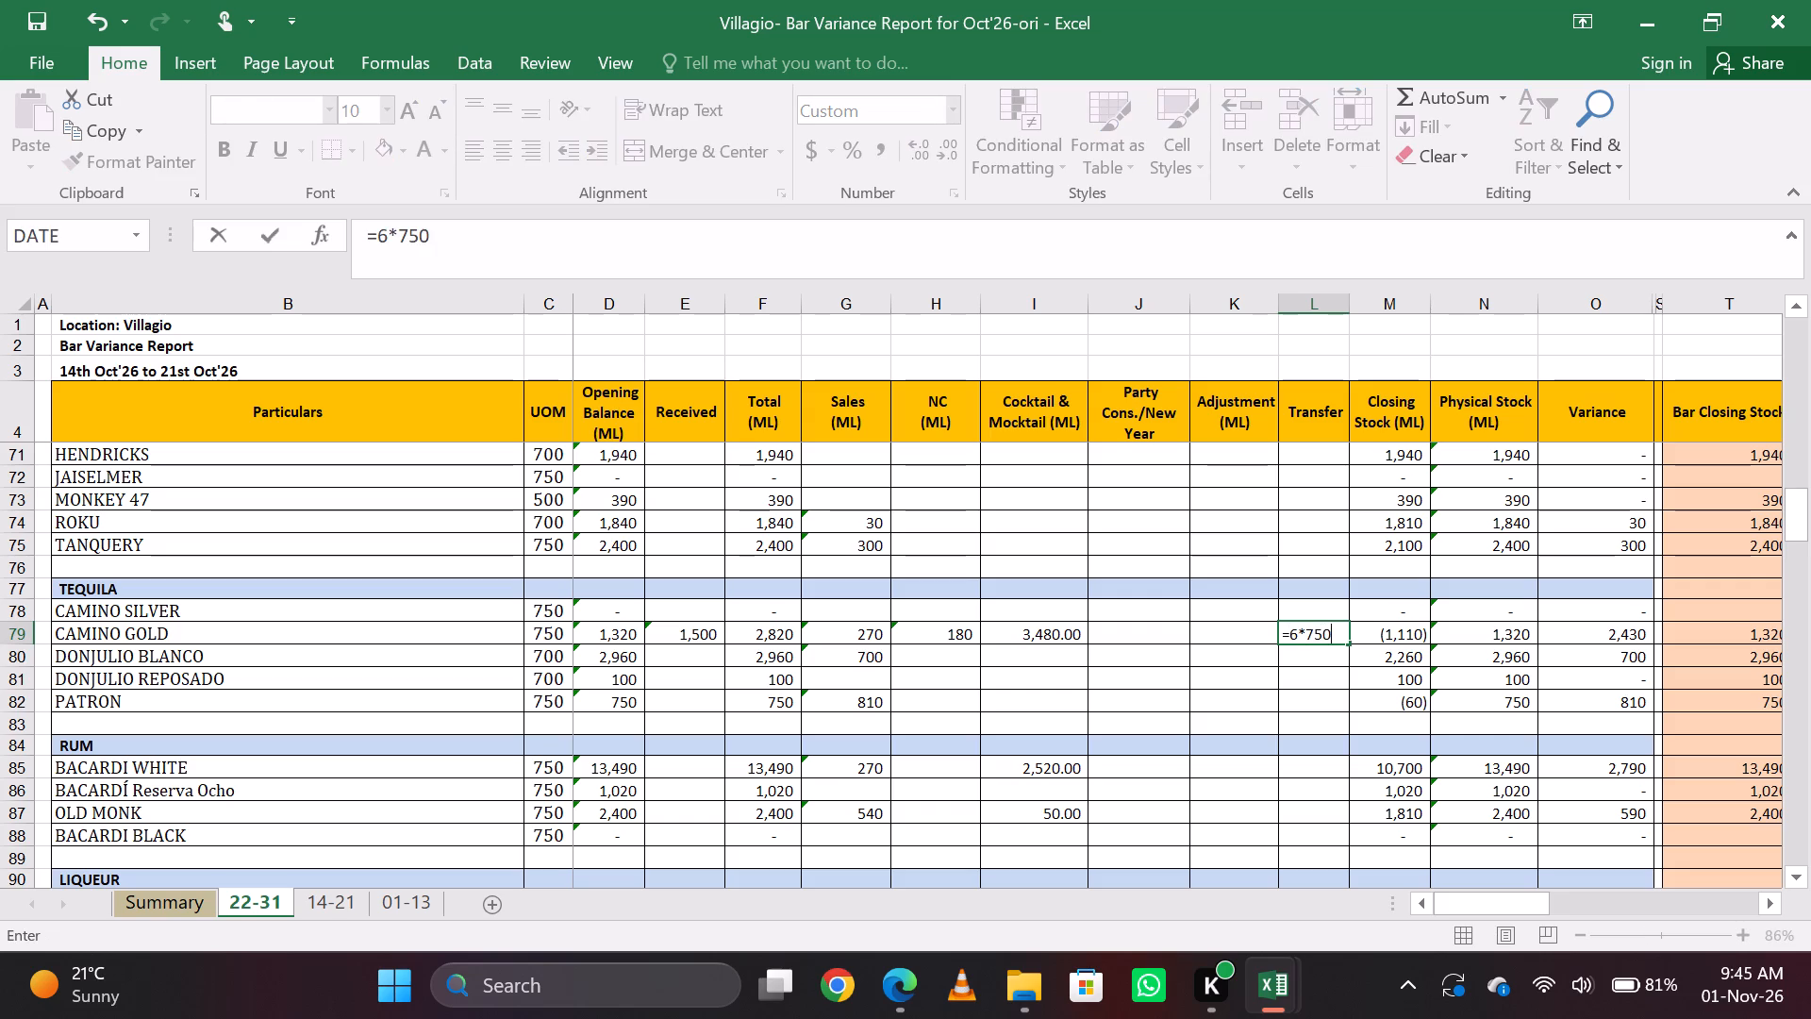
{"action": "key", "text": "Return"}
{"action": "key", "text": "Up"}
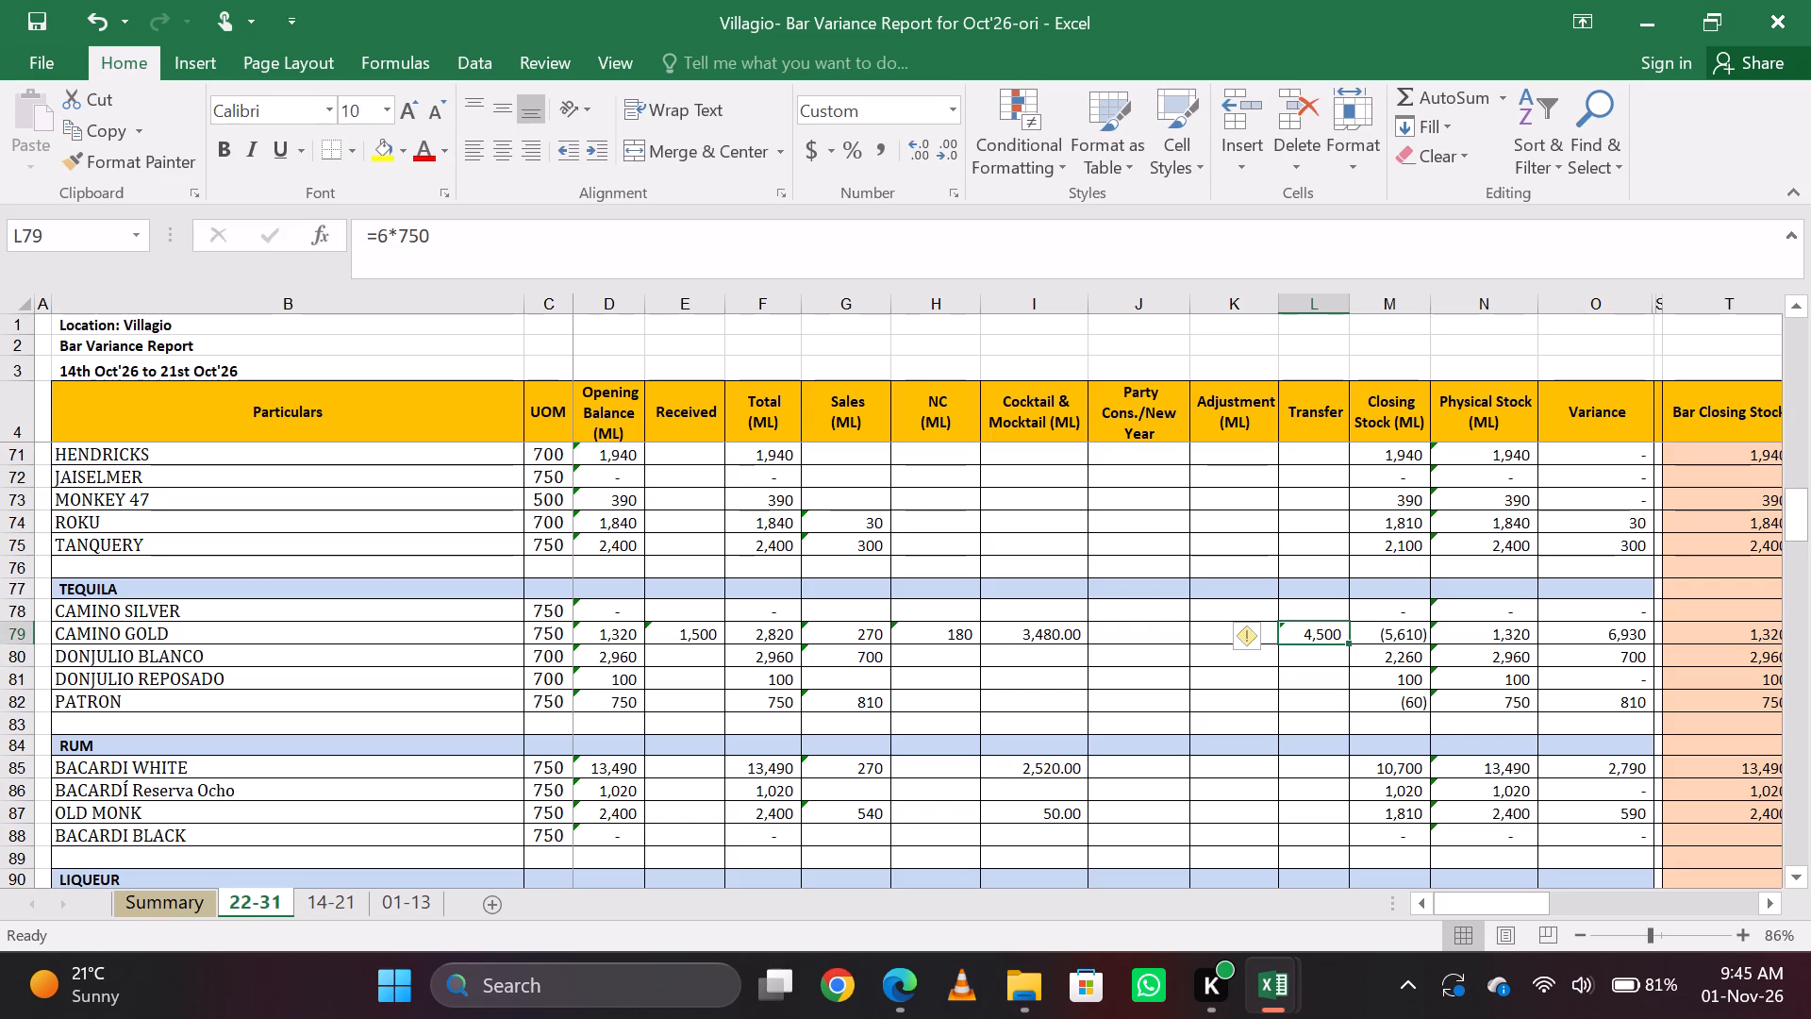
Enter Greaterthan gin's Received quantity as =750*2.
{"action": "key", "text": "Left"}
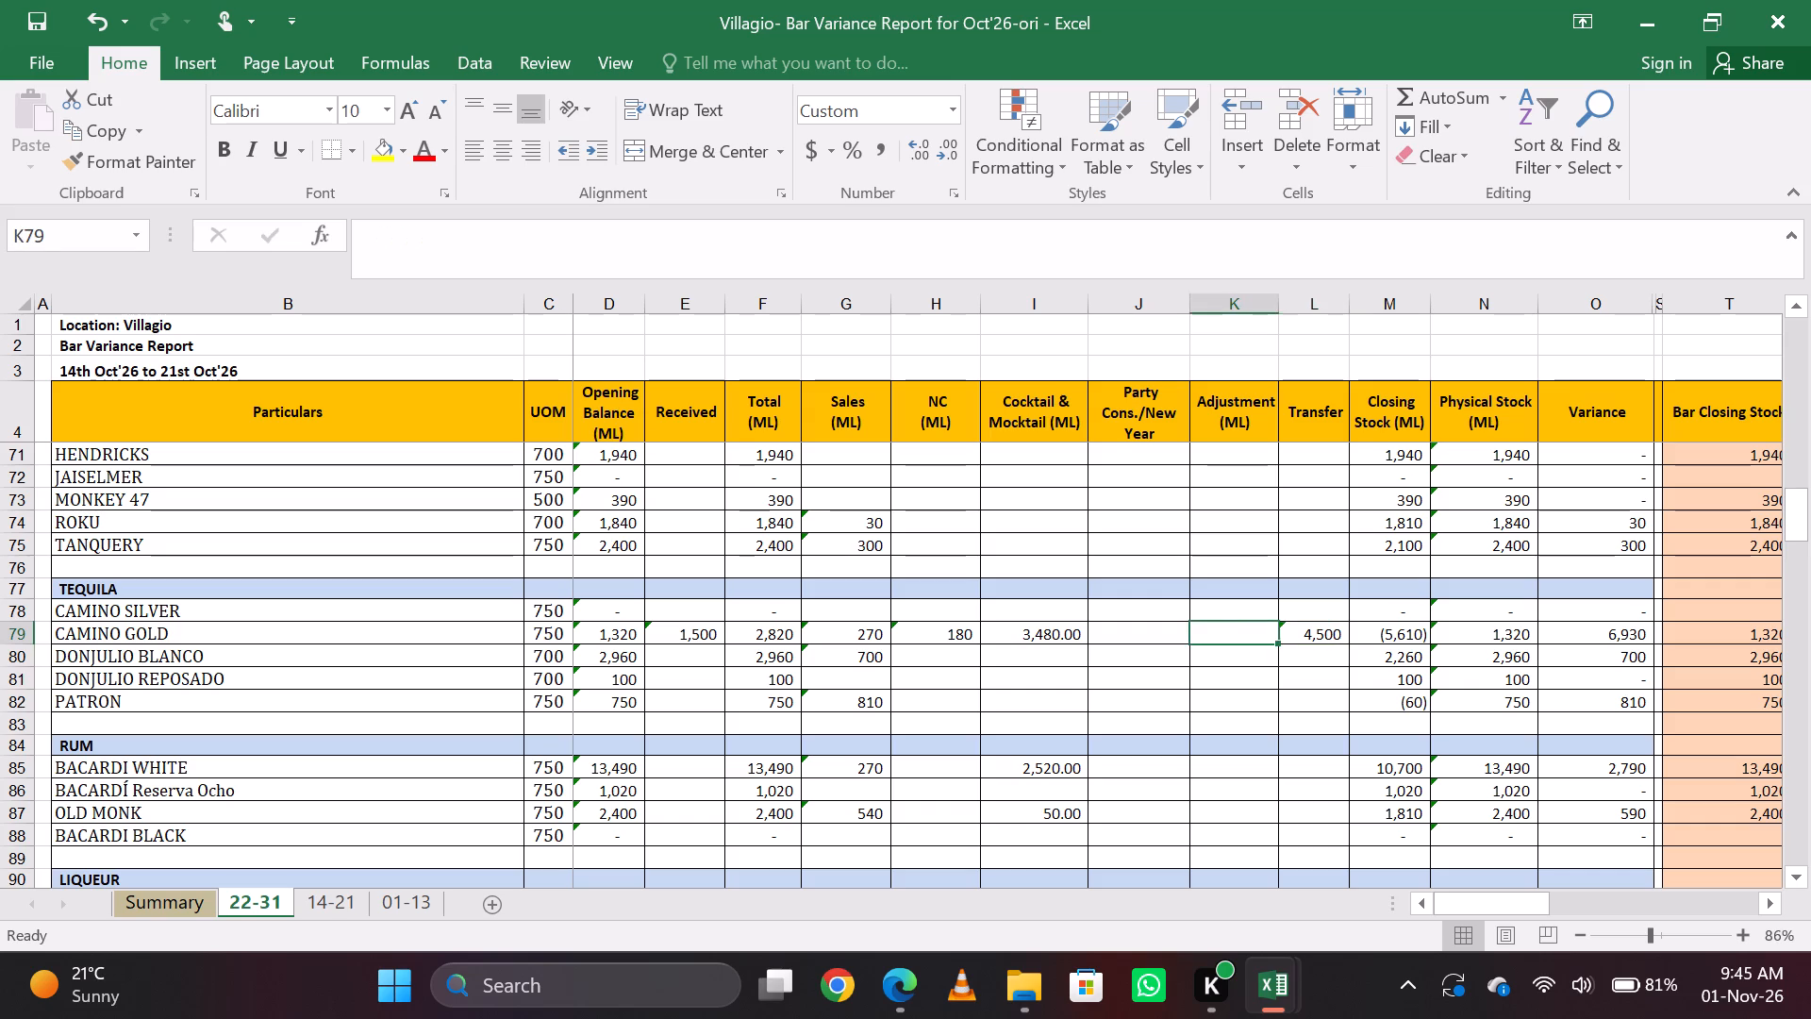
{"action": "key", "text": "Left"}
{"action": "key", "text": "Left"}
{"action": "key", "text": "Left"}
{"action": "key", "text": "Left"}
{"action": "key", "text": "Left"}
{"action": "key", "text": "Up"}
{"action": "key", "text": "Up"}
{"action": "key", "text": "Up"}
{"action": "key", "text": "Up"}
{"action": "key", "text": "Up"}
{"action": "key", "text": "Up"}
{"action": "key", "text": "Up"}
{"action": "key", "text": "Up"}
{"action": "key", "text": "Up"}
{"action": "key", "text": "Up"}
{"action": "key", "text": "Up"}
{"action": "key", "text": "Up"}
{"action": "key", "text": "Up"}
{"action": "key", "text": "Up"}
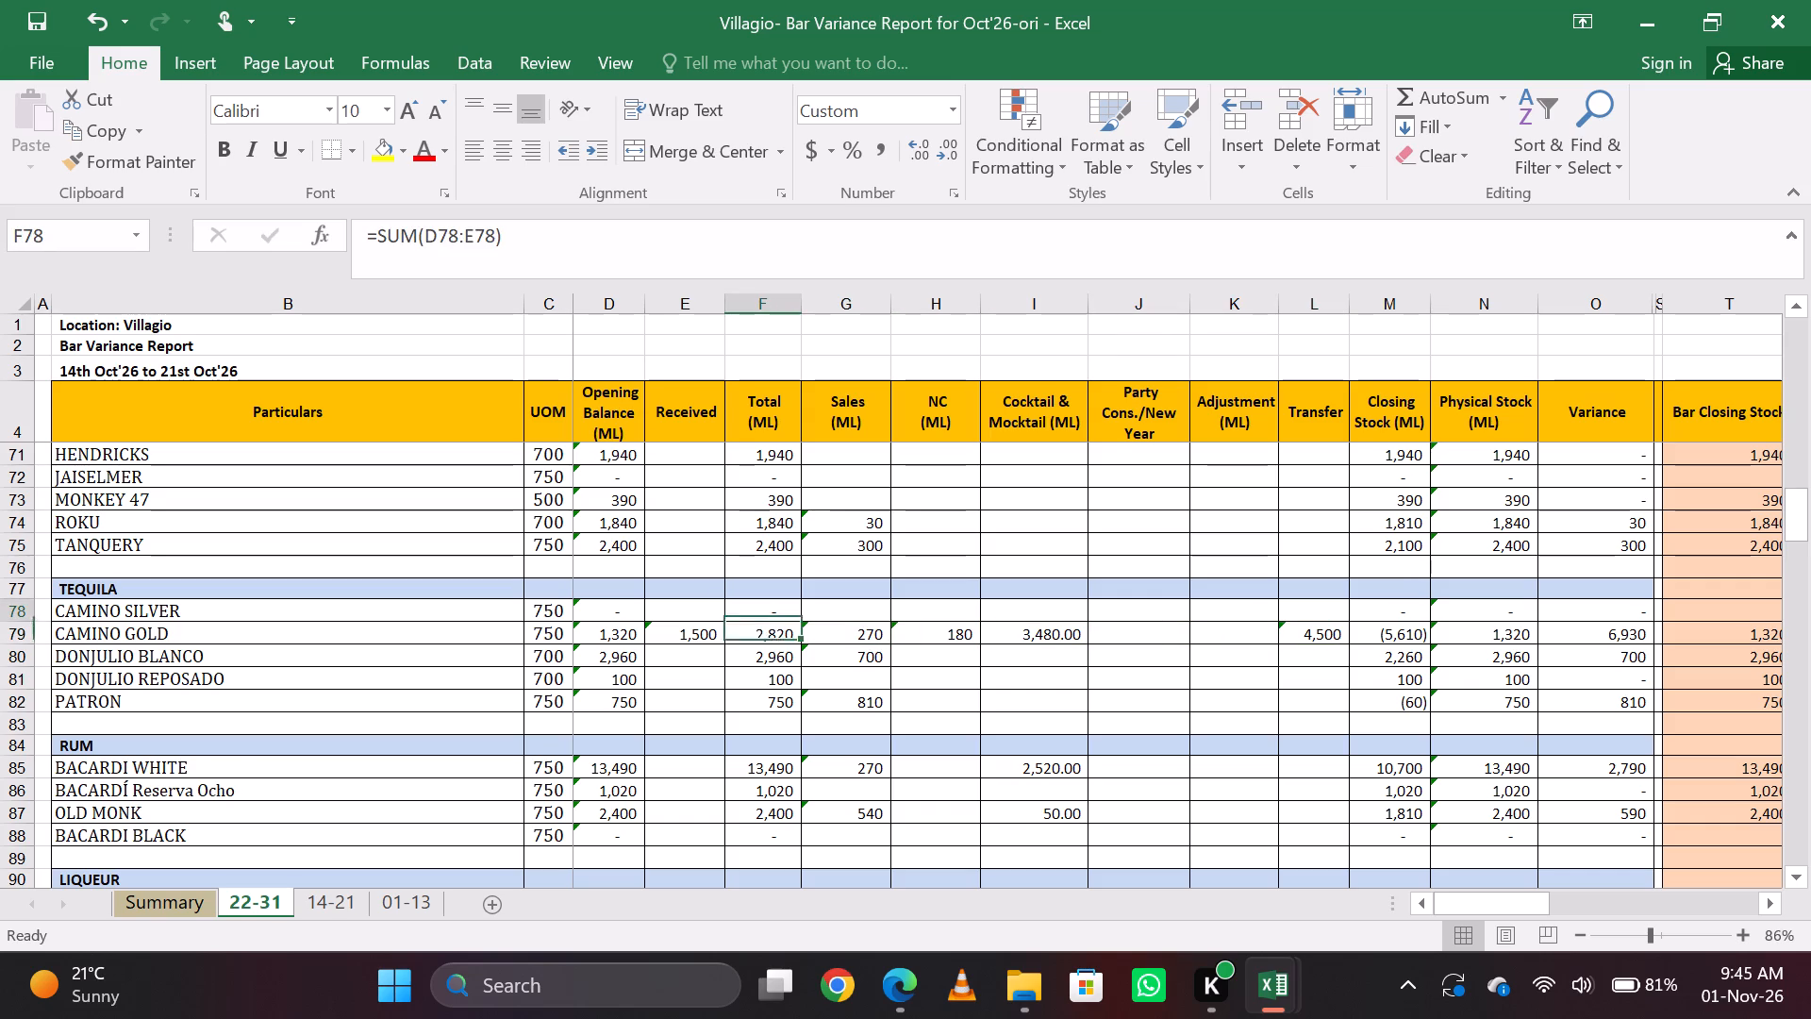
{"action": "key", "text": "Up"}
{"action": "key", "text": "Up"}
{"action": "key", "text": "Up"}
{"action": "key", "text": "Up"}
{"action": "key", "text": "Down"}
{"action": "key", "text": "Down"}
{"action": "key", "text": "Down"}
{"action": "key", "text": "Down"}
{"action": "key", "text": "Down"}
{"action": "key", "text": "Down"}
{"action": "key", "text": "Down"}
{"action": "key", "text": "Down"}
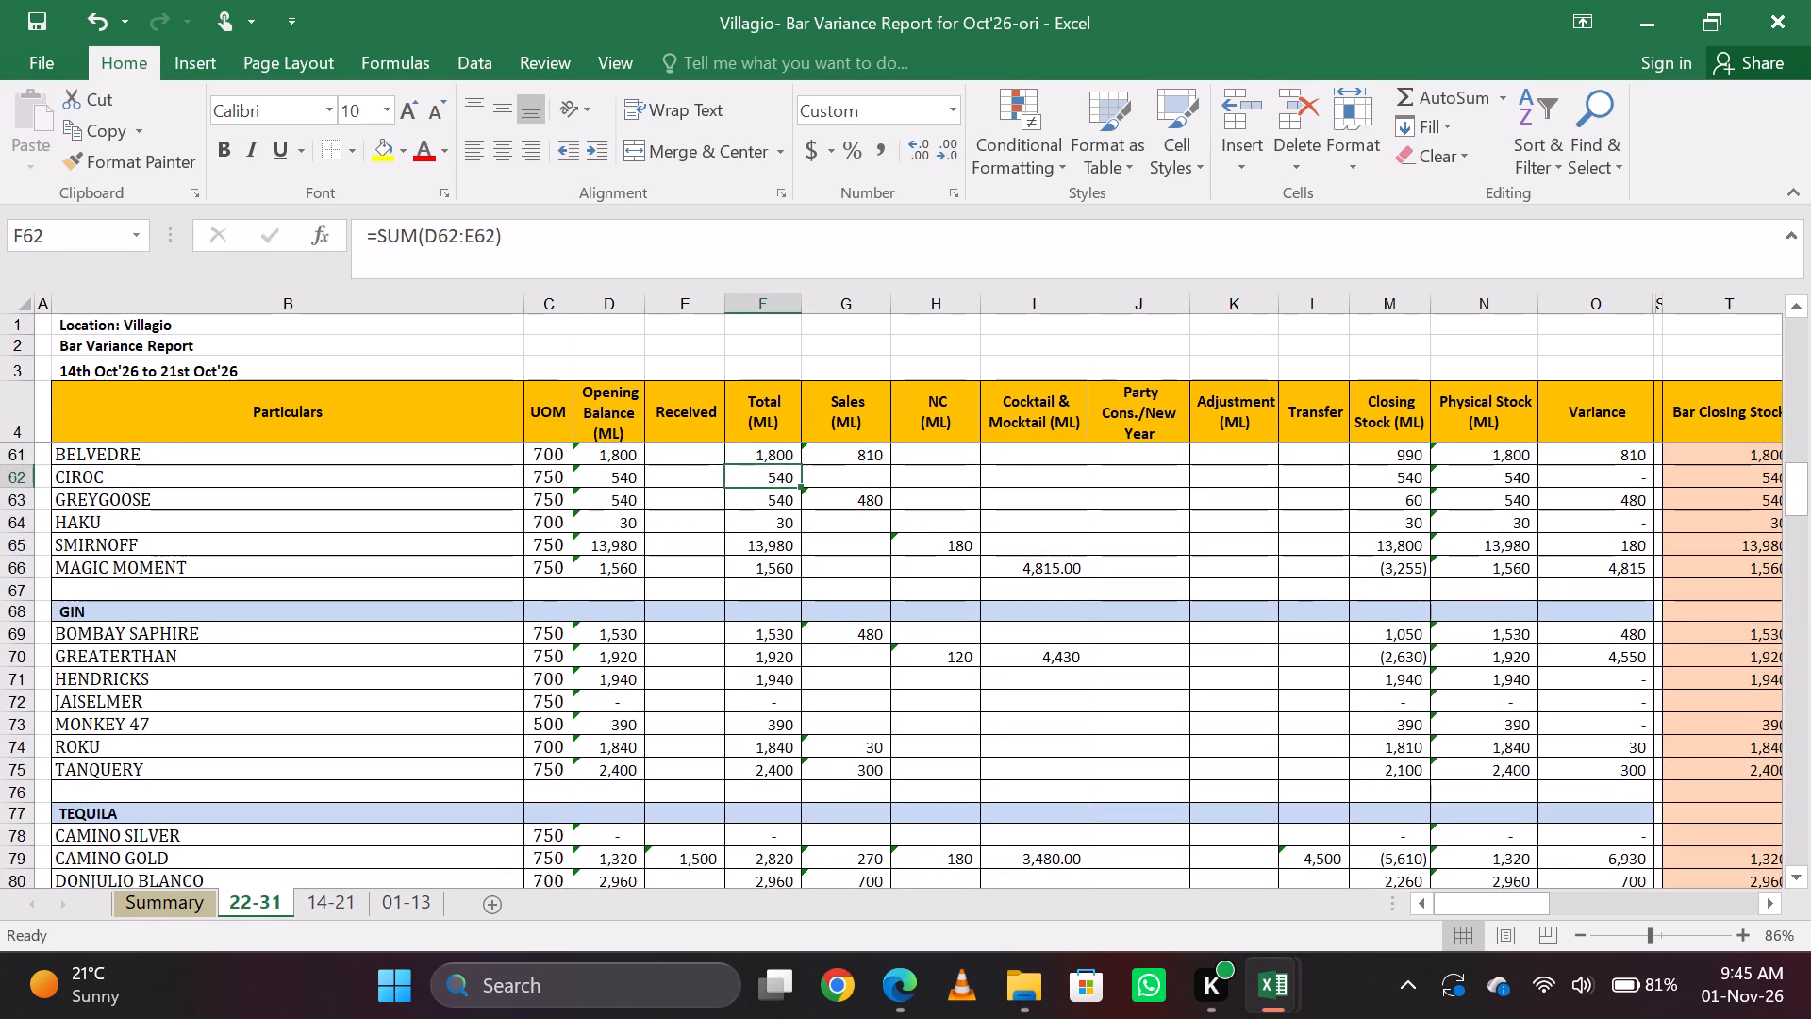
{"action": "key", "text": "Left"}
{"action": "key", "text": "Down"}
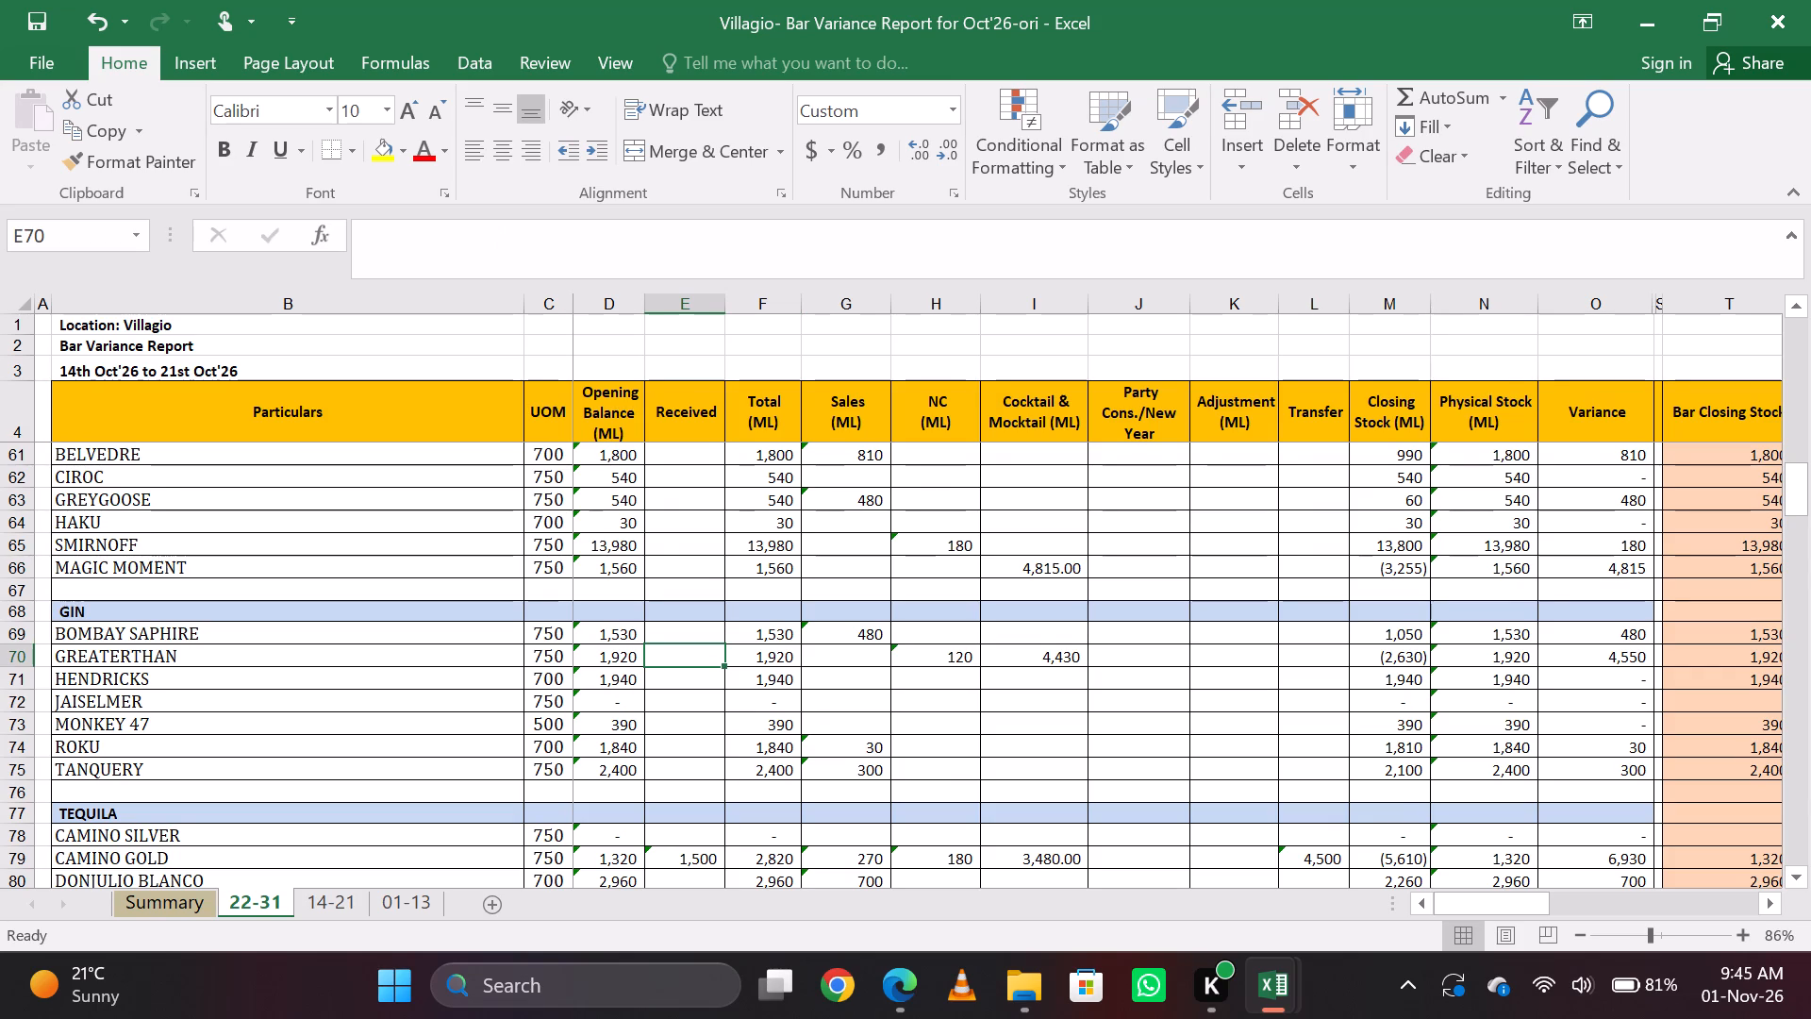
{"action": "key", "text": "Down"}
{"action": "key", "text": "Up"}
{"action": "key", "text": "Down"}
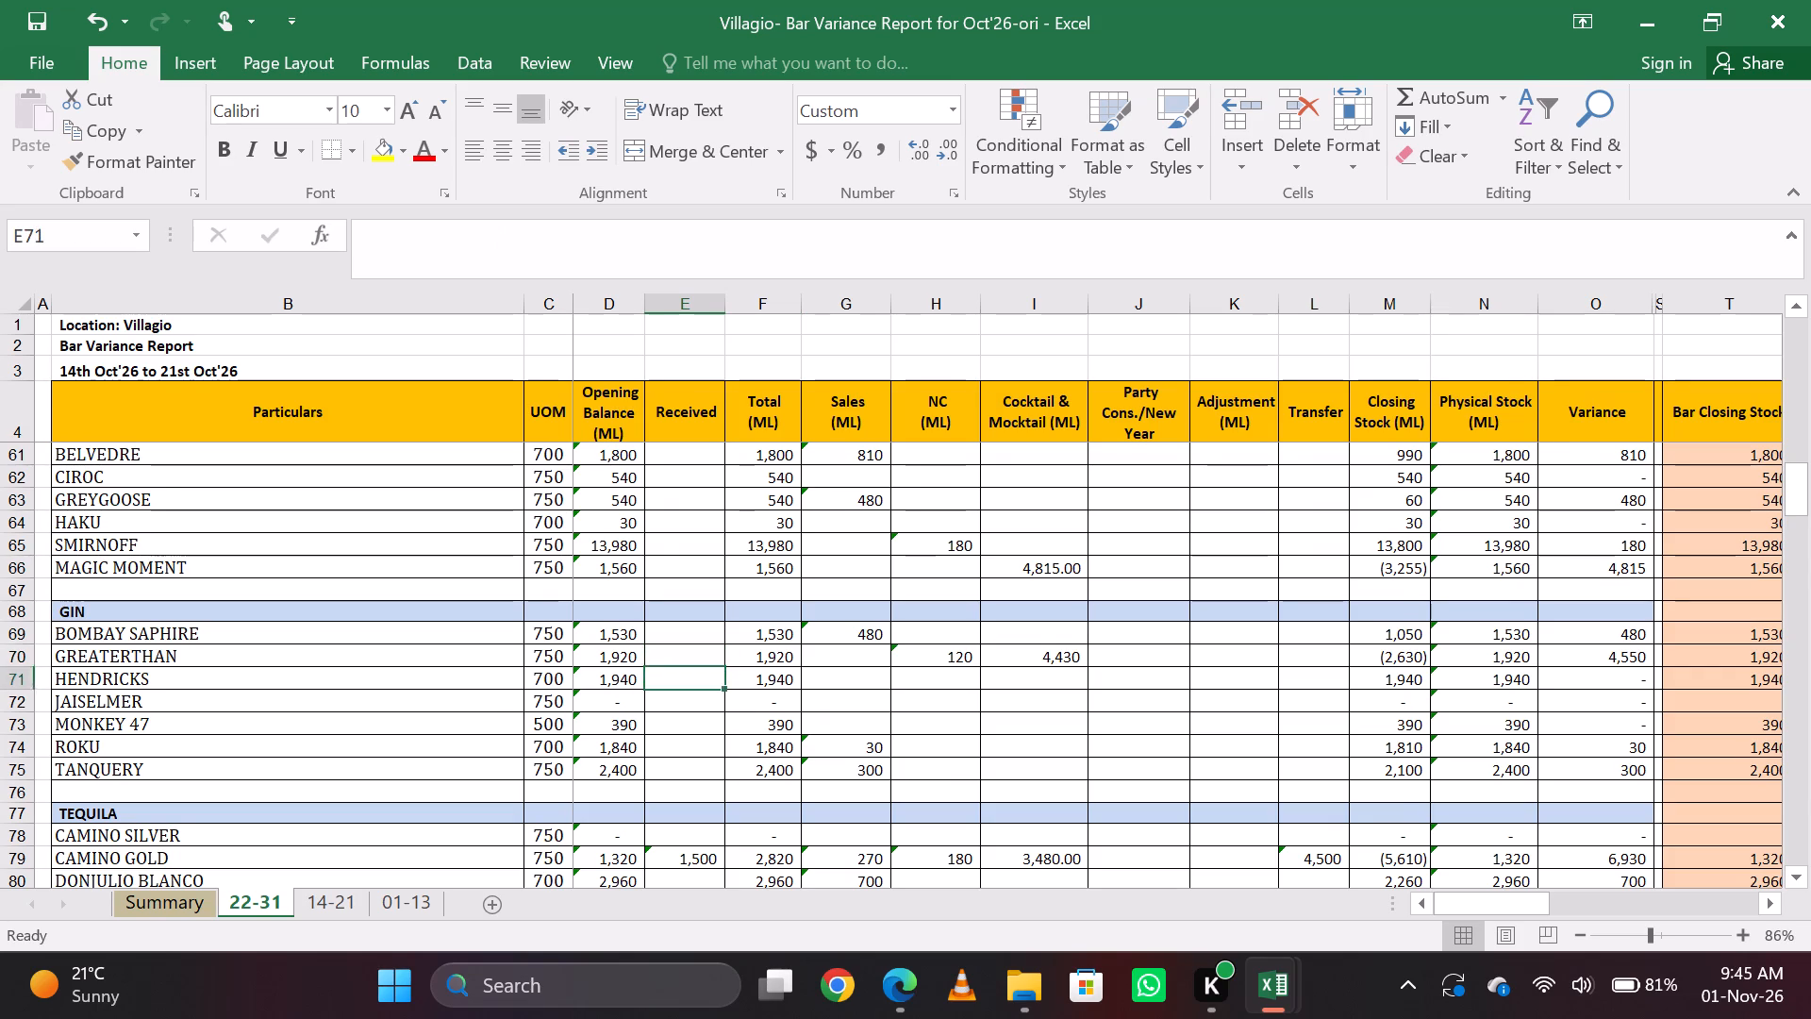
{"action": "key", "text": "Up"}
{"action": "key", "text": "equal"}
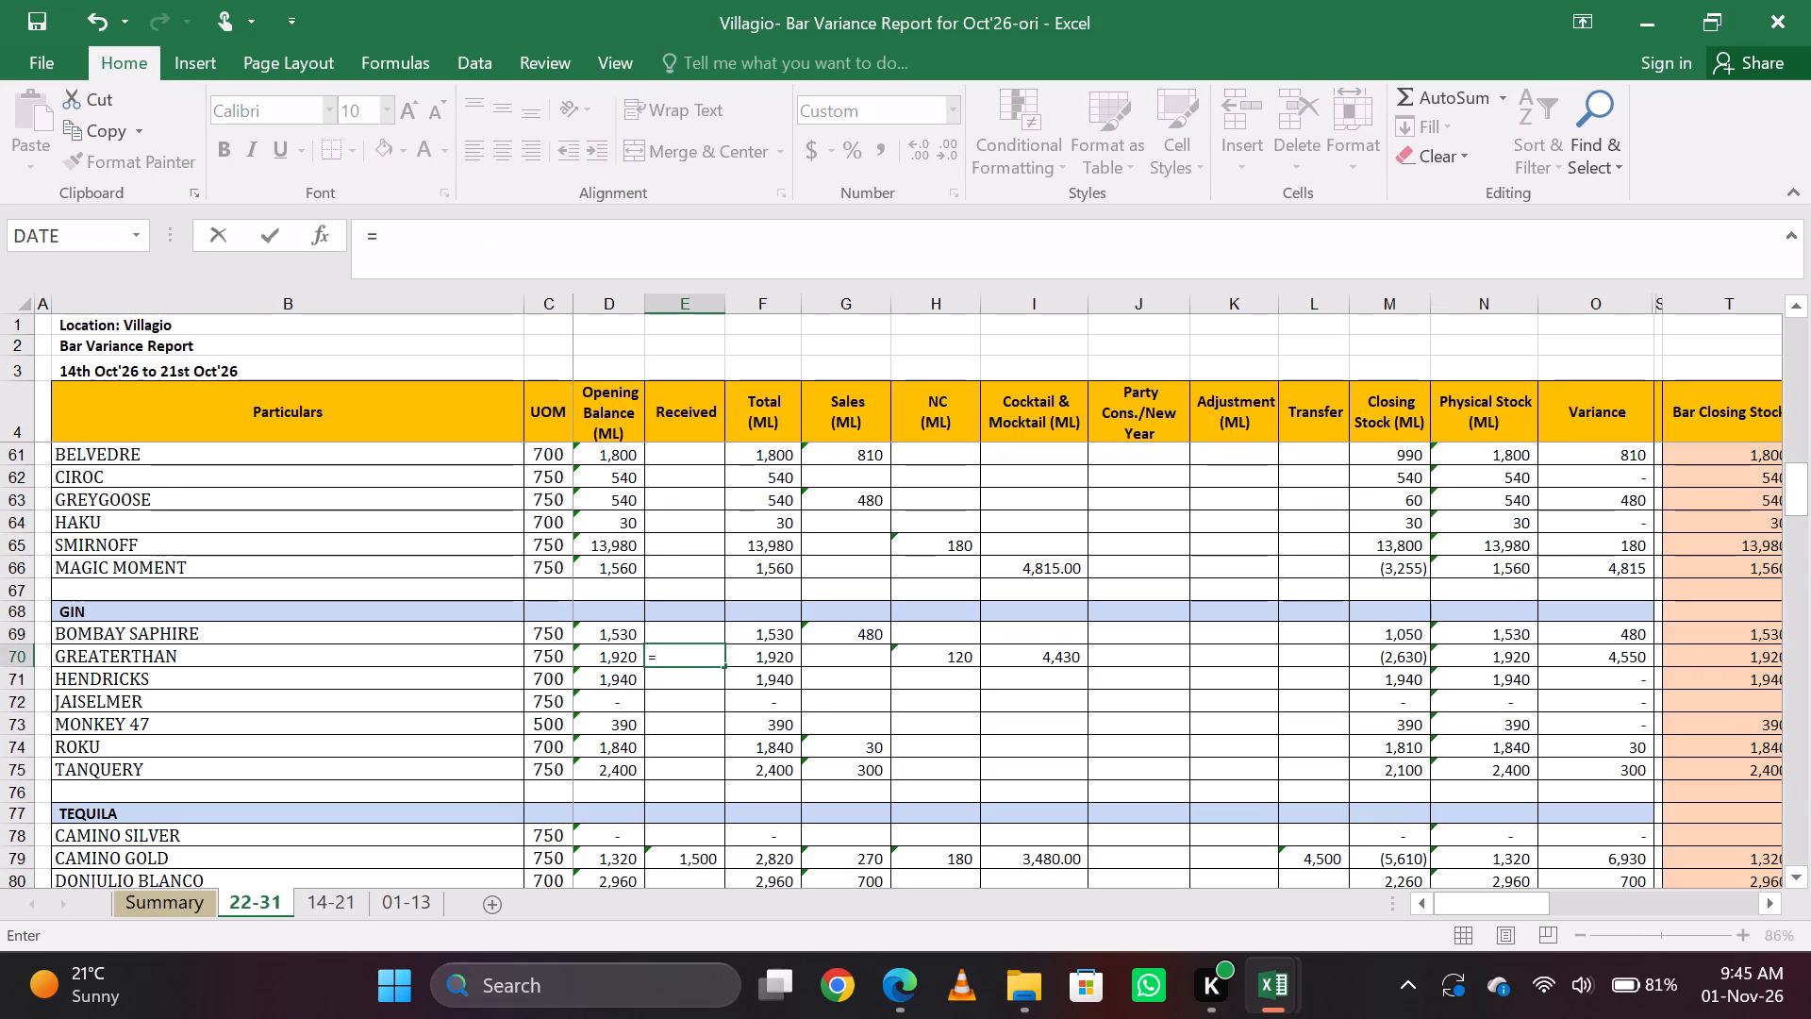
{"action": "type", "text": "750*2"}
{"action": "key", "text": "Return"}
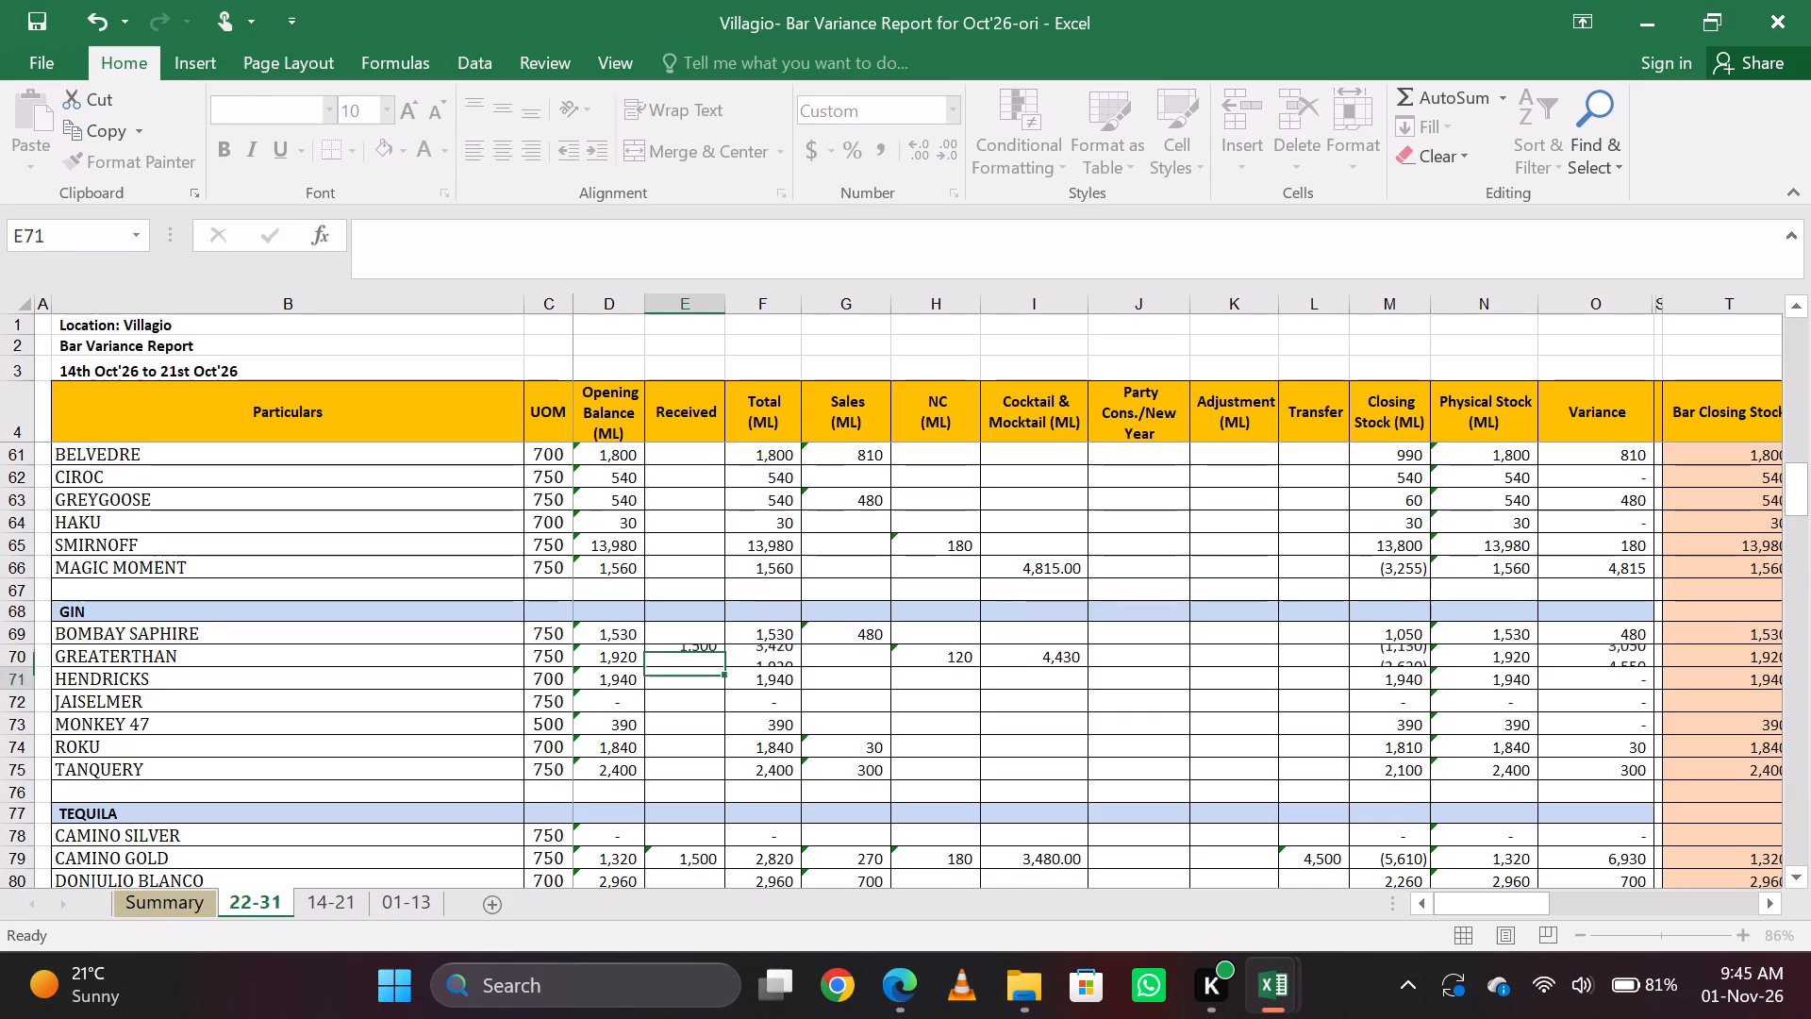
{"action": "key", "text": "Up"}
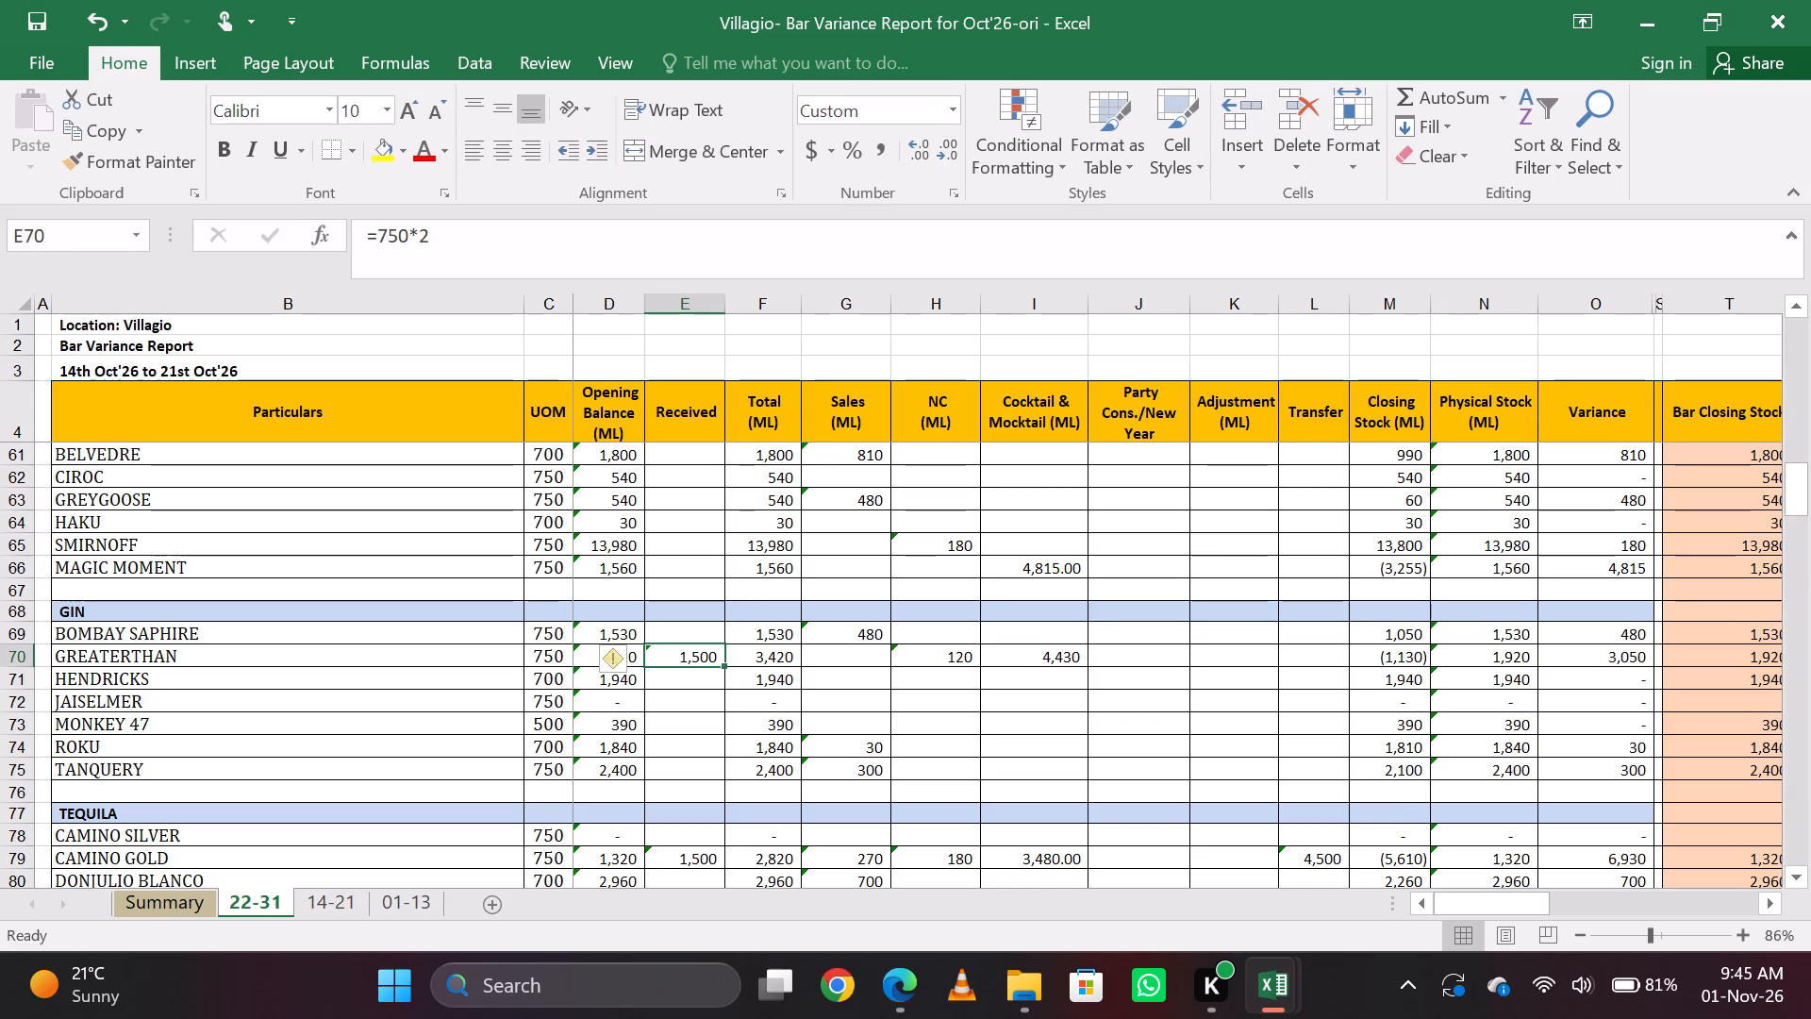
Enter Jameson Iris Whisky's Received quantity as =750.
{"action": "key", "text": "Up"}
{"action": "key", "text": "Up"}
{"action": "key", "text": "Up"}
{"action": "key", "text": "Up"}
{"action": "key", "text": "Up"}
{"action": "key", "text": "Up"}
{"action": "key", "text": "Up"}
{"action": "key", "text": "Up"}
{"action": "key", "text": "Up"}
{"action": "key", "text": "Up"}
{"action": "key", "text": "Up"}
{"action": "key", "text": "Up"}
{"action": "key", "text": "Up"}
{"action": "key", "text": "Up"}
{"action": "key", "text": "Up"}
{"action": "key", "text": "Up"}
{"action": "key", "text": "Up"}
{"action": "key", "text": "Up"}
{"action": "key", "text": "Up"}
{"action": "key", "text": "Up"}
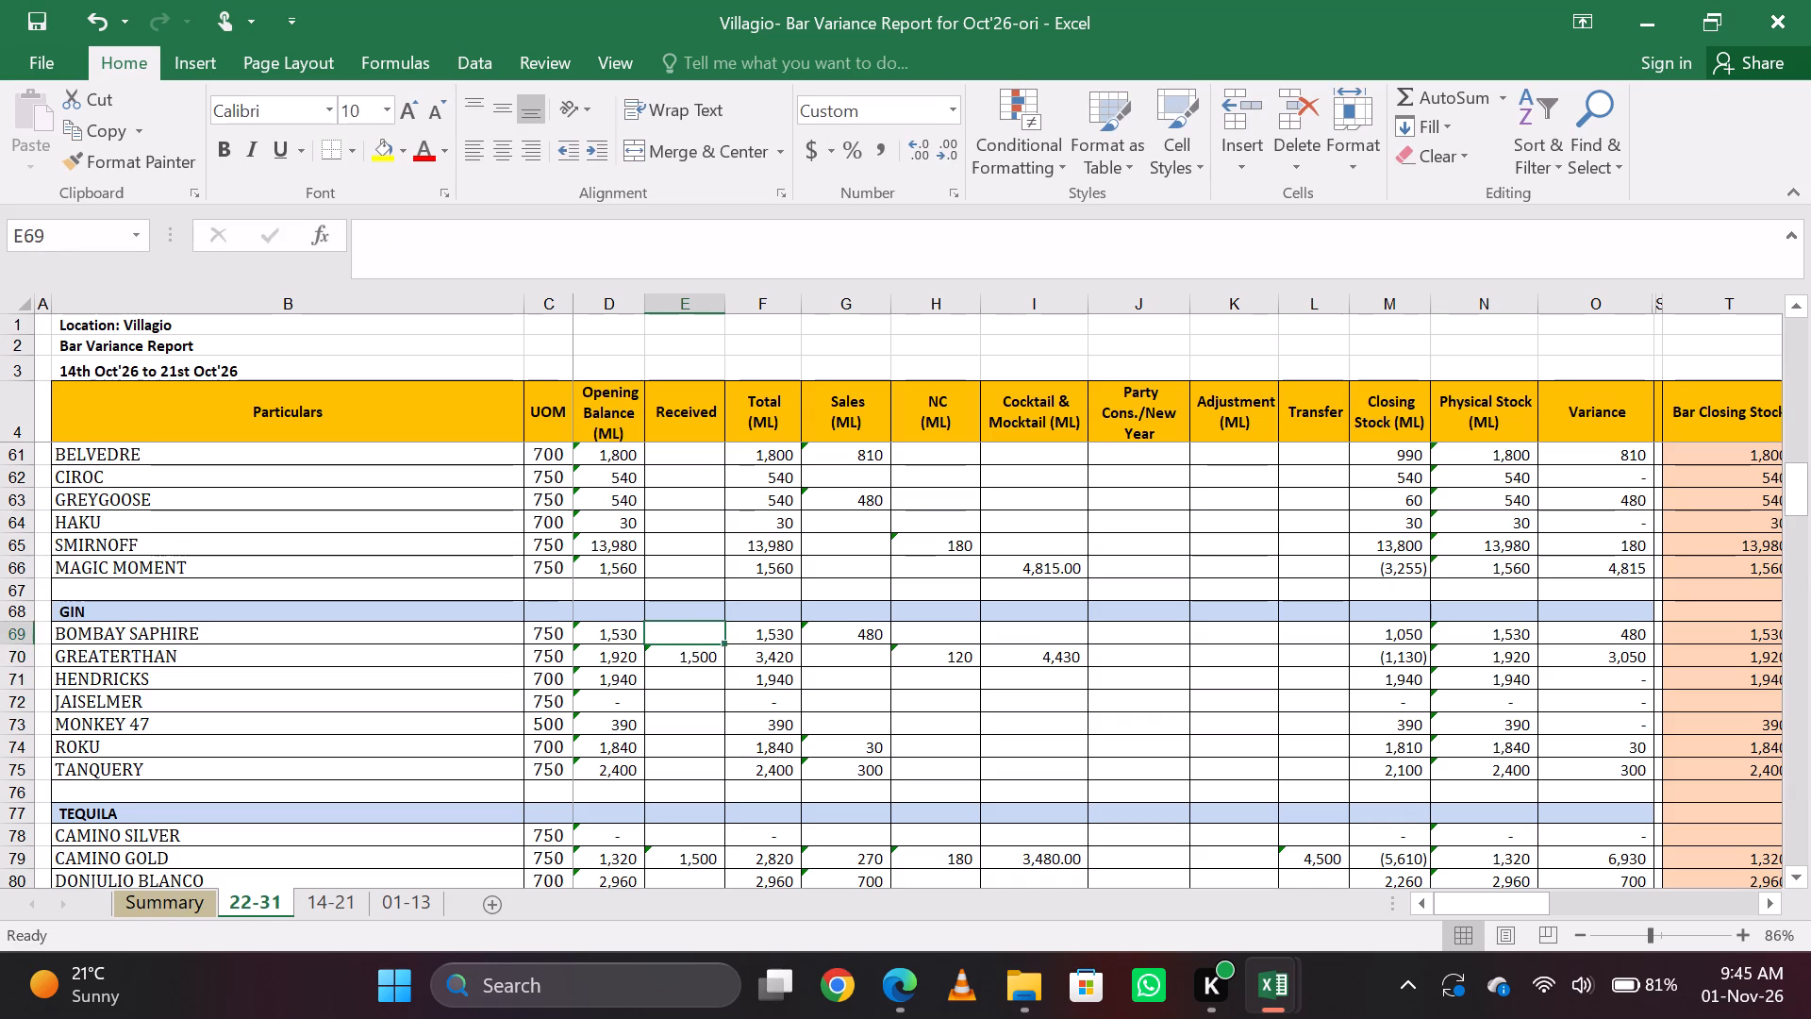
{"action": "key", "text": "Up"}
{"action": "key", "text": "Up"}
{"action": "key", "text": "Up"}
{"action": "key", "text": "Up"}
{"action": "key", "text": "Up"}
{"action": "key", "text": "Up"}
{"action": "key", "text": "Up"}
{"action": "key", "text": "Up"}
{"action": "key", "text": "Up"}
{"action": "key", "text": "Up"}
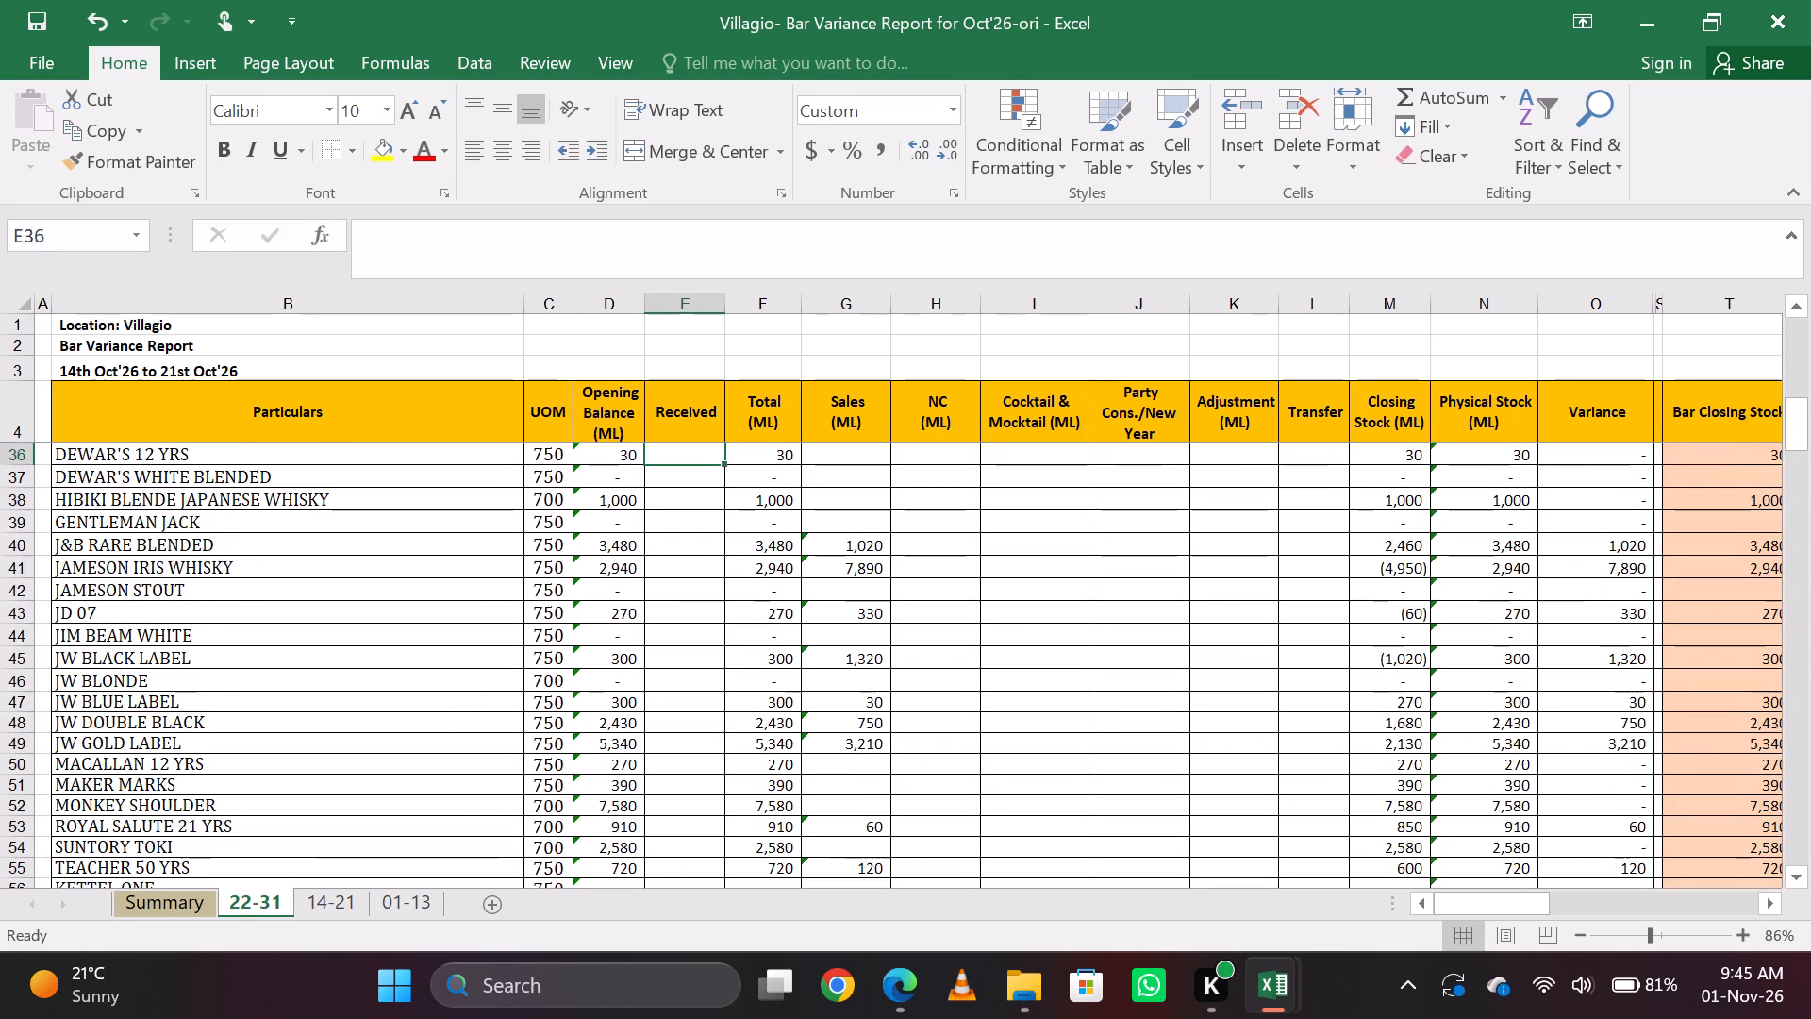
{"action": "key", "text": "Down"}
{"action": "key", "text": "Down"}
{"action": "key", "text": "Down"}
{"action": "key", "text": "Down"}
{"action": "key", "text": "Down"}
{"action": "type", "text": "=75-"}
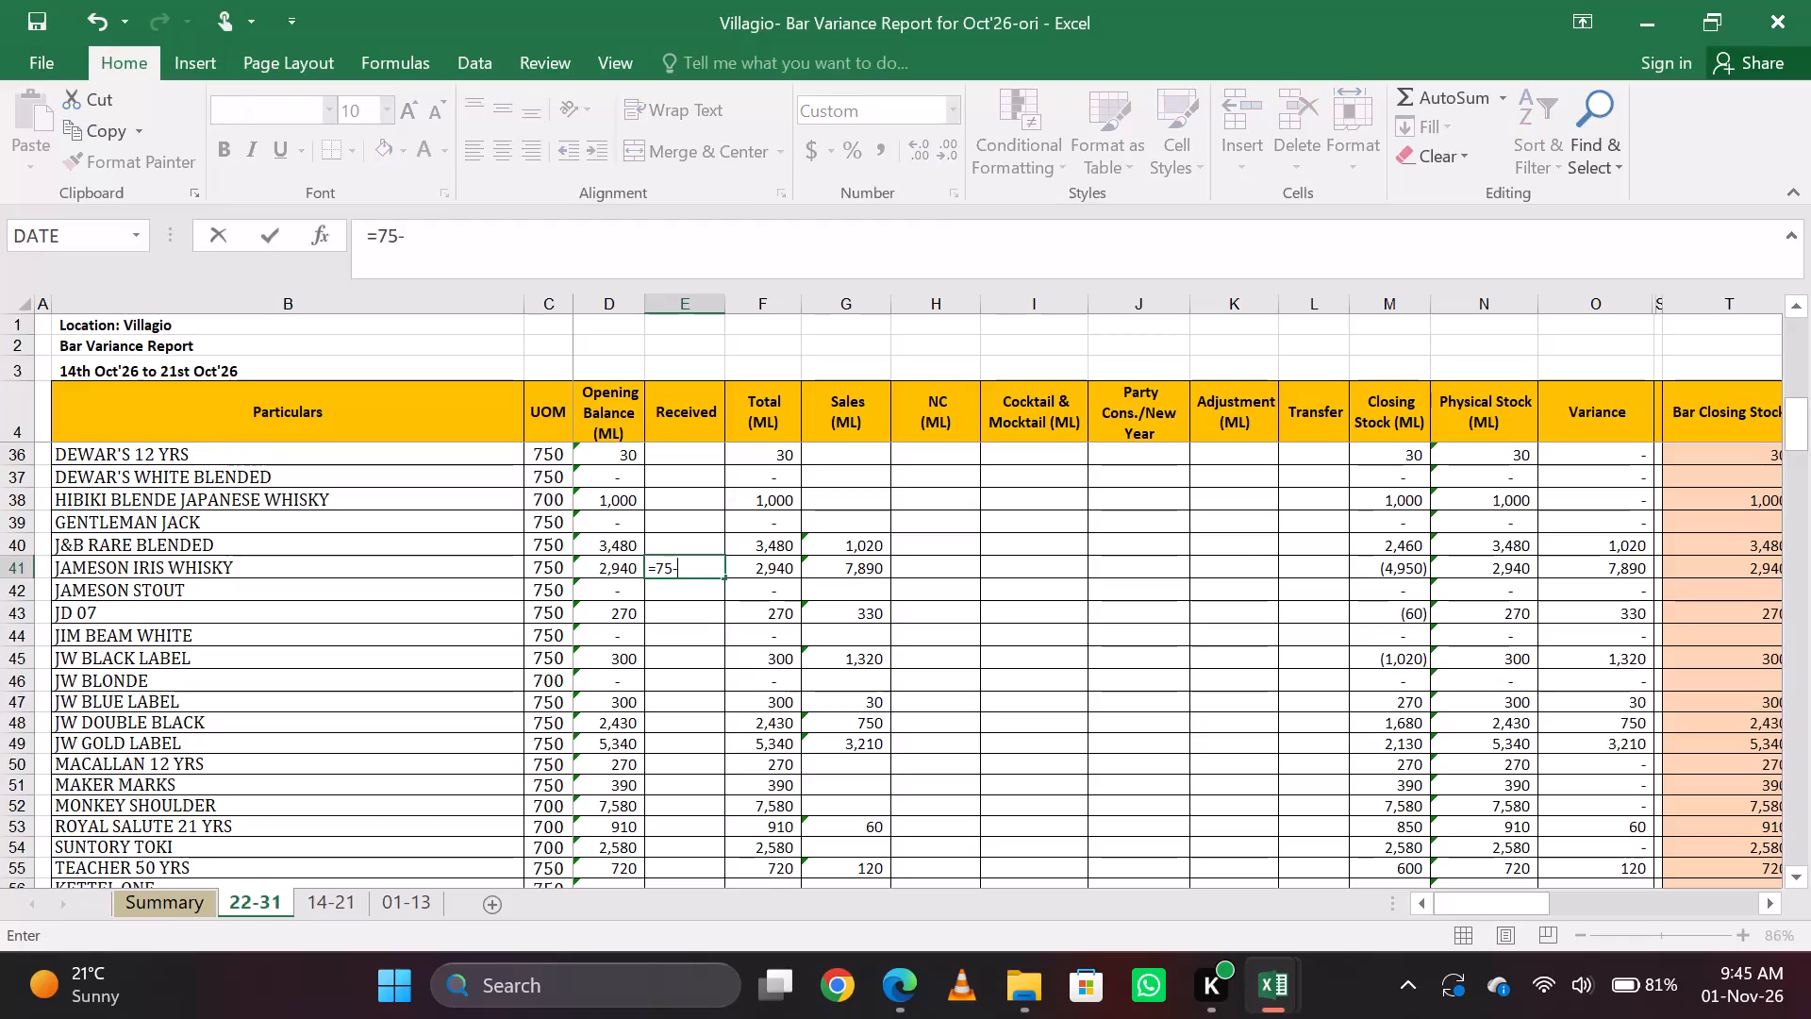
{"action": "key", "text": "BackSpace"}
{"action": "key", "text": "0"}
{"action": "key", "text": "Return"}
{"action": "key", "text": "Up"}
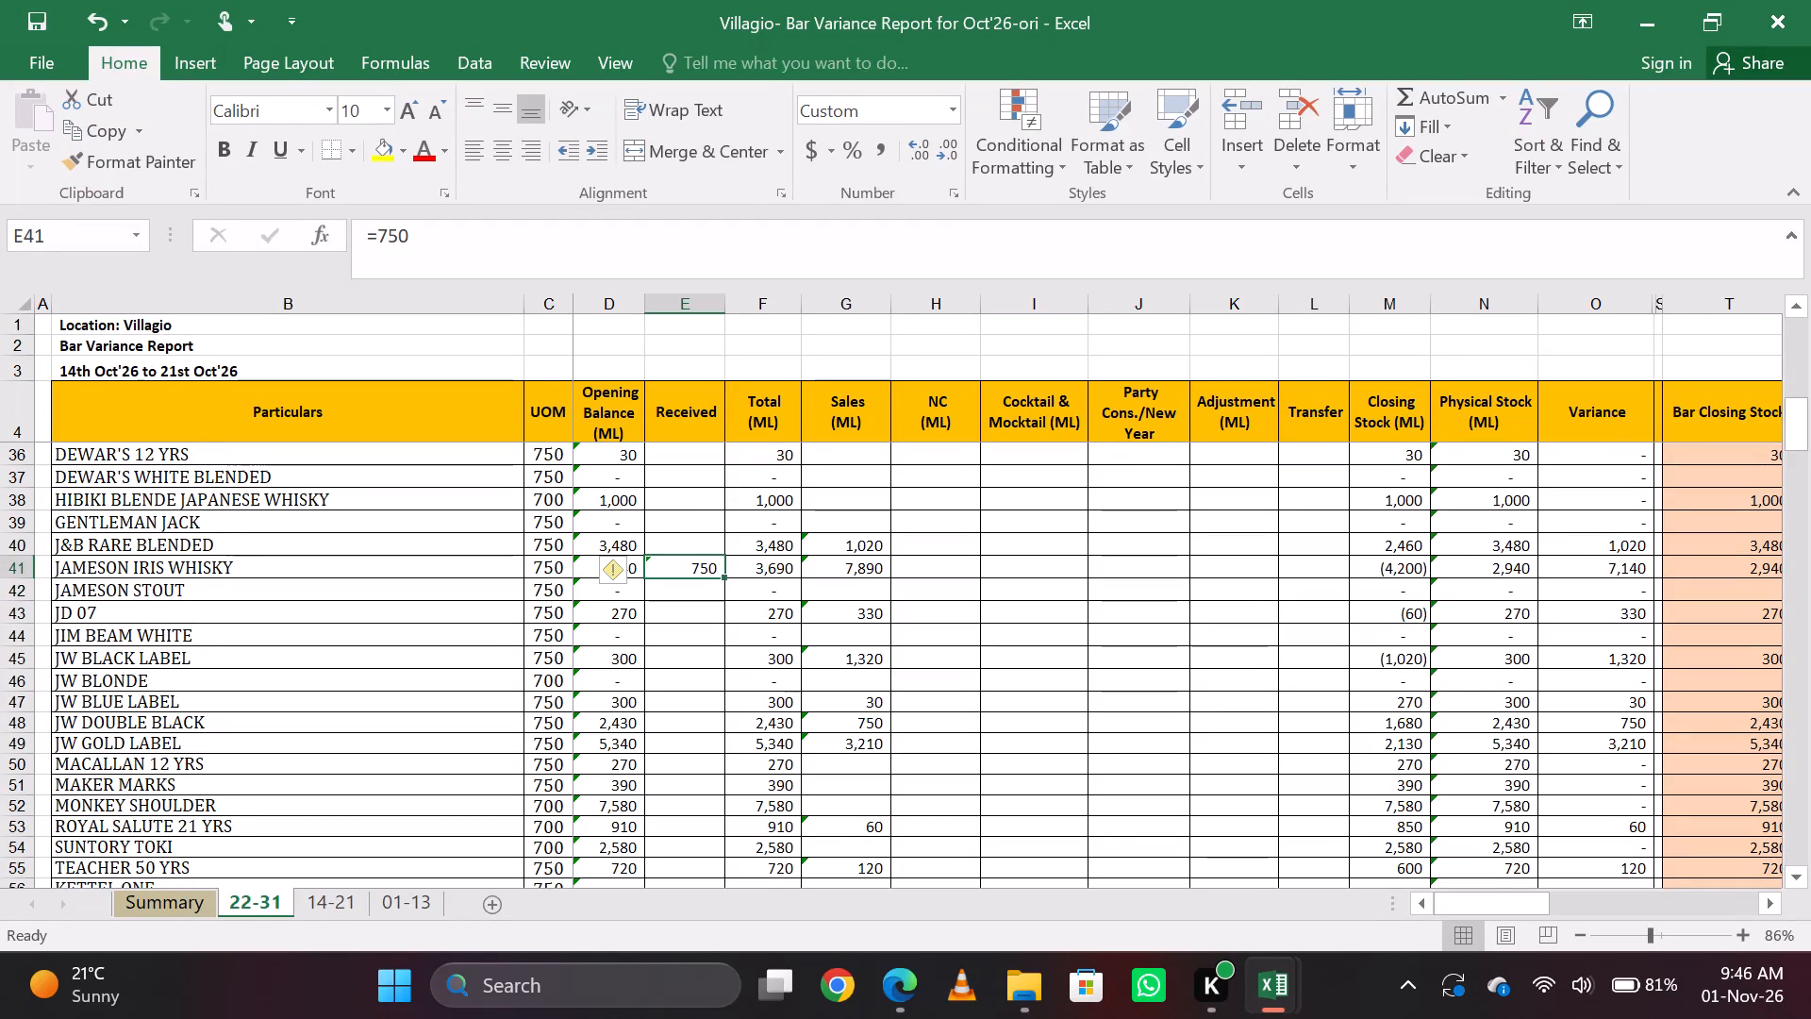
Enter Patron tequila's Received quantity on the 22-31 sheet as =660.
{"action": "key", "text": "Page_Down"}
{"action": "key", "text": "Down"}
{"action": "key", "text": "Down"}
{"action": "key", "text": "Down"}
{"action": "key", "text": "Down"}
{"action": "key", "text": "Down"}
{"action": "key", "text": "Down"}
{"action": "key", "text": "Down"}
{"action": "key", "text": "Down"}
{"action": "key", "text": "Down"}
{"action": "key", "text": "Down"}
{"action": "key", "text": "Down"}
{"action": "key", "text": "Down"}
{"action": "key", "text": "Down"}
{"action": "key", "text": "Down"}
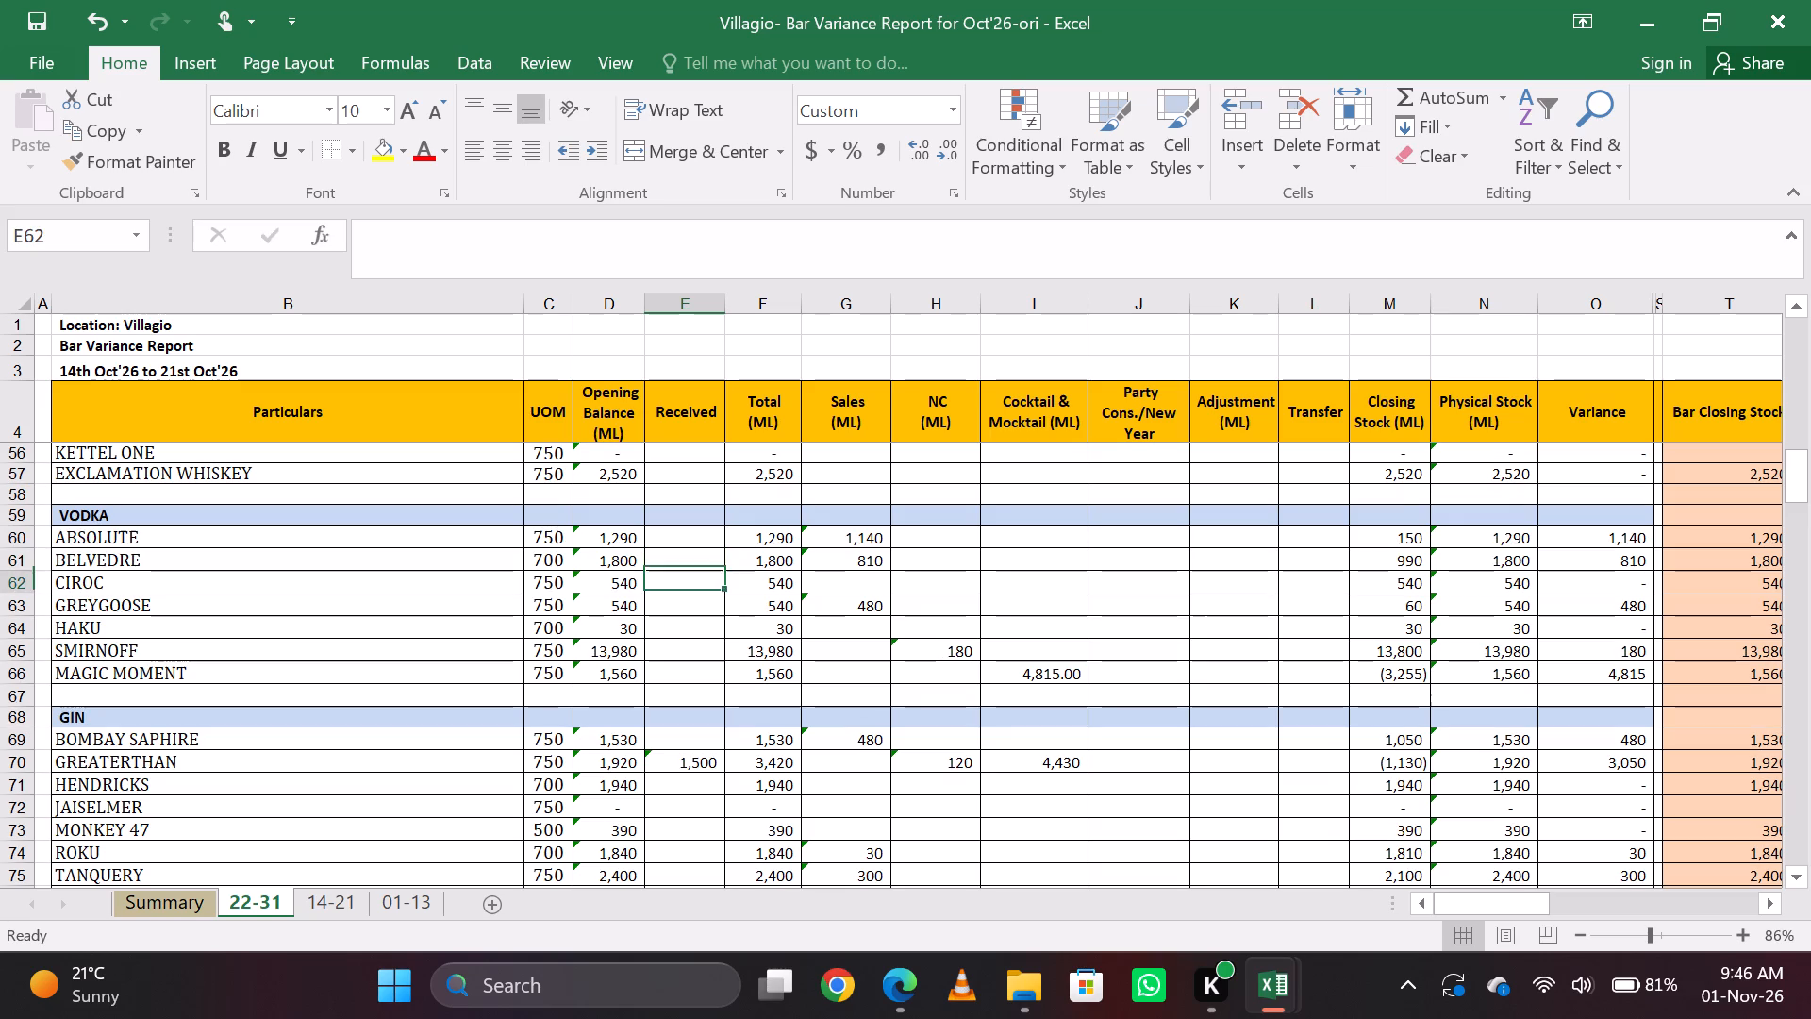
{"action": "key", "text": "Up"}
{"action": "key", "text": "Down"}
{"action": "key", "text": "Down"}
{"action": "key", "text": "Down"}
{"action": "key", "text": "Down"}
{"action": "key", "text": "Down"}
{"action": "key", "text": "Down"}
{"action": "key", "text": "Down"}
{"action": "key", "text": "Down"}
{"action": "key", "text": "Down"}
{"action": "key", "text": "Down"}
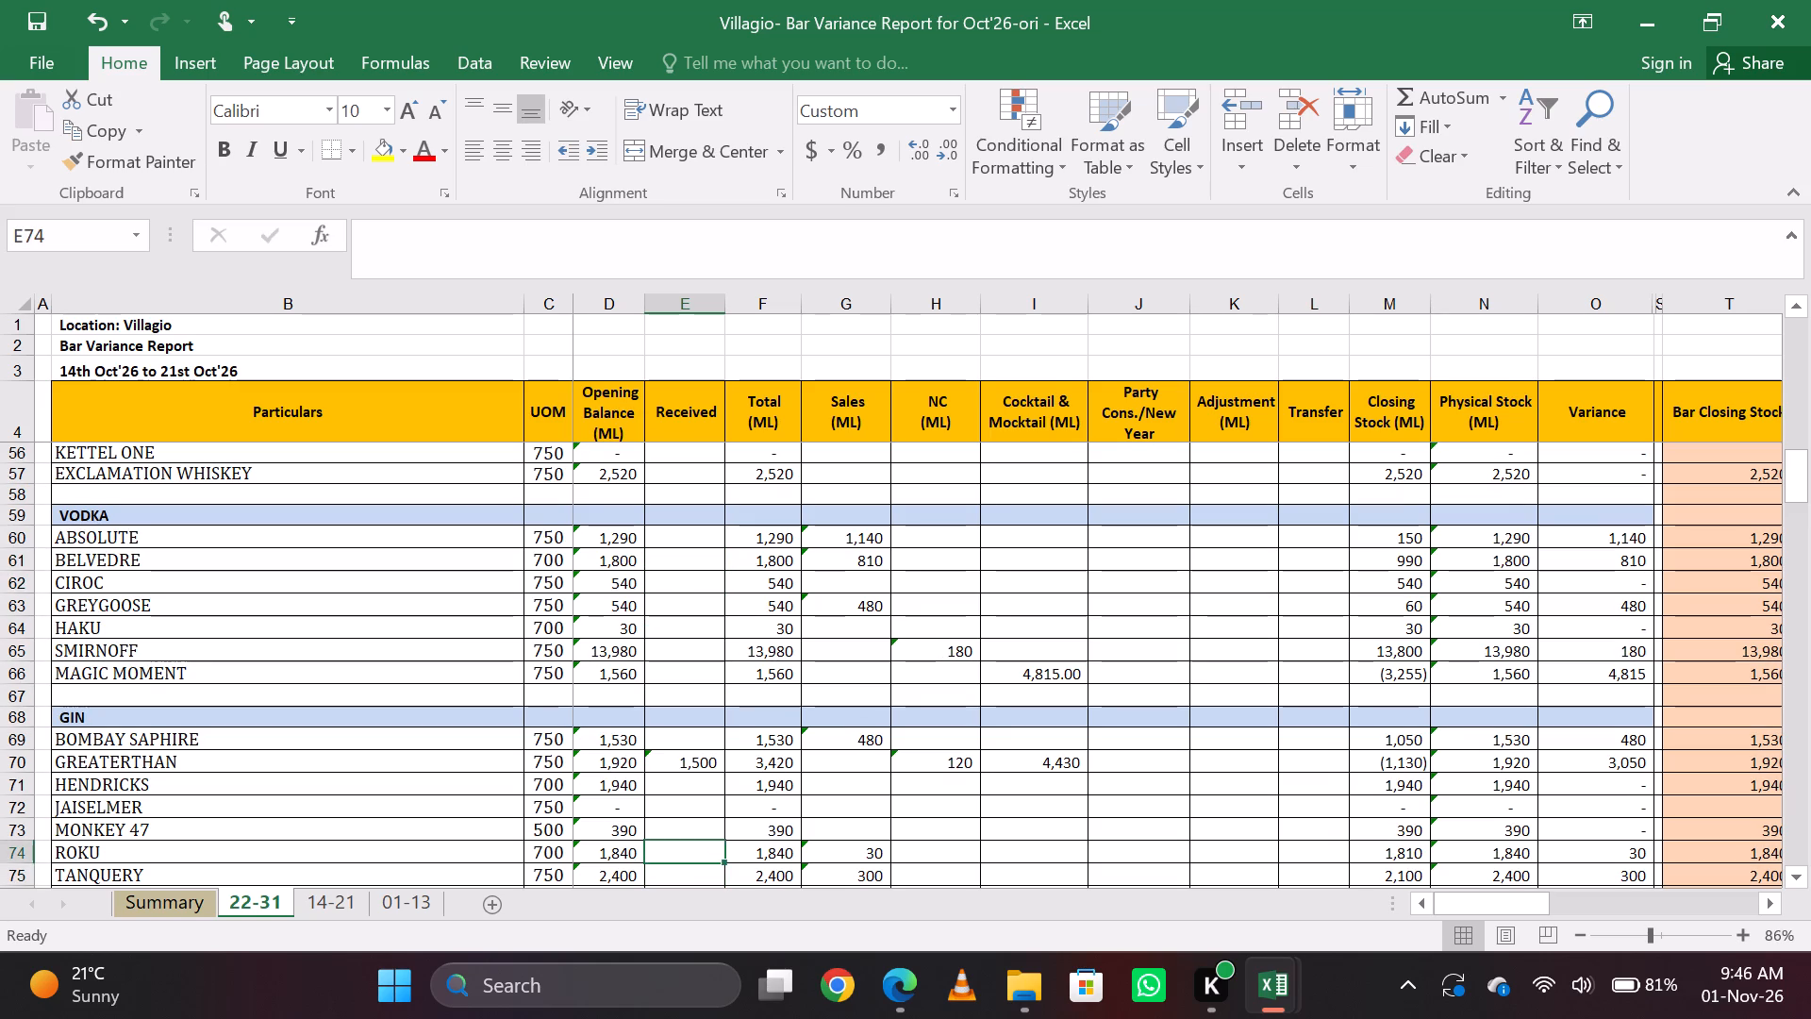
{"action": "key", "text": "Up"}
{"action": "key", "text": "Up"}
{"action": "key", "text": "Up"}
{"action": "key", "text": "Up"}
{"action": "key", "text": "Down"}
{"action": "key", "text": "Down"}
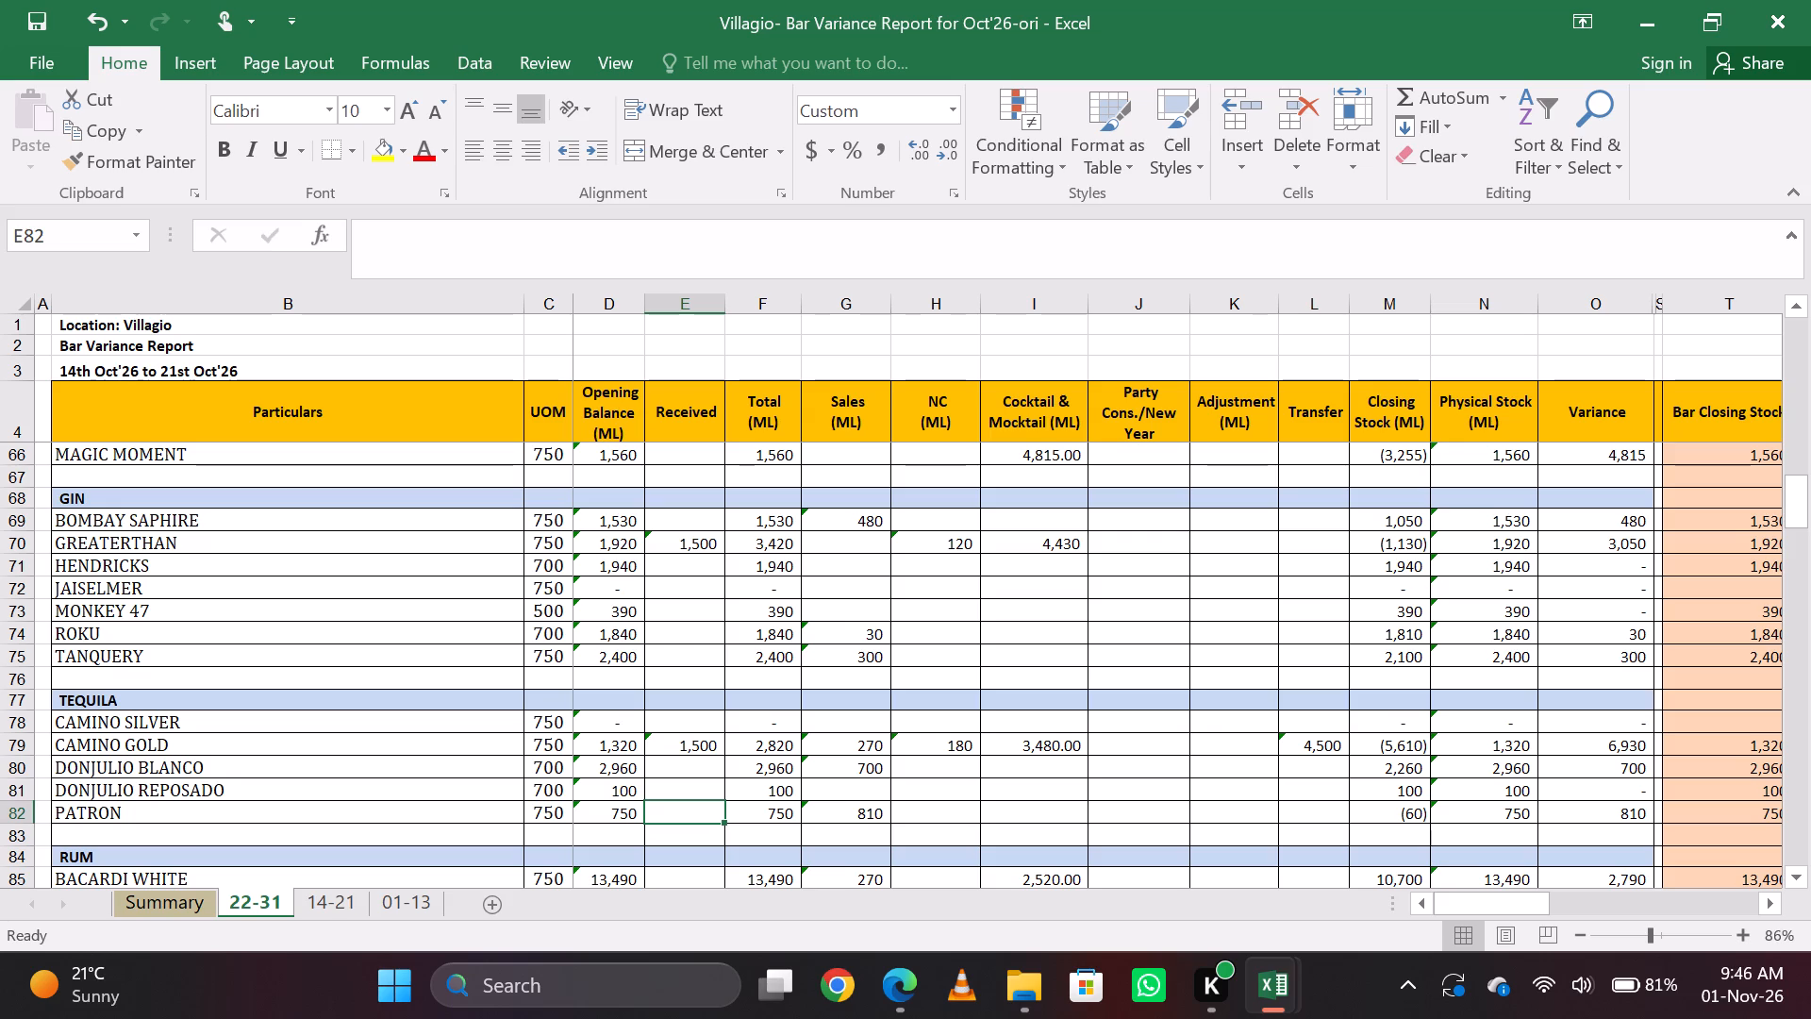
{"action": "type", "text": "=660"}
{"action": "key", "text": "Return"}
{"action": "key", "text": "Up"}
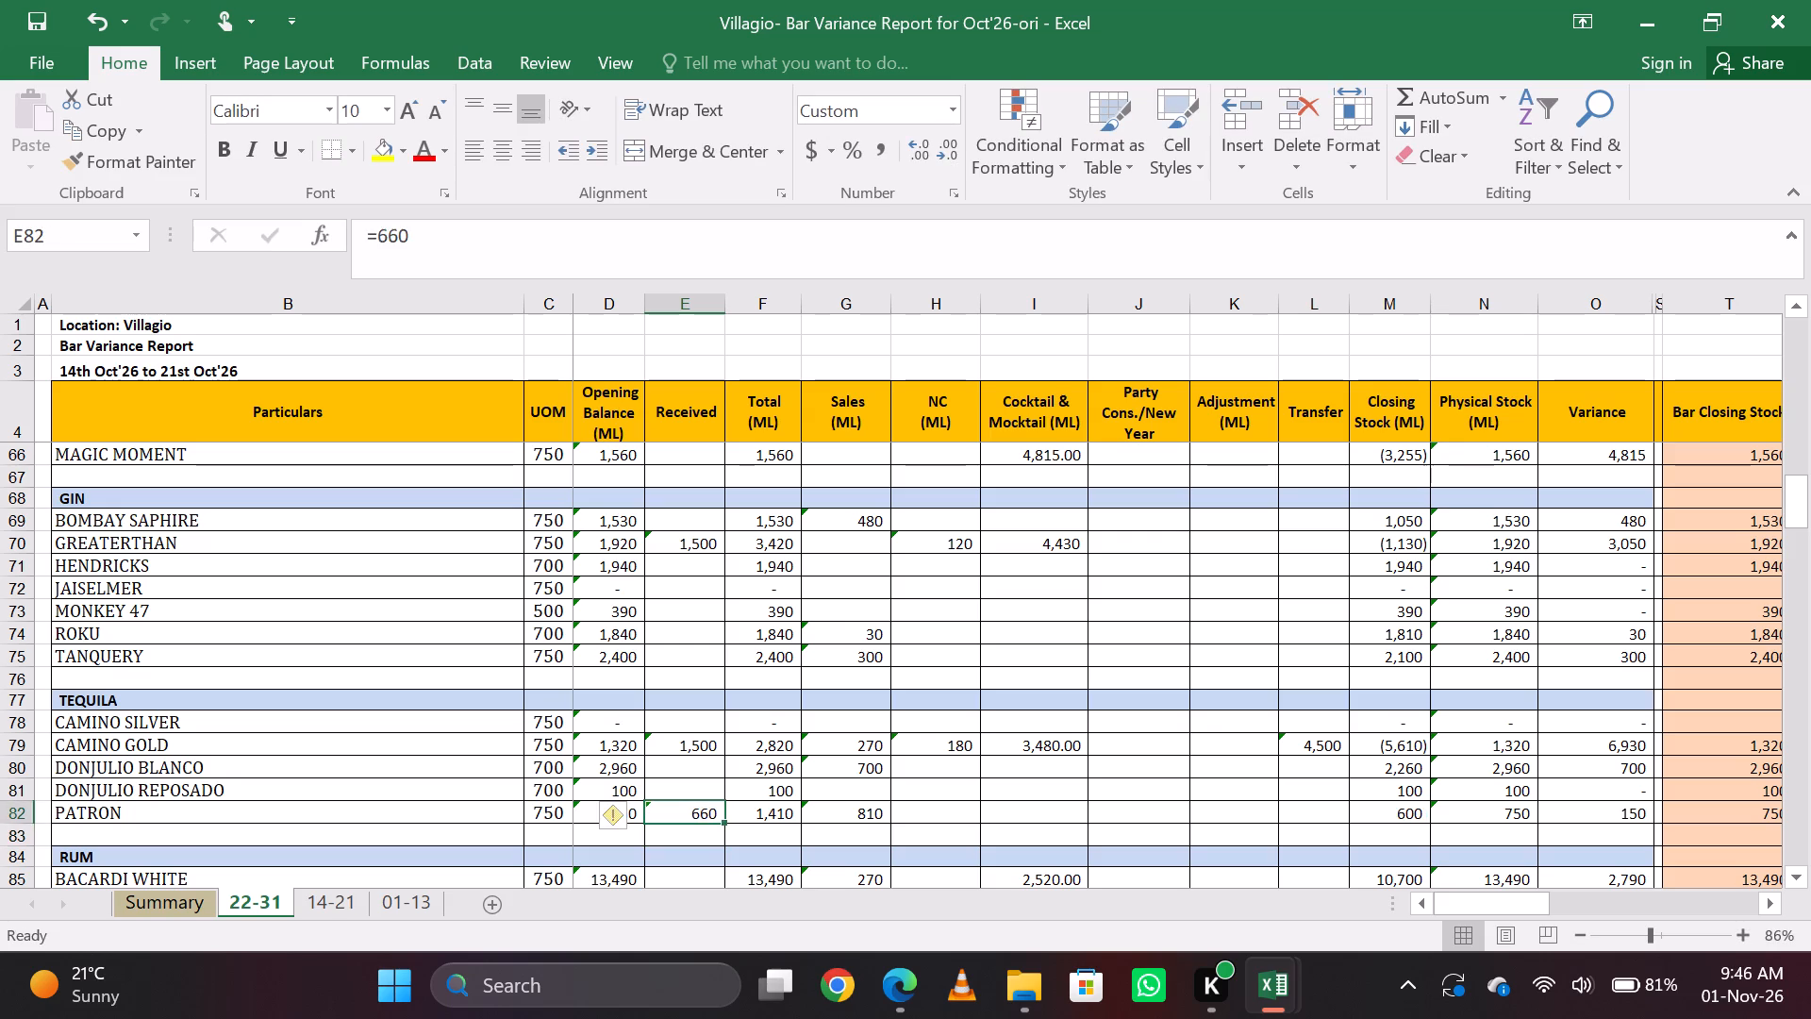
{"action": "key", "text": "Down"}
{"action": "key", "text": "Up"}
{"action": "key", "text": "Up"}
{"action": "key", "text": "Down"}
Enter Bombay Saphire gin's Transfer quantity as =750.
{"action": "key", "text": "Up"}
{"action": "key", "text": "Up"}
{"action": "key", "text": "Up"}
{"action": "key", "text": "Up"}
{"action": "key", "text": "Up"}
{"action": "key", "text": "Up"}
{"action": "key", "text": "Up"}
{"action": "key", "text": "Up"}
{"action": "key", "text": "Up"}
{"action": "key", "text": "Up"}
{"action": "key", "text": "Up"}
{"action": "key", "text": "Up"}
{"action": "key", "text": "Up"}
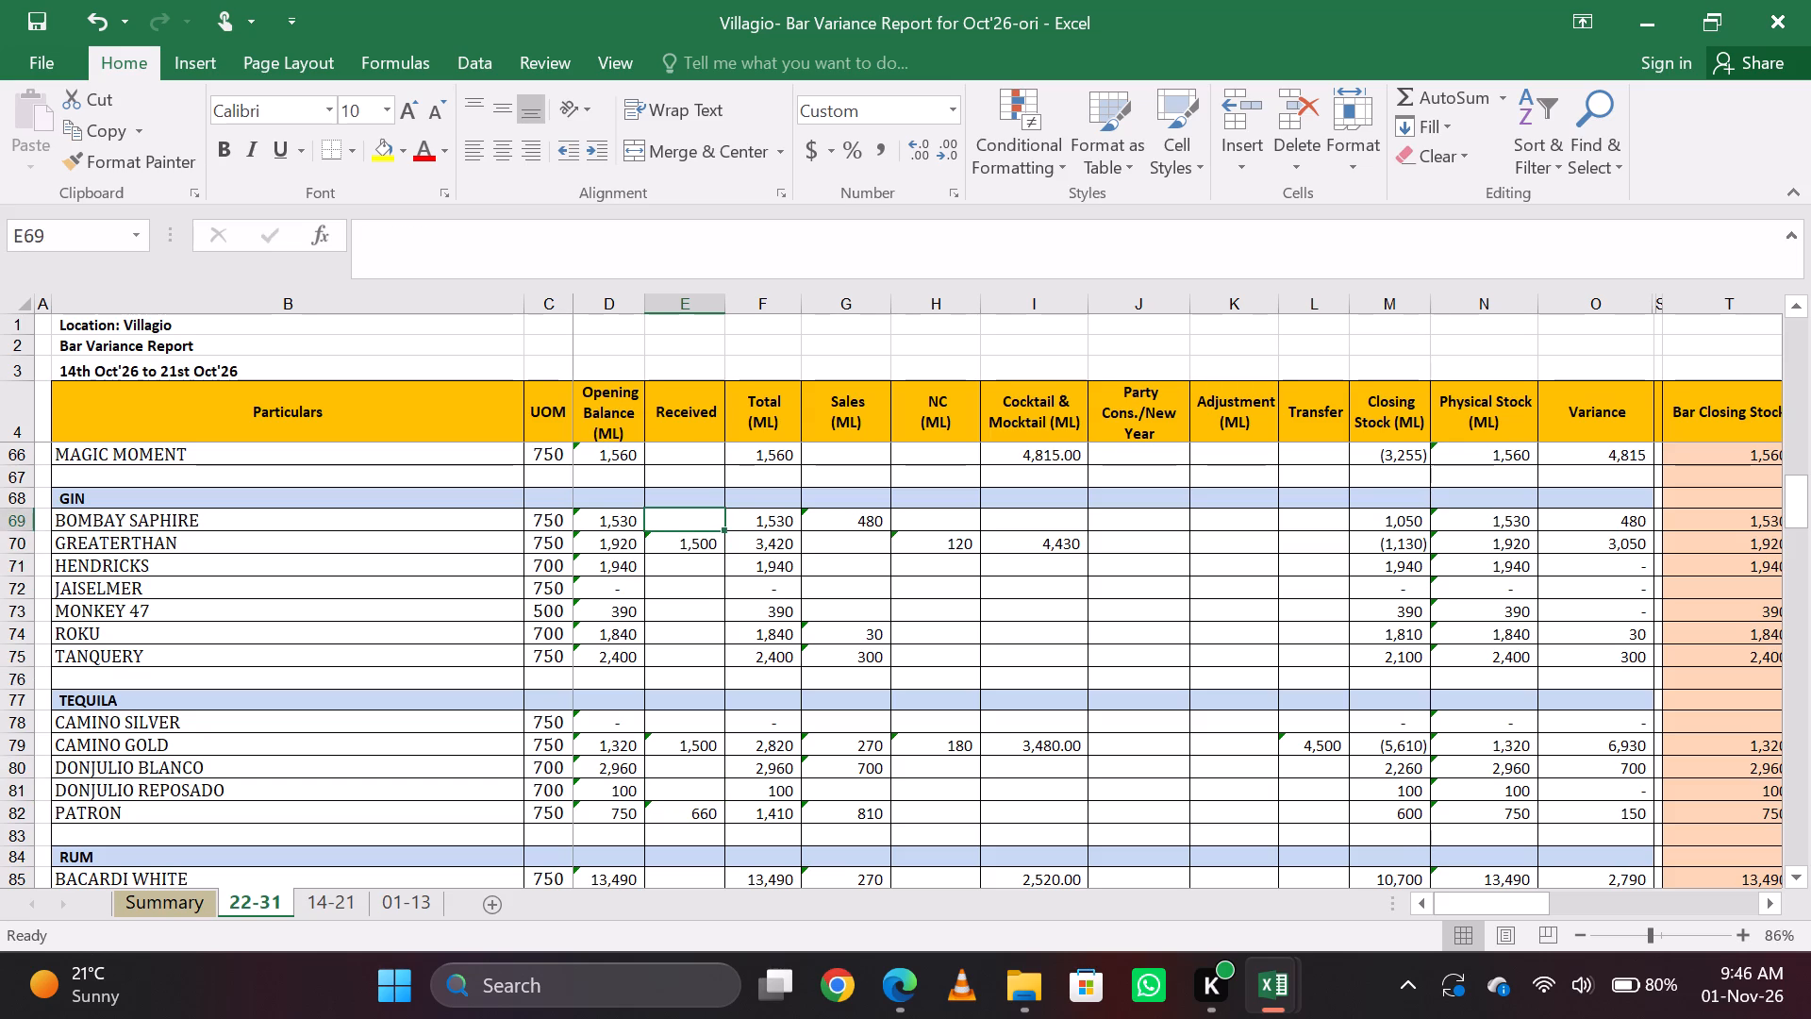
{"action": "key", "text": "Right"}
{"action": "key", "text": "Right"}
{"action": "key", "text": "Right"}
{"action": "key", "text": "Right"}
{"action": "key", "text": "Right"}
{"action": "key", "text": "Right"}
{"action": "key", "text": "Right"}
{"action": "key", "text": "Right"}
{"action": "key", "text": "Left"}
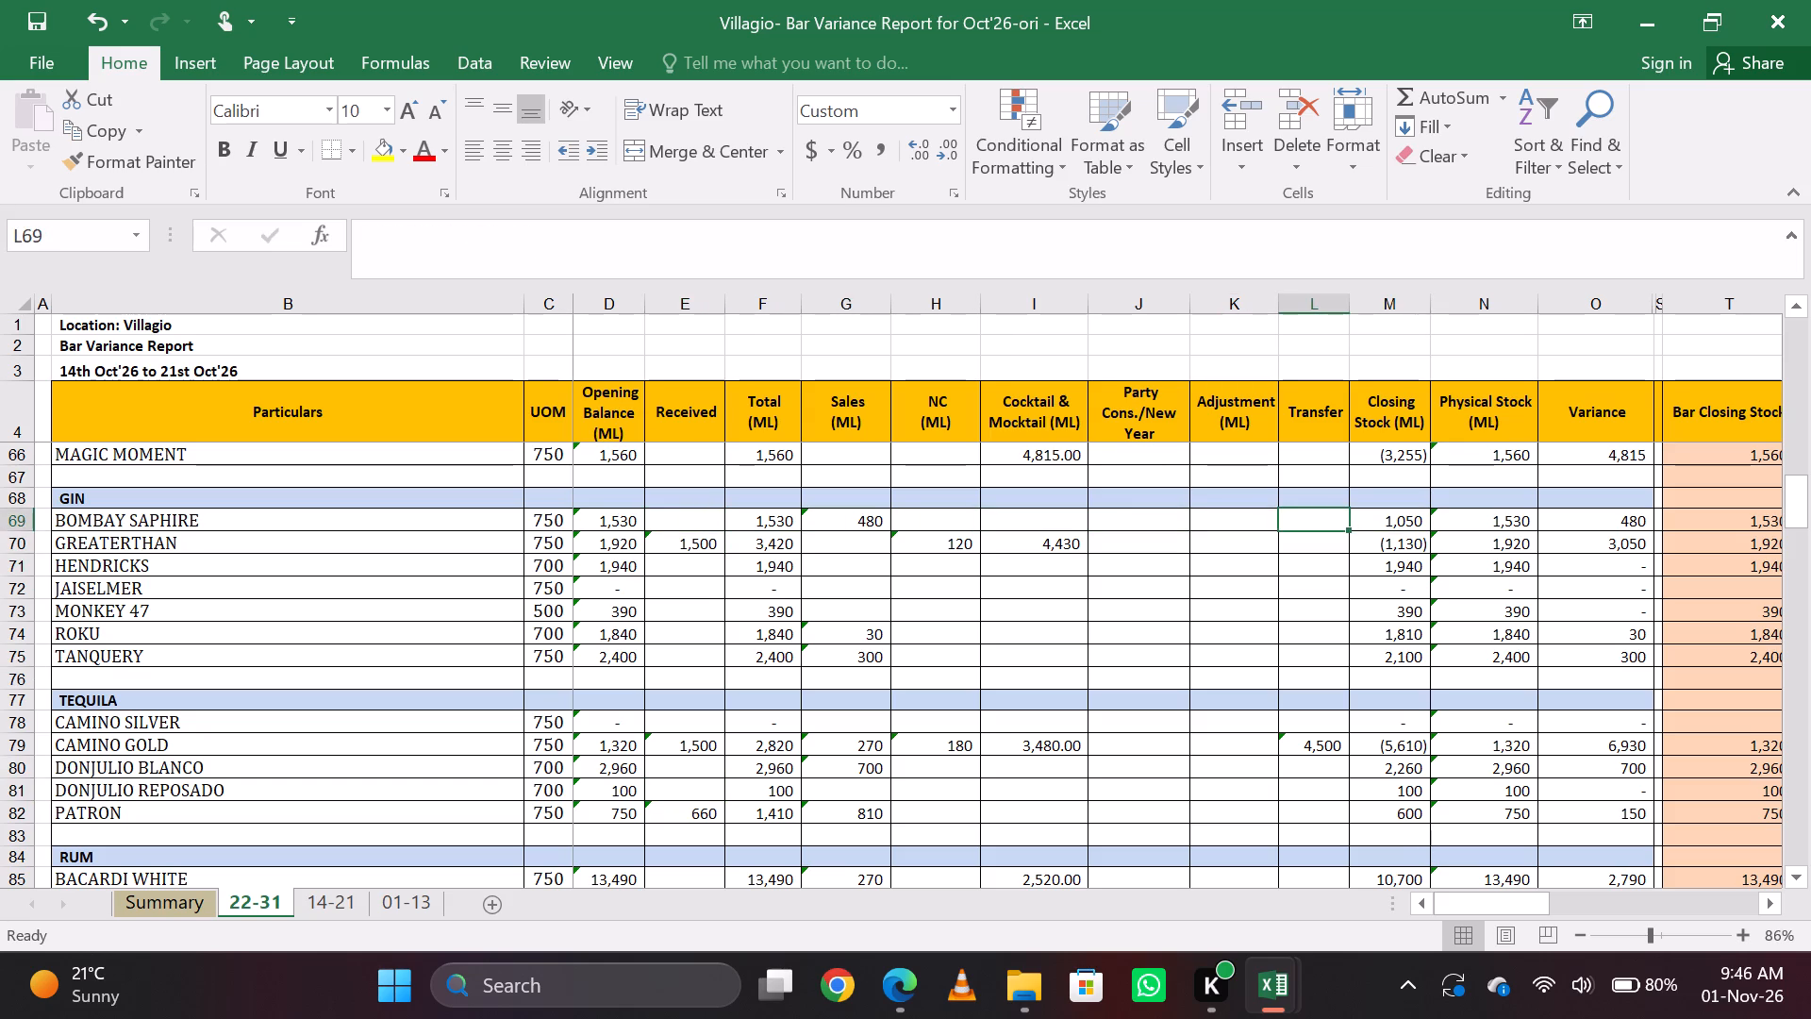
{"action": "type", "text": "=750"}
{"action": "key", "text": "Return"}
{"action": "key", "text": "Up"}
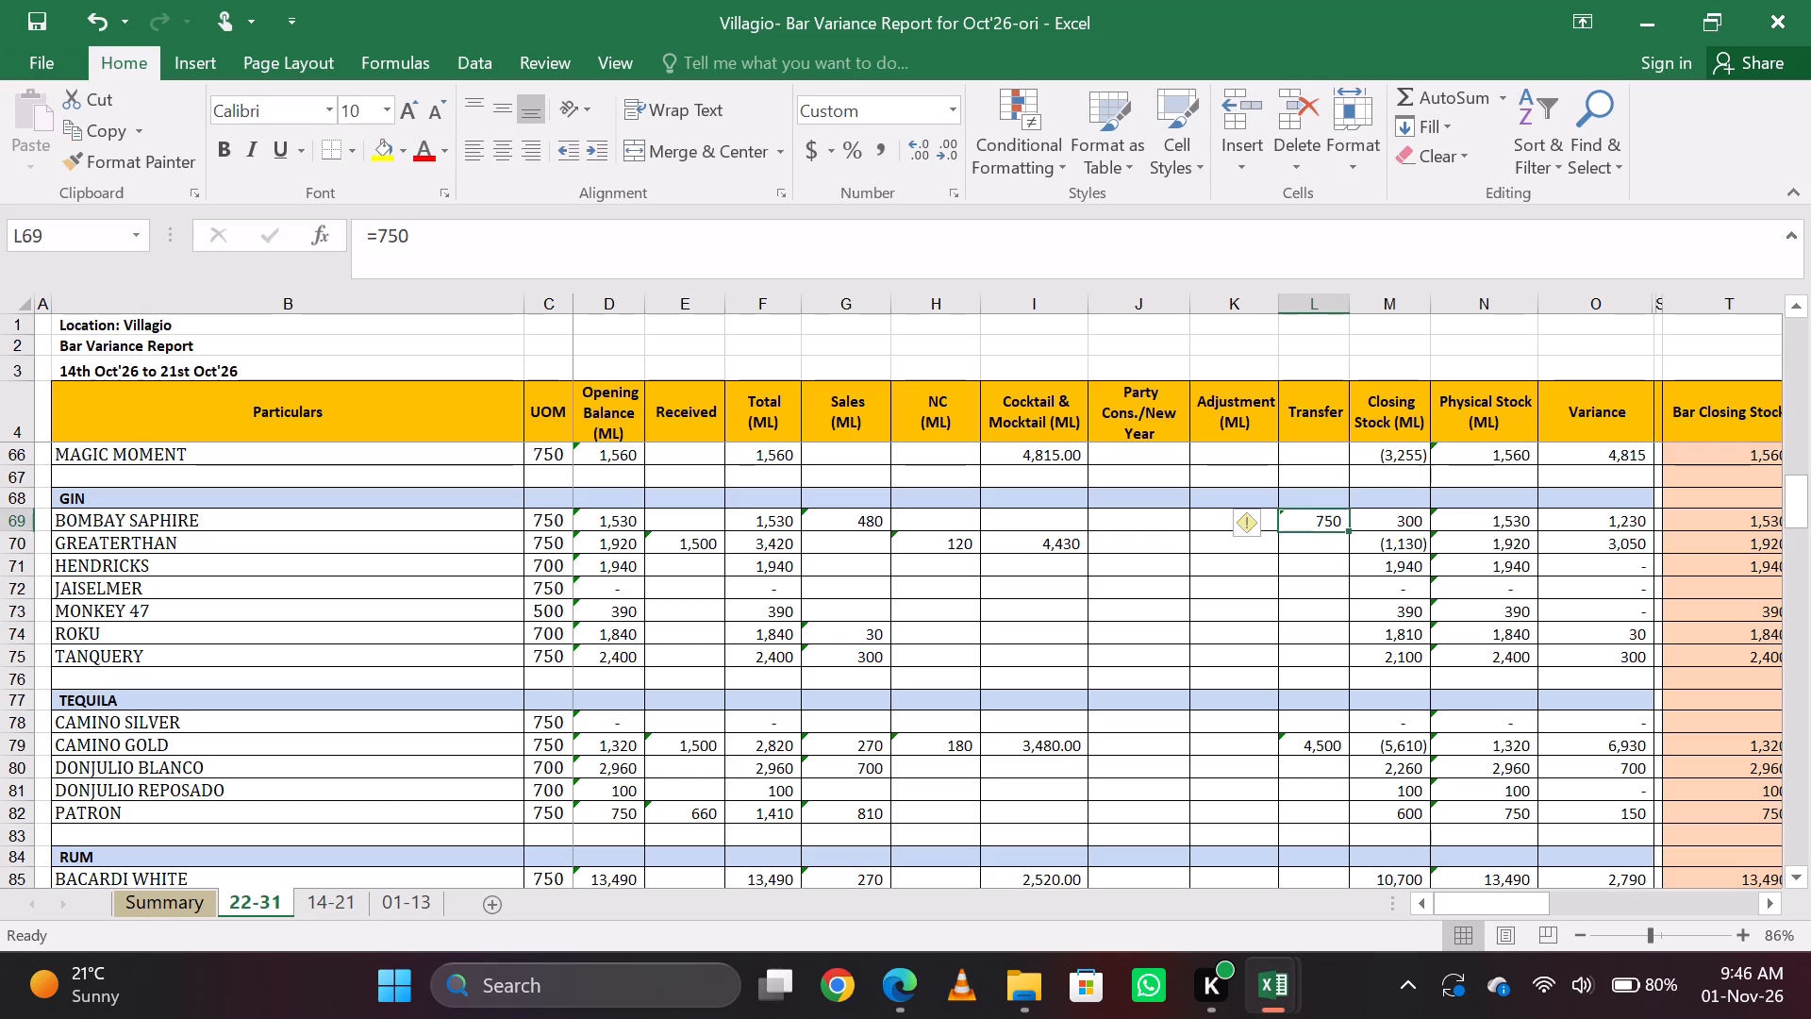
{"action": "key", "text": "Down"}
{"action": "key", "text": "Up"}
{"action": "key", "text": "Up"}
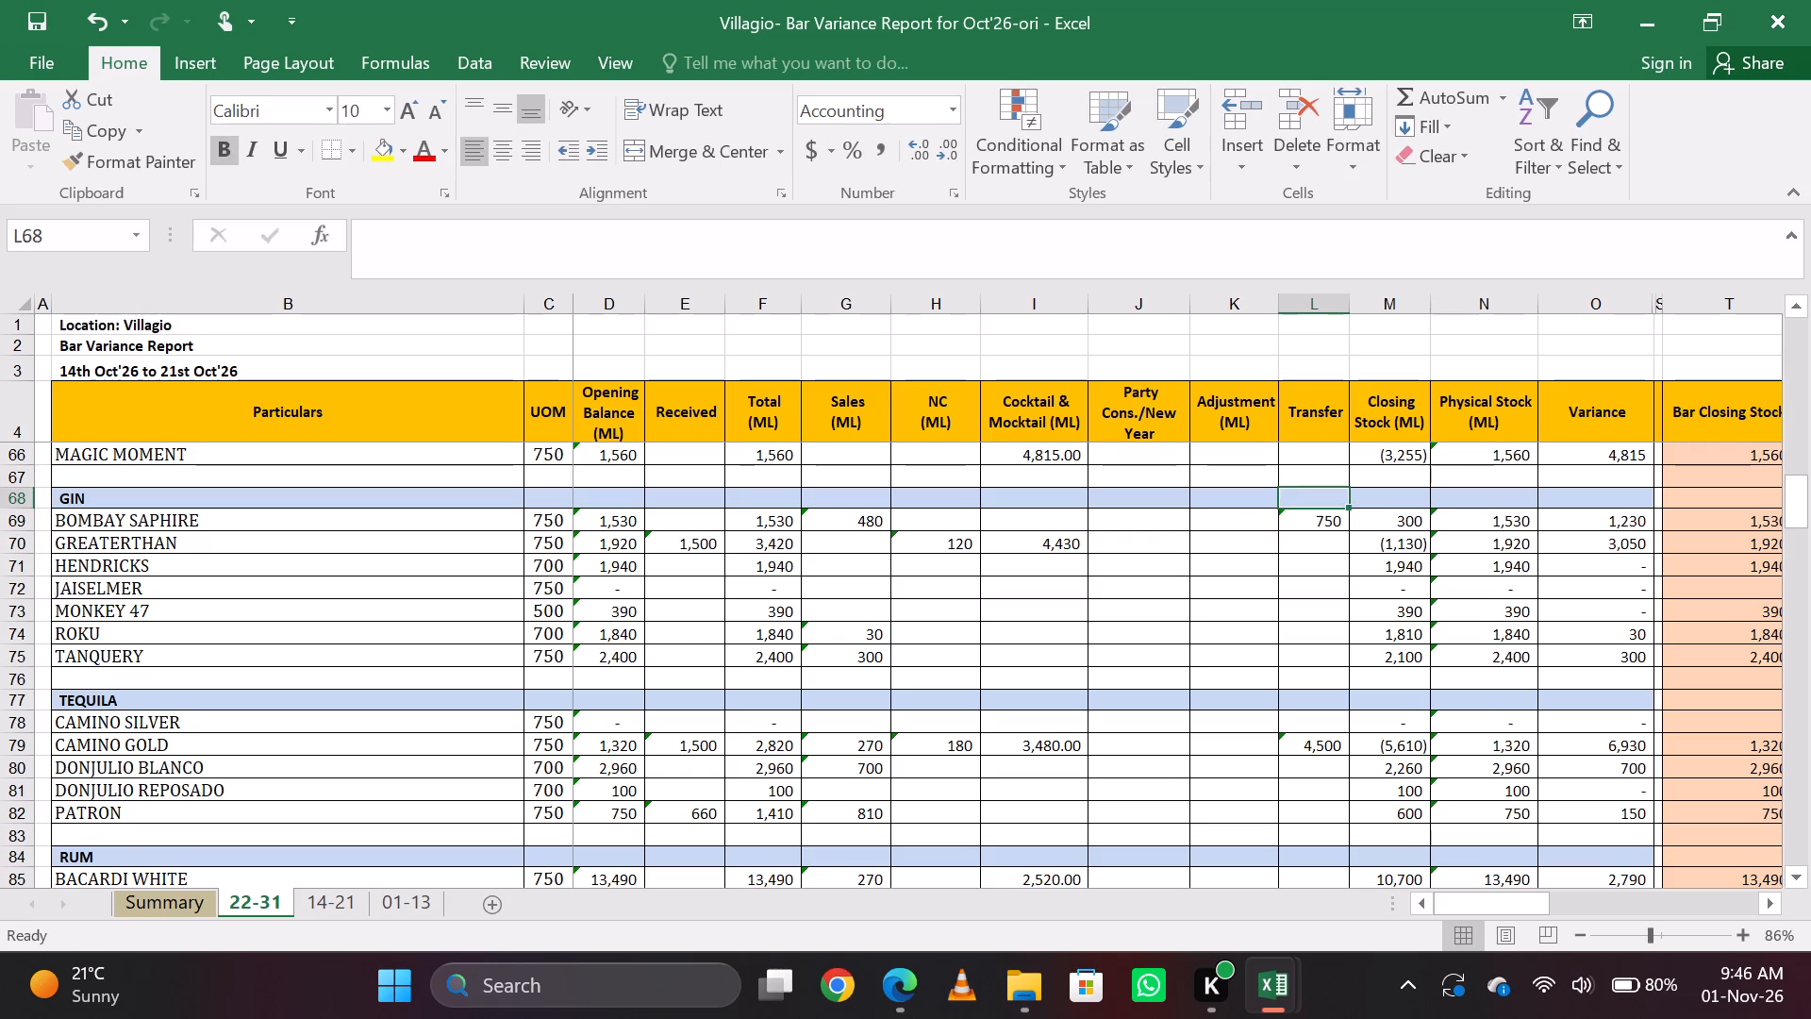
Change Jameson Iris Whisky's Received quantity to =750*2.
{"action": "key", "text": "Left"}
{"action": "key", "text": "Left"}
{"action": "key", "text": "Left"}
{"action": "key", "text": "Left"}
{"action": "key", "text": "Left"}
{"action": "key", "text": "Left"}
{"action": "key", "text": "Left"}
{"action": "key", "text": "Up"}
{"action": "key", "text": "Up"}
{"action": "key", "text": "Up"}
{"action": "key", "text": "Up"}
{"action": "key", "text": "Up"}
{"action": "key", "text": "Up"}
{"action": "key", "text": "Up"}
{"action": "key", "text": "Up"}
{"action": "key", "text": "Up"}
{"action": "key", "text": "Up"}
{"action": "key", "text": "Up"}
{"action": "key", "text": "Up"}
{"action": "key", "text": "Up"}
{"action": "key", "text": "Up"}
{"action": "key", "text": "Up"}
{"action": "key", "text": "Up"}
{"action": "key", "text": "Up"}
{"action": "key", "text": "Up"}
{"action": "key", "text": "Up"}
{"action": "key", "text": "Up"}
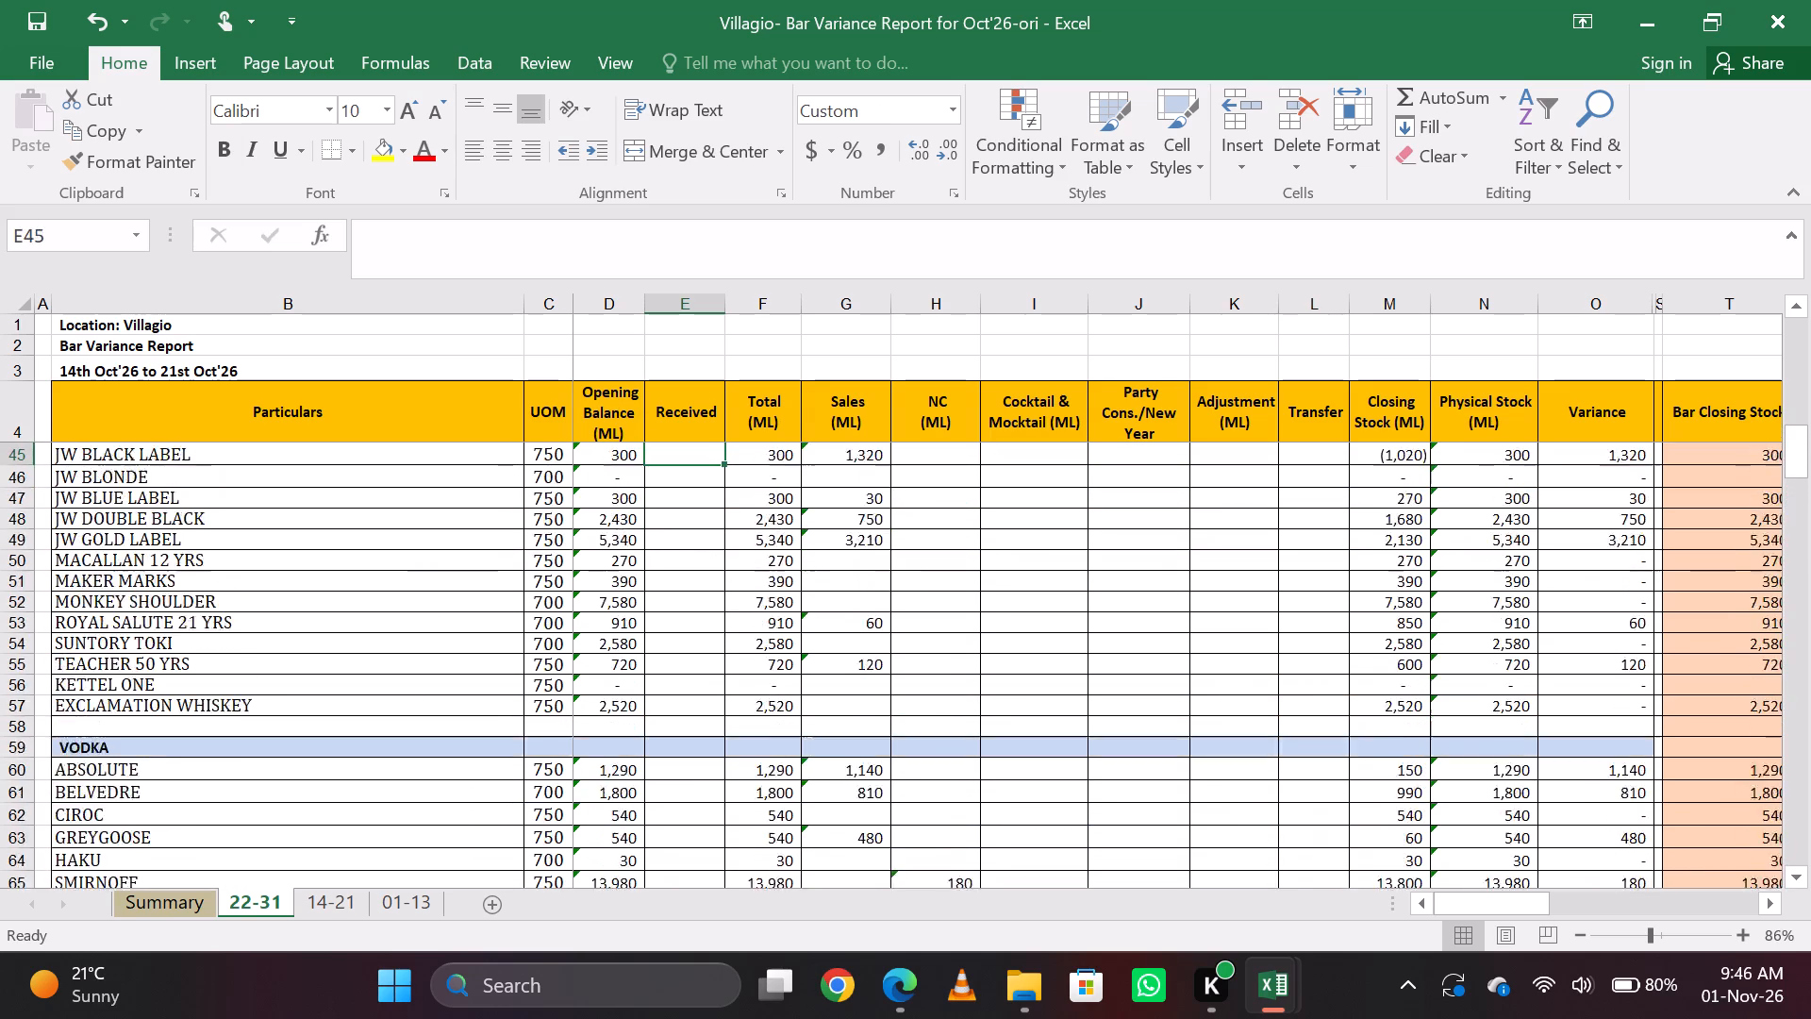
{"action": "key", "text": "Up"}
{"action": "key", "text": "Up"}
{"action": "key", "text": "Up"}
{"action": "key", "text": "Down"}
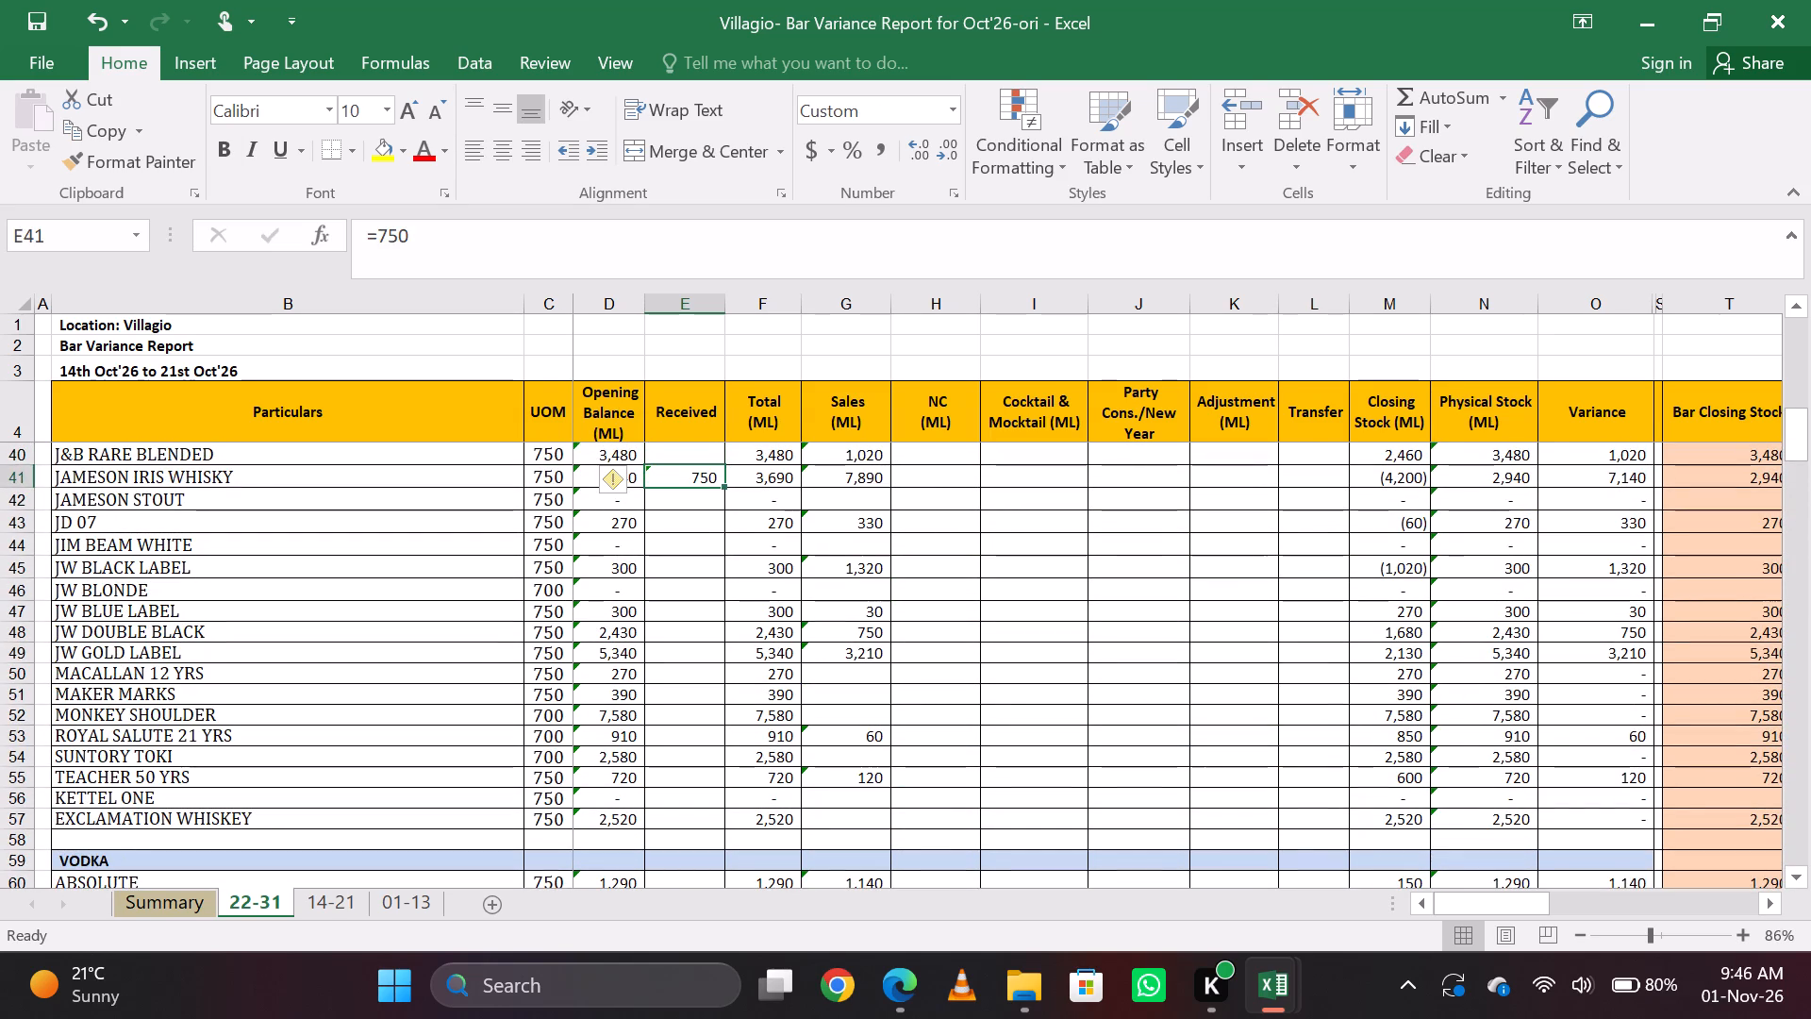
{"action": "left_click", "coordinate": [558, 282]}
{"action": "left_click", "coordinate": [535, 263]}
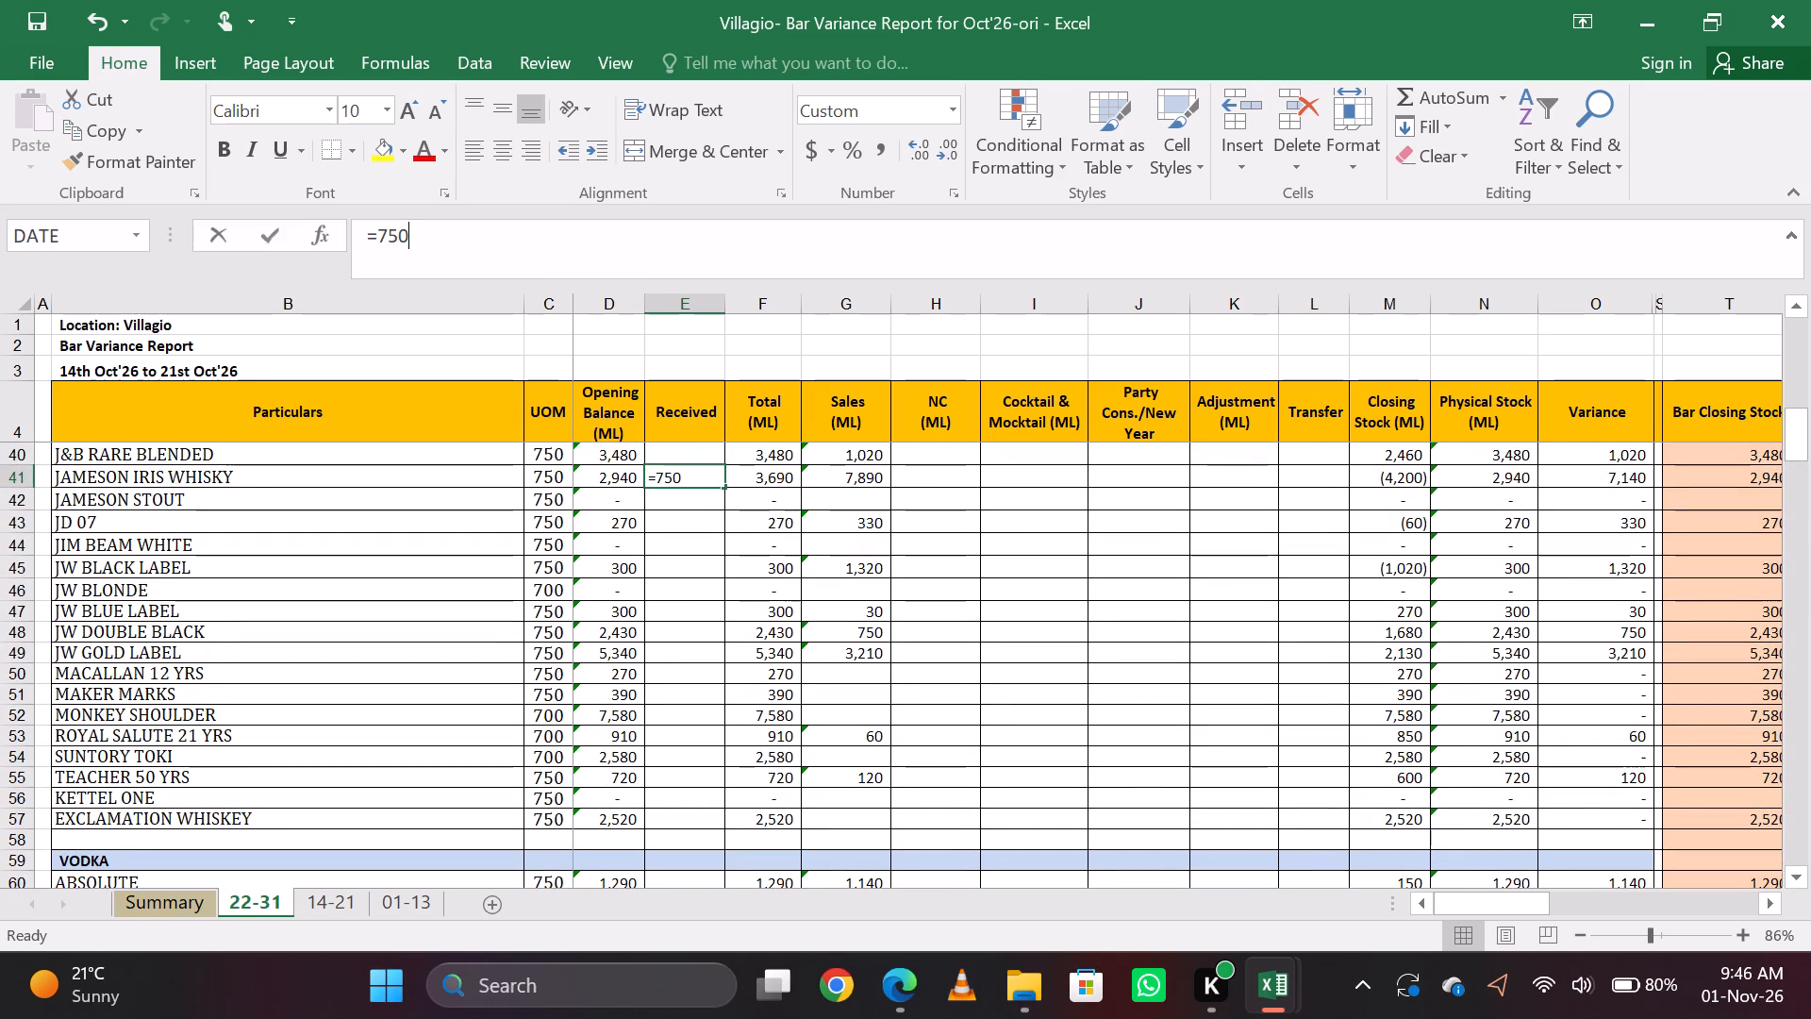
{"action": "type", "text": "*2"}
{"action": "key", "text": "Return"}
{"action": "key", "text": "Up"}
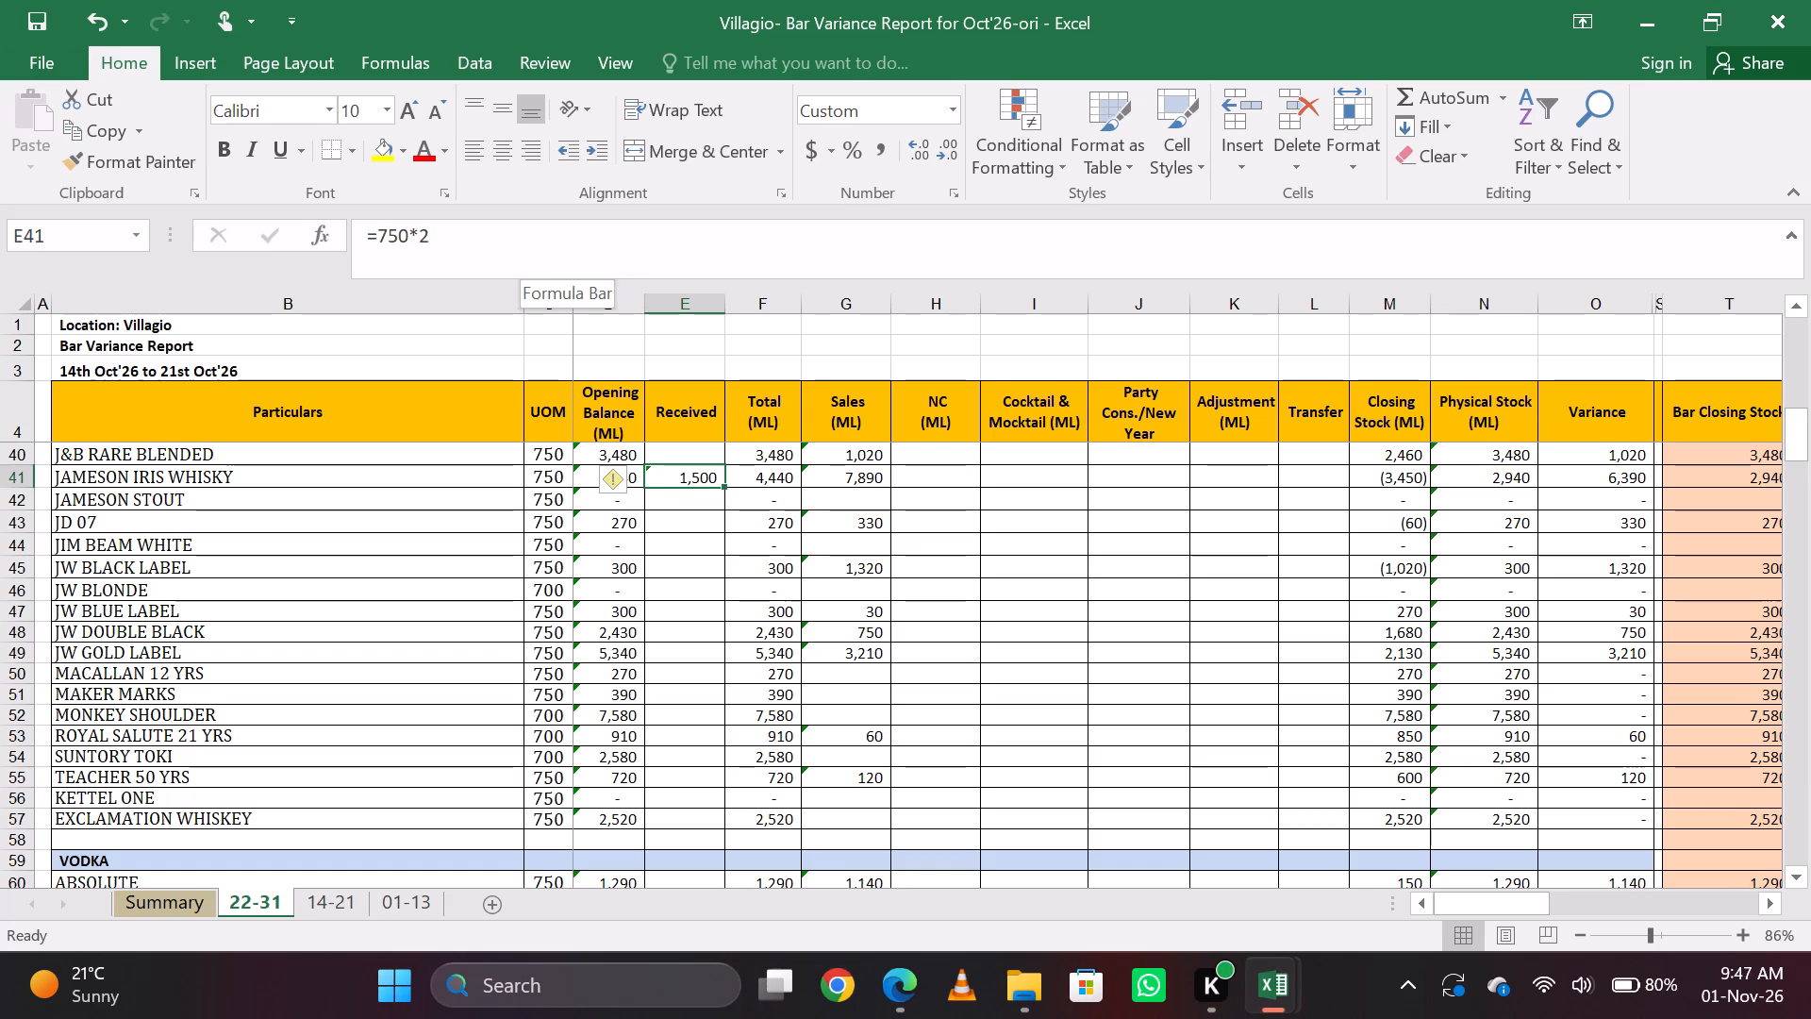
Revise Jameson Iris Whisky's Received formula to =750*3+510.
{"action": "left_click", "coordinate": [535, 263]}
{"action": "key", "text": "BackSpace"}
{"action": "type", "text": "3+"}
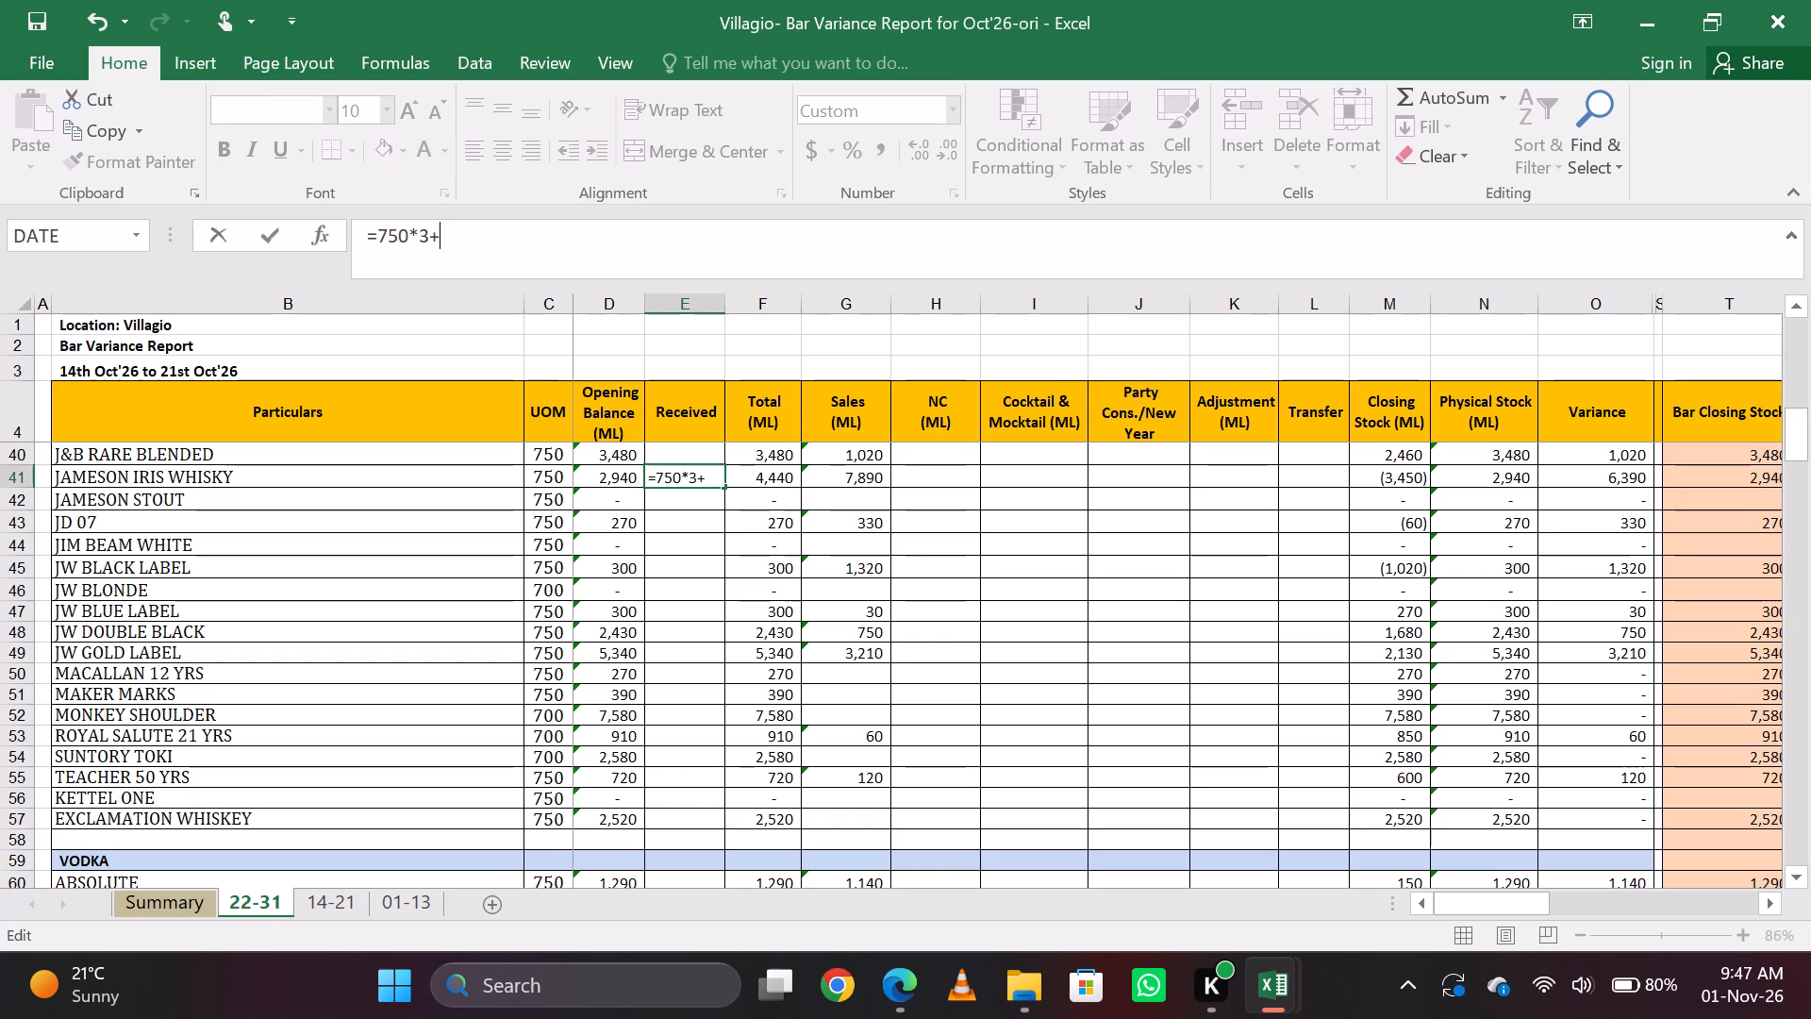
{"action": "type", "text": "510"}
{"action": "key", "text": "Return"}
{"action": "key", "text": "Up"}
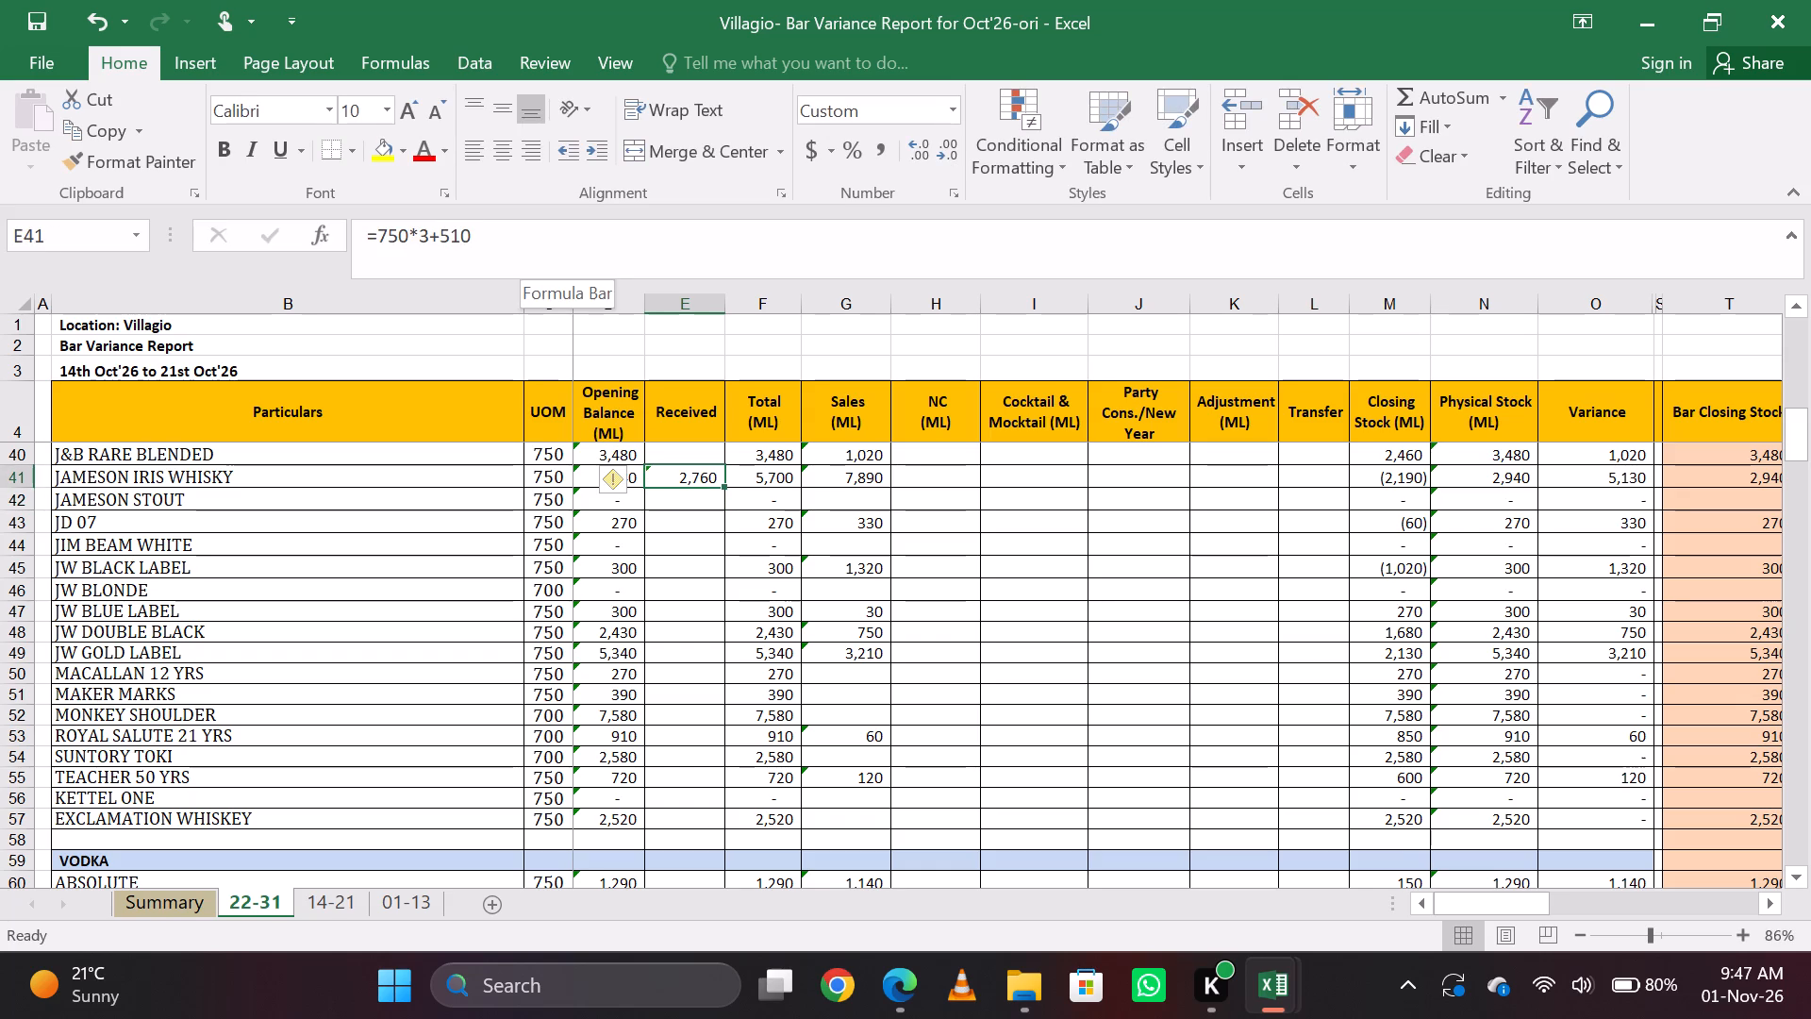
Change Greaterthan gin's Received quantity to =750*4.
{"action": "key", "text": "Down"}
{"action": "key", "text": "Down"}
{"action": "key", "text": "Down"}
{"action": "key", "text": "Down"}
{"action": "key", "text": "Down"}
{"action": "key", "text": "Down"}
{"action": "key", "text": "Down"}
{"action": "key", "text": "Down"}
{"action": "key", "text": "Down"}
{"action": "key", "text": "Down"}
{"action": "key", "text": "Down"}
{"action": "key", "text": "Down"}
{"action": "key", "text": "Down"}
{"action": "key", "text": "Down"}
{"action": "key", "text": "Down"}
{"action": "key", "text": "Down"}
{"action": "key", "text": "Down"}
{"action": "key", "text": "Down"}
{"action": "key", "text": "Down"}
{"action": "key", "text": "Down"}
{"action": "key", "text": "Down"}
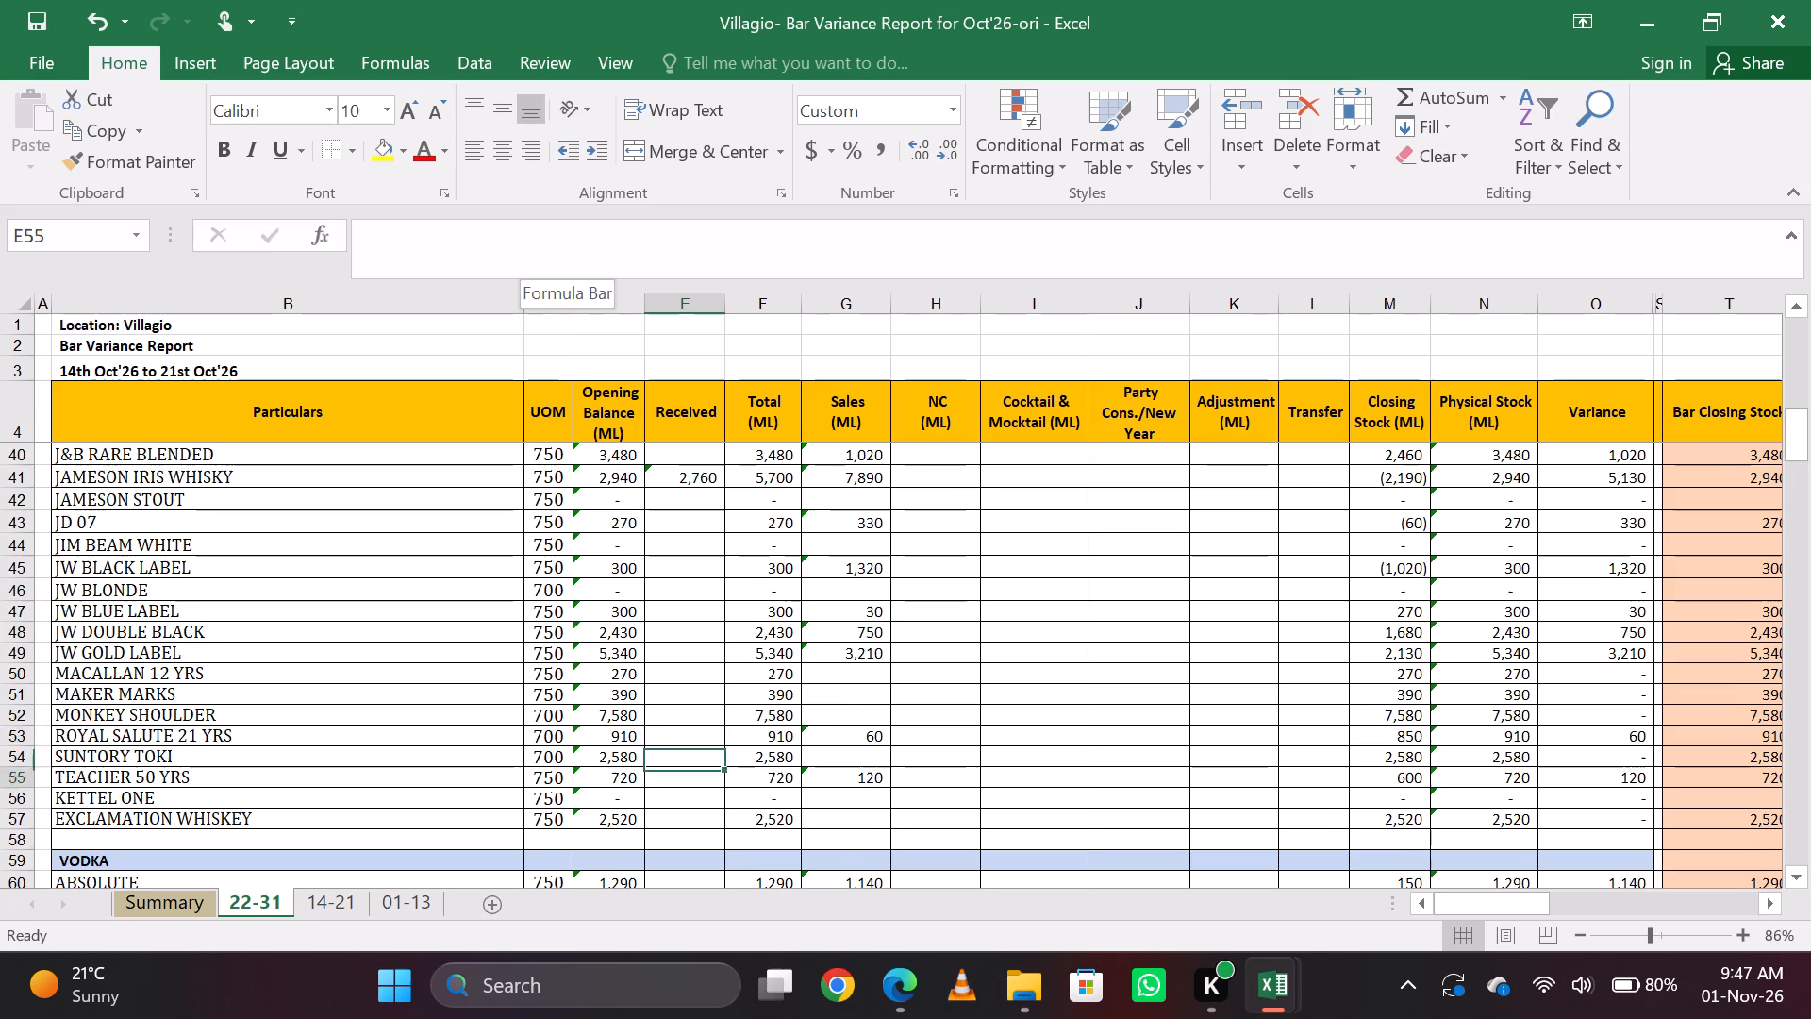
{"action": "key", "text": "Down"}
{"action": "key", "text": "Down"}
{"action": "key", "text": "Page_Down"}
{"action": "key", "text": "Up"}
{"action": "key", "text": "Up"}
{"action": "key", "text": "Up"}
{"action": "key", "text": "Up"}
{"action": "key", "text": "Up"}
{"action": "key", "text": "Up"}
{"action": "key", "text": "Up"}
{"action": "key", "text": "Up"}
{"action": "key", "text": "Up"}
{"action": "key", "text": "Up"}
{"action": "key", "text": "Up"}
{"action": "key", "text": "Up"}
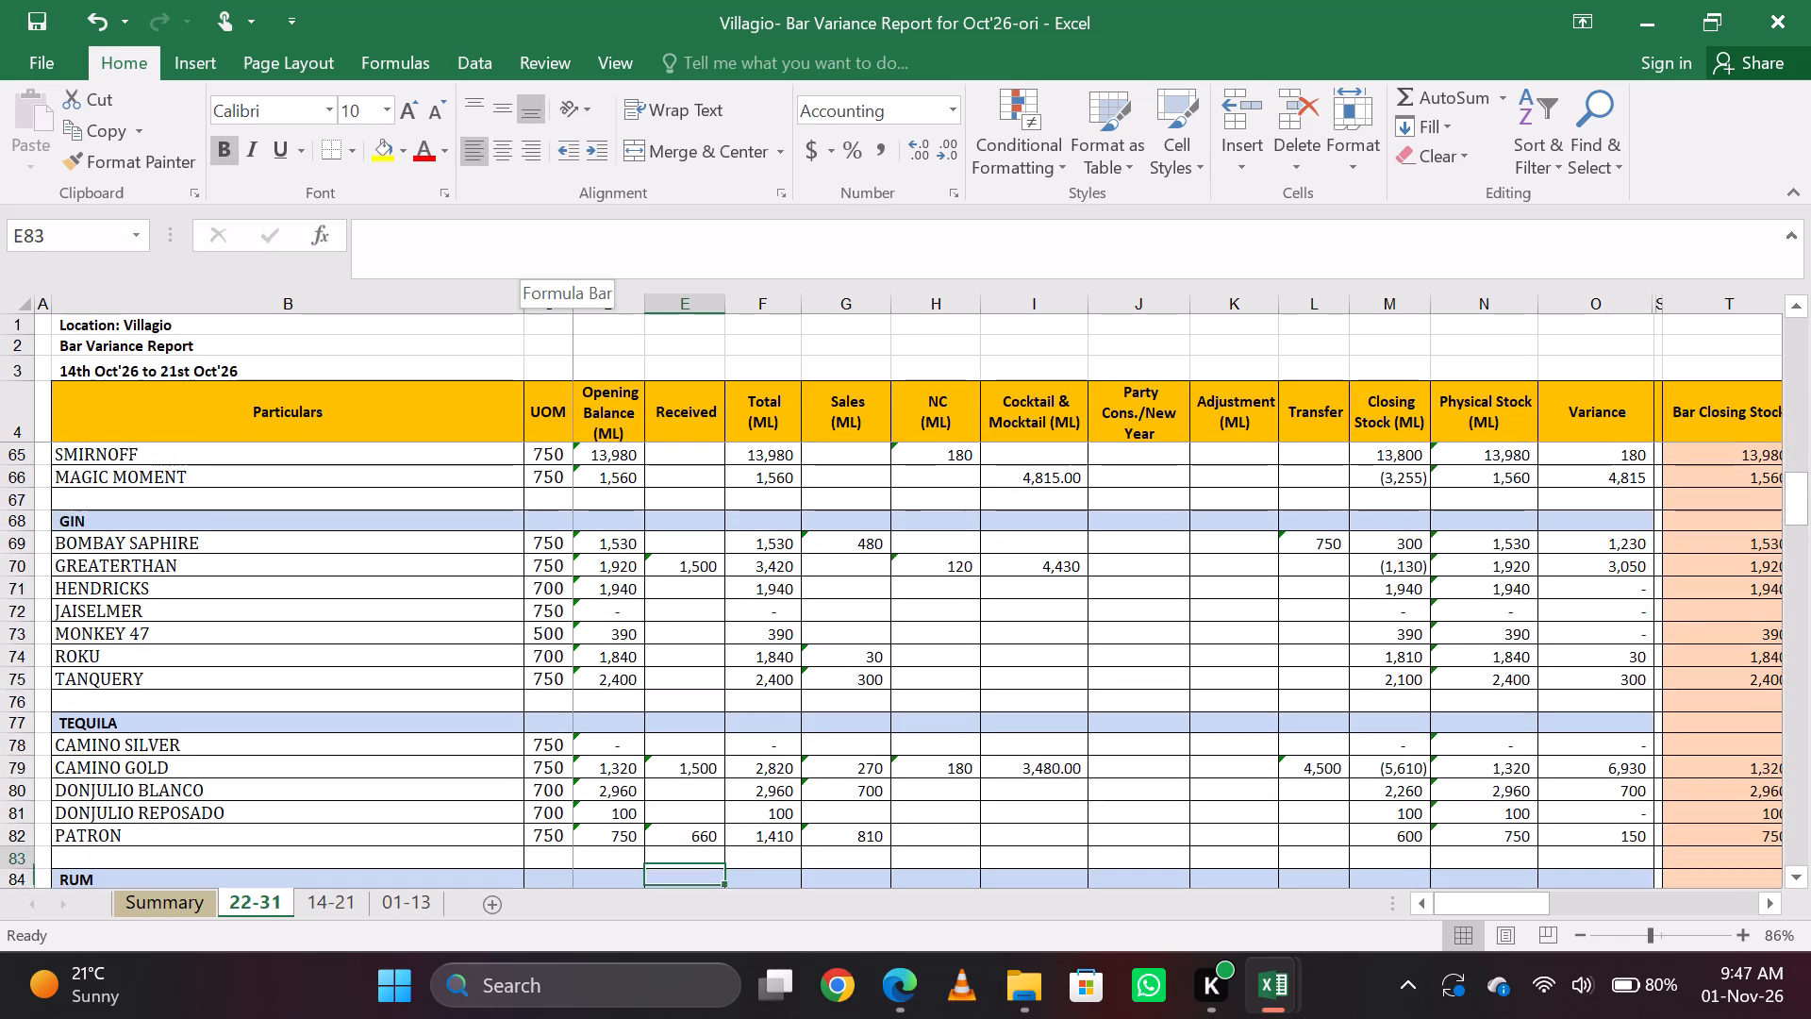
{"action": "key", "text": "Up"}
{"action": "key", "text": "Up"}
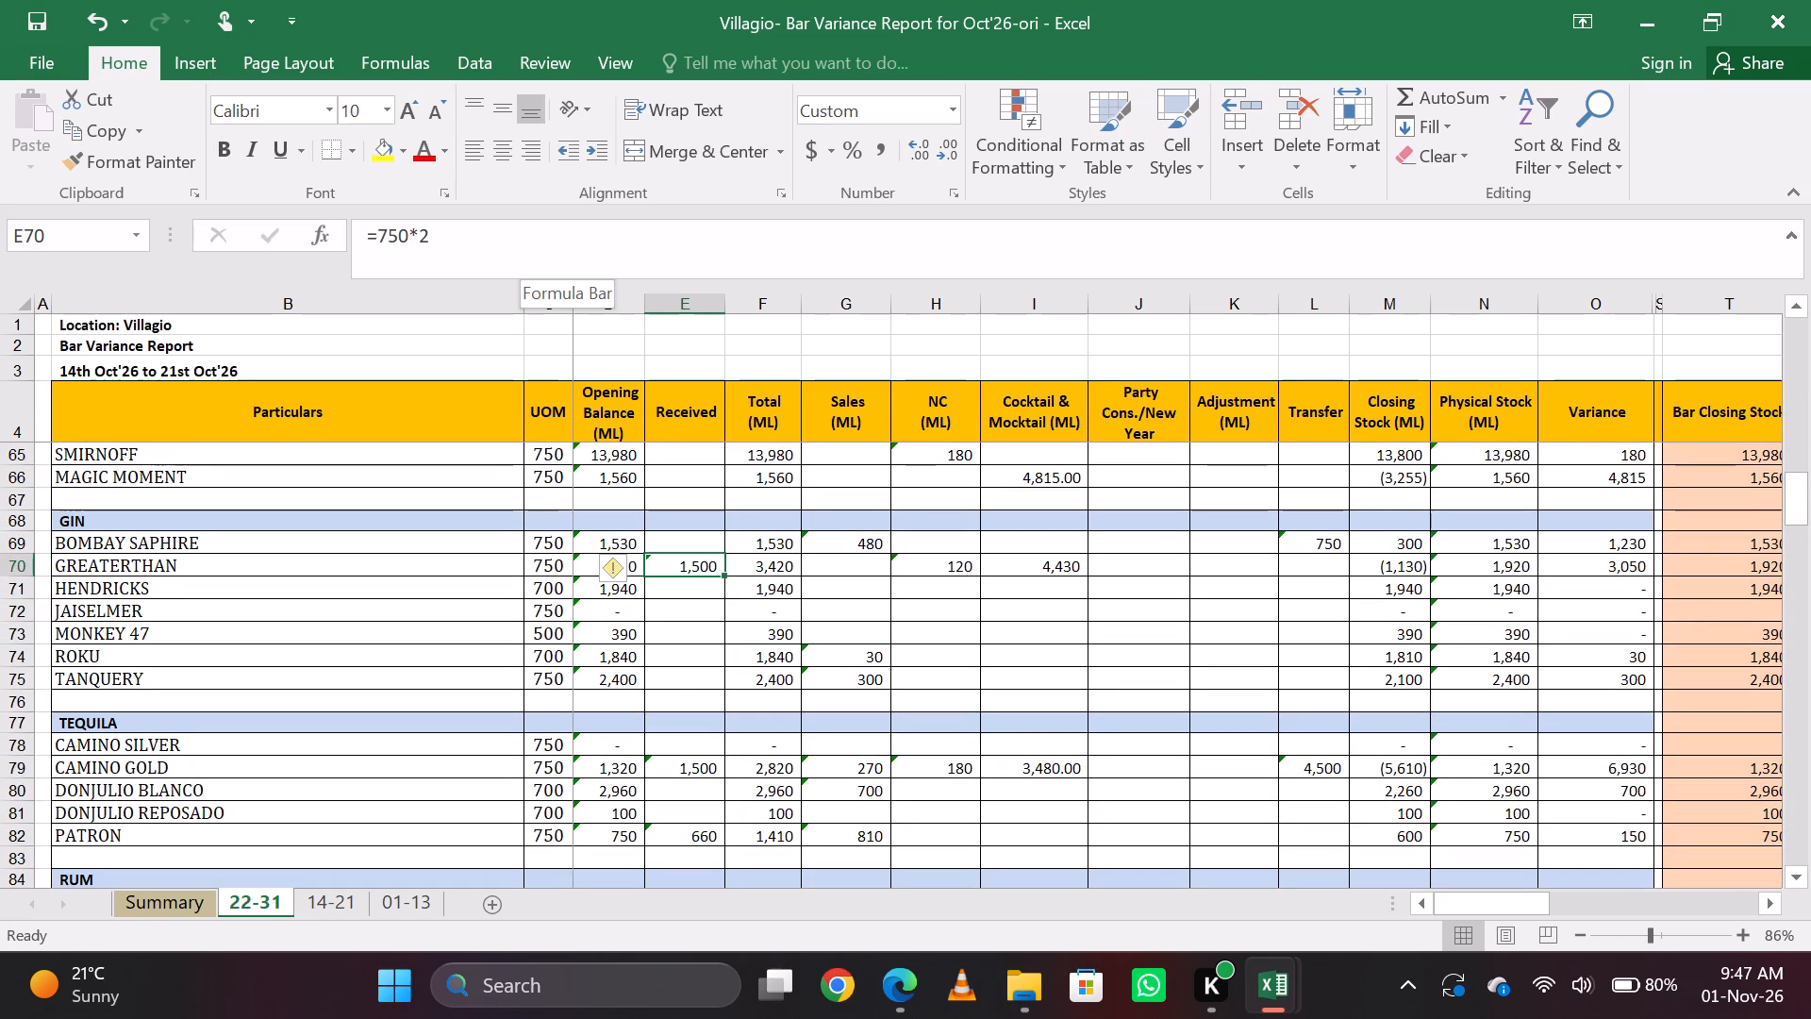
{"action": "left_click", "coordinate": [535, 263]}
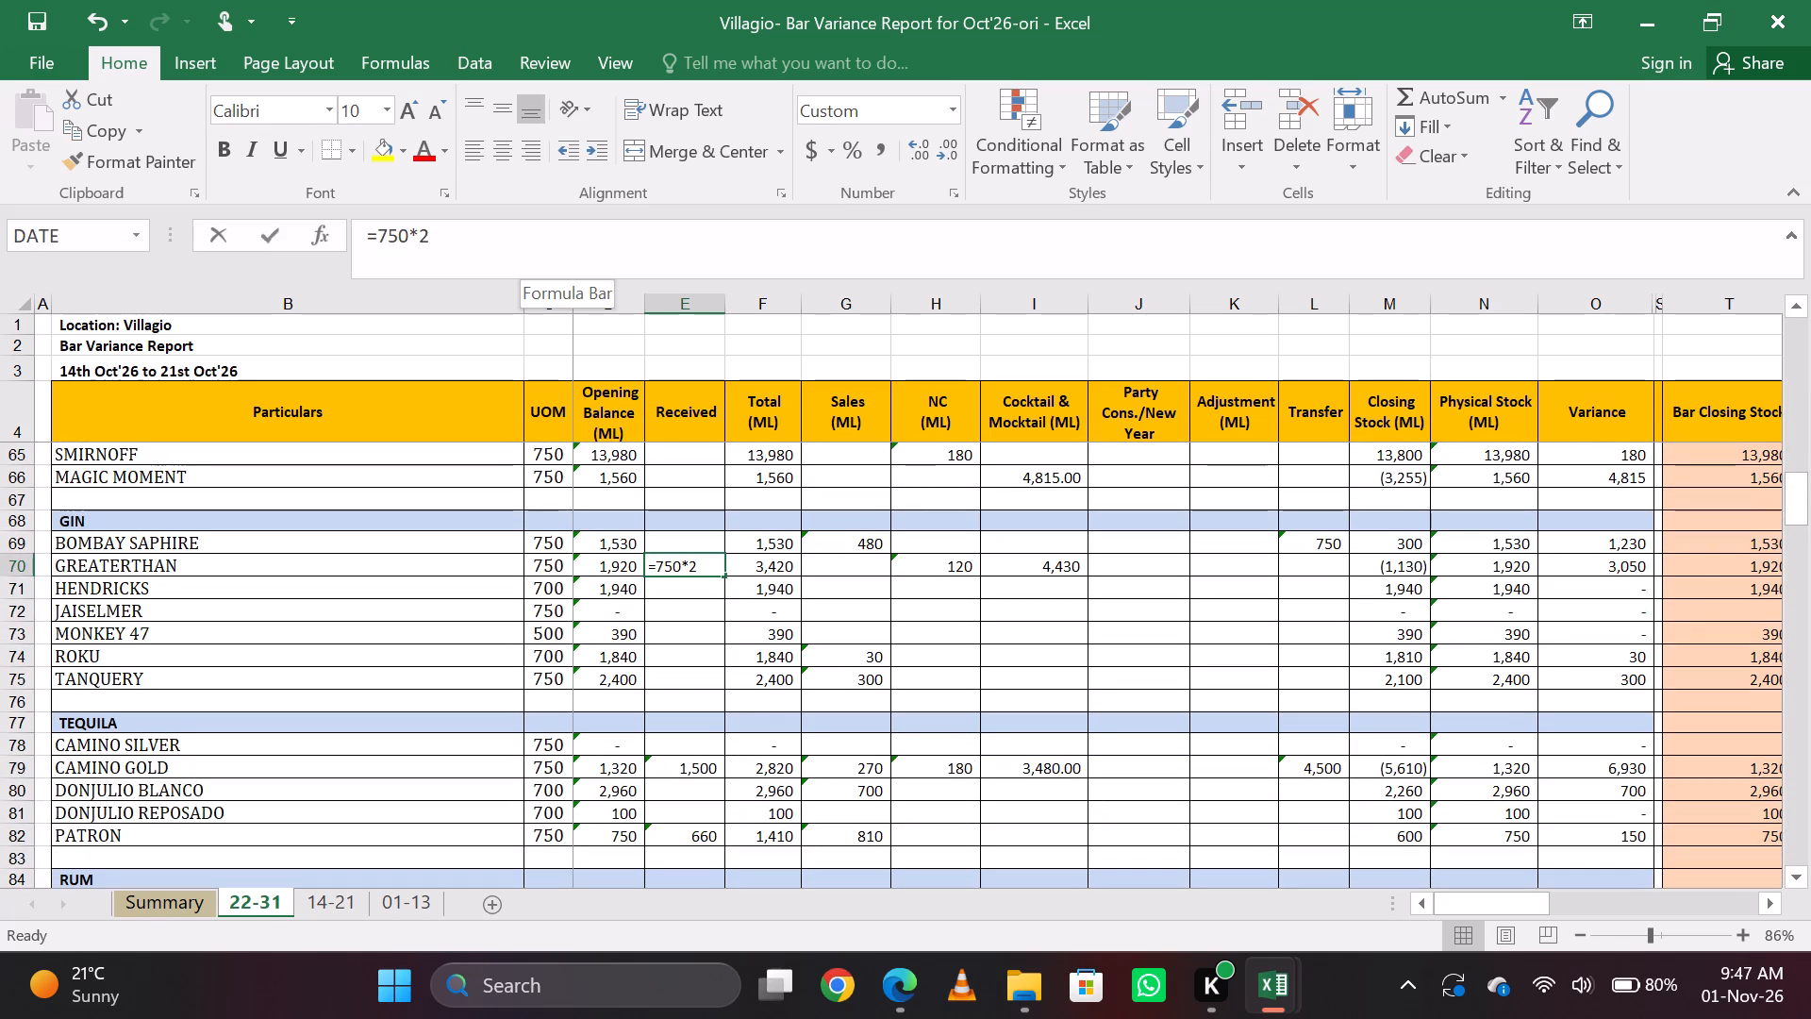
{"action": "key", "text": "BackSpace"}
{"action": "key", "text": "4"}
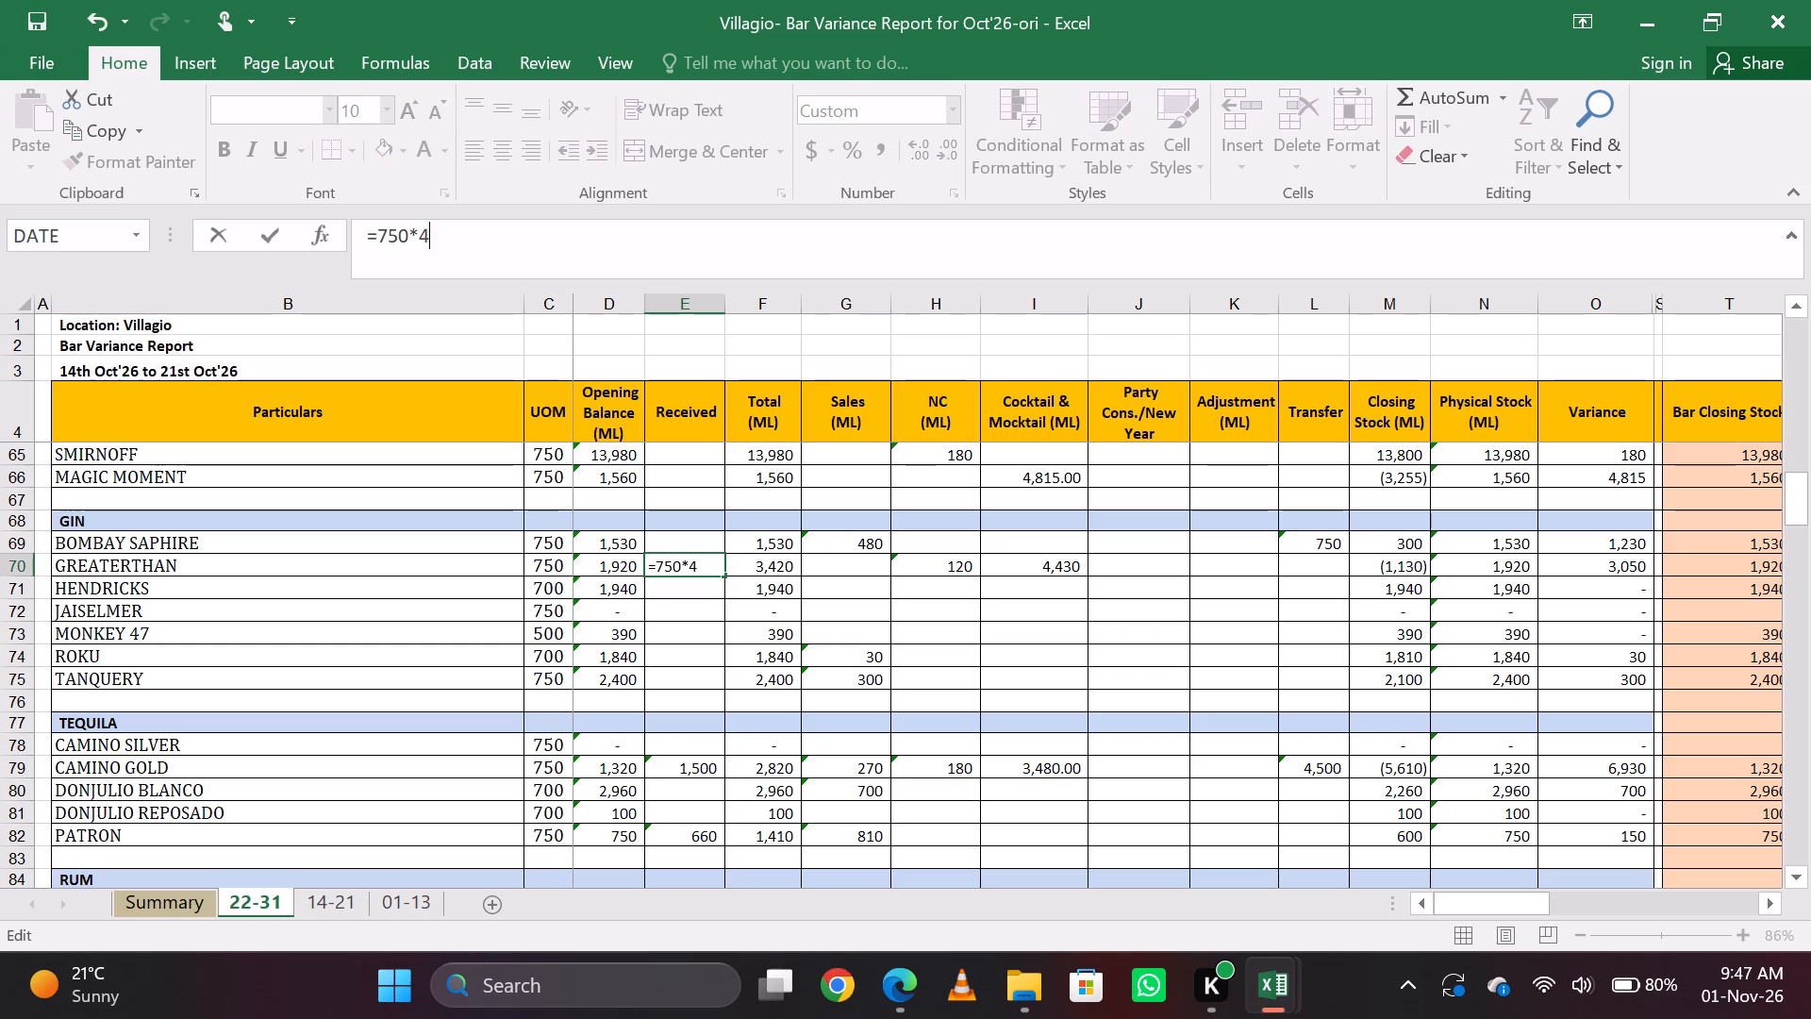
{"action": "key", "text": "Return"}
{"action": "key", "text": "Up"}
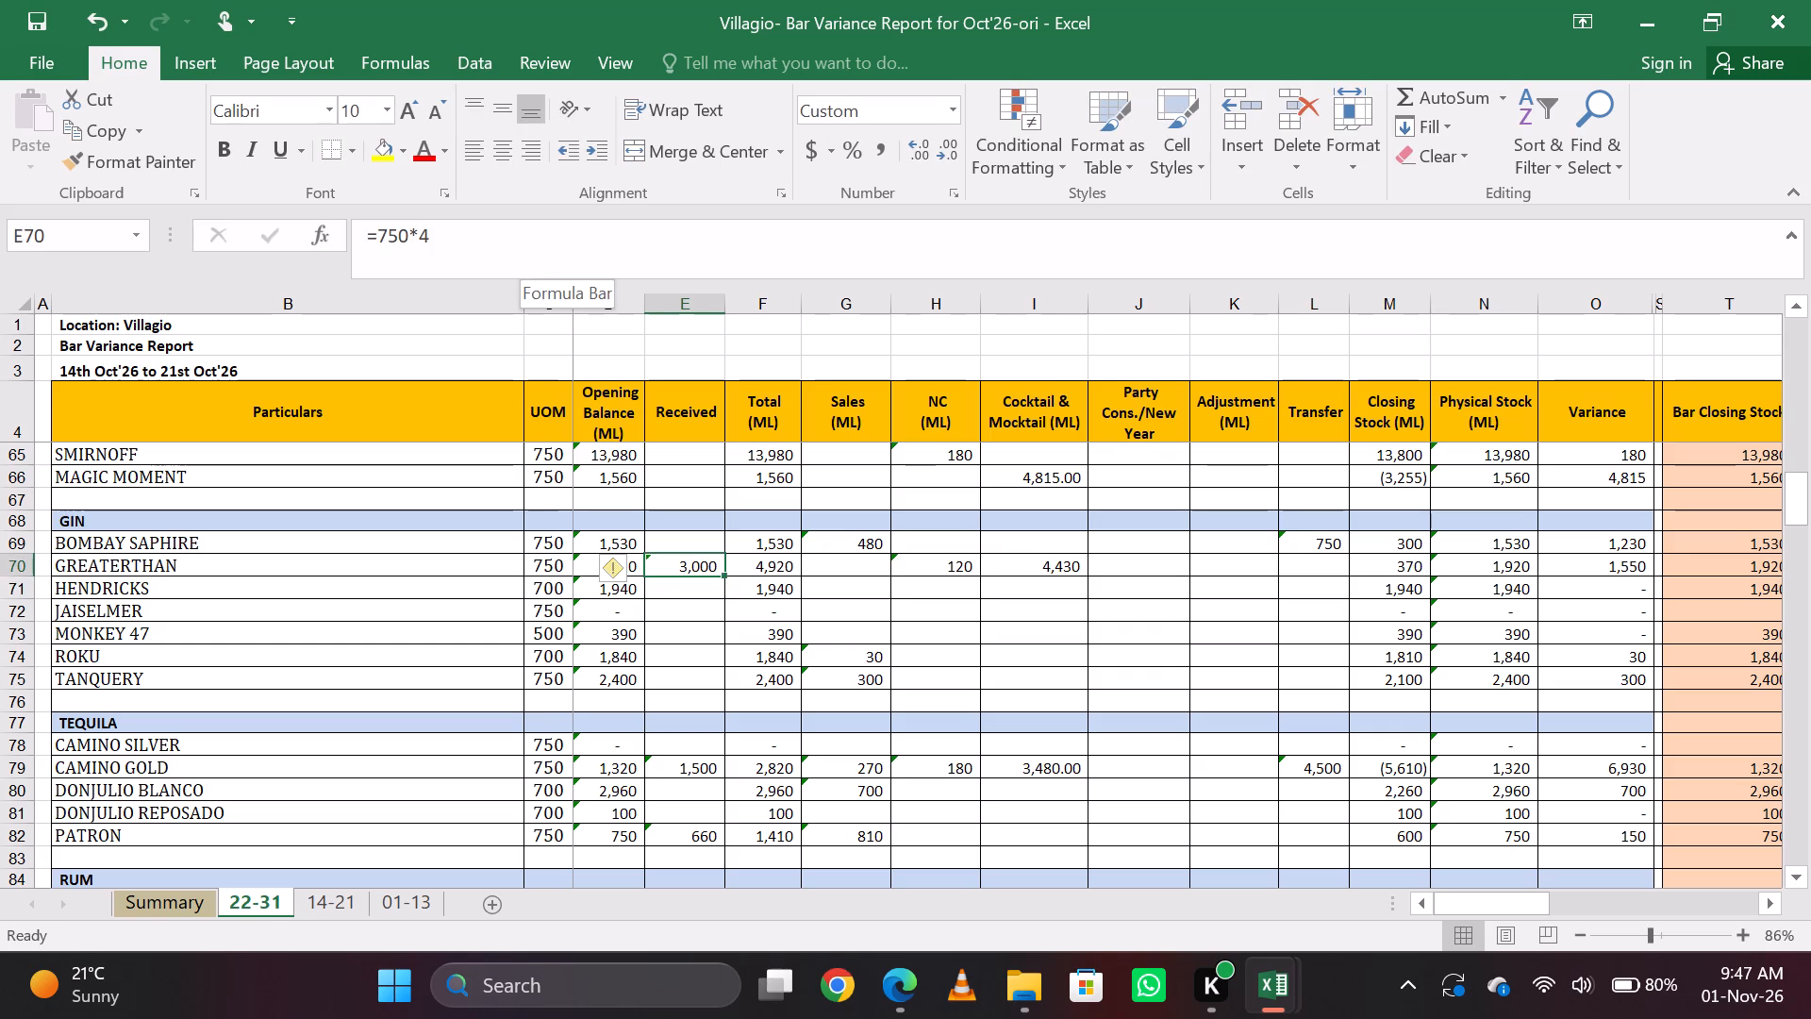
Enter Roku gin's Transfer quantity as =700.
{"action": "key", "text": "Down"}
{"action": "key", "text": "Down"}
{"action": "key", "text": "Down"}
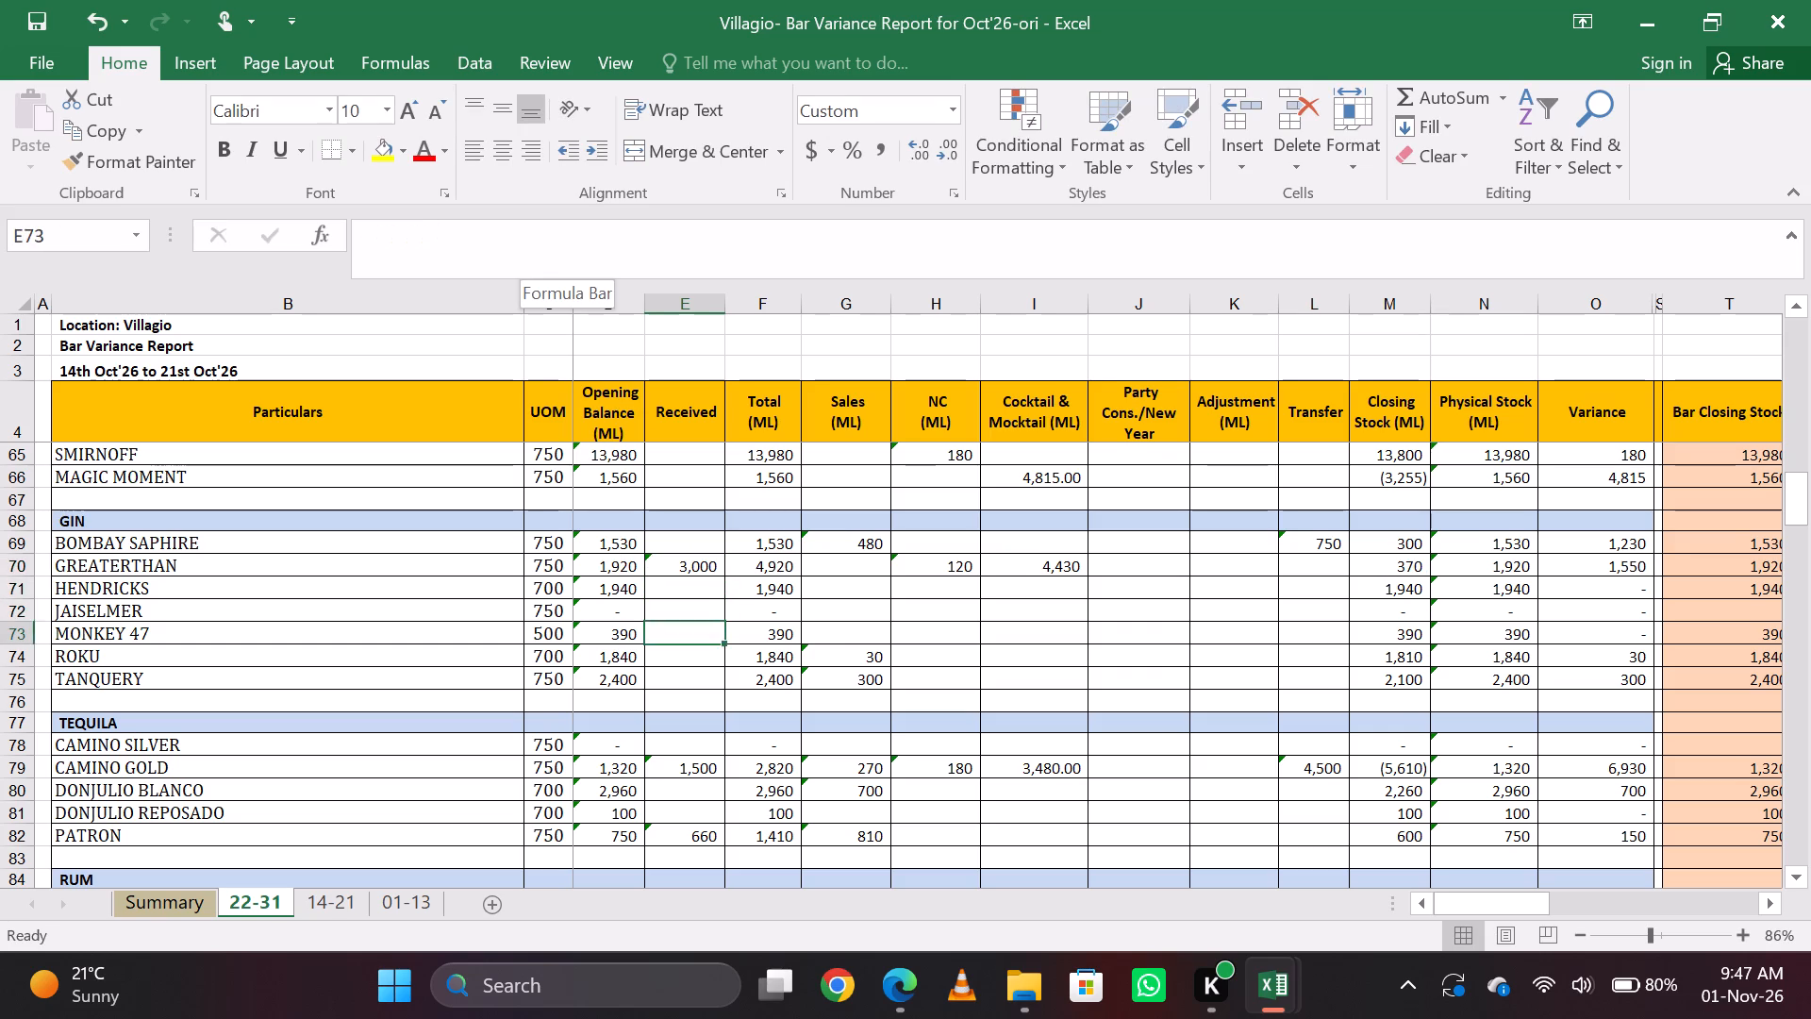
{"action": "key", "text": "Down"}
{"action": "key", "text": "Down"}
{"action": "key", "text": "Up"}
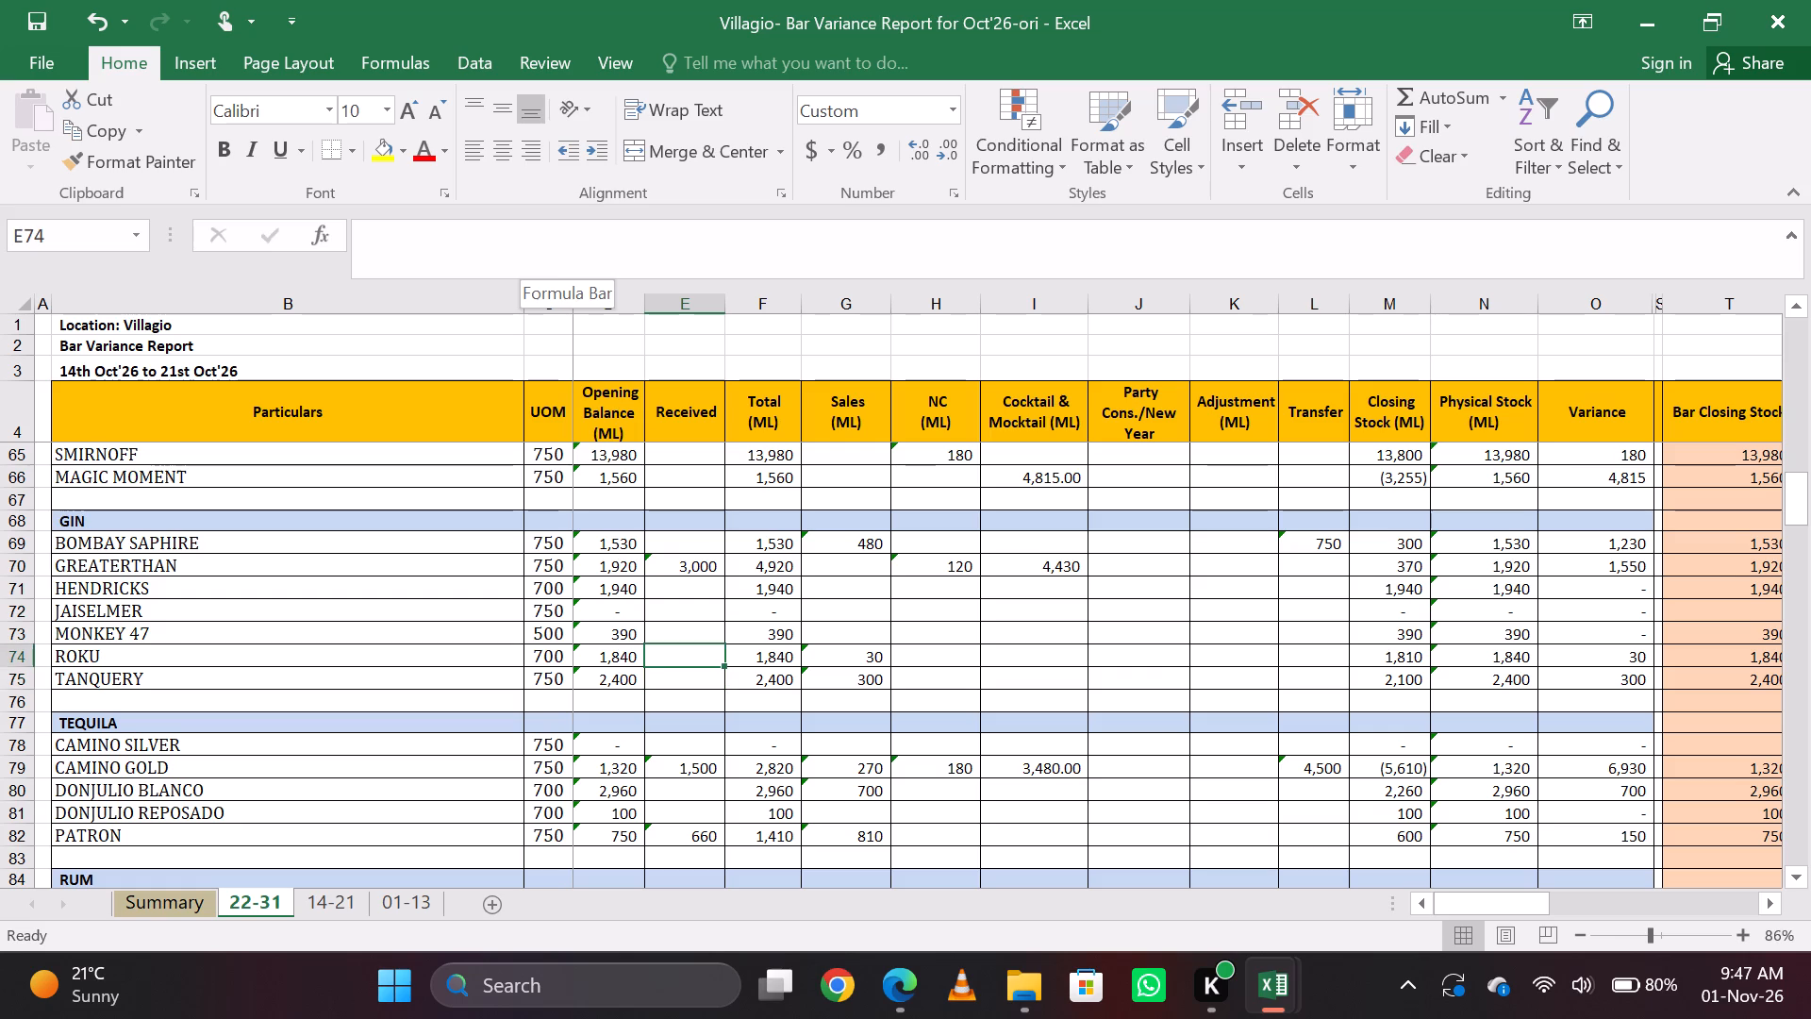
{"action": "key", "text": "Right"}
{"action": "key", "text": "Right"}
{"action": "key", "text": "Right"}
{"action": "key", "text": "Right"}
{"action": "key", "text": "Right"}
{"action": "key", "text": "Right"}
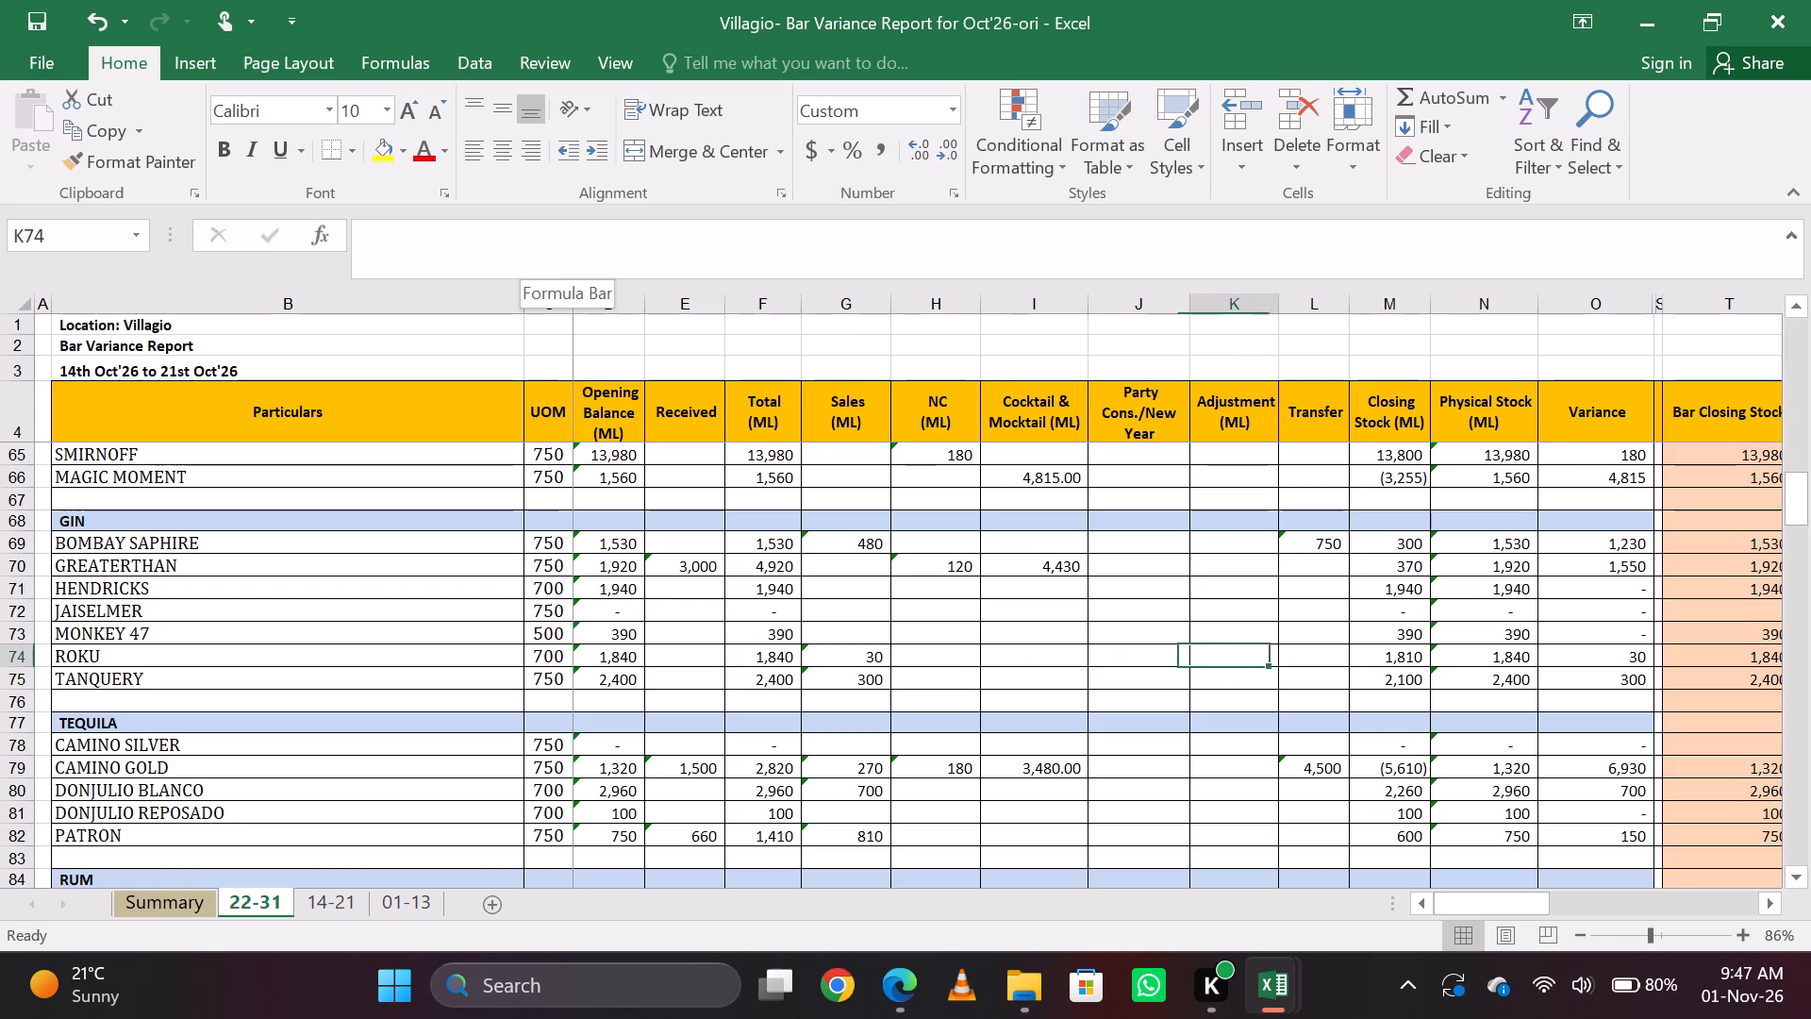
{"action": "key", "text": "Right"}
{"action": "key", "text": "equal"}
{"action": "type", "text": "700"}
{"action": "key", "text": "Return"}
{"action": "key", "text": "Up"}
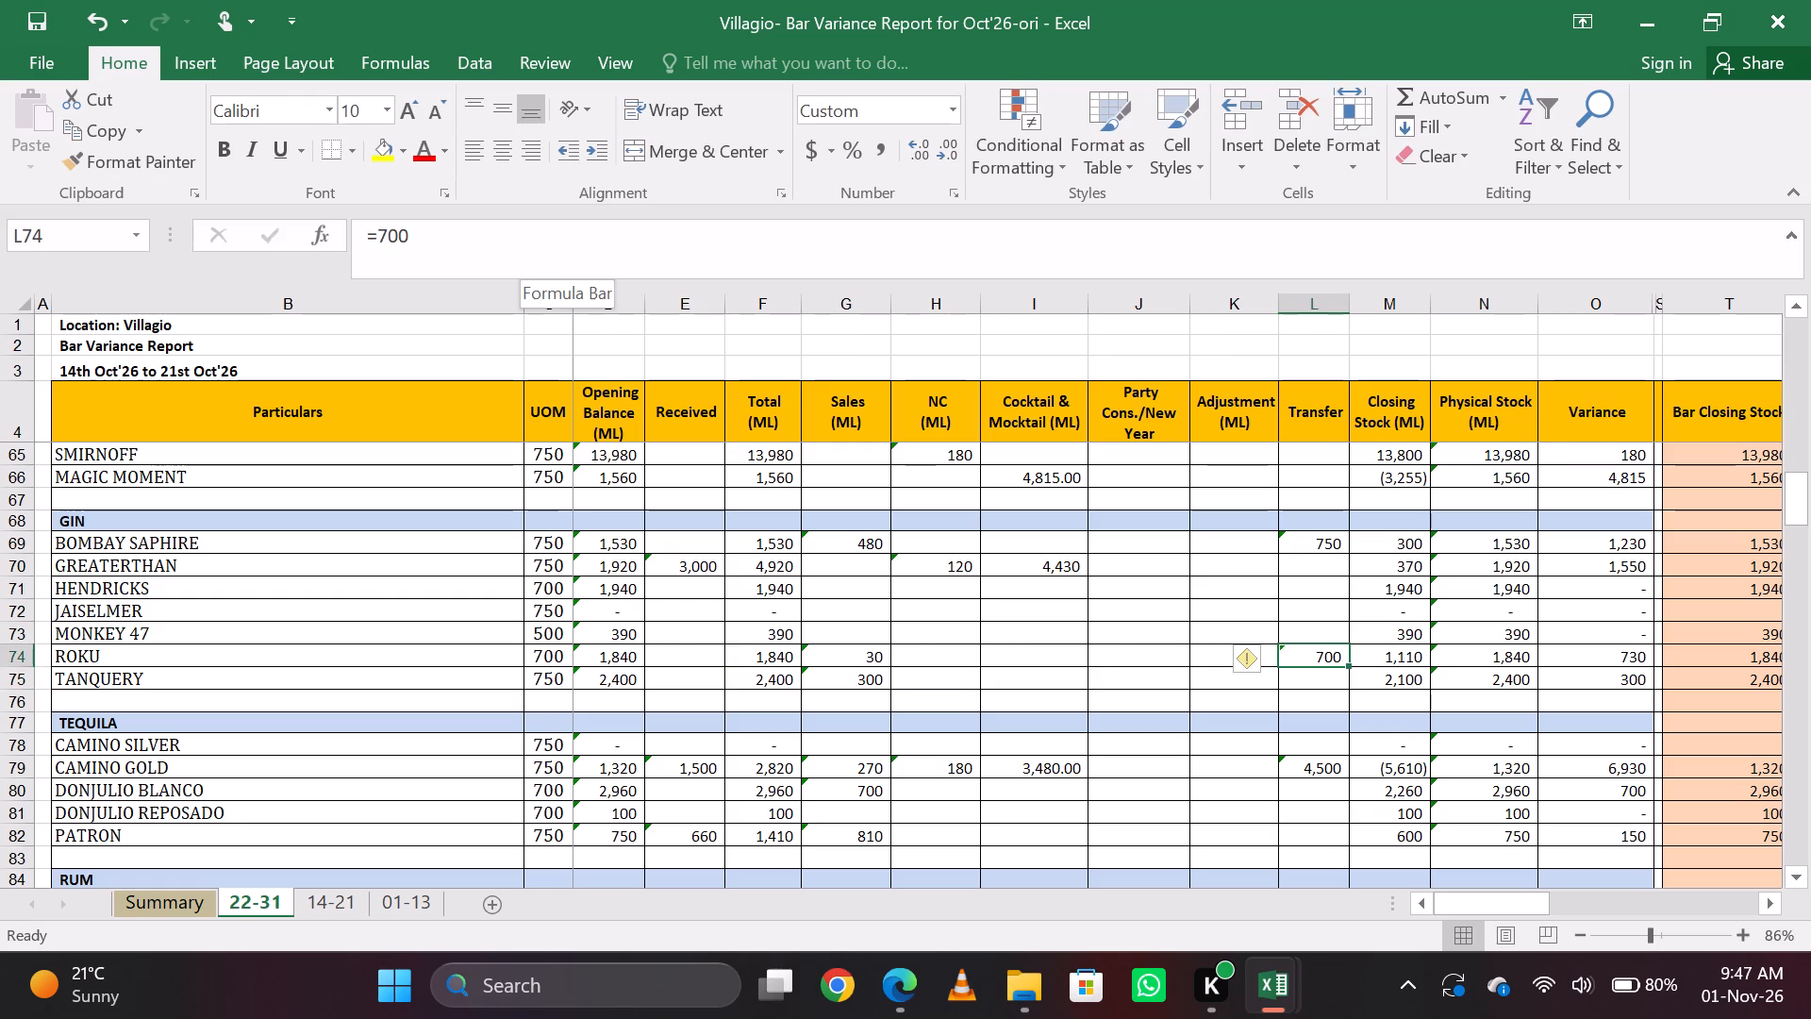
Change Greaterthan gin's Received quantity to =750*5.
{"action": "key", "text": "Left"}
{"action": "key", "text": "Left"}
{"action": "key", "text": "Left"}
{"action": "key", "text": "Left"}
{"action": "key", "text": "Left"}
{"action": "key", "text": "Left"}
{"action": "key", "text": "Left"}
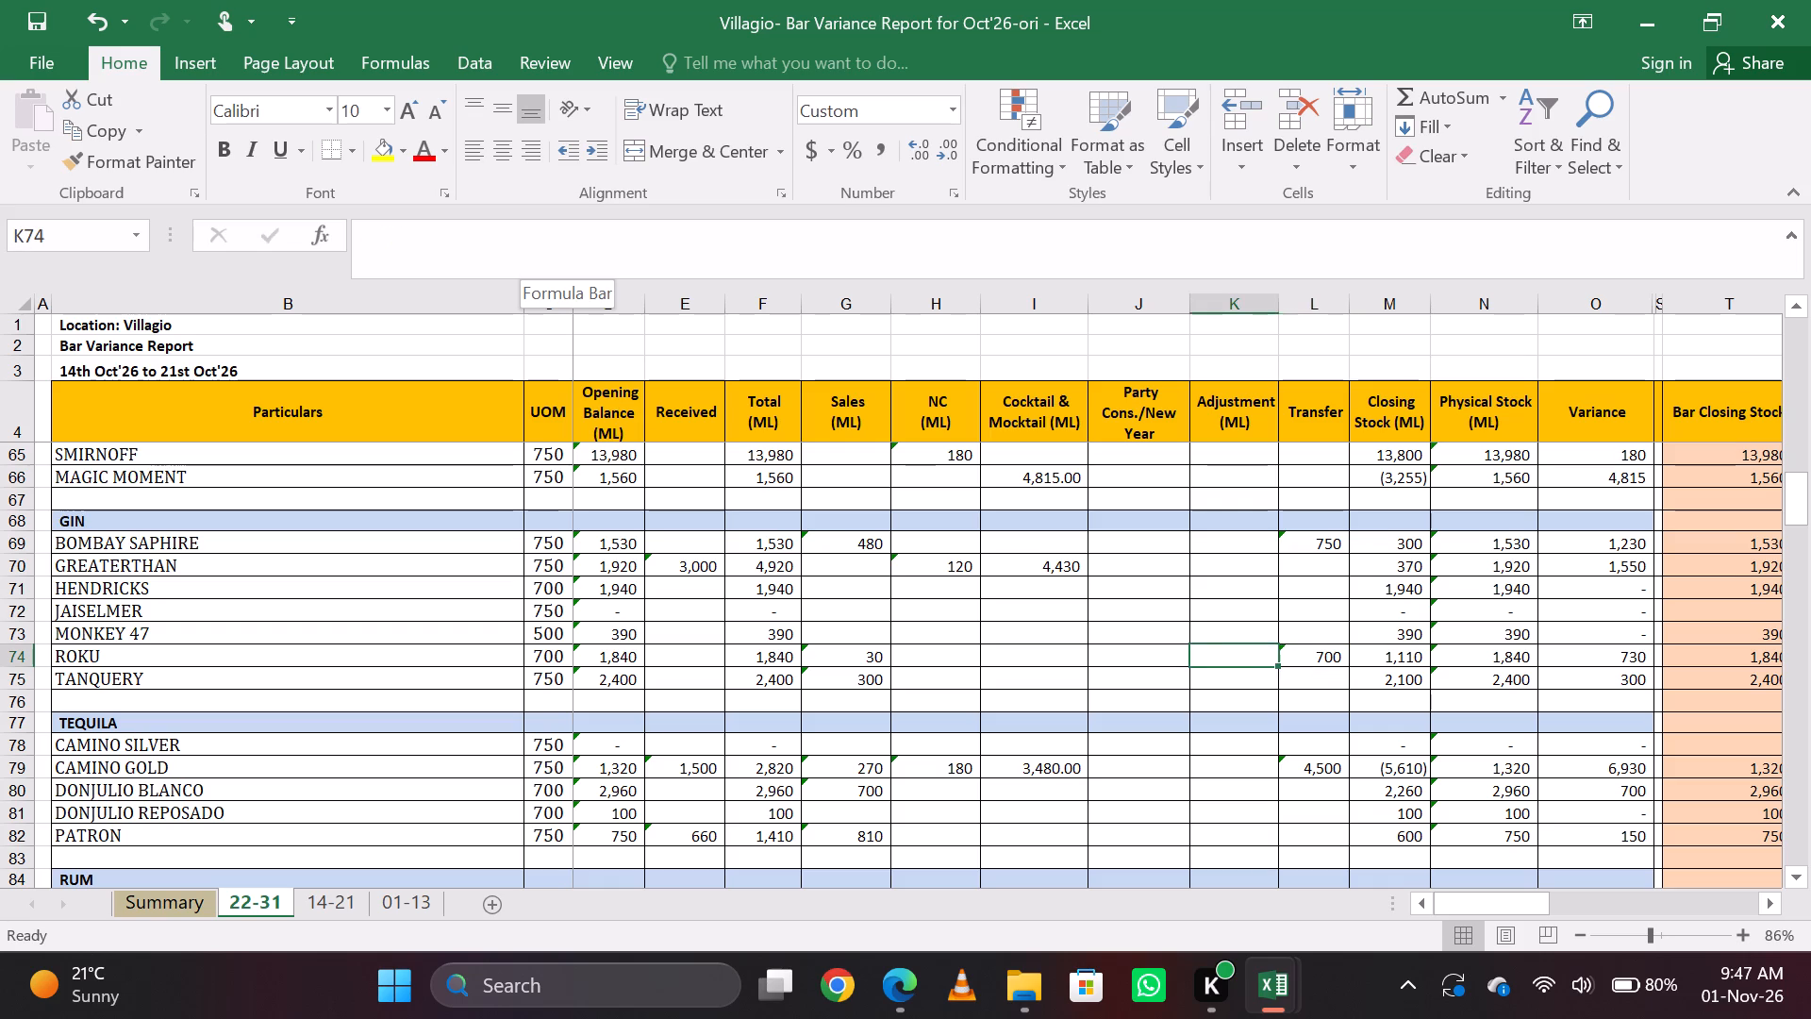
{"action": "key", "text": "Up"}
{"action": "key", "text": "Up"}
{"action": "key", "text": "Up"}
{"action": "key", "text": "Up"}
{"action": "left_click", "coordinate": [535, 263]}
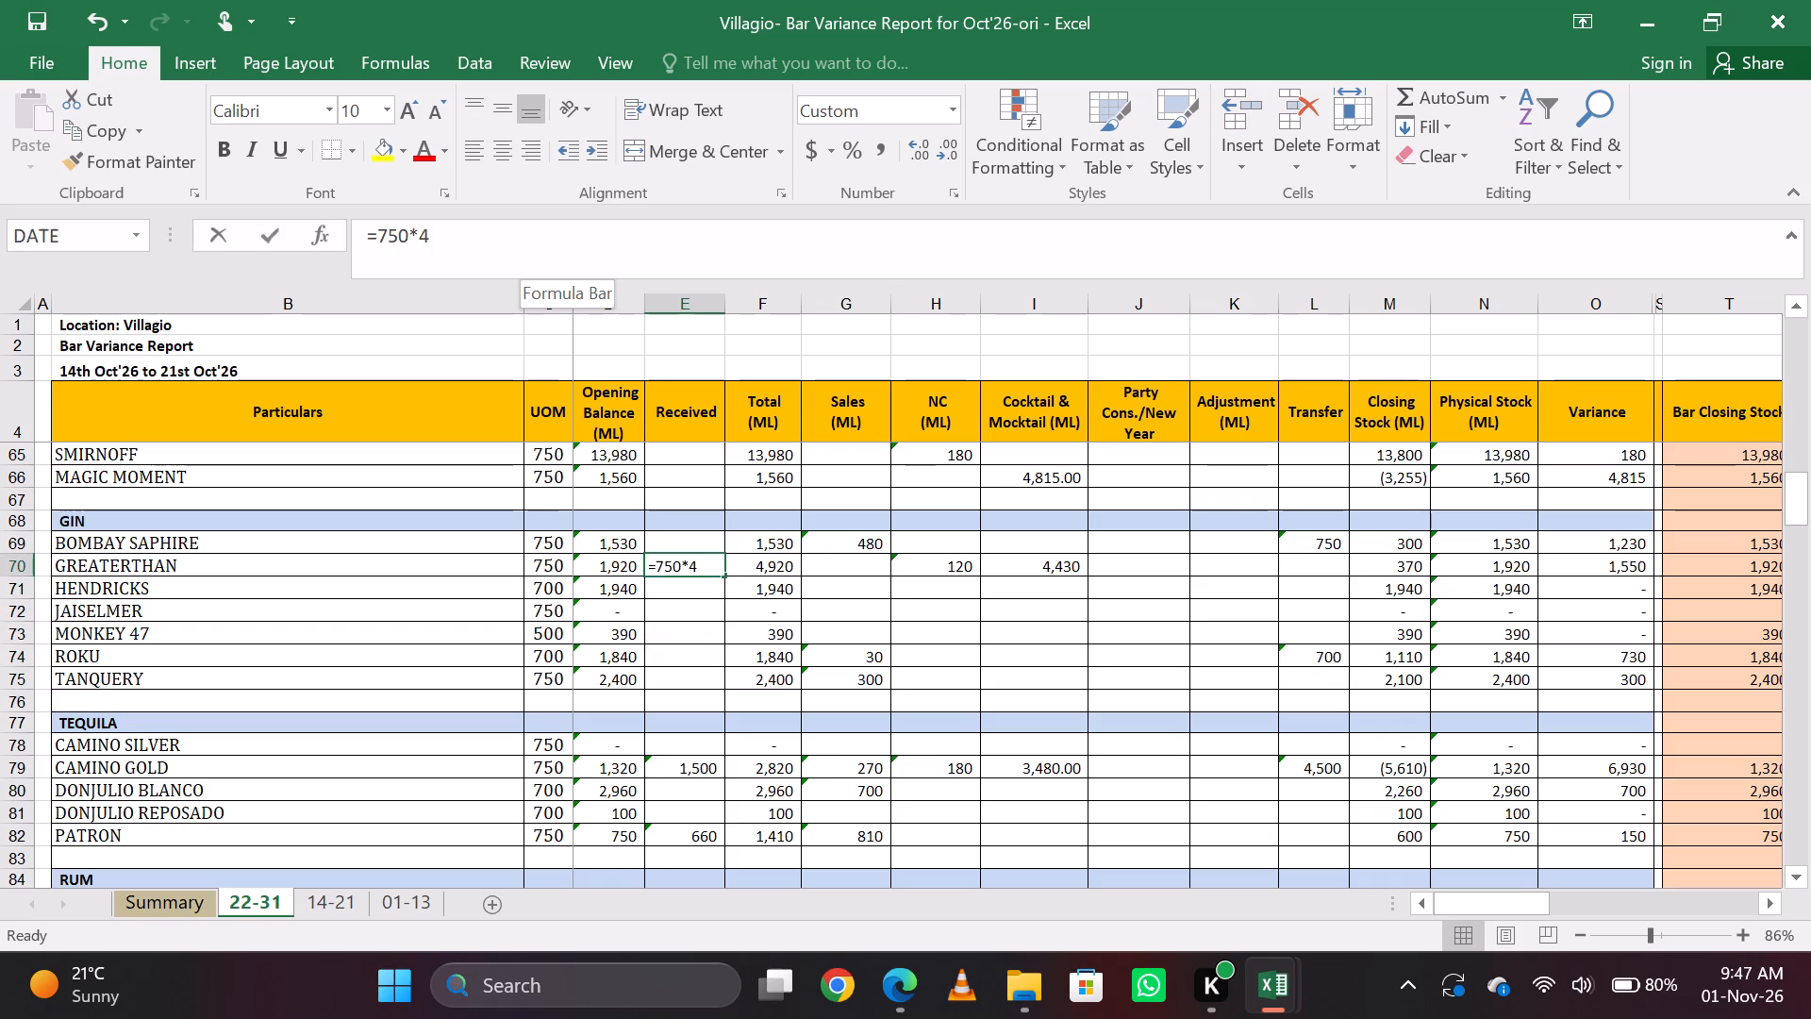
{"action": "key", "text": "BackSpace"}
{"action": "key", "text": "5"}
{"action": "key", "text": "Return"}
{"action": "key", "text": "Up"}
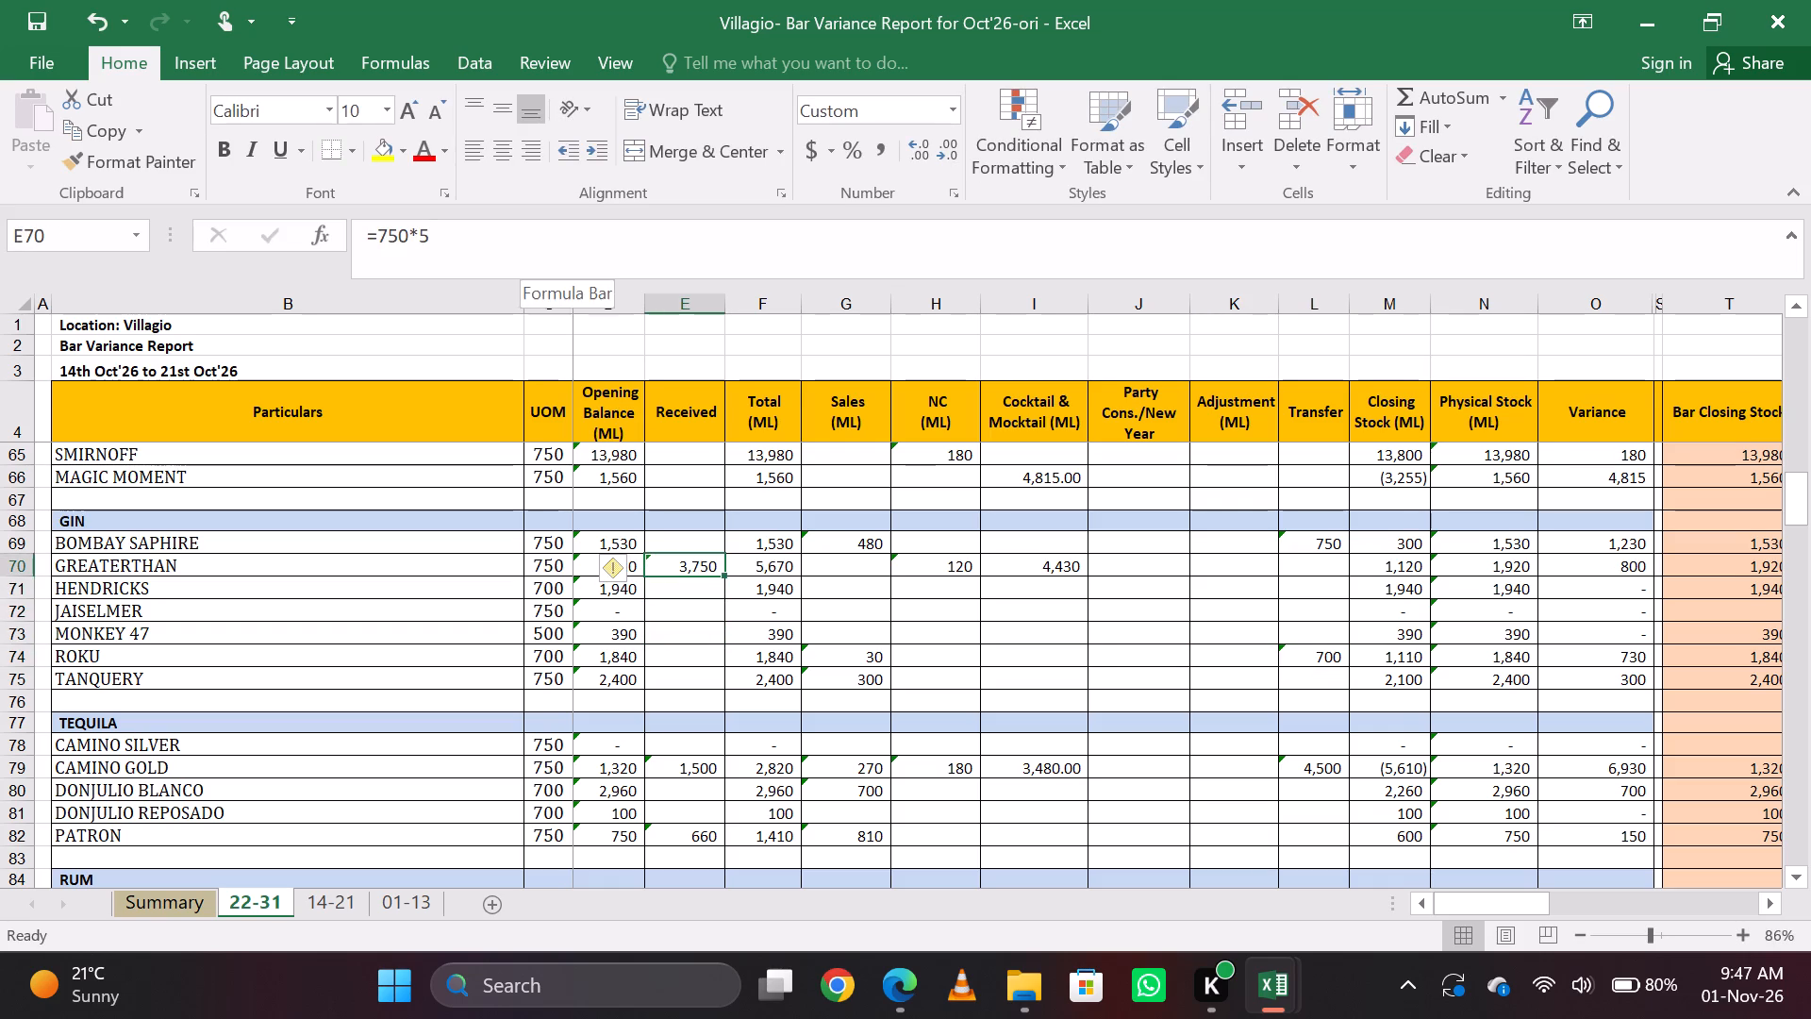
Save the bar variance workbook.
{"action": "key", "text": "ctrl+s"}
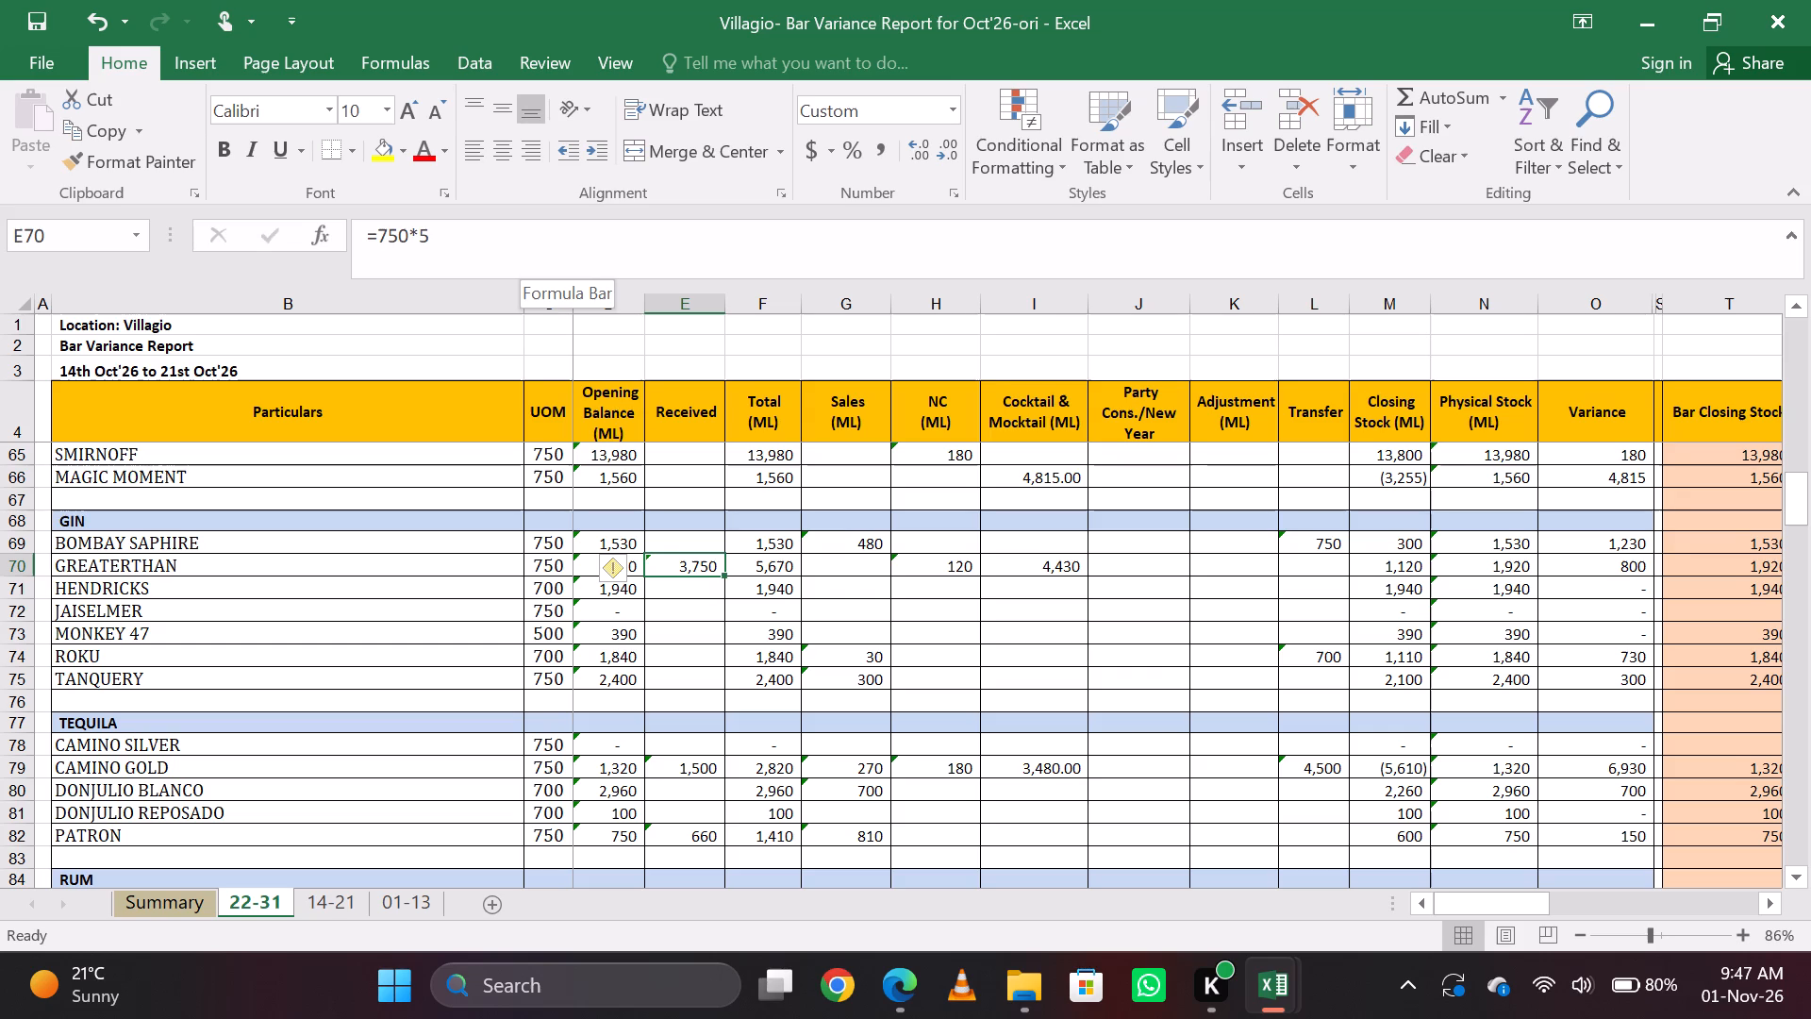
{"action": "key", "text": "Down"}
{"action": "key", "text": "Up"}
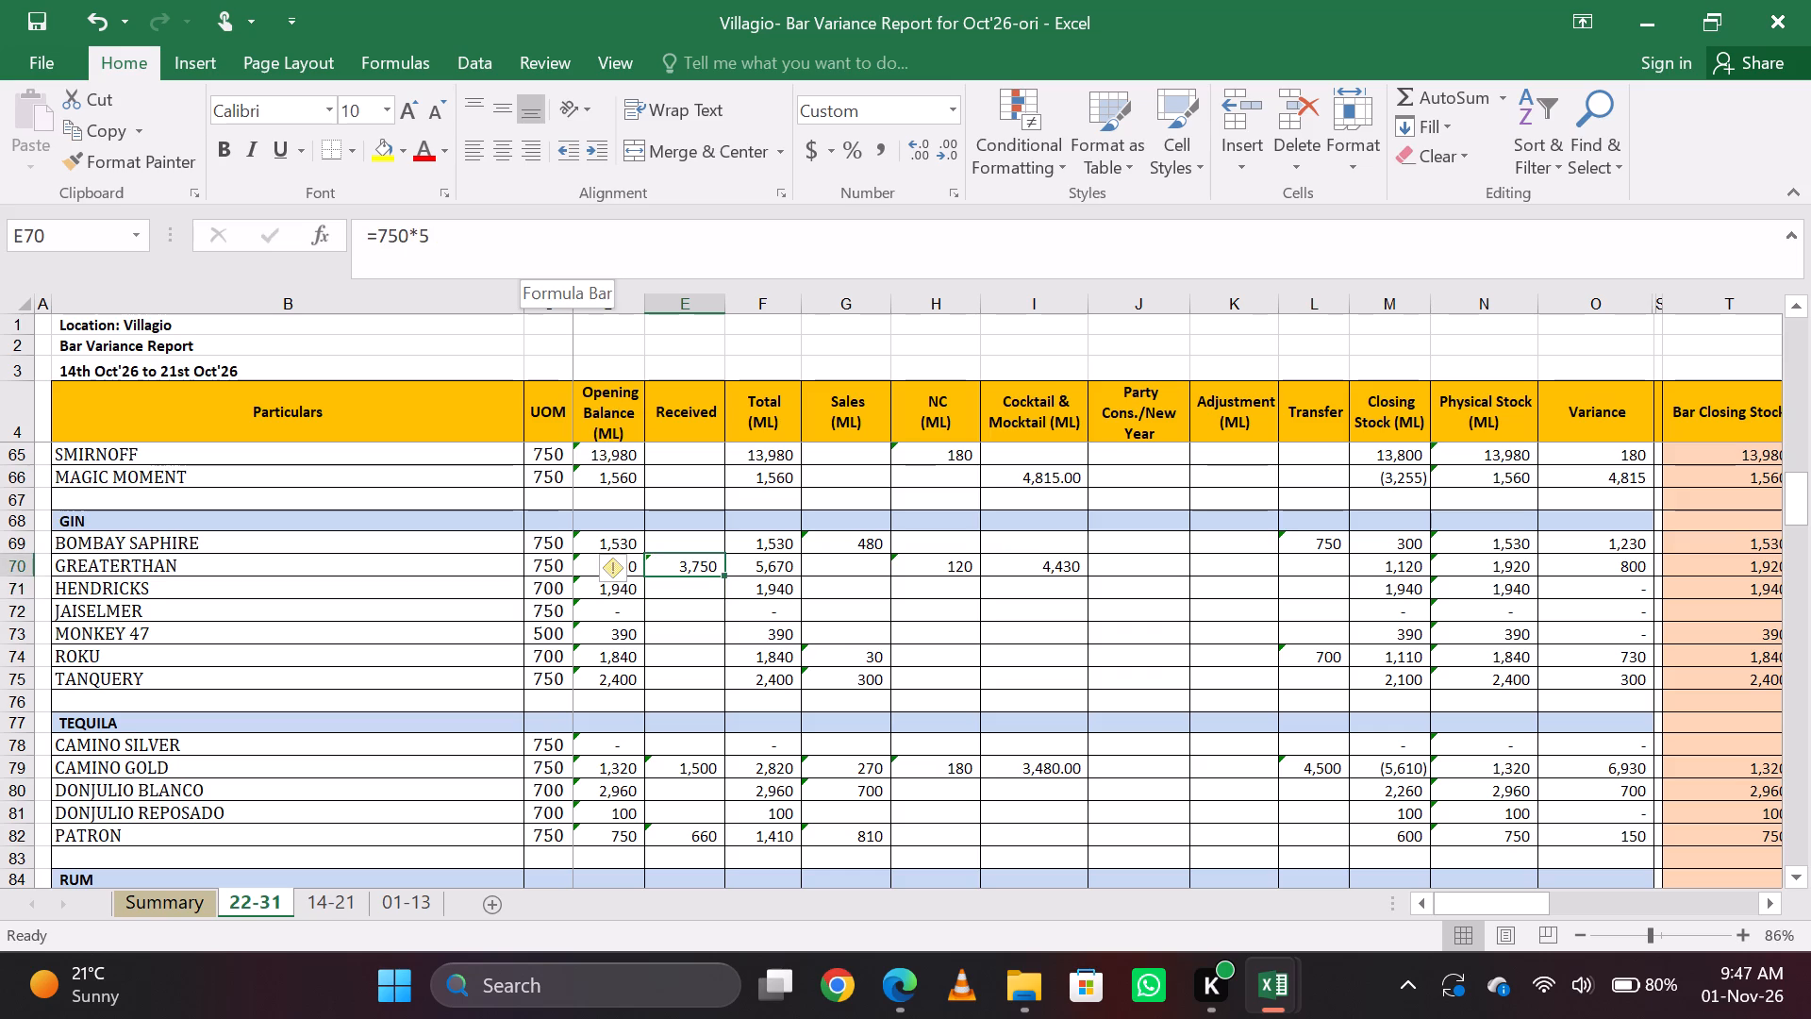
{"action": "key", "text": "ctrl+s"}
Review the 22-31 sheet's closing stock, variance and bar closing stock figures from the single malts down through the gin section.
{"action": "key", "text": "Right"}
{"action": "key", "text": "Right"}
{"action": "key", "text": "Right"}
{"action": "key", "text": "Right"}
{"action": "key", "text": "Right"}
{"action": "key", "text": "Right"}
{"action": "key", "text": "Right"}
{"action": "key", "text": "Right"}
{"action": "key", "text": "Left"}
{"action": "key", "text": "Right"}
{"action": "key", "text": "Up"}
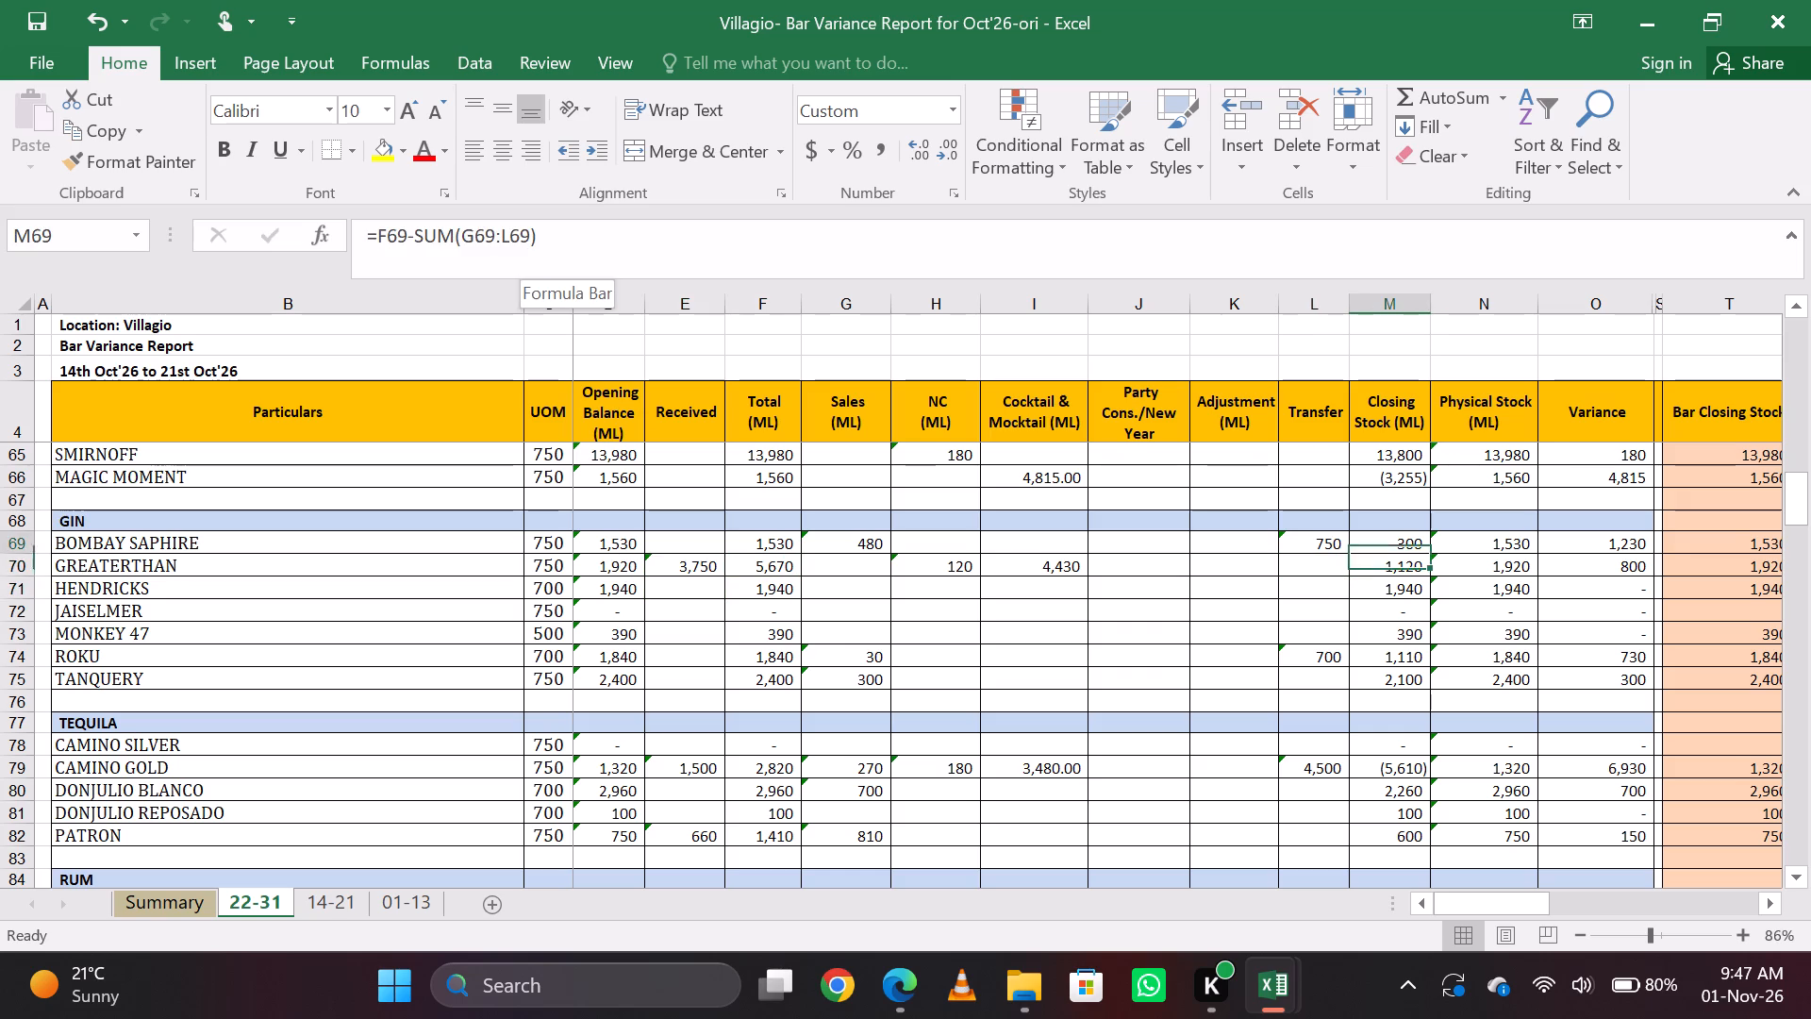
{"action": "key", "text": "Page_Up"}
{"action": "key", "text": "Page_Up"}
{"action": "key", "text": "Page_Up"}
{"action": "key", "text": "Page_Up"}
{"action": "key", "text": "Page_Up"}
{"action": "key", "text": "Page_Up"}
{"action": "key", "text": "Page_Up"}
{"action": "key", "text": "Page_Up"}
{"action": "key", "text": "Right"}
{"action": "key", "text": "Right"}
{"action": "key", "text": "Right"}
{"action": "key", "text": "Right"}
{"action": "key", "text": "Right"}
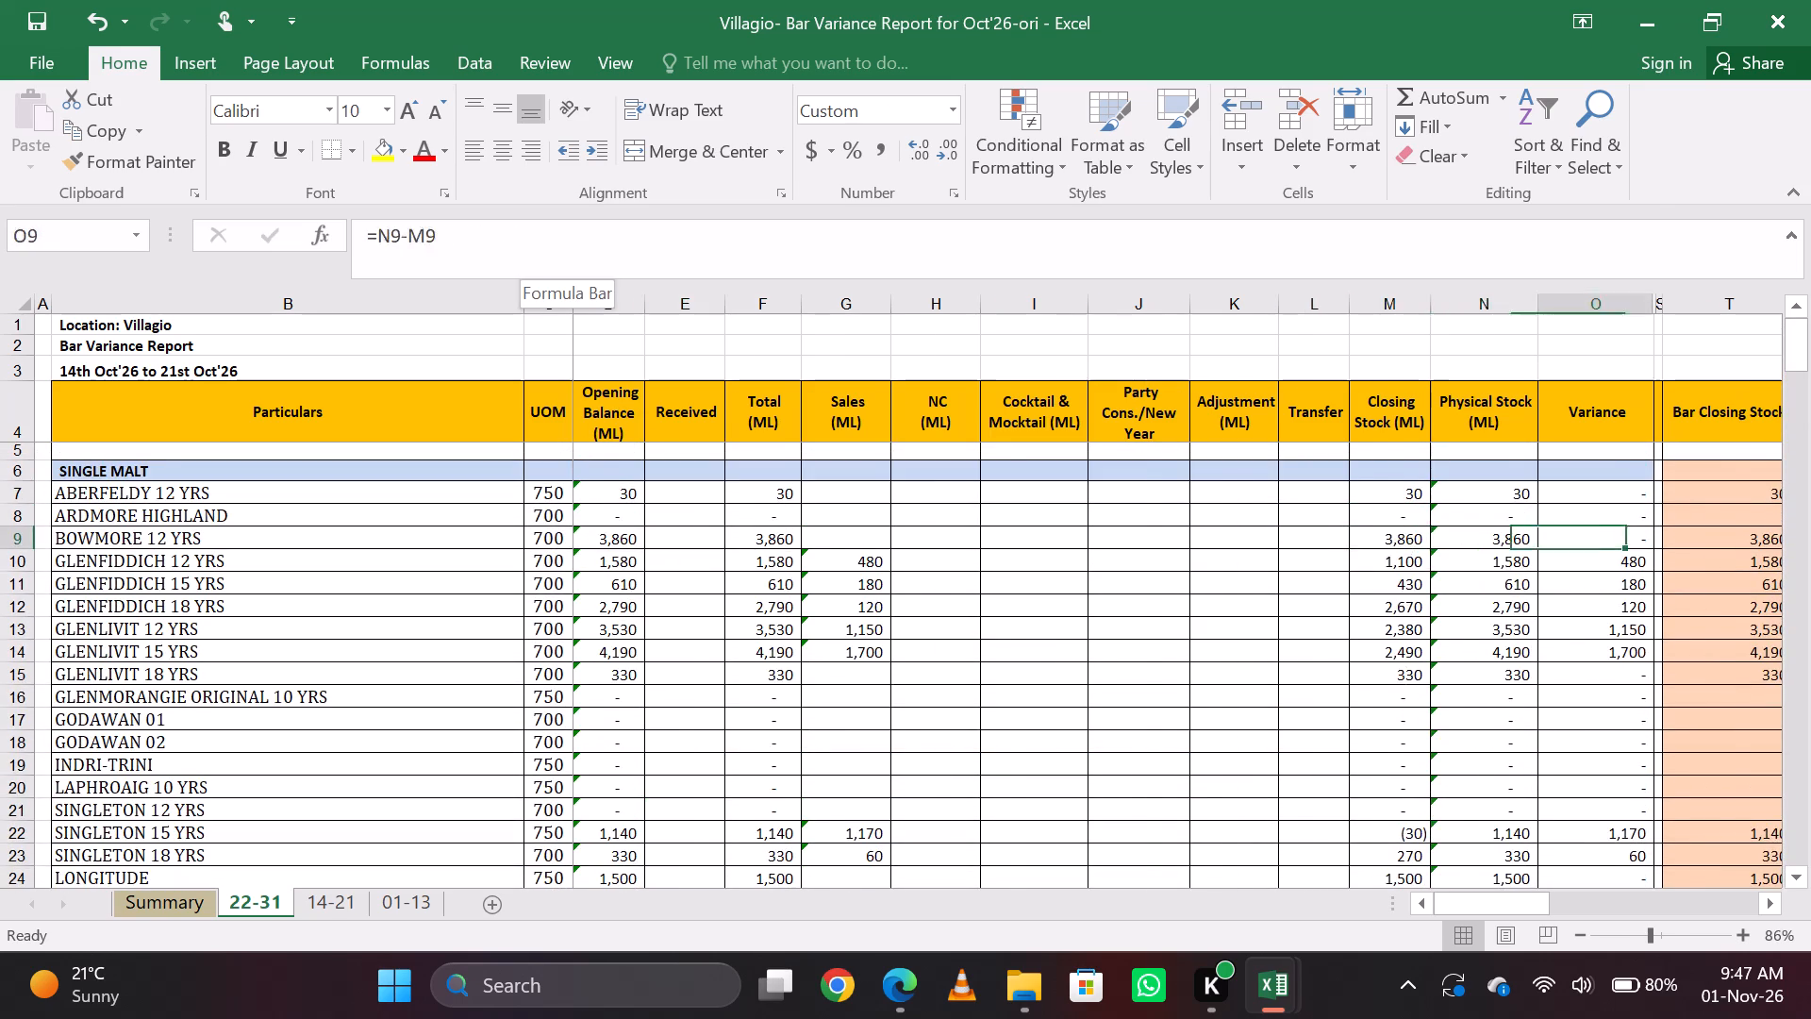
{"action": "key", "text": "Right"}
{"action": "key", "text": "Left"}
{"action": "key", "text": "Left"}
{"action": "key", "text": "Down"}
{"action": "key", "text": "Down"}
{"action": "key", "text": "Down"}
{"action": "key", "text": "Down"}
{"action": "key", "text": "Down"}
{"action": "key", "text": "Down"}
{"action": "key", "text": "Down"}
{"action": "key", "text": "Down"}
{"action": "key", "text": "Down"}
{"action": "key", "text": "Down"}
{"action": "key", "text": "Down"}
{"action": "key", "text": "Down"}
{"action": "key", "text": "Down"}
{"action": "key", "text": "Down"}
{"action": "key", "text": "Down"}
{"action": "key", "text": "Down"}
{"action": "key", "text": "Down"}
{"action": "key", "text": "Down"}
{"action": "key", "text": "Down"}
{"action": "key", "text": "Down"}
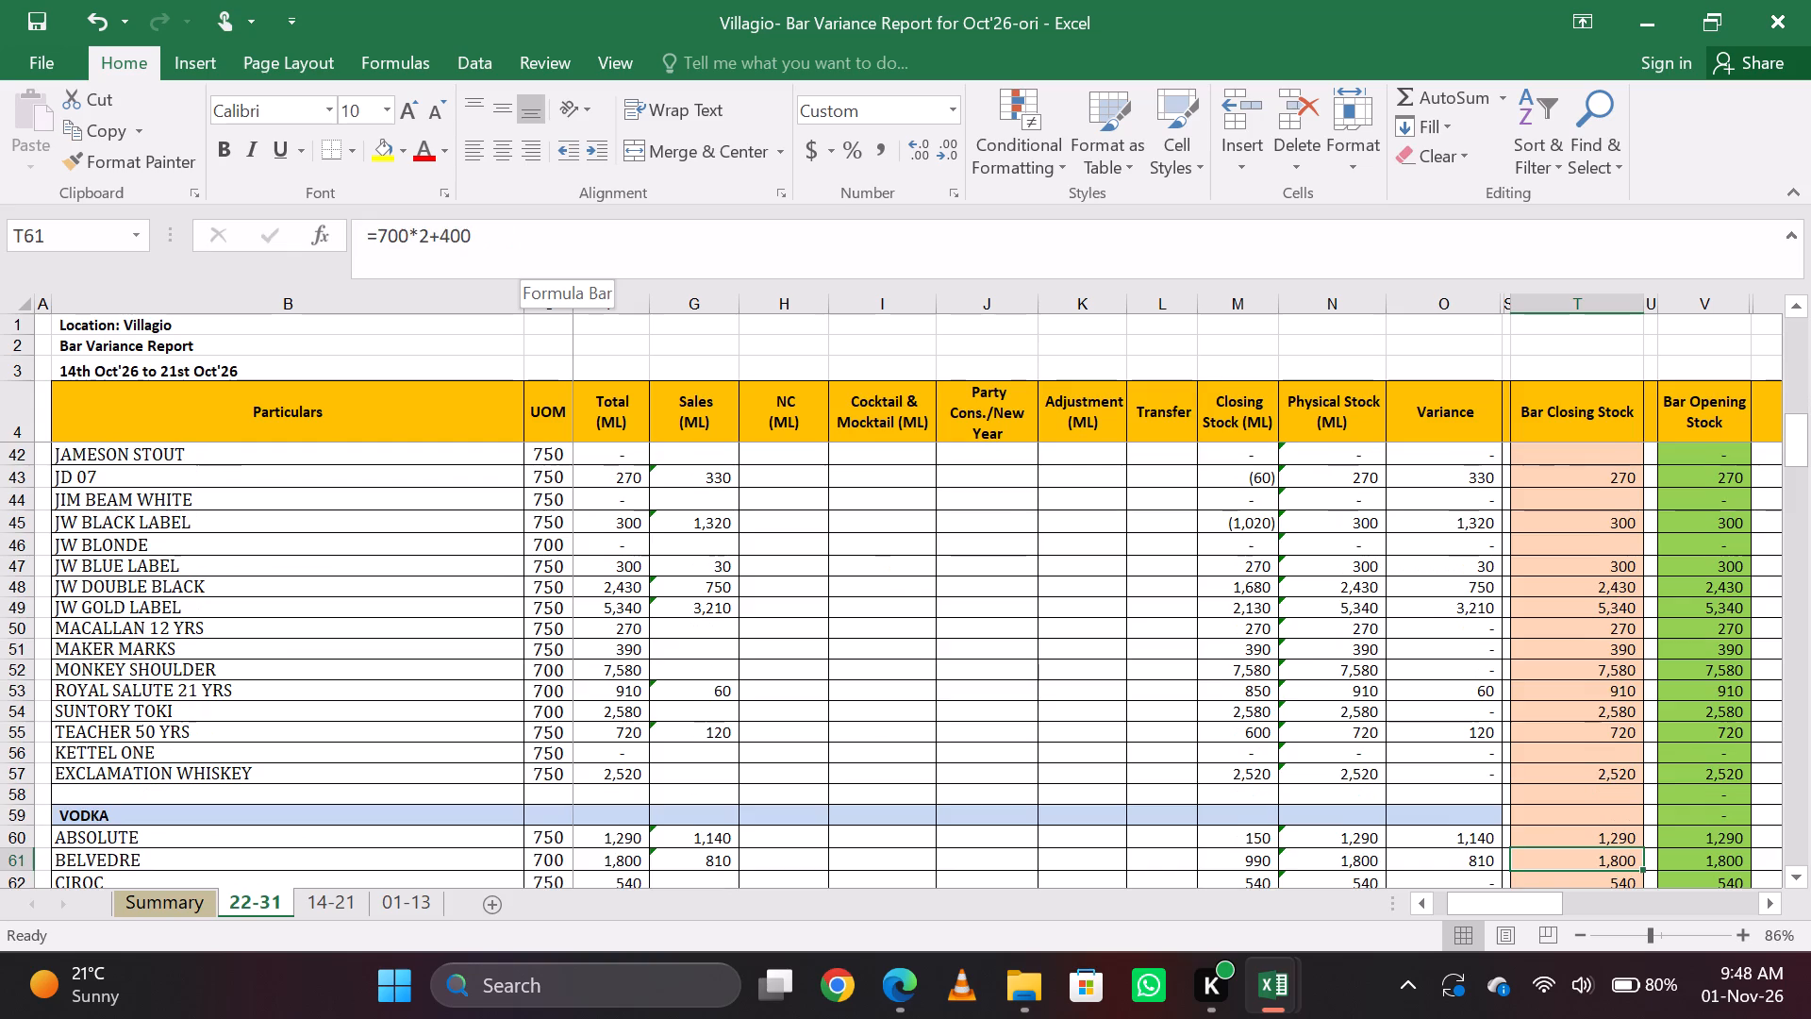
{"action": "key", "text": "Down"}
{"action": "key", "text": "Down"}
{"action": "key", "text": "Down"}
{"action": "key", "text": "Down"}
{"action": "key", "text": "Down"}
{"action": "key", "text": "Down"}
{"action": "key", "text": "Down"}
{"action": "key", "text": "Down"}
{"action": "key", "text": "Down"}
{"action": "key", "text": "Down"}
{"action": "key", "text": "Down"}
{"action": "key", "text": "Down"}
{"action": "key", "text": "Down"}
{"action": "key", "text": "Down"}
{"action": "key", "text": "Down"}
{"action": "key", "text": "Down"}
Save the bar variance workbook again and close it.
{"action": "key", "text": "ctrl+s"}
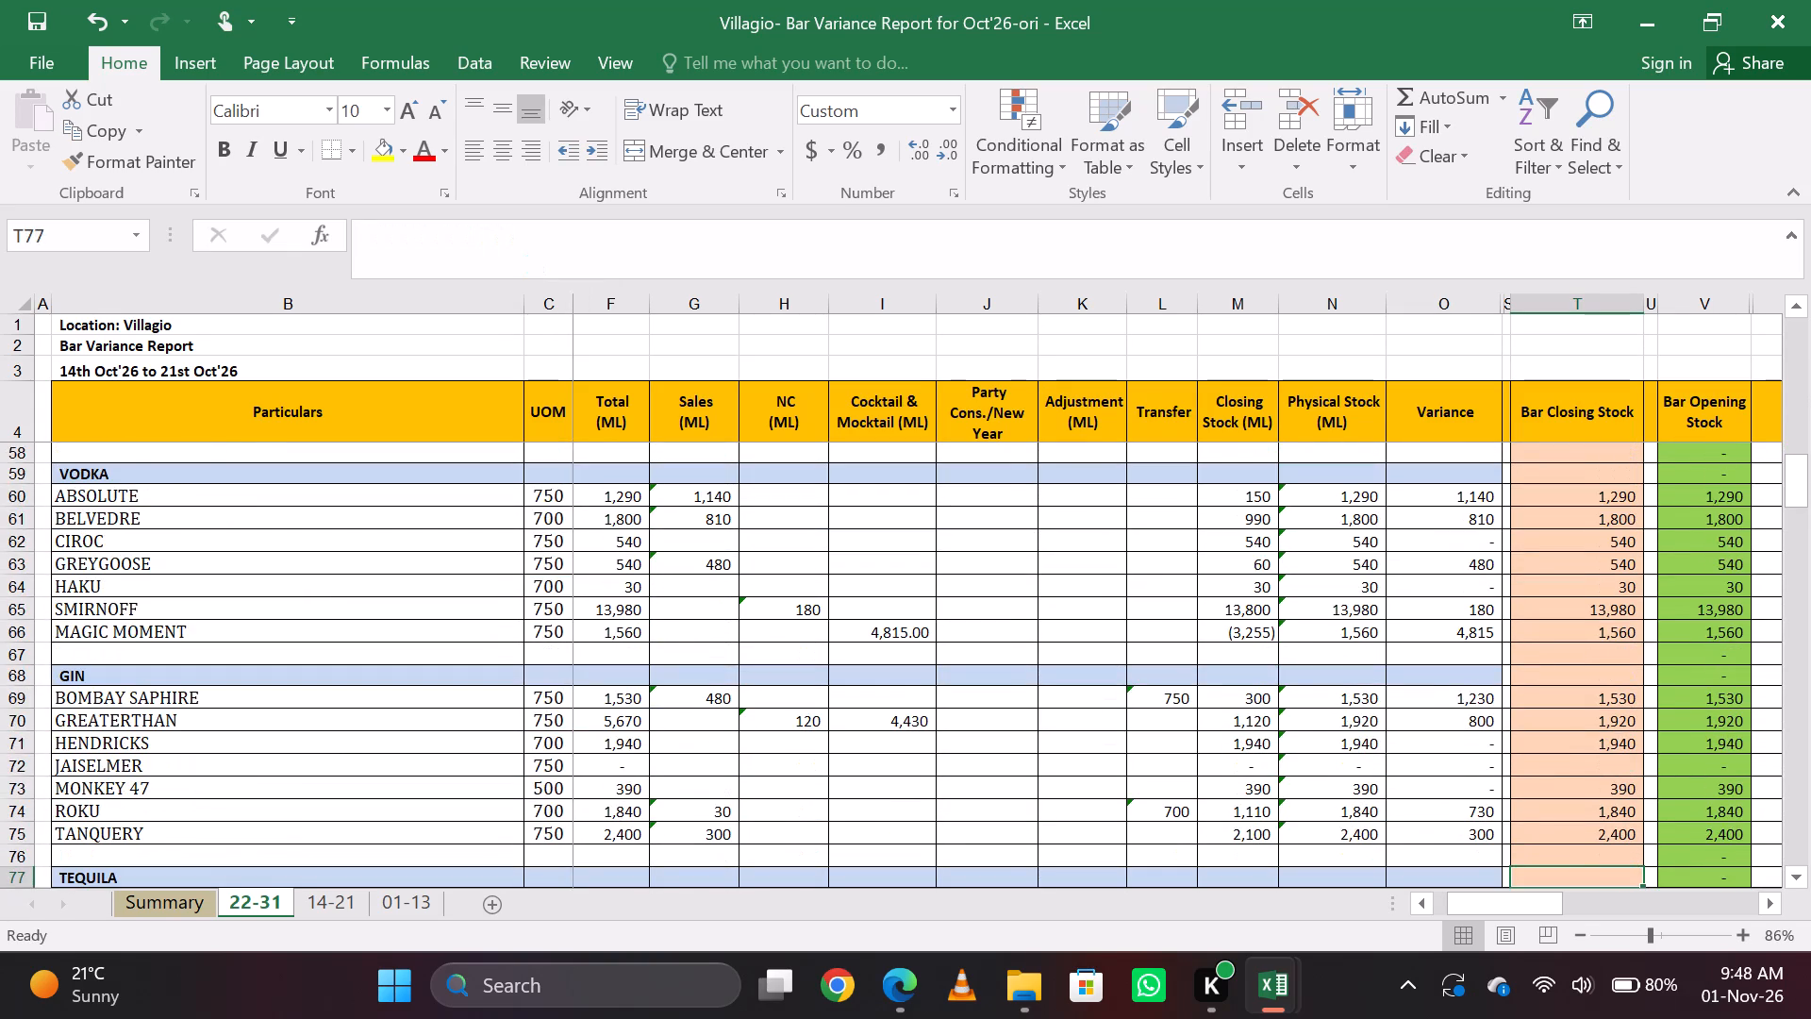
{"action": "left_click", "coordinate": [1810, 17]}
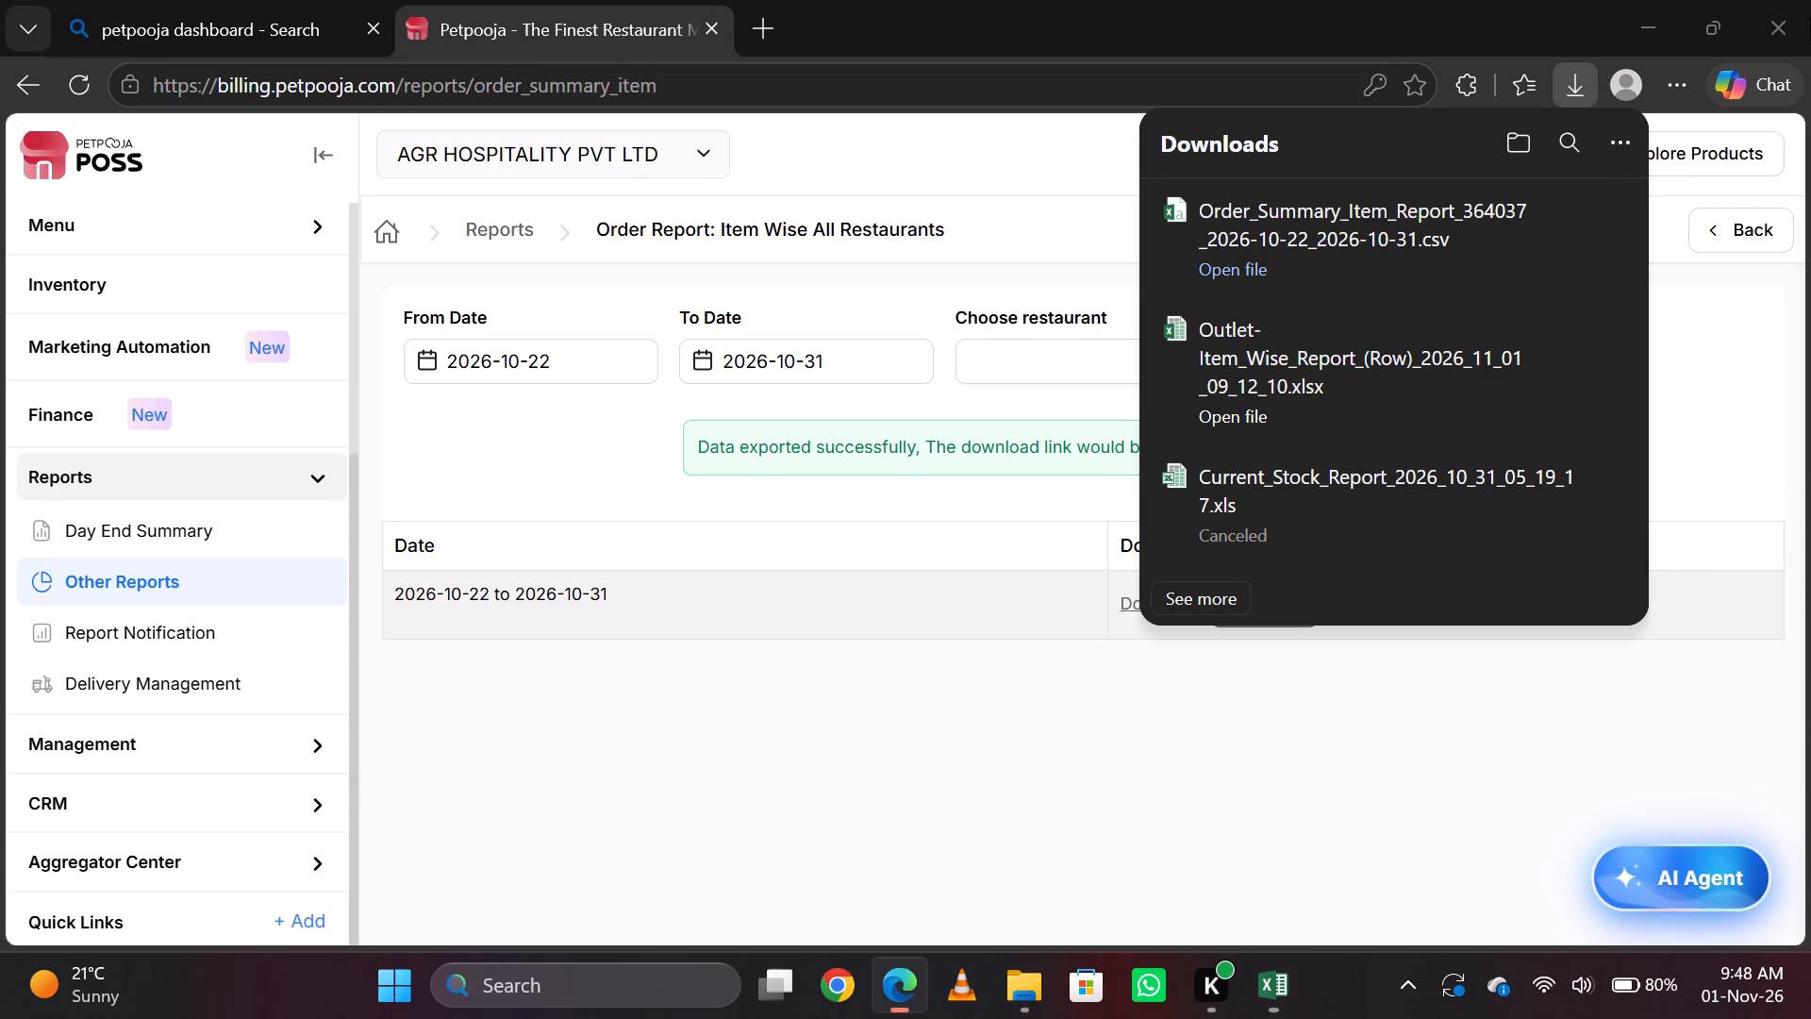
Close the browser window showing the Petpooja item-wise order report.
{"action": "left_click", "coordinate": [1810, 3]}
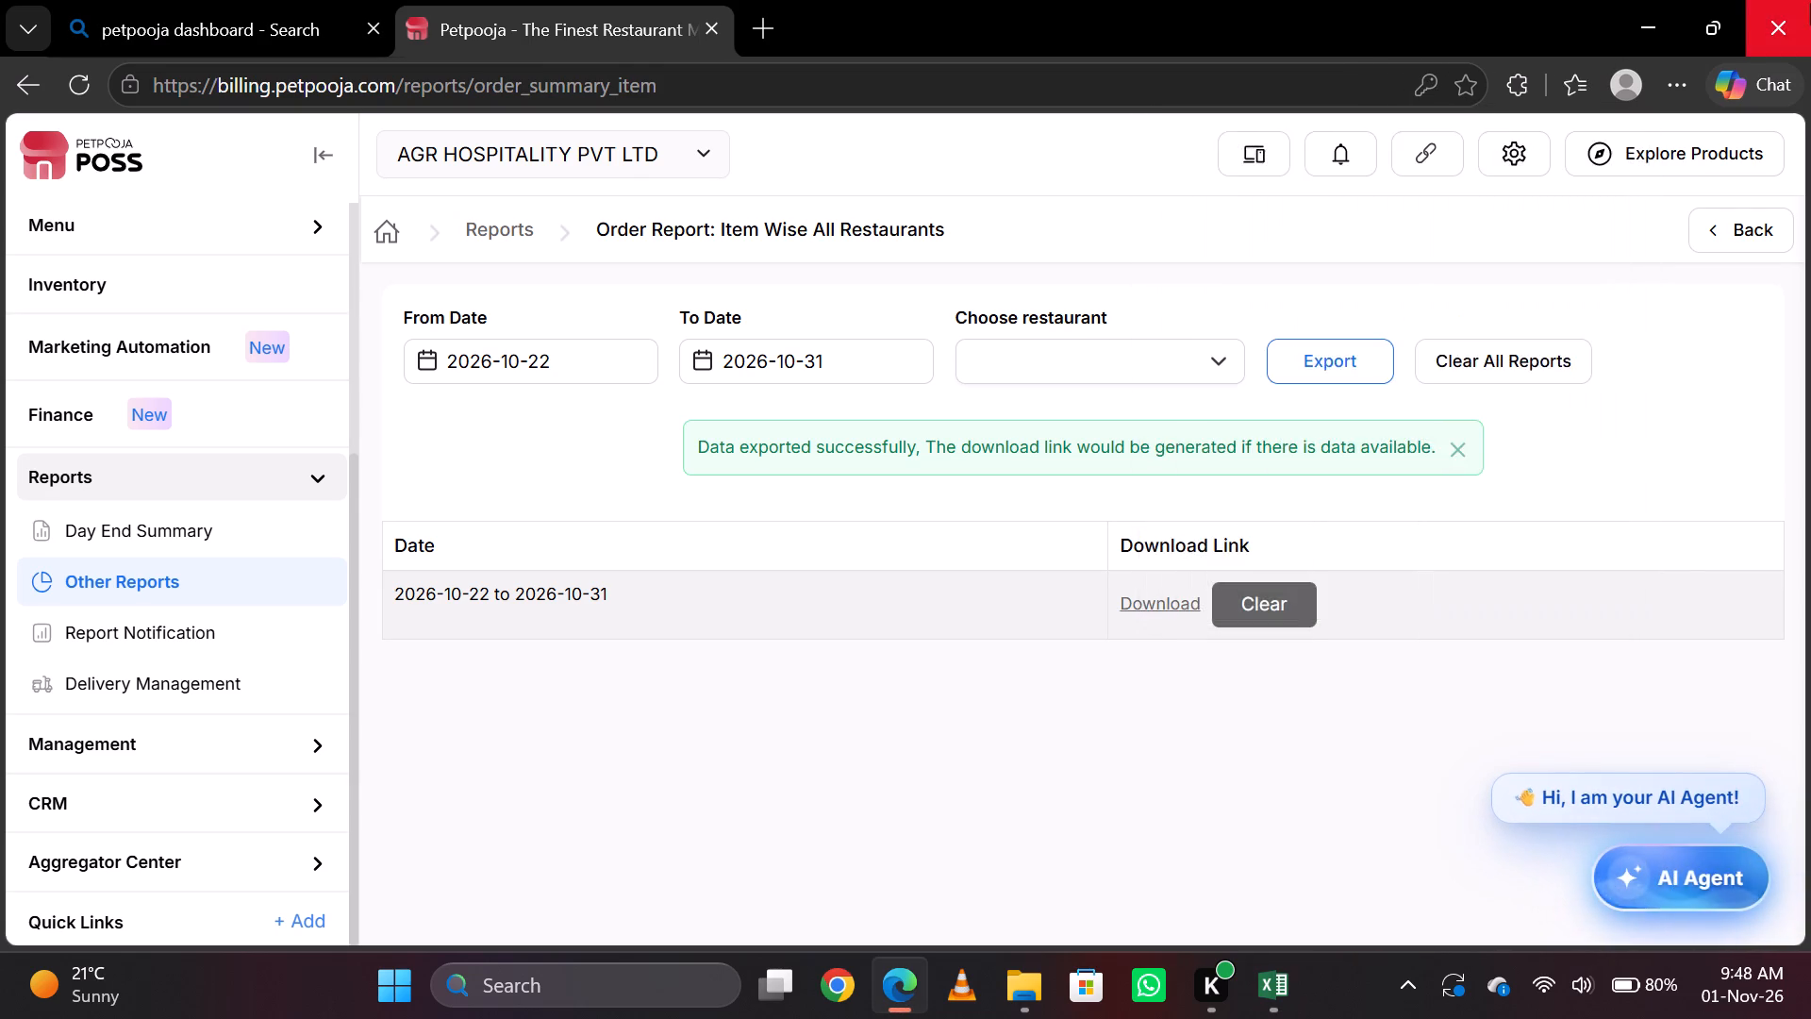
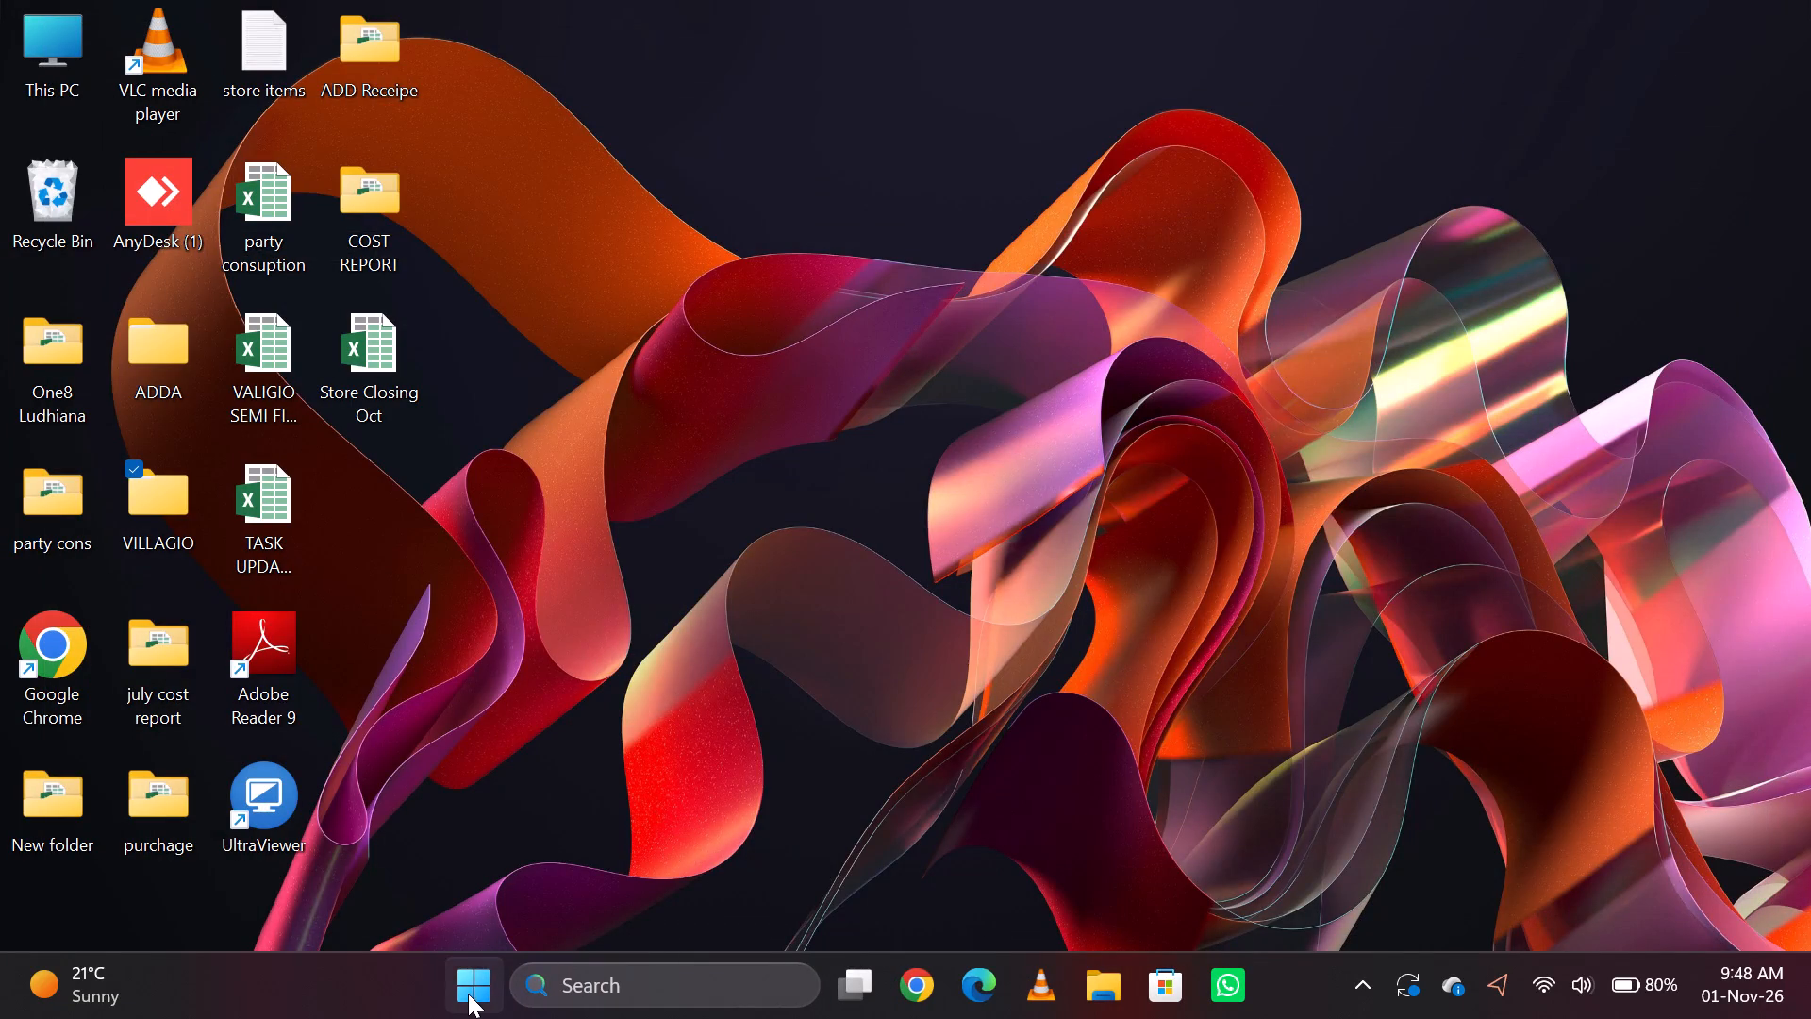
Bring up the computer's power options for locking, sleeping, shutting down or restarting.
{"action": "left_click", "coordinate": [468, 994]}
{"action": "left_click", "coordinate": [1092, 894]}
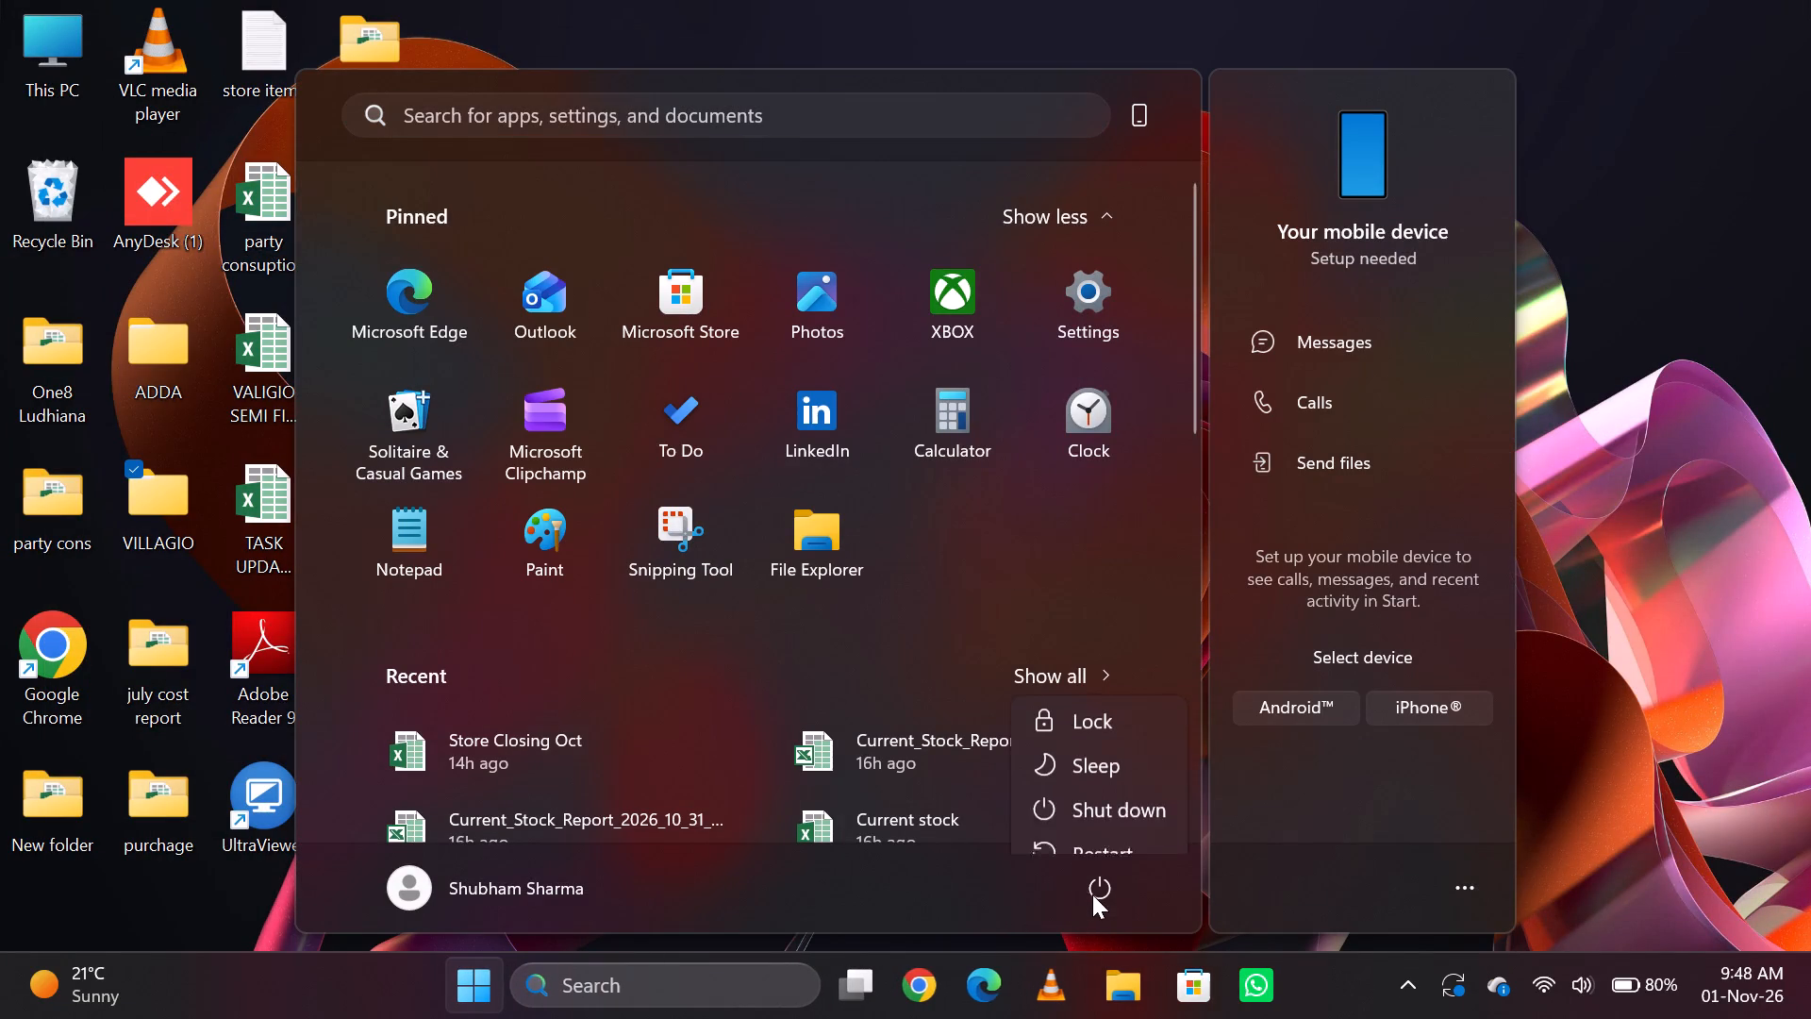